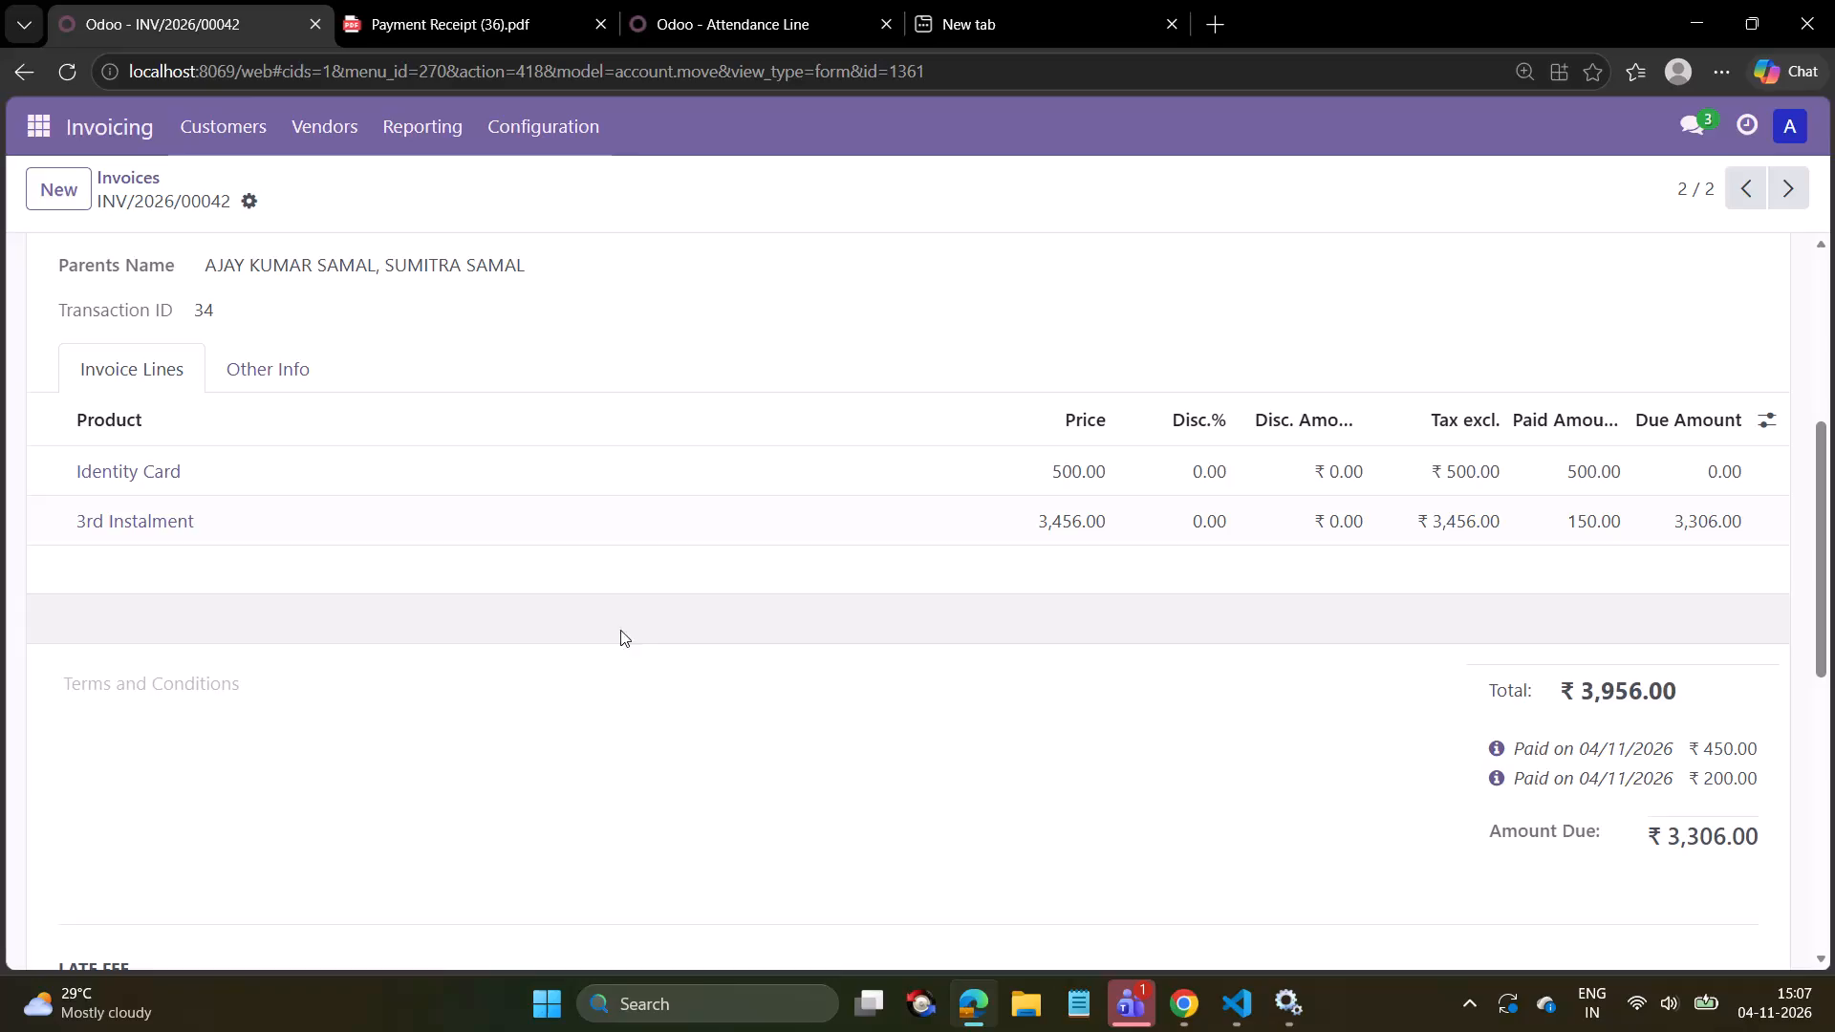
# Reload the page of invoice INV/2026/00042.
pyautogui.click(72, 69)
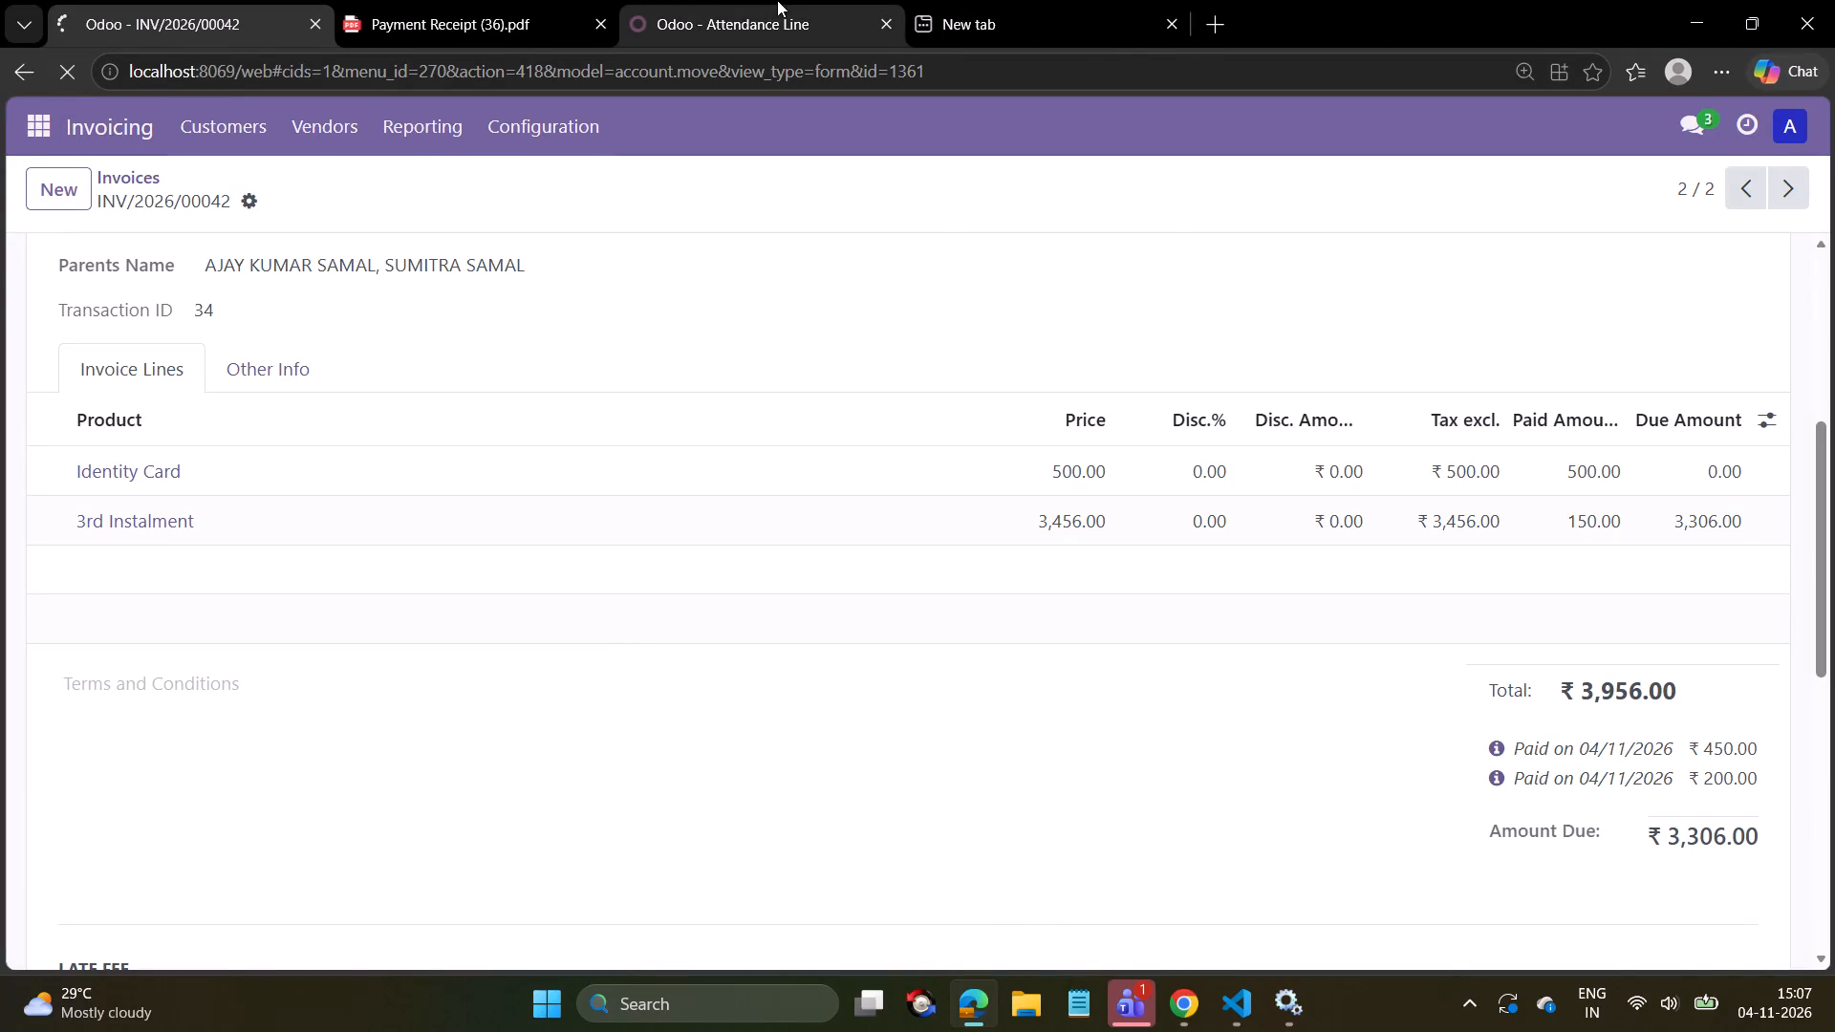
# Enter the address swastik.eduxerp.com in the empty browser tab.
pyautogui.click(777, 0)
pyautogui.click(981, 10)
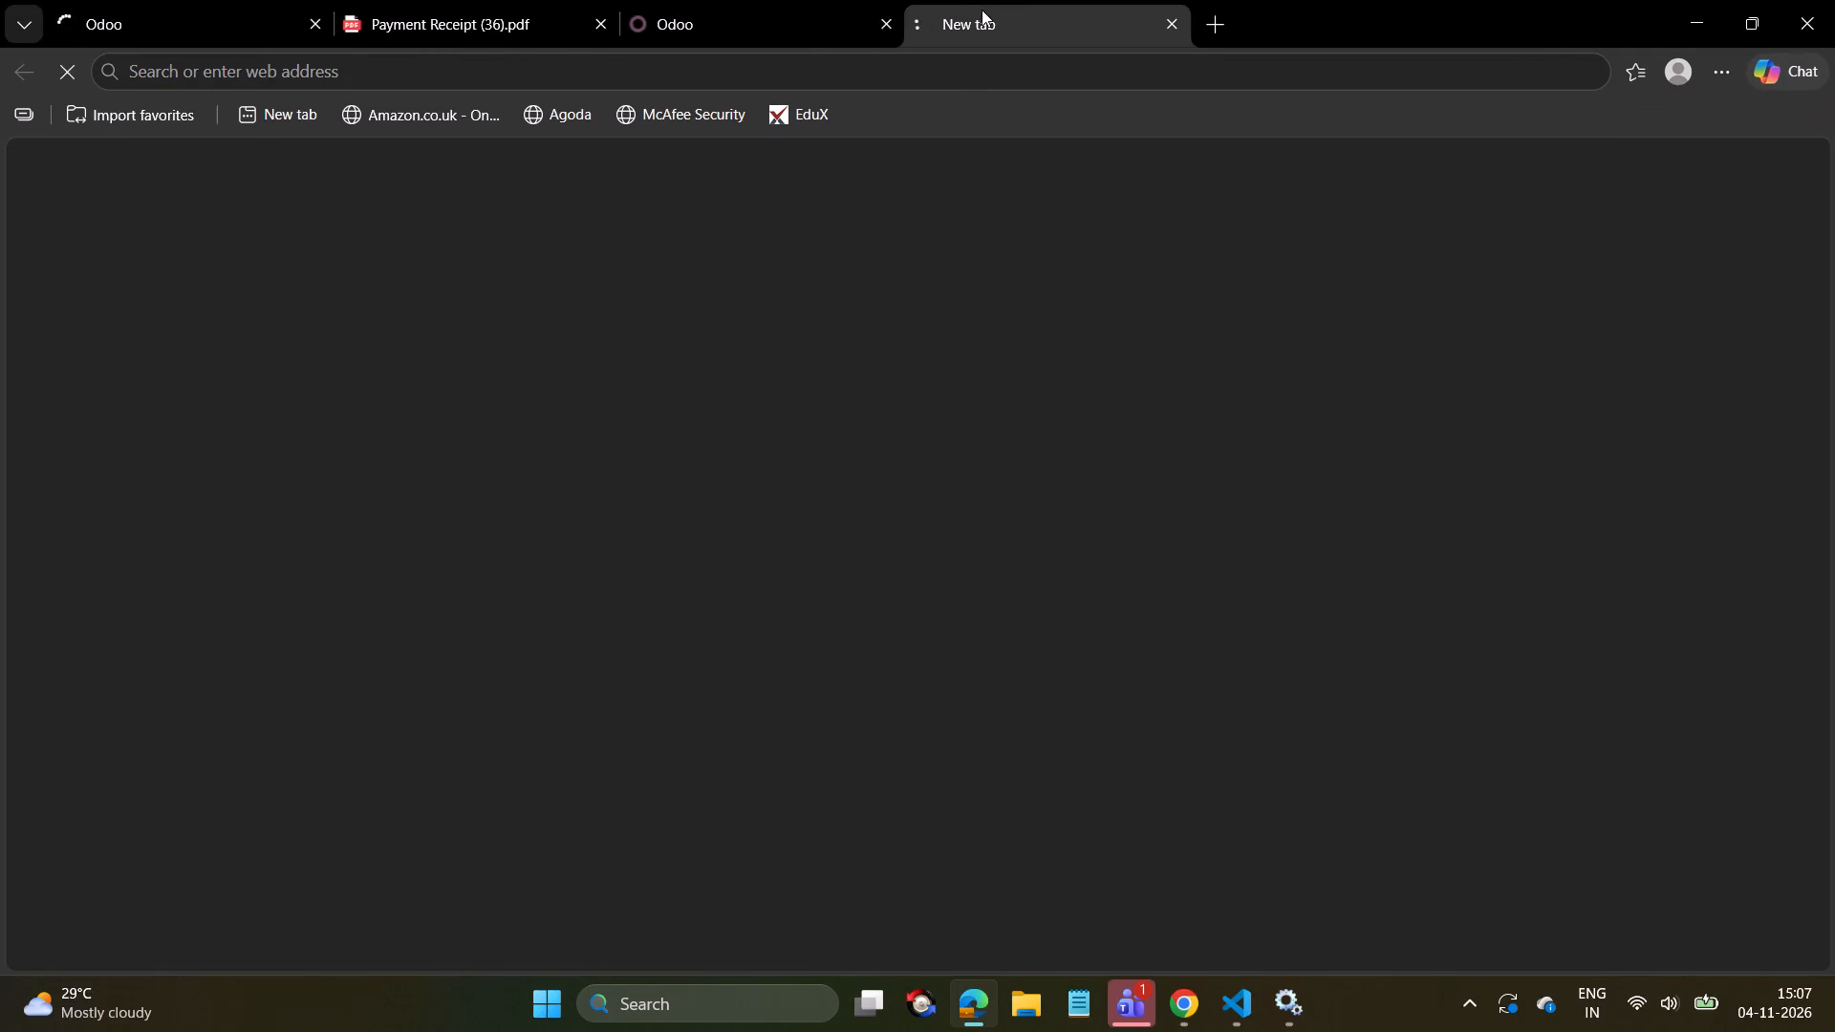
pyautogui.click(638, 79)
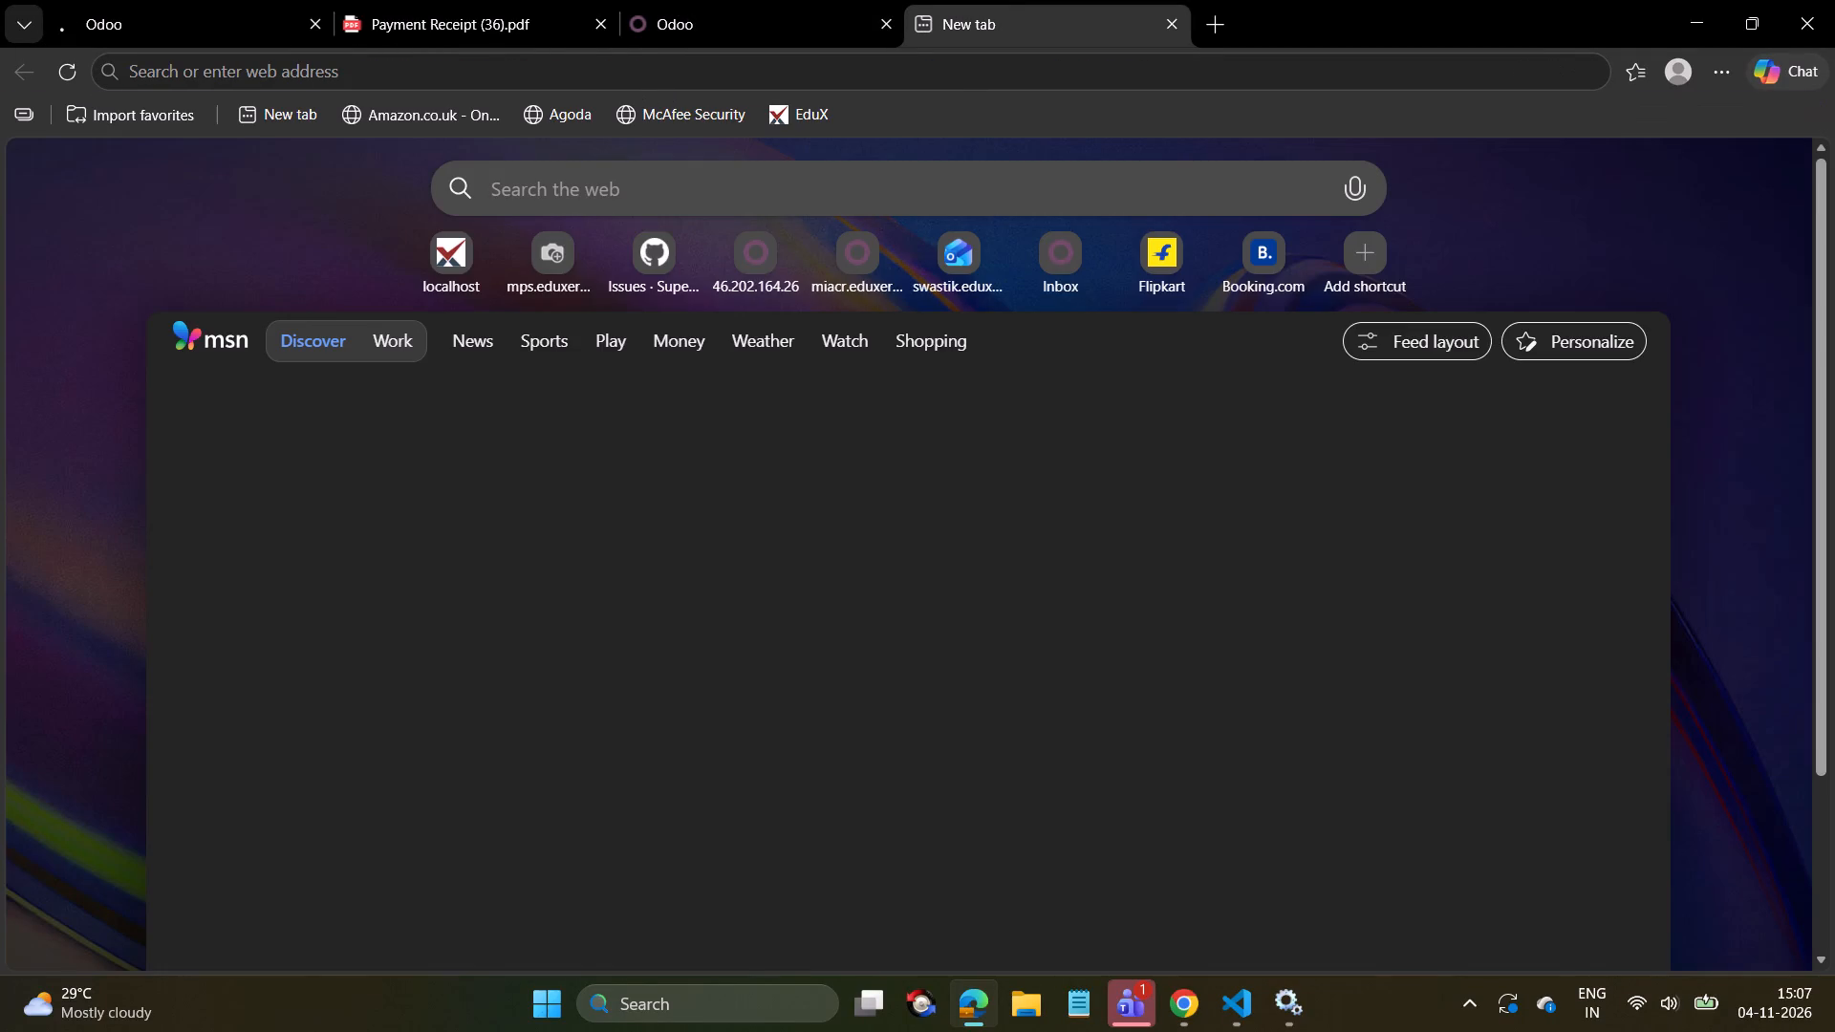
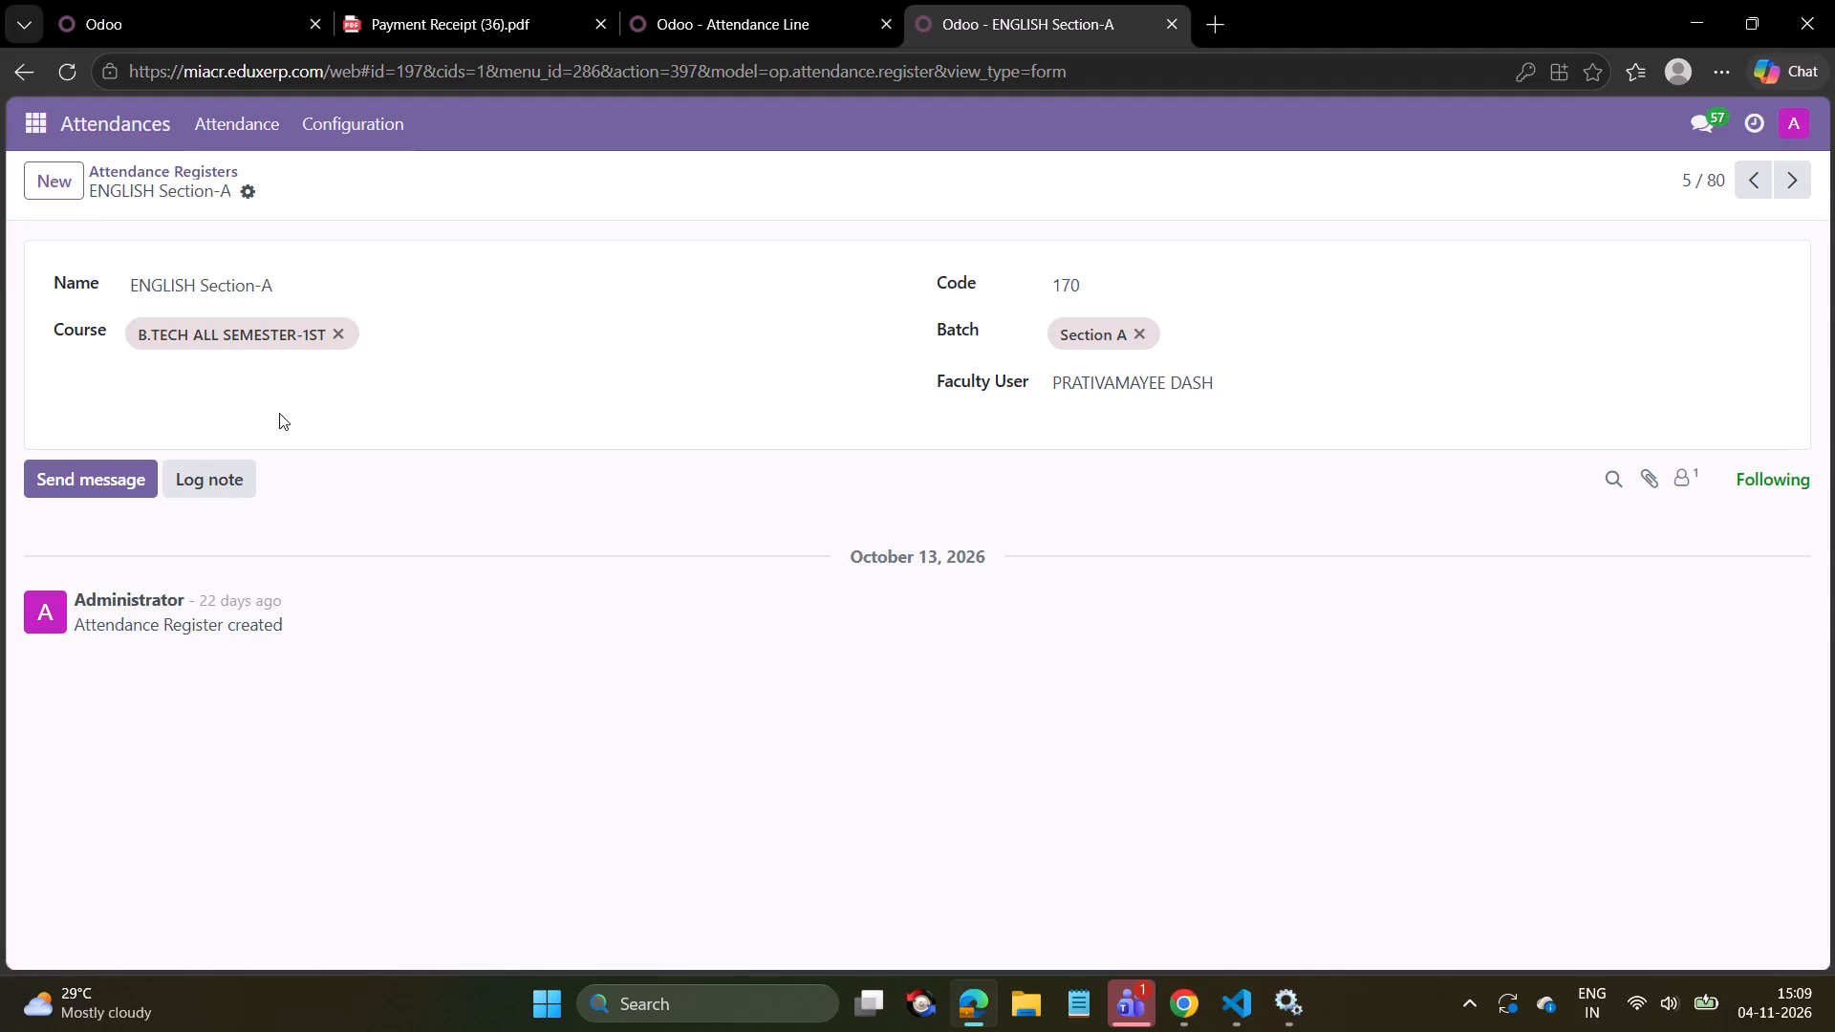
# Open the Students records and look through them in list view.
pyautogui.click(37, 128)
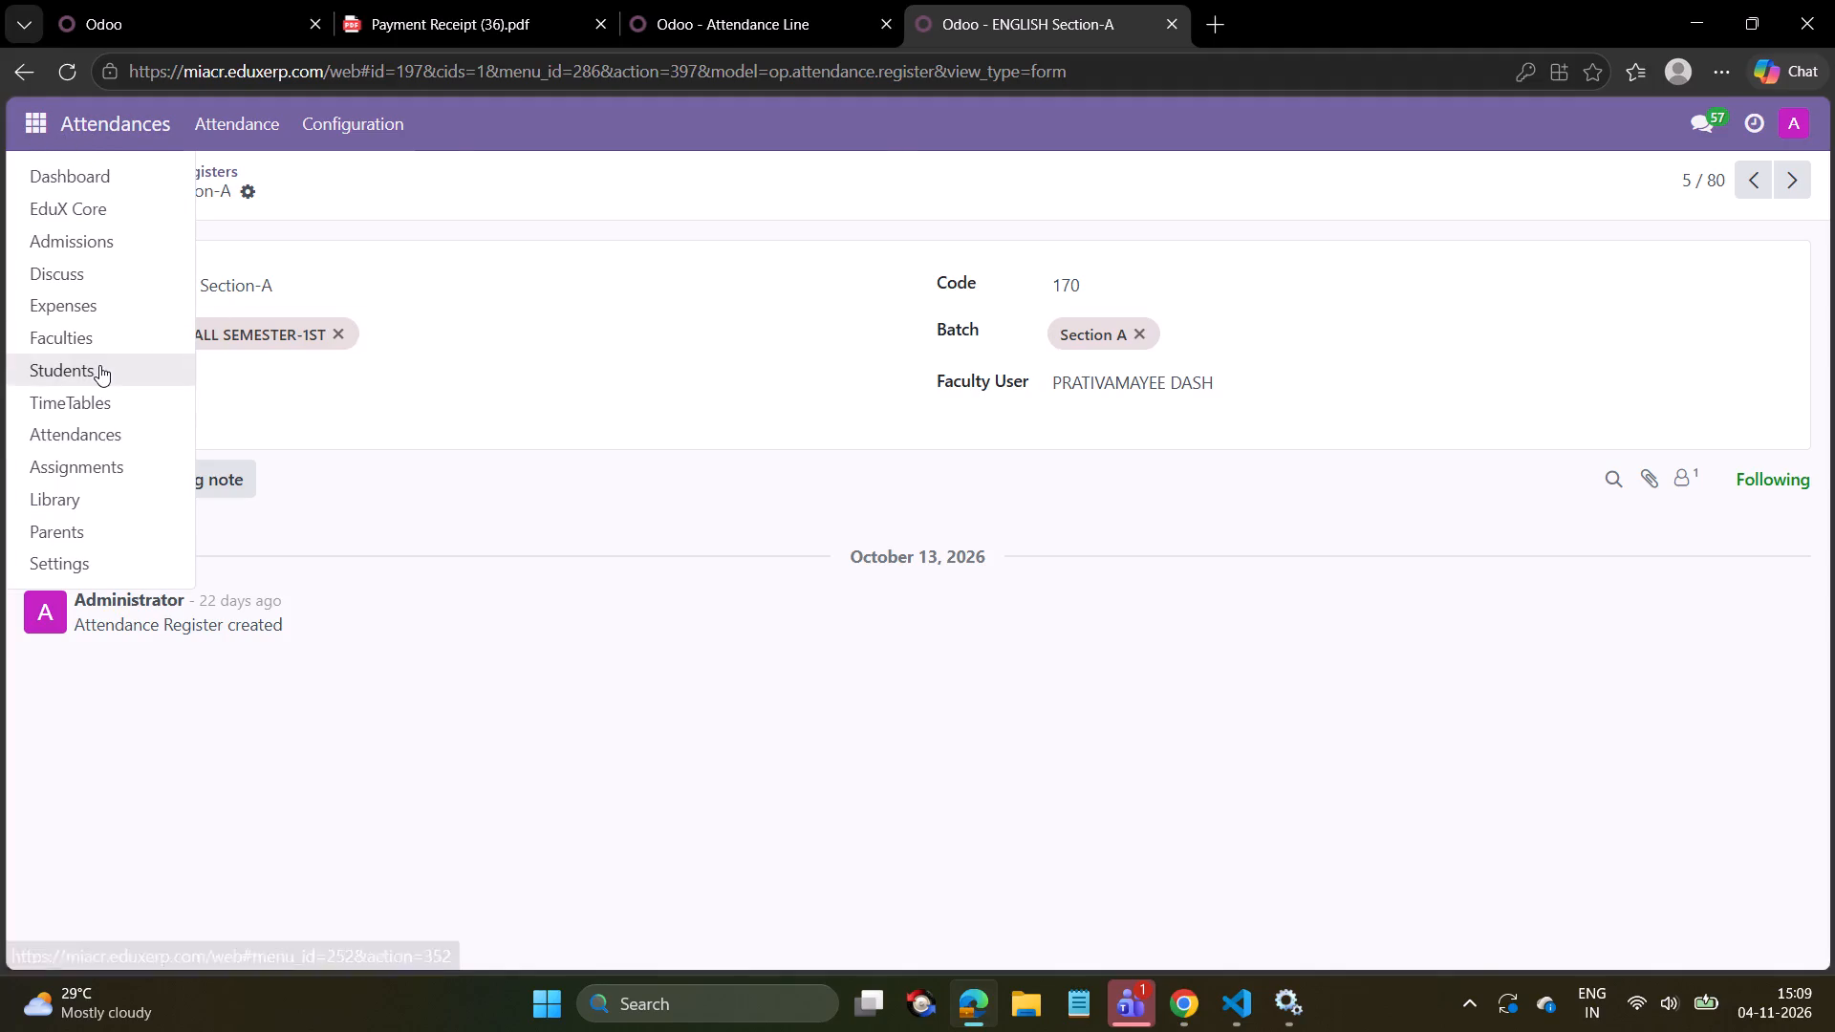
pyautogui.click(88, 375)
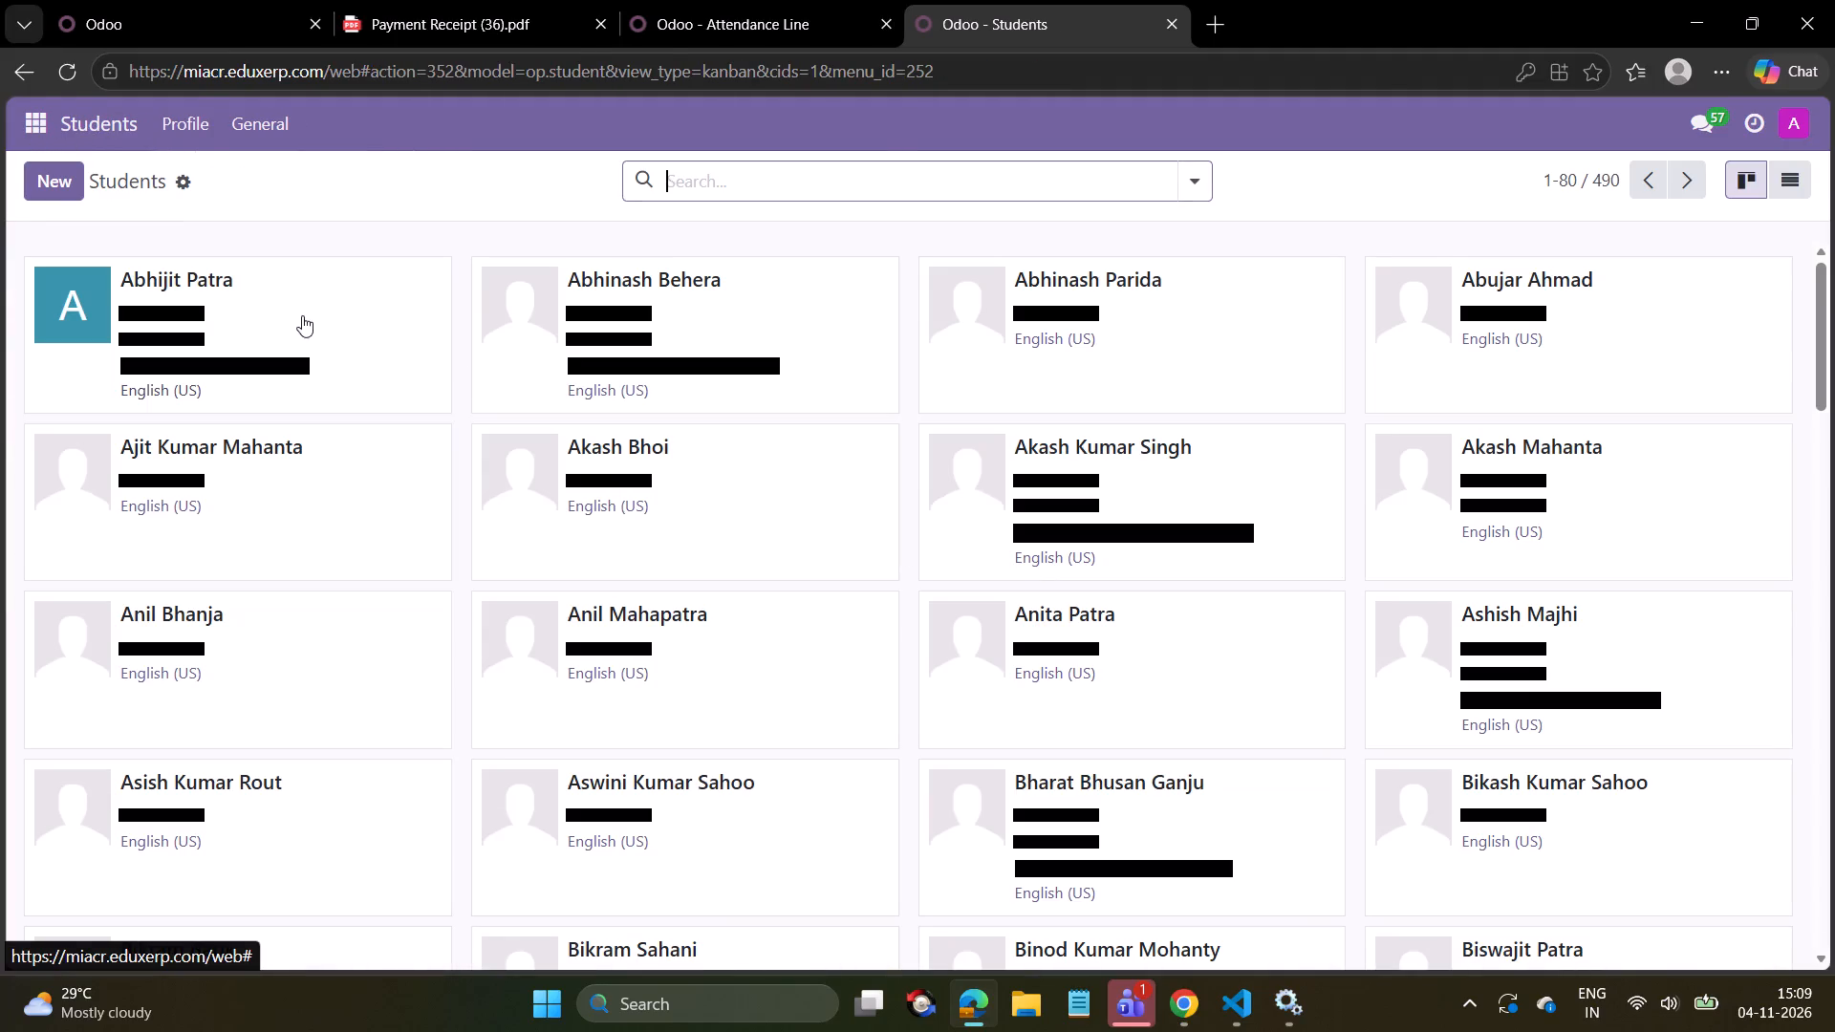
pyautogui.click(1794, 183)
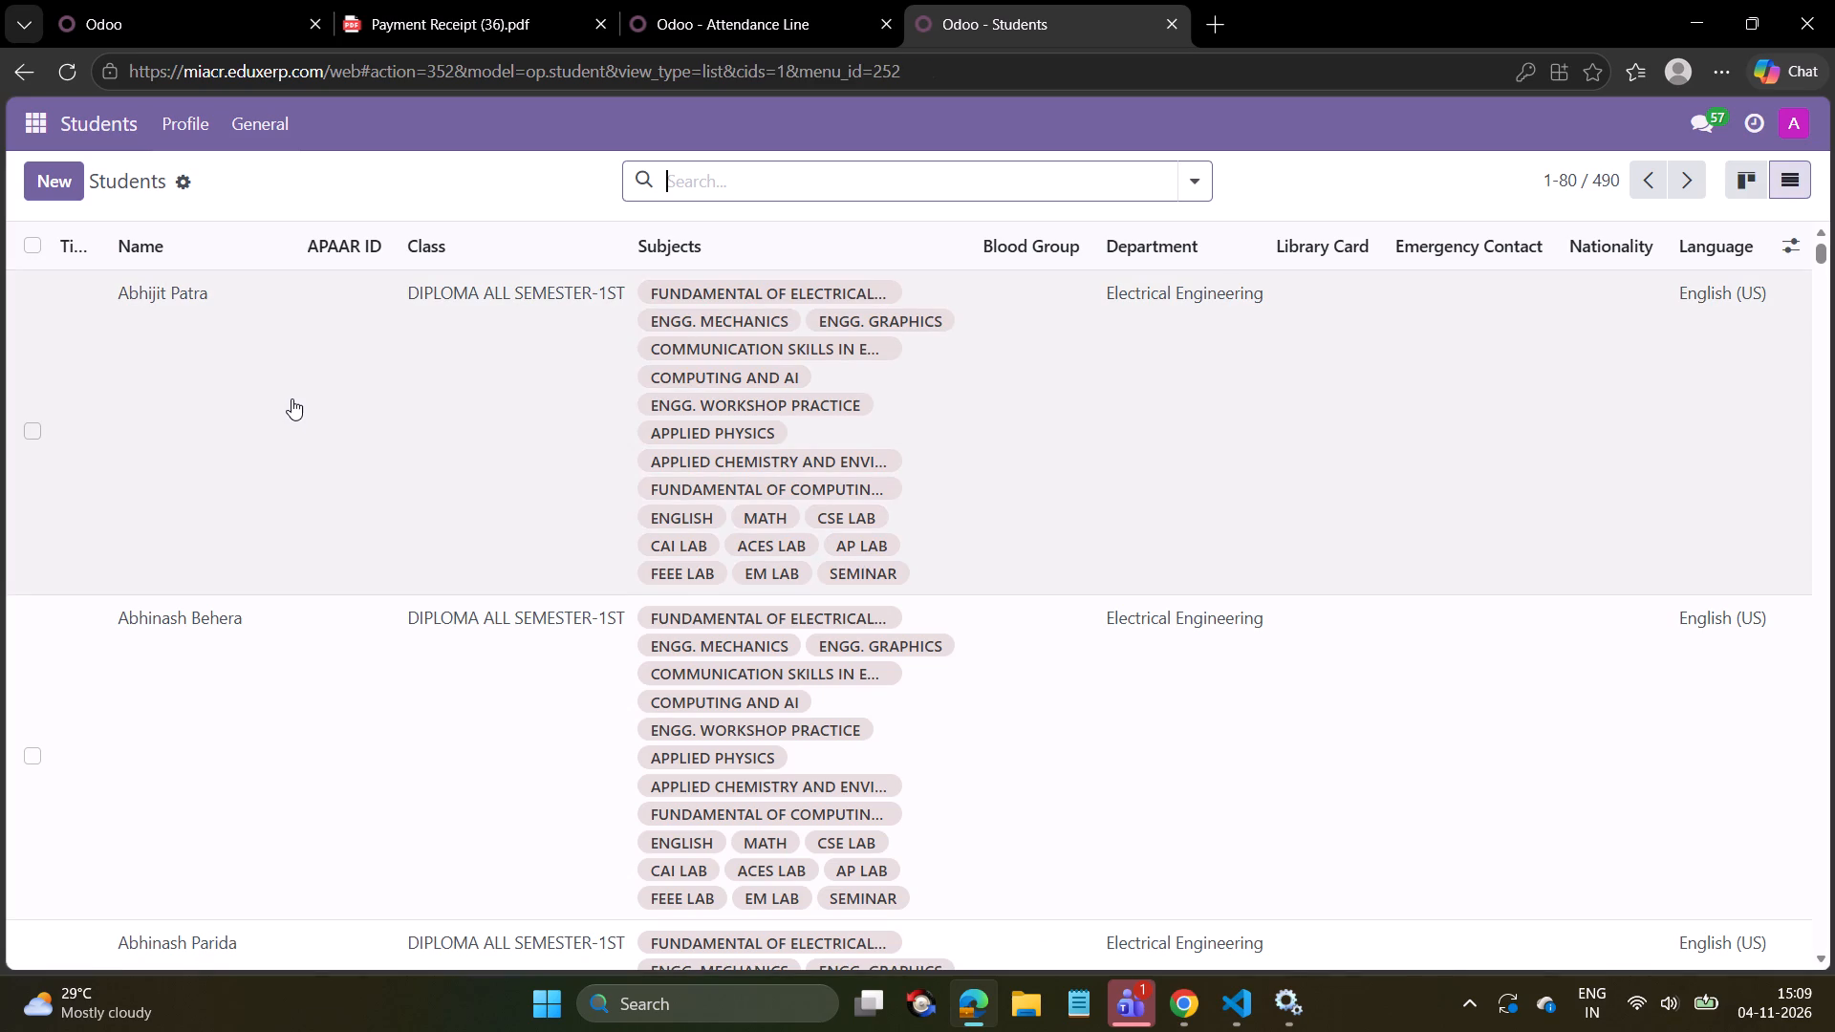
pyautogui.scroll(-13, 363, 620)
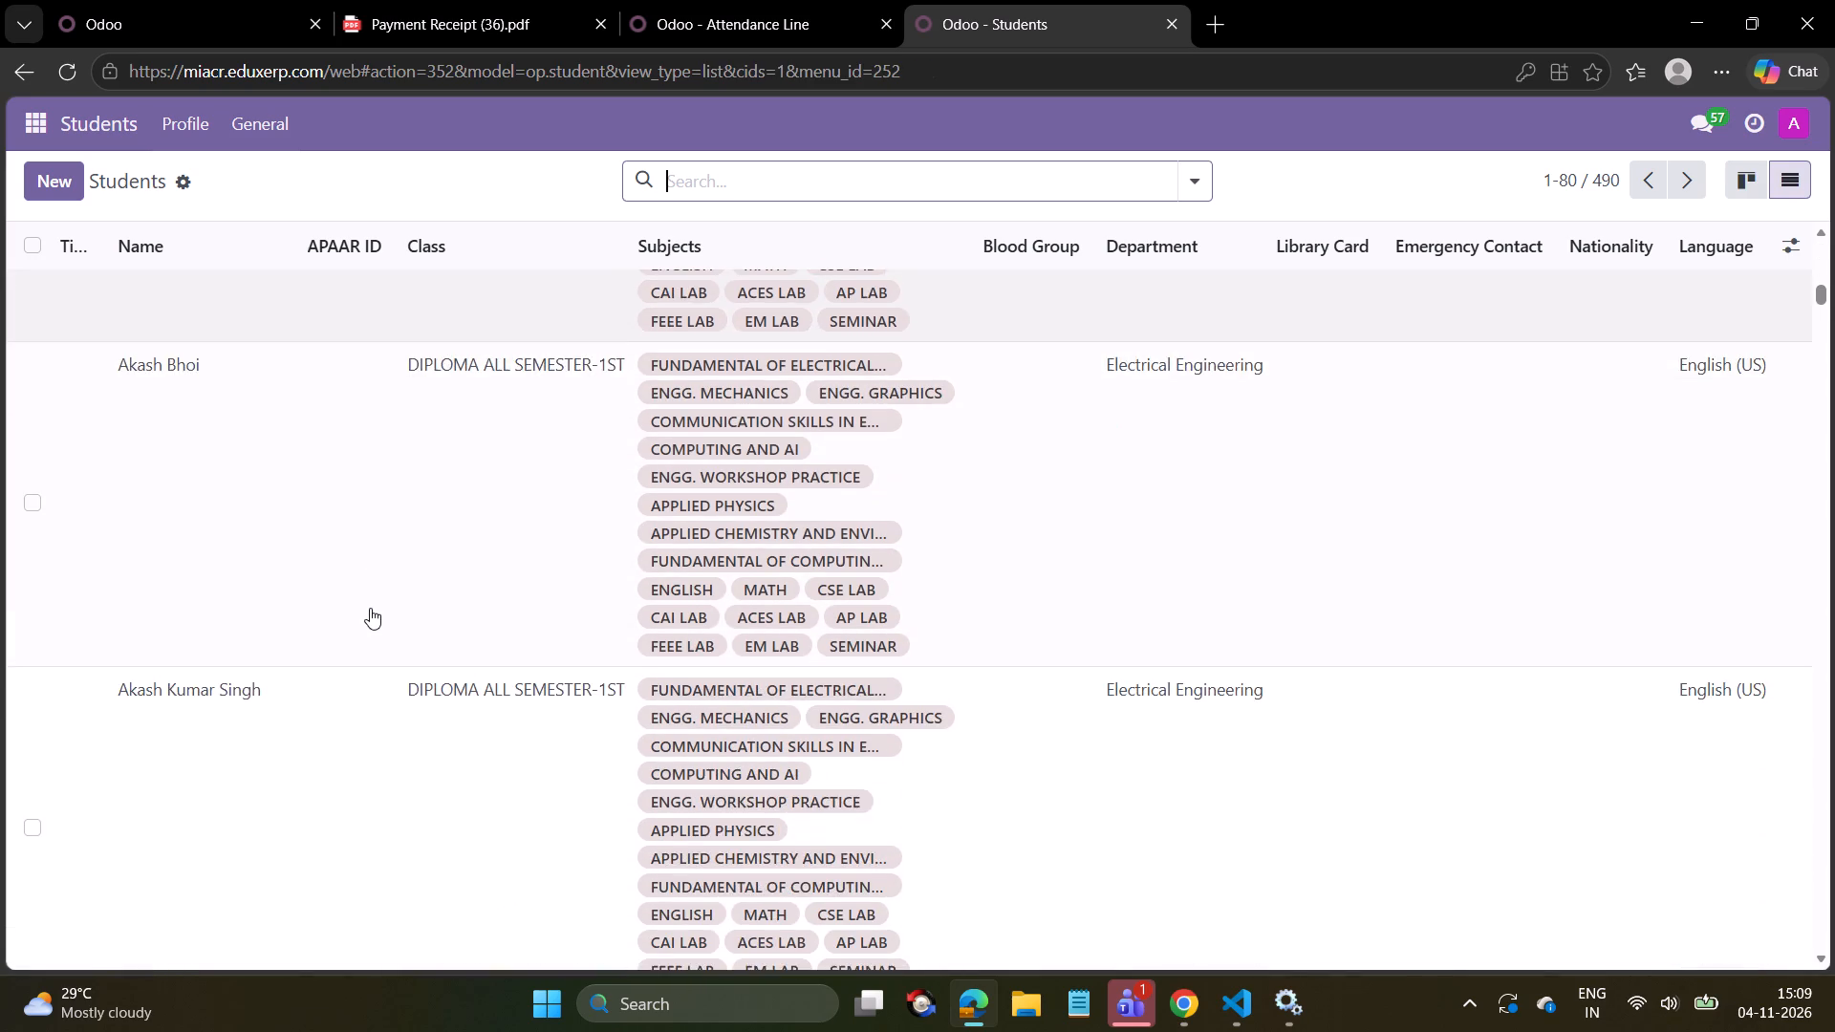
pyautogui.scroll(-9, 370, 607)
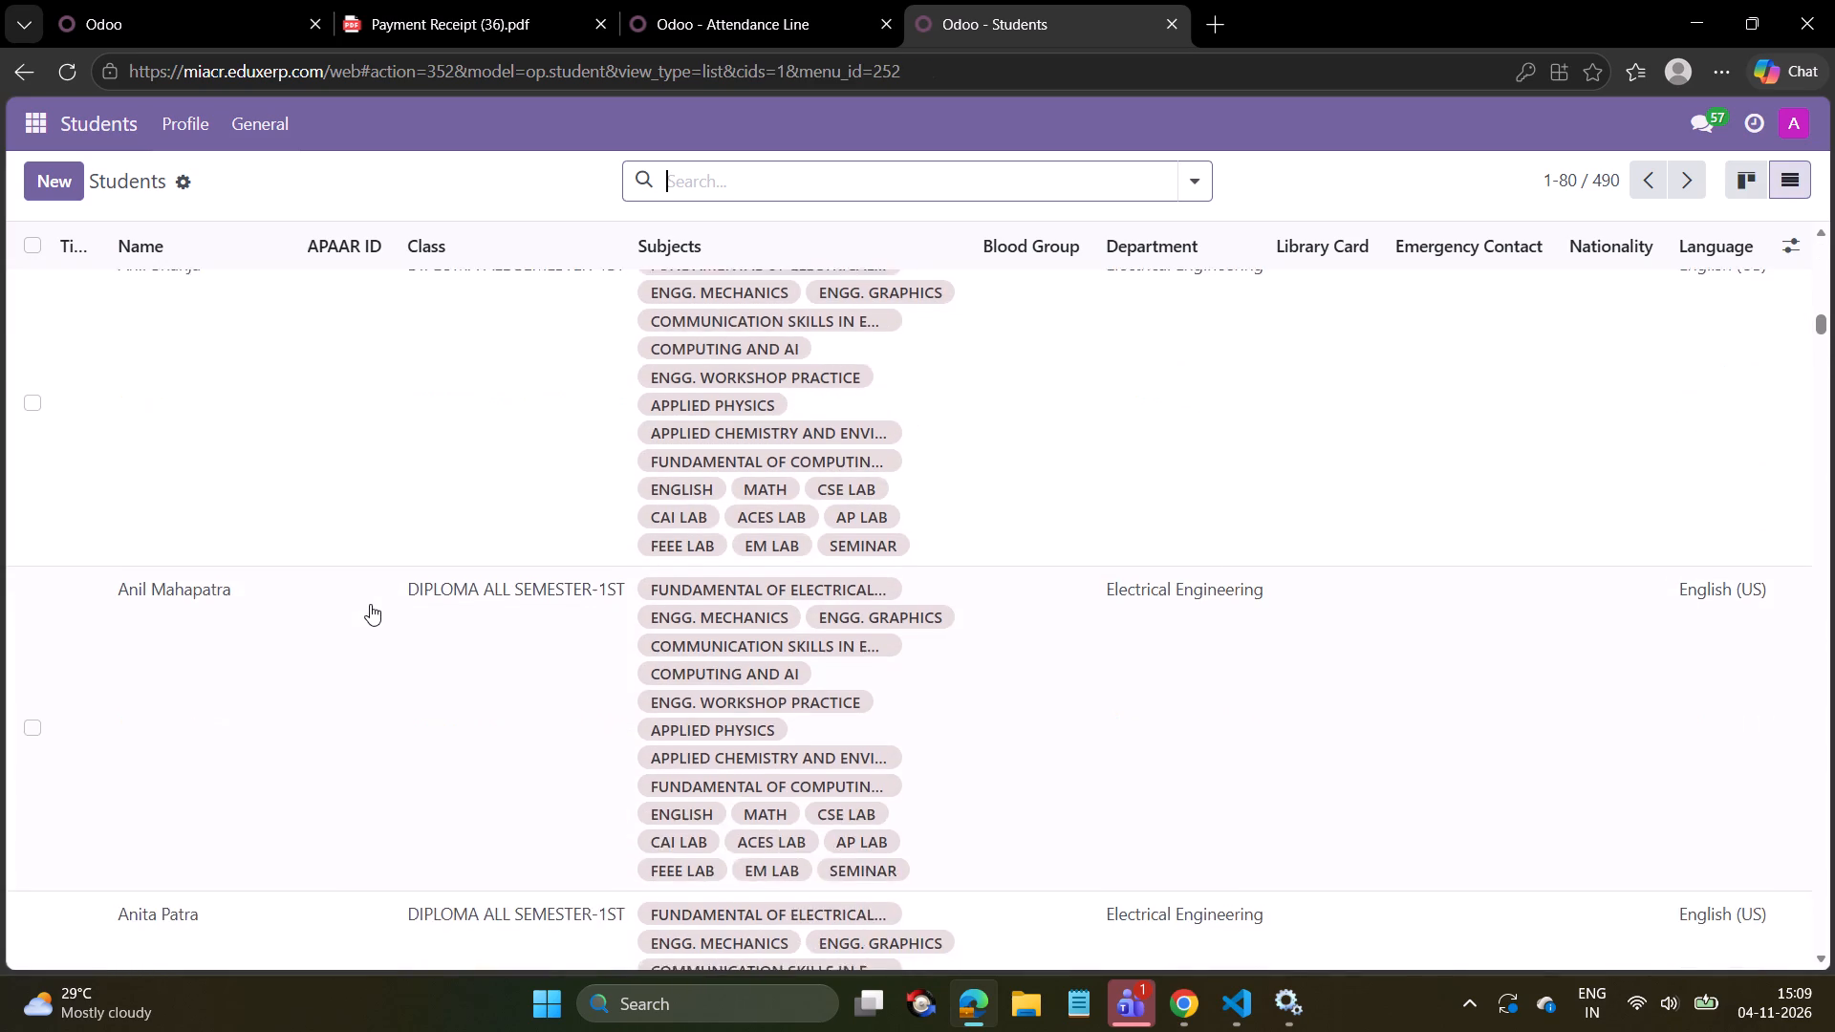
pyautogui.scroll(-19, 370, 604)
pyautogui.scroll(-5, 370, 601)
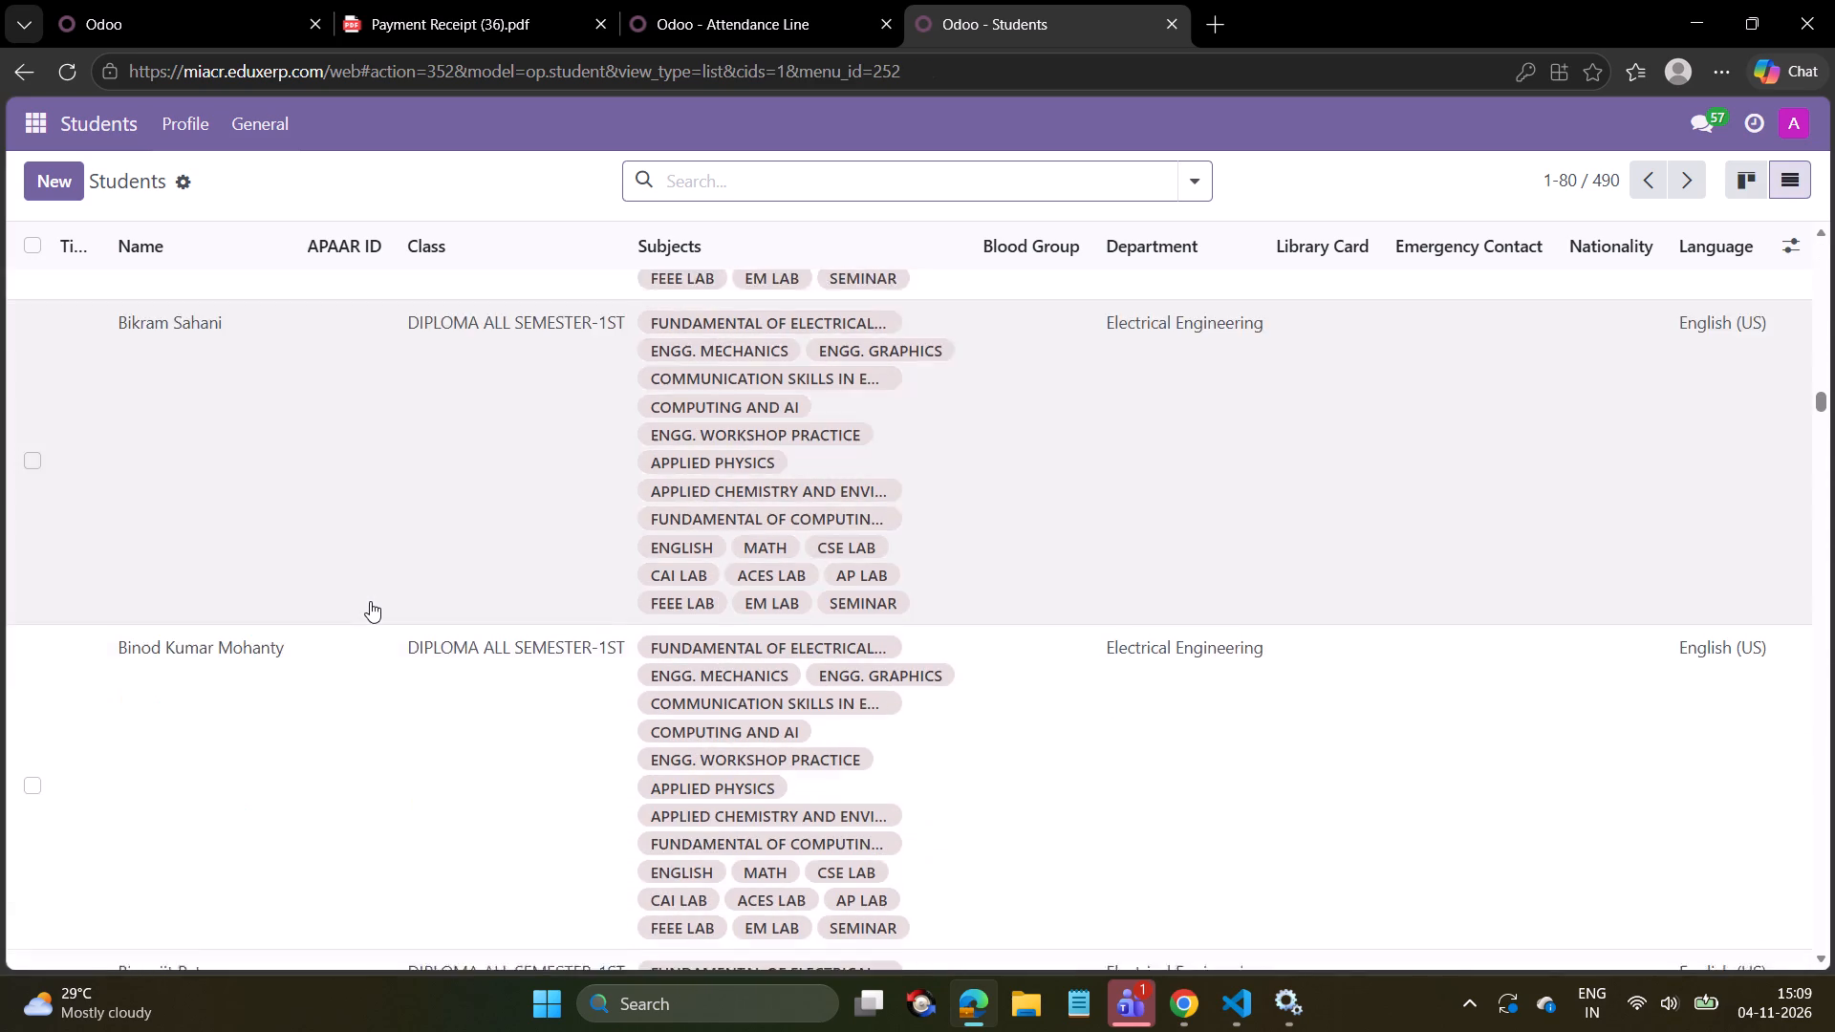
pyautogui.scroll(-10, 370, 601)
pyautogui.scroll(7, 377, 440)
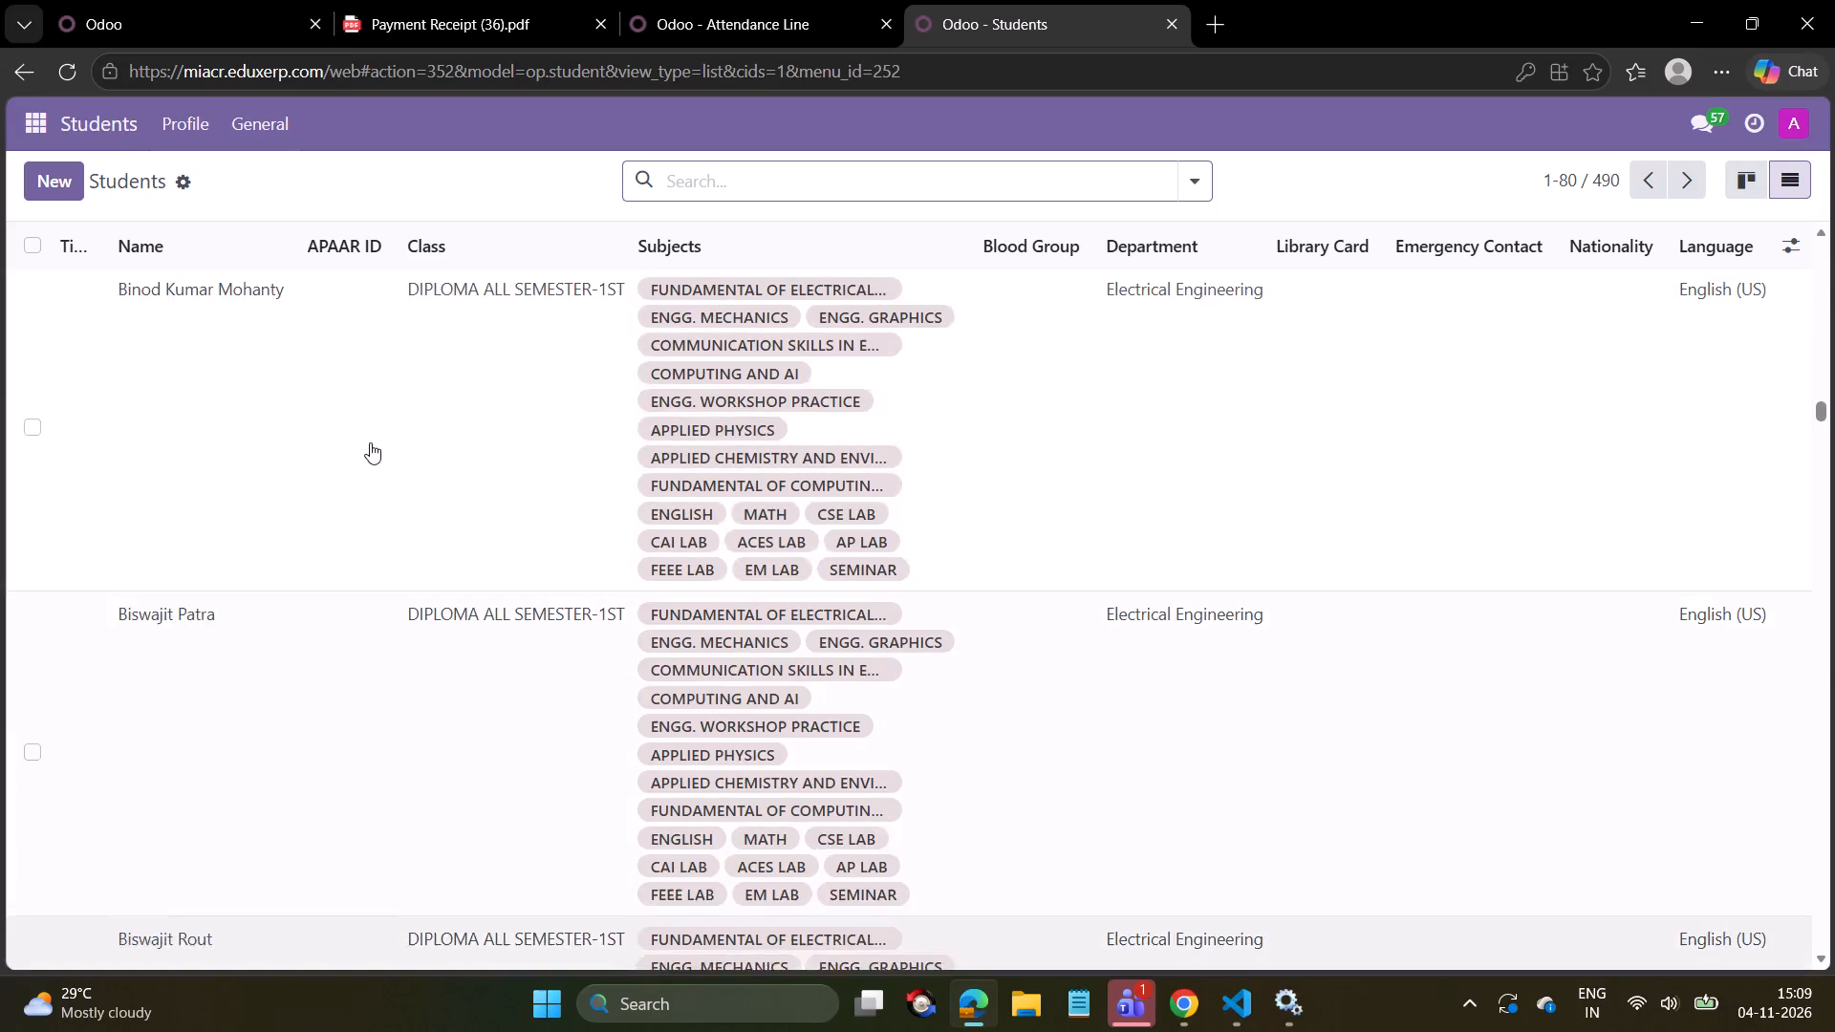
pyautogui.scroll(20, 370, 442)
pyautogui.scroll(11, 370, 442)
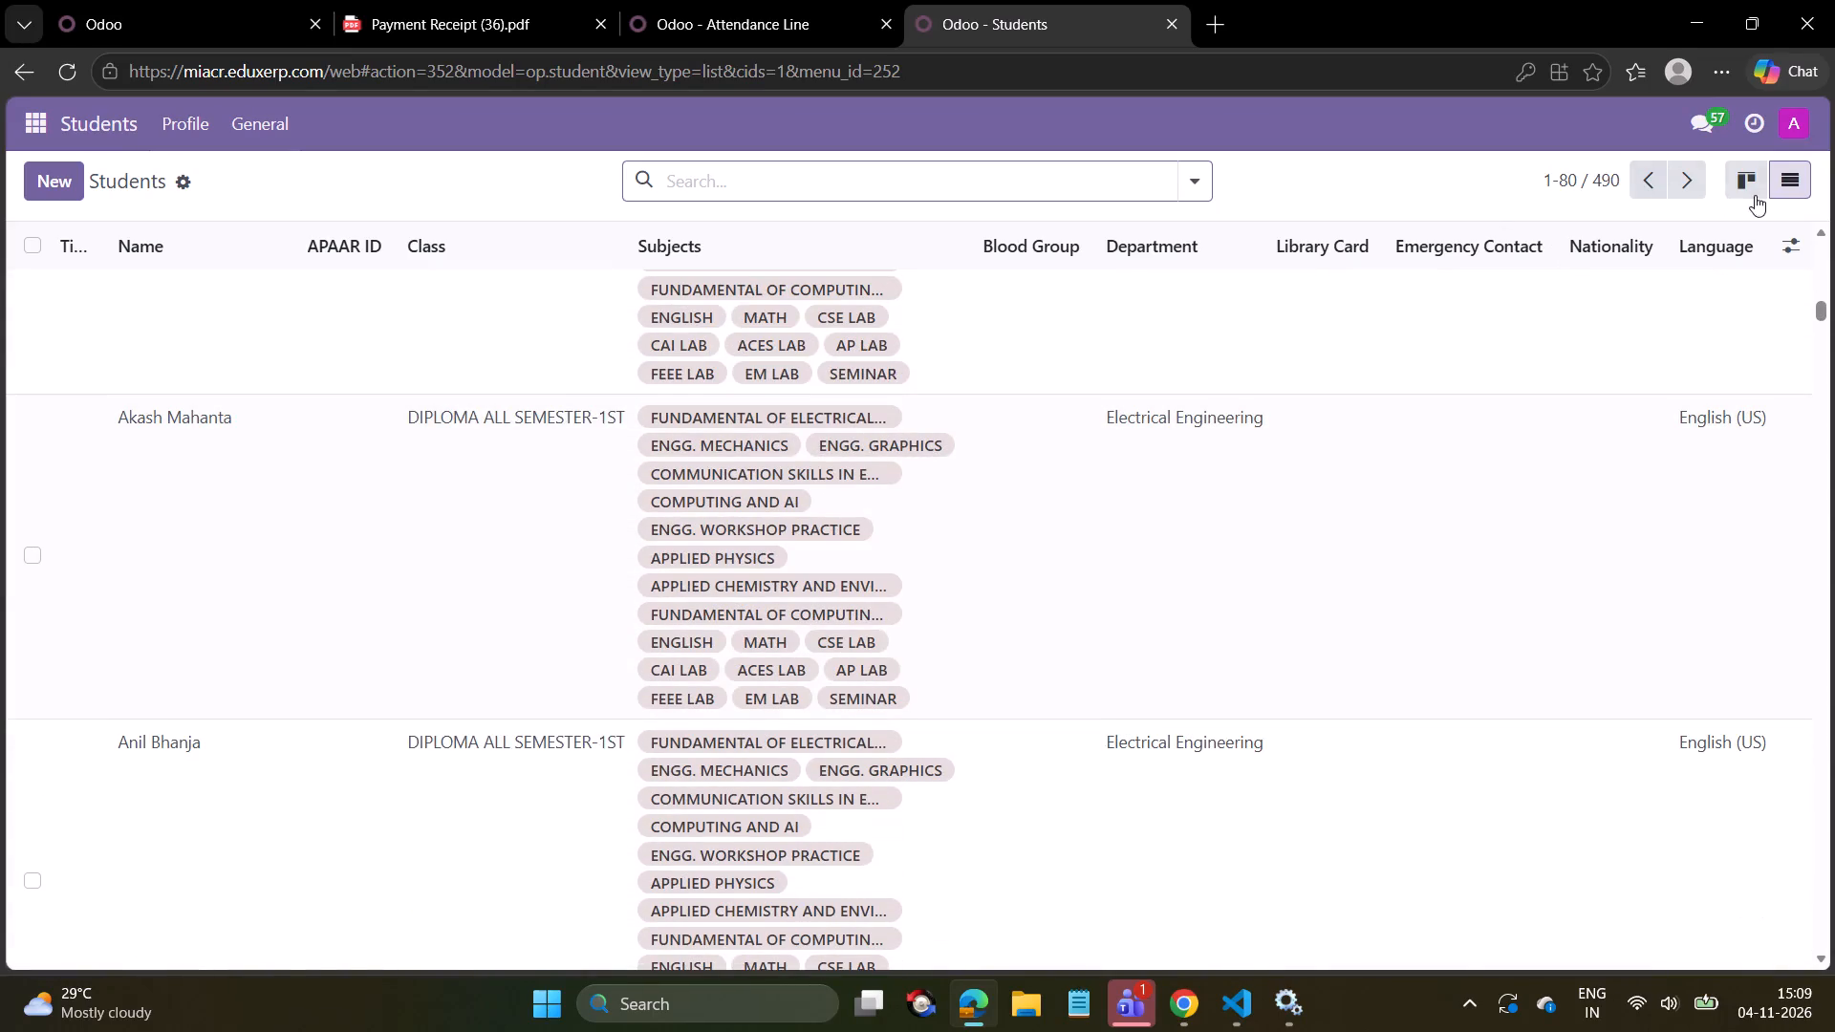
# Show the students as cards and group them by Class.
pyautogui.click(1730, 186)
pyautogui.click(1196, 183)
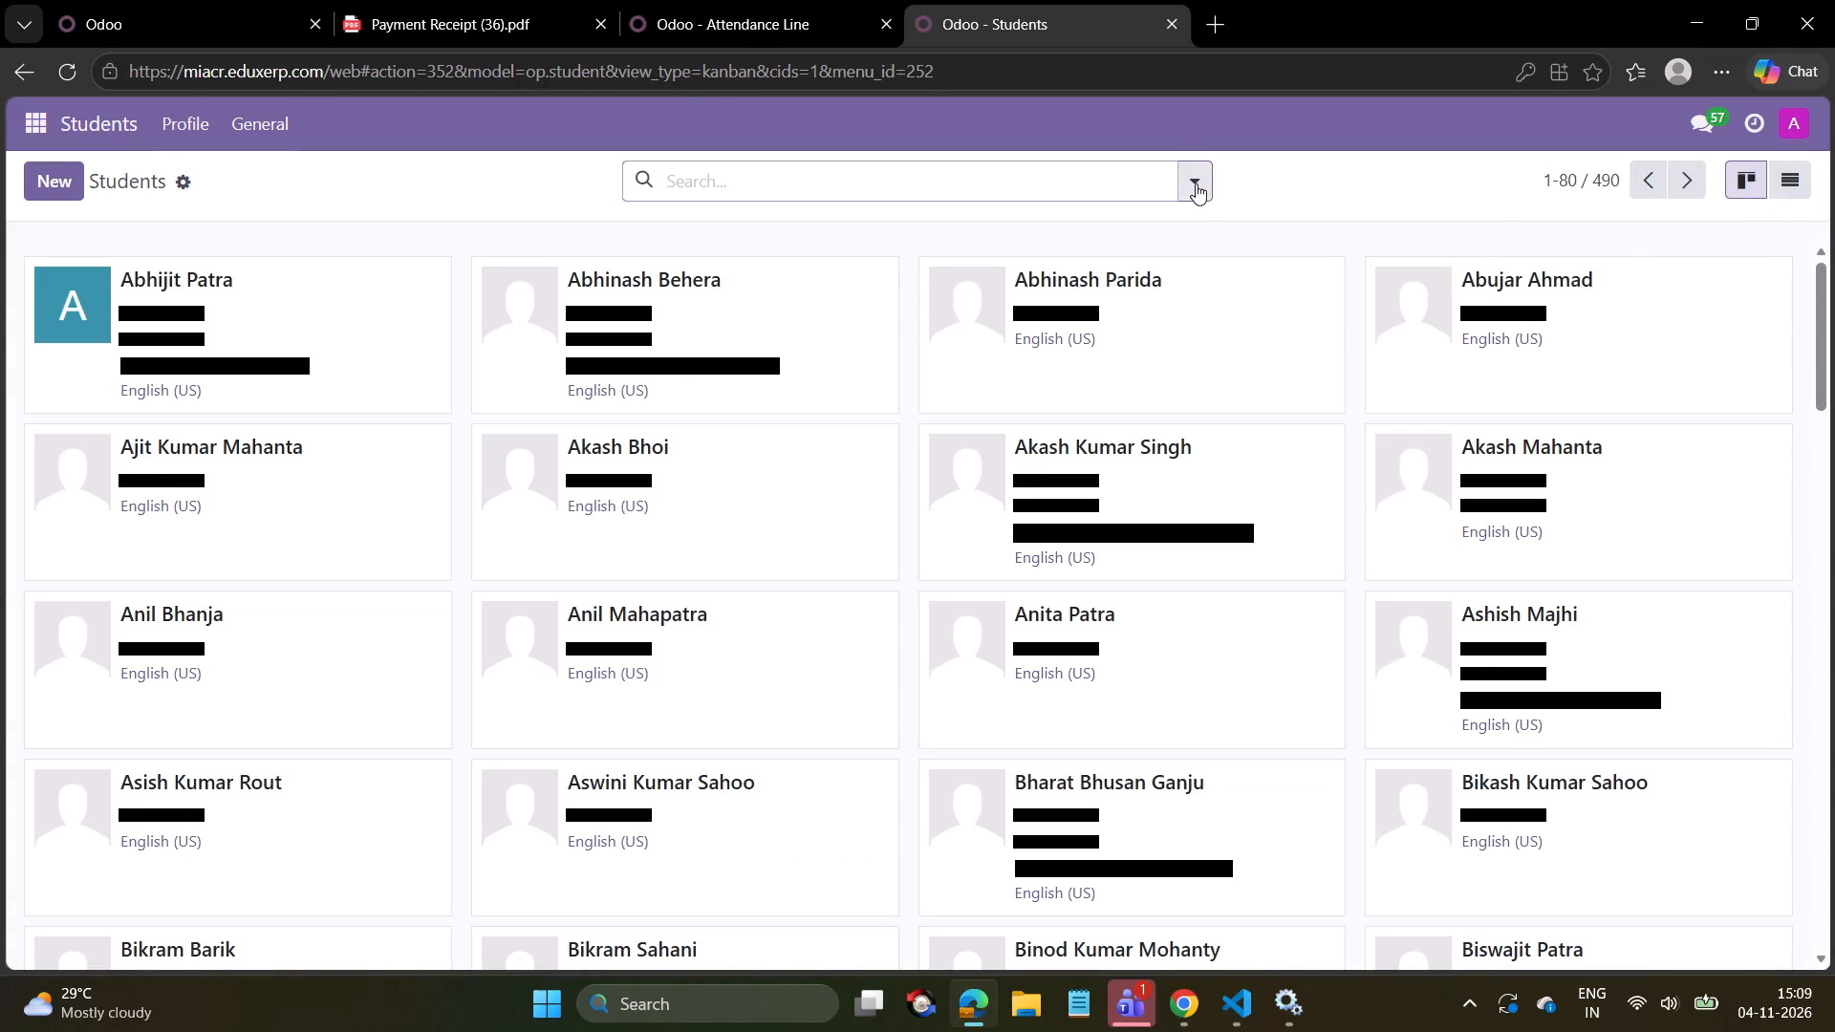
pyautogui.click(811, 396)
pyautogui.scroll(-1, 775, 683)
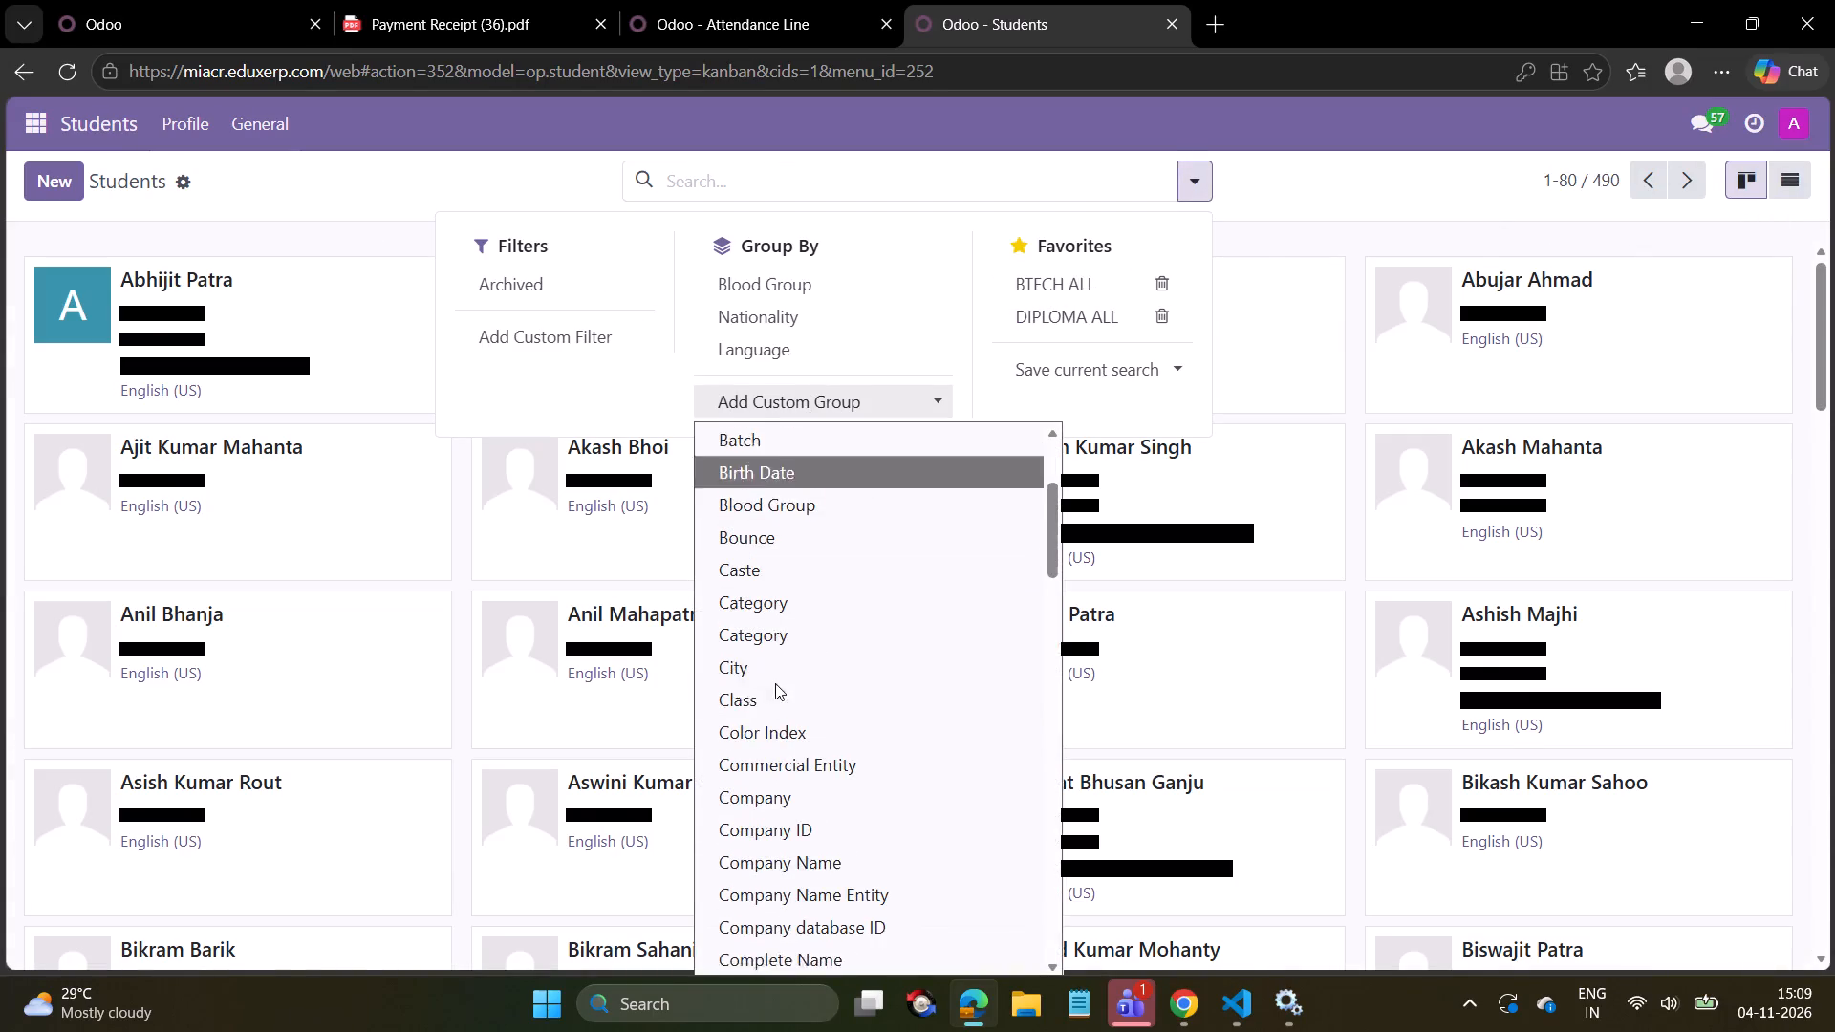
pyautogui.click(756, 684)
pyautogui.click(508, 160)
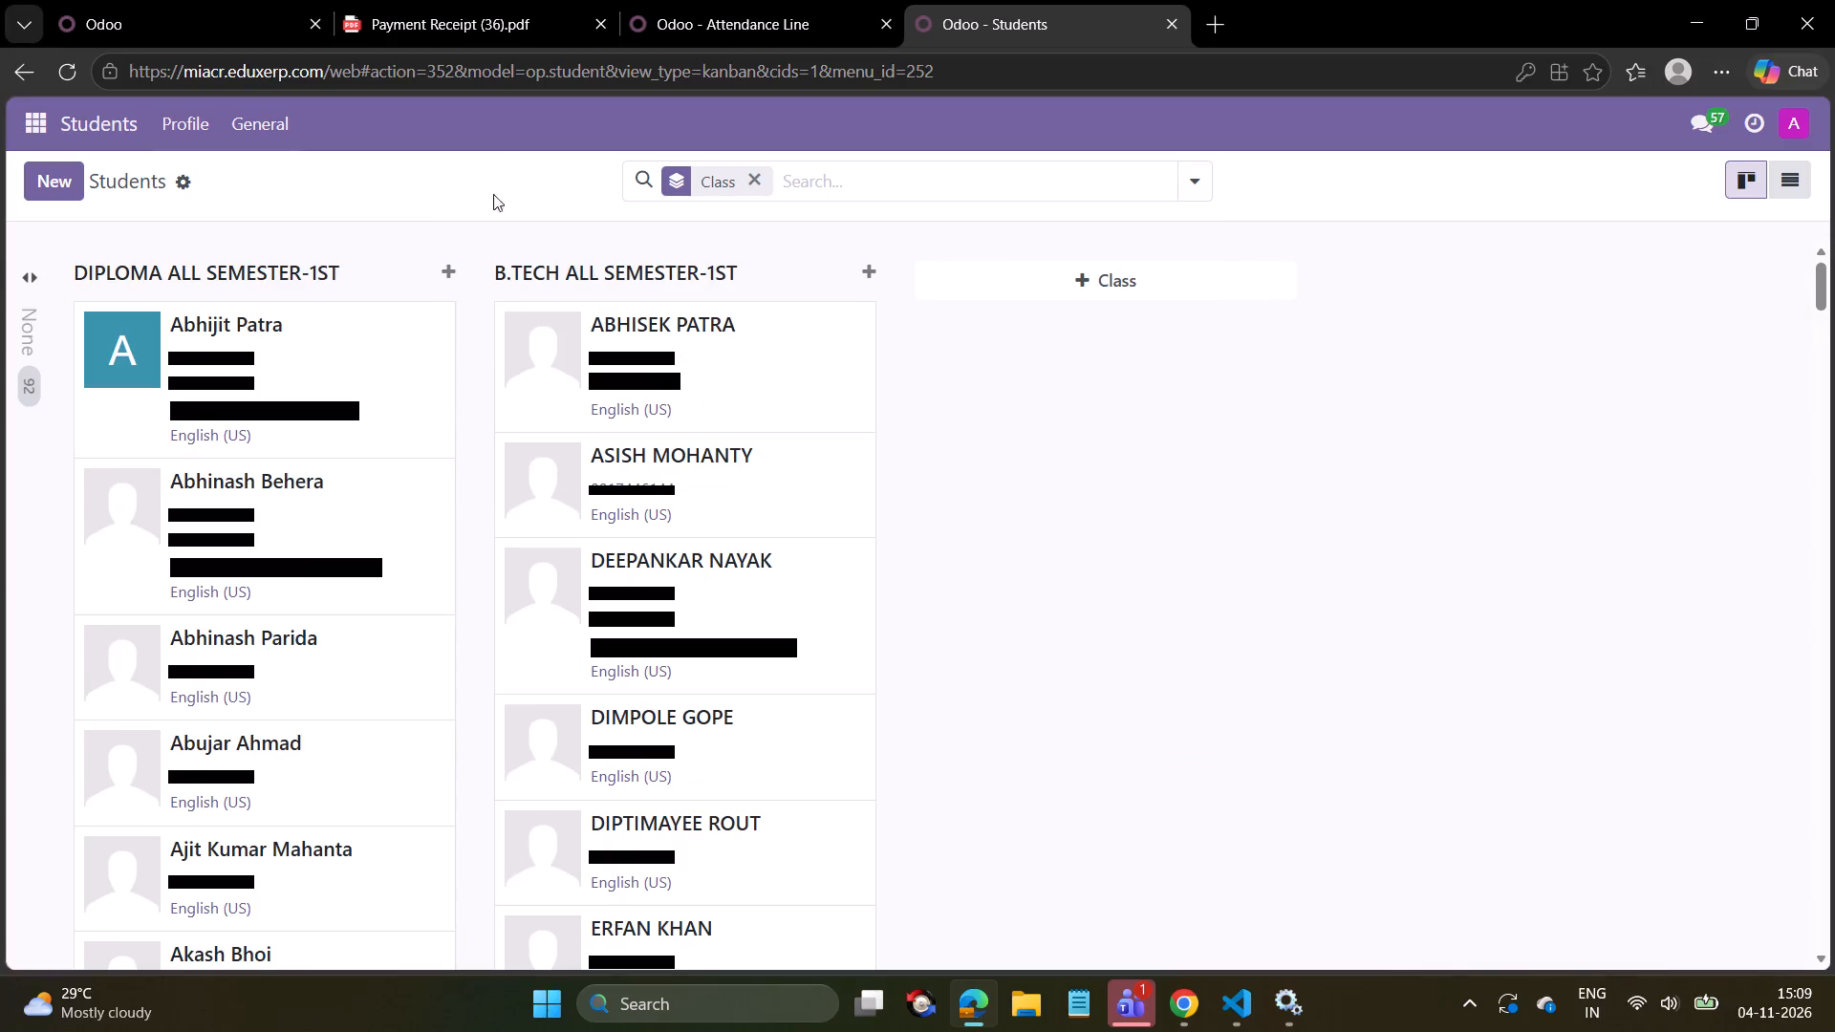
# In the first B.TECH ALL SEMESTER-1ST student's record, reselect that class, set the batch to Section A, and save.
pyautogui.click(675, 360)
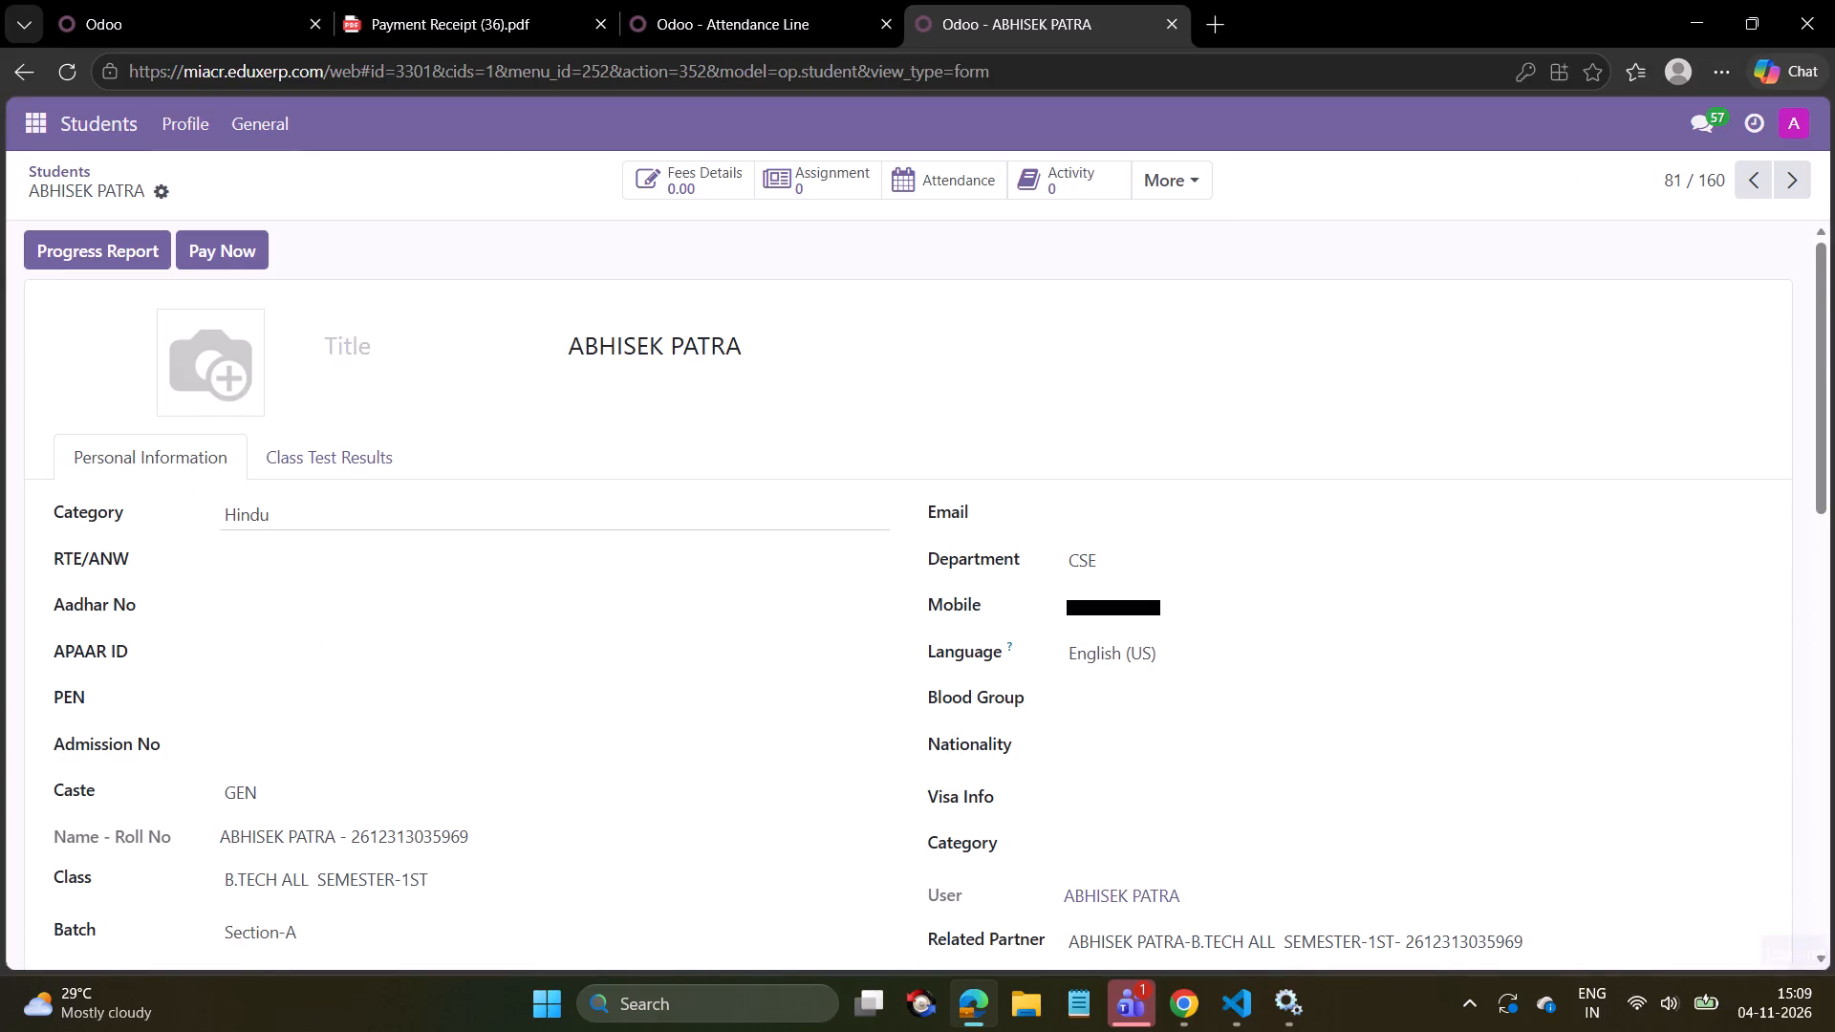
pyautogui.scroll(-2, 386, 533)
pyautogui.click(476, 640)
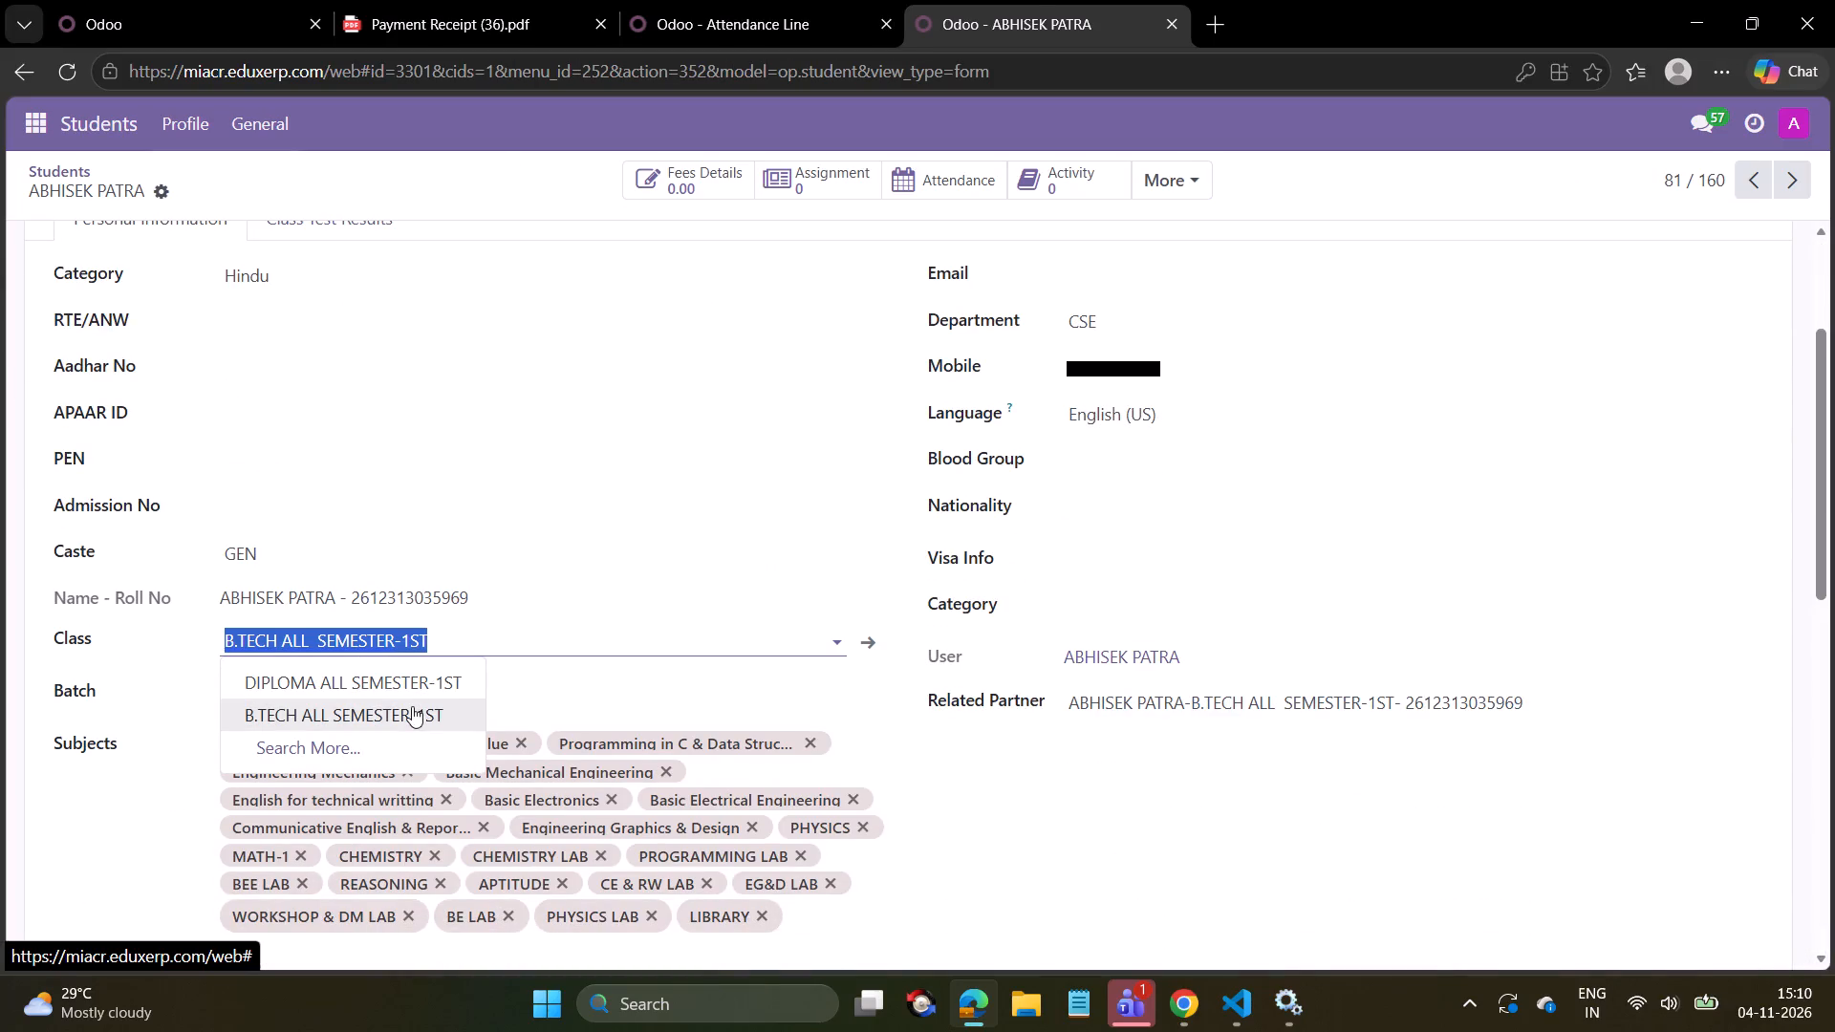
pyautogui.click(412, 706)
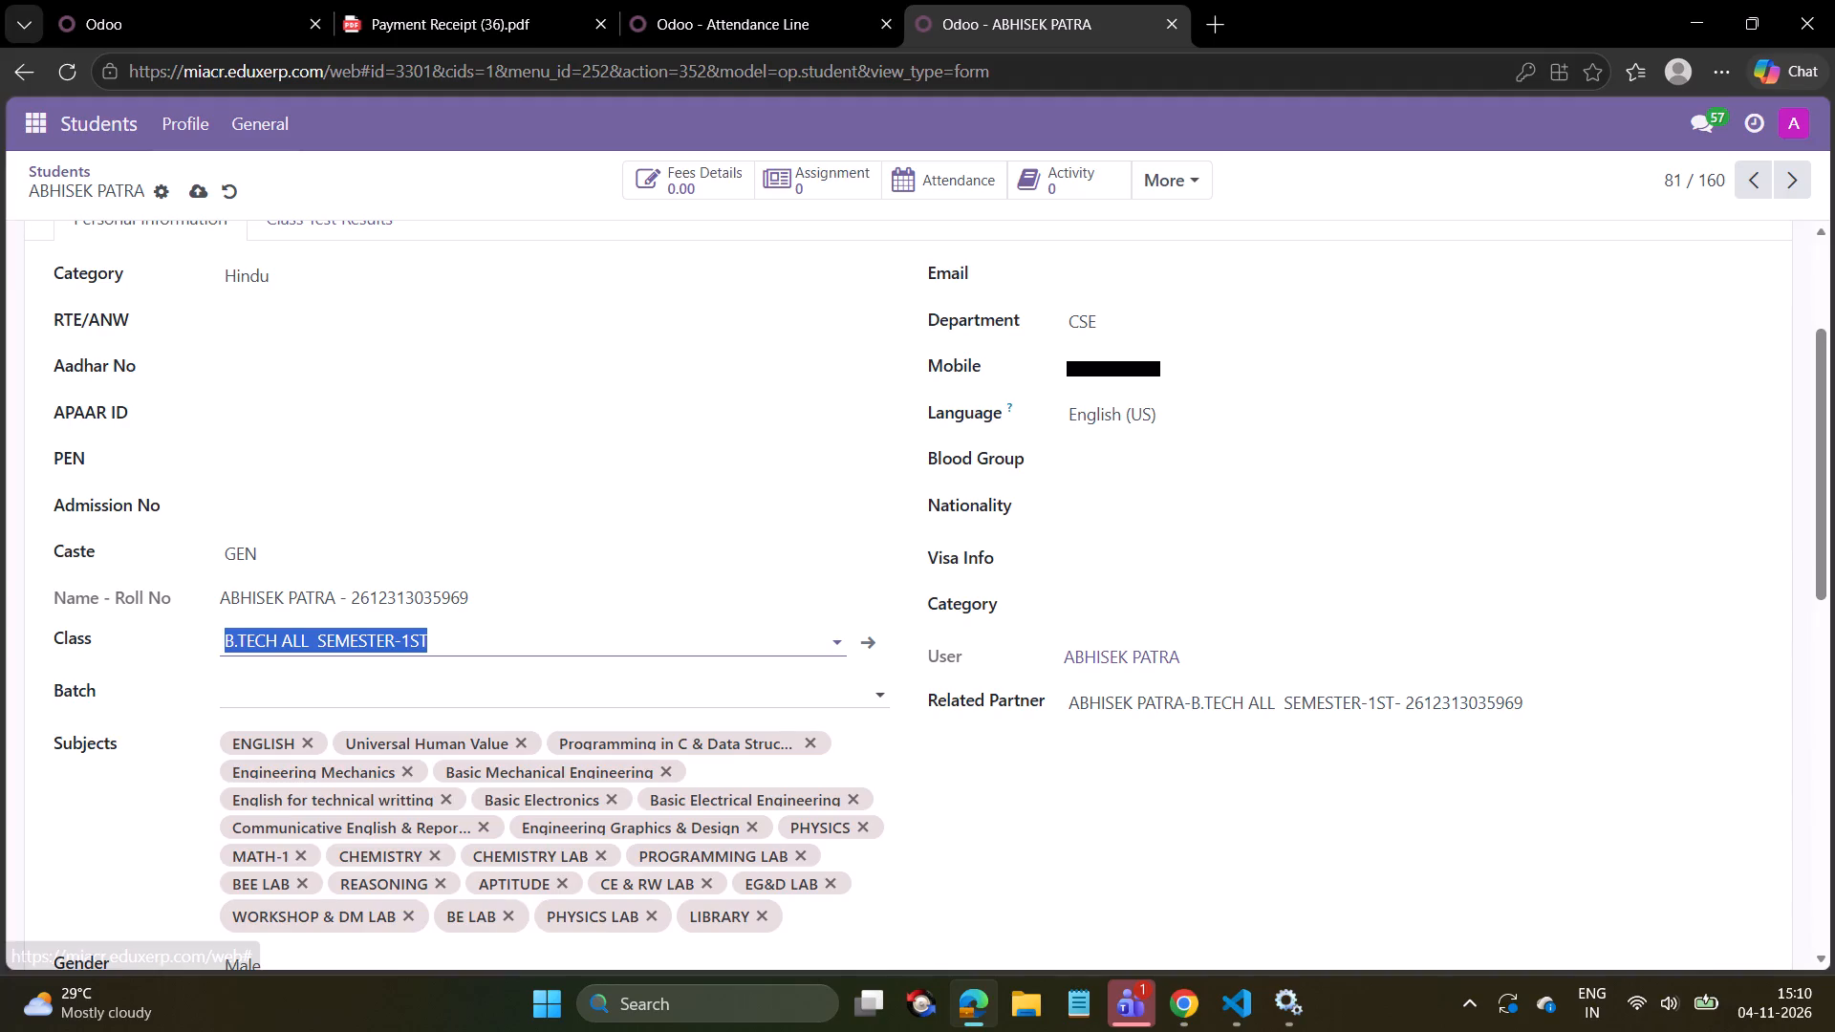
pyautogui.click(458, 645)
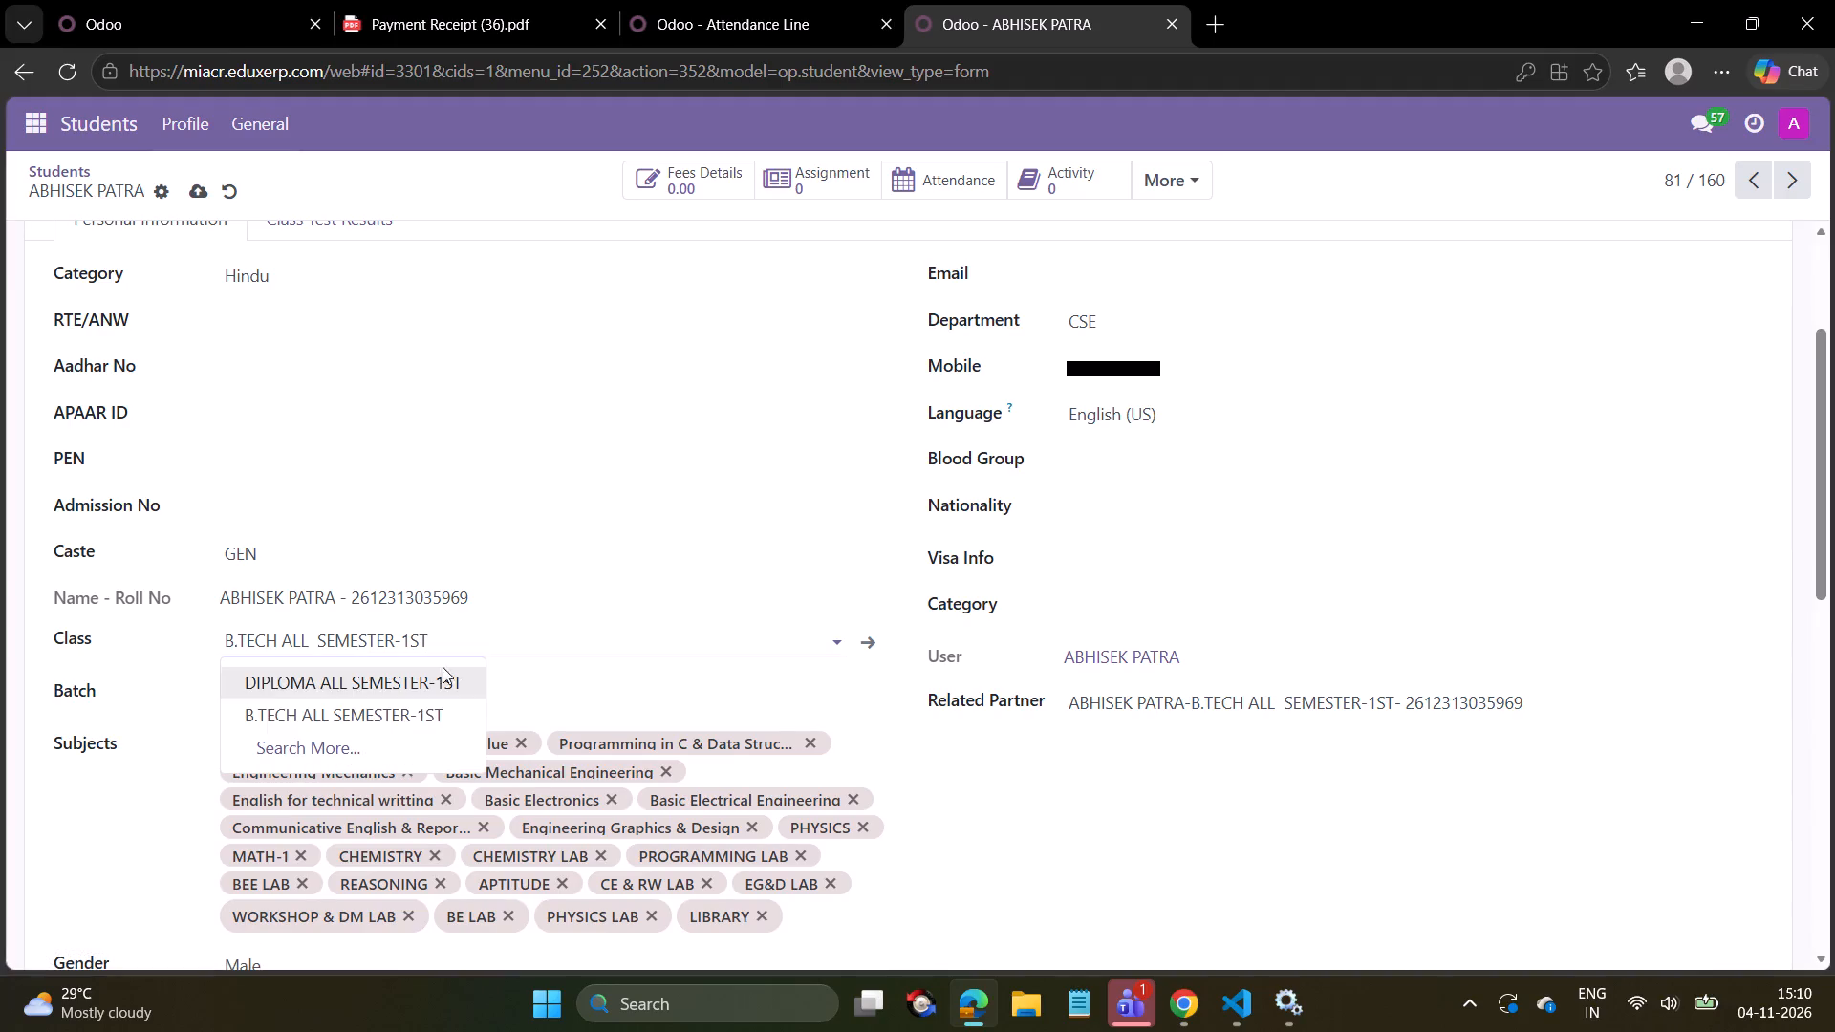
pyautogui.click(411, 708)
pyautogui.click(411, 708)
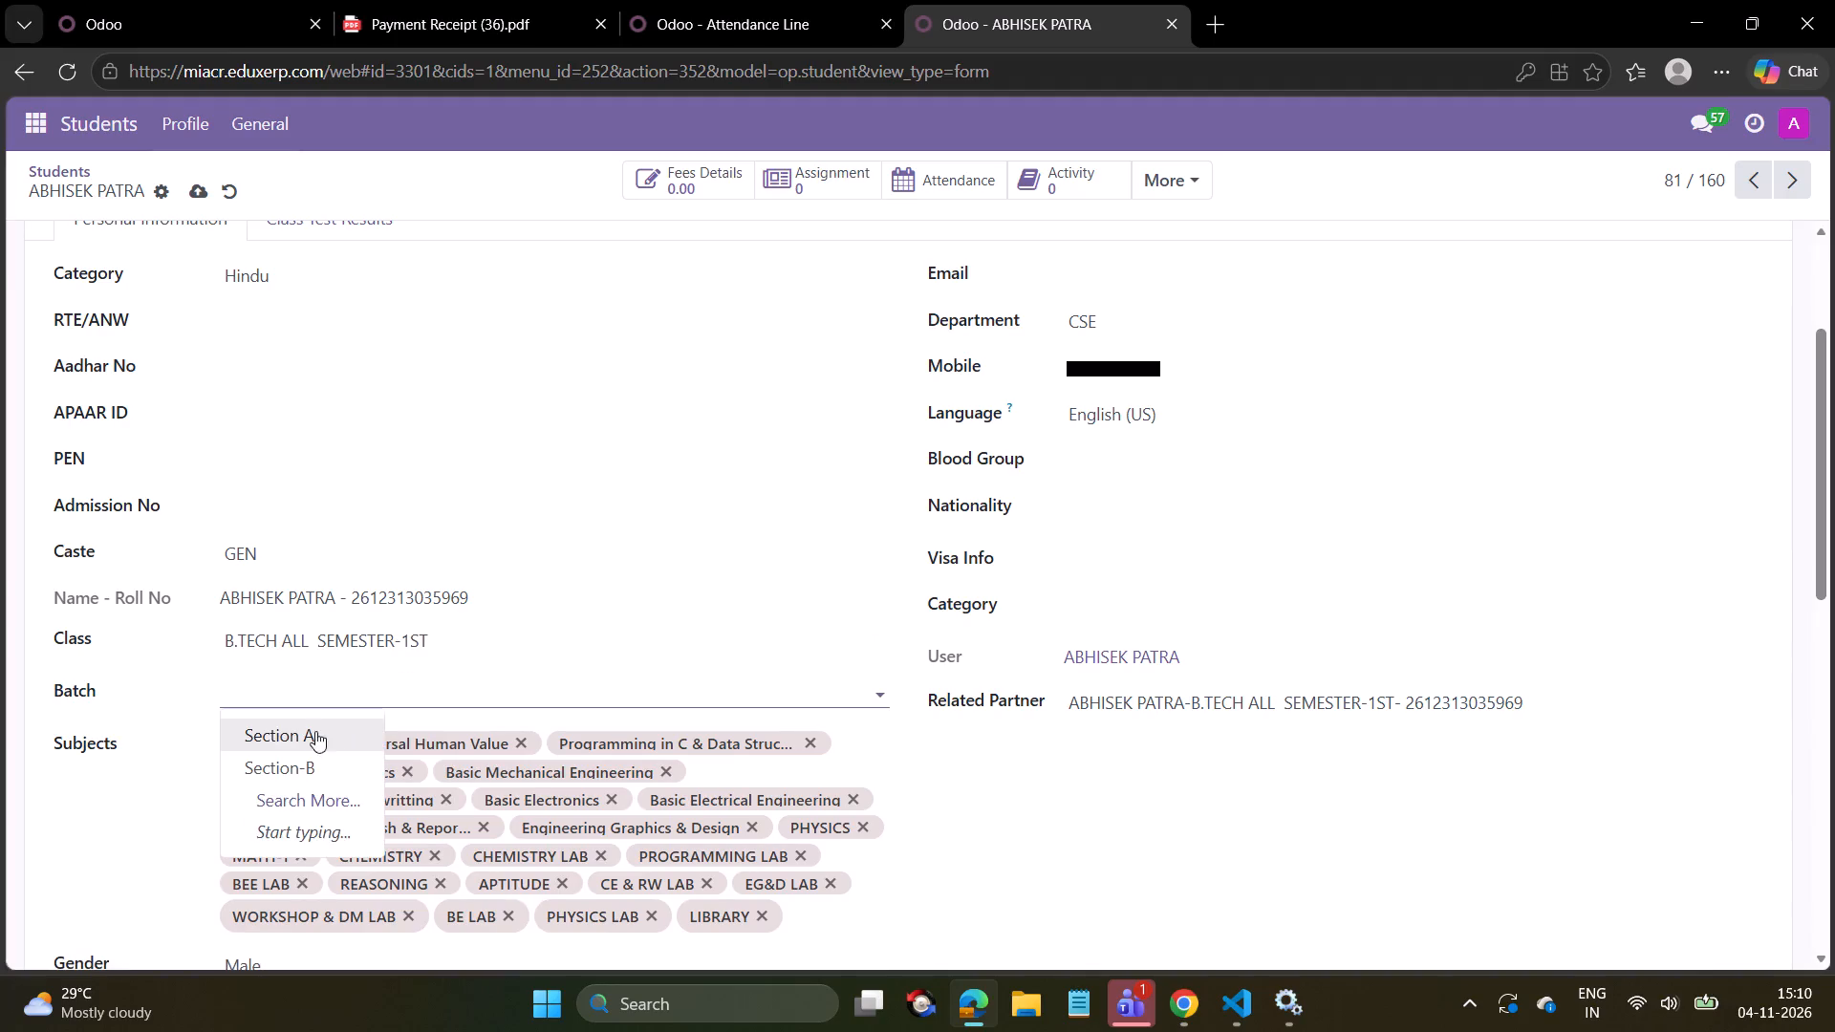
pyautogui.click(313, 731)
pyautogui.scroll(-1, 547, 557)
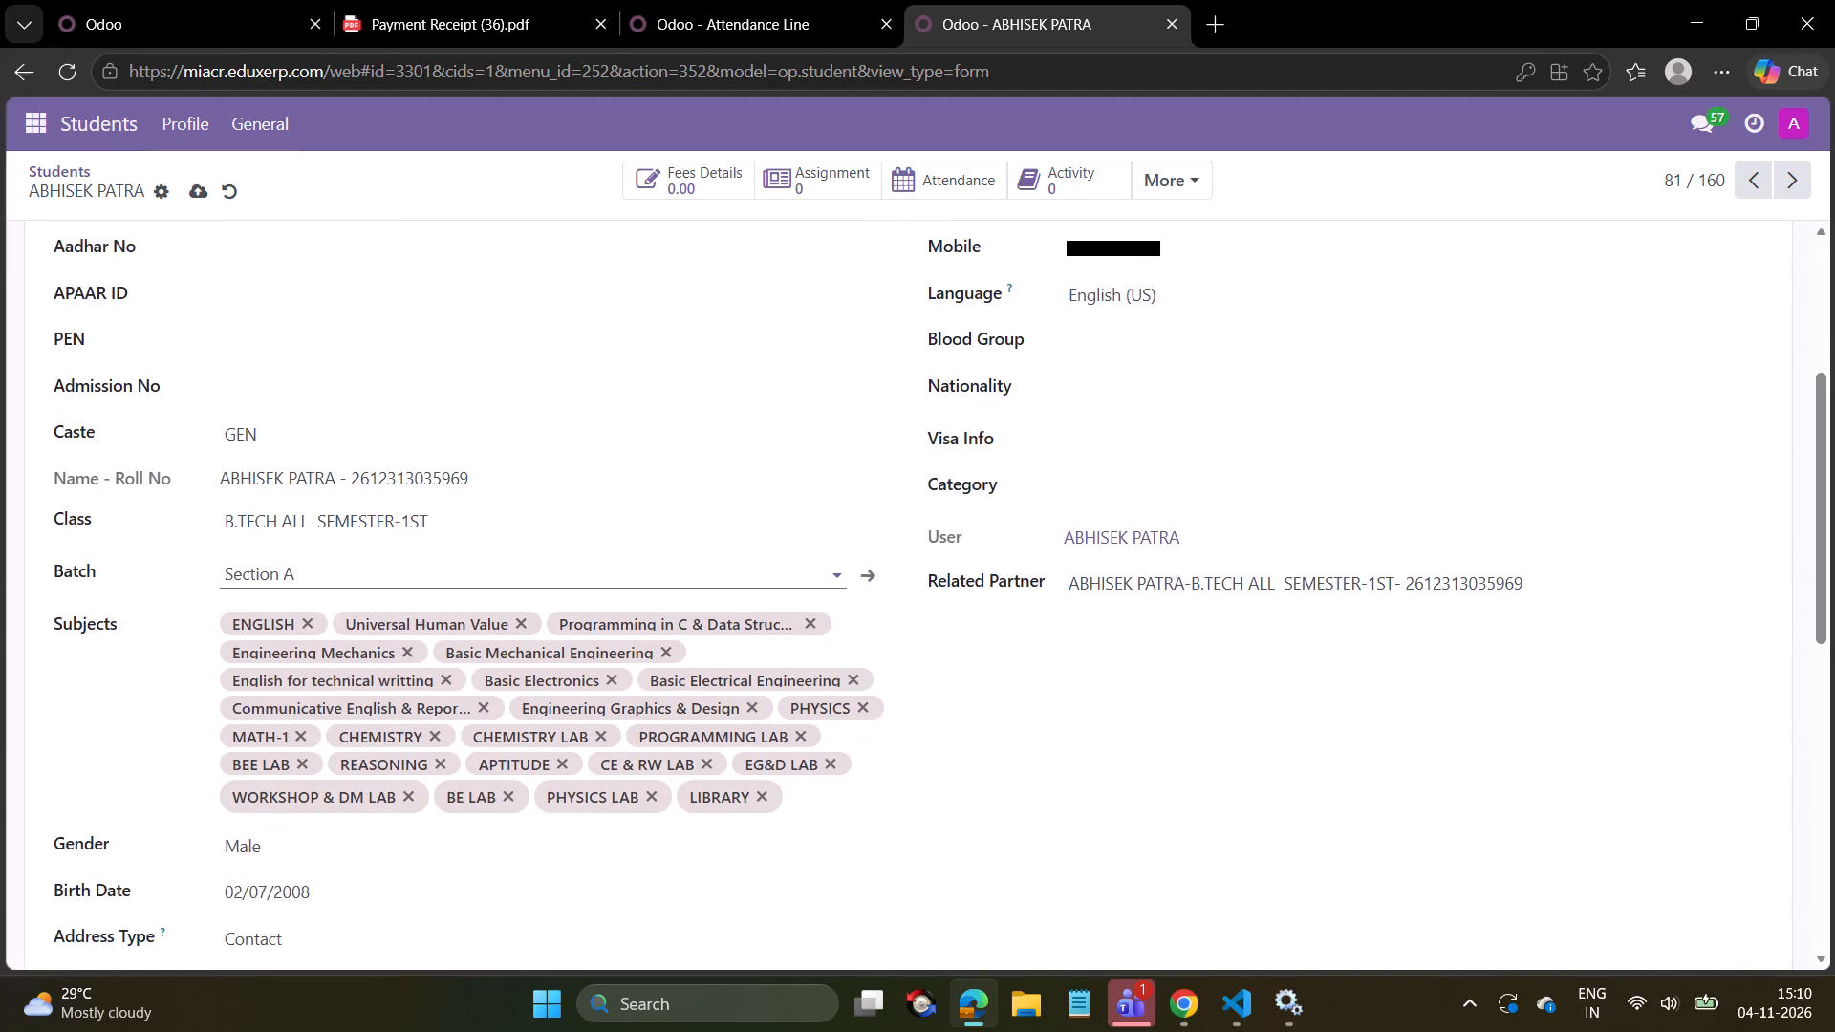
pyautogui.click(441, 622)
pyautogui.click(201, 190)
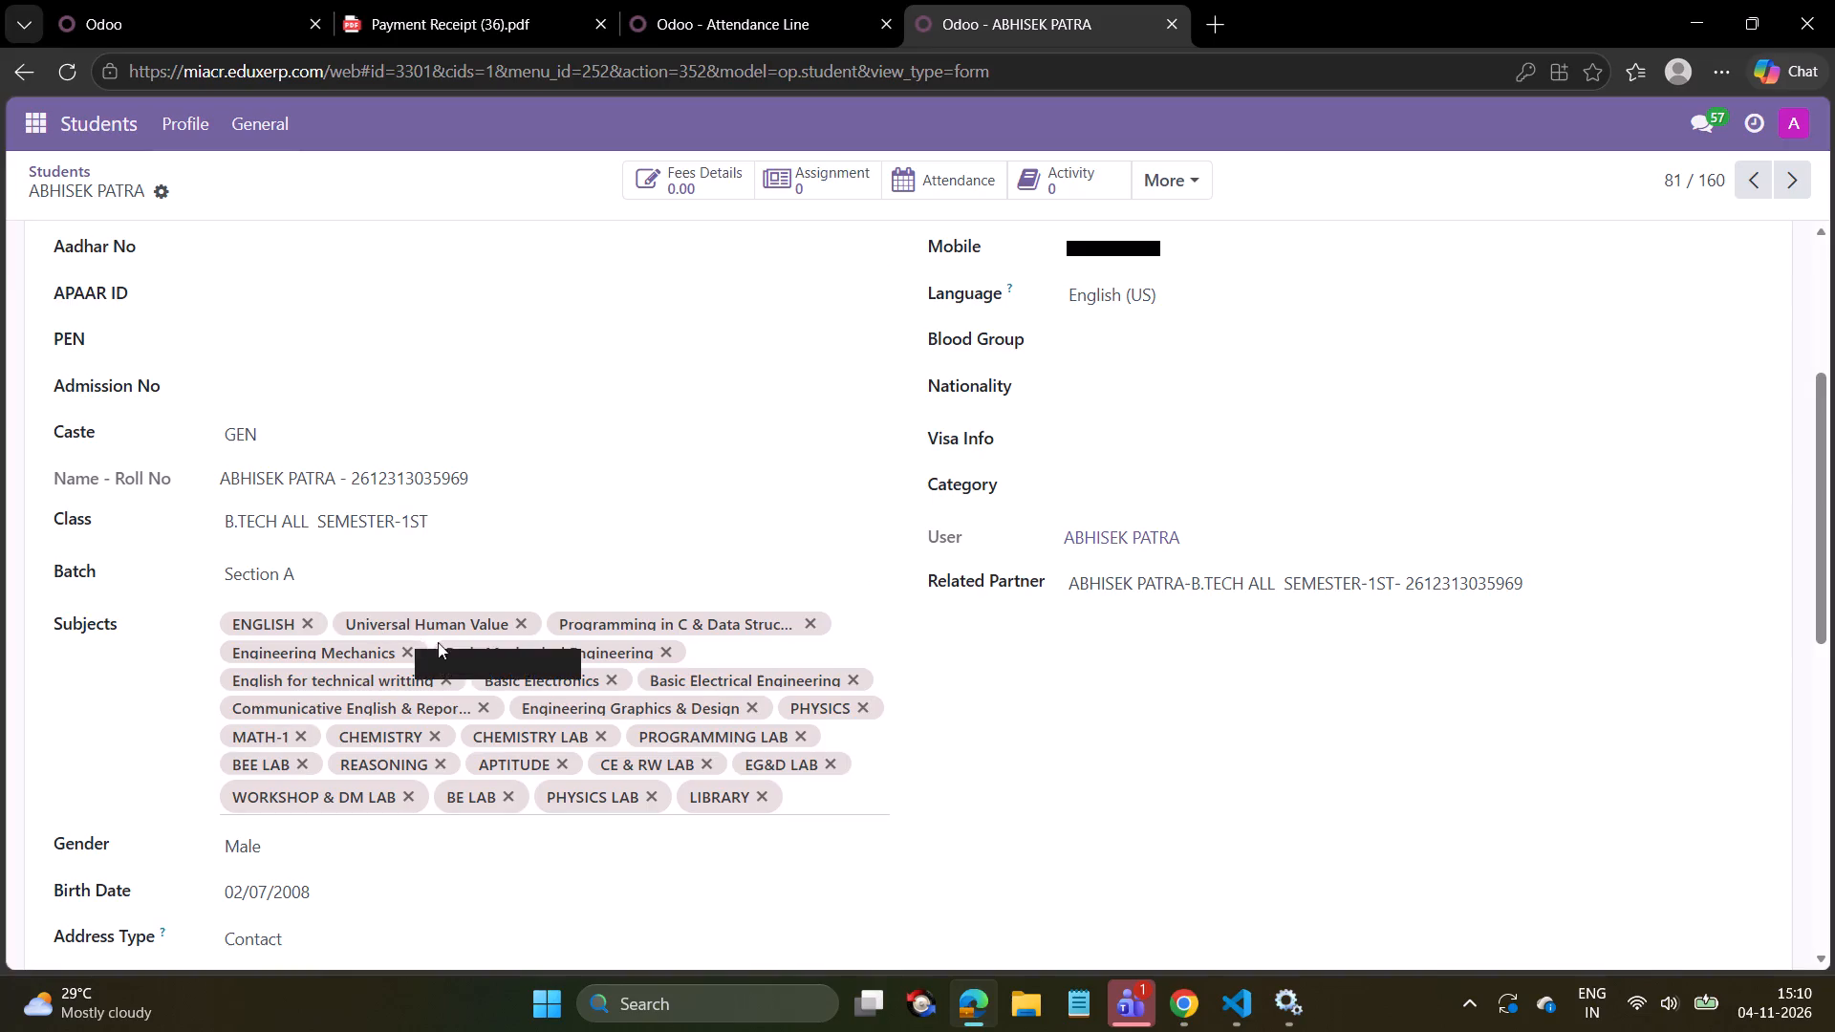
# Review the saved student record, including its change history and assigned subjects.
pyautogui.scroll(5, 498, 560)
pyautogui.scroll(-10, 498, 560)
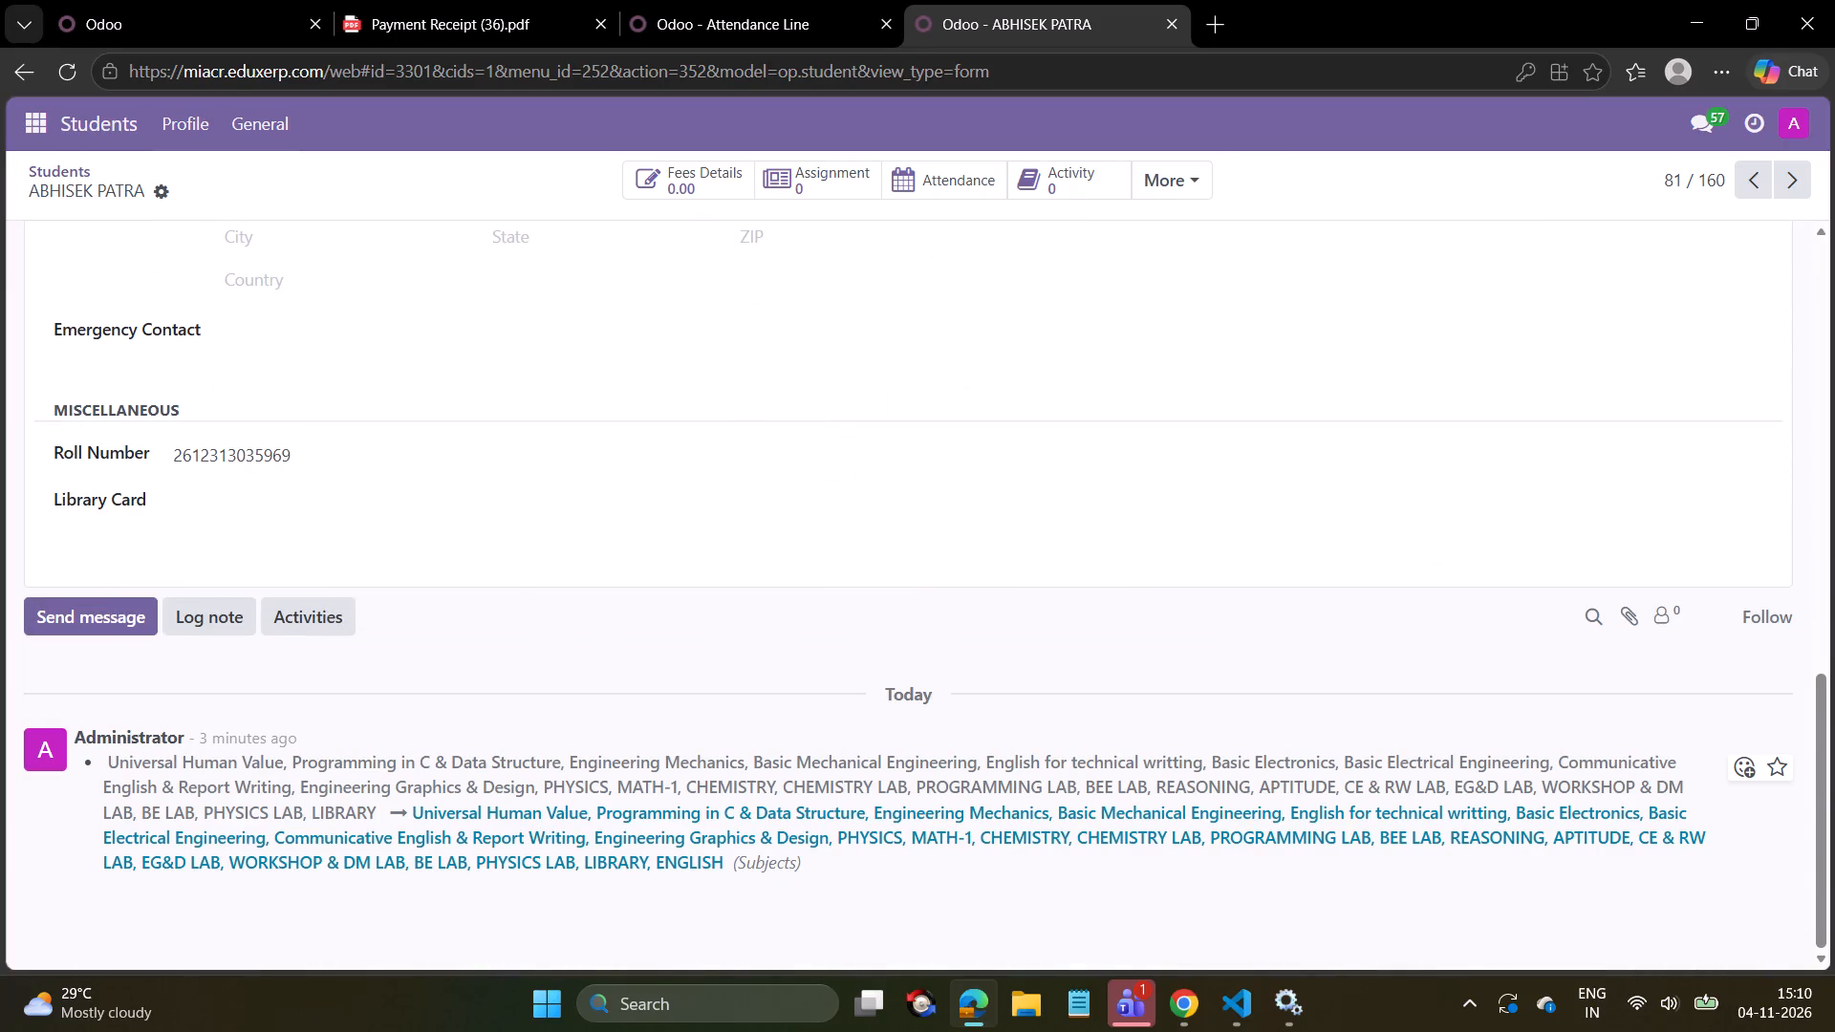
pyautogui.scroll(6, 344, 749)
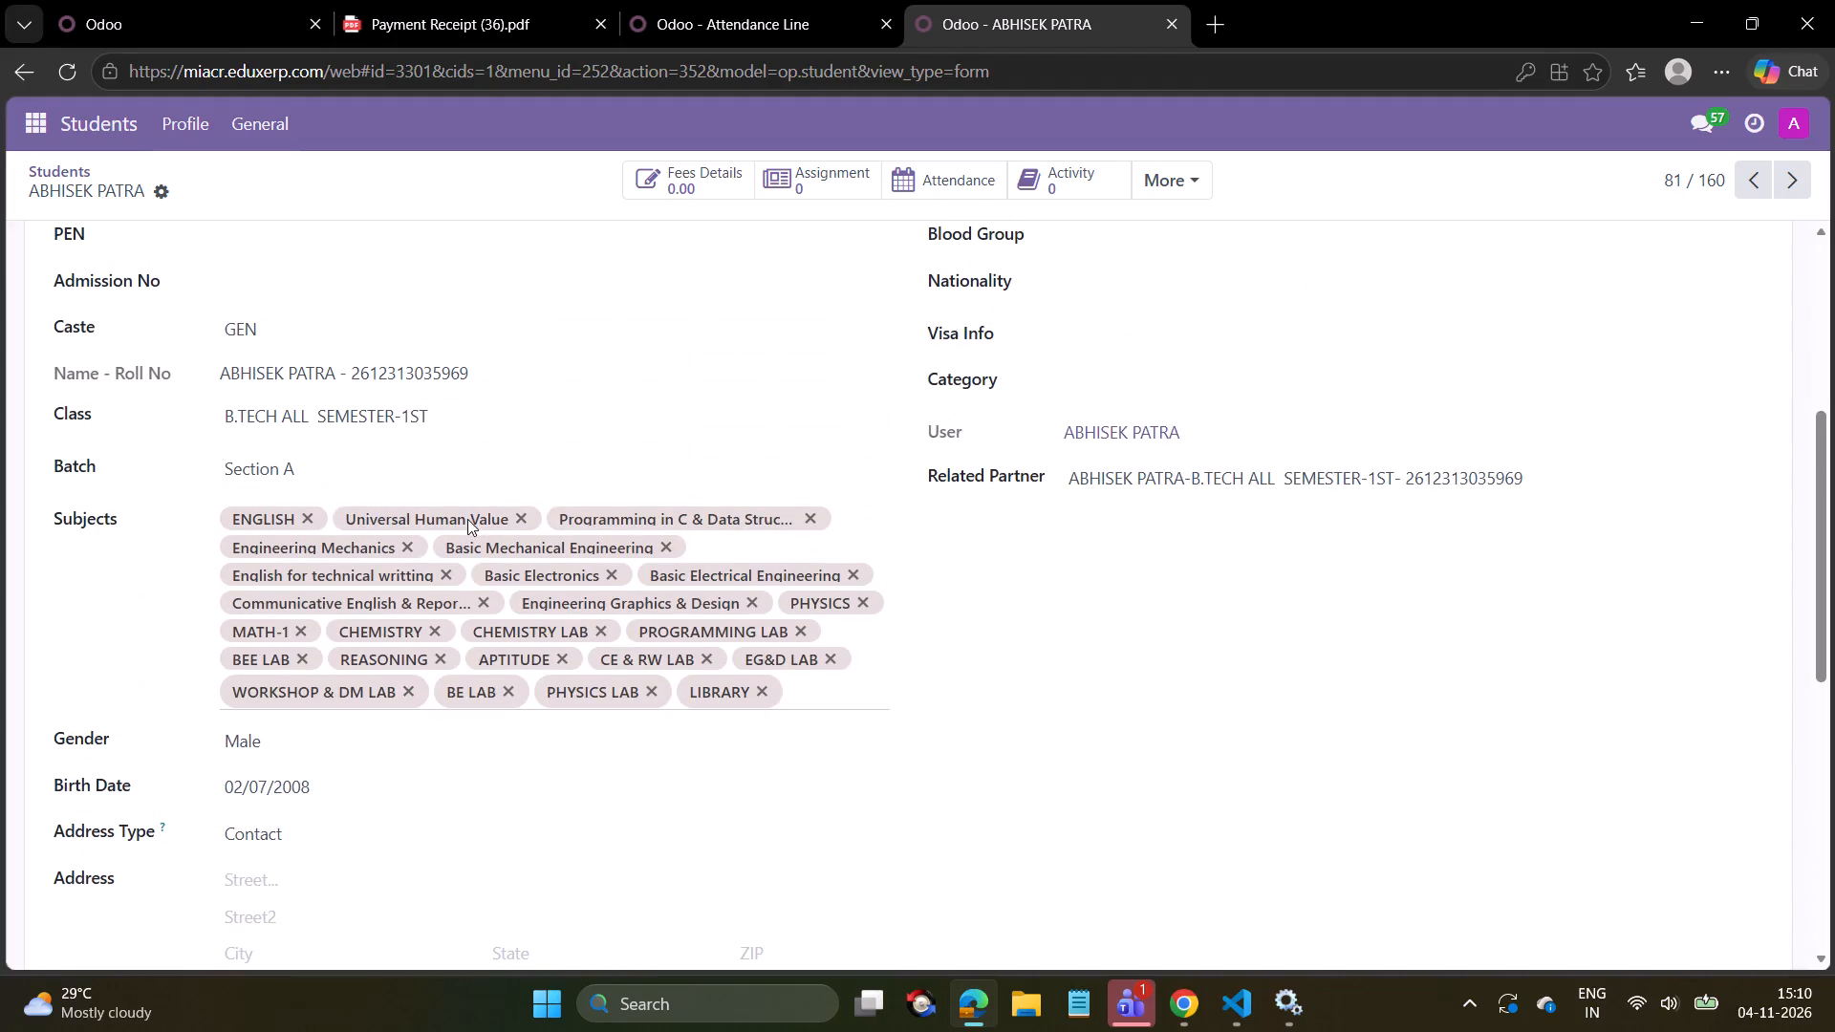
pyautogui.scroll(8, 232, 442)
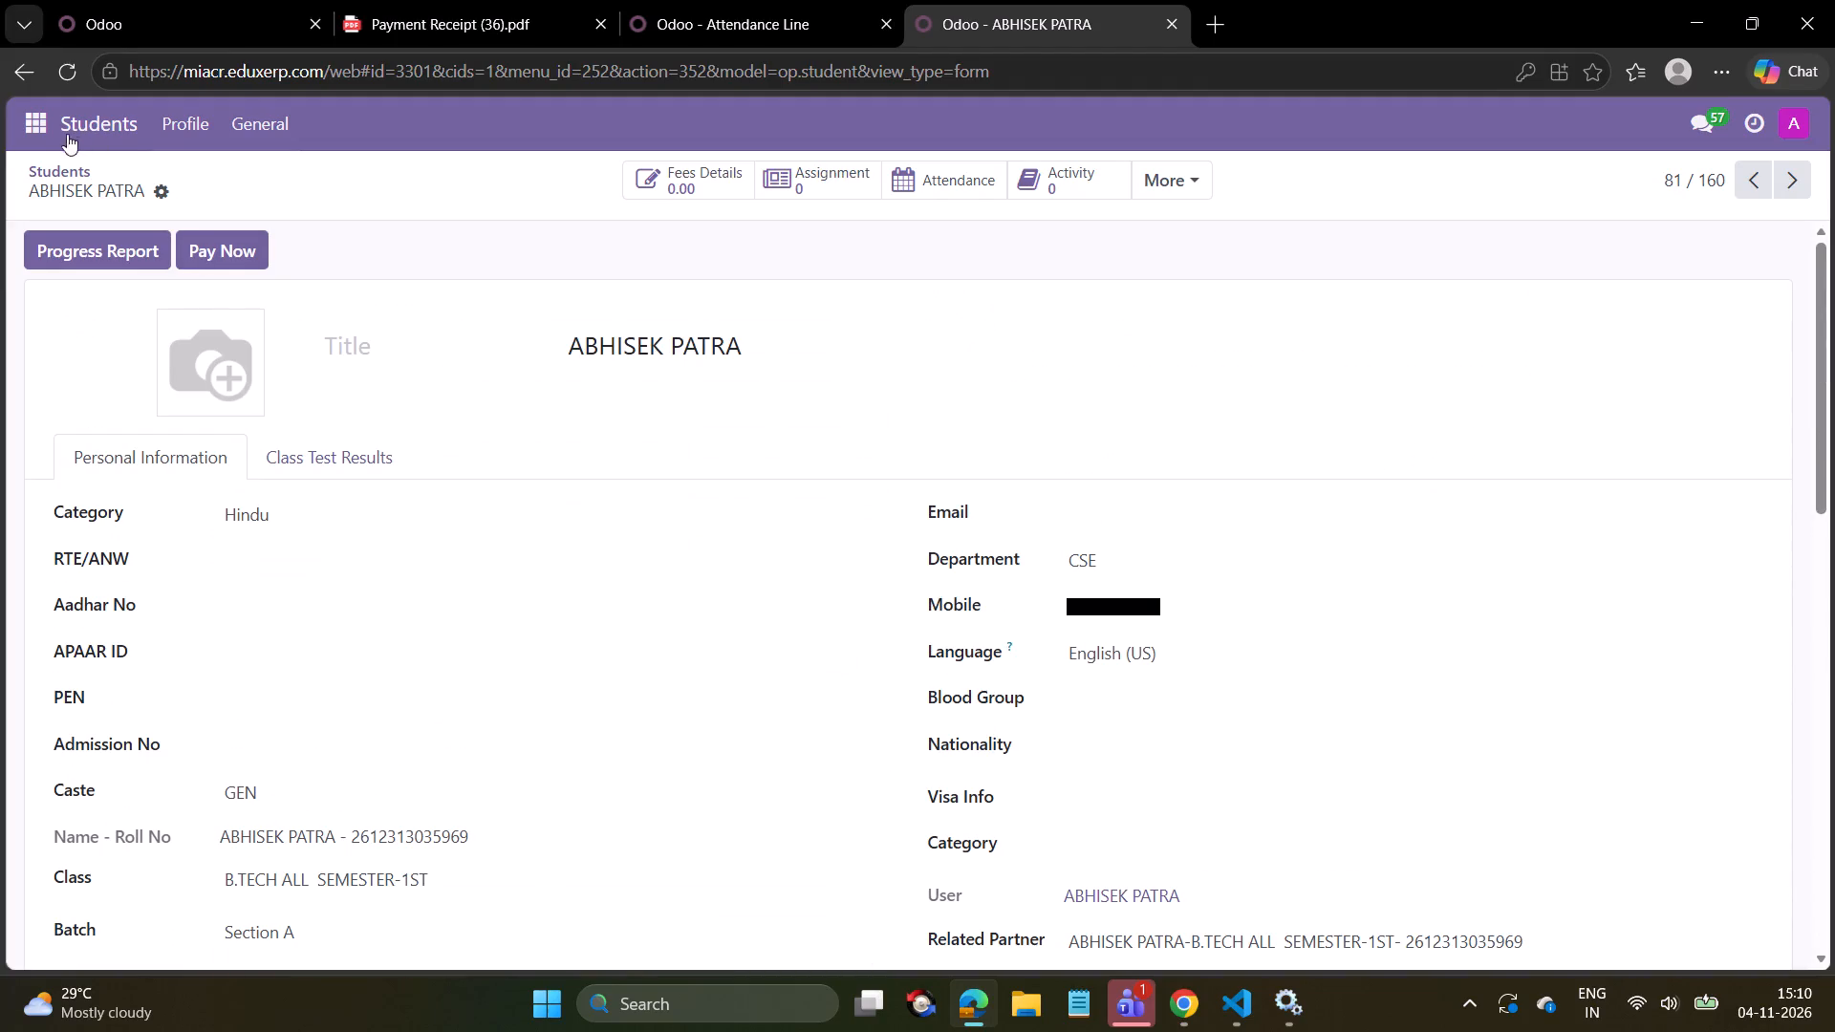
# Search the EduX Core subjects for UNI and open Universal Human Value to check its course.
pyautogui.click(42, 124)
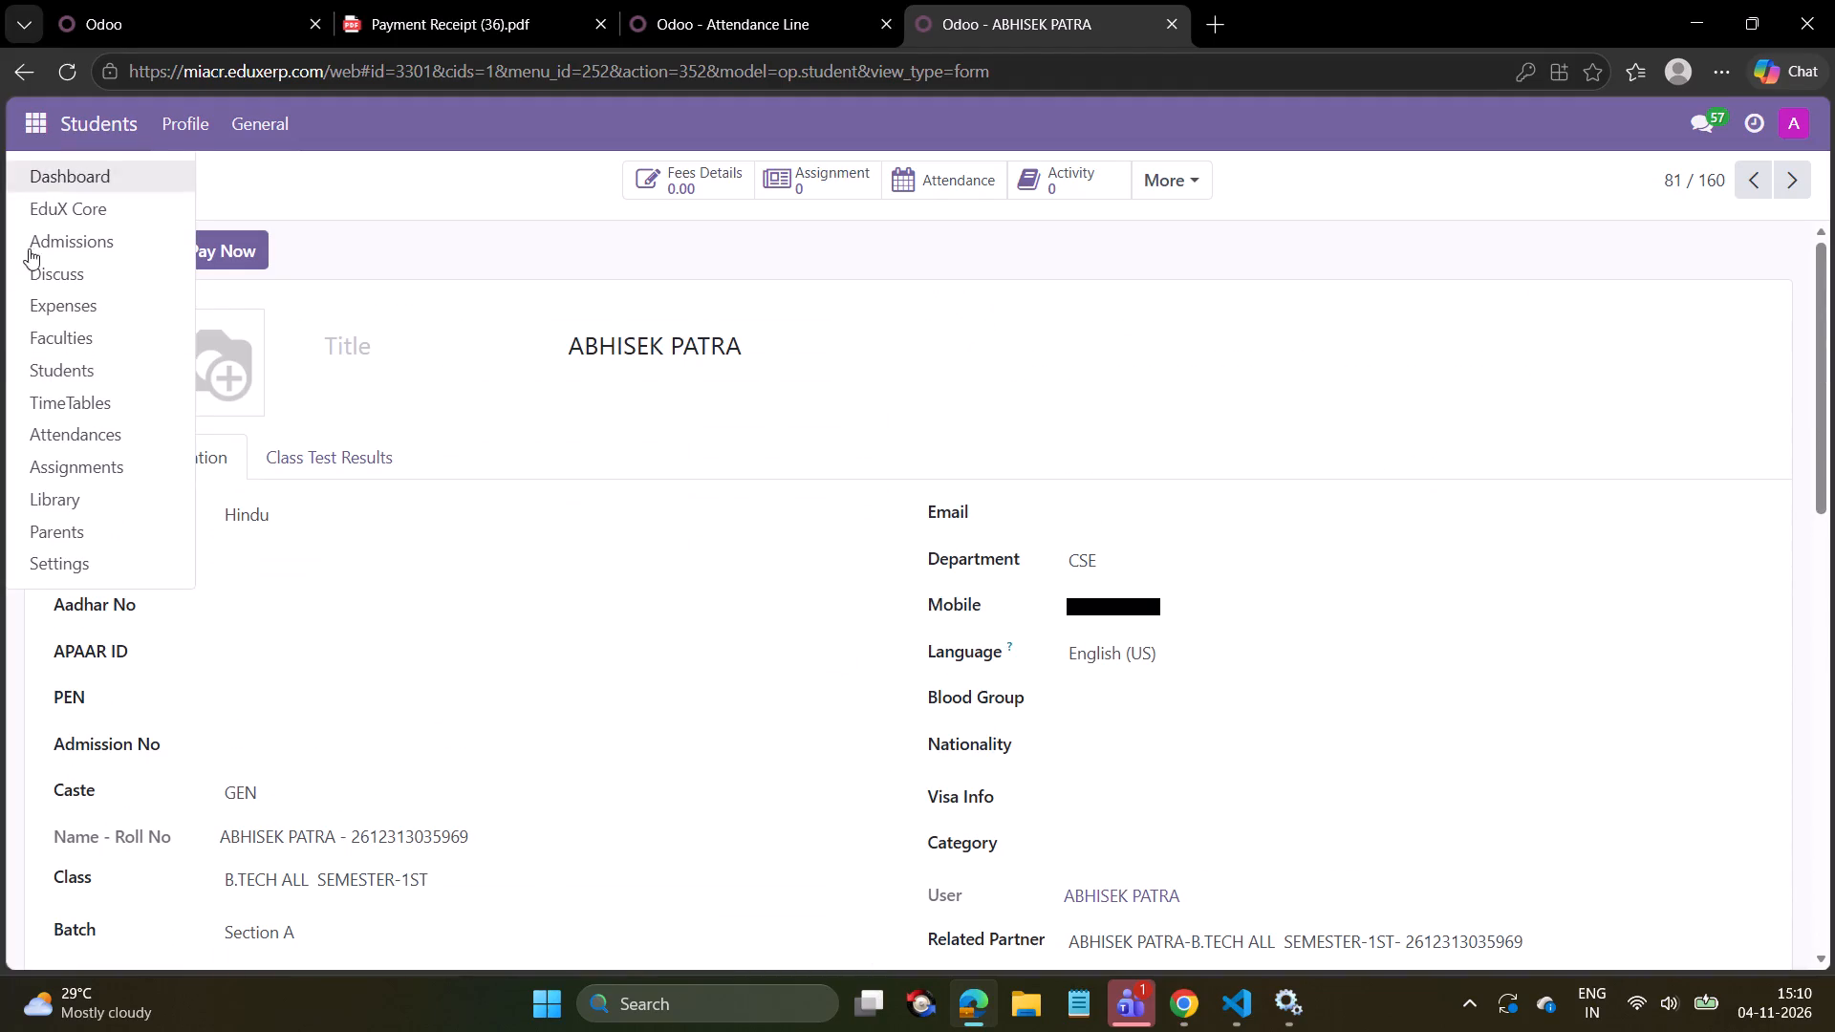
pyautogui.click(85, 206)
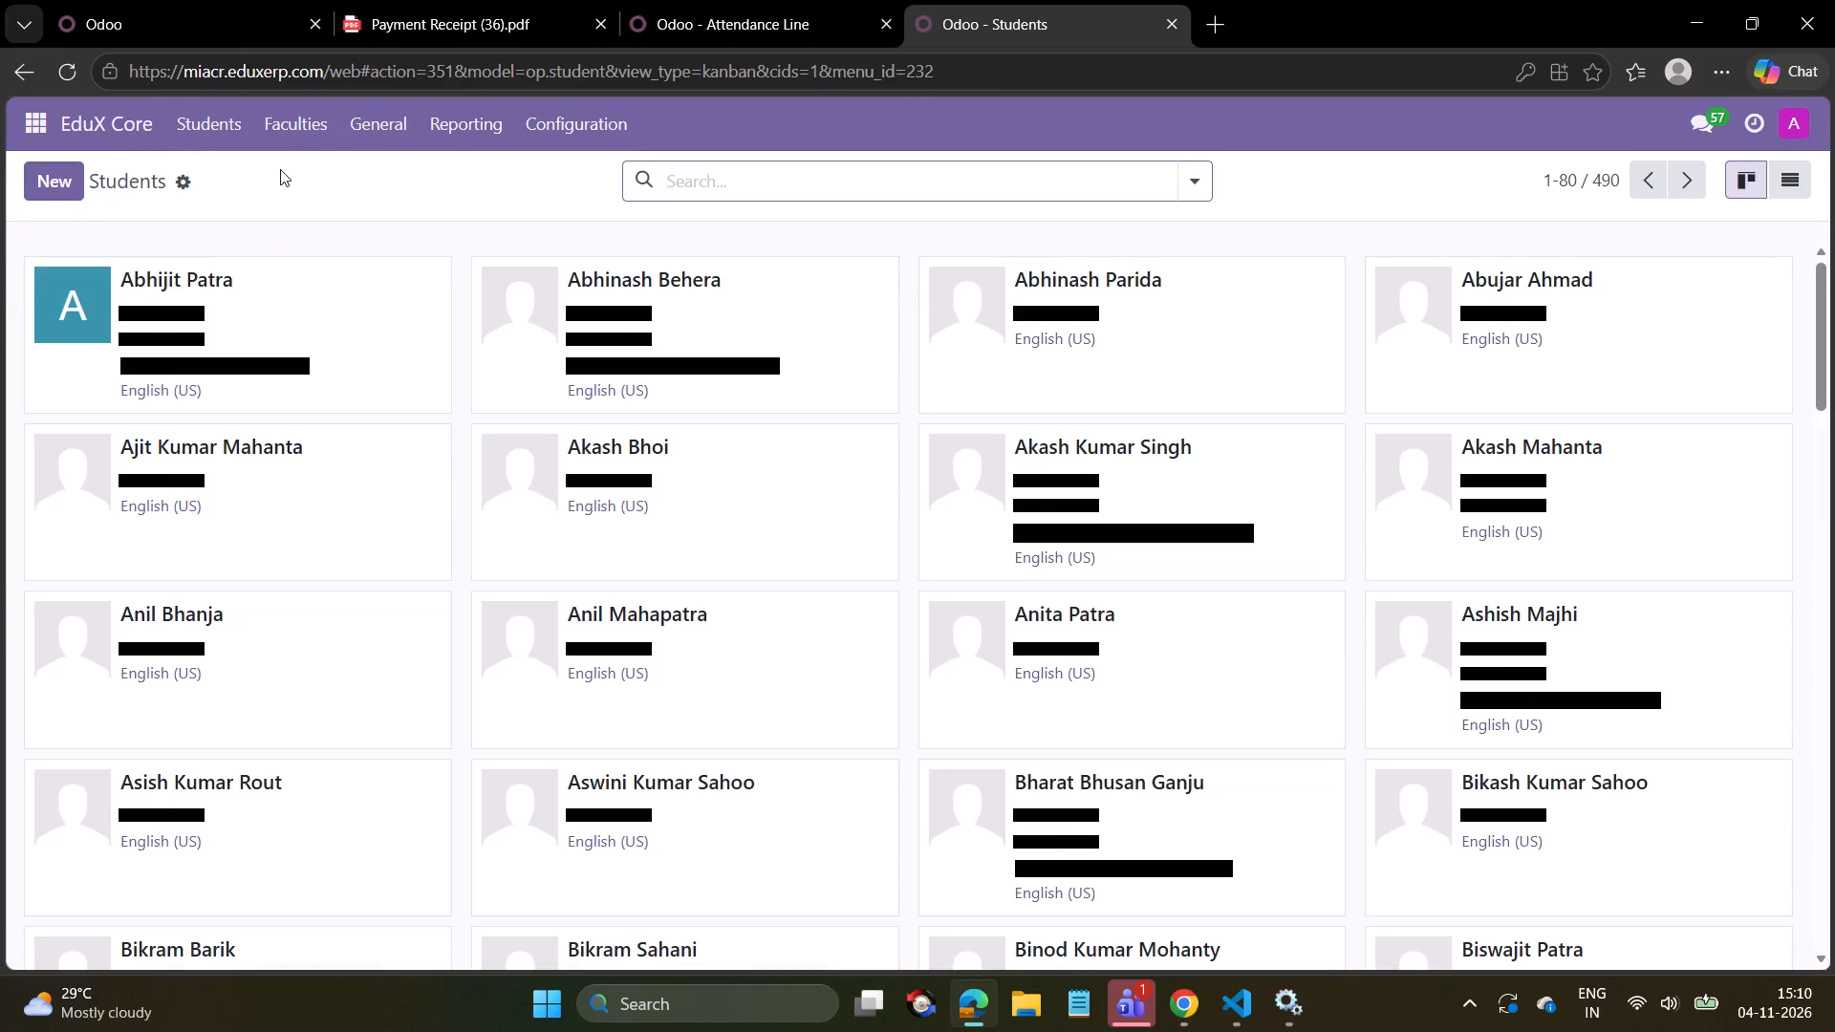
pyautogui.click(551, 122)
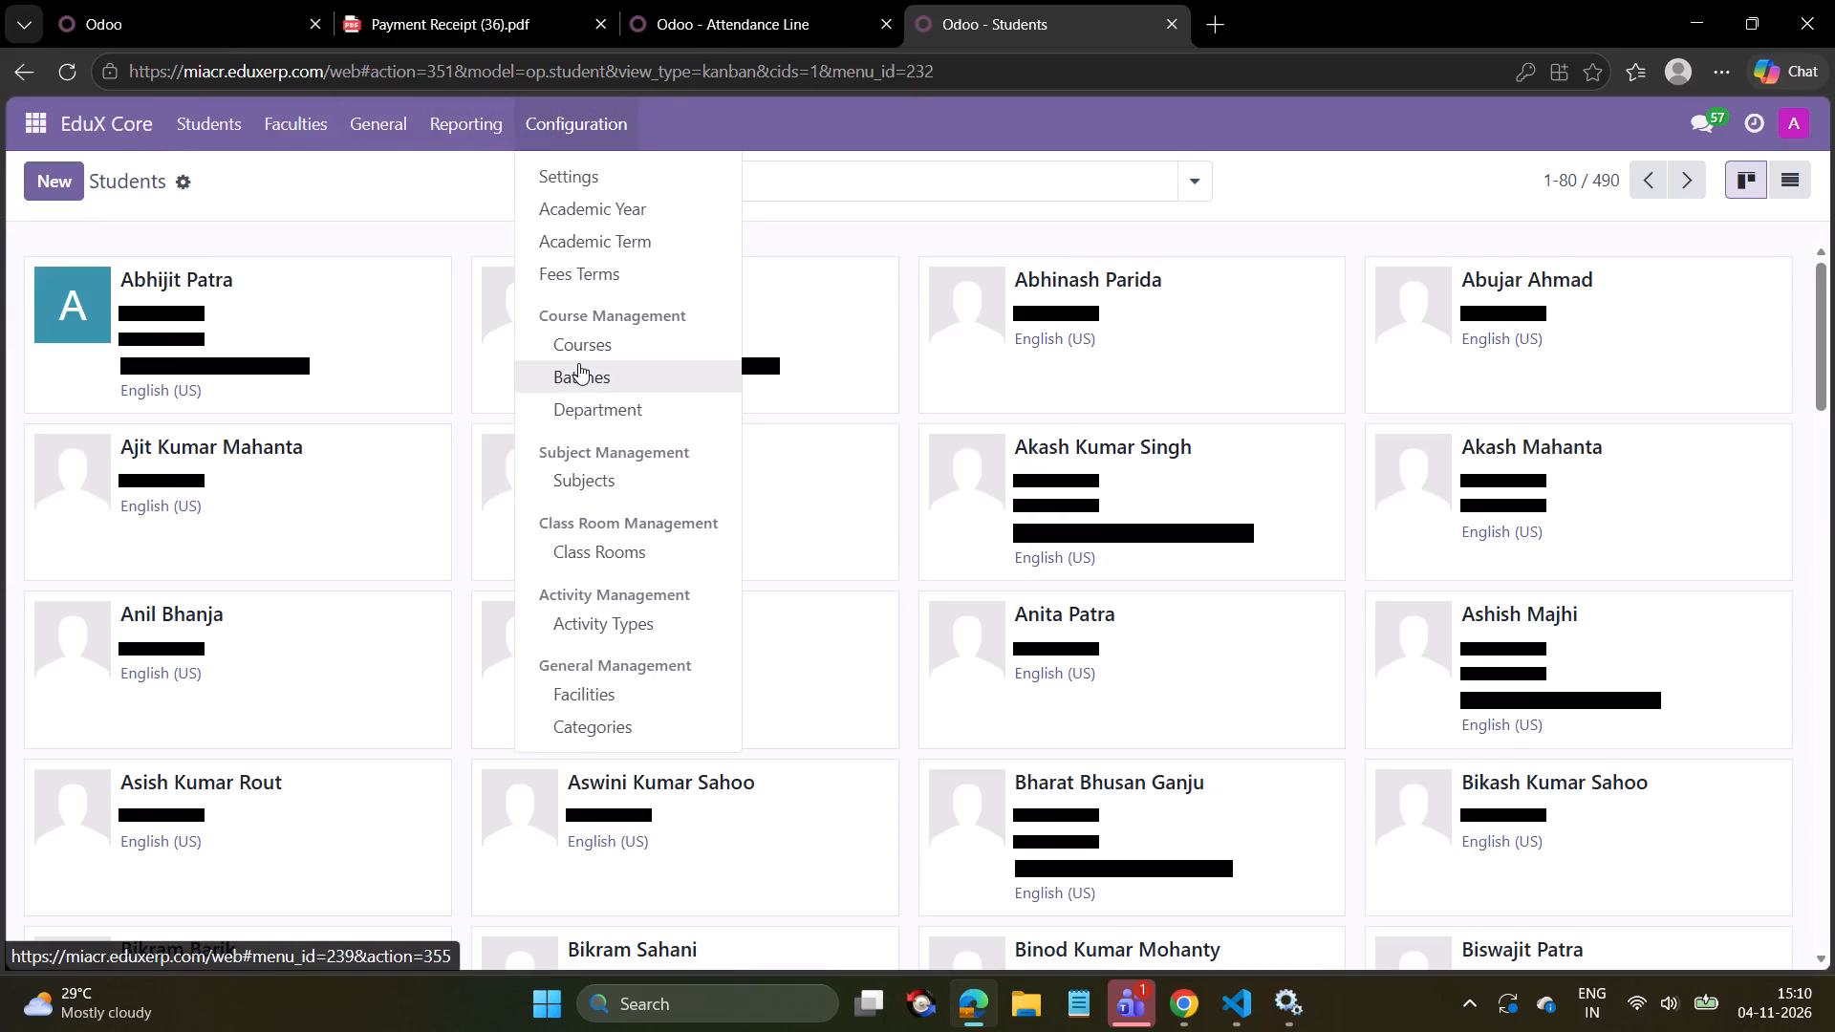
pyautogui.click(586, 476)
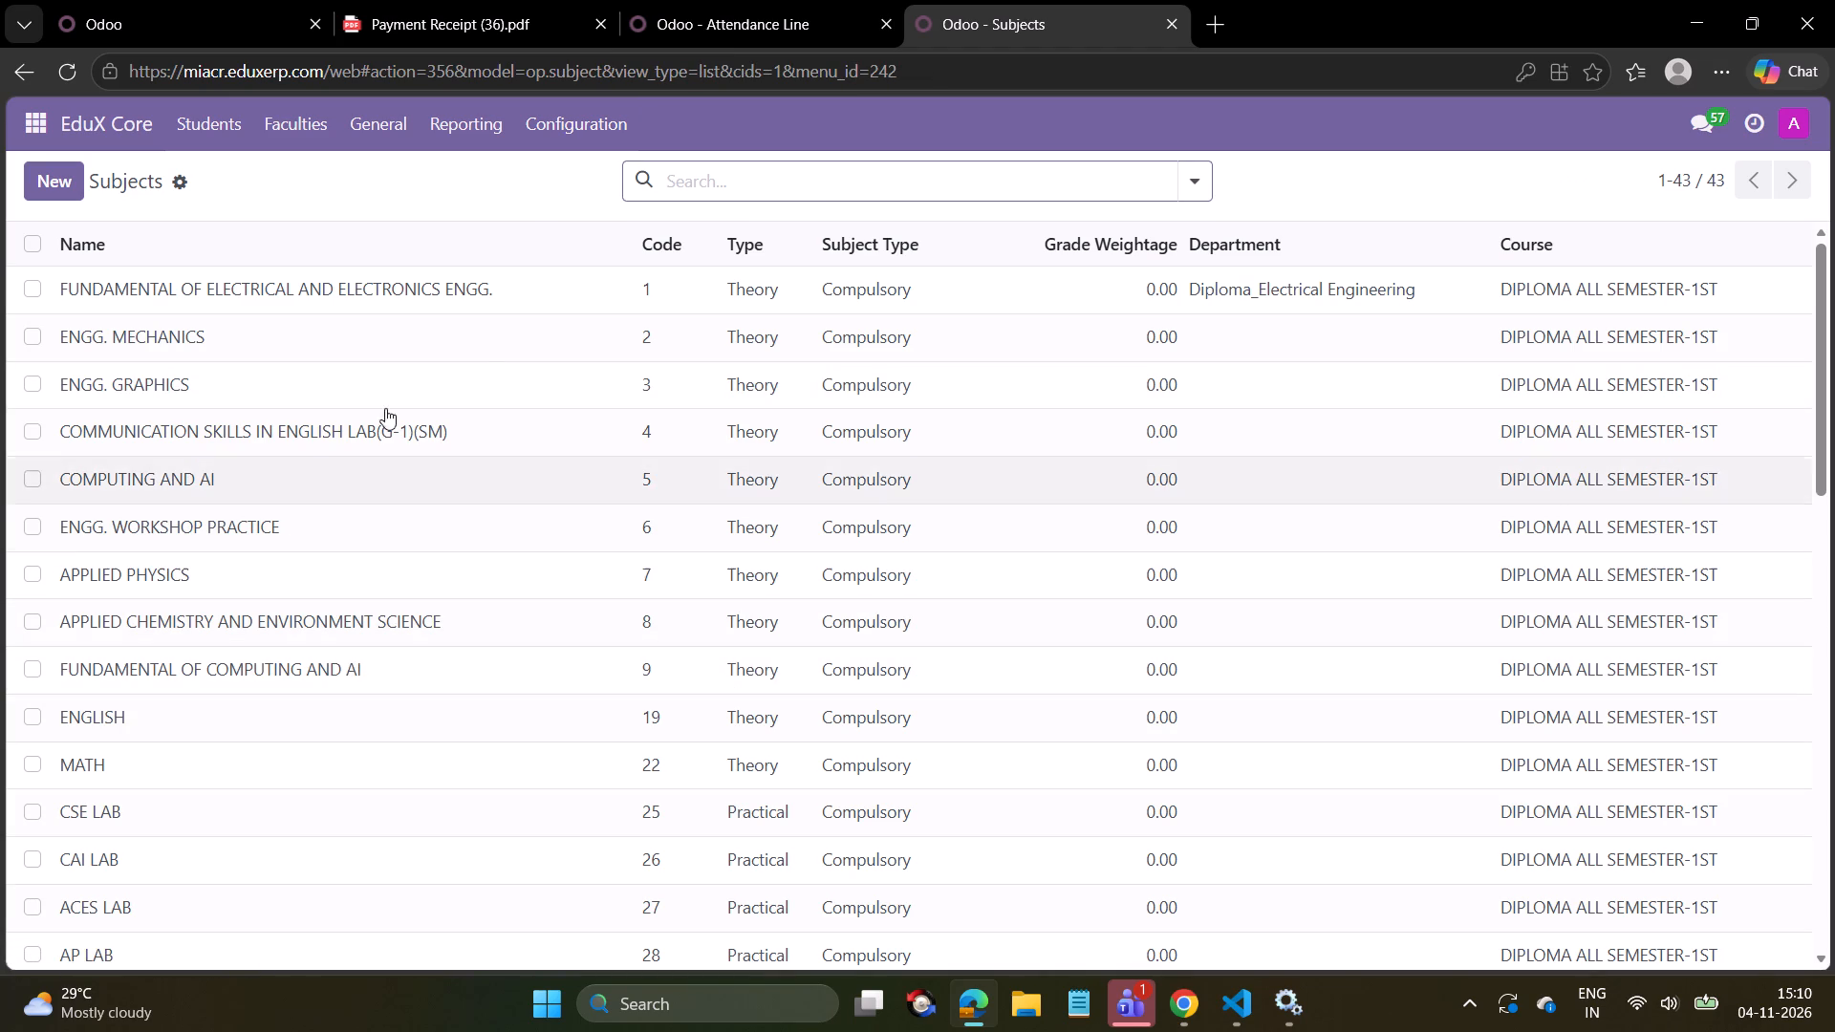
pyautogui.click(823, 188)
pyautogui.write('UNI')
pyautogui.press('Return')
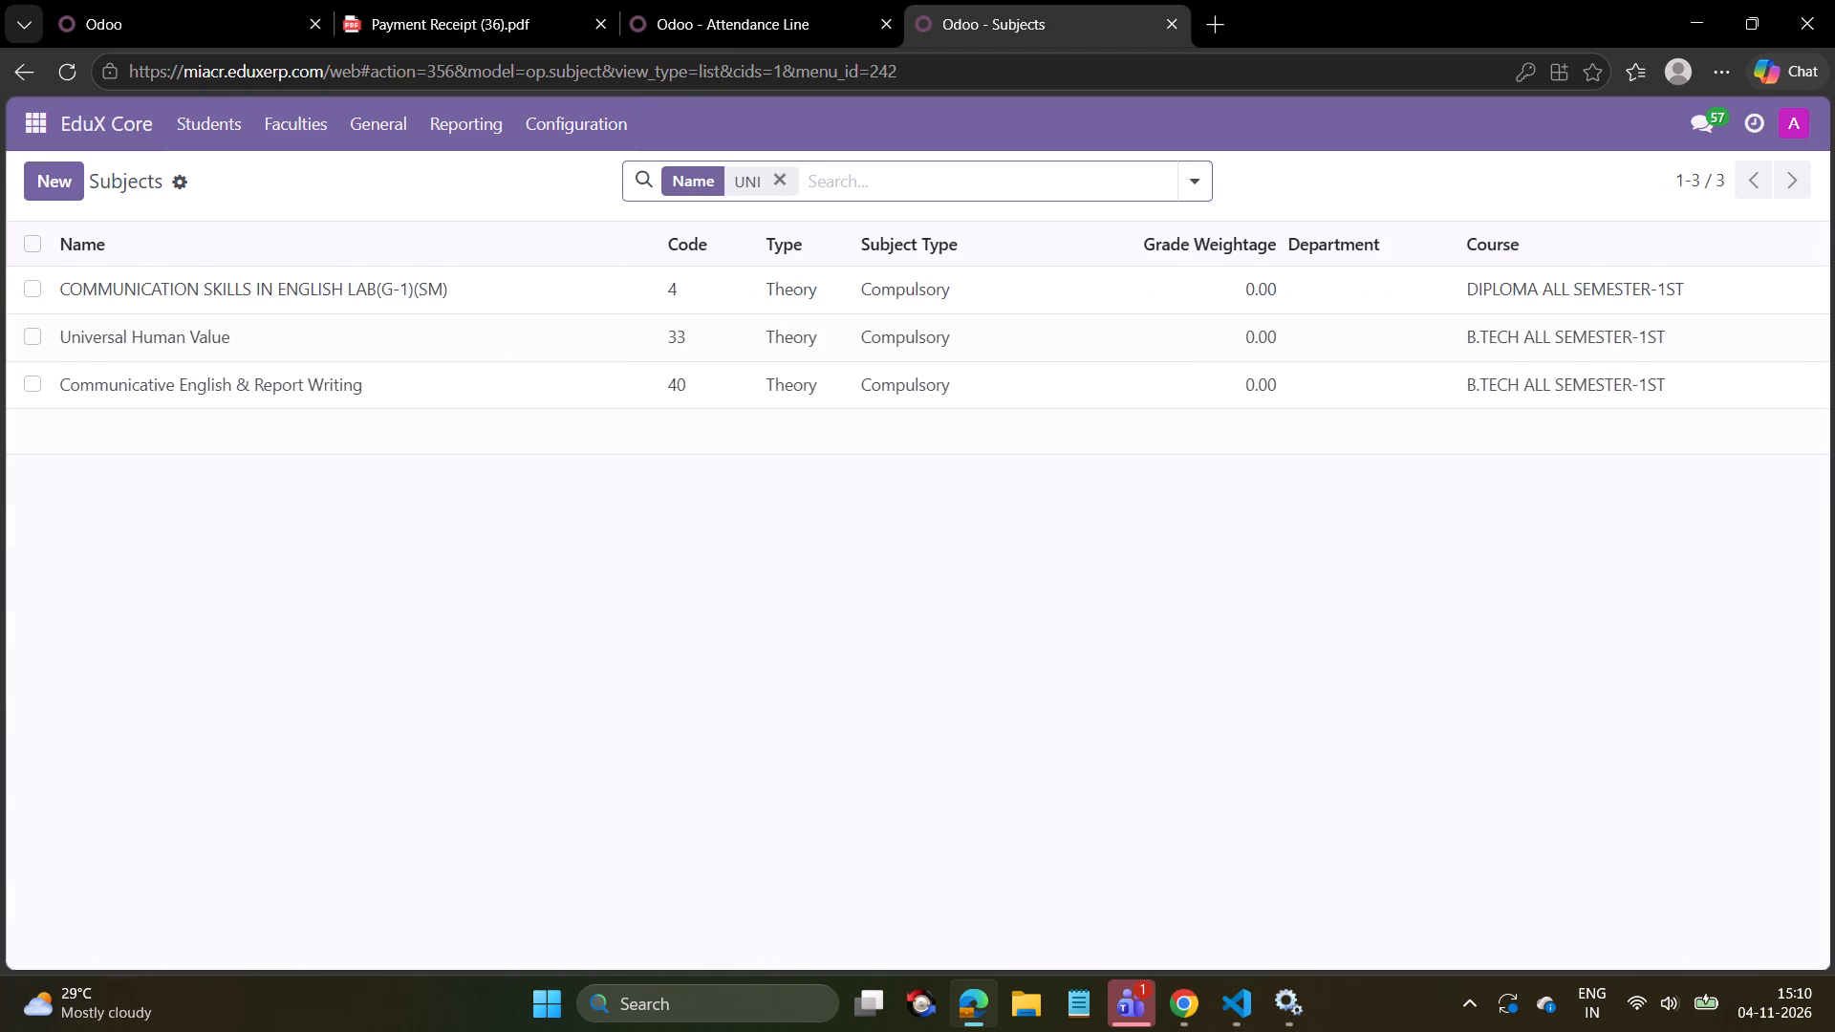
pyautogui.click(362, 349)
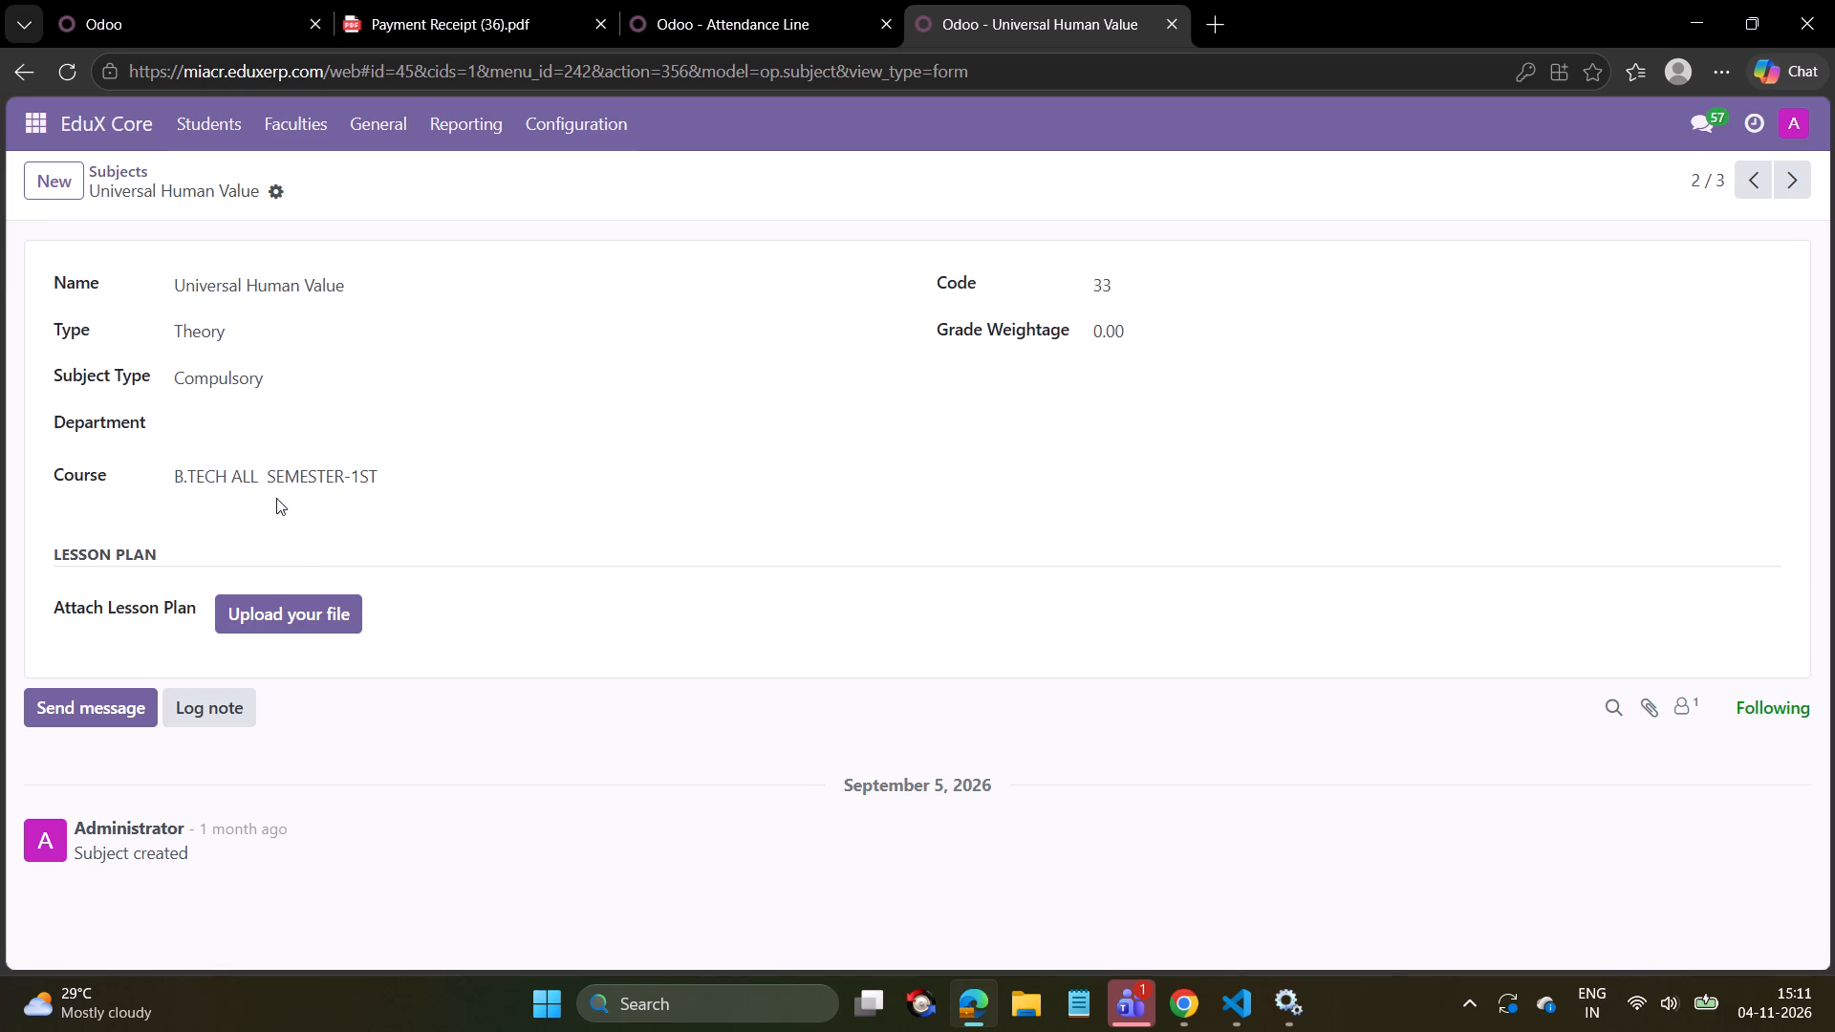
pyautogui.click(401, 476)
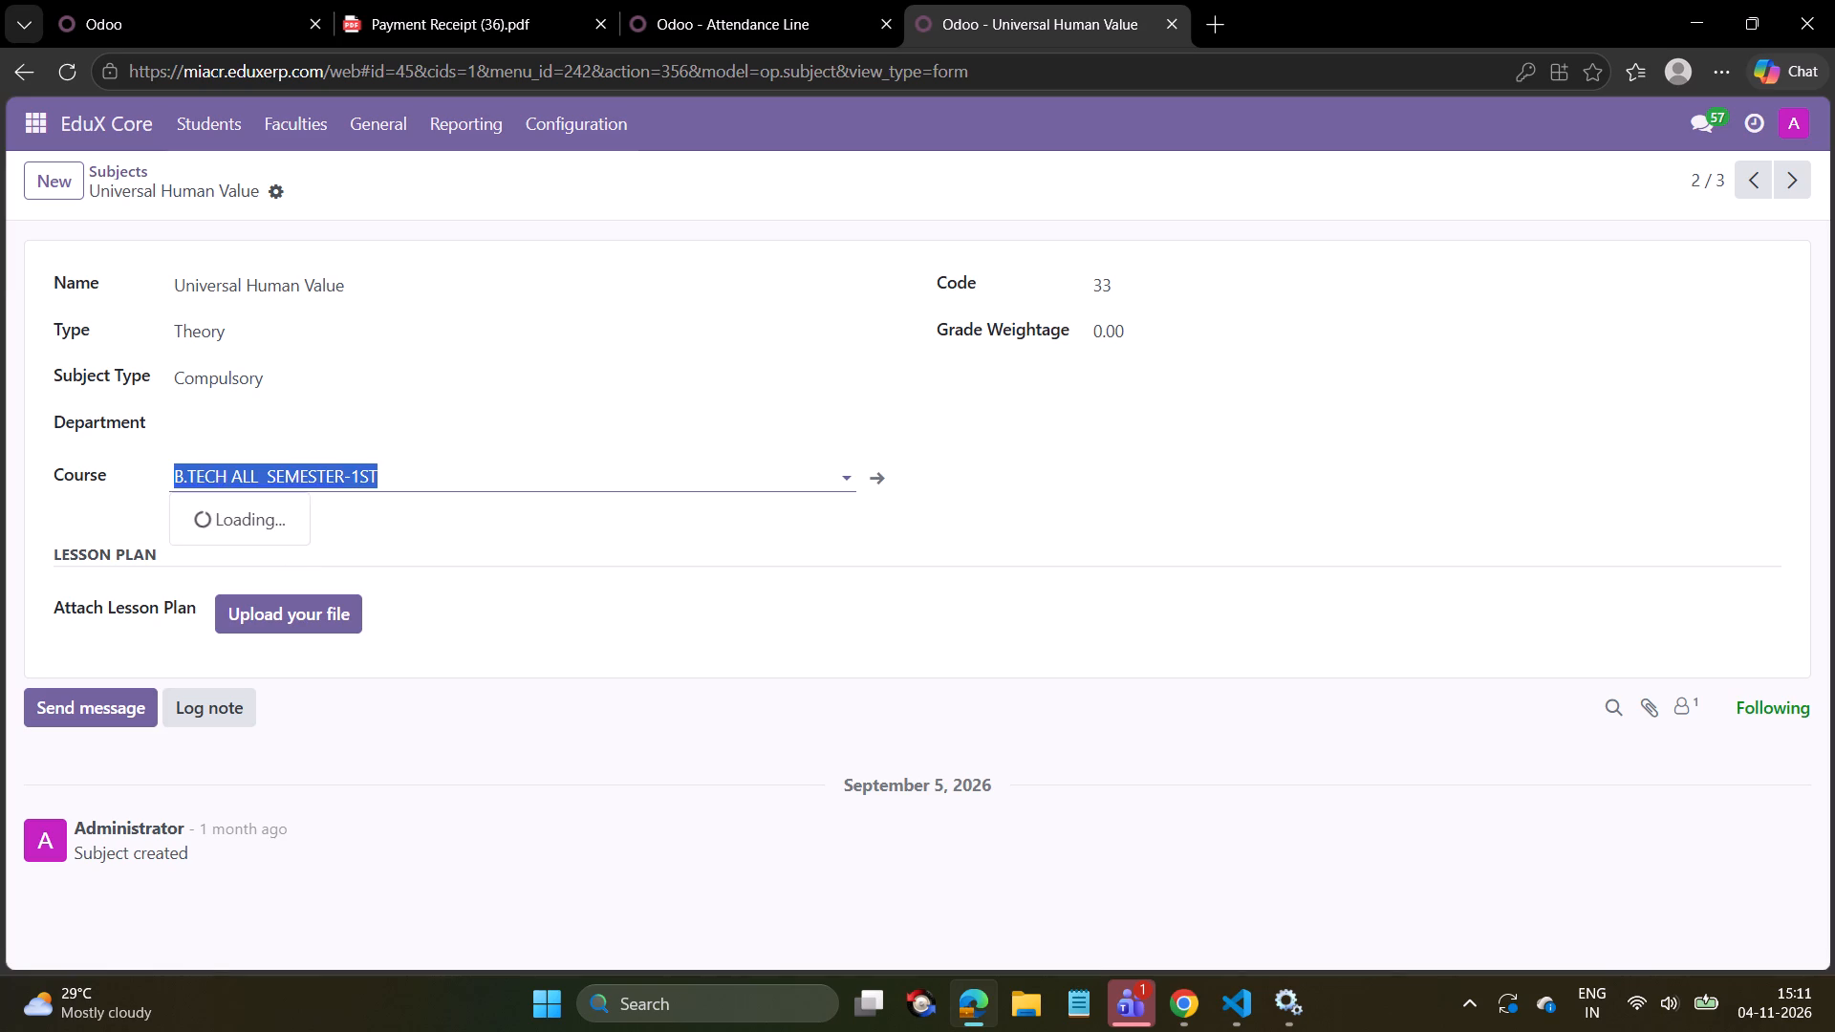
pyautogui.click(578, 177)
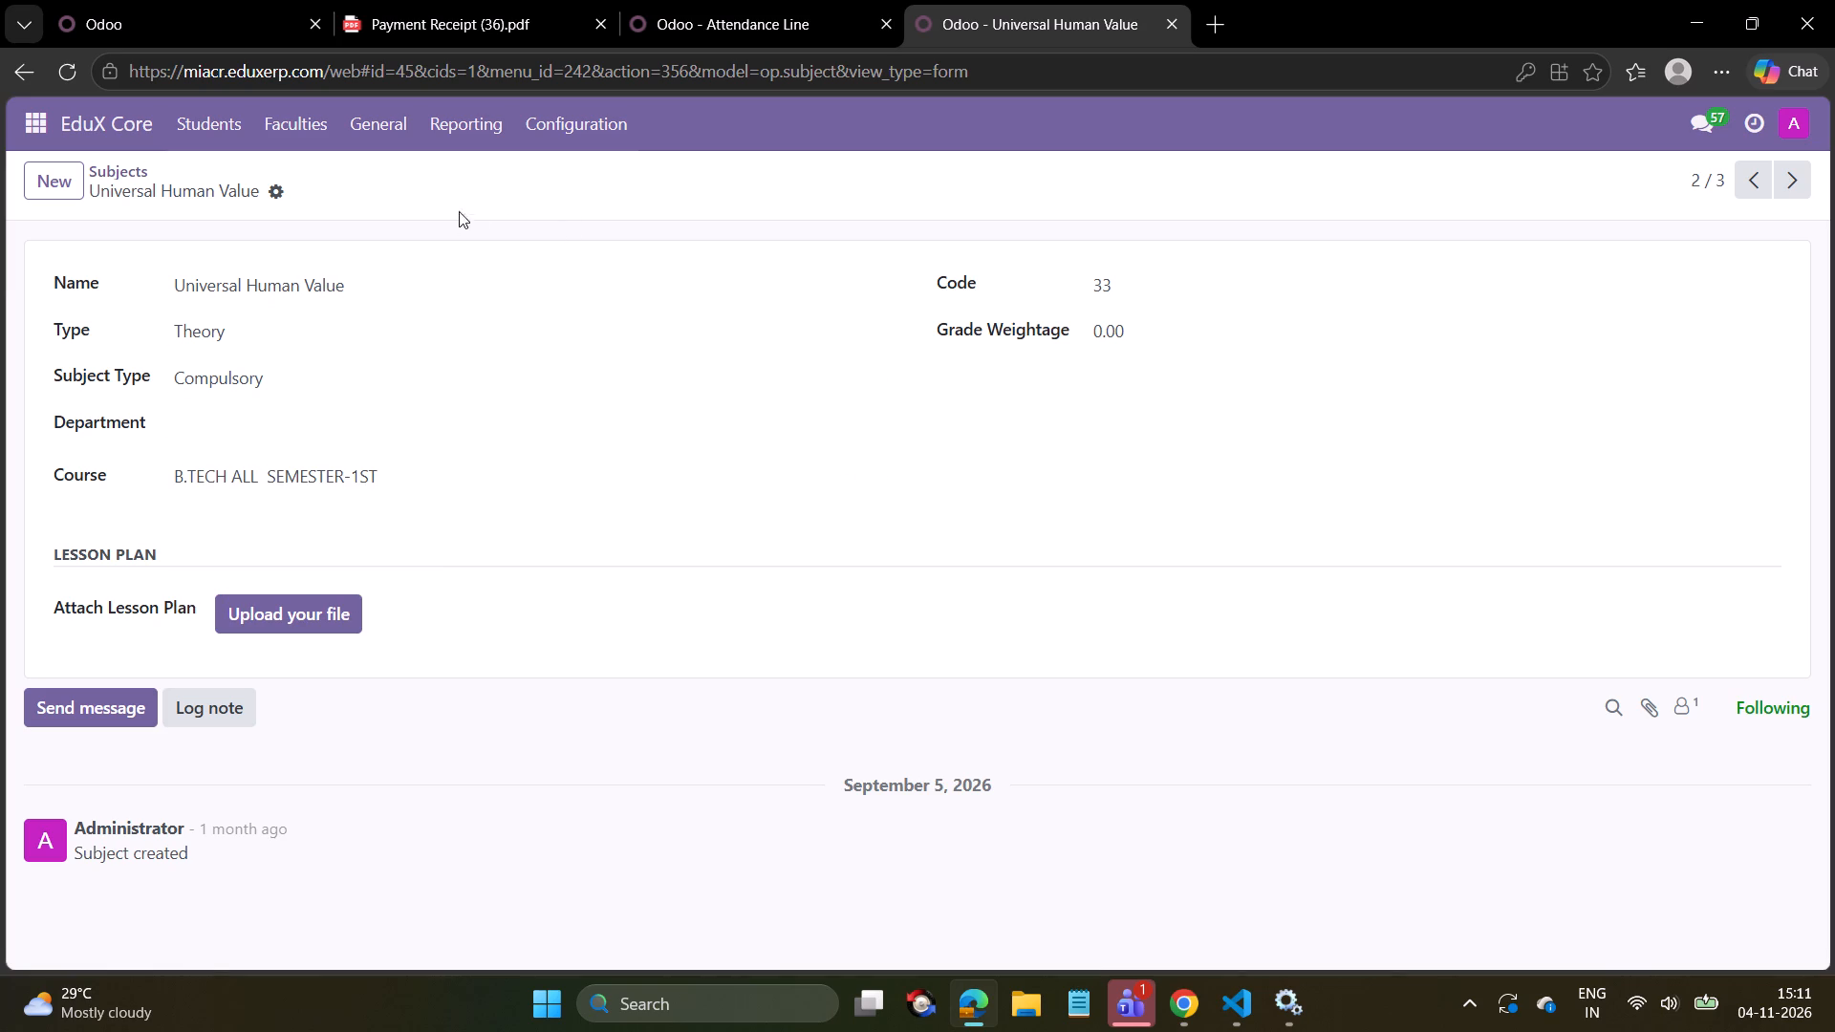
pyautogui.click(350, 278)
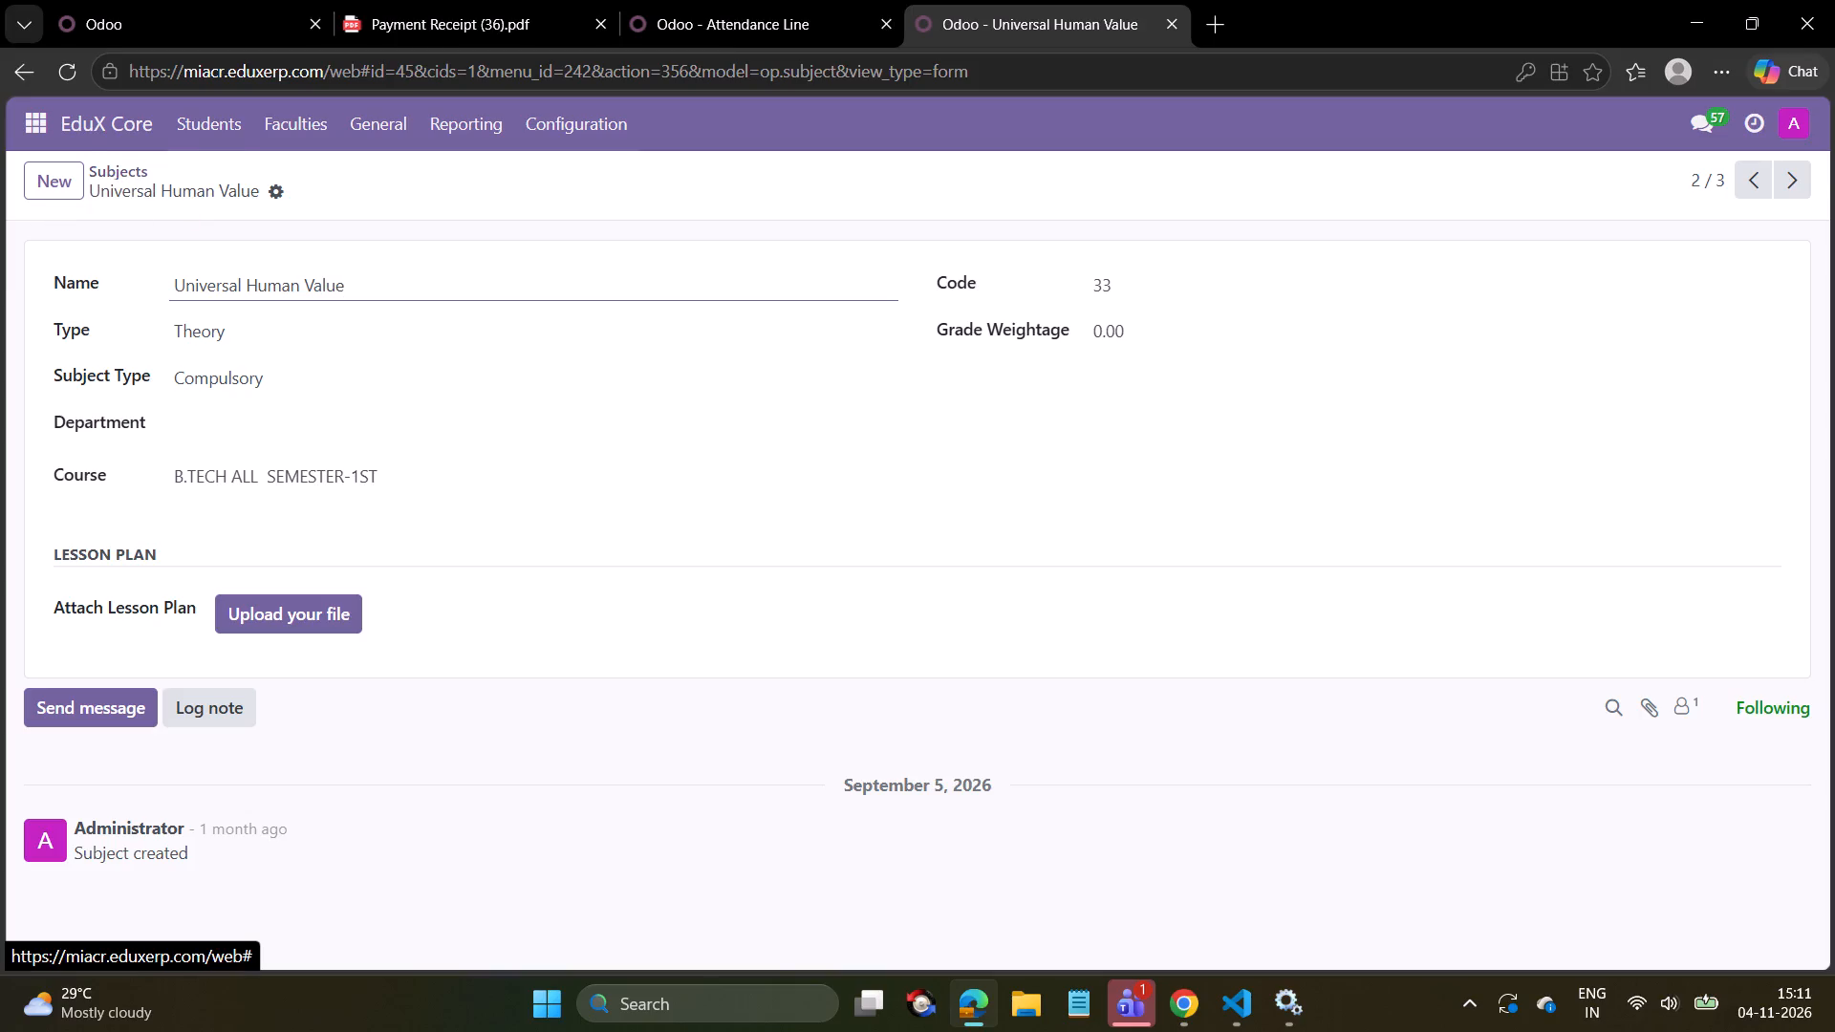
# Open the first DIPLOMA student's record from the student list, check its class, batch and assigned subjects, and return to the list.
pyautogui.click(28, 119)
pyautogui.click(223, 124)
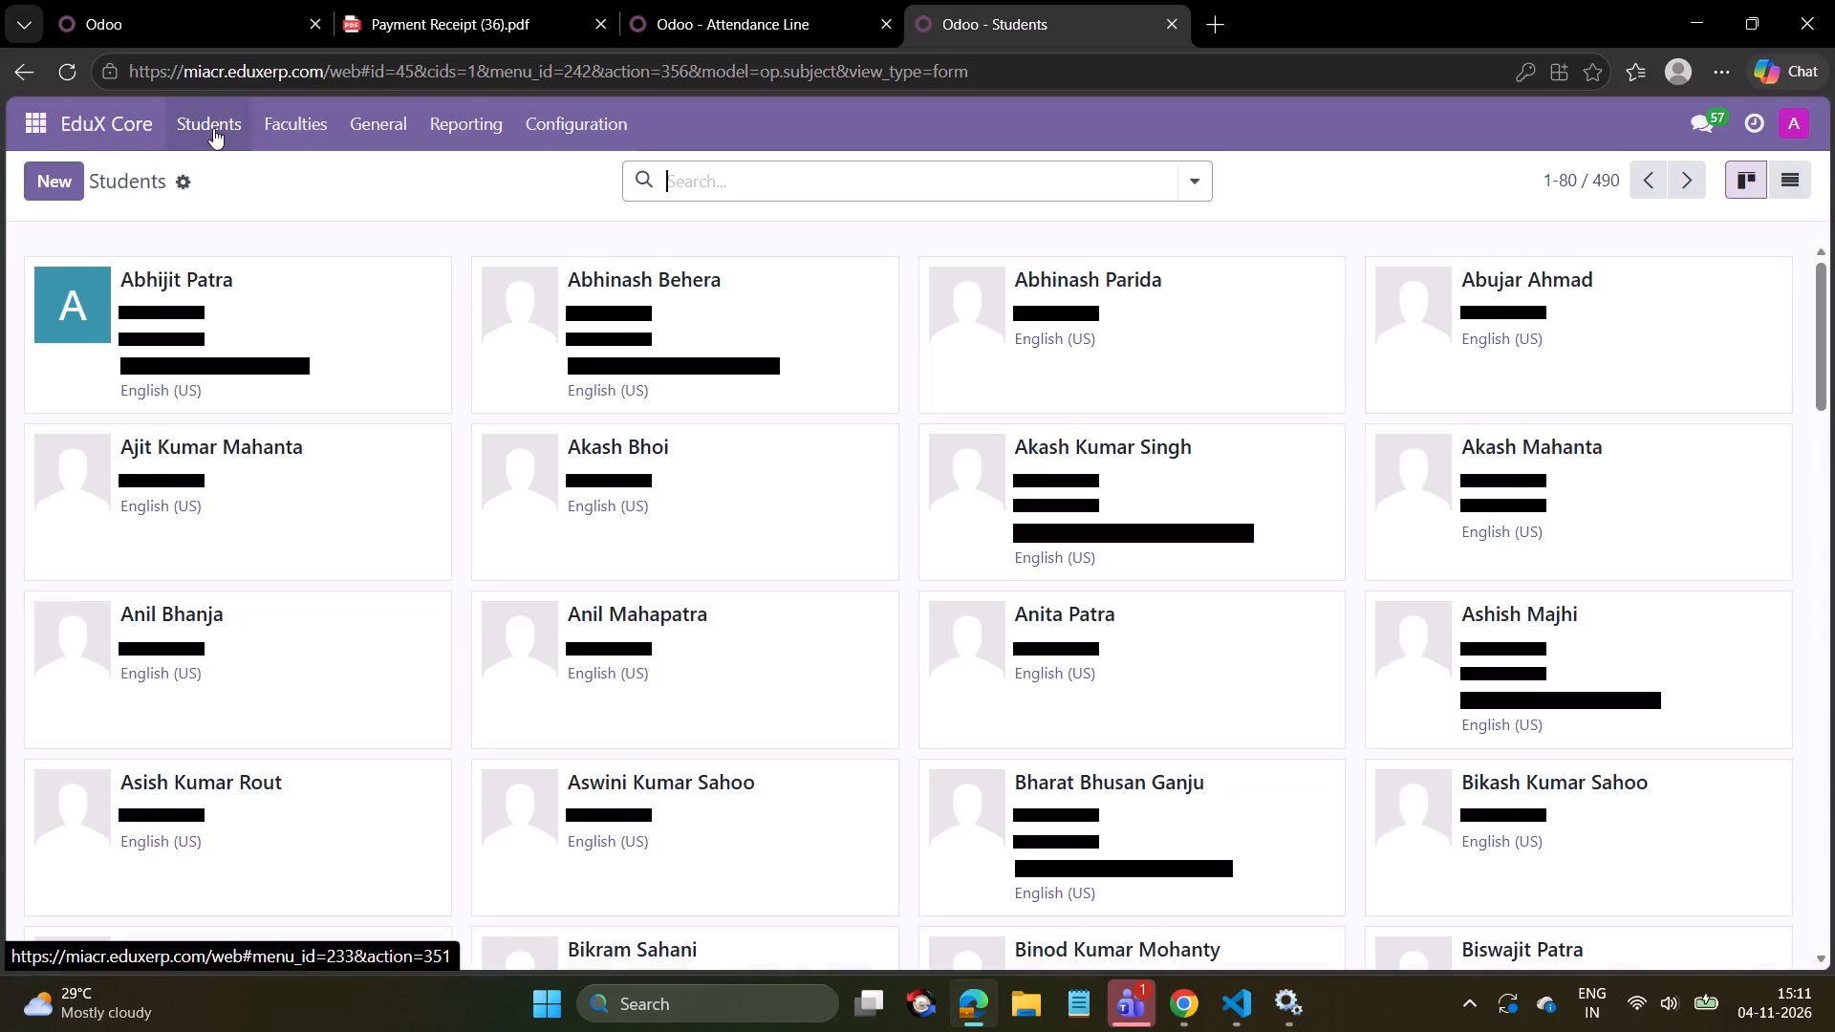
pyautogui.click(248, 352)
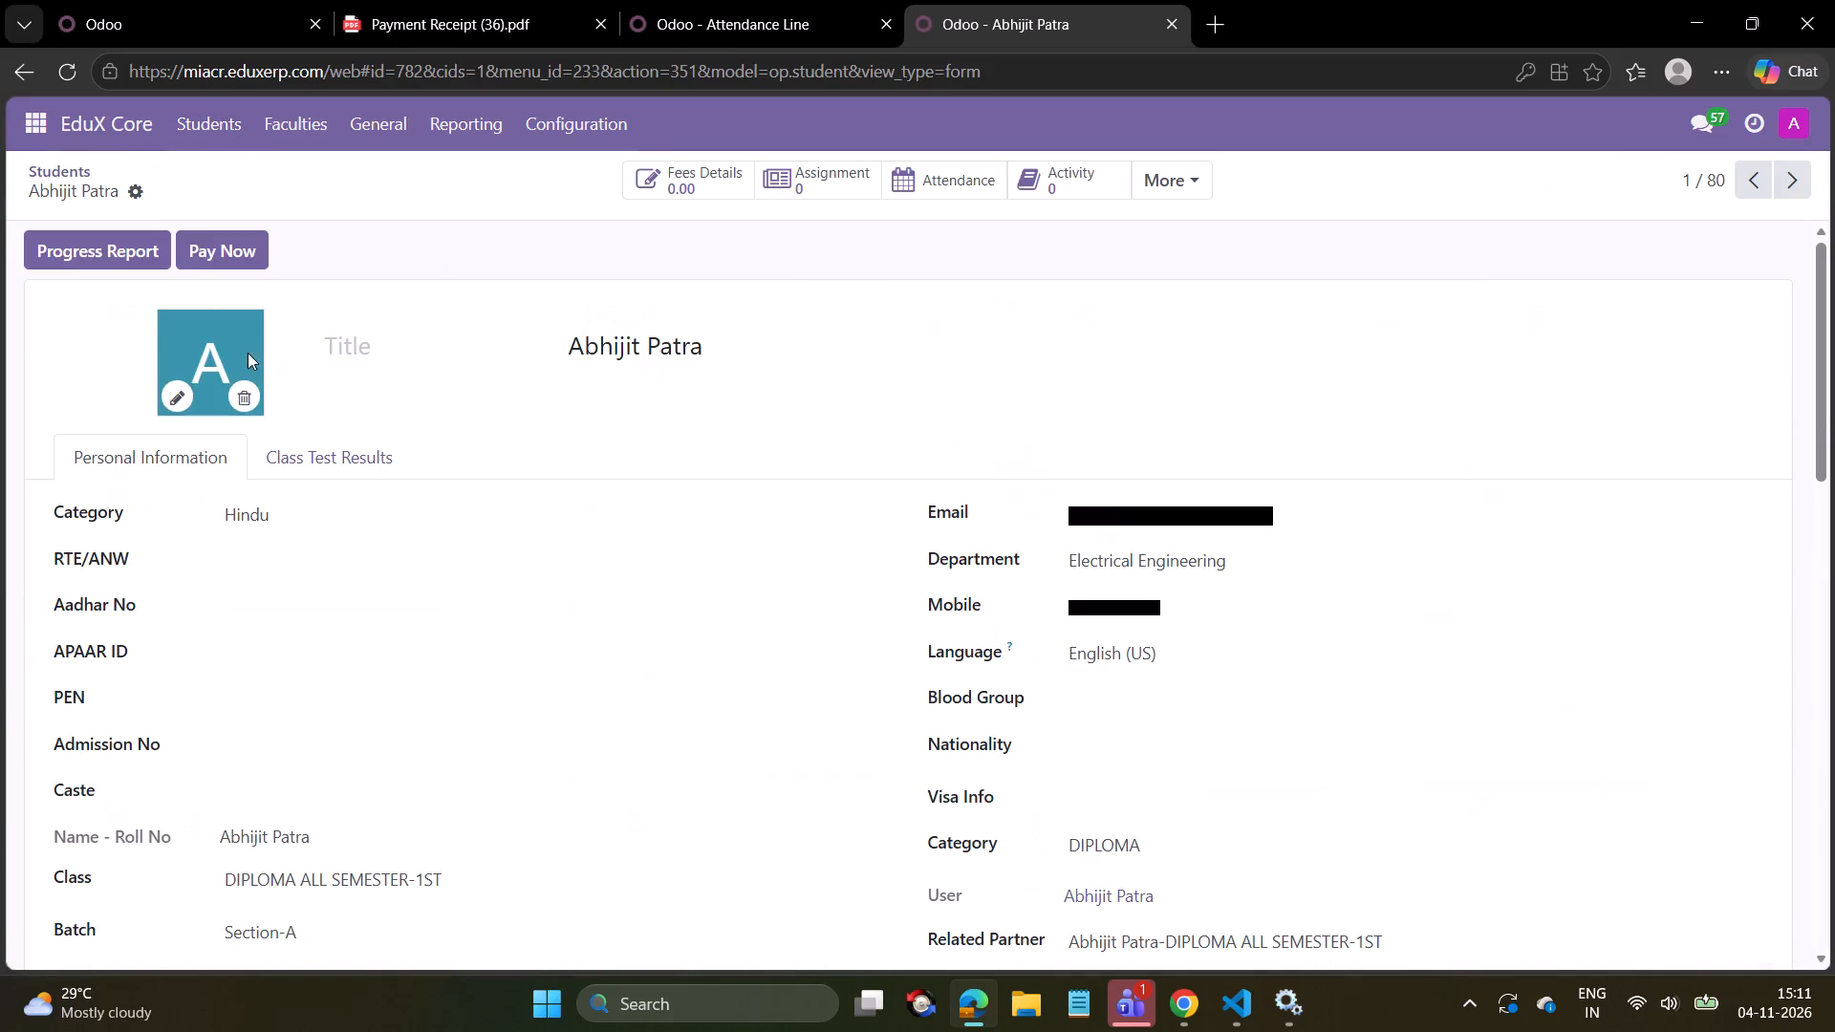
pyautogui.scroll(-1, 553, 597)
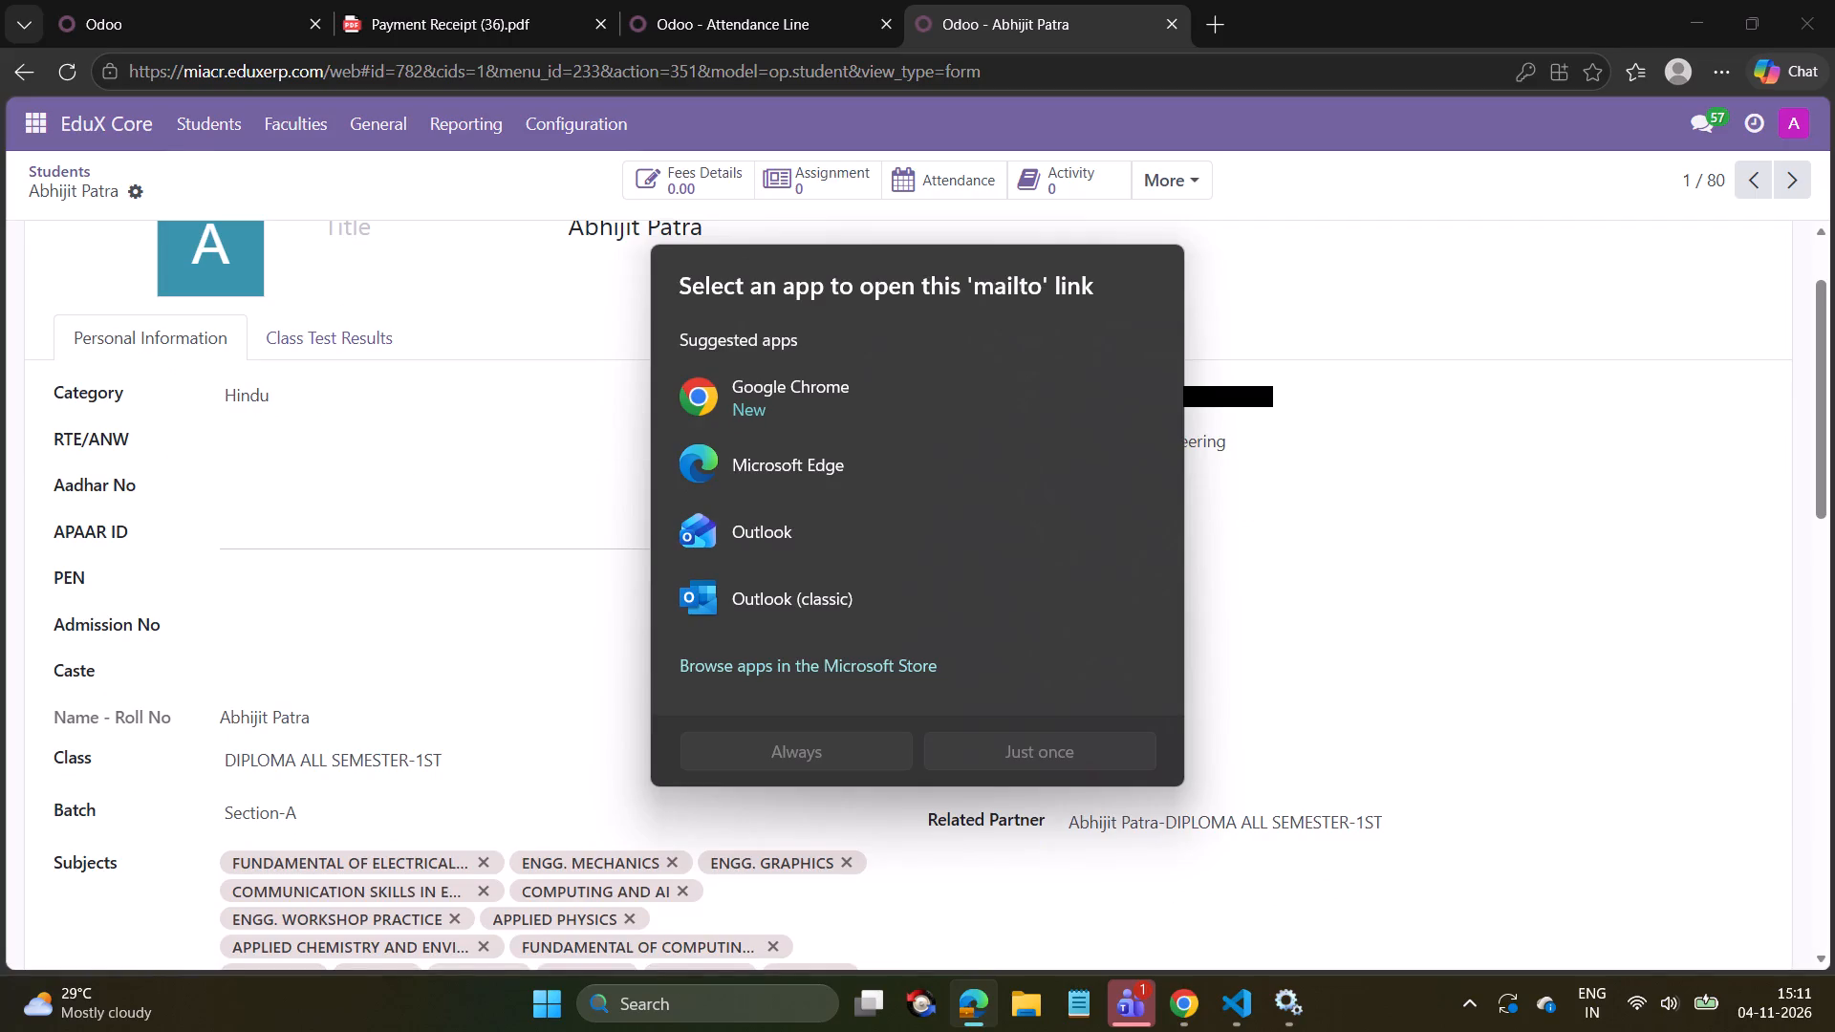
pyautogui.scroll(4, 411, 591)
pyautogui.click(64, 168)
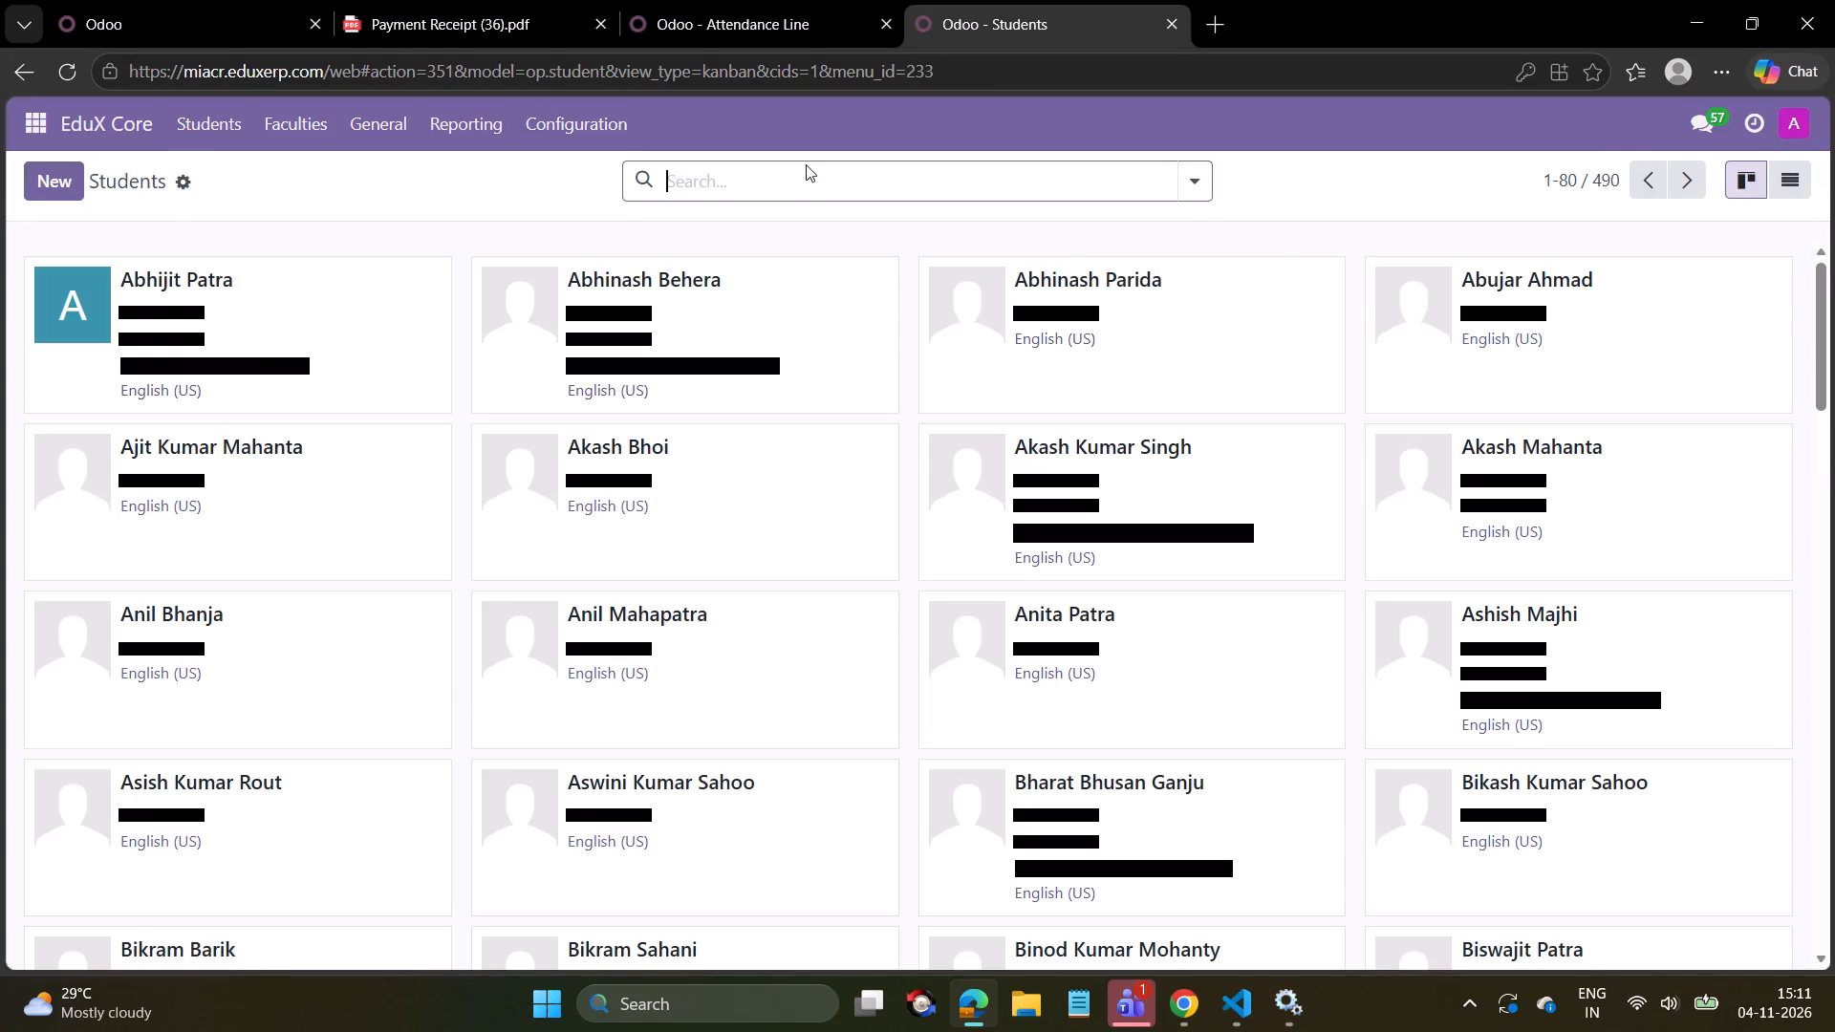
# Group the students by Class and open the first B.TECH ALL SEMESTER-1ST student's record.
pyautogui.click(1196, 179)
pyautogui.click(777, 396)
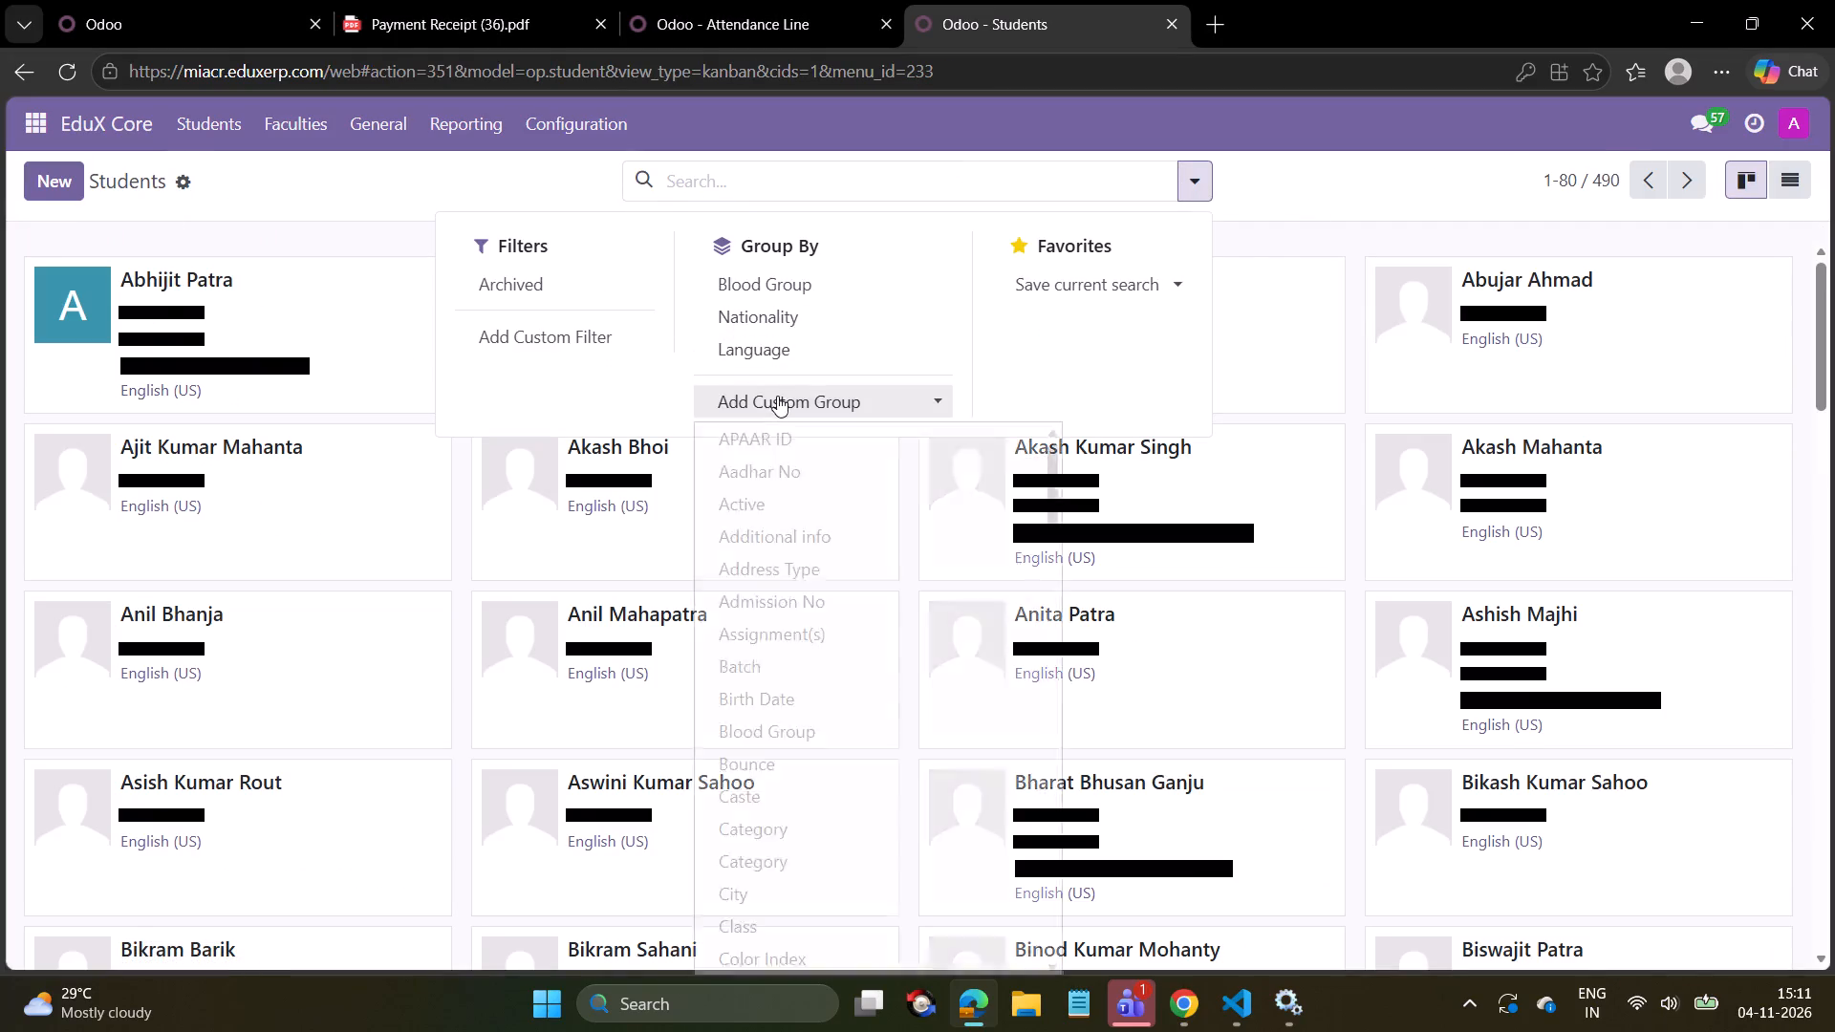
pyautogui.click(763, 914)
pyautogui.click(486, 173)
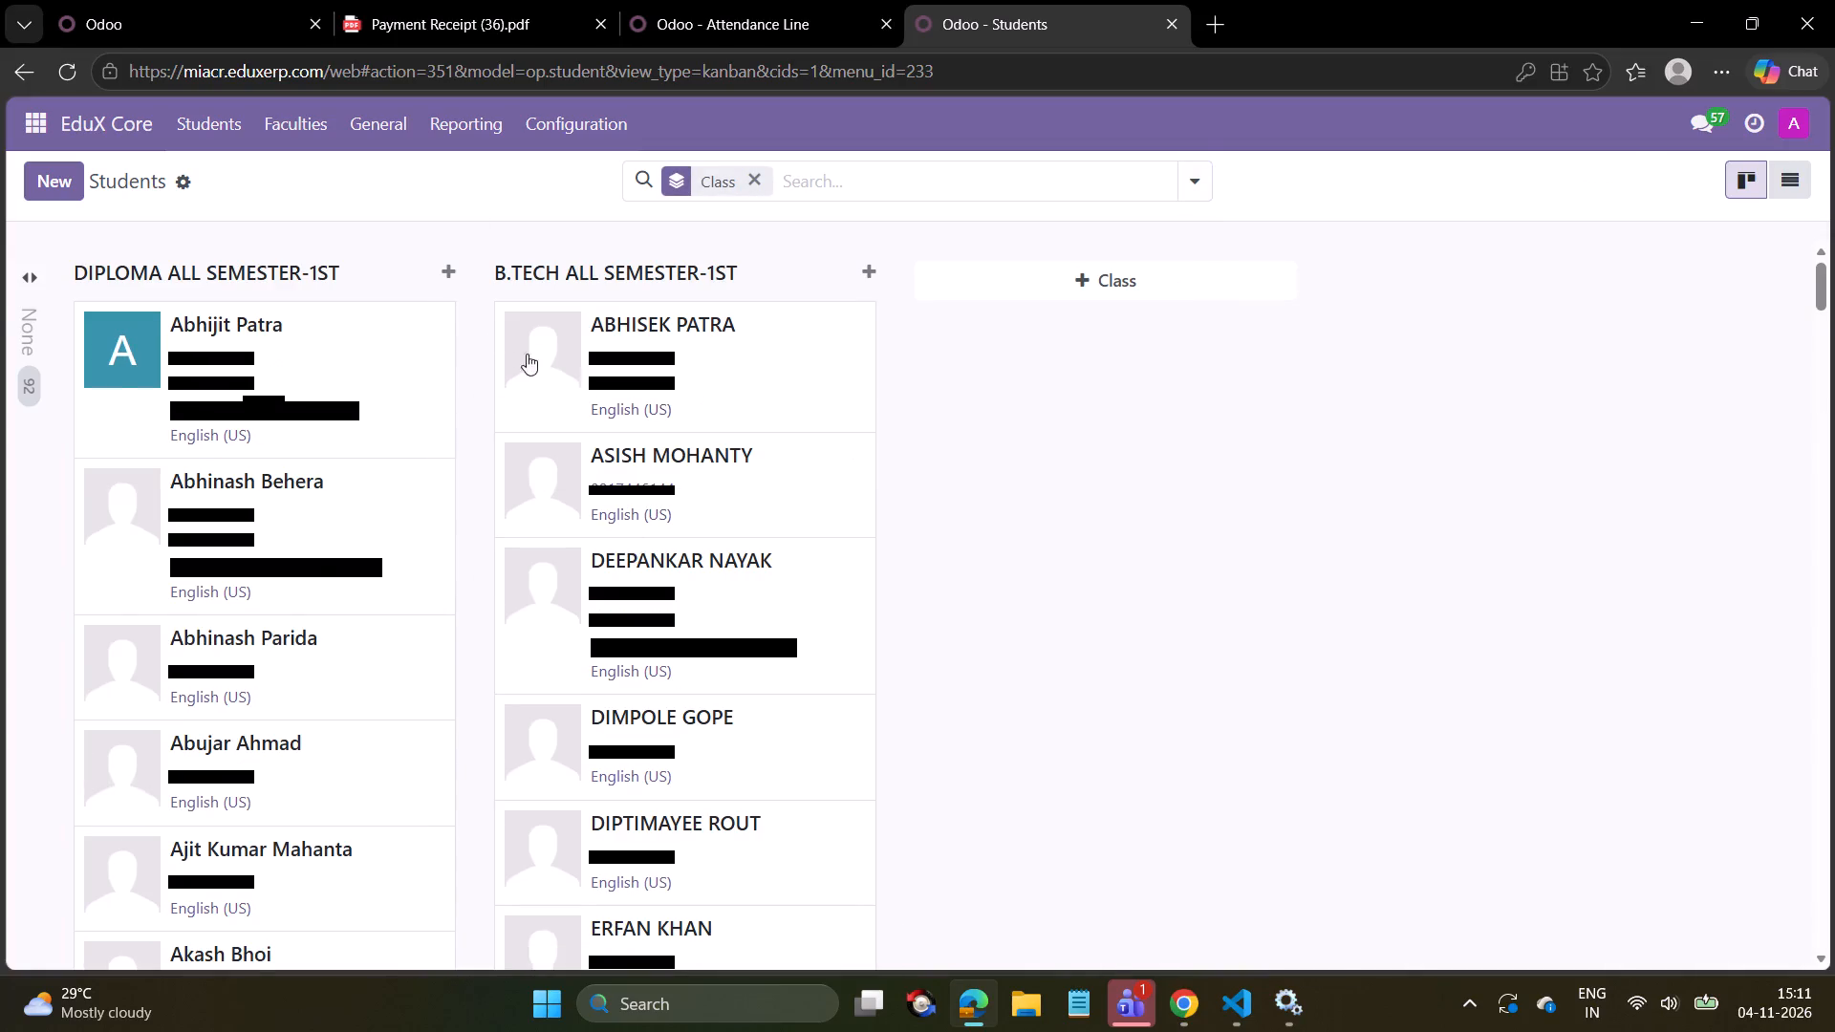
pyautogui.click(695, 393)
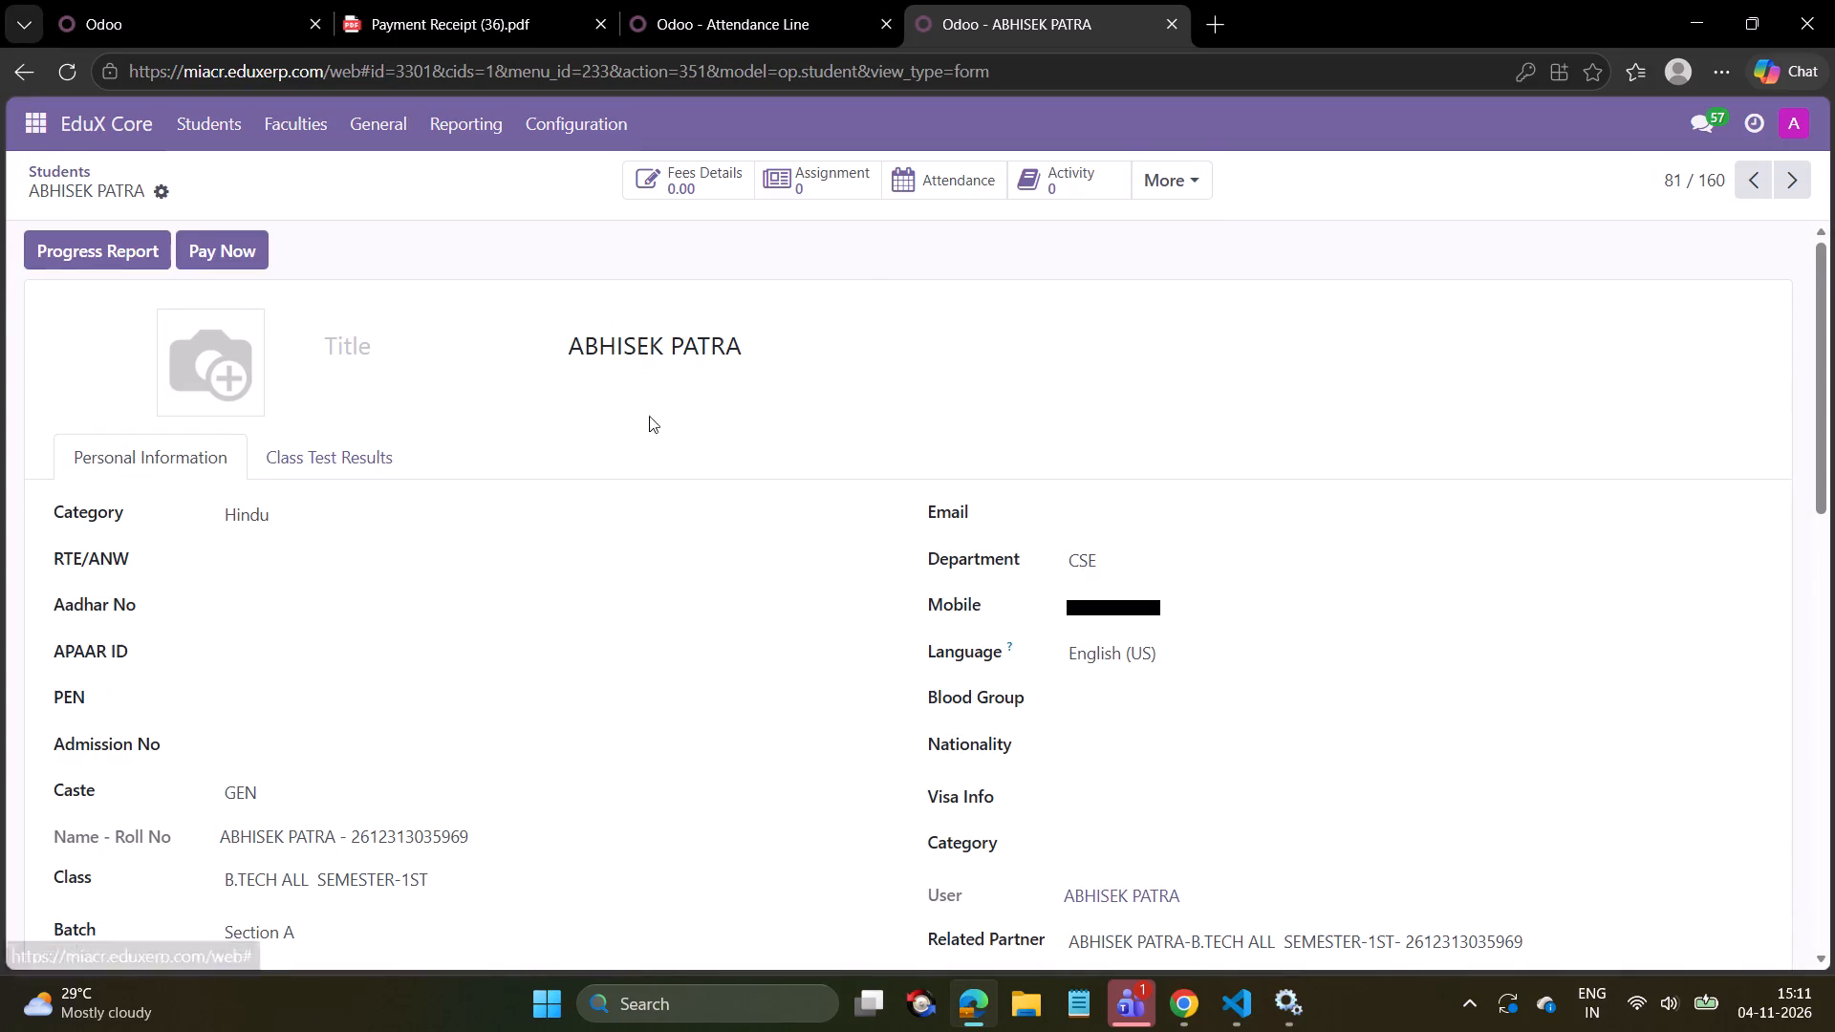
# From the Subjects field of the same B.Tech student's record, open the full subject search and search for univ.
pyautogui.scroll(-1, 333, 641)
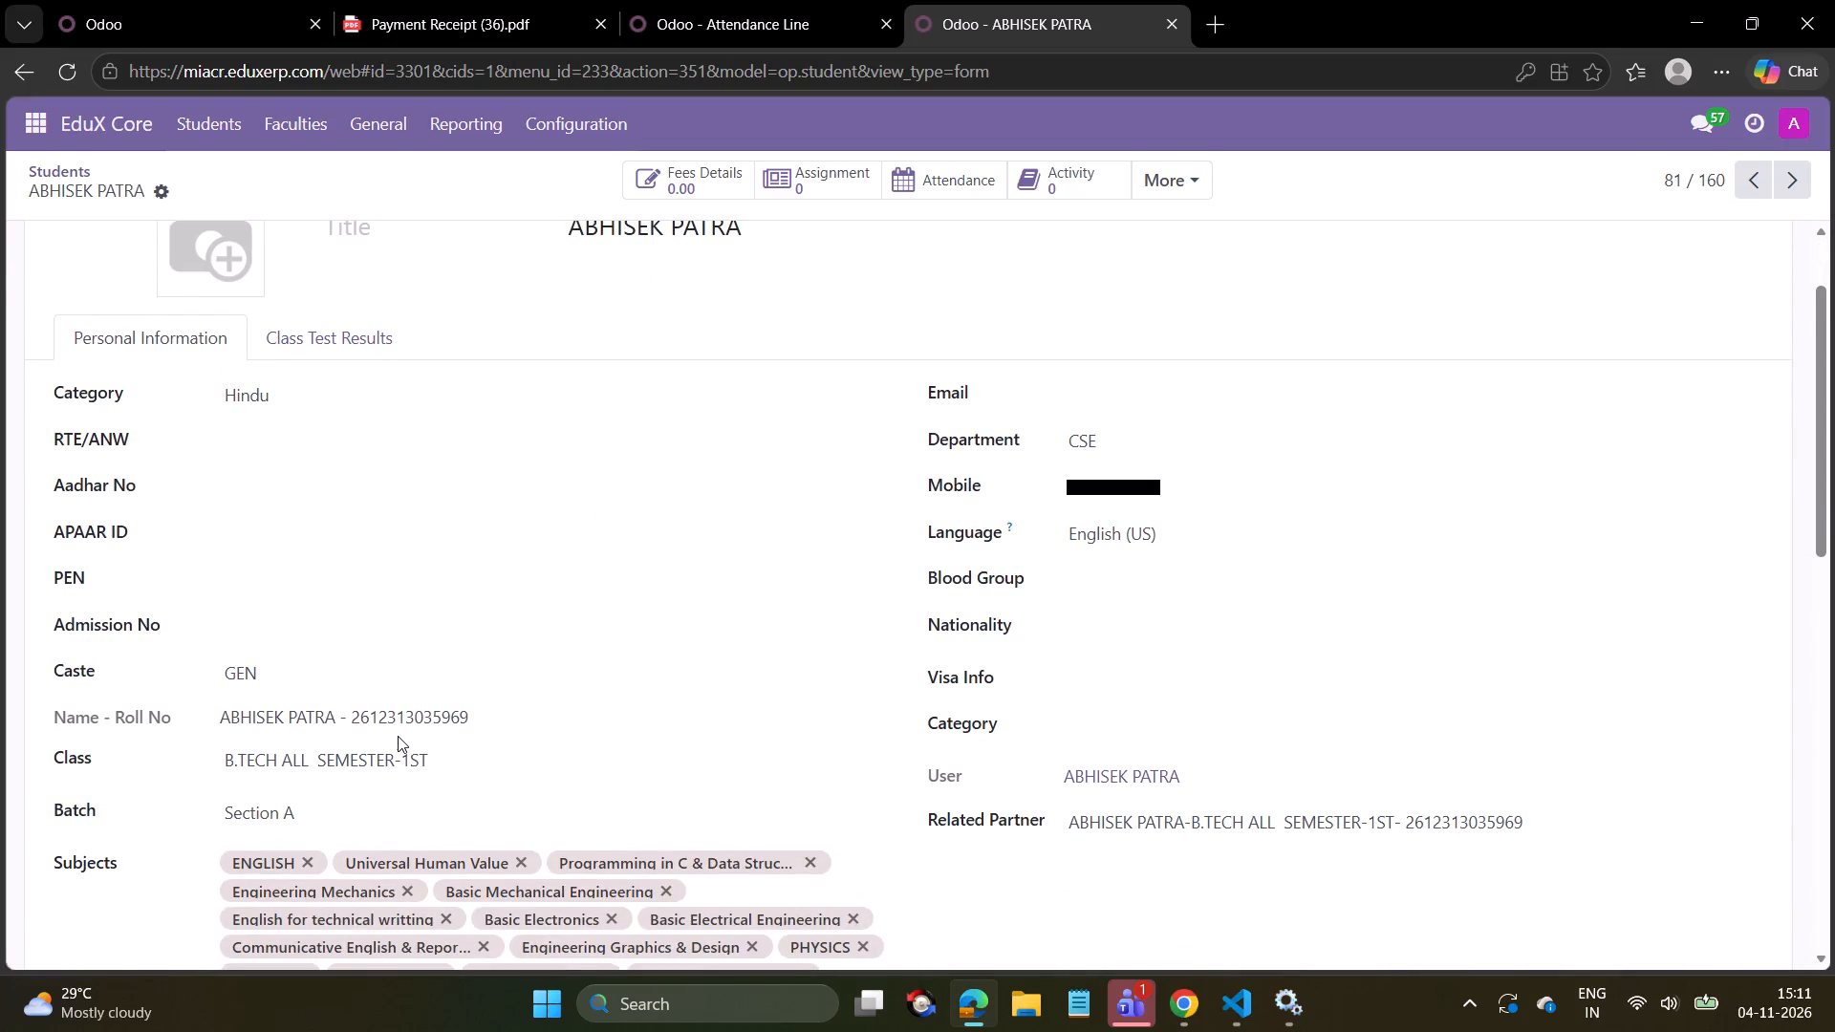
pyautogui.scroll(-1, 405, 725)
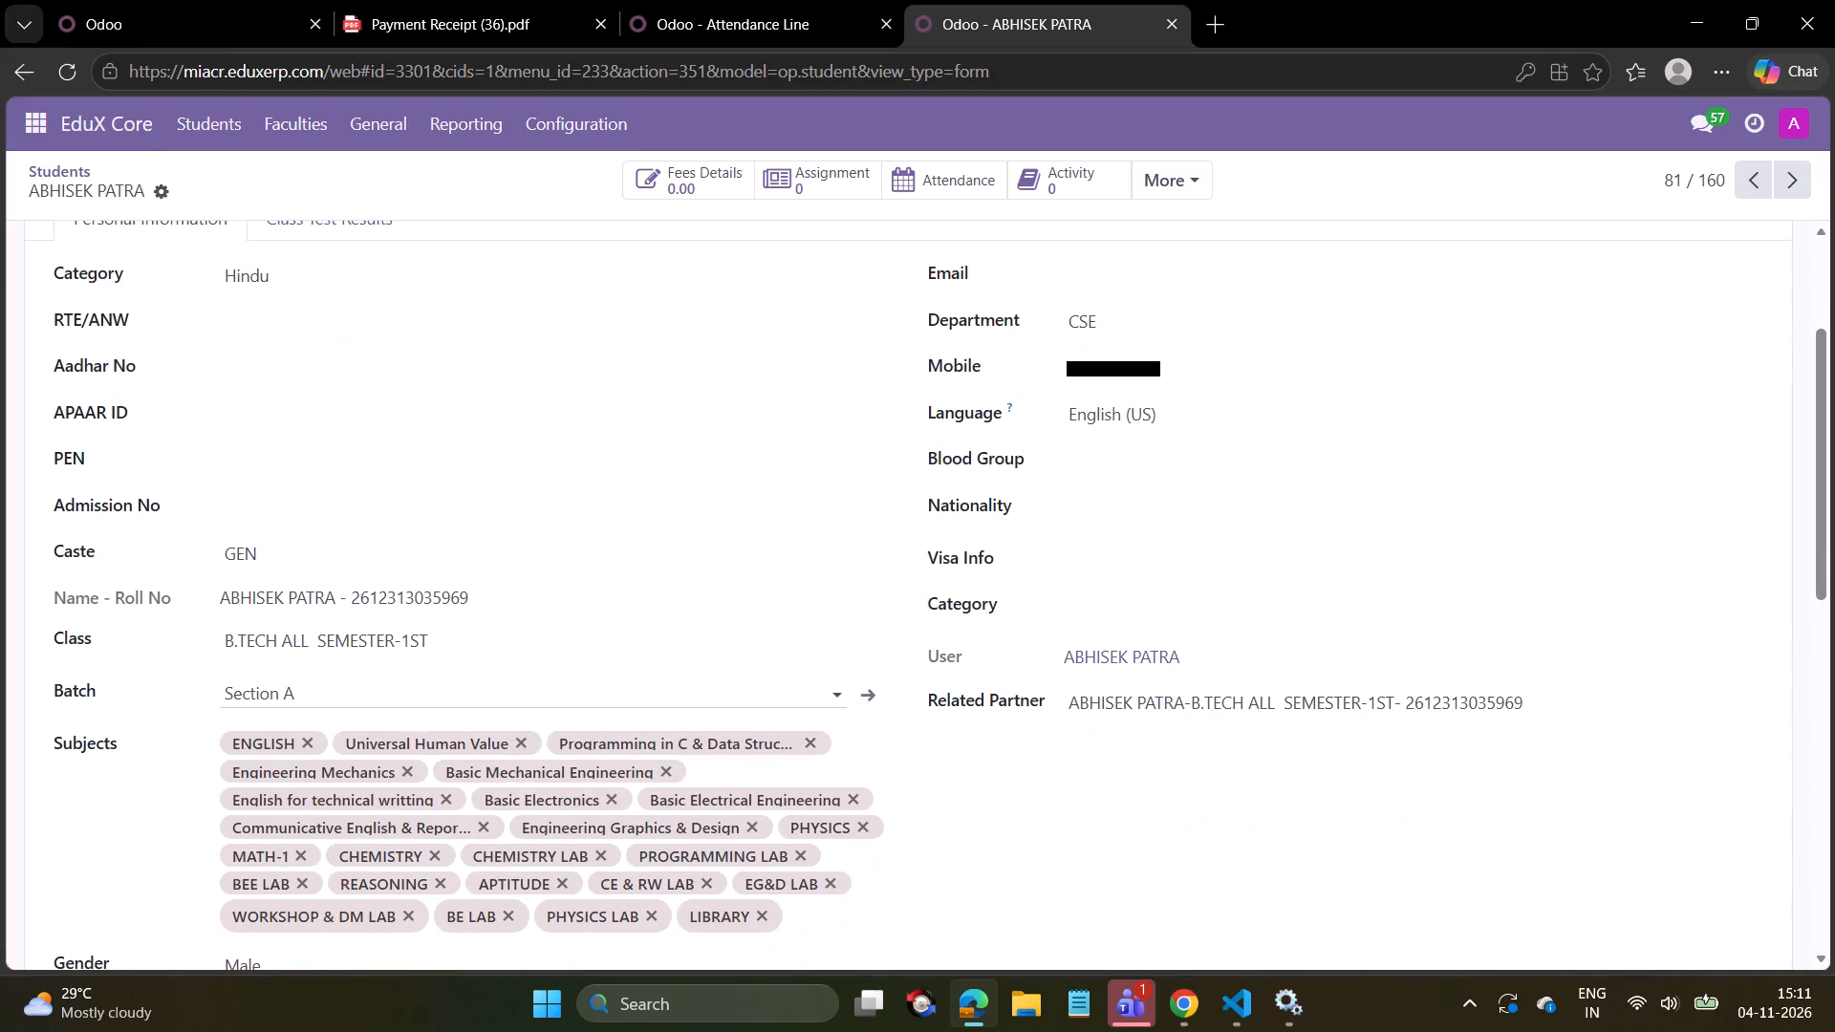
pyautogui.scroll(-3, 497, 717)
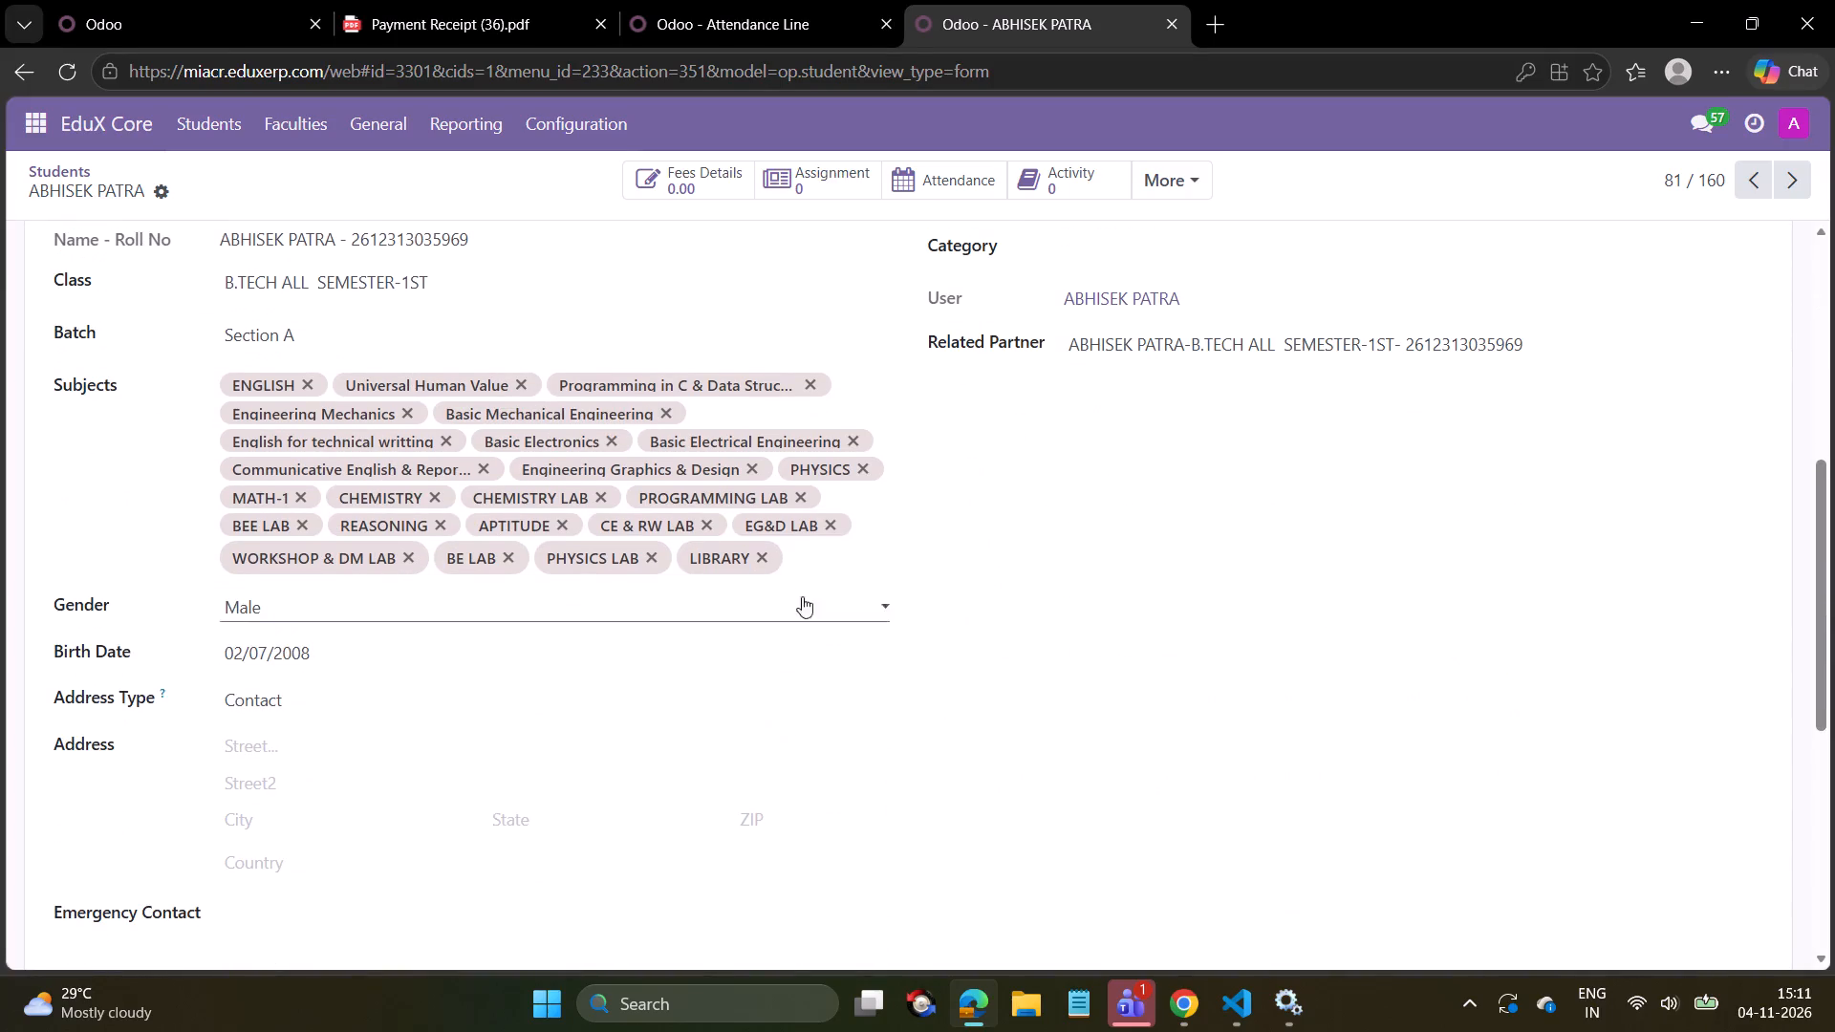
pyautogui.click(827, 563)
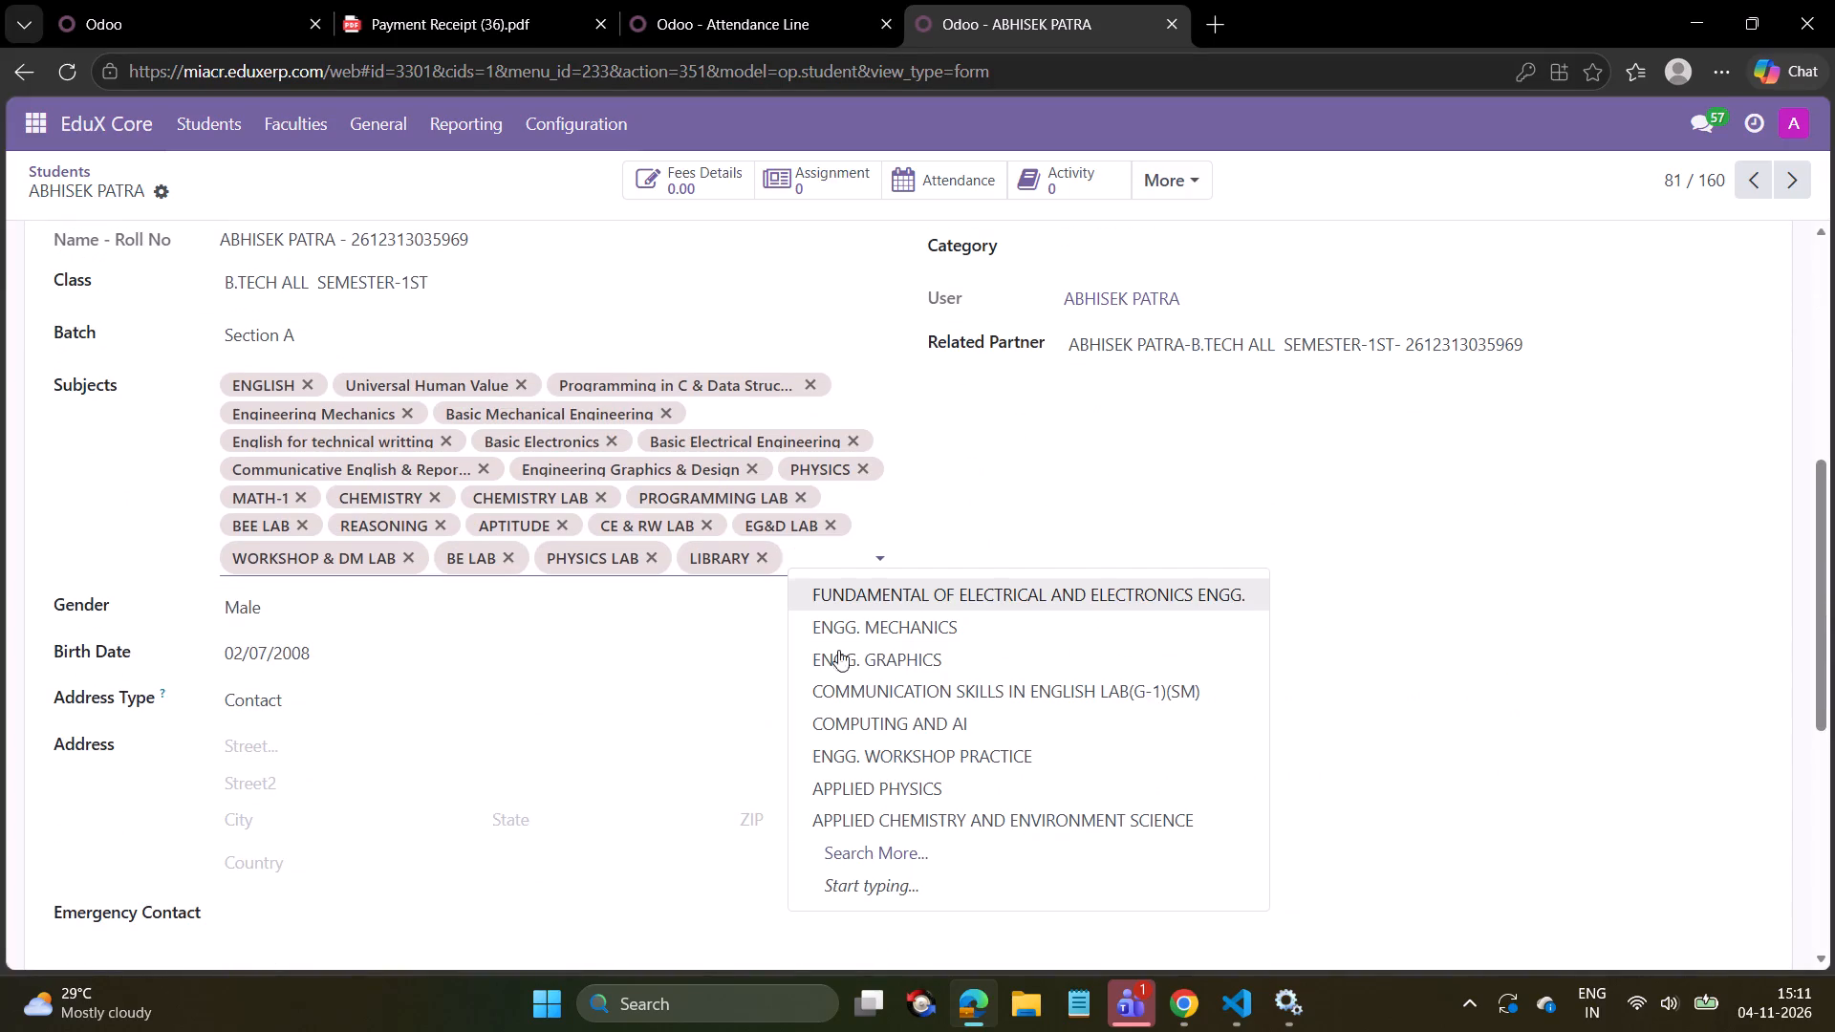
pyautogui.click(901, 852)
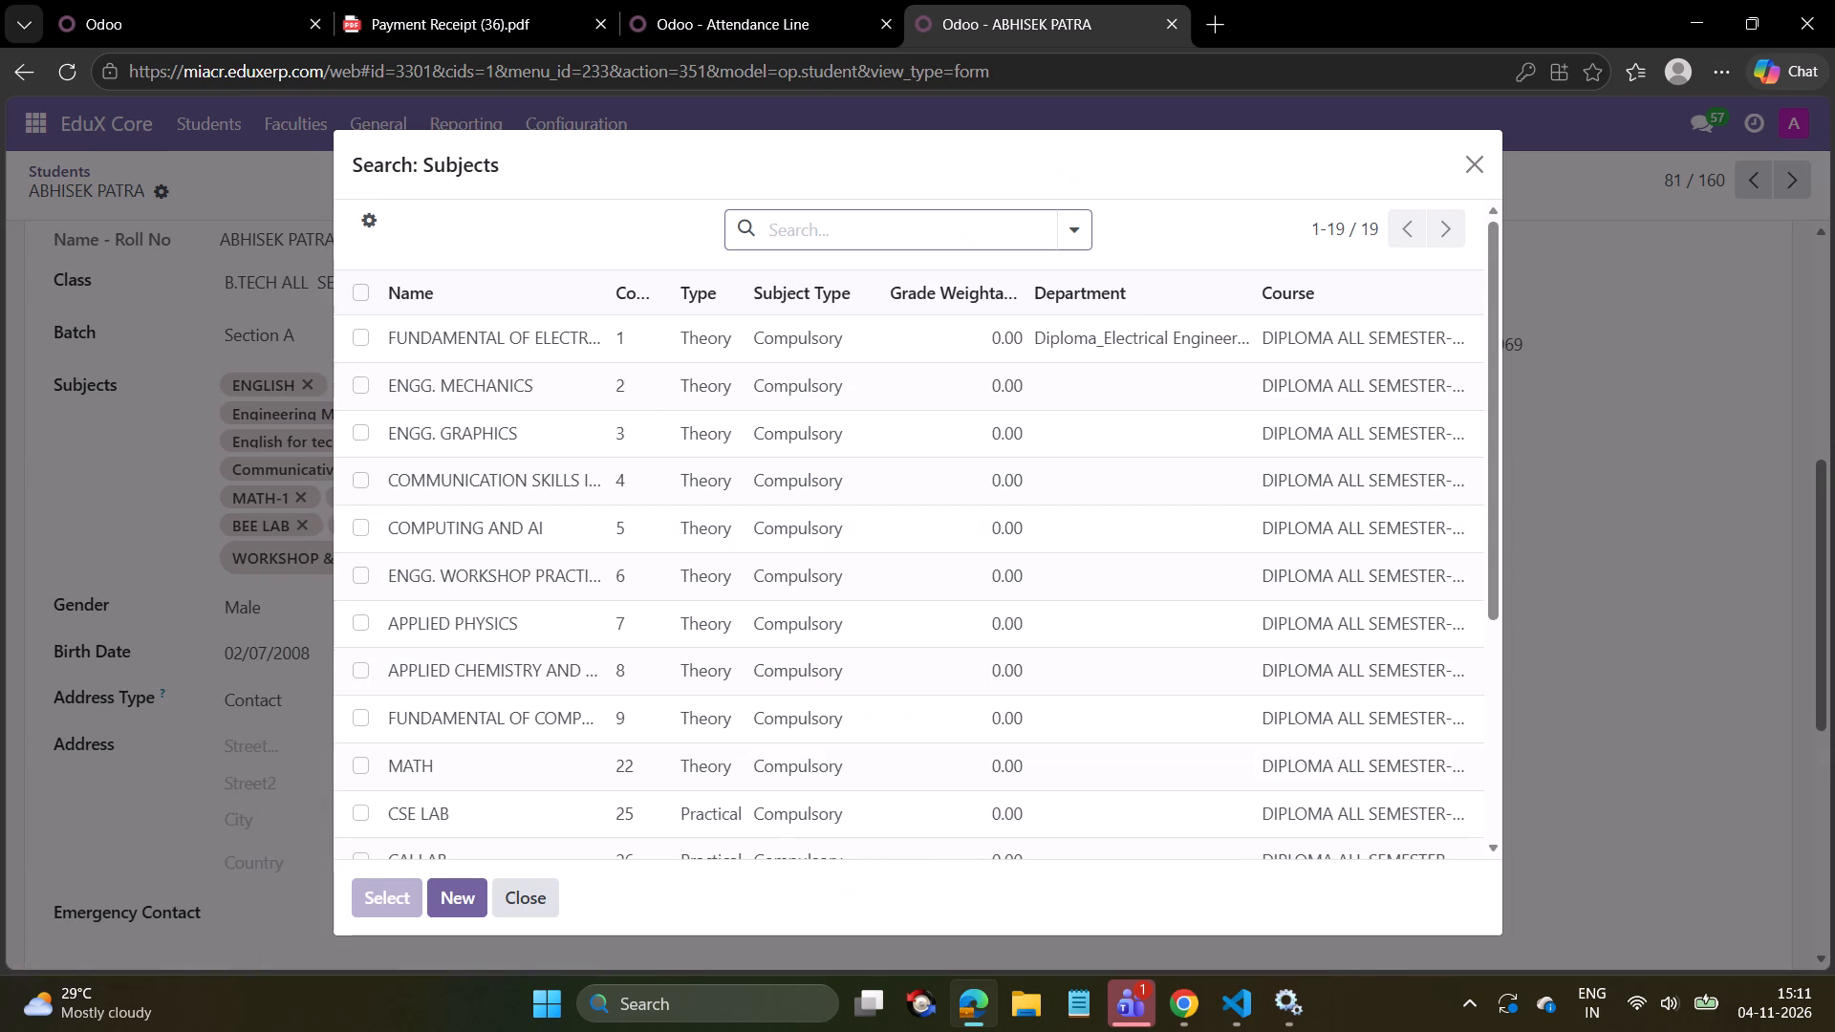
pyautogui.click(825, 235)
pyautogui.write('univ')
pyautogui.press('Return')
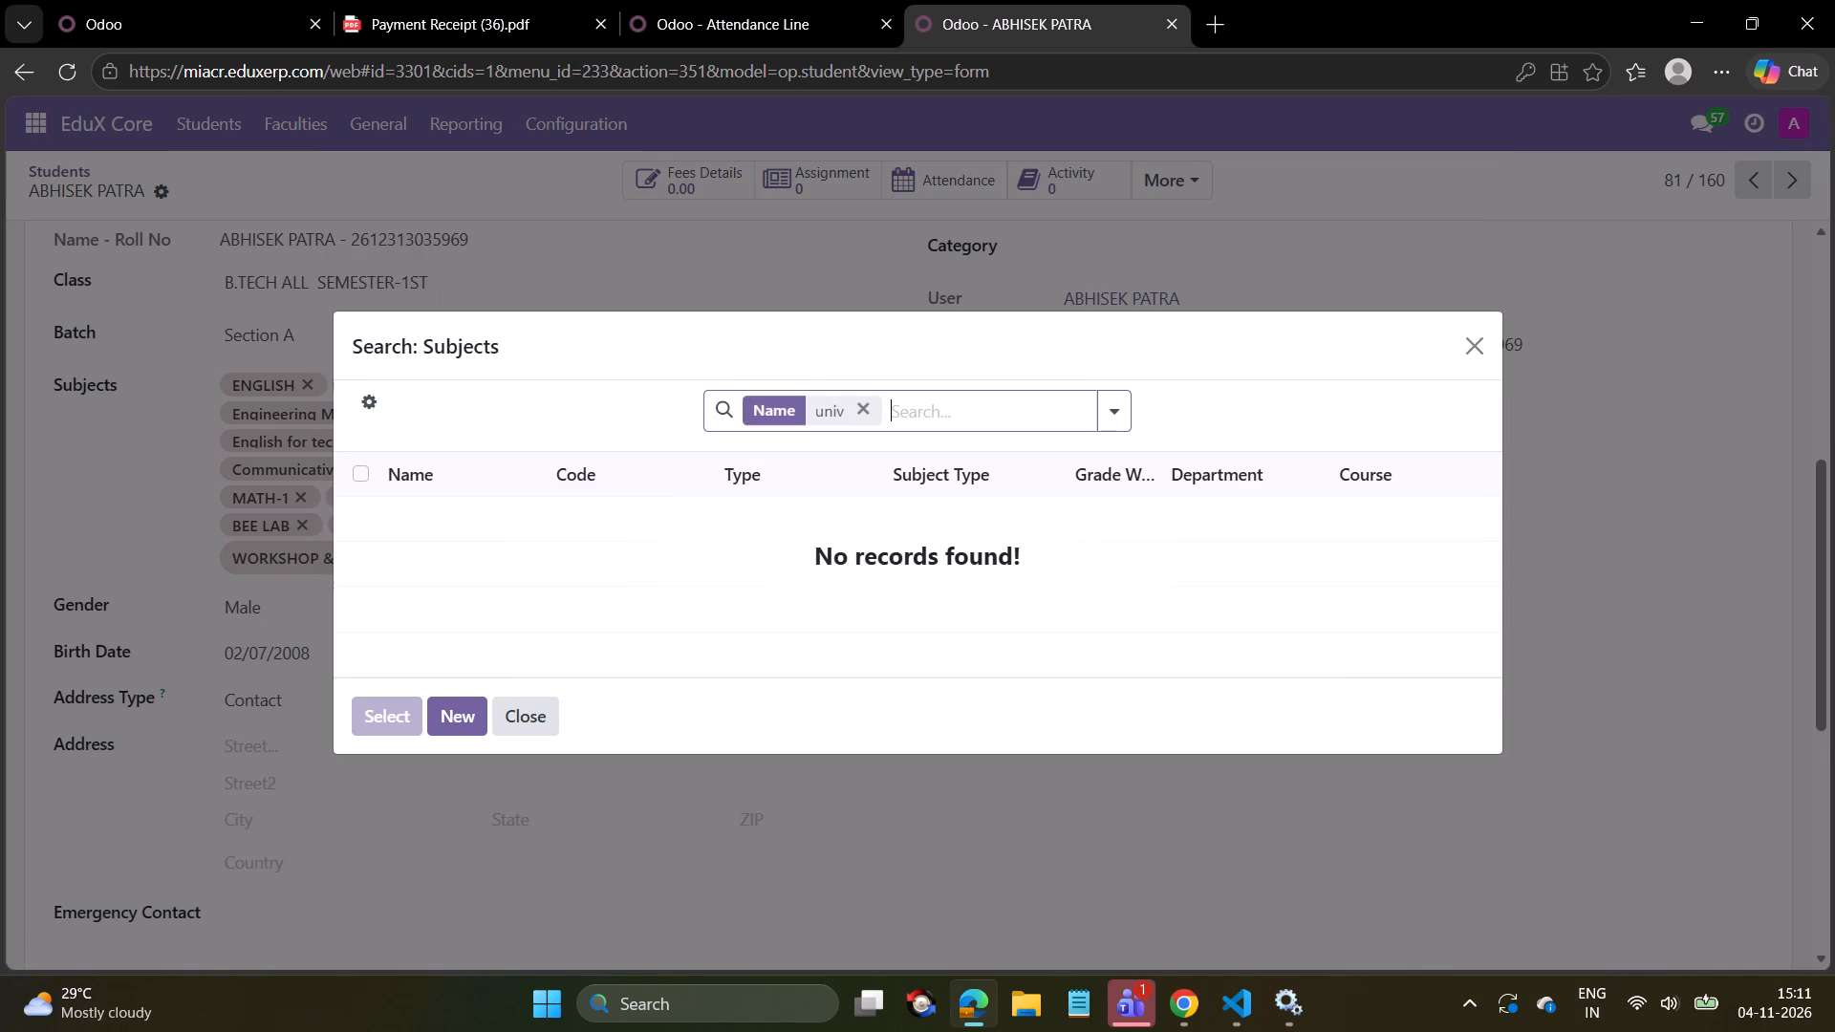
# Search the student's available subjects by name for univer, UNi and Uni to look for Universal Human Value.
pyautogui.press('BackSpace')
pyautogui.write('uni')
pyautogui.write('ver')
pyautogui.press('Return')
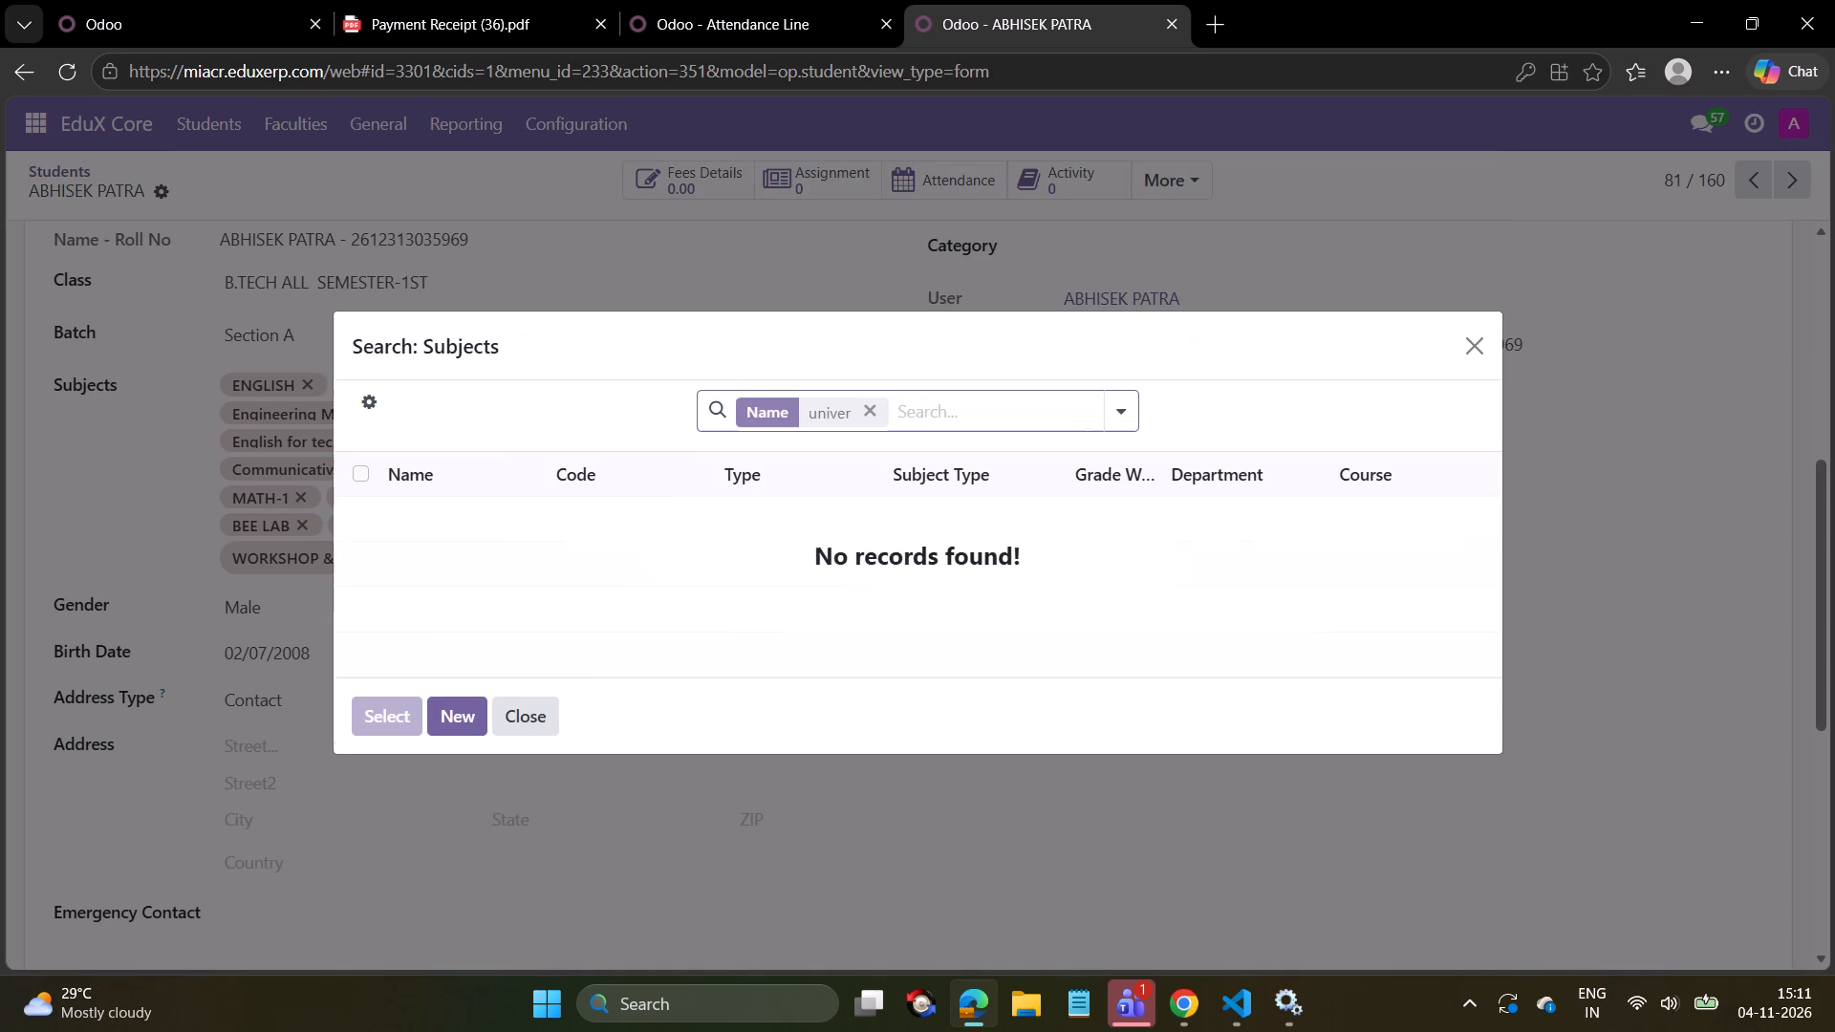
pyautogui.moveTo(837, 337); pyautogui.dragTo(1245, 262)
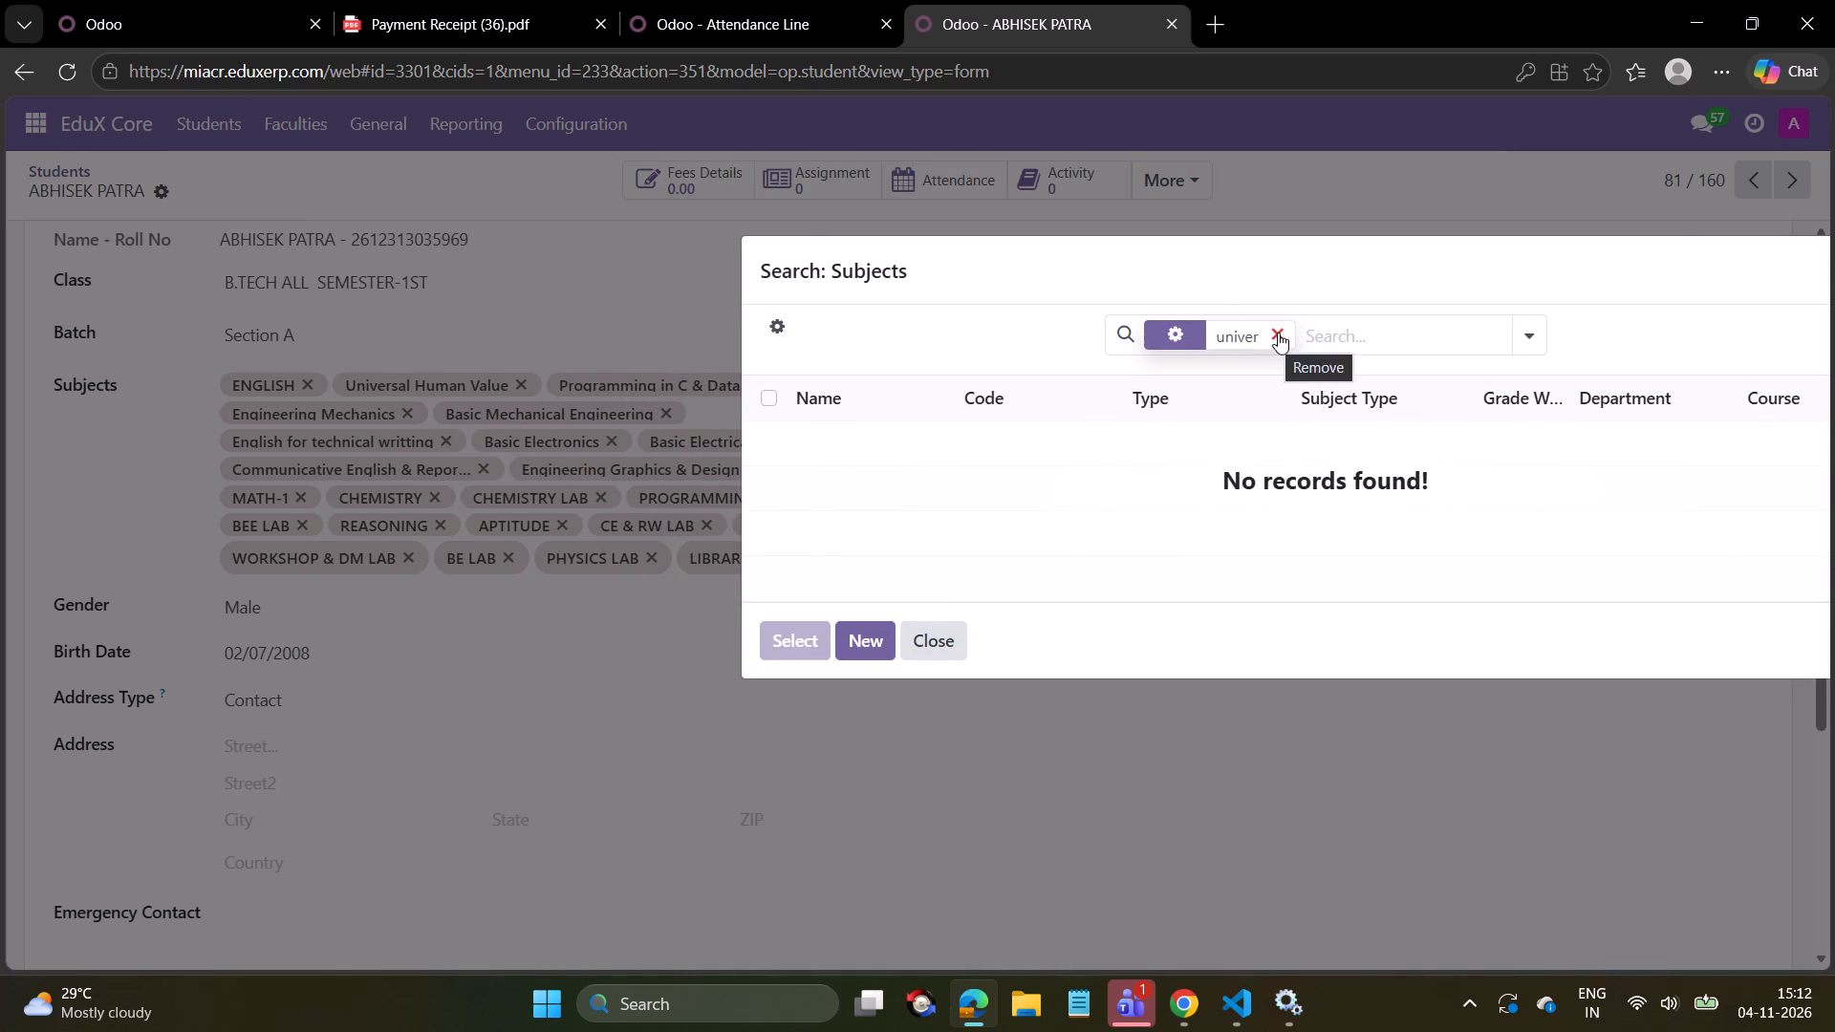
pyautogui.click(1278, 333)
pyautogui.click(1232, 153)
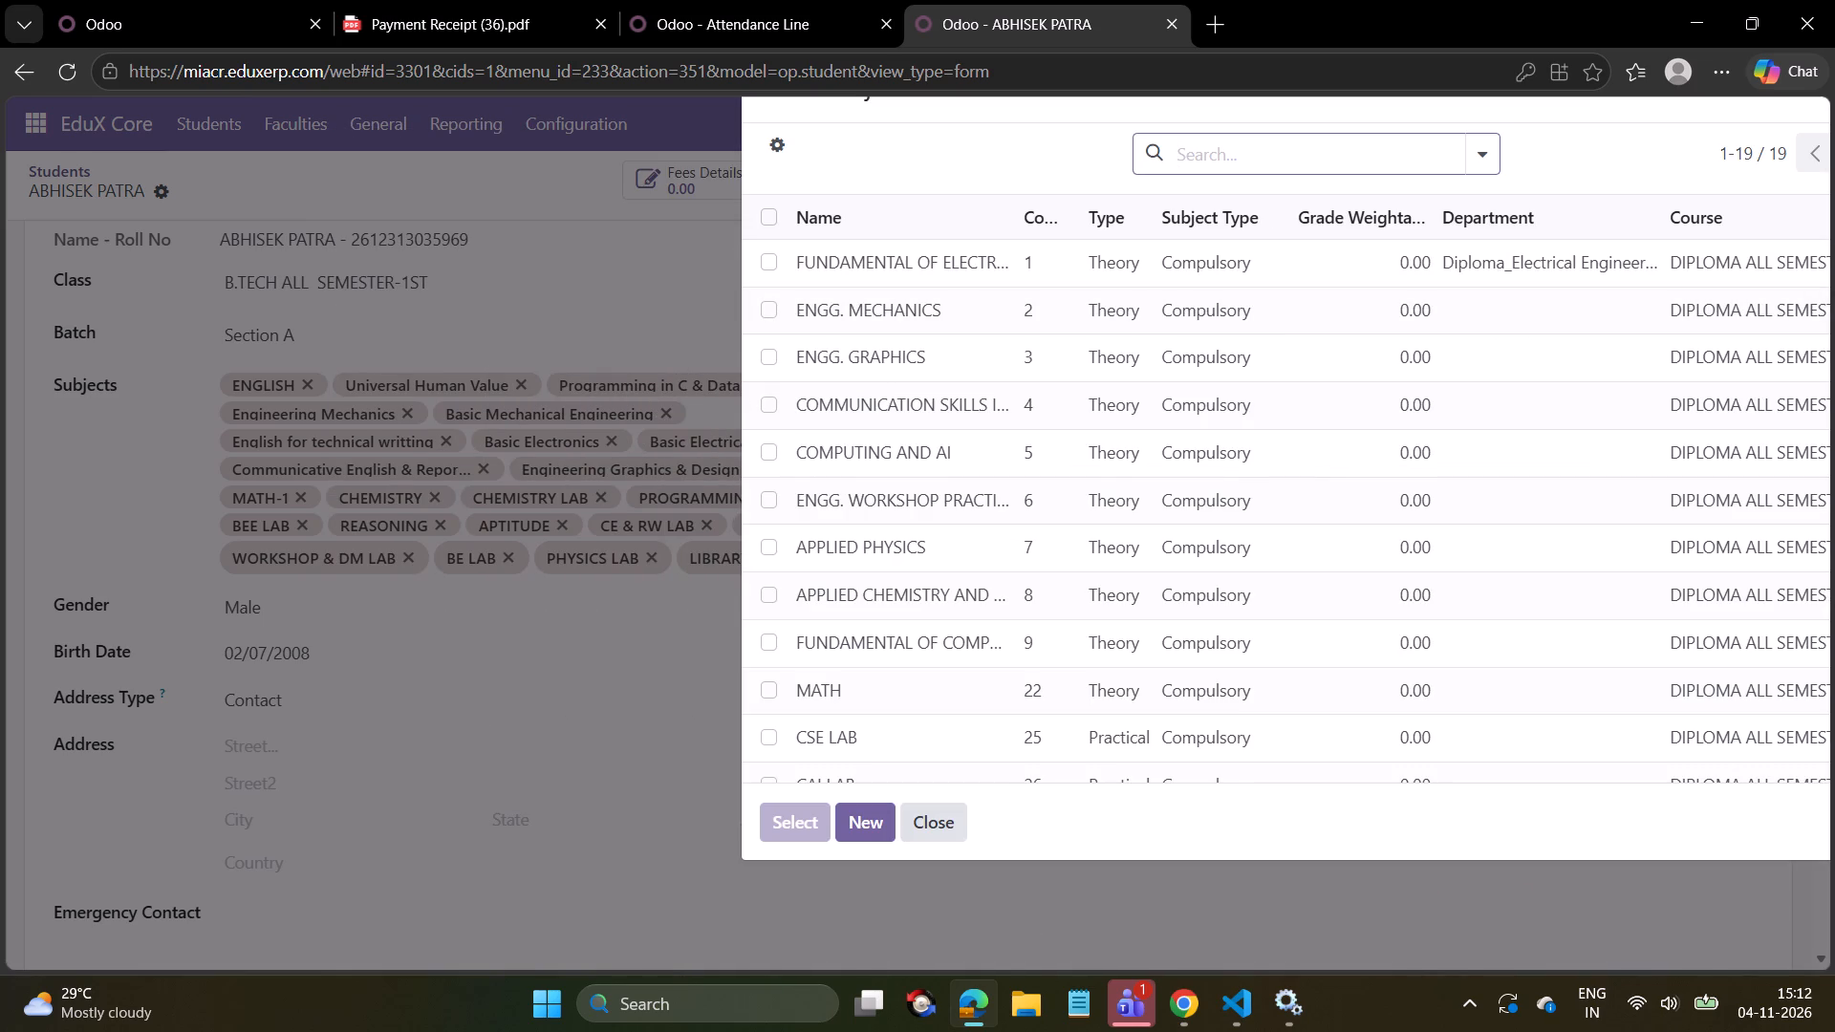
pyautogui.write('UNi')
pyautogui.press('Return')
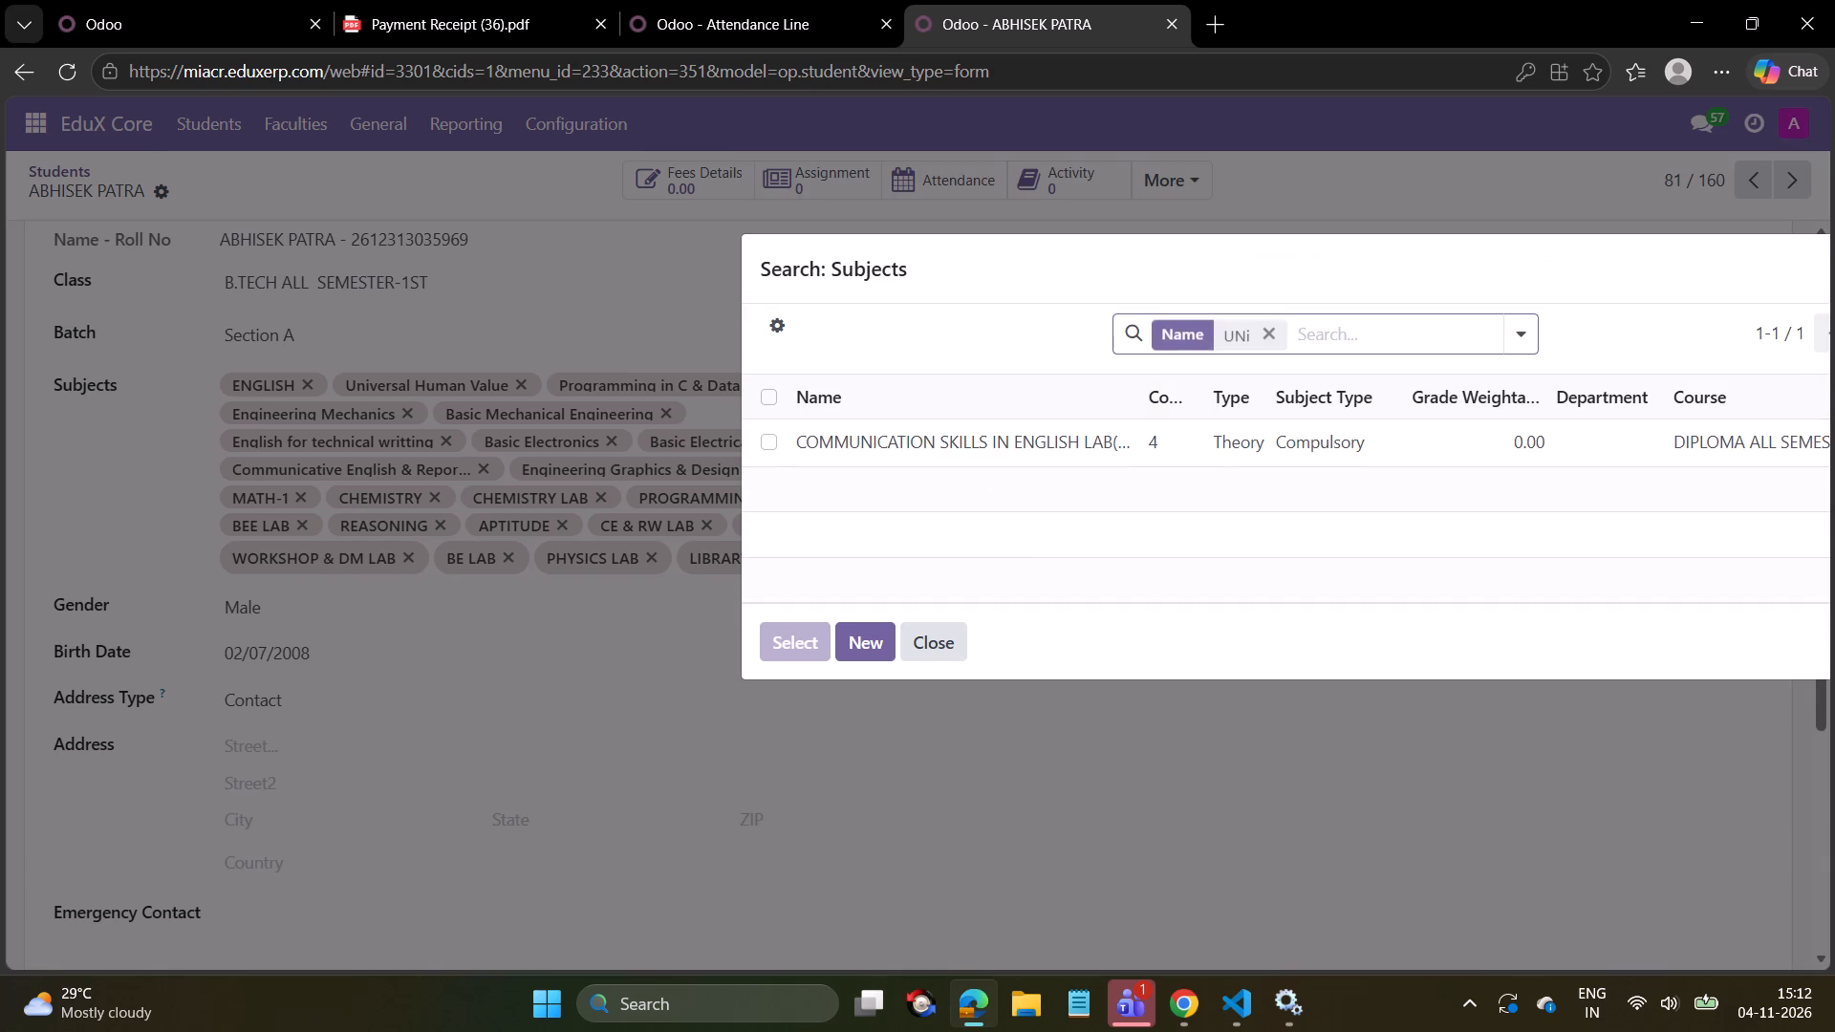
pyautogui.click(1266, 333)
pyautogui.press('u')
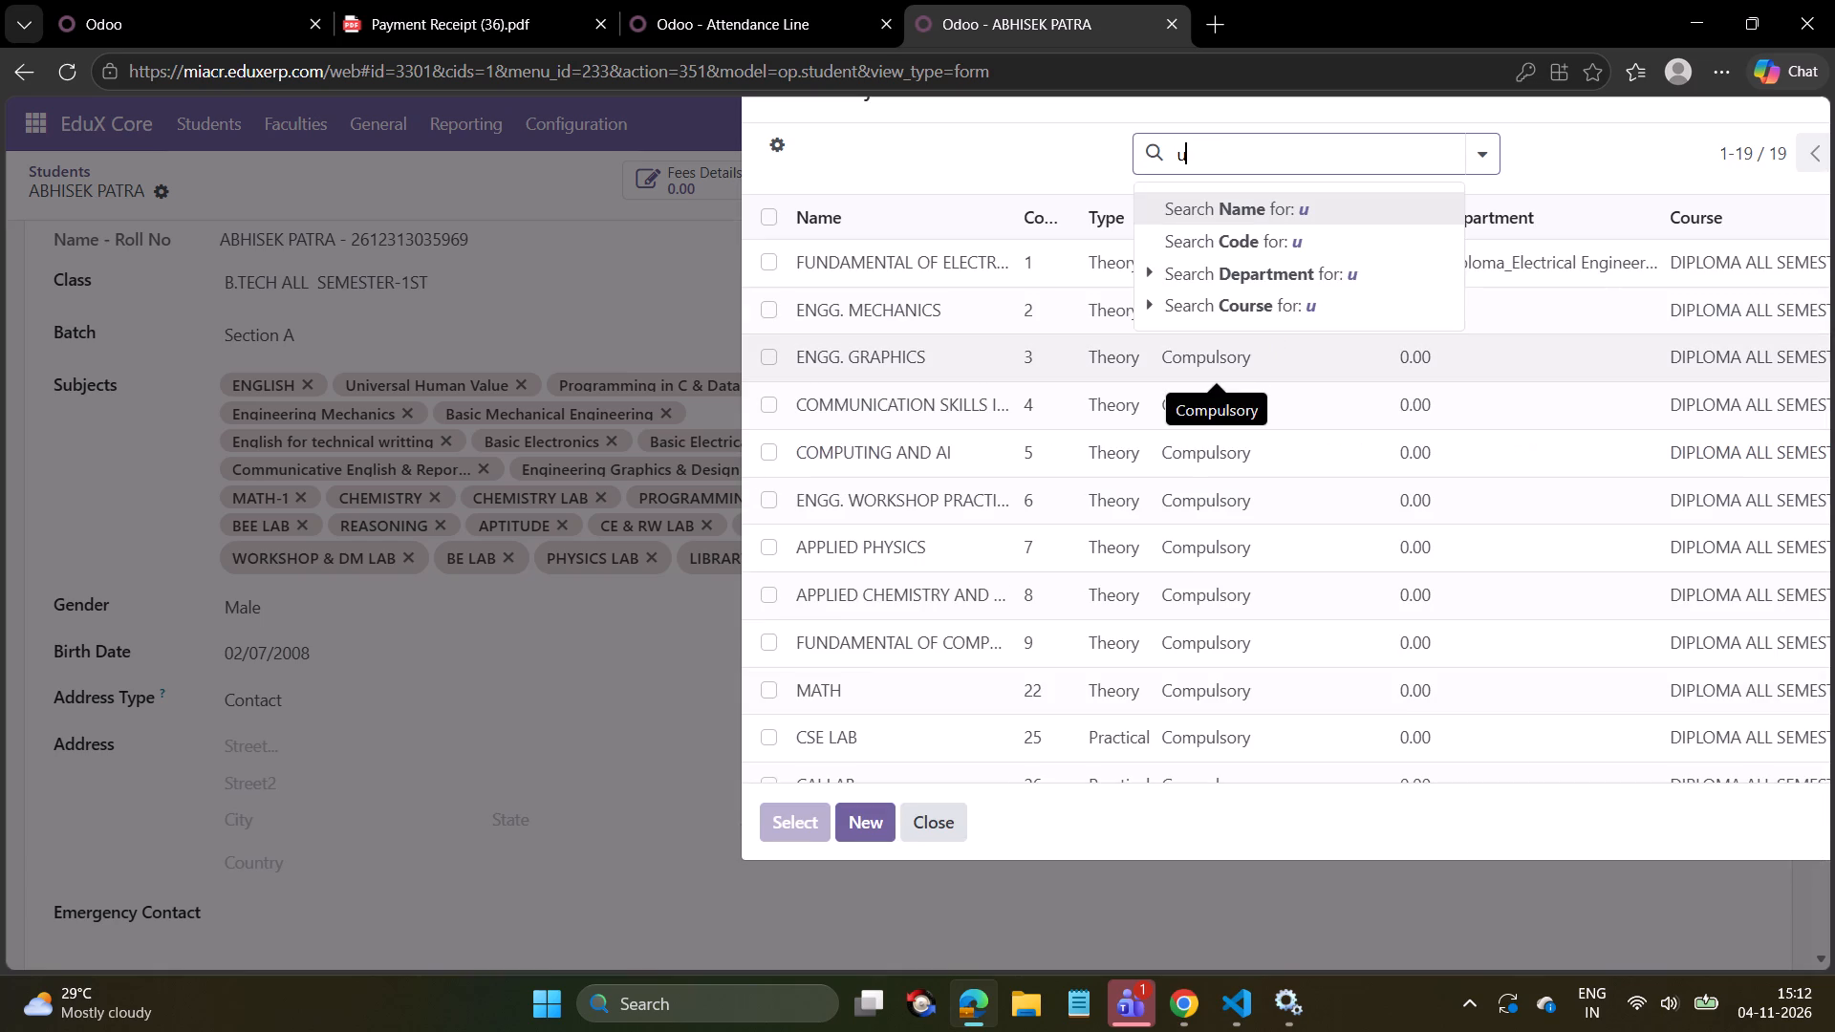
pyautogui.press('BackSpace')
pyautogui.write('Uni')
pyautogui.press('Return')
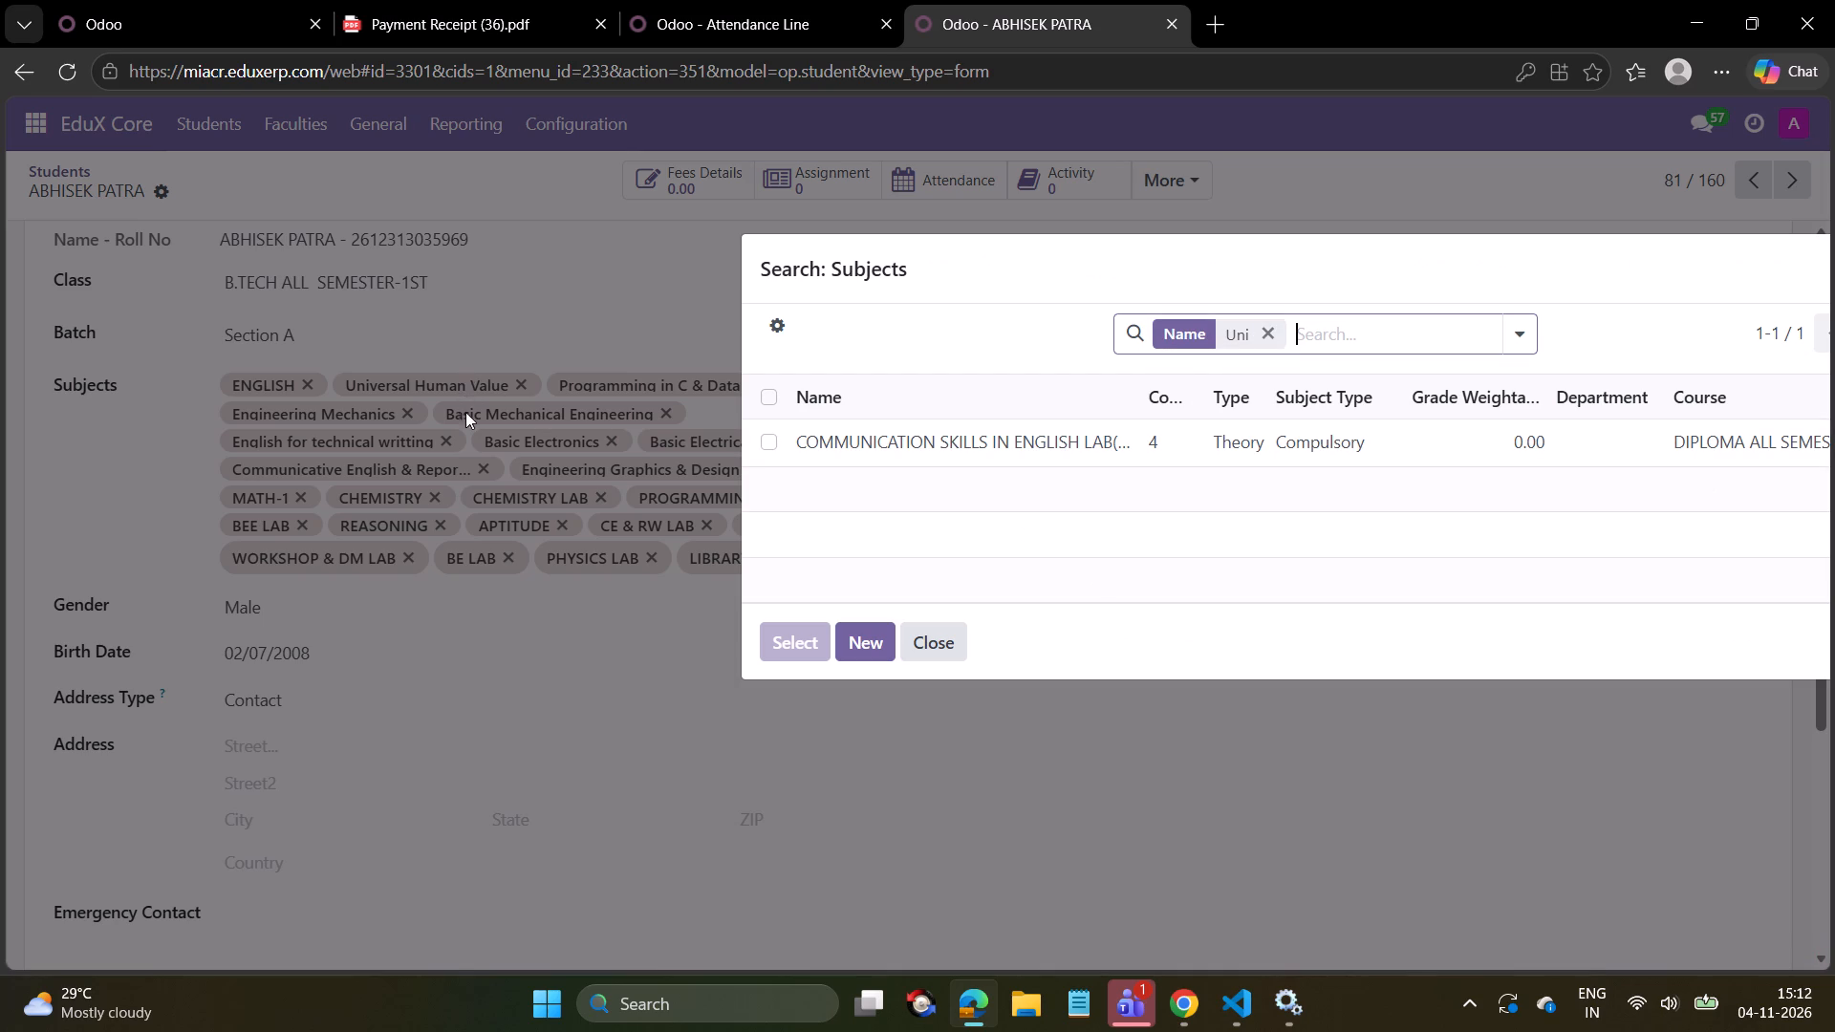
# Clear the search, look through the full list of available subjects, and close the subject search.
pyautogui.click(1270, 325)
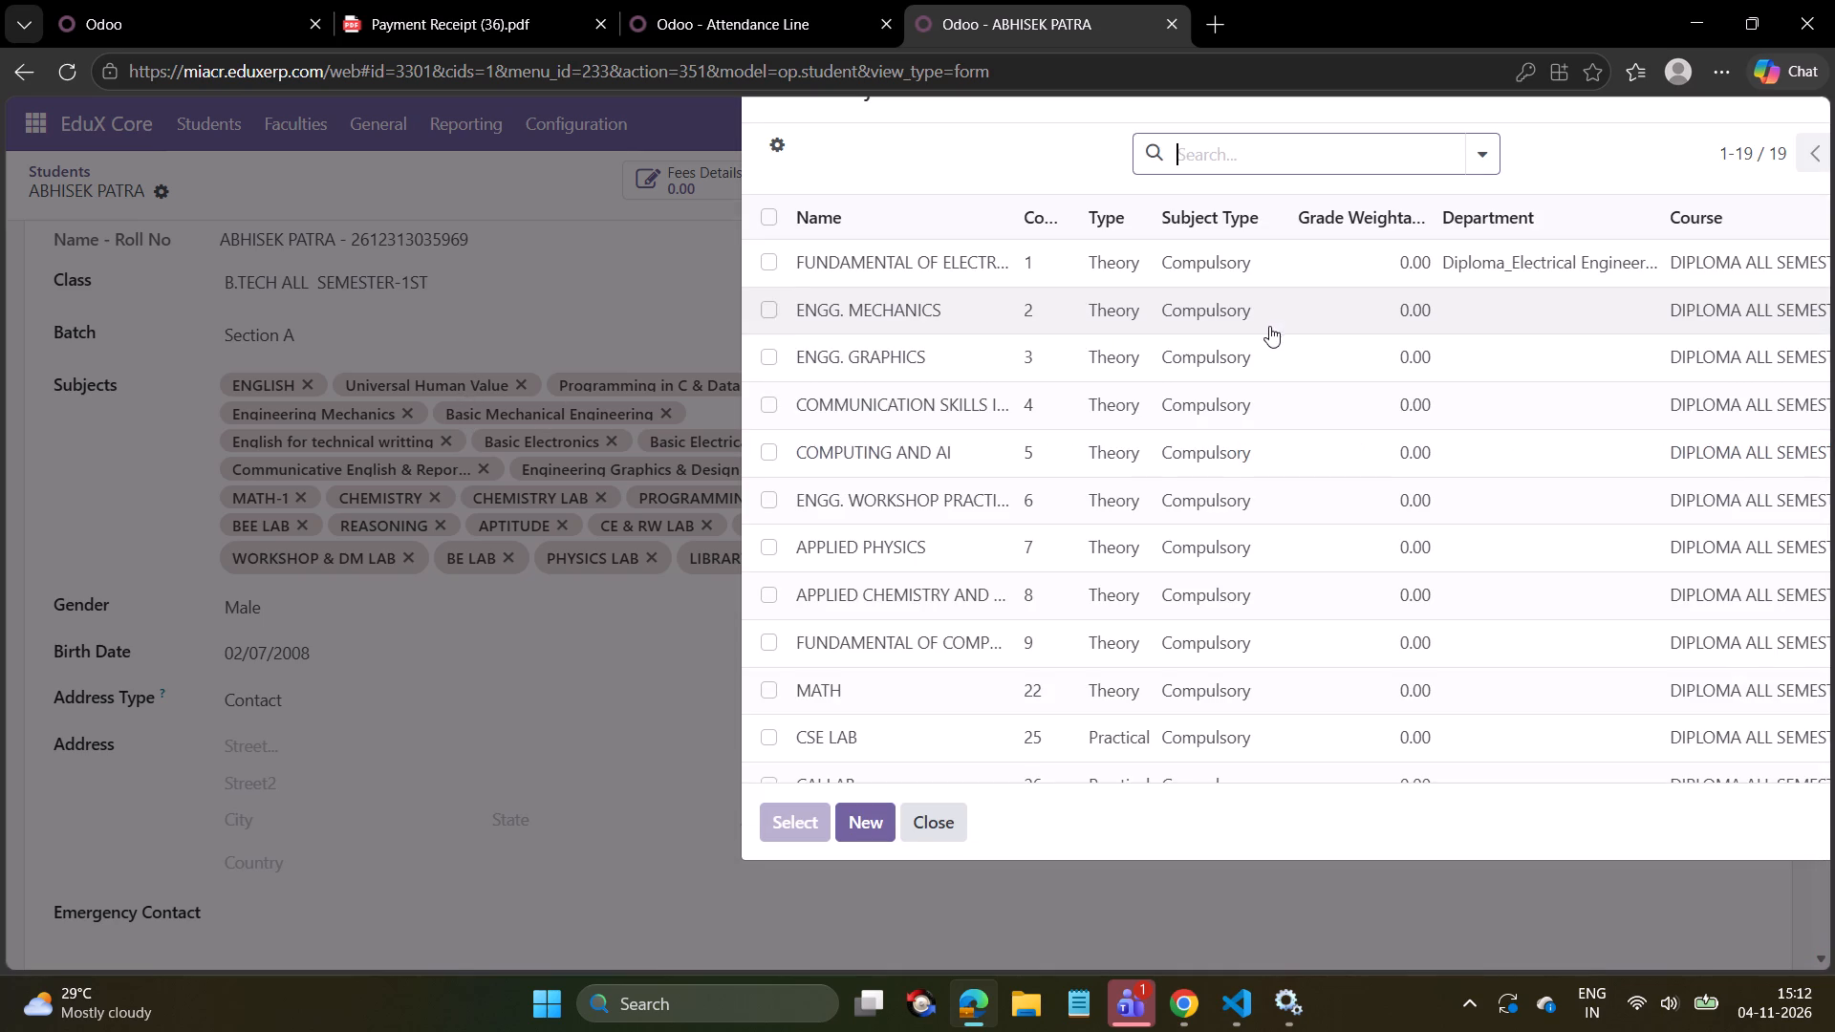
pyautogui.scroll(-7, 969, 353)
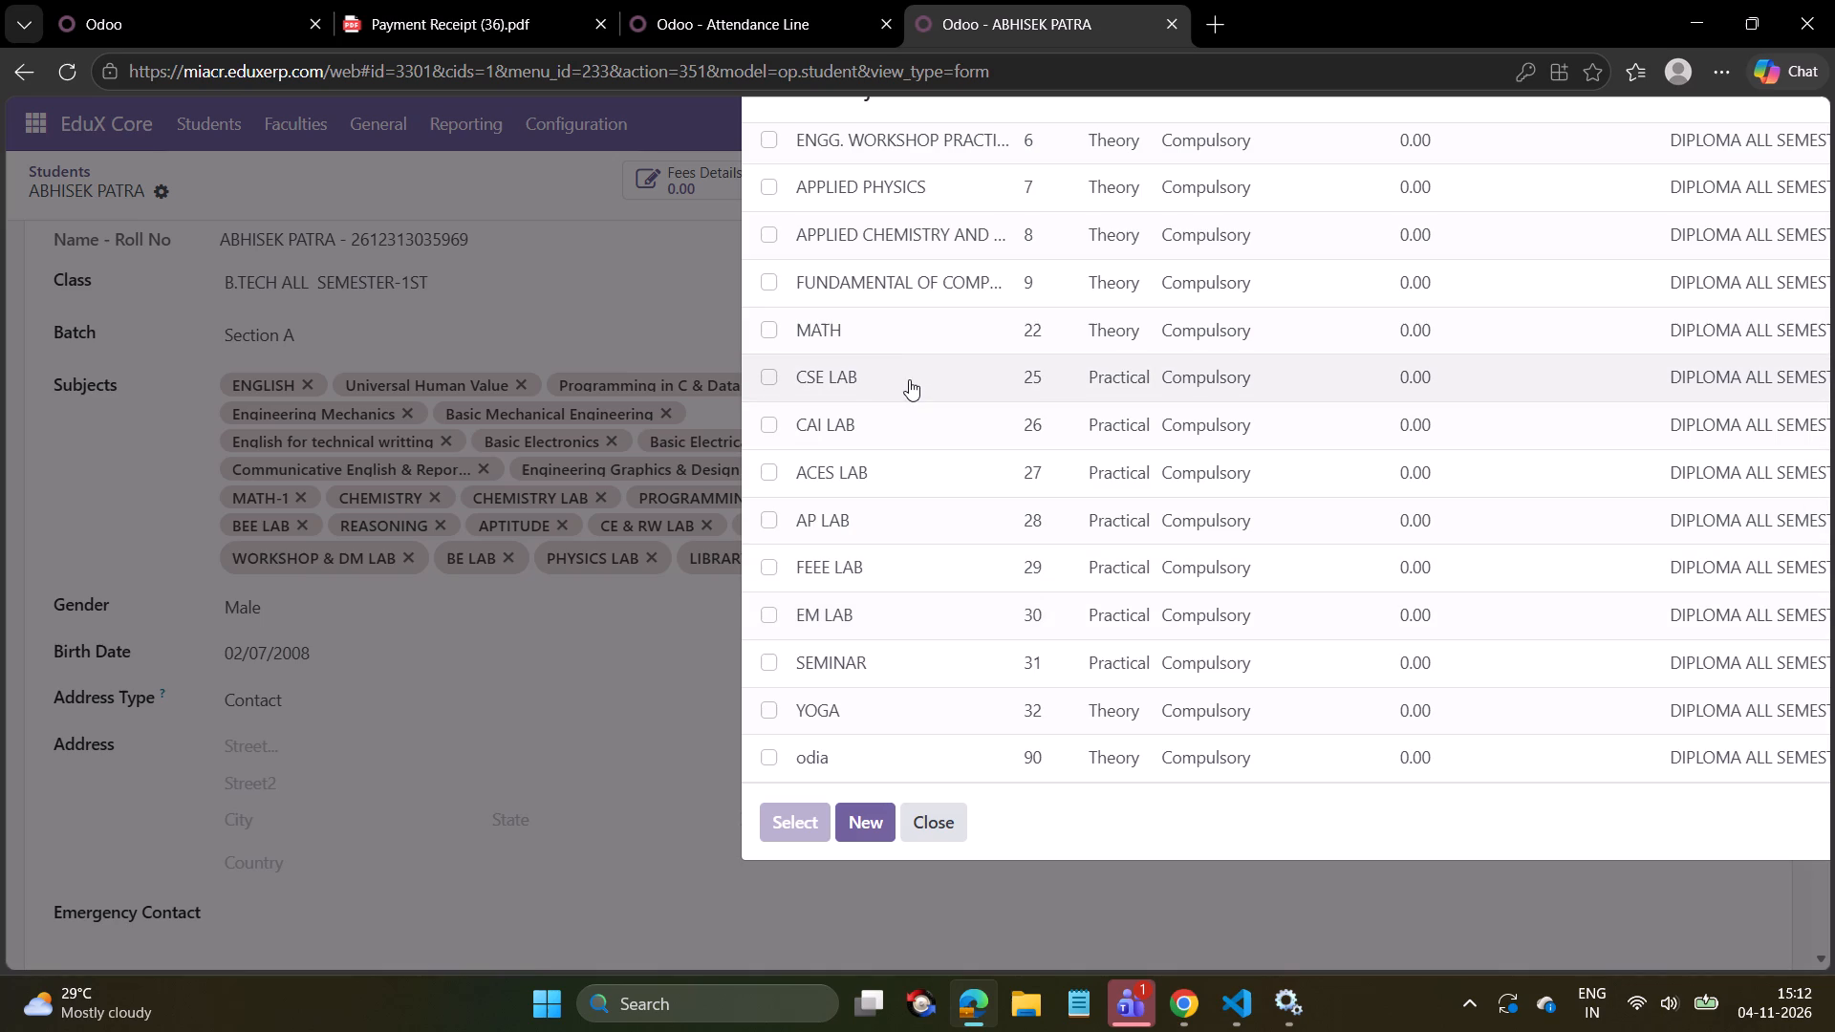
pyautogui.scroll(3, 909, 379)
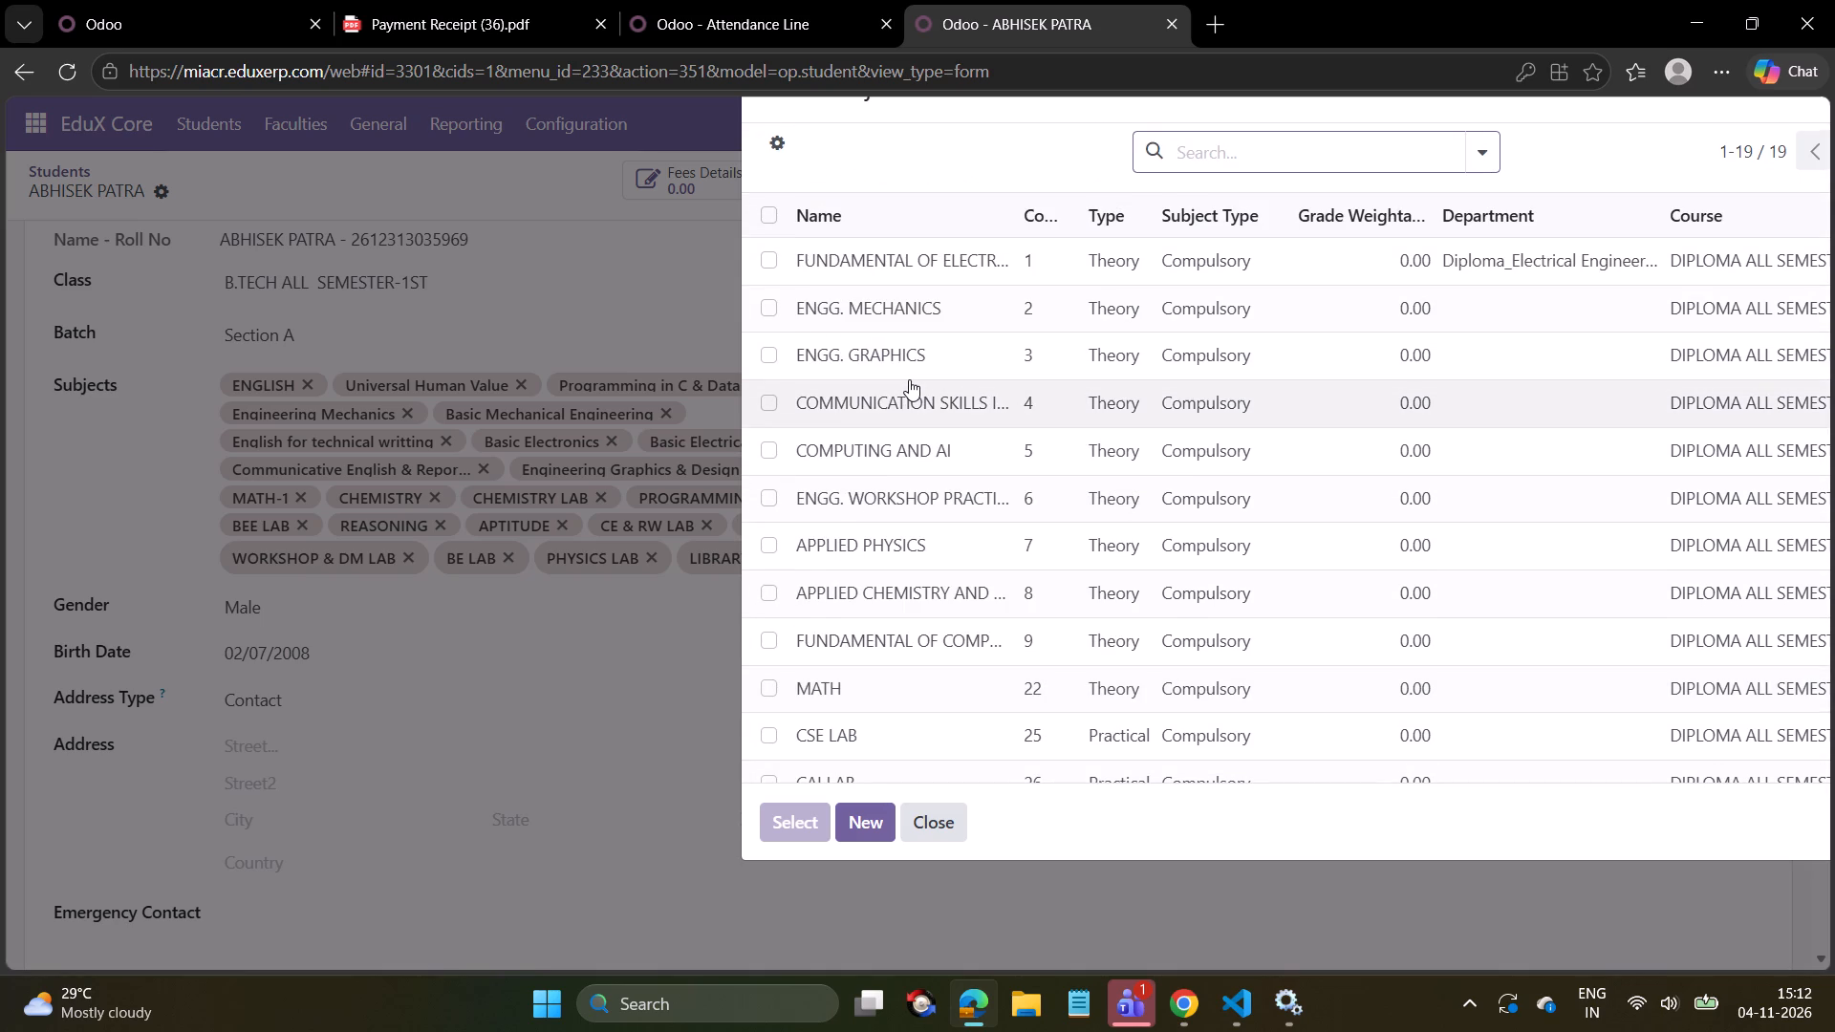
pyautogui.scroll(1, 909, 379)
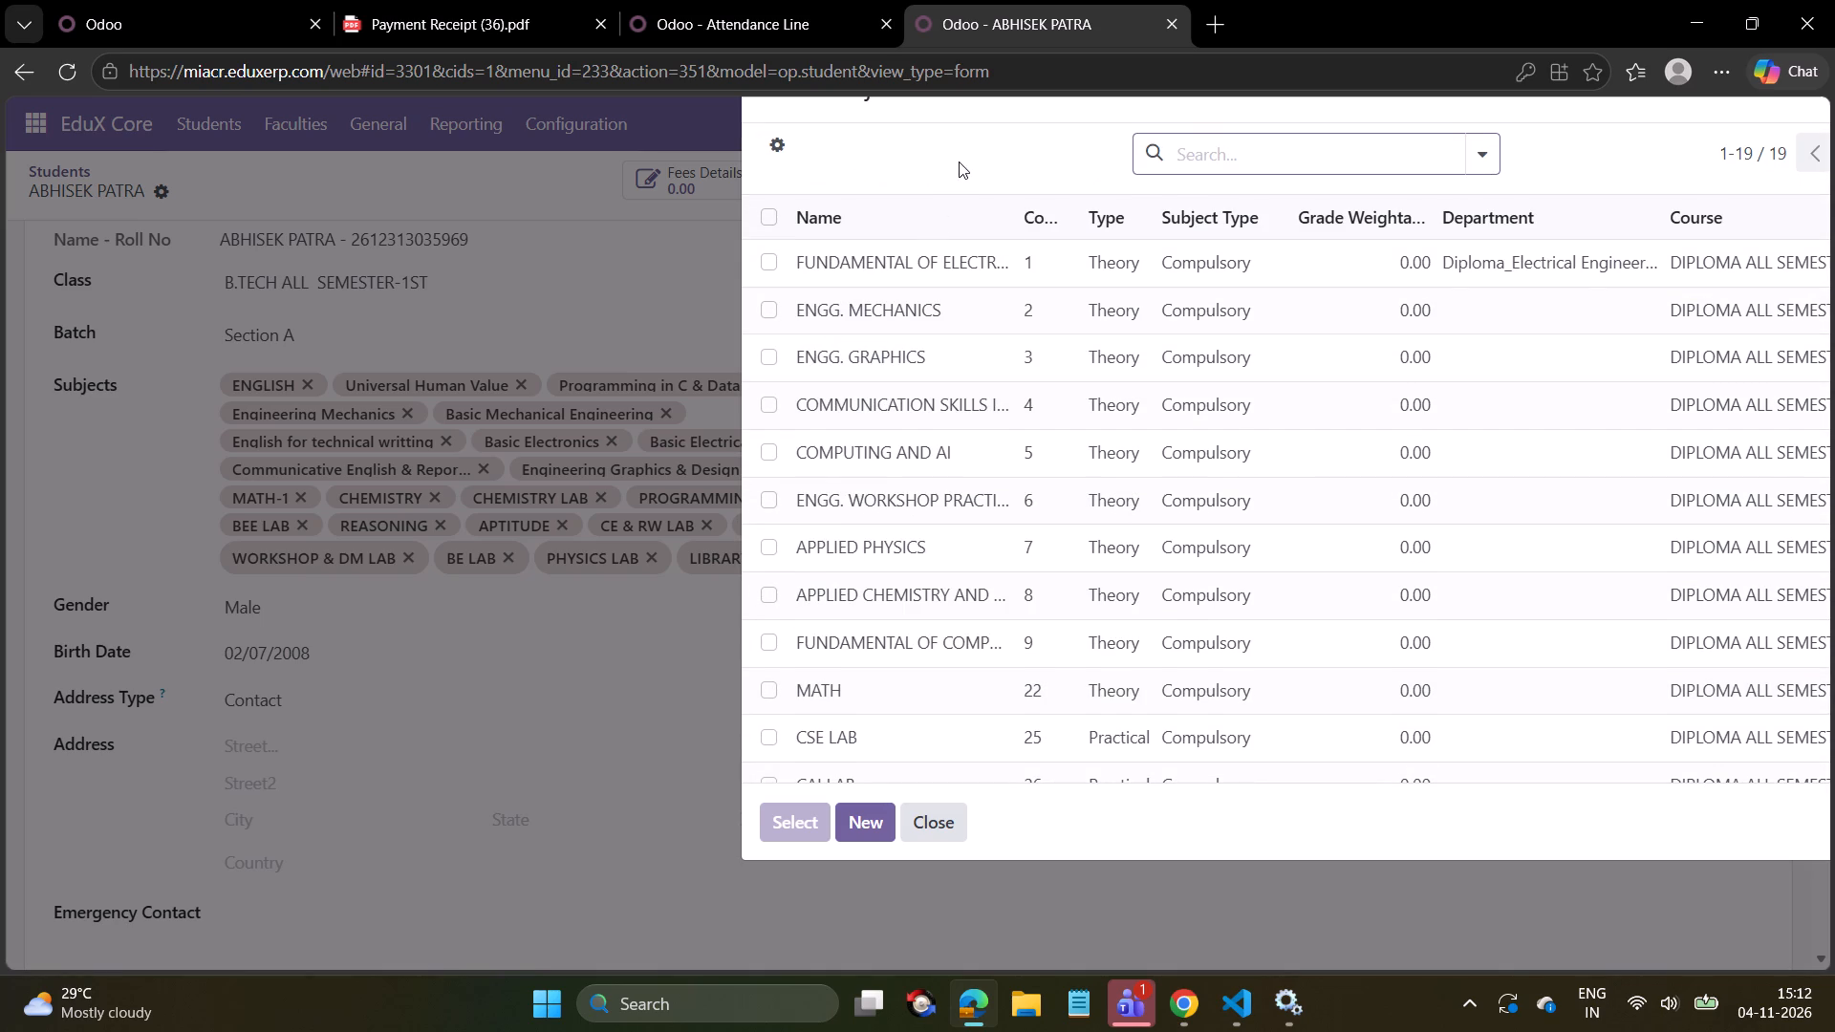
pyautogui.scroll(4, 978, 356)
pyautogui.moveTo(1109, 152); pyautogui.dragTo(961, 171)
pyautogui.click(1632, 146)
pyautogui.moveTo(1608, 110); pyautogui.dragTo(1364, 194)
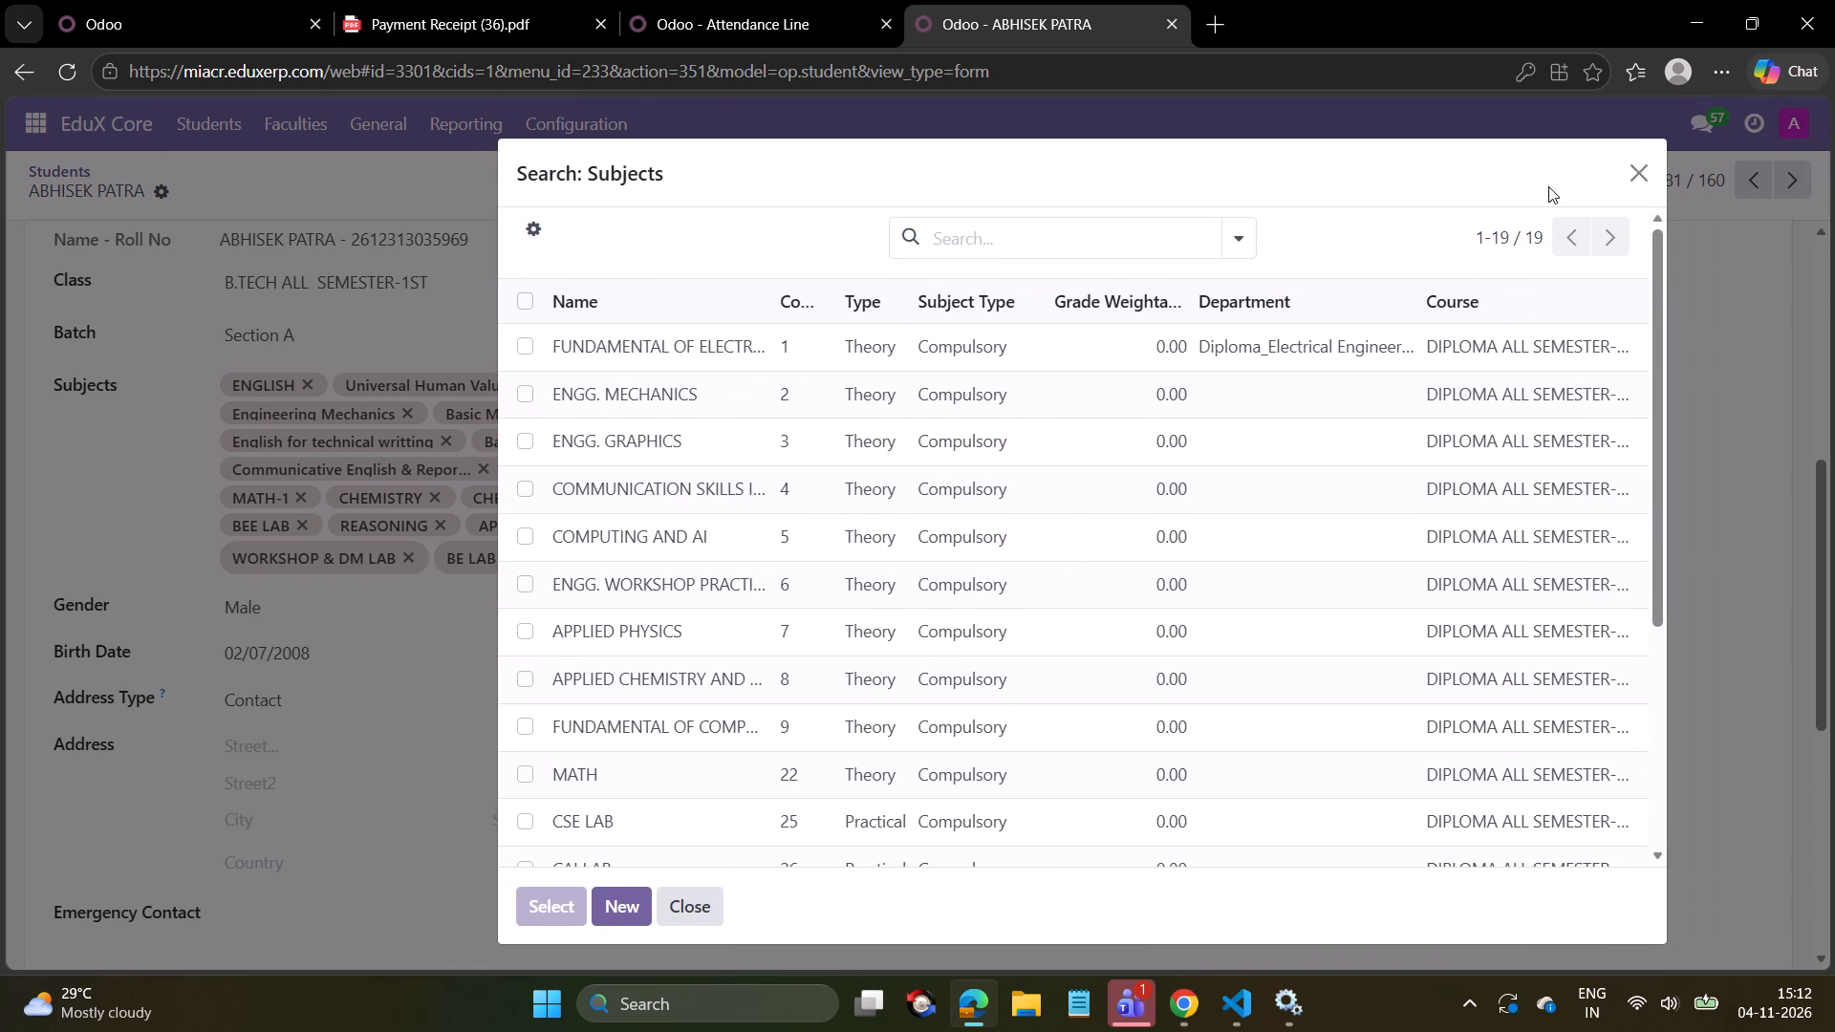
pyautogui.click(1632, 175)
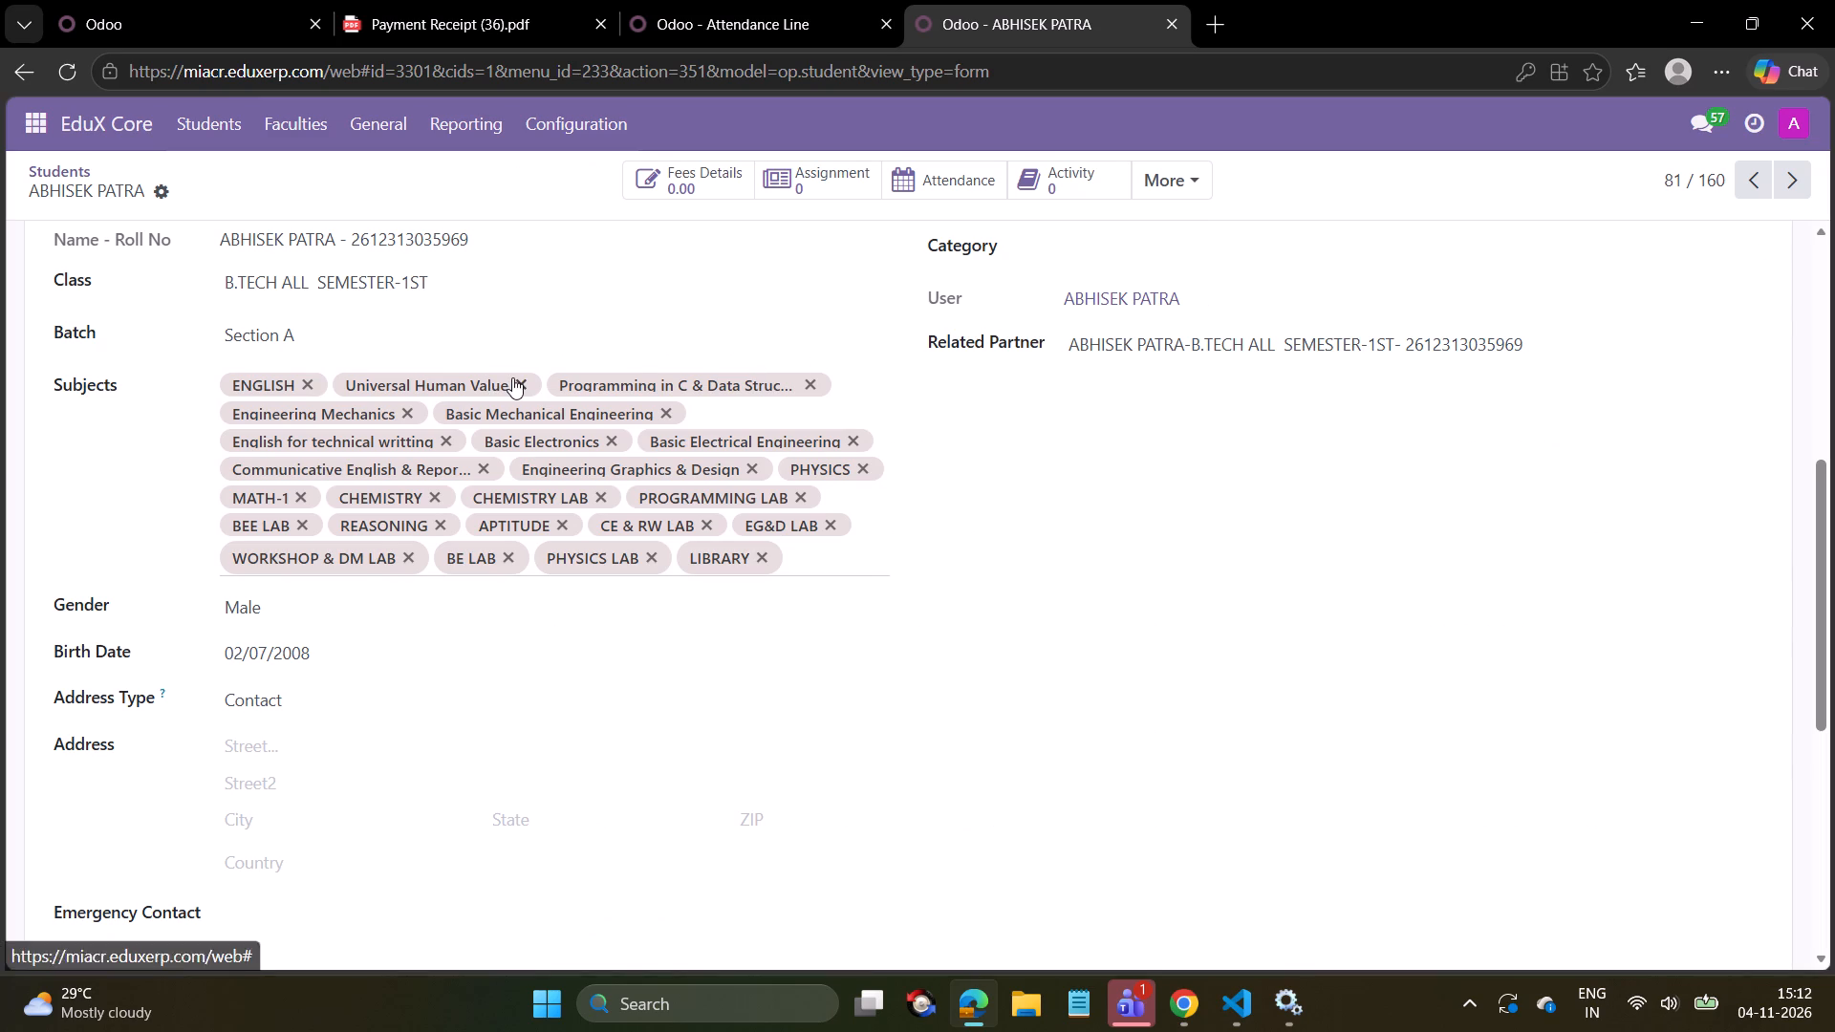
# Remove Universal Human Value from the student's subjects, add it back through a full subject search for unive, and save the record.
pyautogui.click(514, 380)
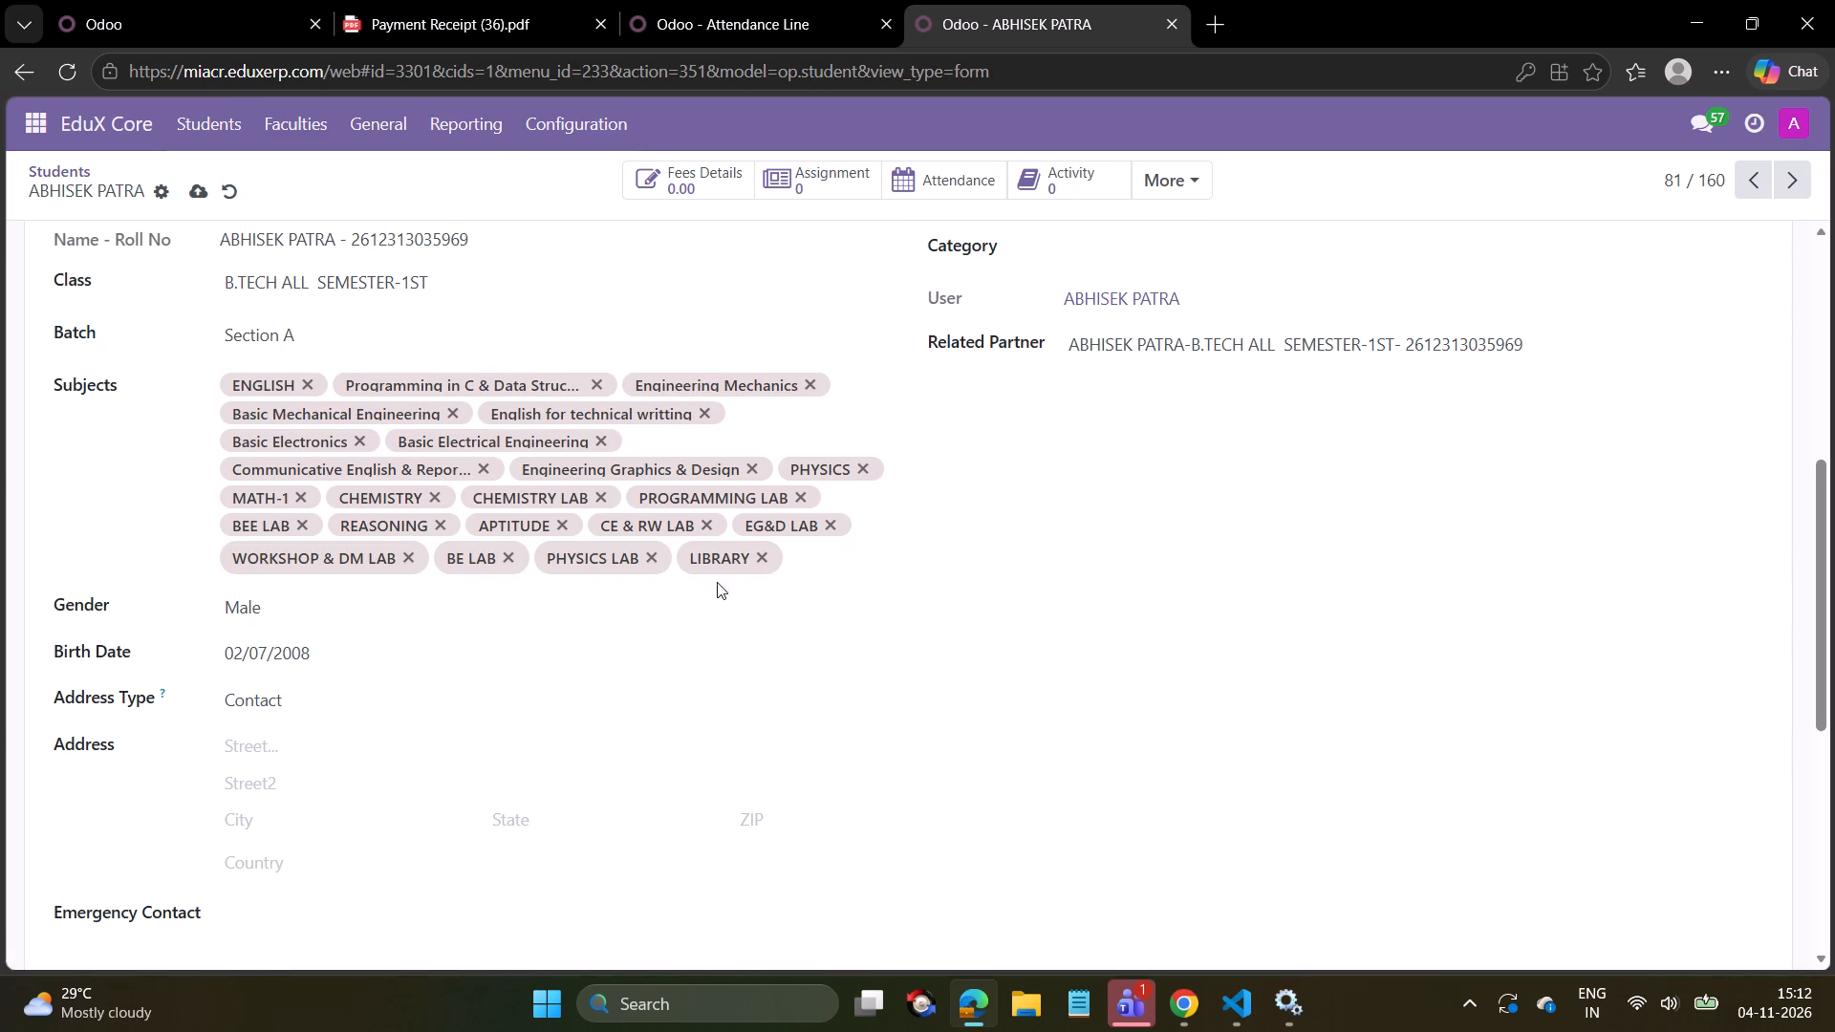
pyautogui.click(826, 563)
pyautogui.click(899, 849)
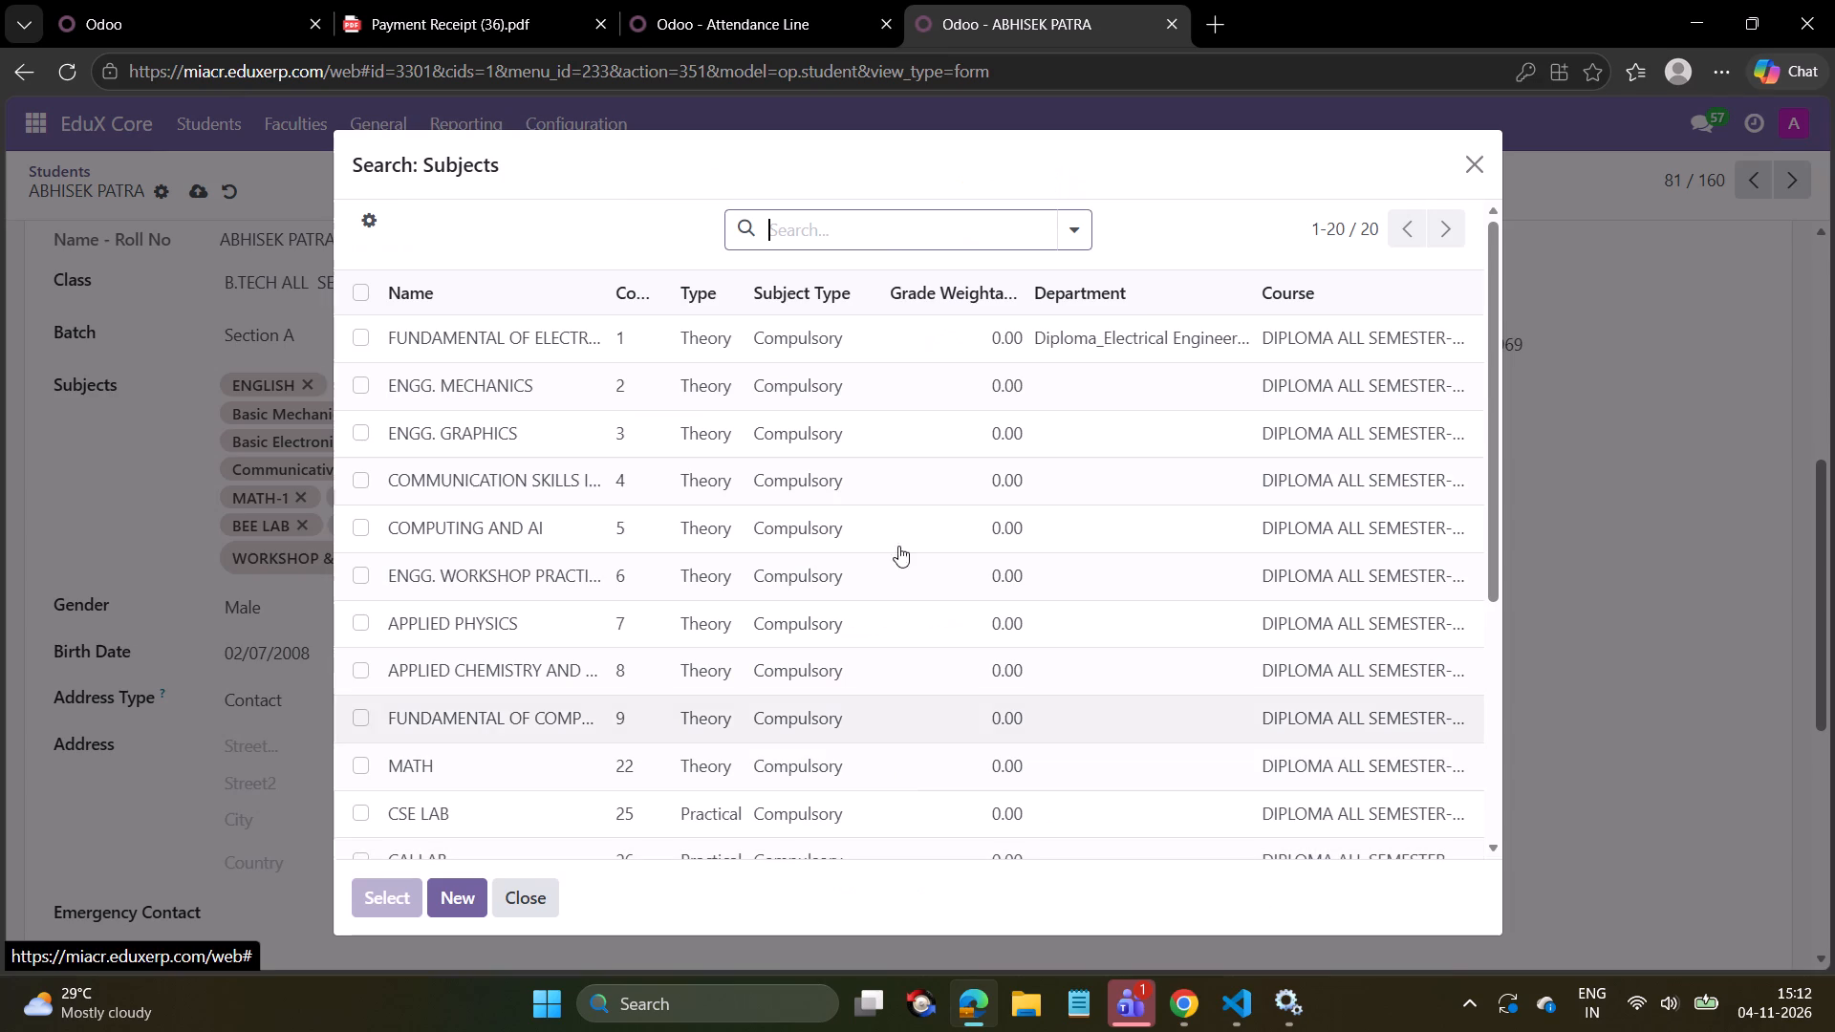
pyautogui.write('unive')
pyautogui.press('Return')
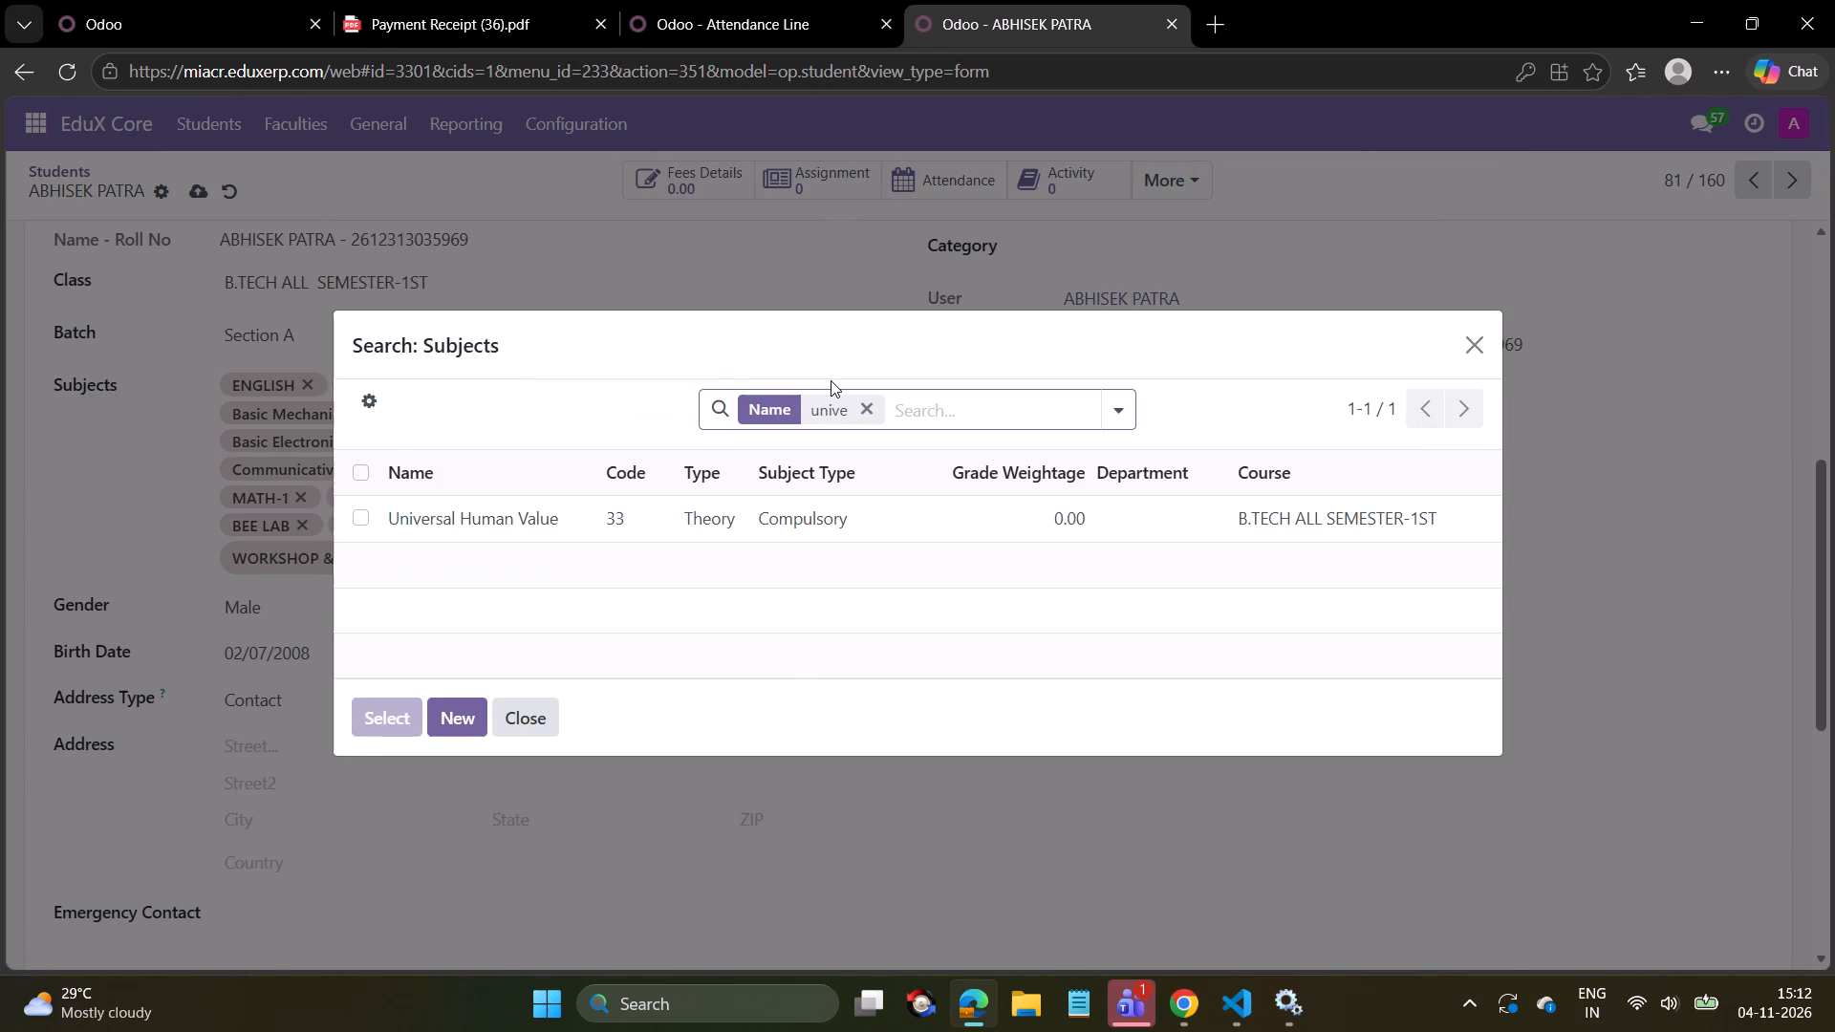
pyautogui.moveTo(837, 352); pyautogui.dragTo(1060, 251)
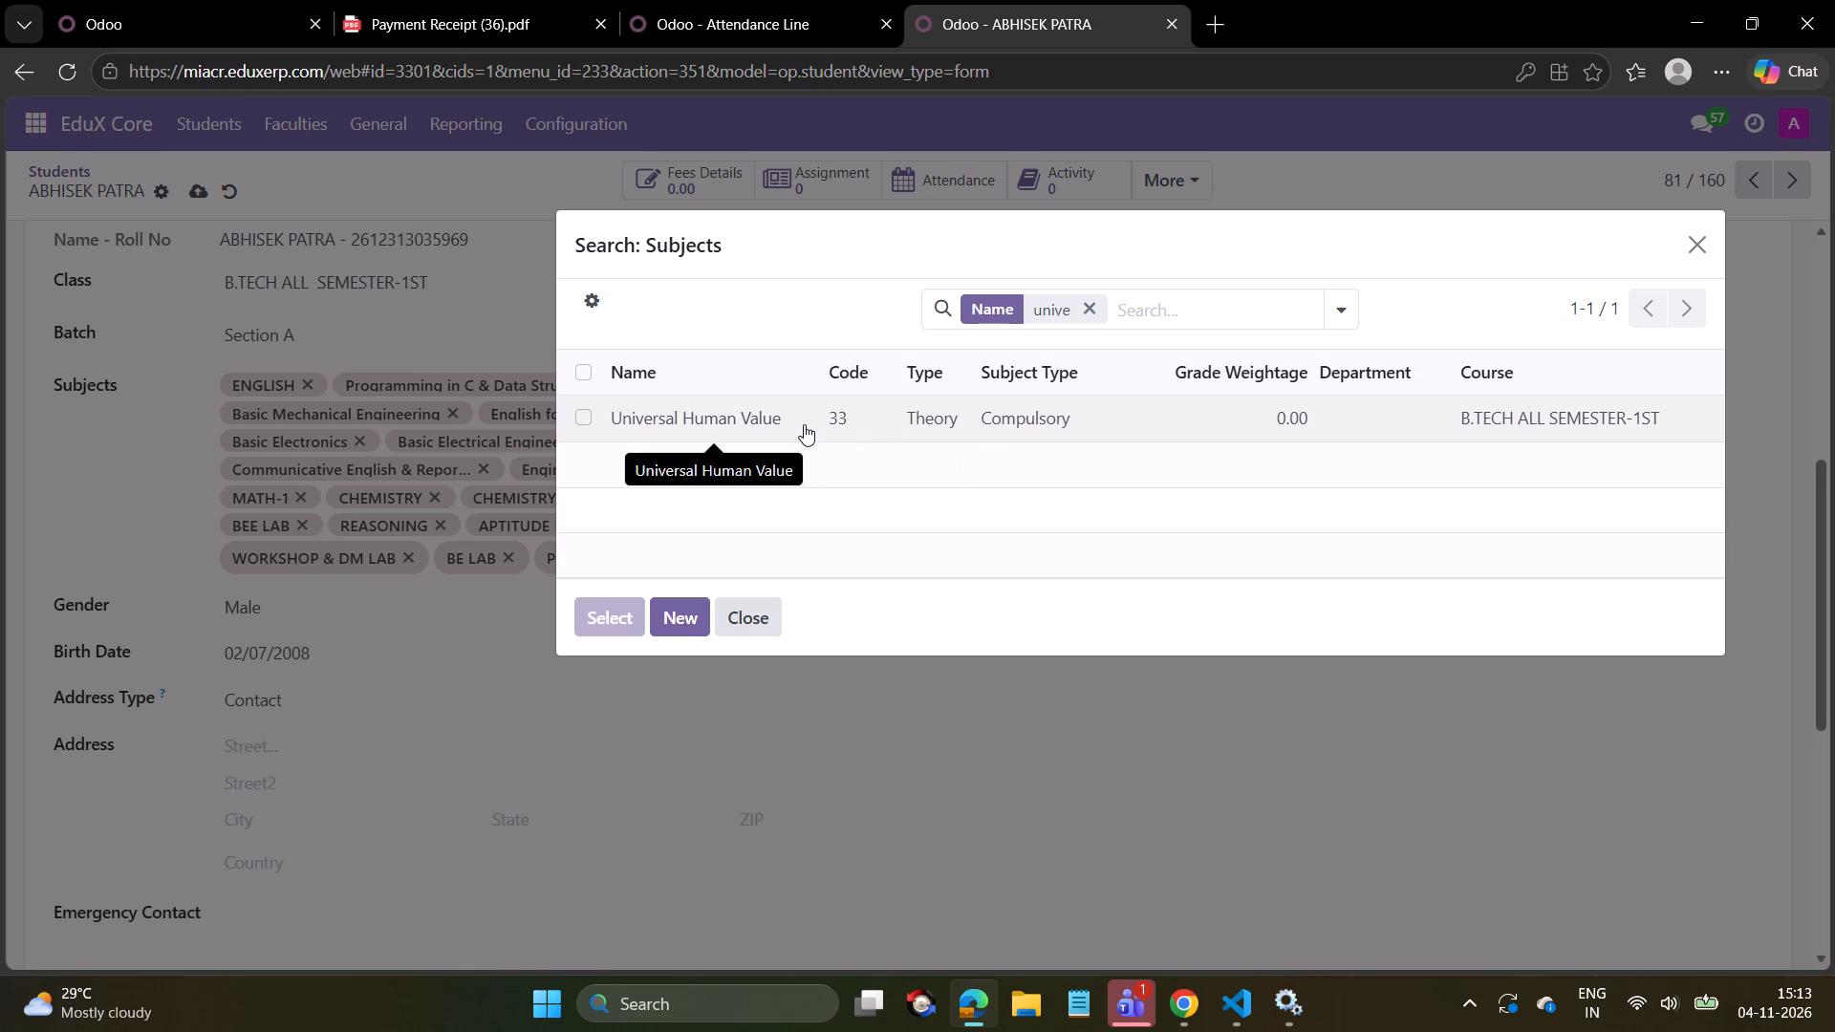
pyautogui.click(798, 420)
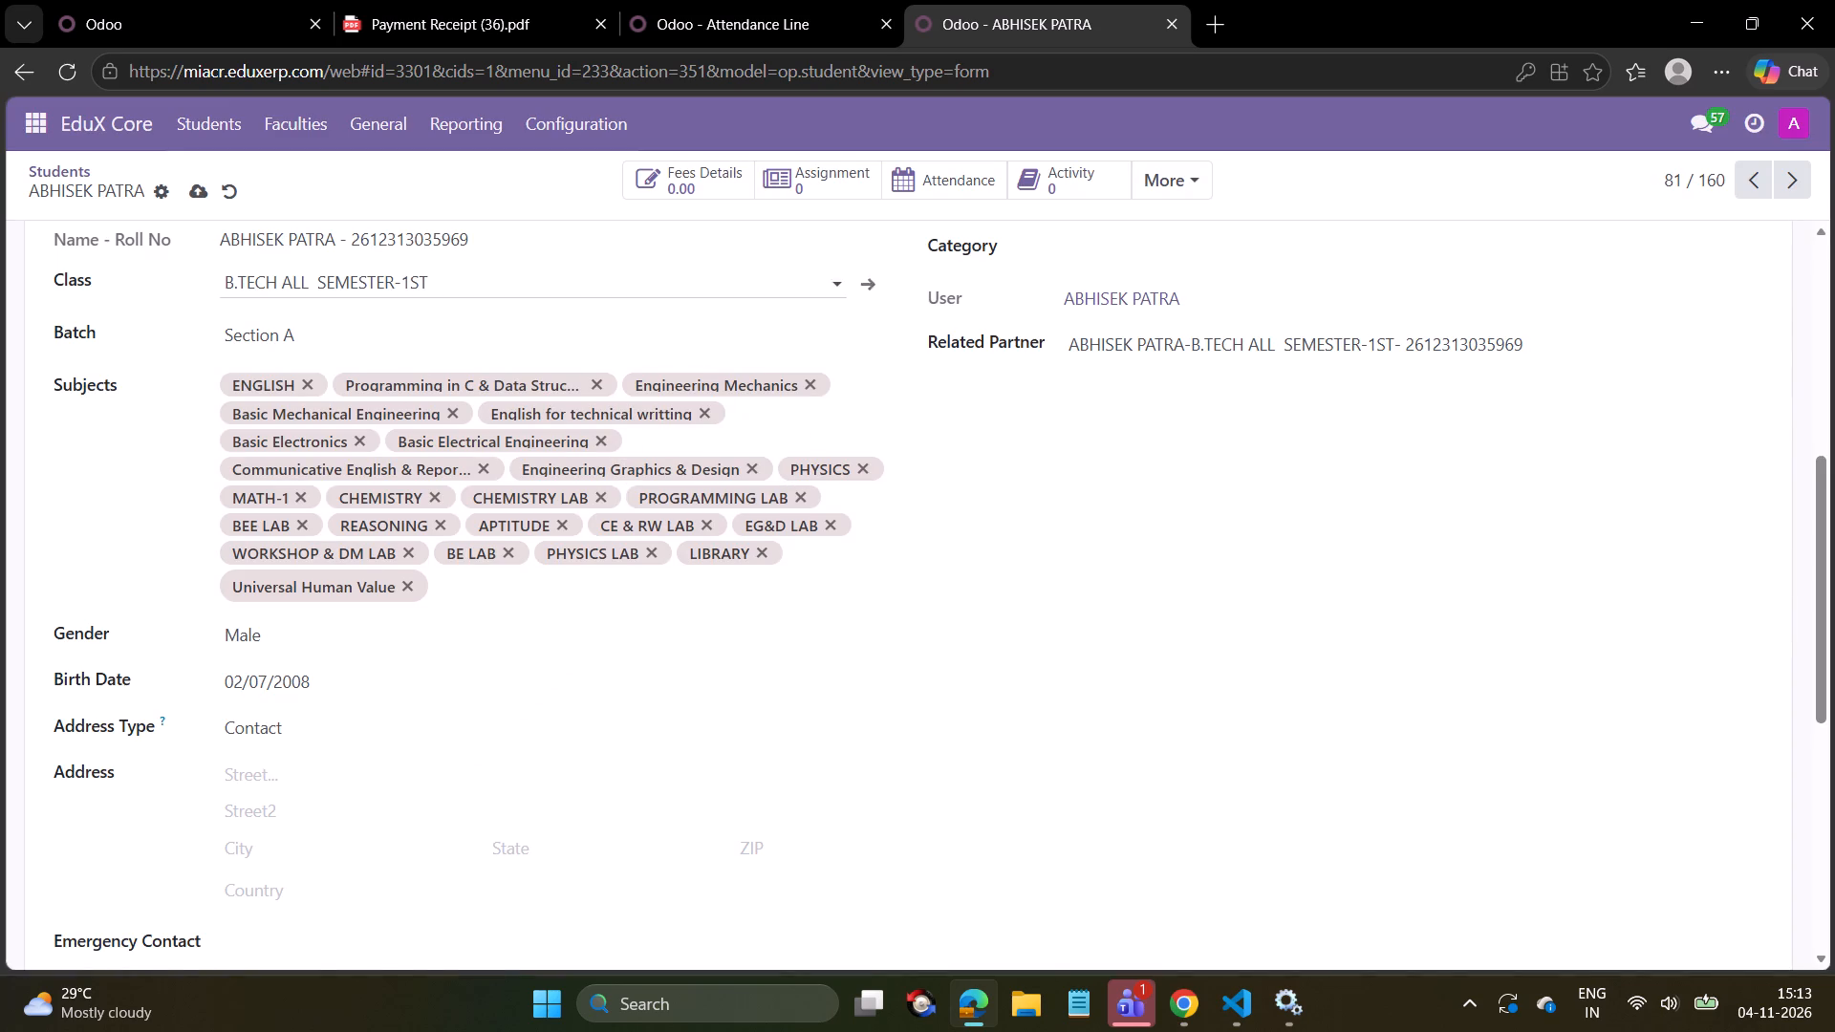
pyautogui.scroll(1, 135, 401)
pyautogui.click(193, 193)
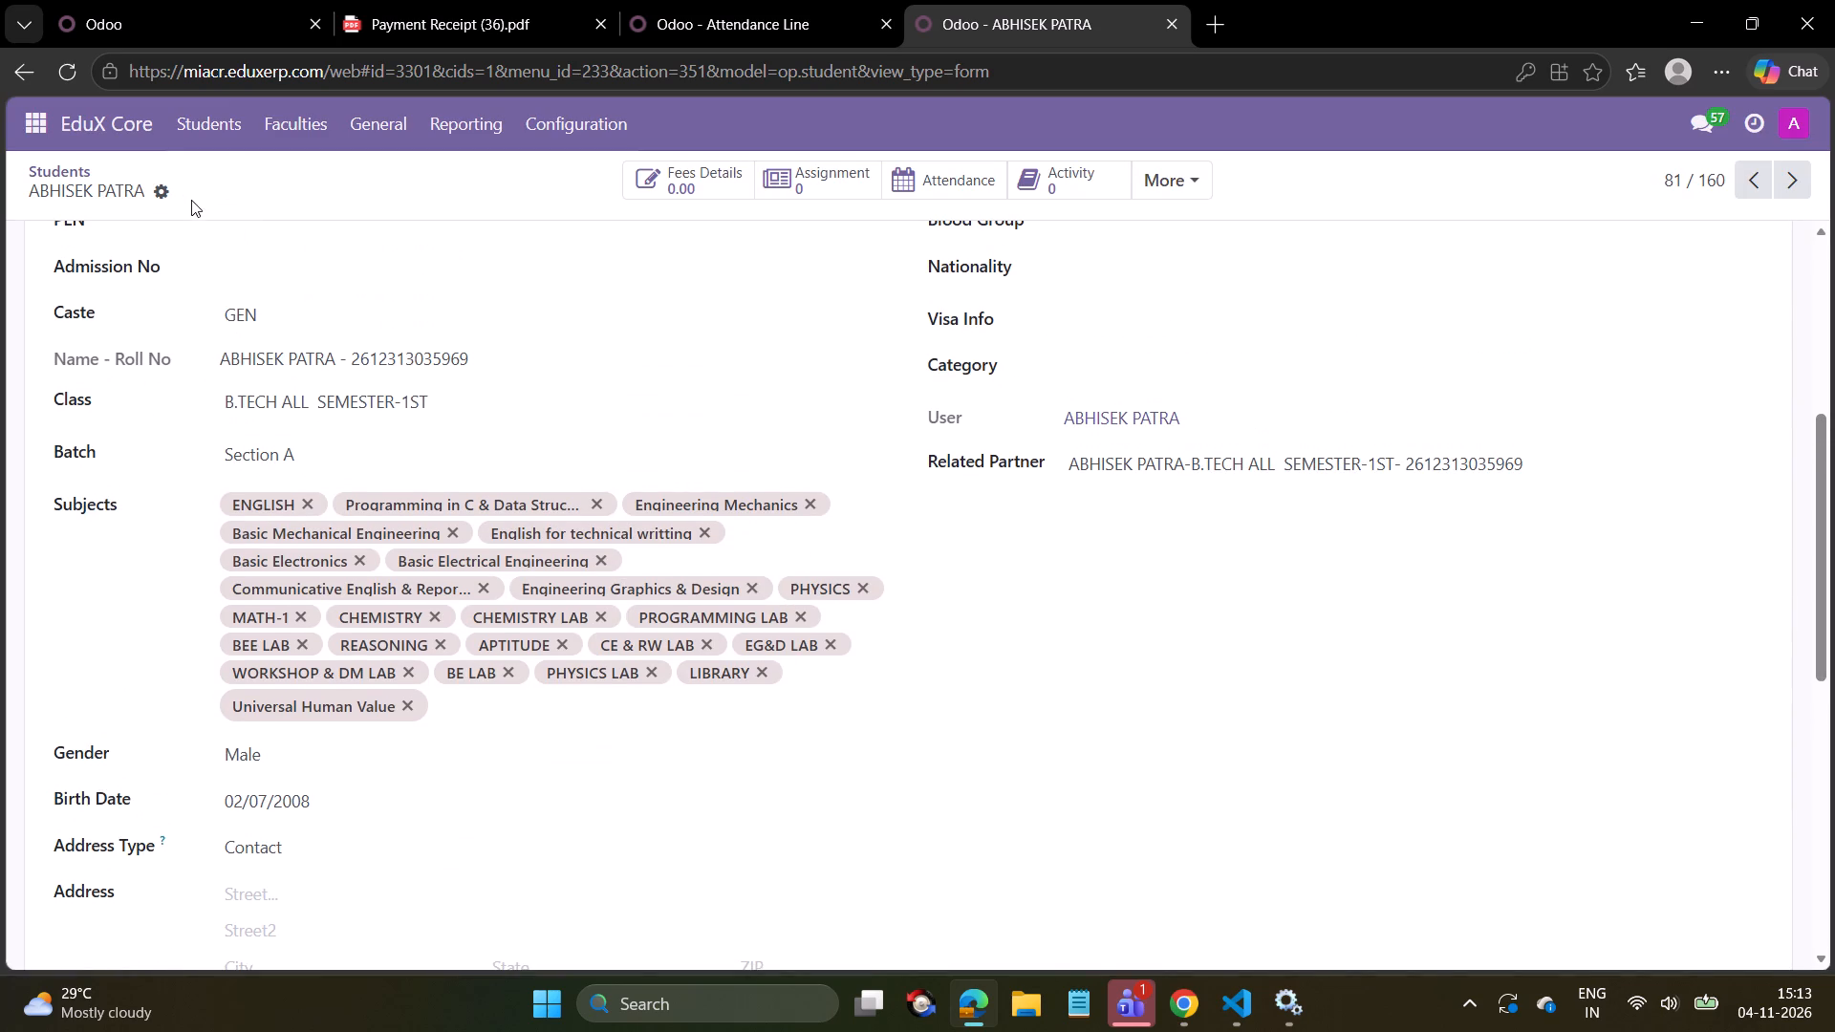
# Check the saved student record's change history and its assigned subjects.
pyautogui.scroll(-8, 172, 468)
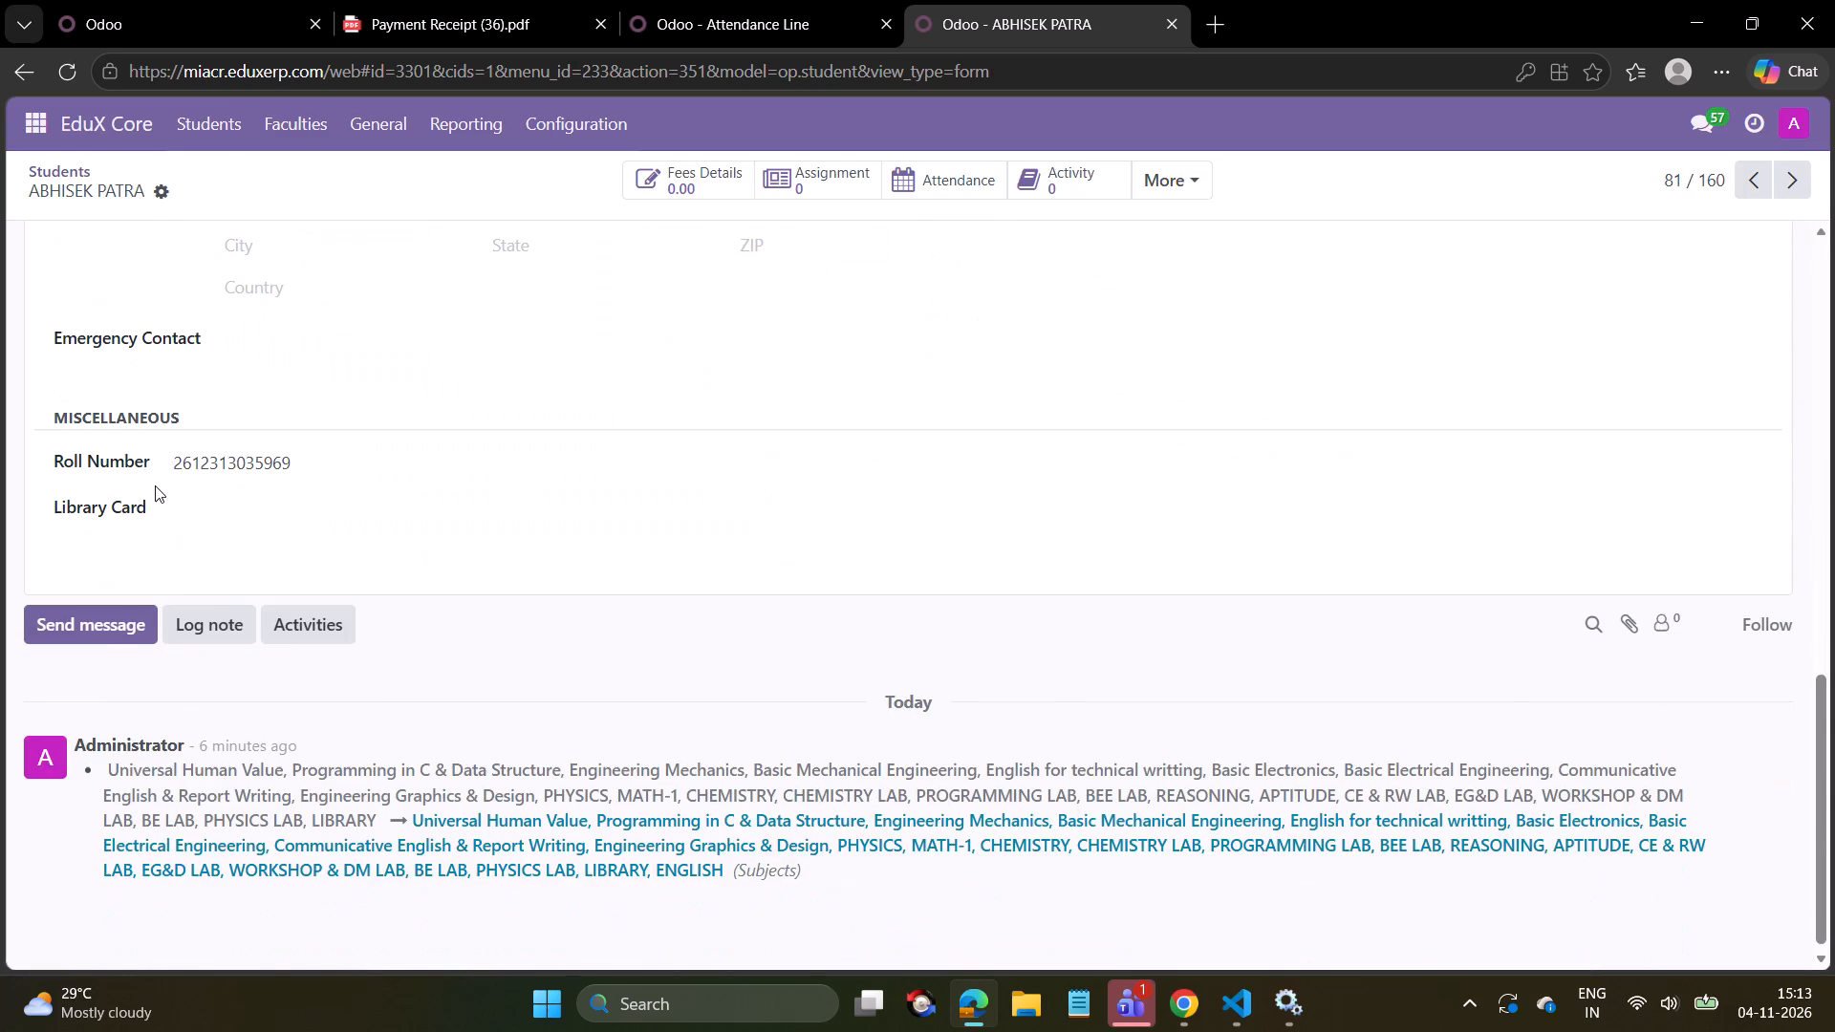
pyautogui.scroll(-2, 155, 485)
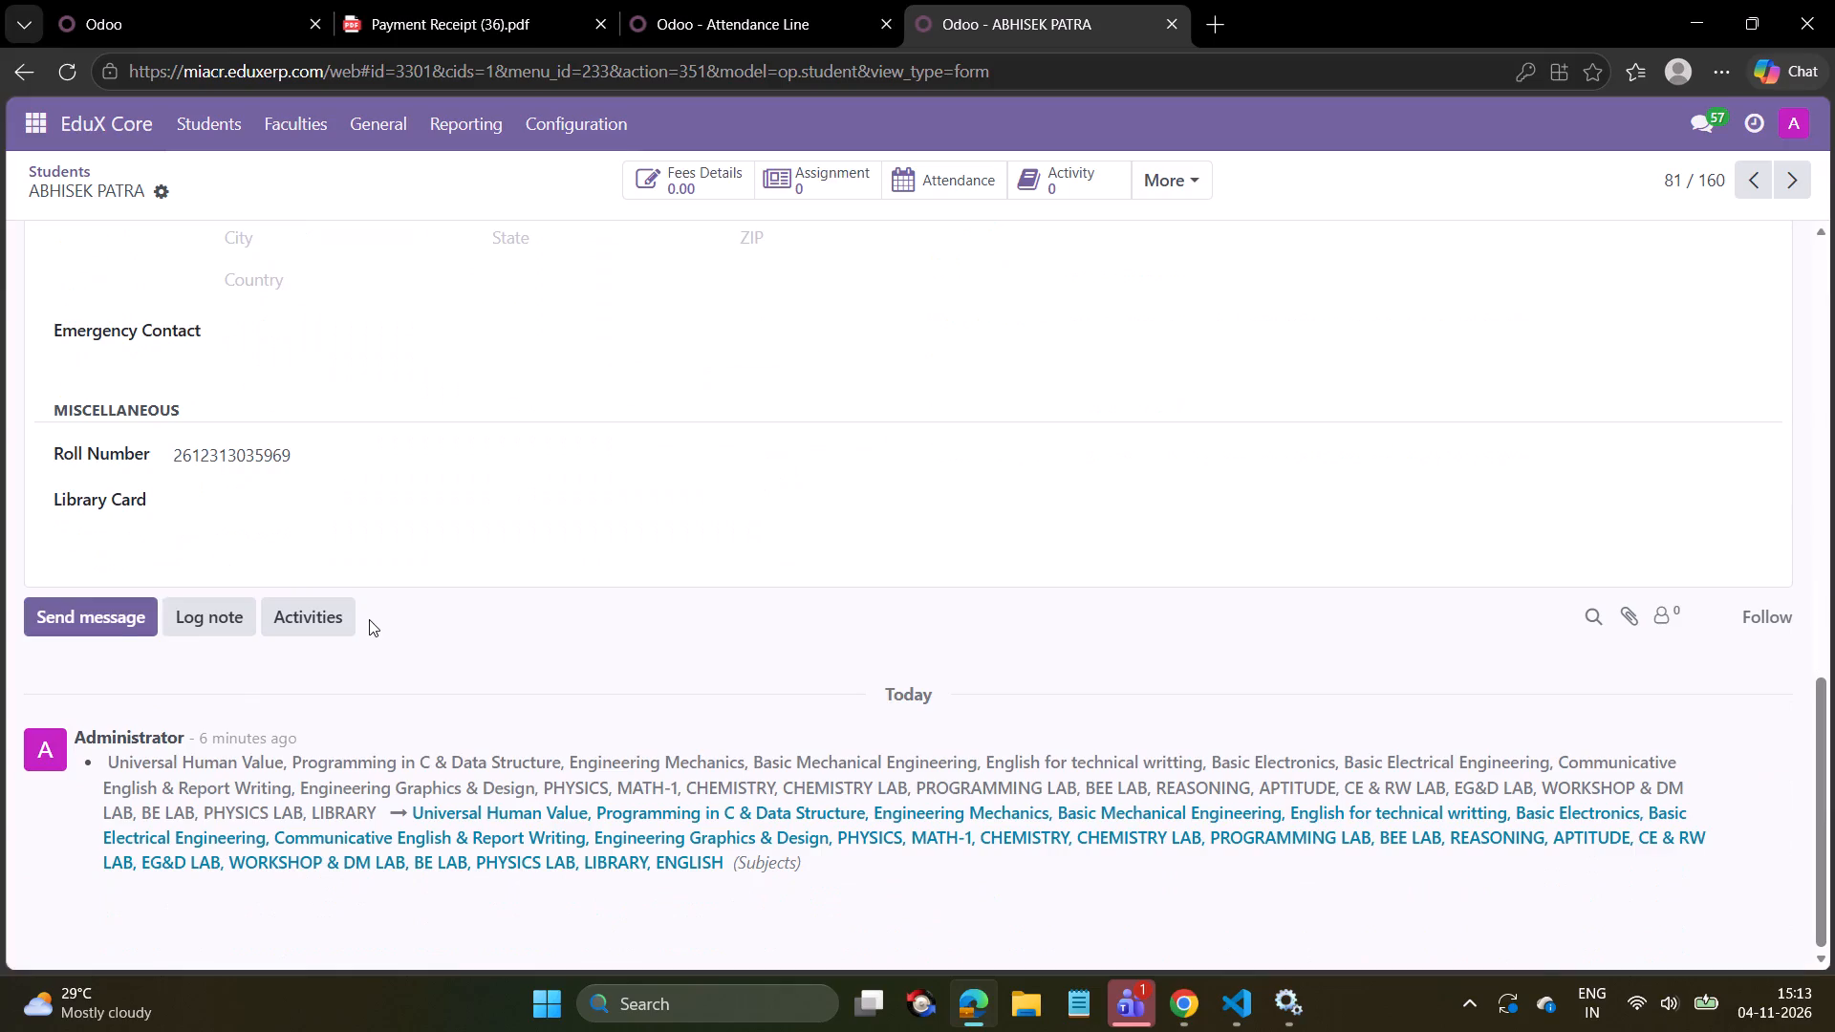
pyautogui.scroll(5, 369, 619)
pyautogui.scroll(2, 316, 516)
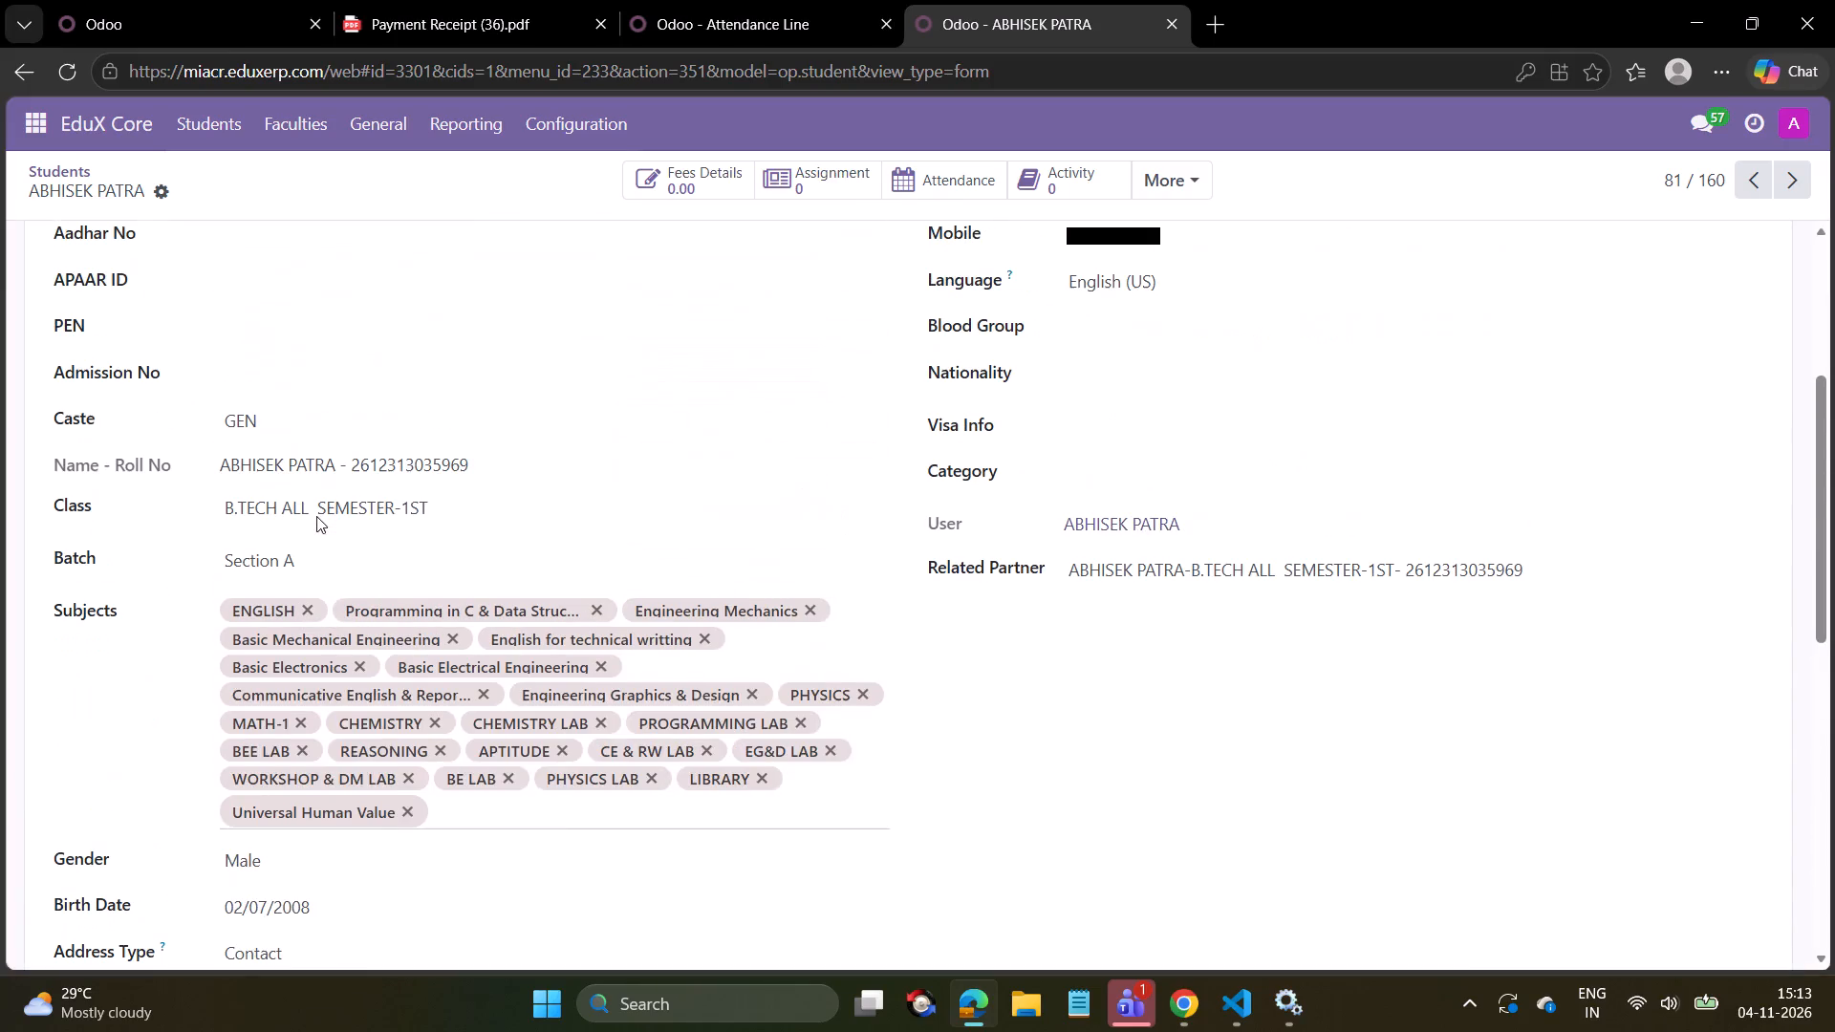
# Go to the Attendances module and open the Attendance Sheets list to look through the existing sheets.
pyautogui.click(11, 132)
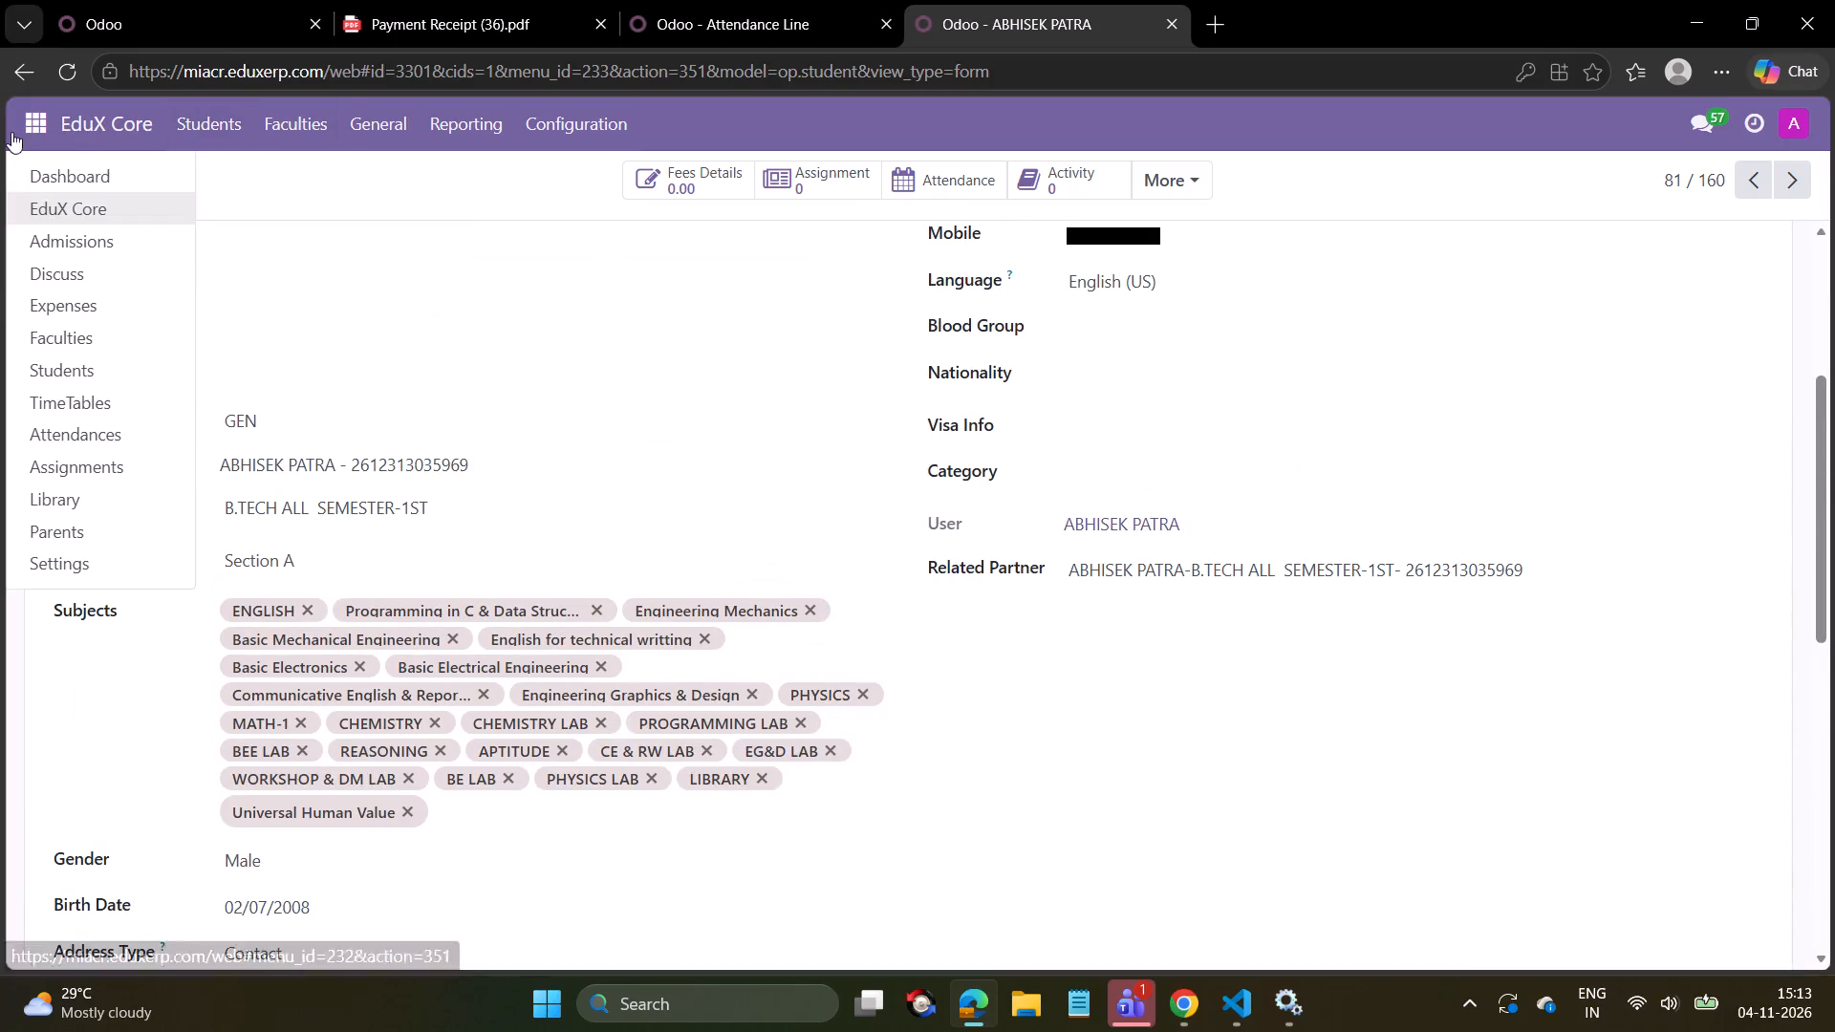
pyautogui.click(64, 434)
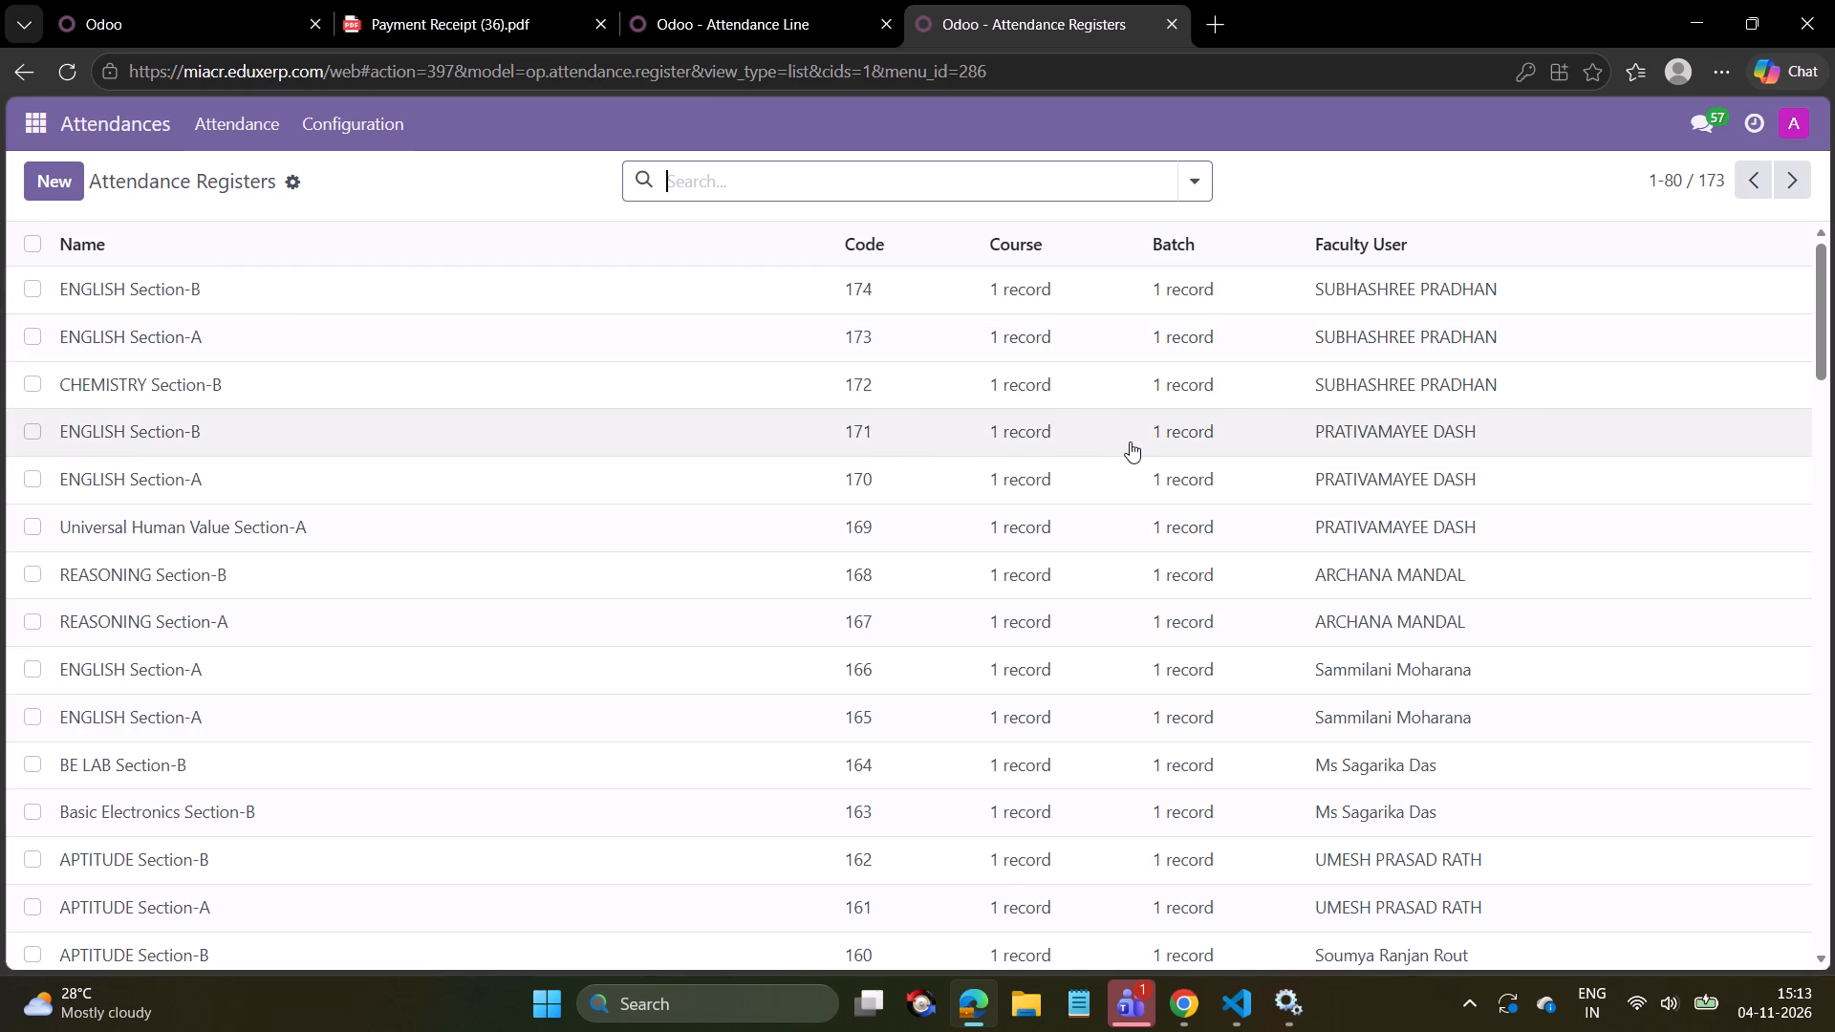
pyautogui.click(235, 130)
pyautogui.click(252, 215)
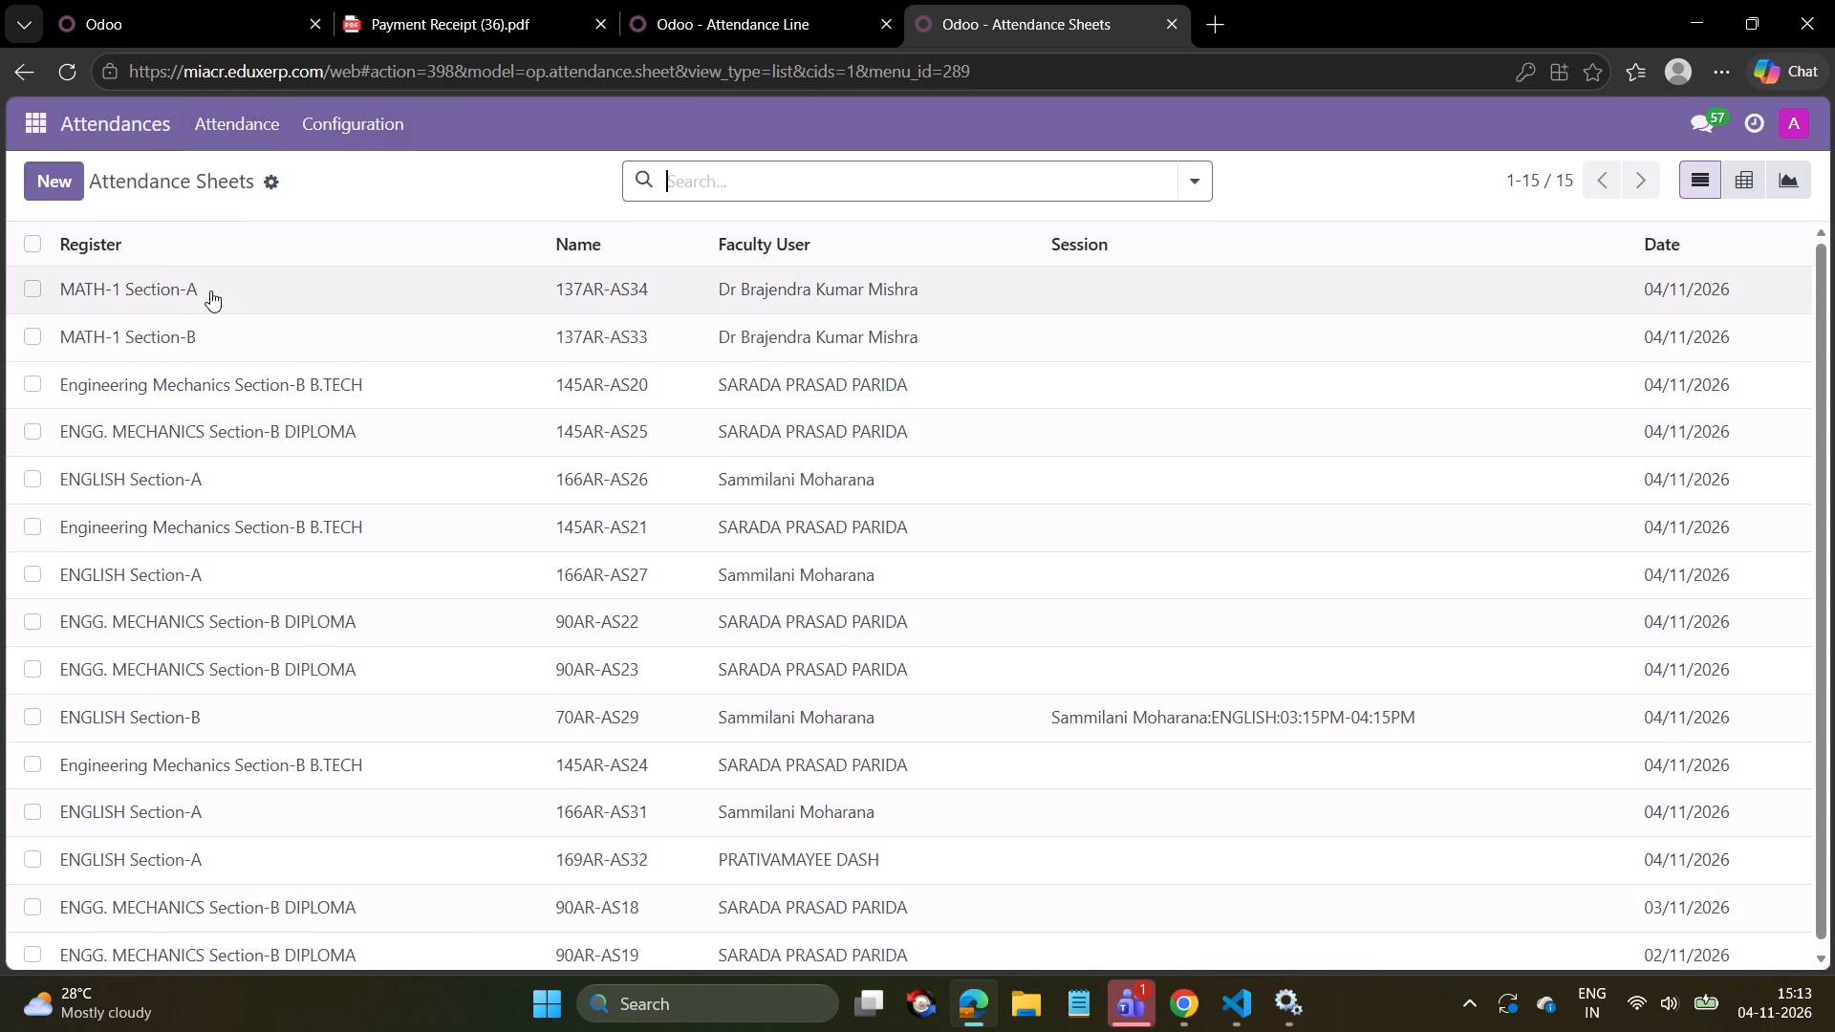
pyautogui.scroll(-5, 270, 411)
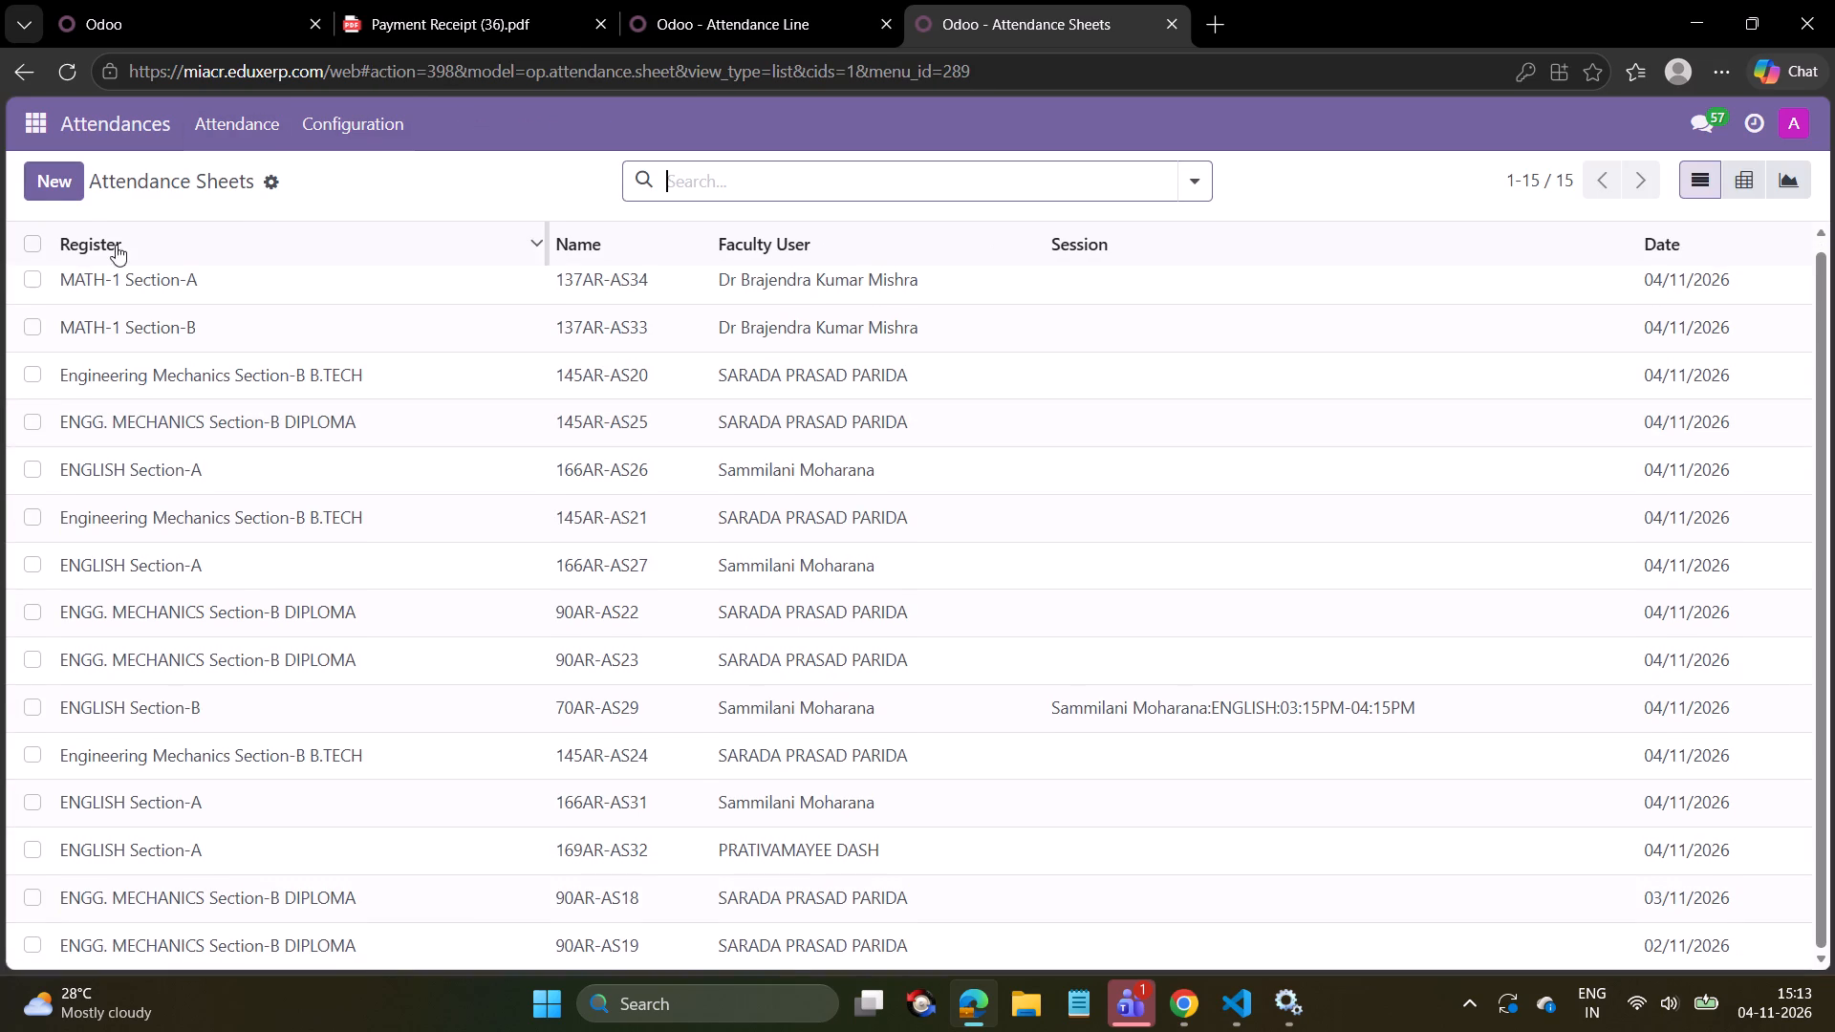
# Start a new attendance sheet with register Universal Human Value Section-A and subject Universal Human Value.
pyautogui.click(57, 179)
pyautogui.click(270, 322)
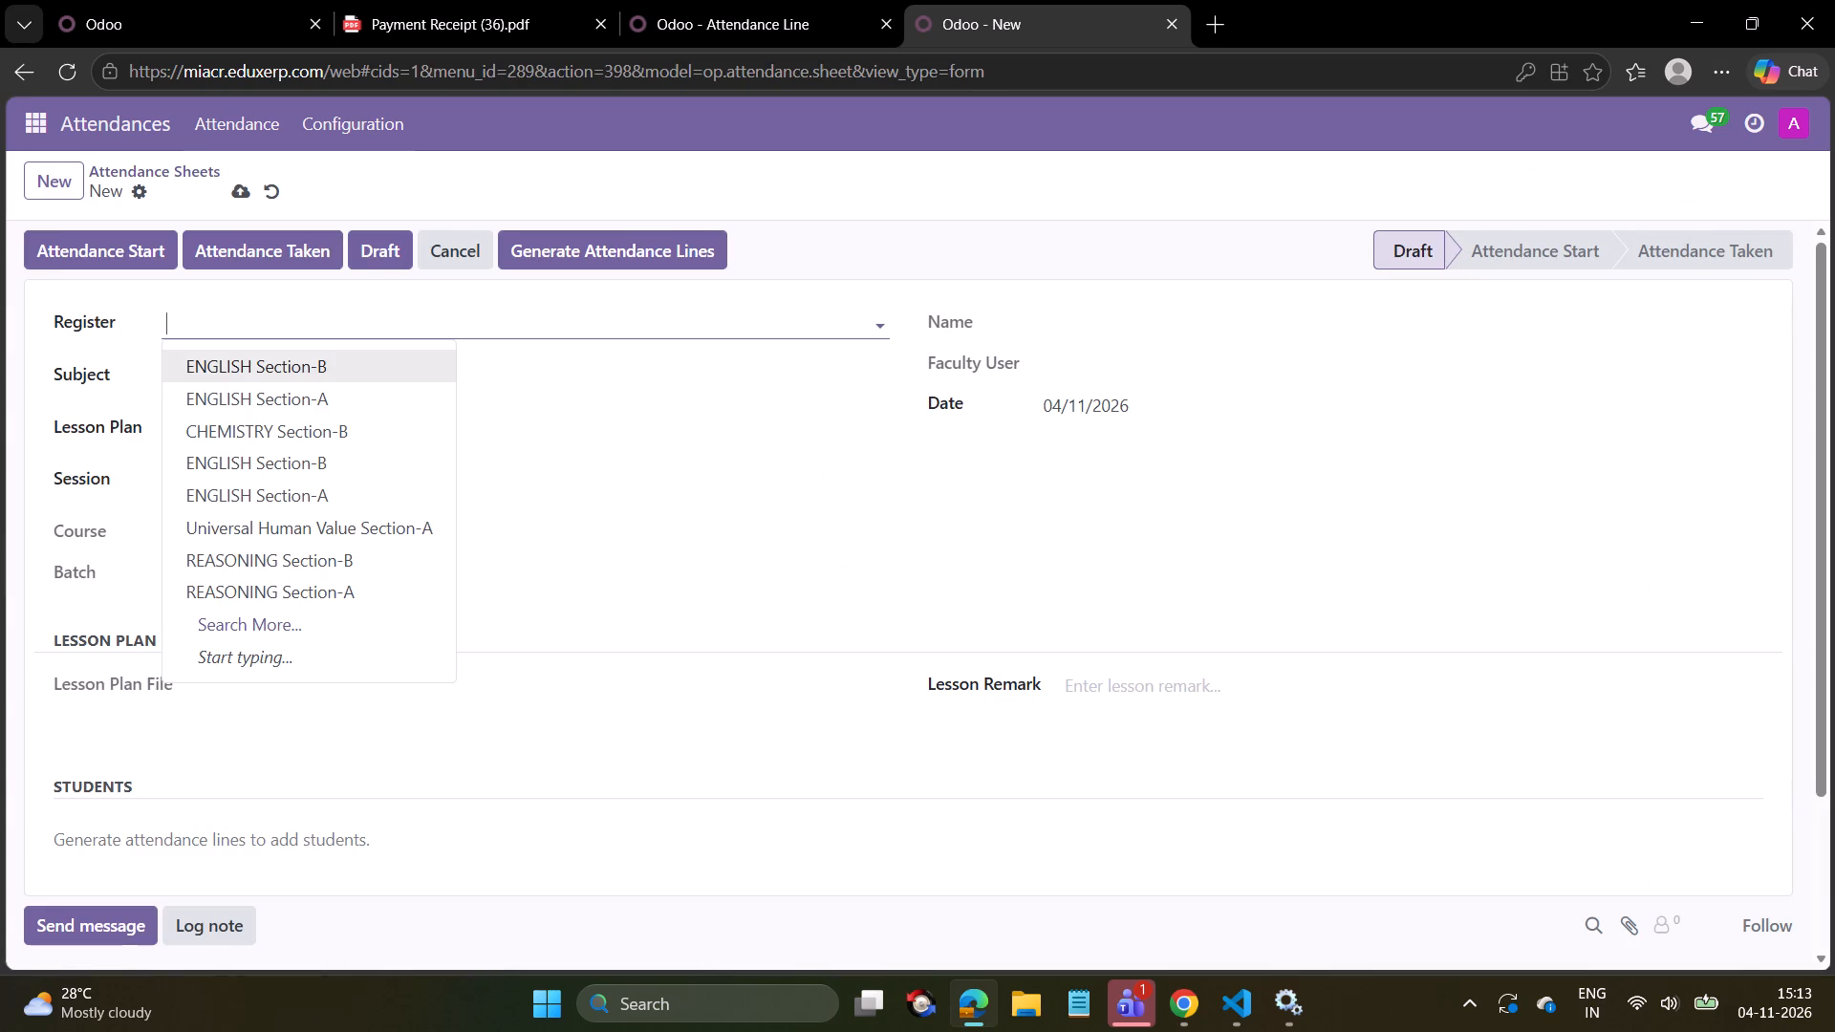
pyautogui.click(271, 522)
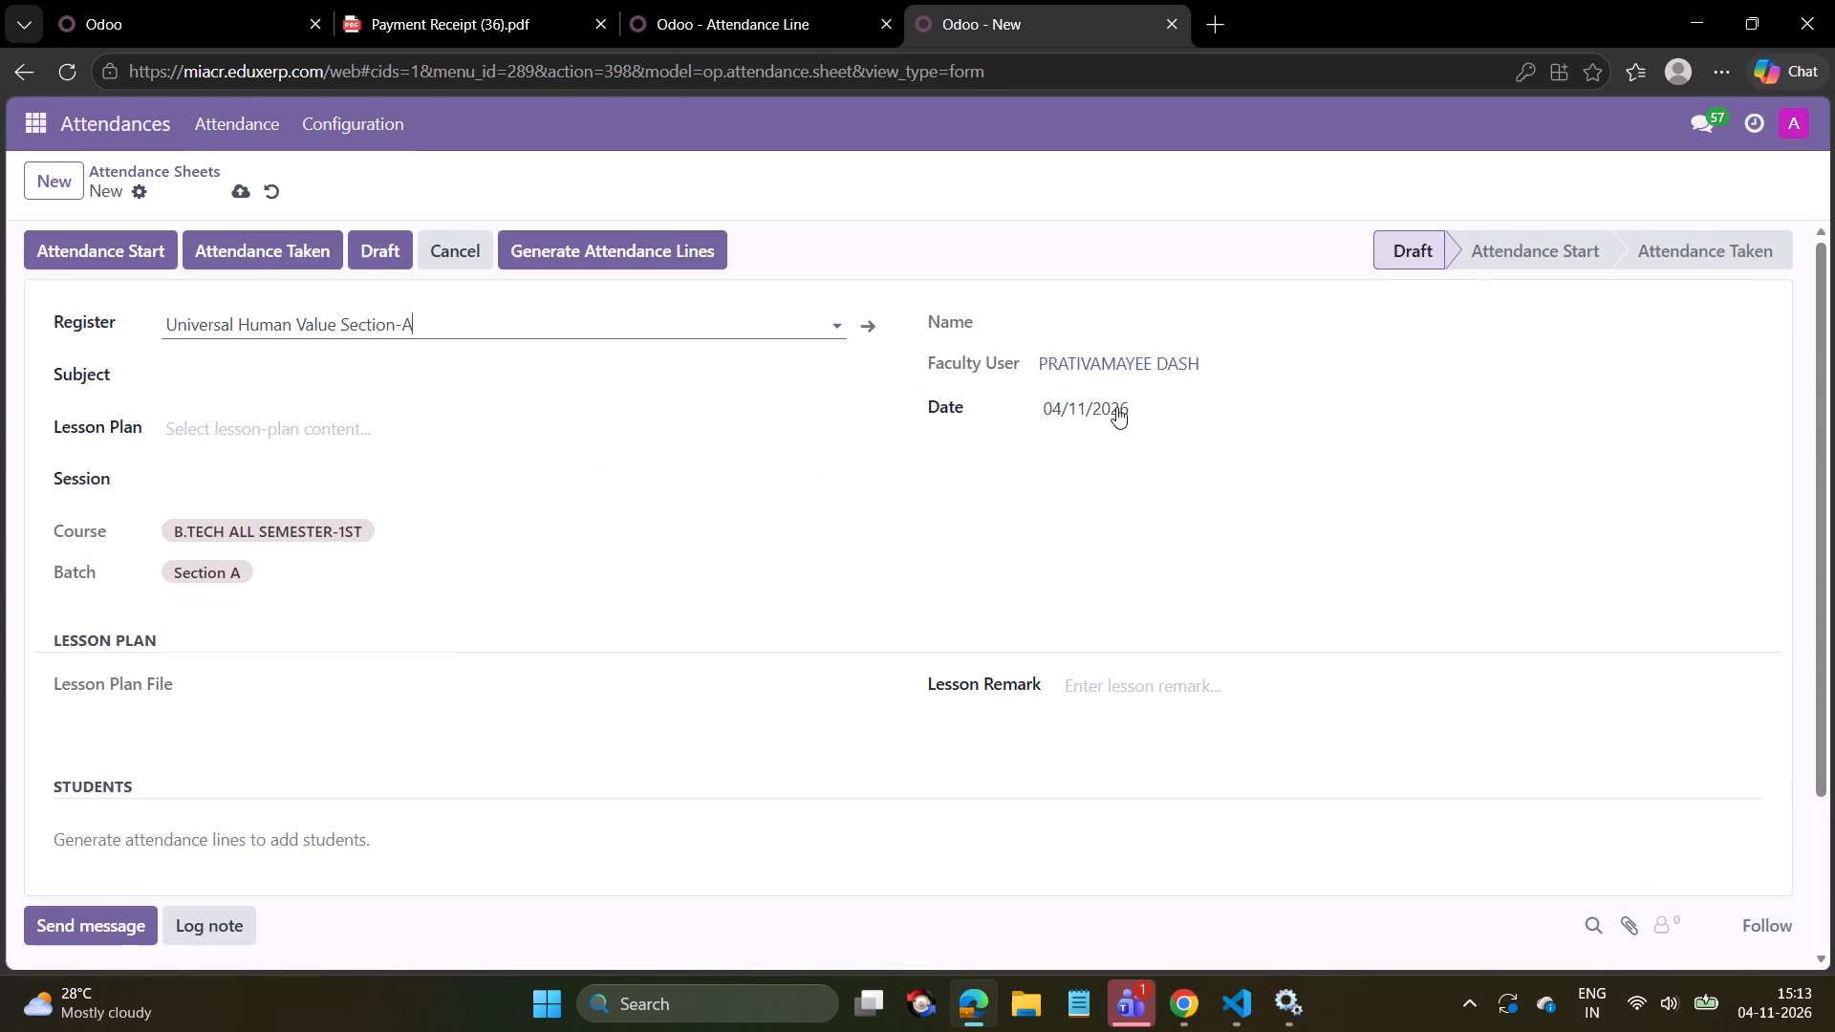
pyautogui.click(230, 383)
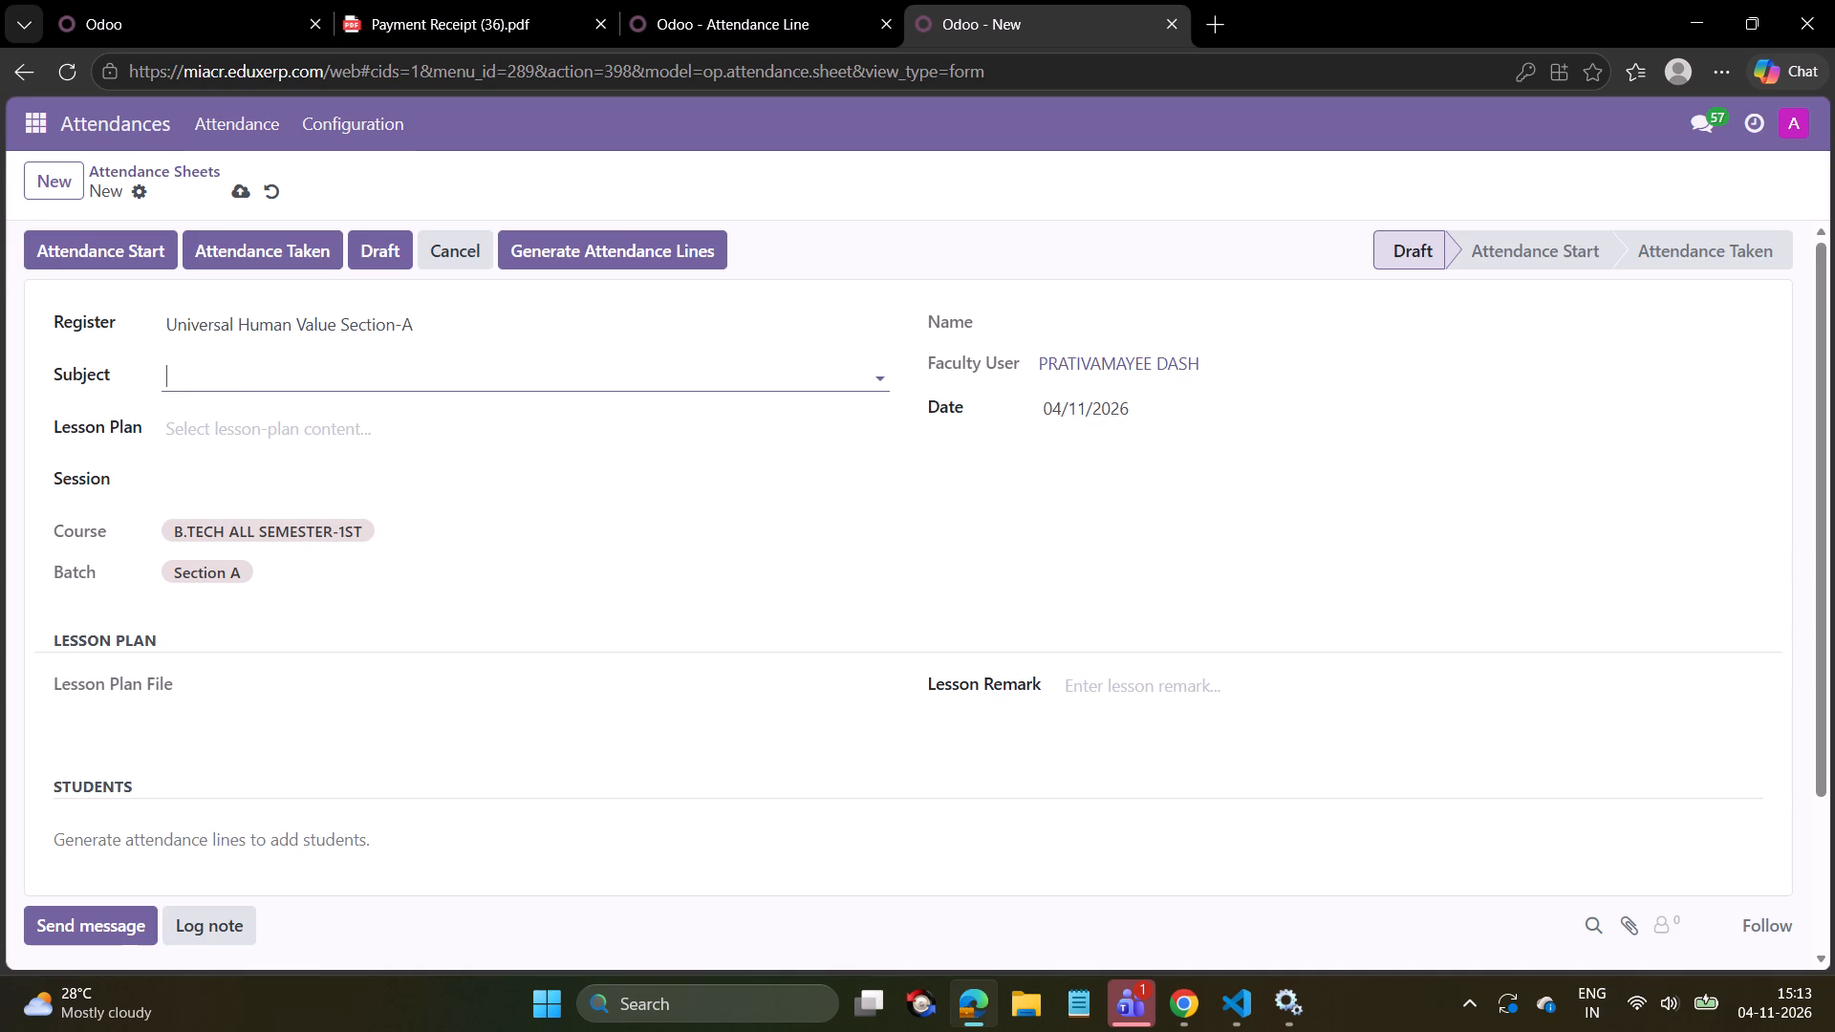
pyautogui.write('uni')
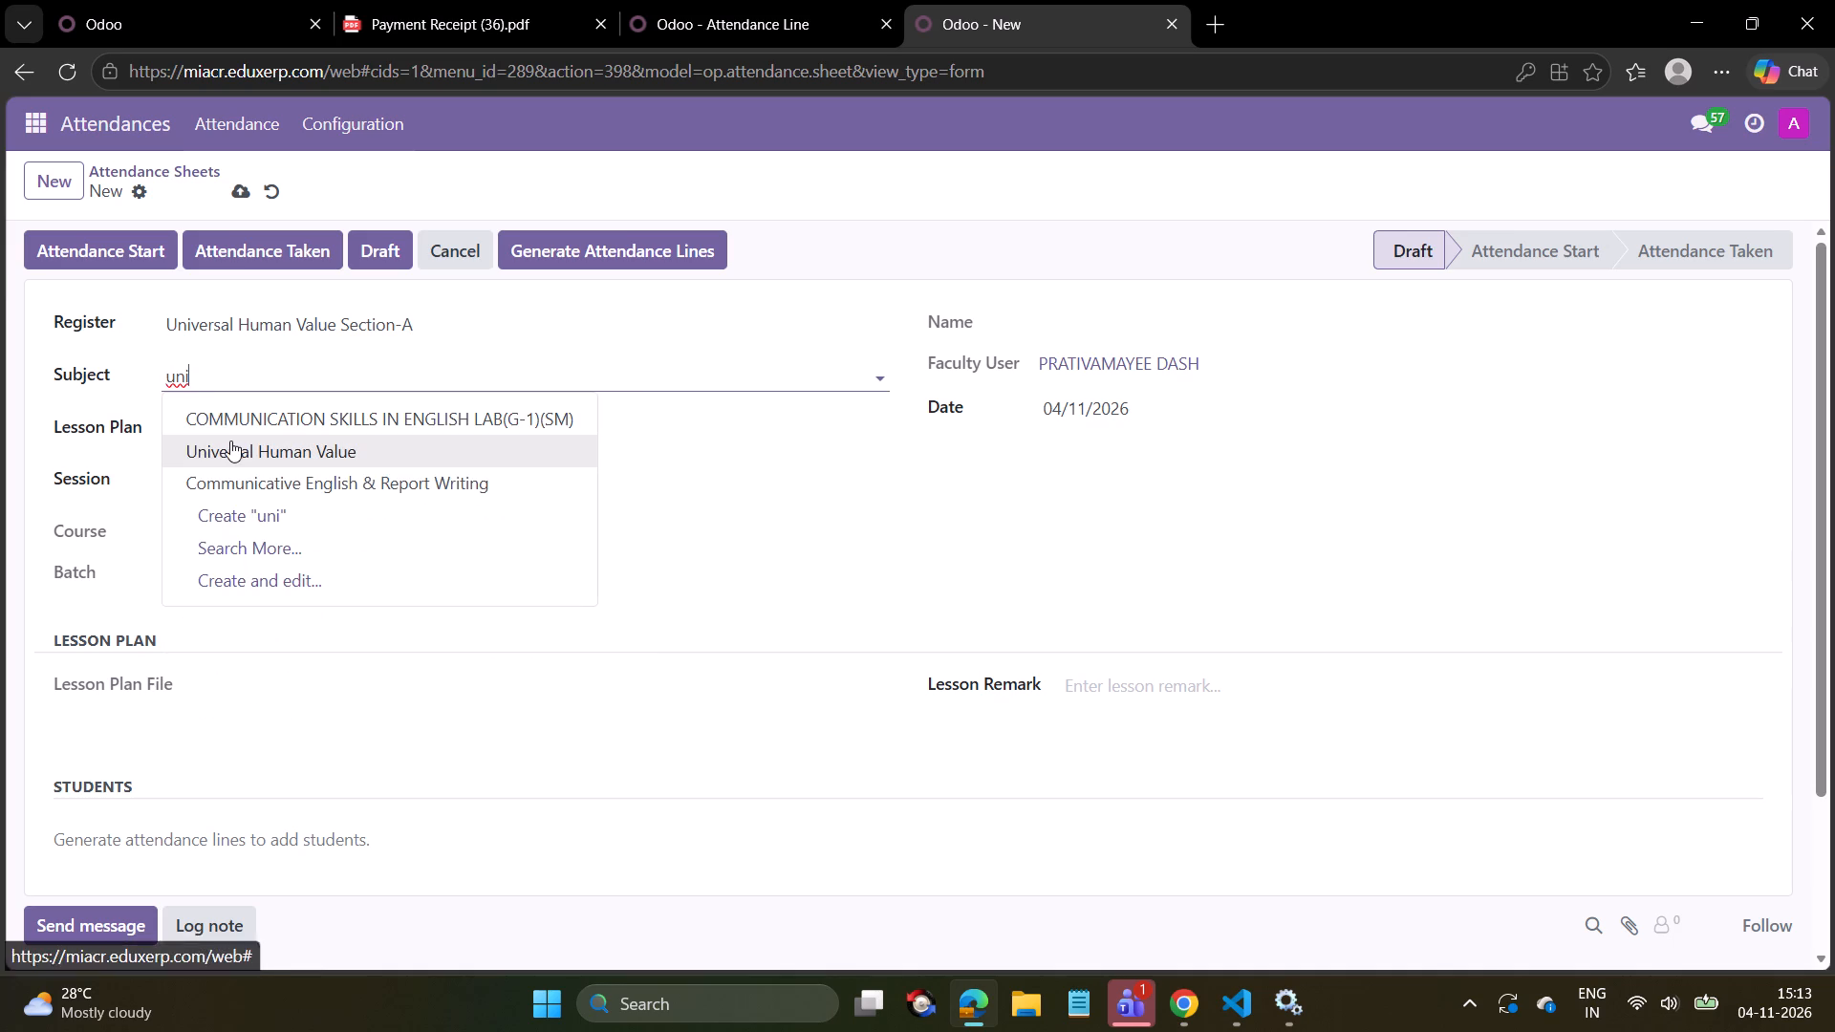
pyautogui.click(230, 448)
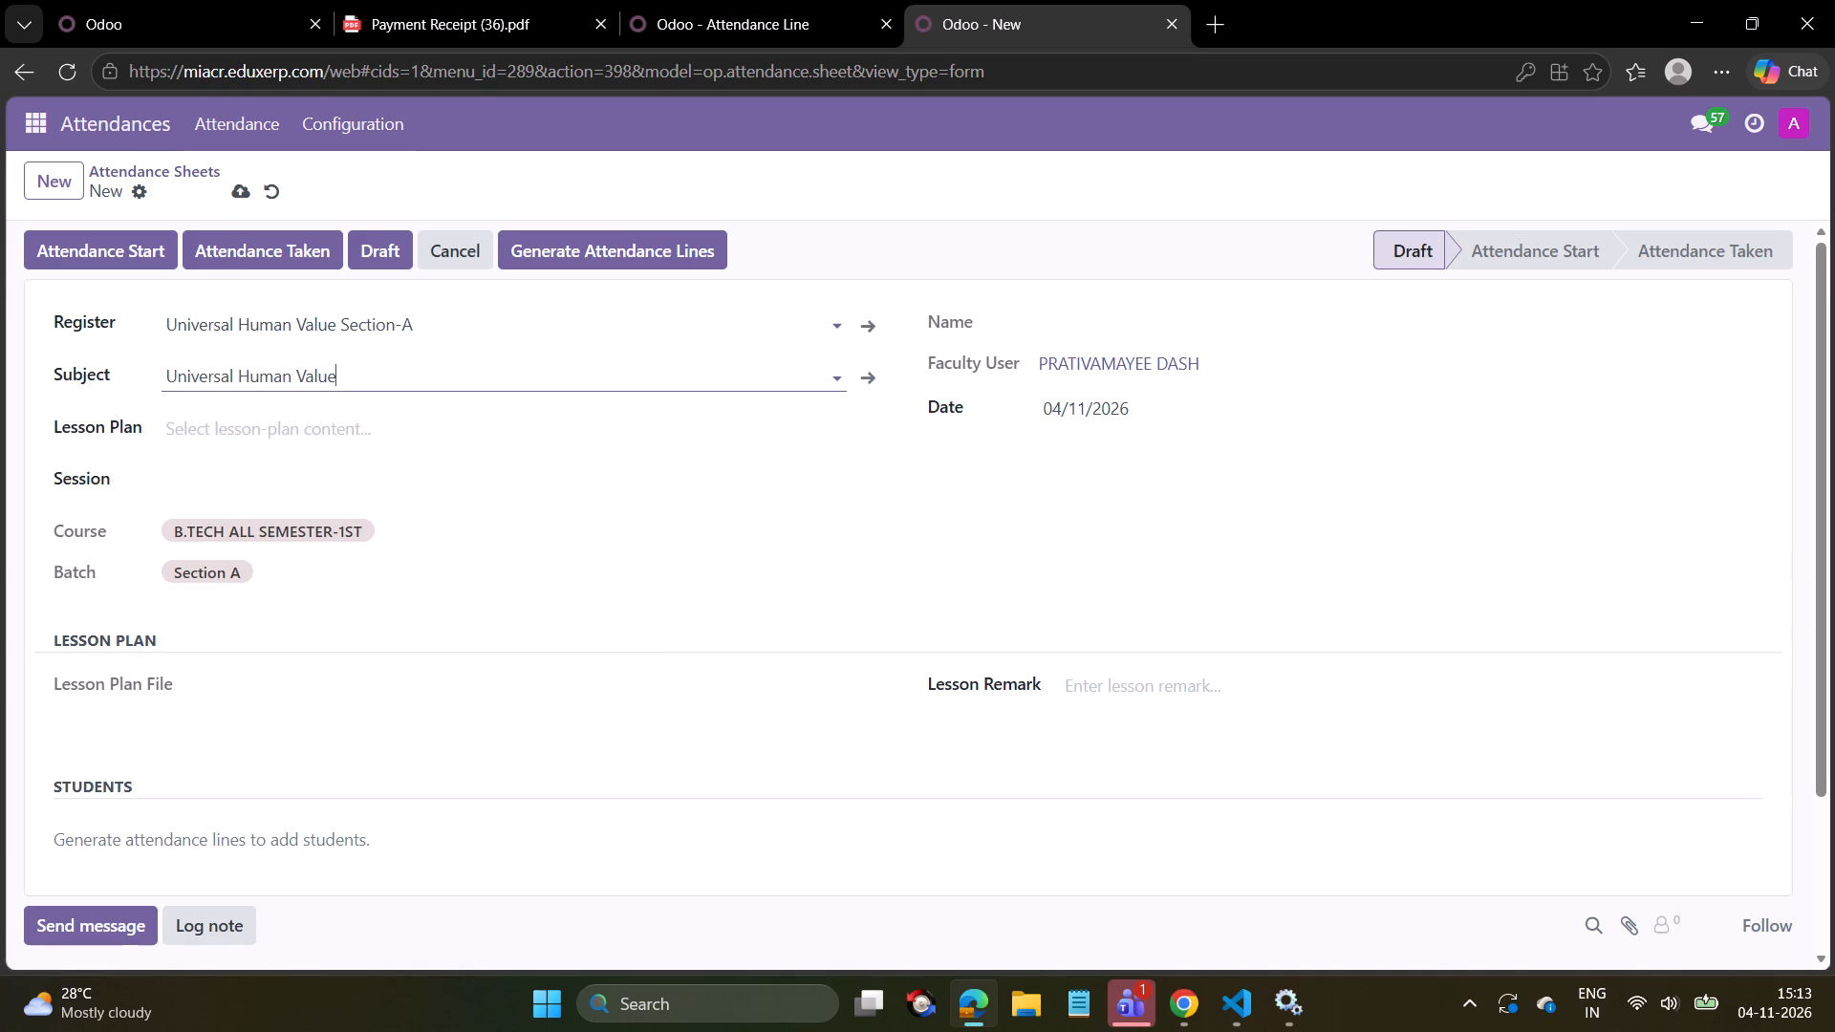
# Generate the attendance lines for the new Universal Human Value sheet and check the listed students.
pyautogui.click(645, 249)
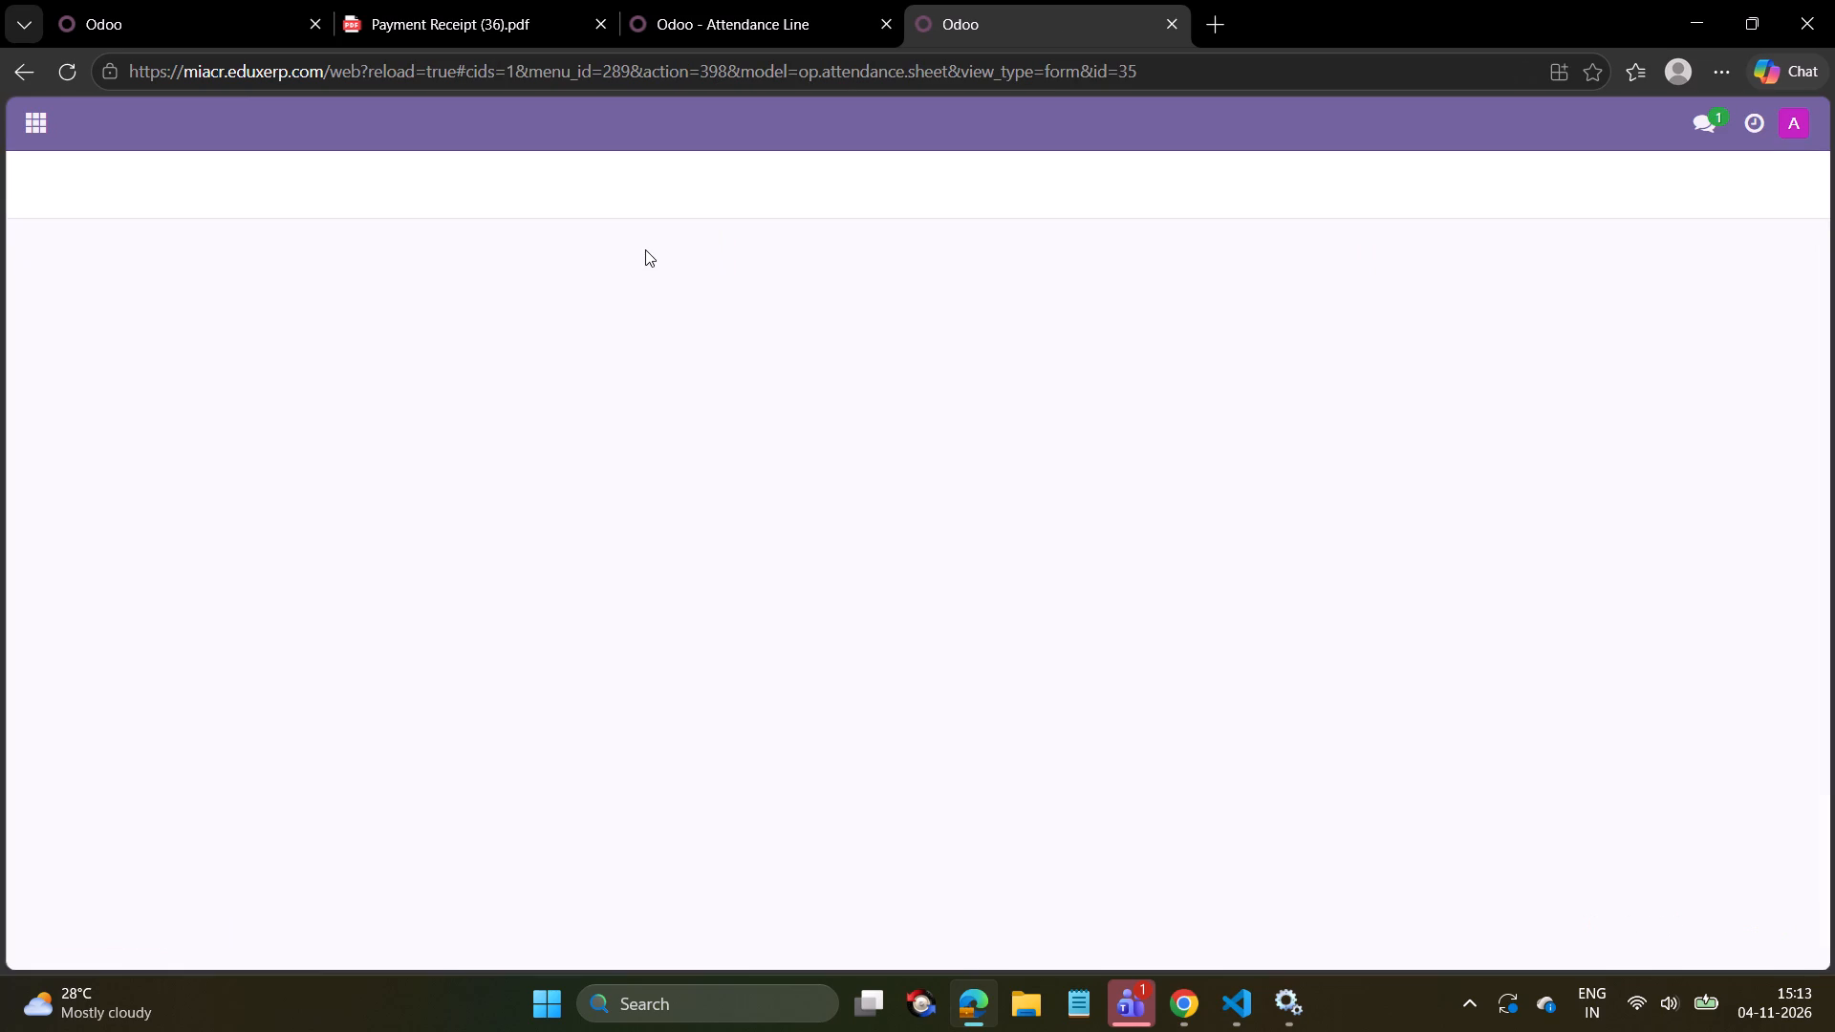
pyautogui.scroll(-5, 57, 667)
pyautogui.scroll(3, 28, 697)
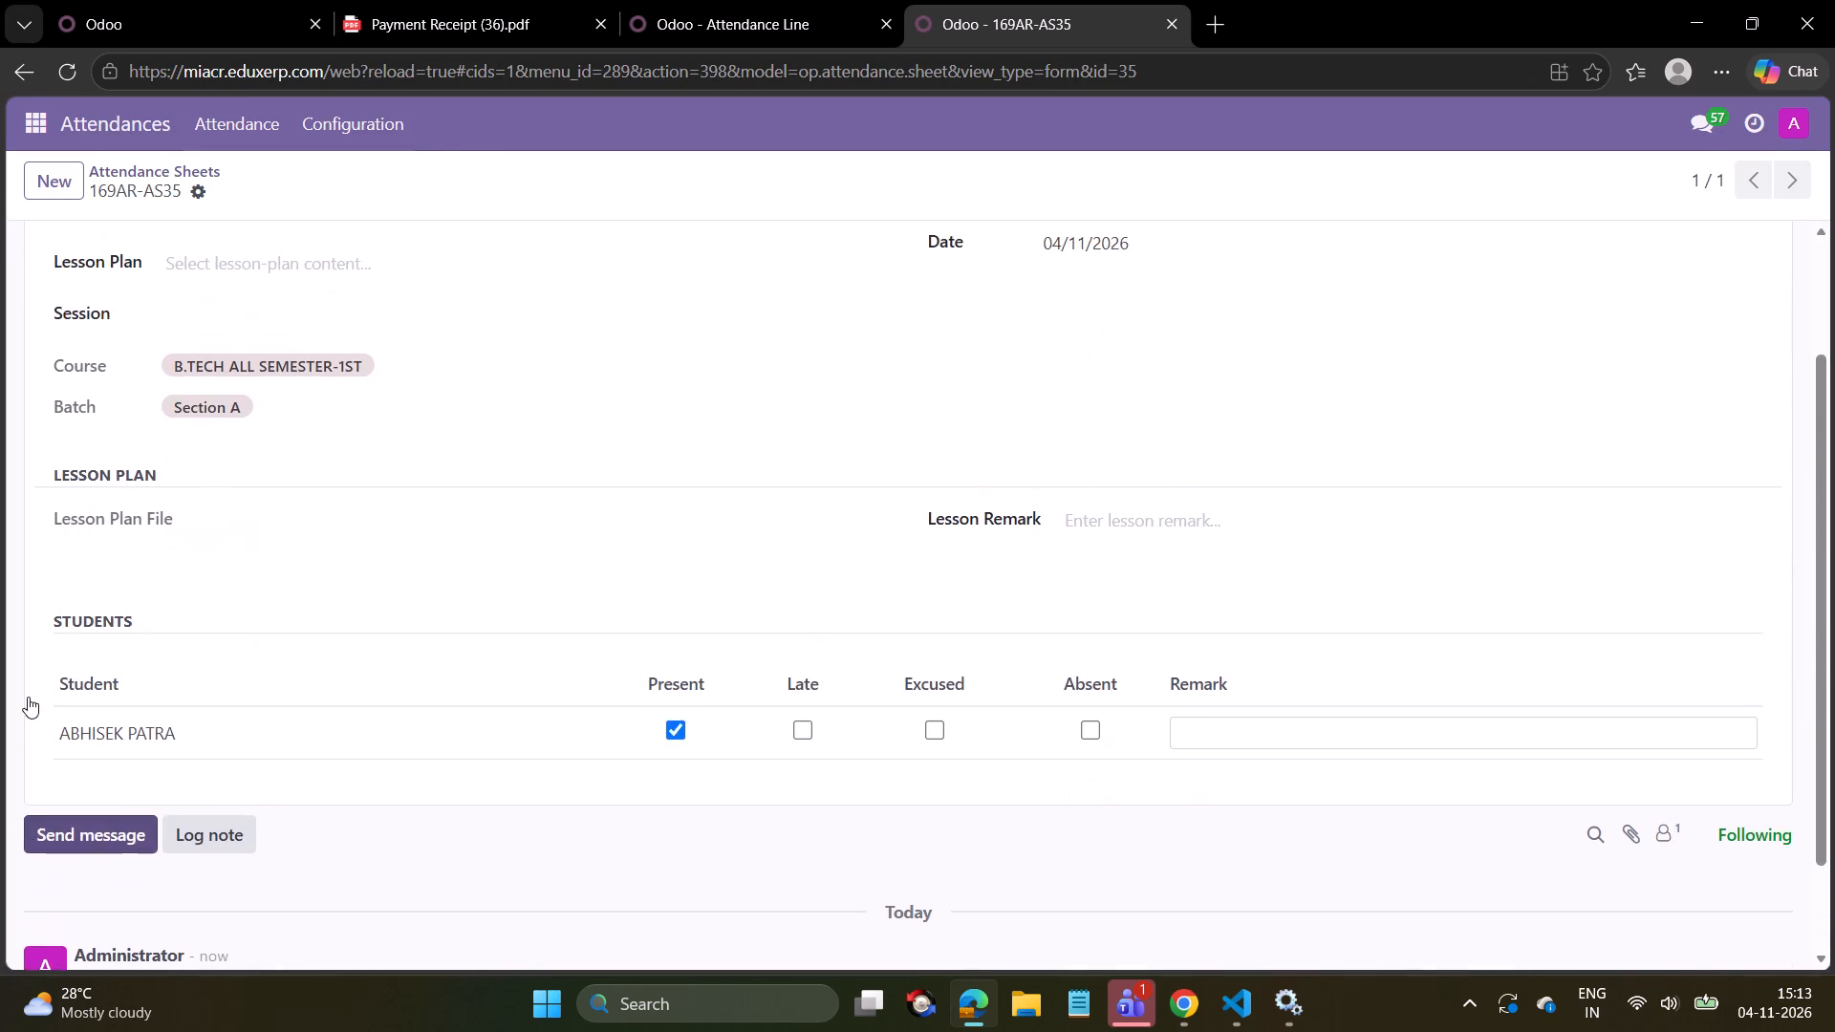
pyautogui.scroll(3, 28, 697)
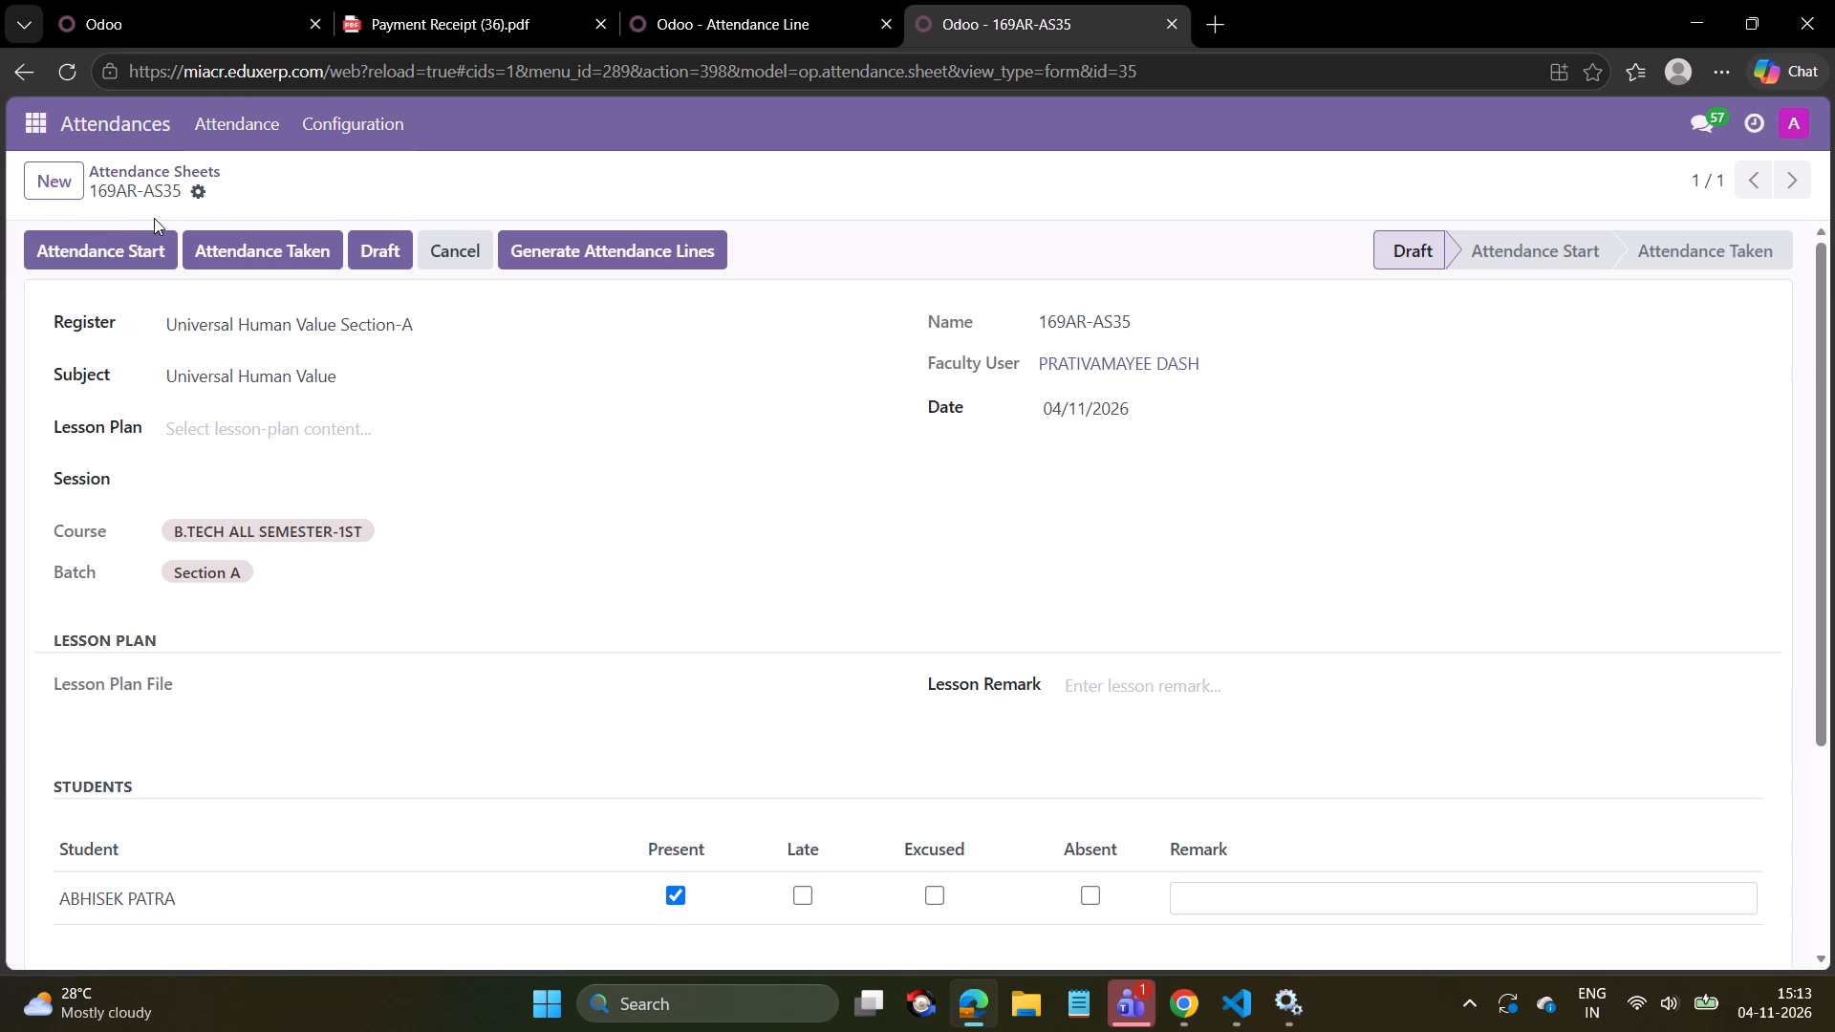
# Return to the Attendance Sheets list, check the Attendance Lines records in list view, and look through the existing sheets again.
pyautogui.click(194, 174)
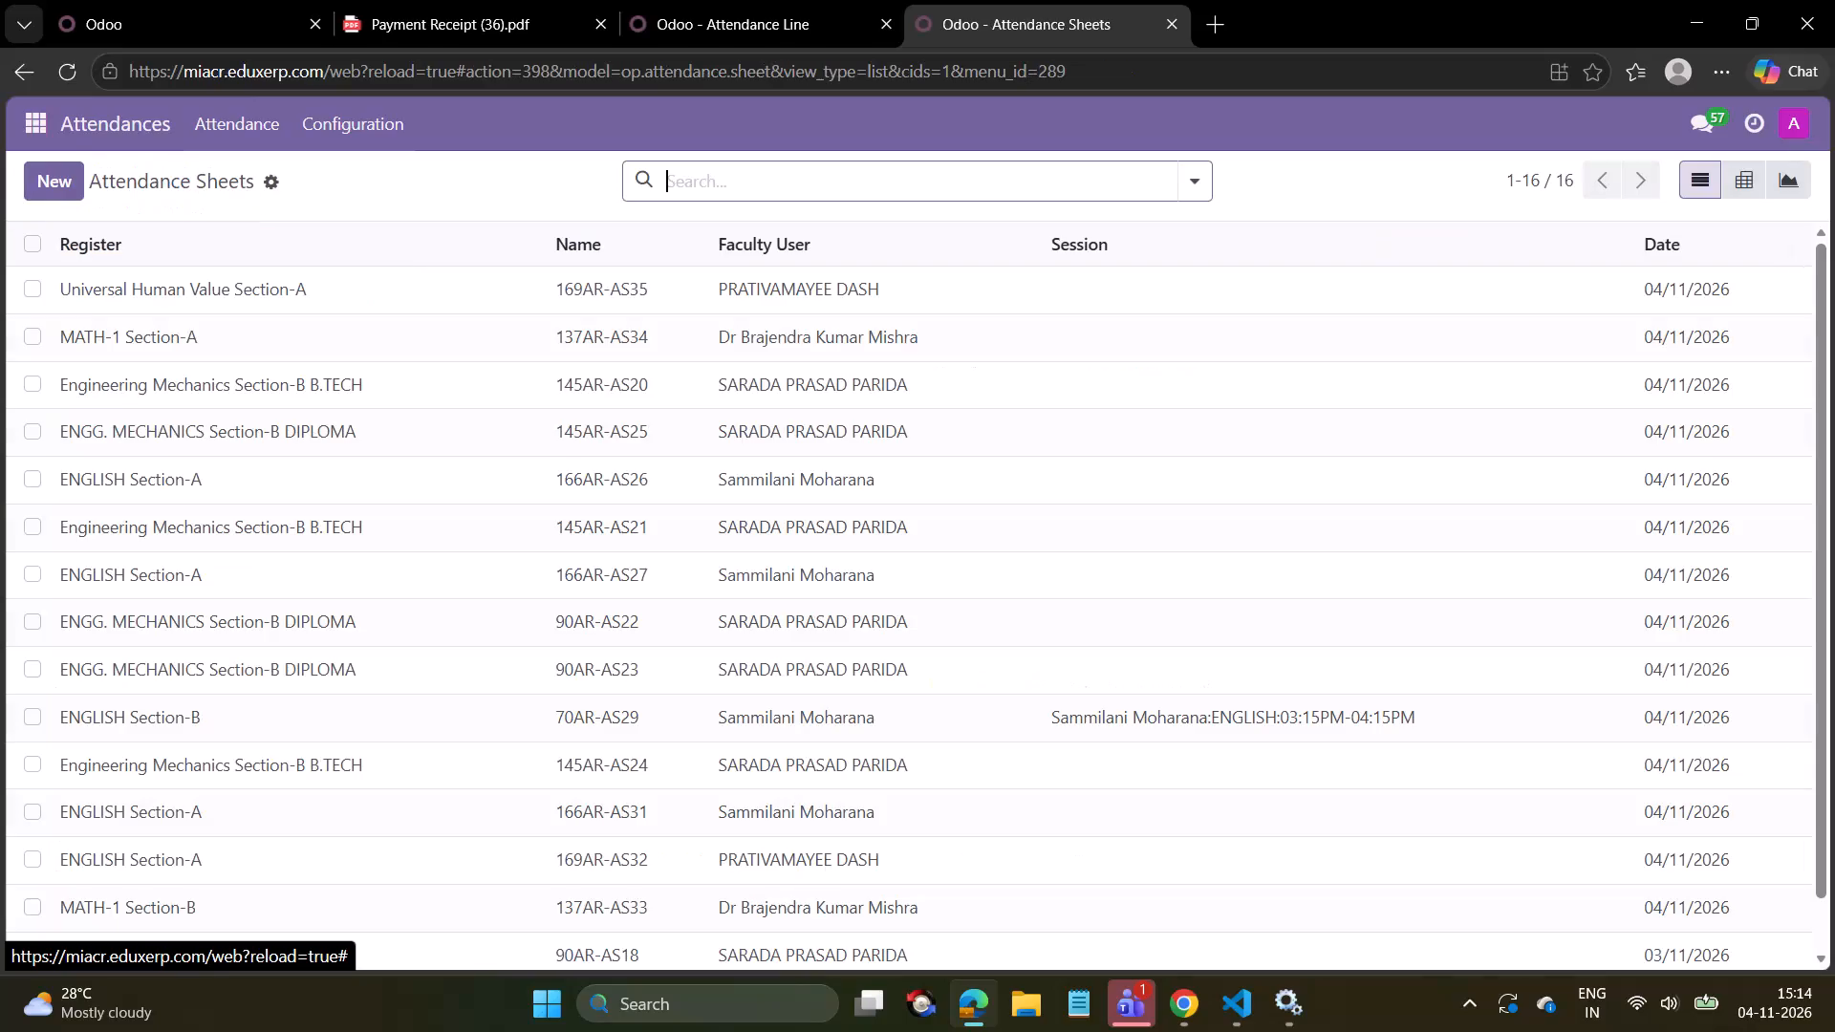
pyautogui.click(218, 138)
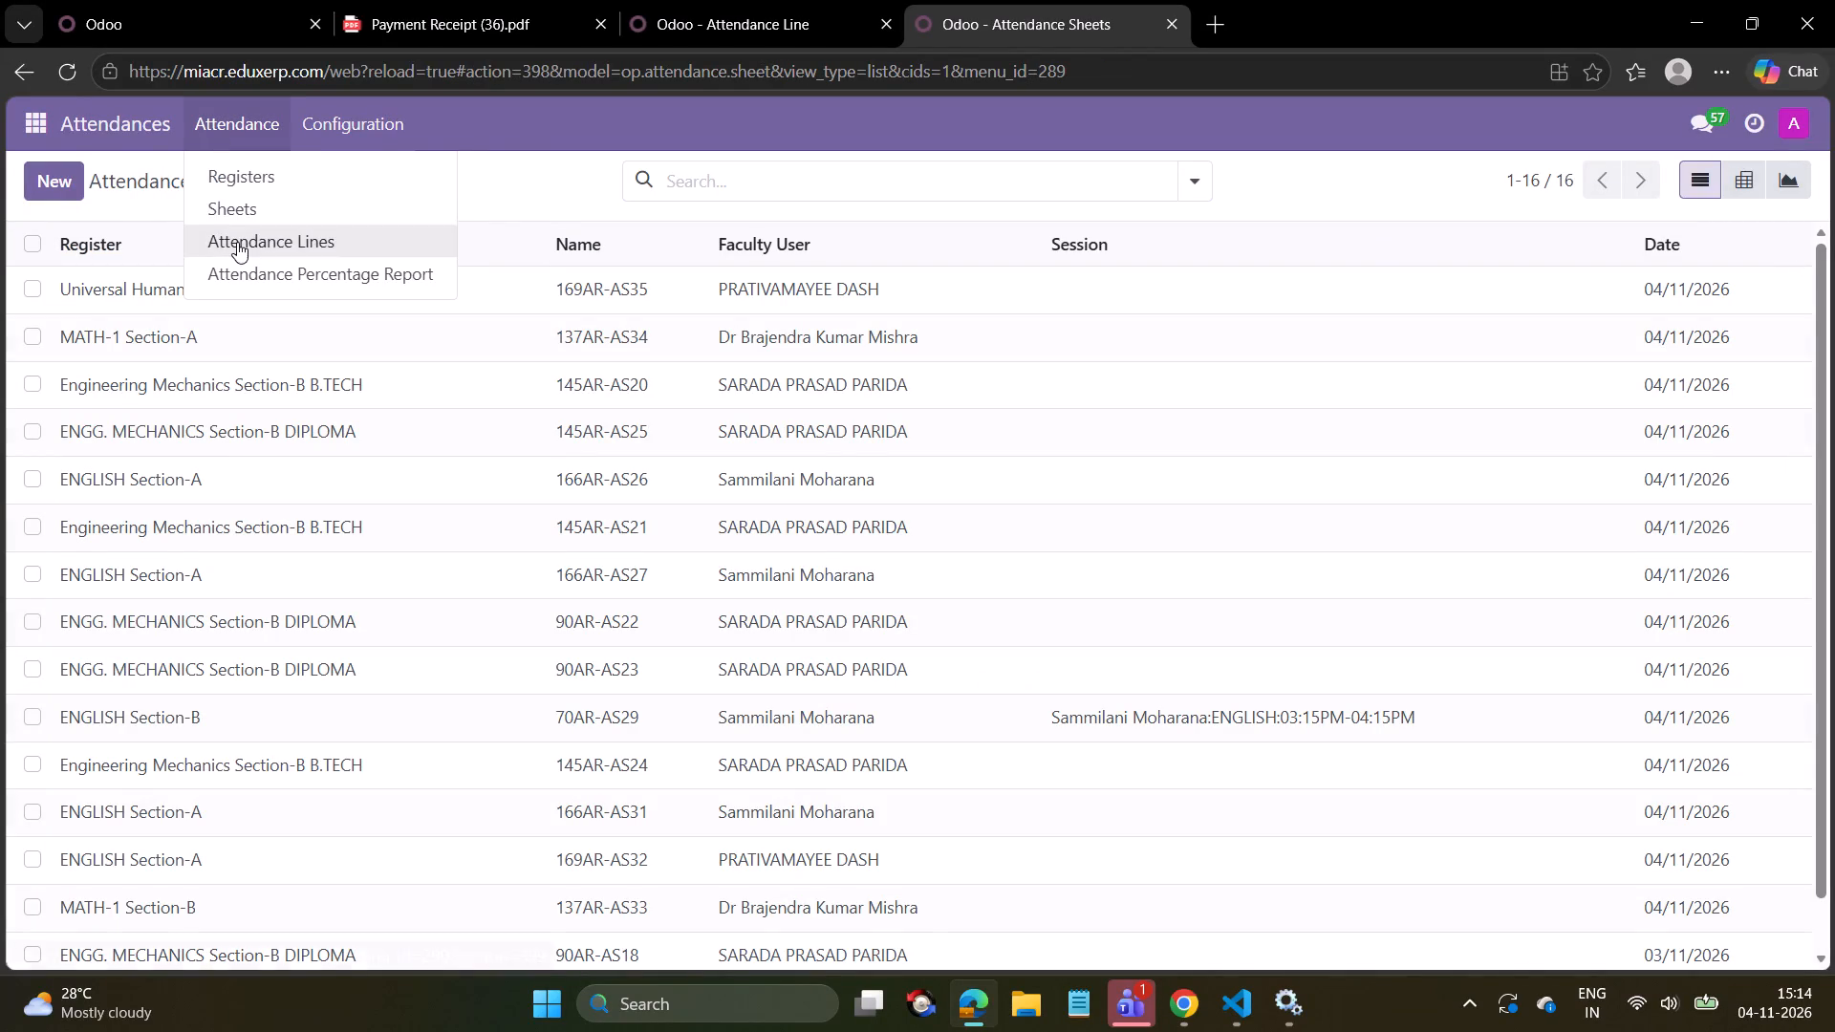
pyautogui.click(237, 242)
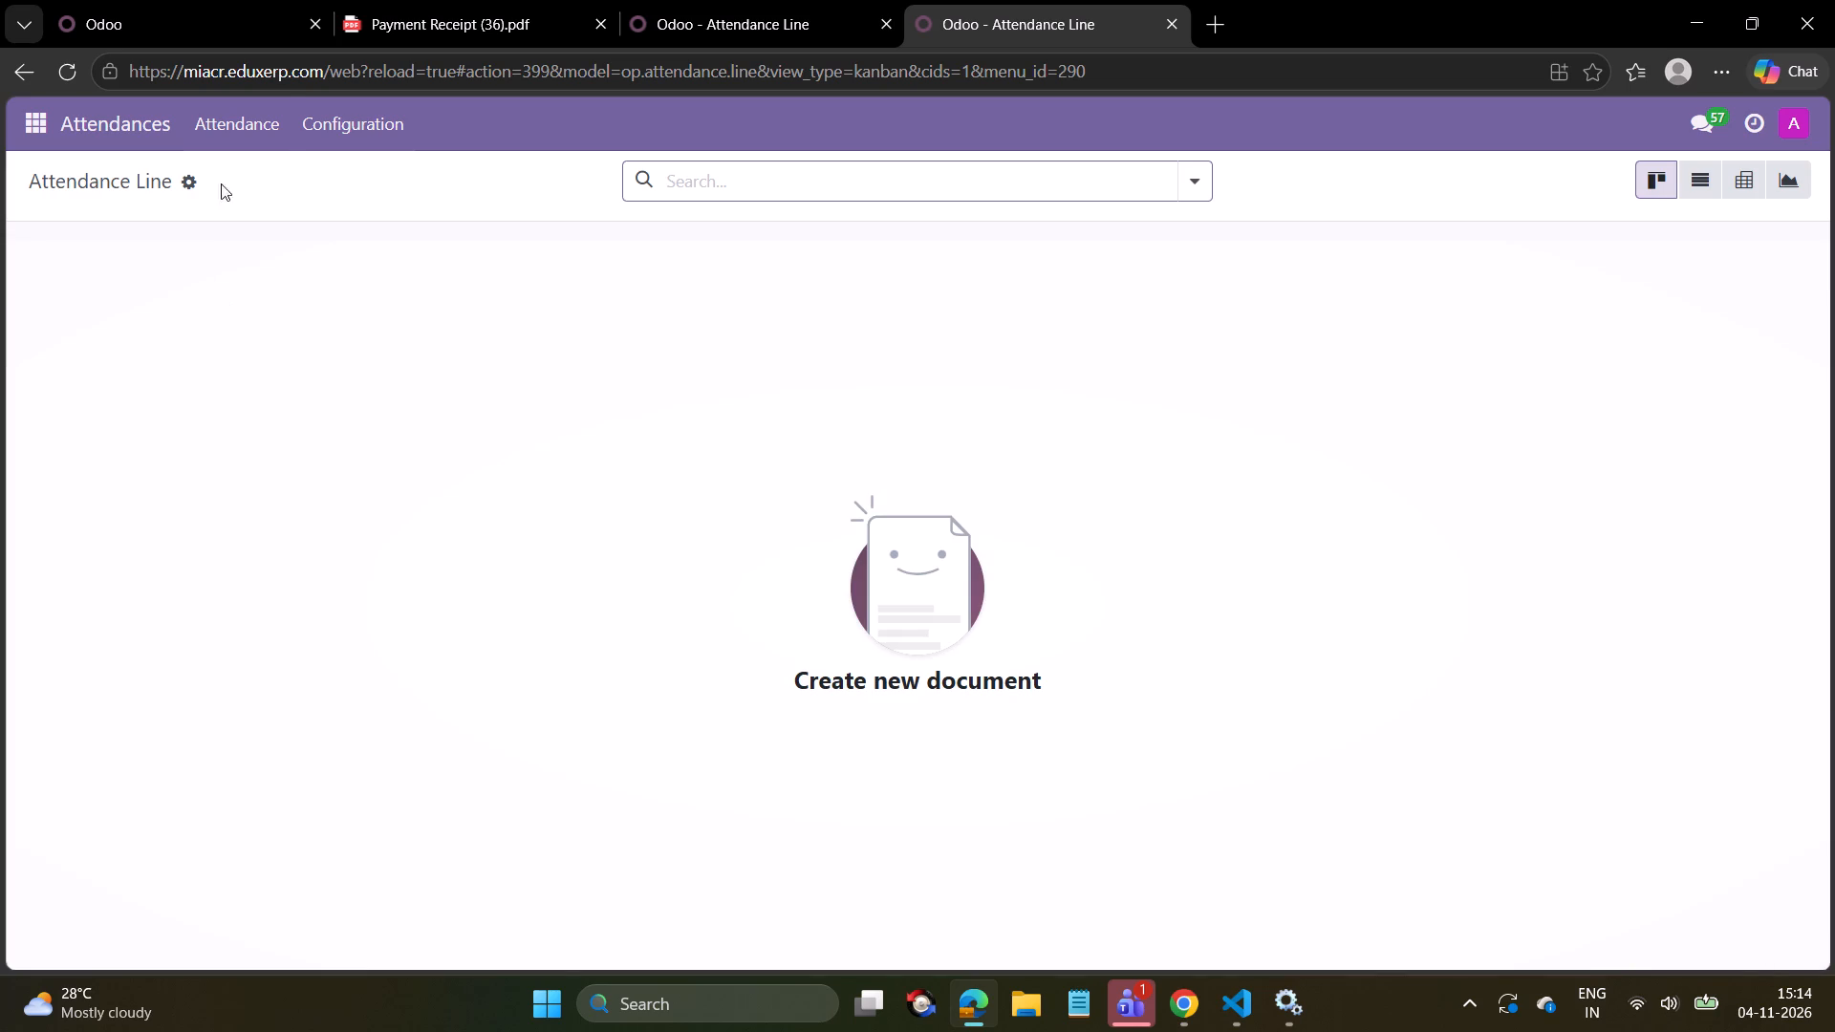
pyautogui.click(257, 124)
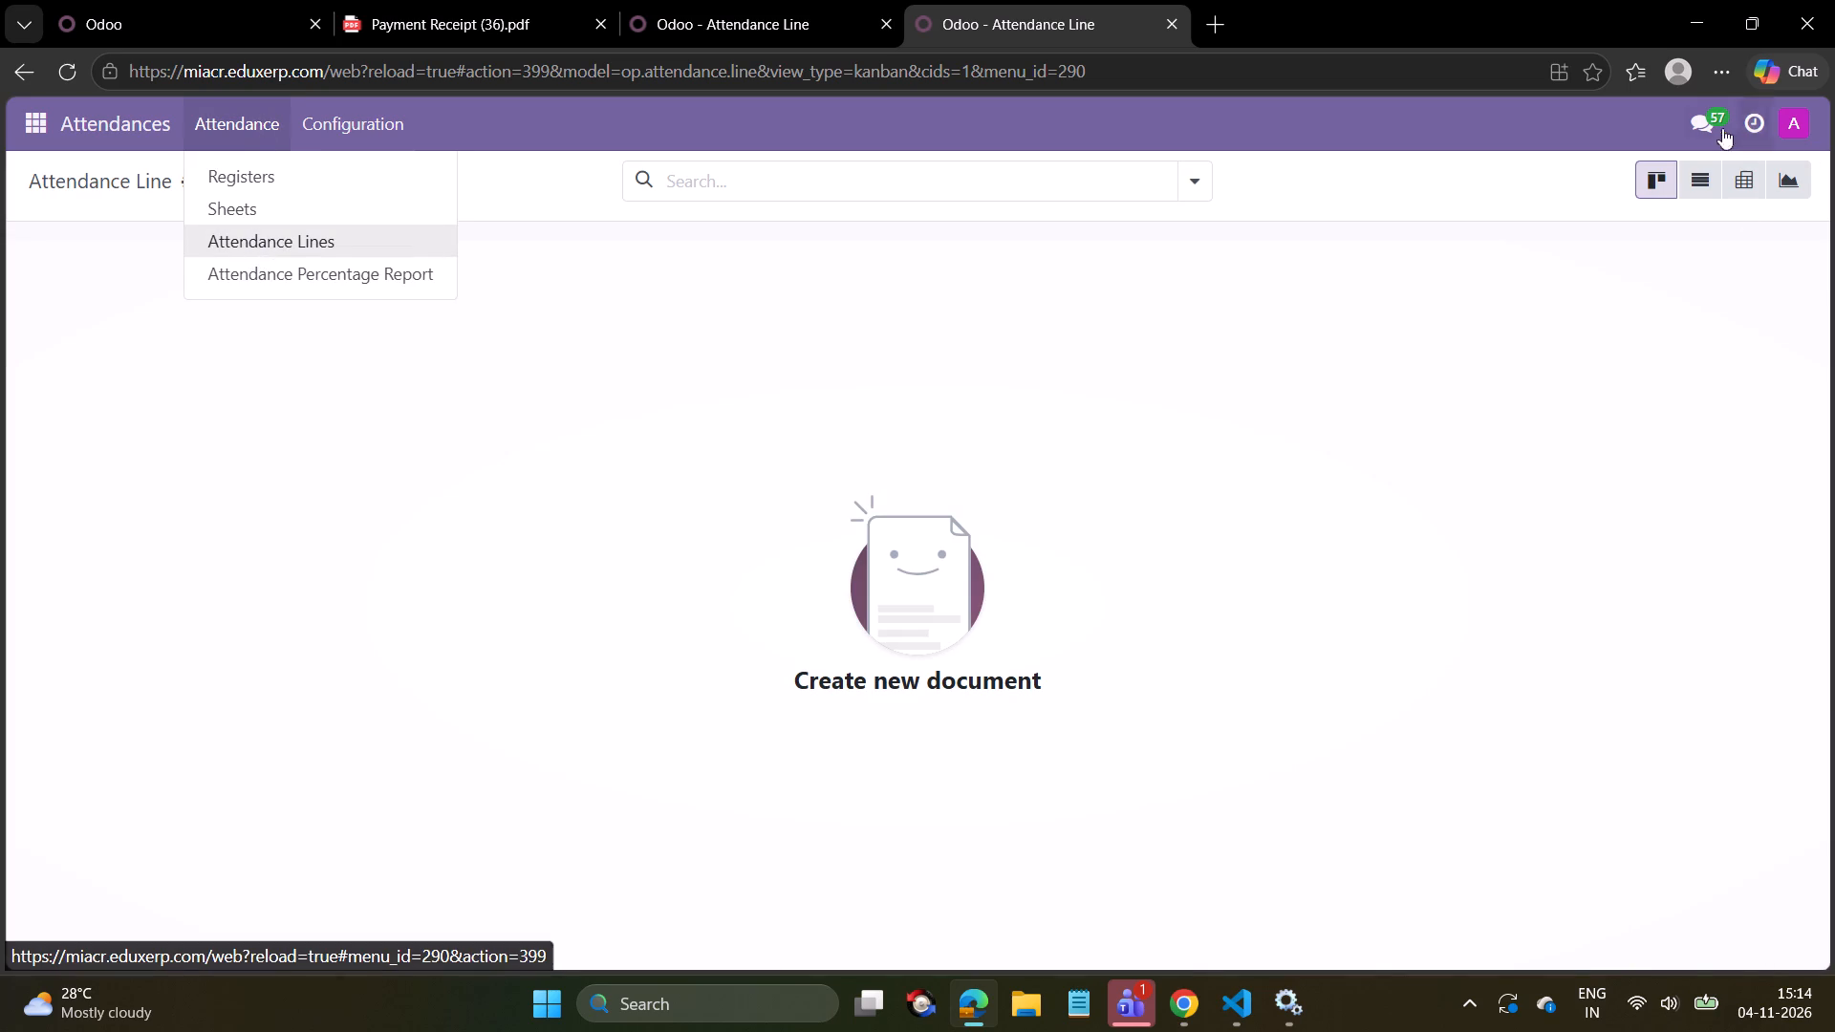
pyautogui.click(1693, 172)
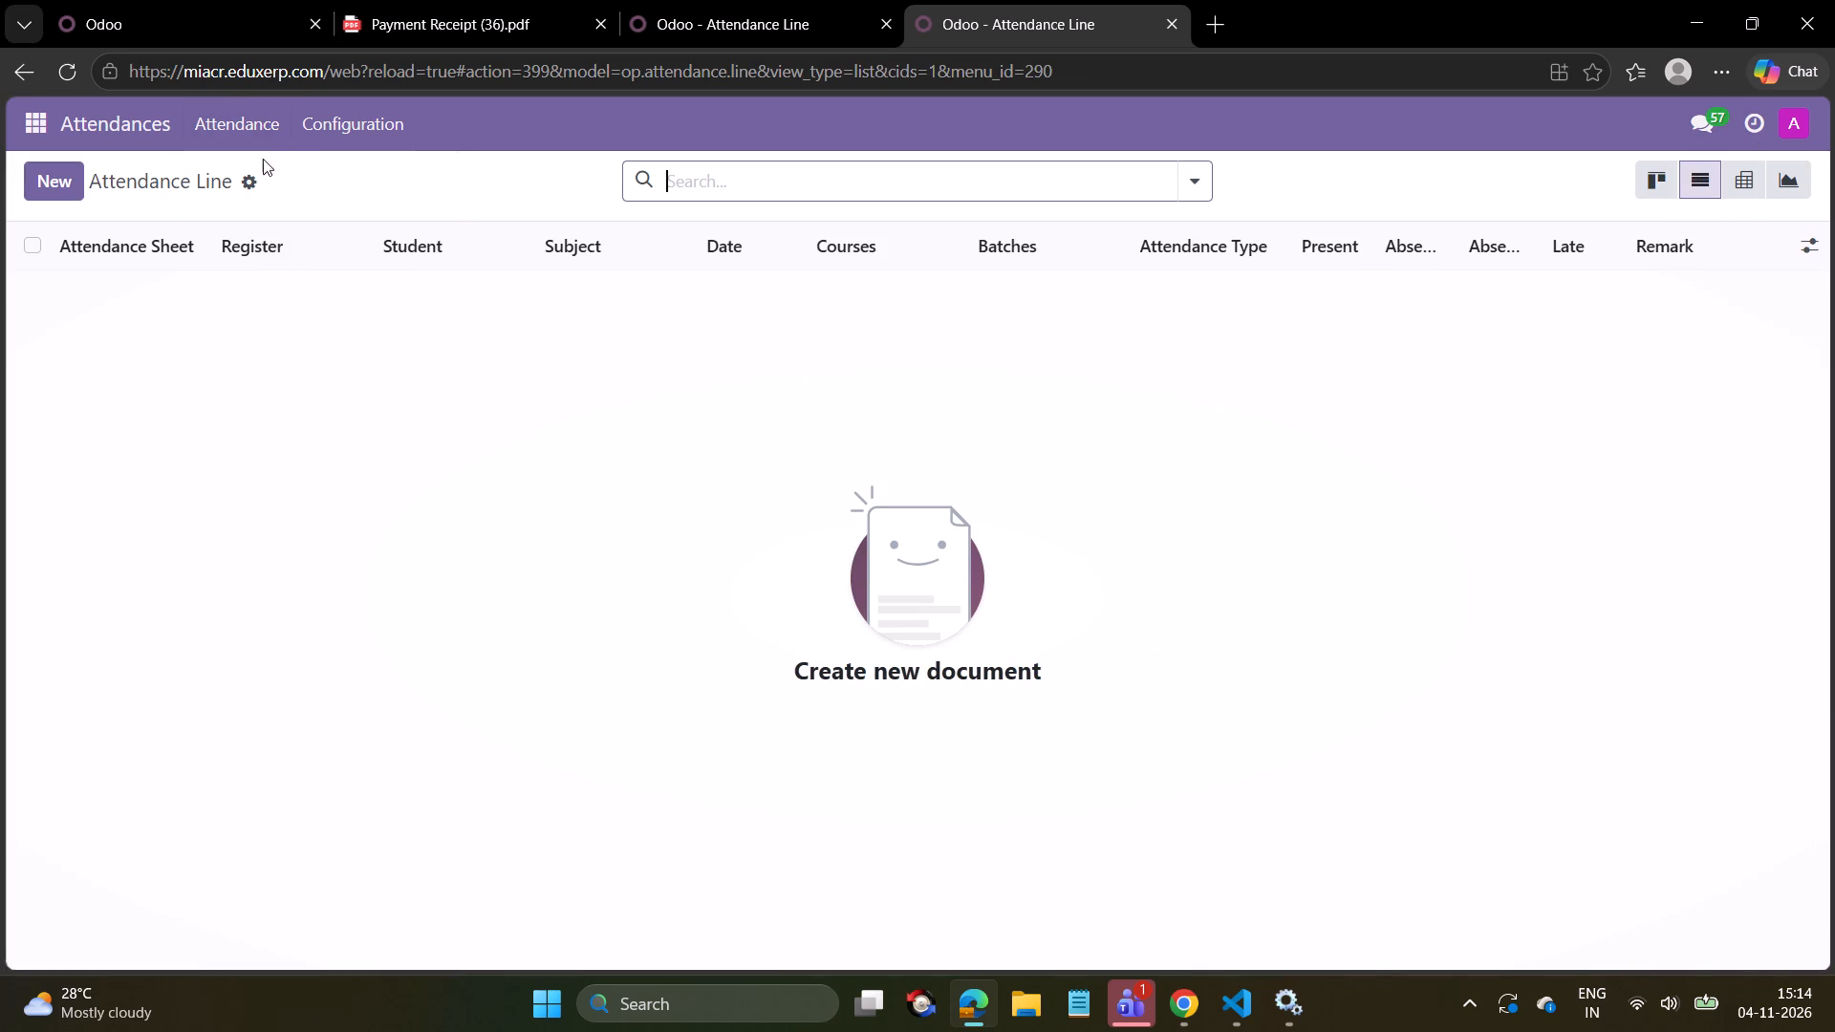
pyautogui.click(273, 121)
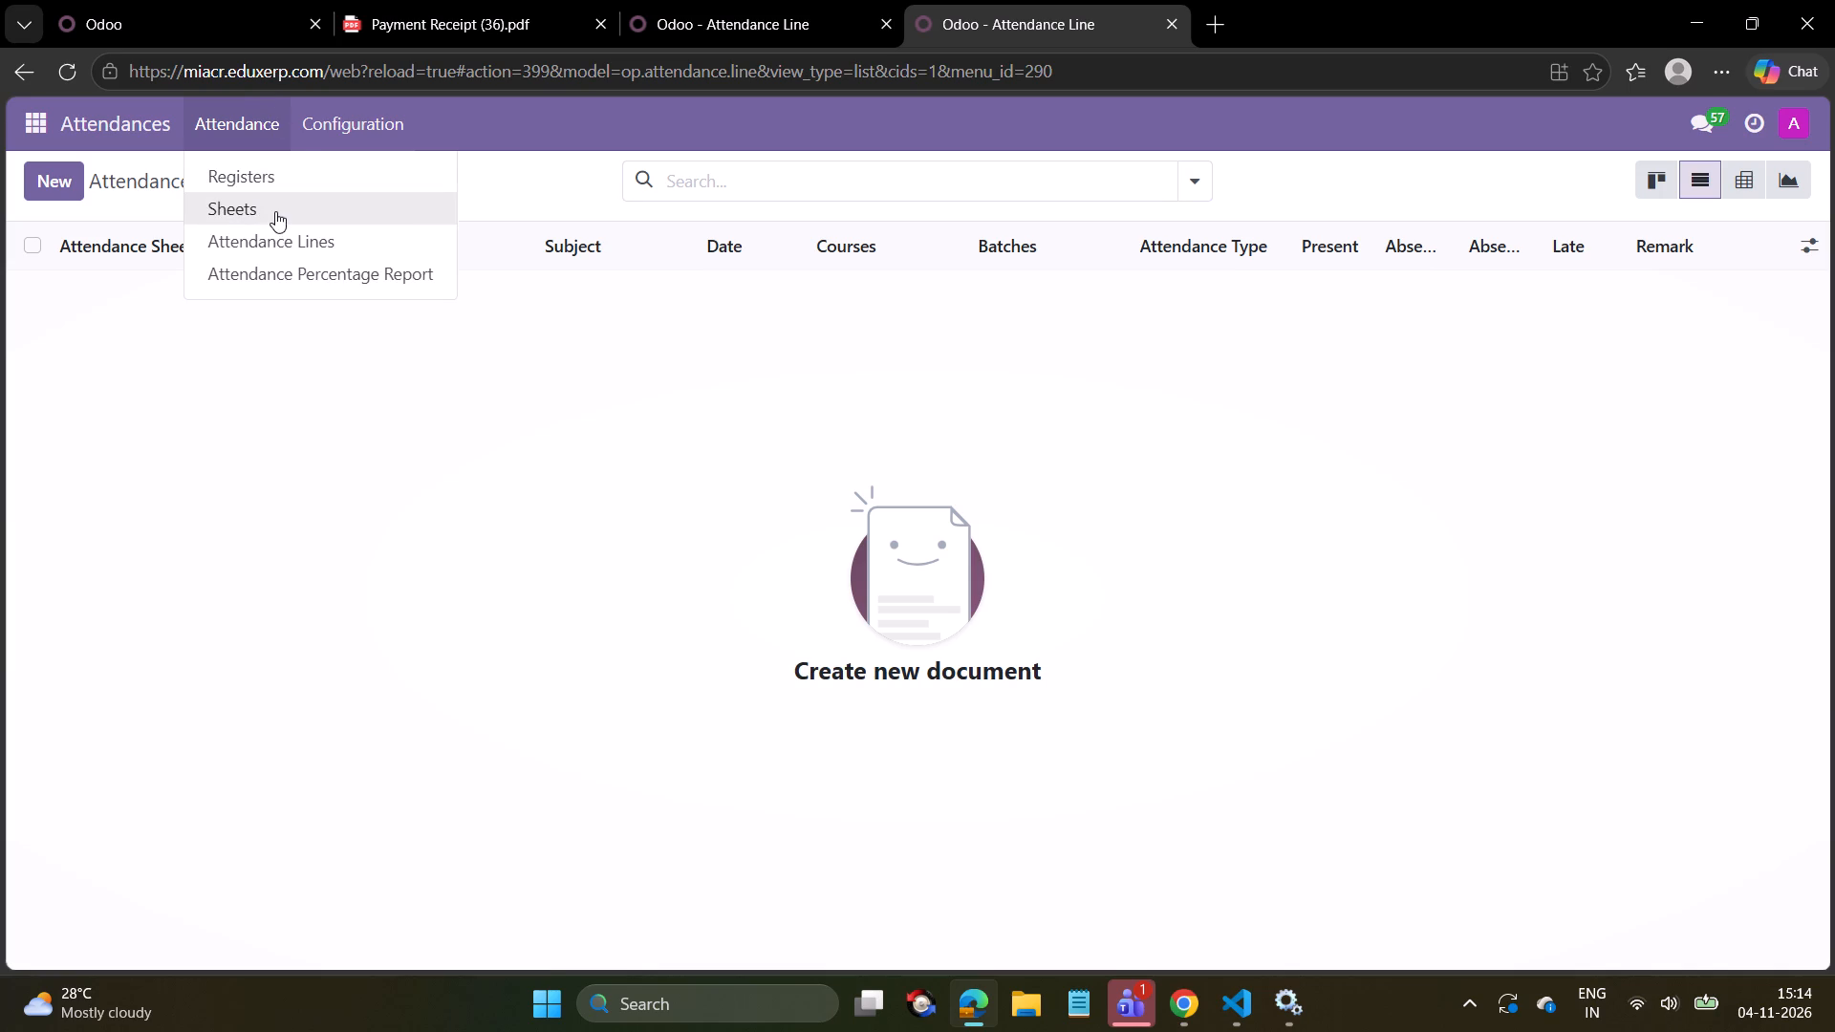
pyautogui.click(272, 216)
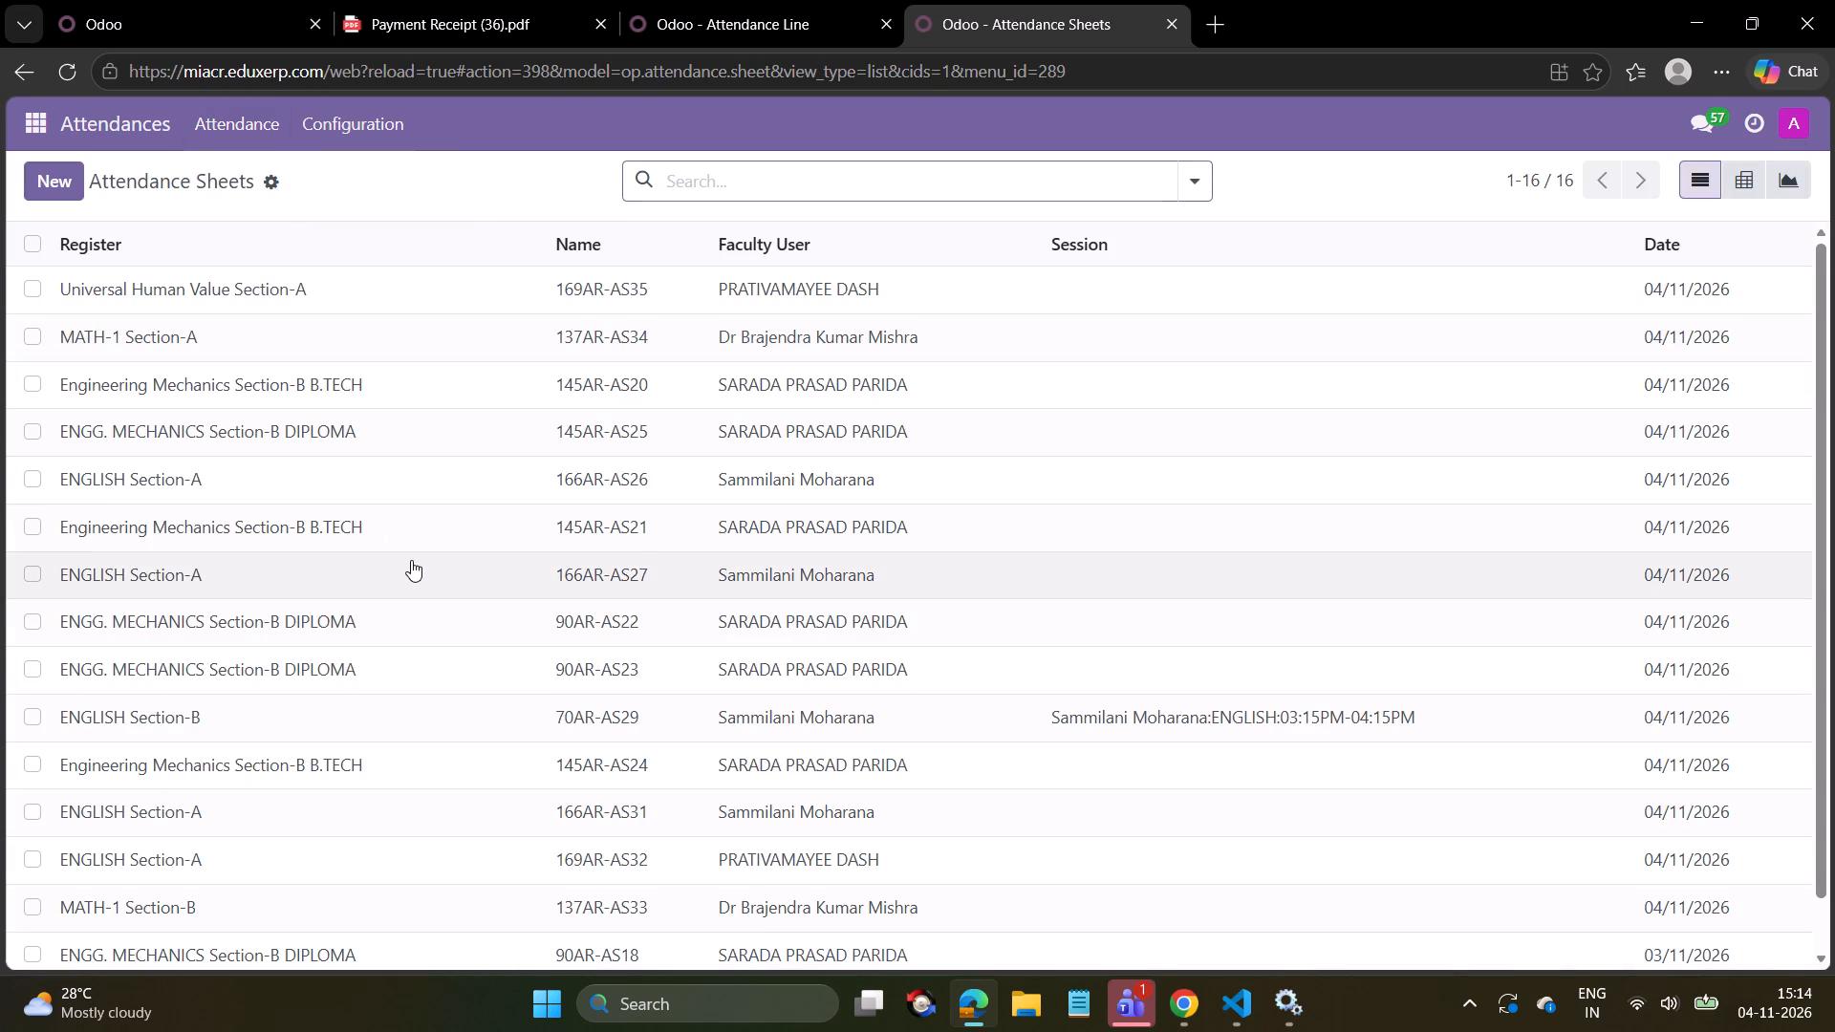
pyautogui.scroll(-4, 423, 667)
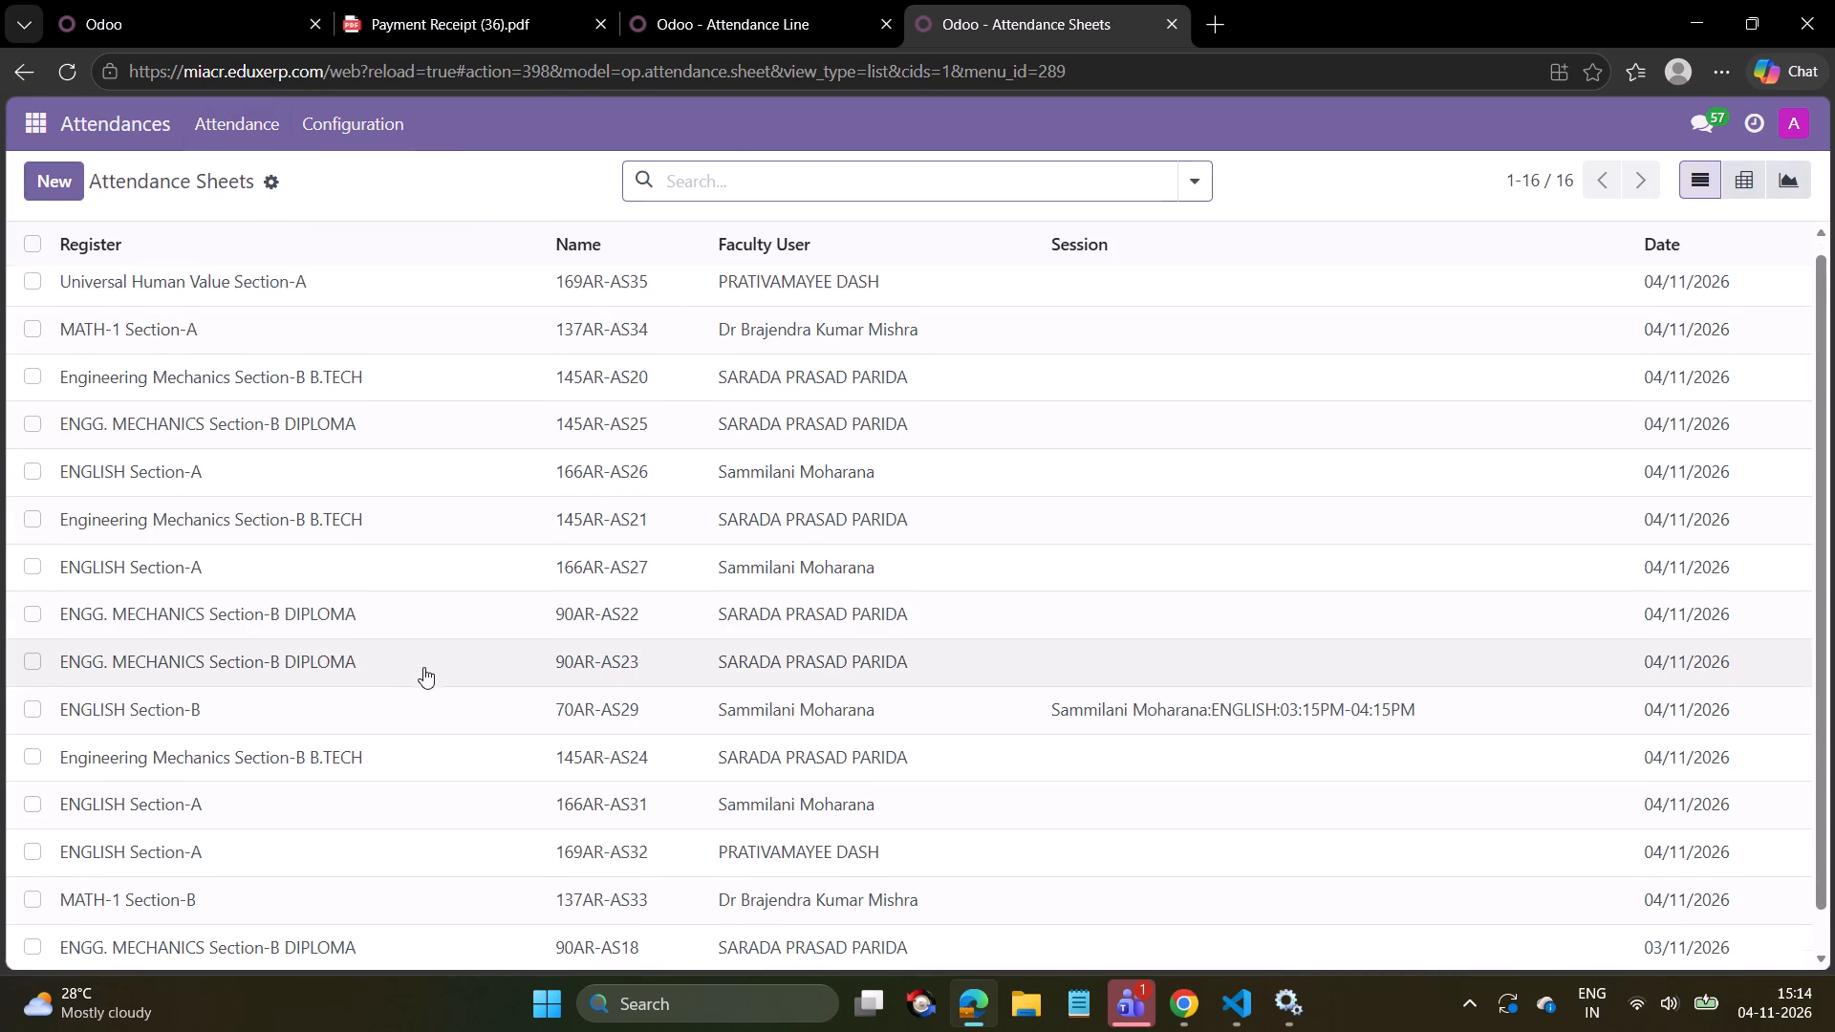
pyautogui.scroll(-4, 423, 667)
pyautogui.scroll(4, 423, 667)
# Start another attendance sheet with register Universal Human Value Section-A and subject Universal Human Value.
pyautogui.click(250, 140)
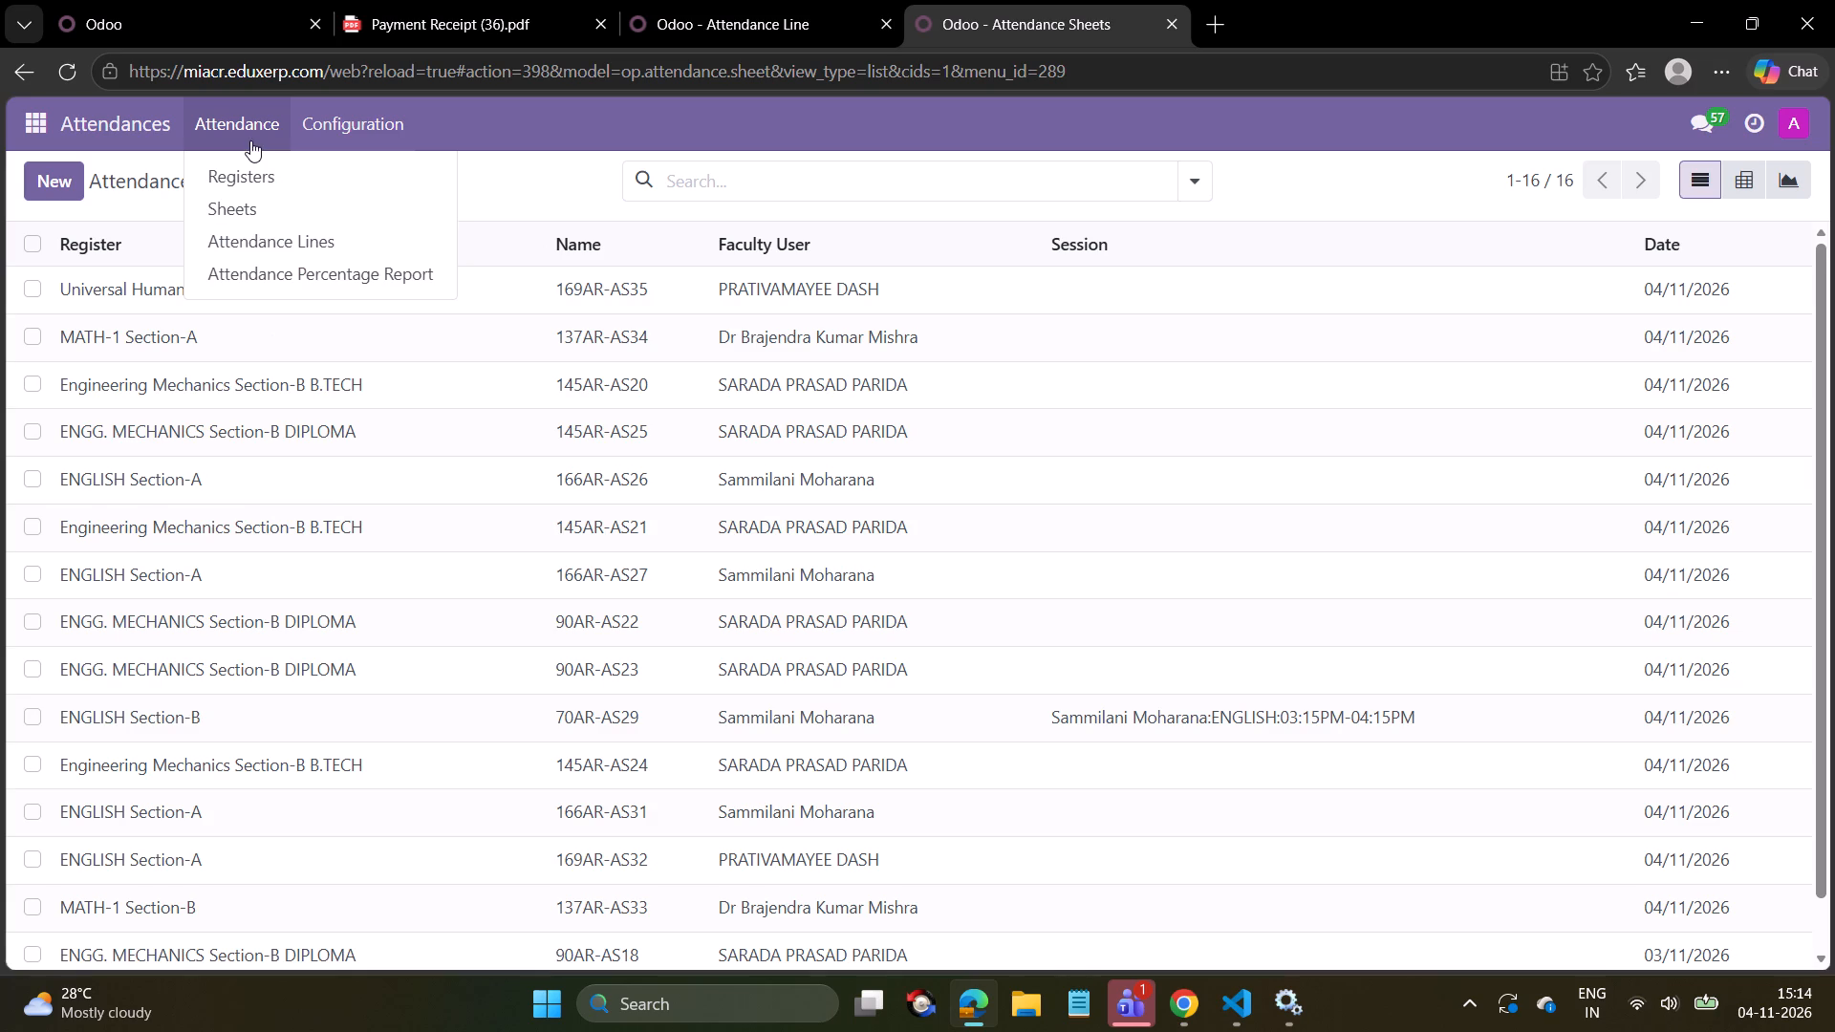
pyautogui.click(257, 207)
pyautogui.click(74, 190)
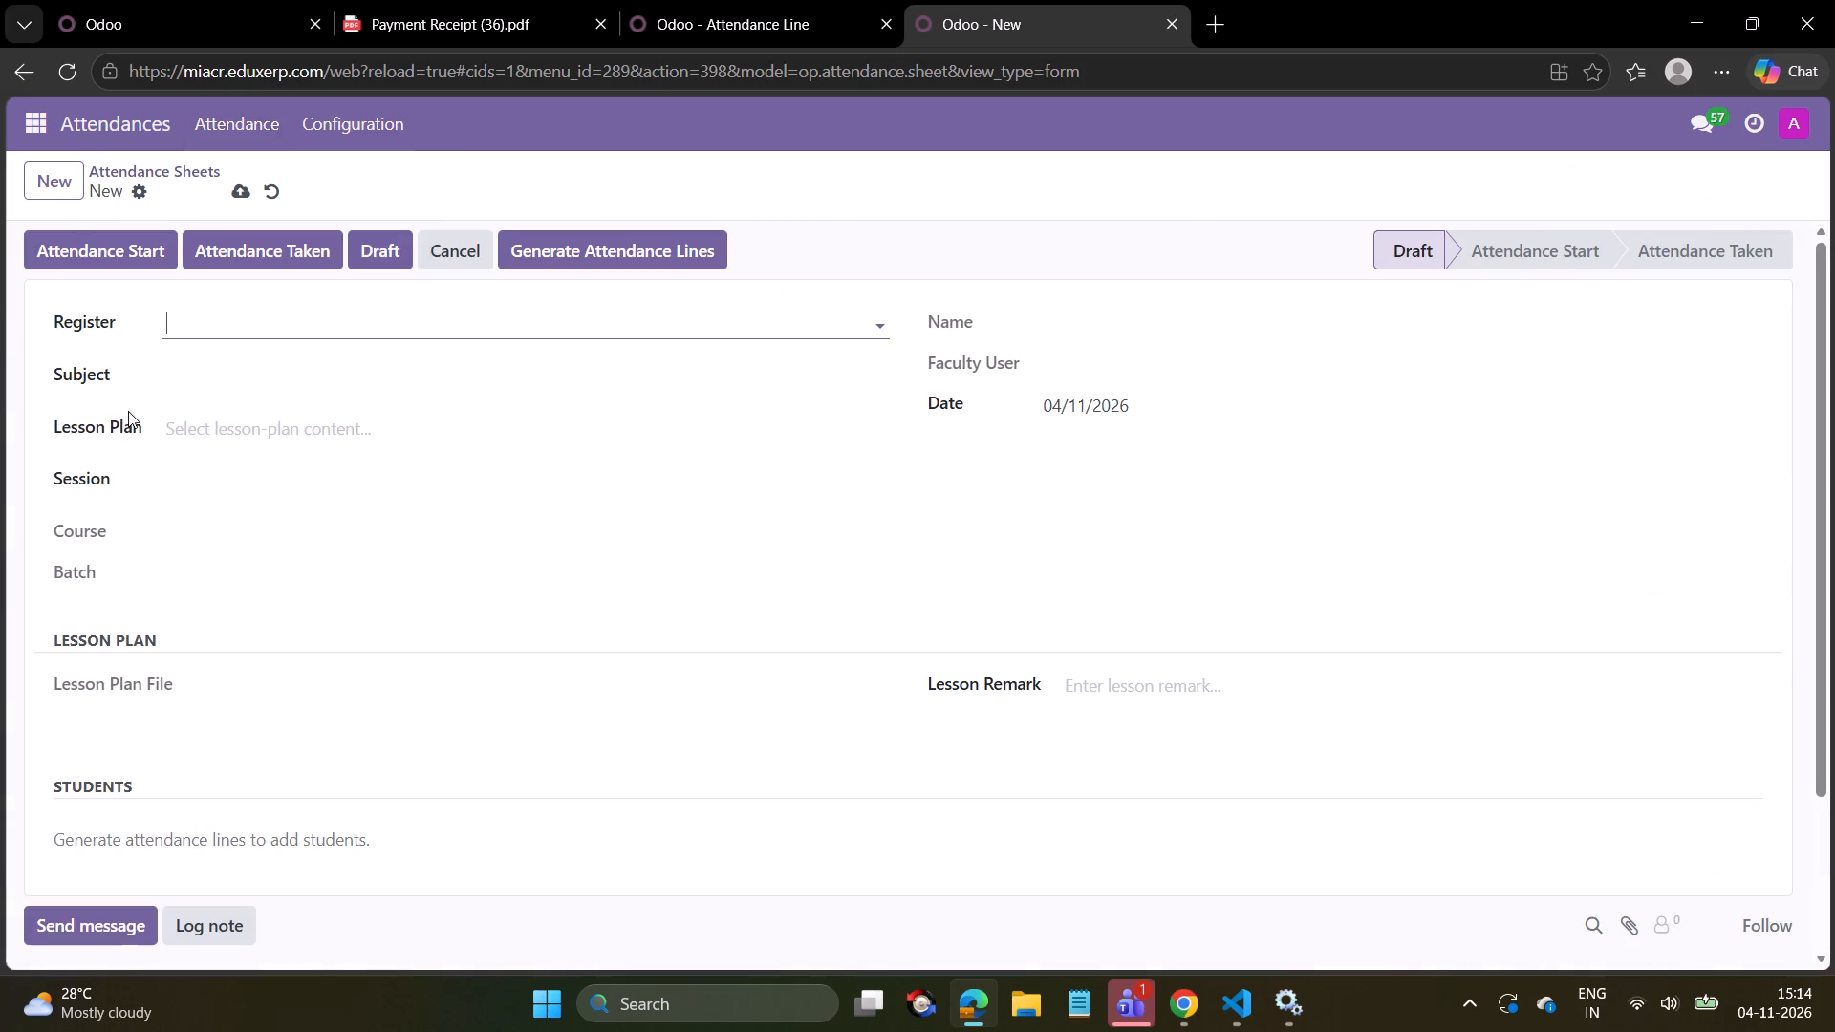
pyautogui.click(264, 333)
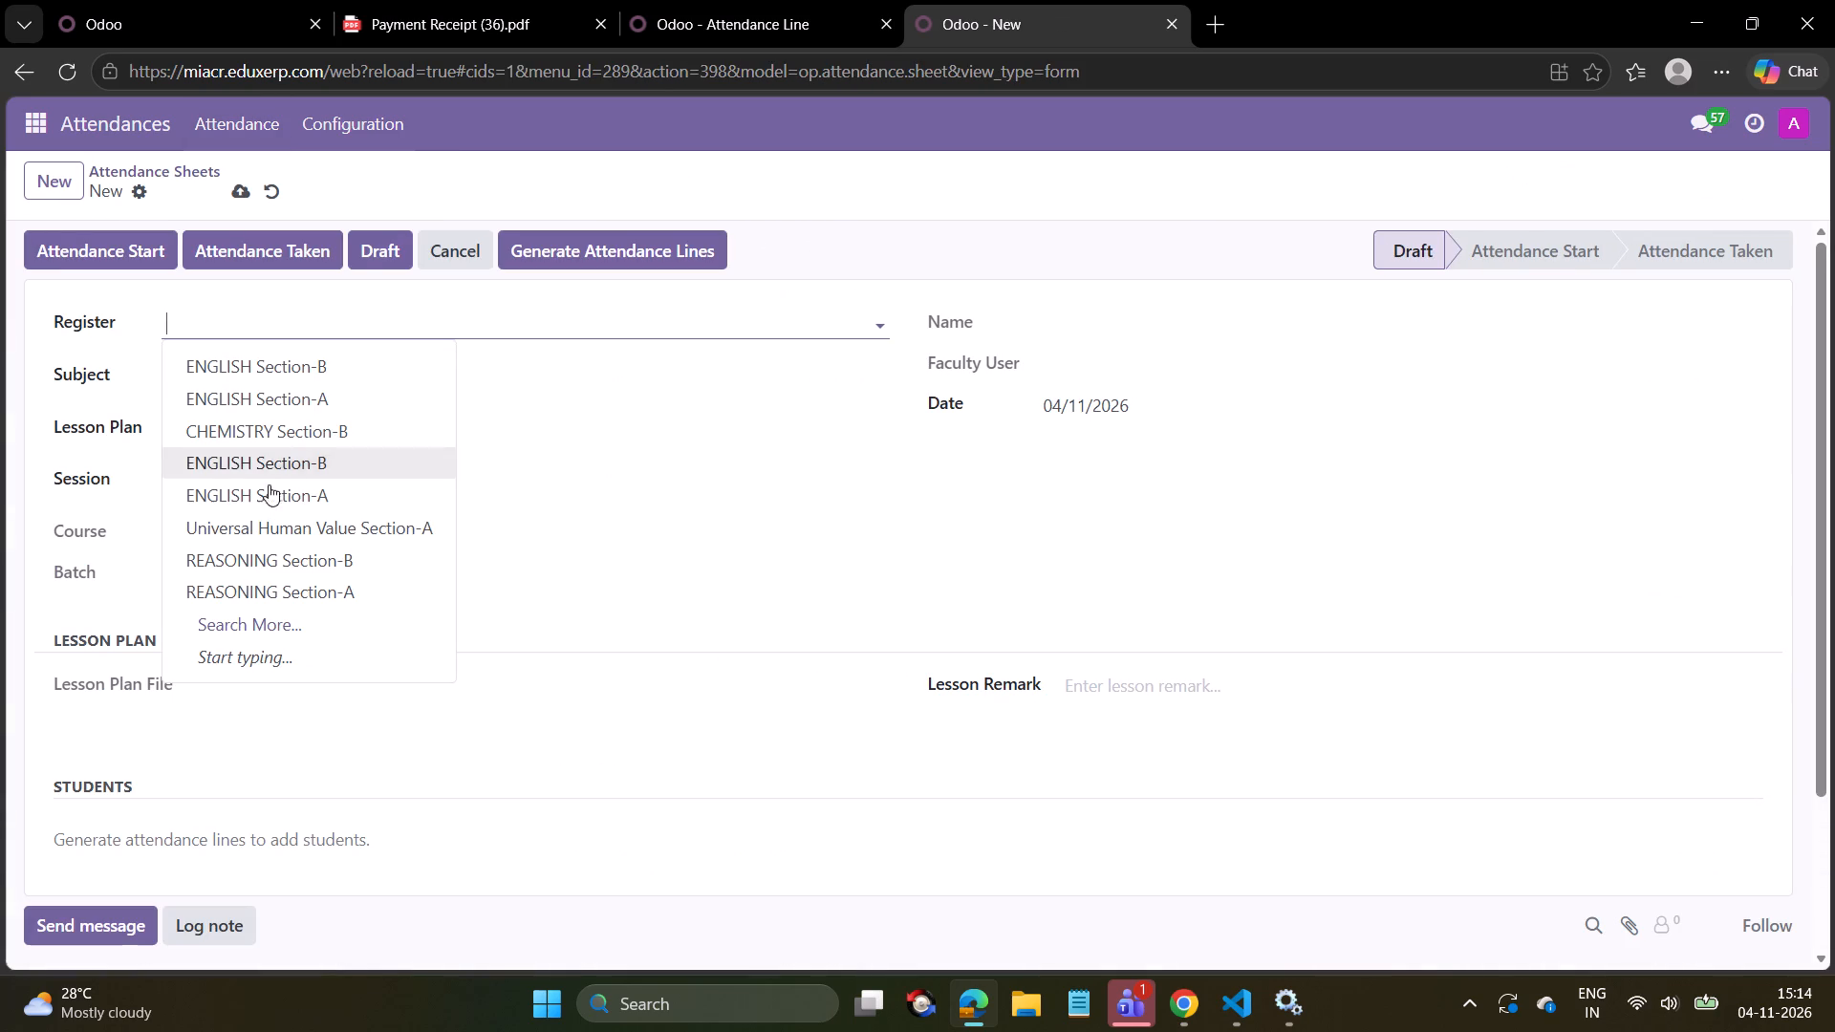
pyautogui.click(277, 526)
pyautogui.click(236, 387)
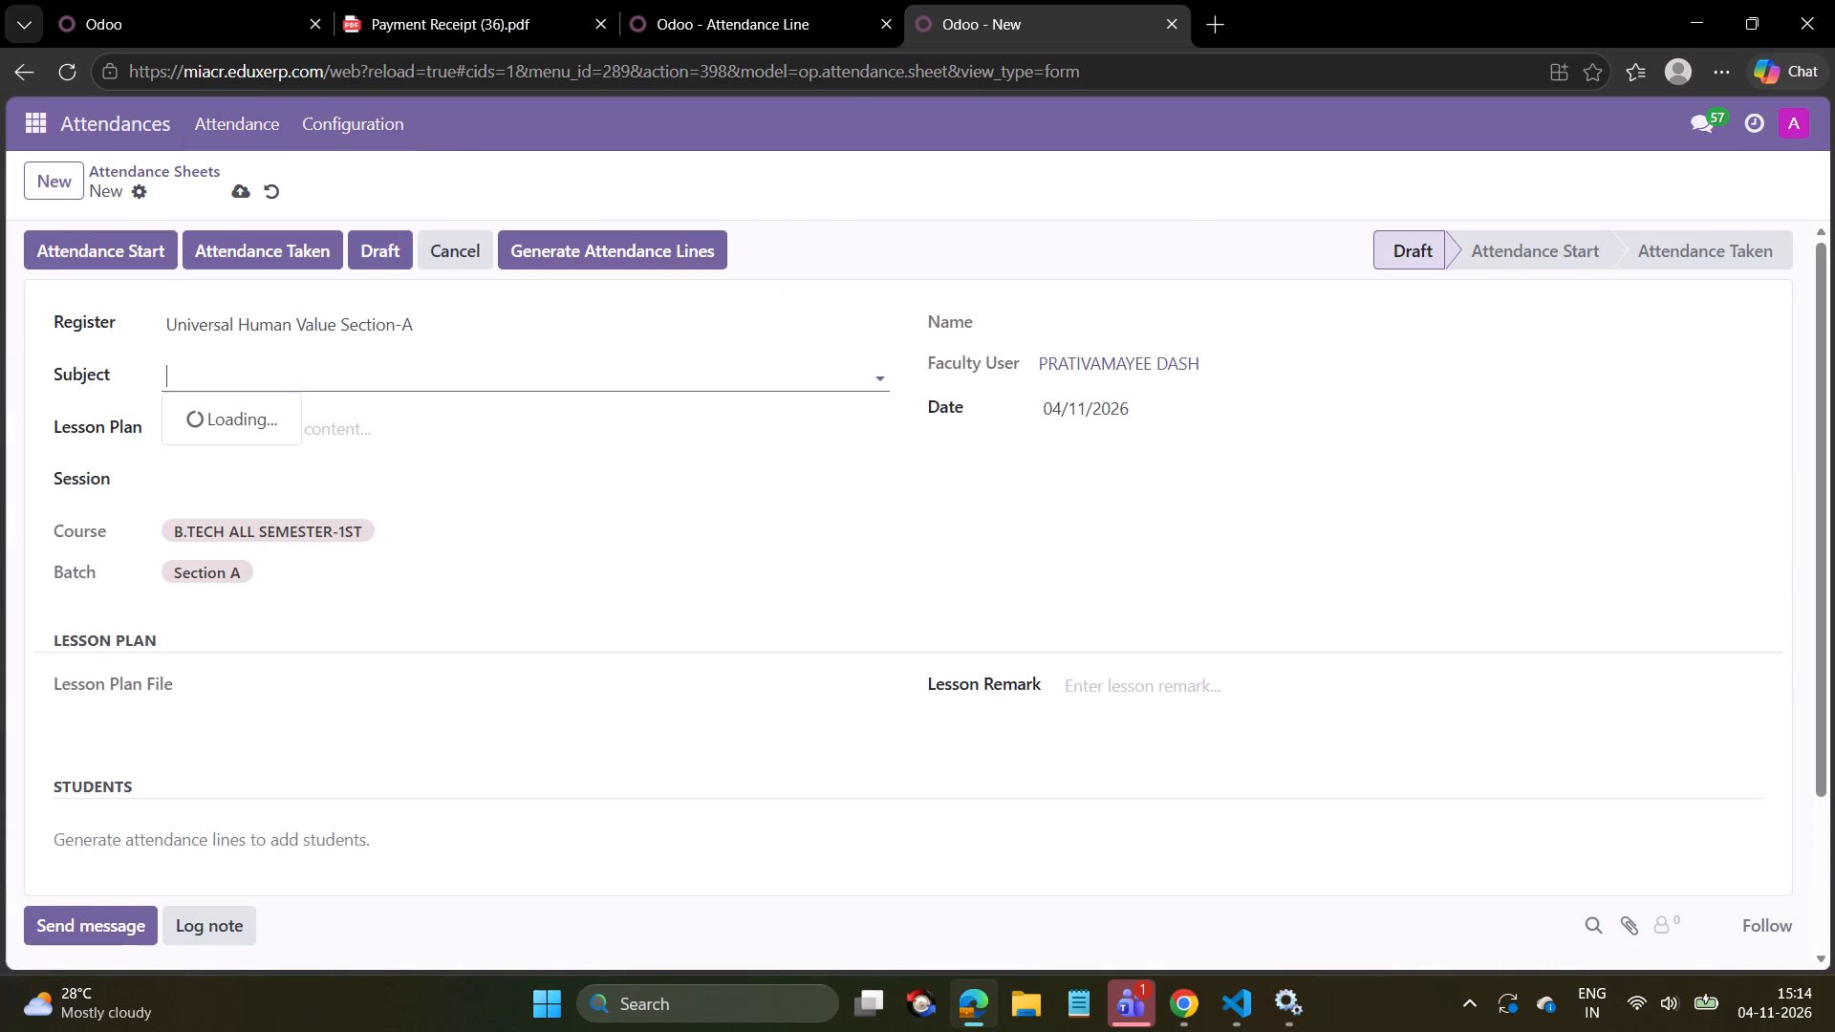
pyautogui.write('univ')
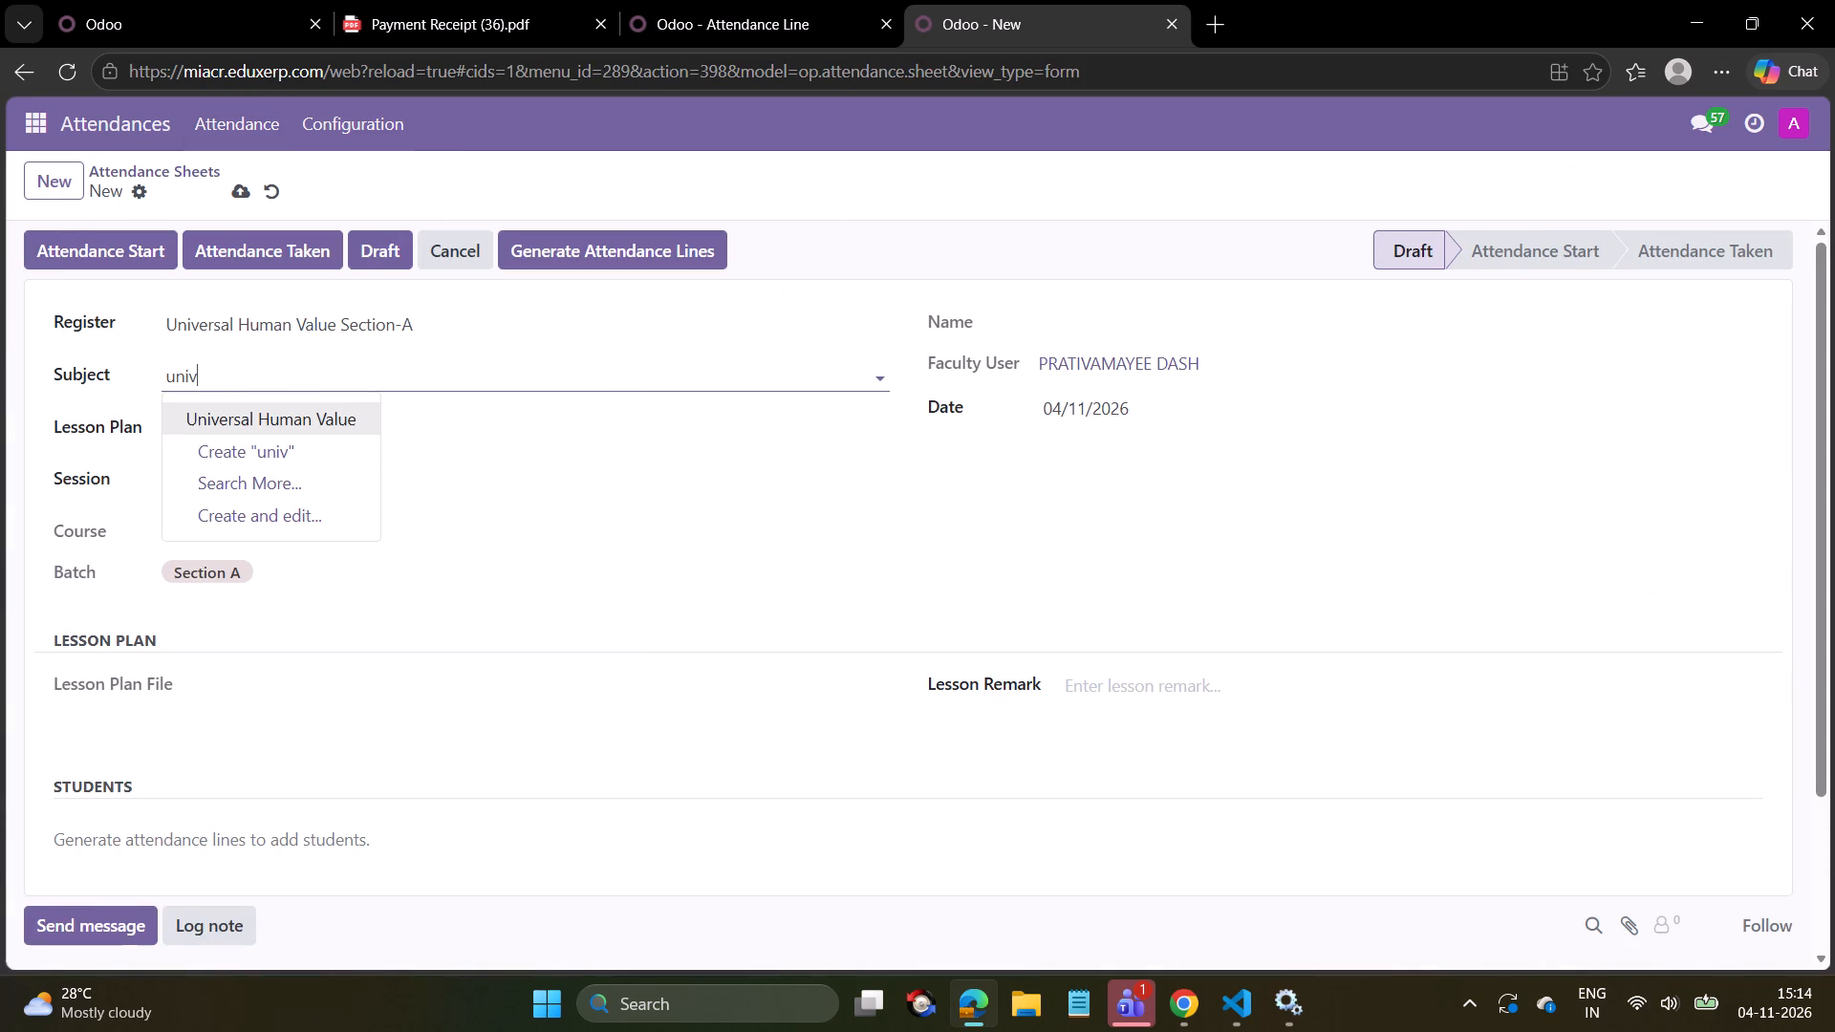
pyautogui.click(255, 408)
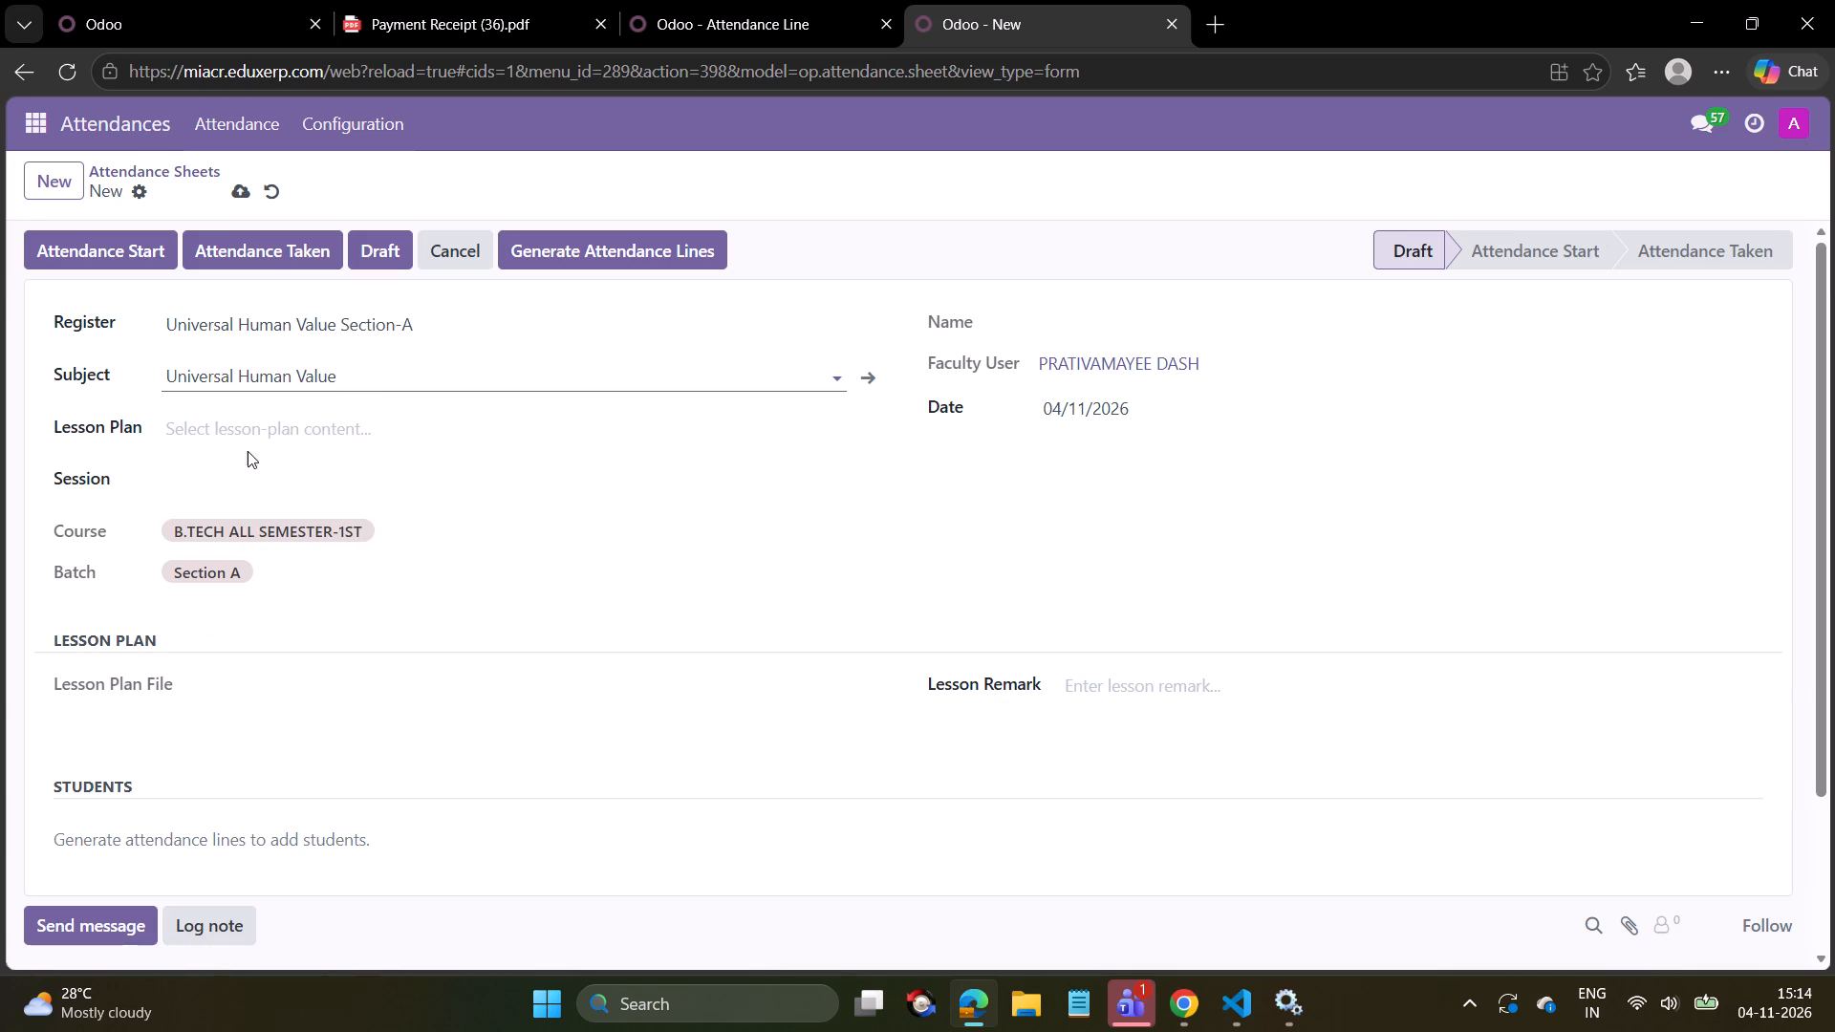
# Generate the attendance lines for this second Universal Human Value sheet and check the listed students.
pyautogui.click(593, 251)
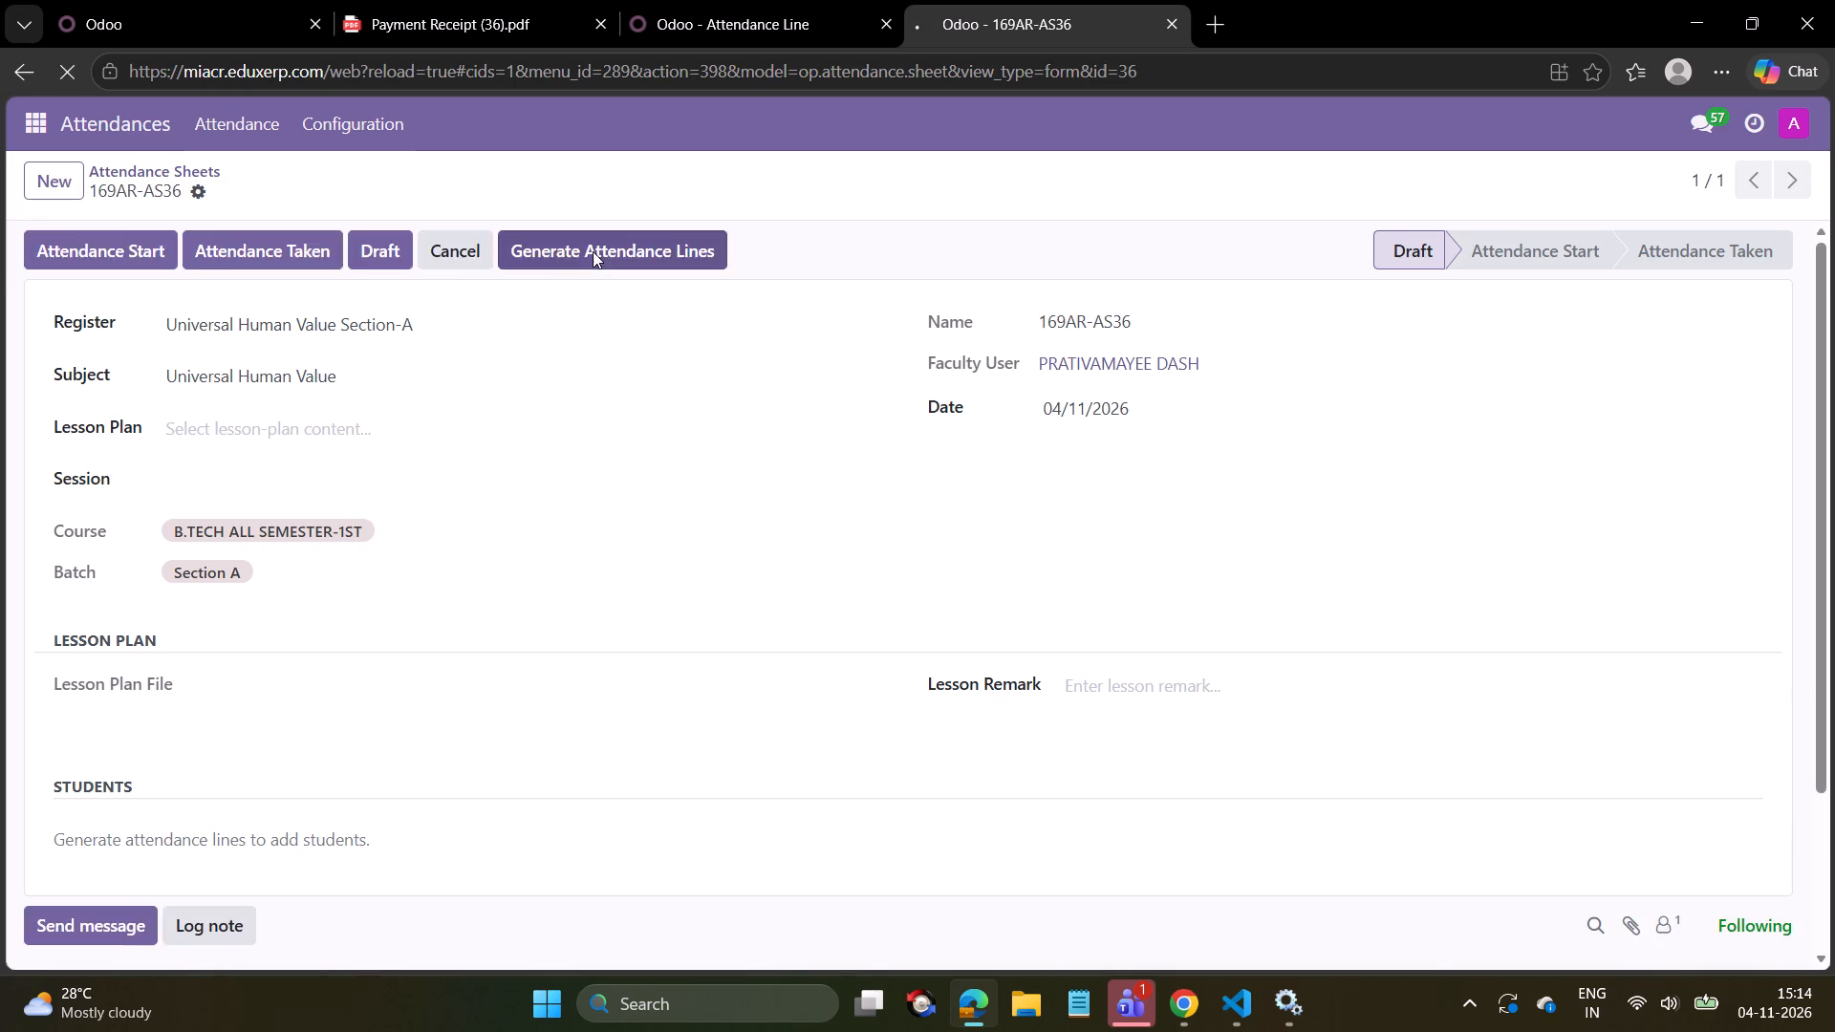
pyautogui.scroll(-2, 259, 702)
pyautogui.scroll(4, 259, 702)
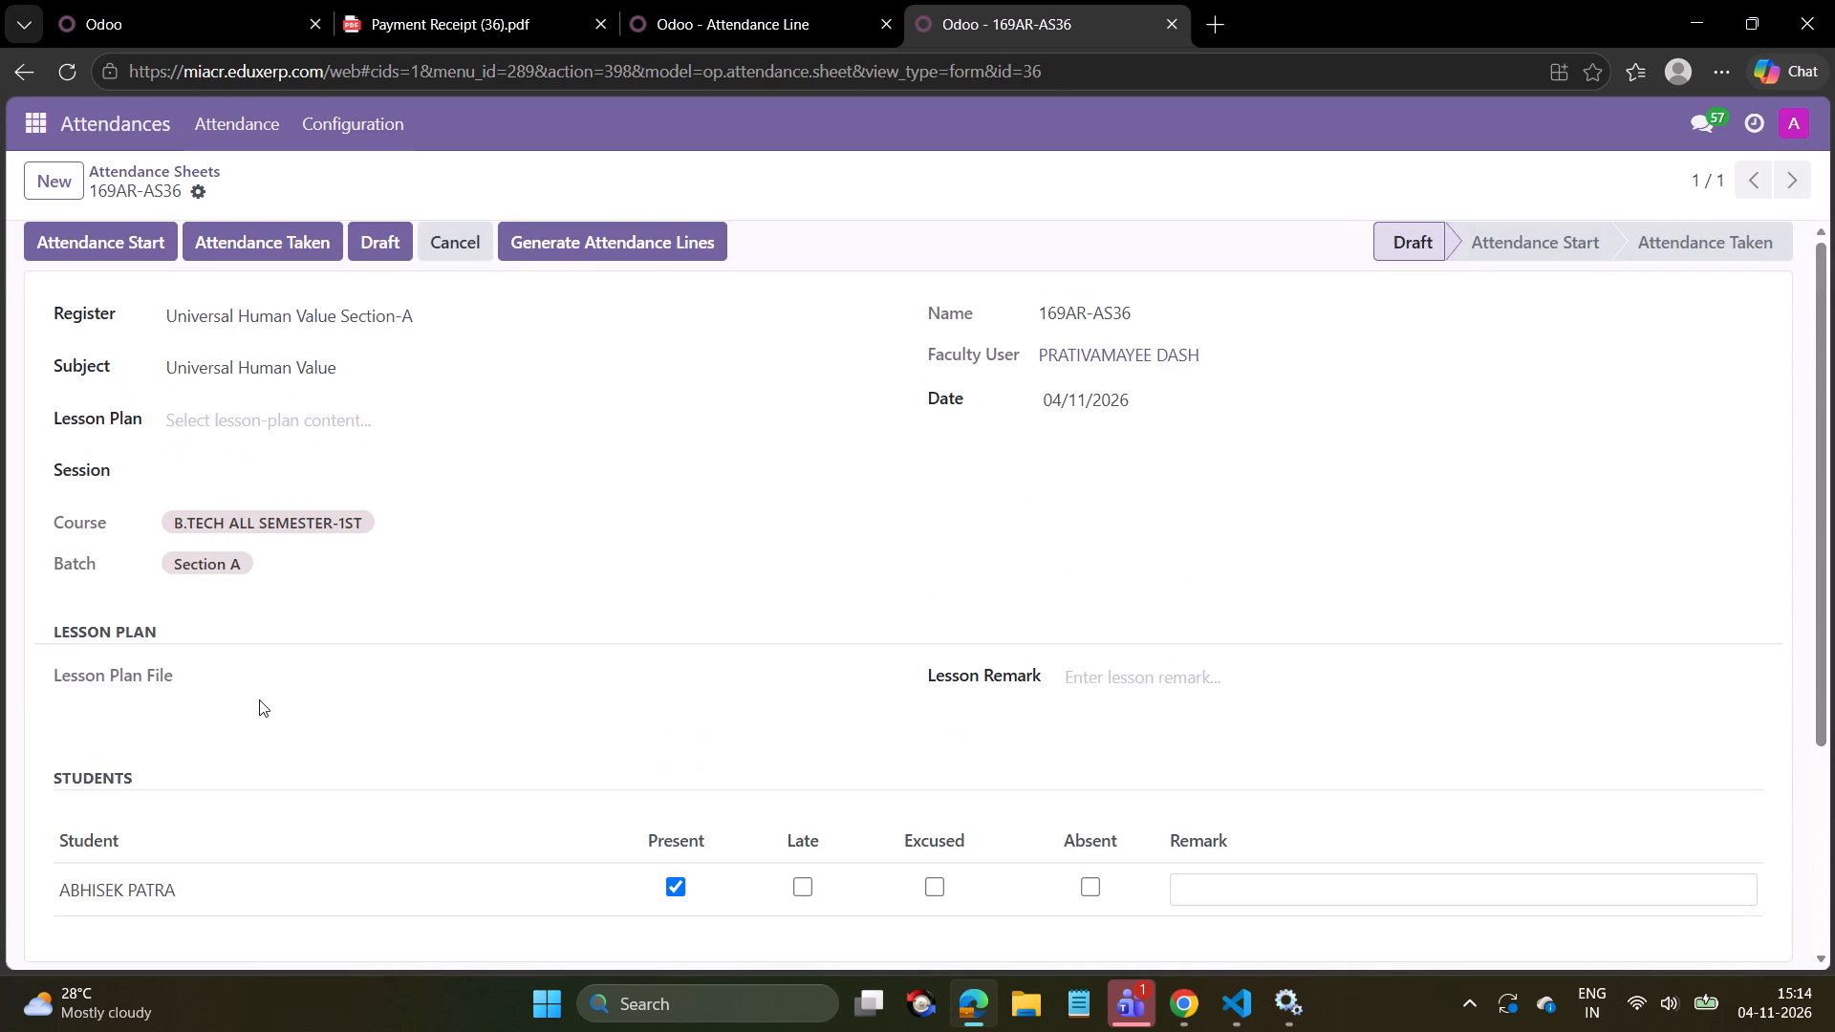
pyautogui.scroll(-1, 579, 680)
pyautogui.scroll(4, 579, 680)
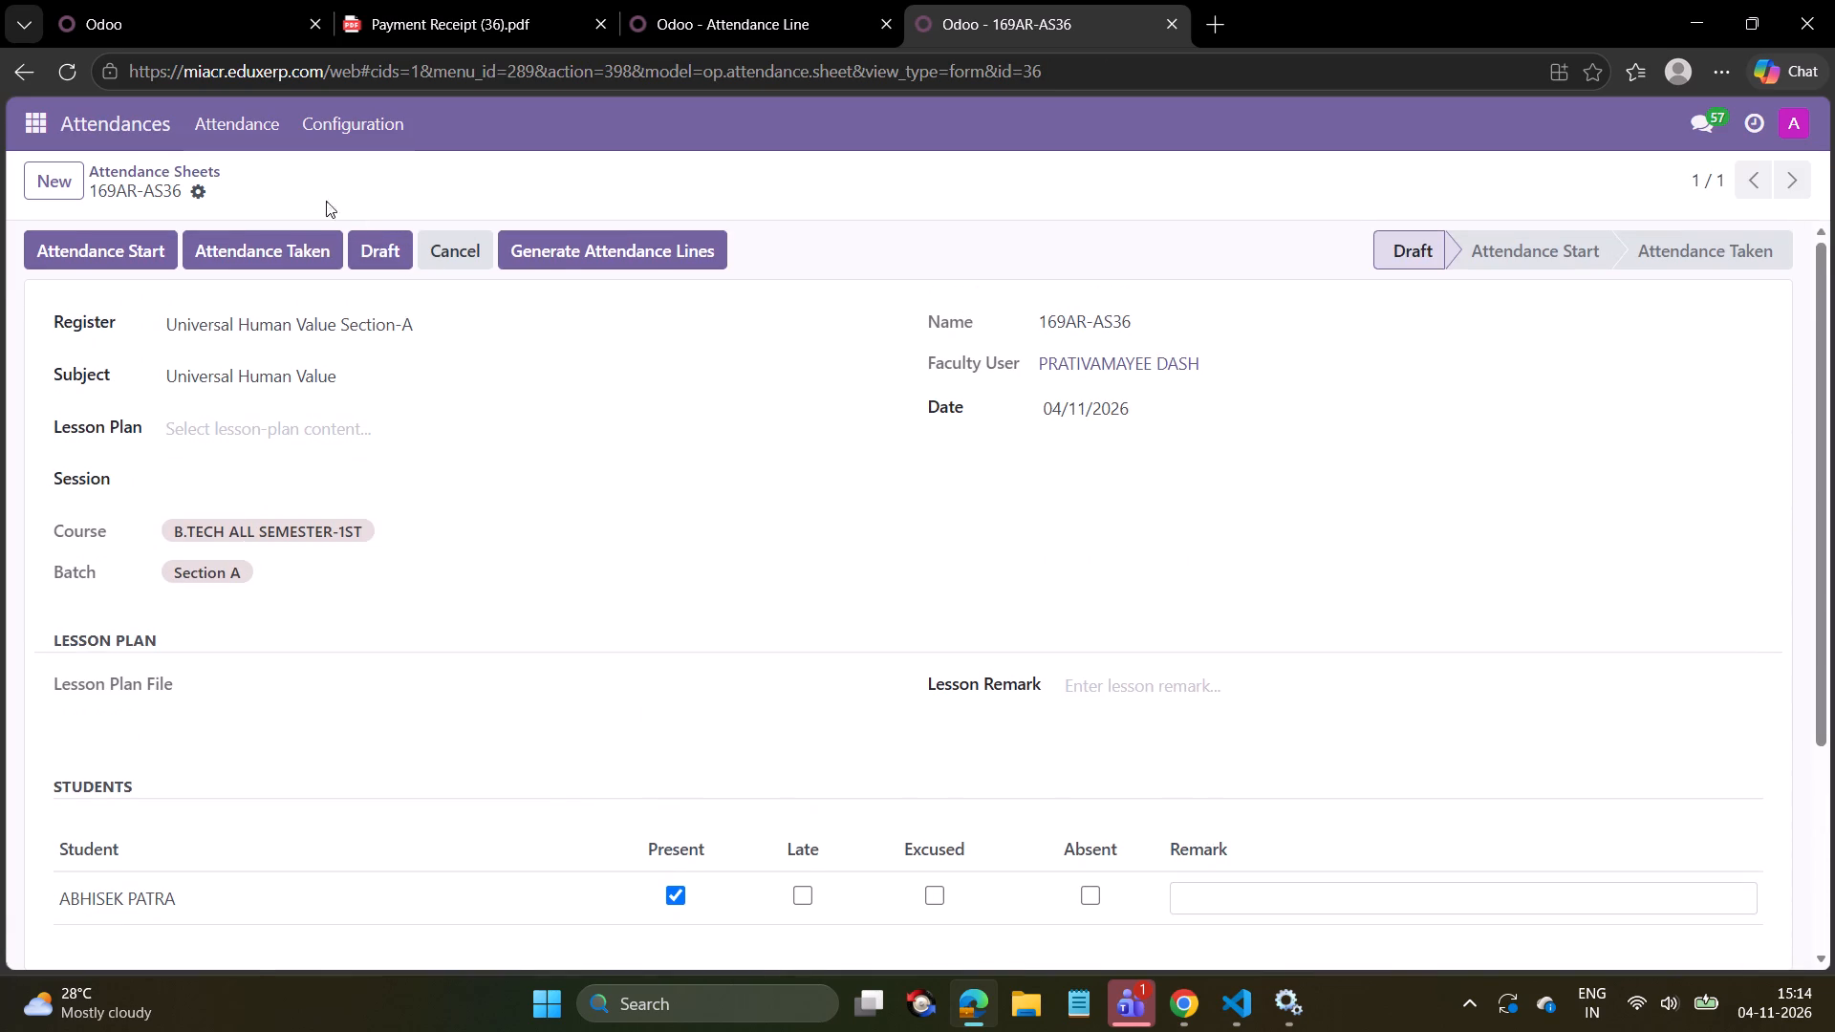
# Check the Attendance Lines records and the Attendance Percentage Report form for the newly generated attendance, including the lines' list view.
pyautogui.click(206, 170)
pyautogui.click(246, 146)
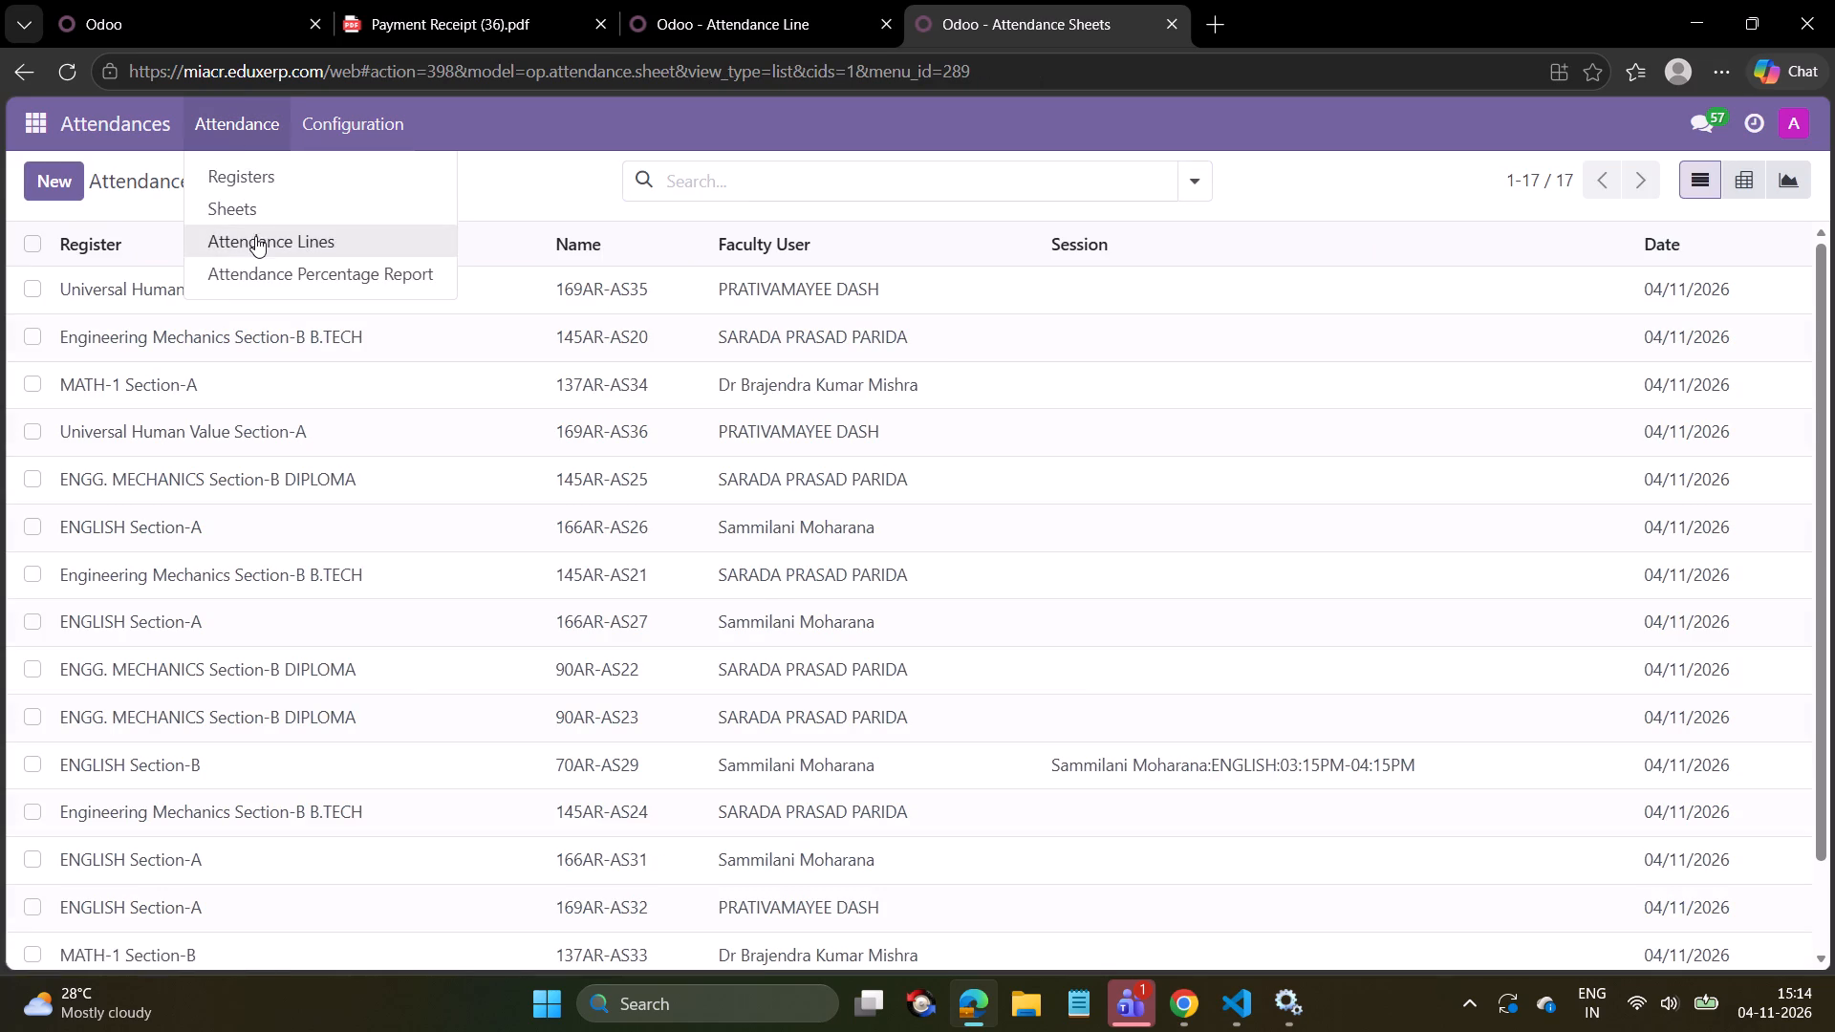
pyautogui.click(255, 236)
pyautogui.click(250, 135)
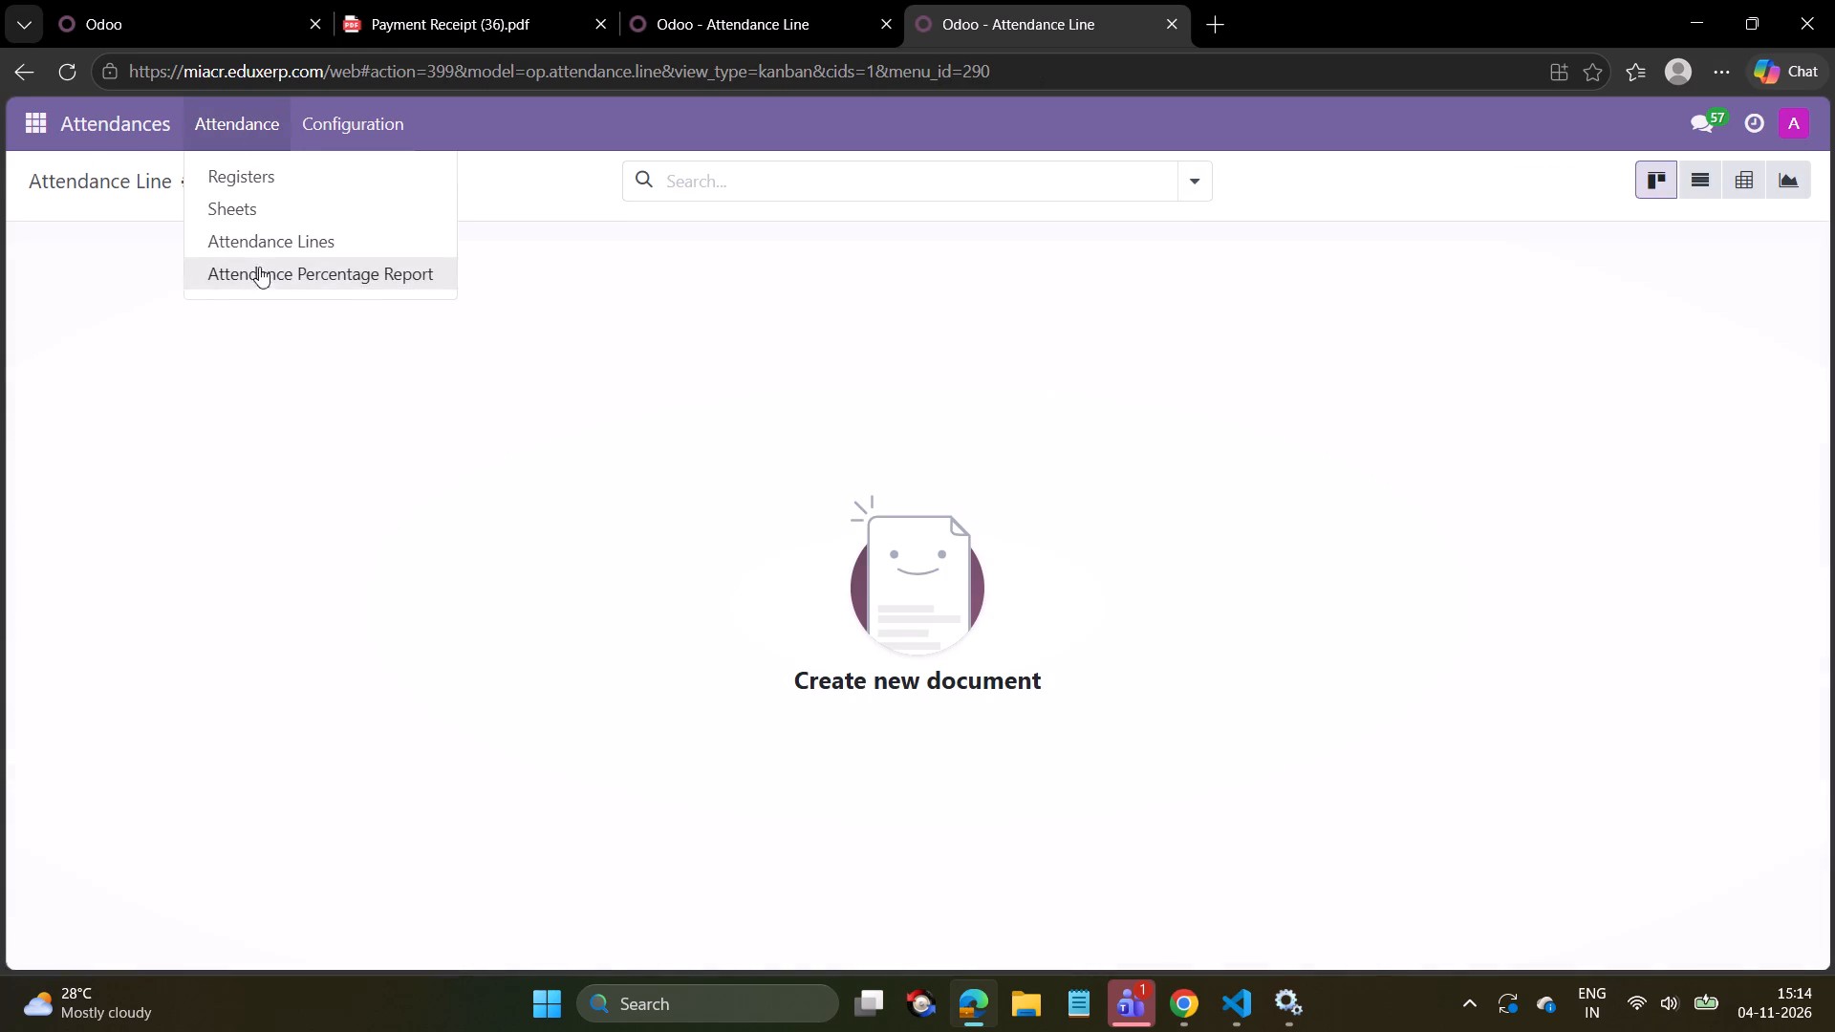
pyautogui.click(263, 271)
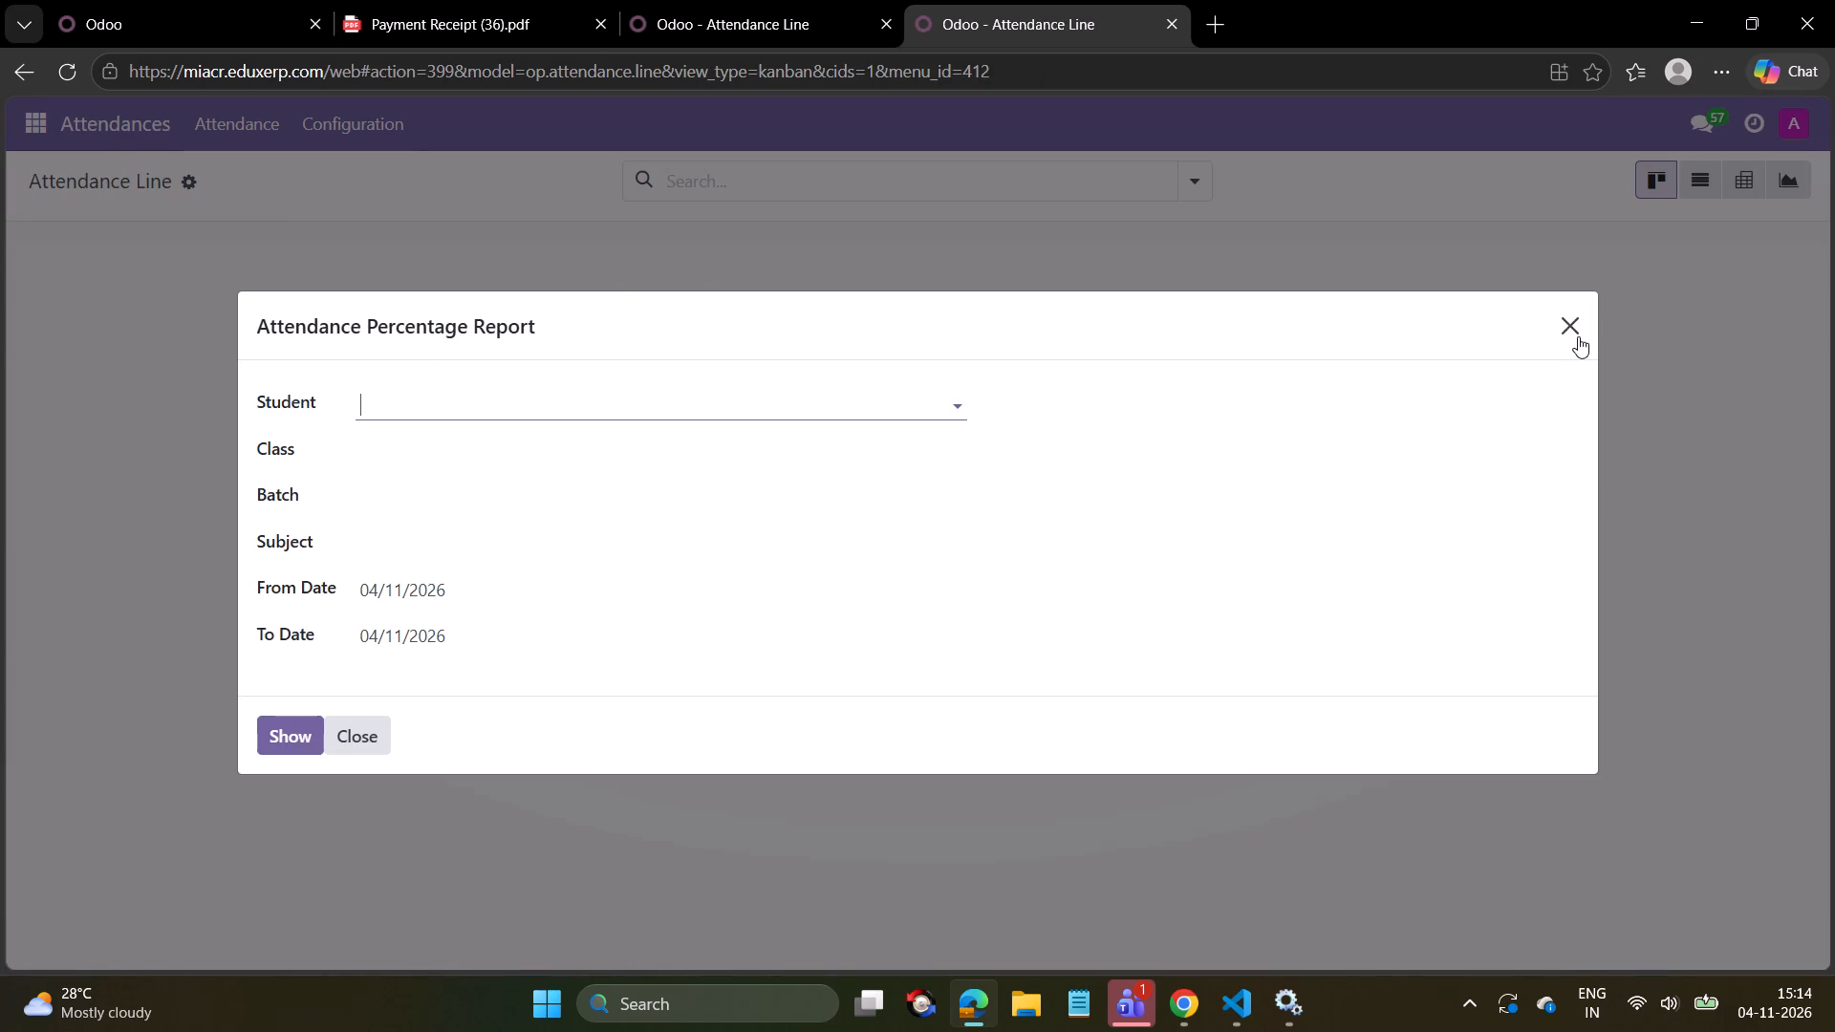
pyautogui.click(1578, 336)
pyautogui.click(249, 132)
pyautogui.click(608, 194)
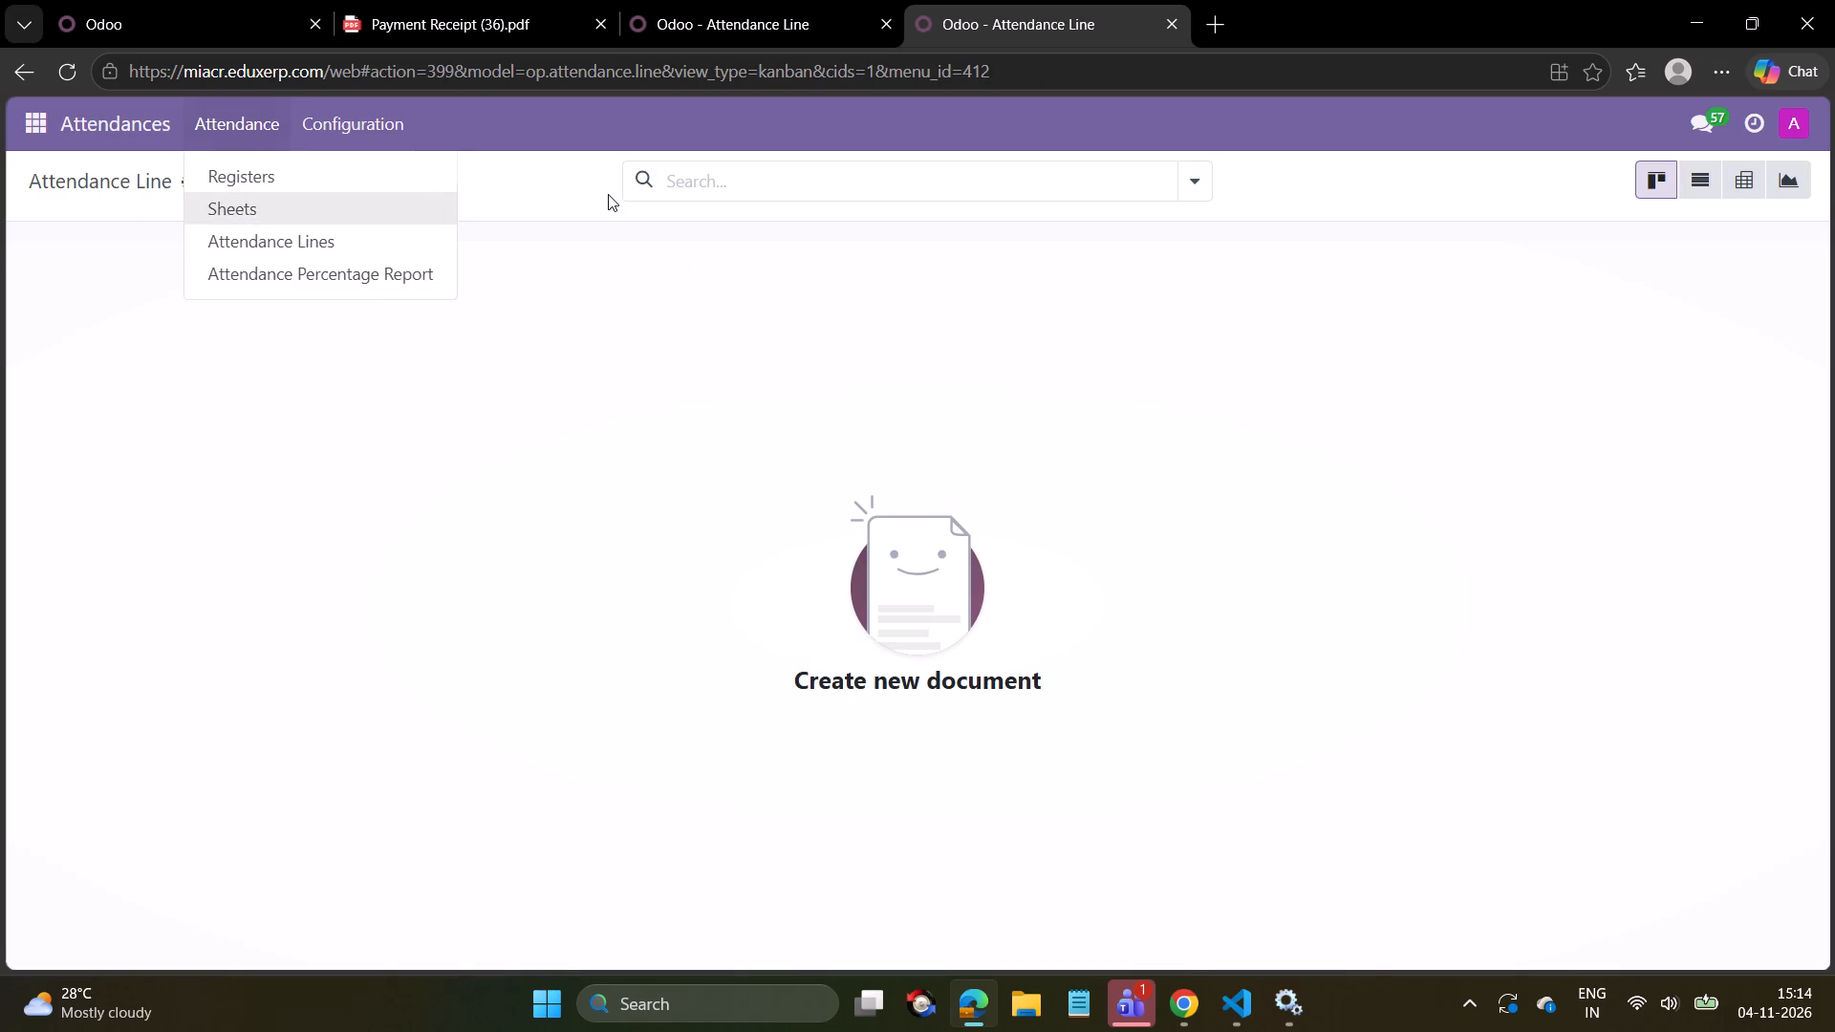
pyautogui.click(1692, 182)
pyautogui.click(1751, 181)
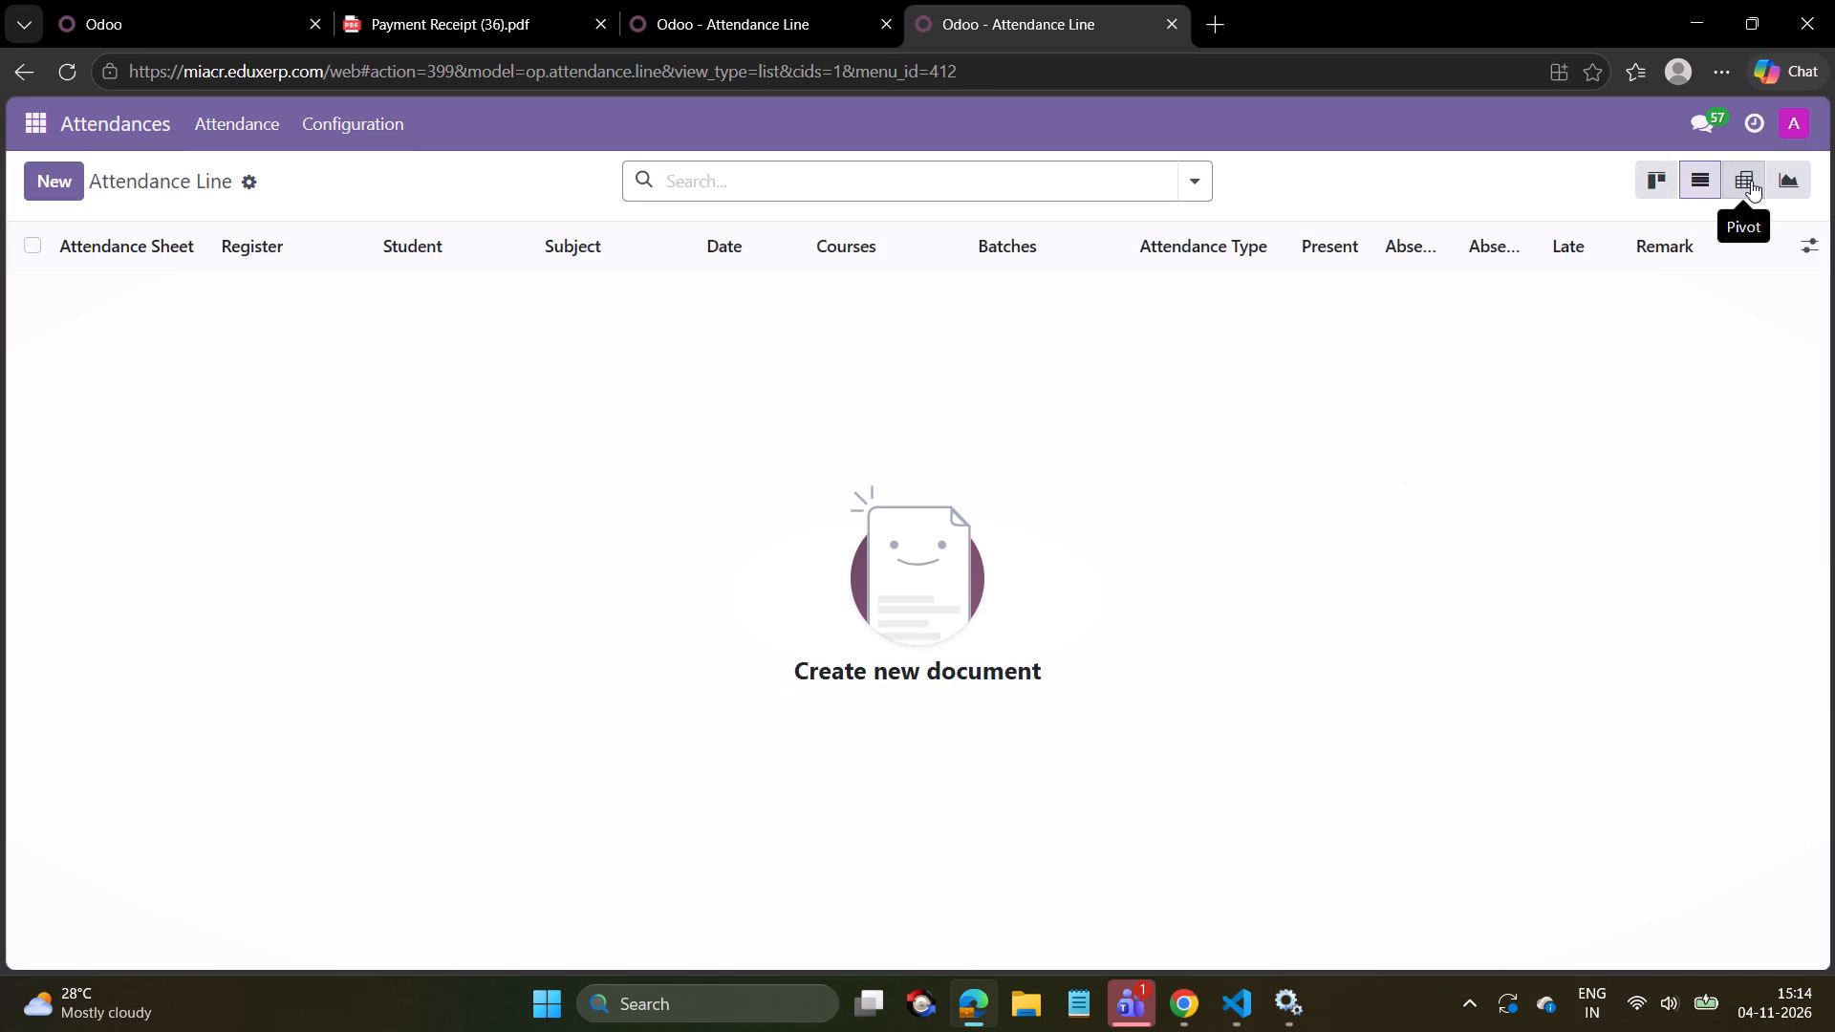
pyautogui.click(1694, 186)
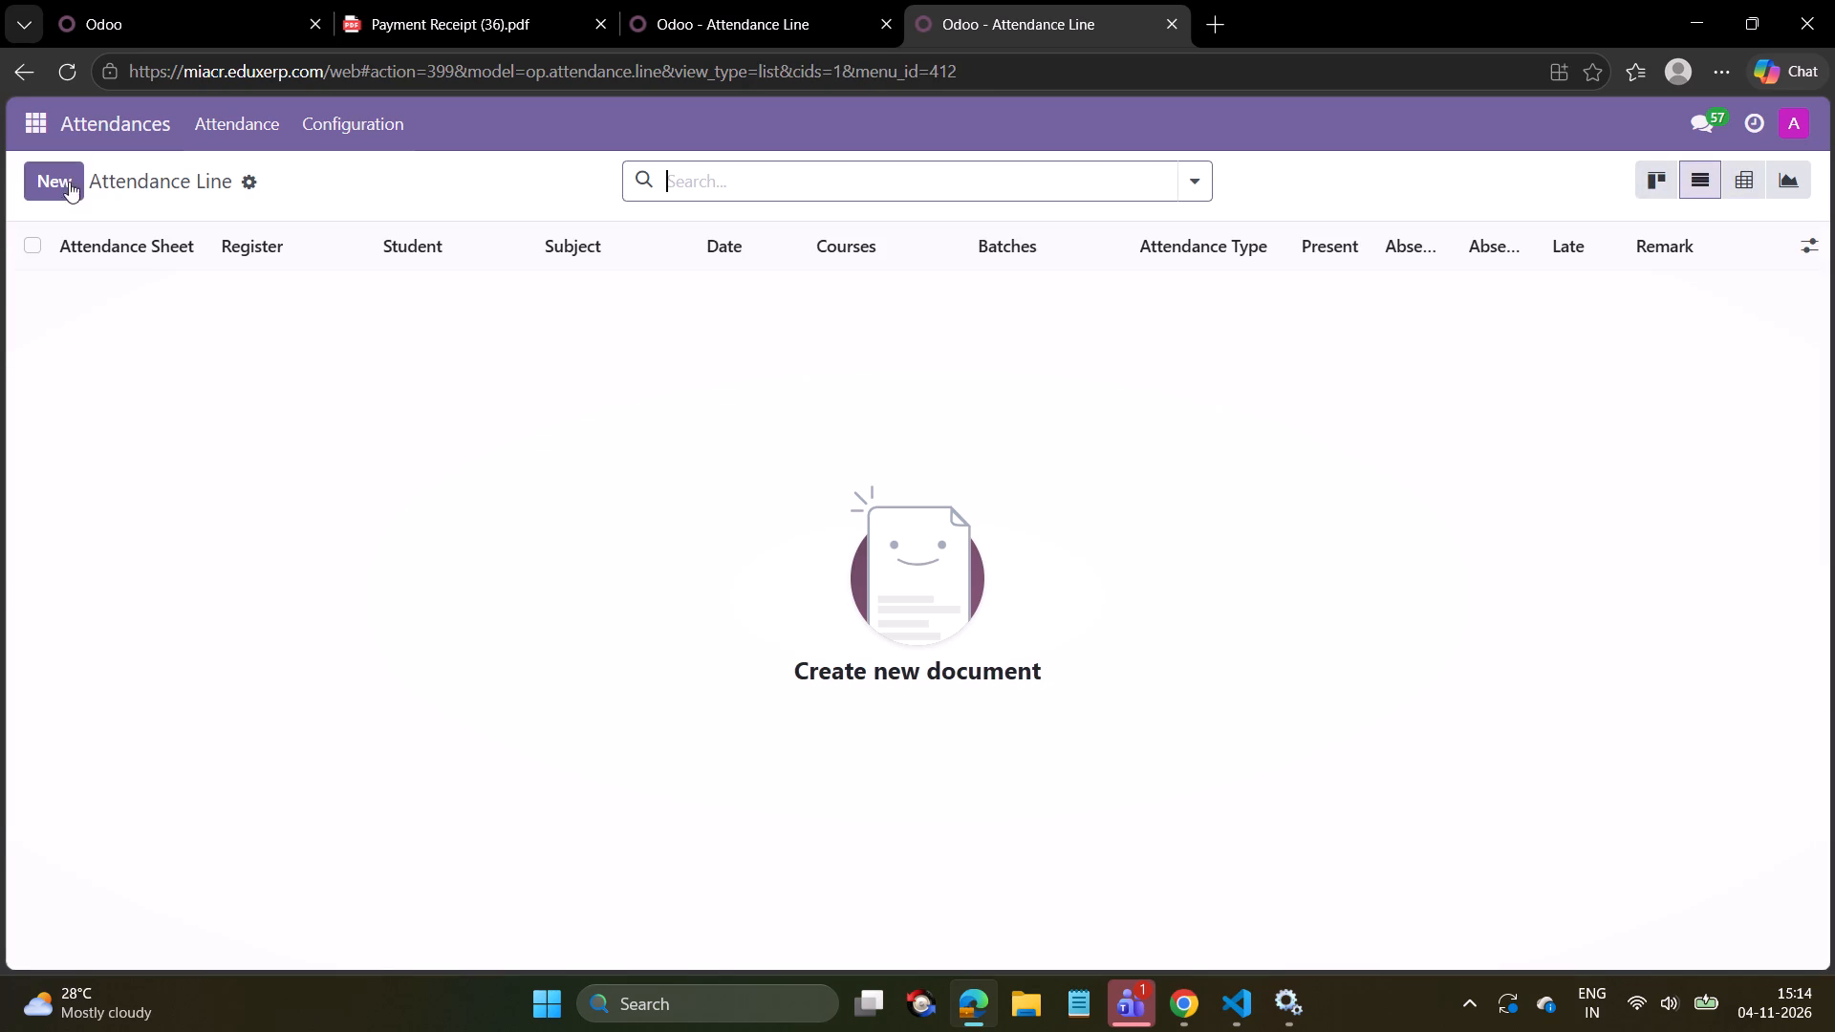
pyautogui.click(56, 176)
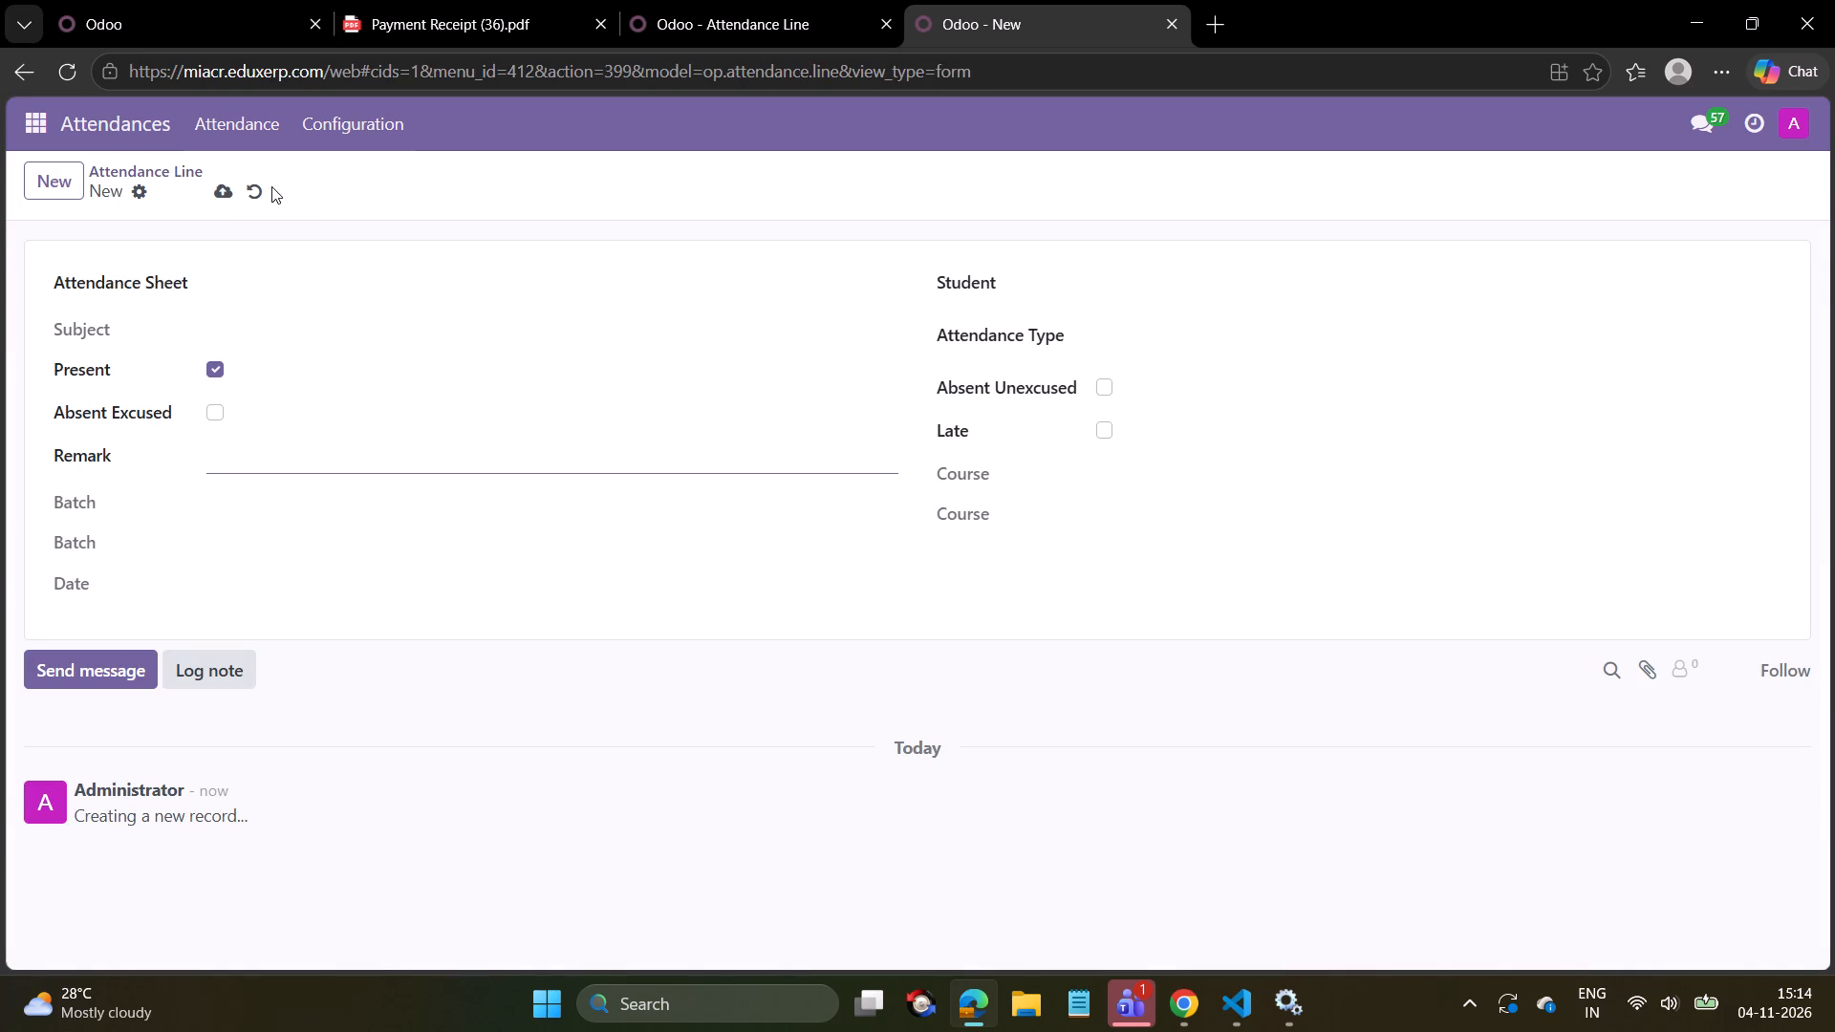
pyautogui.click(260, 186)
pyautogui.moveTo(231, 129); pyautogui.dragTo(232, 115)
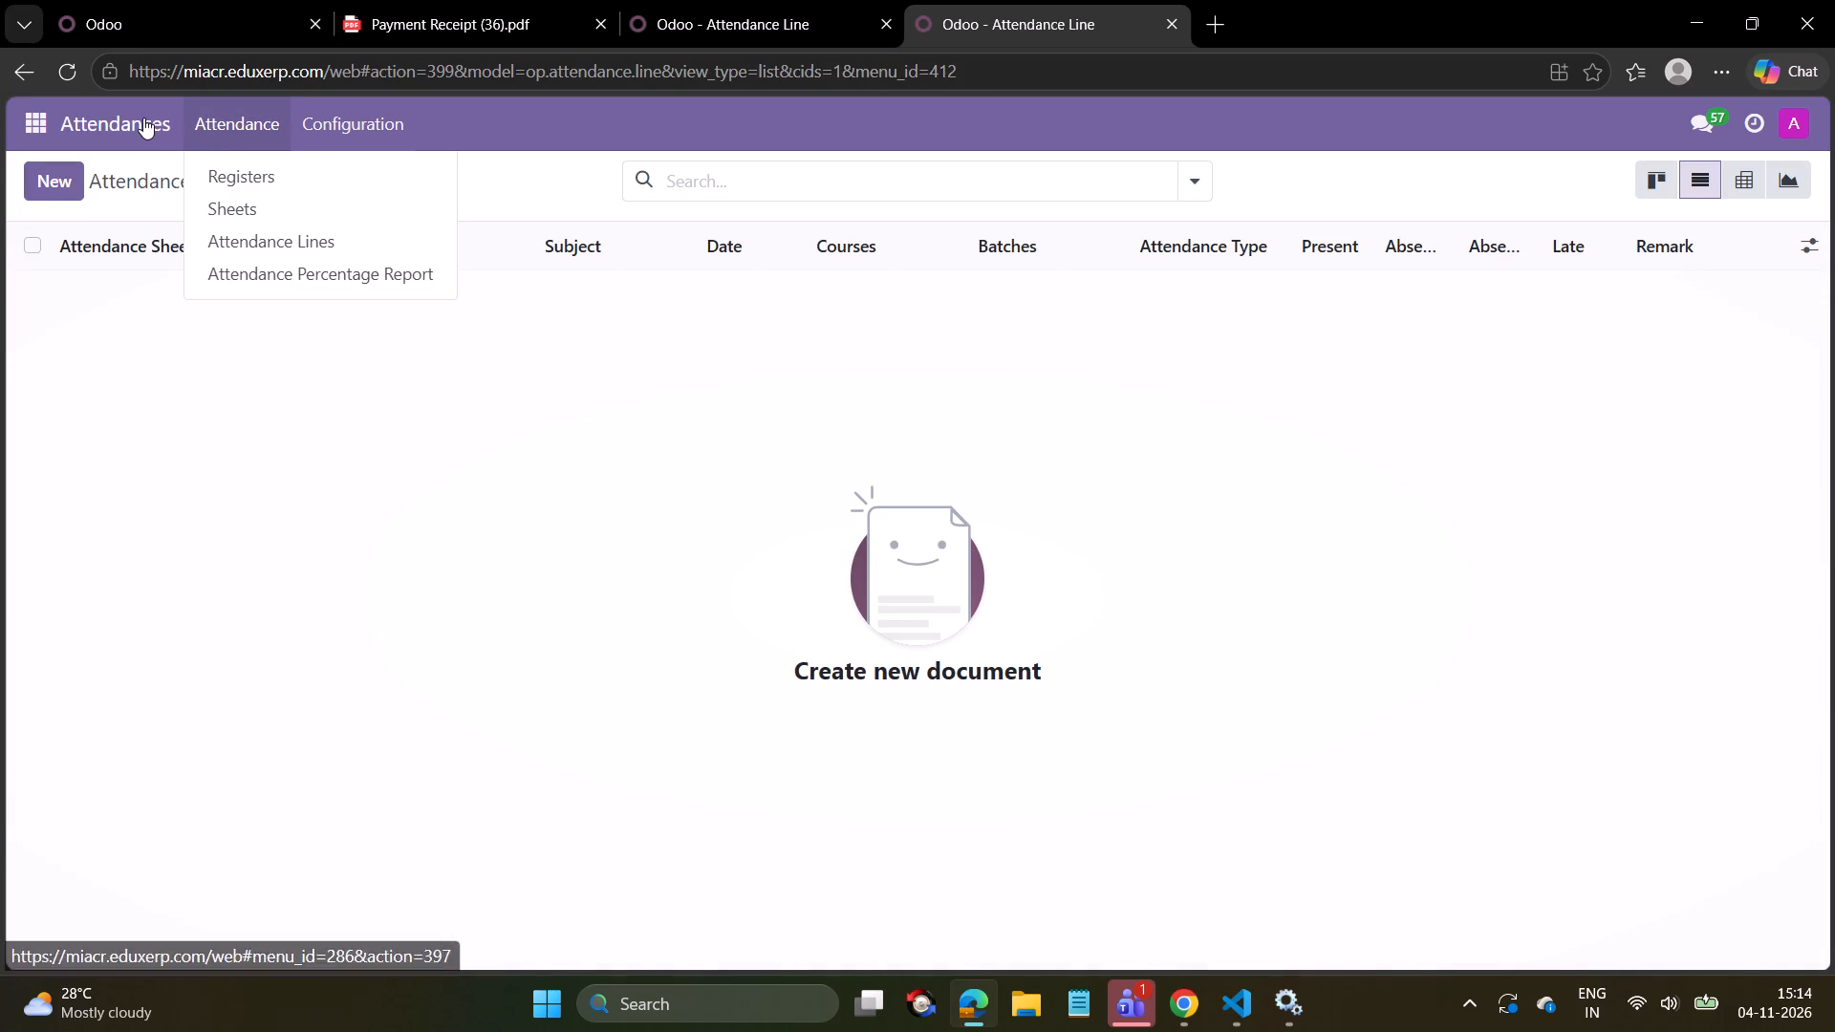
# Go to the Students module and group the student records by Class.
pyautogui.moveTo(39, 123); pyautogui.dragTo(38, 109)
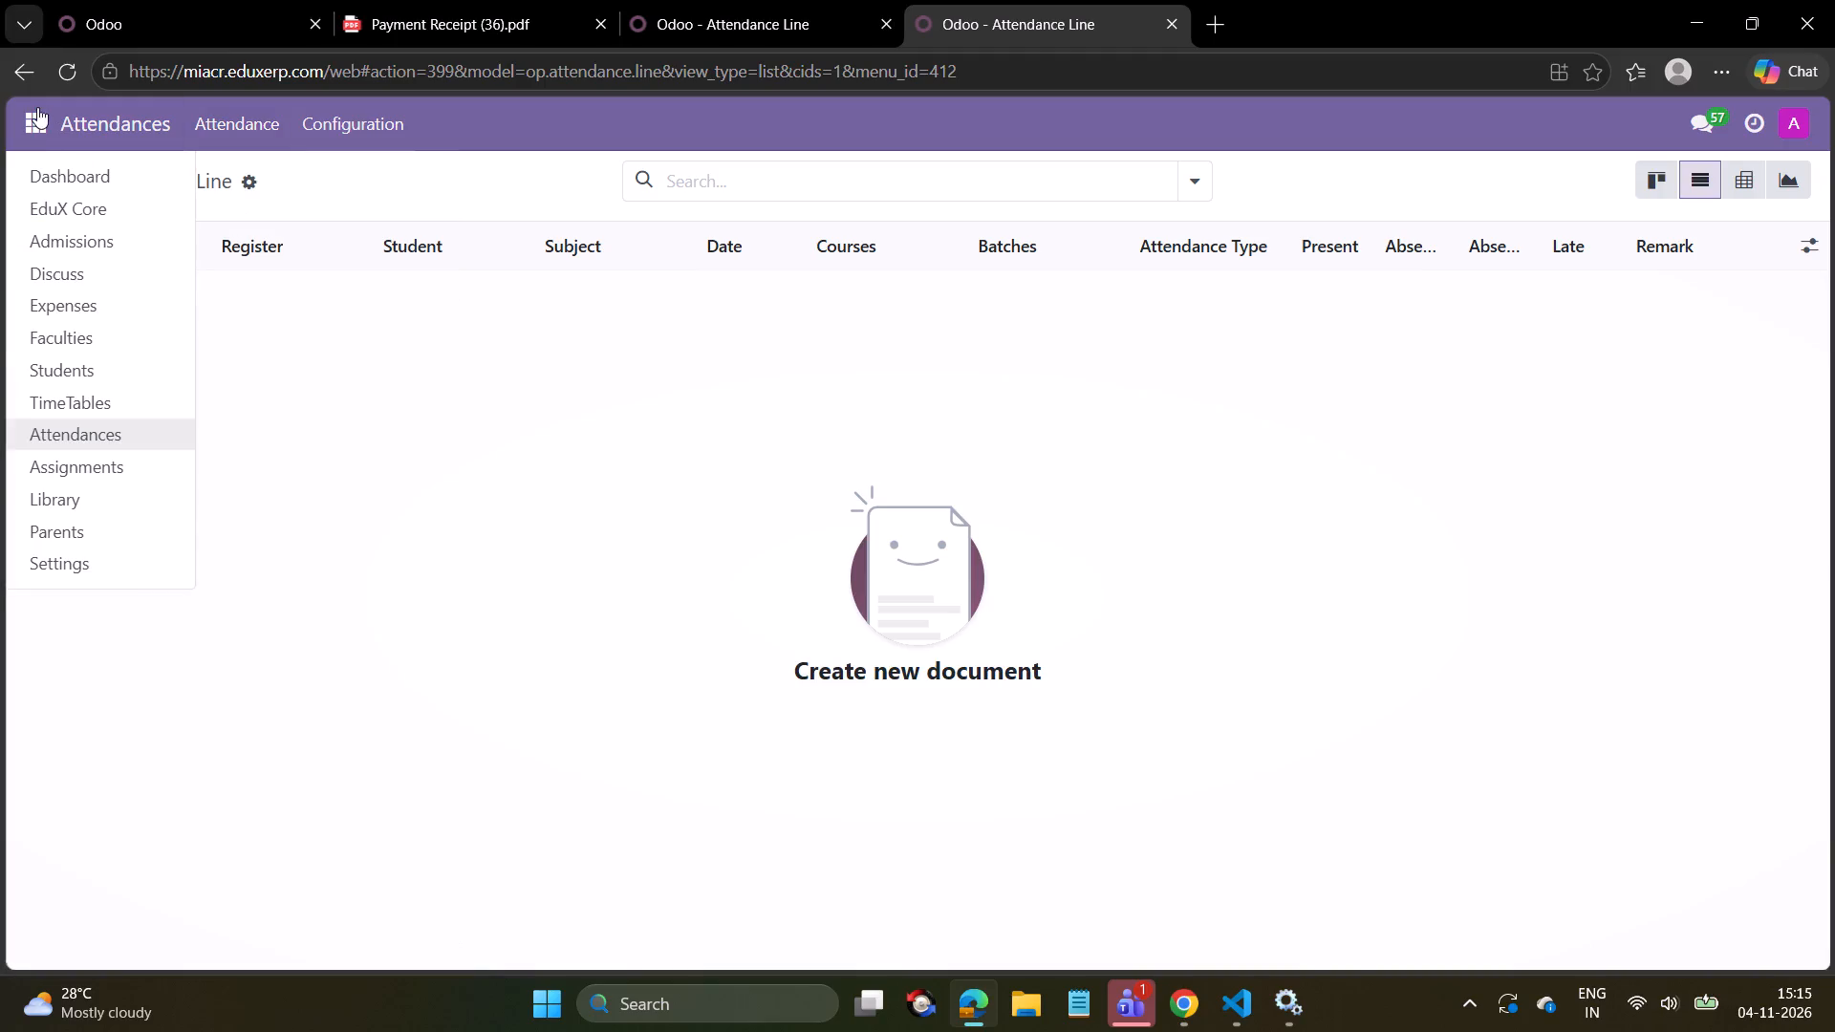
pyautogui.click(42, 380)
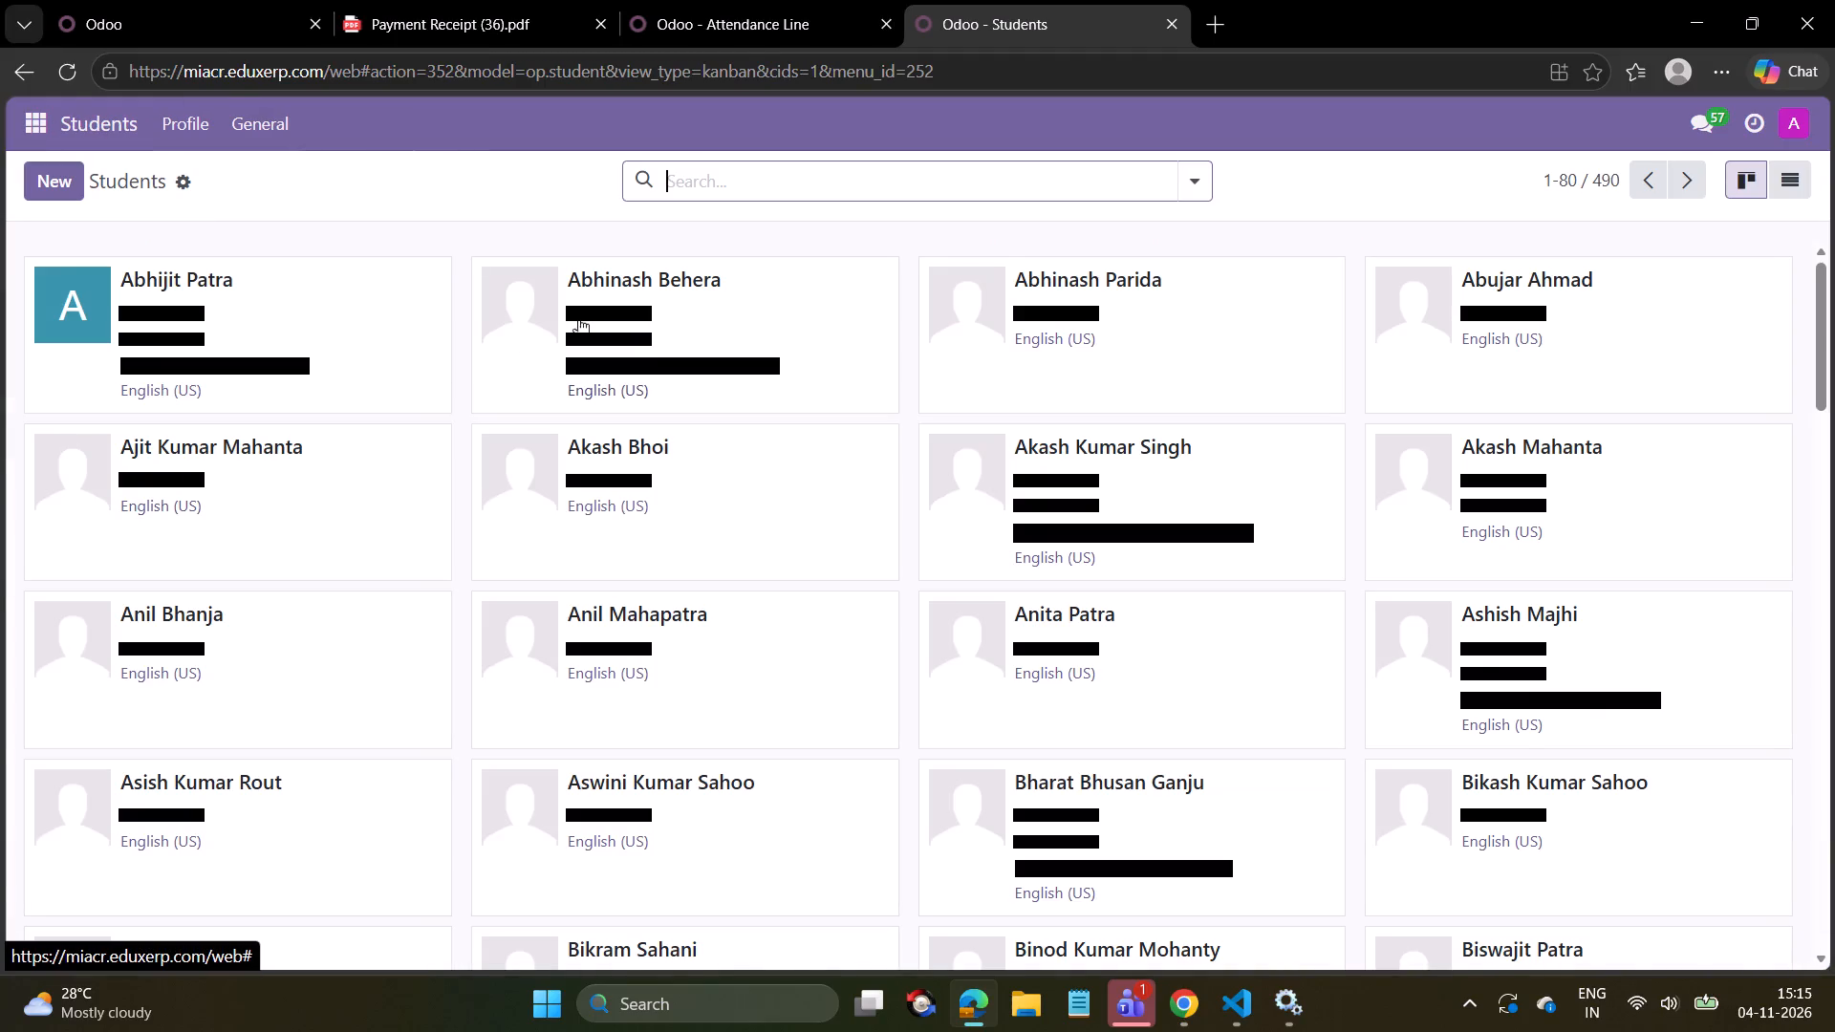
pyautogui.click(1189, 186)
pyautogui.click(813, 398)
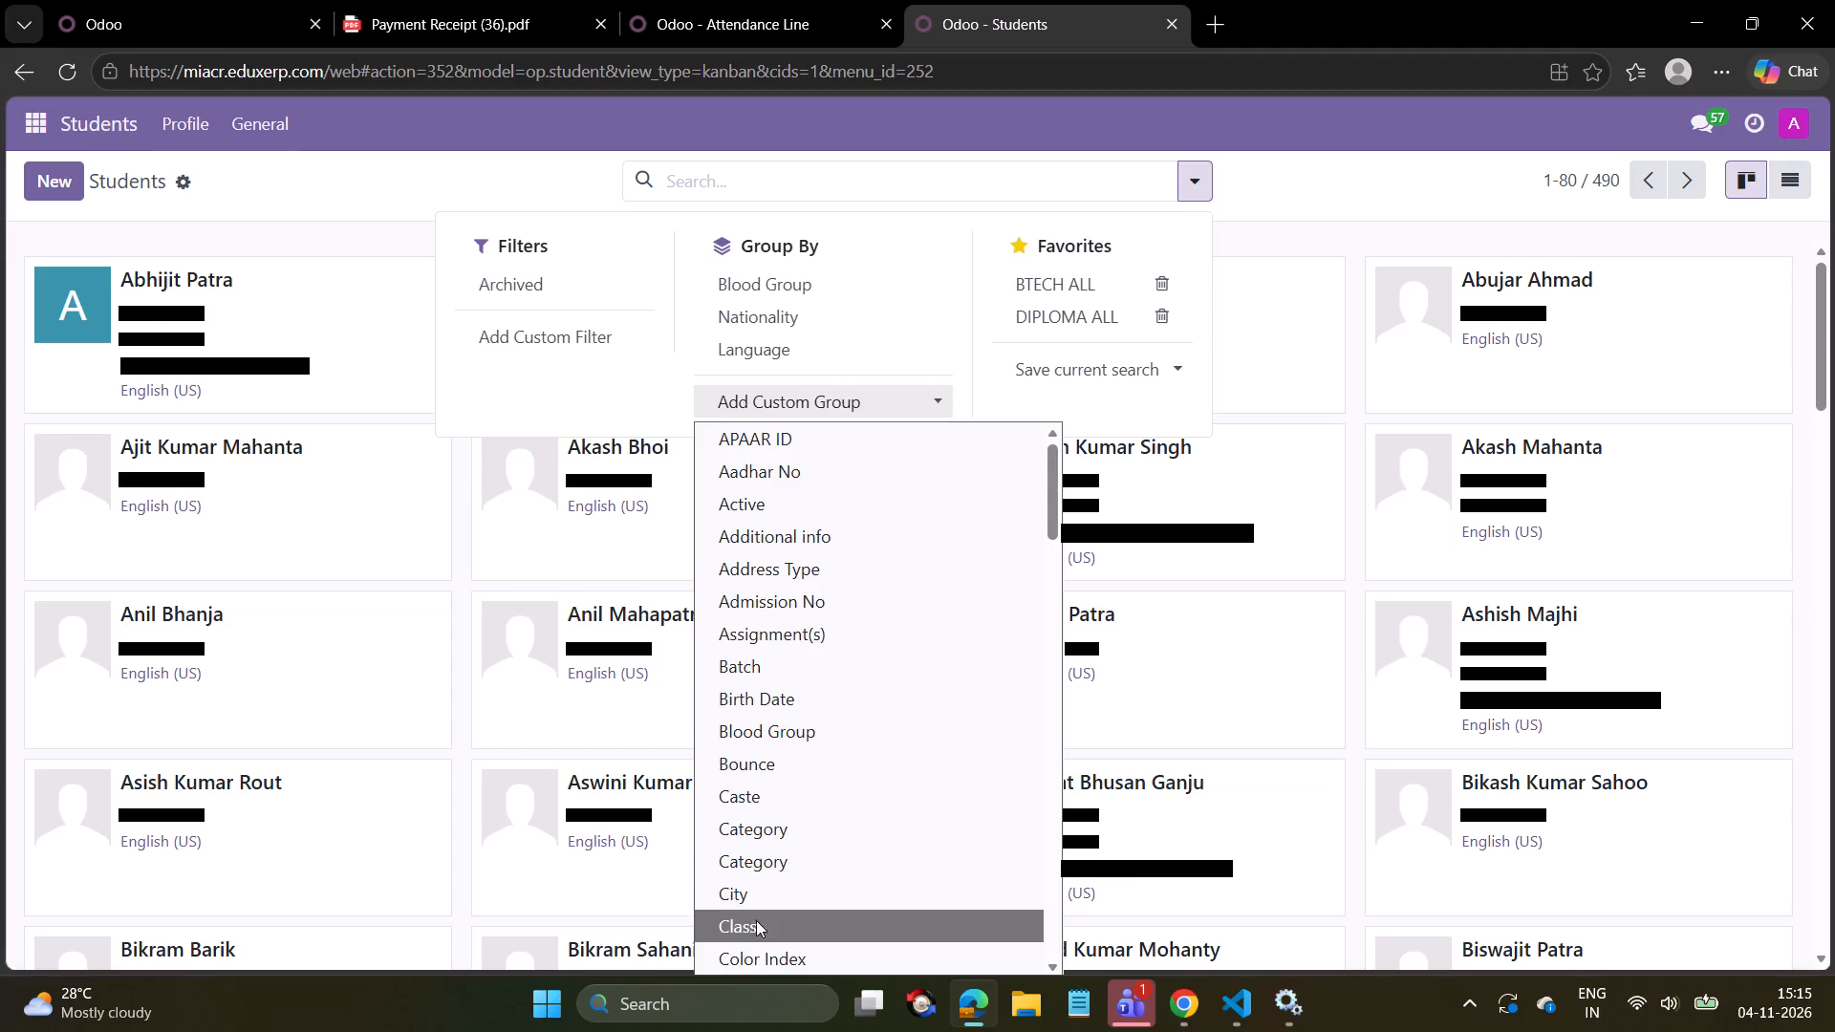
pyautogui.click(756, 923)
pyautogui.click(569, 192)
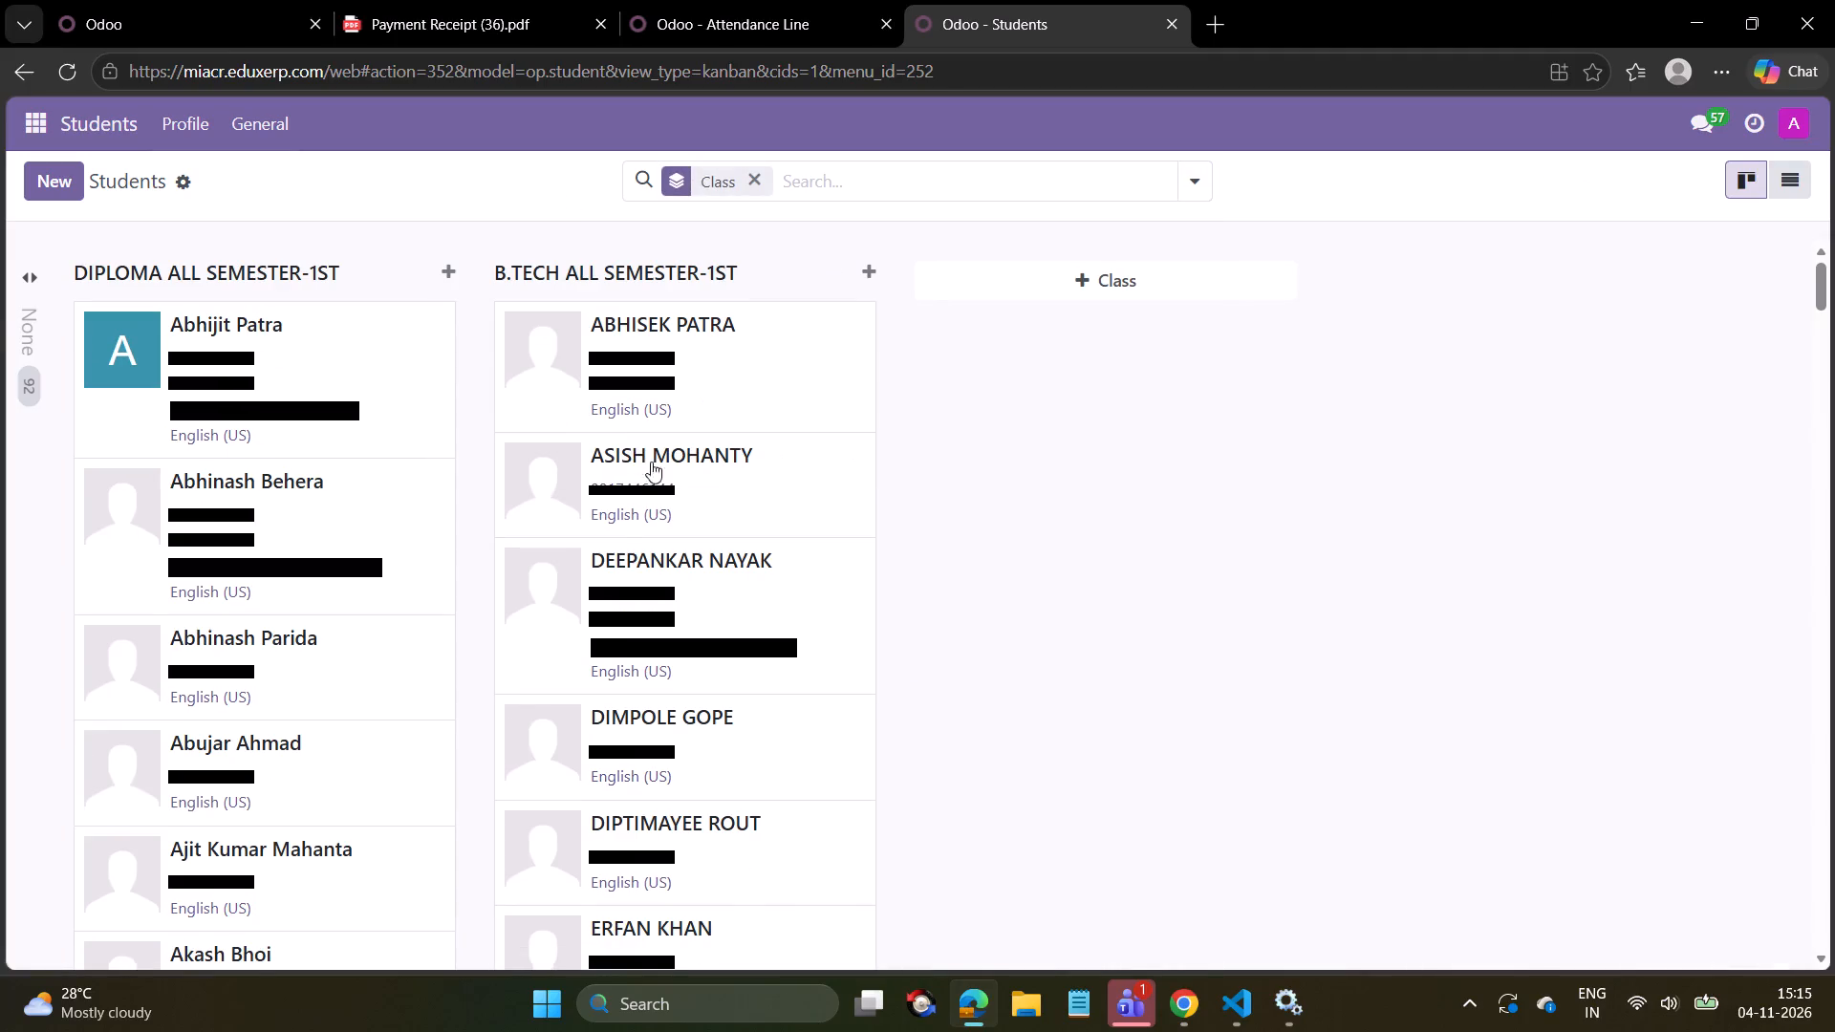
# Open the second student in the B.TECH ALL SEMESTER-1ST group, check the class, batch and subjects, and reload the record.
pyautogui.click(665, 480)
pyautogui.scroll(-1, 330, 752)
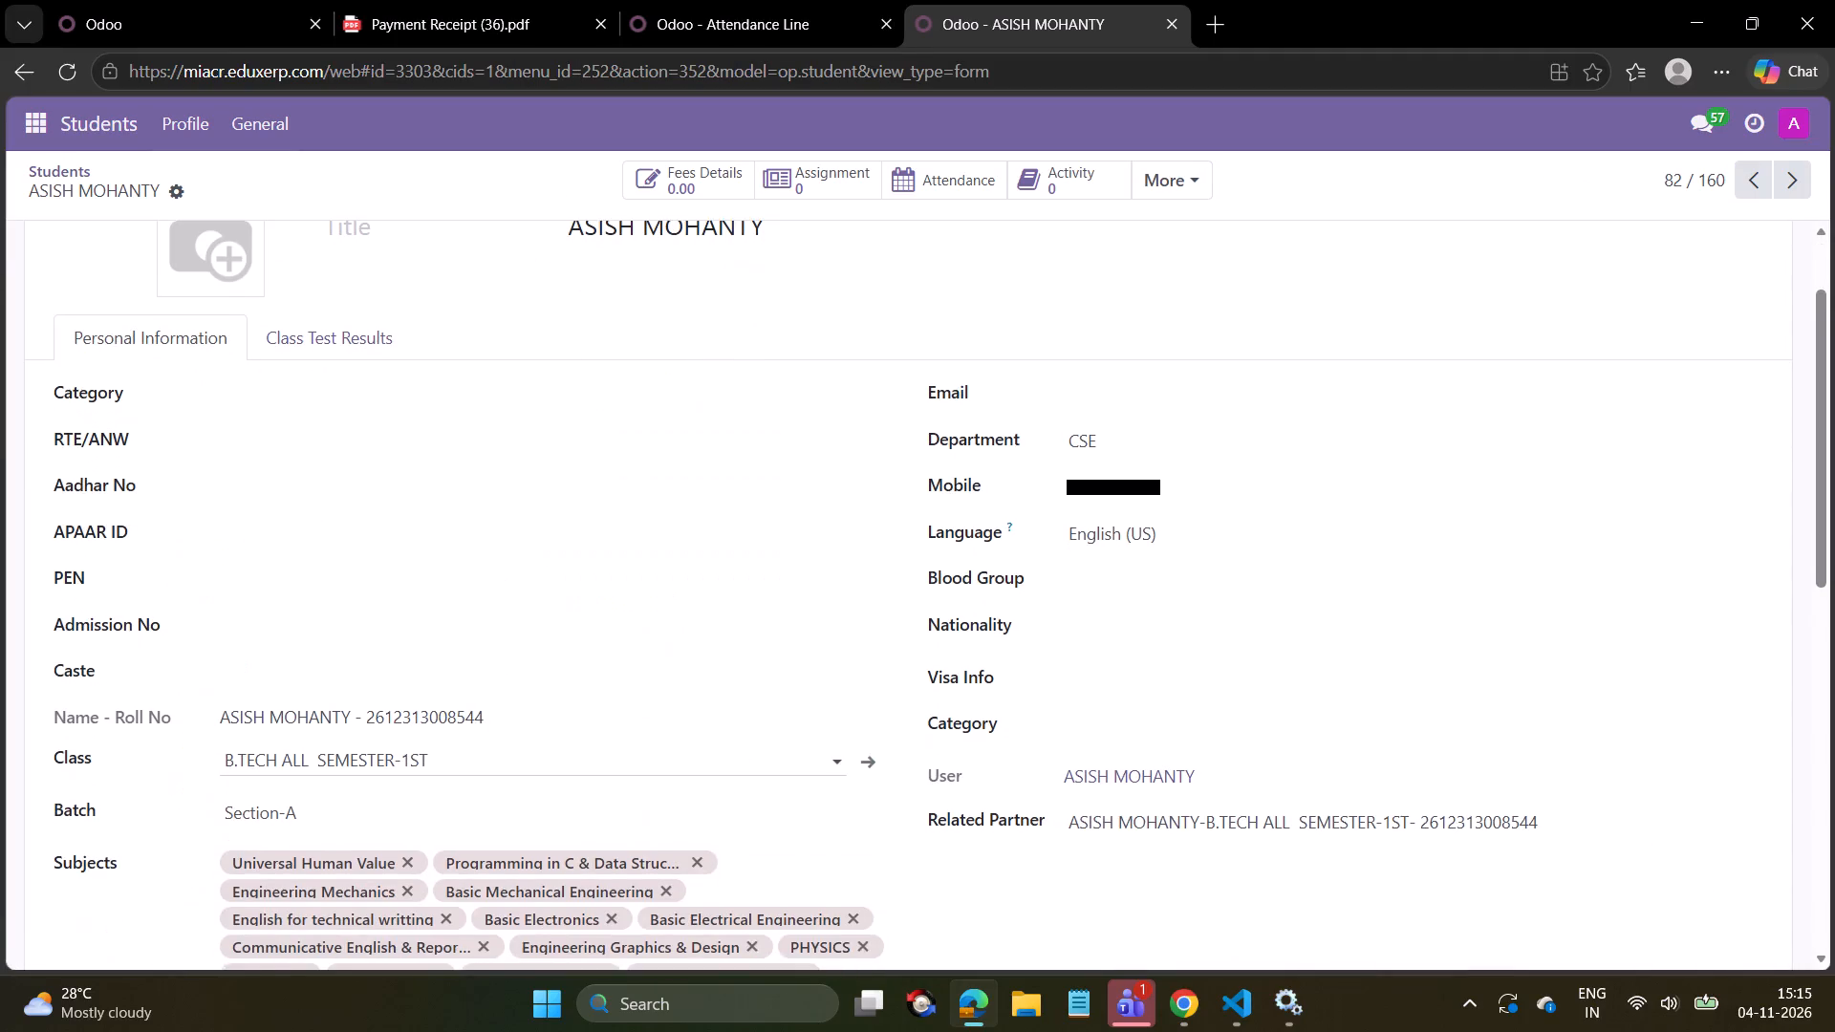
pyautogui.scroll(-2, 330, 752)
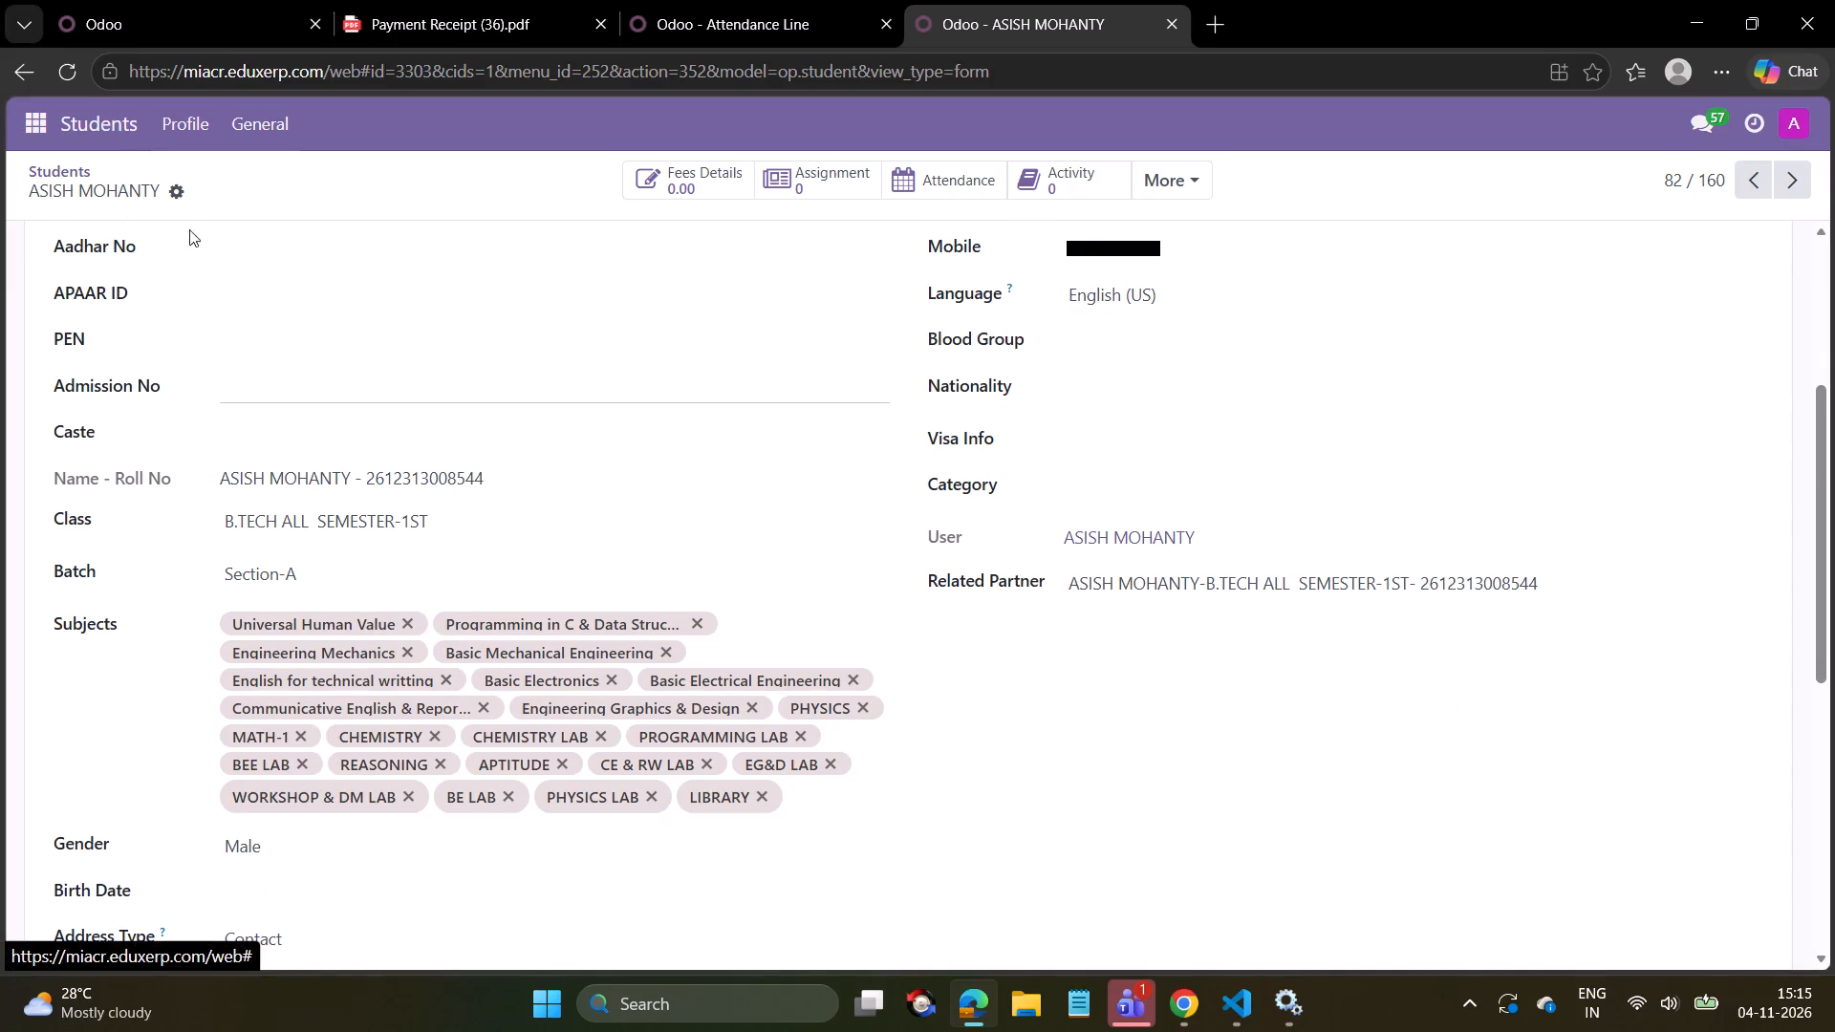
pyautogui.click(79, 77)
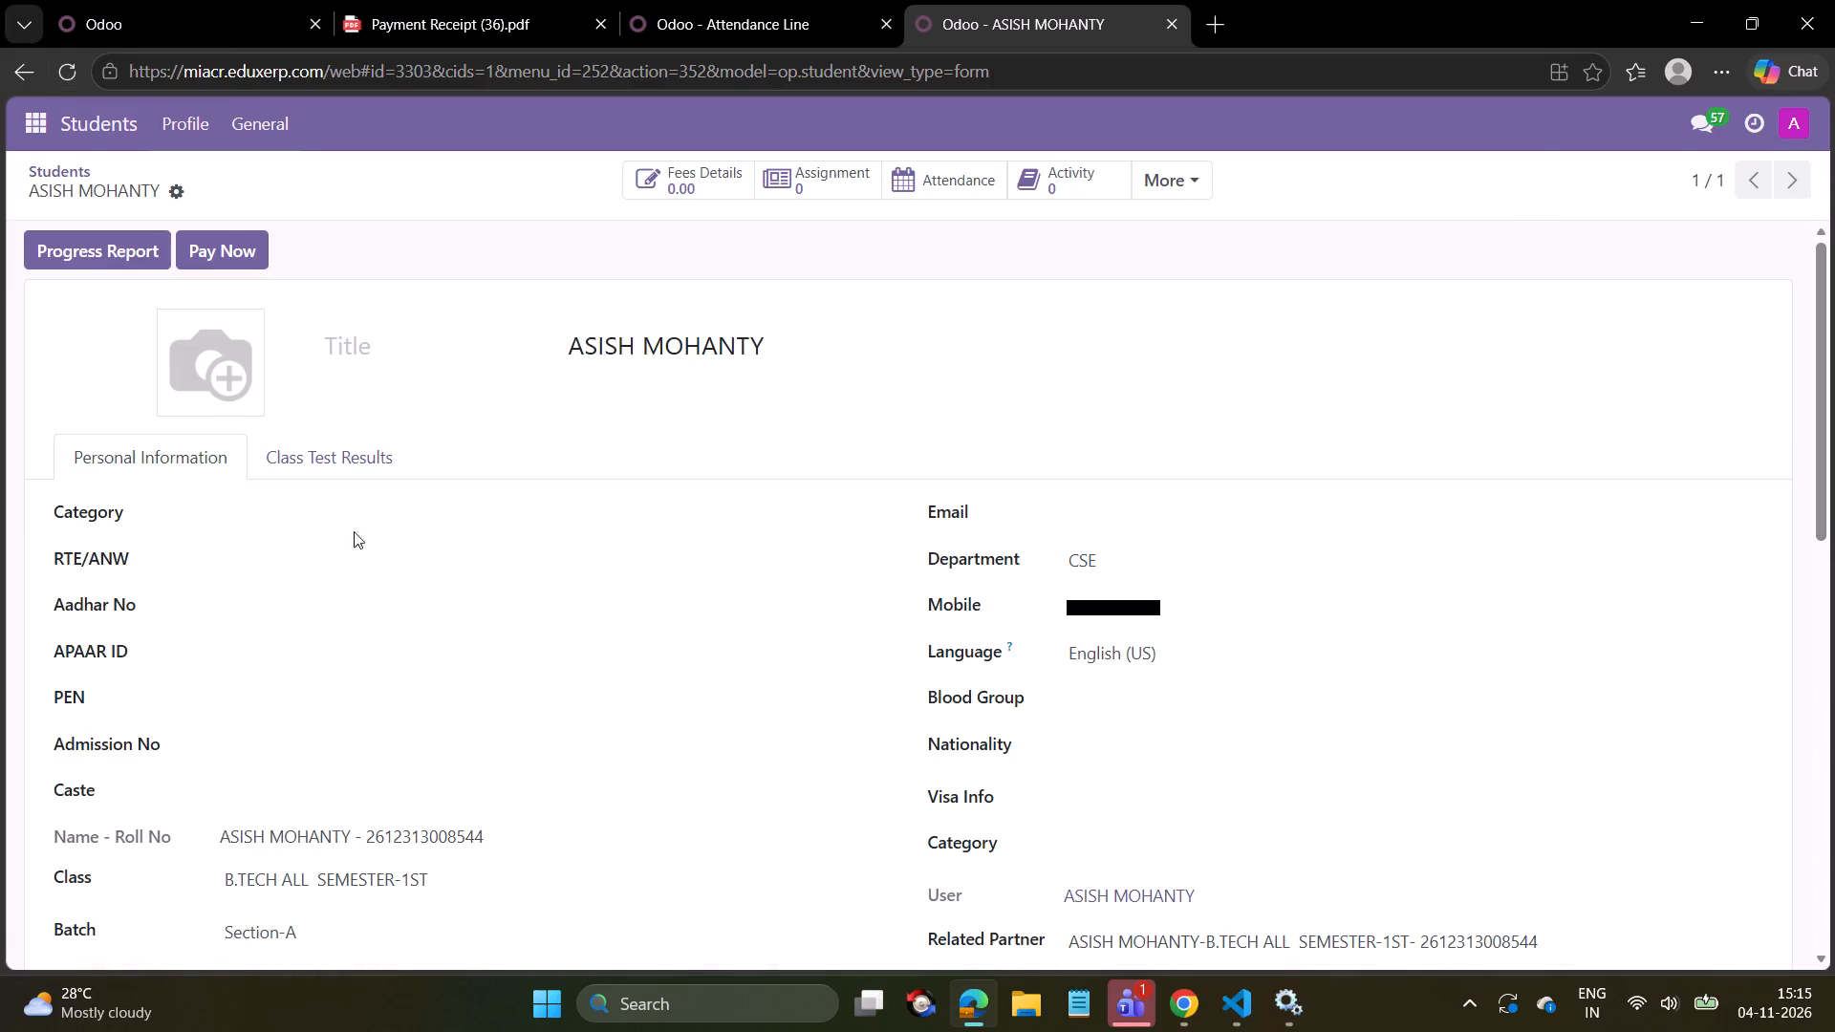
# Reselect B.TECH ALL SEMESTER-1ST as this student's class, set the batch to Section A, and save the record.
pyautogui.scroll(-3, 306, 657)
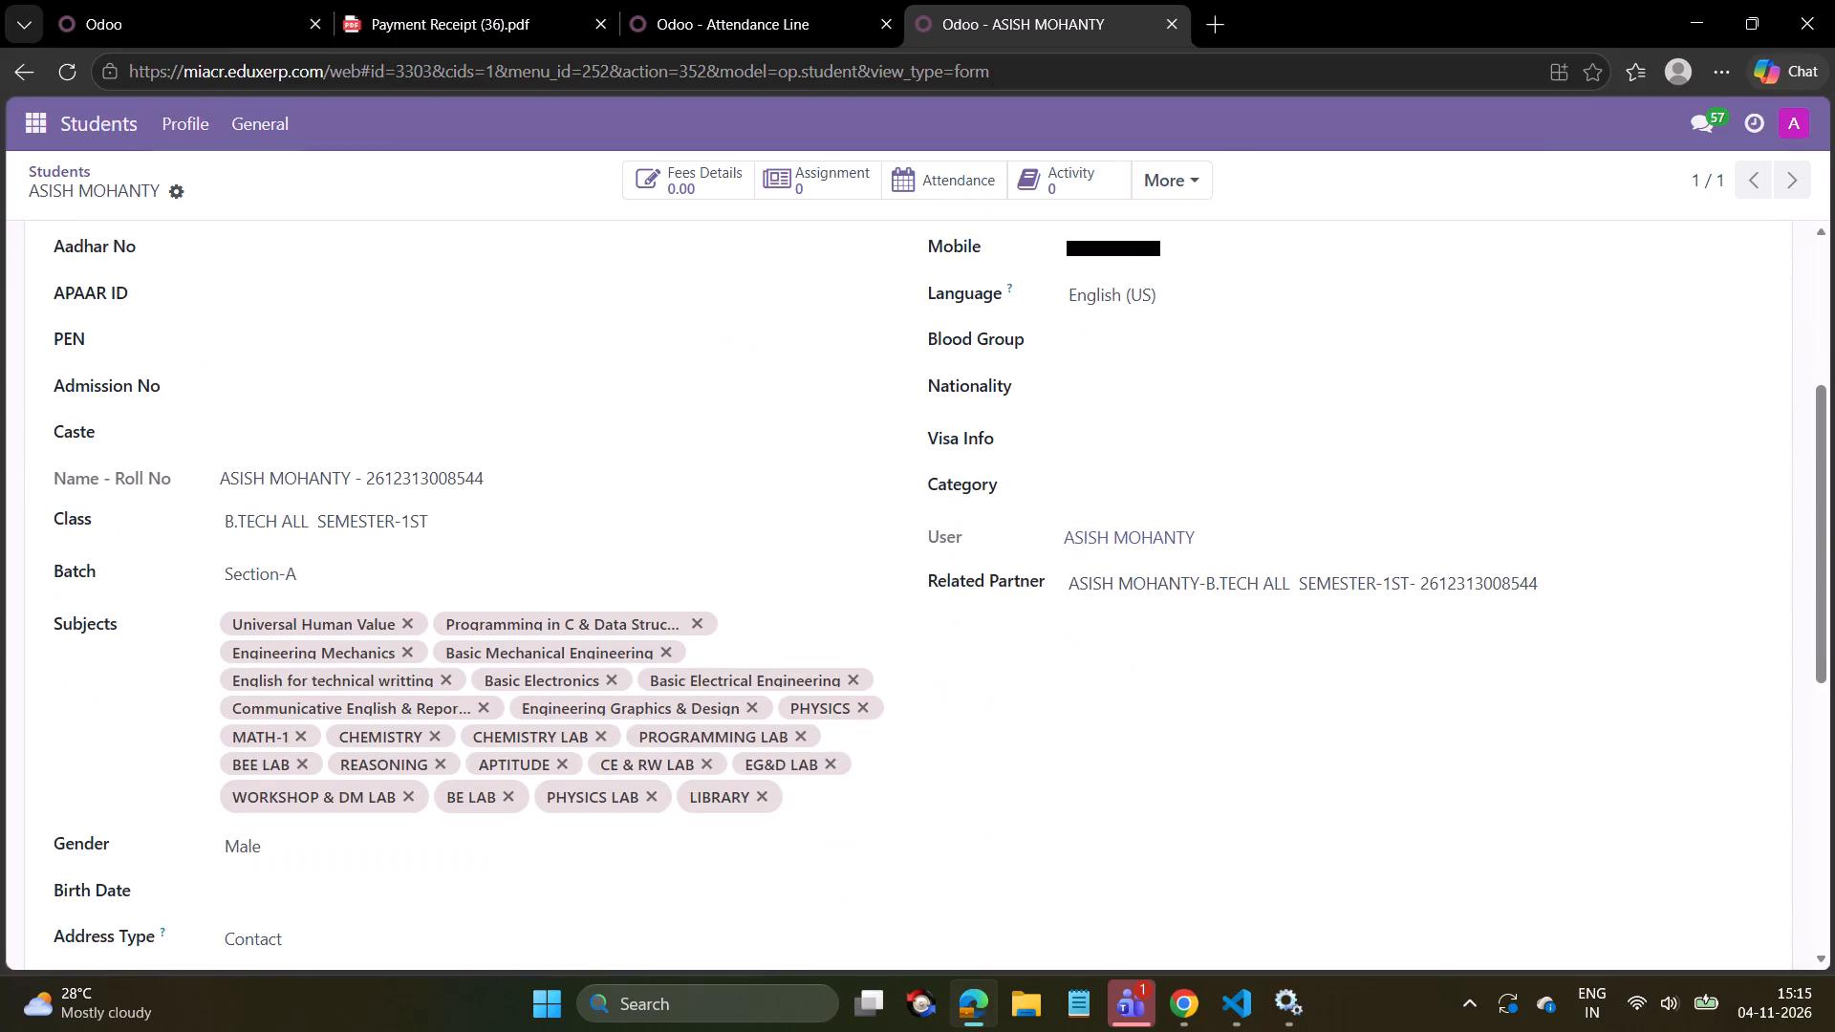
pyautogui.click(436, 521)
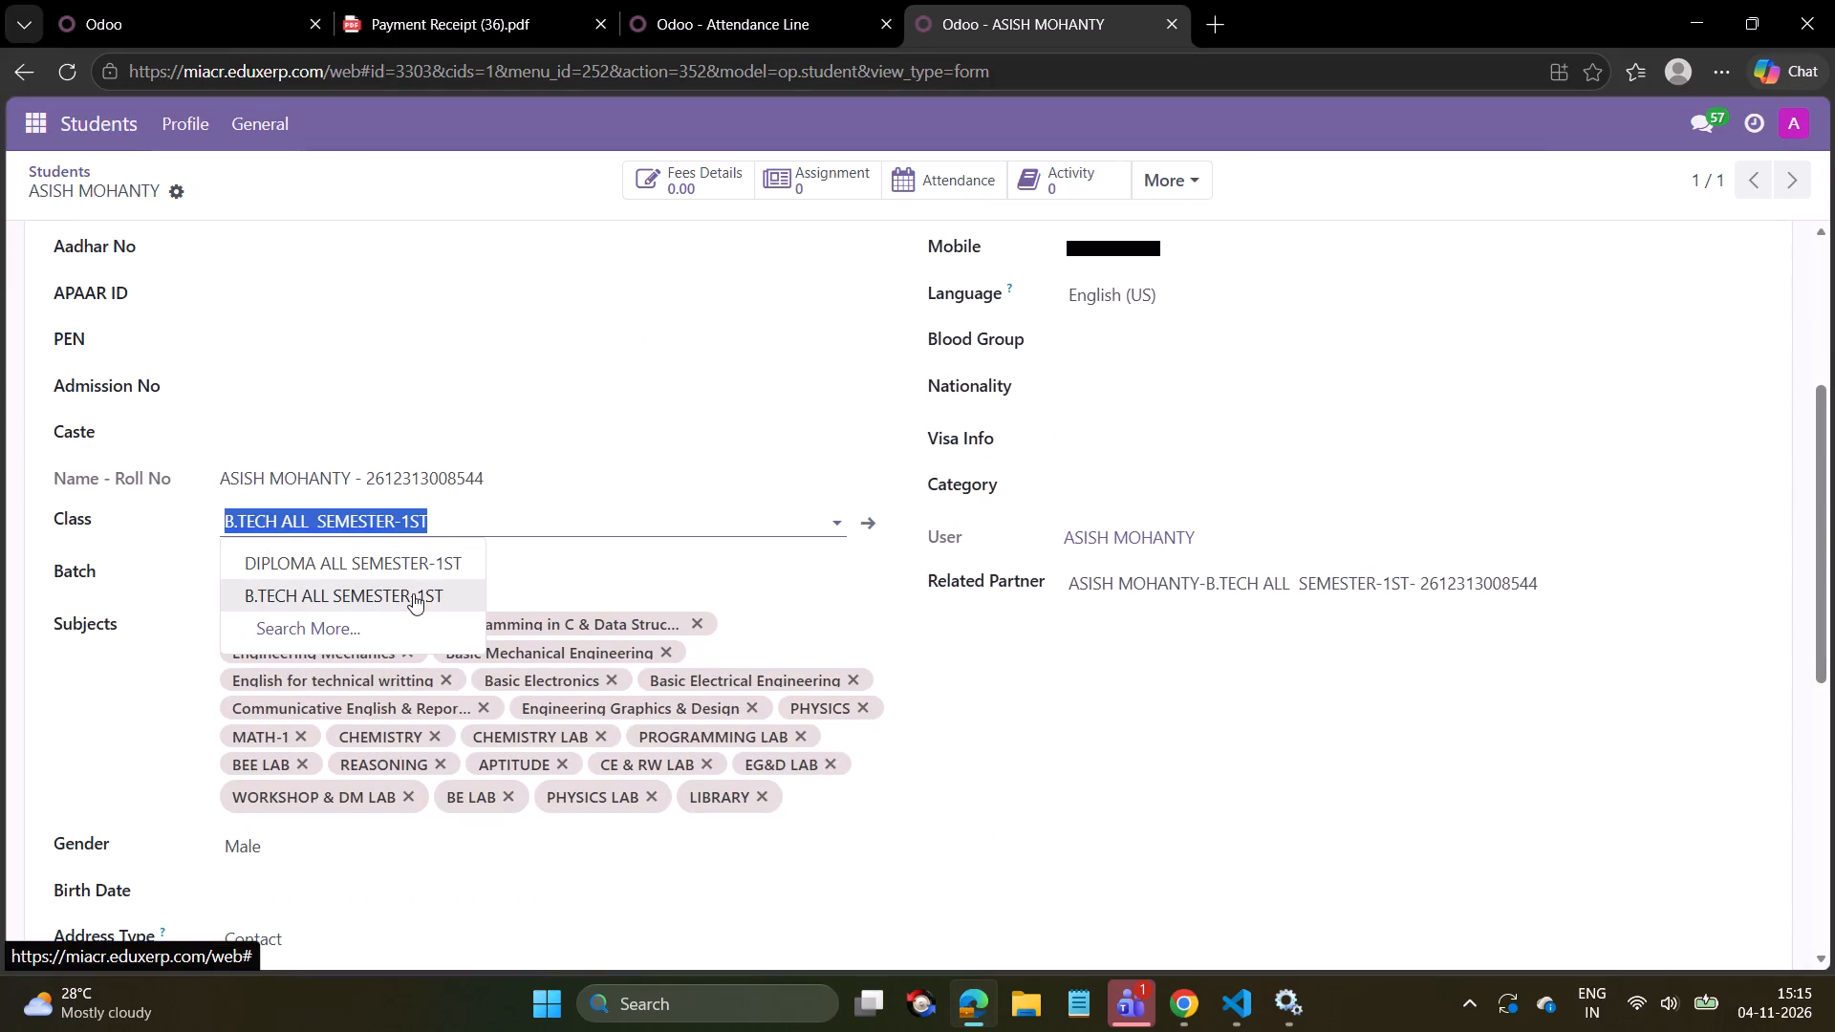
pyautogui.click(413, 593)
pyautogui.click(369, 578)
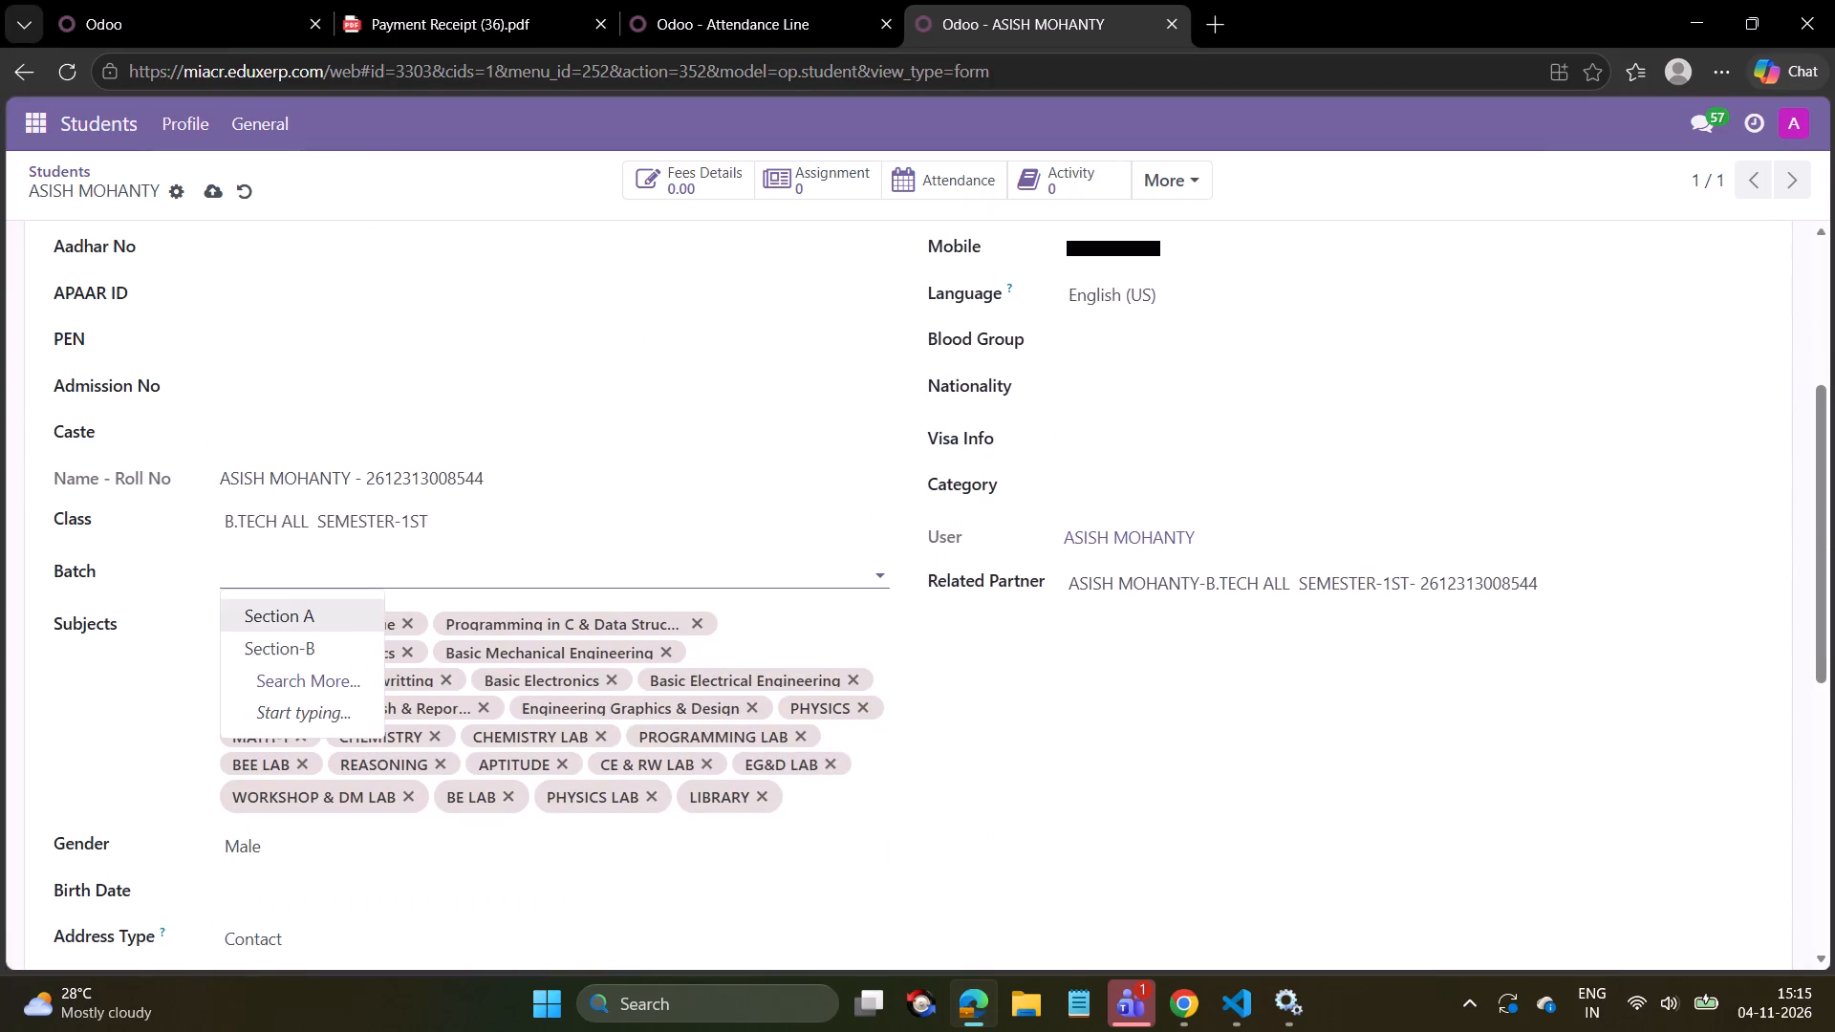
pyautogui.click(314, 619)
pyautogui.scroll(-1, 396, 599)
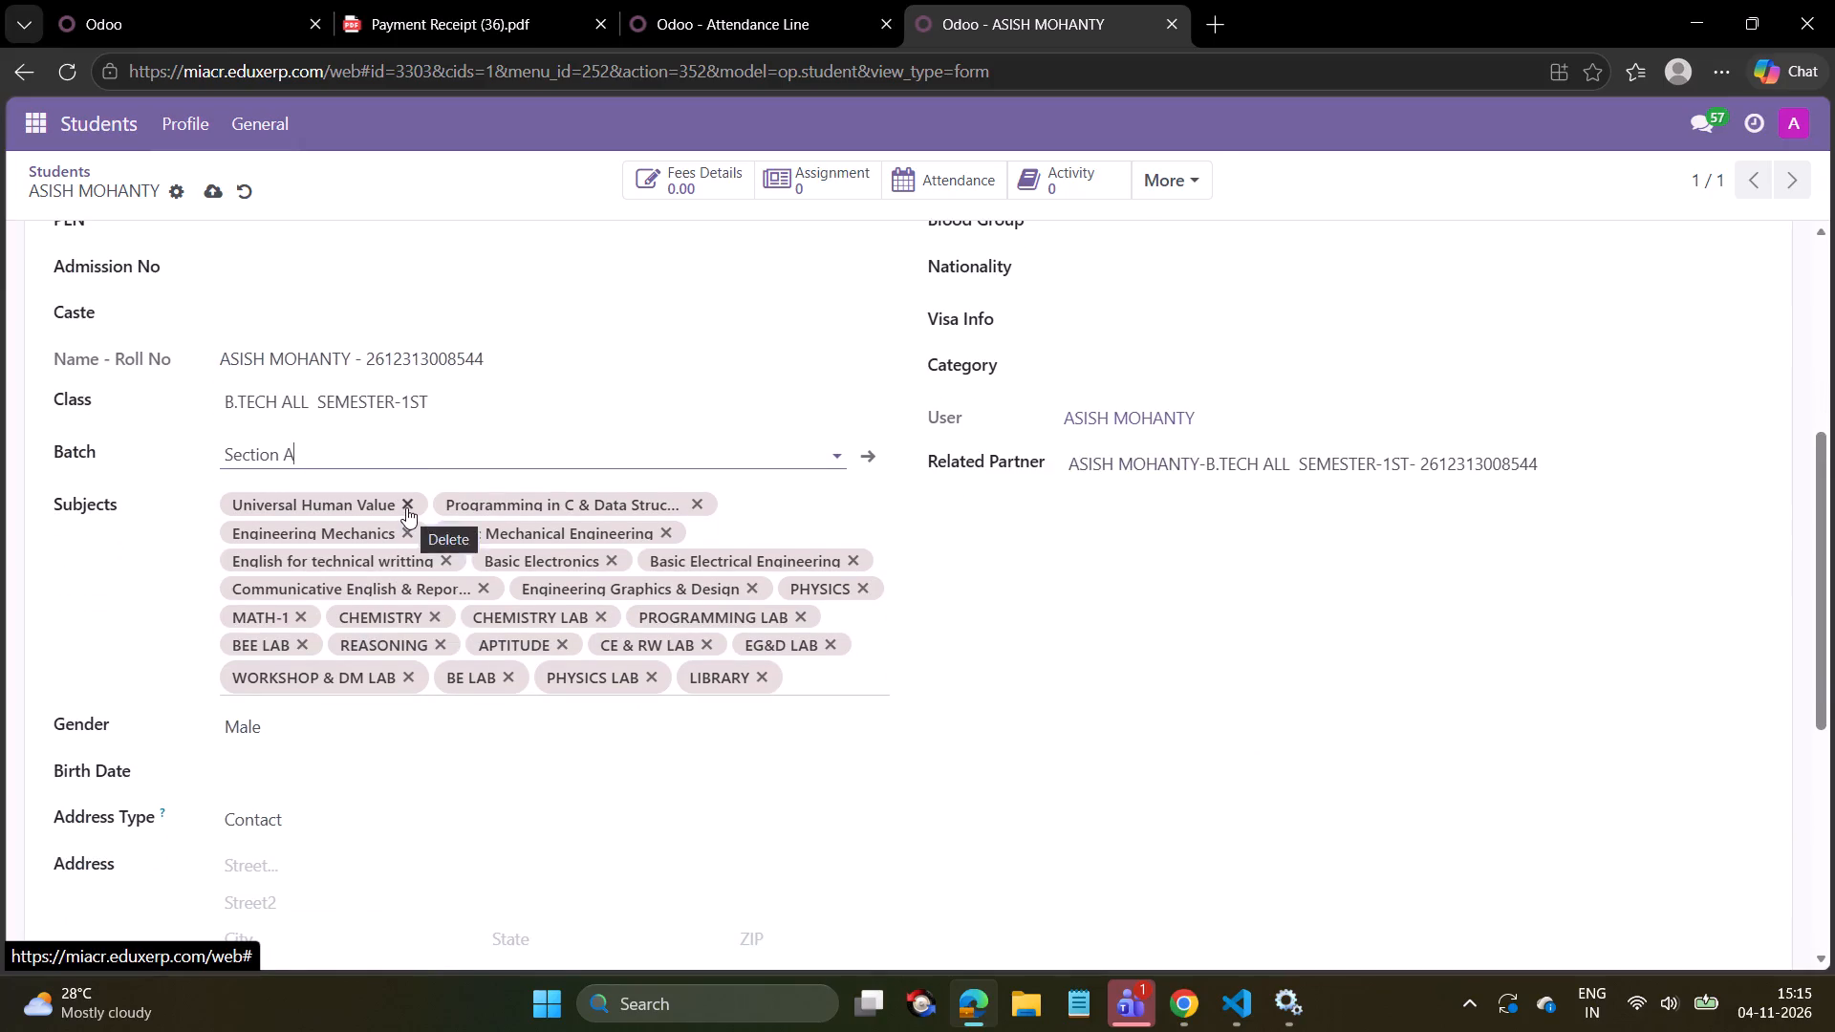
pyautogui.click(211, 188)
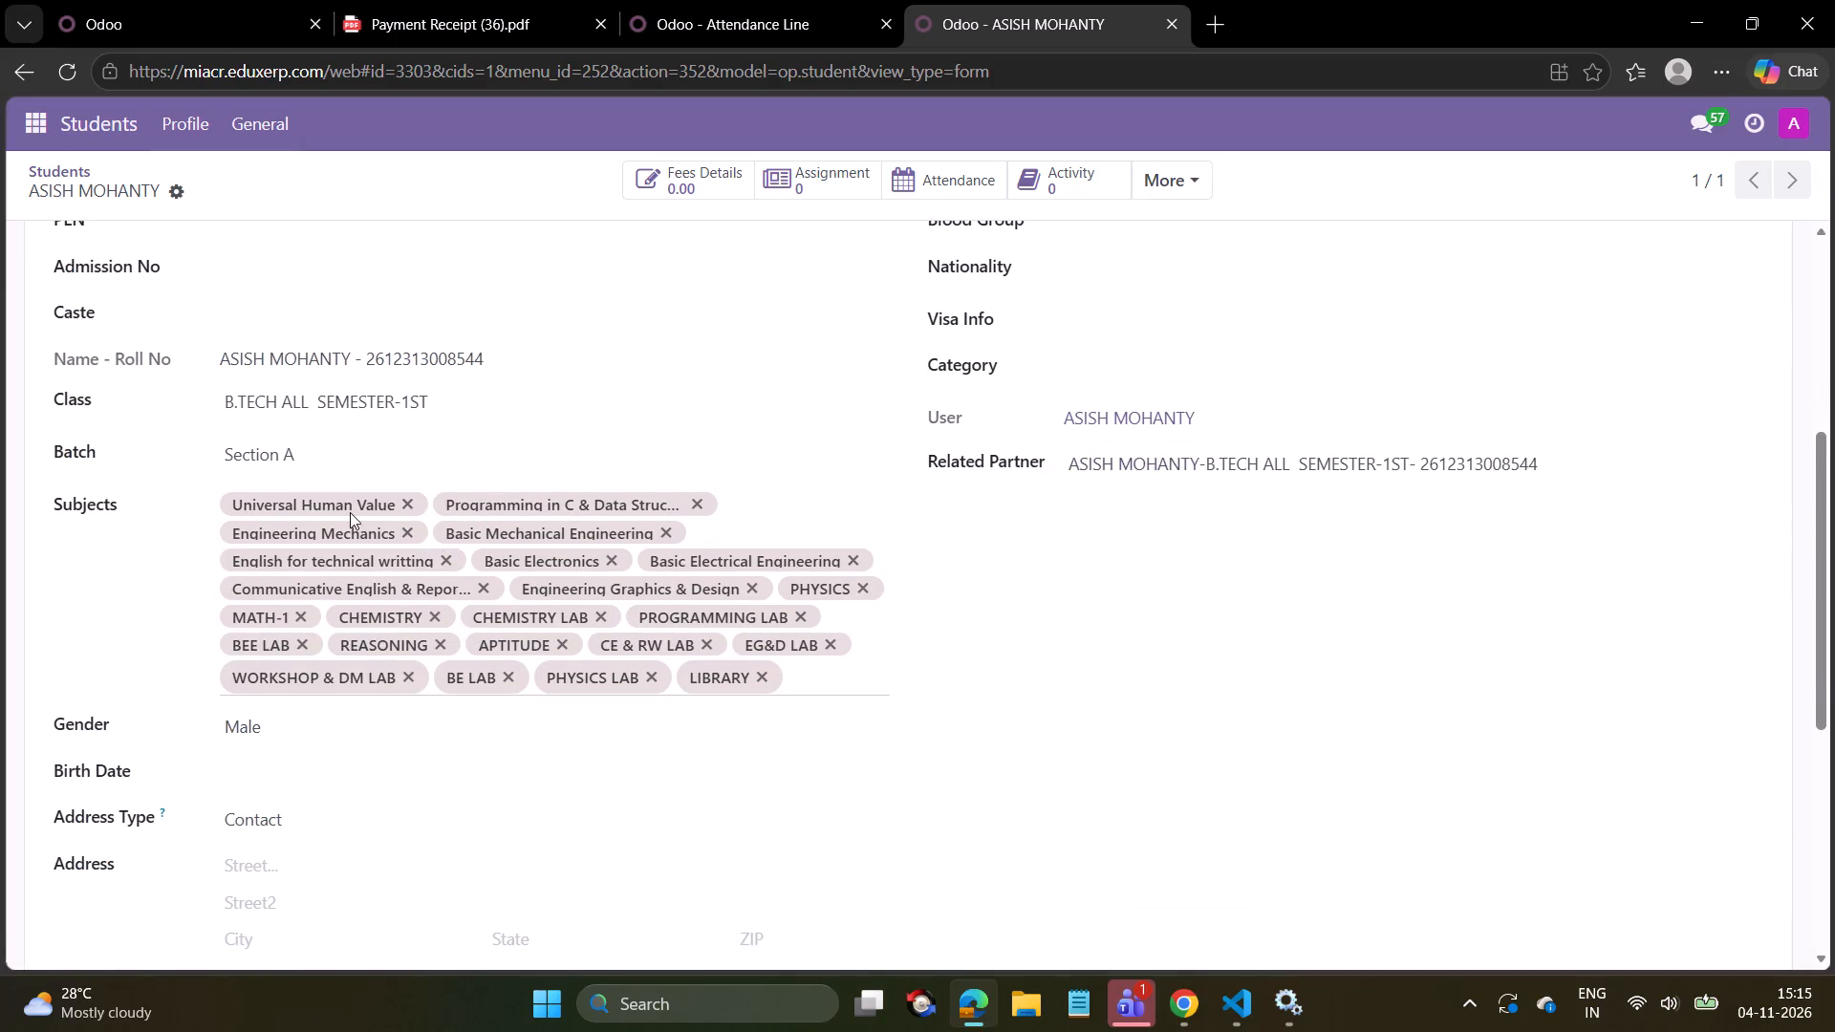
# Go to the attendance sheets, view Universal Human Value sheet 169AR-AS35, and return to look through the sheet list.
pyautogui.scroll(3, 272, 489)
pyautogui.click(40, 113)
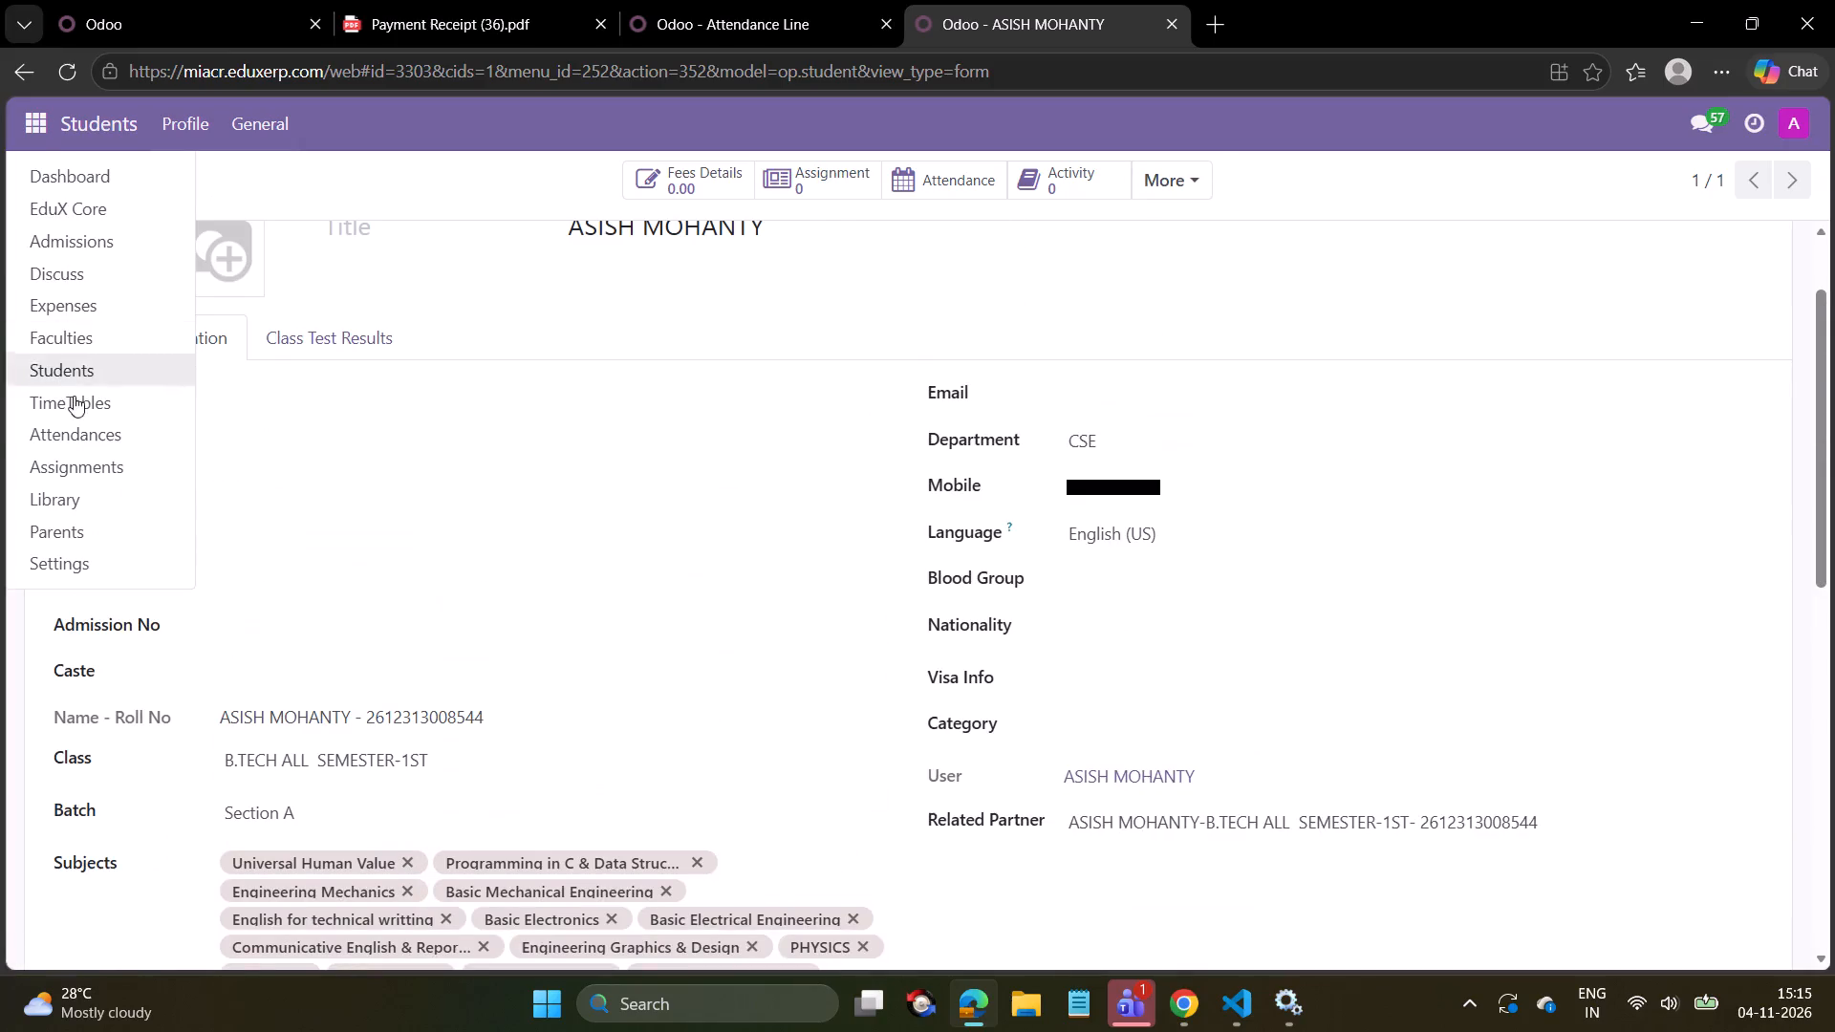
pyautogui.click(73, 431)
pyautogui.click(225, 140)
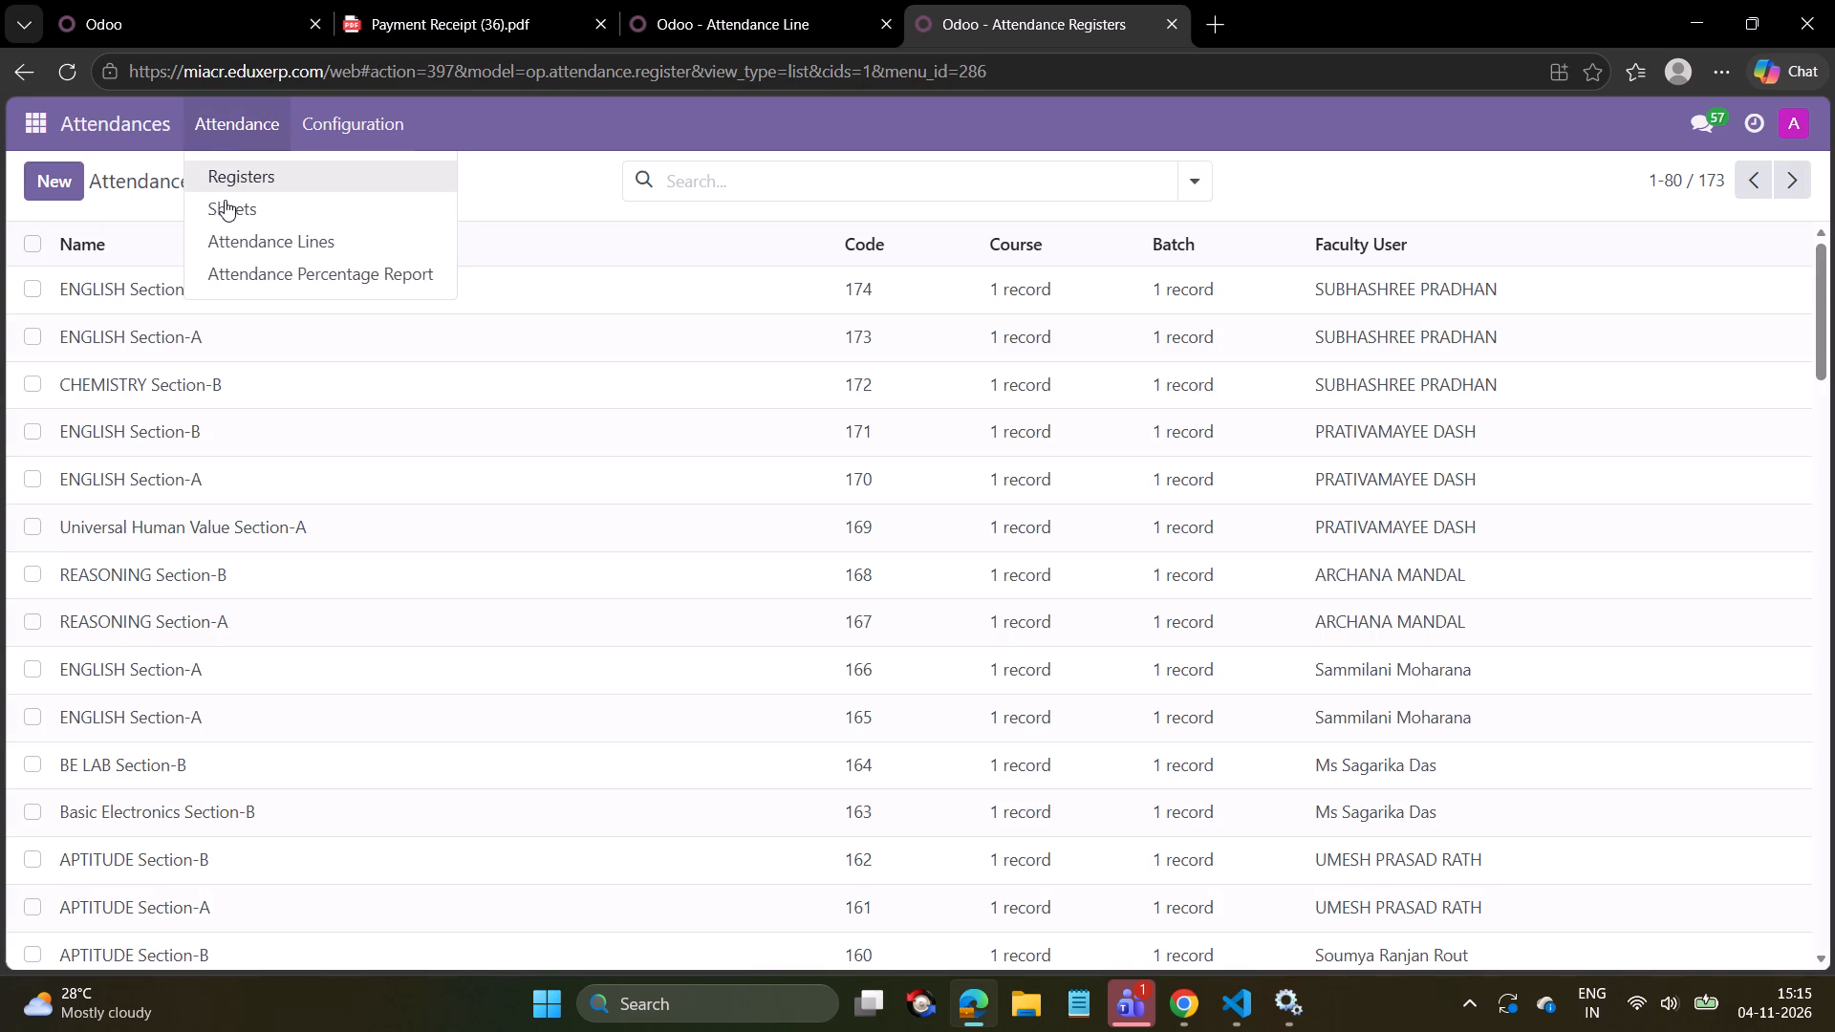
pyautogui.click(225, 201)
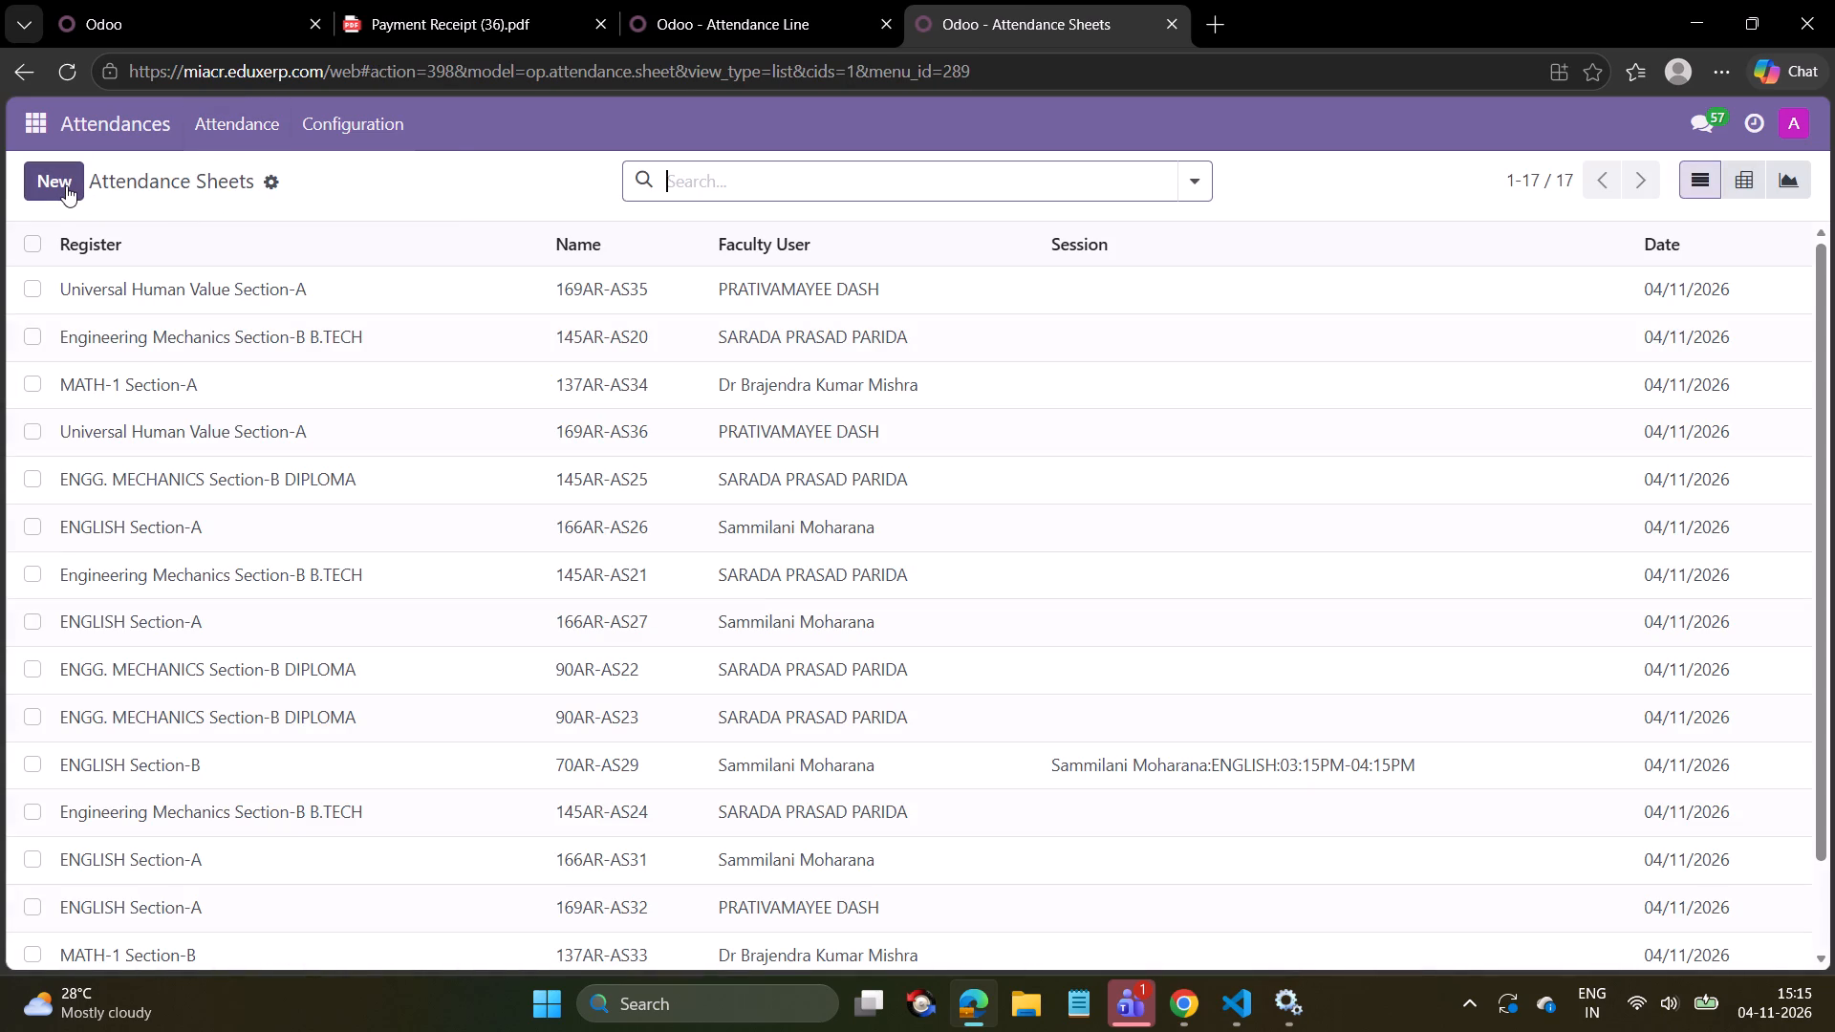
pyautogui.click(285, 297)
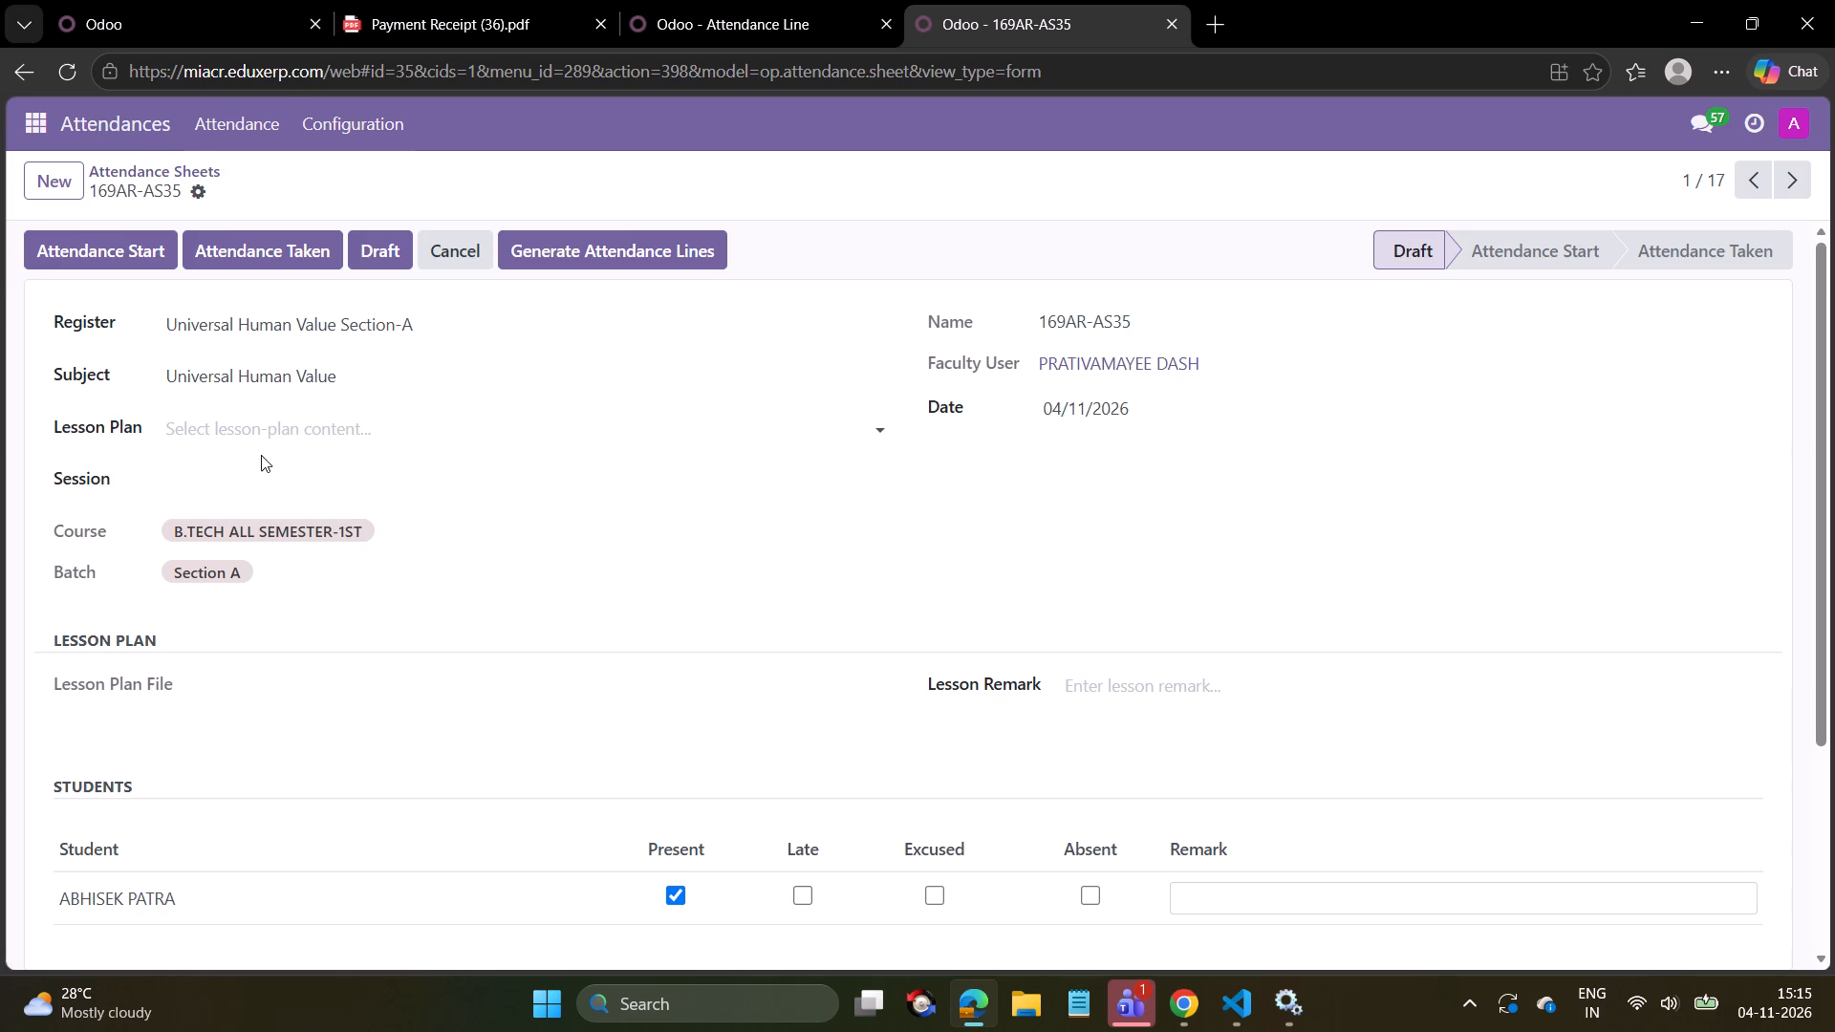
pyautogui.click(164, 125)
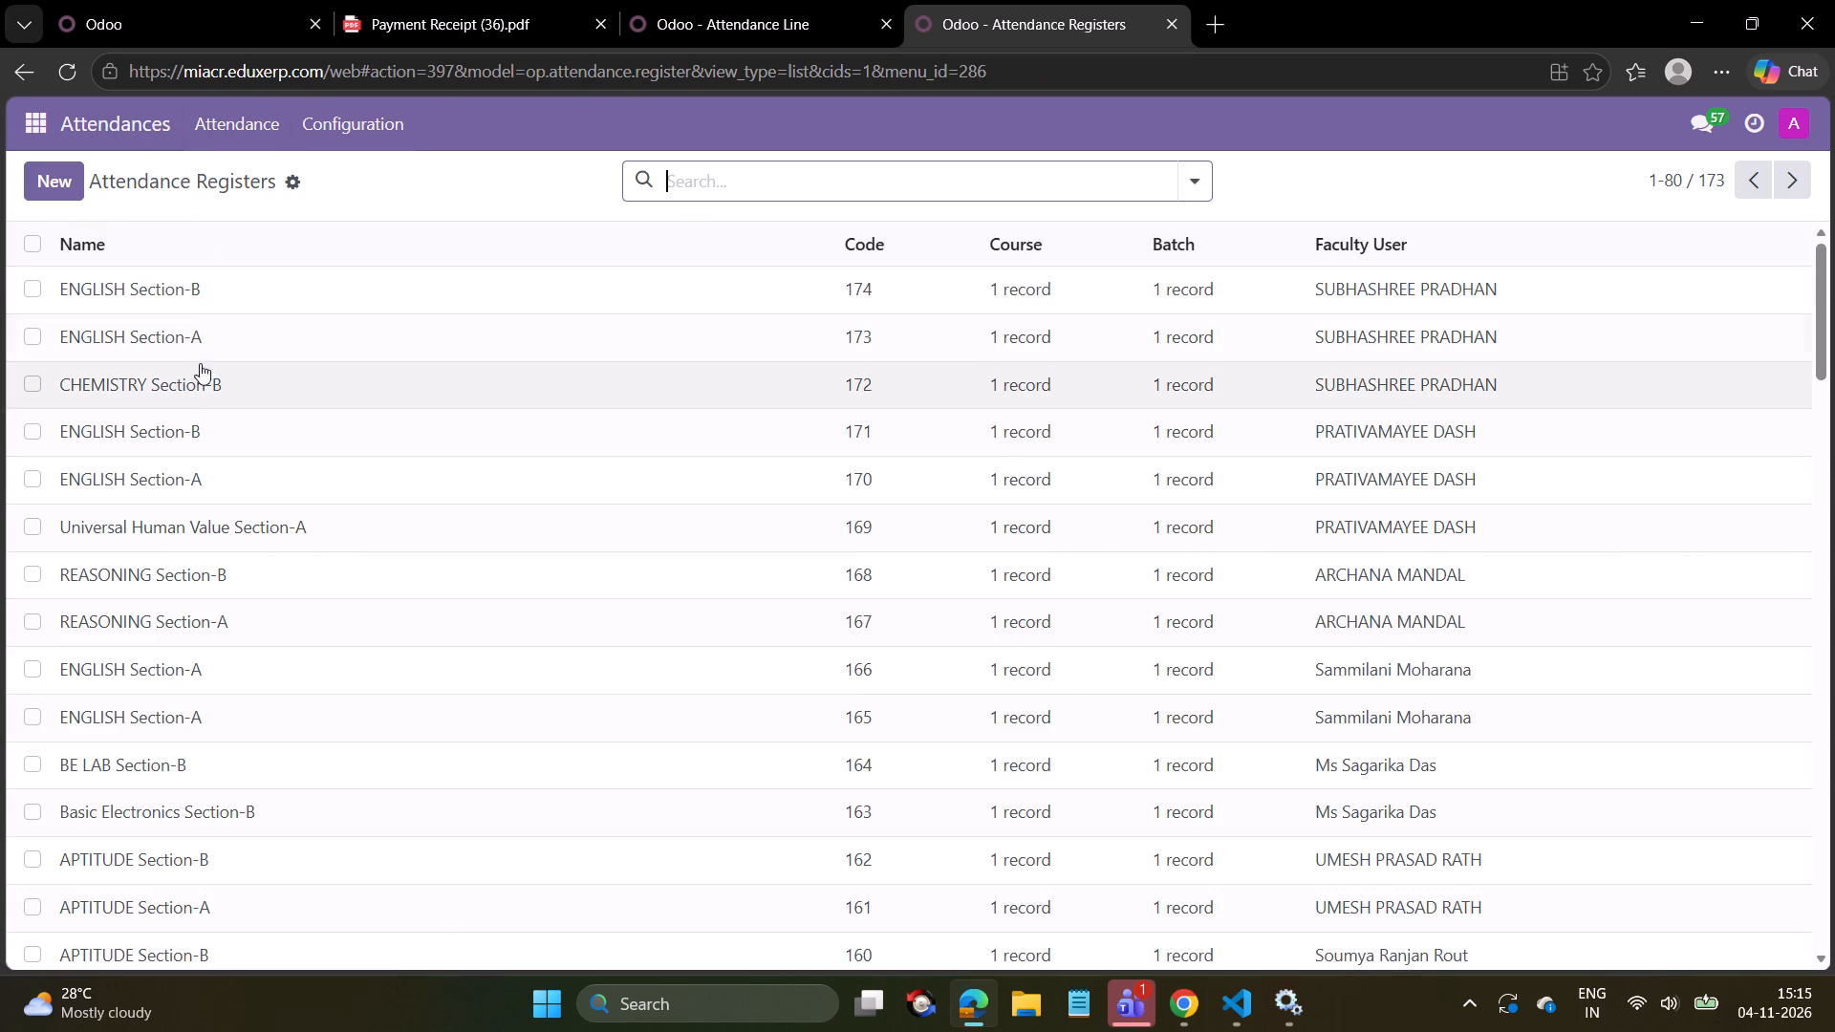
pyautogui.click(220, 151)
pyautogui.click(229, 136)
pyautogui.click(229, 199)
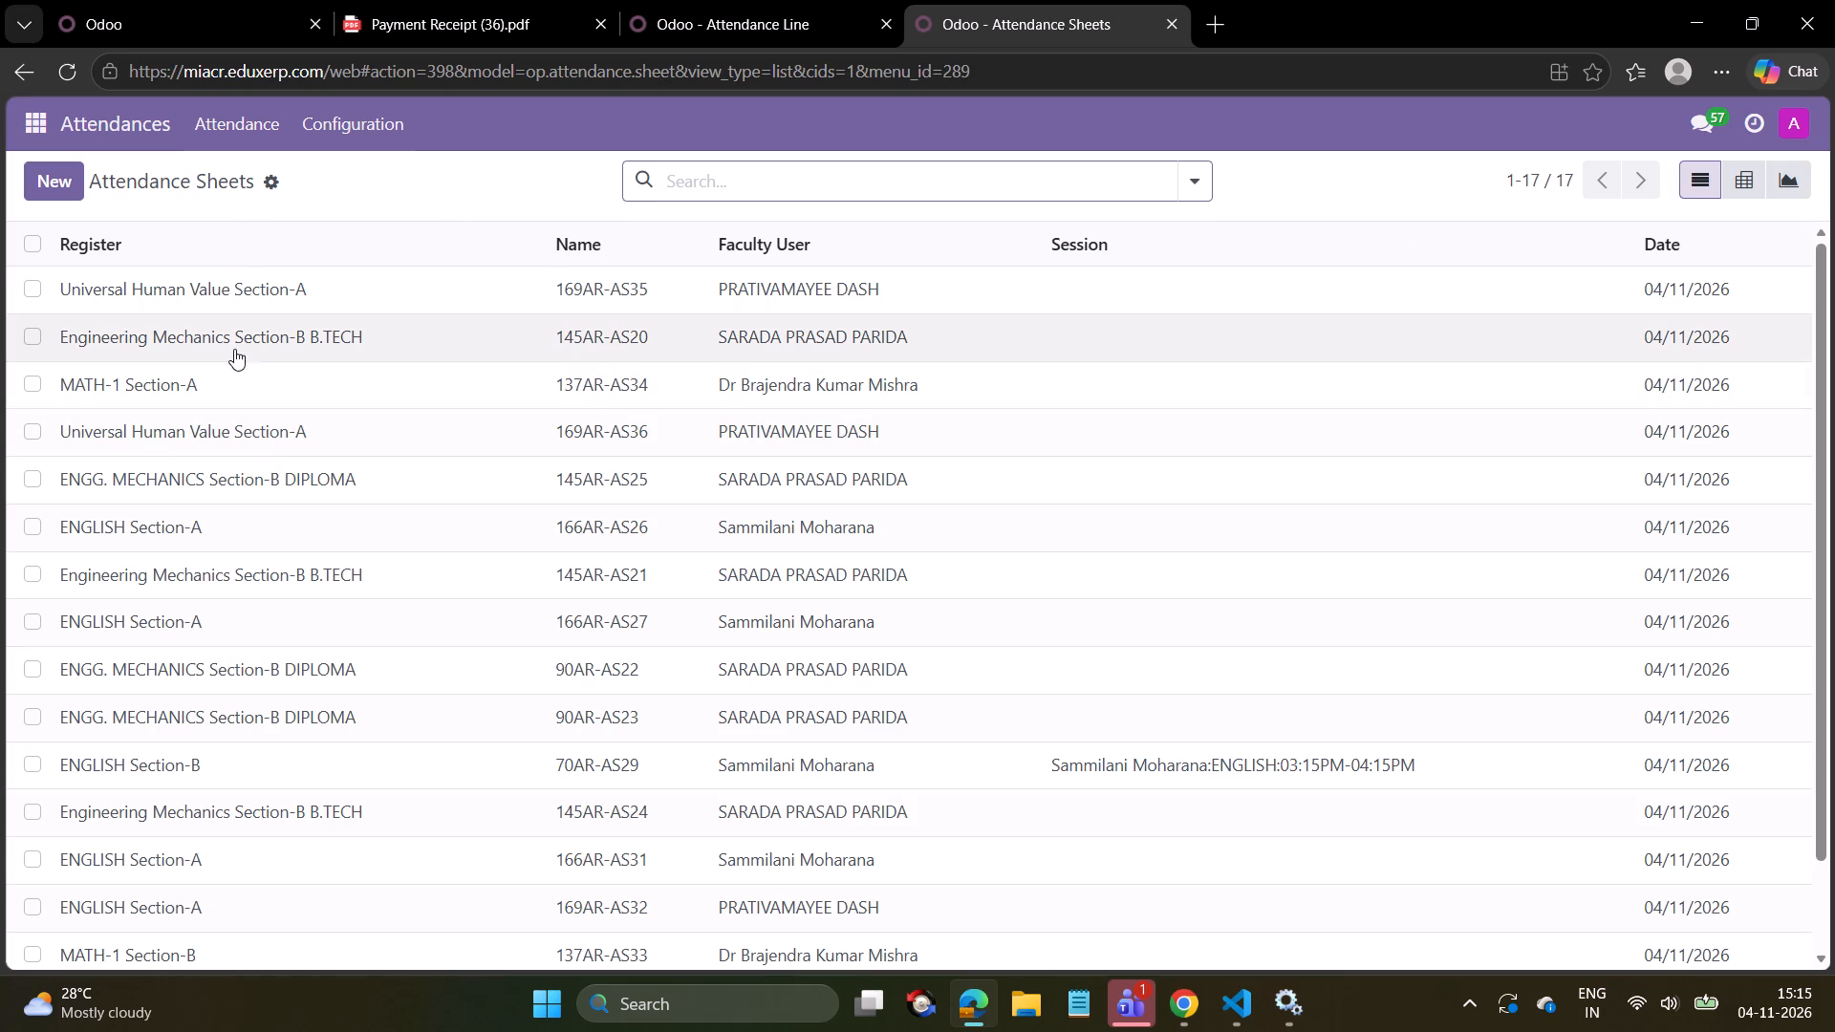
pyautogui.scroll(-11, 240, 345)
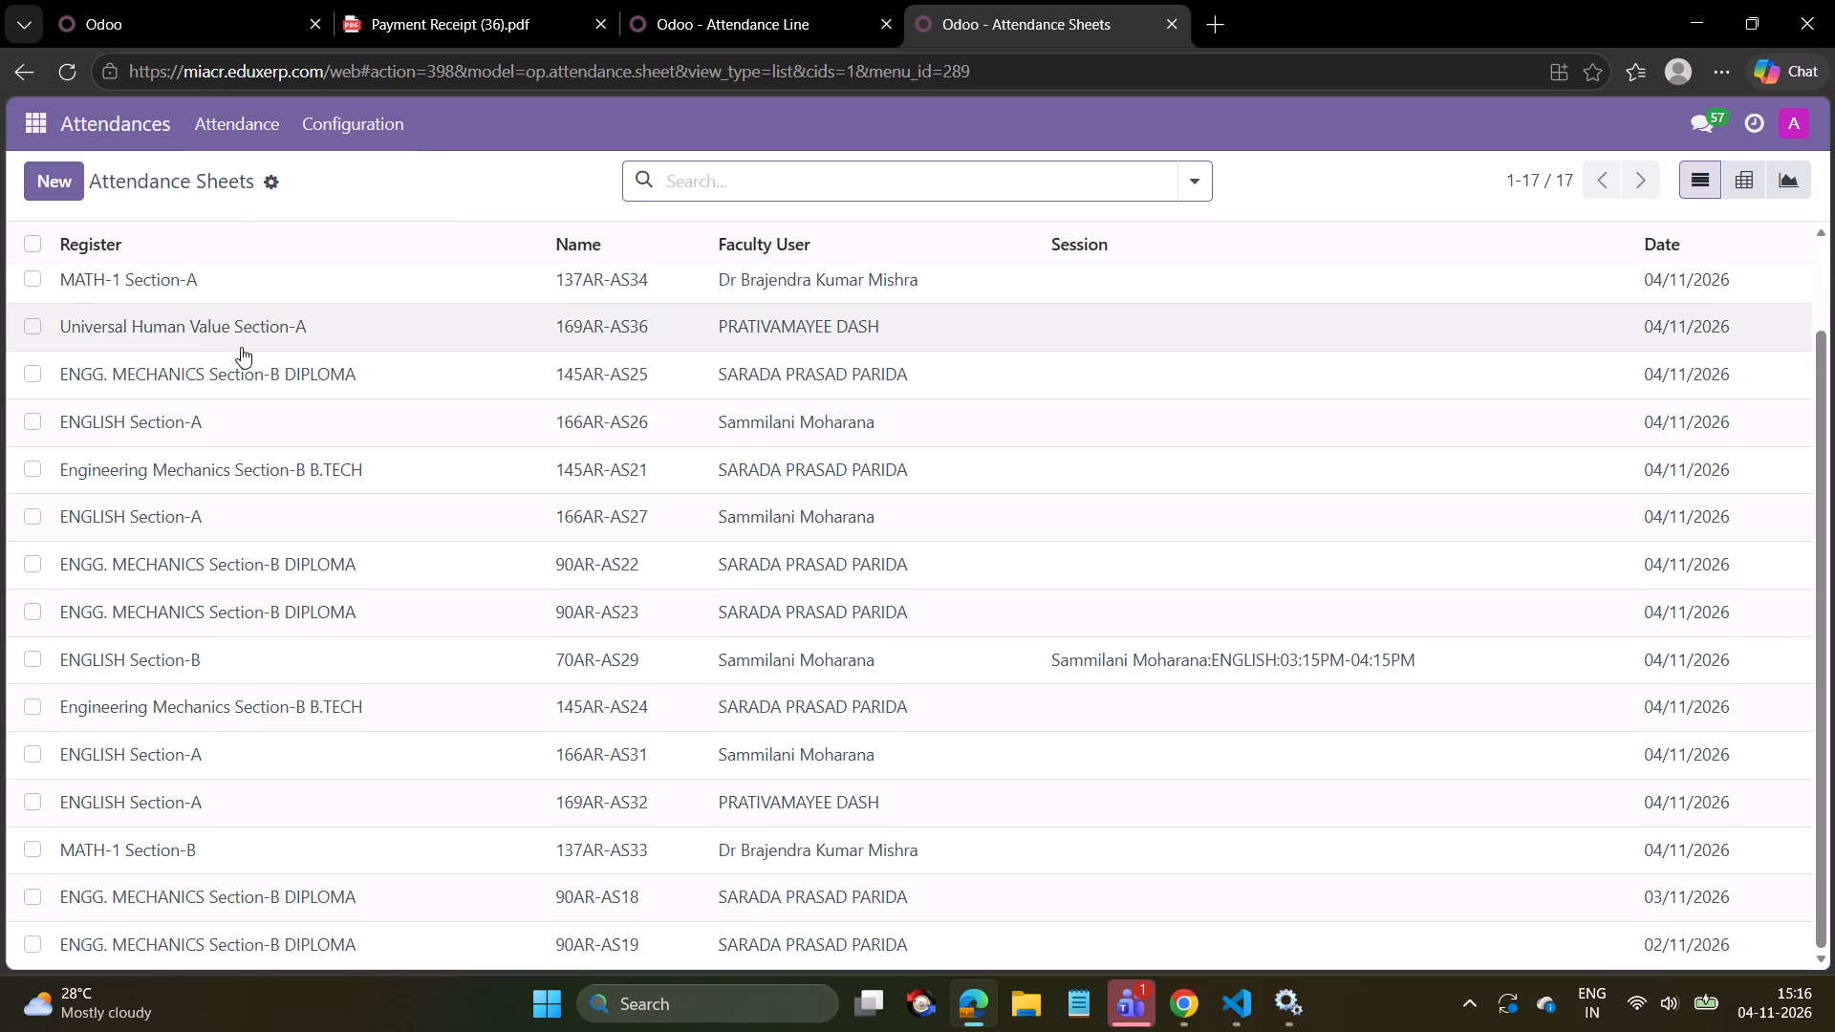
pyautogui.scroll(6, 241, 347)
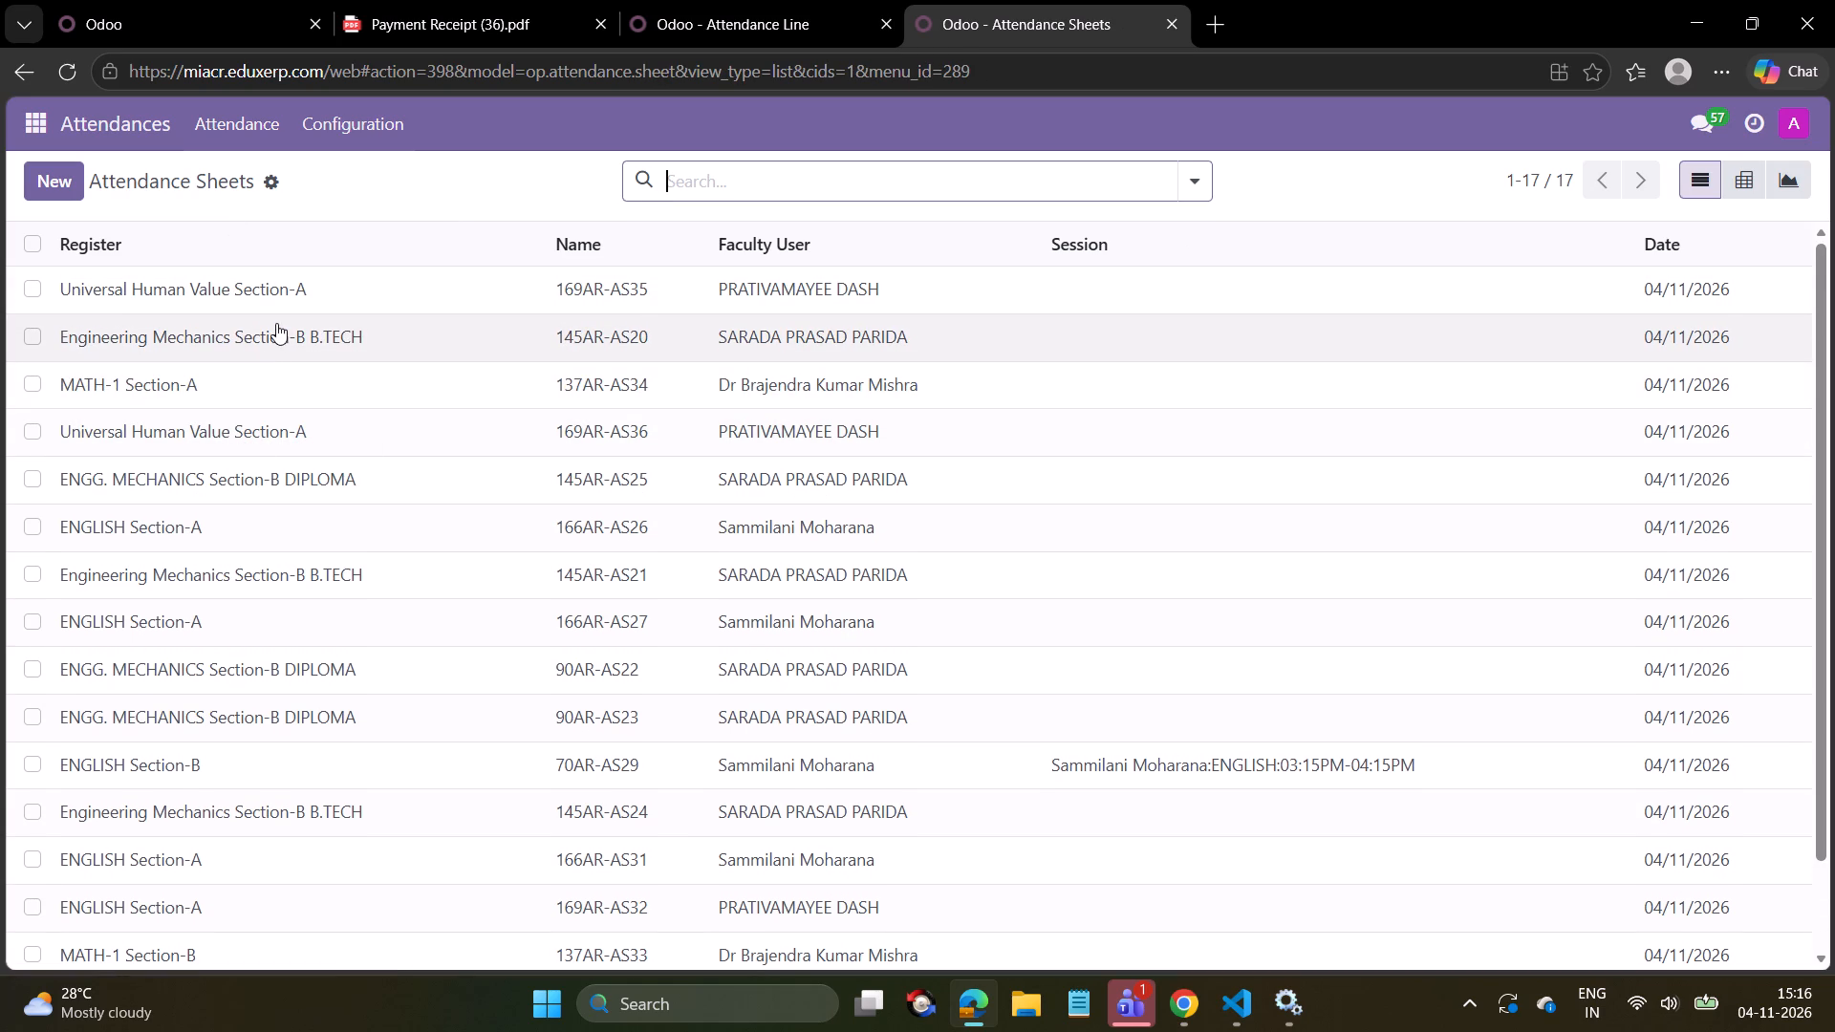
# Open Universal Human Value Section-A sheet 169AR-AS35, generate its attendance lines again, and check the listed students.
pyautogui.click(295, 283)
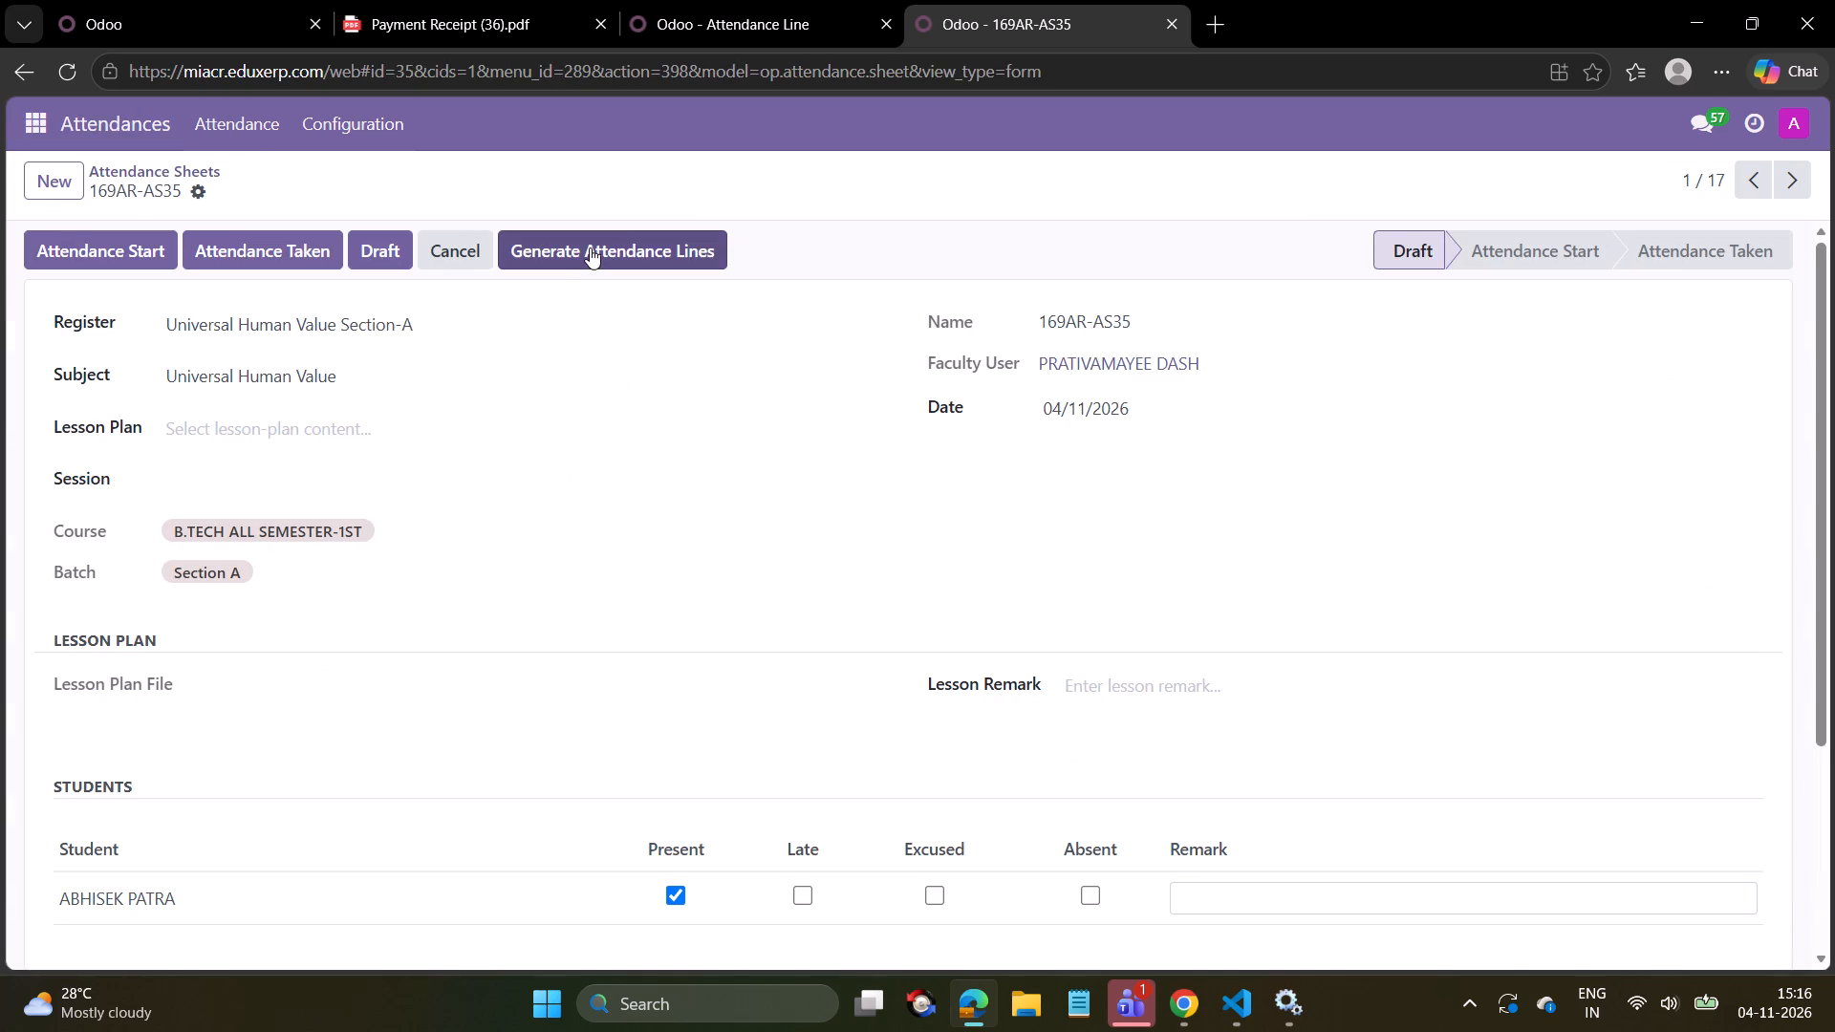
pyautogui.click(590, 247)
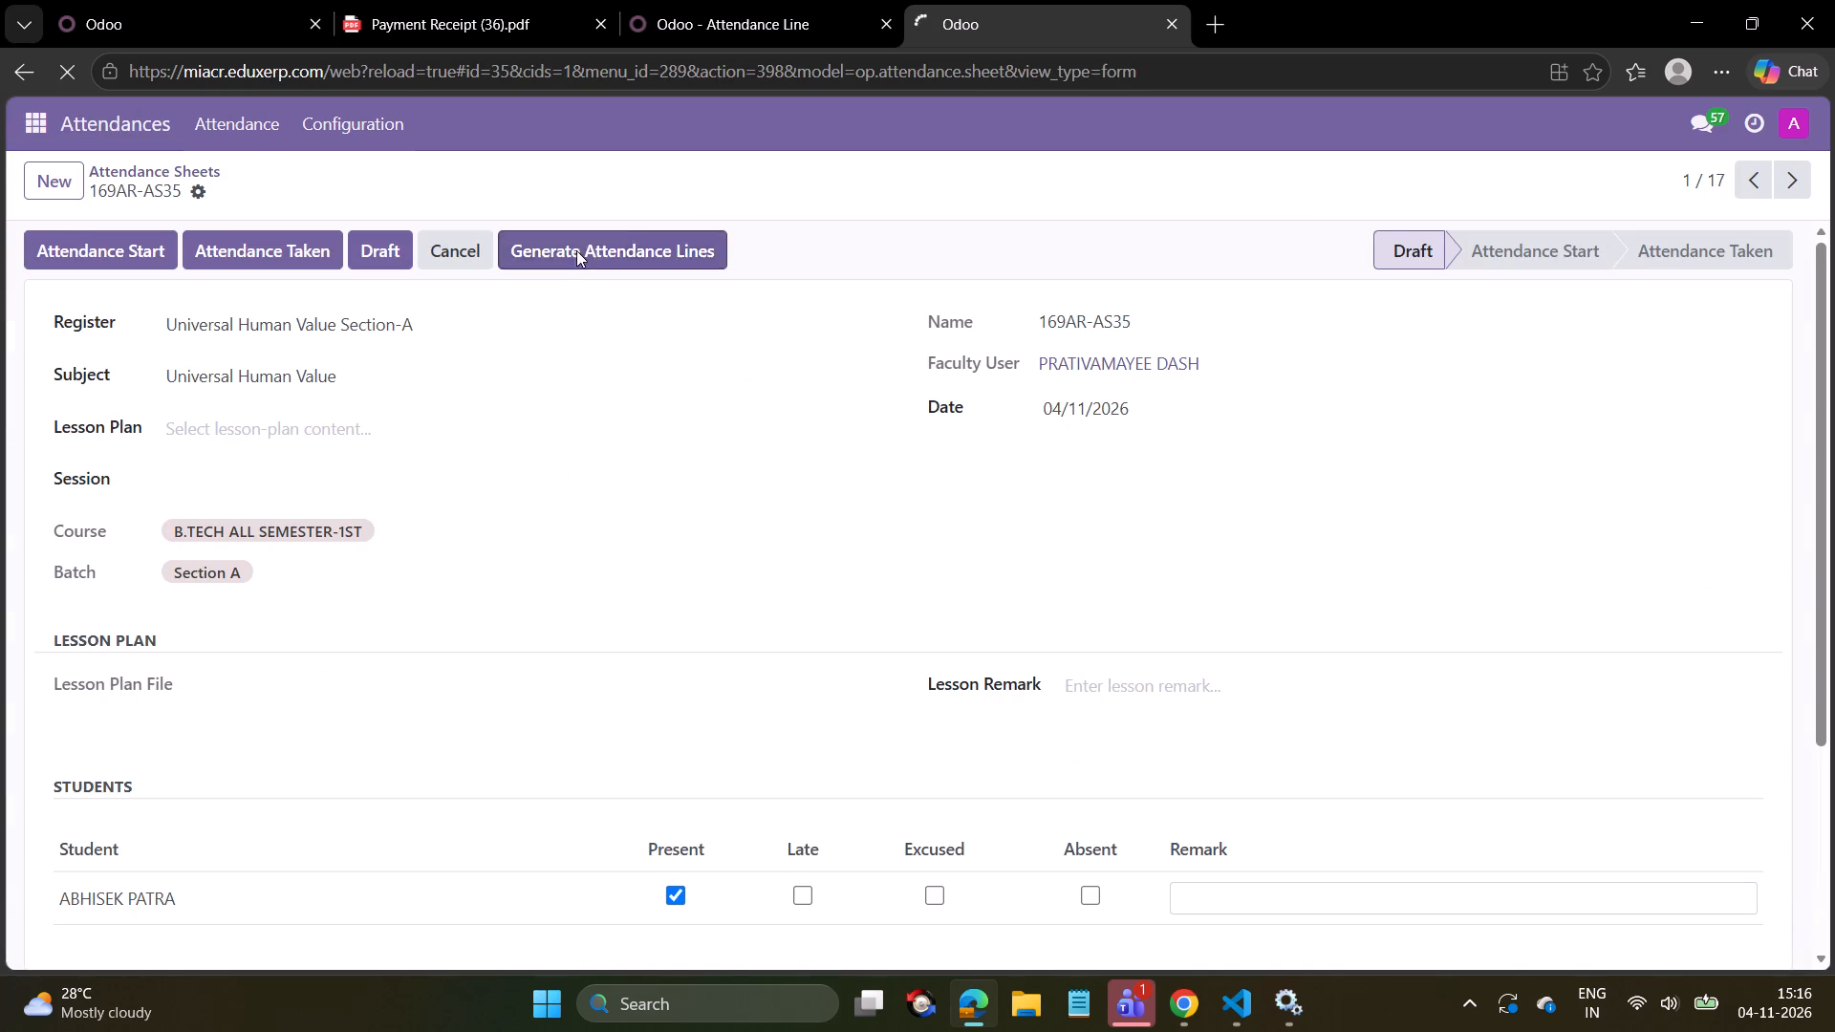
pyautogui.scroll(-4, 330, 556)
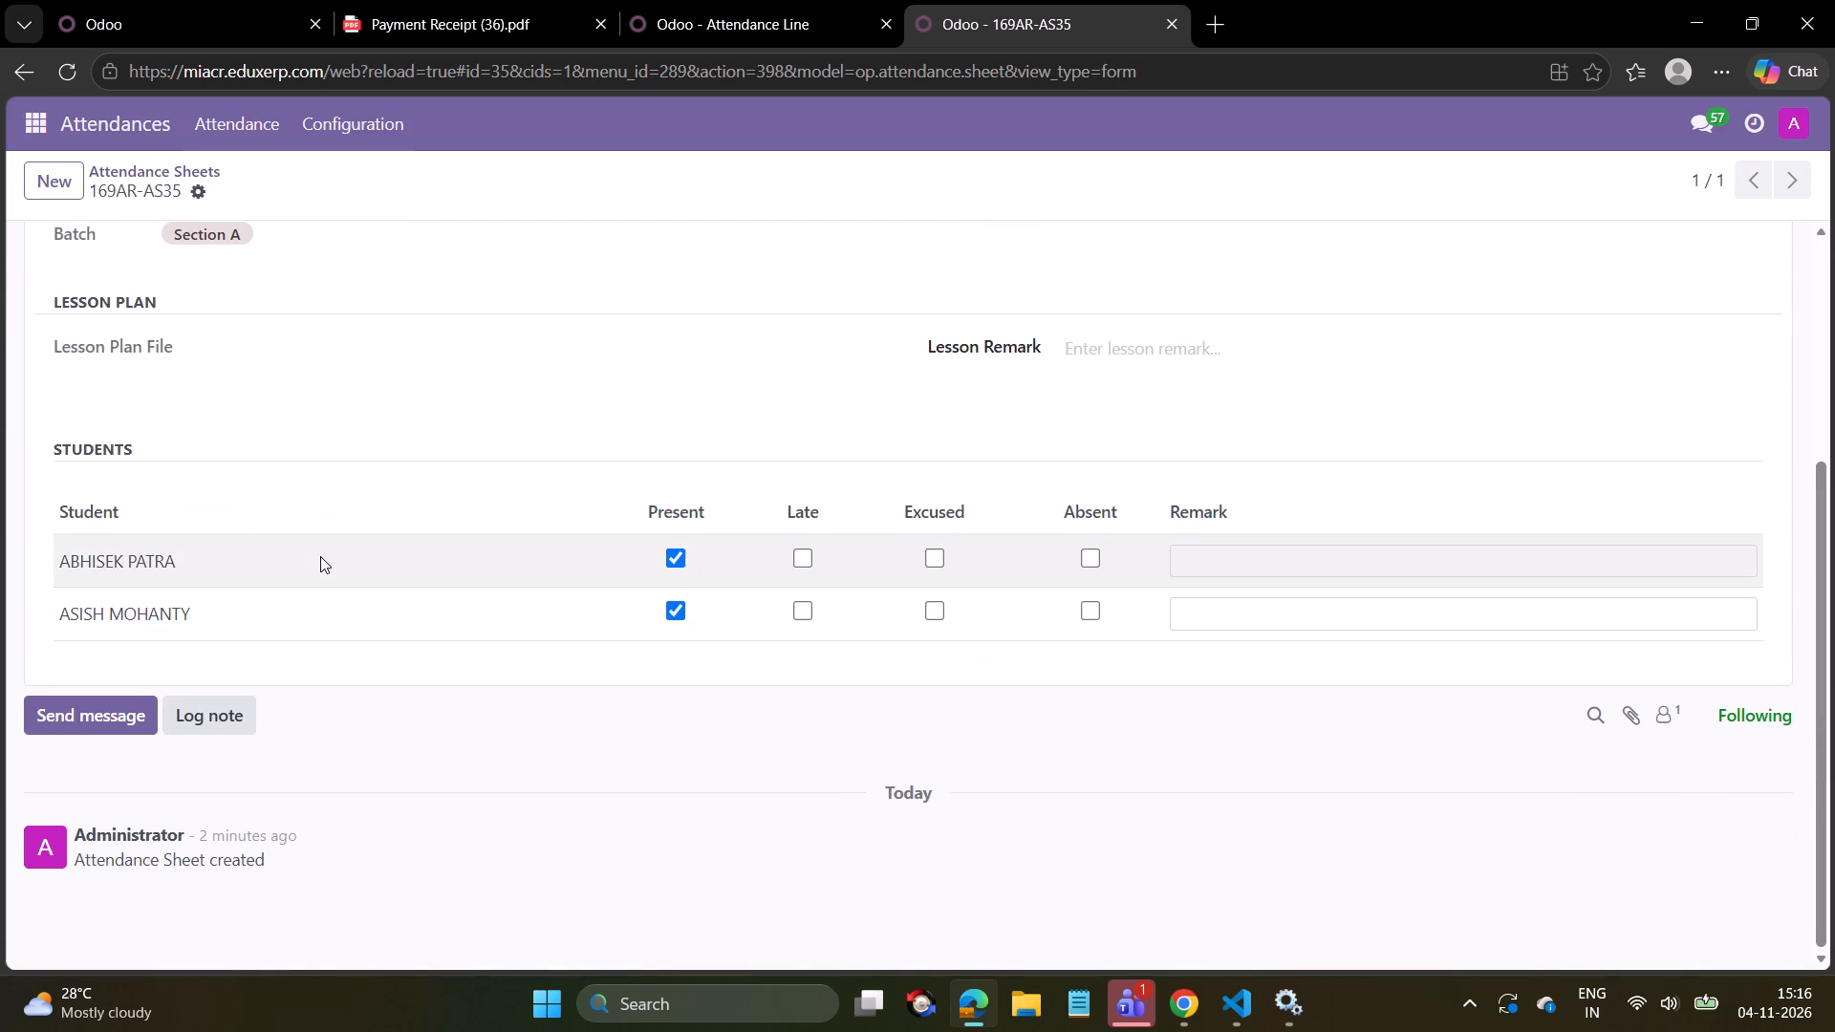
pyautogui.scroll(1, 320, 556)
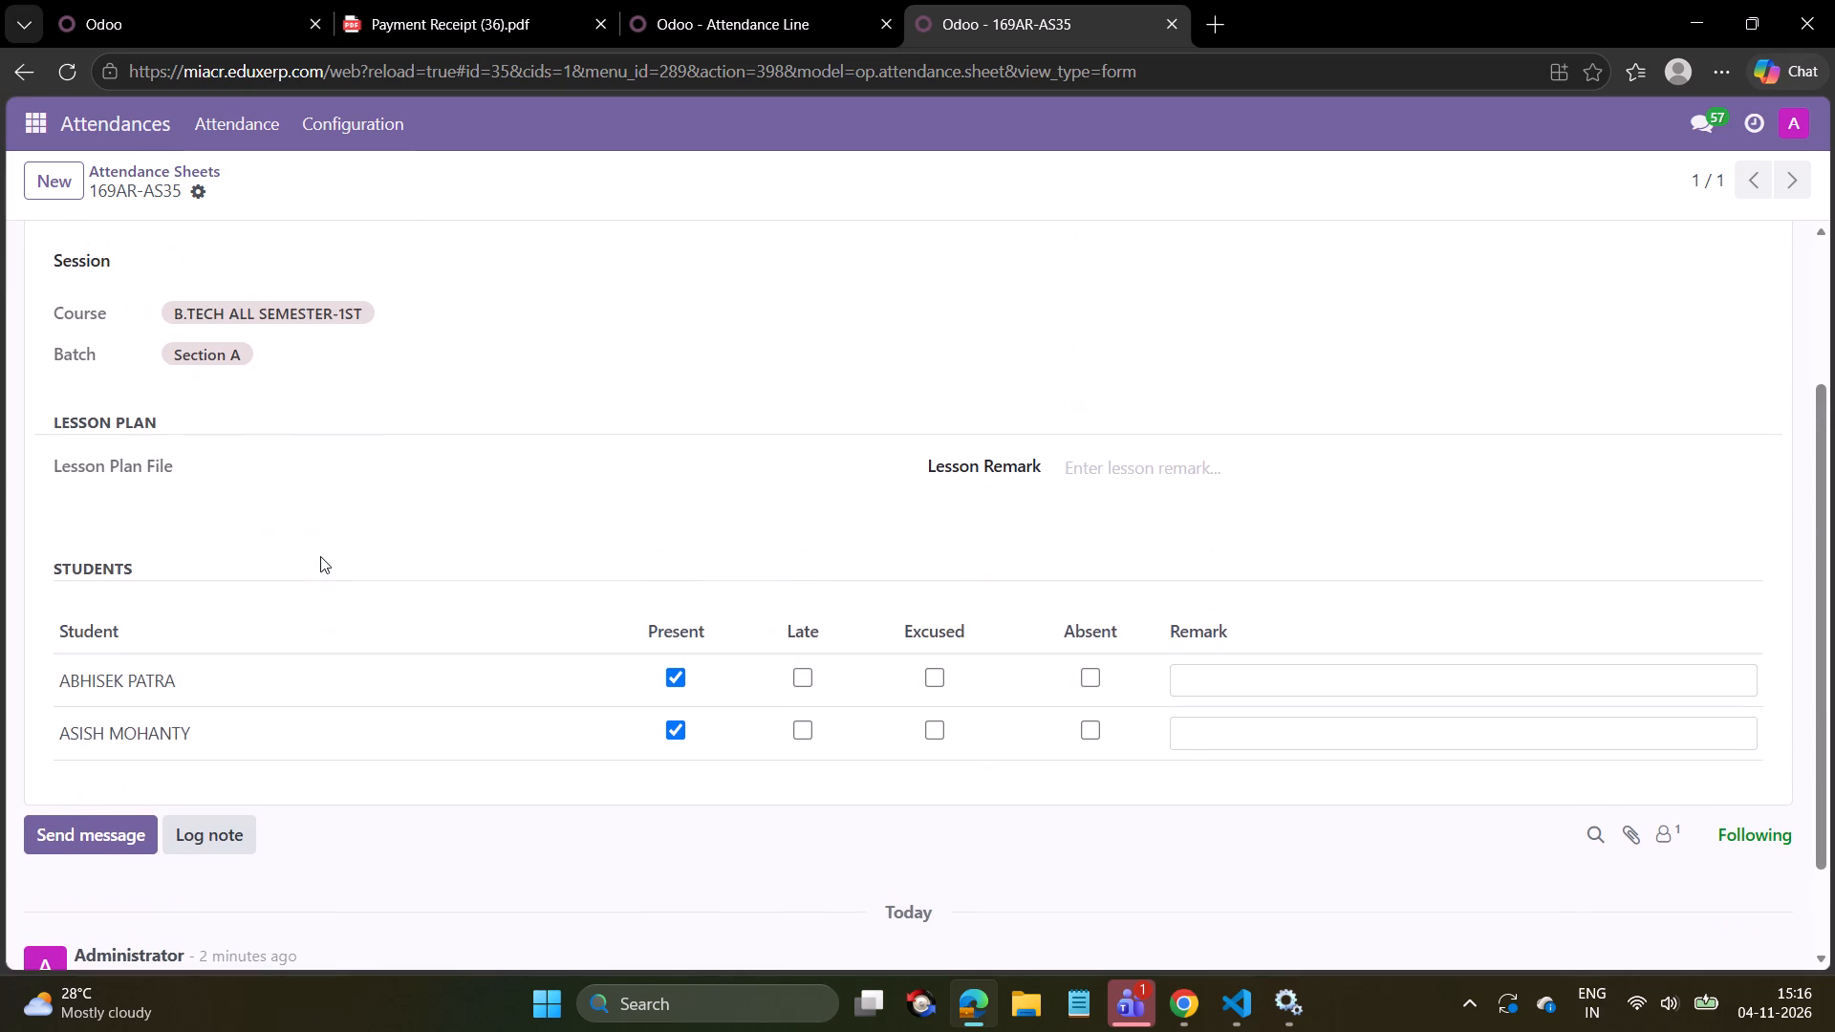
pyautogui.scroll(5, 320, 556)
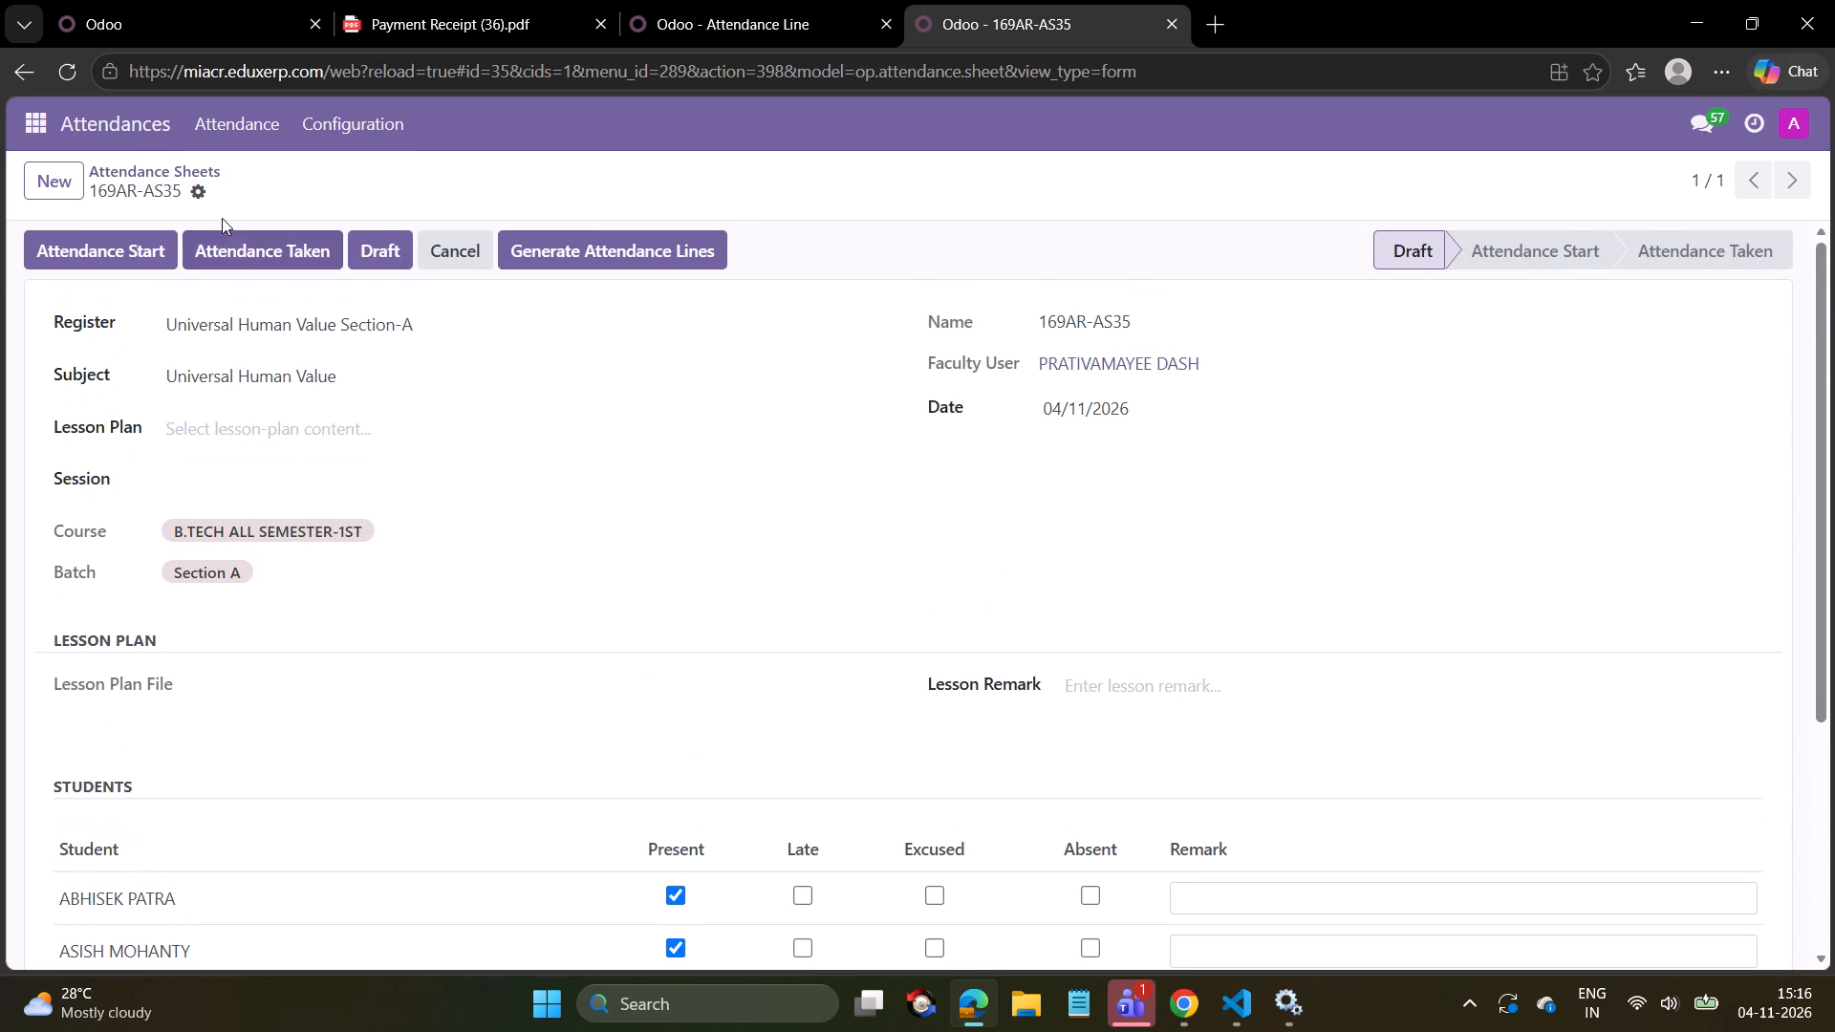
# Leave the attendance sheet and go to the Students module.
pyautogui.click(208, 174)
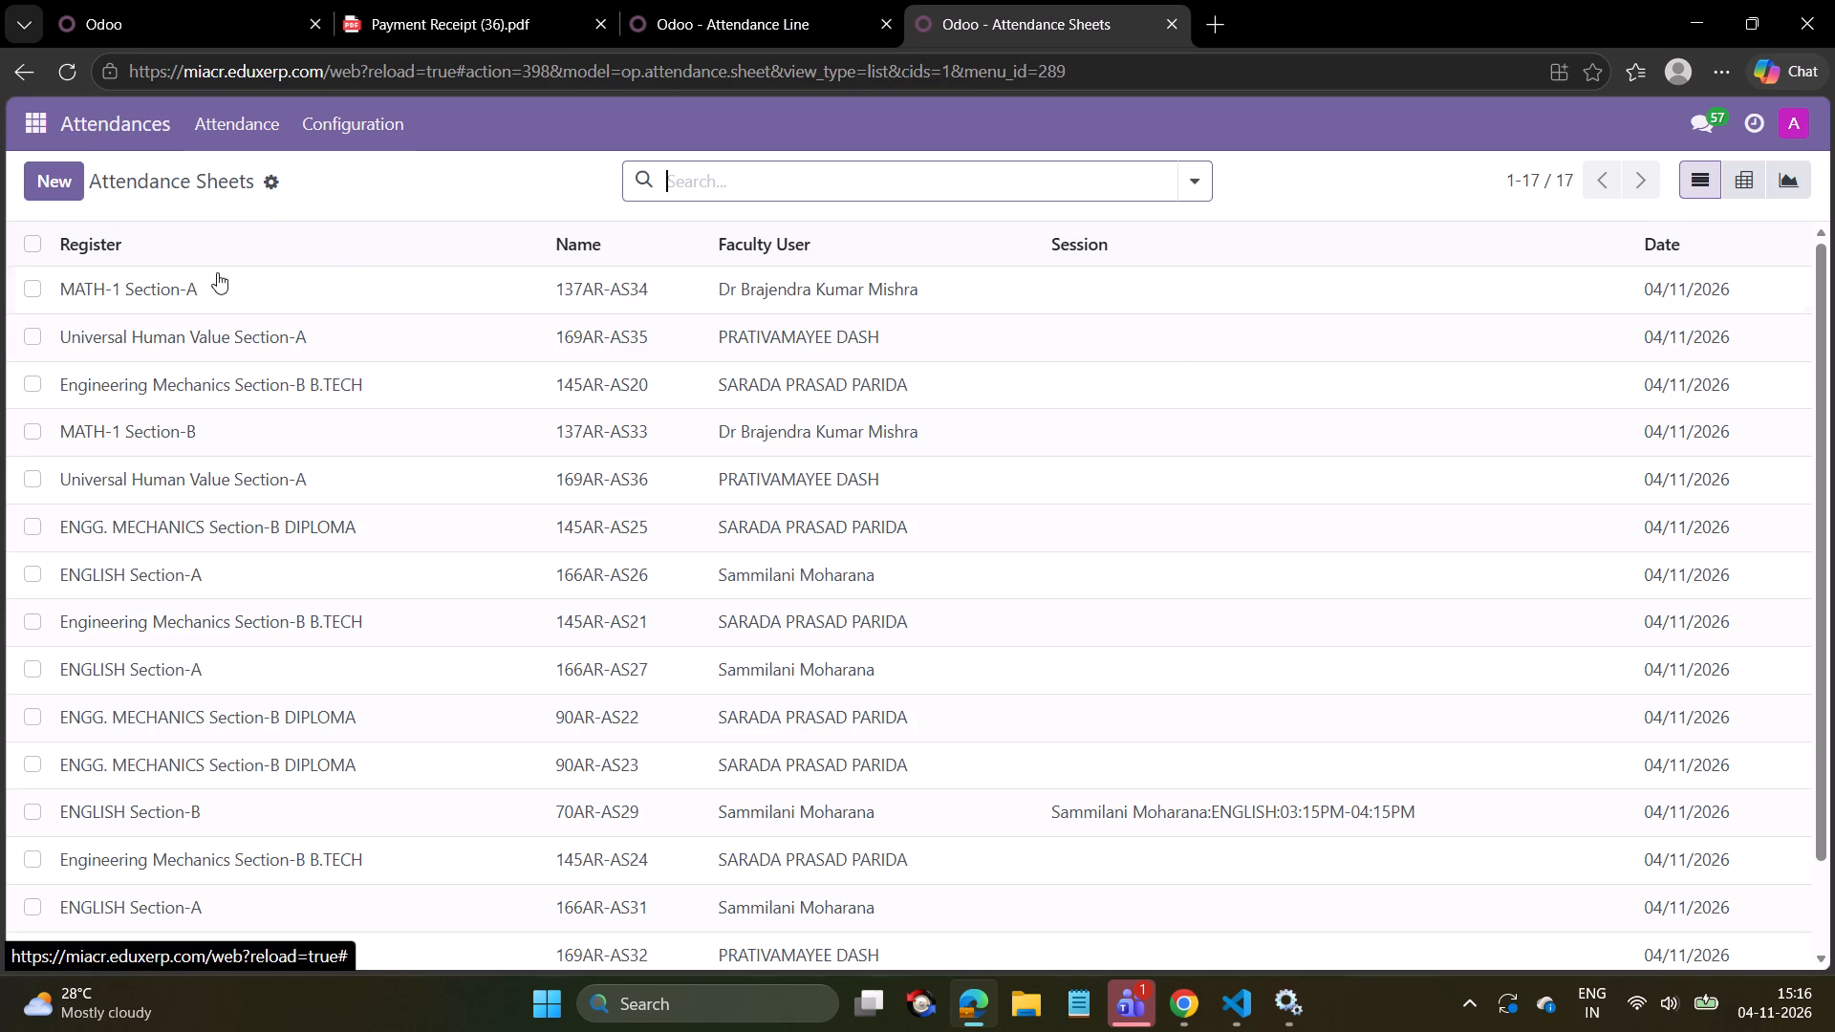
pyautogui.scroll(3, 245, 342)
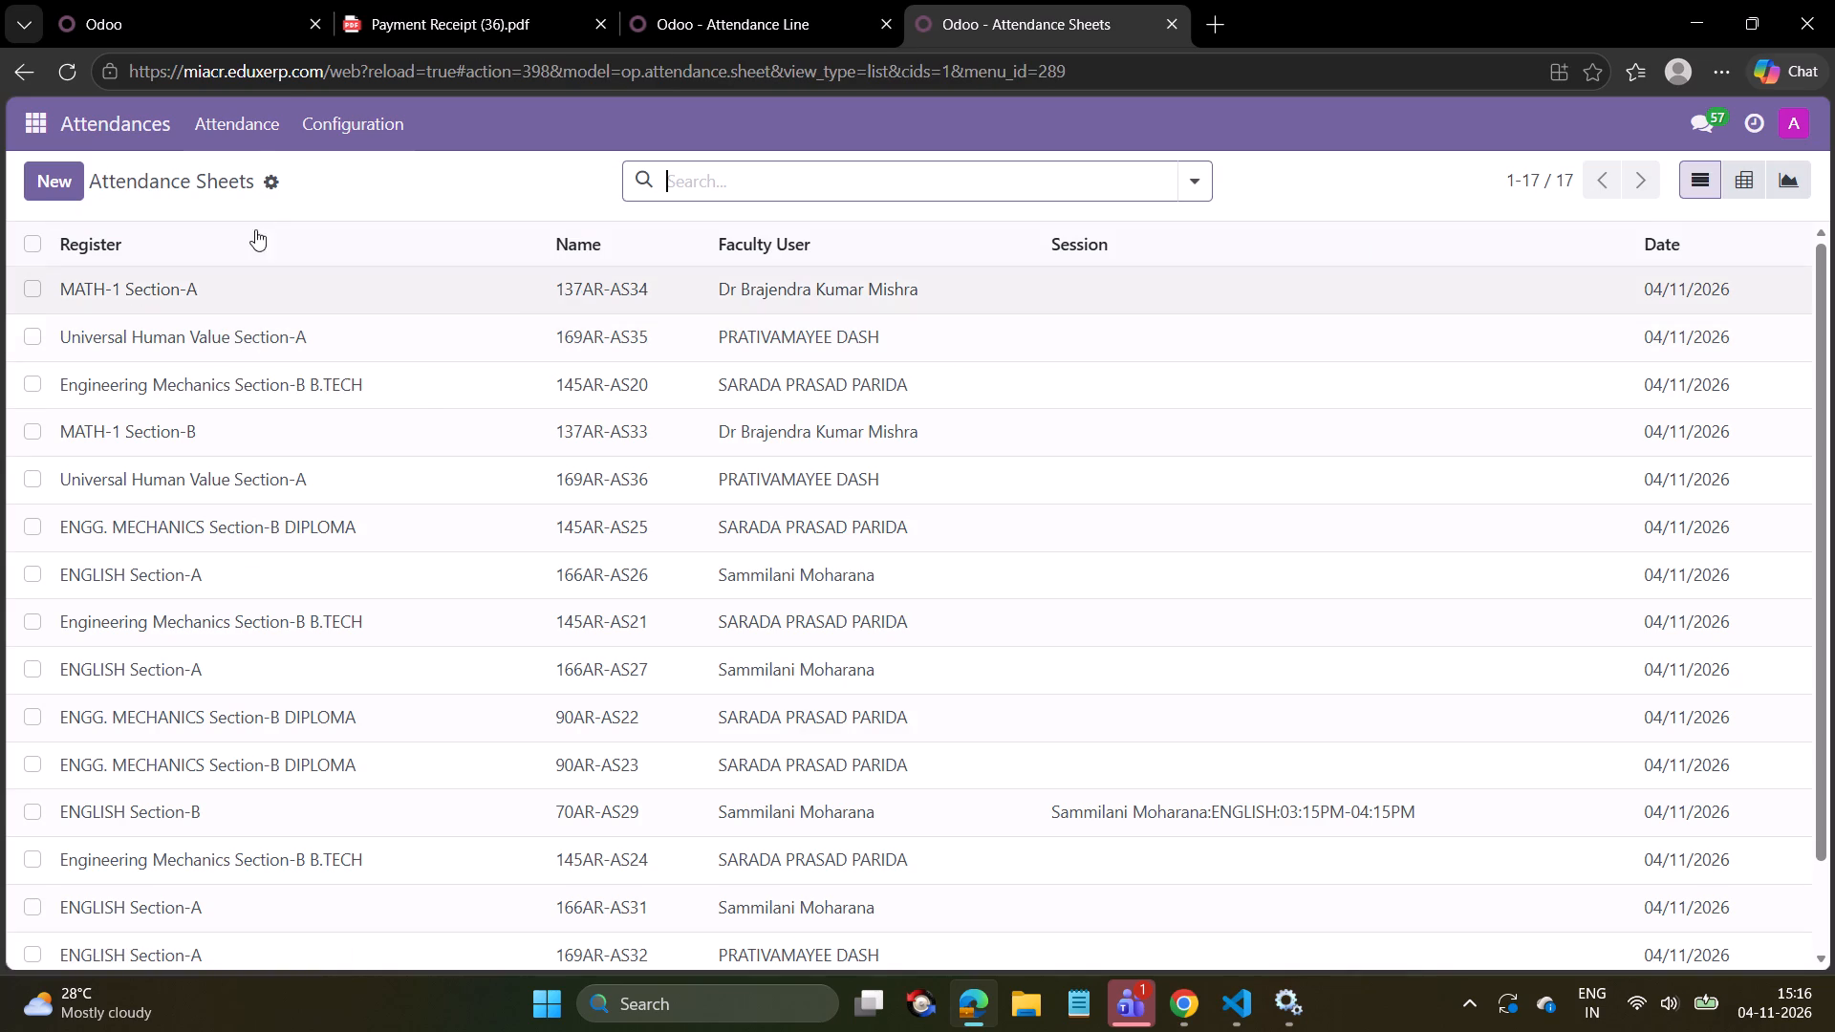
pyautogui.click(250, 135)
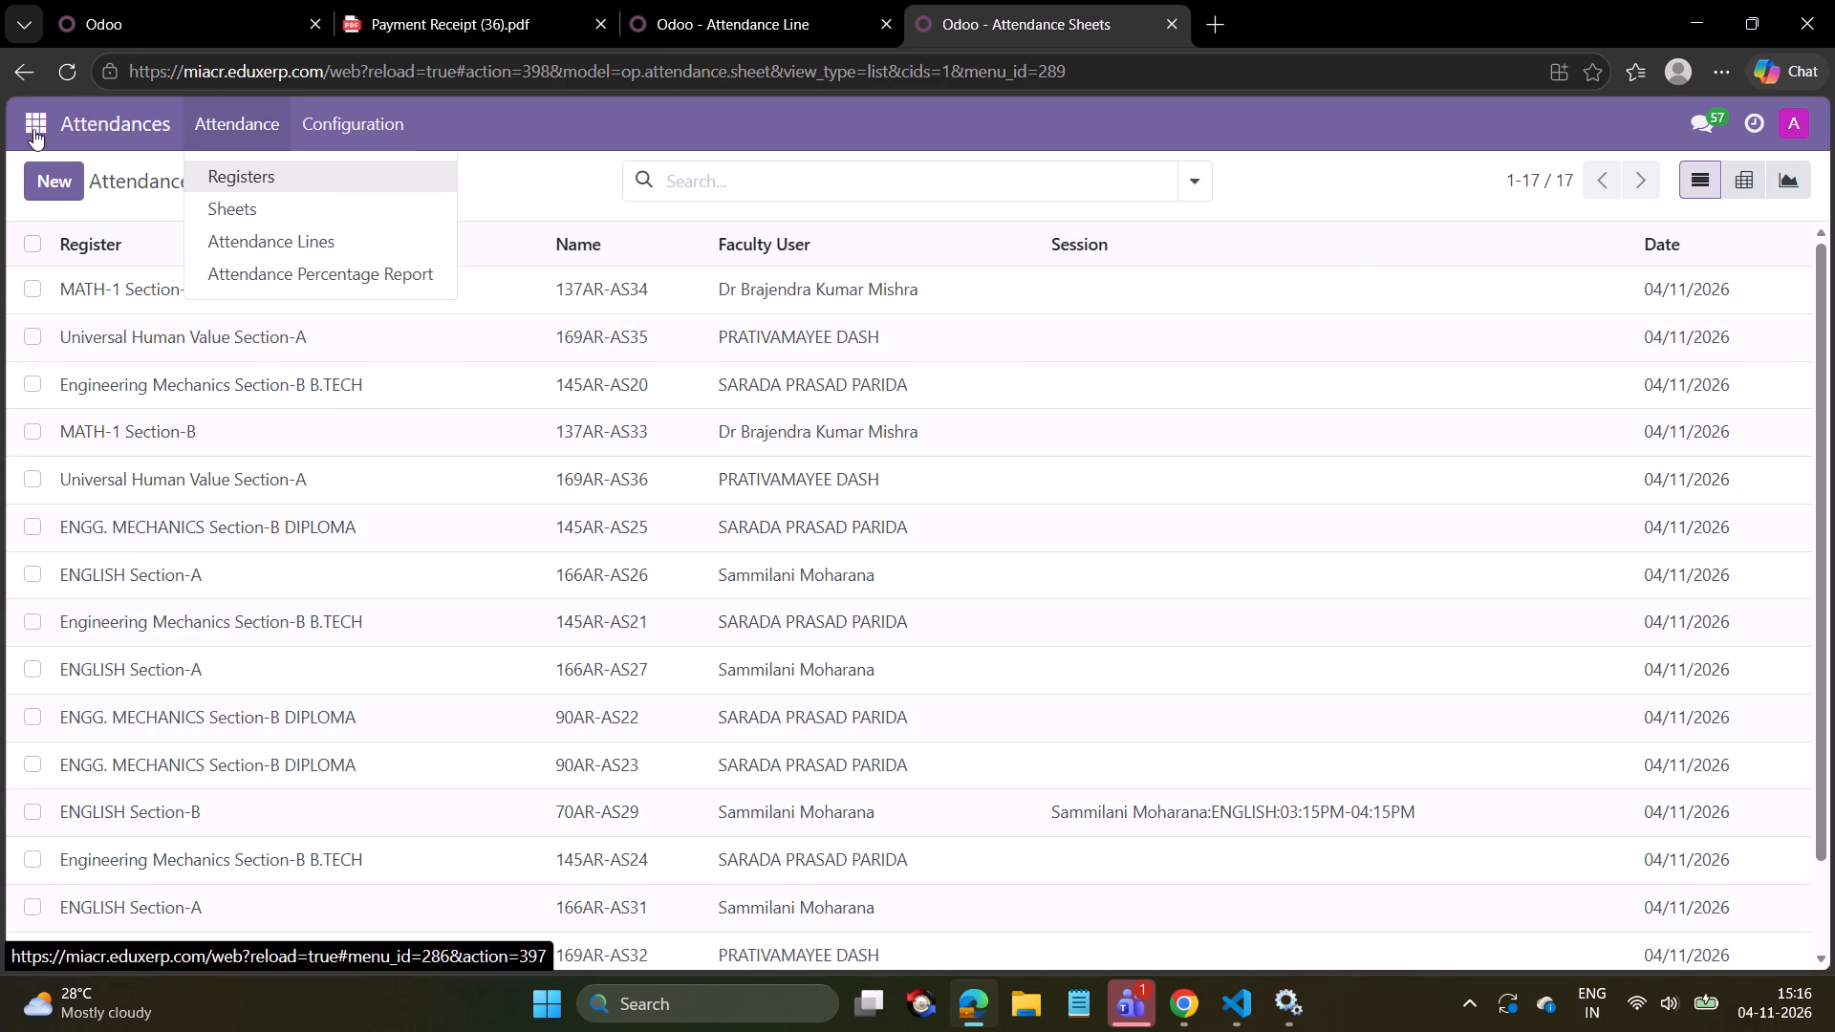
pyautogui.click(31, 130)
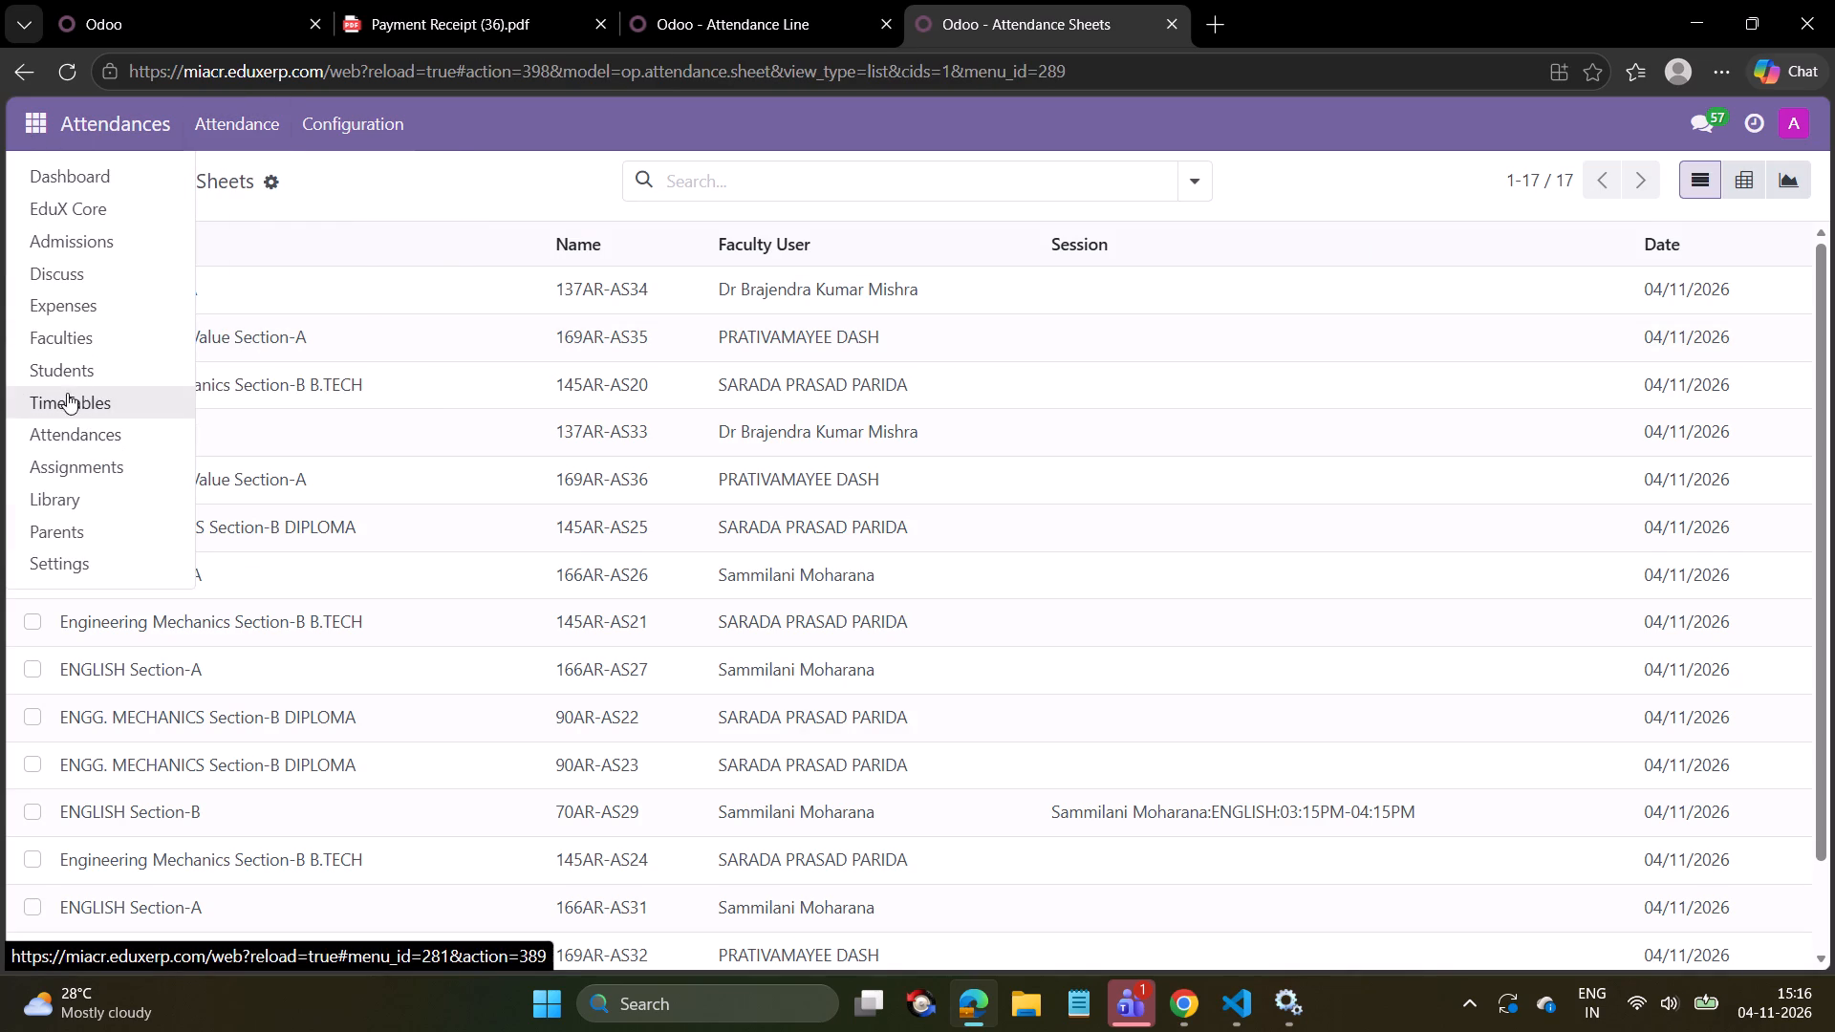
pyautogui.click(72, 377)
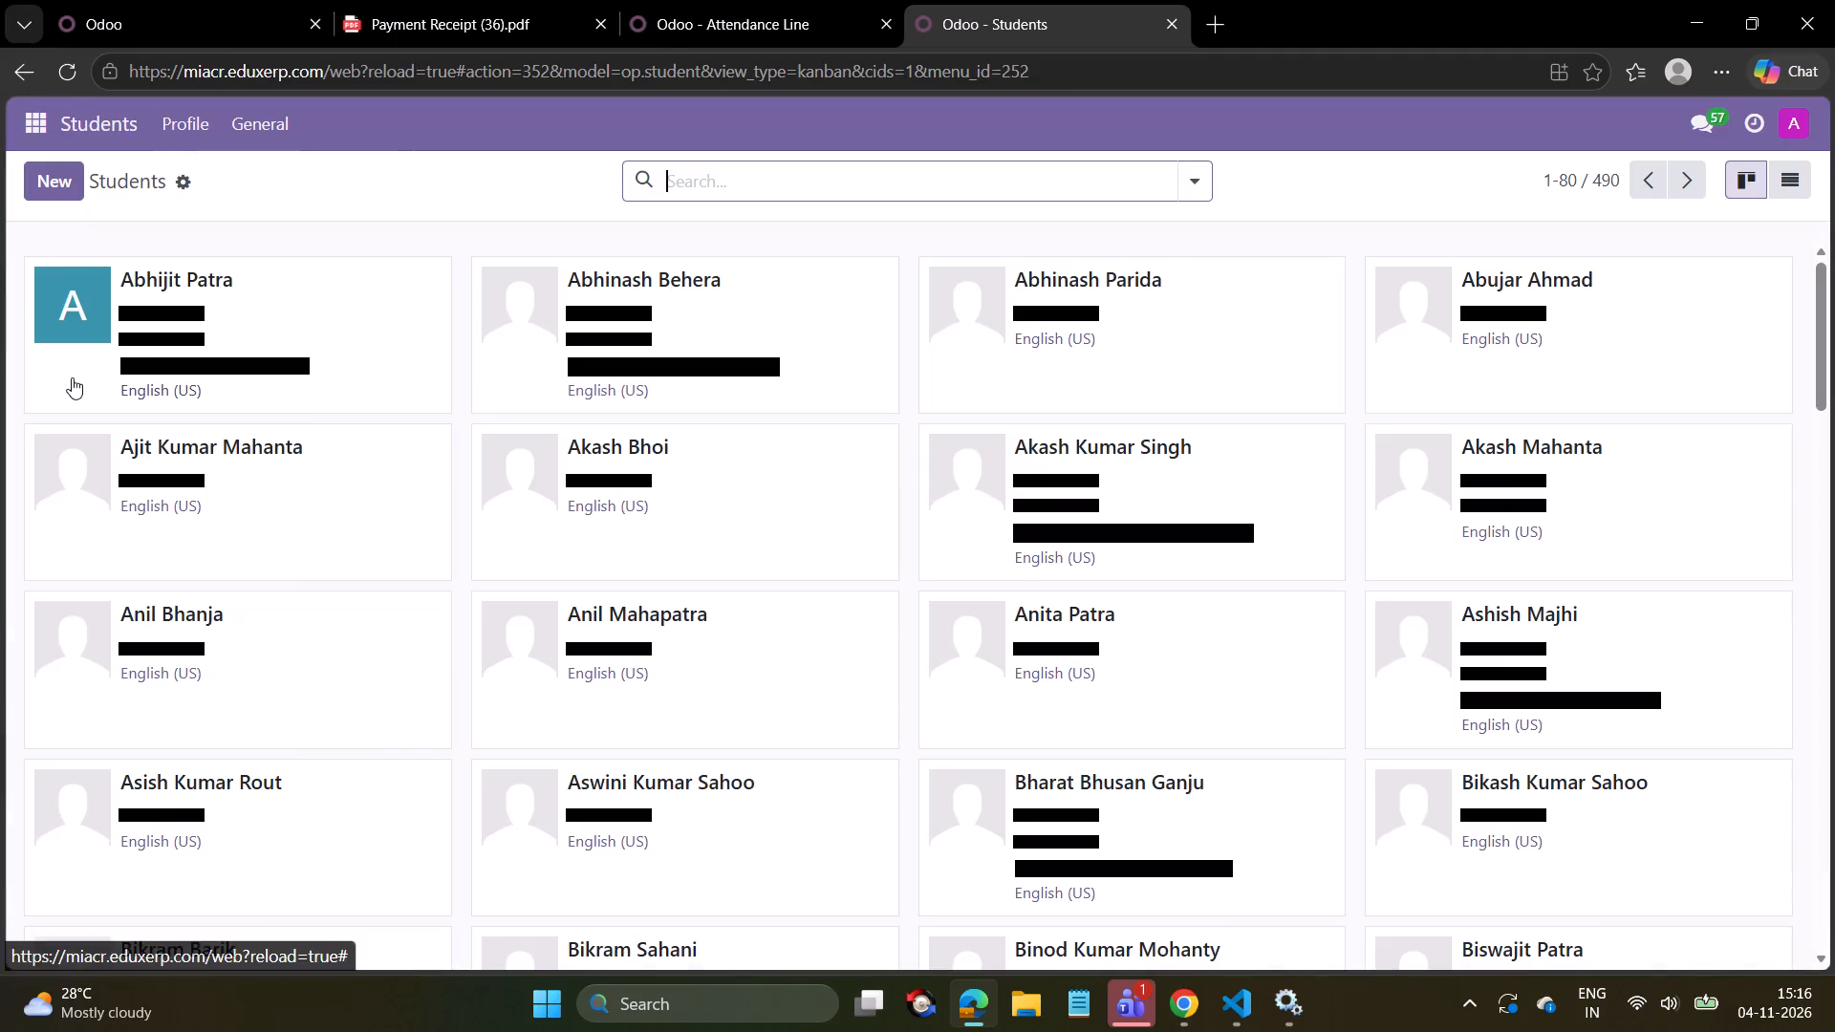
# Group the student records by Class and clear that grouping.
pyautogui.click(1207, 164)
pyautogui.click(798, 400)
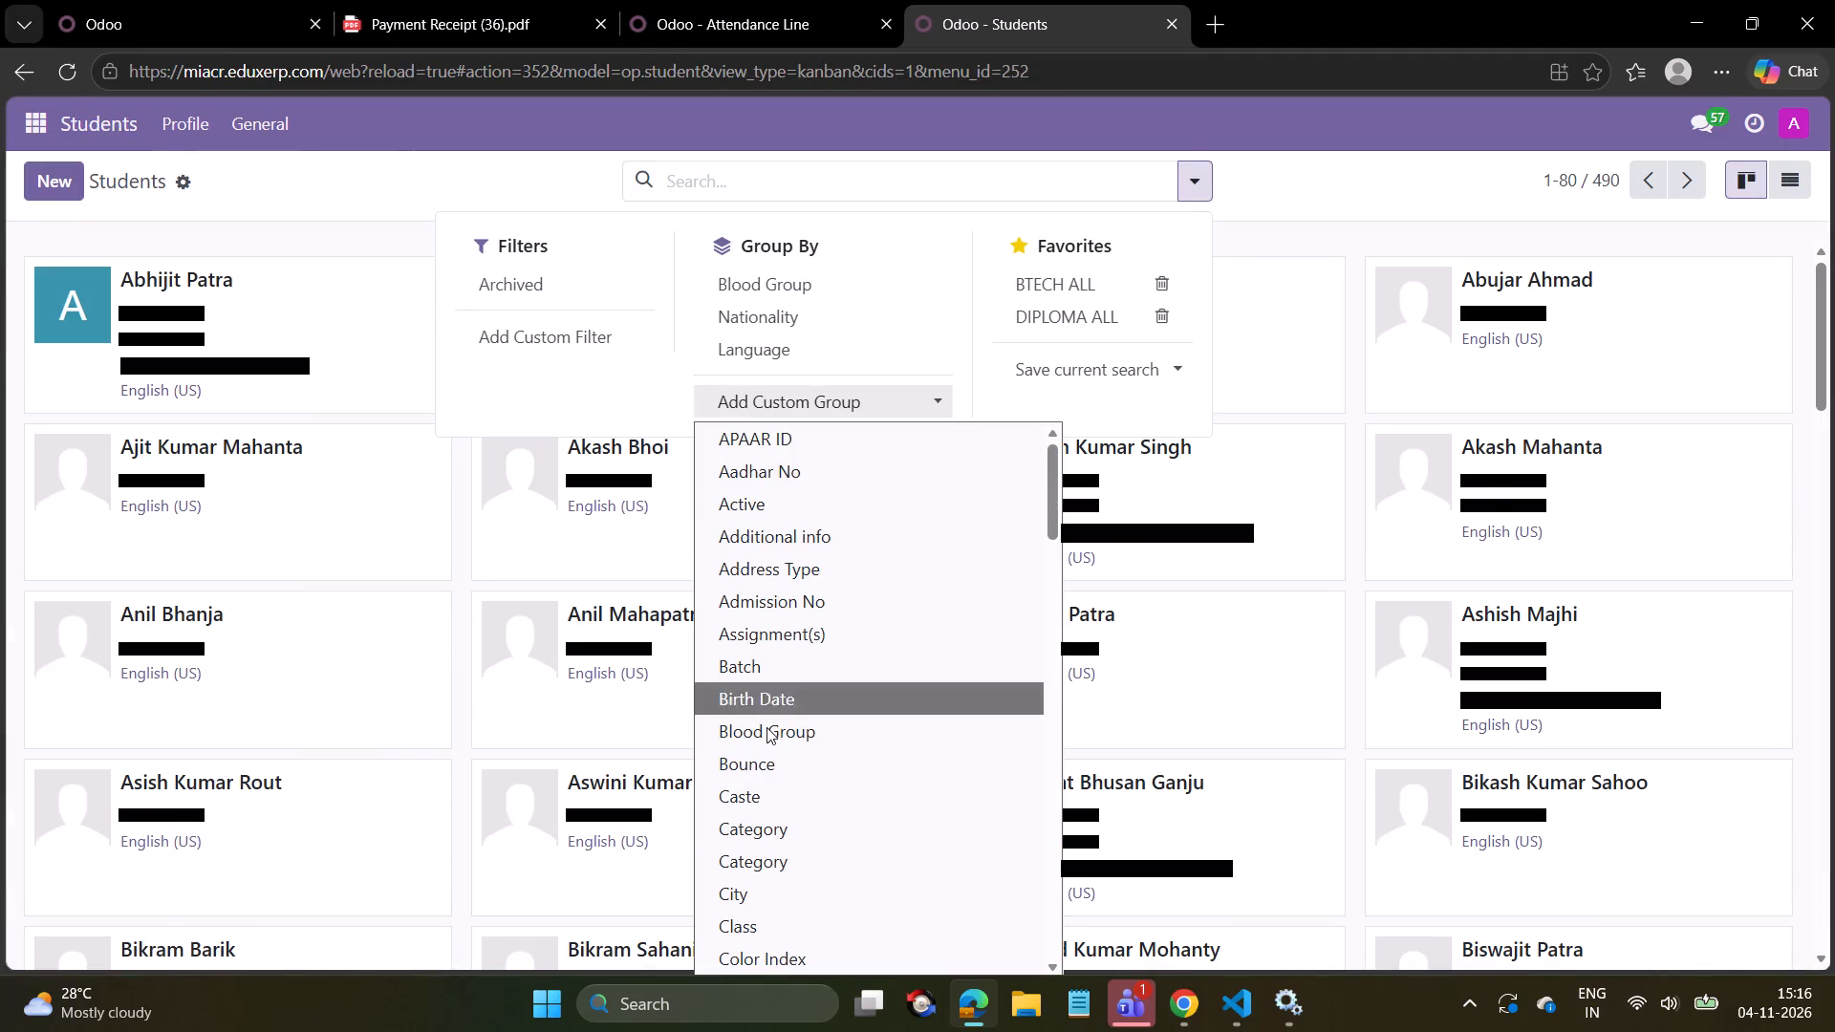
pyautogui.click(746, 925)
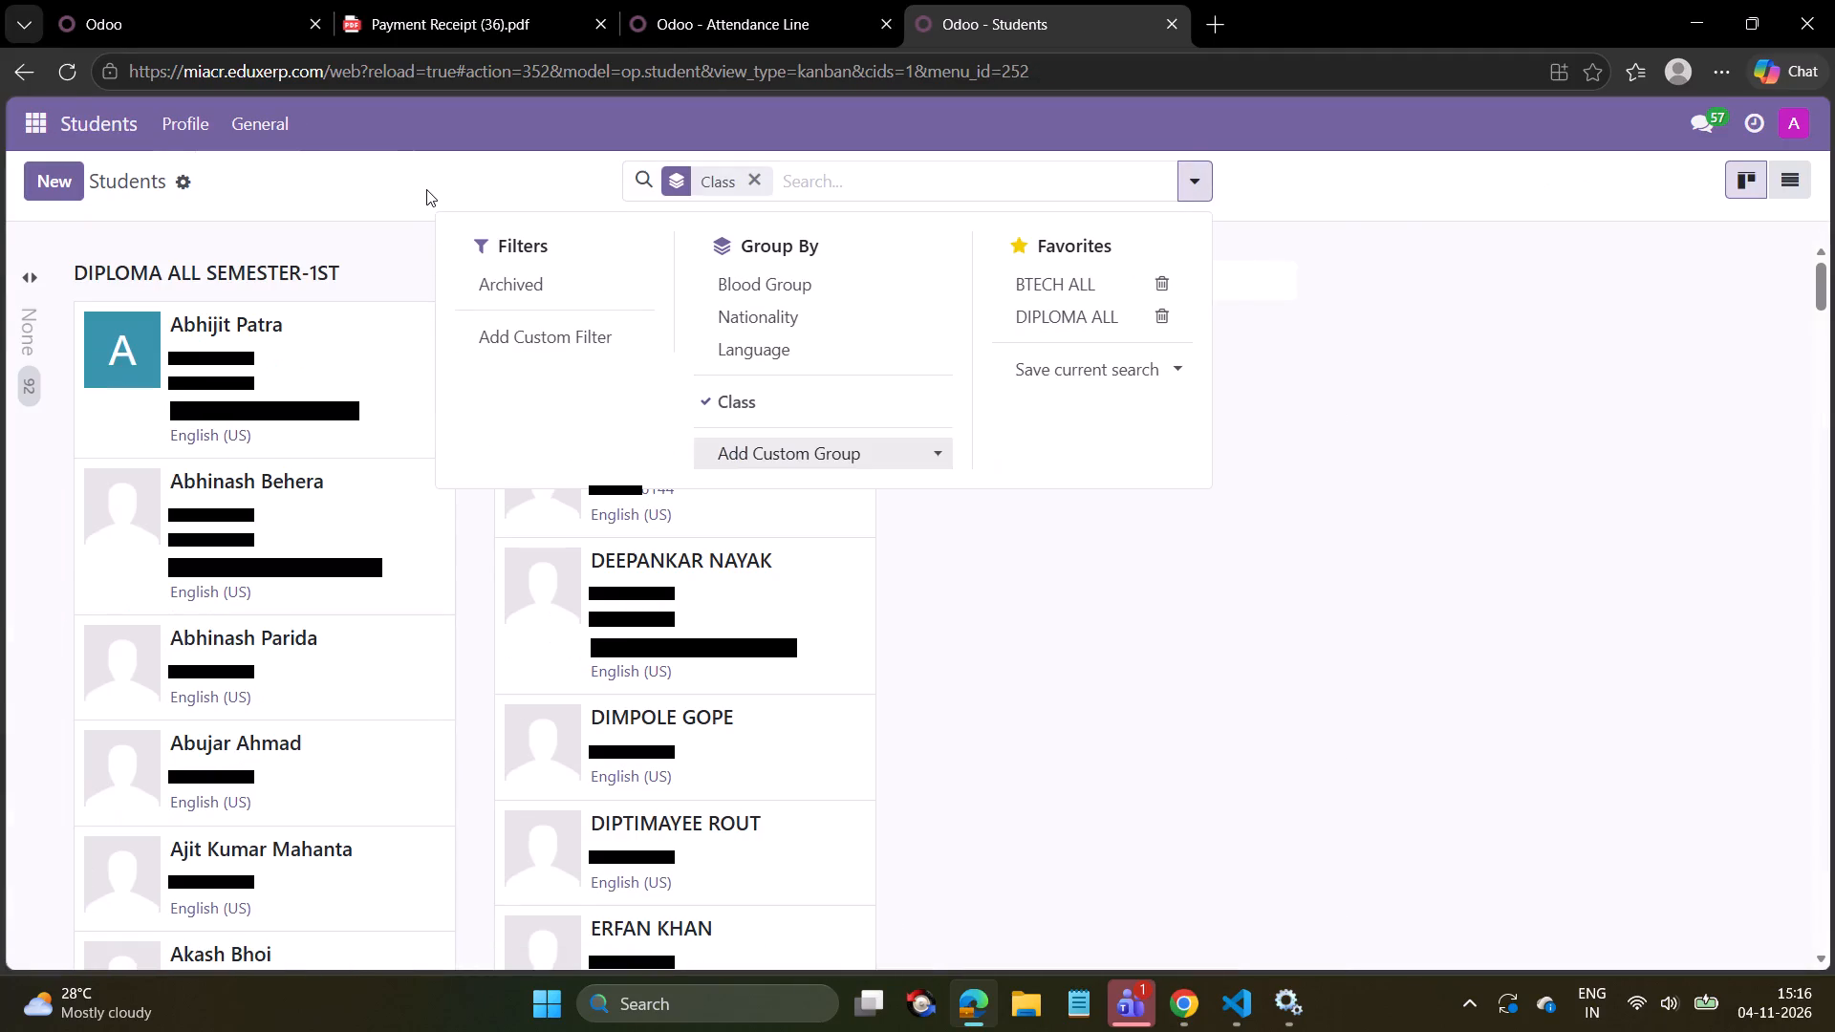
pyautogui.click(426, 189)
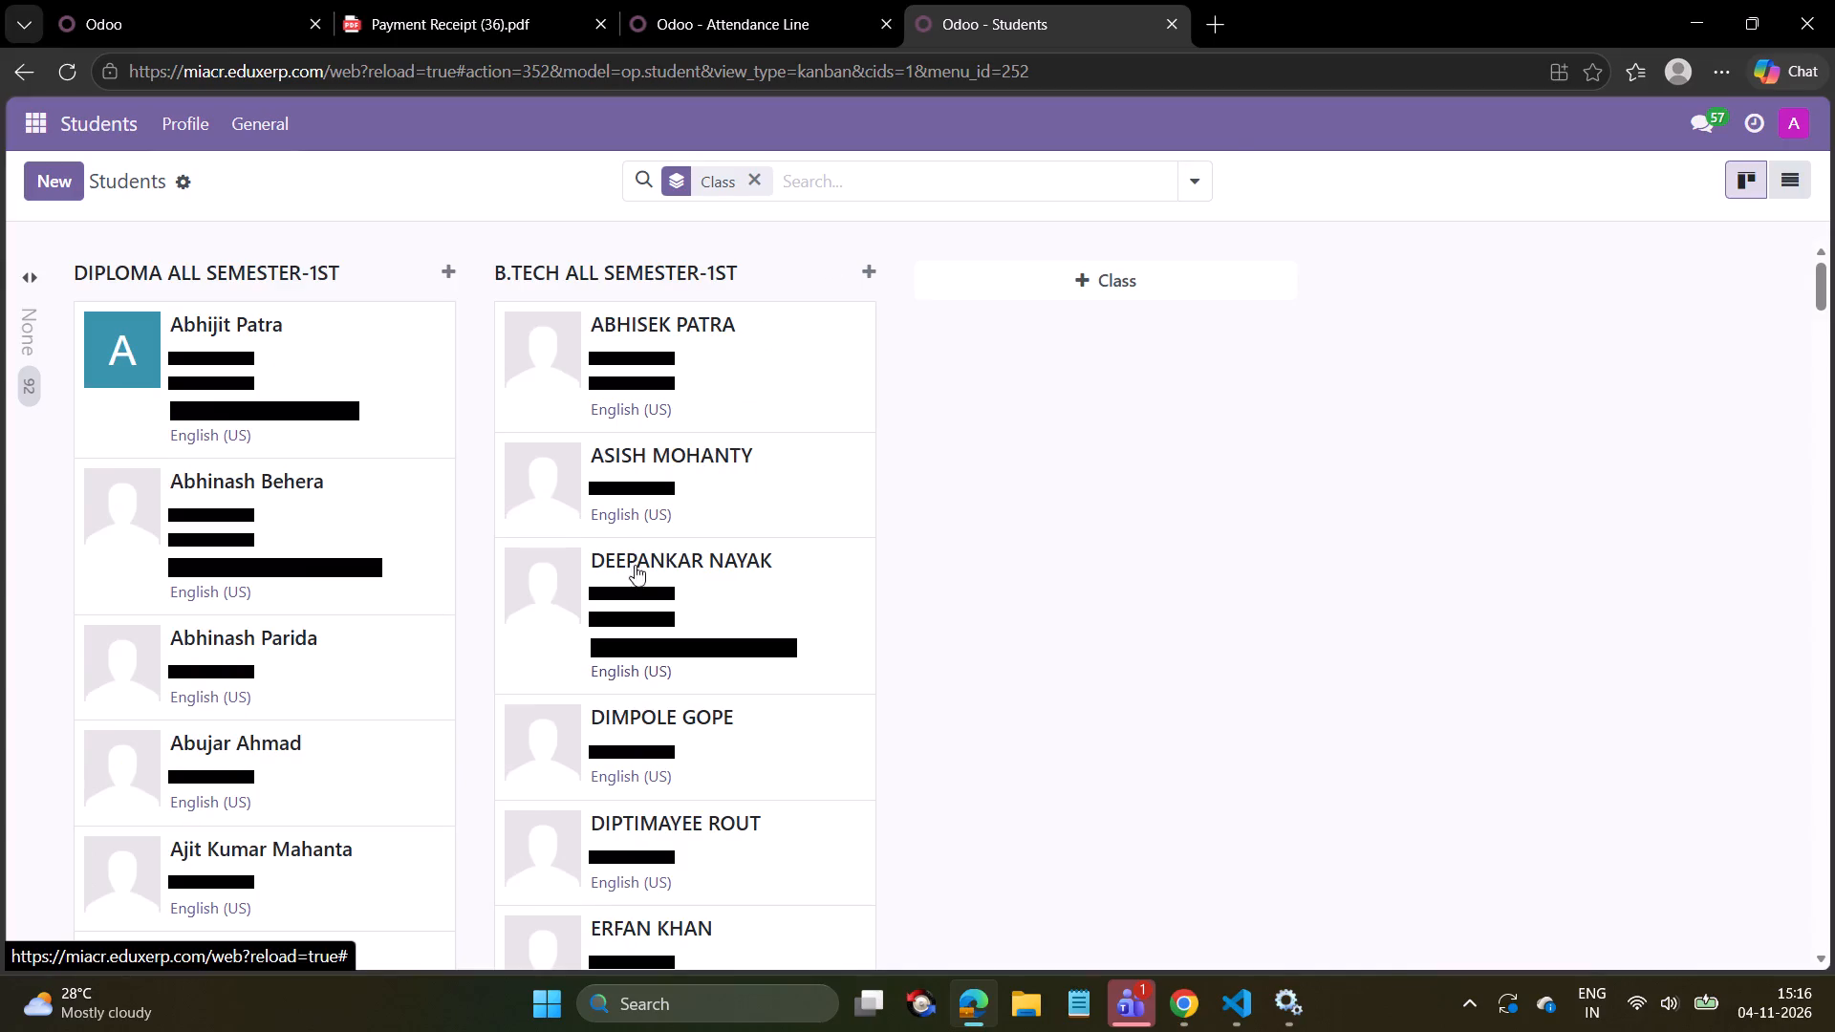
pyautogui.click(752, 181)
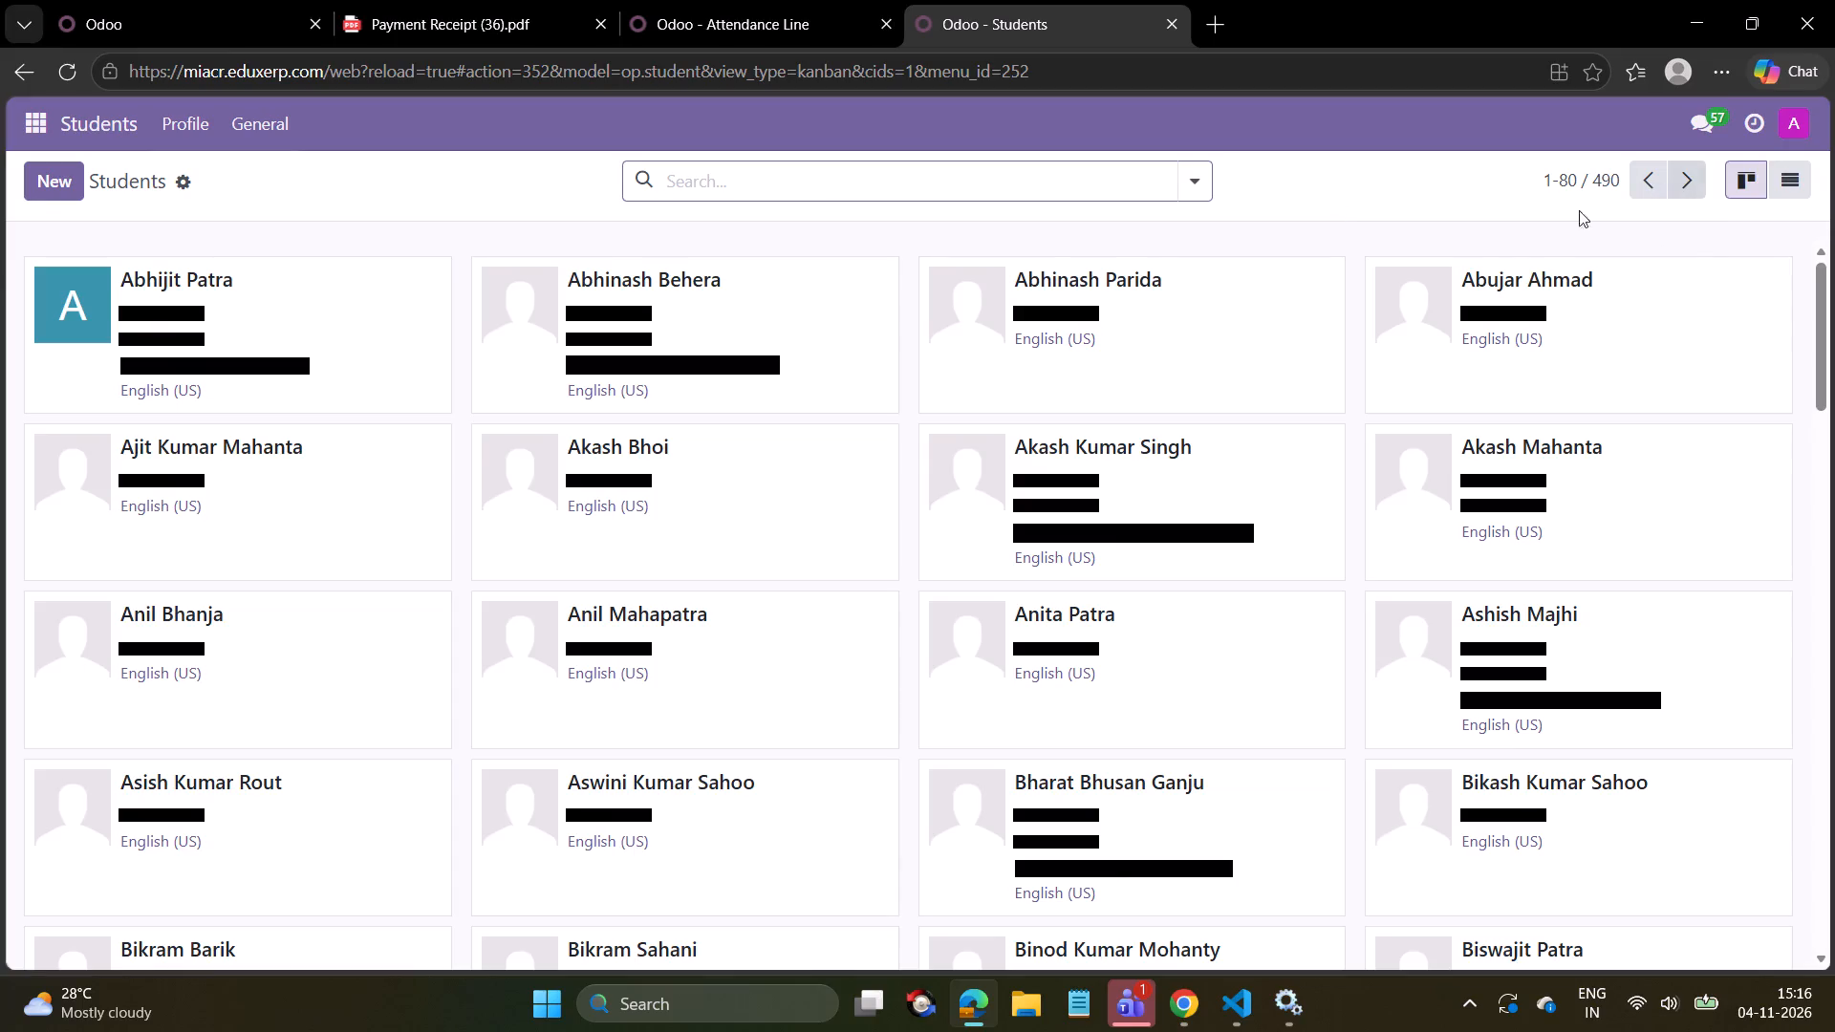
# Group the student records by Class using a custom group.
pyautogui.click(1206, 196)
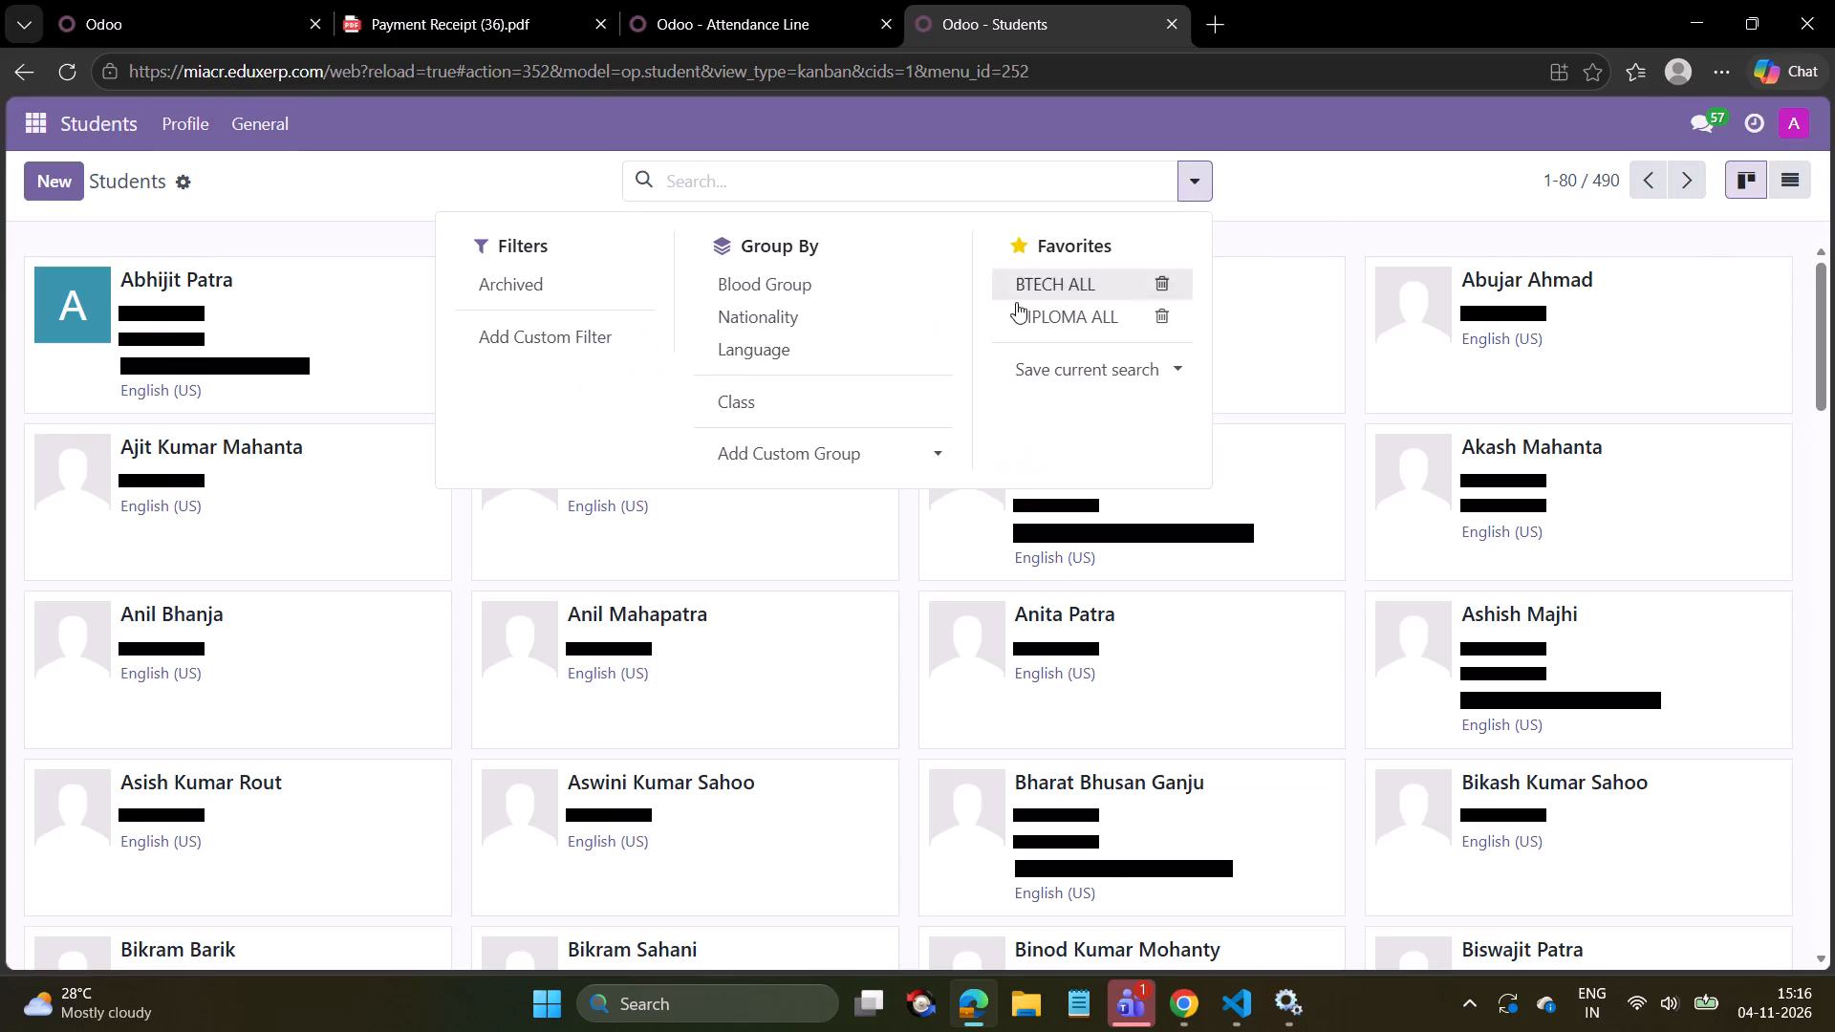
pyautogui.click(786, 451)
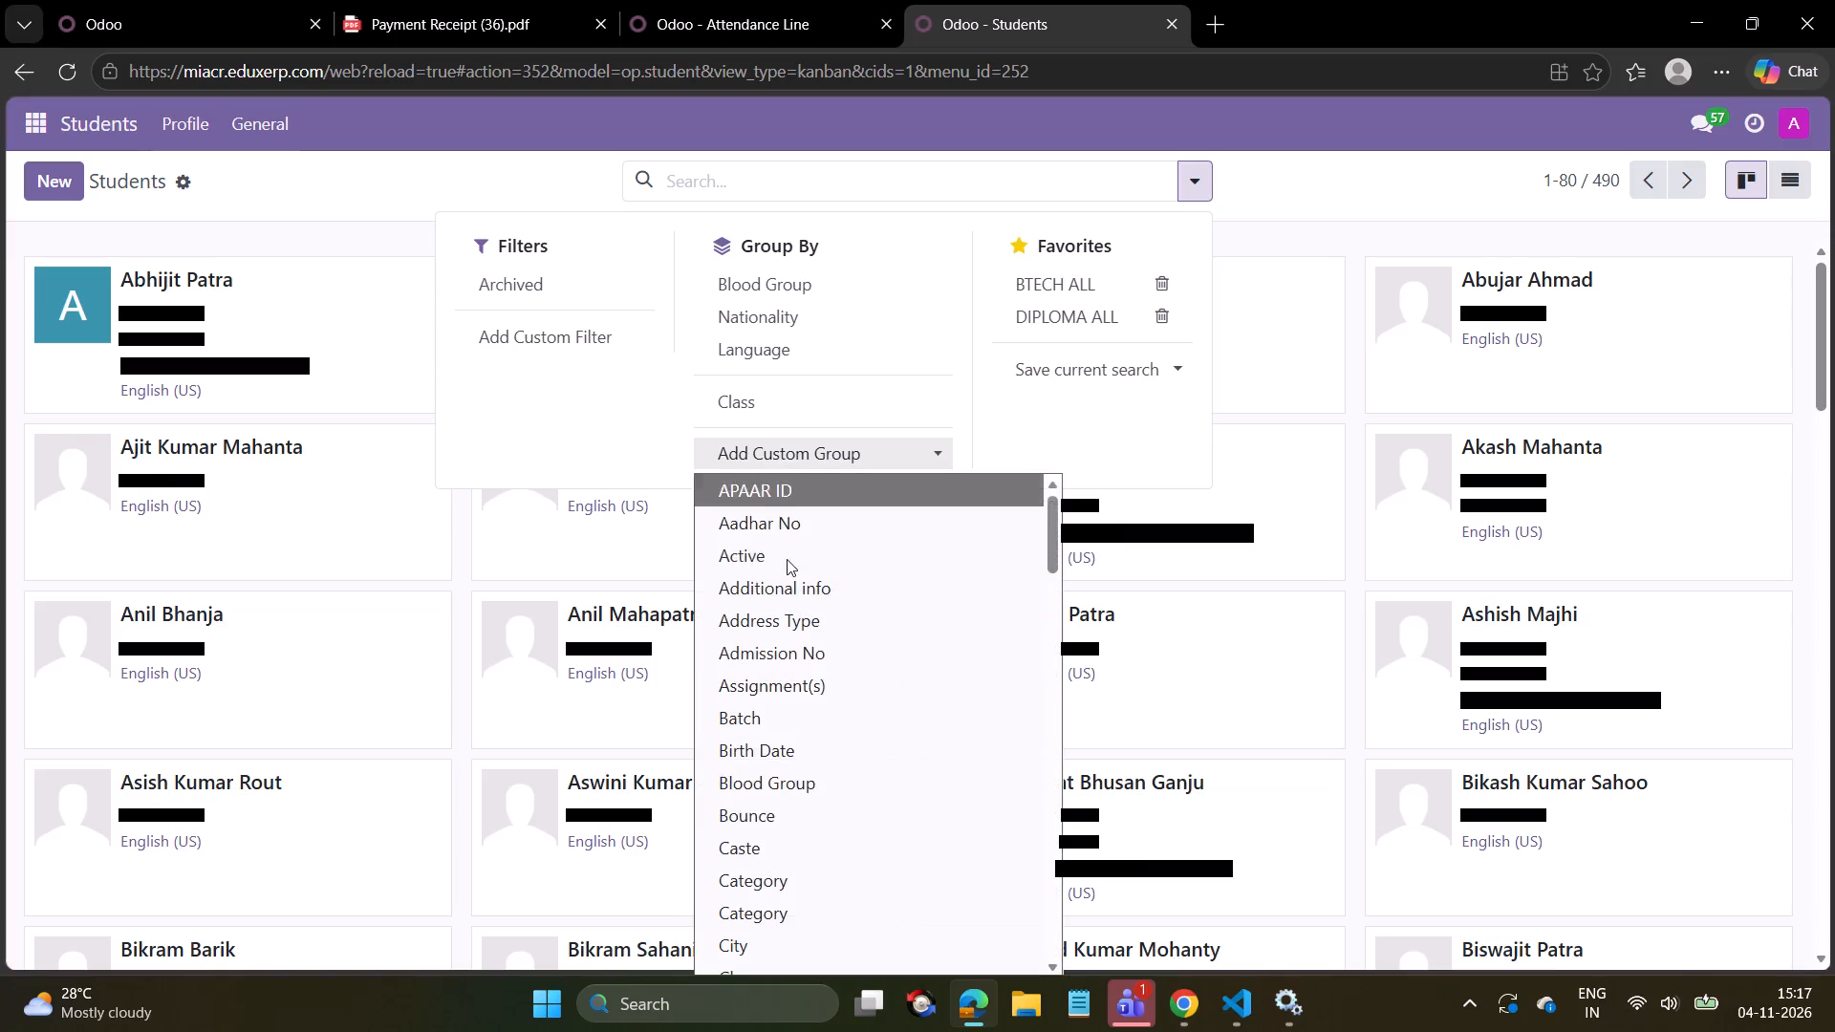
pyautogui.scroll(-1, 753, 850)
pyautogui.click(755, 747)
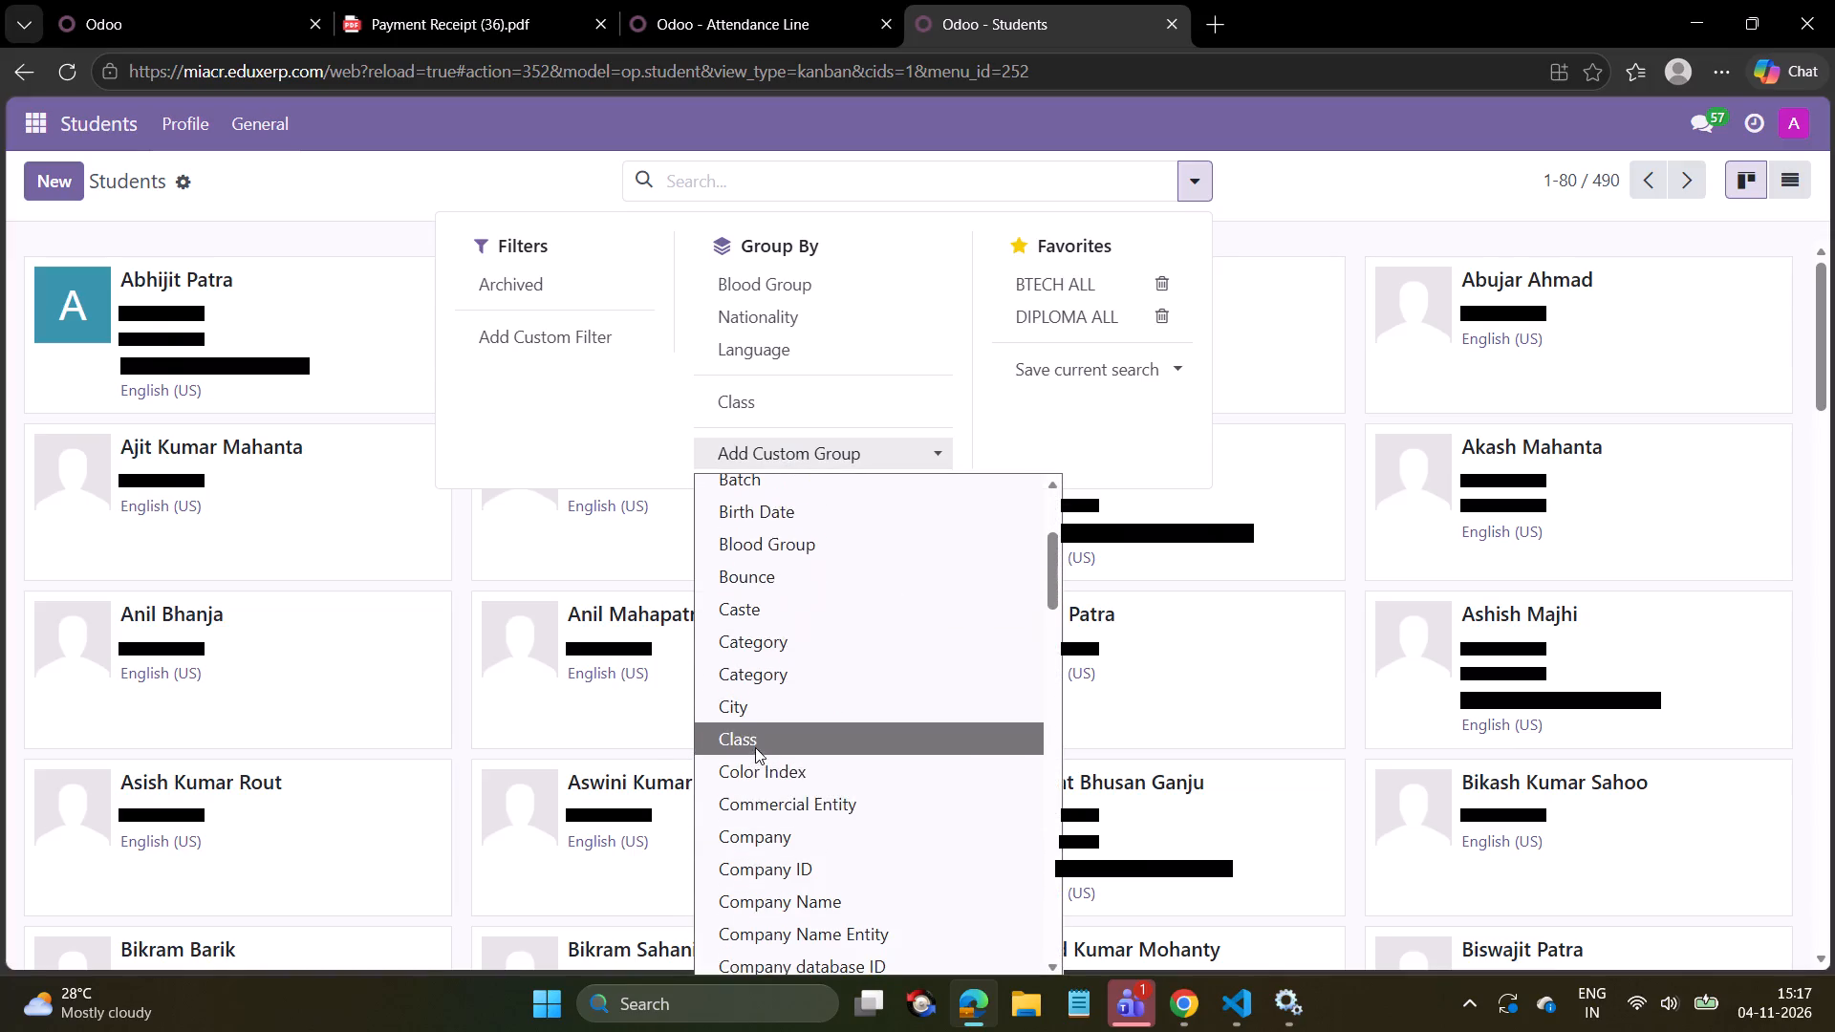
pyautogui.click(544, 185)
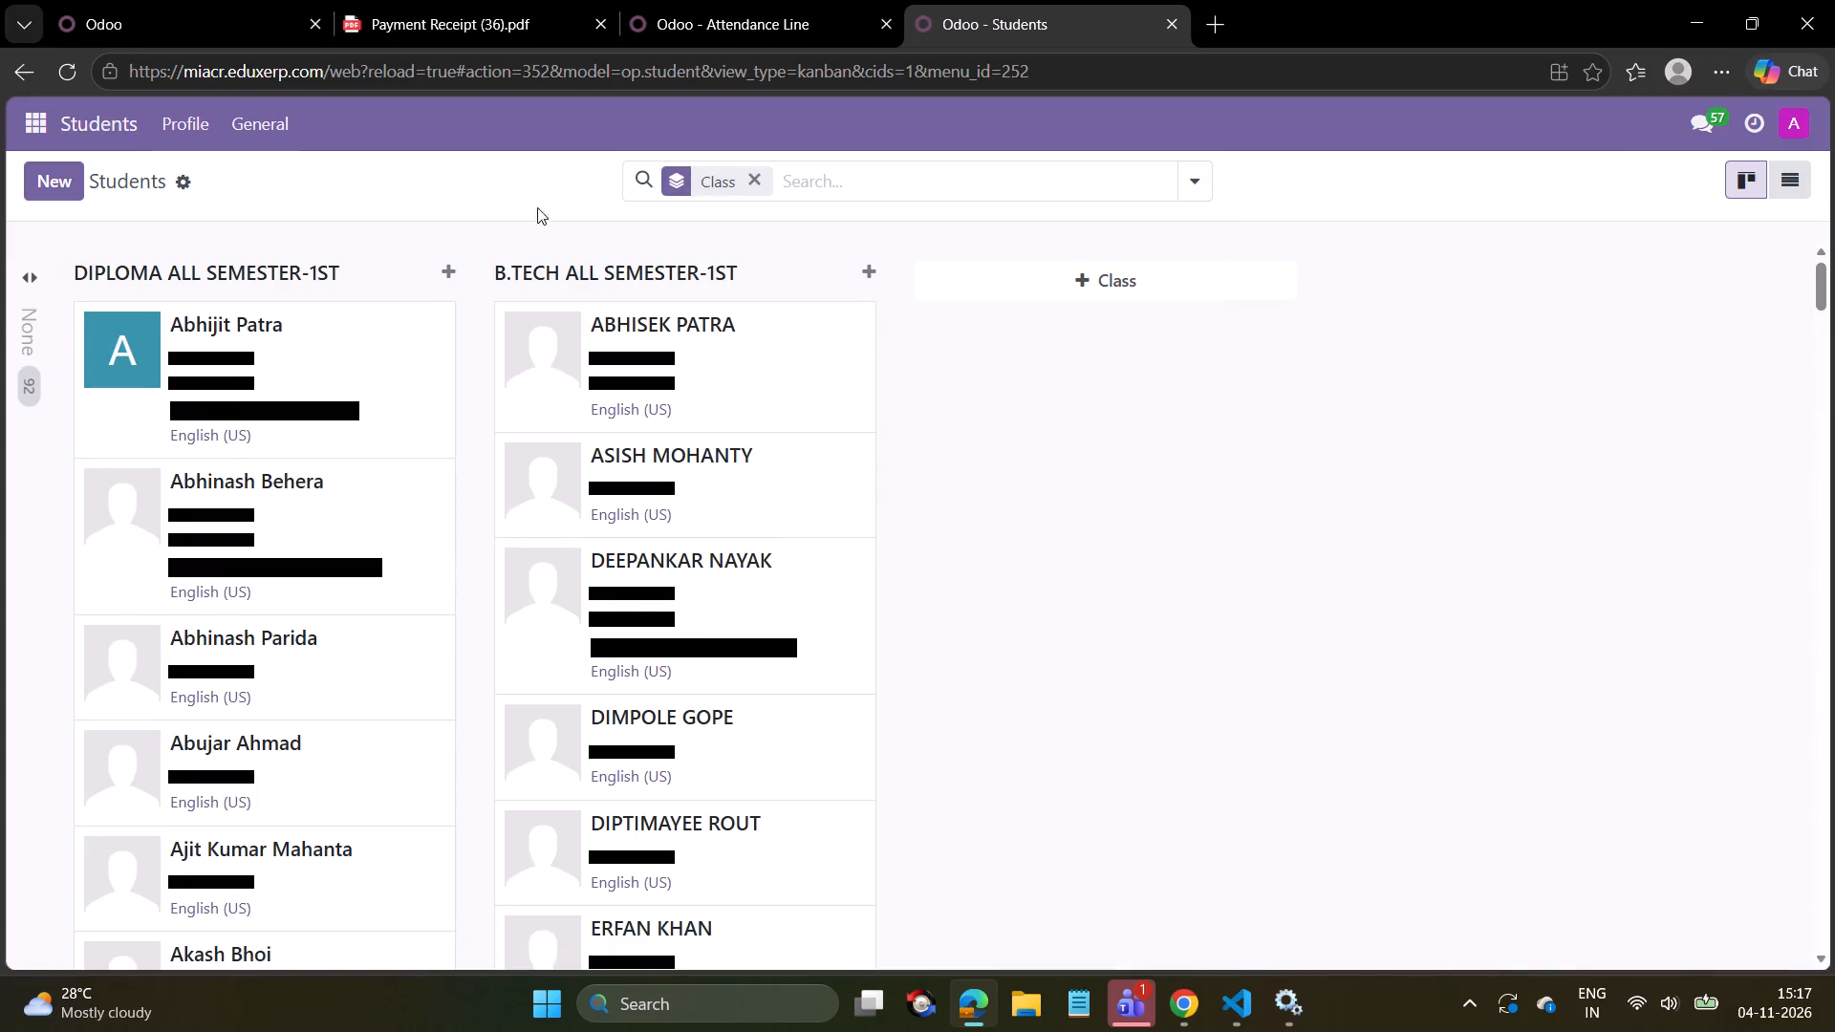
# Open the third student in the B.Tech group, reselect class B.TECH ALL SEMESTER-1ST, set the batch to Section A, and save.
pyautogui.click(690, 623)
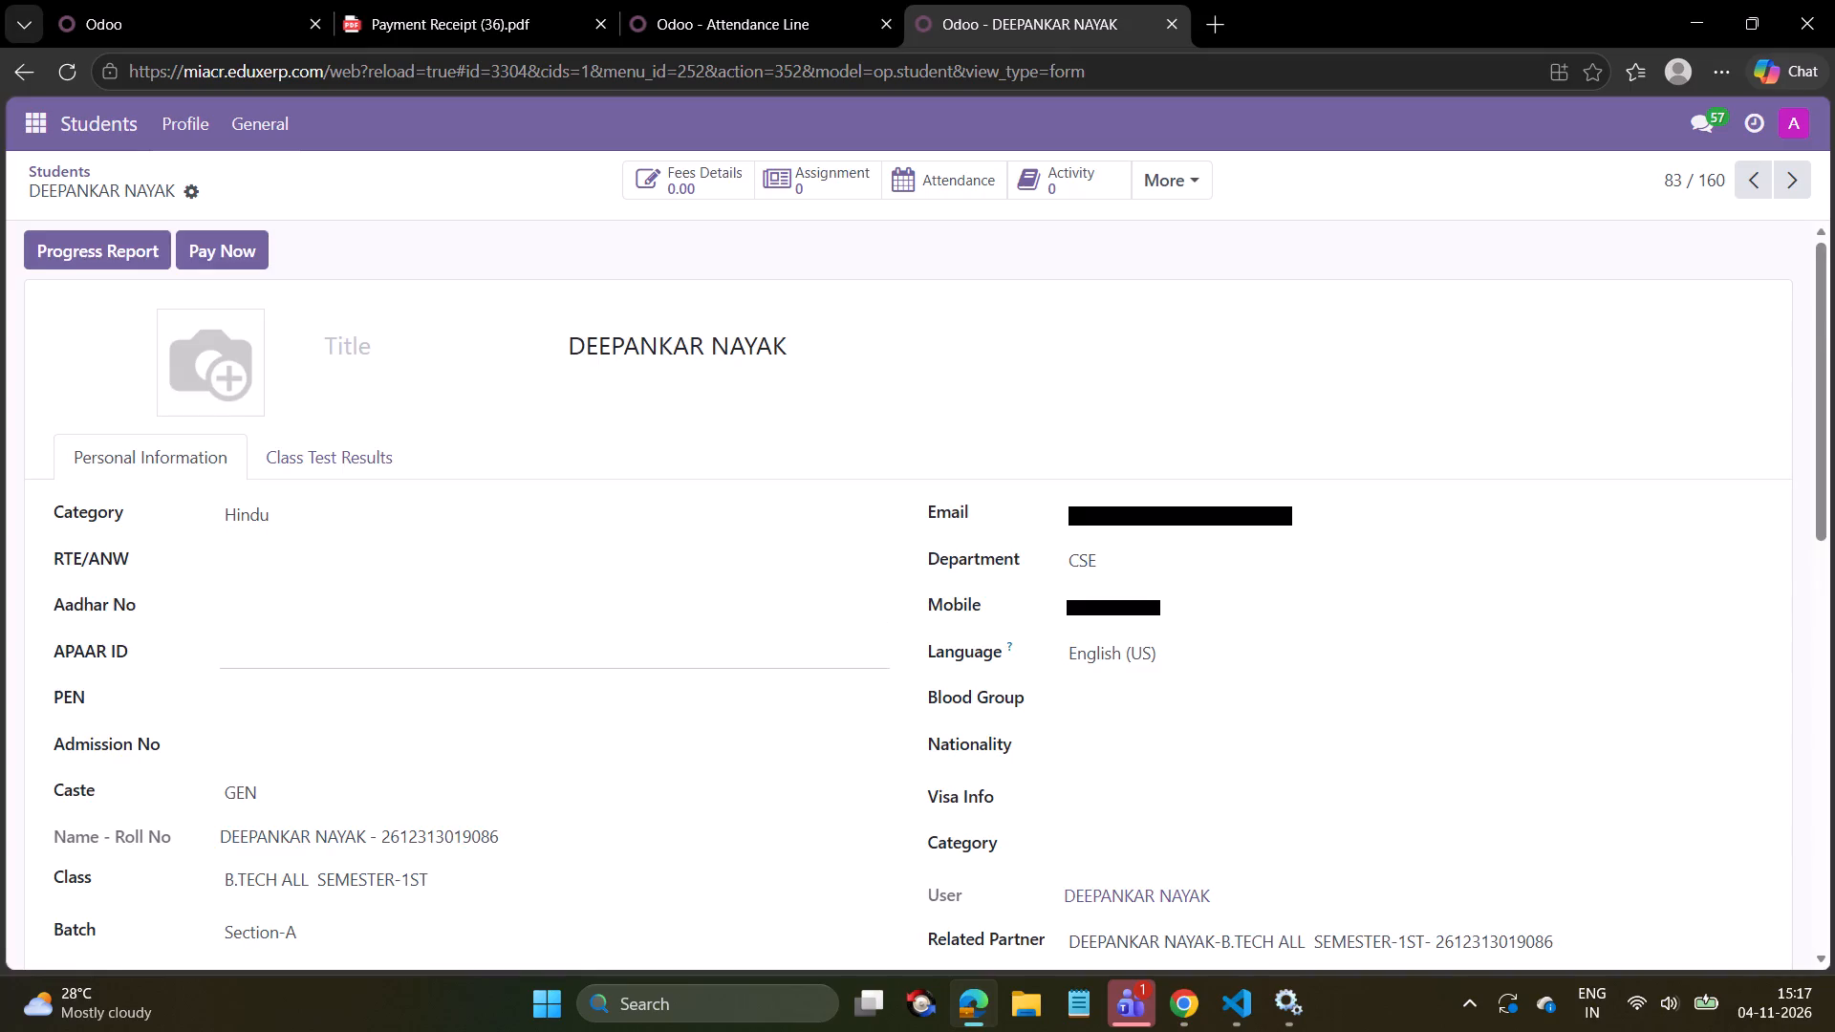
pyautogui.scroll(-2, 606, 649)
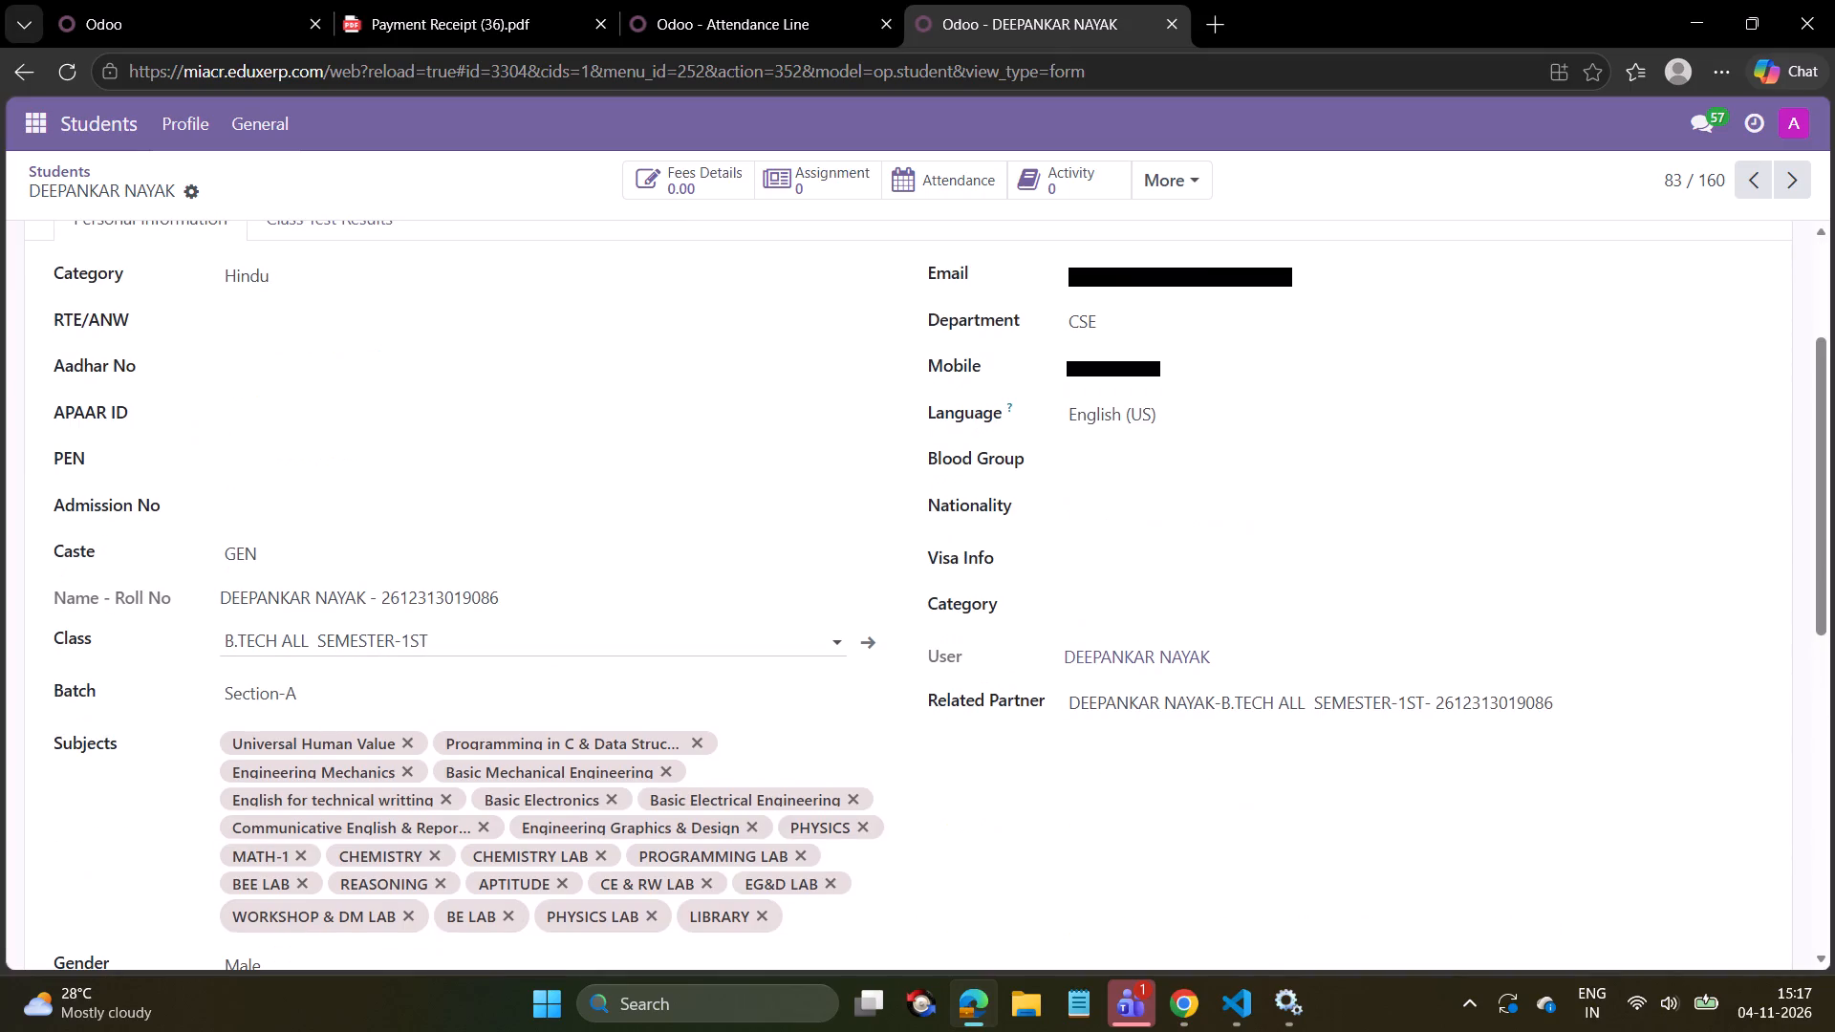
pyautogui.click(505, 643)
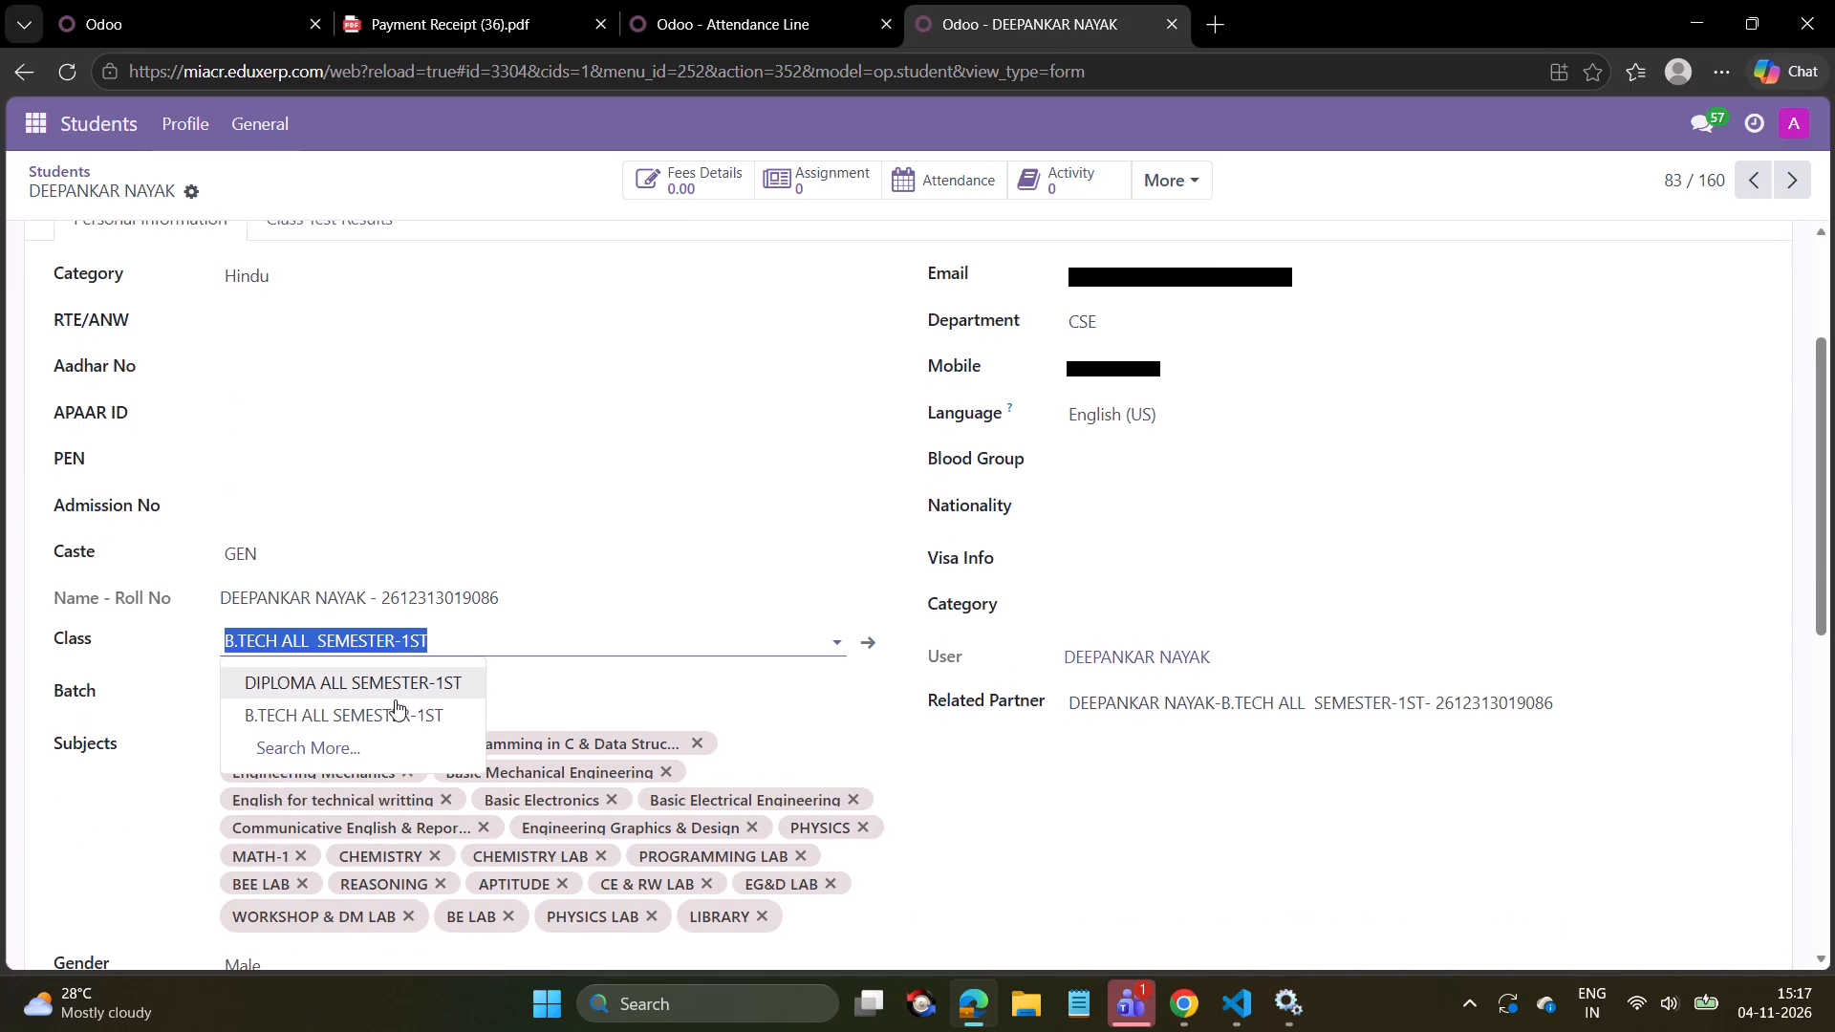
pyautogui.click(378, 714)
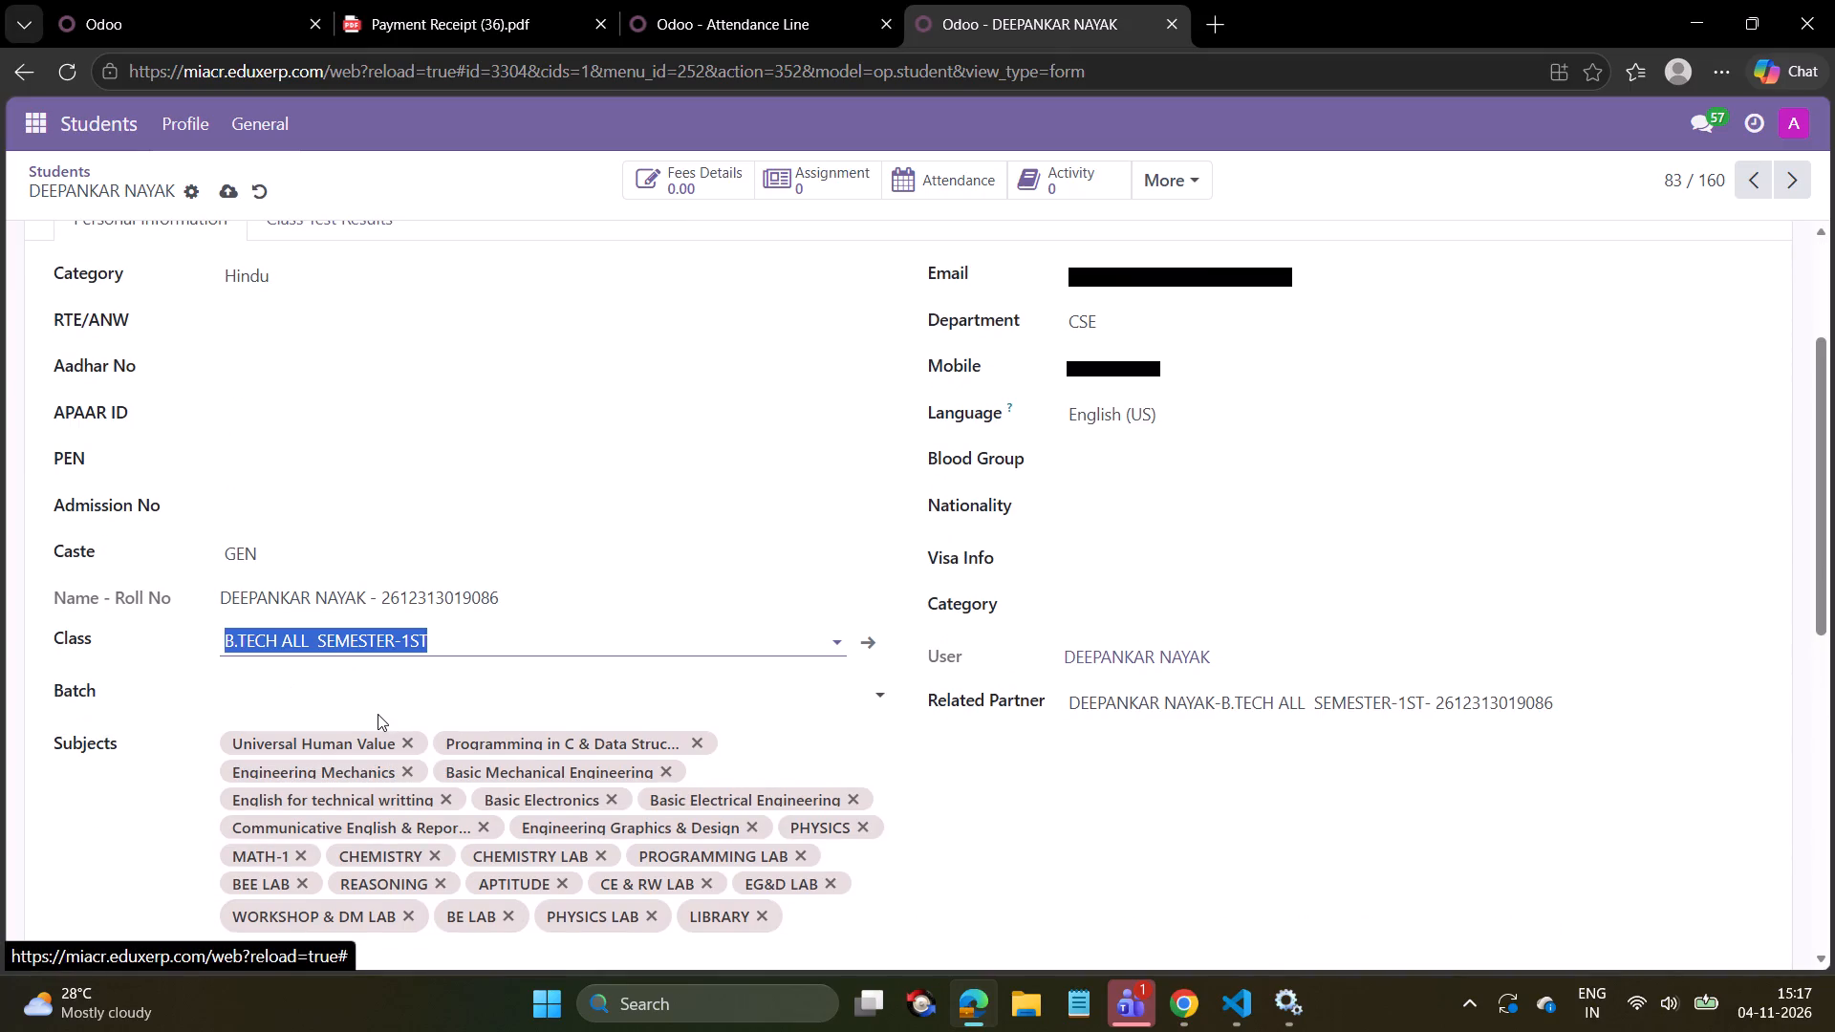
pyautogui.click(346, 695)
pyautogui.click(305, 743)
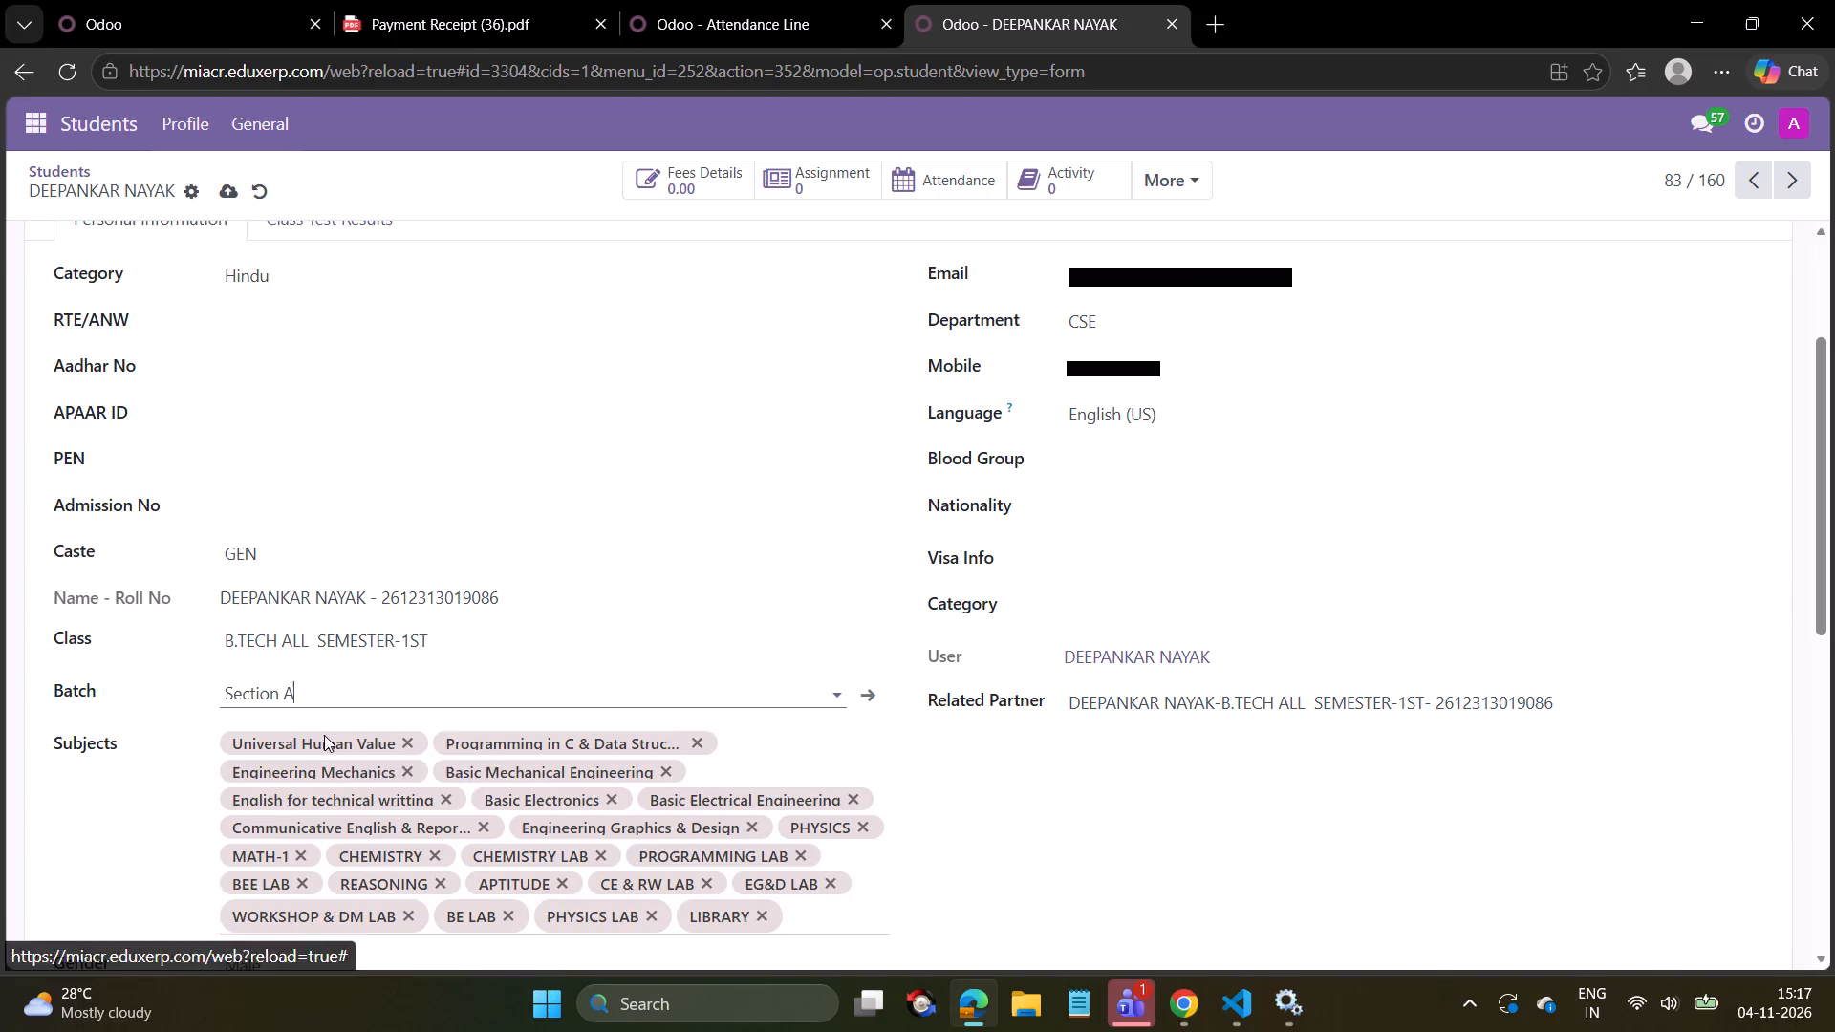
pyautogui.click(229, 192)
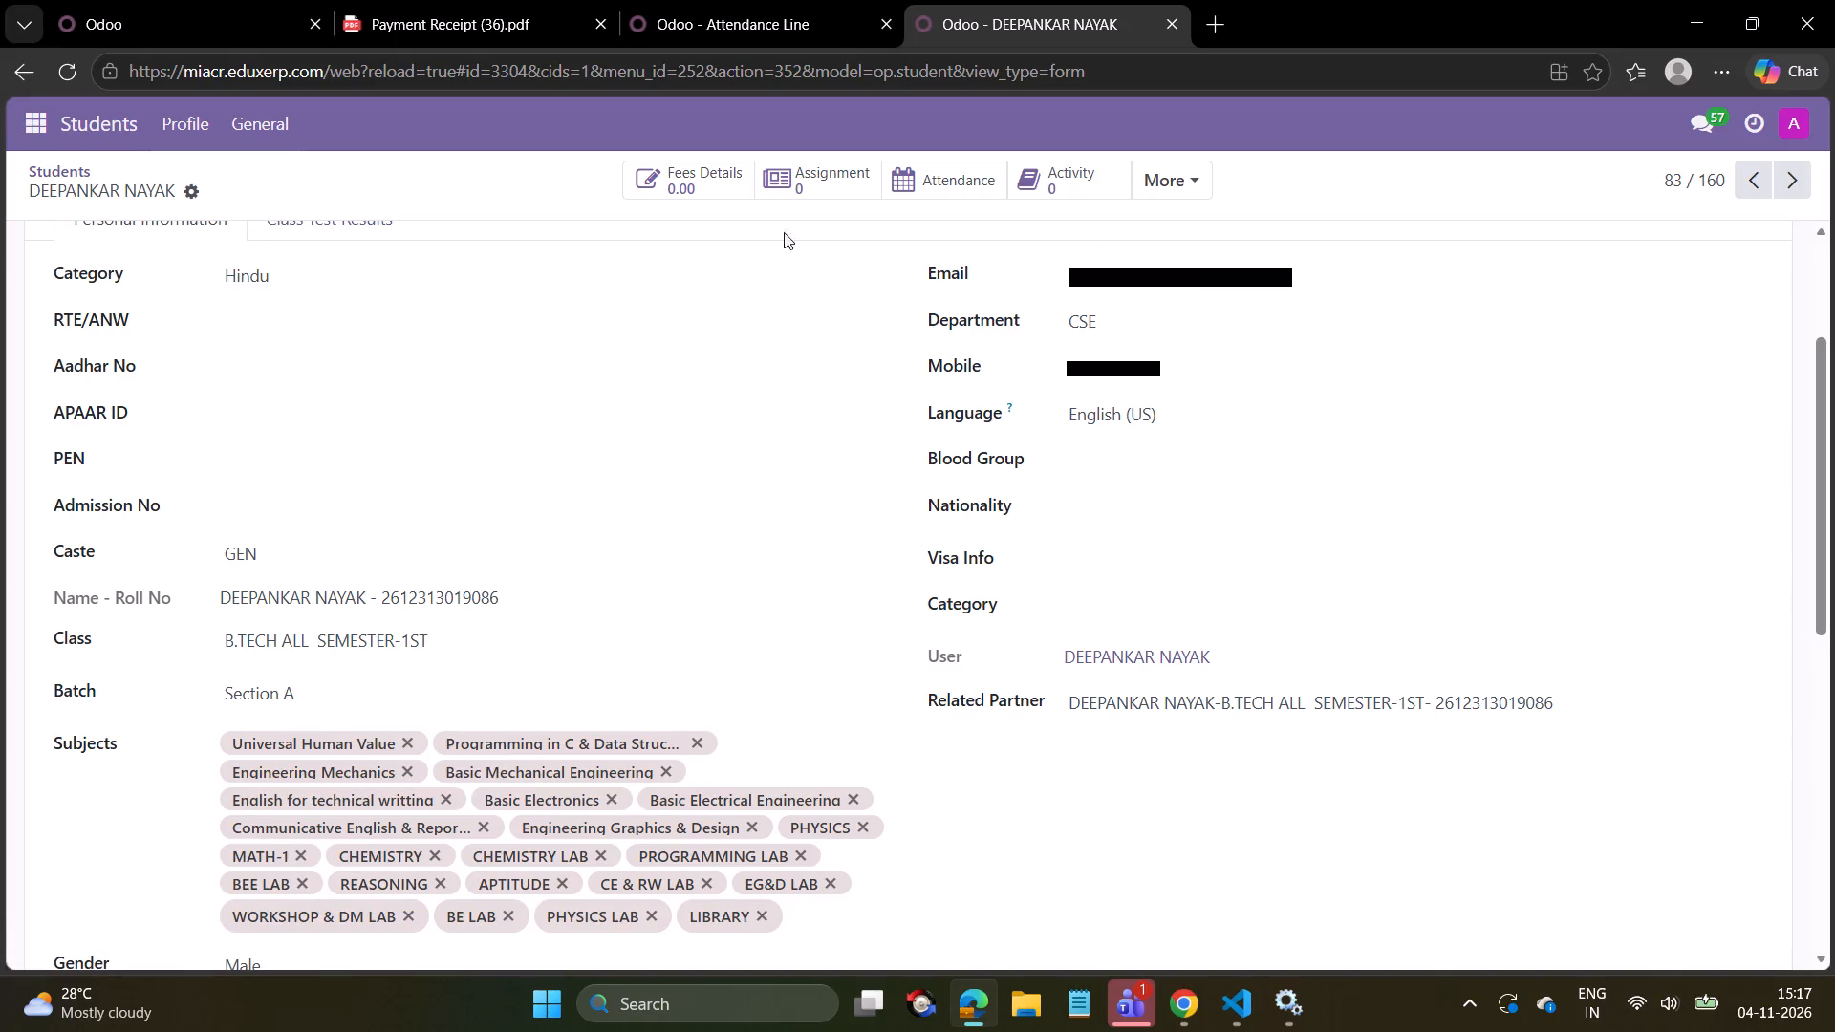
# Glance at the following student's record, leave the Students module, and open the Attendance Sheets list.
pyautogui.click(1793, 184)
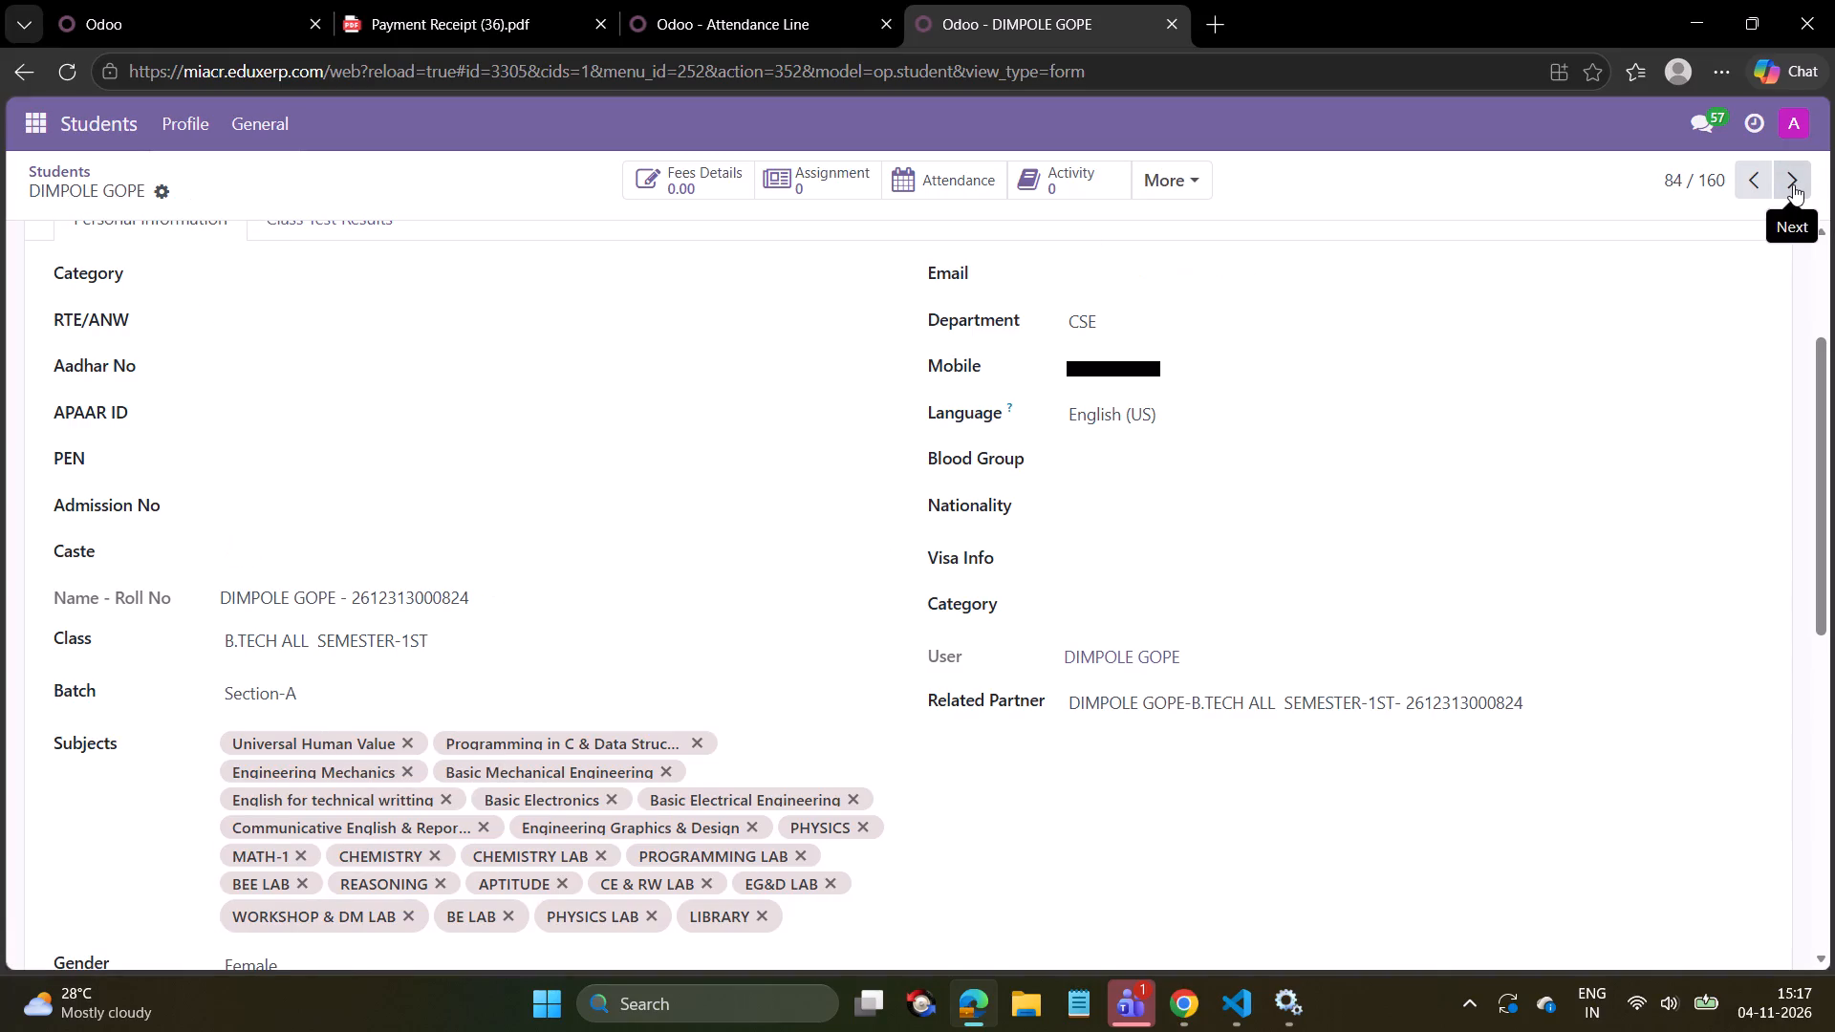
pyautogui.click(74, 176)
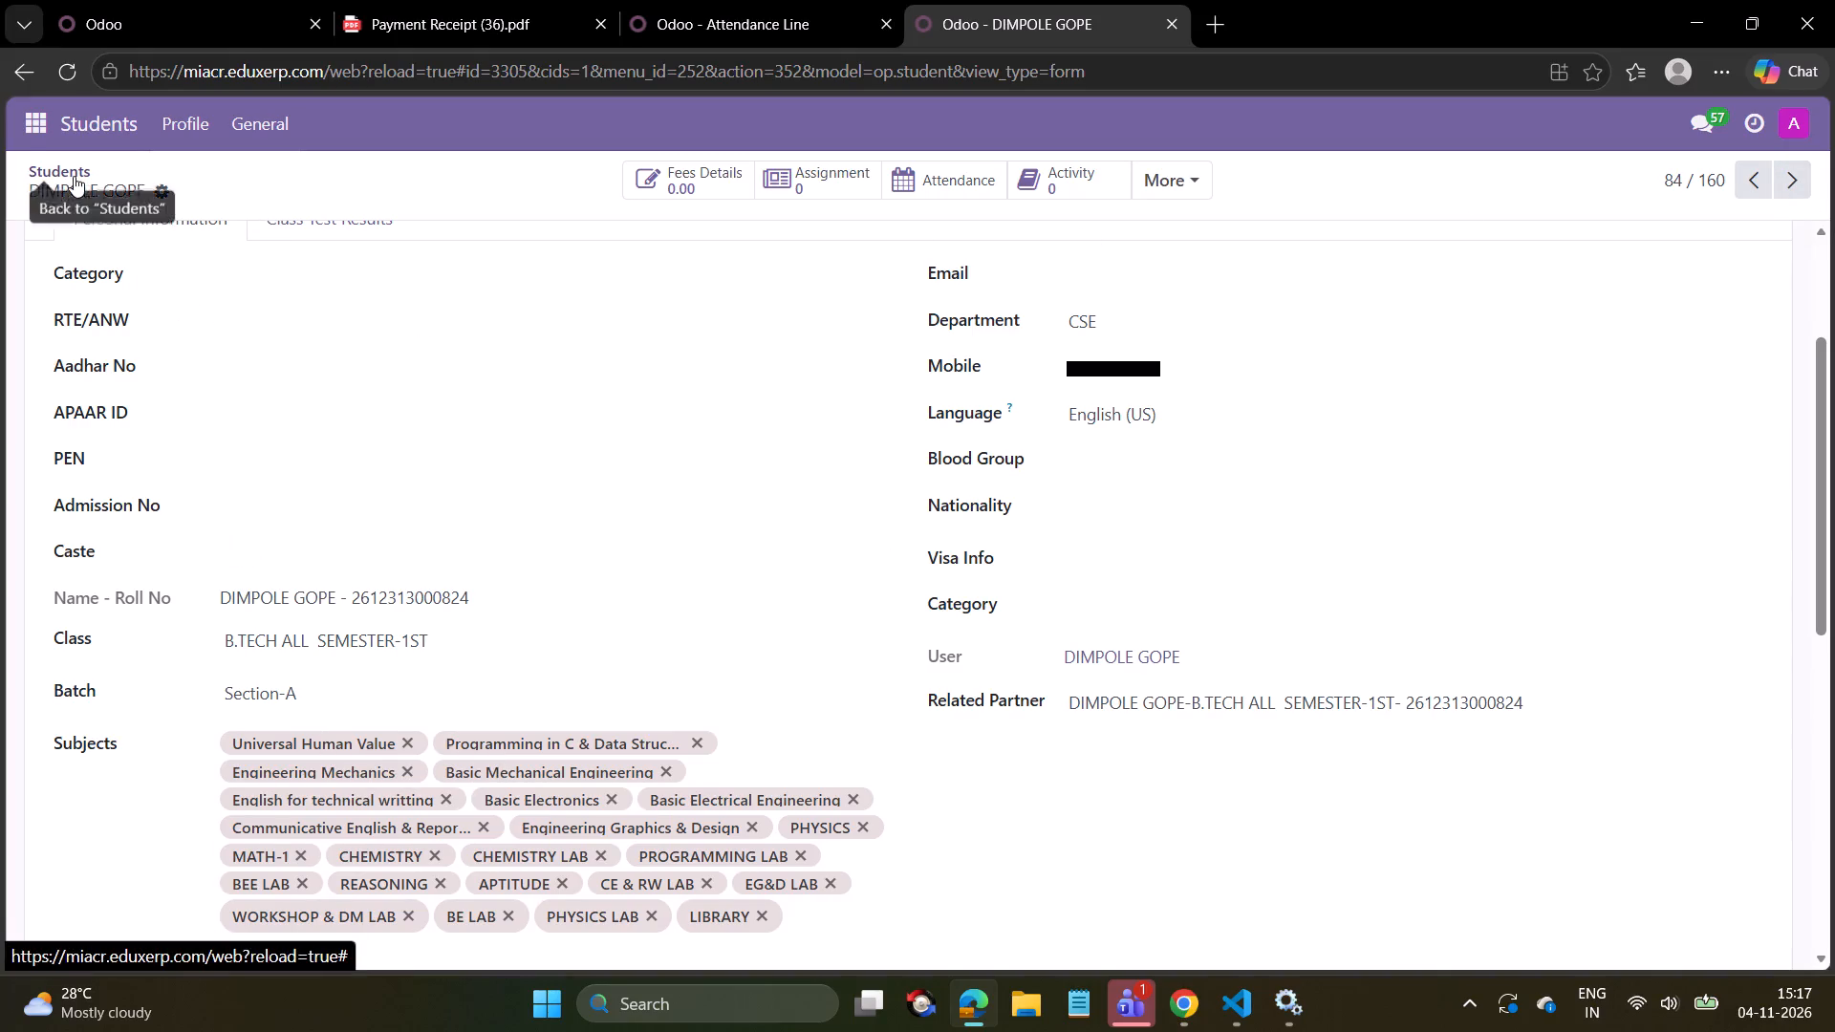
pyautogui.click(34, 113)
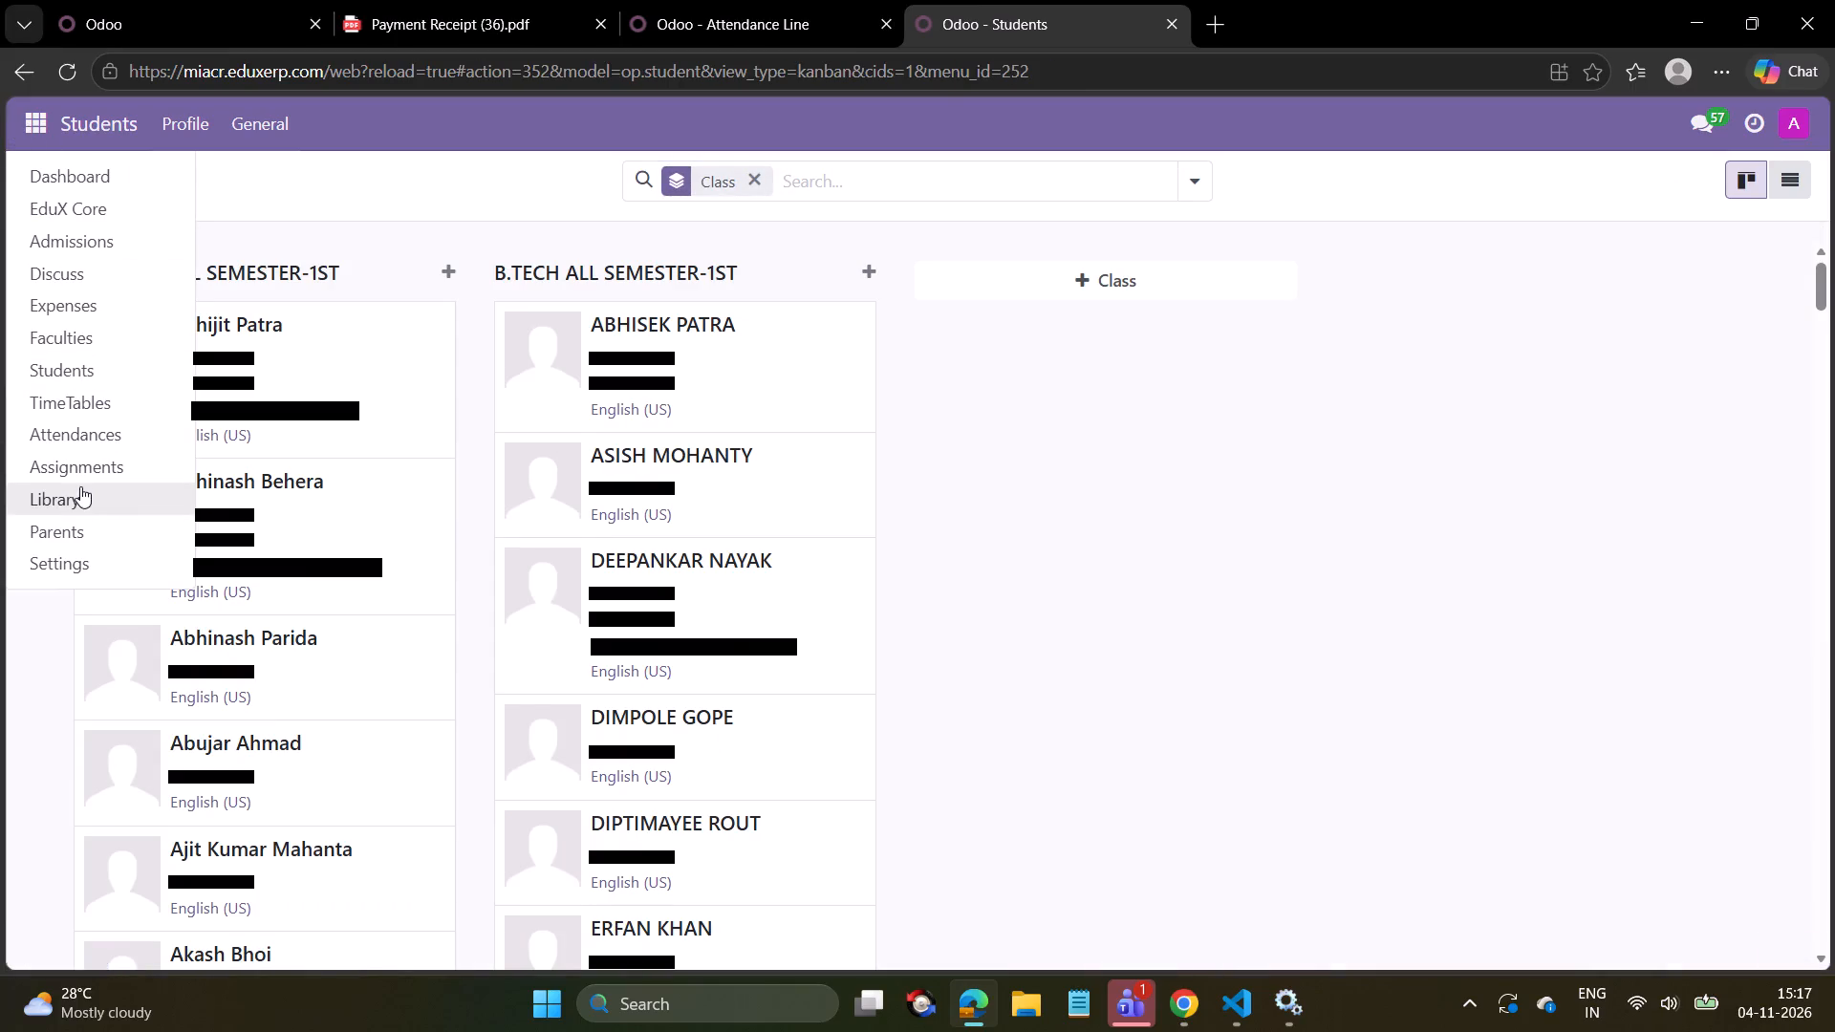
pyautogui.click(99, 435)
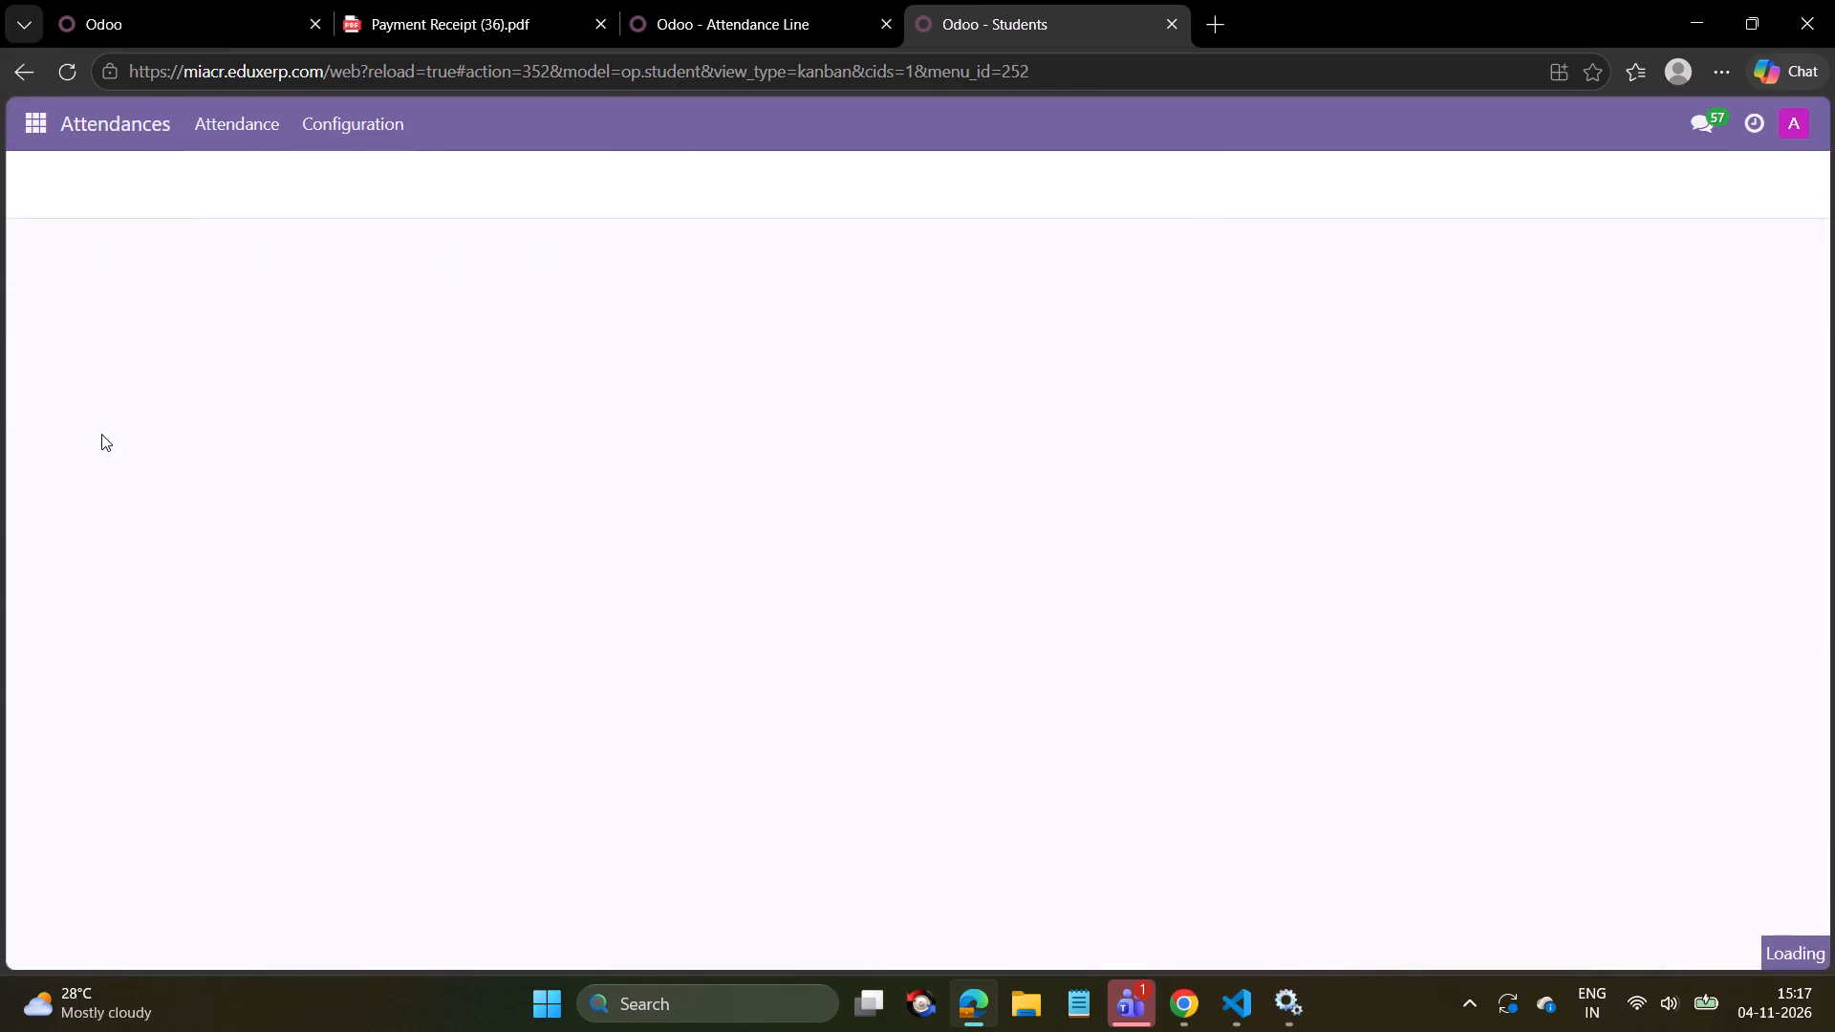
pyautogui.click(261, 124)
pyautogui.click(261, 205)
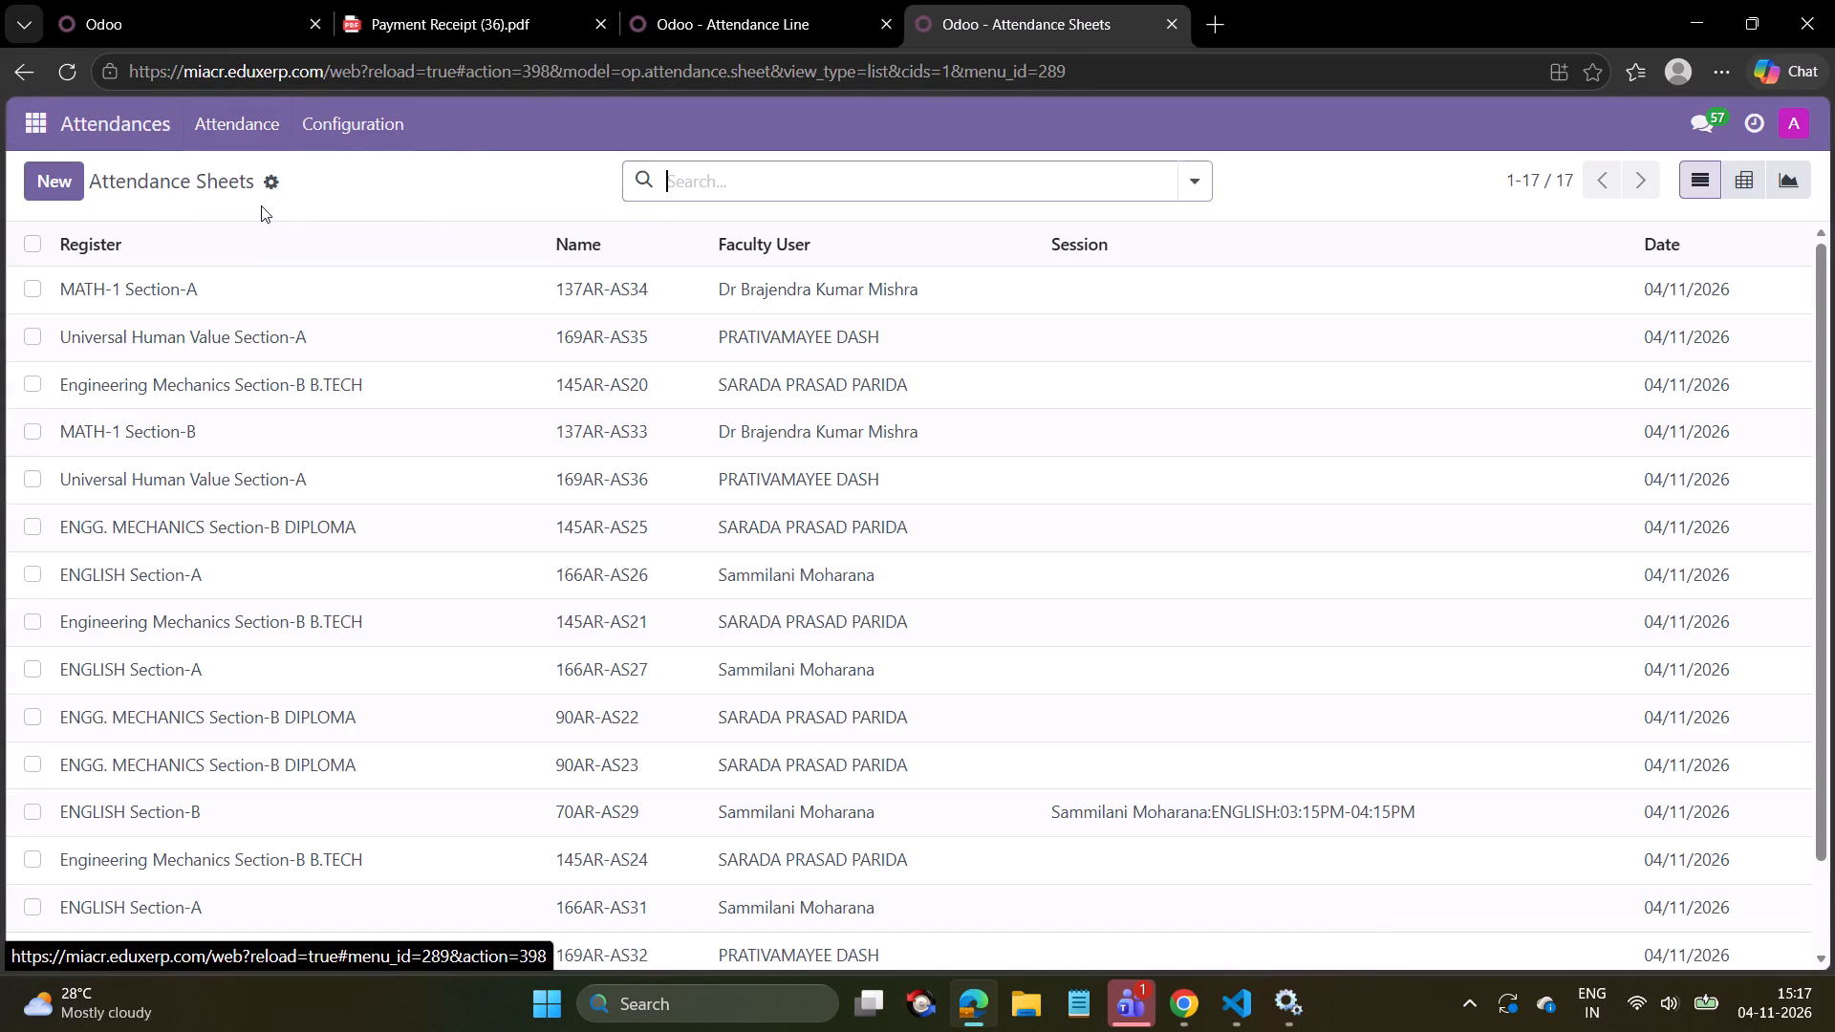
# Check the students listed on Universal Human Value sheet 169AR-AS35, view MATH-1 Section-A sheet 137AR-AS34, and return to the sheet list.
pyautogui.click(253, 352)
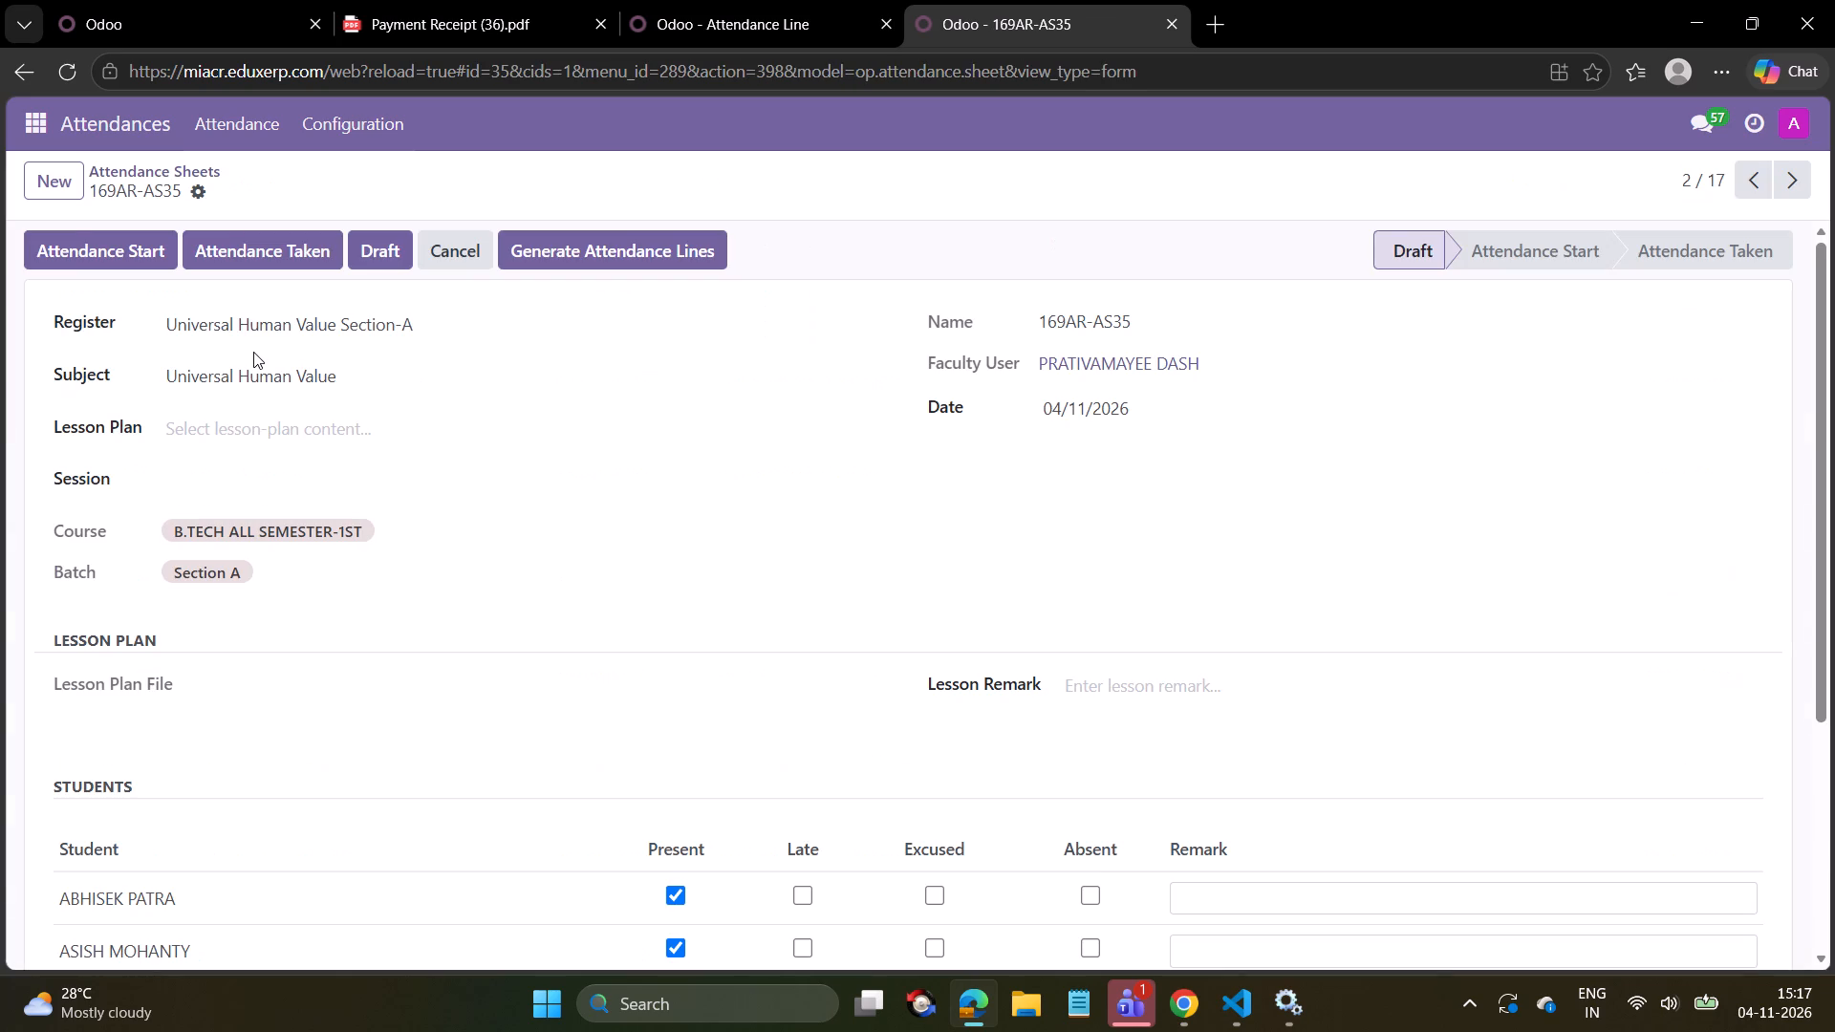
pyautogui.scroll(-3, 256, 569)
pyautogui.scroll(3, 257, 570)
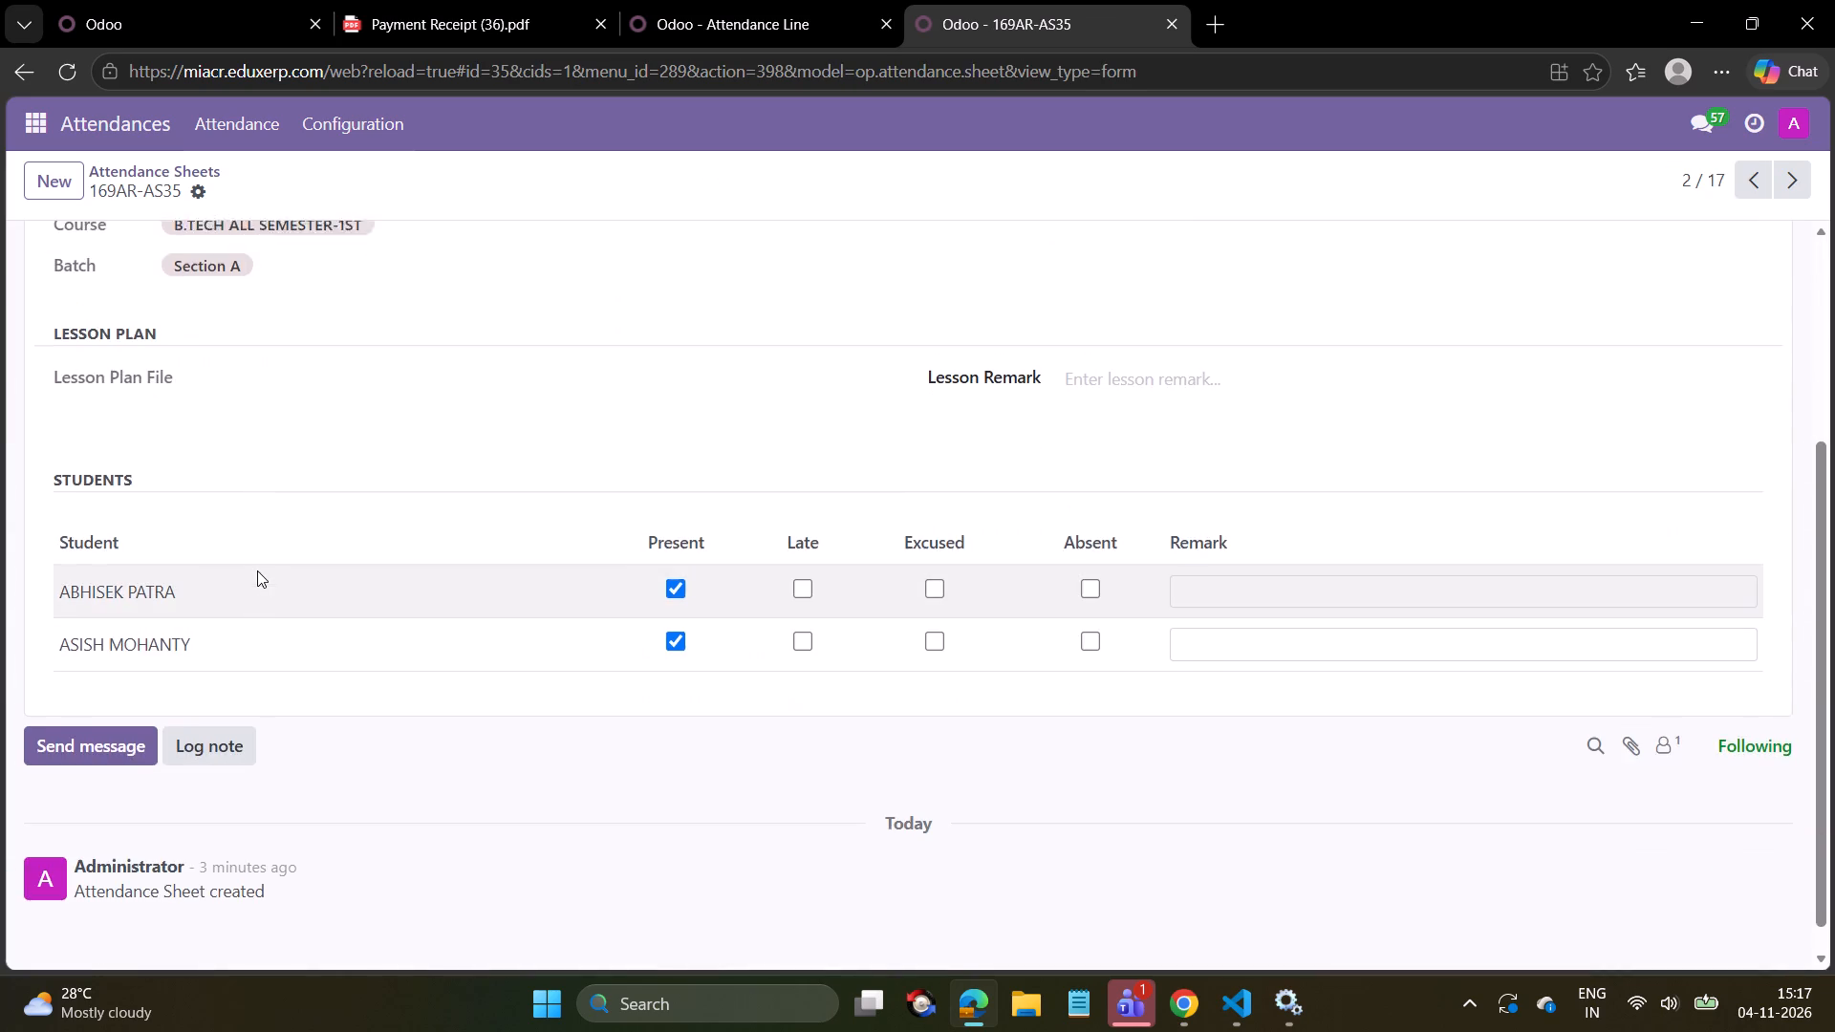
pyautogui.scroll(2, 257, 570)
pyautogui.click(189, 165)
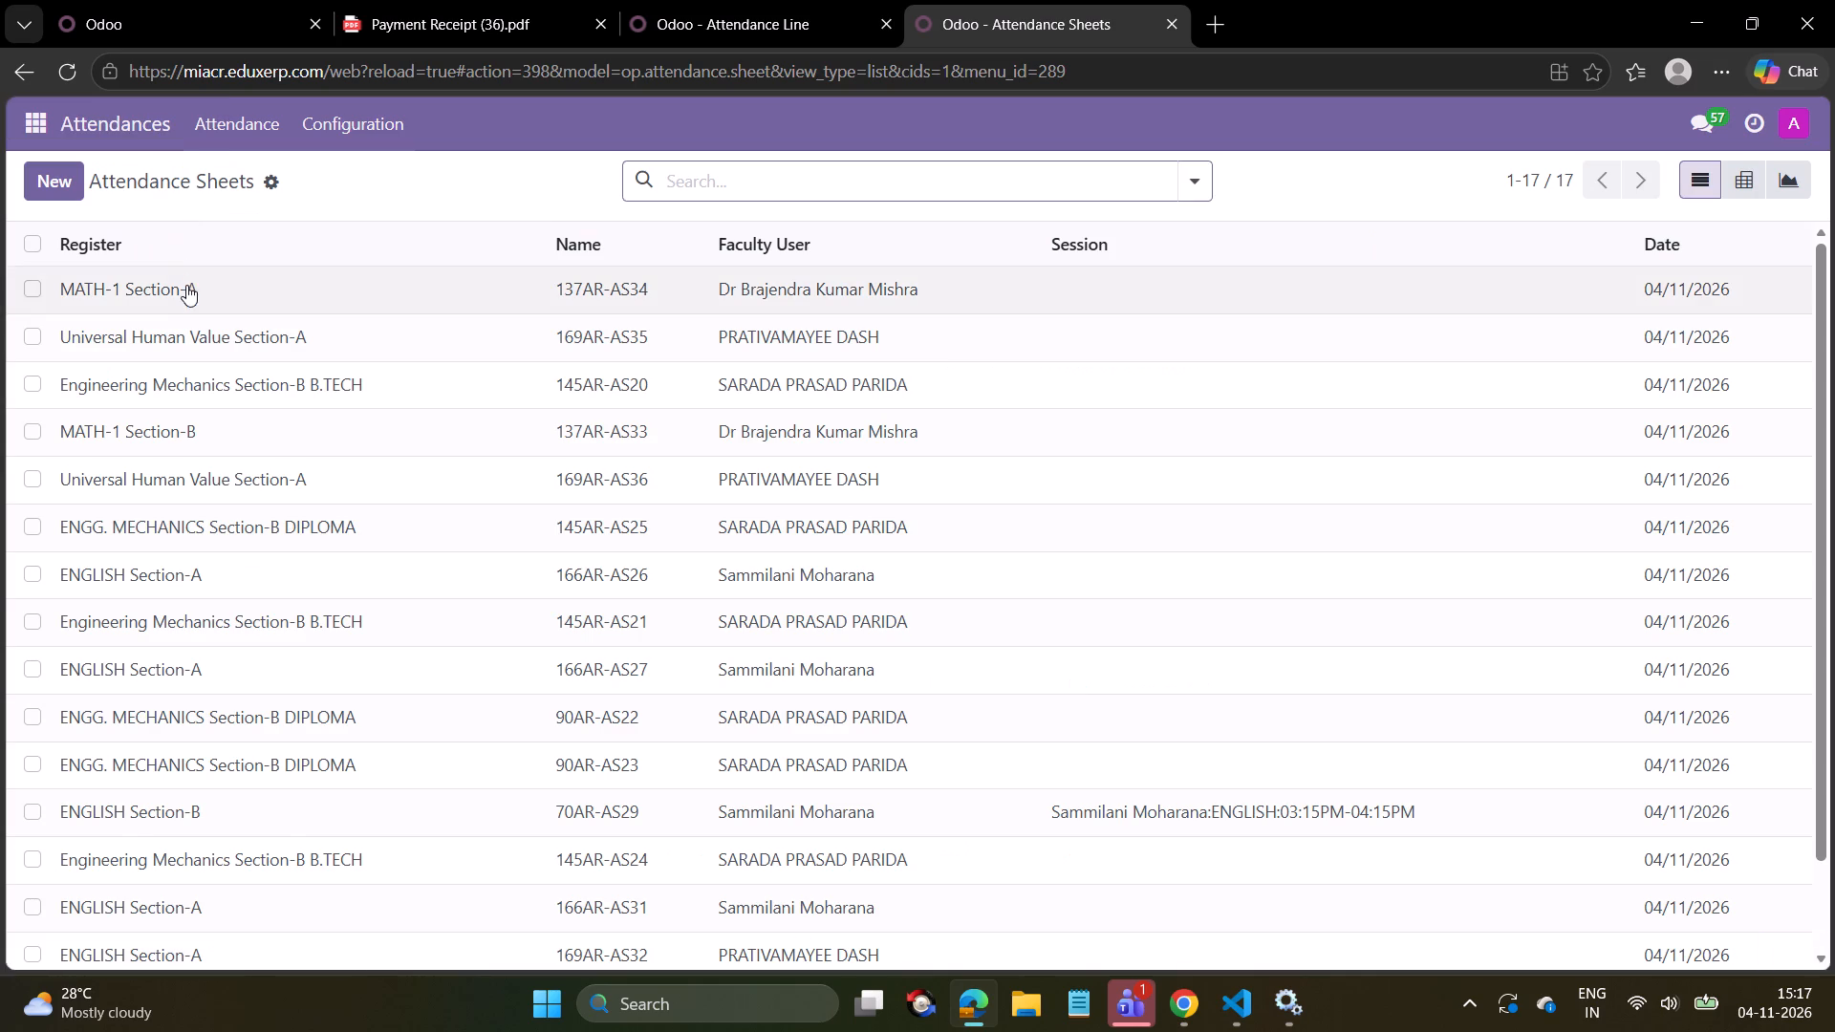
pyautogui.click(186, 285)
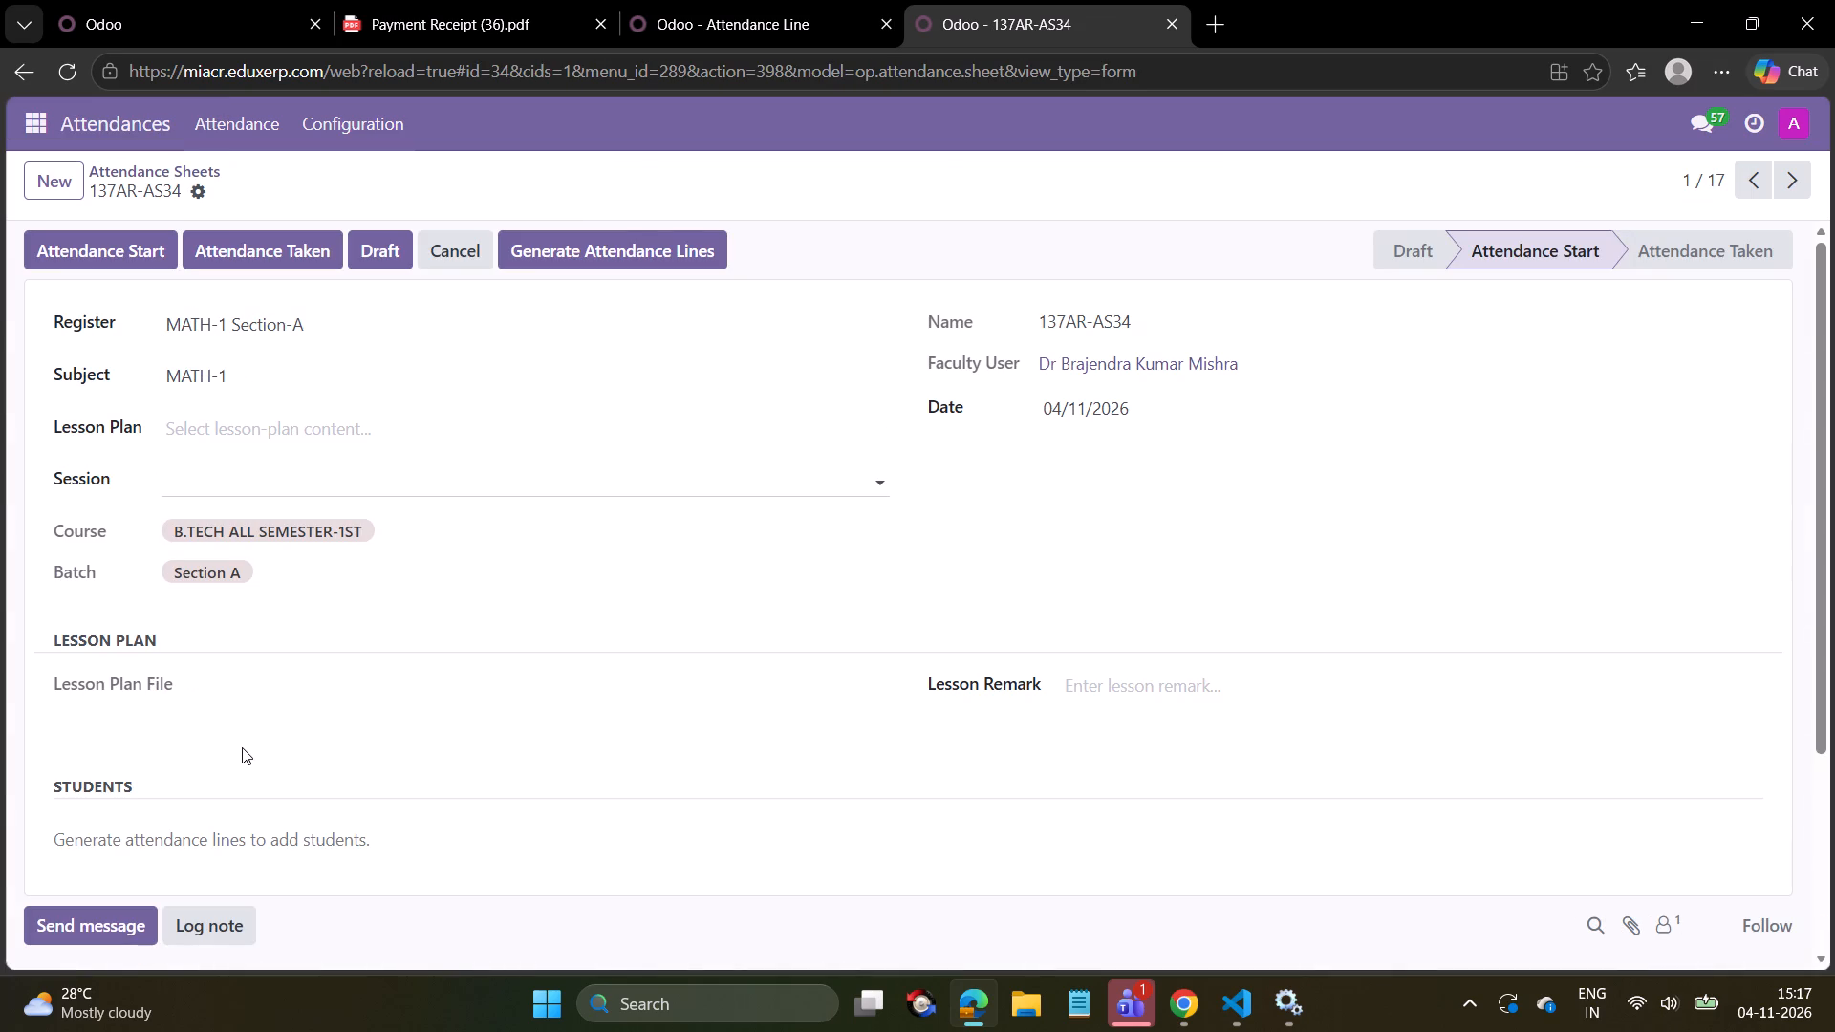
pyautogui.click(204, 167)
# Open Universal Human Value Section-A sheet 169AR-AS35, generate its attendance lines again, and check the listed students.
pyautogui.click(225, 355)
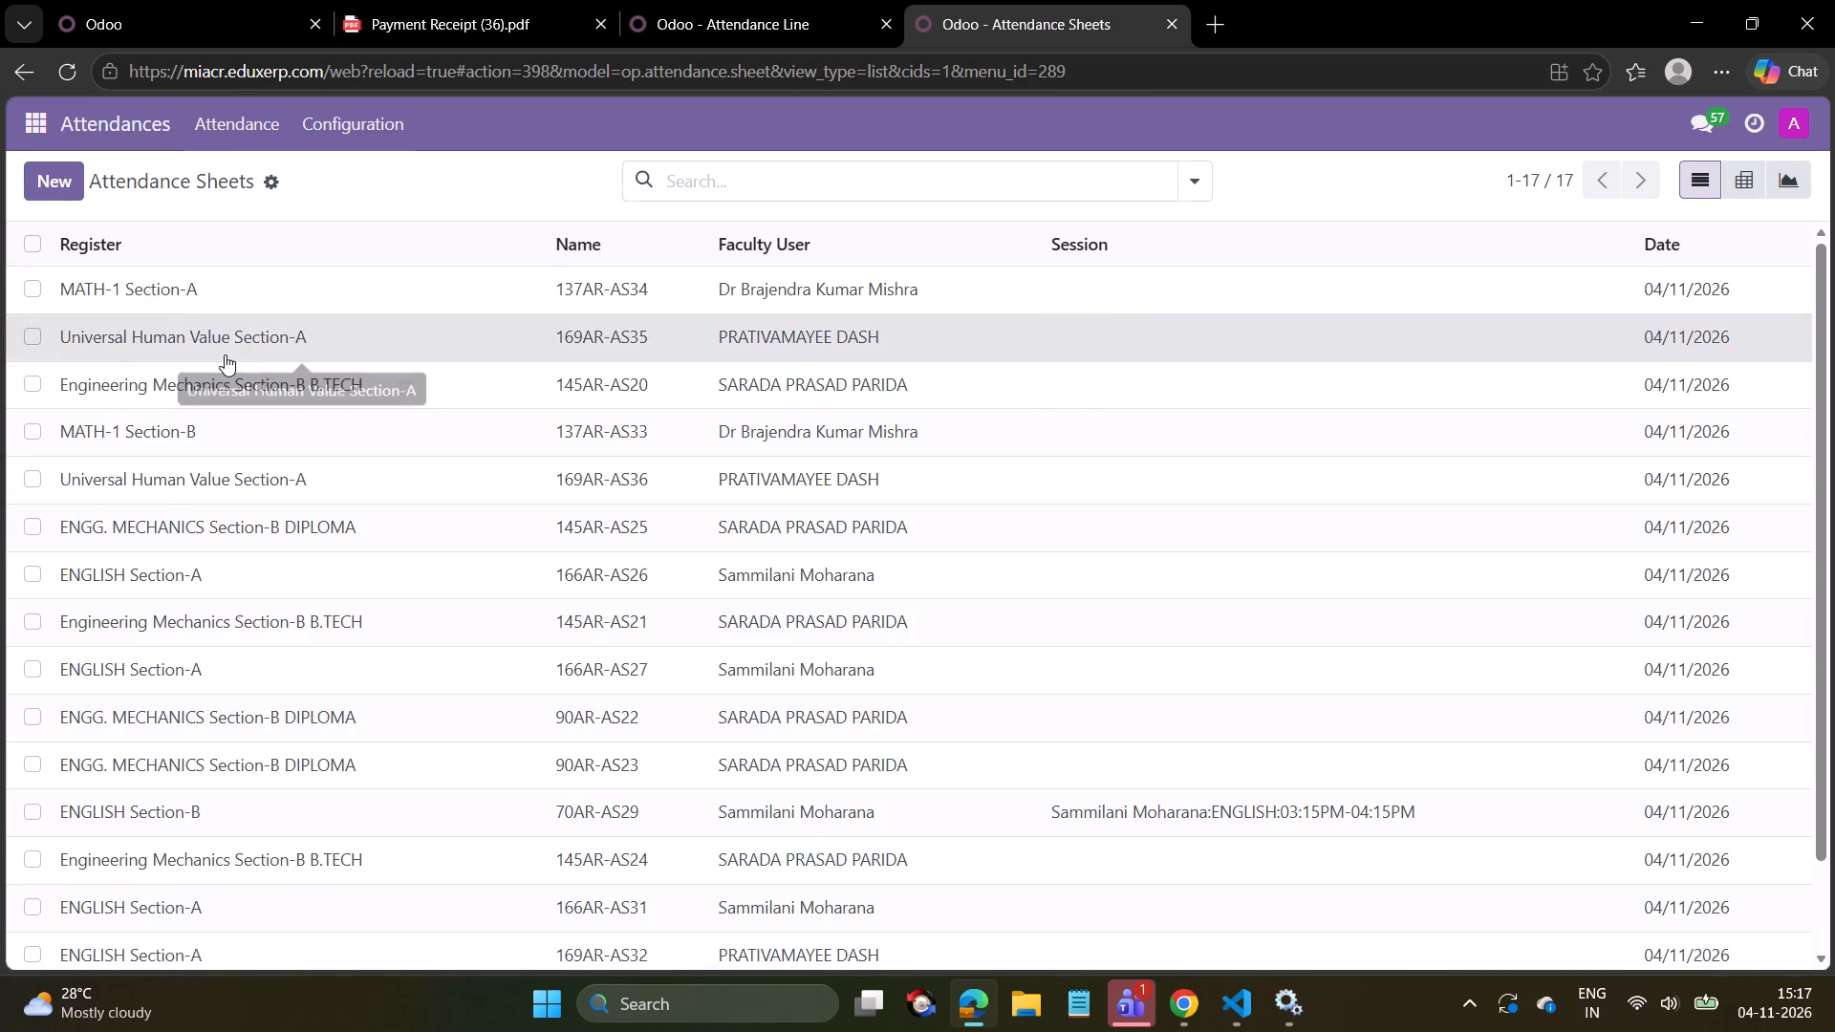
pyautogui.click(607, 253)
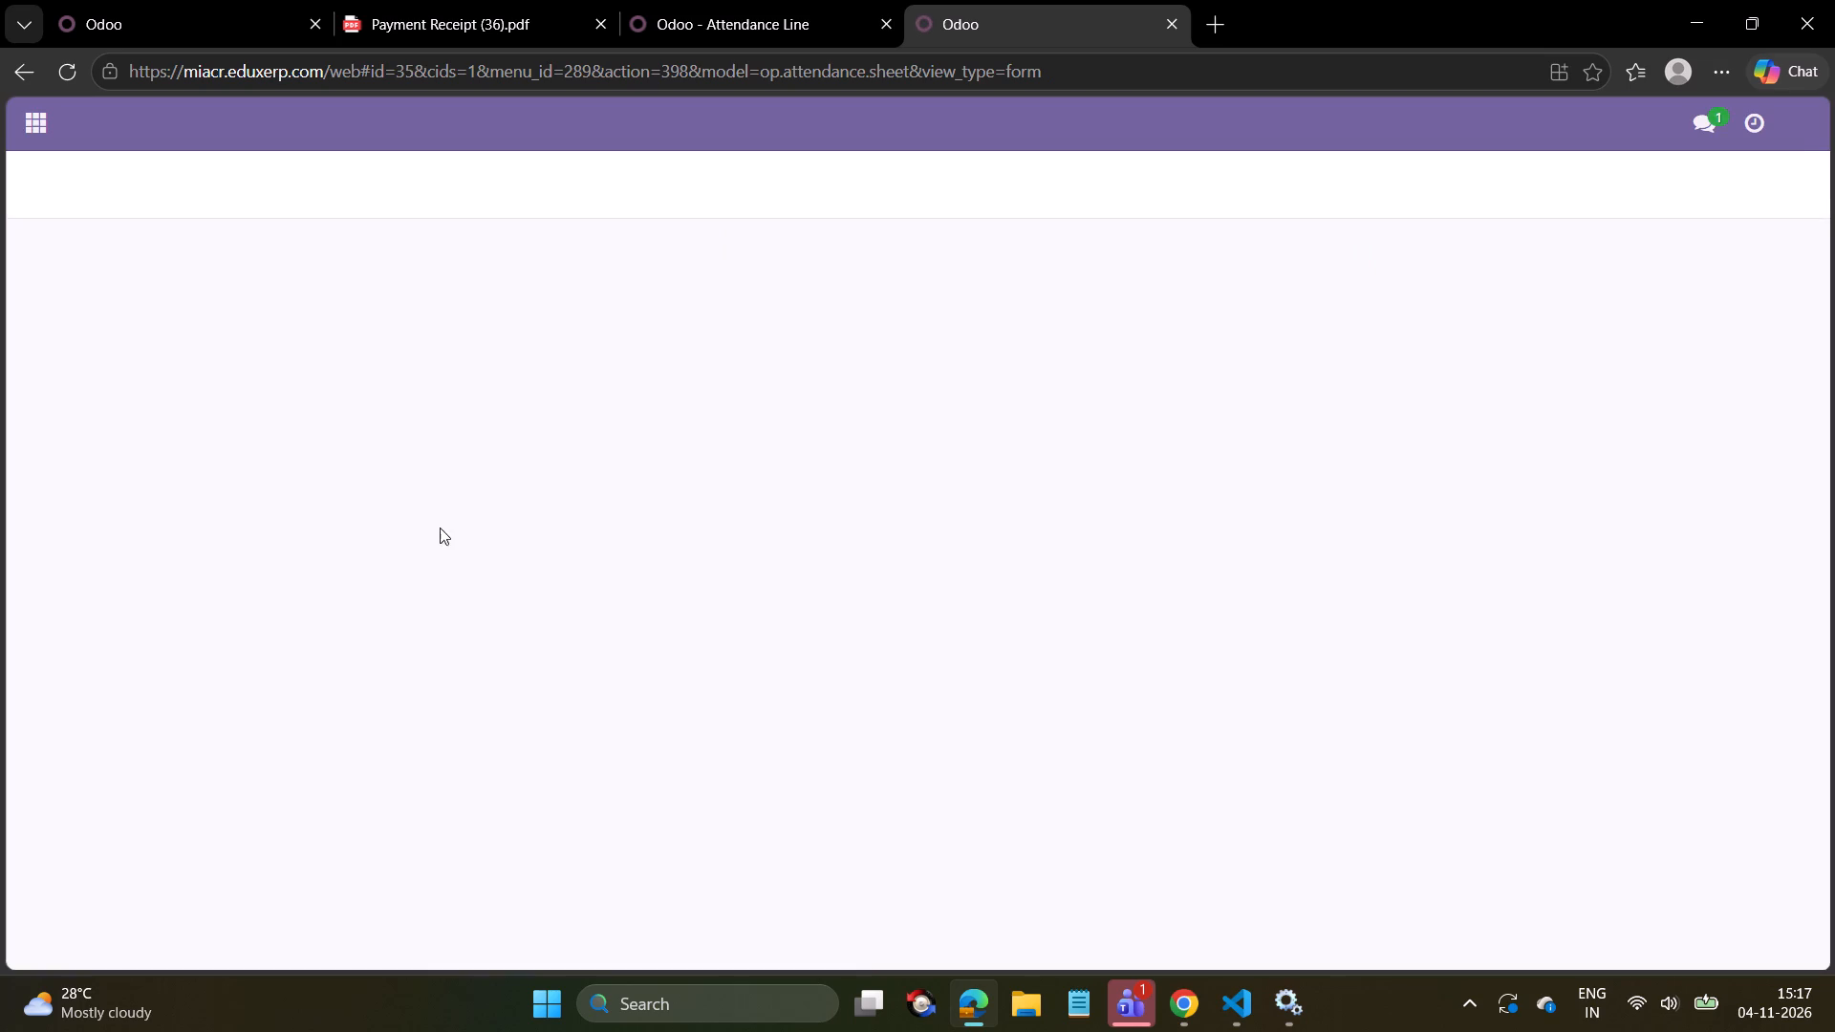
pyautogui.scroll(-3, 396, 598)
pyautogui.scroll(4, 288, 631)
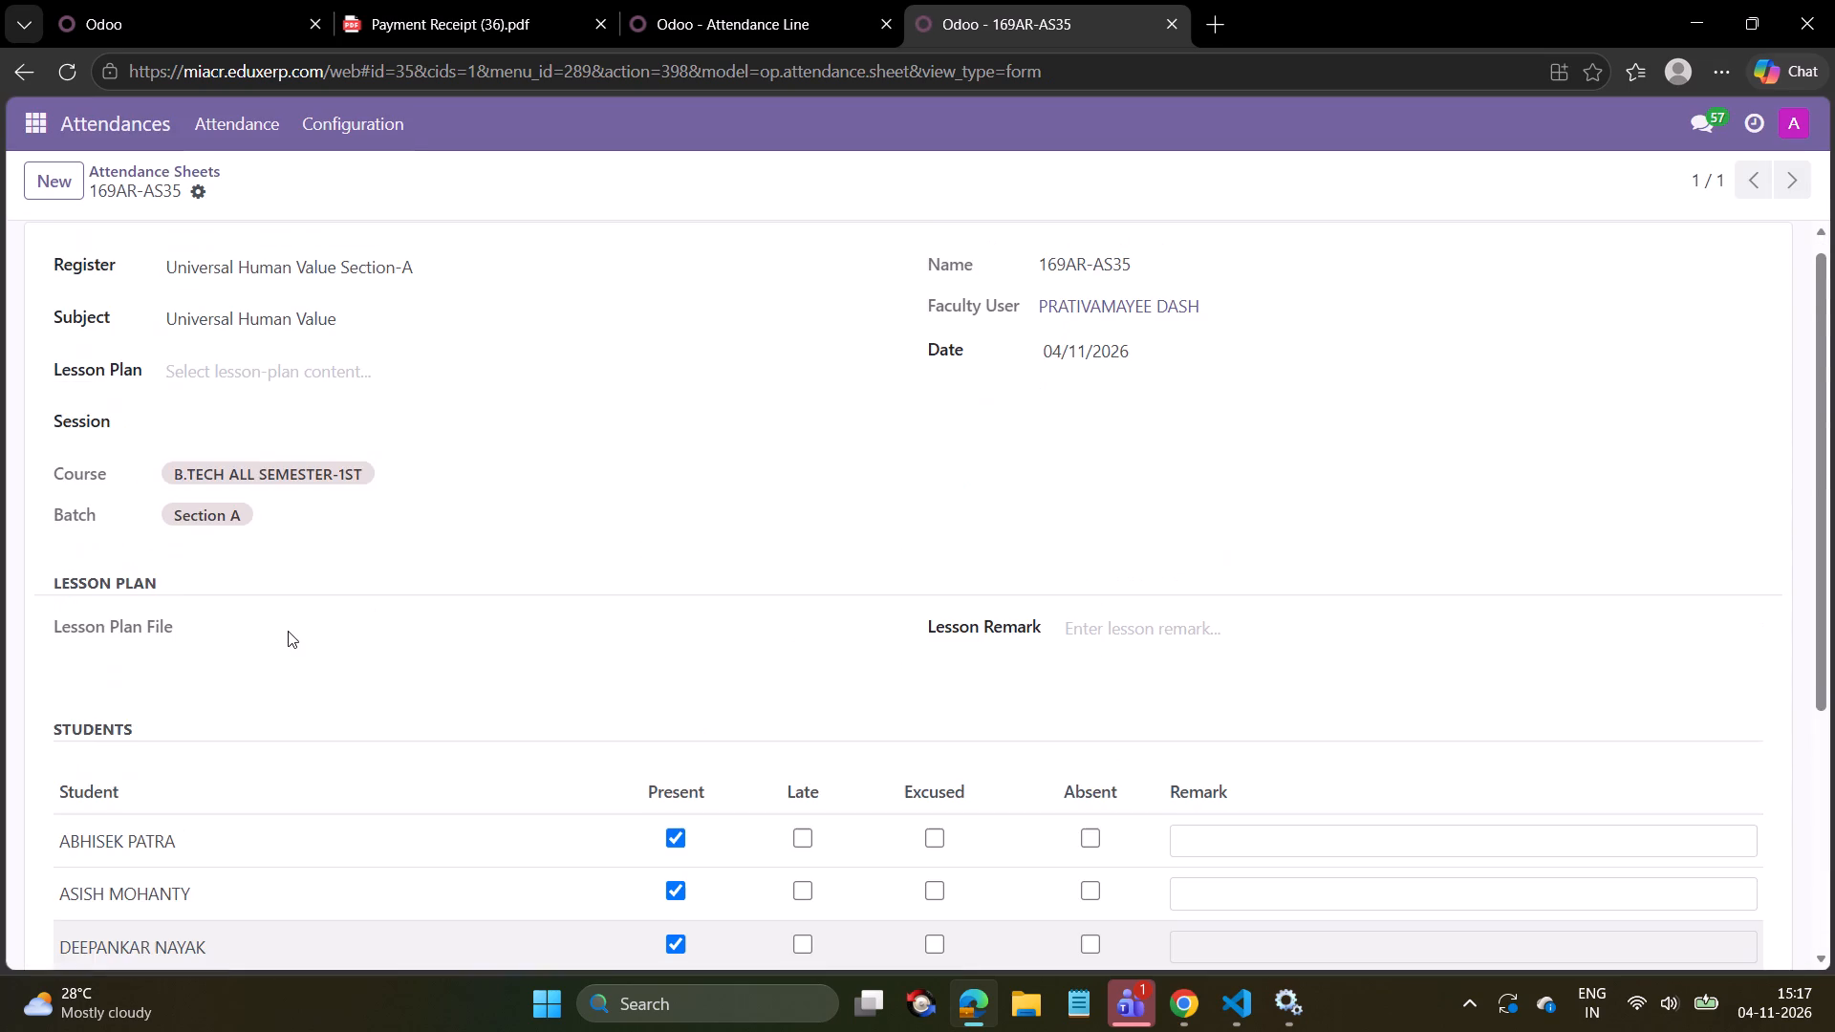
pyautogui.scroll(3, 288, 631)
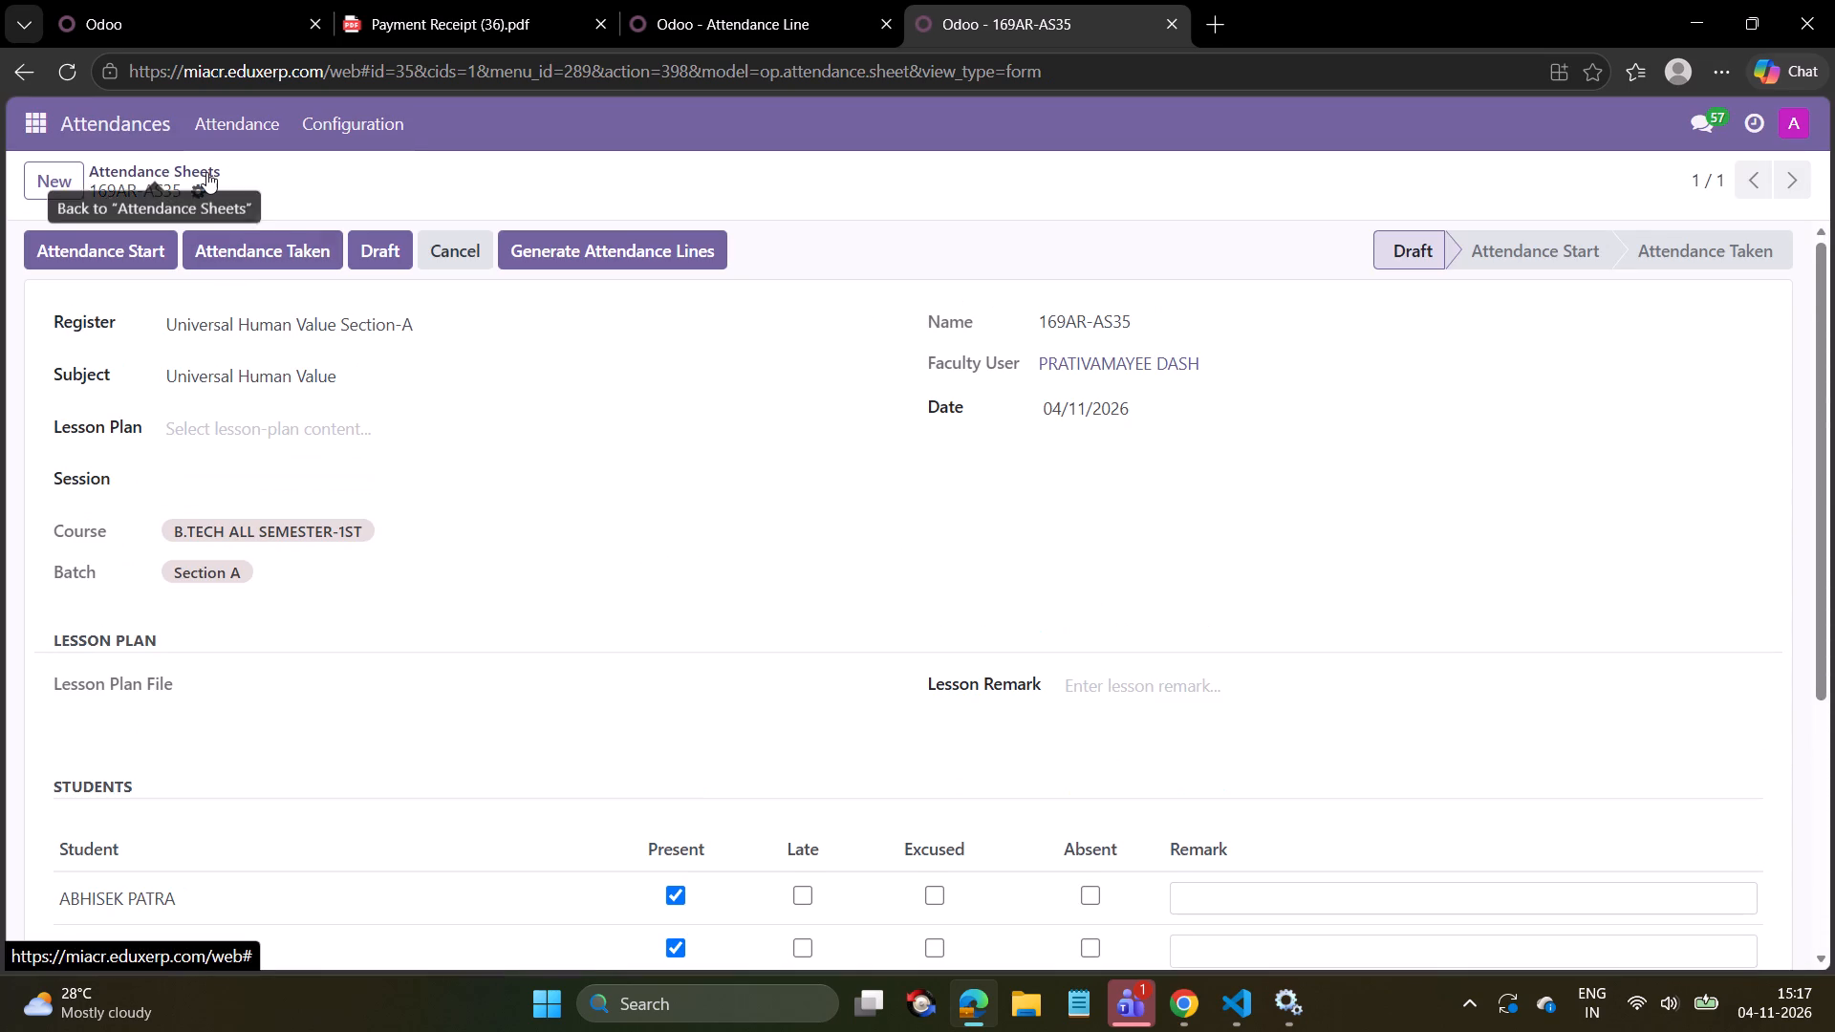
# Leave the attendance sheet and go to the Students module.
pyautogui.click(151, 169)
pyautogui.click(42, 132)
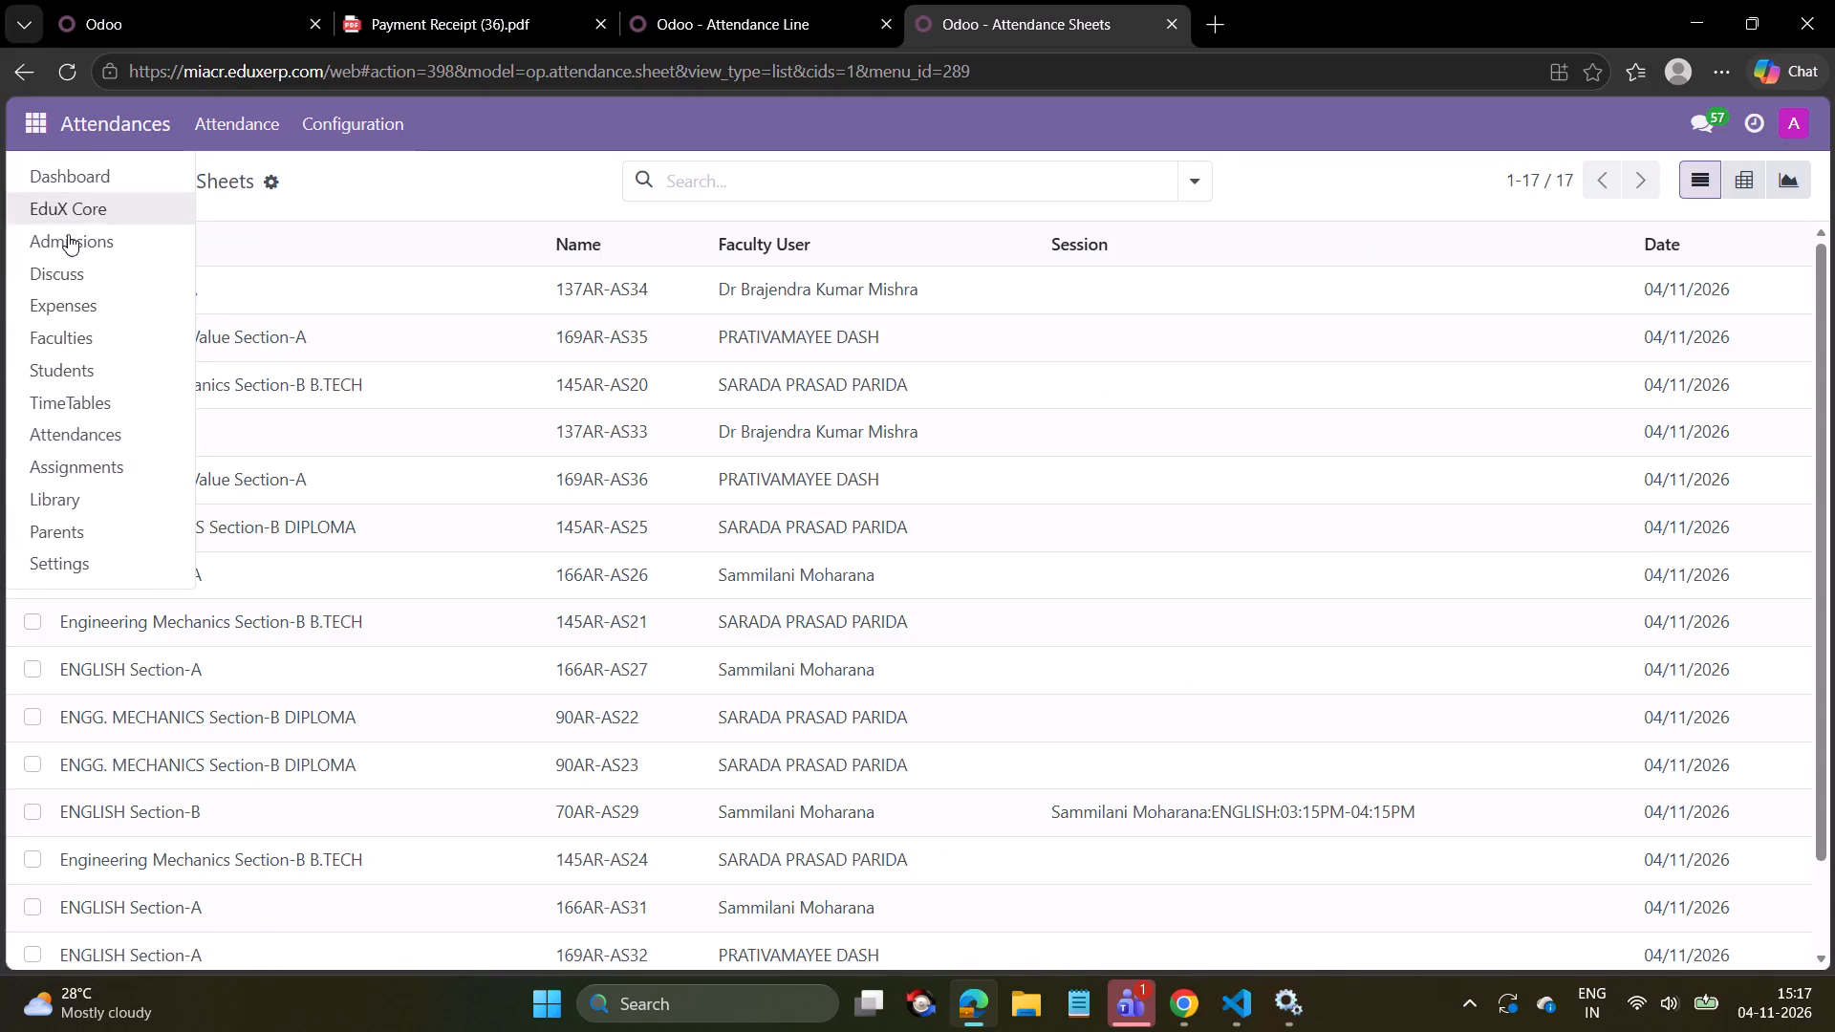
pyautogui.click(96, 376)
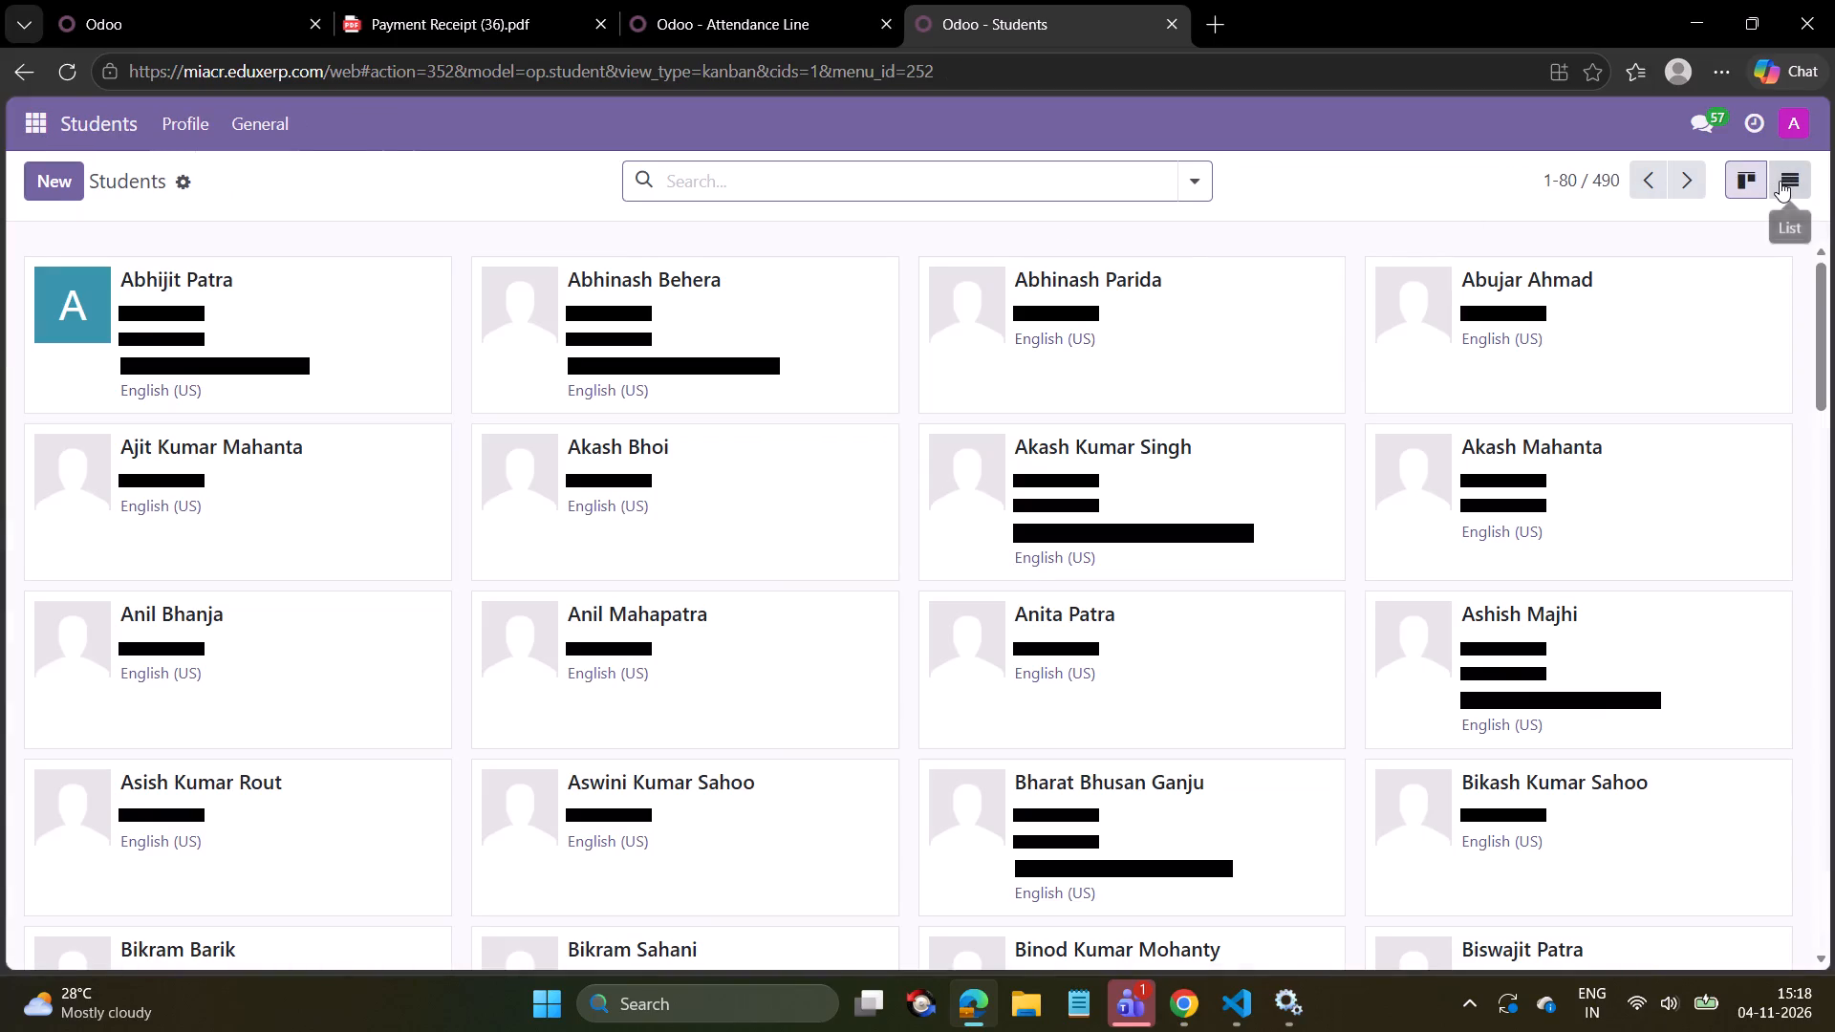
# Group the student cards by Class using a custom group.
pyautogui.click(1780, 181)
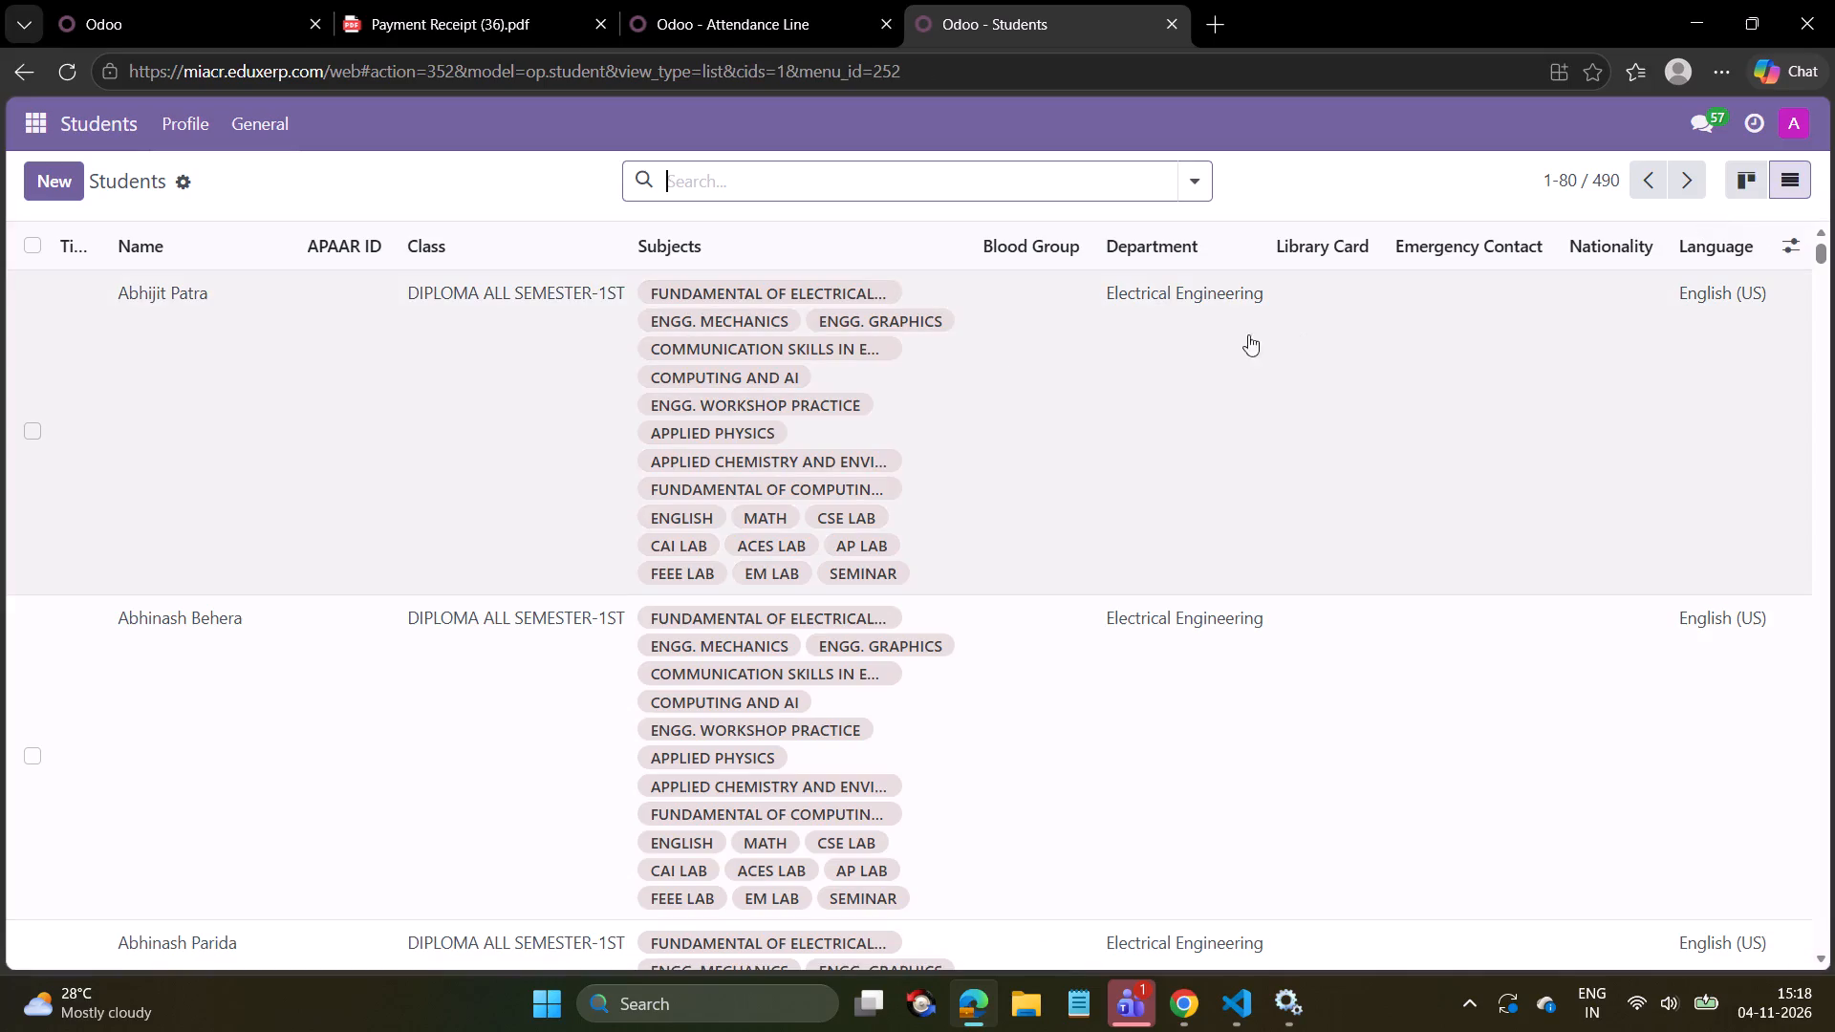
pyautogui.click(1738, 193)
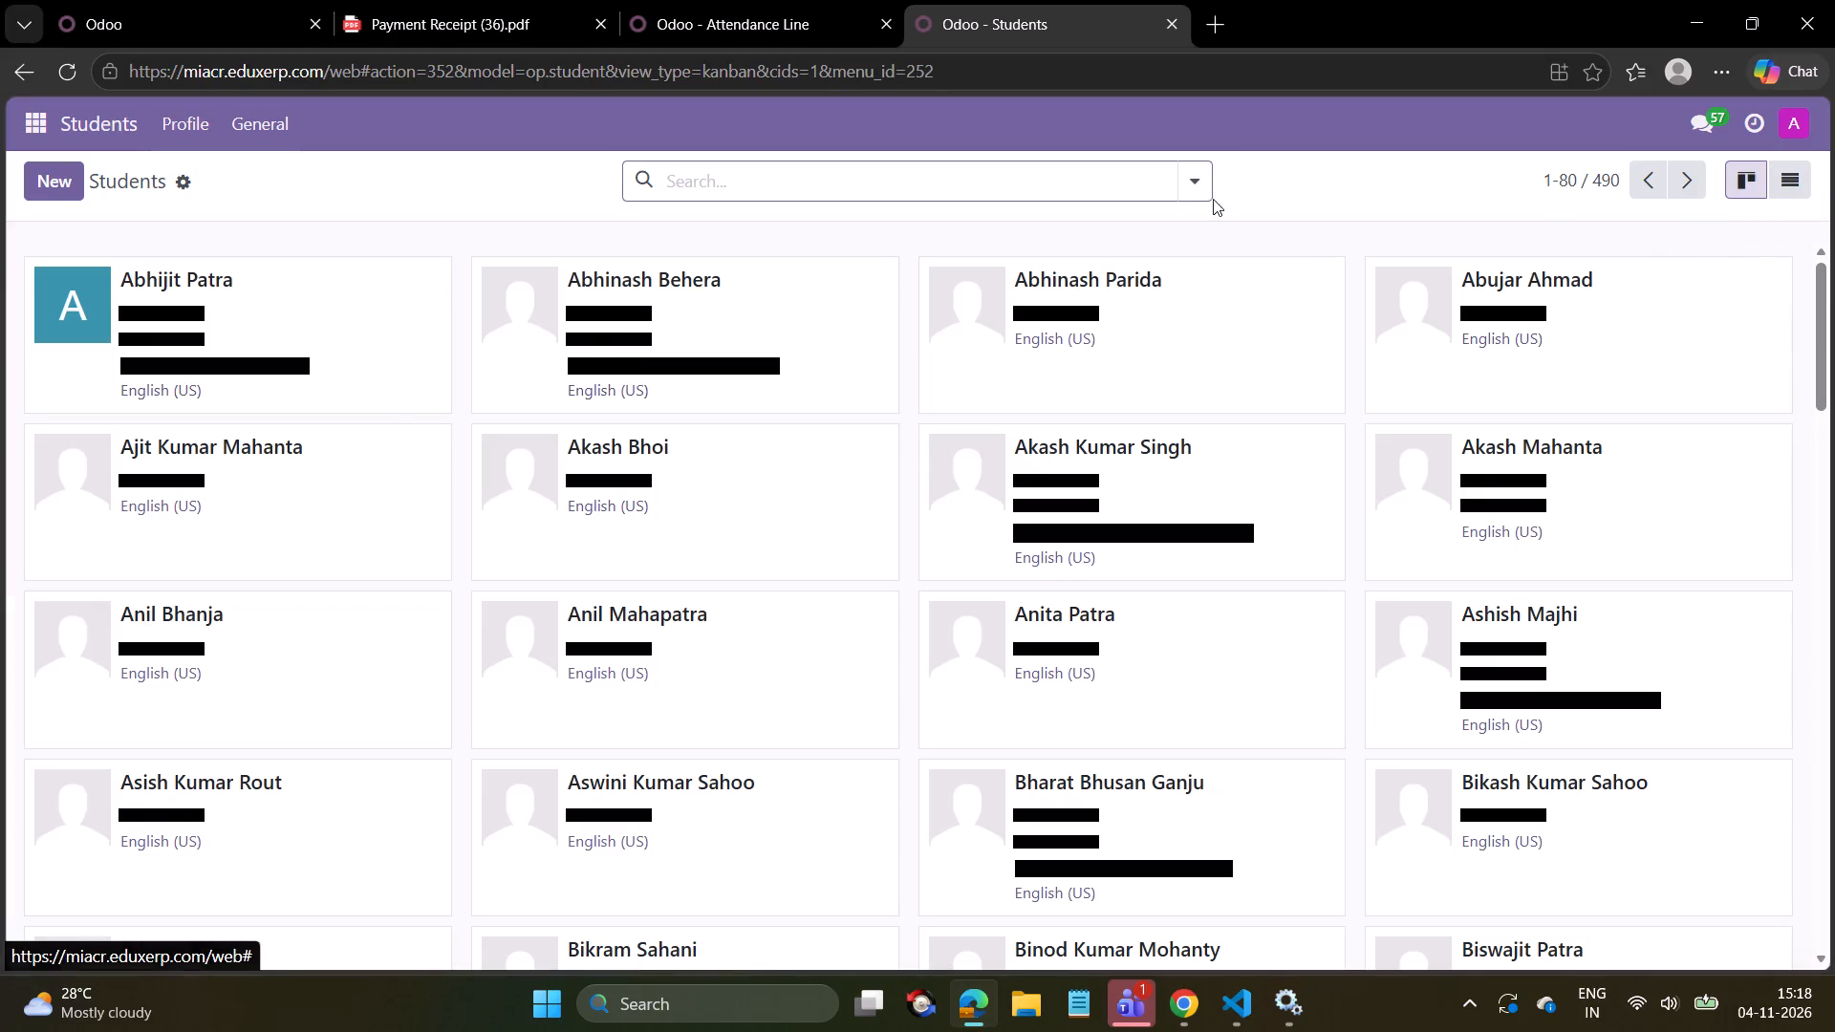
pyautogui.click(1190, 178)
pyautogui.click(777, 401)
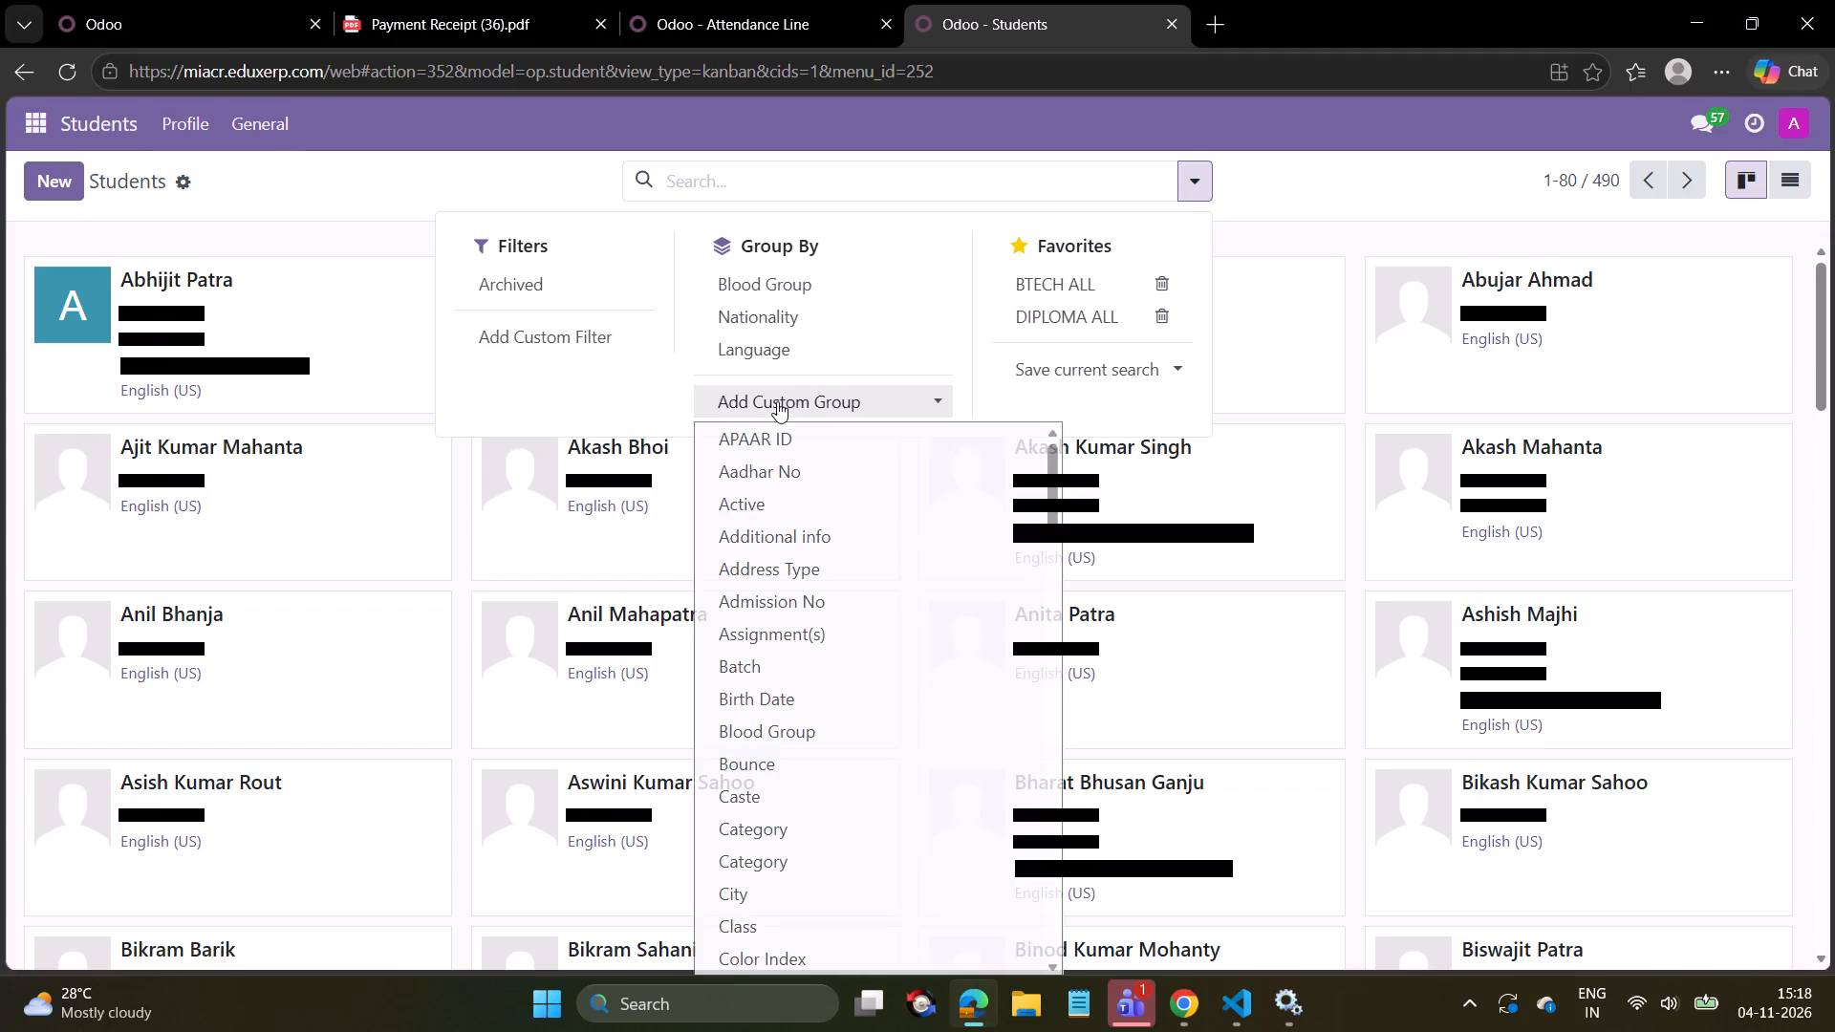
pyautogui.click(752, 916)
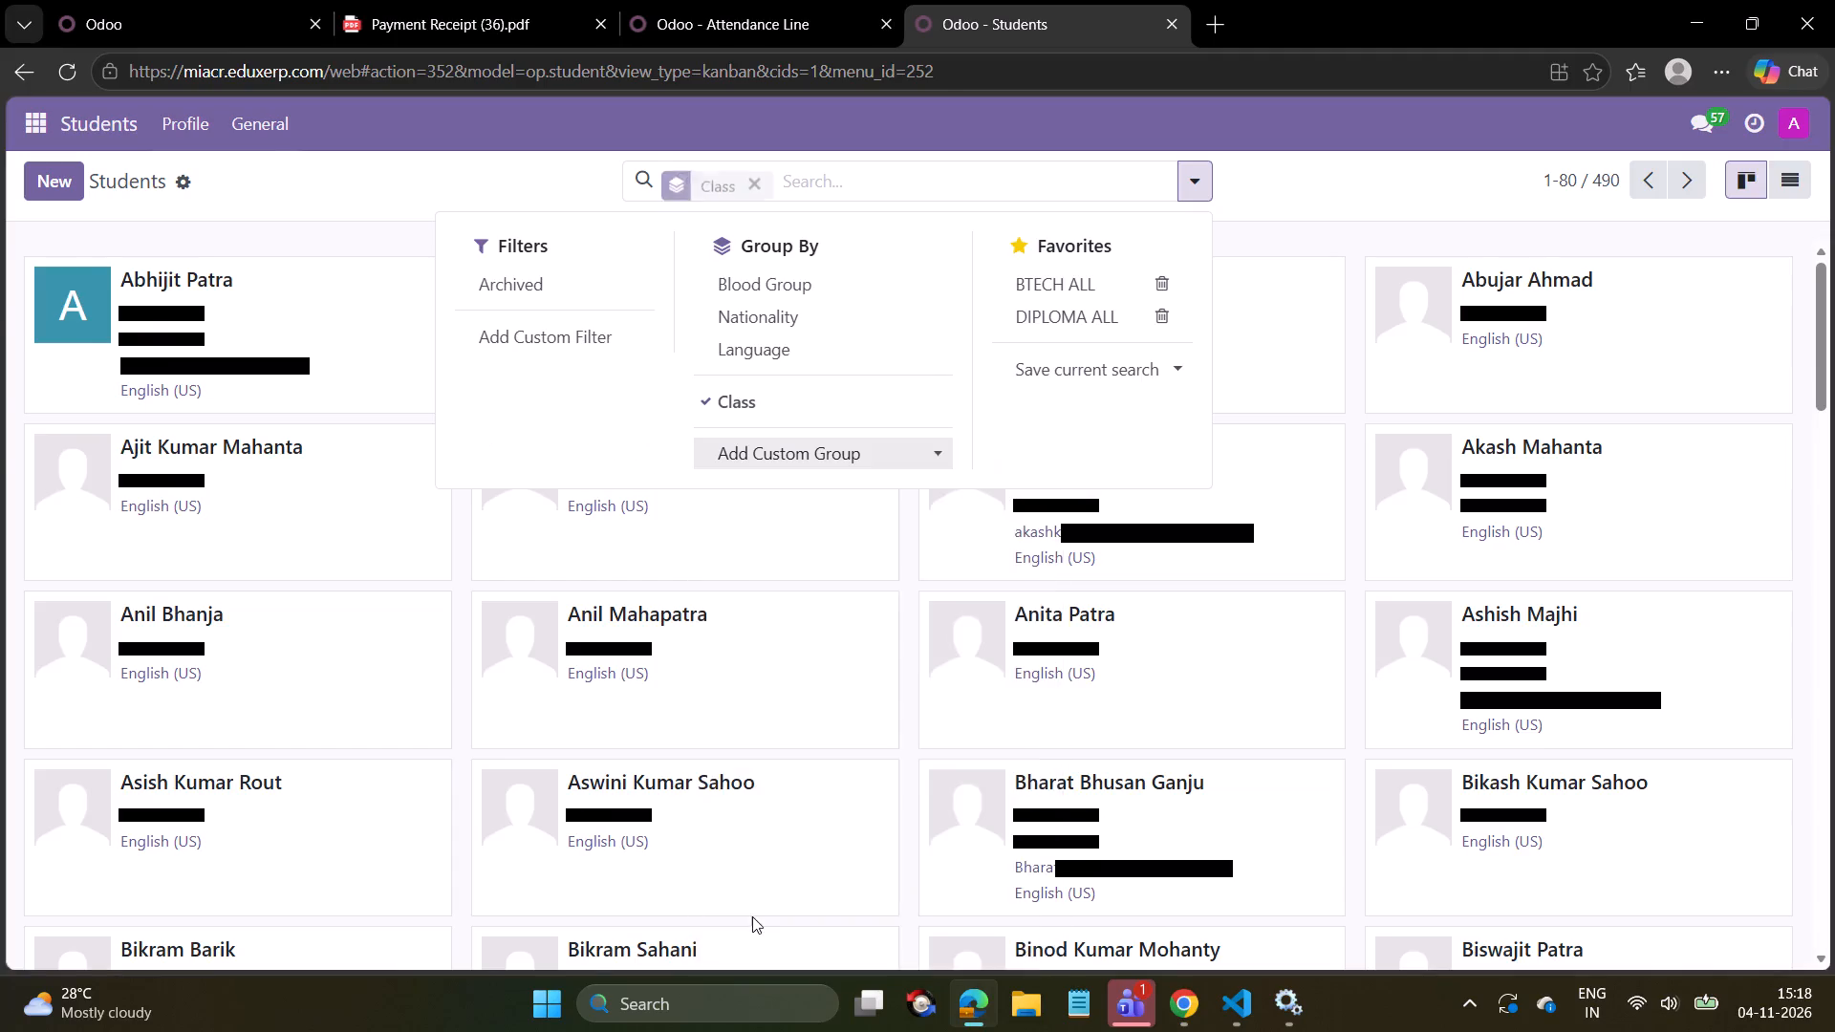
pyautogui.click(428, 169)
# Look through the student cards in the B.TECH ALL SEMESTER-1ST group.
pyautogui.scroll(-4, 664, 581)
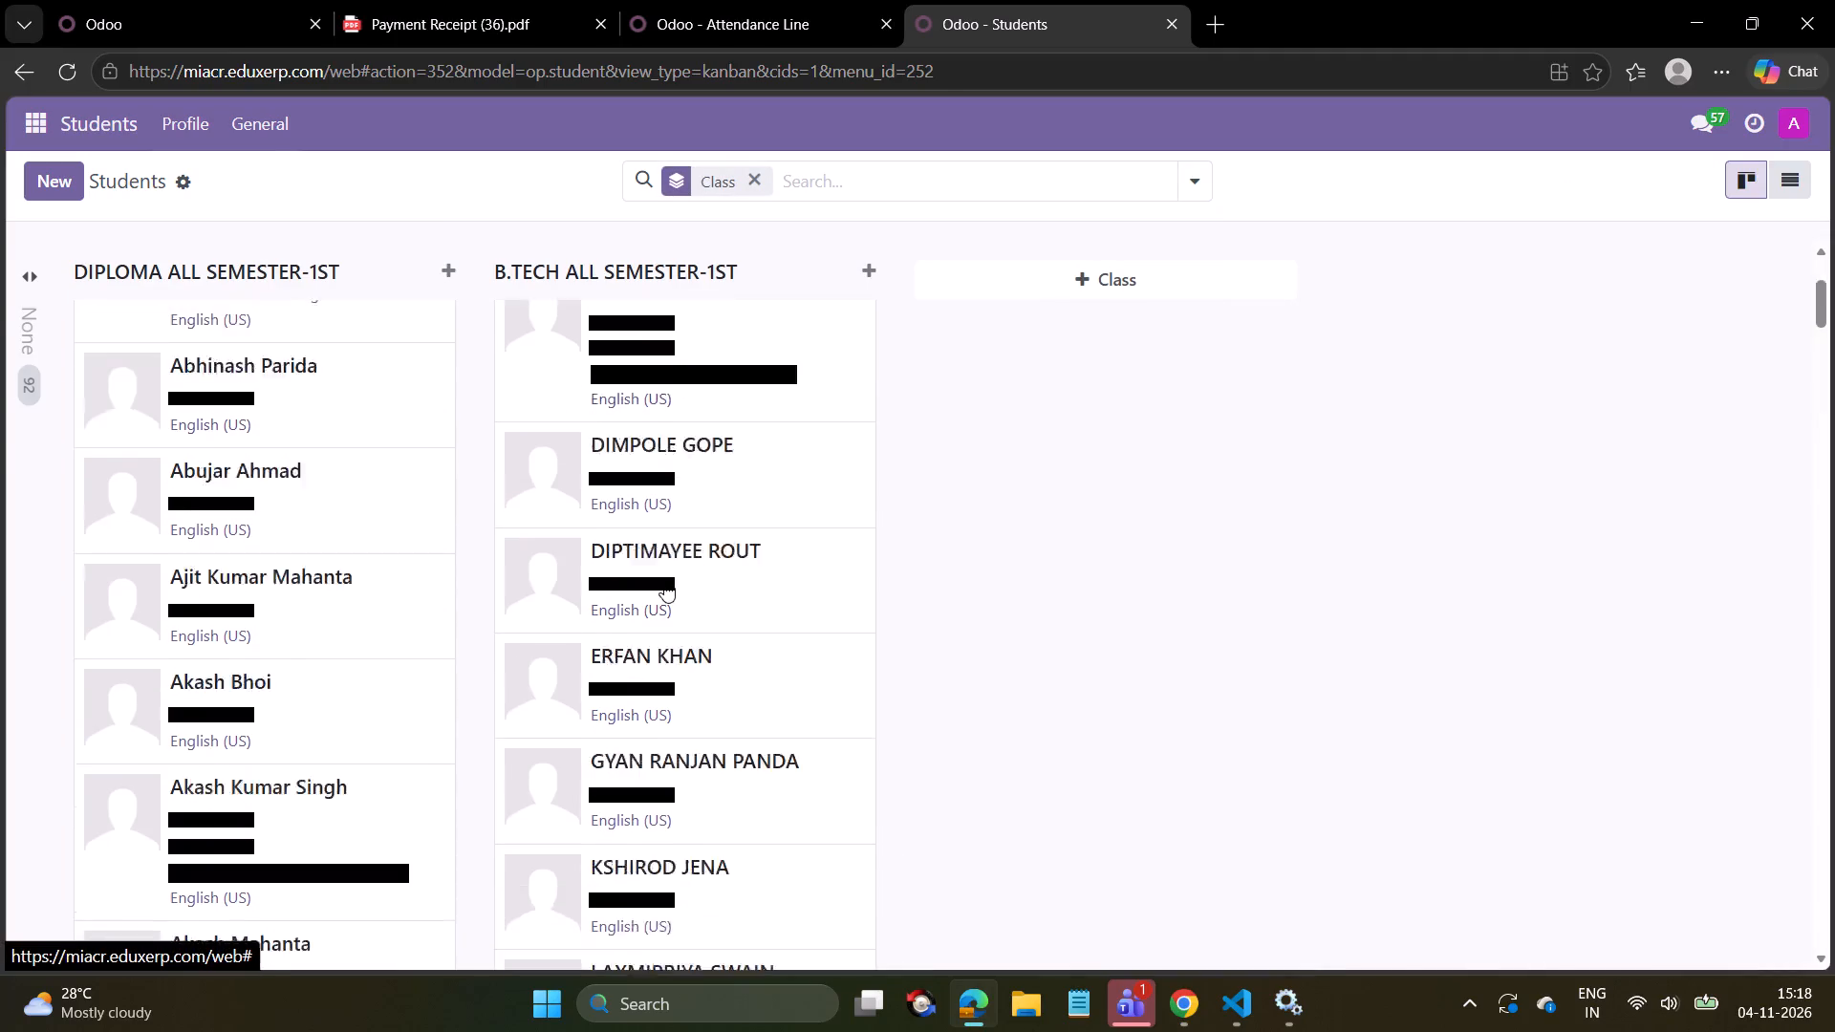
pyautogui.scroll(-20, 664, 581)
pyautogui.scroll(-20, 664, 581)
pyautogui.scroll(-12, 664, 581)
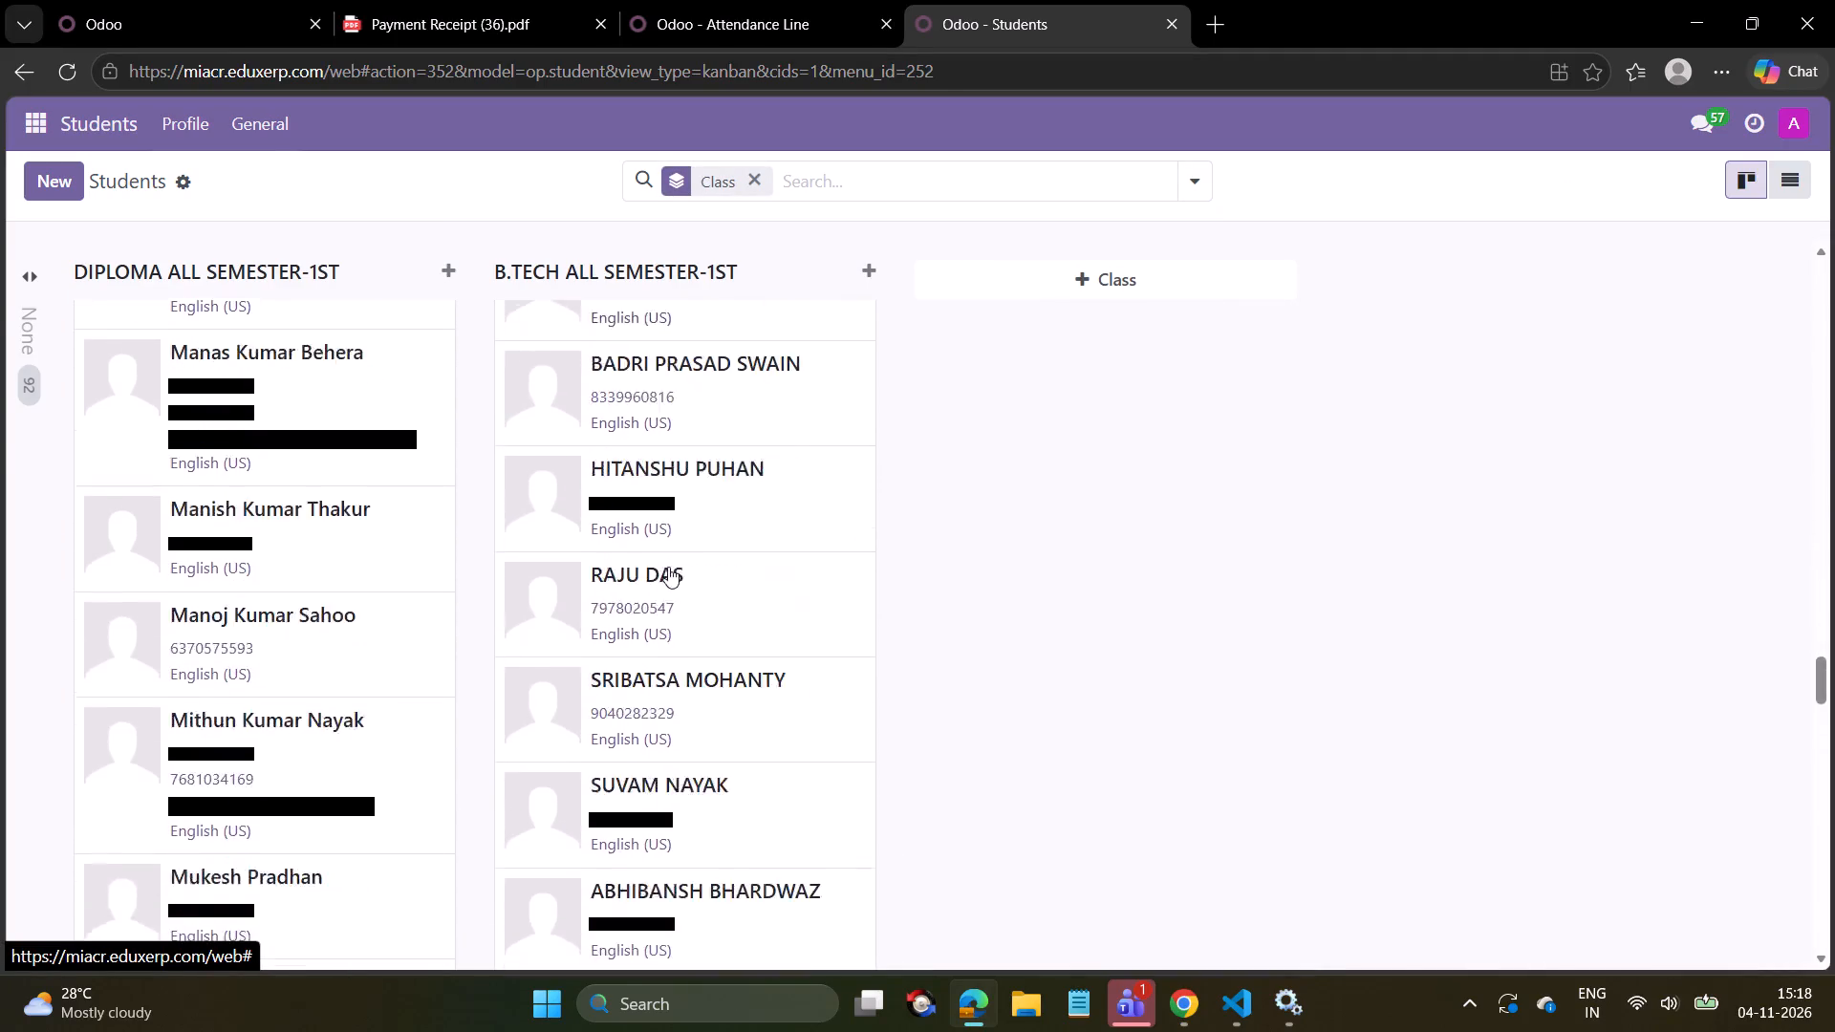
pyautogui.scroll(-20, 668, 567)
pyautogui.scroll(-12, 668, 567)
pyautogui.scroll(5, 676, 568)
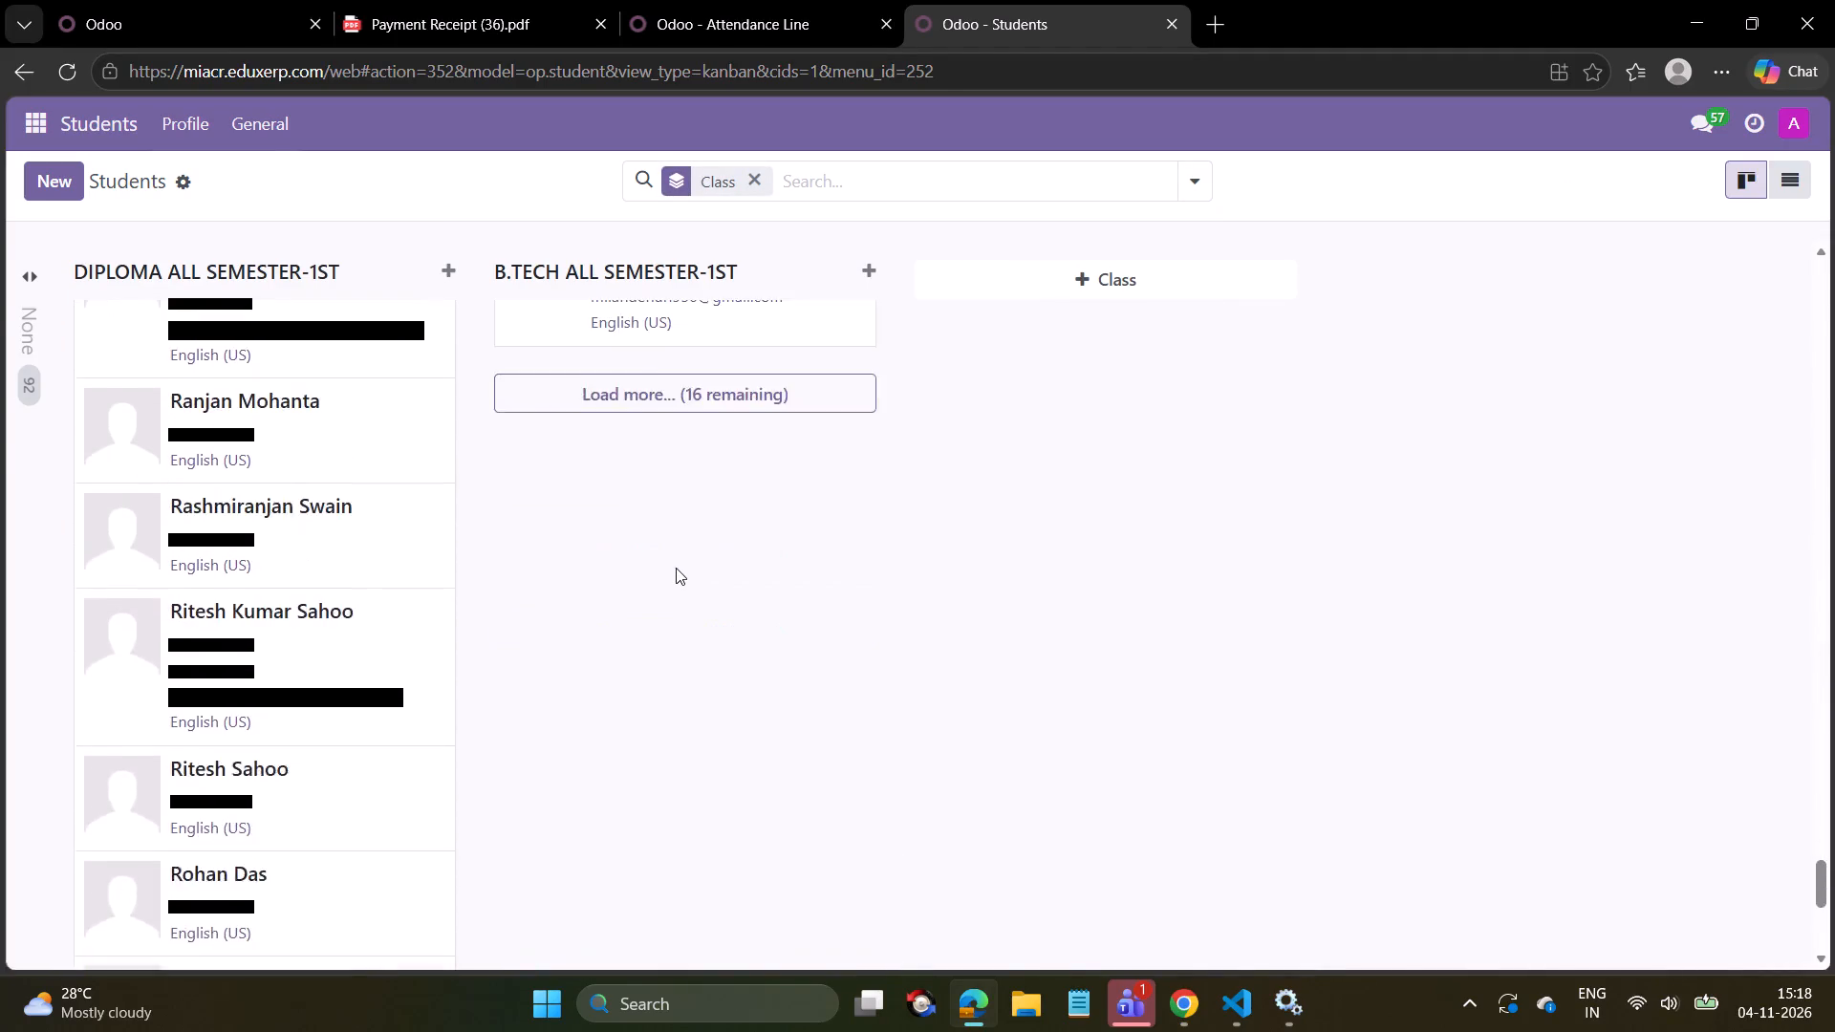
pyautogui.scroll(9, 676, 568)
pyautogui.scroll(20, 676, 568)
pyautogui.scroll(9, 676, 568)
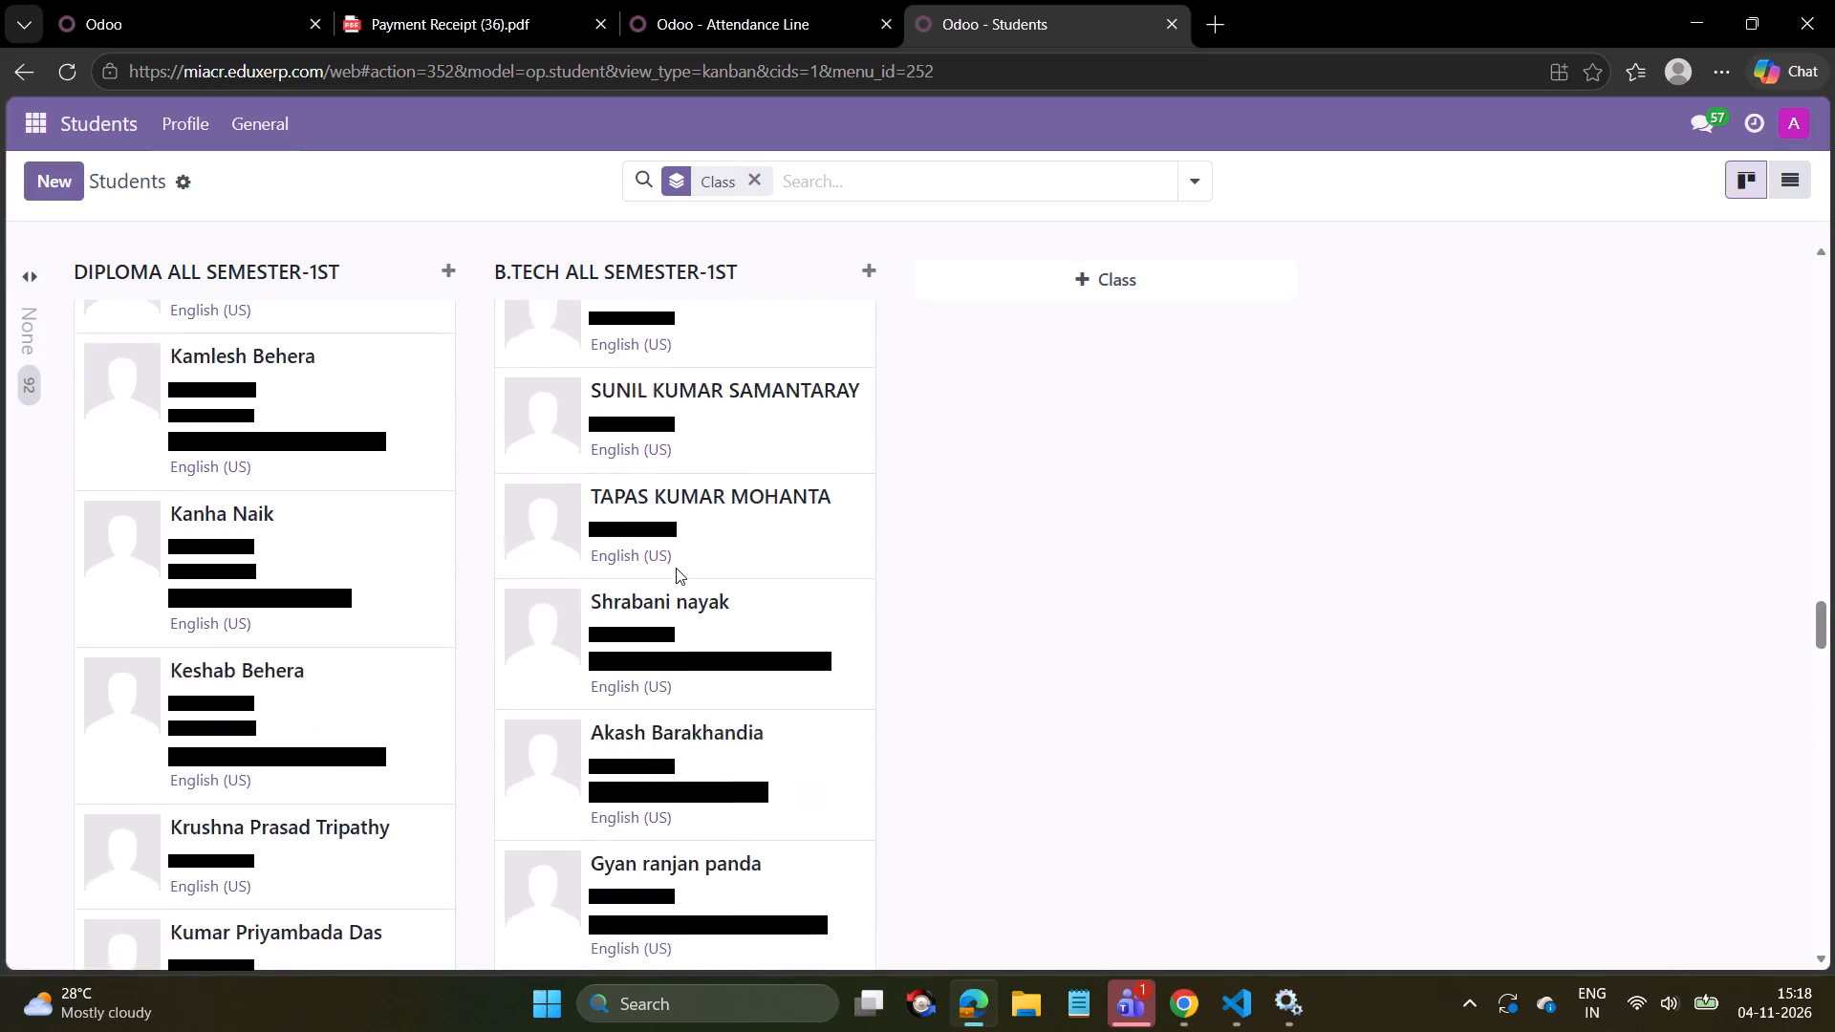
pyautogui.scroll(20, 676, 568)
pyautogui.scroll(20, 676, 568)
pyautogui.scroll(10, 676, 568)
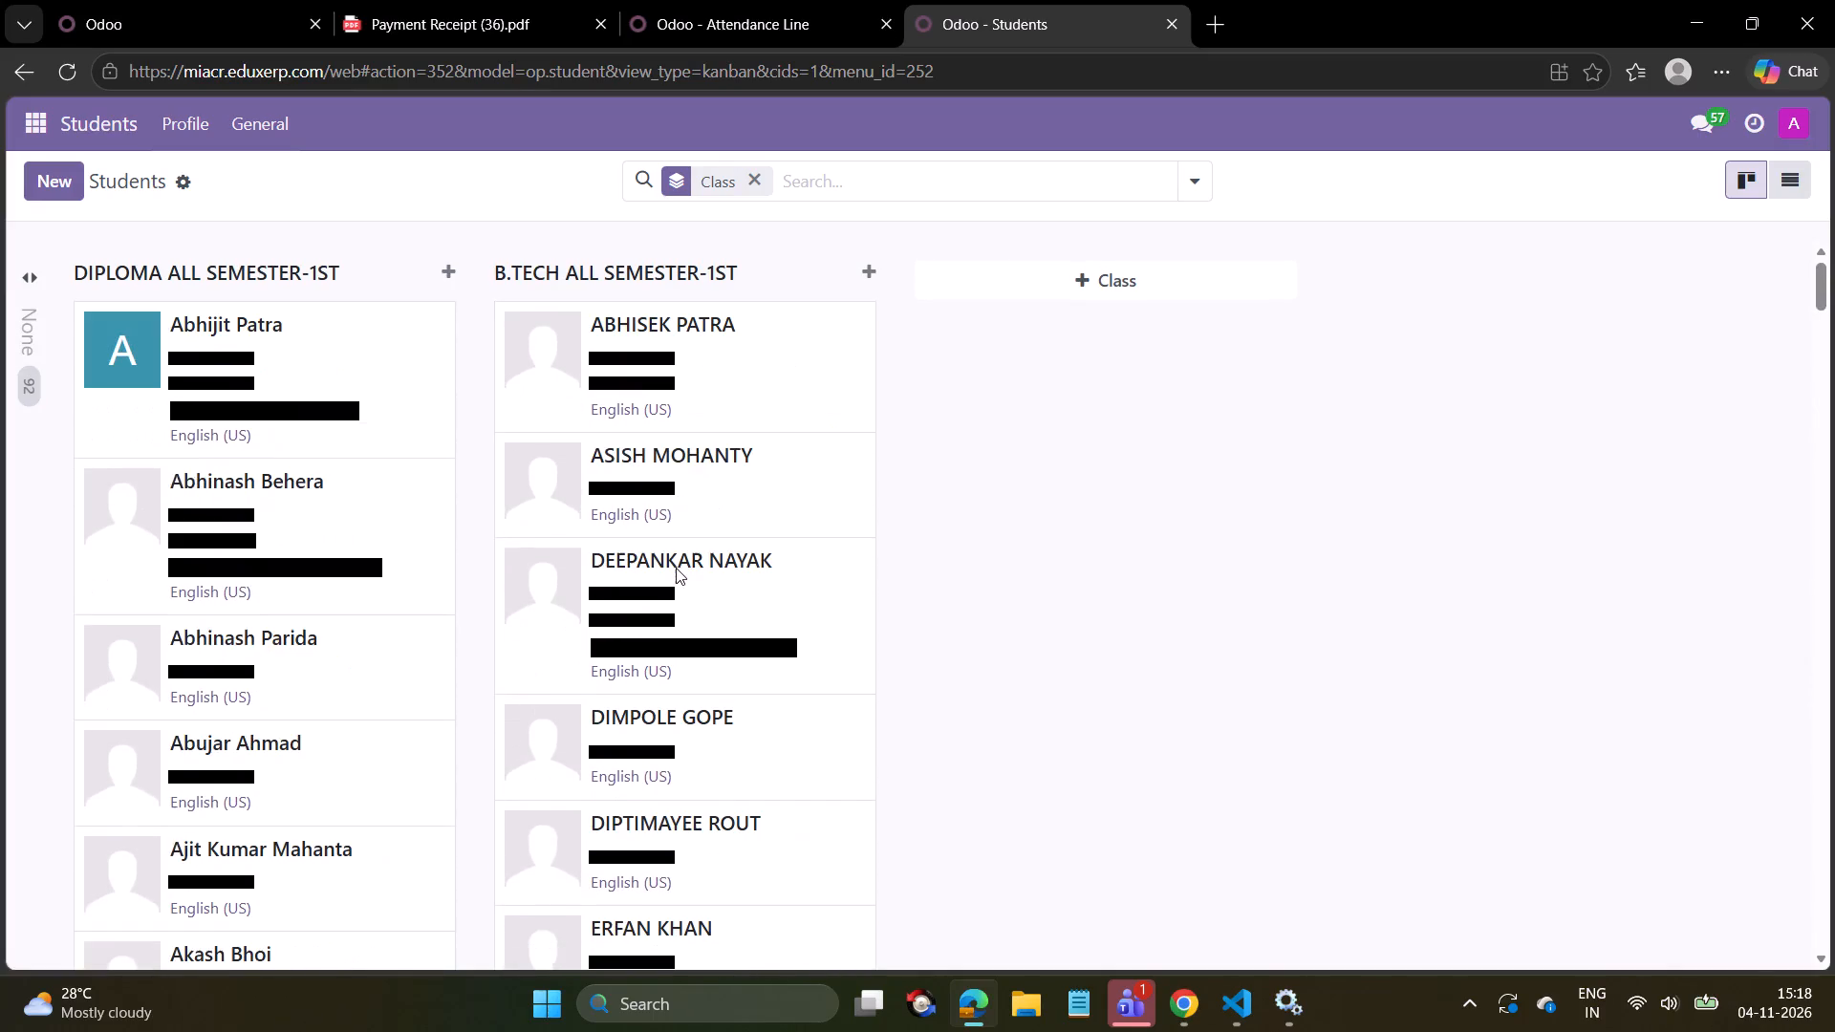
pyautogui.scroll(2, 676, 568)
# Show the grouped students as a list and expand the B.TECH ALL SEMESTER-1ST group.
pyautogui.click(1802, 174)
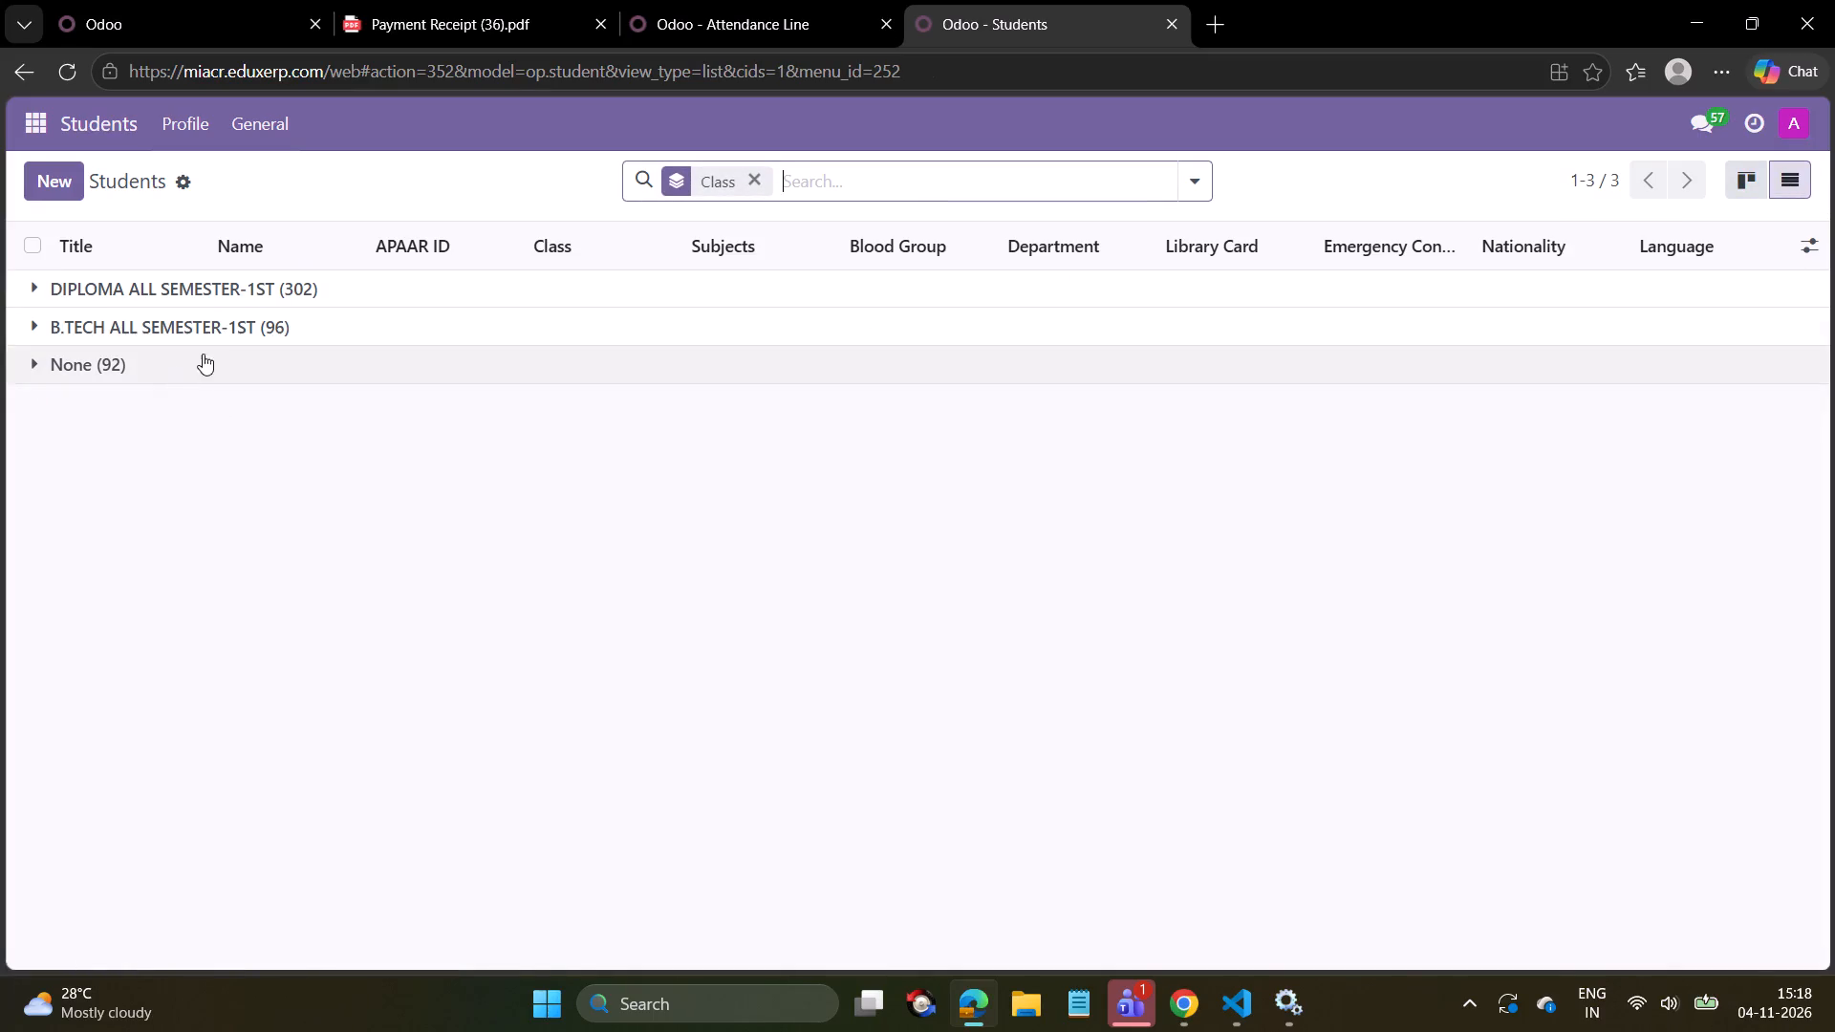
pyautogui.click(243, 333)
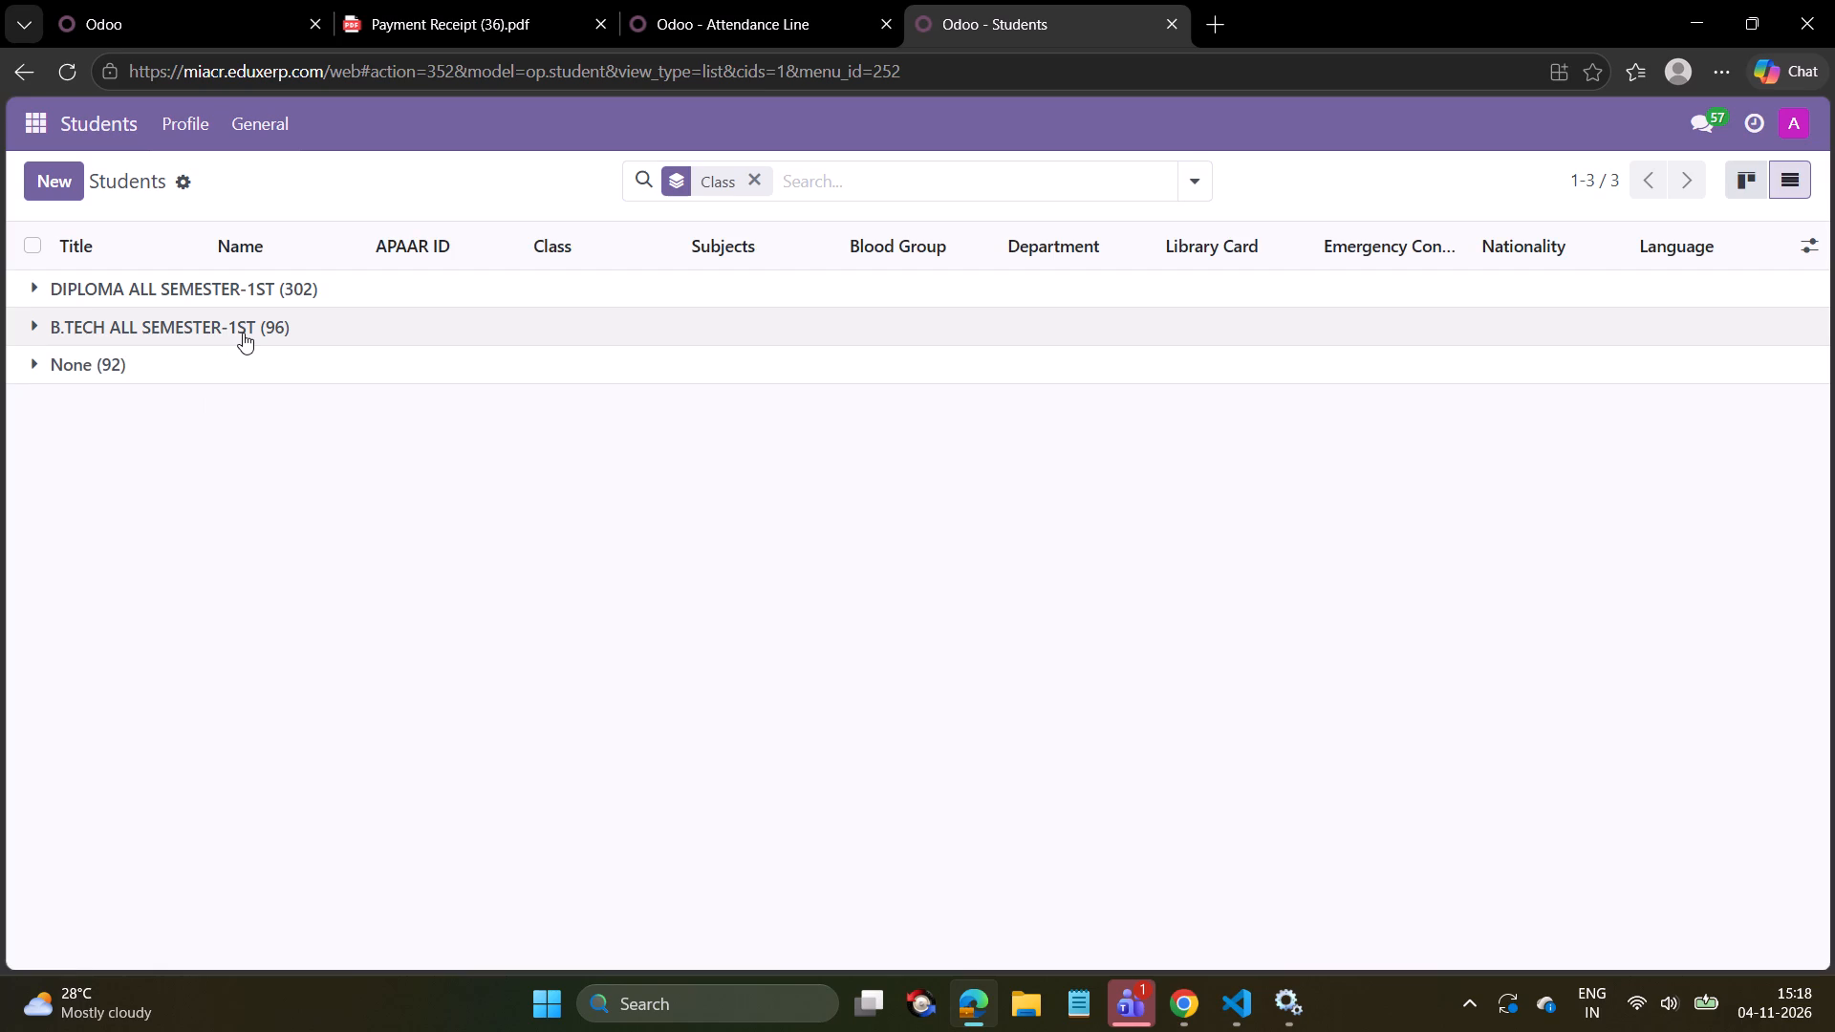
pyautogui.click(257, 324)
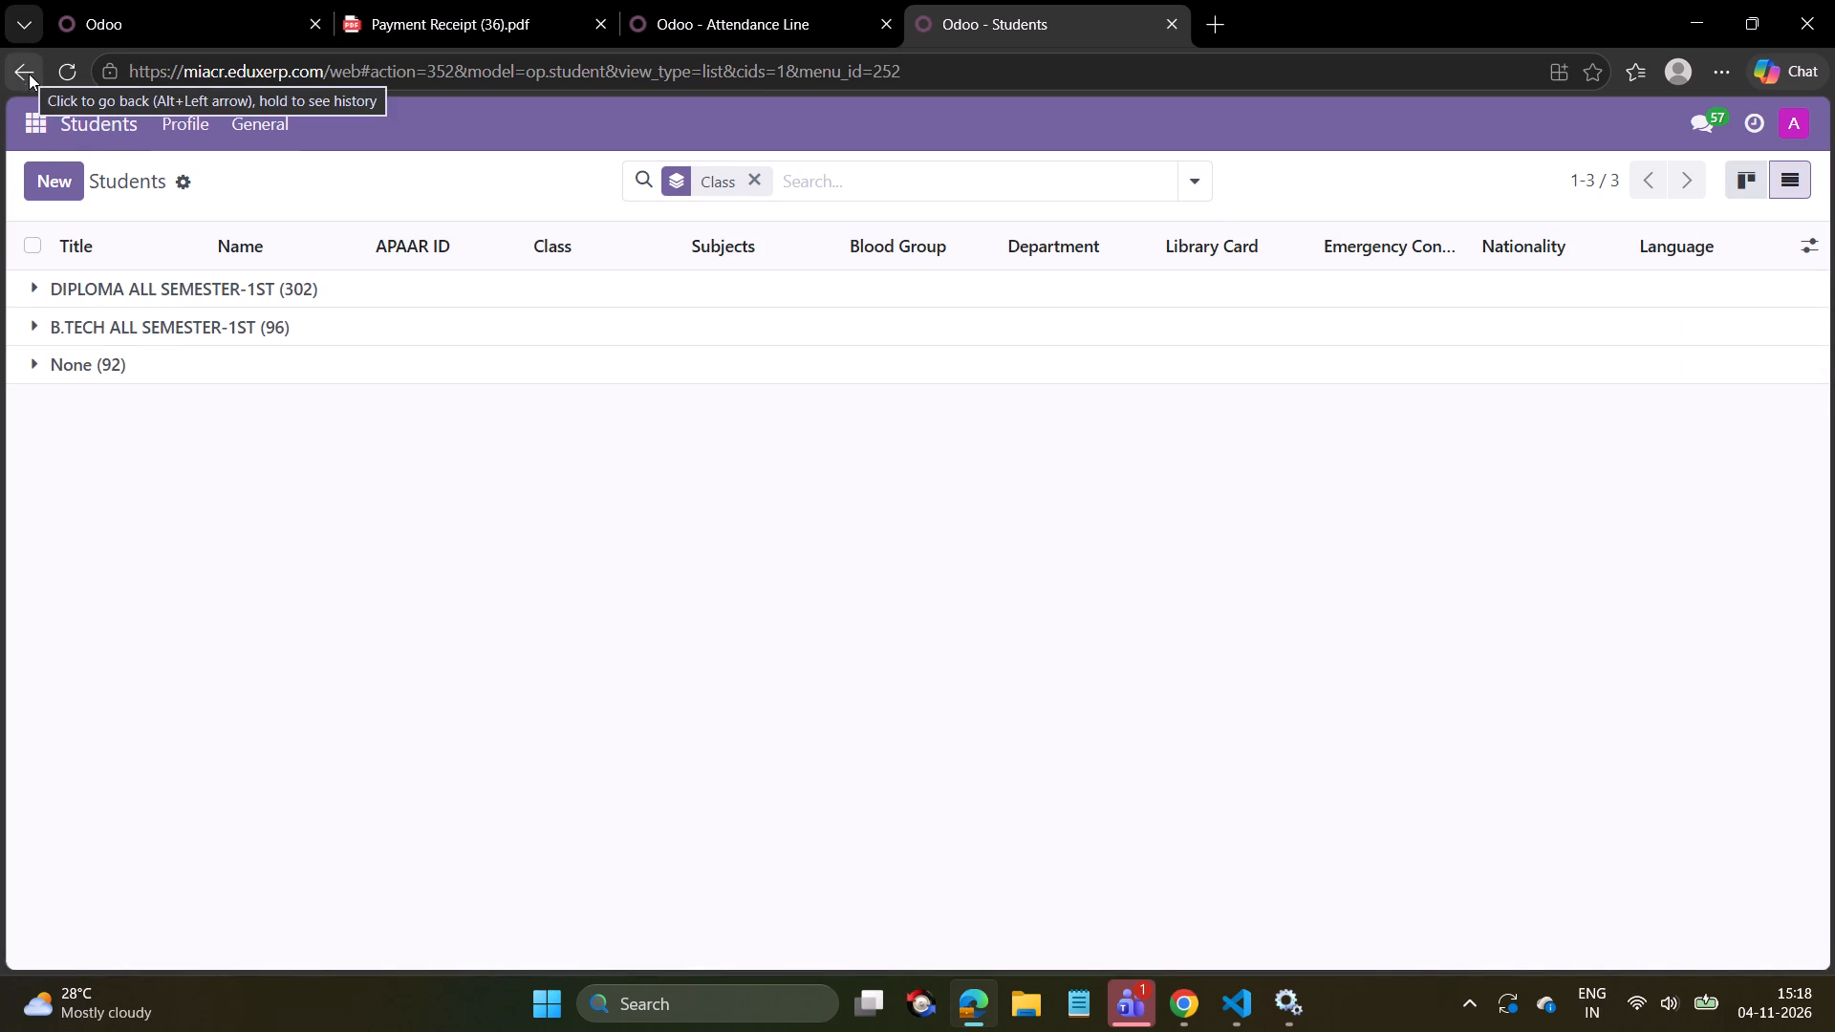
pyautogui.click(114, 334)
pyautogui.click(114, 334)
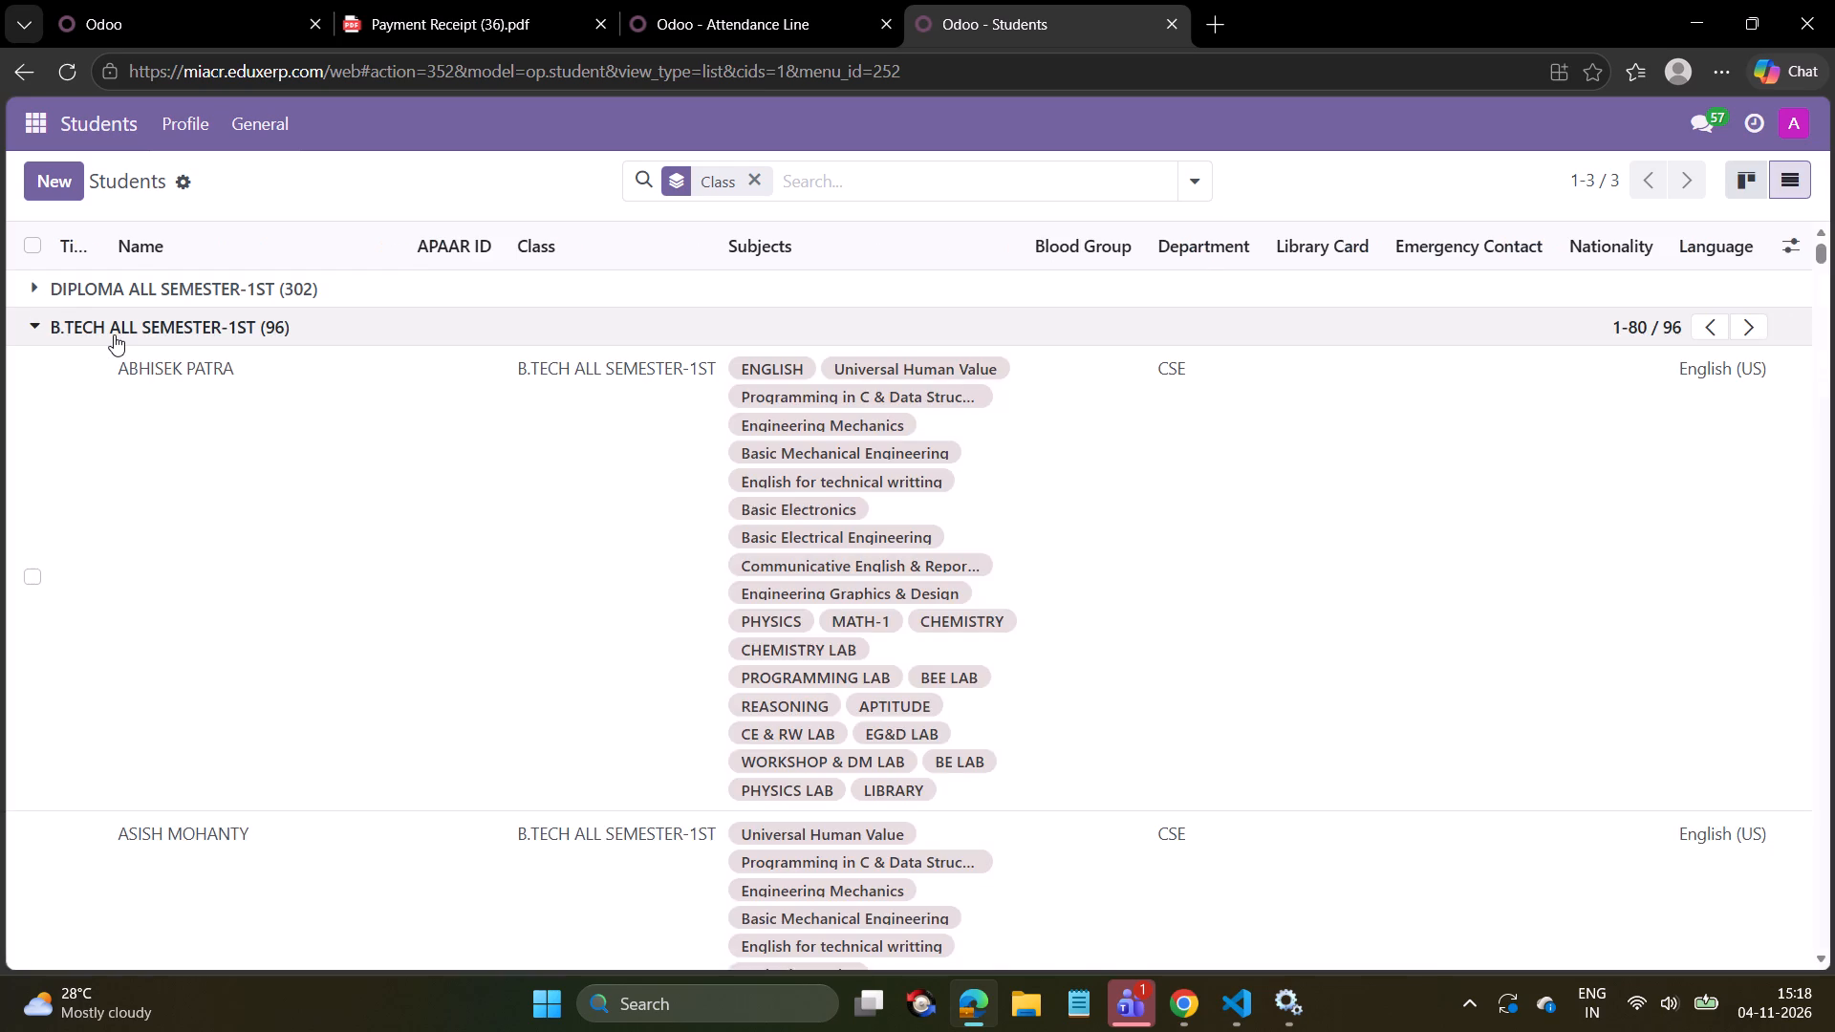
# Reload the Students page, return to the card view and group the student cards by Class with a custom group.
pyautogui.click(72, 66)
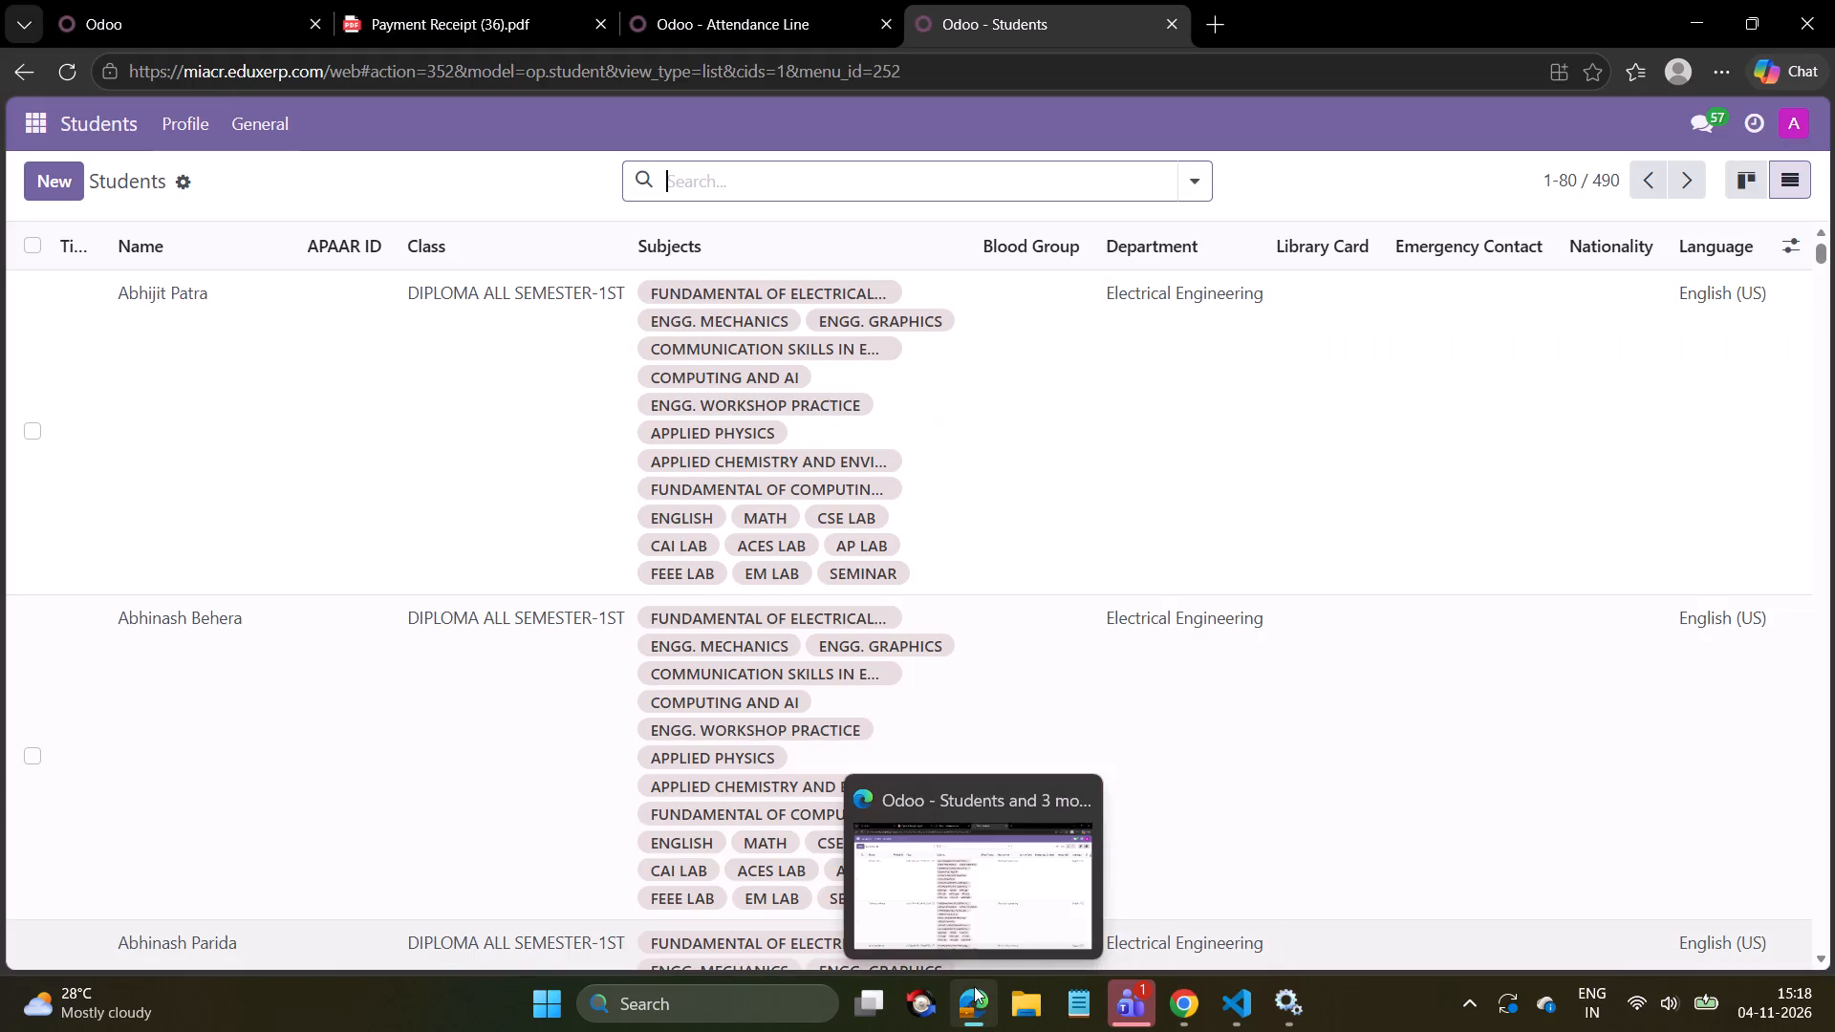
pyautogui.click(912, 909)
pyautogui.click(314, 172)
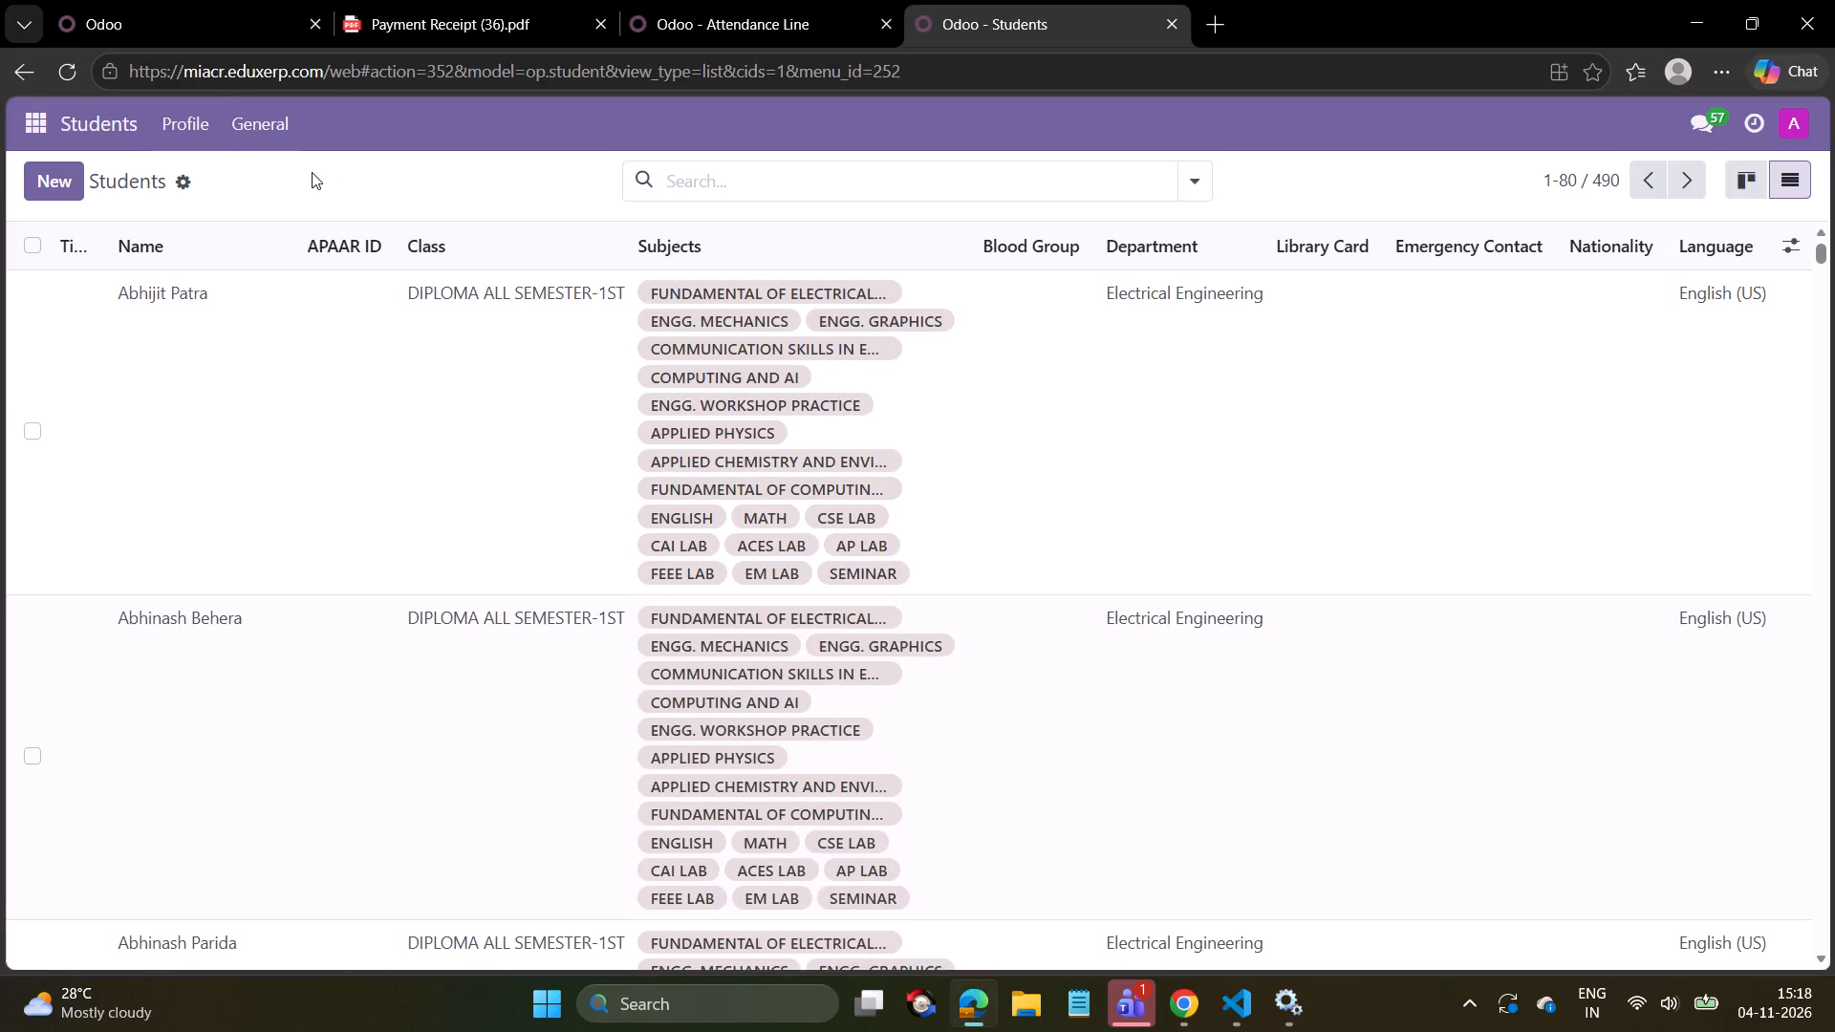
pyautogui.click(193, 134)
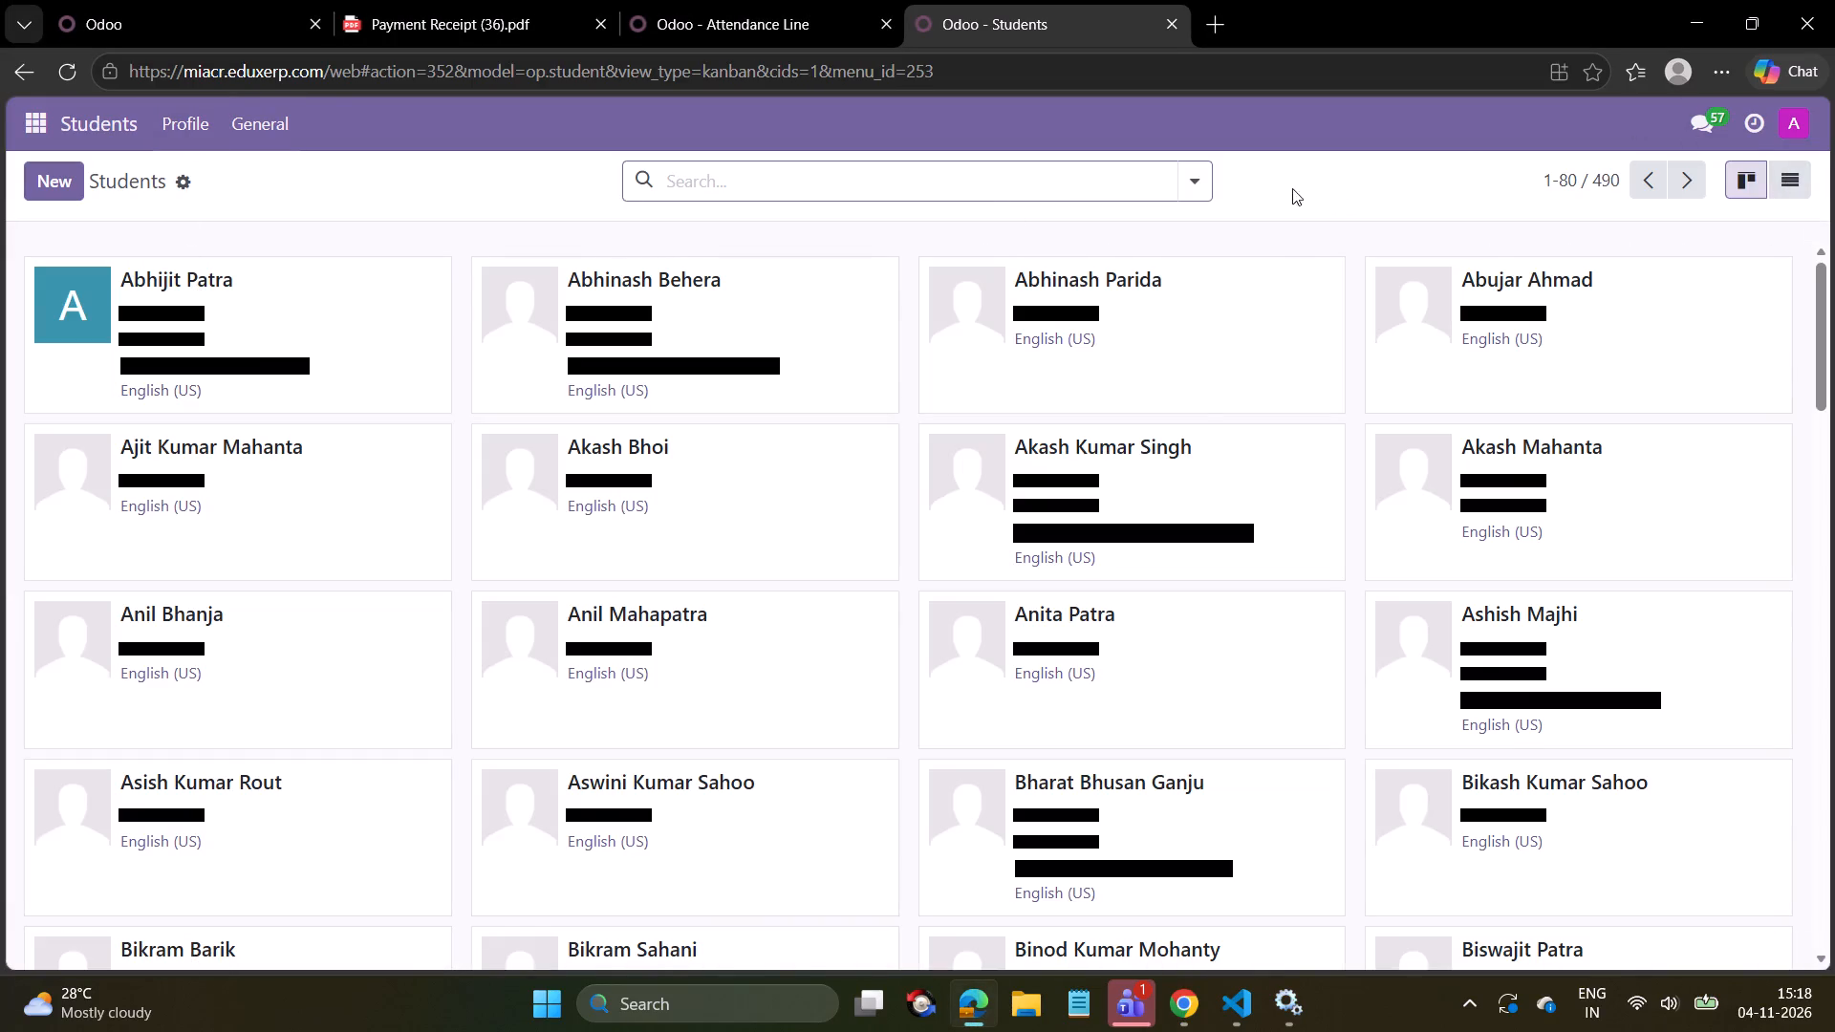
pyautogui.click(1194, 183)
pyautogui.click(800, 387)
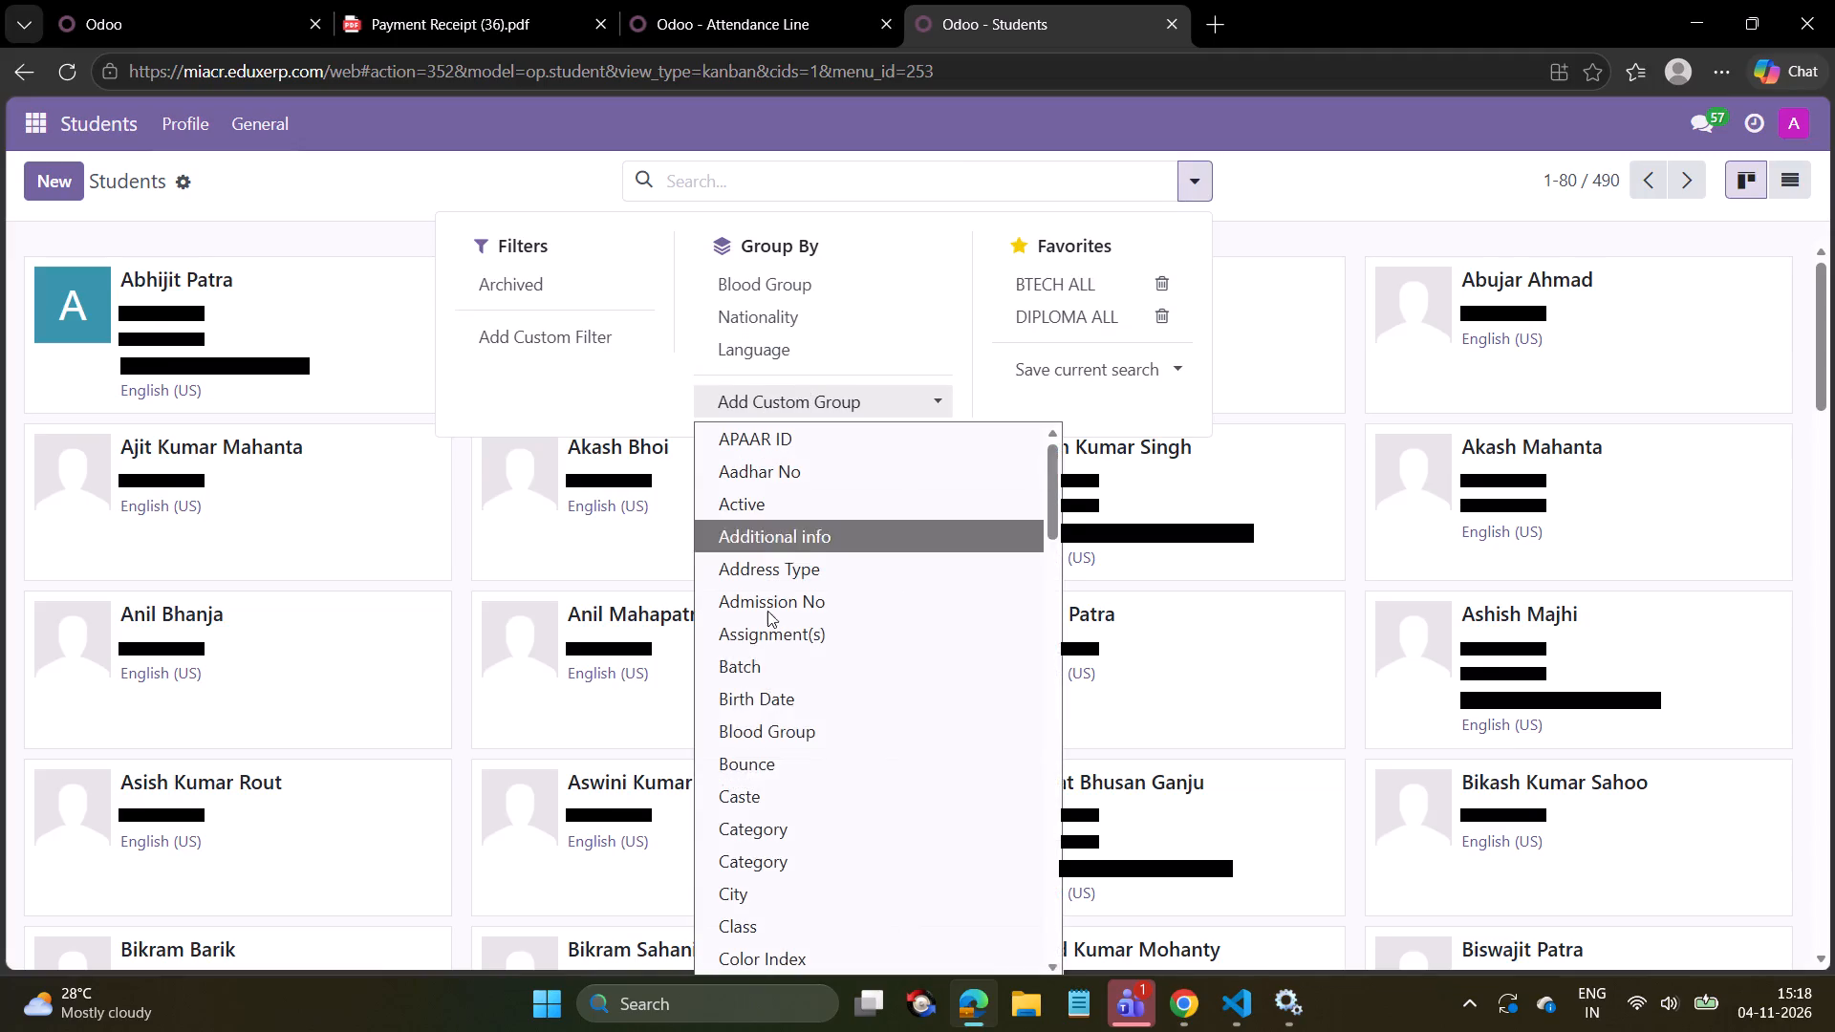
pyautogui.click(745, 920)
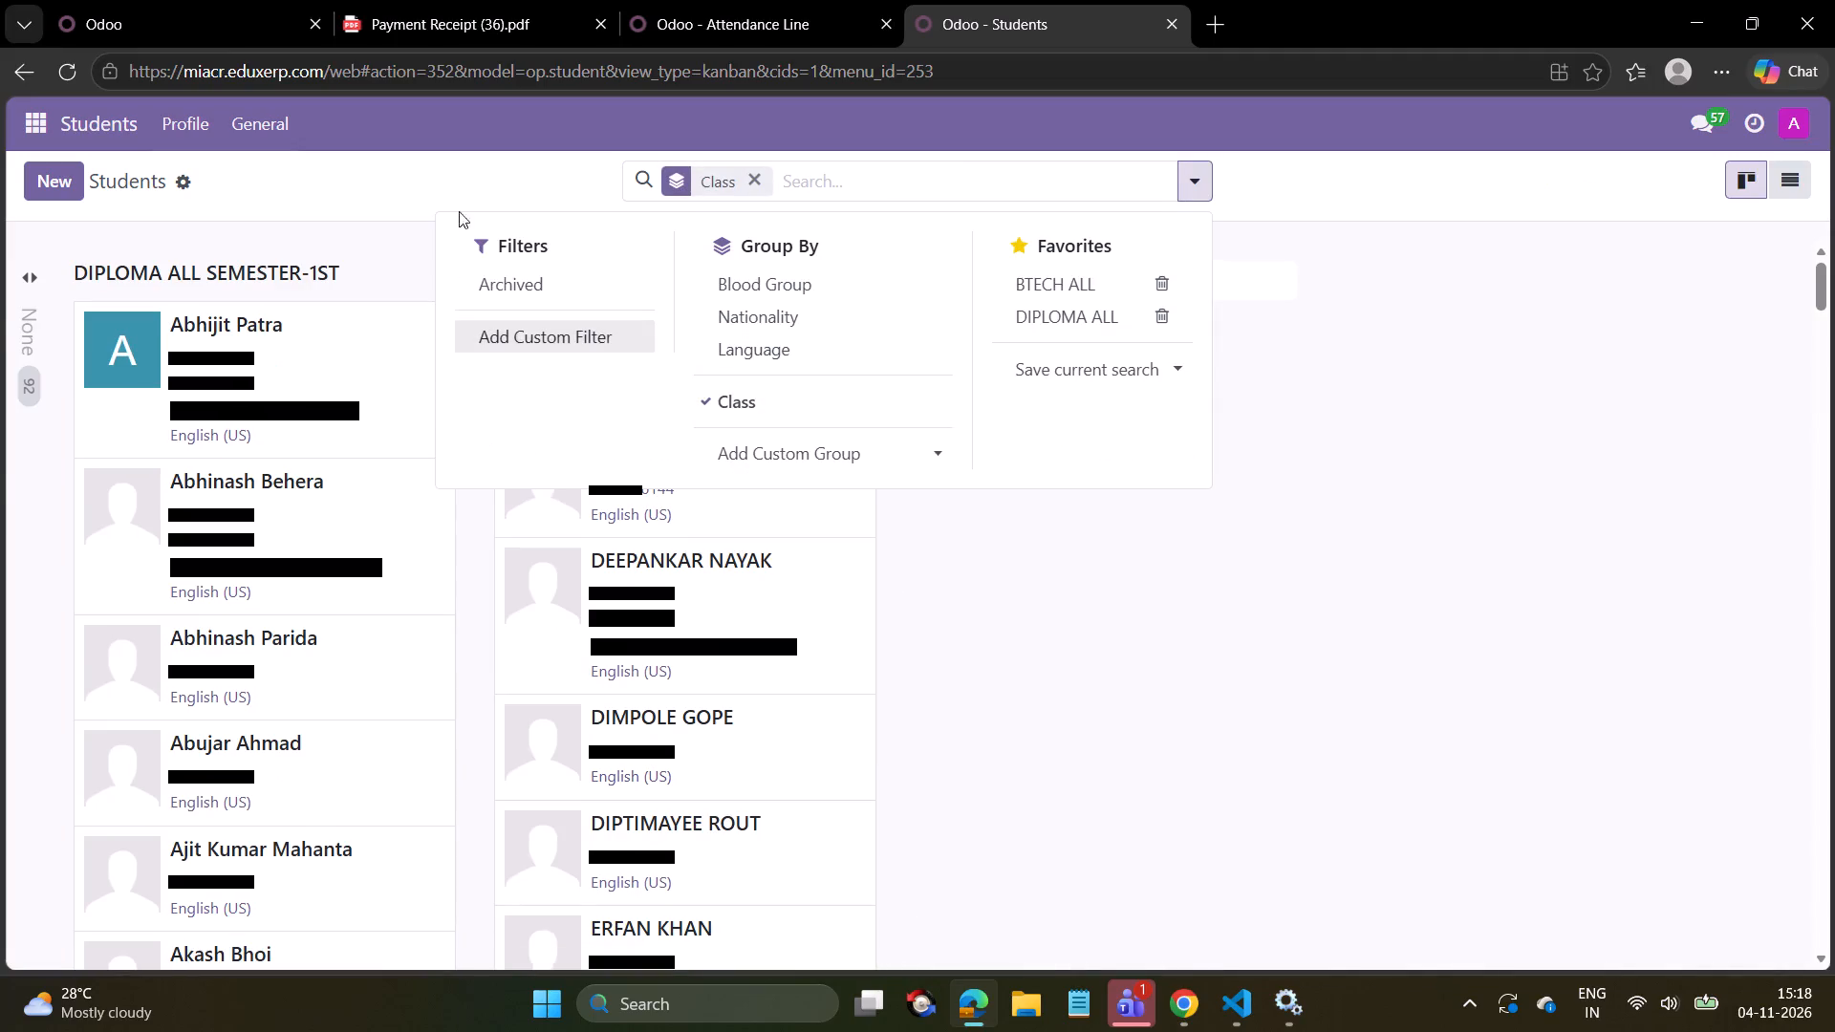
pyautogui.click(455, 190)
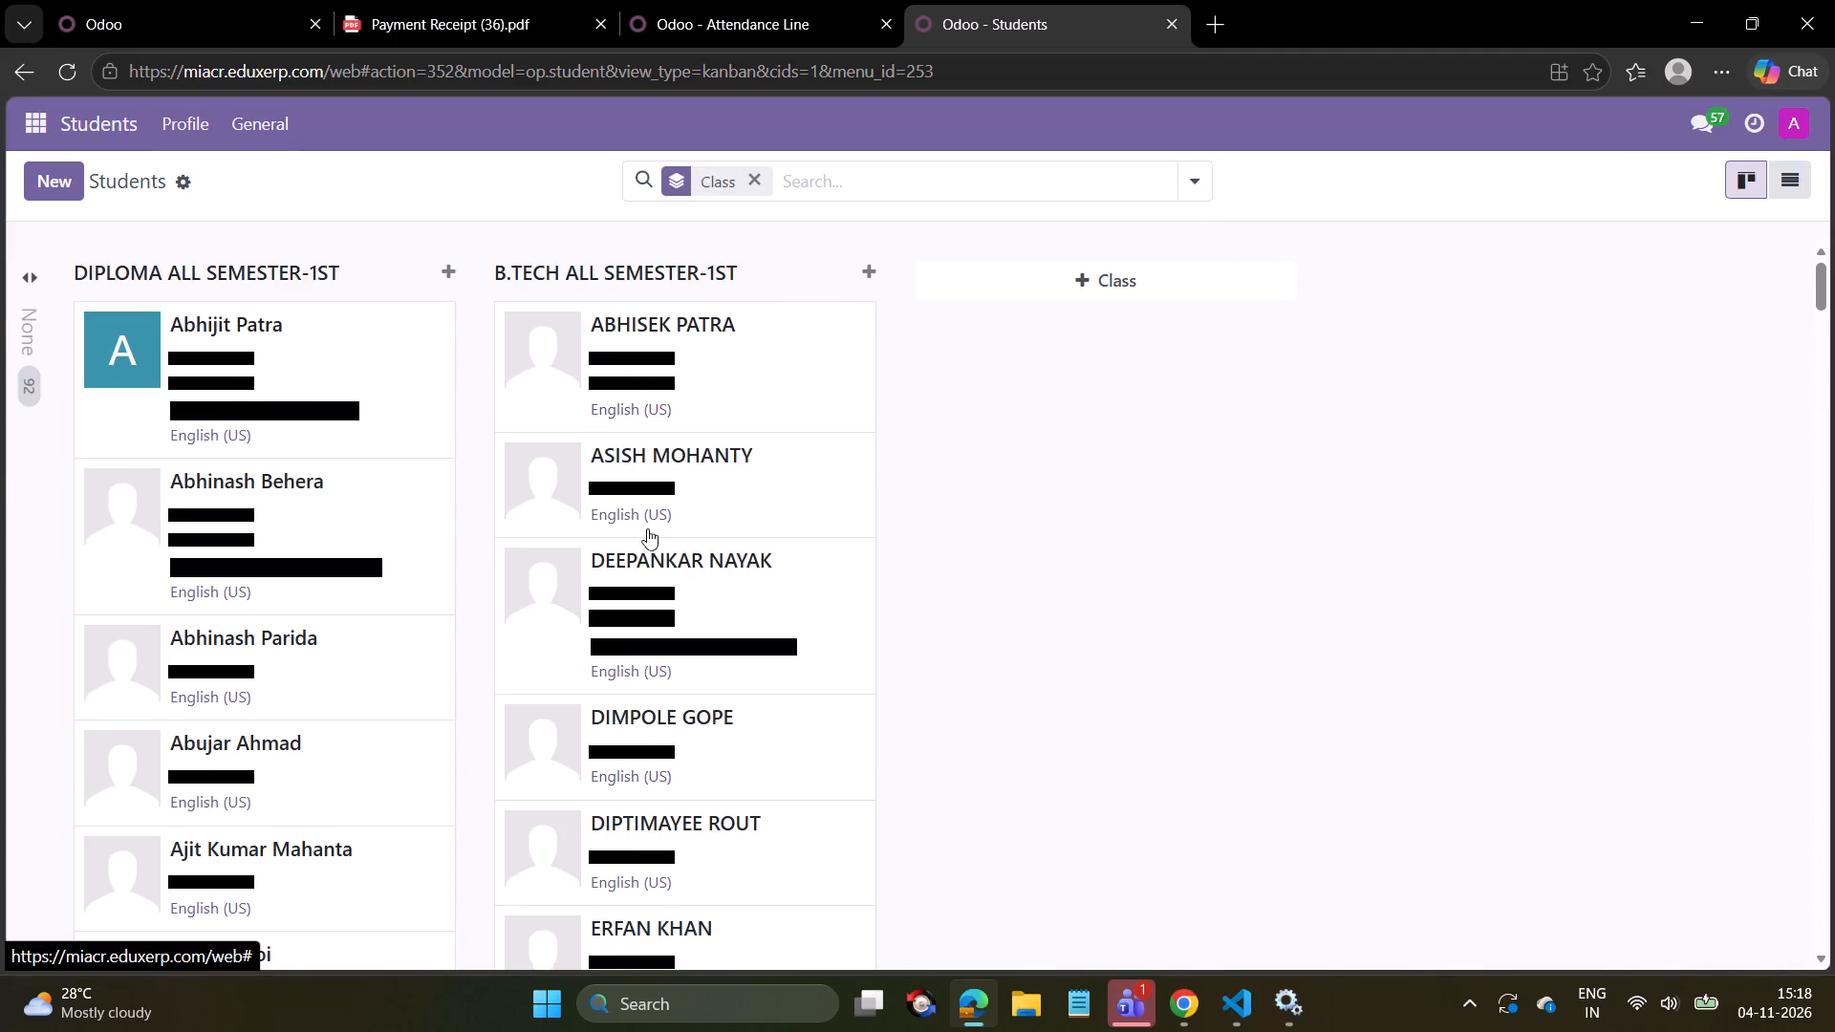
# Open the fourth student in B.TECH ALL SEMESTER-1ST, reselect that class, set the batch to Section A and save.
pyautogui.scroll(-1, 643, 603)
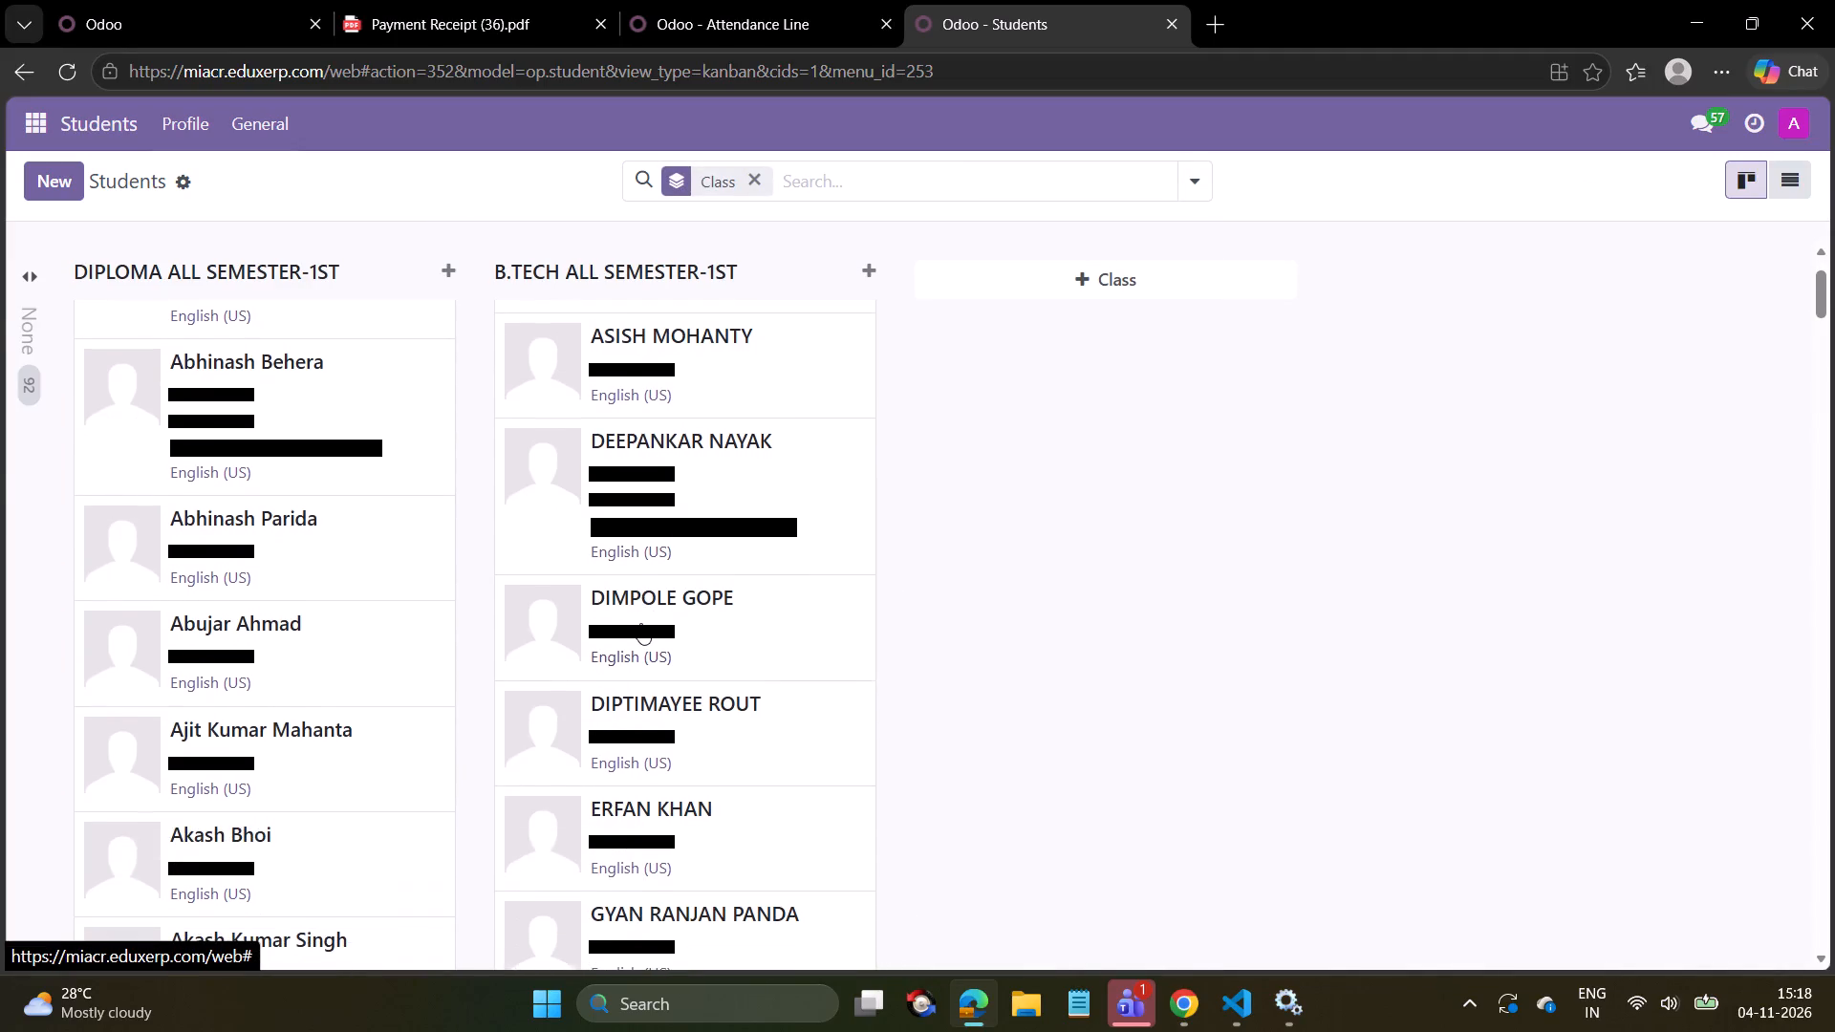
pyautogui.click(640, 623)
pyautogui.scroll(-2, 241, 672)
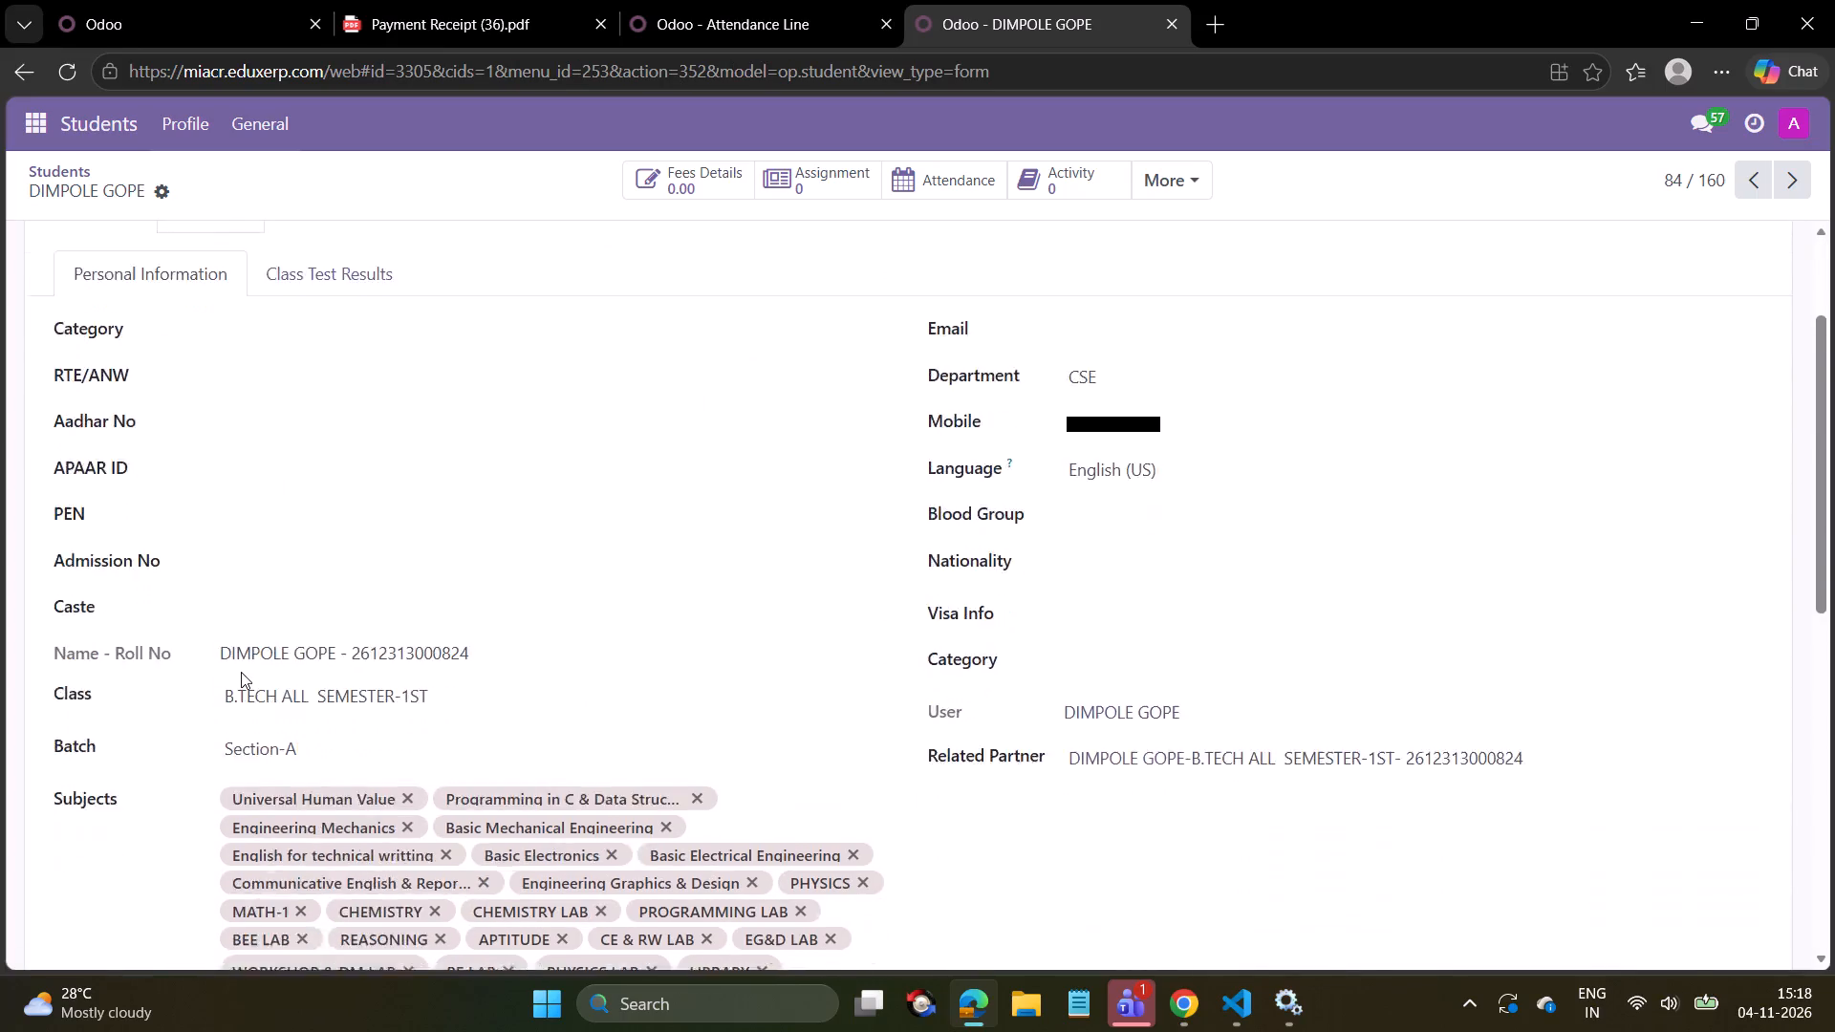
pyautogui.click(455, 638)
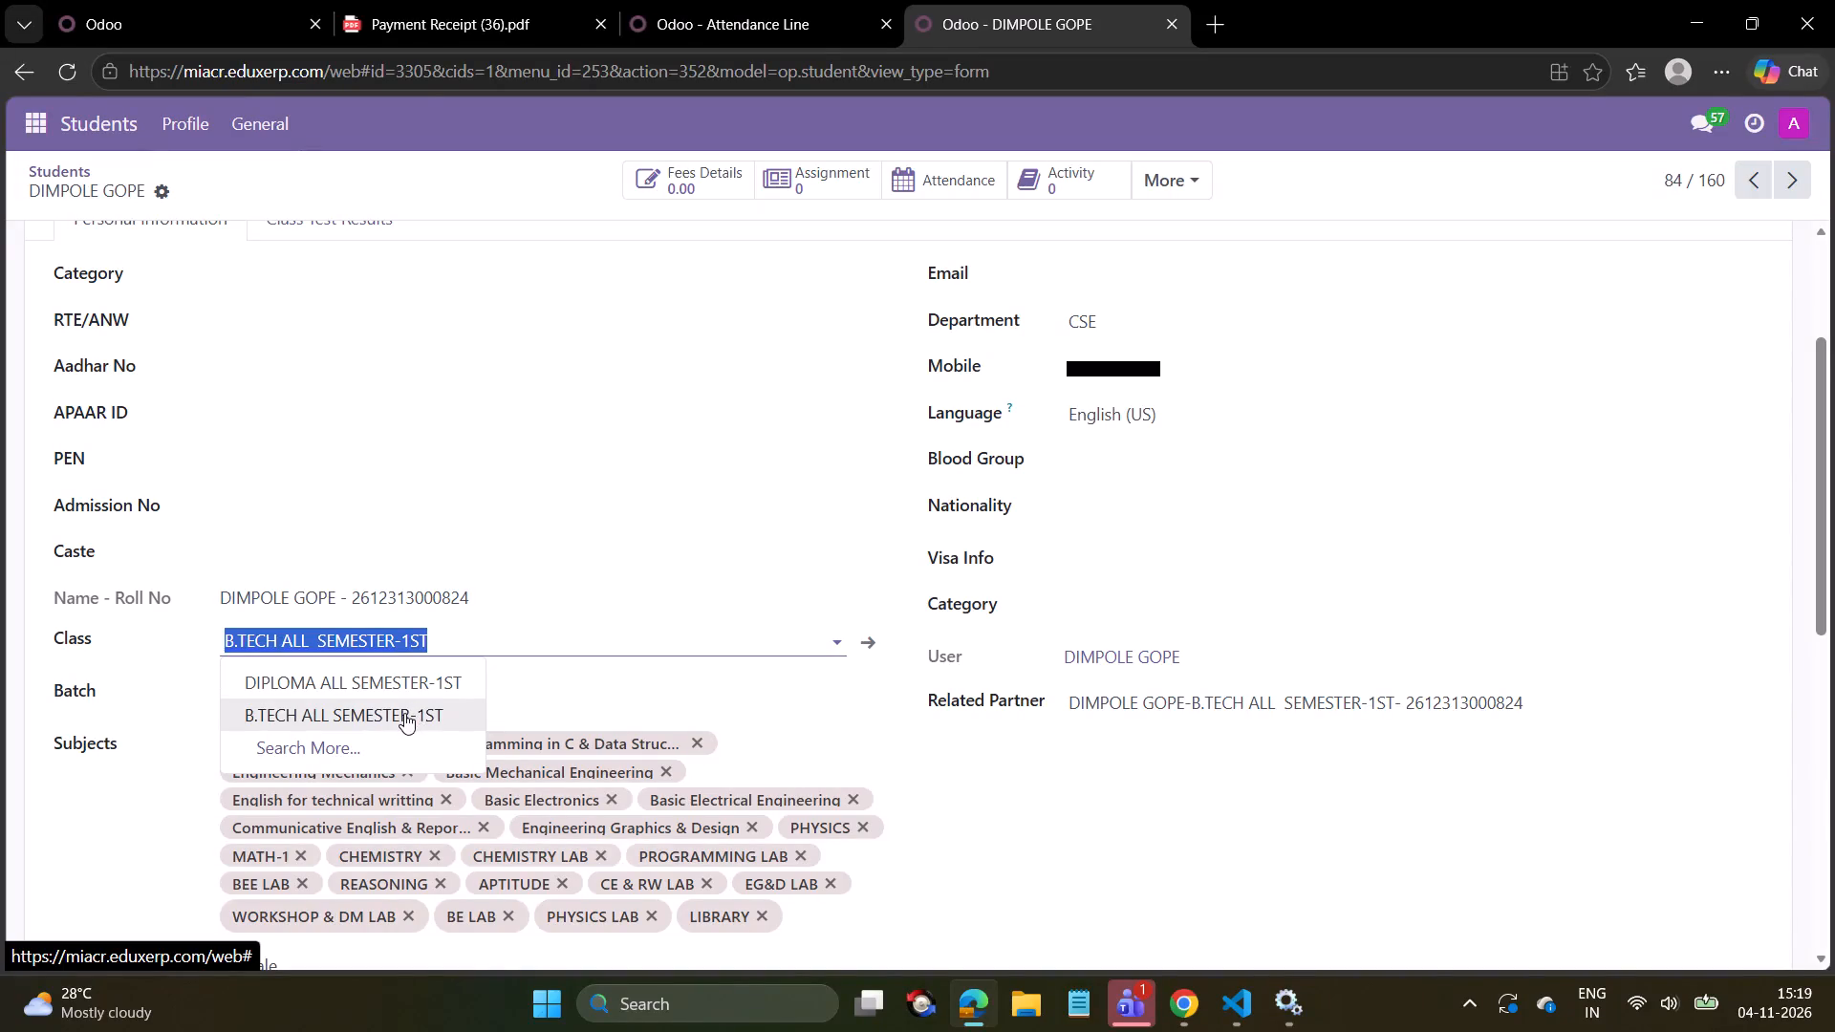
pyautogui.click(404, 713)
pyautogui.click(395, 693)
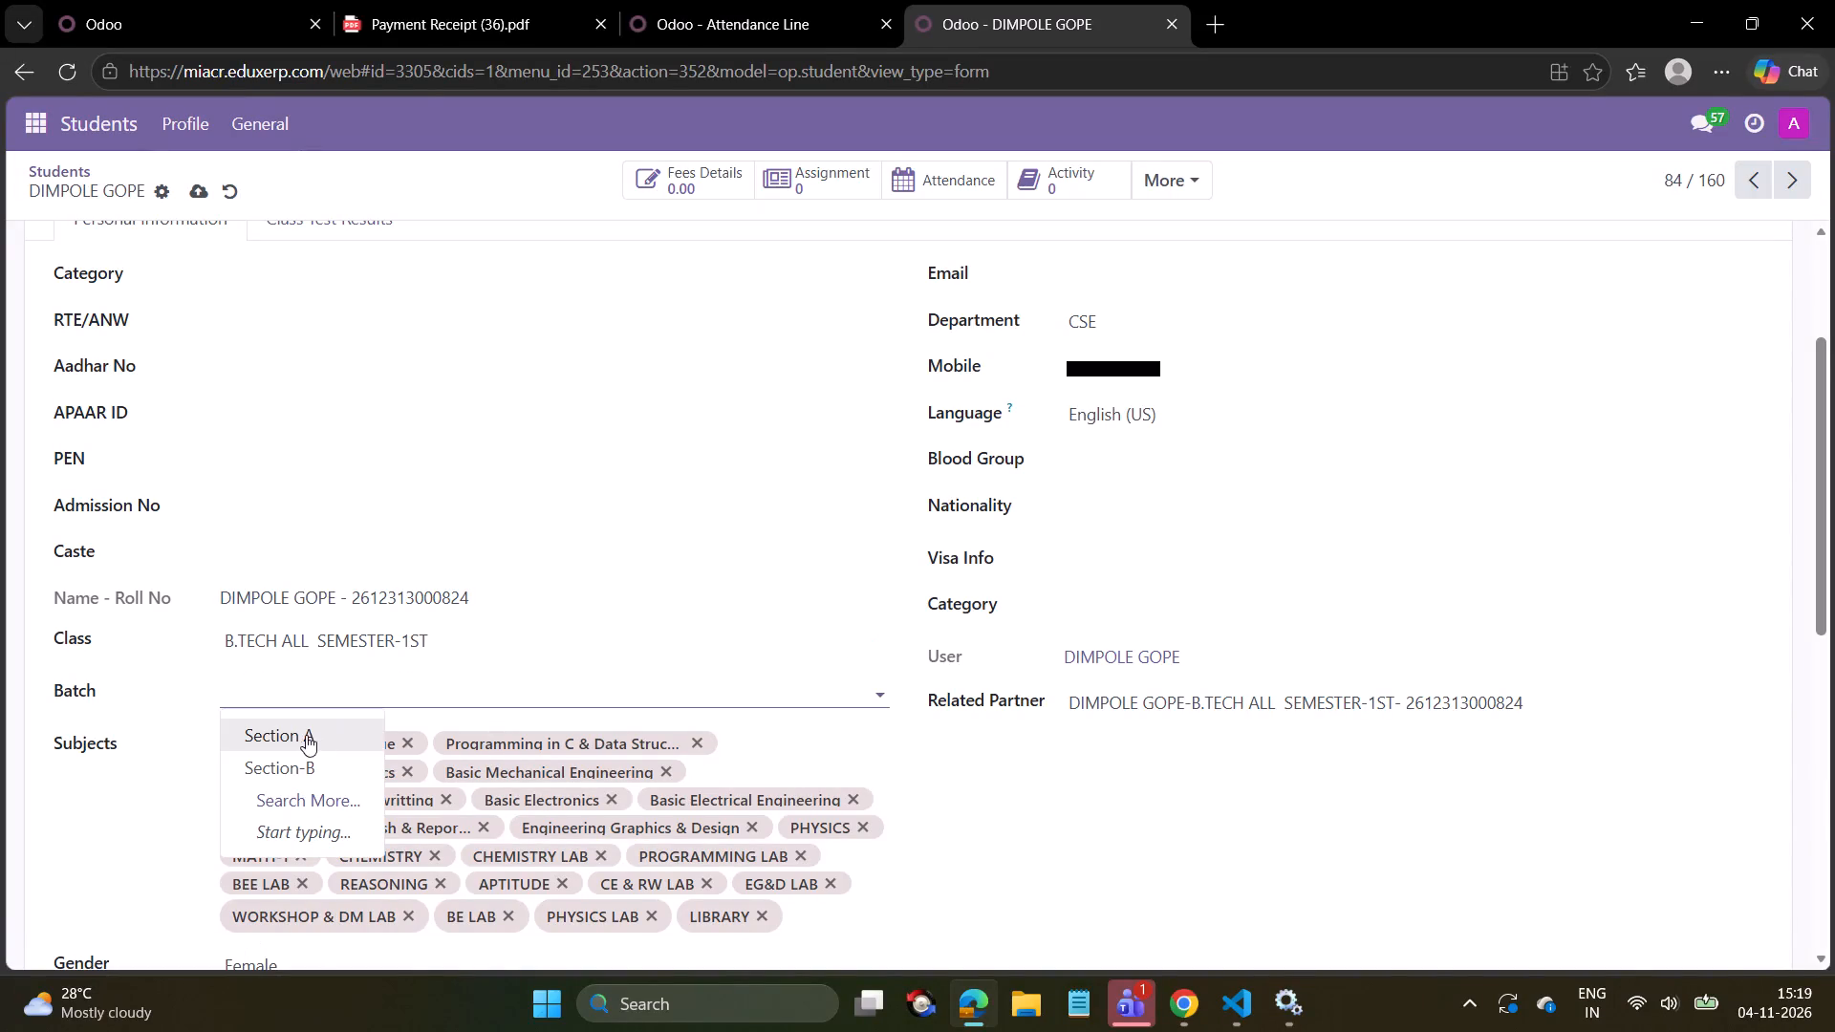
pyautogui.click(306, 735)
pyautogui.click(198, 191)
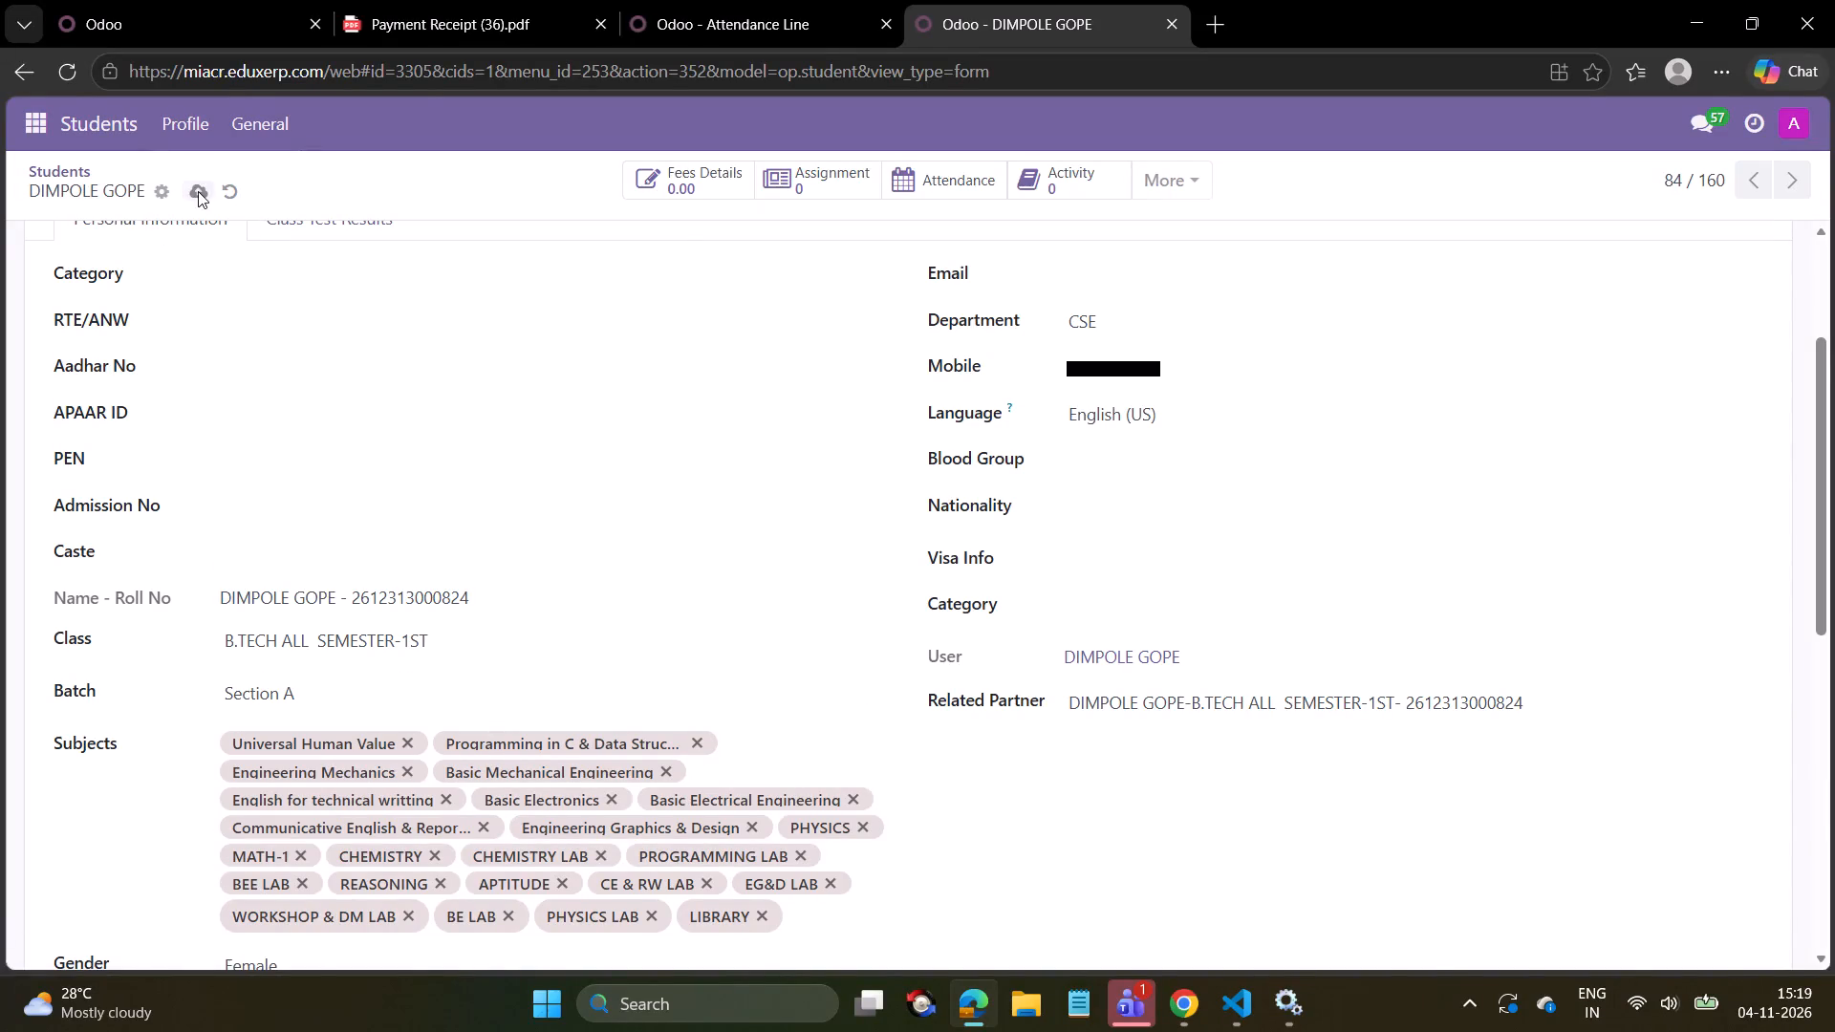
# For the fifth B.Tech student (record 85), reselect class B.TECH ALL SEMESTER-1ST, set the batch to Section A and save.
pyautogui.click(1800, 178)
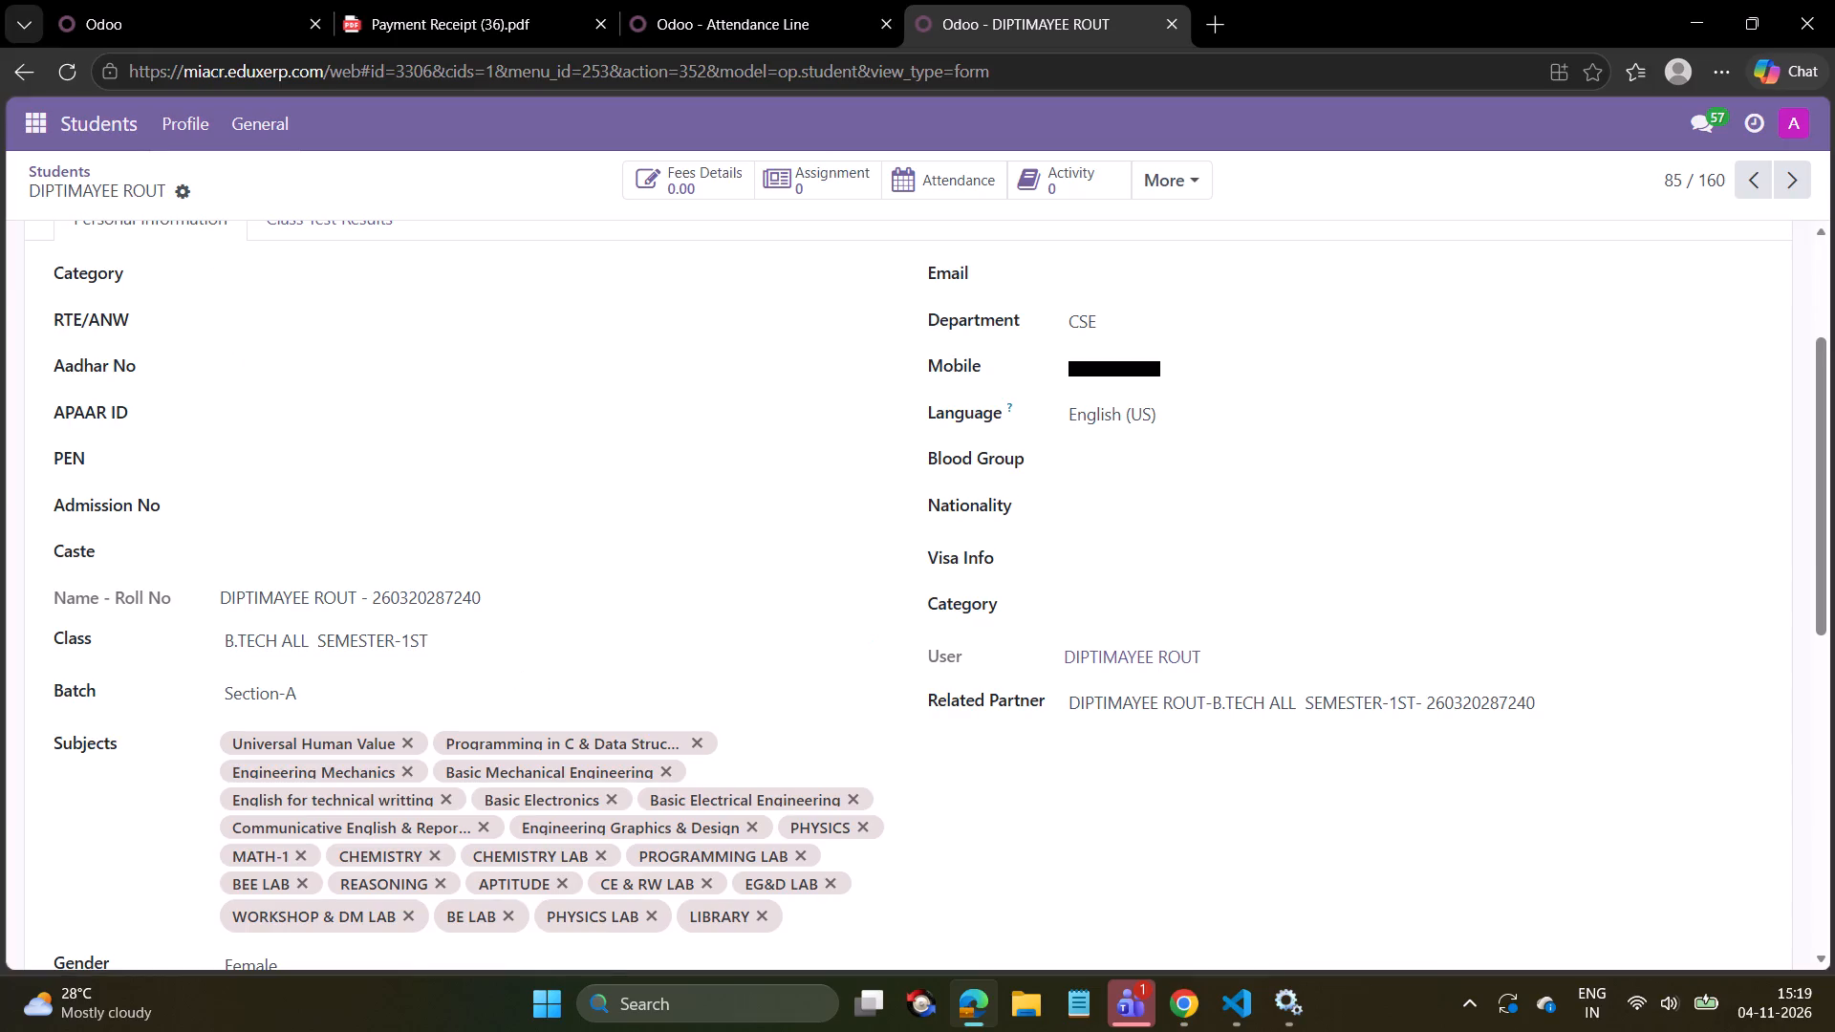
pyautogui.click(46, 166)
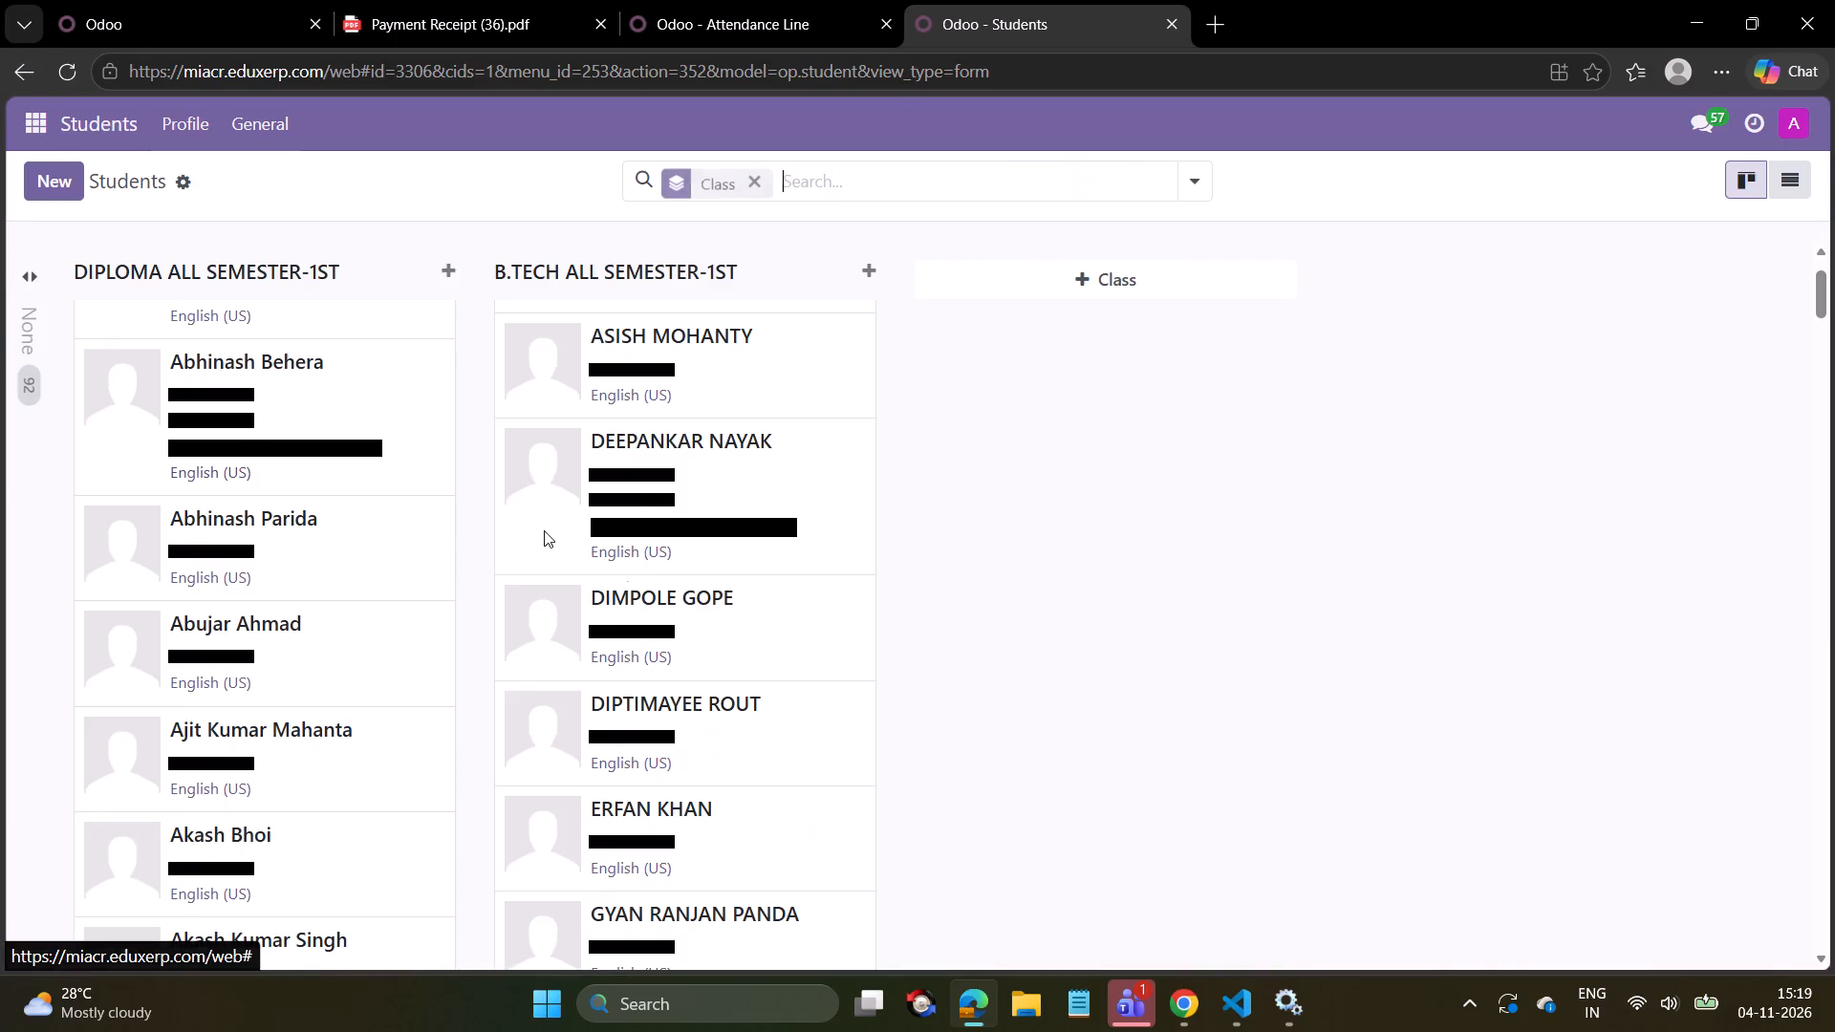
pyautogui.scroll(-1, 689, 637)
pyautogui.click(681, 613)
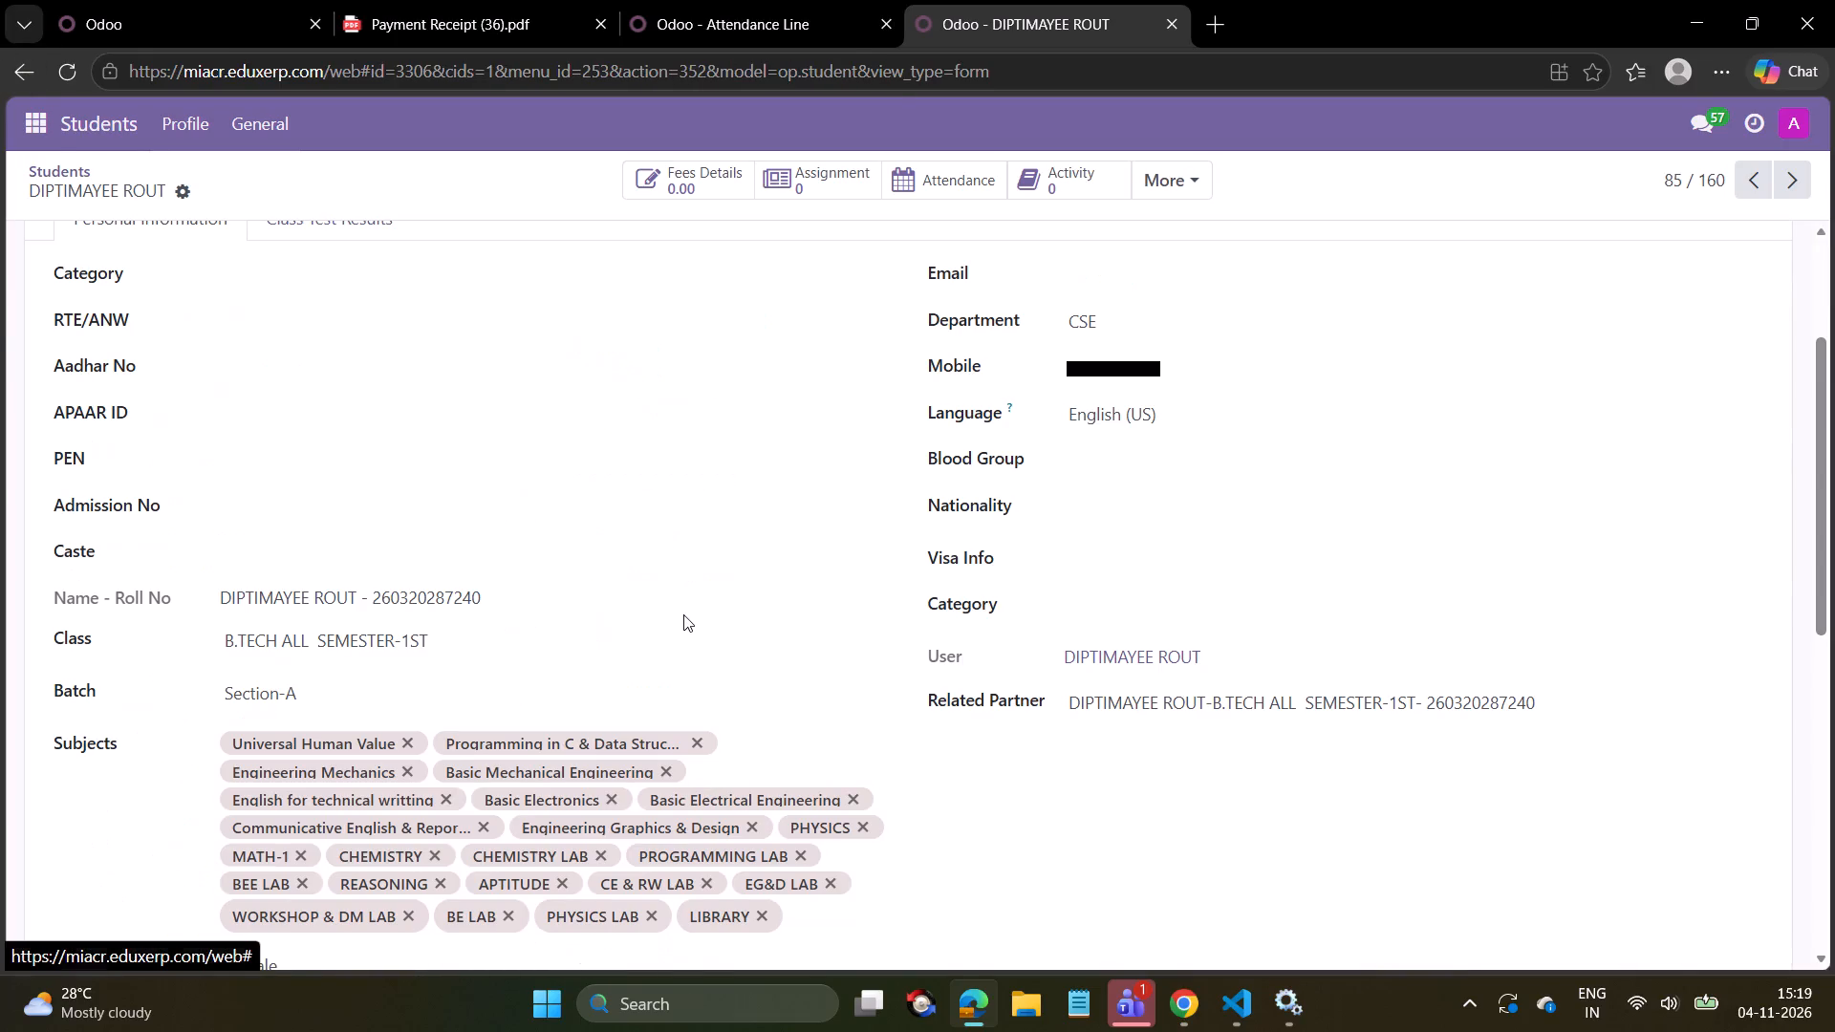
pyautogui.click(450, 642)
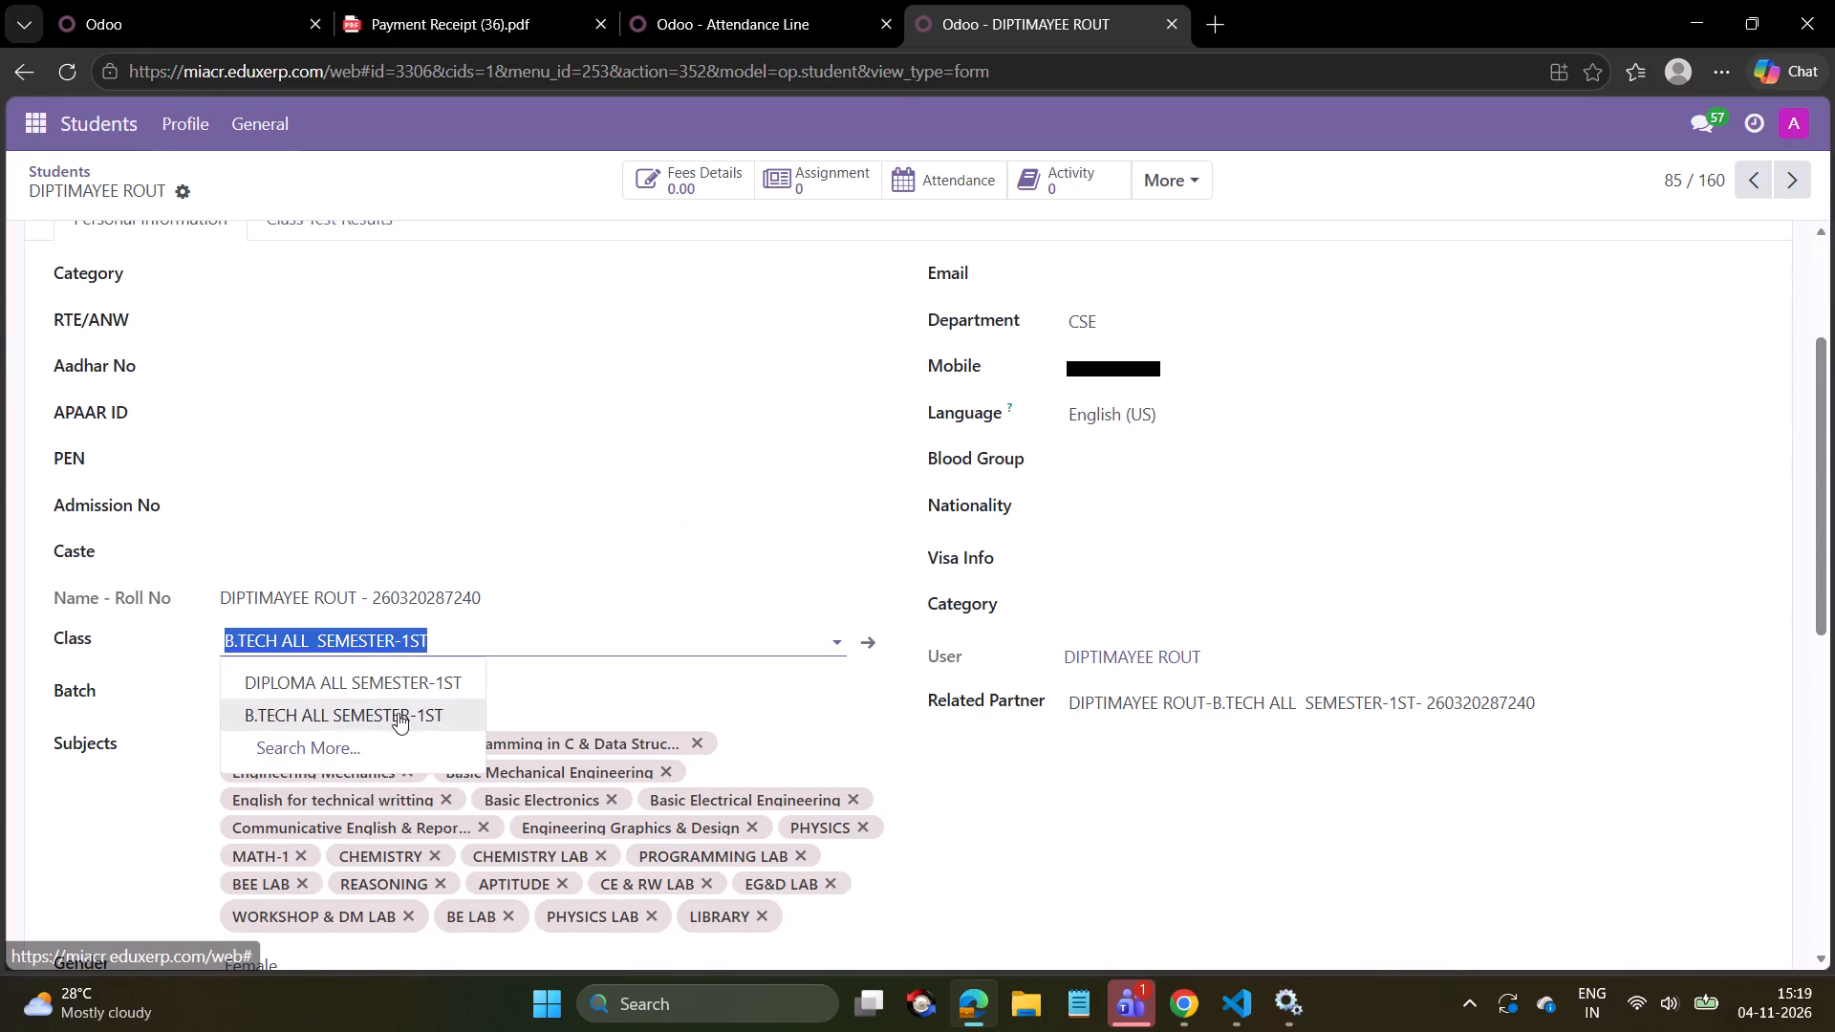
pyautogui.click(398, 713)
pyautogui.click(392, 695)
pyautogui.click(325, 737)
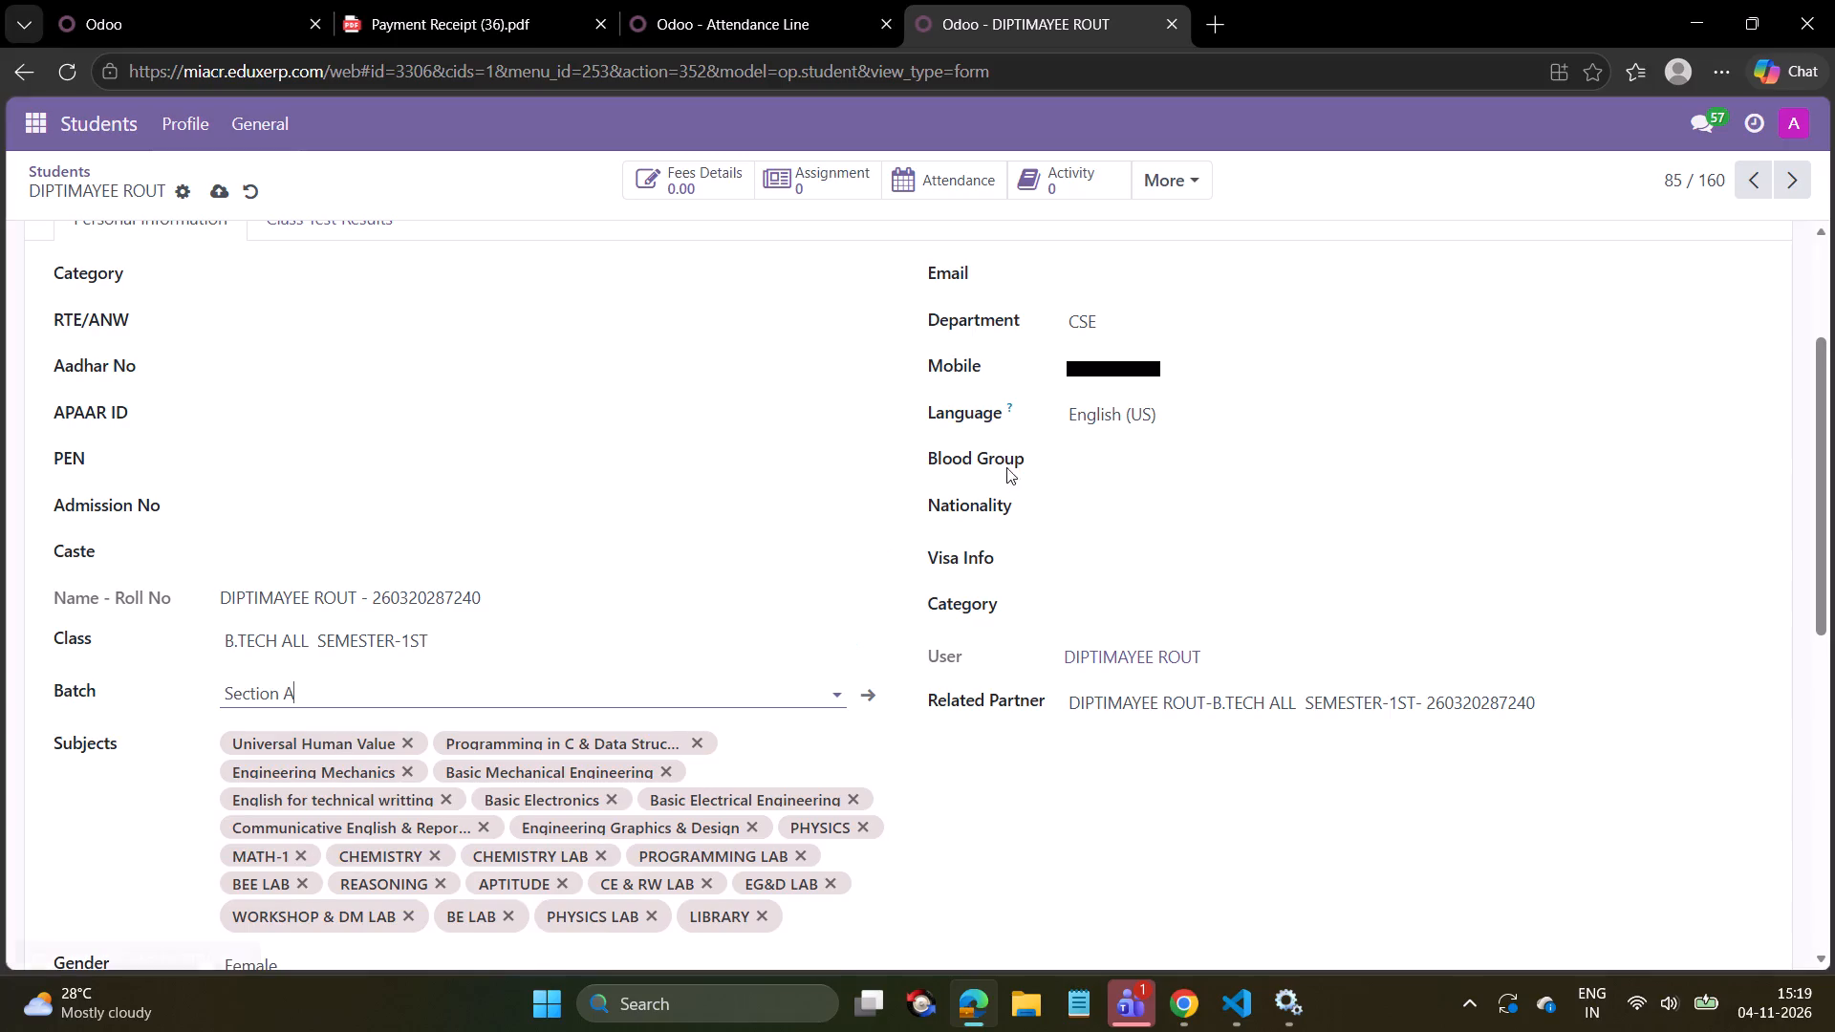
pyautogui.click(217, 191)
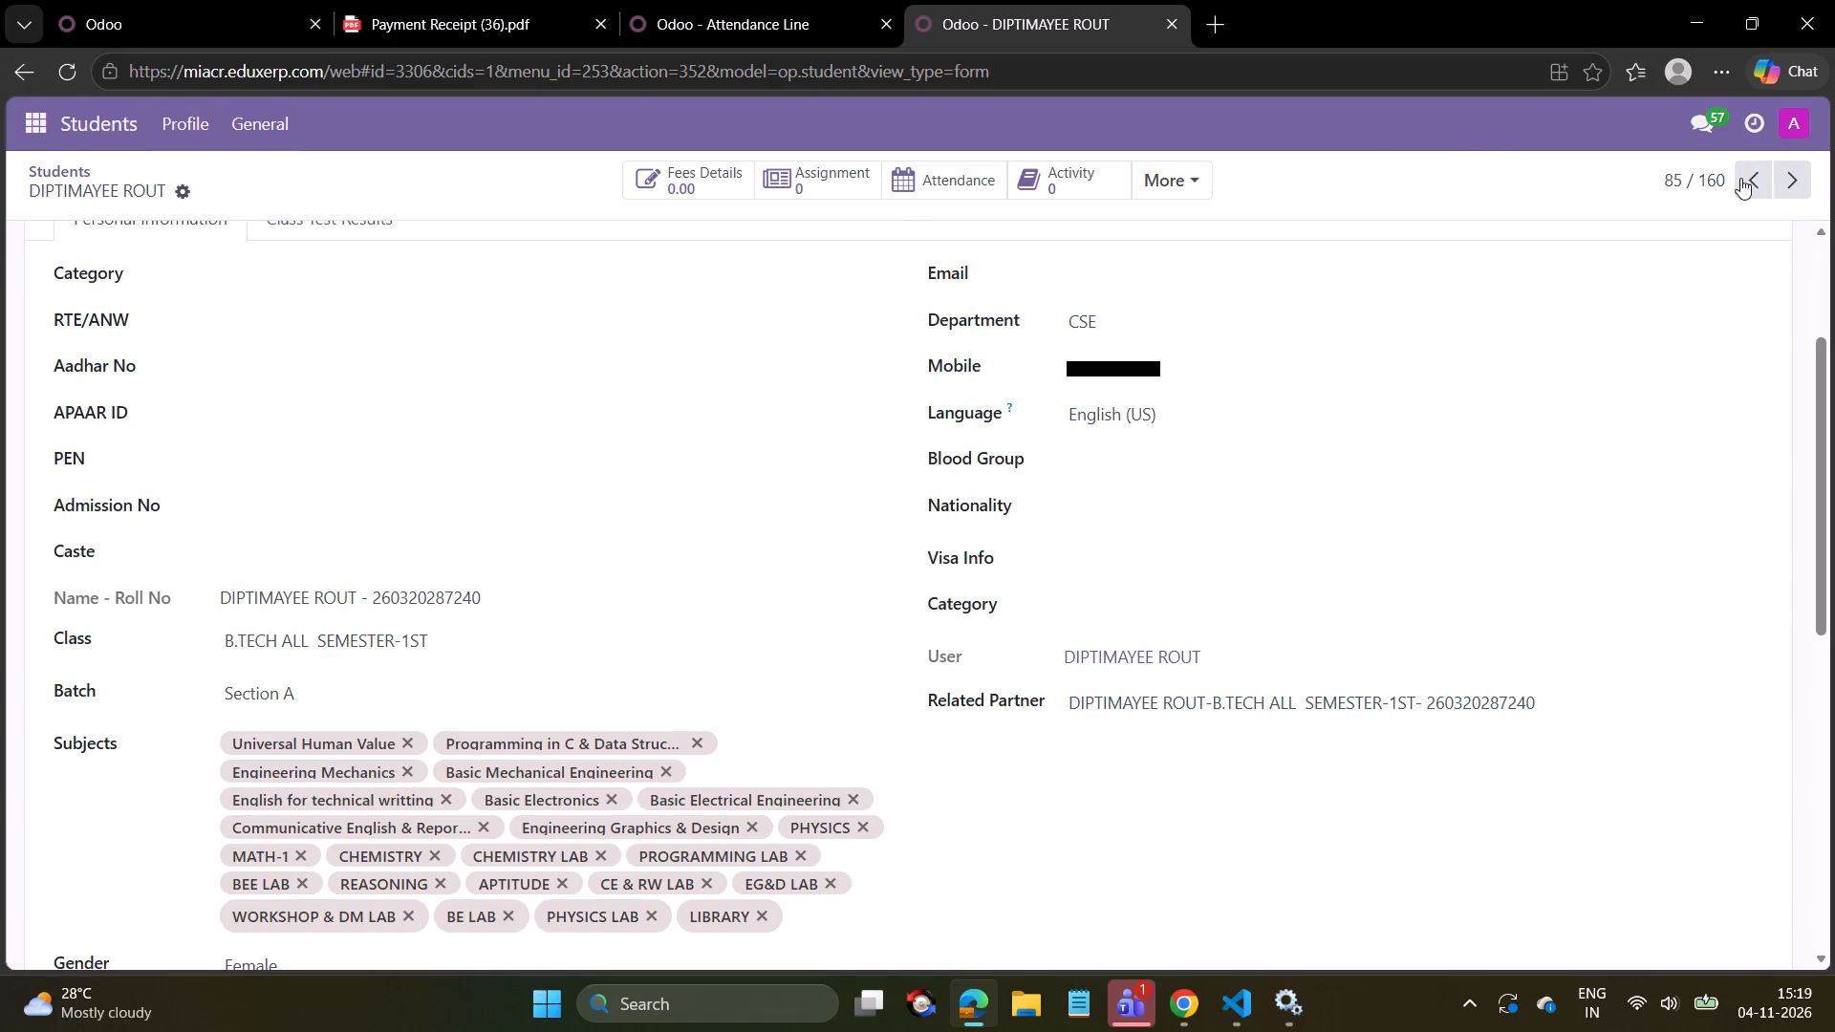
# On the next student record (86), reselect class B.TECH ALL SEMESTER-1ST, set the batch to Section A and save.
pyautogui.click(1792, 180)
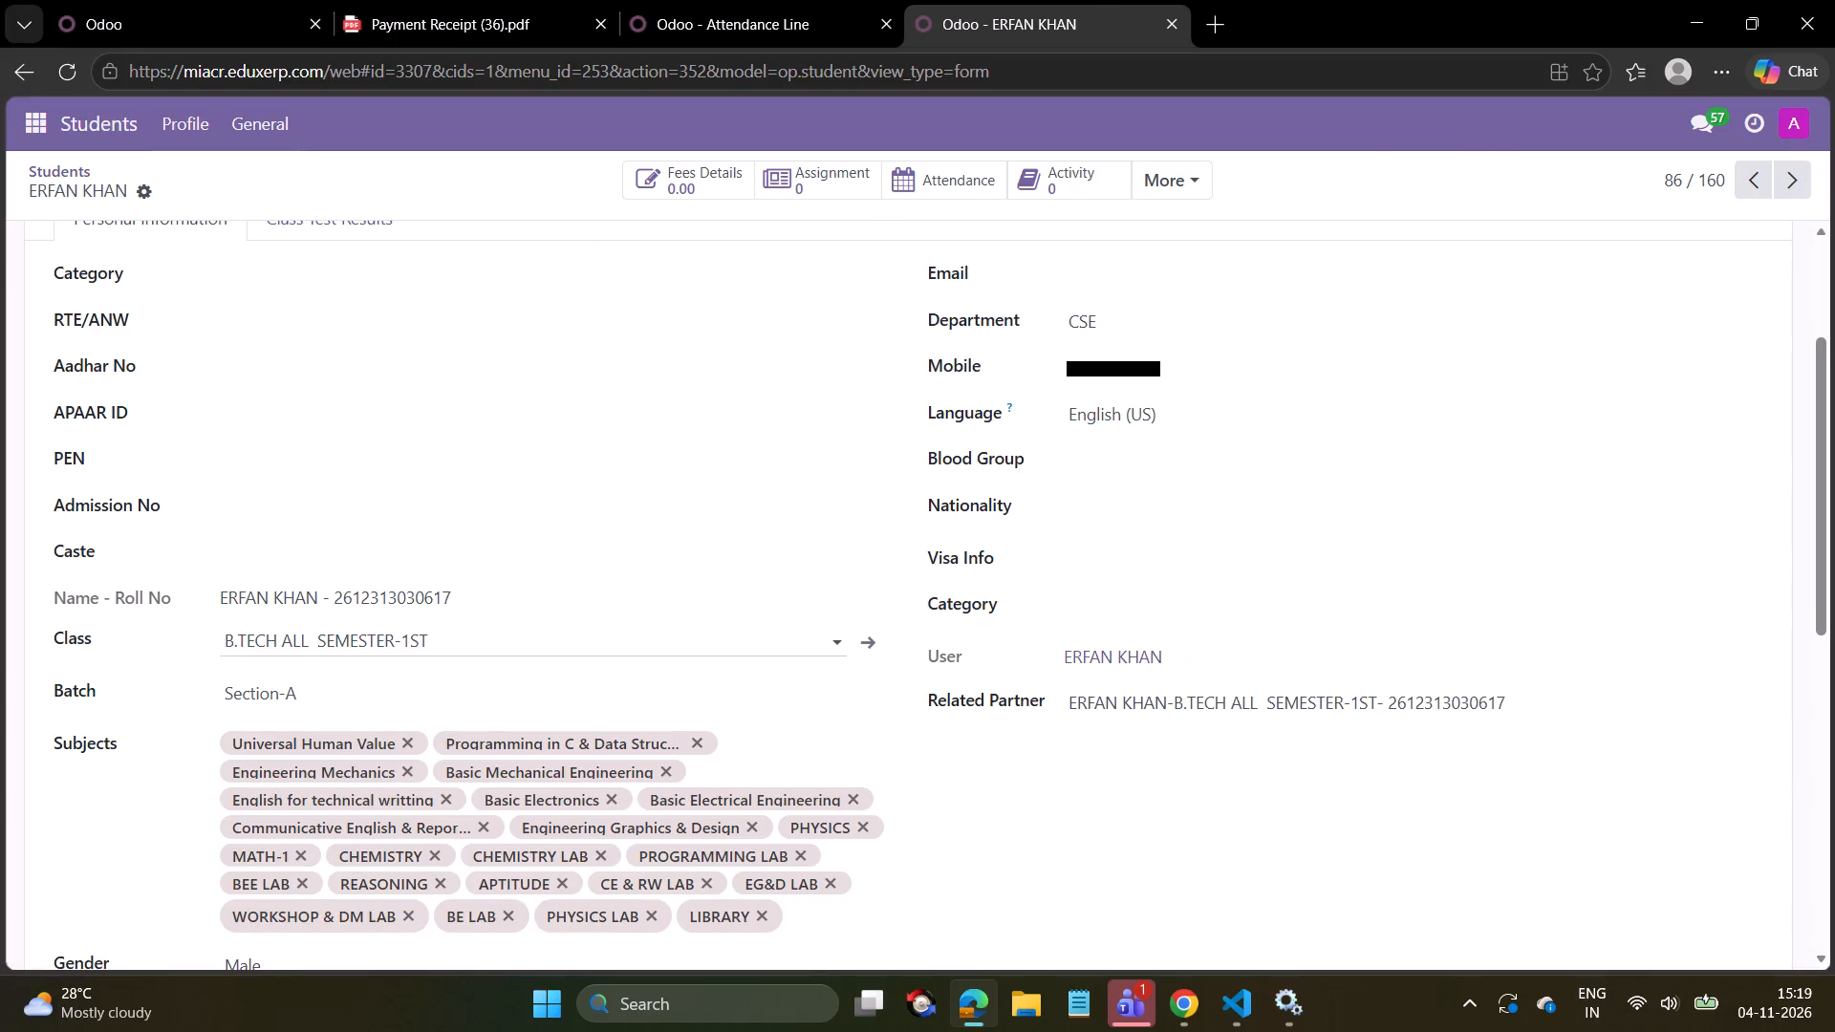
pyautogui.click(454, 645)
pyautogui.click(332, 722)
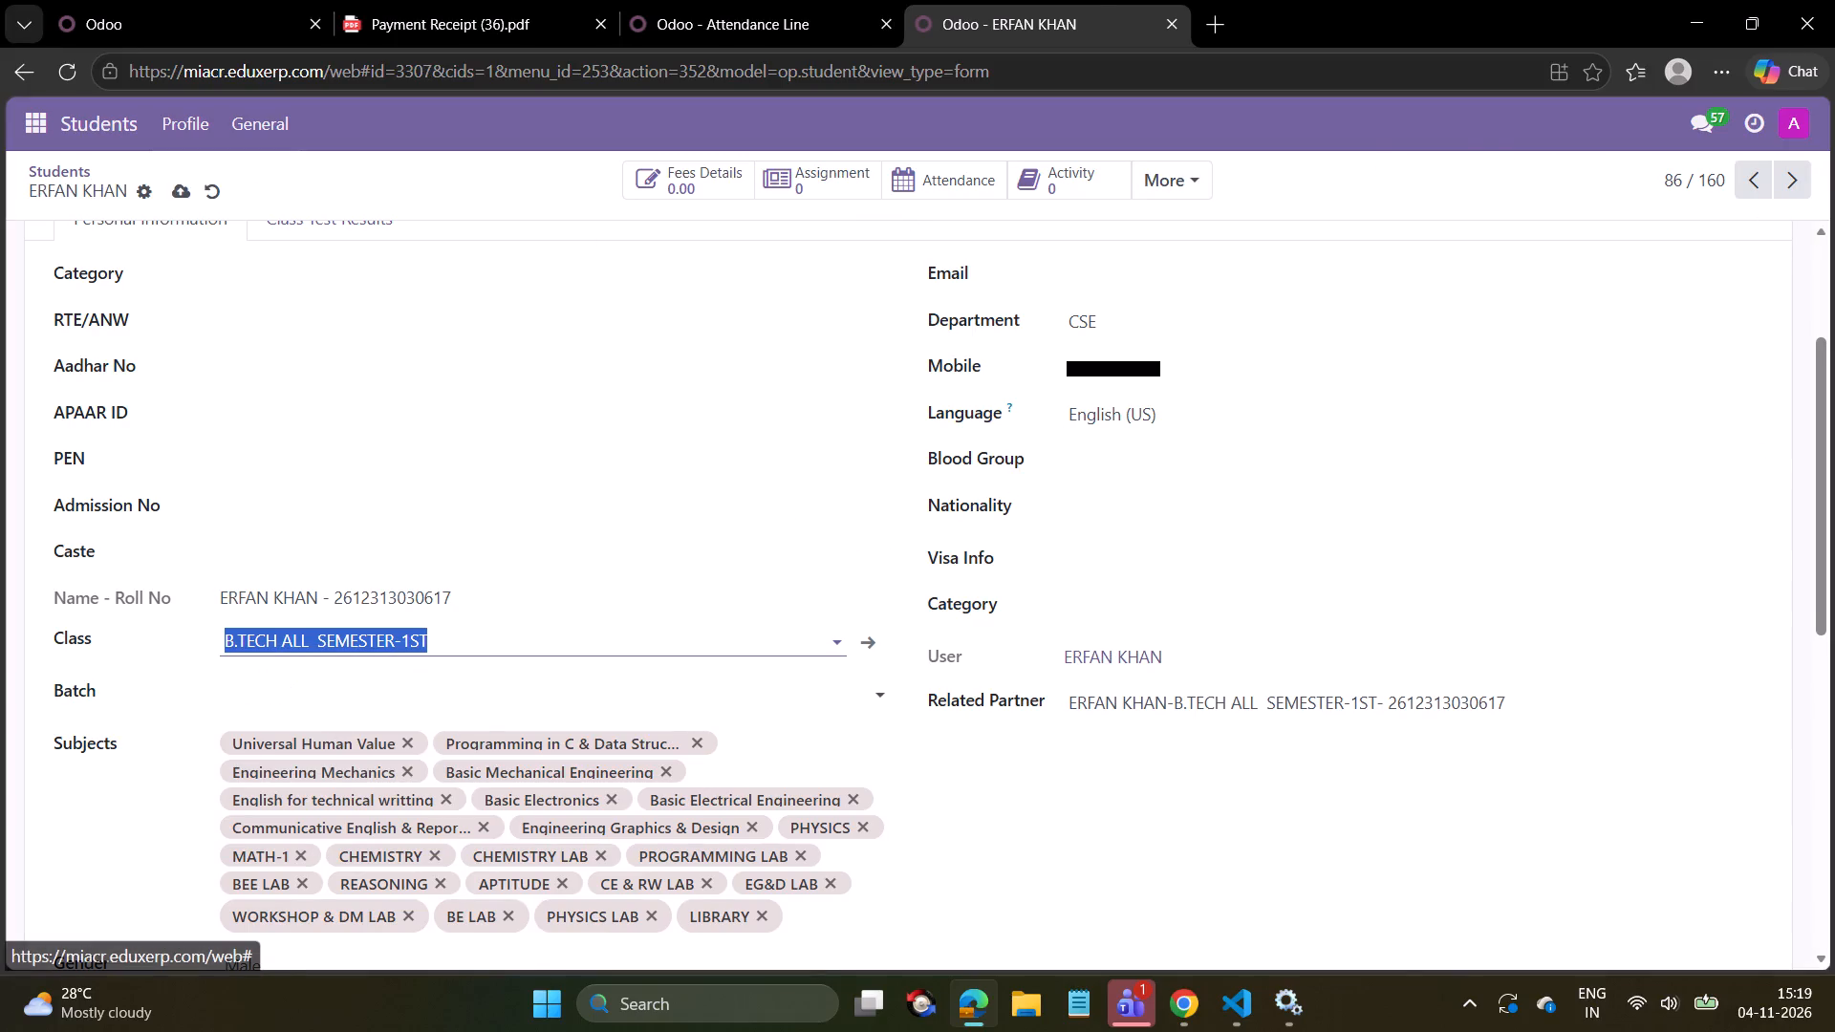
pyautogui.click(322, 699)
pyautogui.click(282, 737)
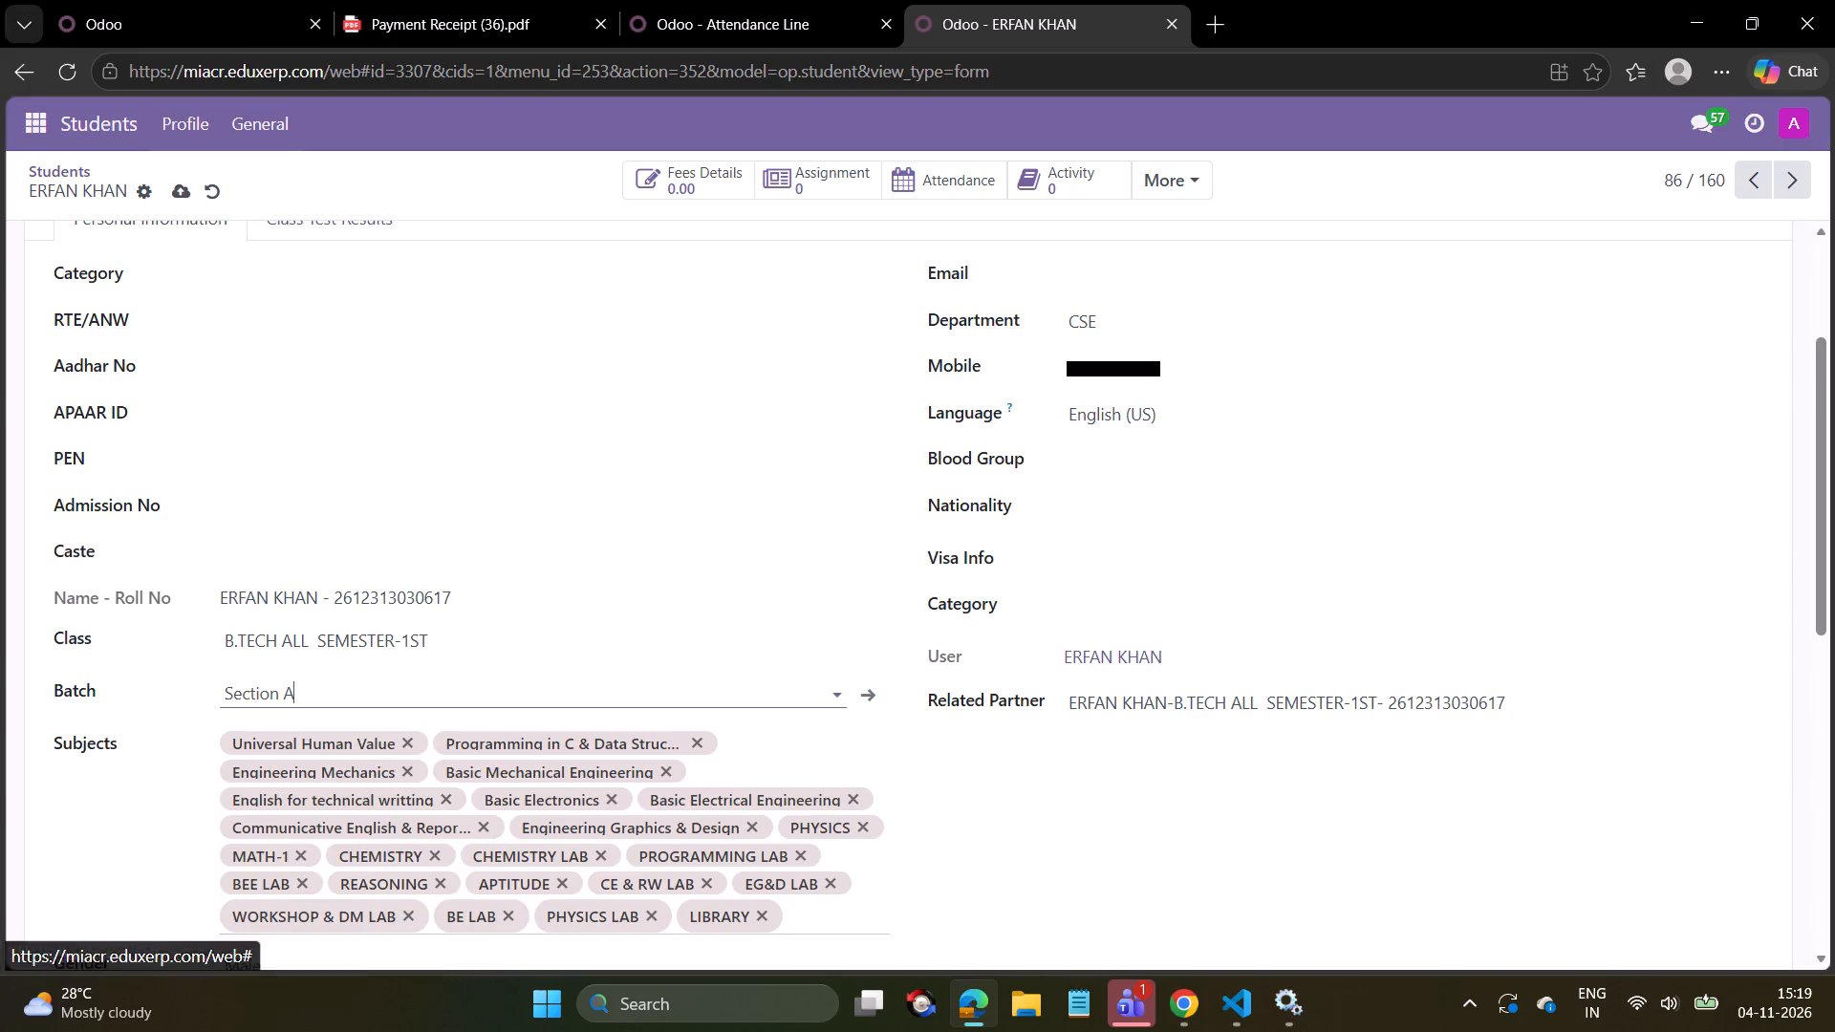
pyautogui.click(181, 195)
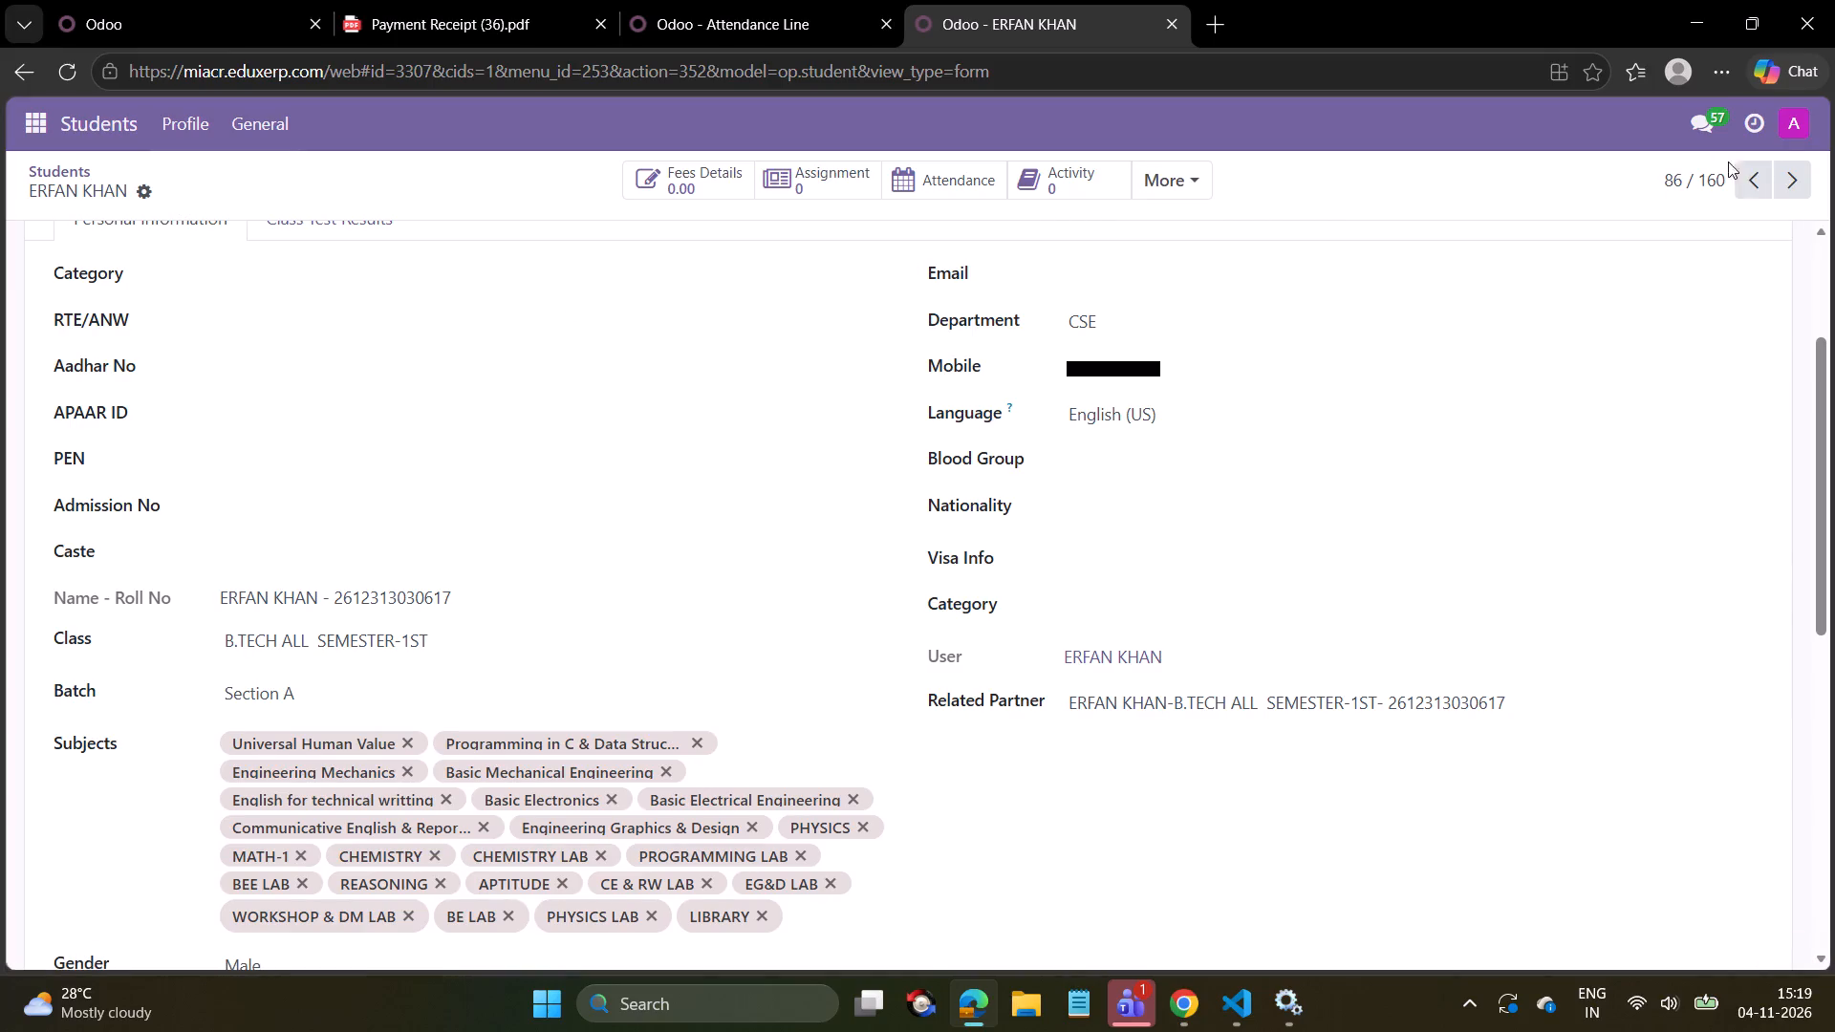
# On the next student record (87), reselect class B.TECH ALL SEMESTER-1ST, set the batch to Section A and save.
pyautogui.click(1788, 176)
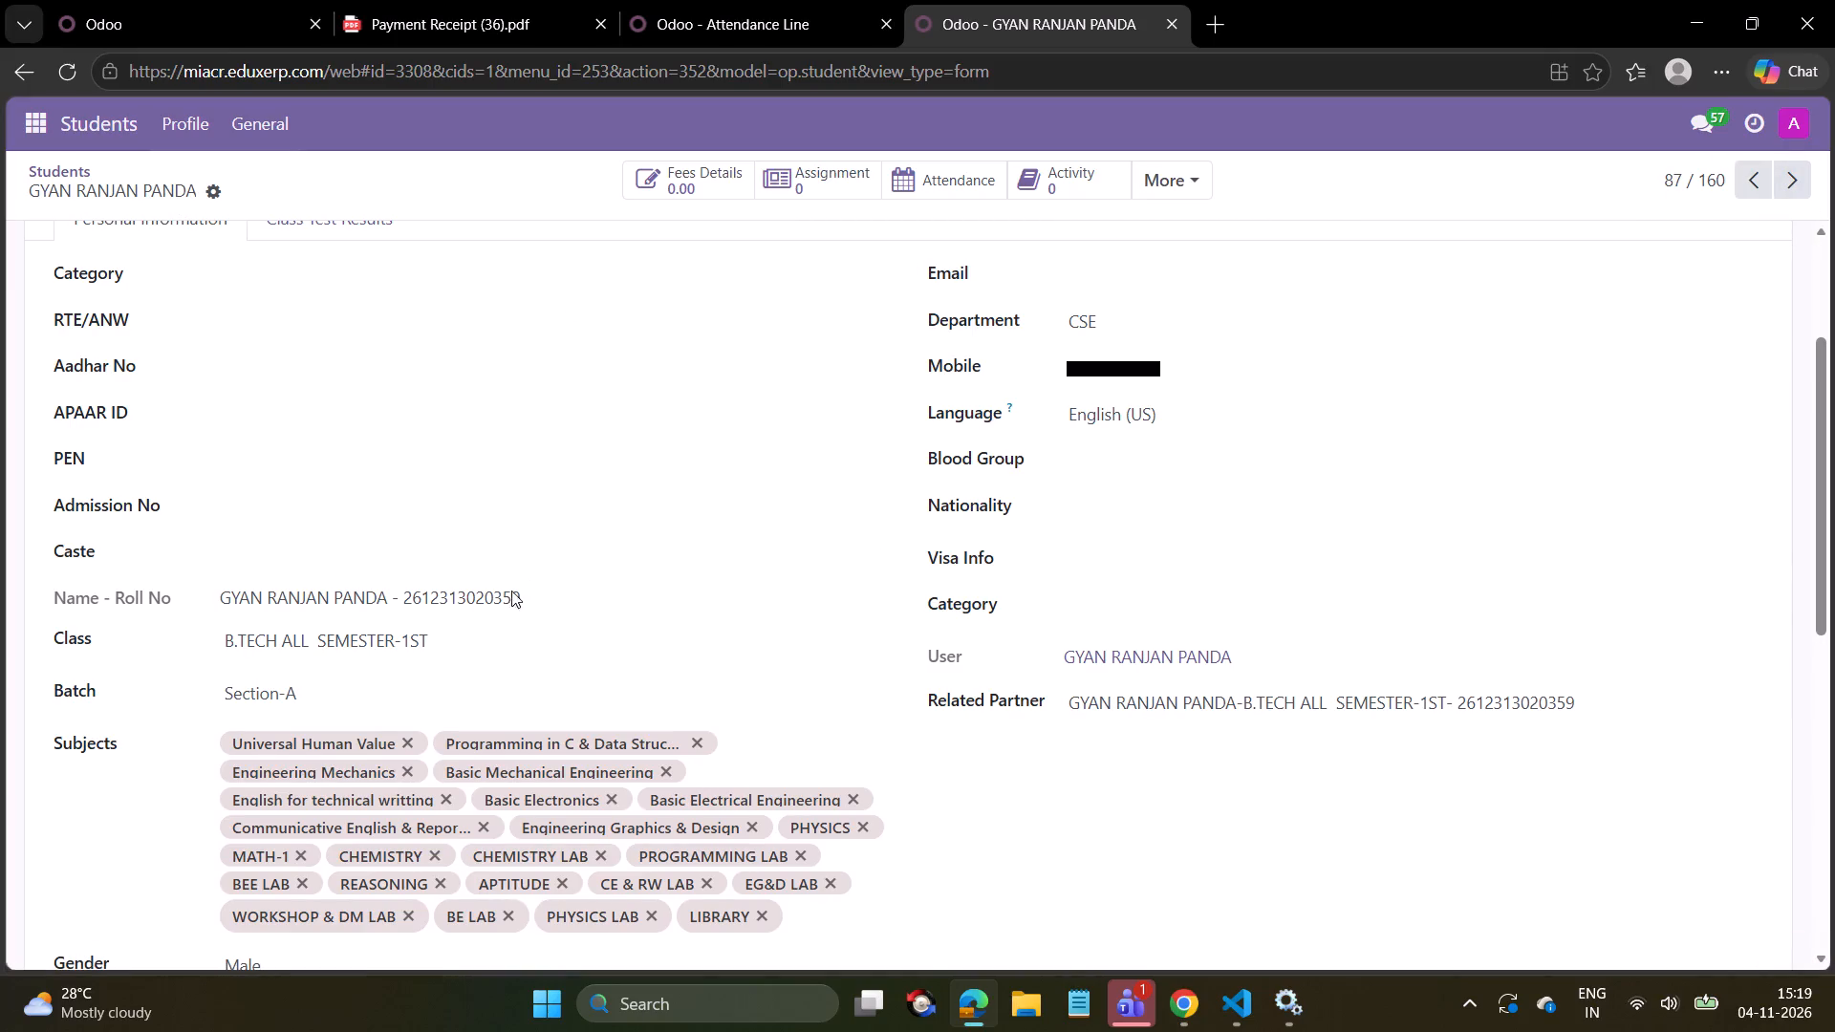
pyautogui.click(423, 655)
pyautogui.click(378, 708)
pyautogui.click(376, 702)
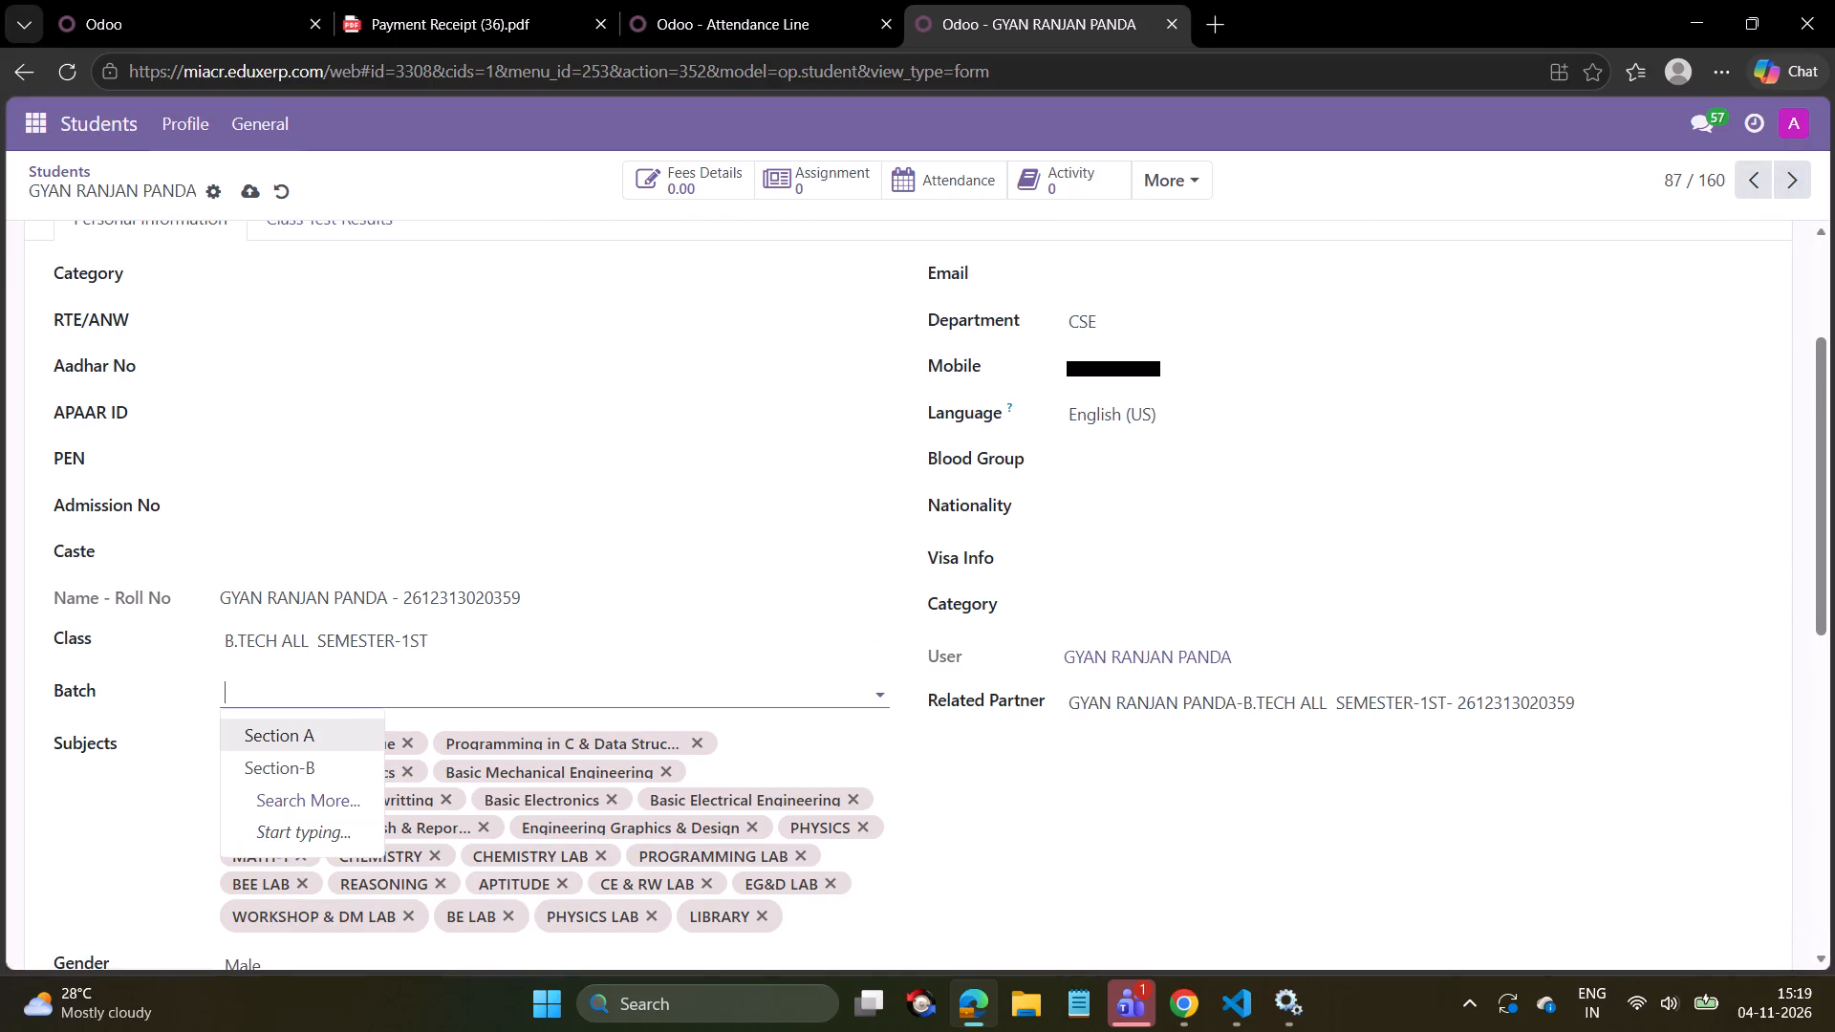
pyautogui.click(307, 742)
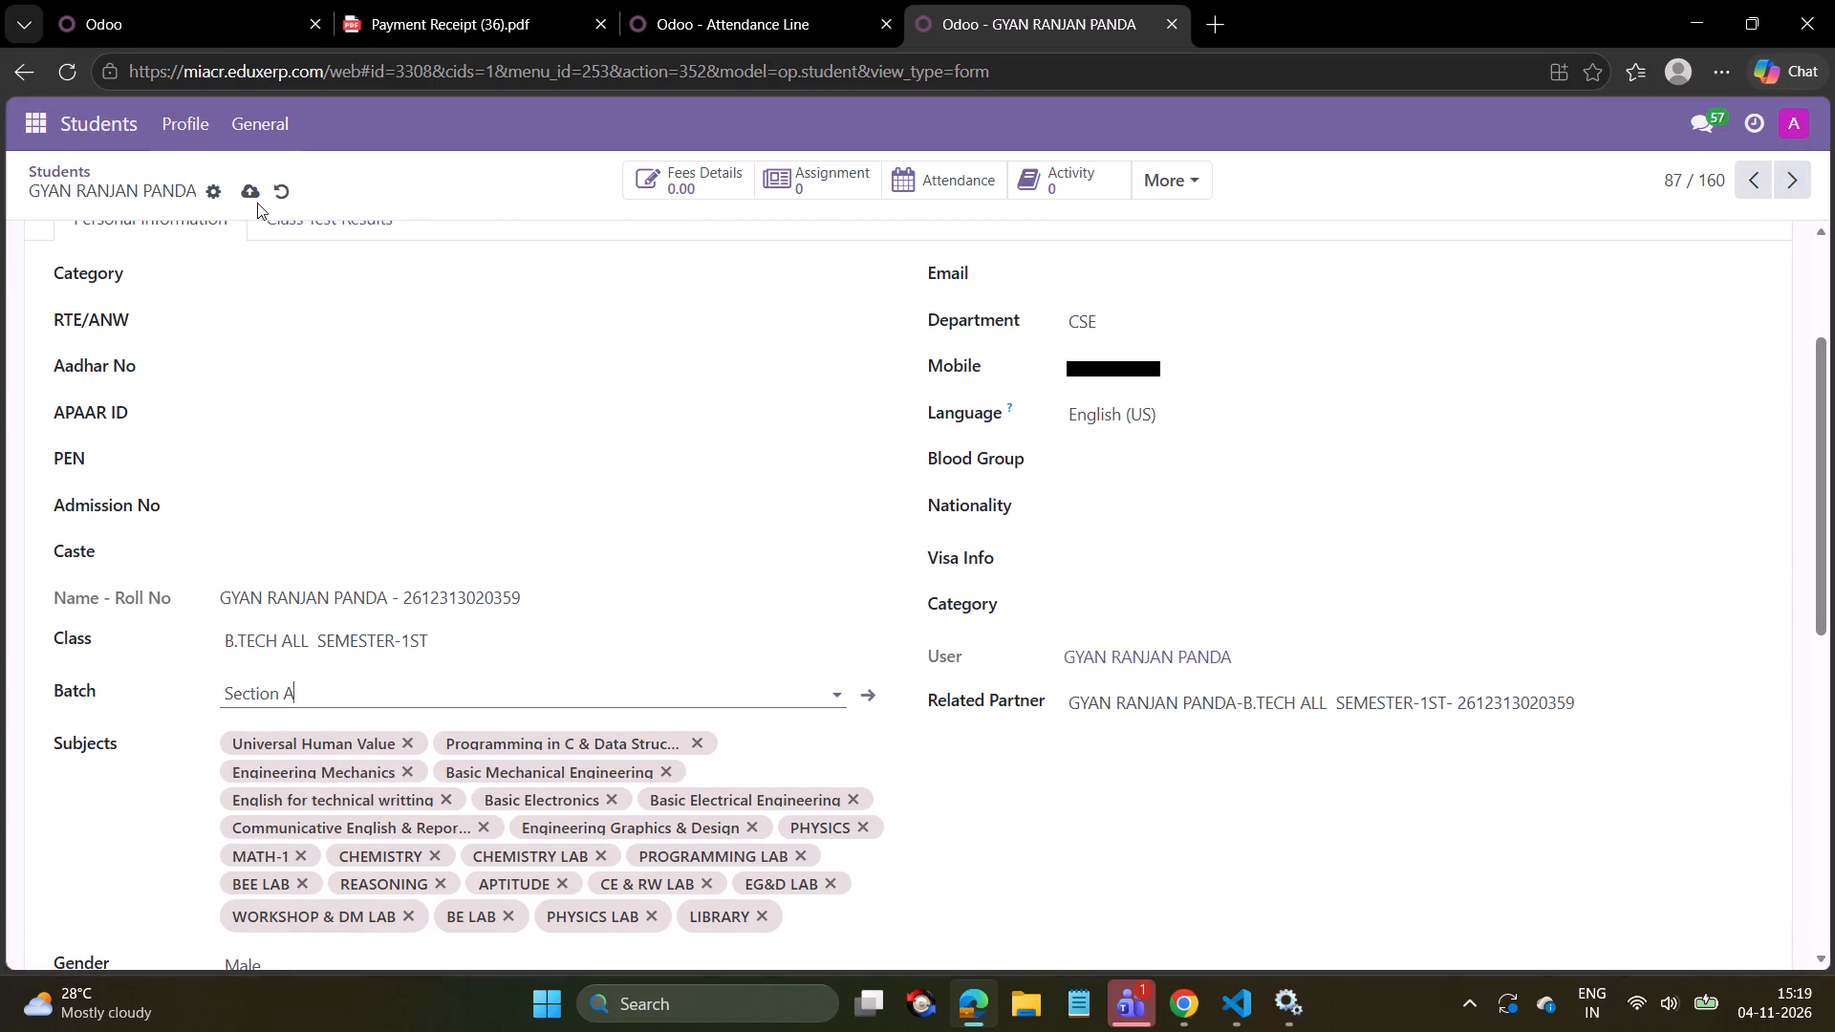
pyautogui.click(257, 195)
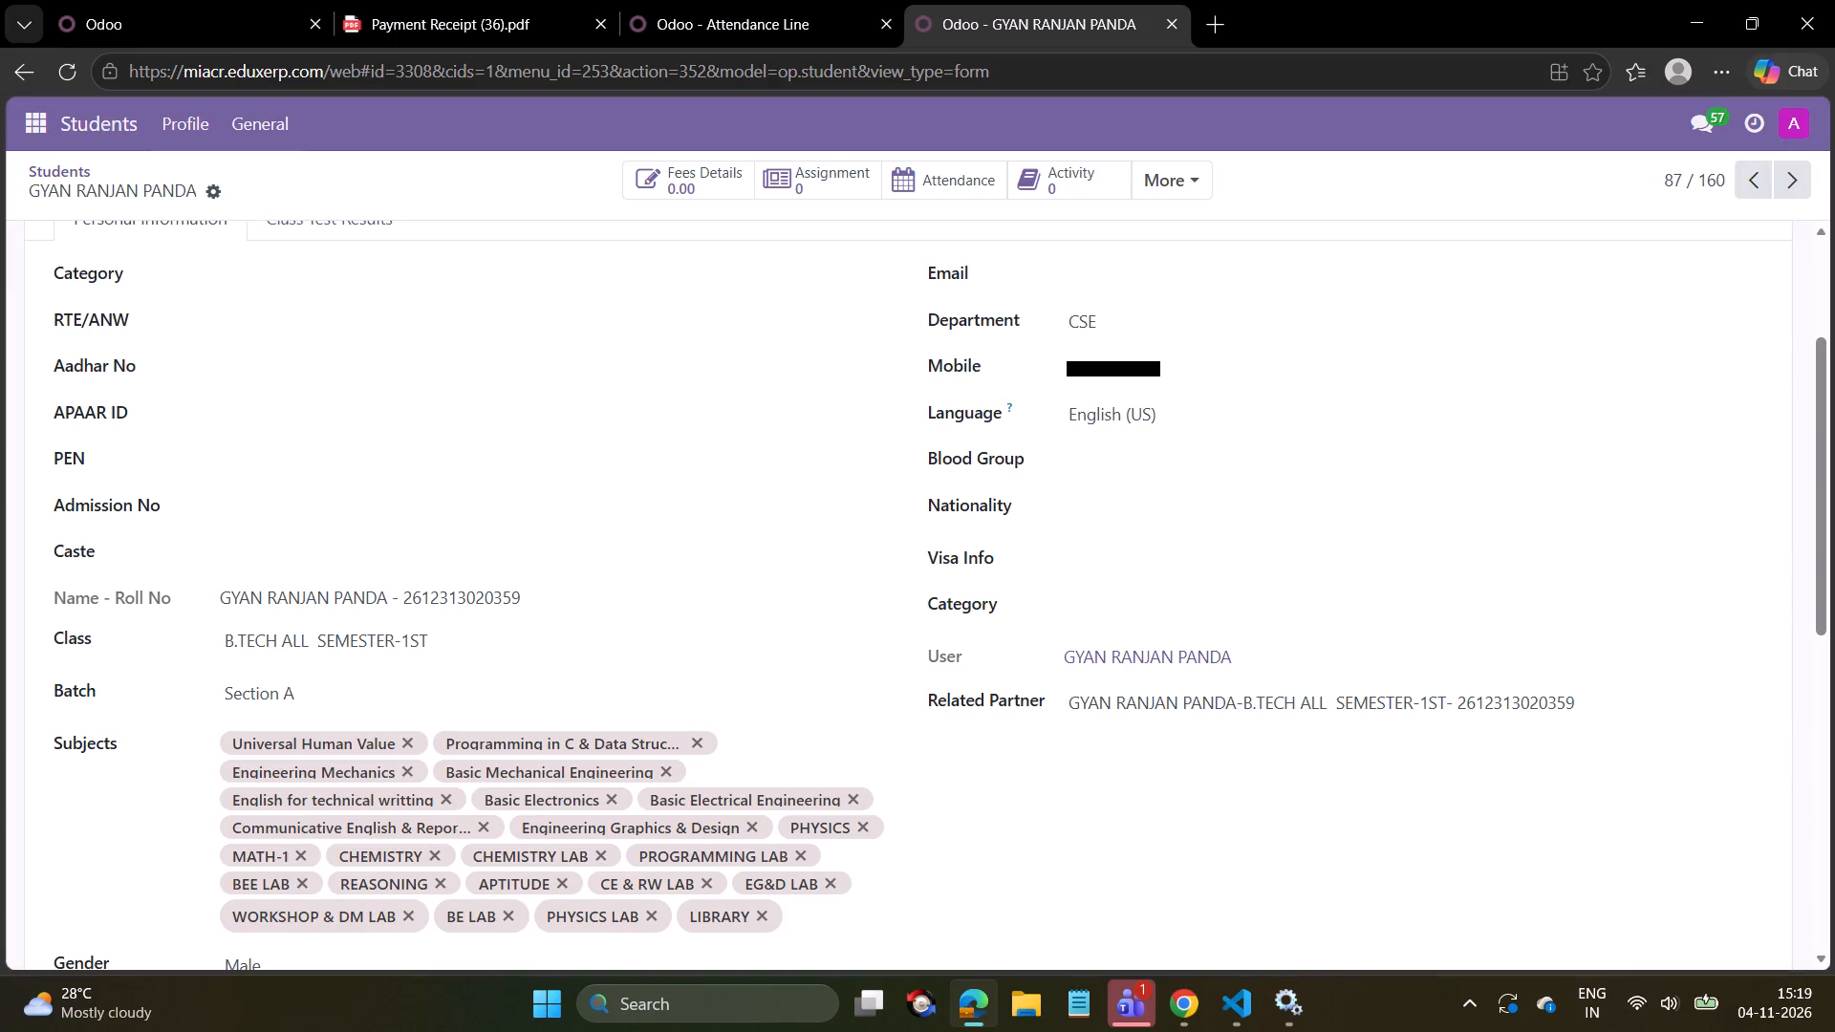
# On the next student record (88), reselect class B.TECH ALL SEMESTER-1ST, set the batch to Section A and save.
pyautogui.scroll(3, 325, 492)
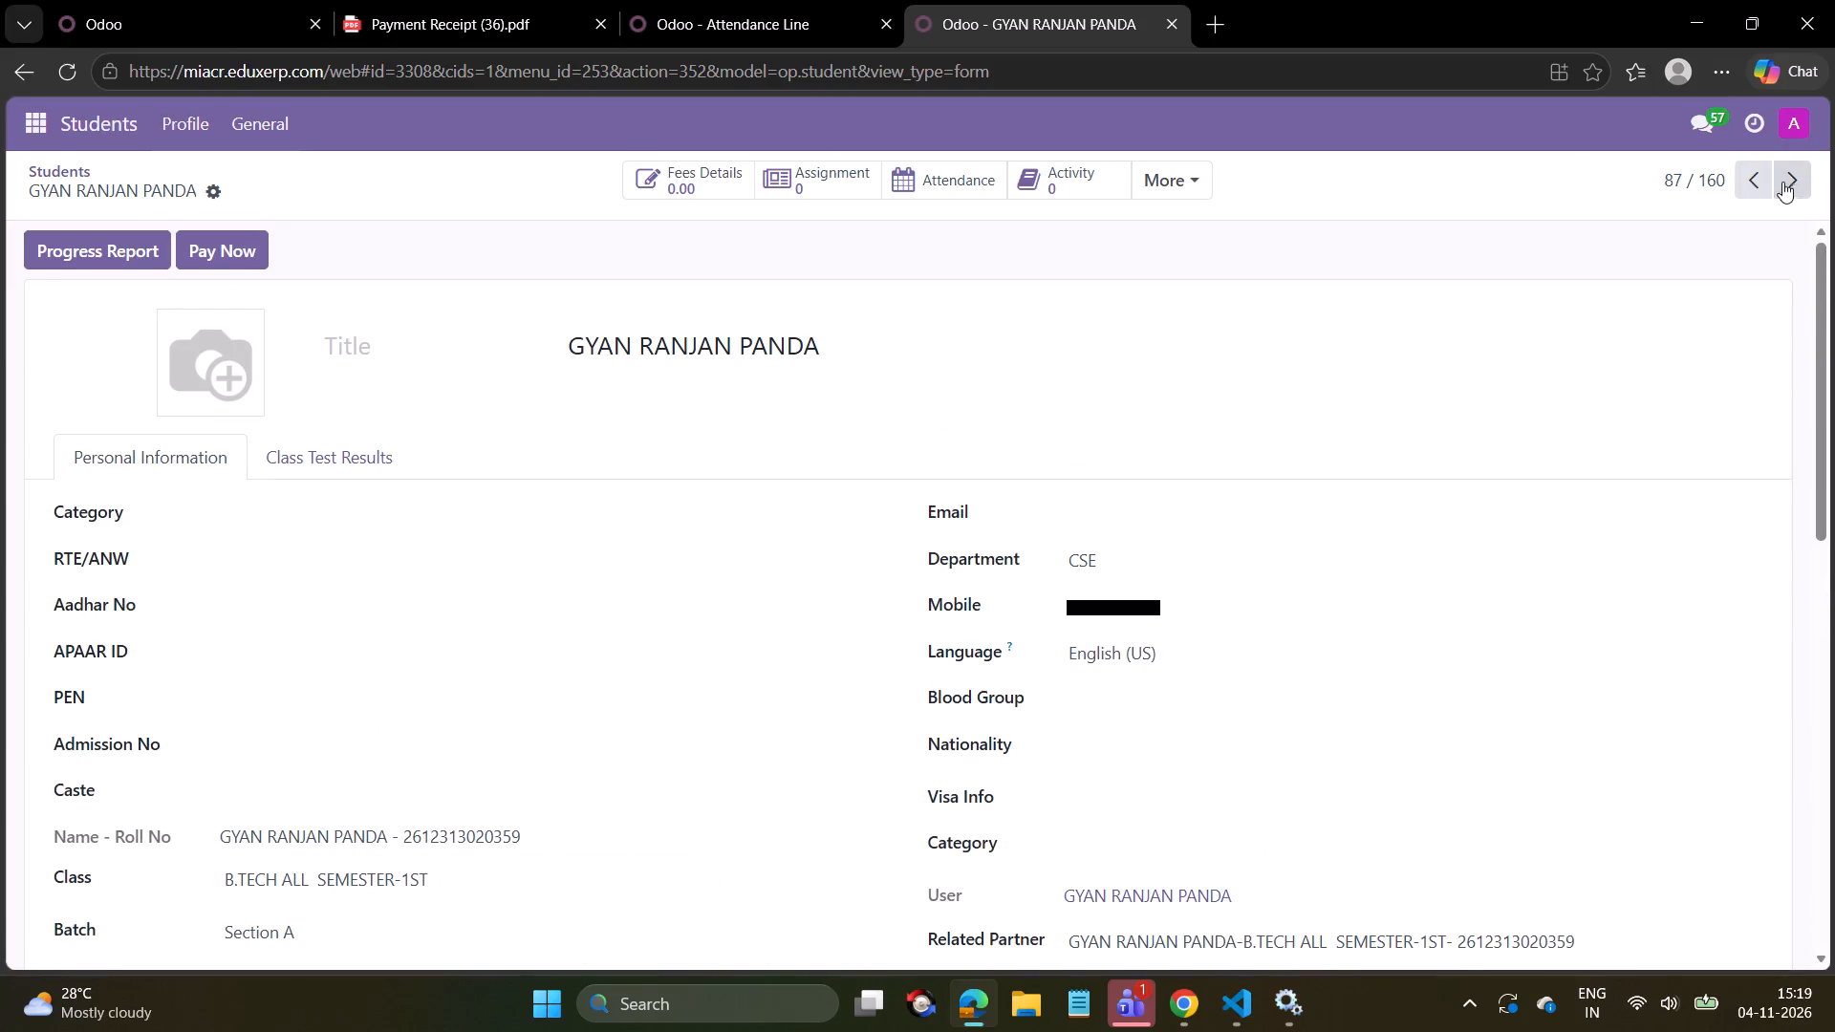
pyautogui.click(1796, 172)
pyautogui.scroll(-1, 624, 483)
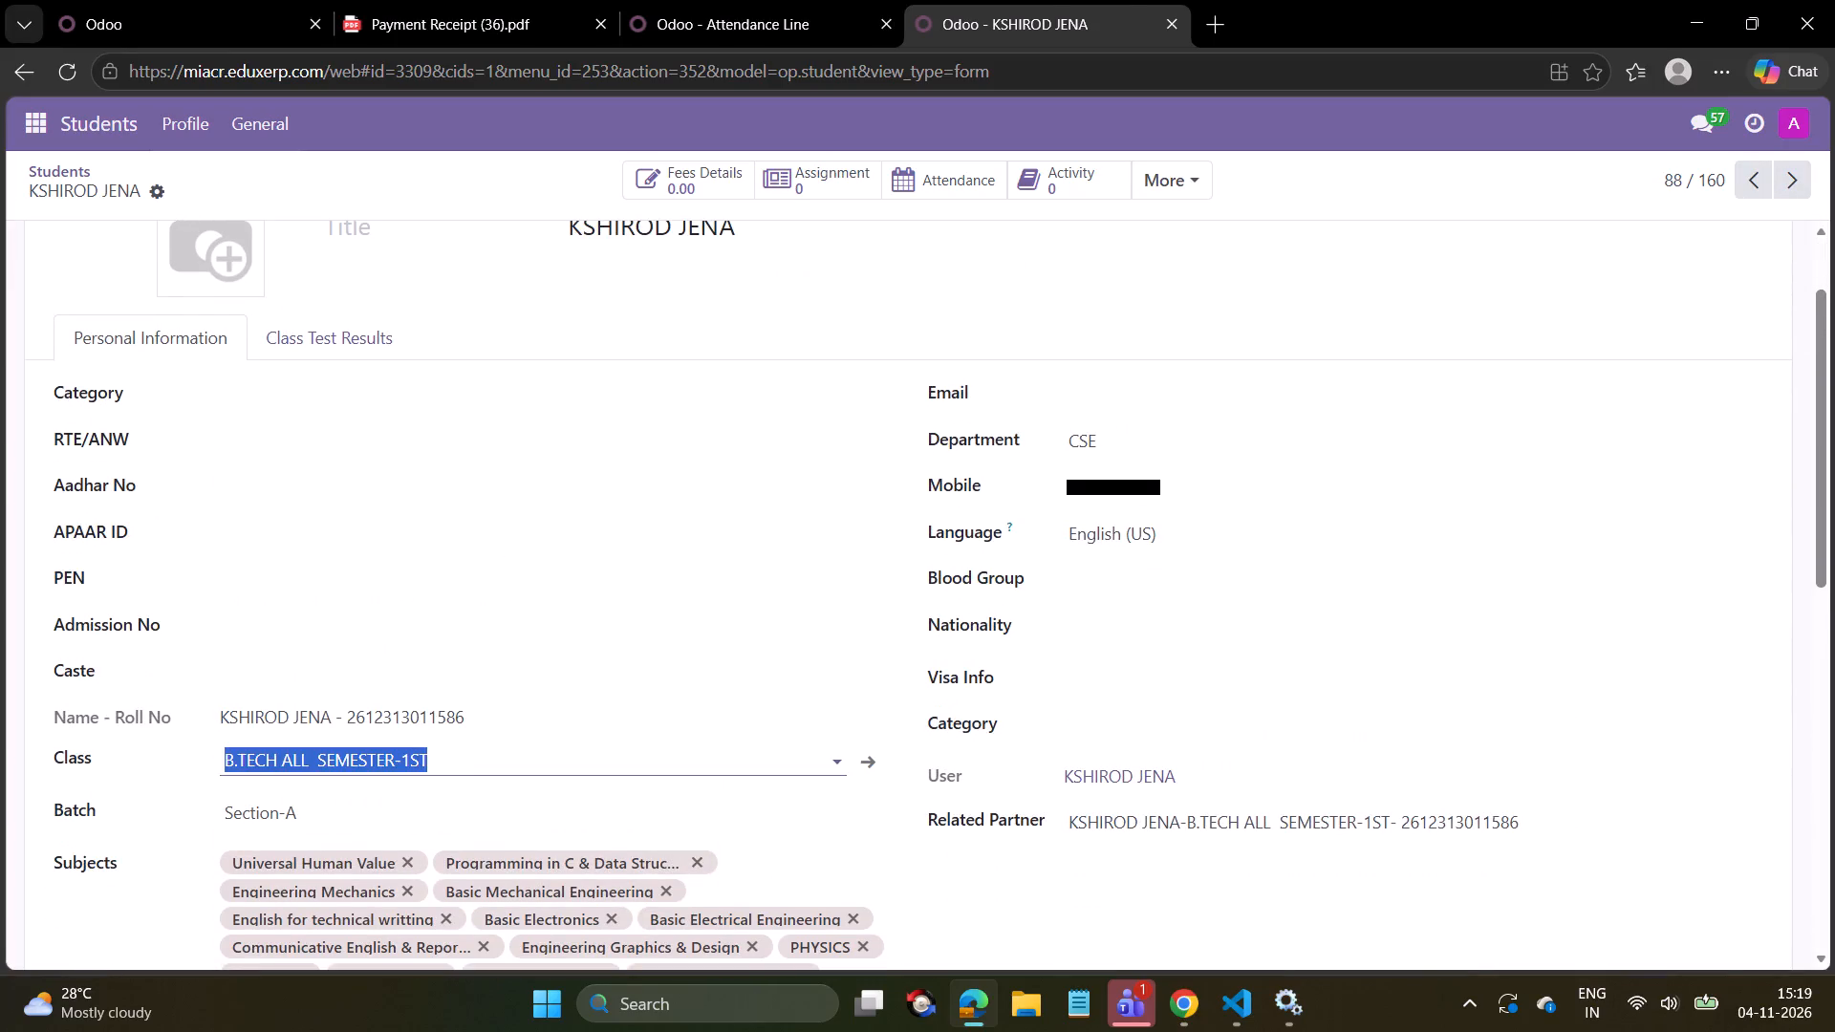
pyautogui.click(399, 755)
pyautogui.click(339, 827)
pyautogui.click(316, 817)
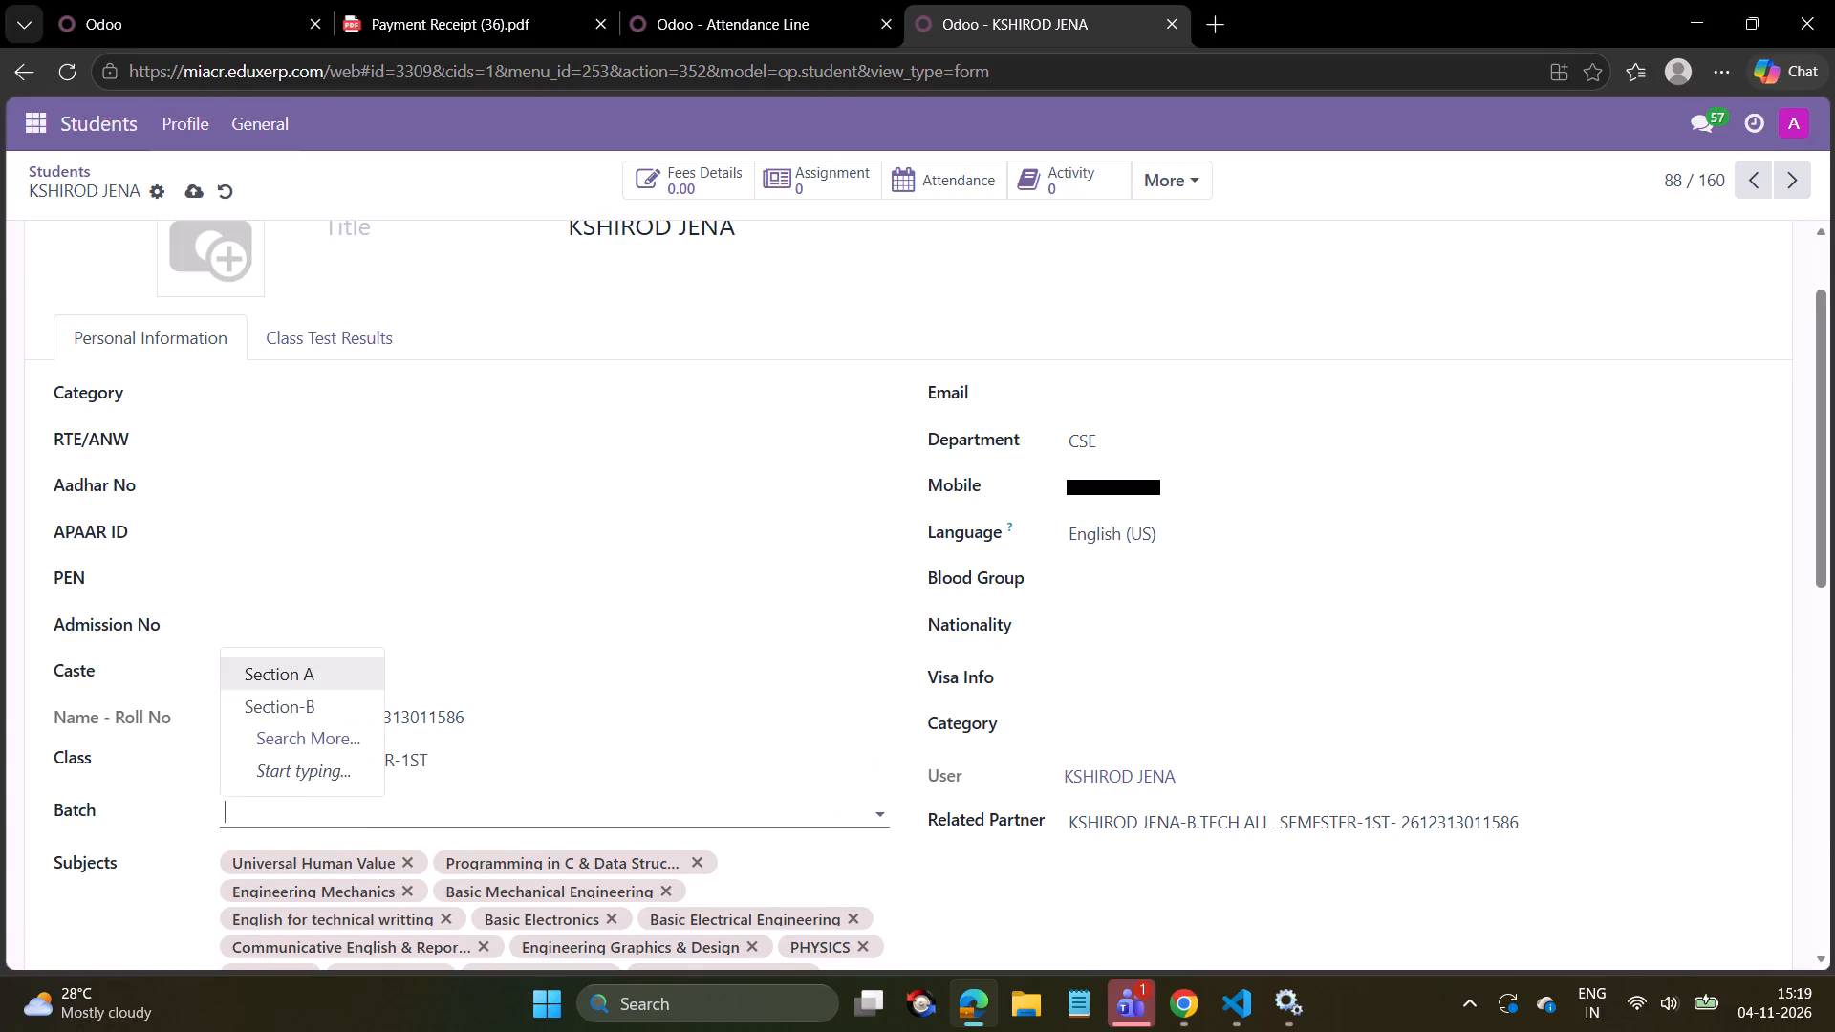
pyautogui.click(295, 667)
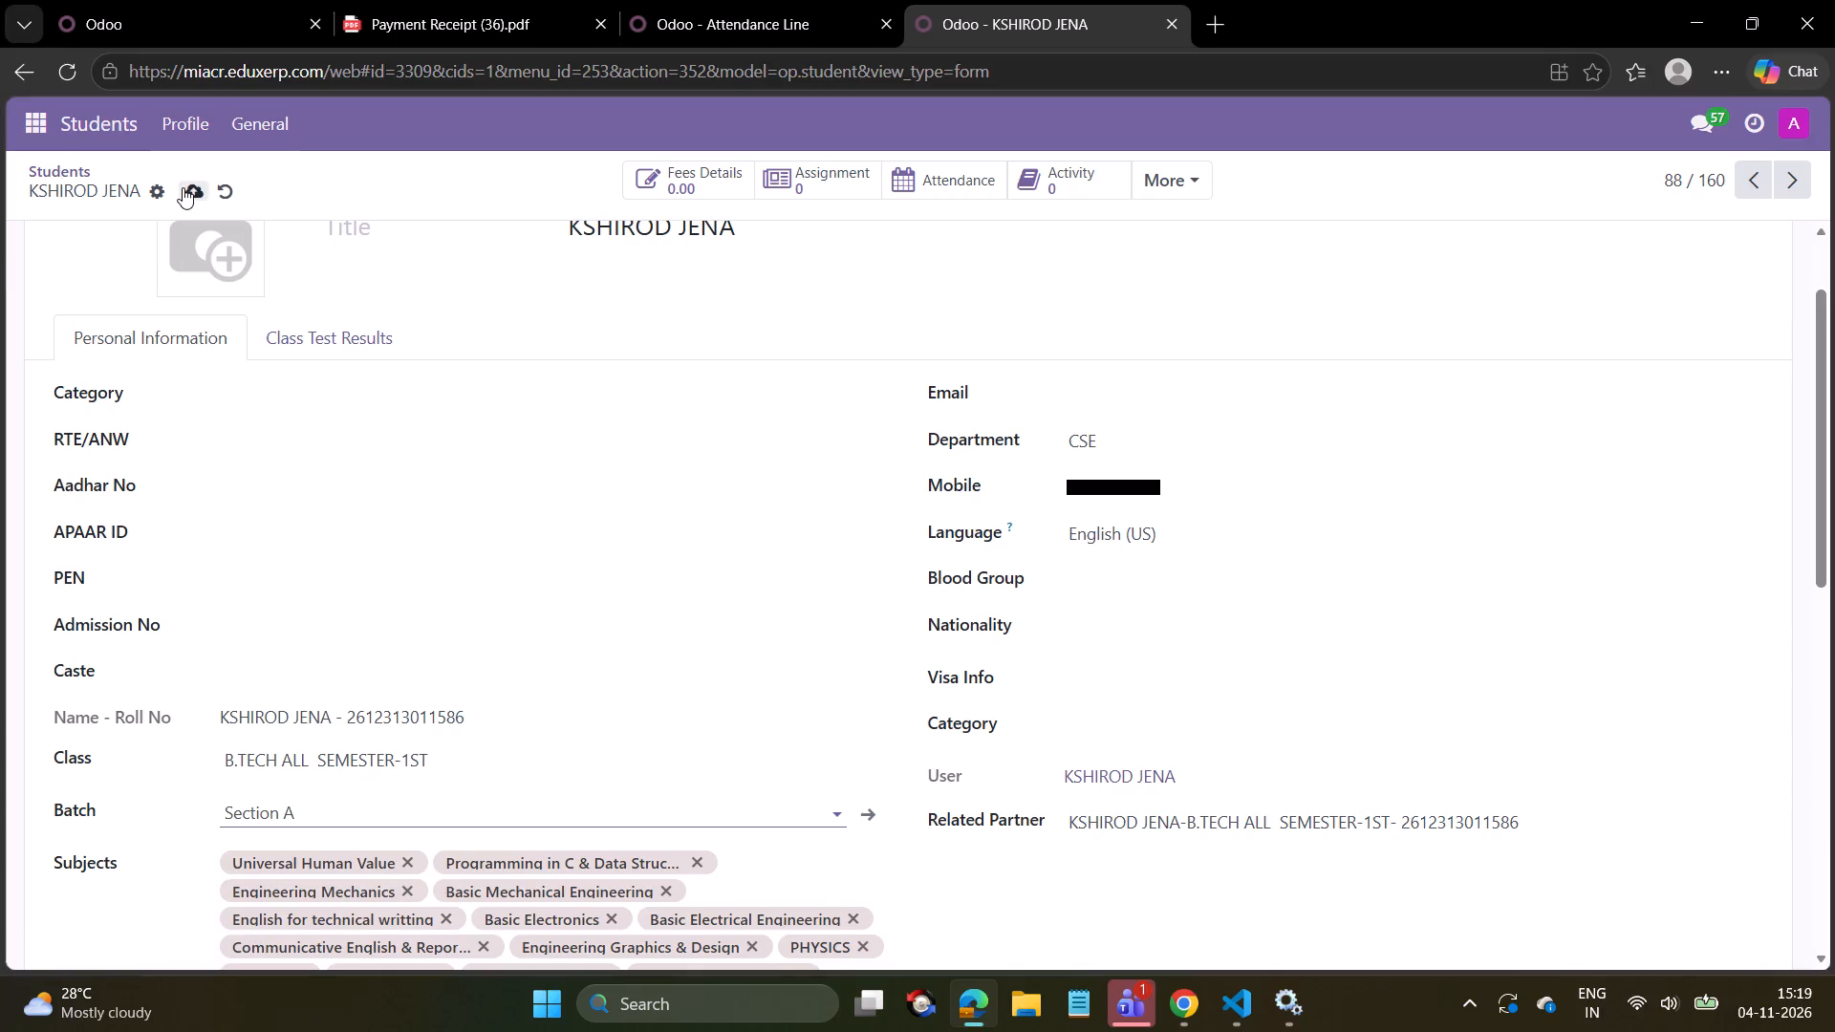
pyautogui.click(184, 187)
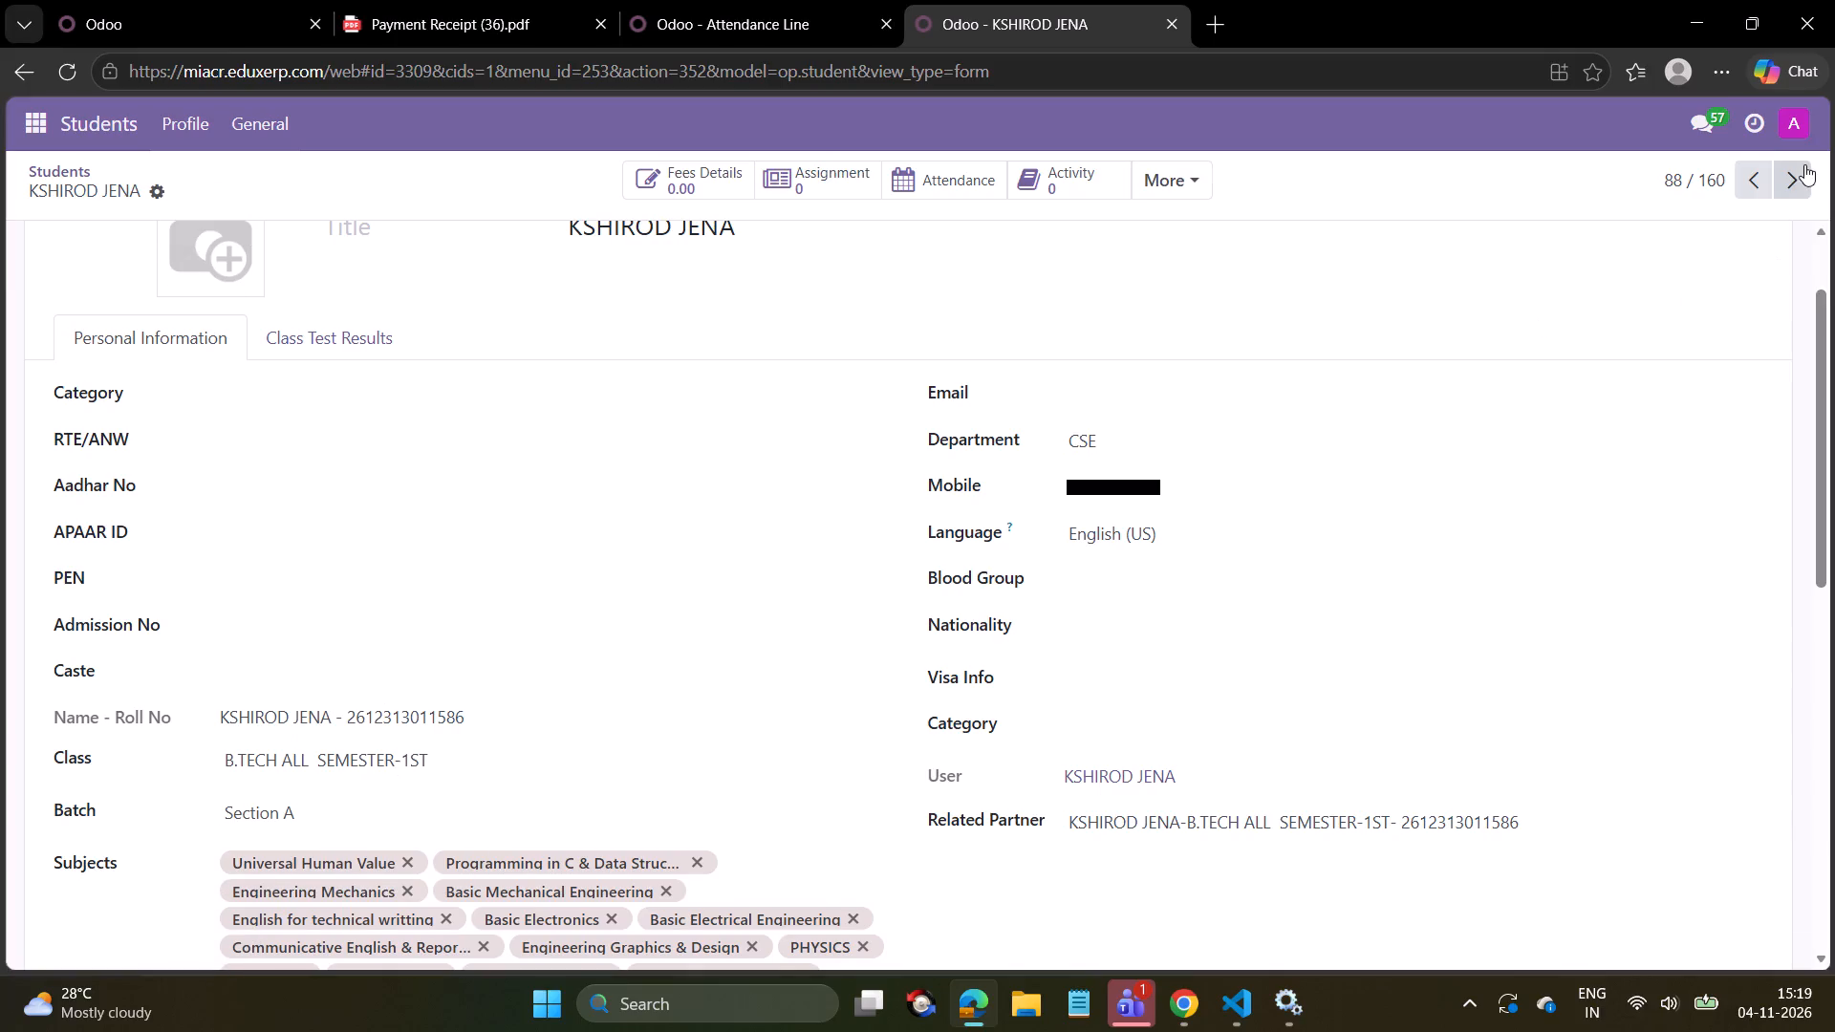
# On the next student record (89), reselect class B.TECH ALL SEMESTER-1ST, set the batch to Section A and save.
pyautogui.click(1804, 164)
pyautogui.click(289, 762)
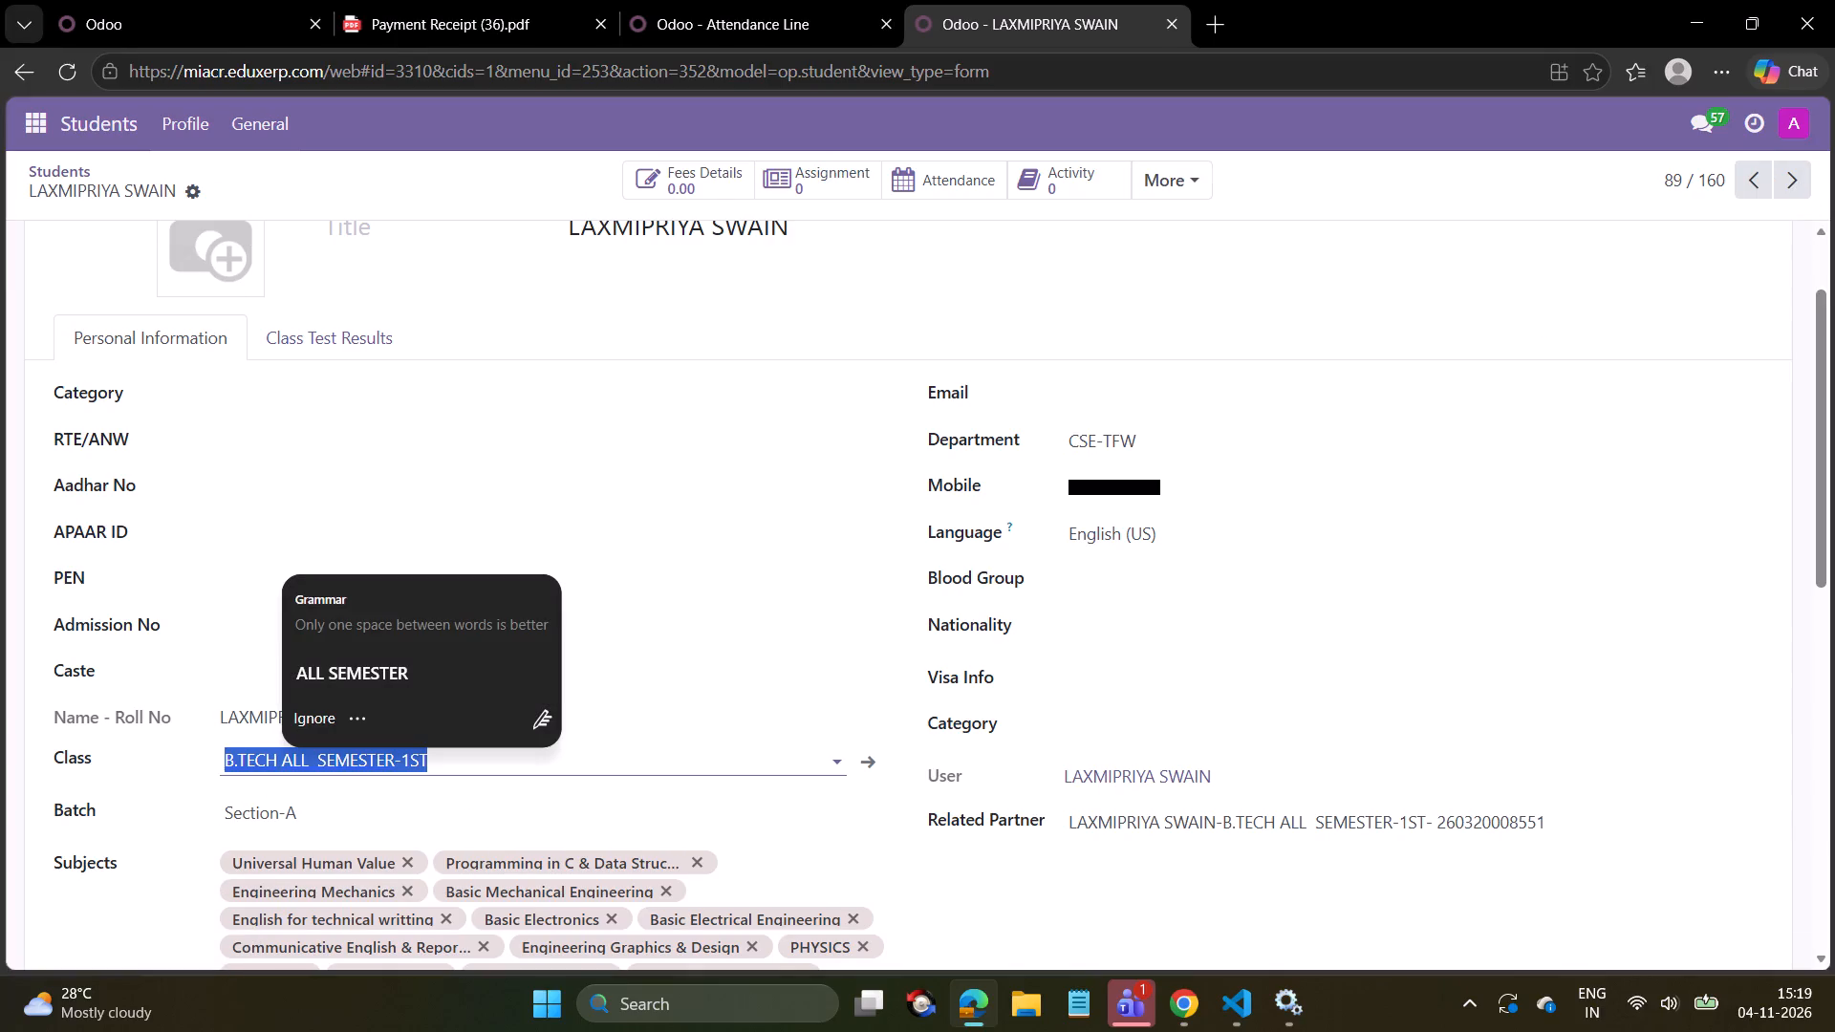
pyautogui.click(270, 763)
pyautogui.click(452, 766)
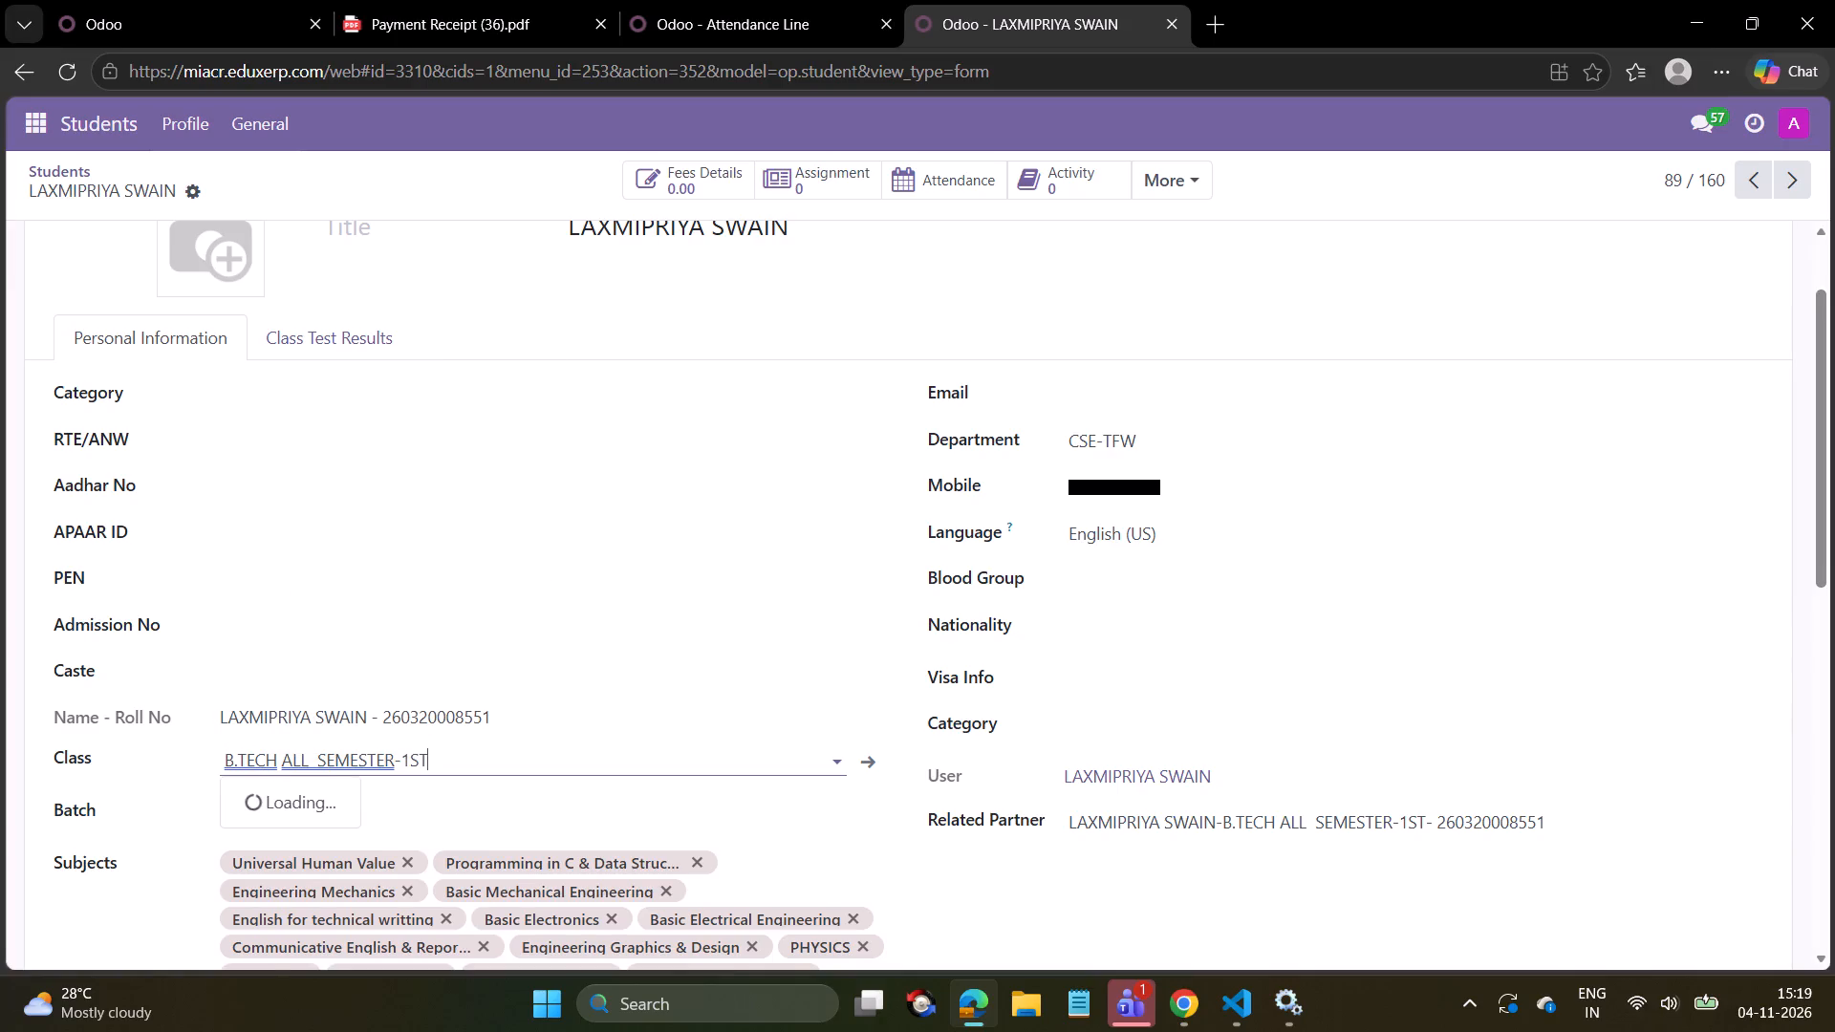
pyautogui.click(361, 825)
pyautogui.click(342, 817)
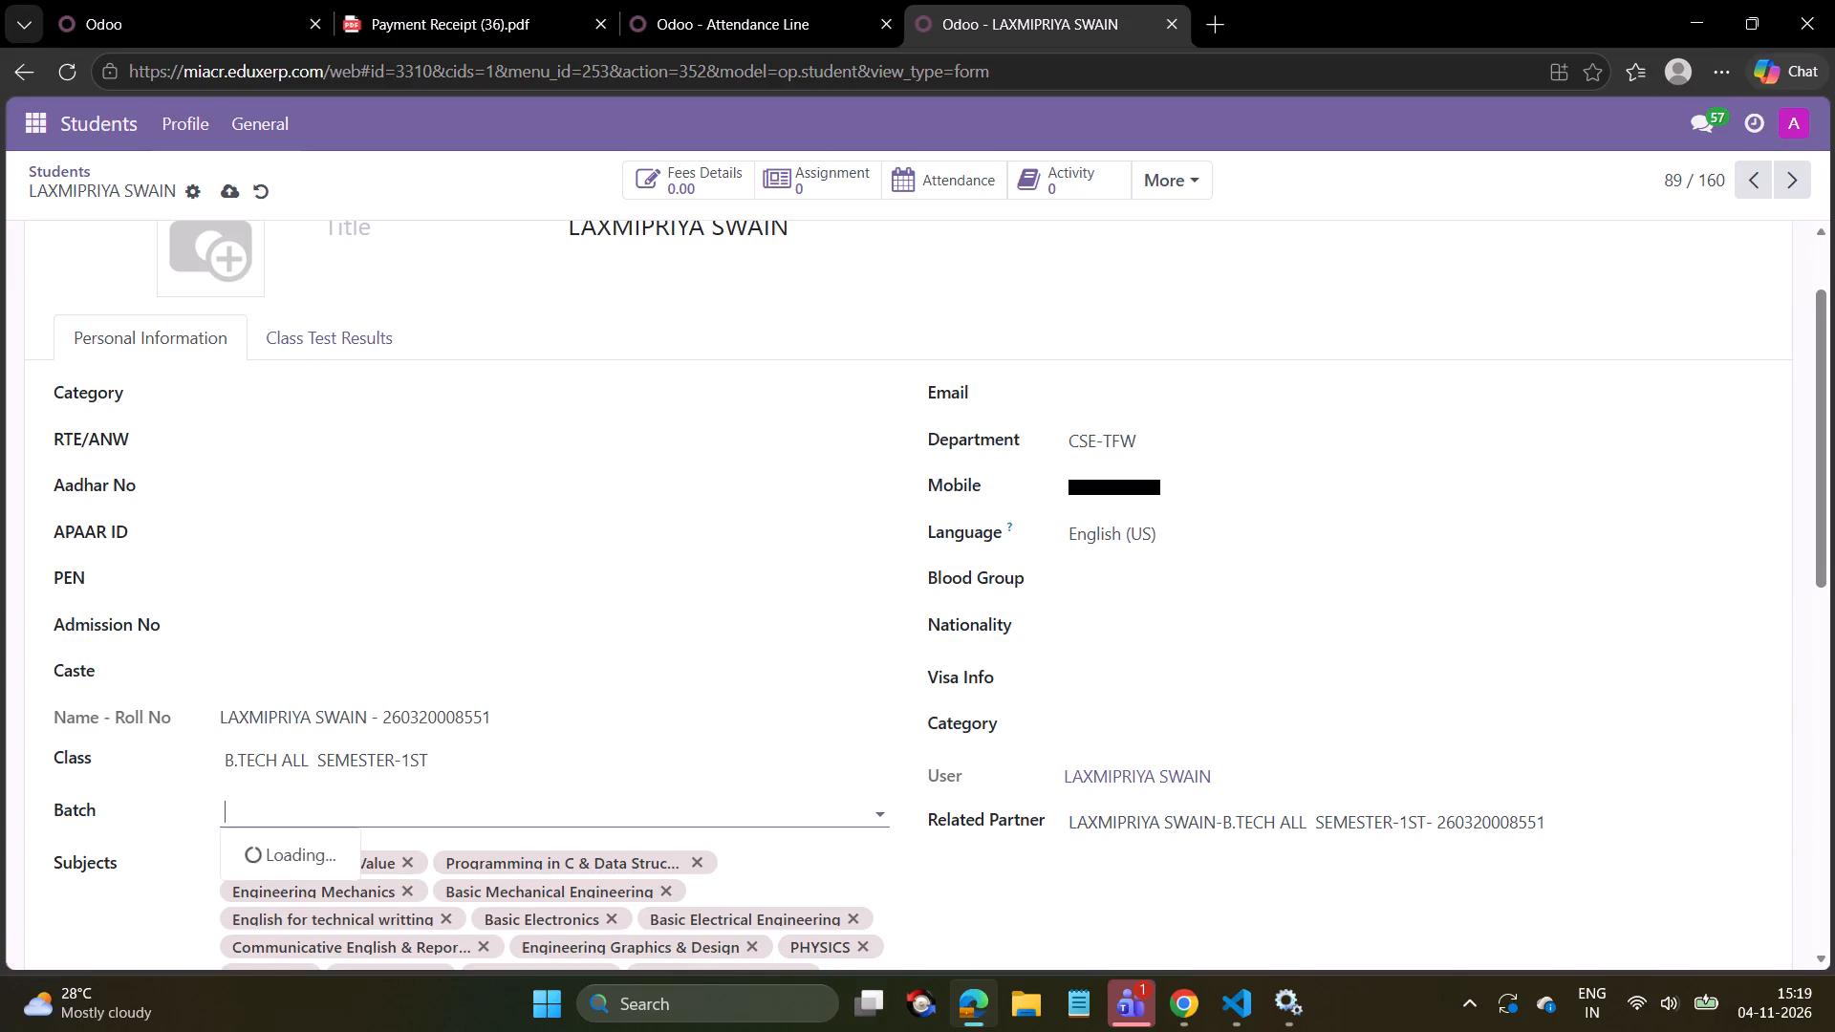
pyautogui.click(291, 682)
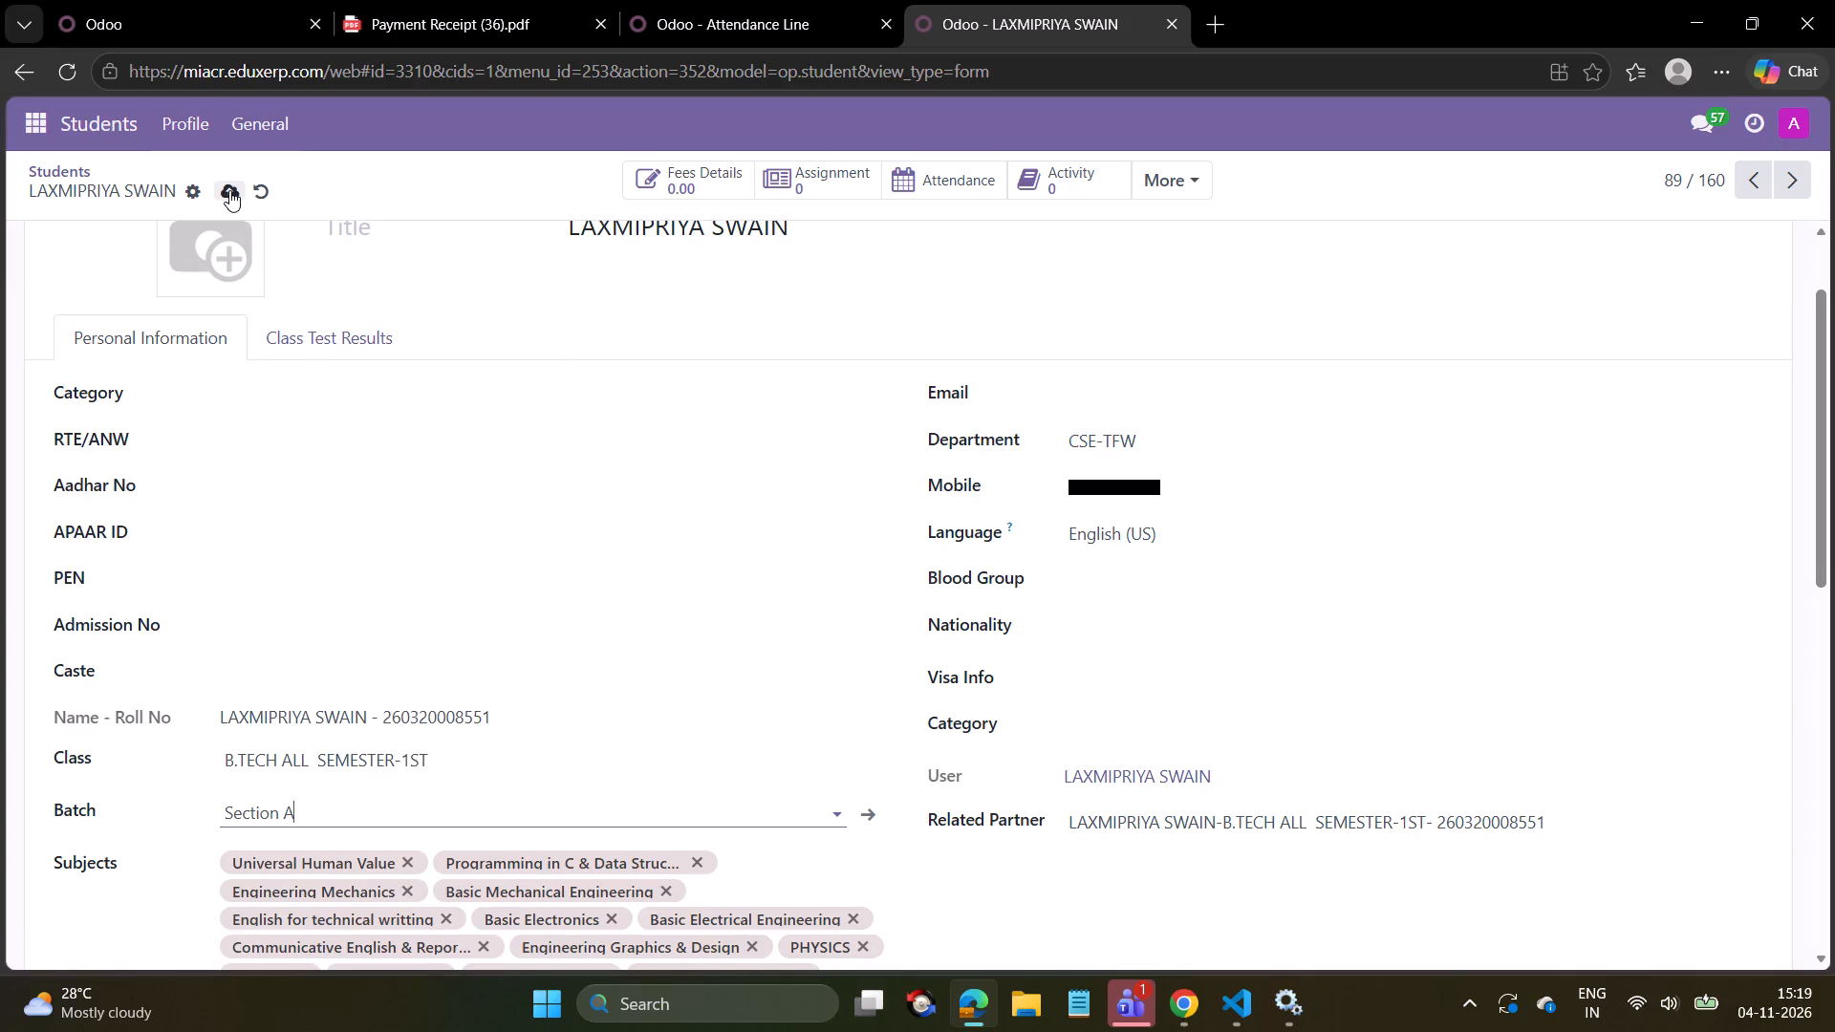
pyautogui.click(229, 190)
# On the next student record (90), reselect class B.TECH ALL SEMESTER-1ST, set the batch to Section A and save.
pyautogui.click(1787, 175)
pyautogui.click(421, 750)
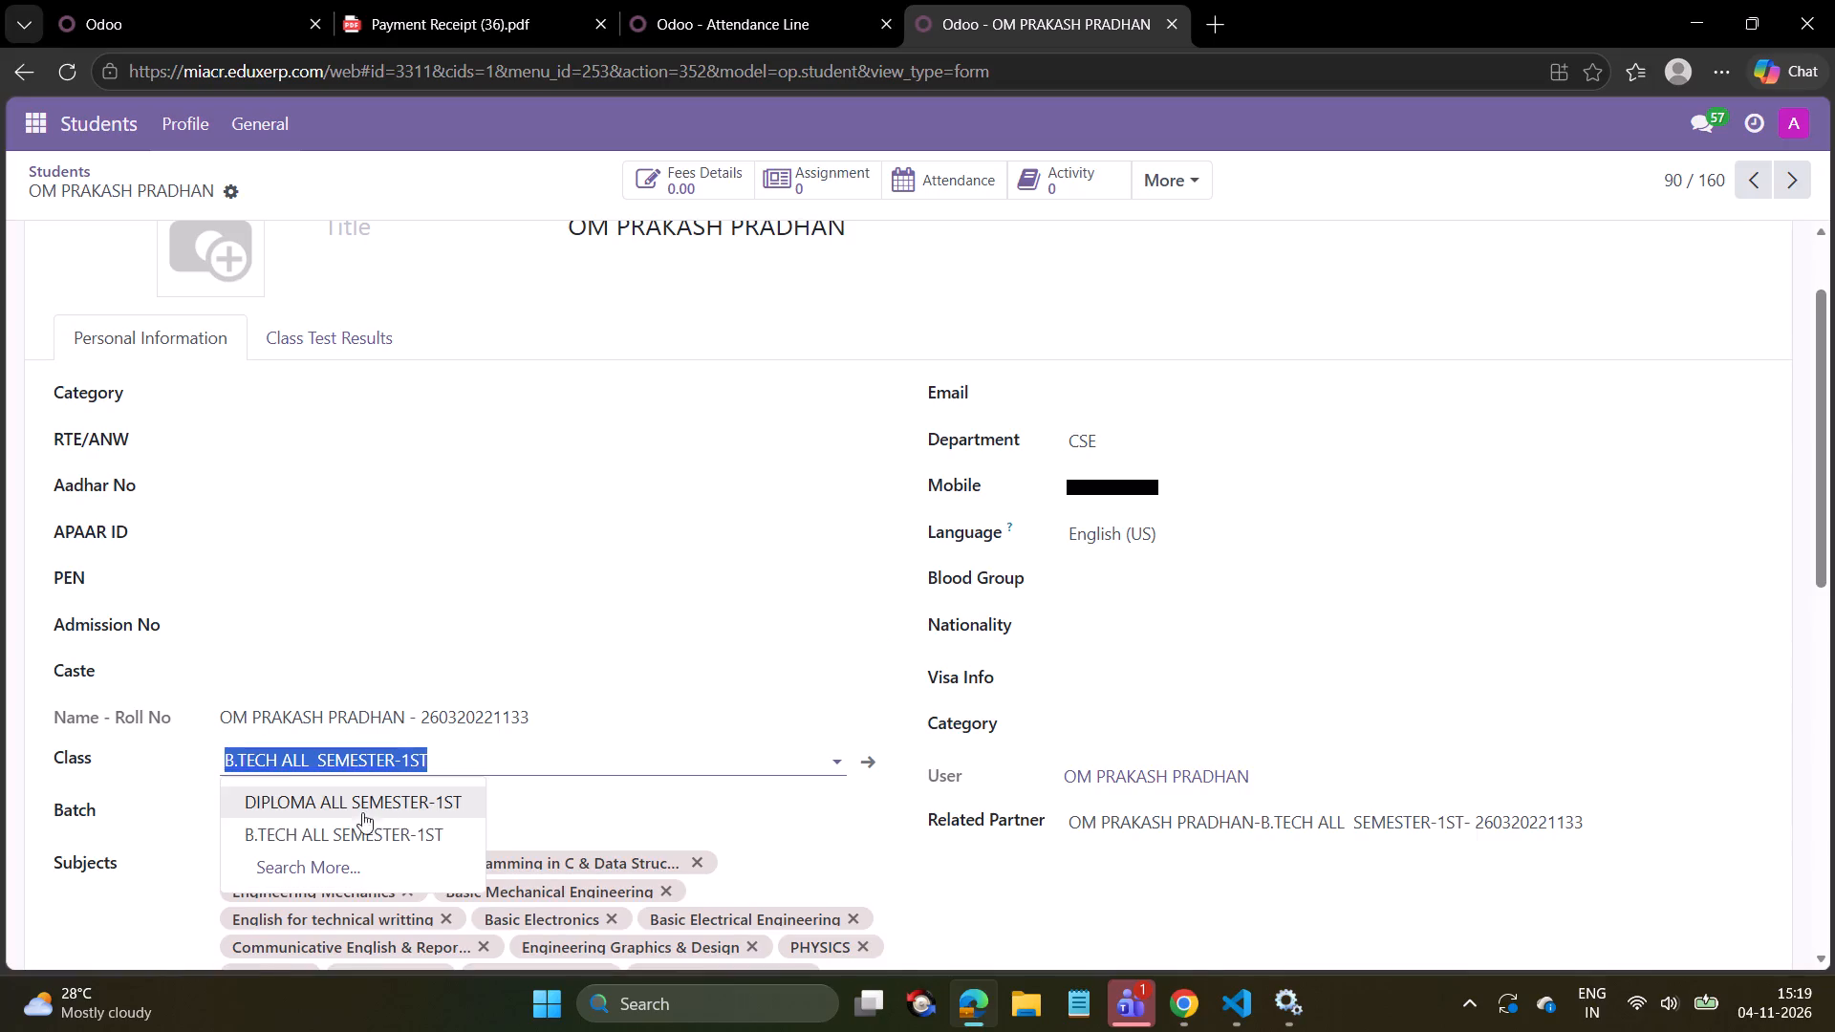
pyautogui.click(349, 828)
pyautogui.click(345, 819)
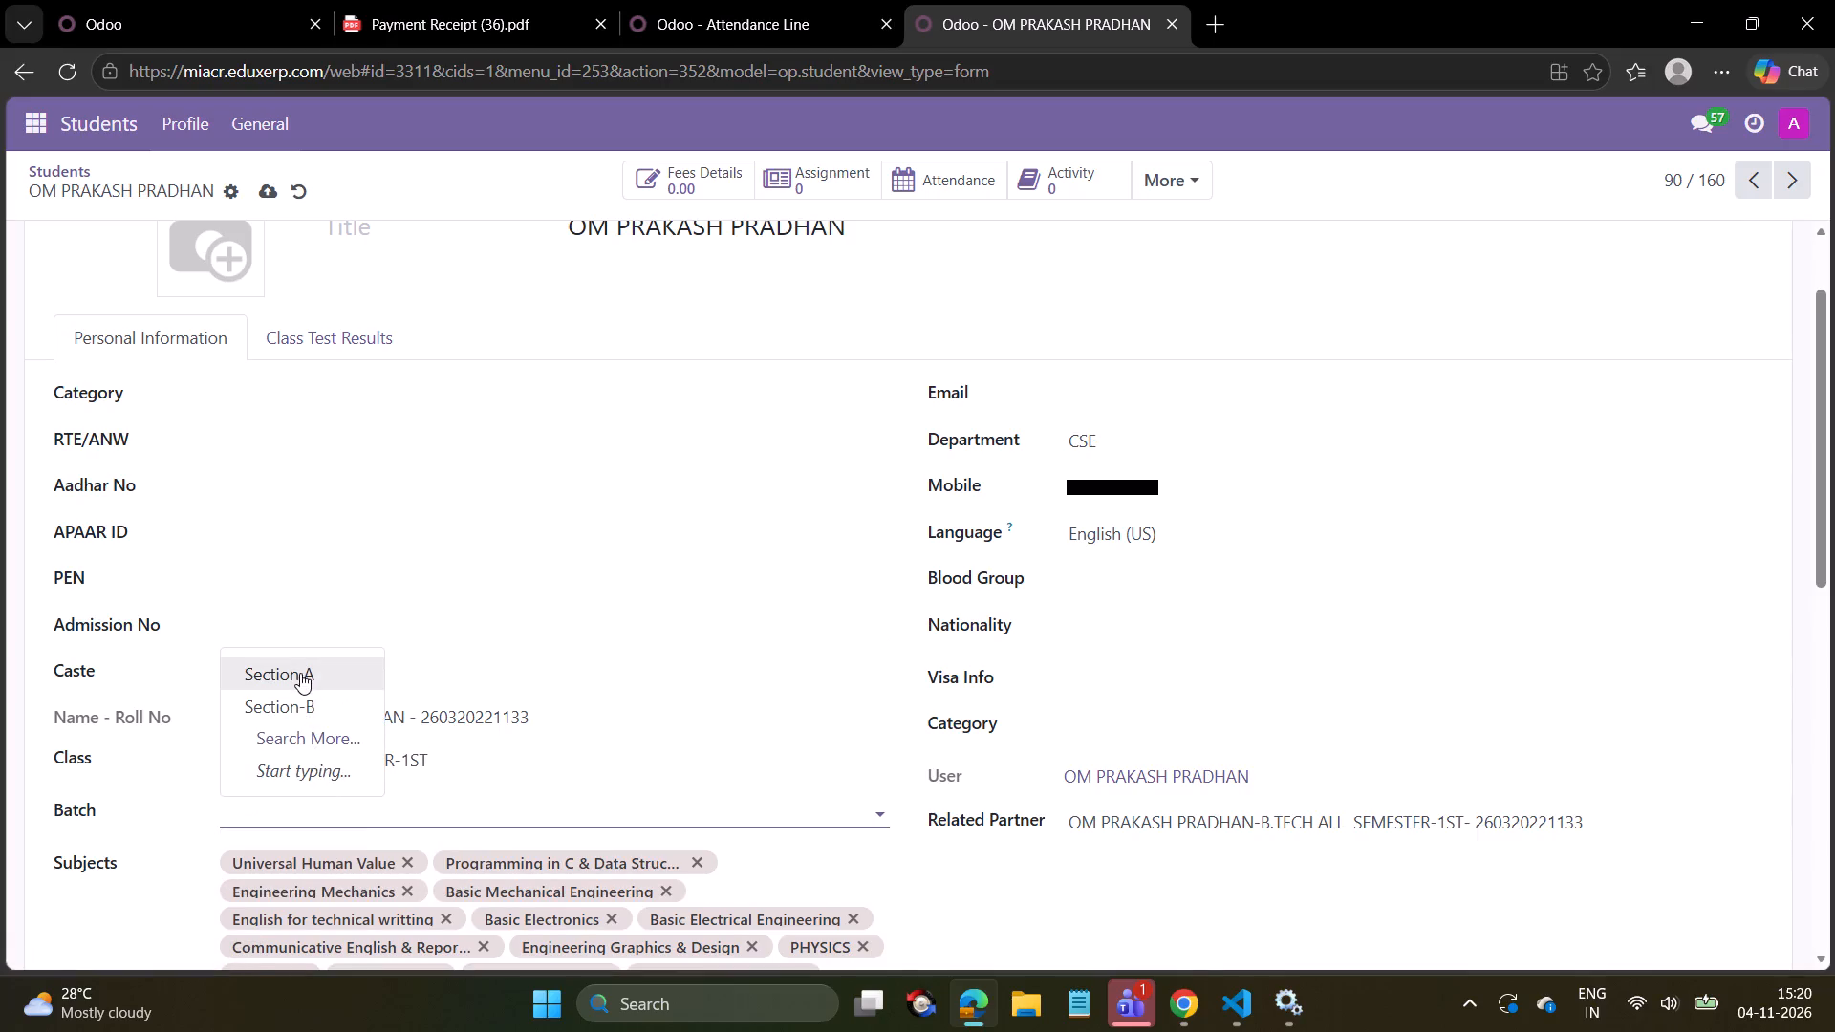
pyautogui.click(300, 671)
pyautogui.click(269, 190)
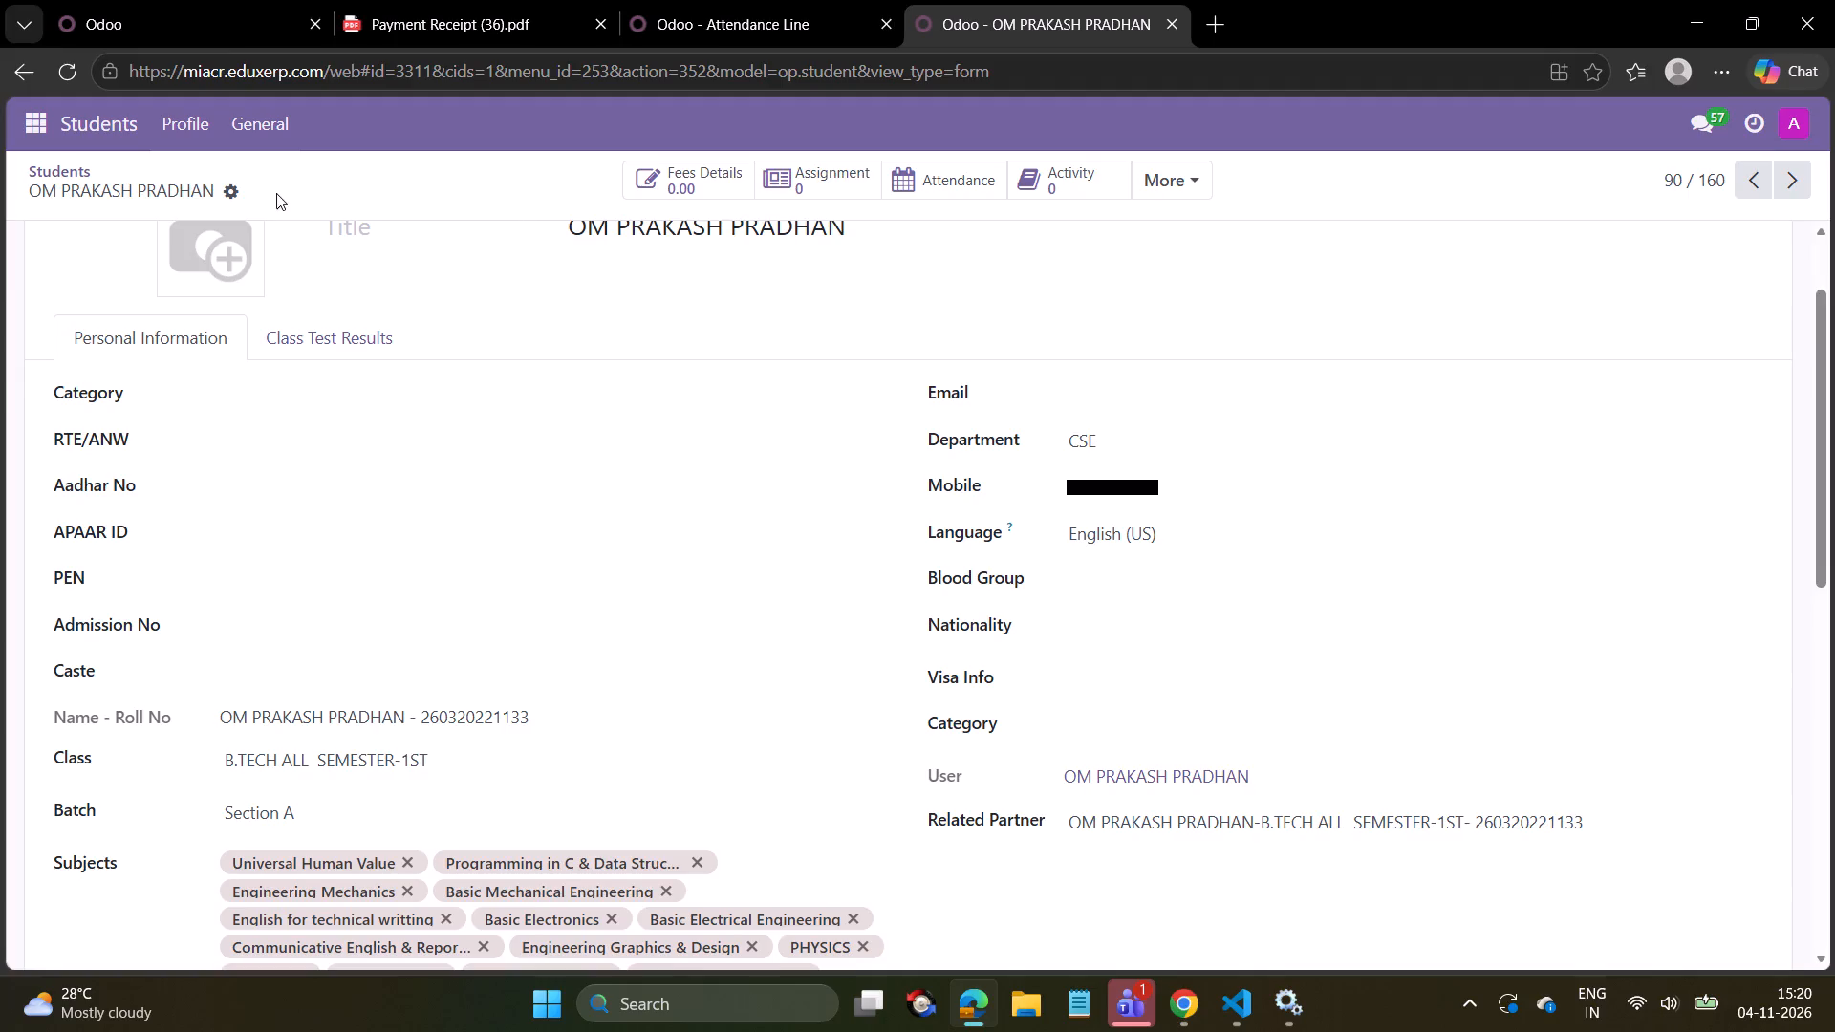
# On the next student record (91), reselect class B.TECH ALL SEMESTER-1ST, set the batch to Section A and save.
pyautogui.click(1786, 183)
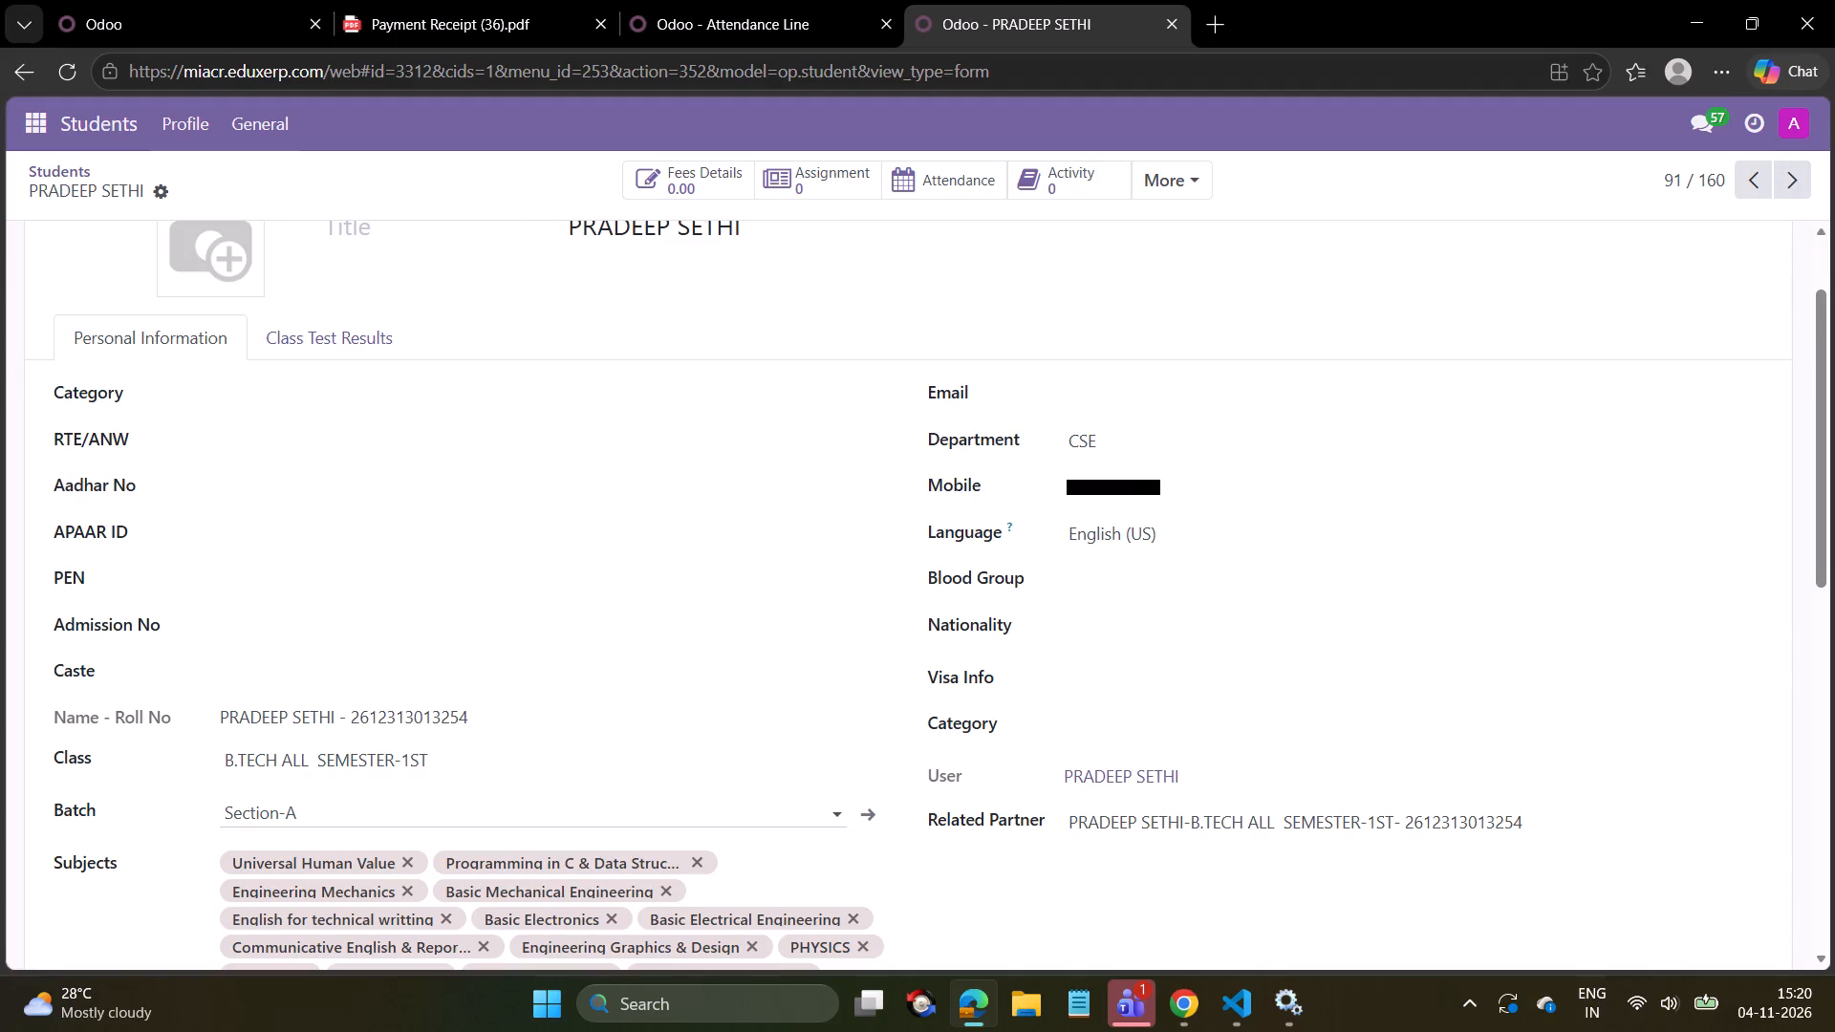
pyautogui.click(448, 763)
pyautogui.click(382, 831)
pyautogui.click(380, 812)
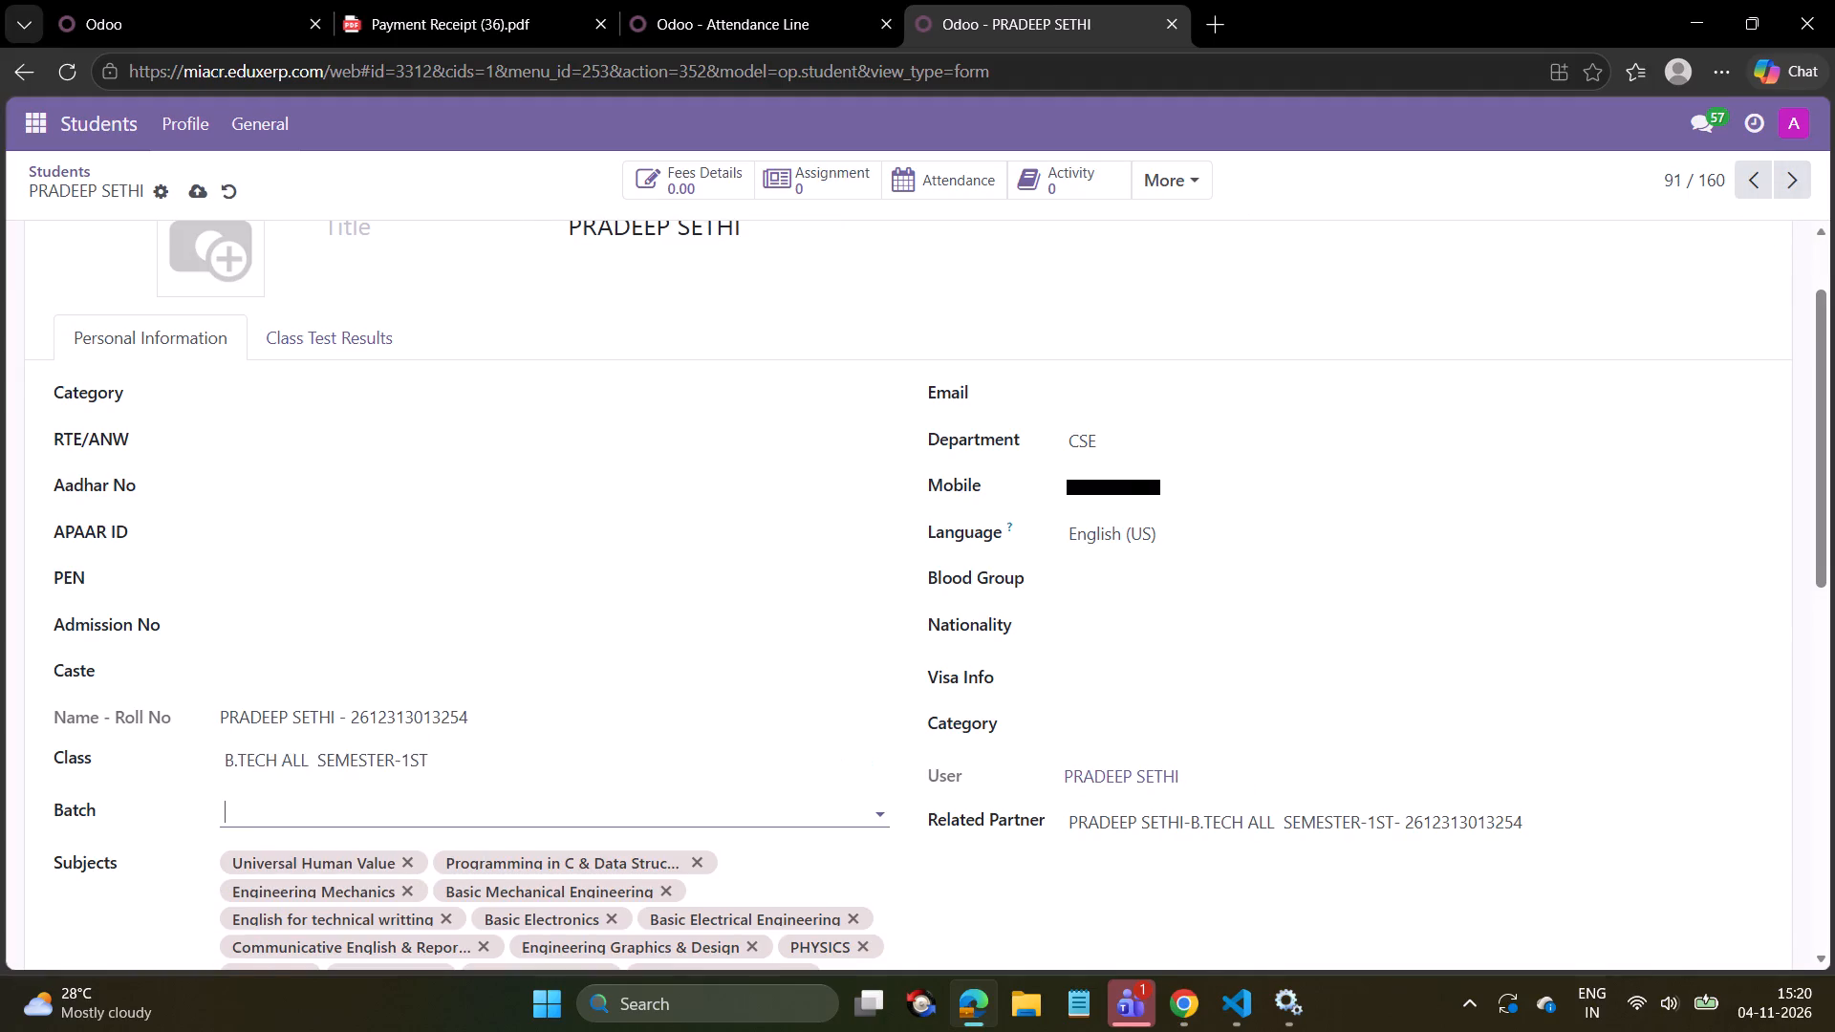
pyautogui.click(293, 668)
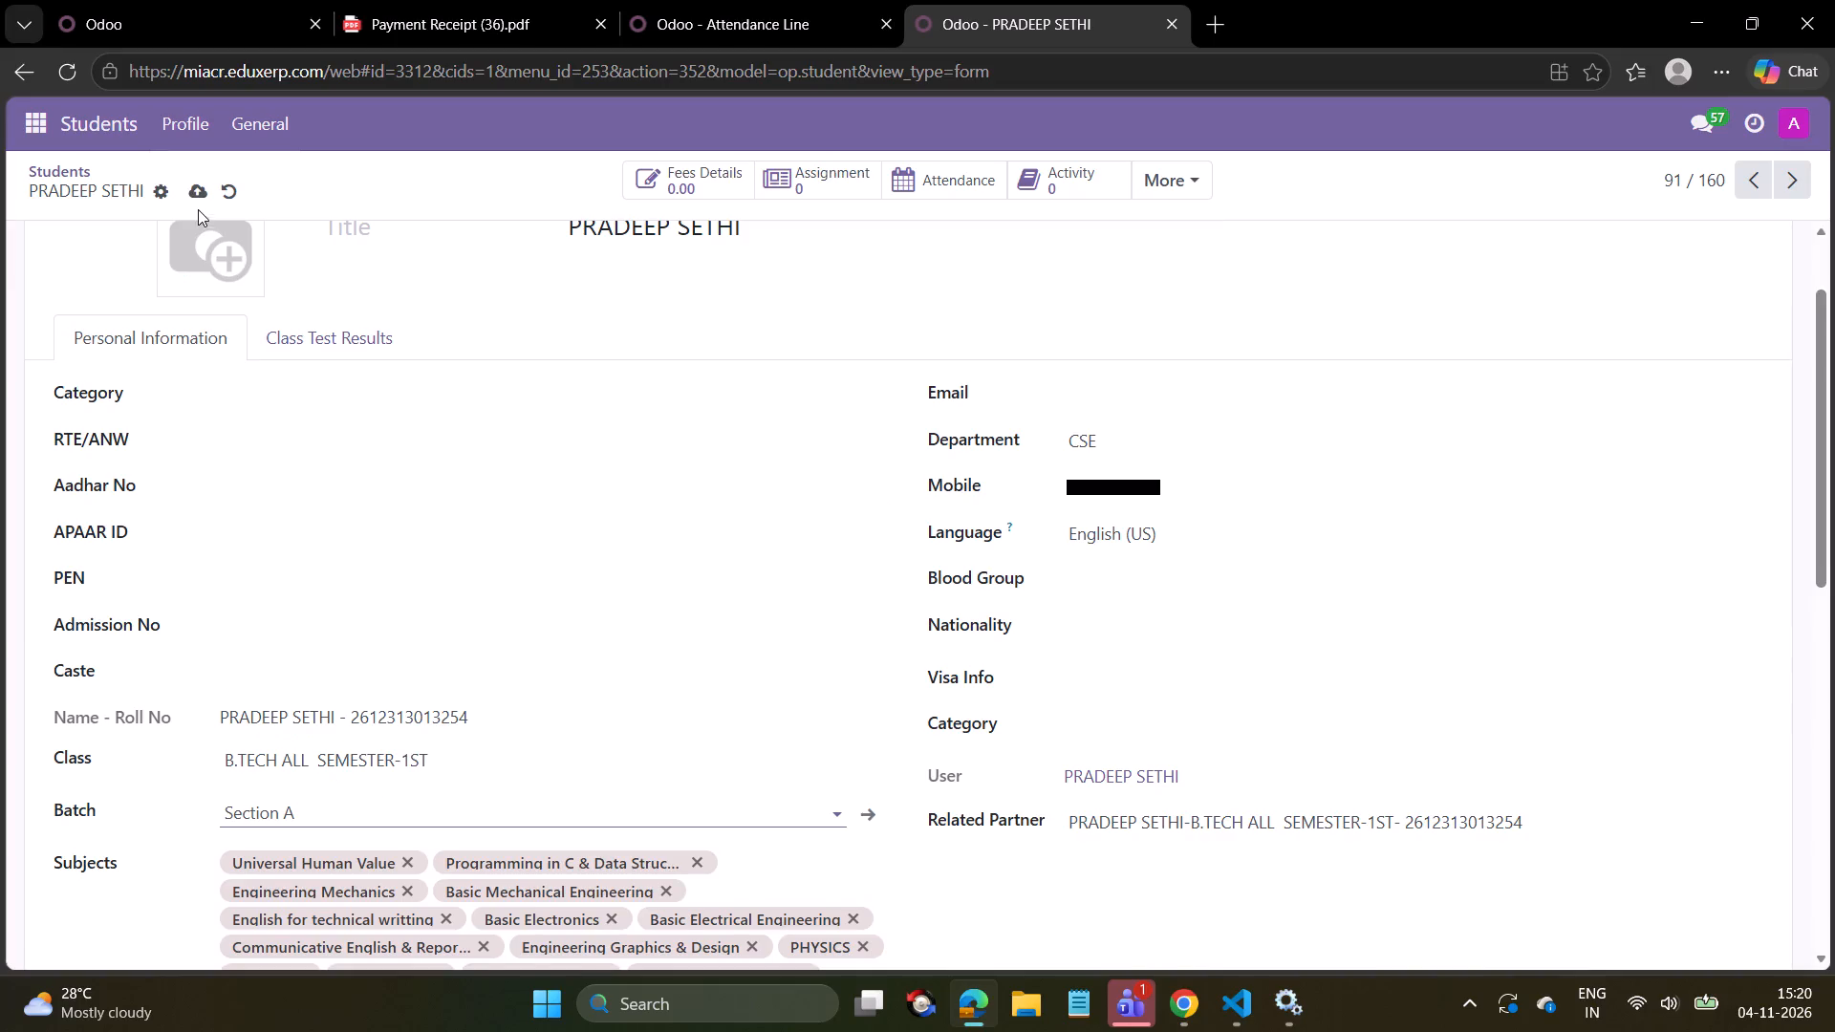
pyautogui.click(197, 194)
# On the next student record (92), reselect class B.TECH ALL SEMESTER-1ST, set the batch to Section A and save.
pyautogui.click(1781, 186)
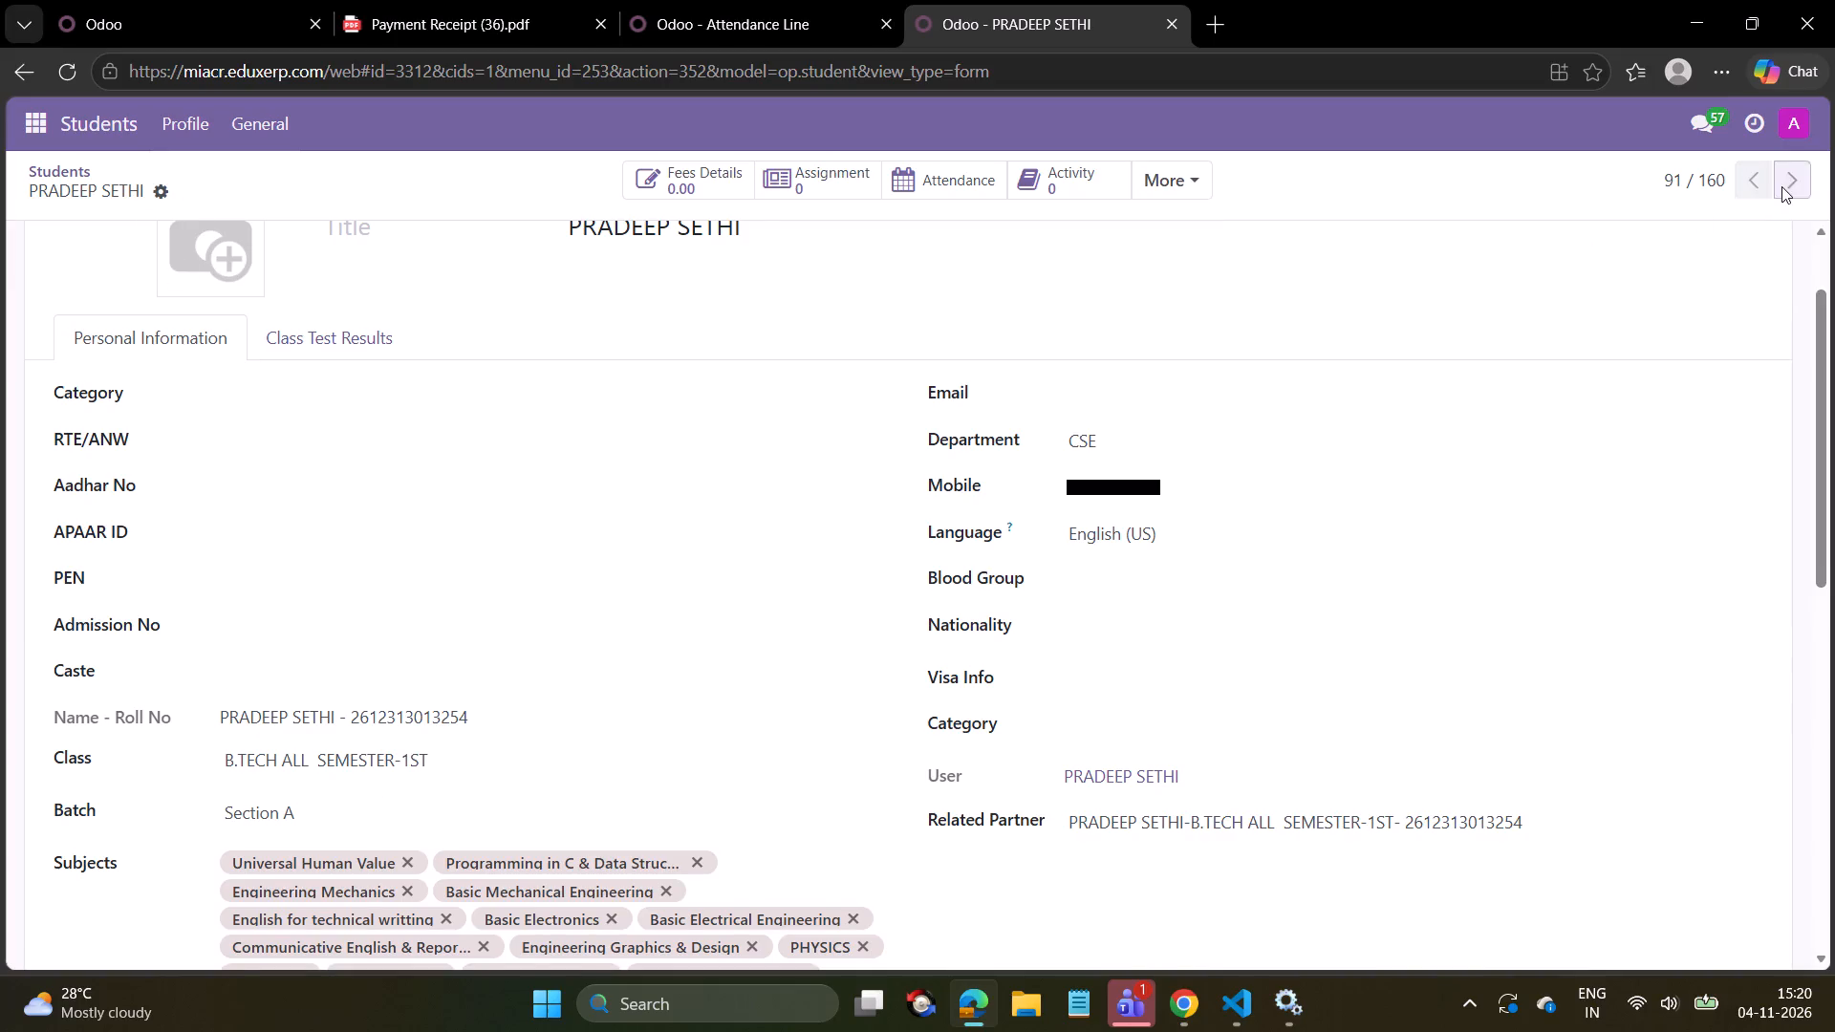
pyautogui.click(421, 765)
pyautogui.click(355, 830)
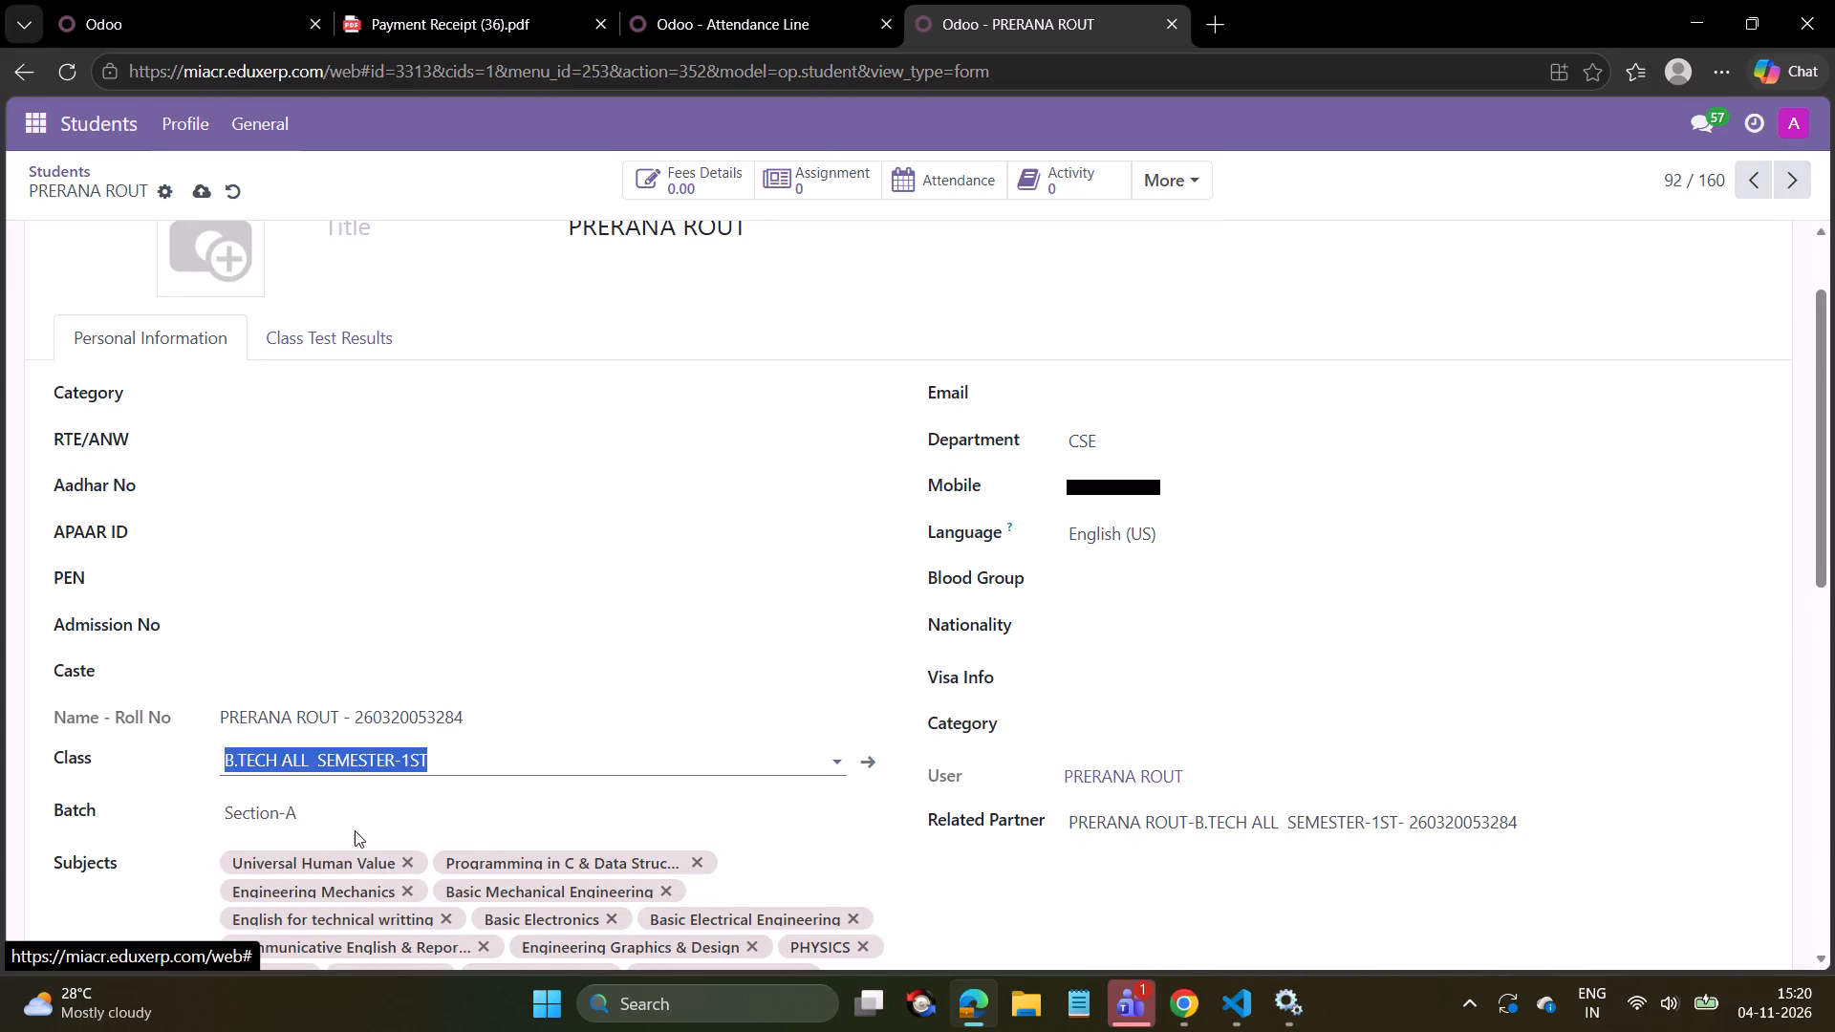
pyautogui.click(350, 824)
pyautogui.click(272, 669)
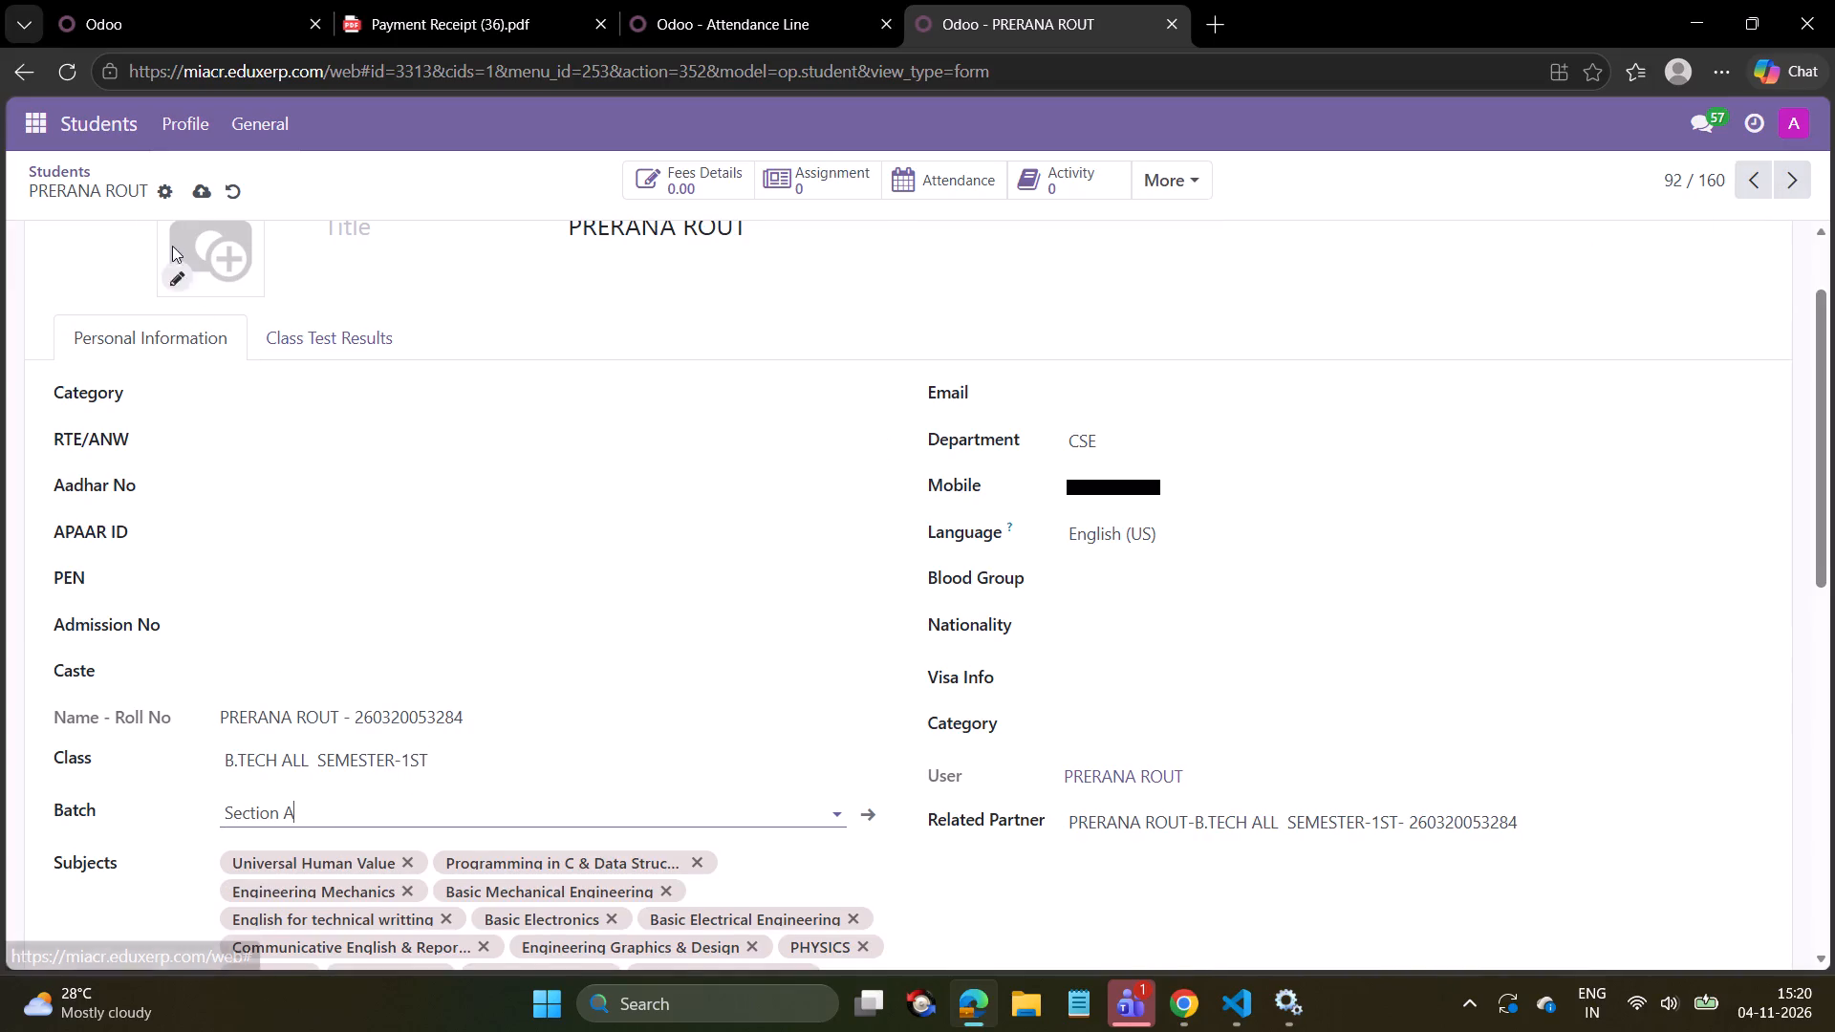
pyautogui.click(206, 199)
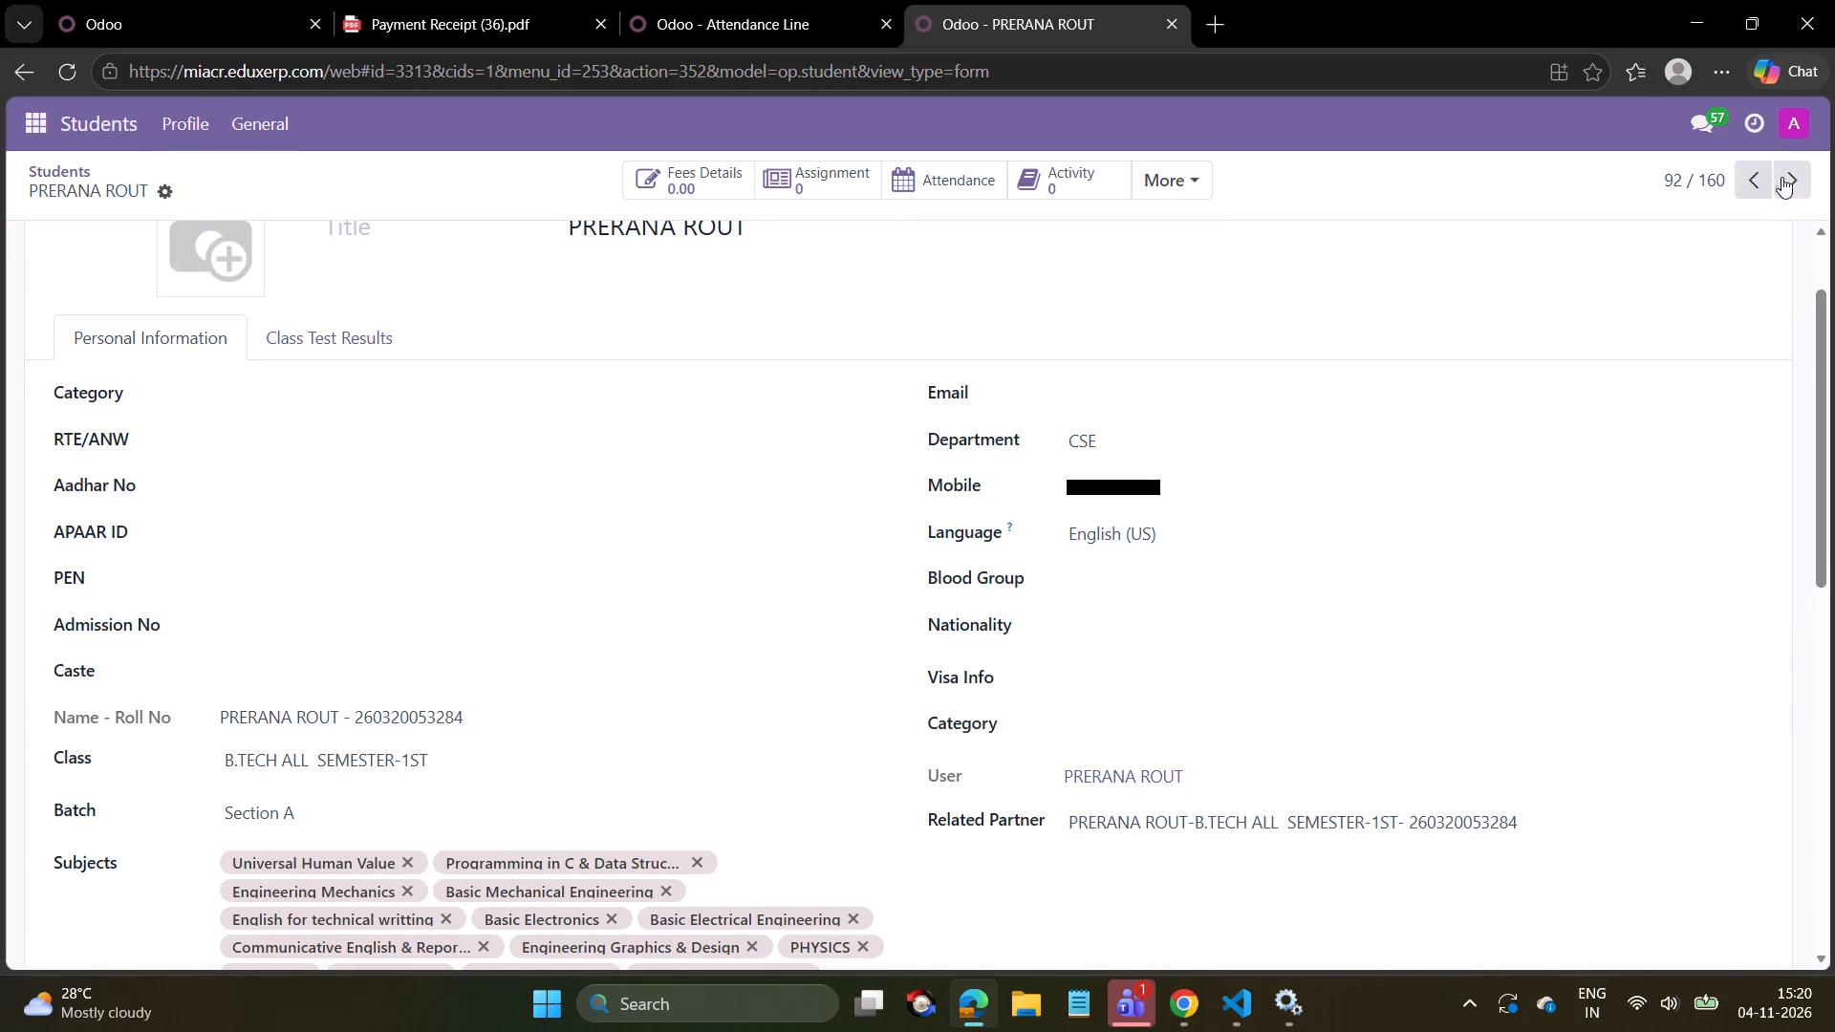
# On the next student record (93), reselect class B.TECH ALL SEMESTER-1ST, set the batch to Section A and save.
pyautogui.click(1792, 178)
pyautogui.click(566, 770)
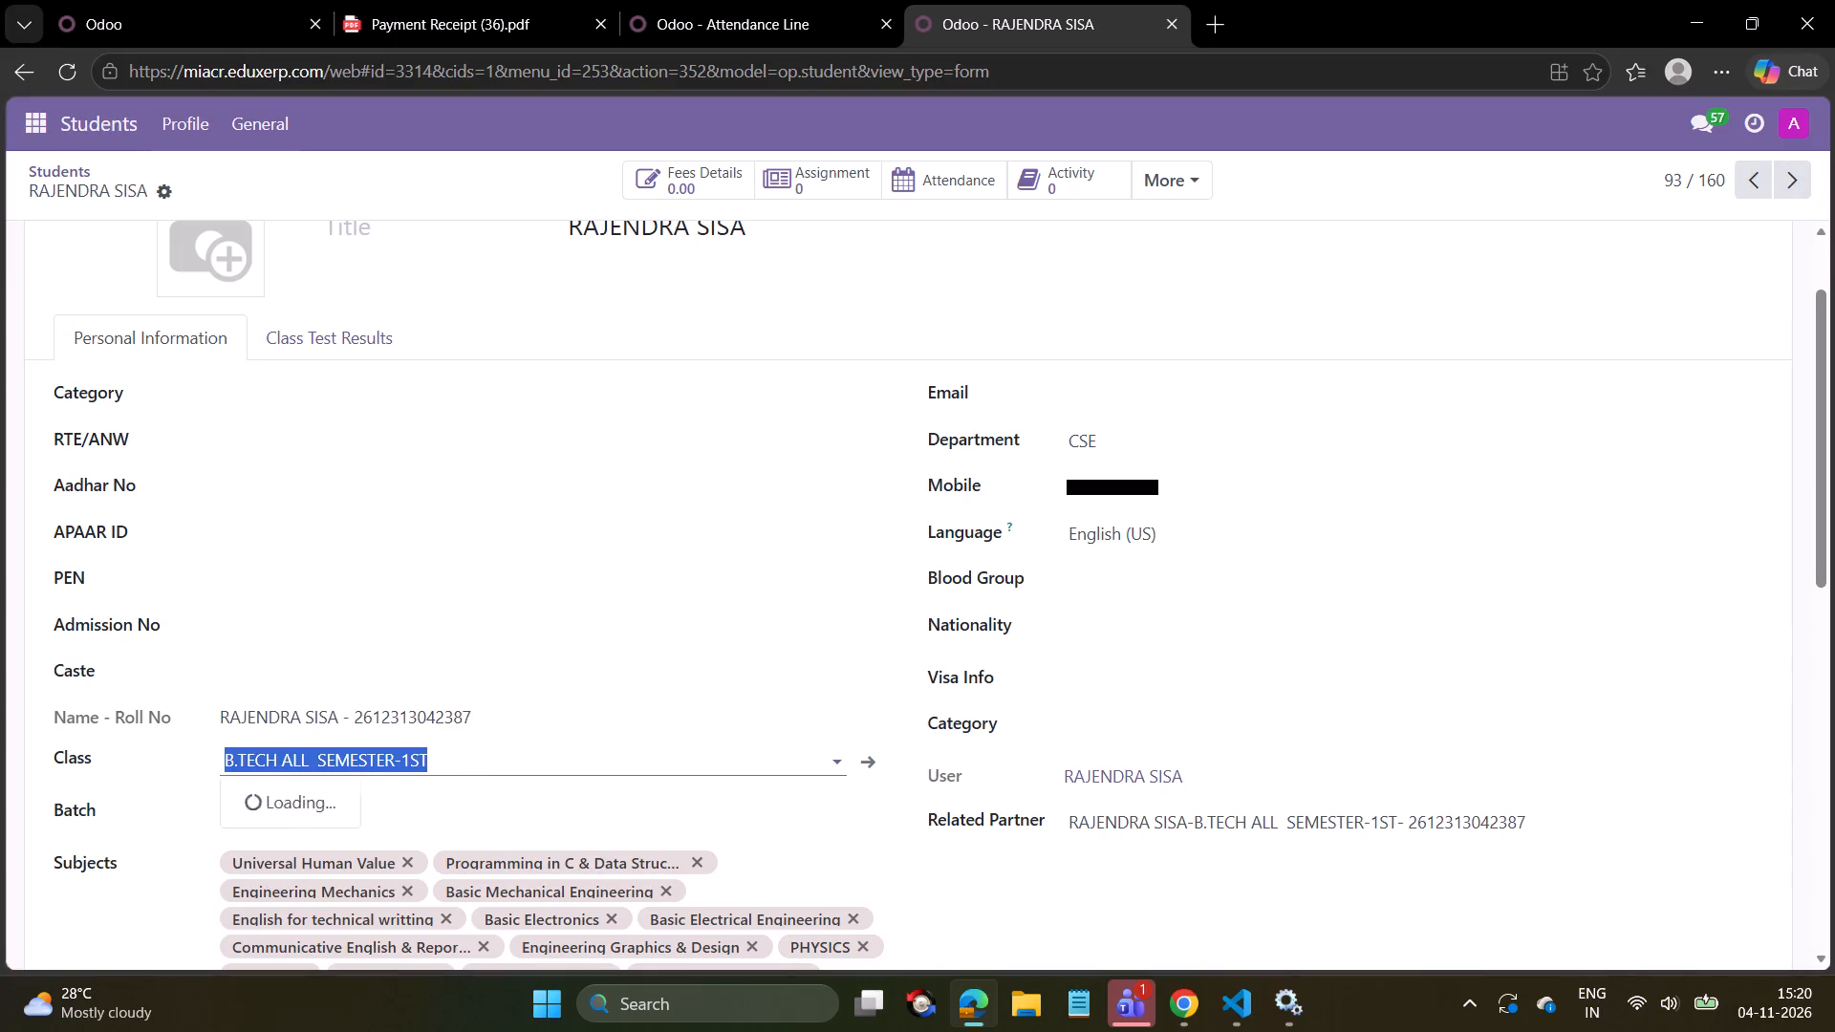
pyautogui.click(388, 829)
pyautogui.click(373, 804)
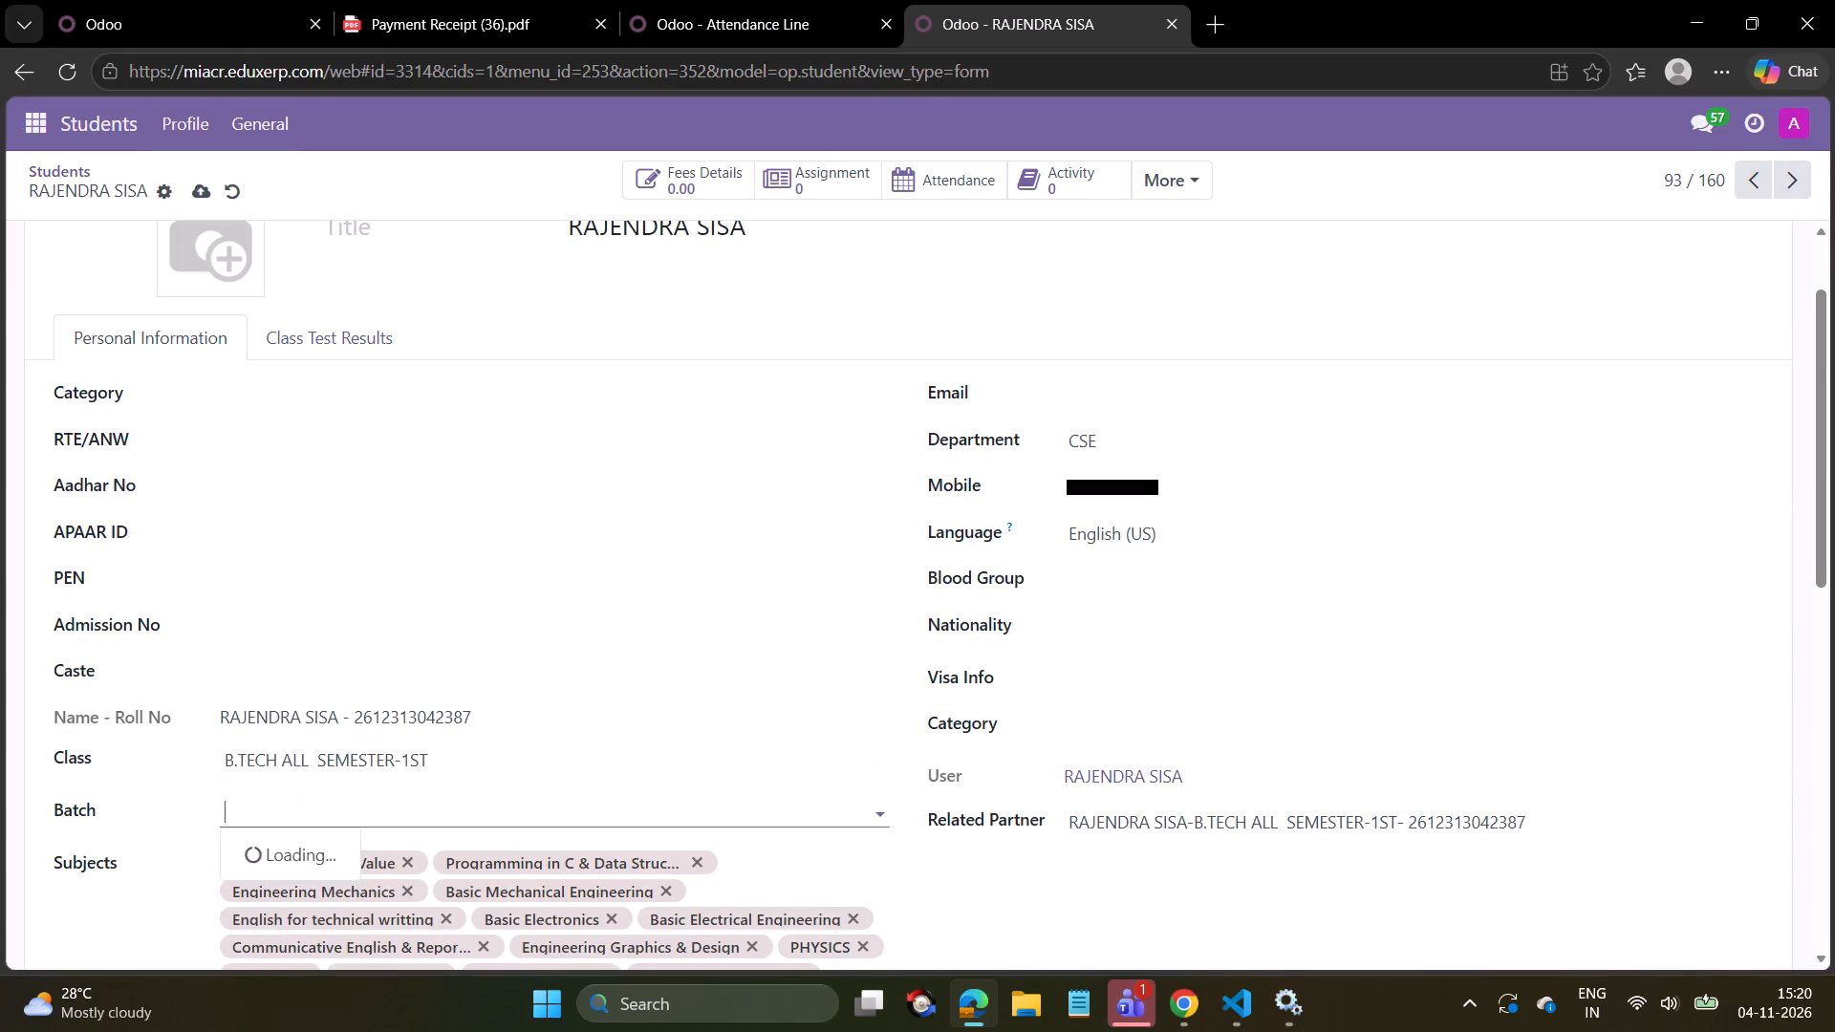
pyautogui.click(291, 680)
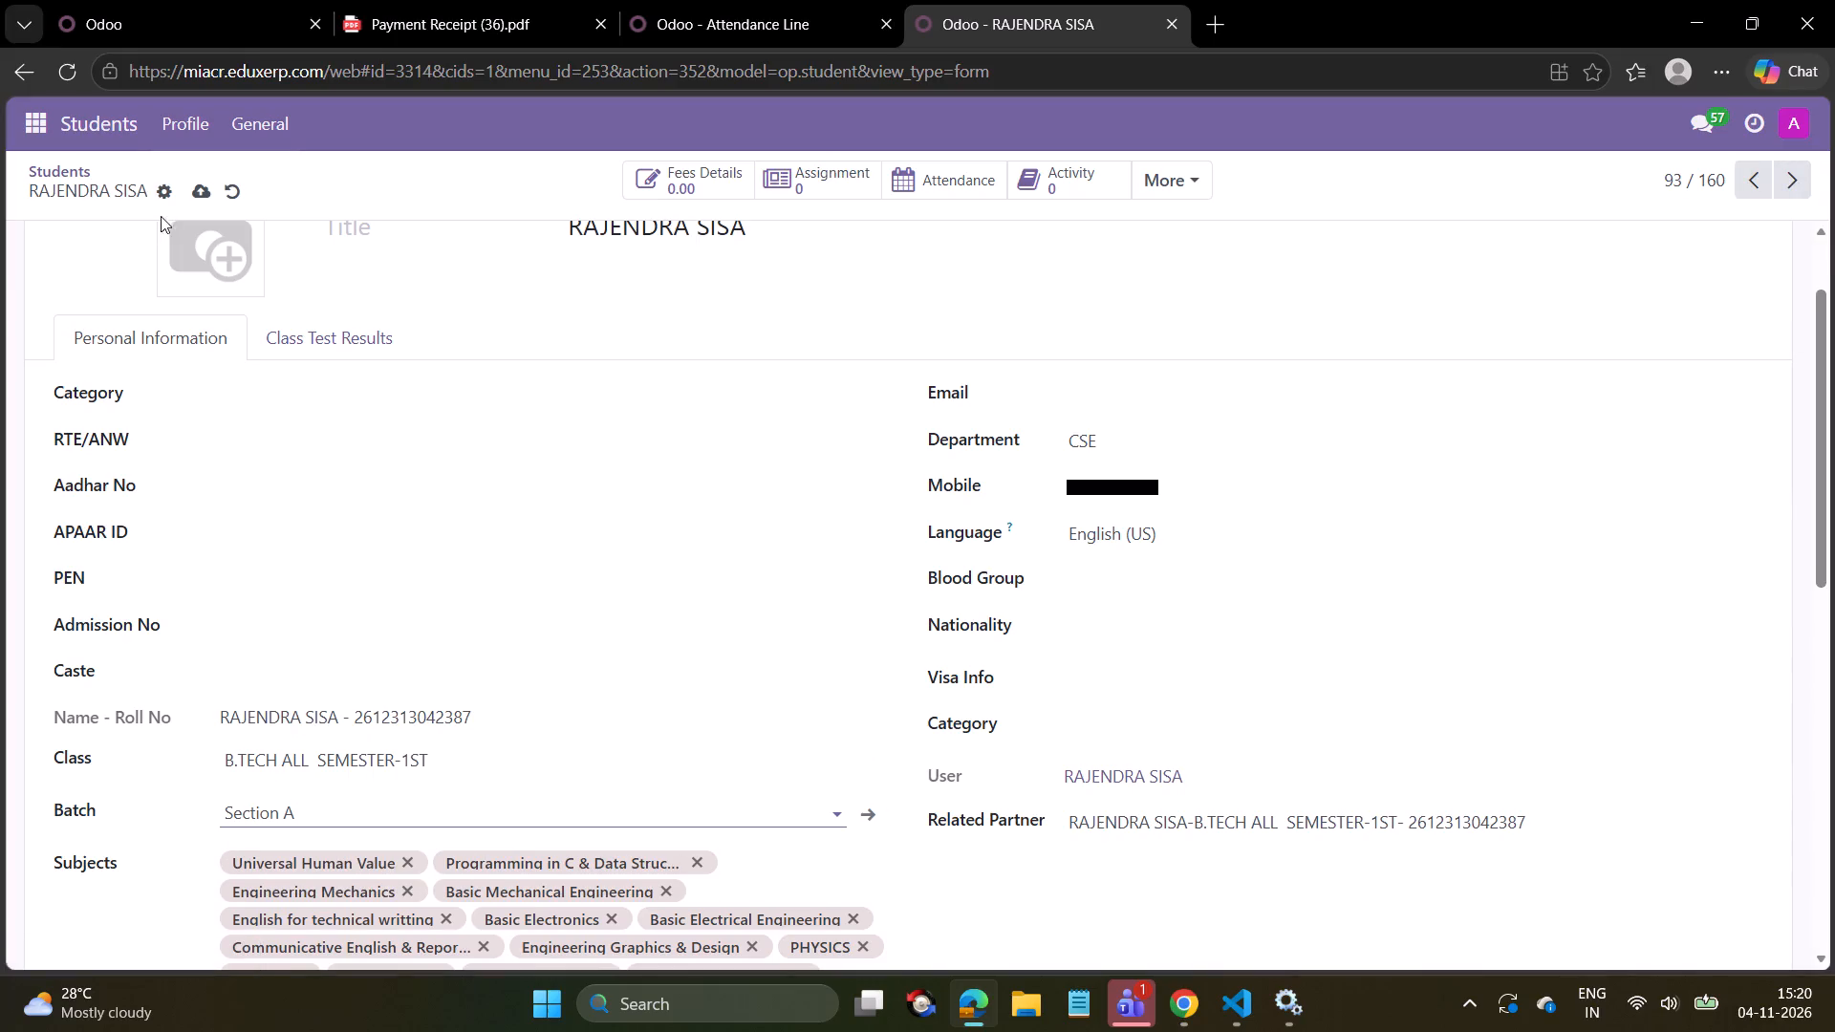
pyautogui.click(200, 186)
# On the next student record (94), reselect class B.TECH ALL SEMESTER-1ST, set the batch to Section A and save.
pyautogui.click(1794, 180)
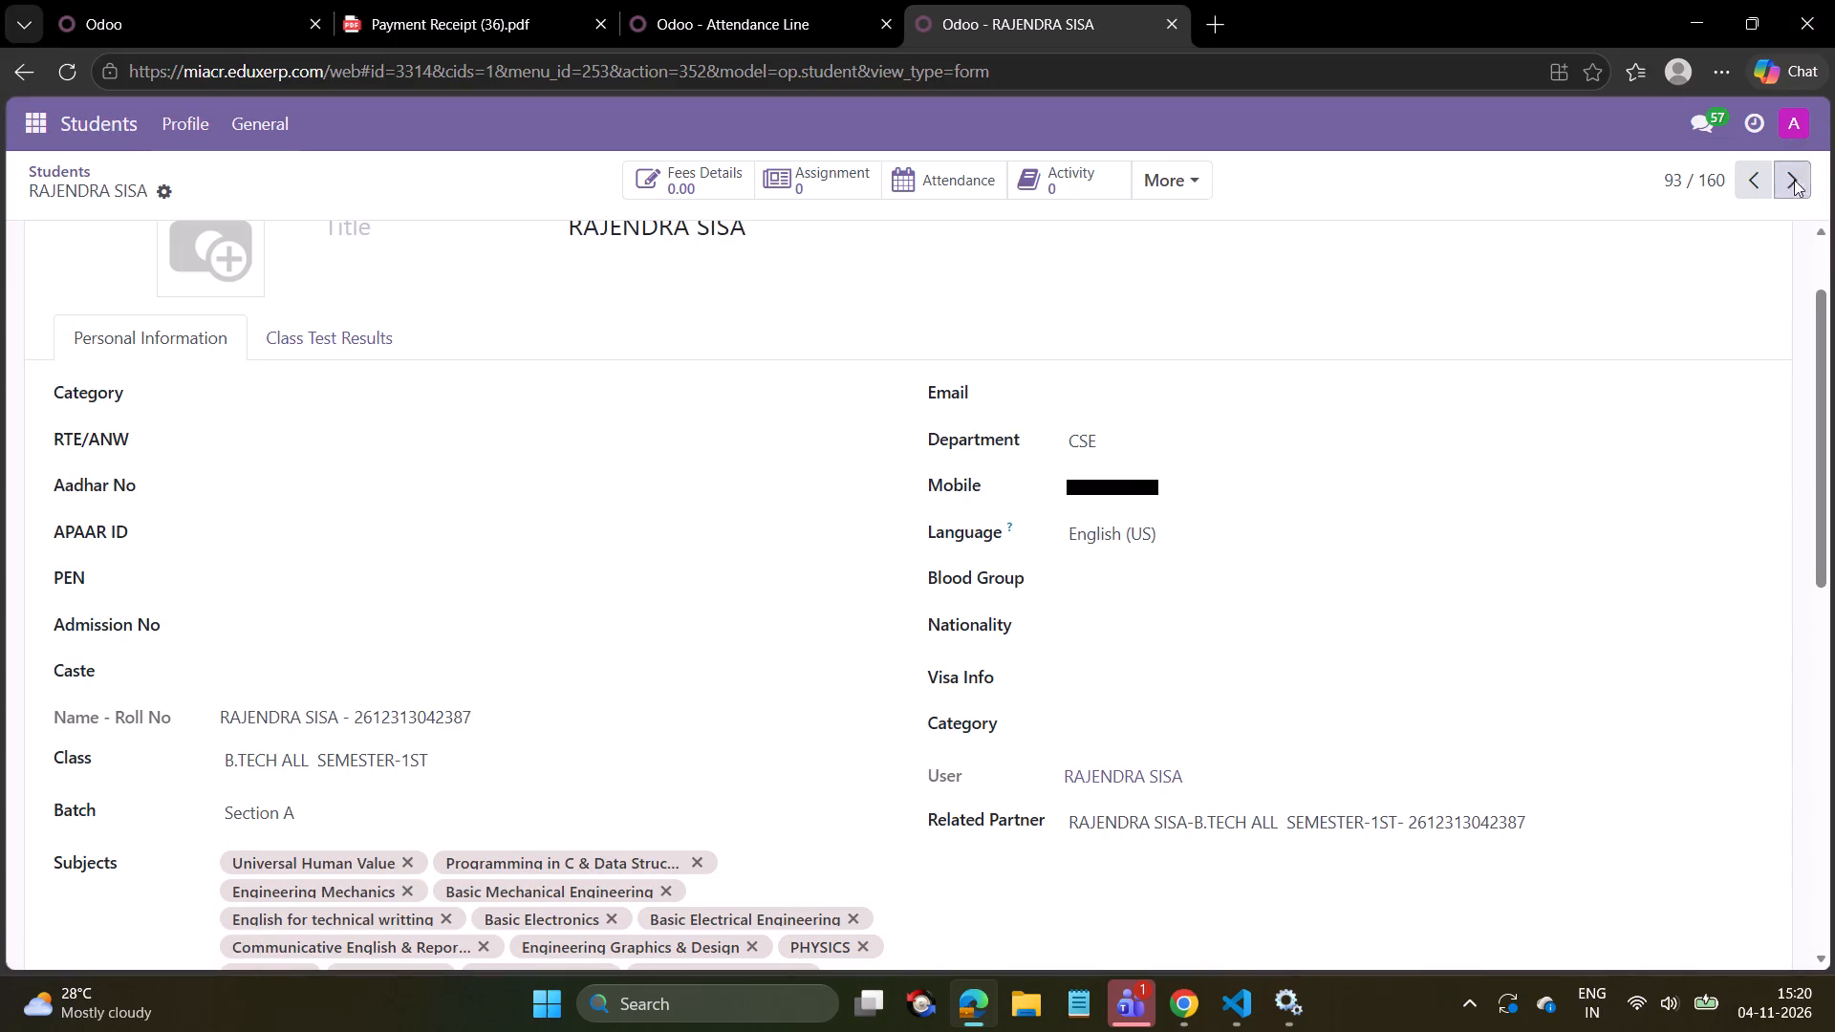
pyautogui.click(426, 757)
pyautogui.click(336, 832)
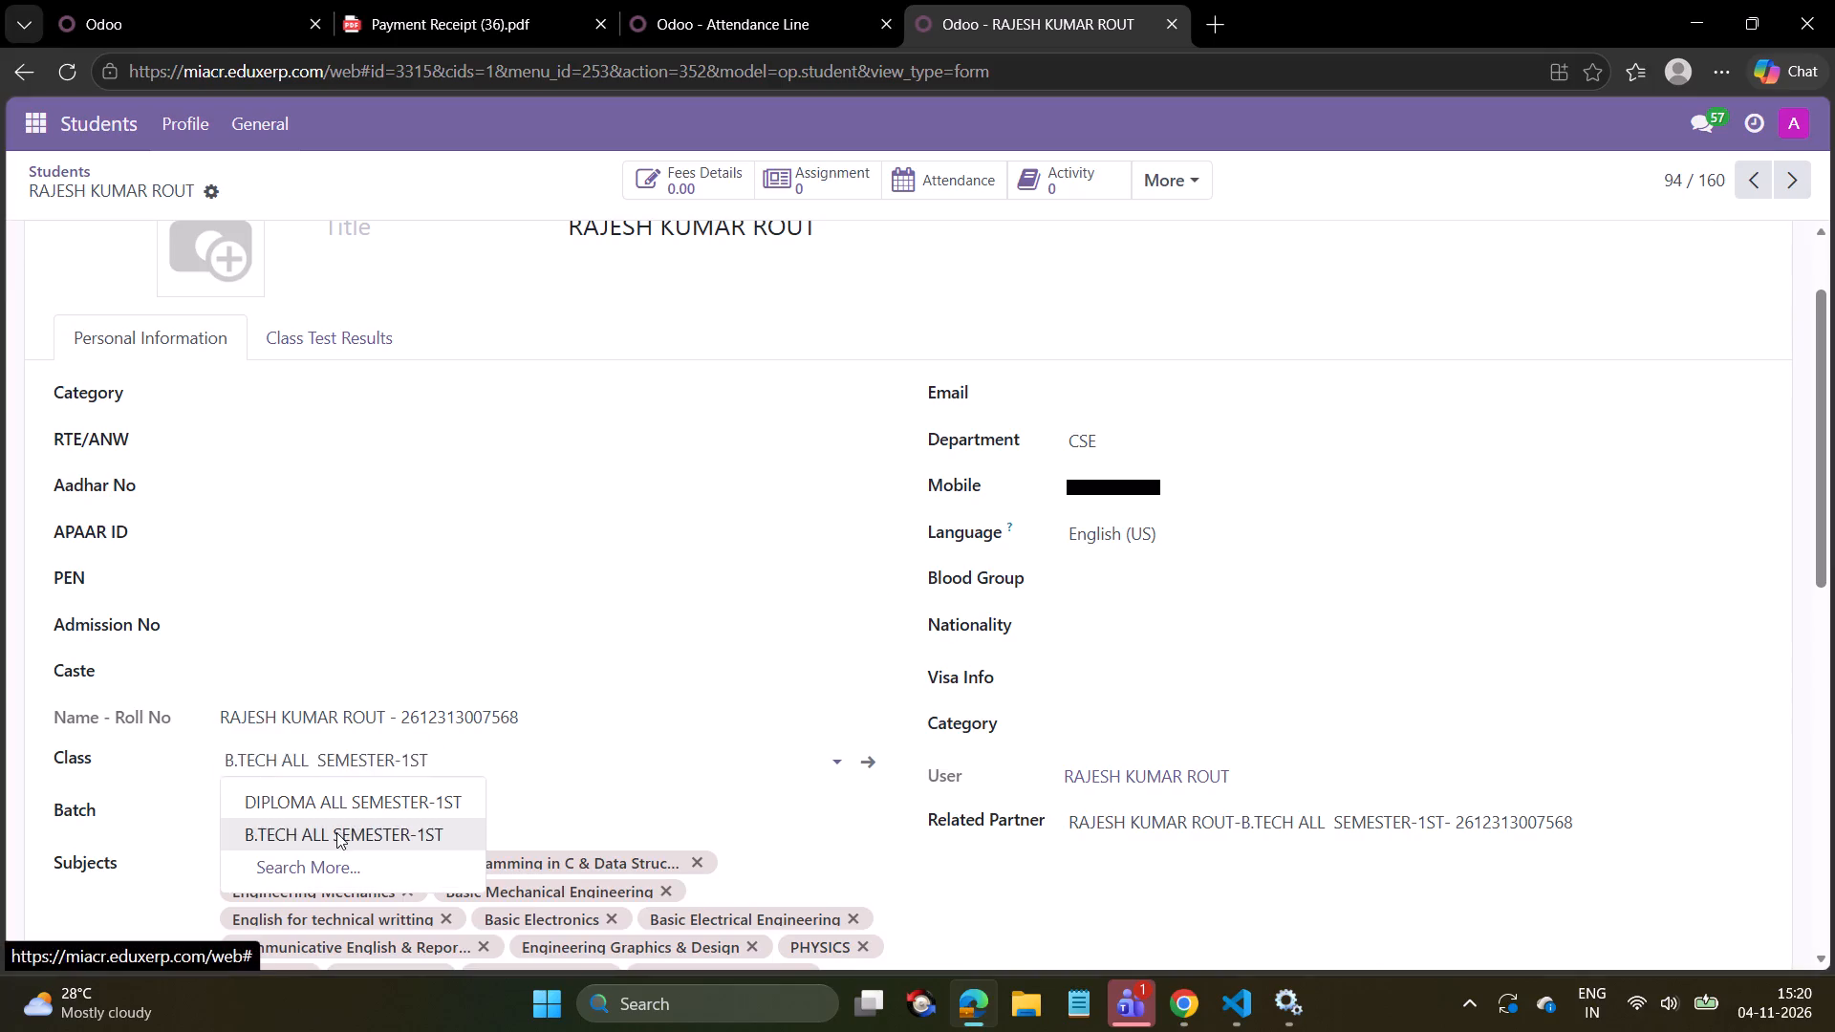
pyautogui.click(324, 807)
pyautogui.click(267, 679)
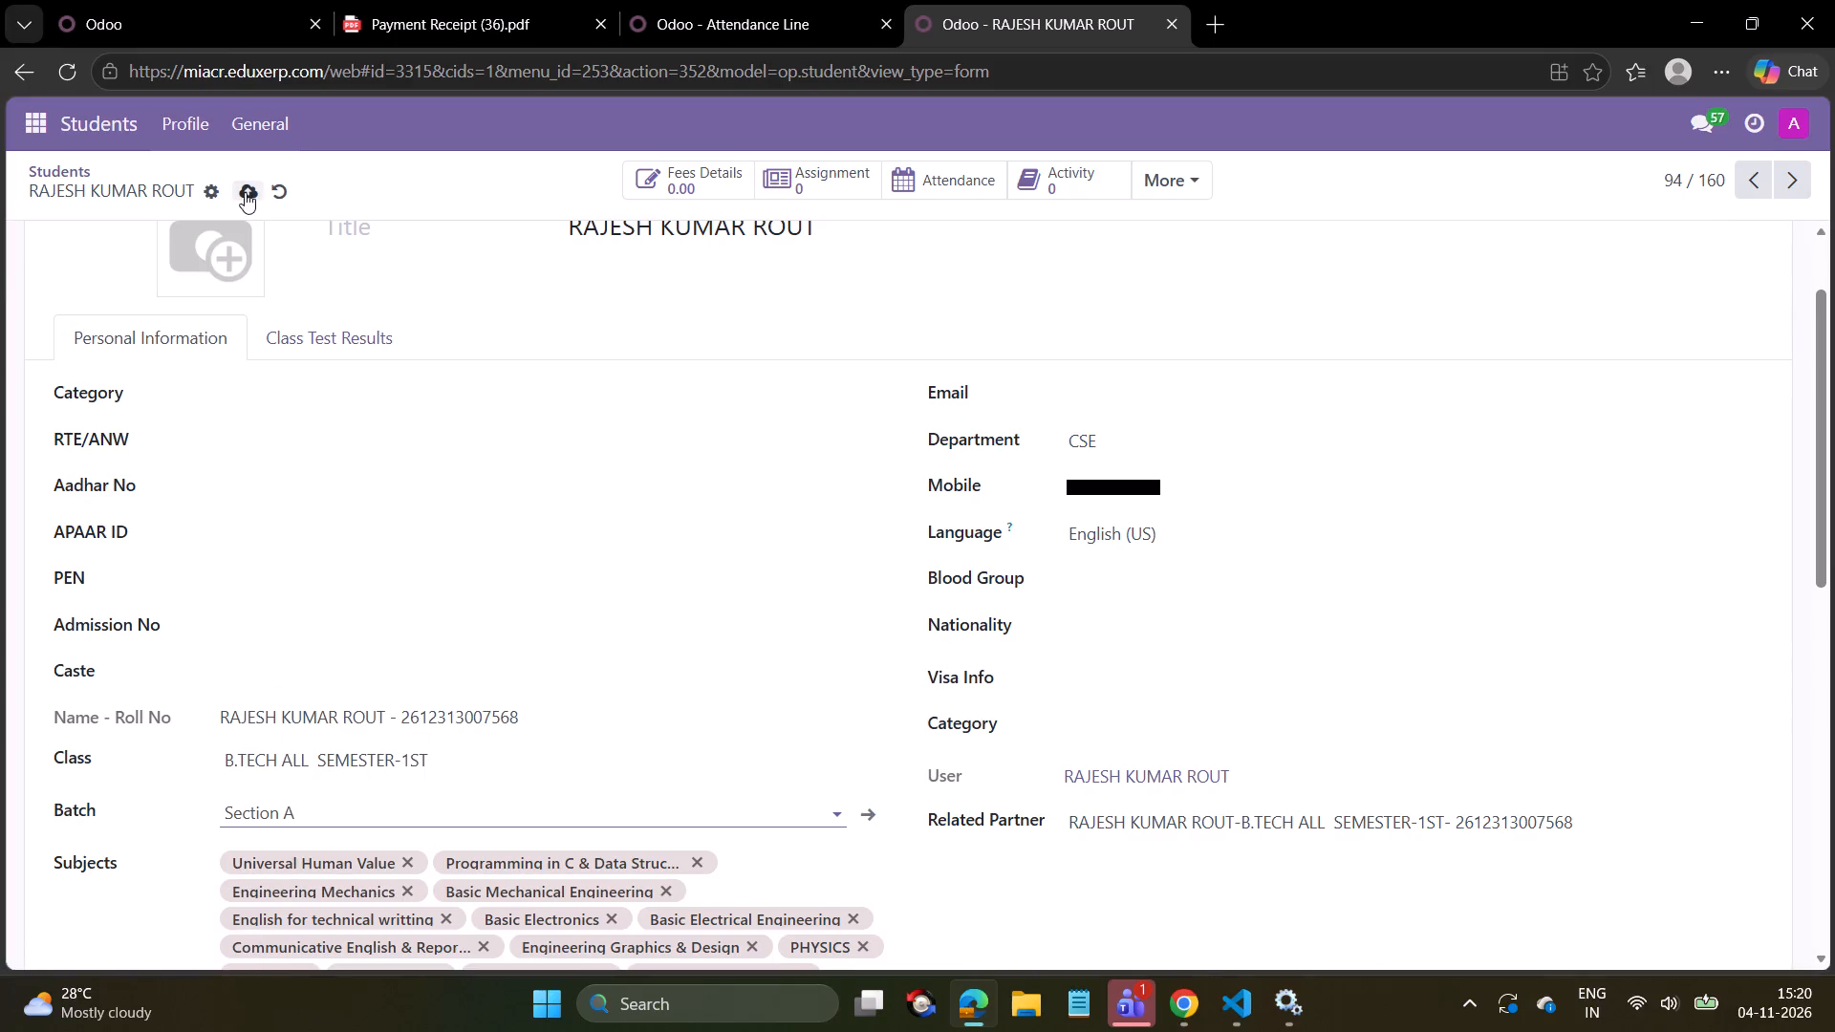
pyautogui.click(246, 191)
pyautogui.click(1799, 175)
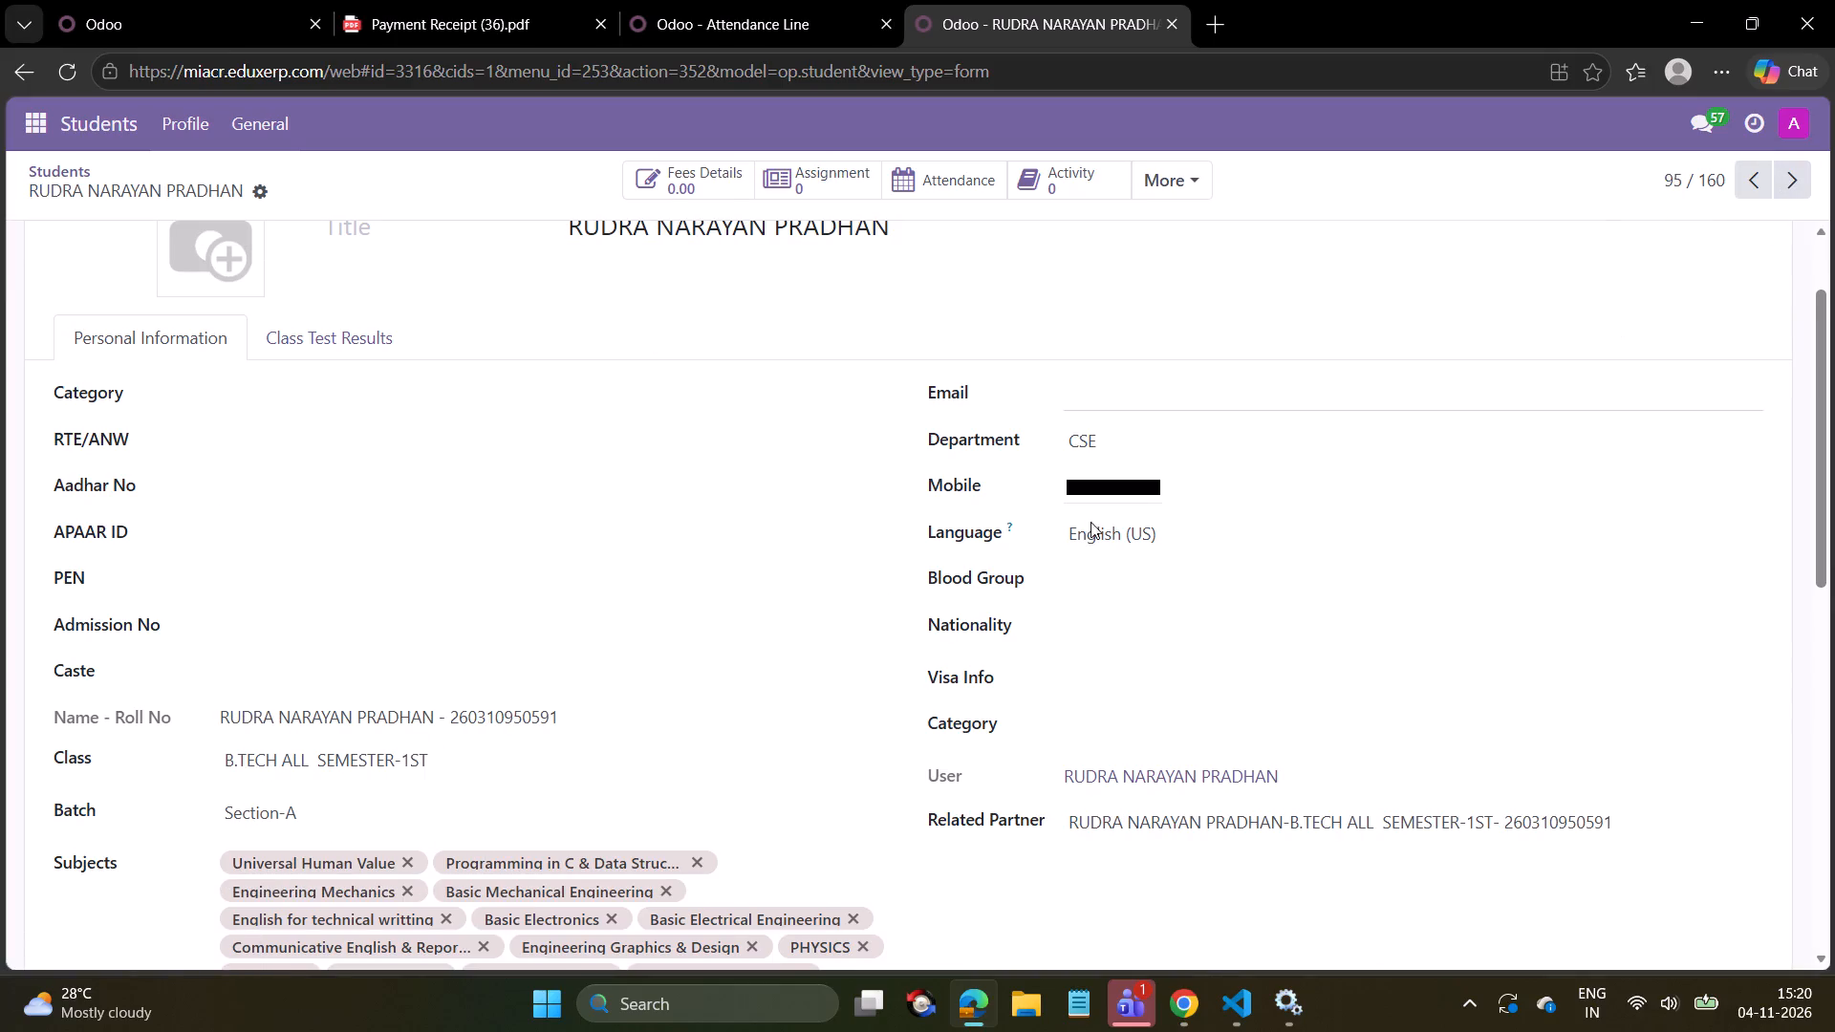
pyautogui.click(379, 755)
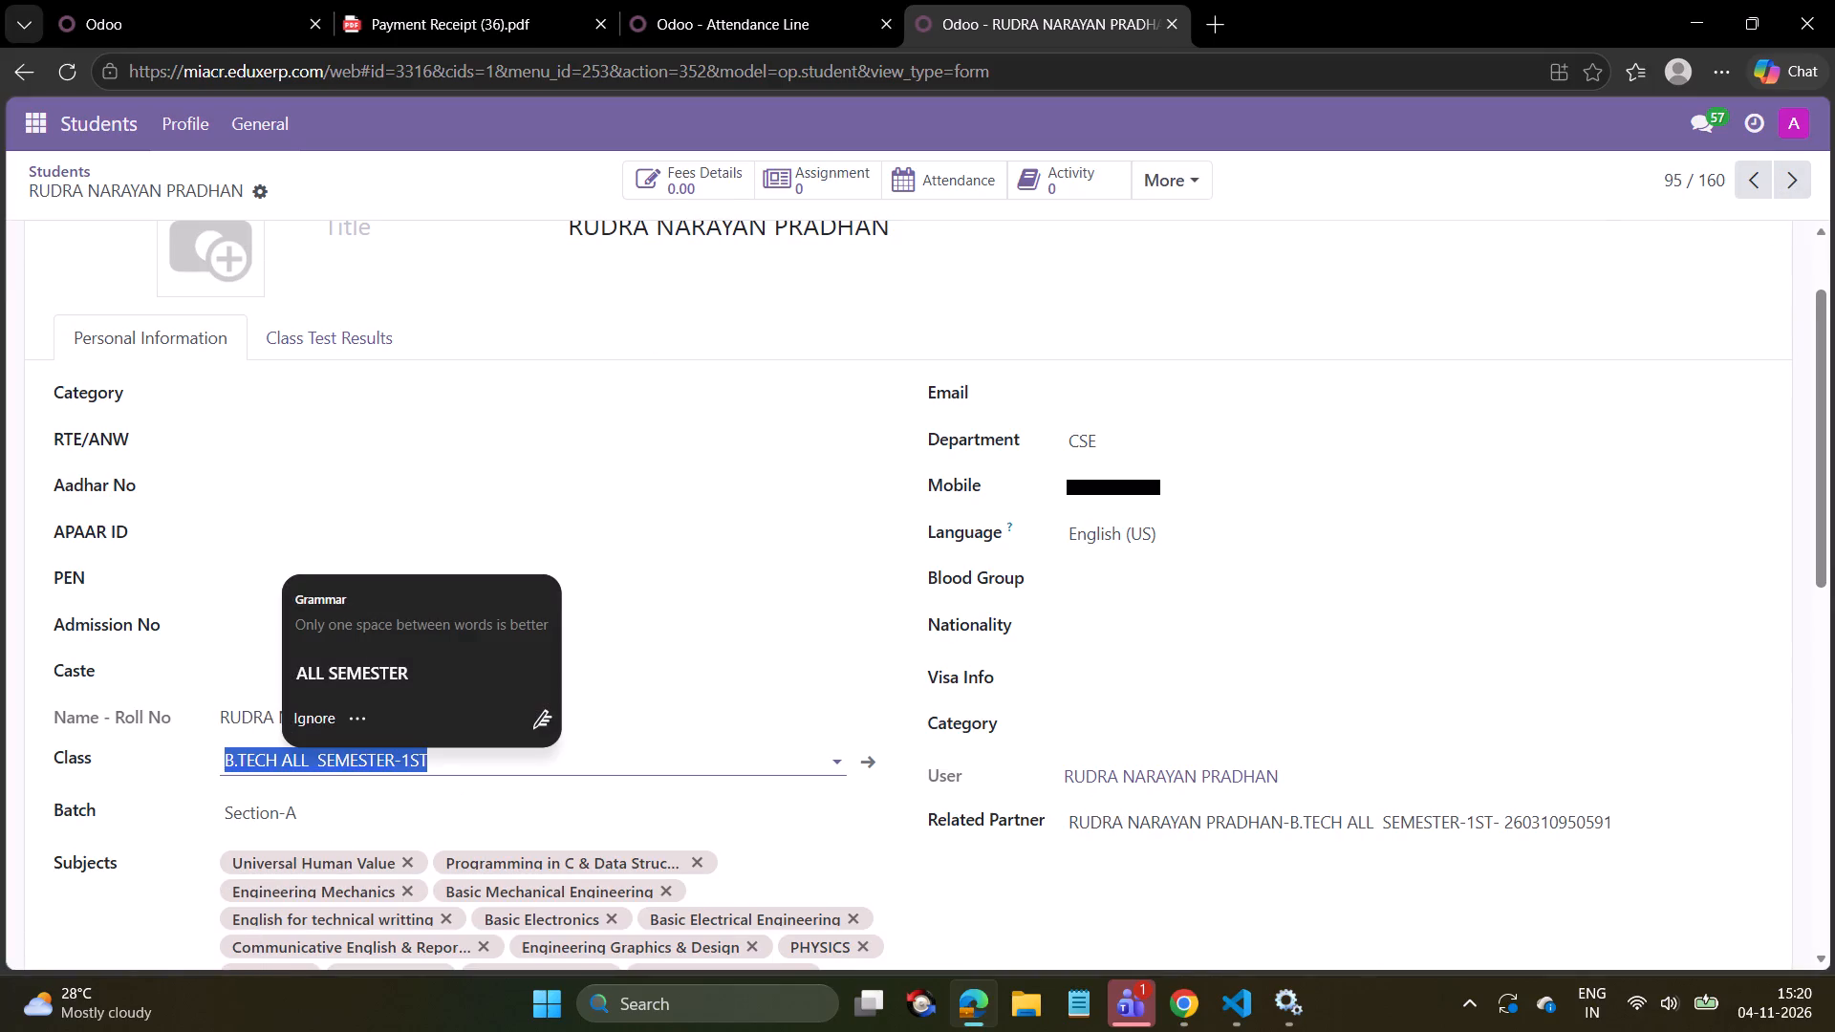
pyautogui.click(498, 768)
pyautogui.click(368, 831)
pyautogui.click(361, 817)
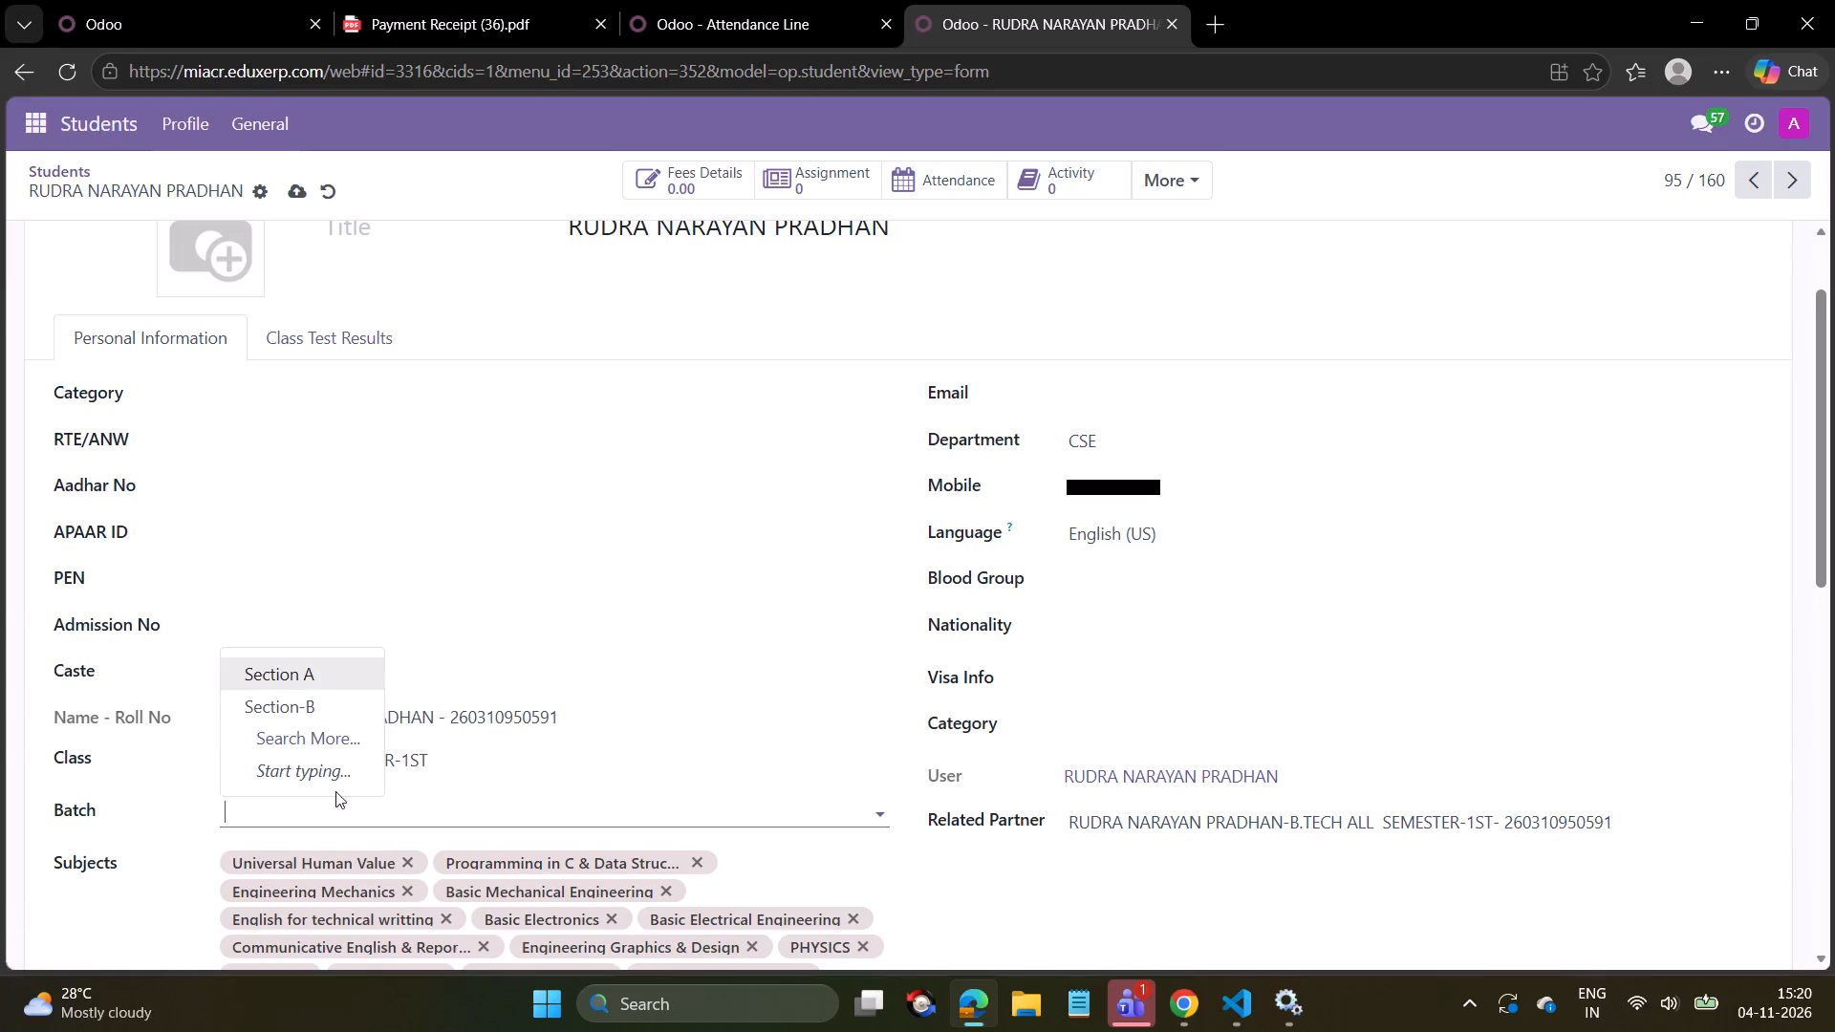
pyautogui.click(299, 677)
pyautogui.click(296, 195)
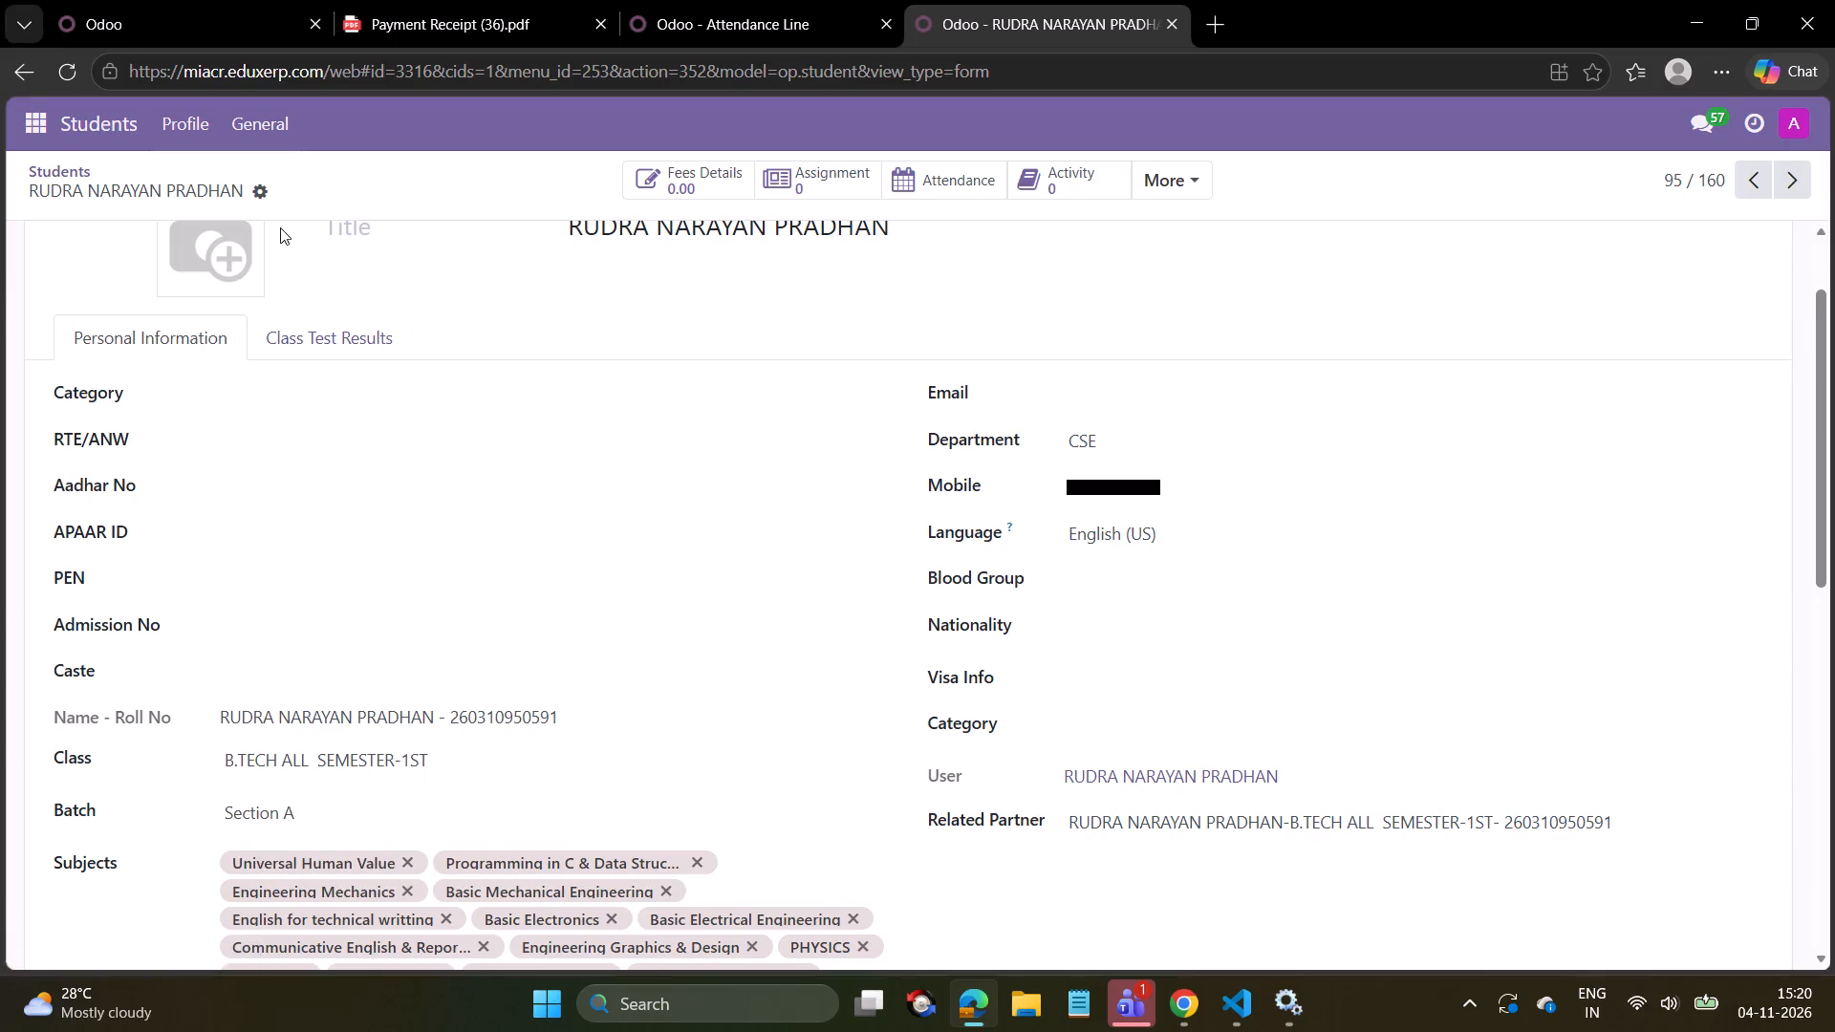
# On the next student record (96), reselect class B.TECH ALL SEMESTER-1ST, set the batch to Section A and save.
pyautogui.click(1780, 186)
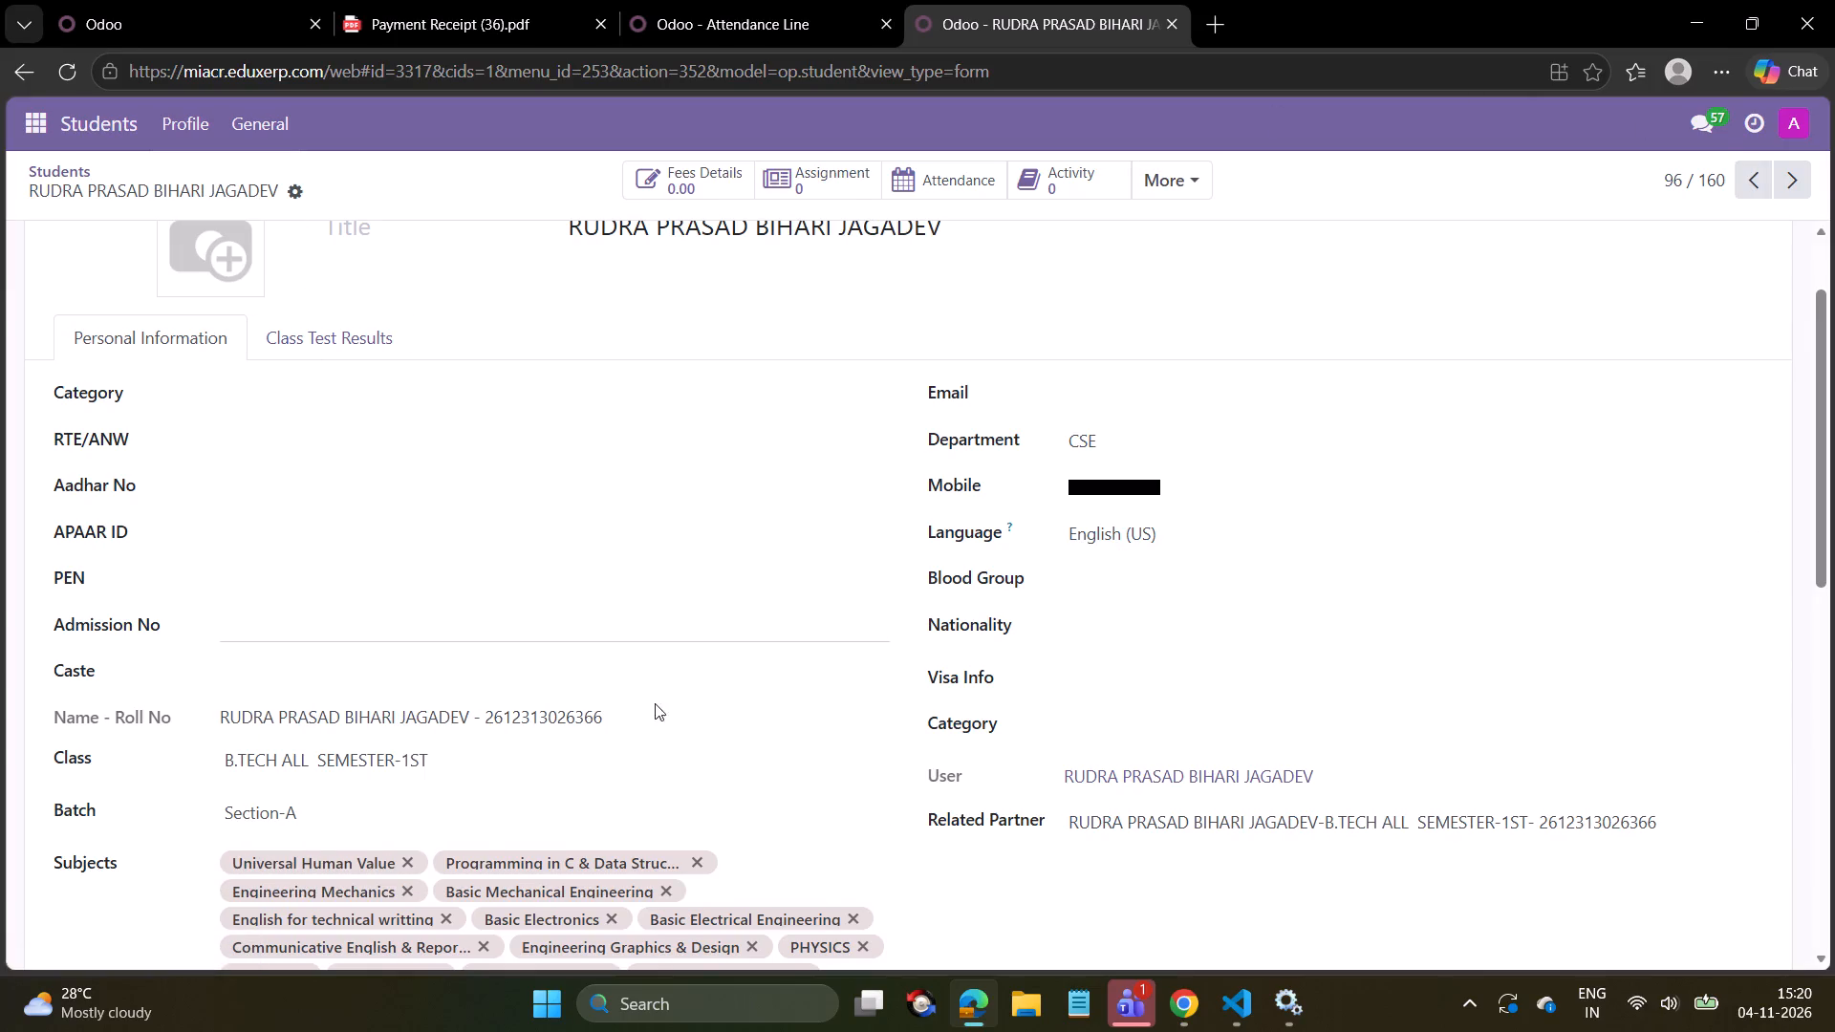
pyautogui.click(471, 763)
pyautogui.click(349, 839)
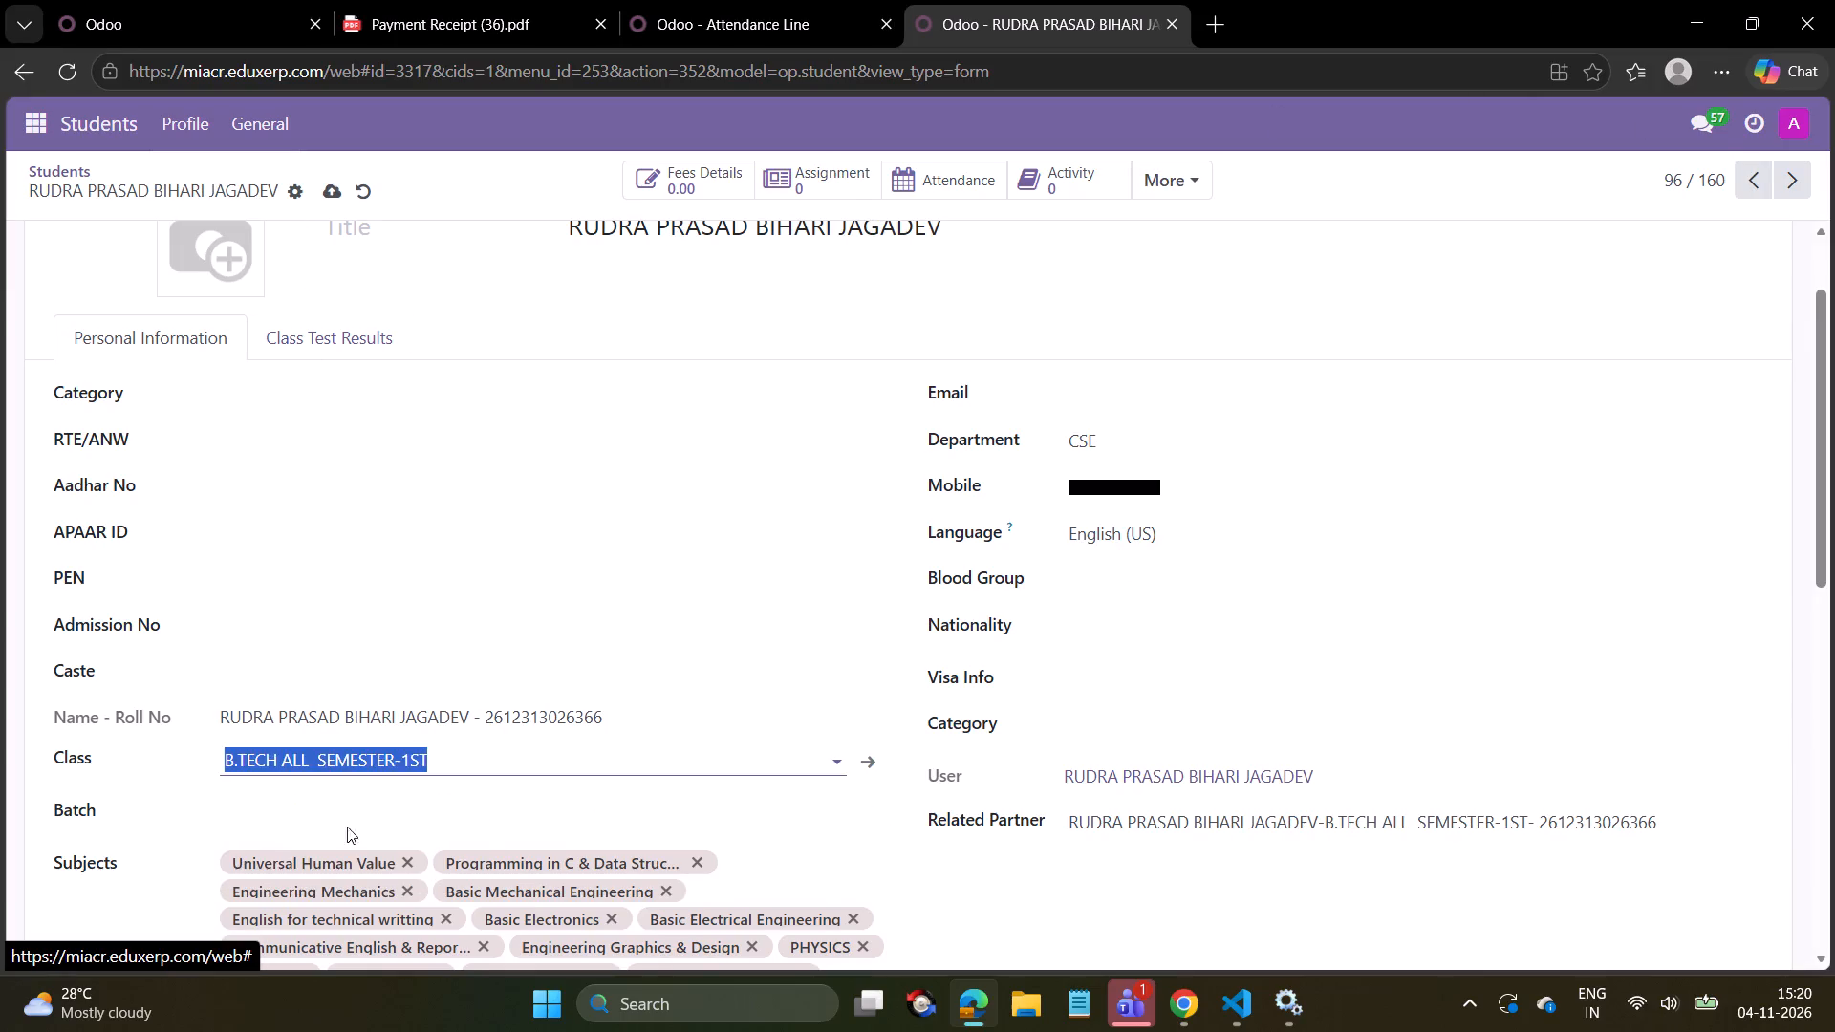
pyautogui.click(334, 800)
pyautogui.click(318, 677)
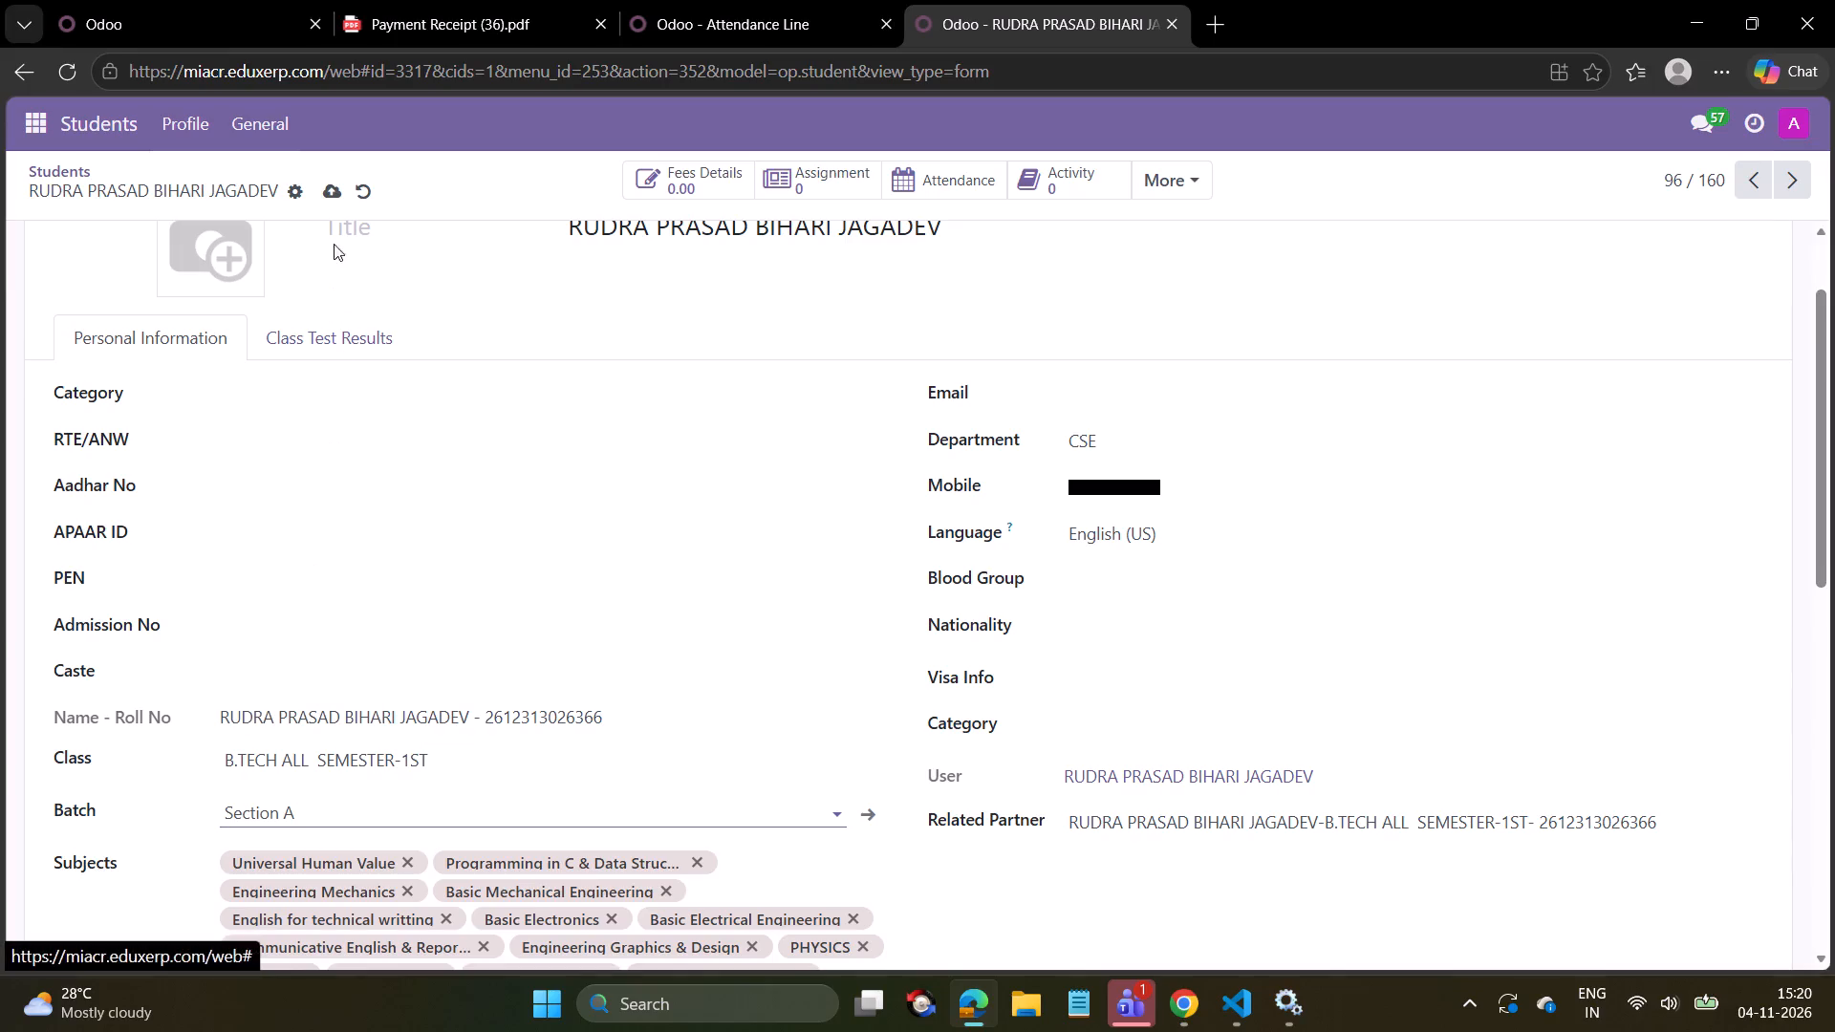
pyautogui.click(334, 186)
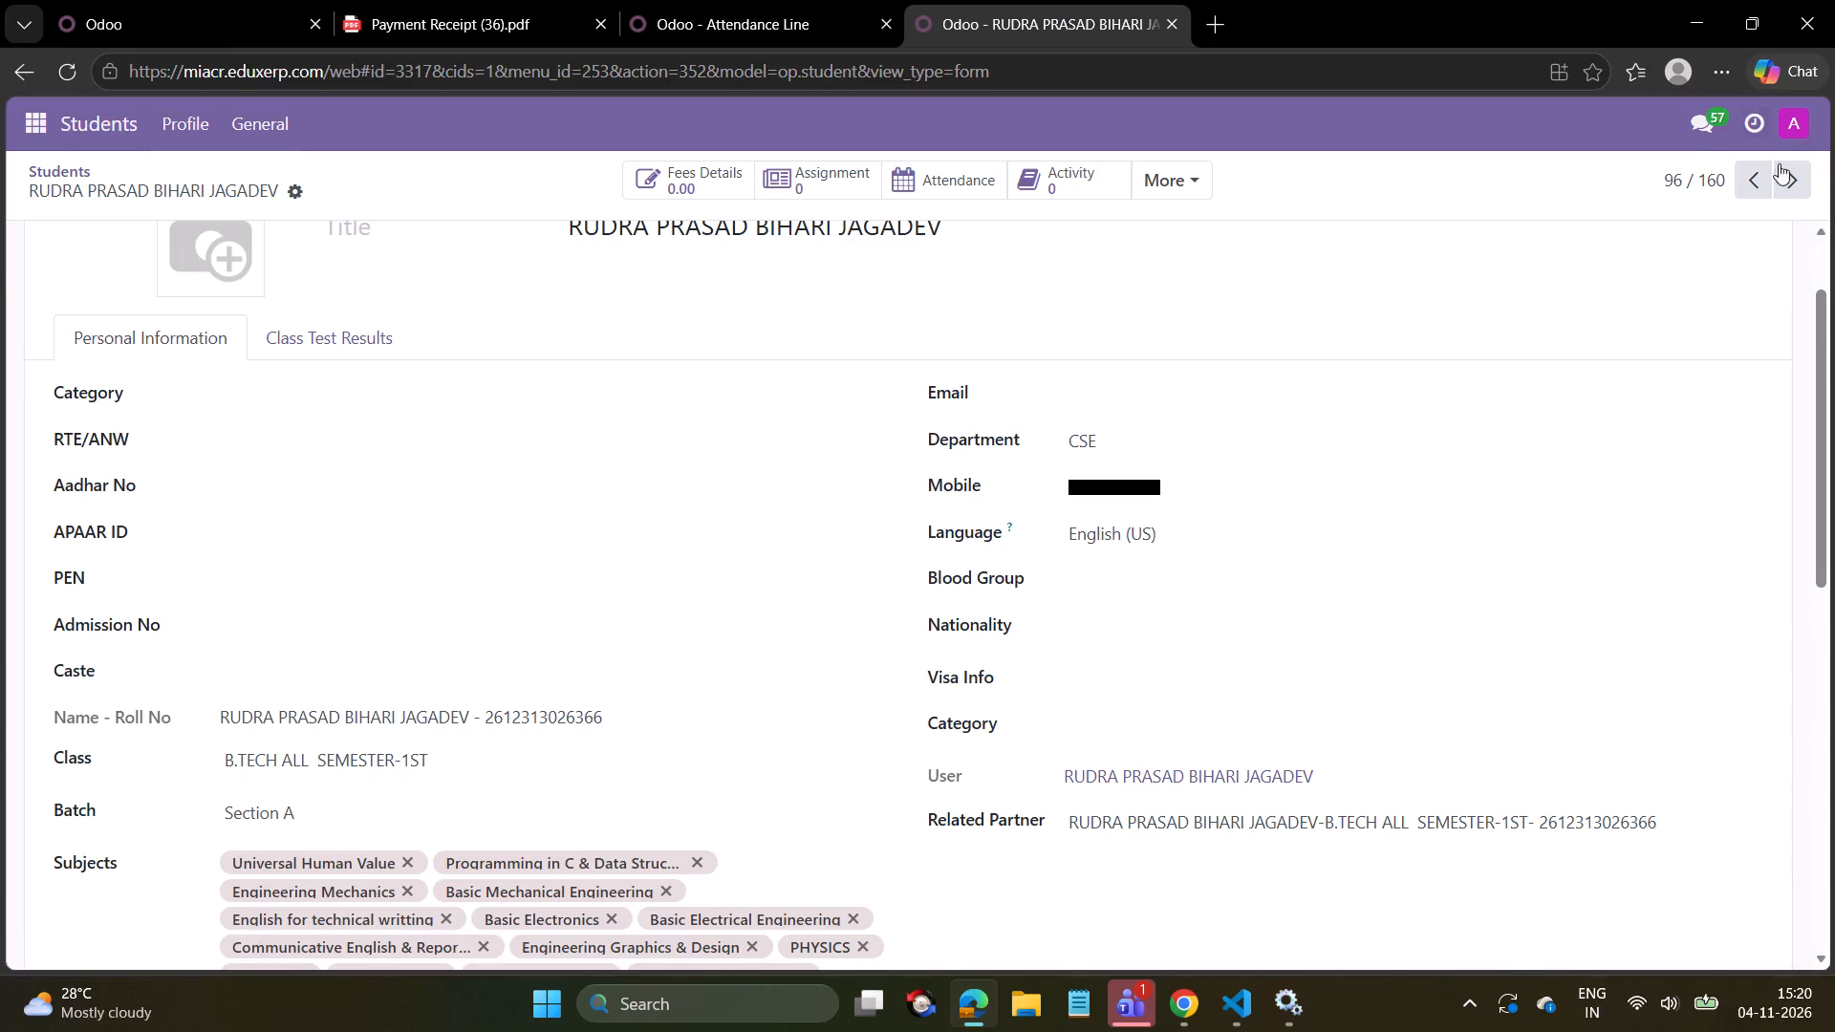
# On the next student record (97), reselect class B.TECH ALL SEMESTER-1ST, set the batch to Section A and save.
pyautogui.click(1791, 178)
pyautogui.click(488, 762)
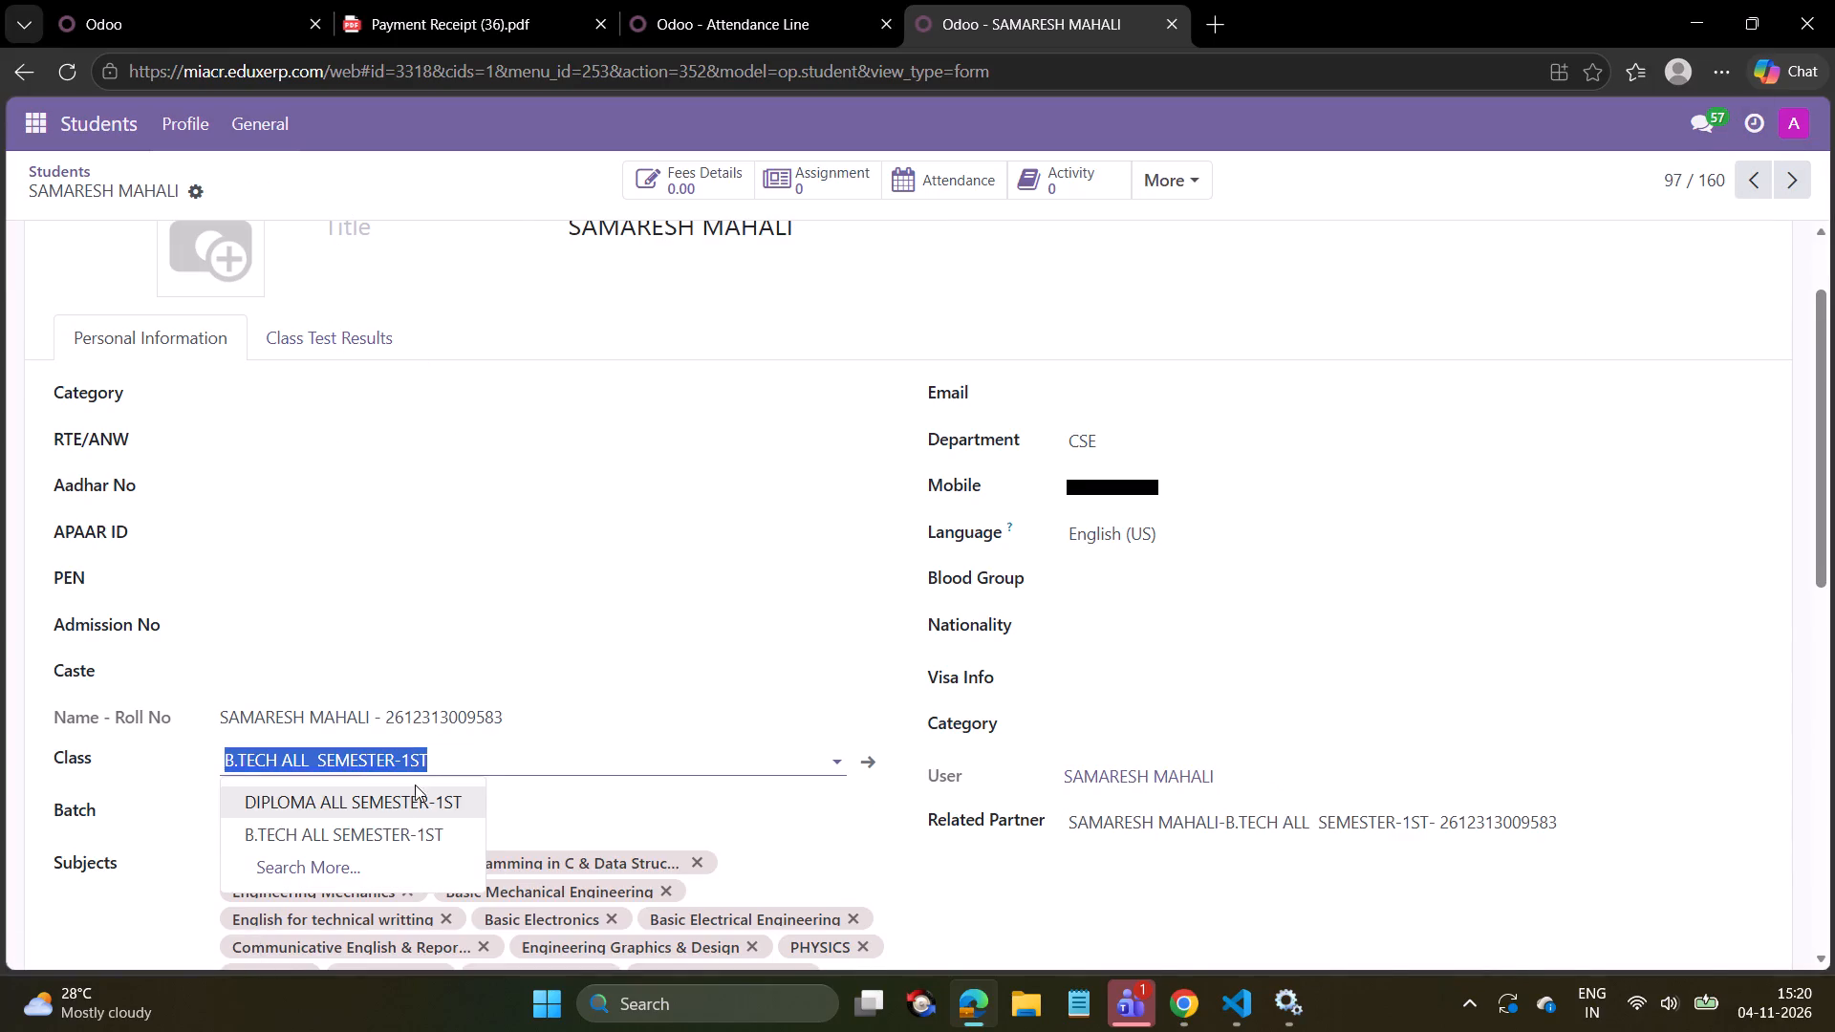
pyautogui.click(355, 827)
pyautogui.click(355, 820)
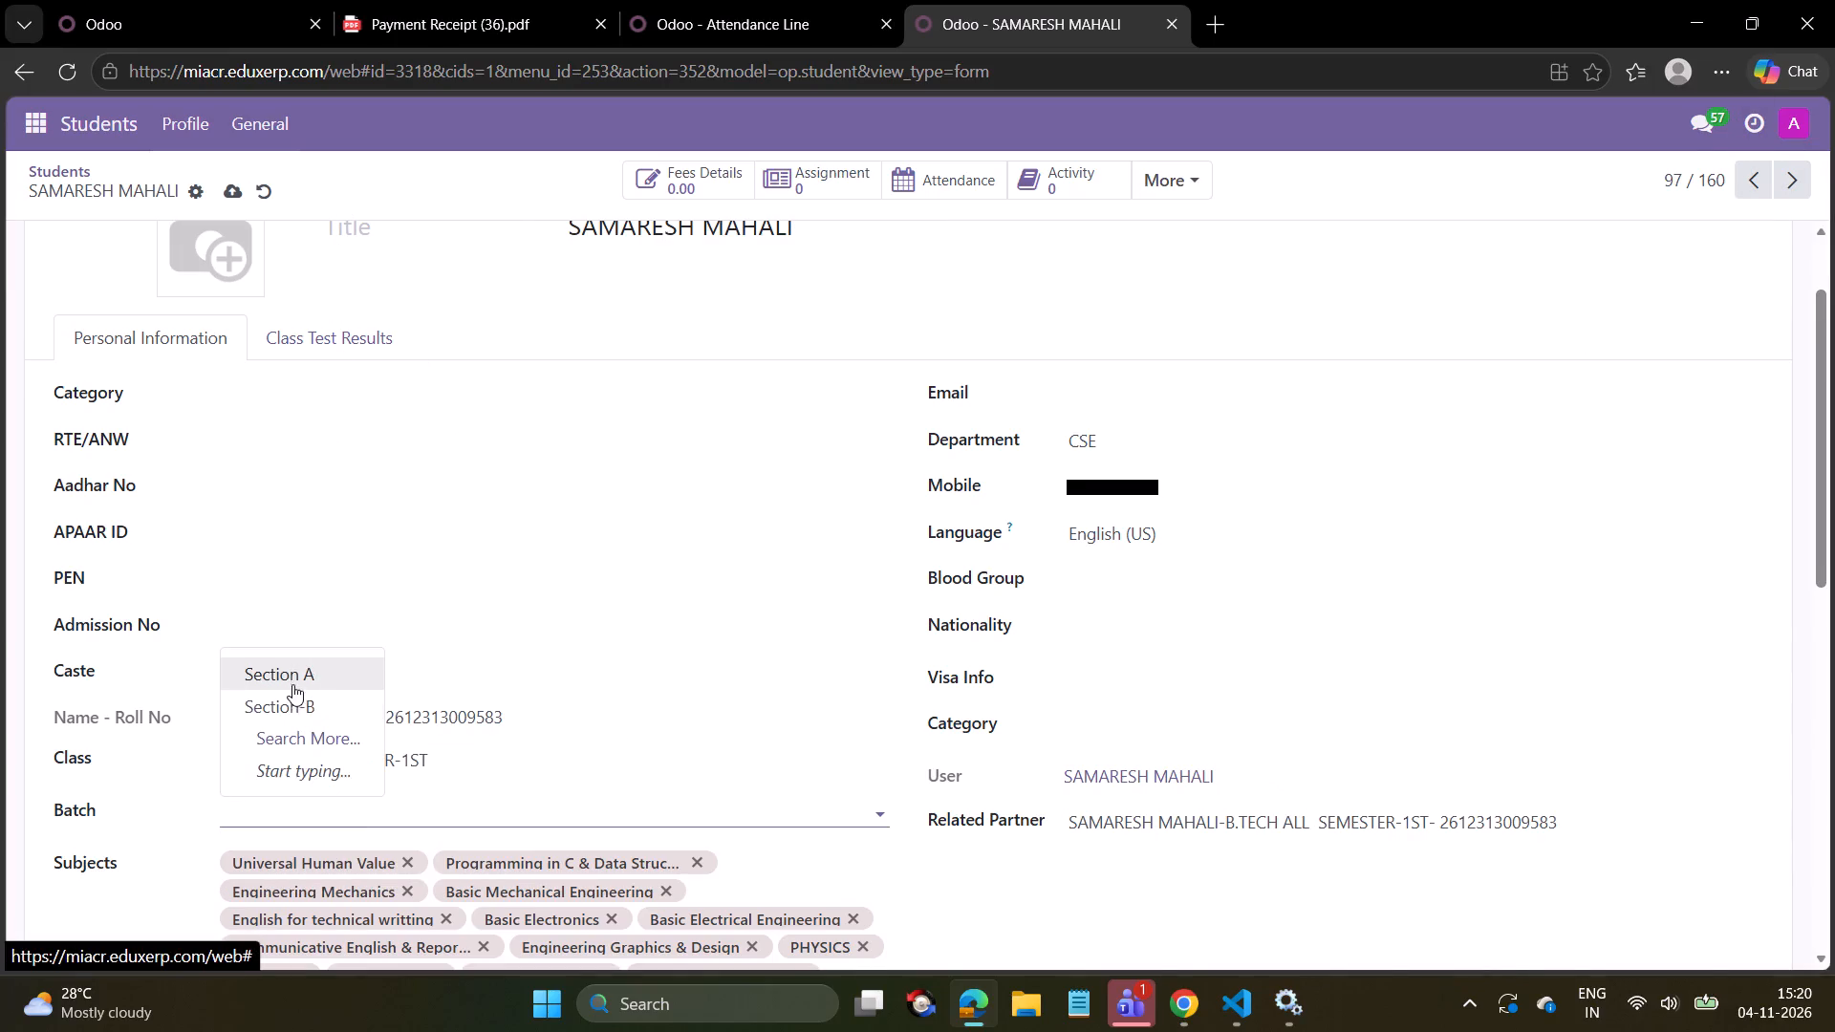
pyautogui.click(292, 677)
pyautogui.click(233, 193)
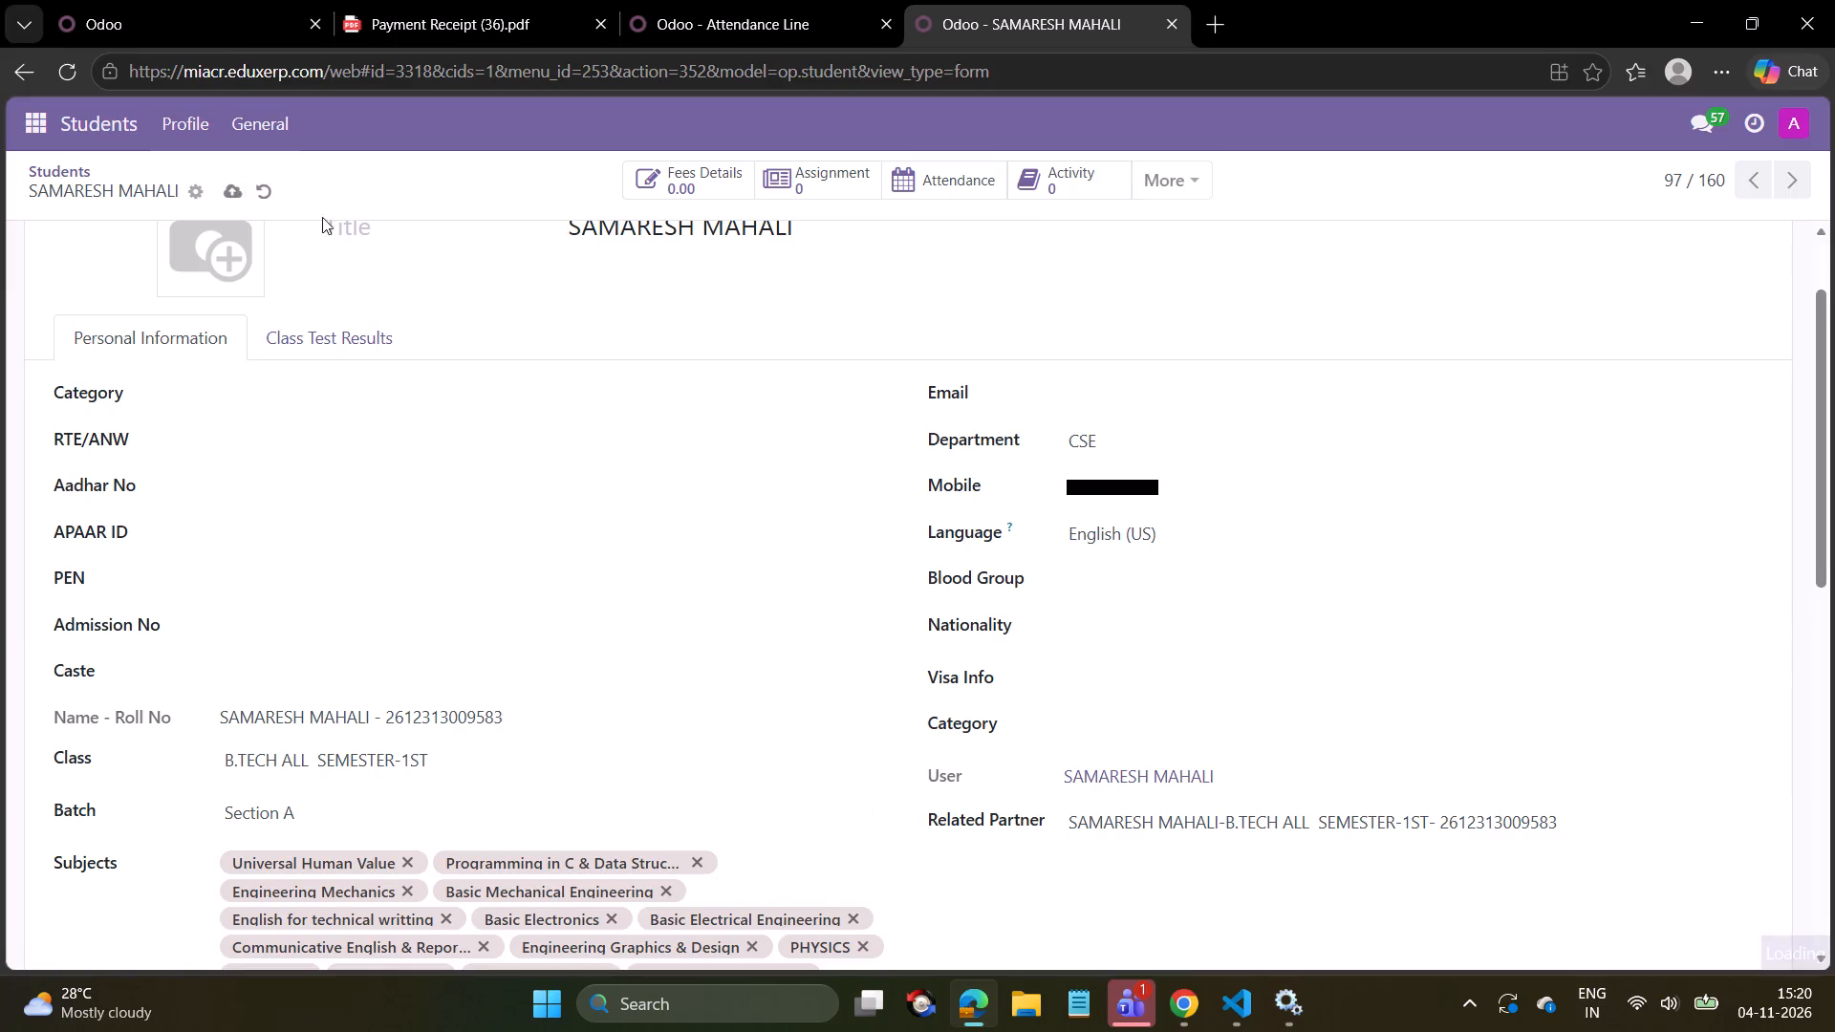
# On the next student record (98), reselect class B.TECH ALL SEMESTER-1ST, set the batch to Section A and save.
pyautogui.click(1794, 170)
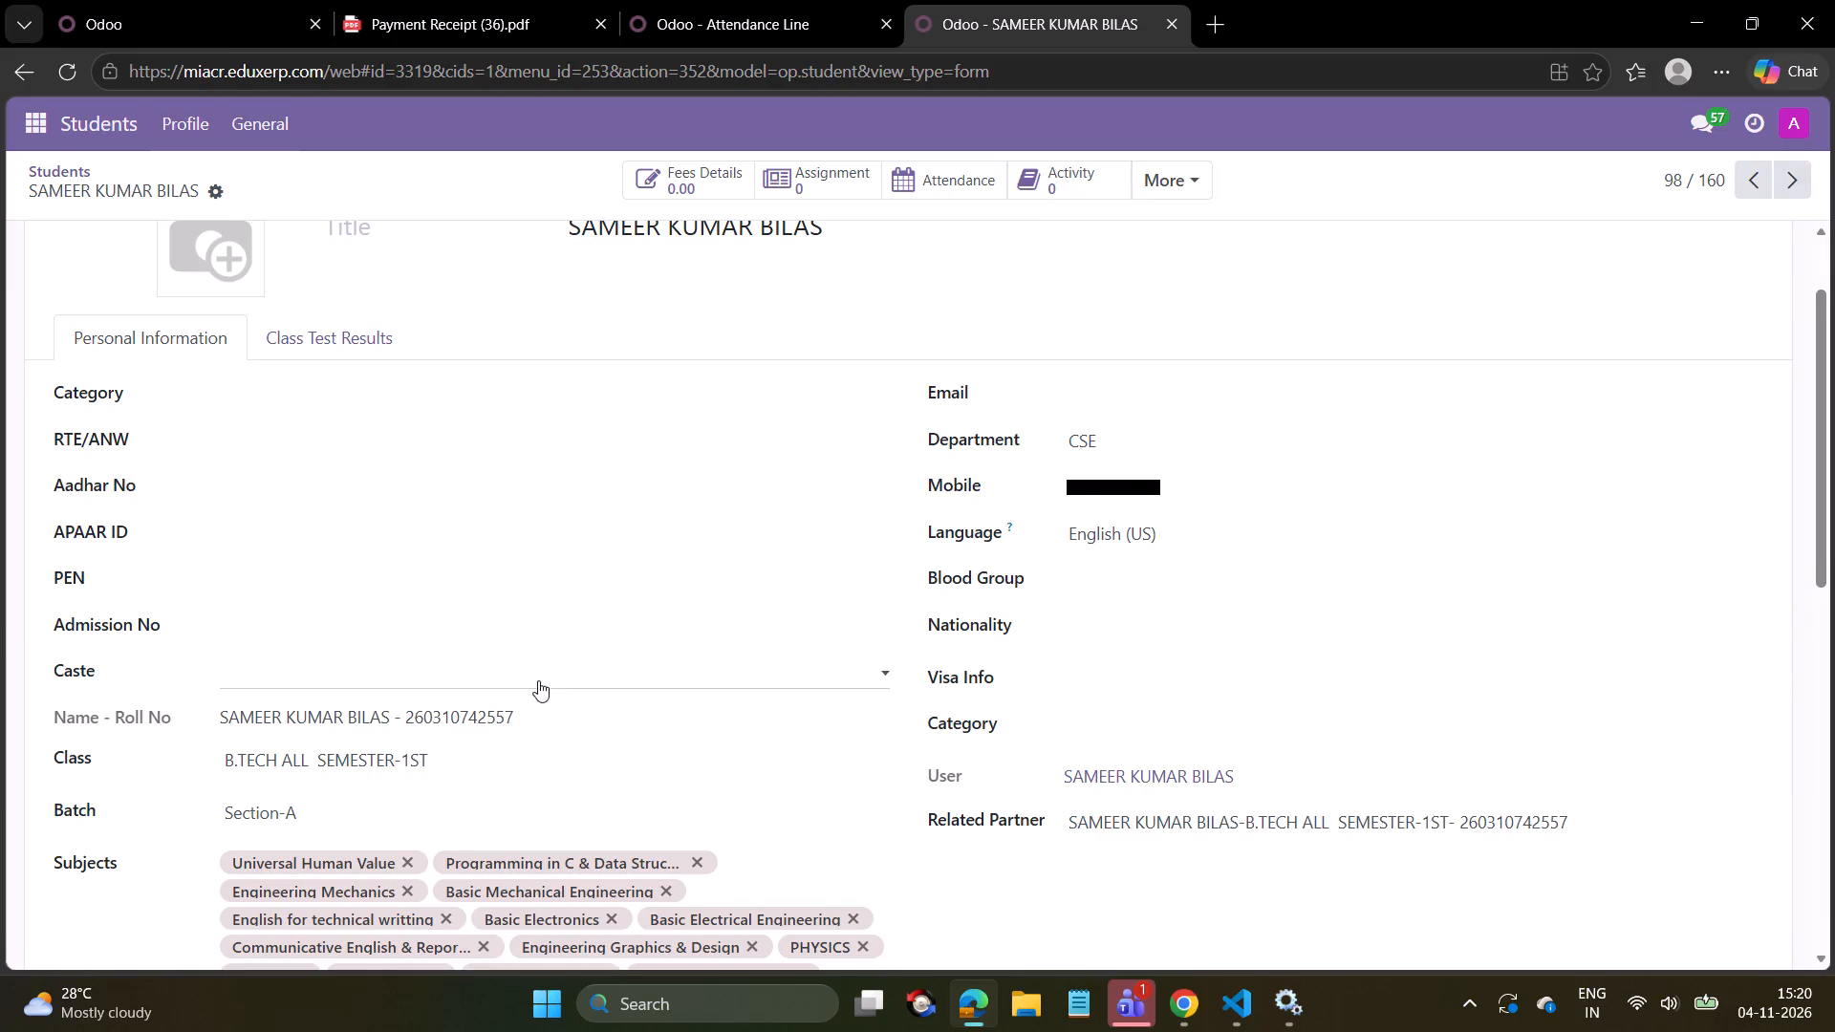
pyautogui.click(489, 758)
pyautogui.click(368, 829)
pyautogui.click(348, 809)
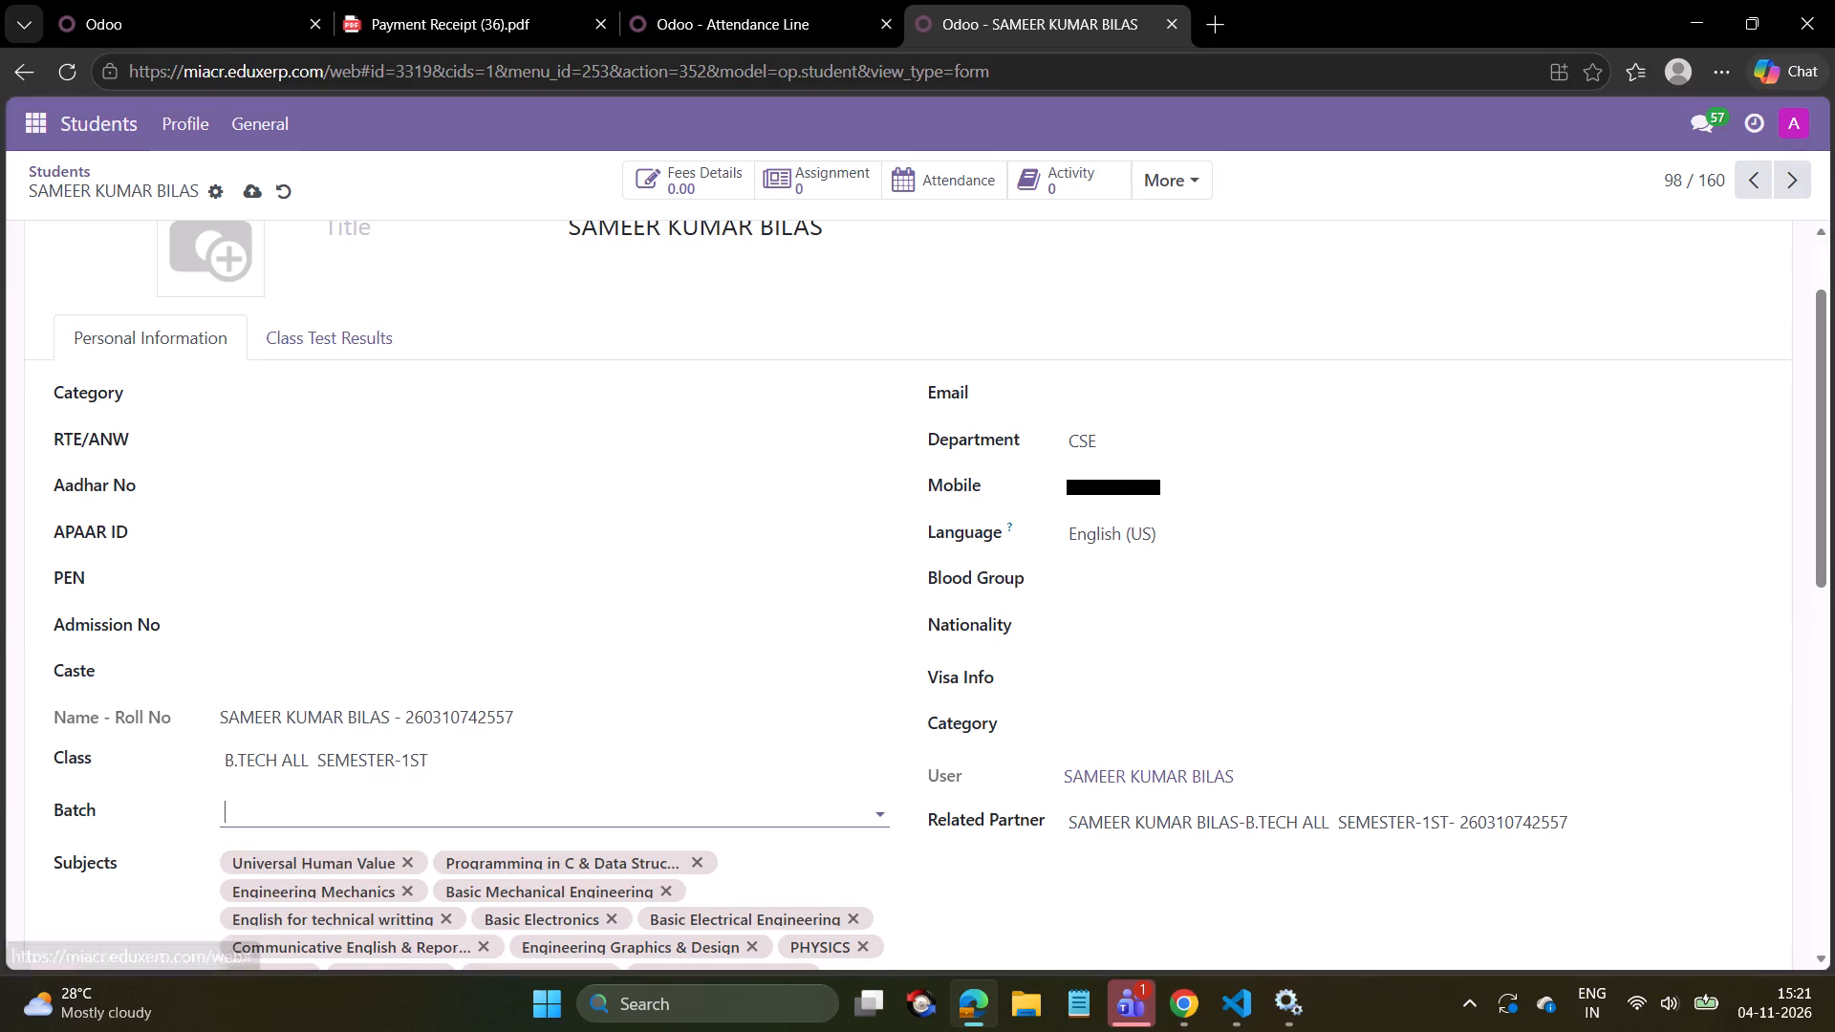
pyautogui.click(275, 683)
pyautogui.click(253, 192)
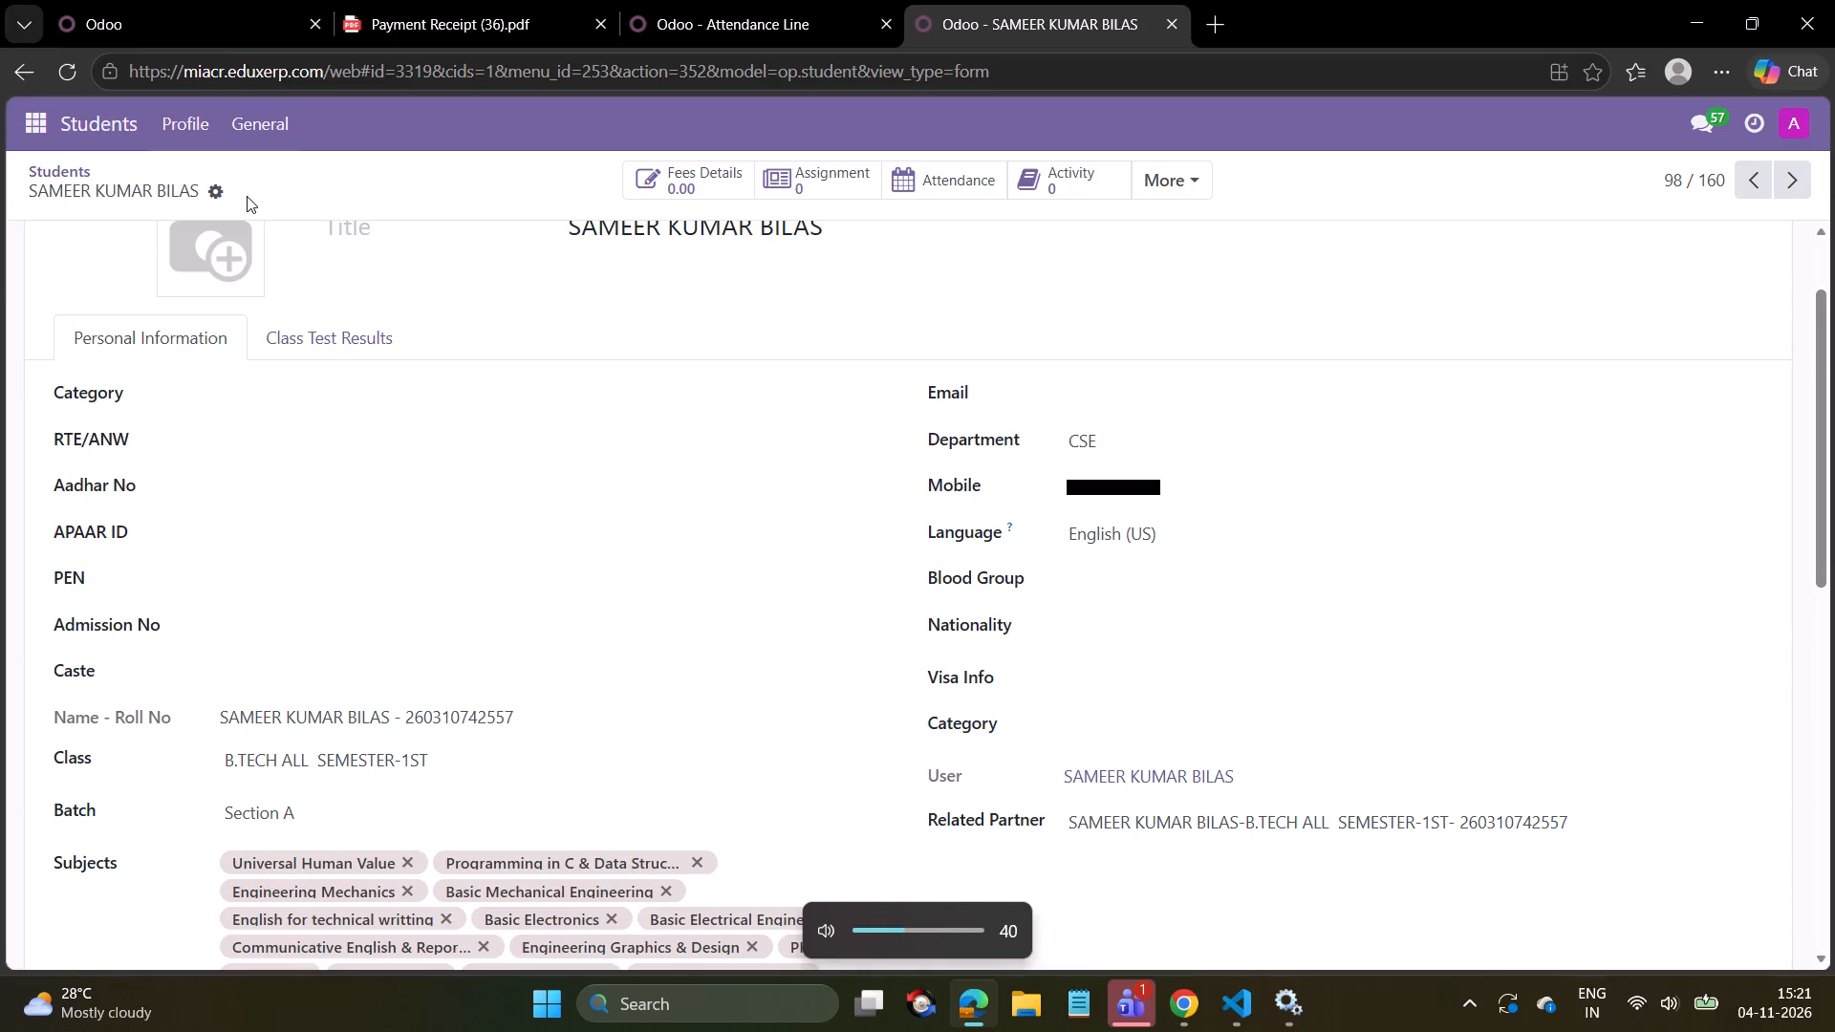
# On the next student record (99), reselect class B.TECH ALL SEMESTER-1ST, set the batch to Section A and save.
pyautogui.click(1791, 187)
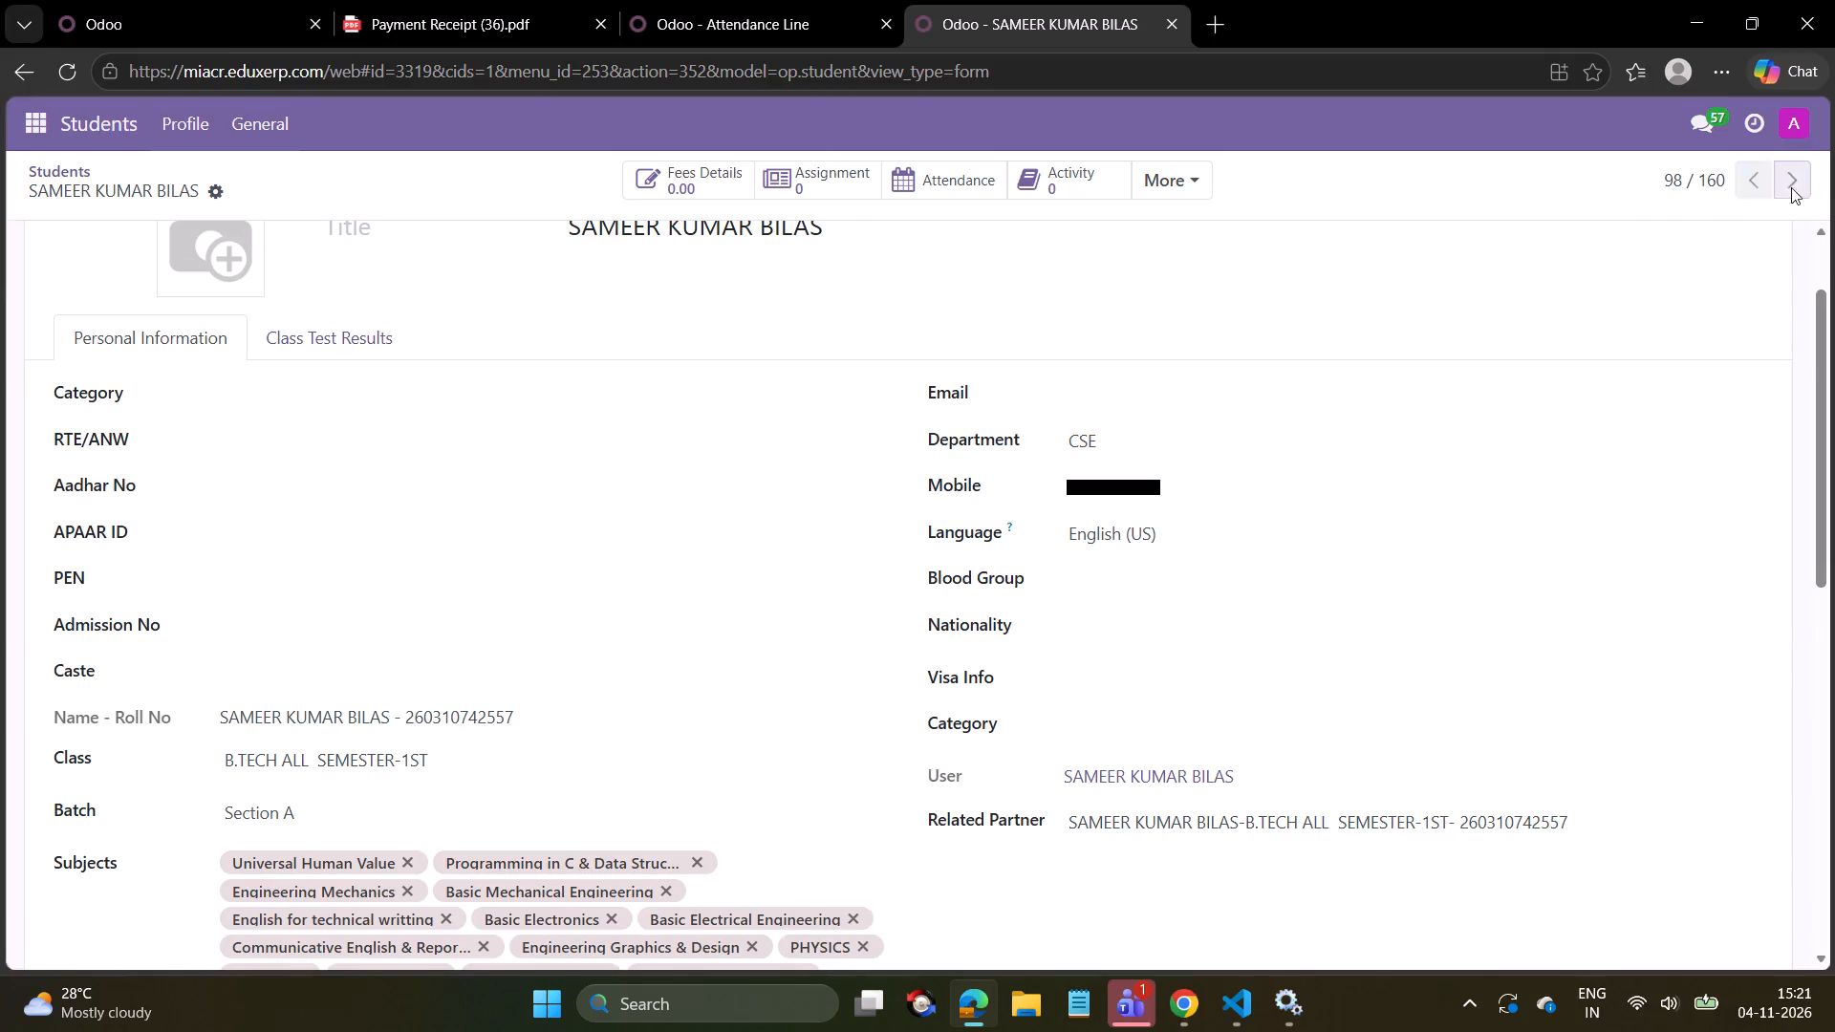
pyautogui.click(343, 765)
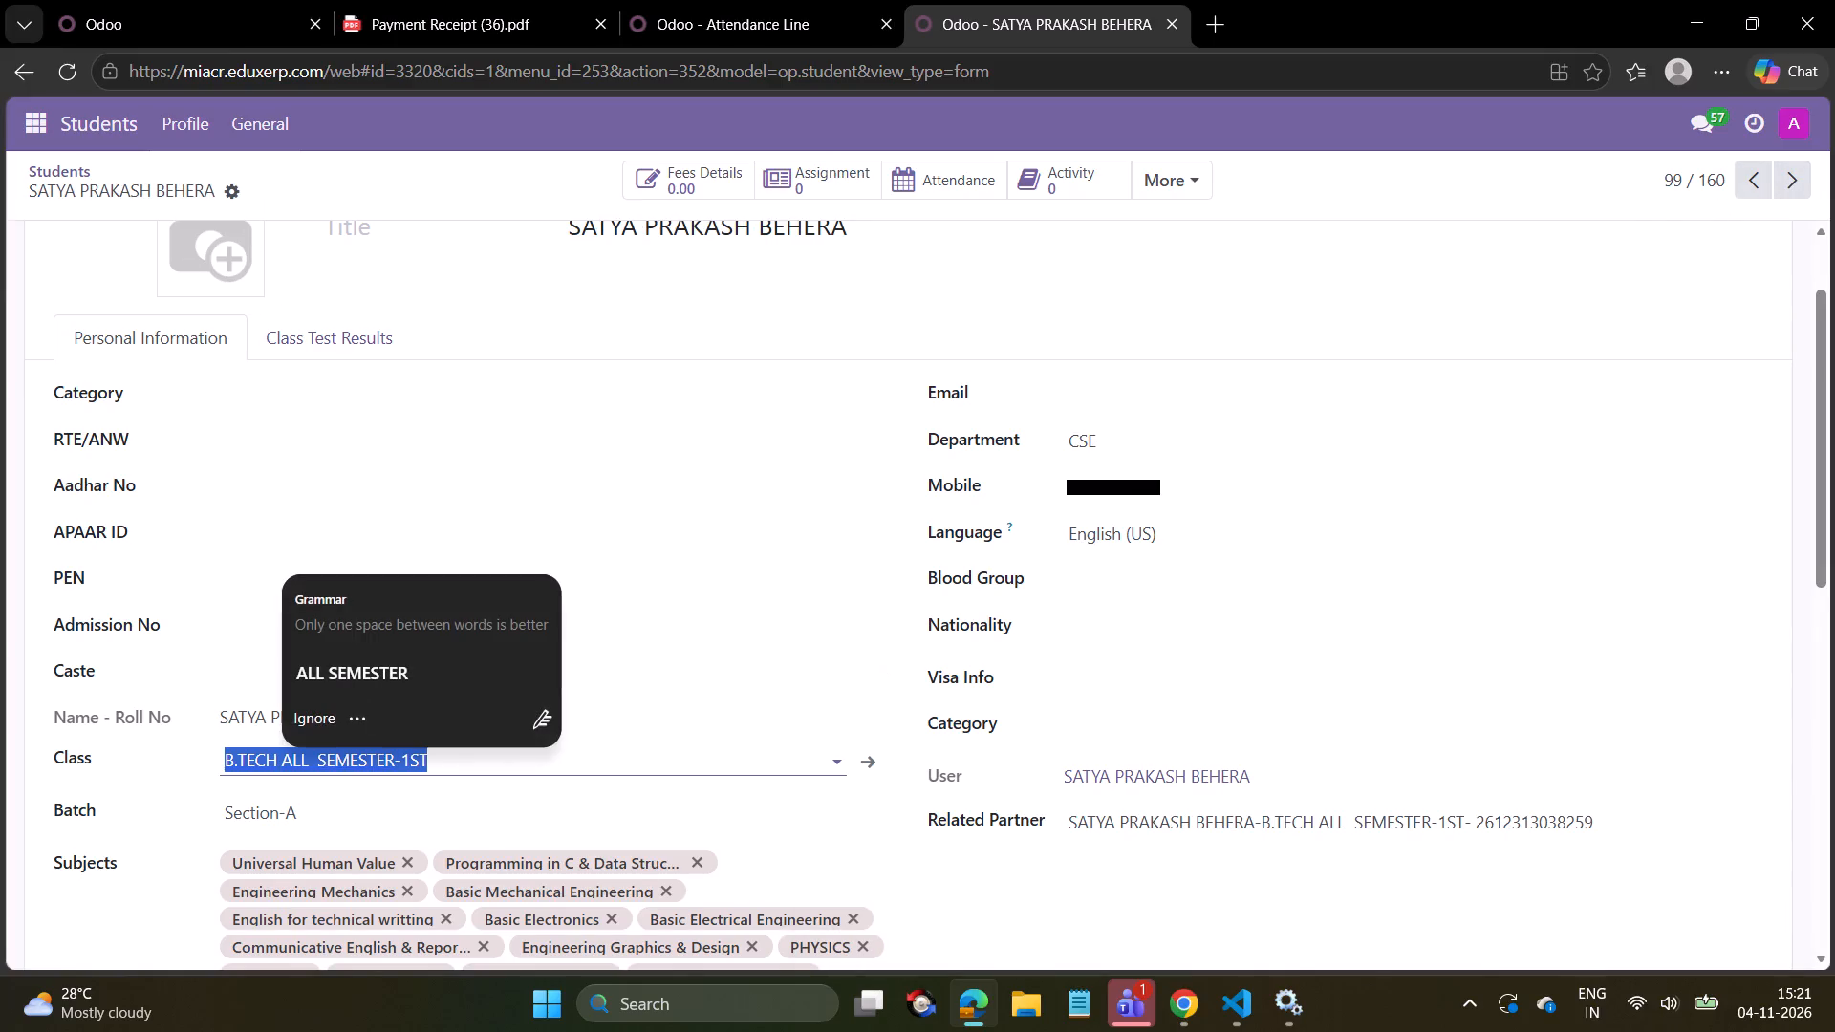
pyautogui.click(479, 768)
pyautogui.click(409, 826)
pyautogui.click(377, 813)
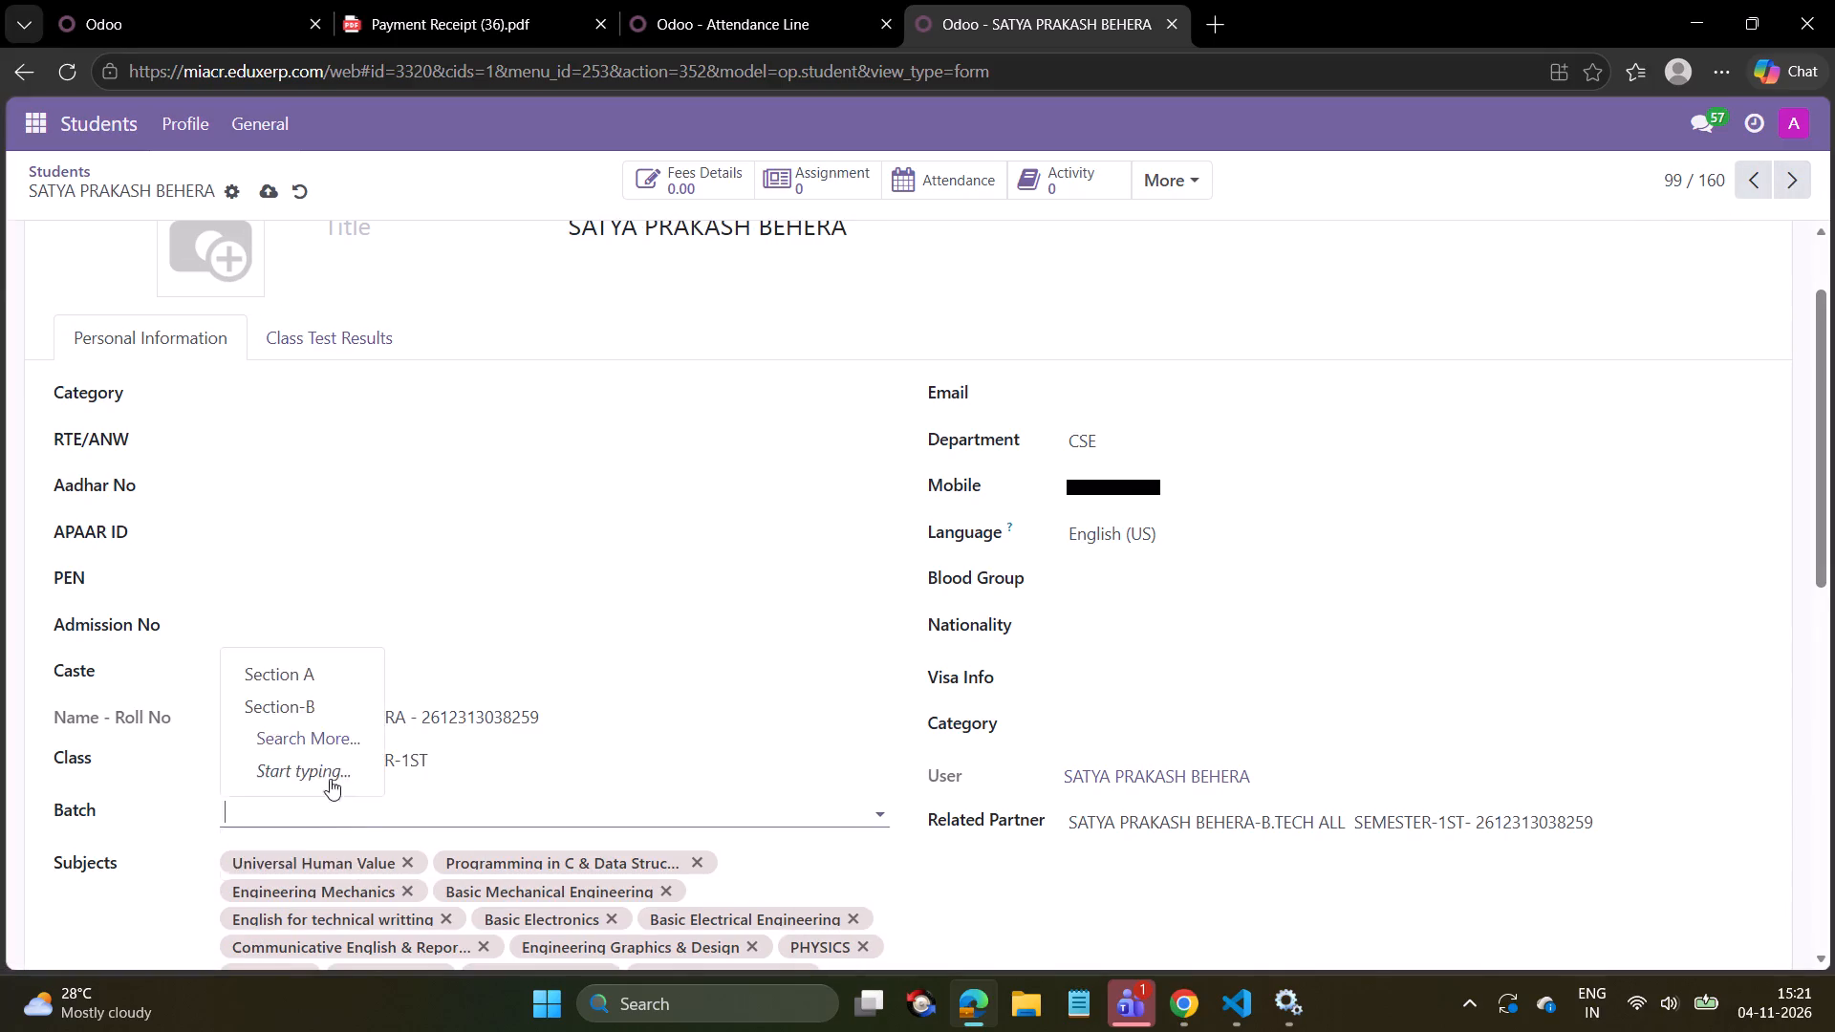
pyautogui.click(296, 671)
pyautogui.click(274, 192)
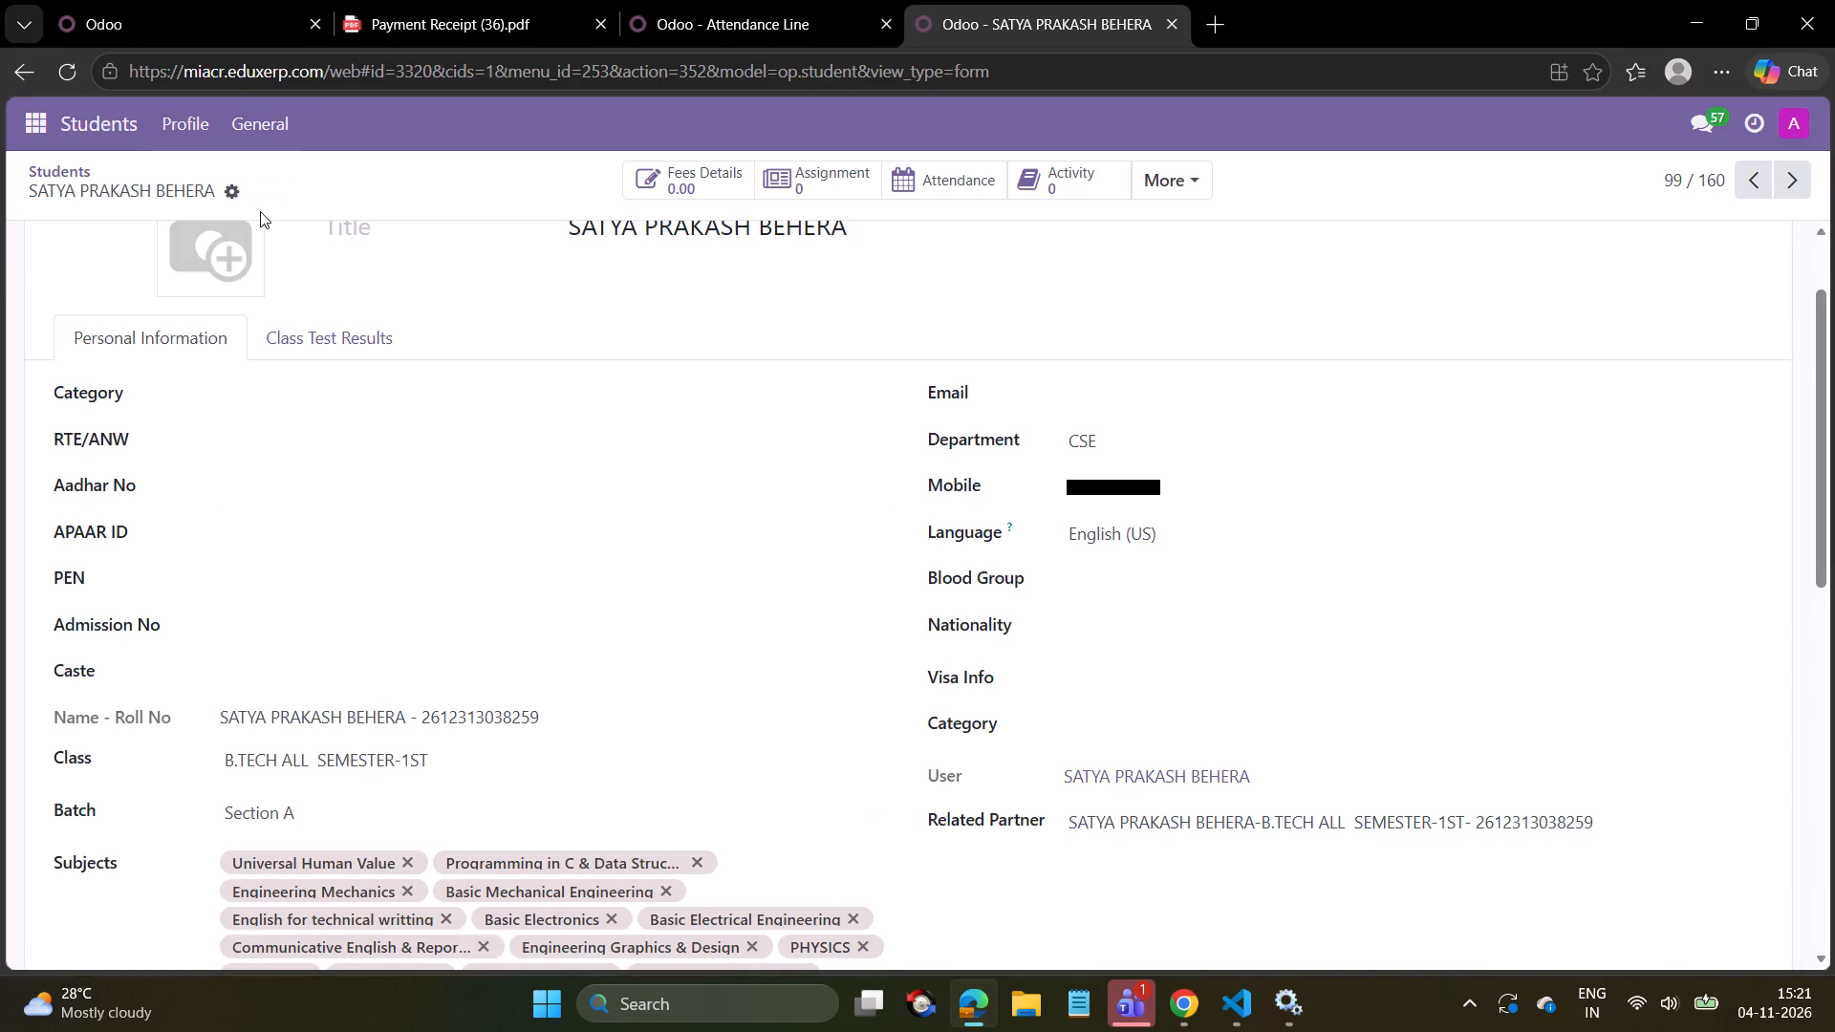
# On the next student record (100), reselect class B.TECH ALL SEMESTER-1ST, set the batch to Section A and save.
pyautogui.click(1799, 166)
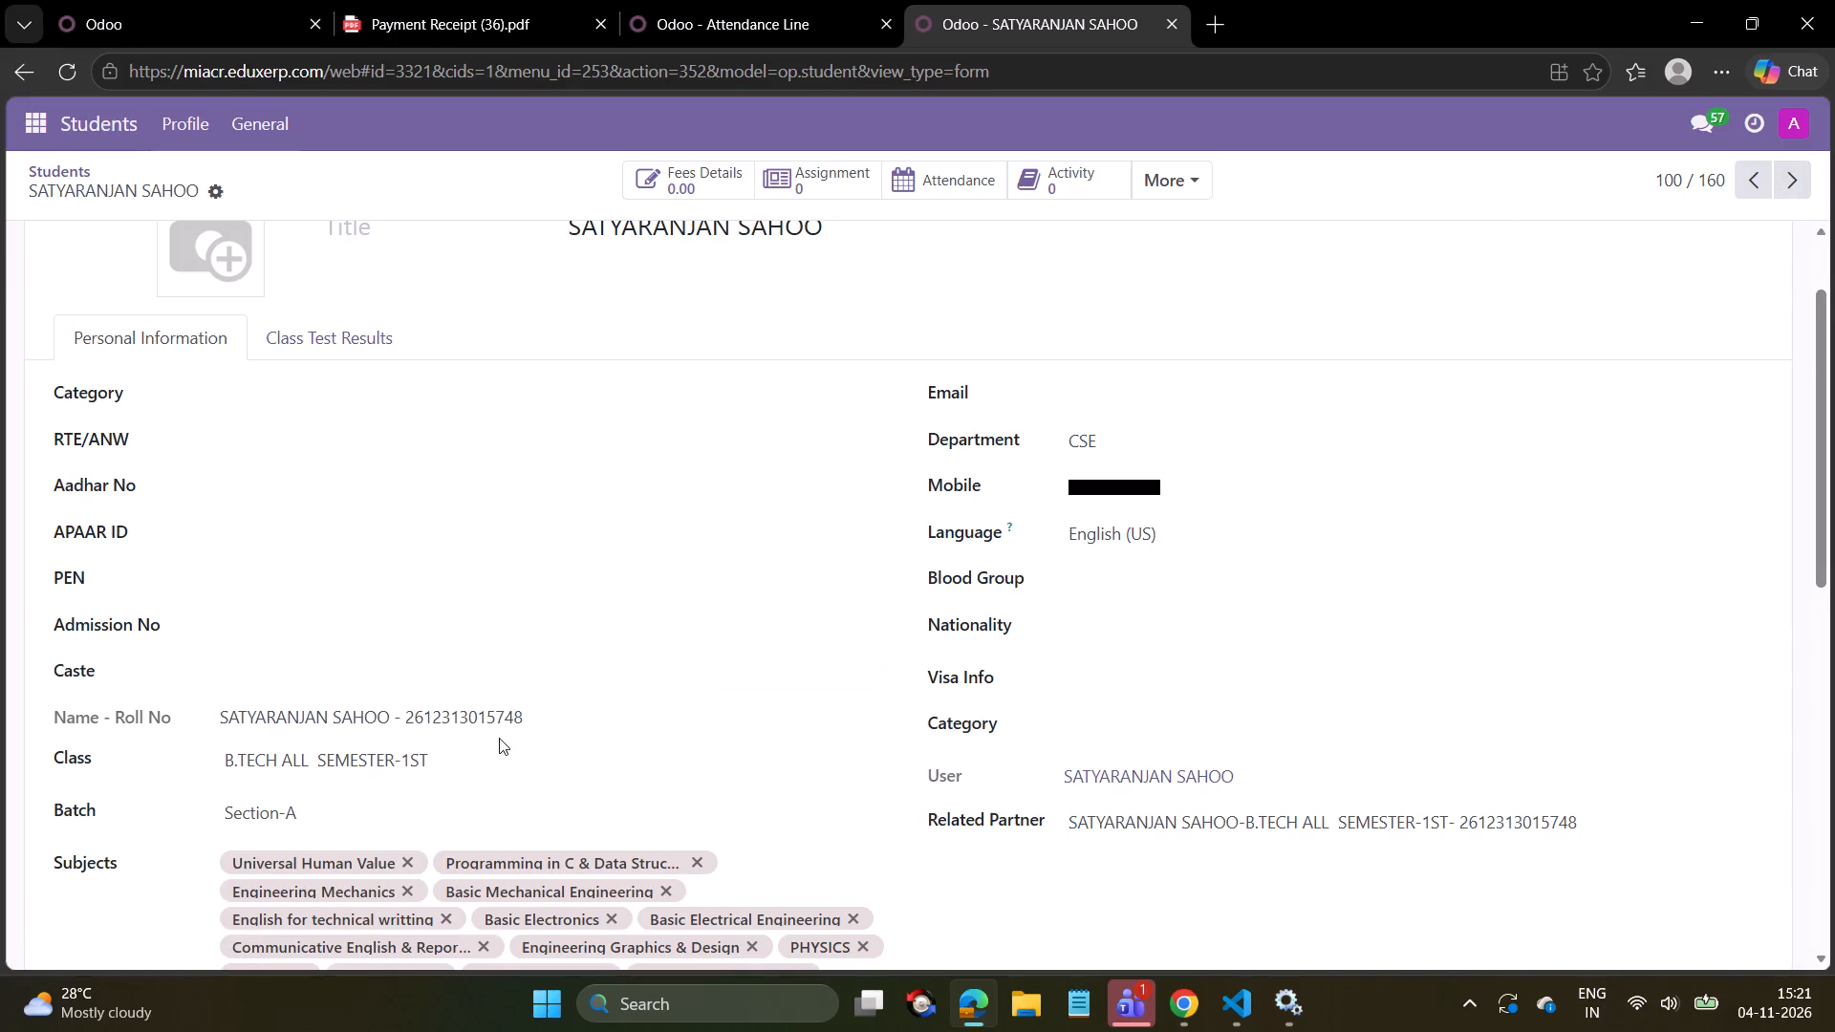
pyautogui.click(471, 754)
pyautogui.click(344, 830)
pyautogui.click(323, 818)
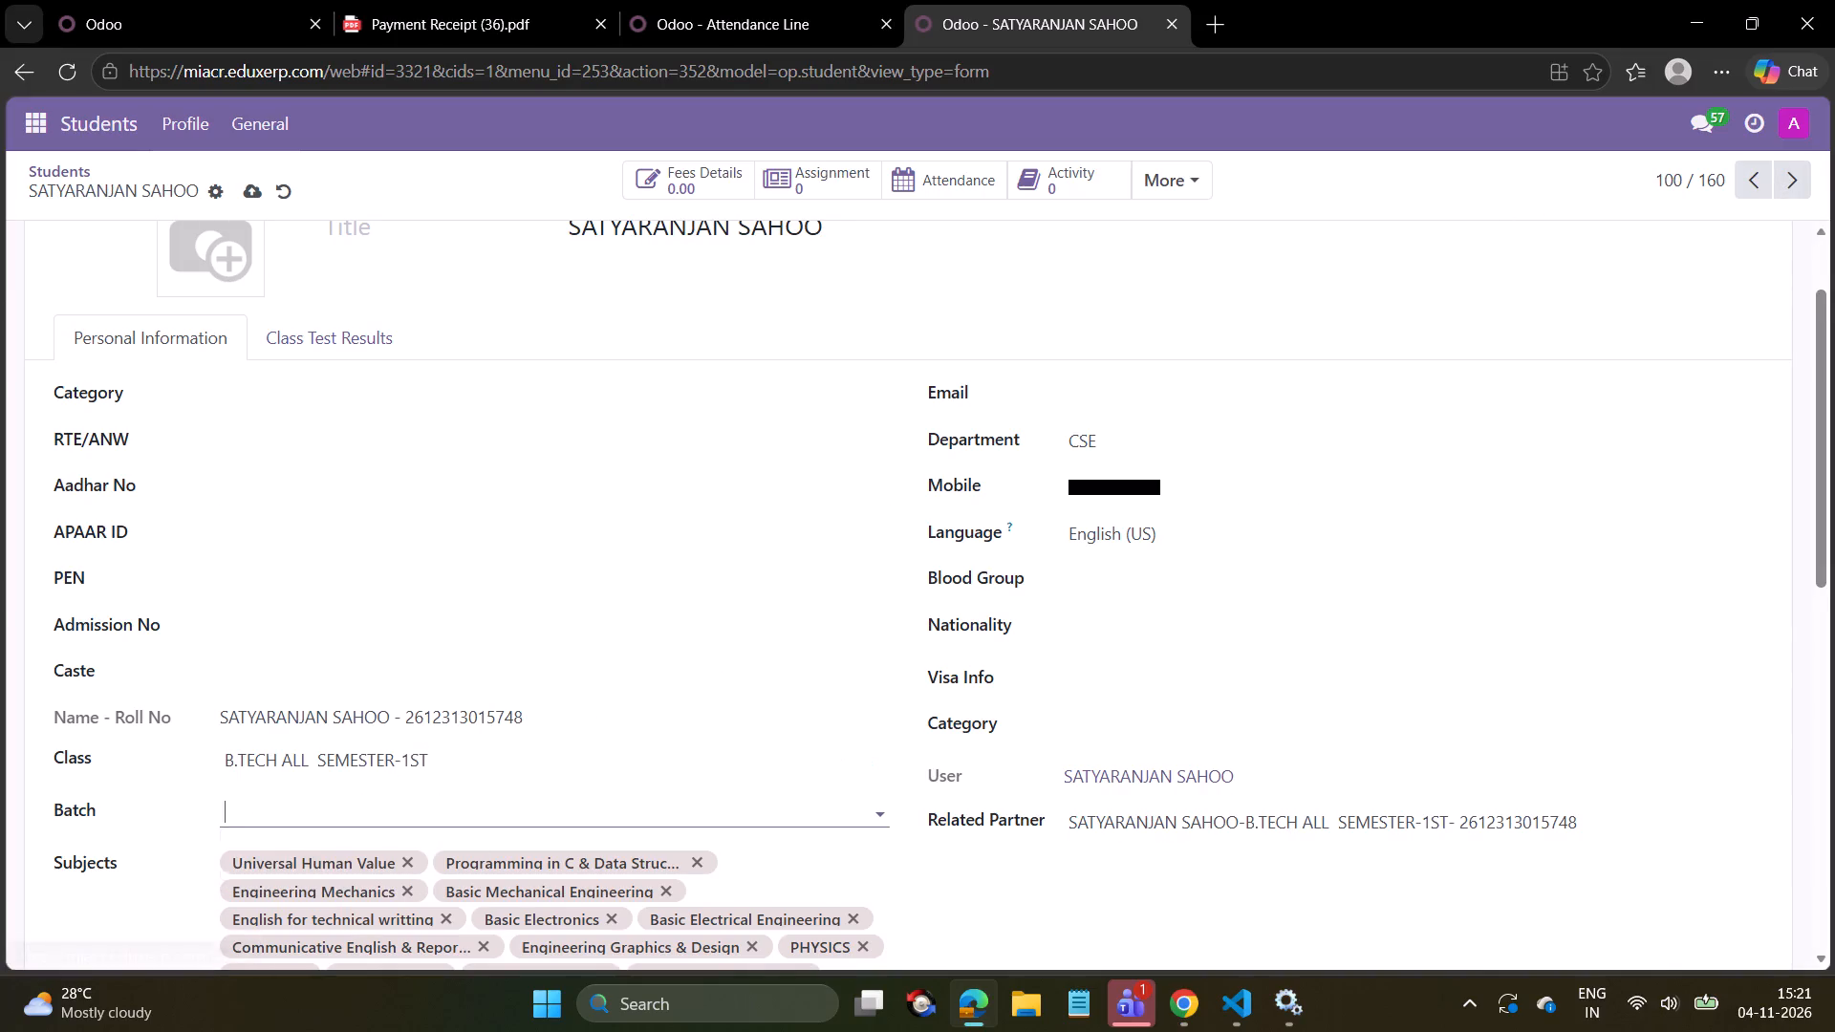
pyautogui.click(291, 677)
pyautogui.click(239, 196)
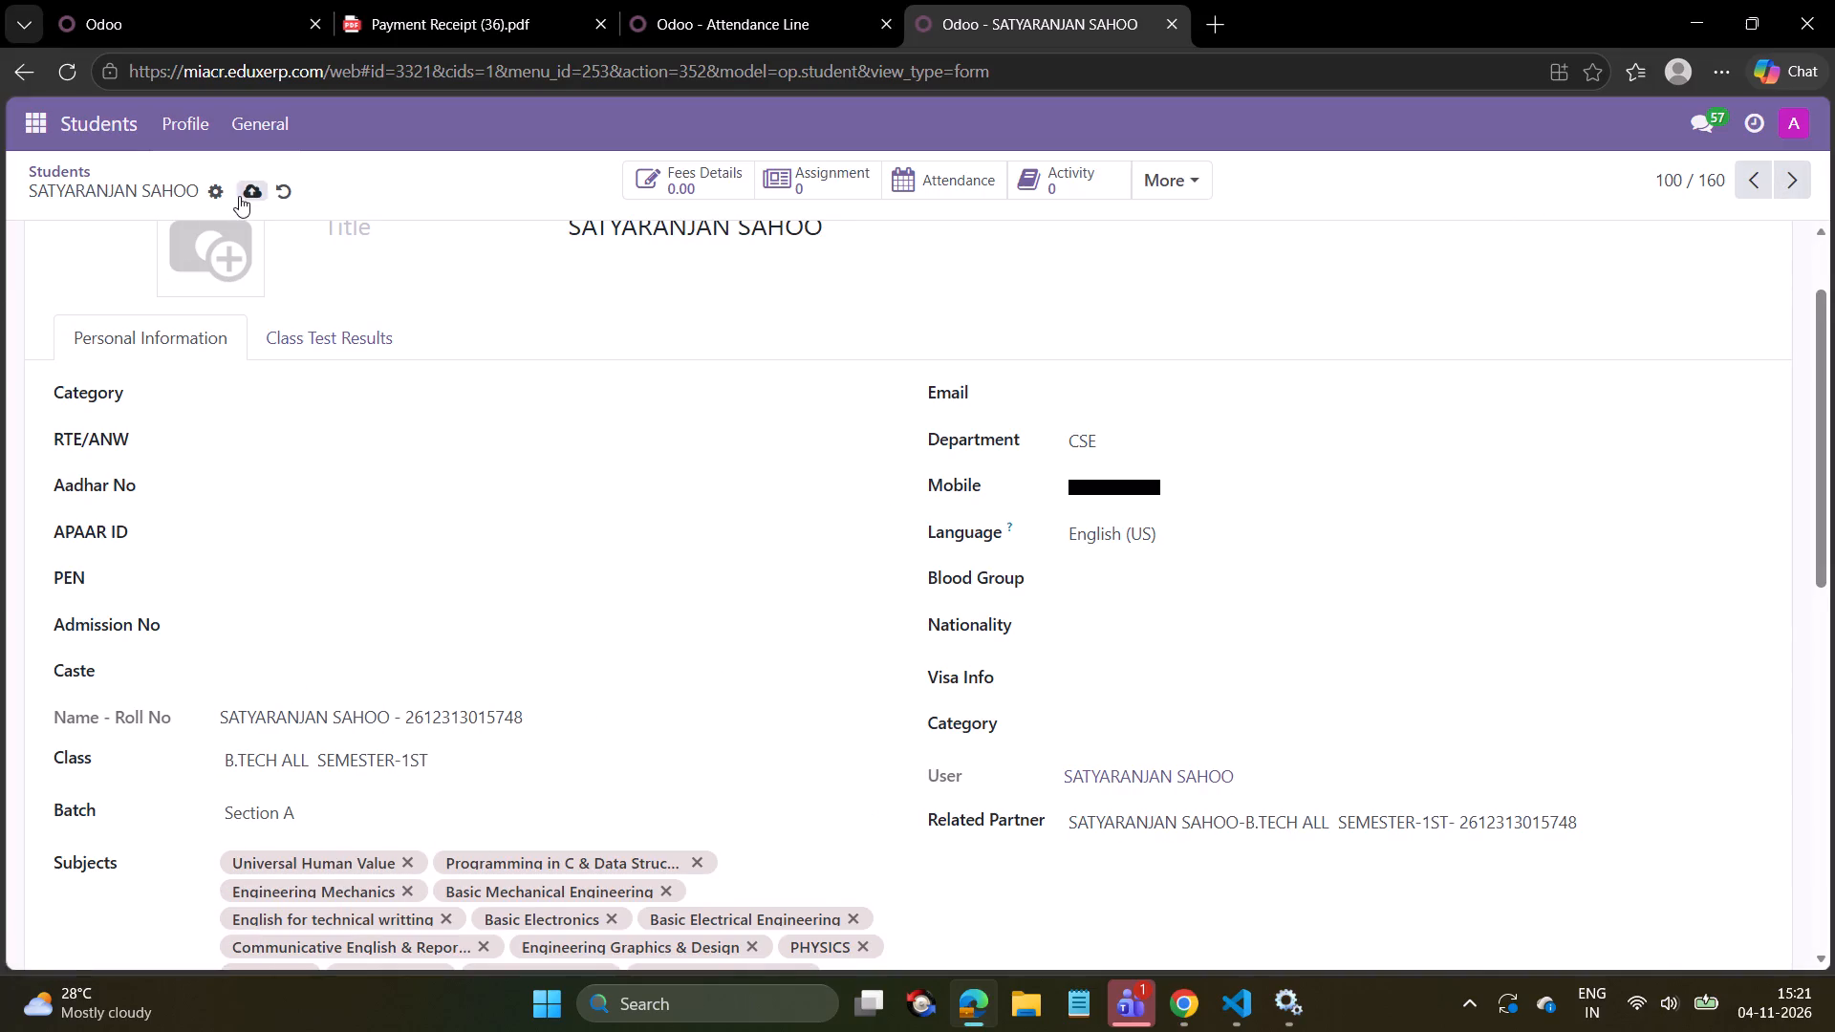
pyautogui.click(1802, 182)
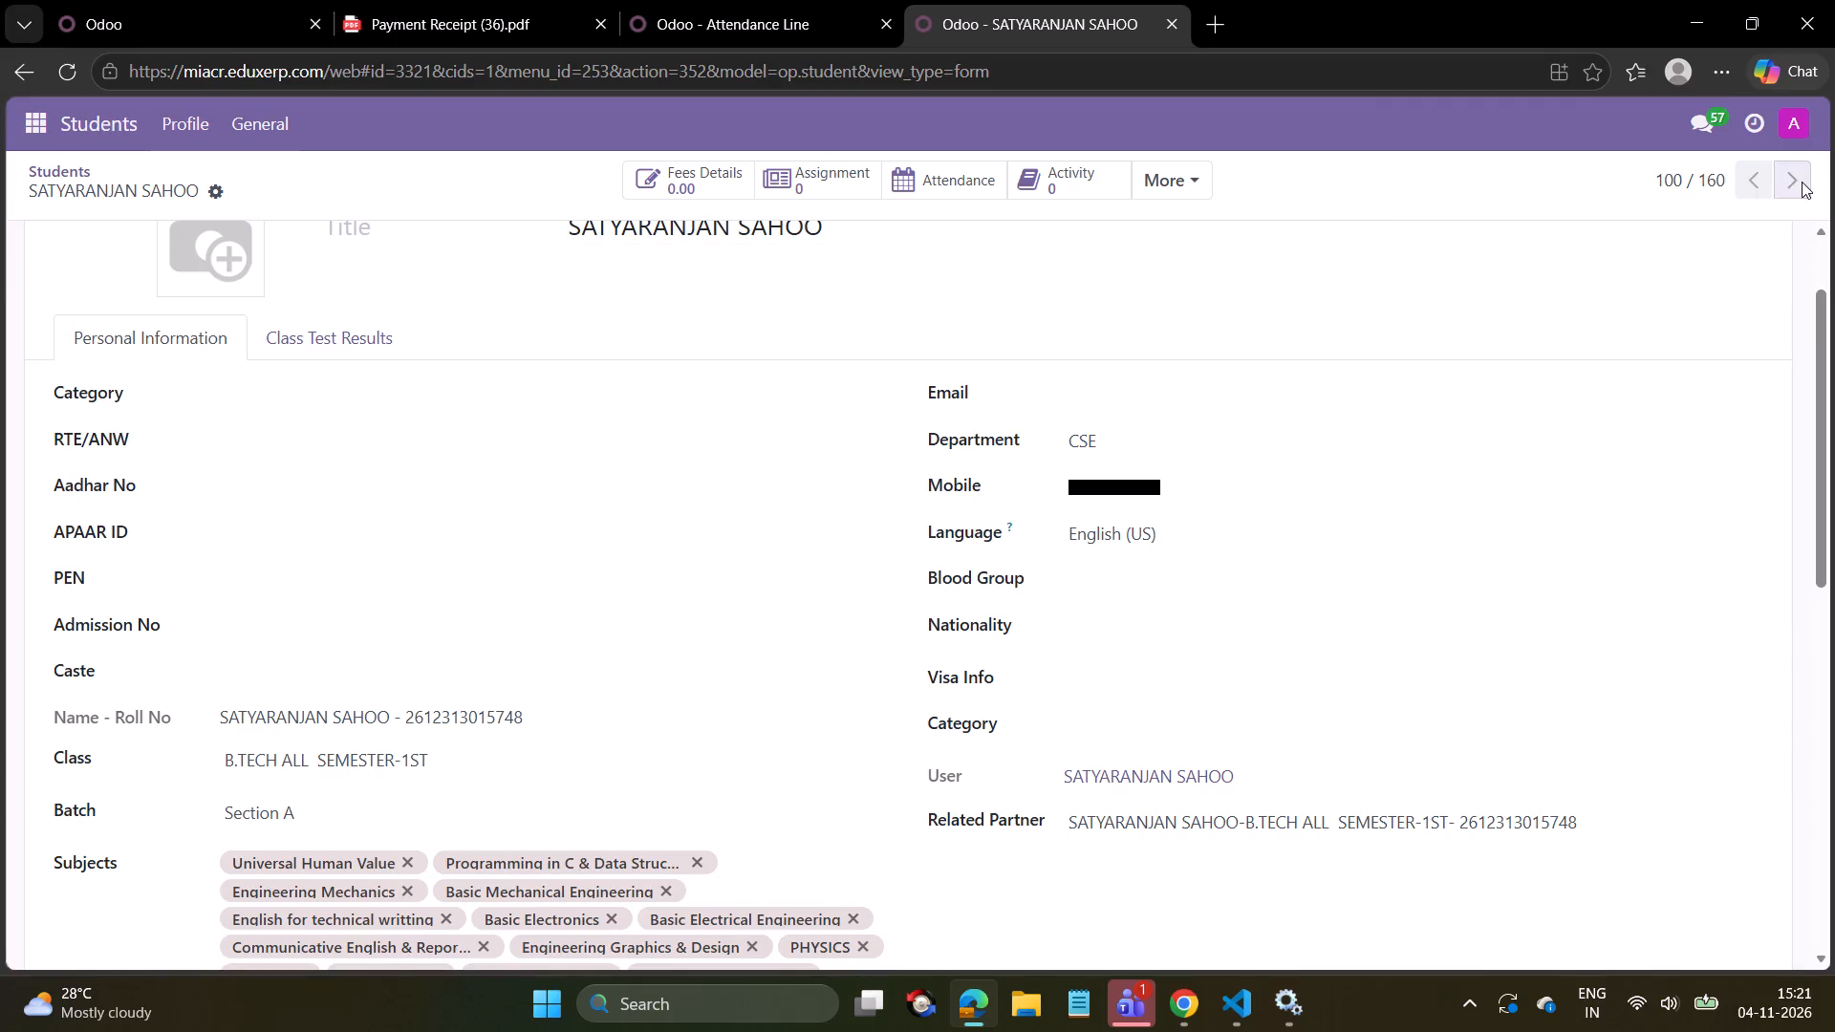
pyautogui.click(389, 754)
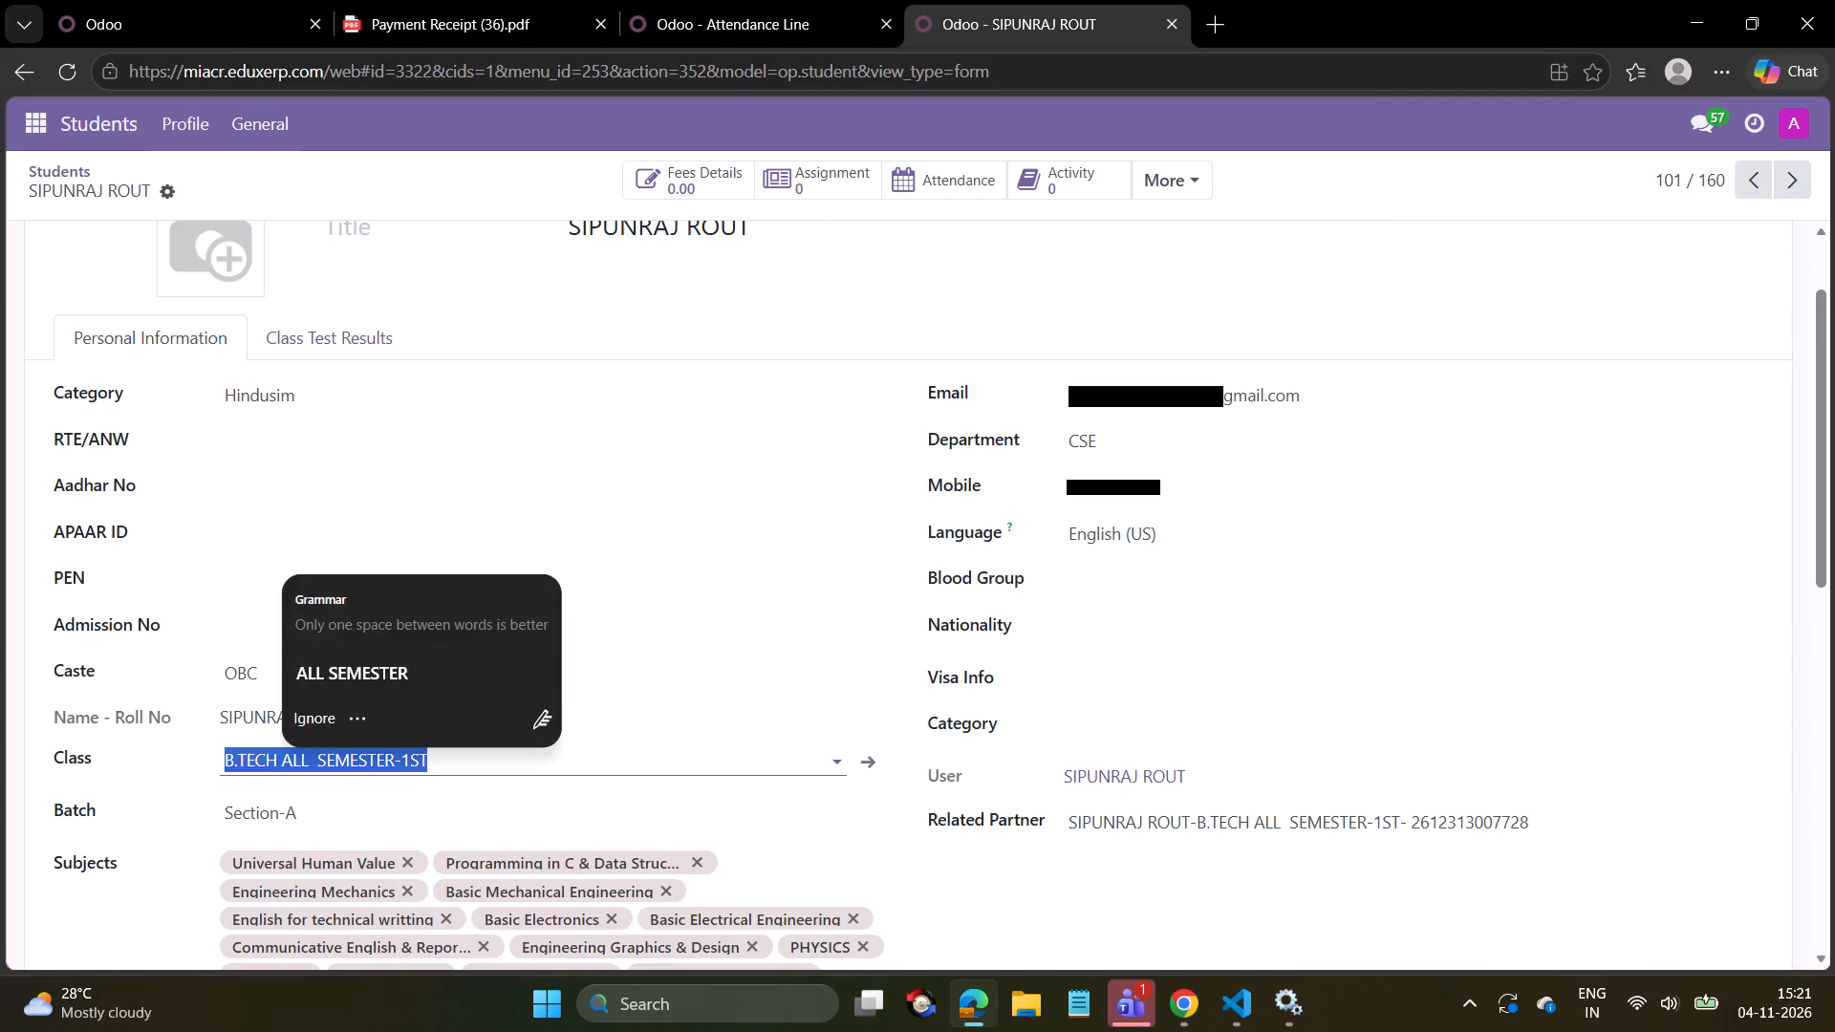
pyautogui.click(474, 758)
pyautogui.click(374, 827)
pyautogui.click(348, 813)
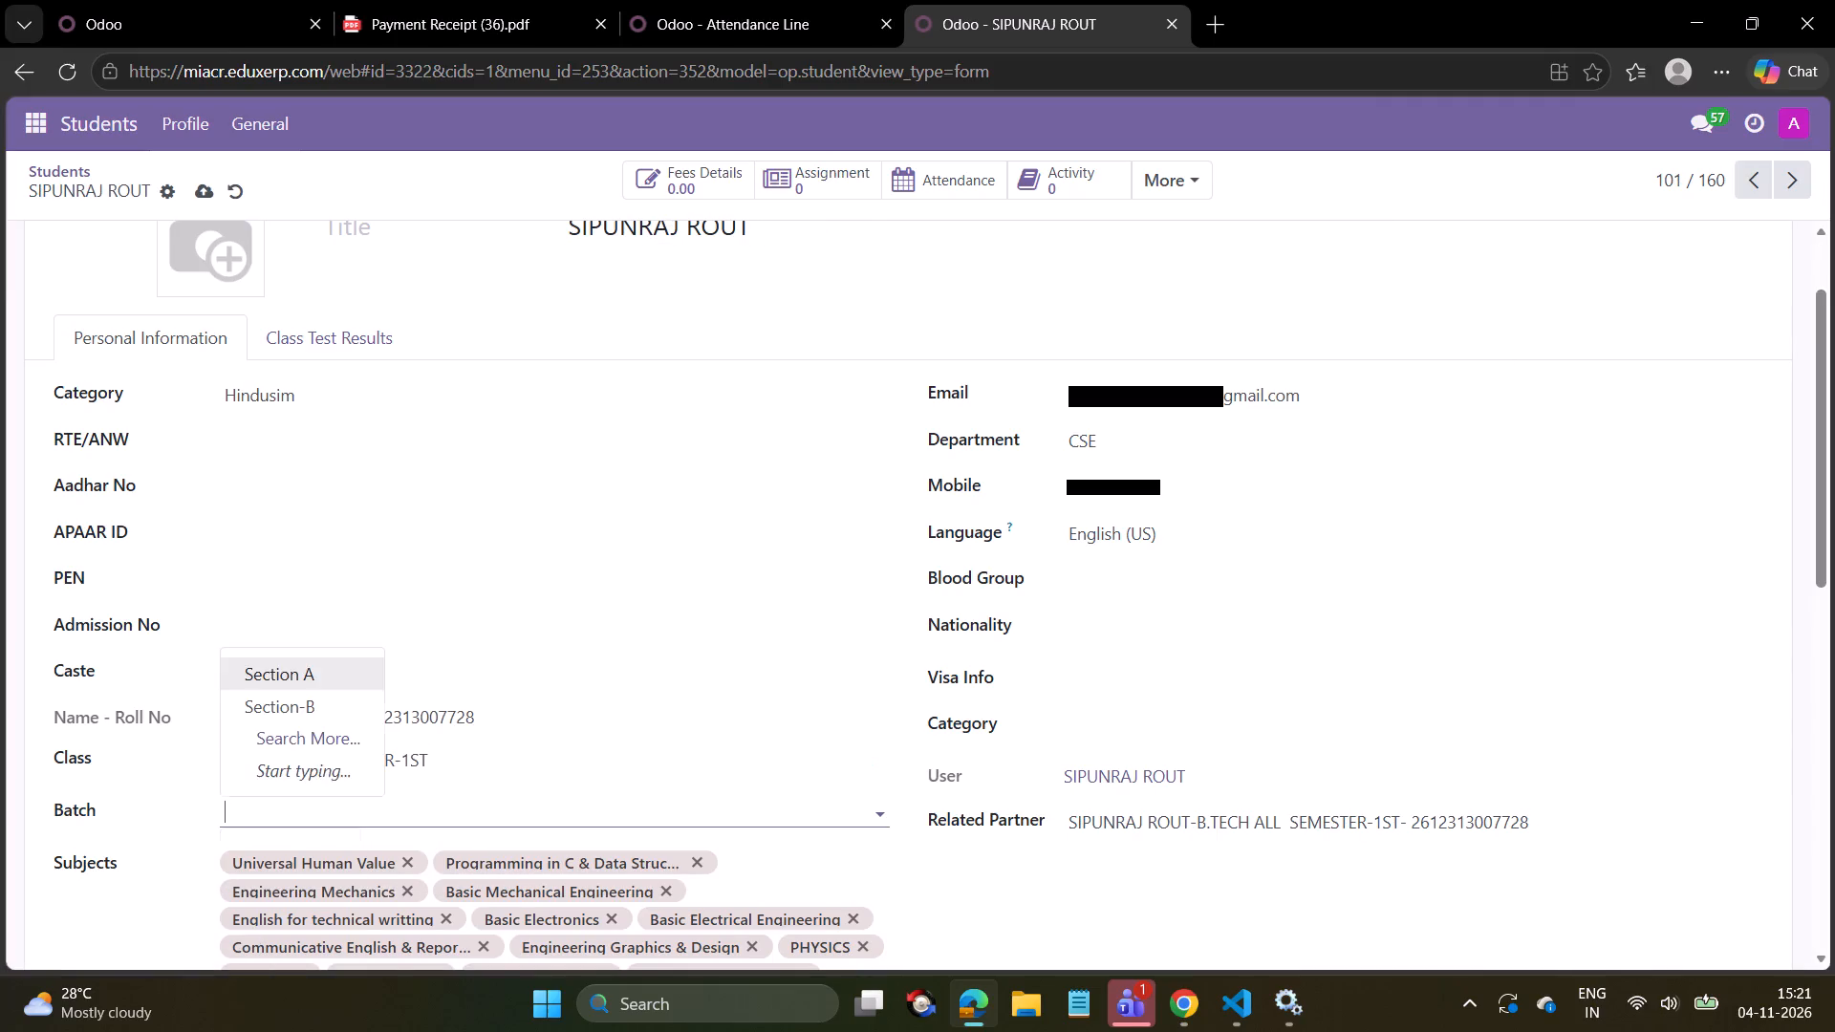
pyautogui.click(289, 679)
pyautogui.click(208, 197)
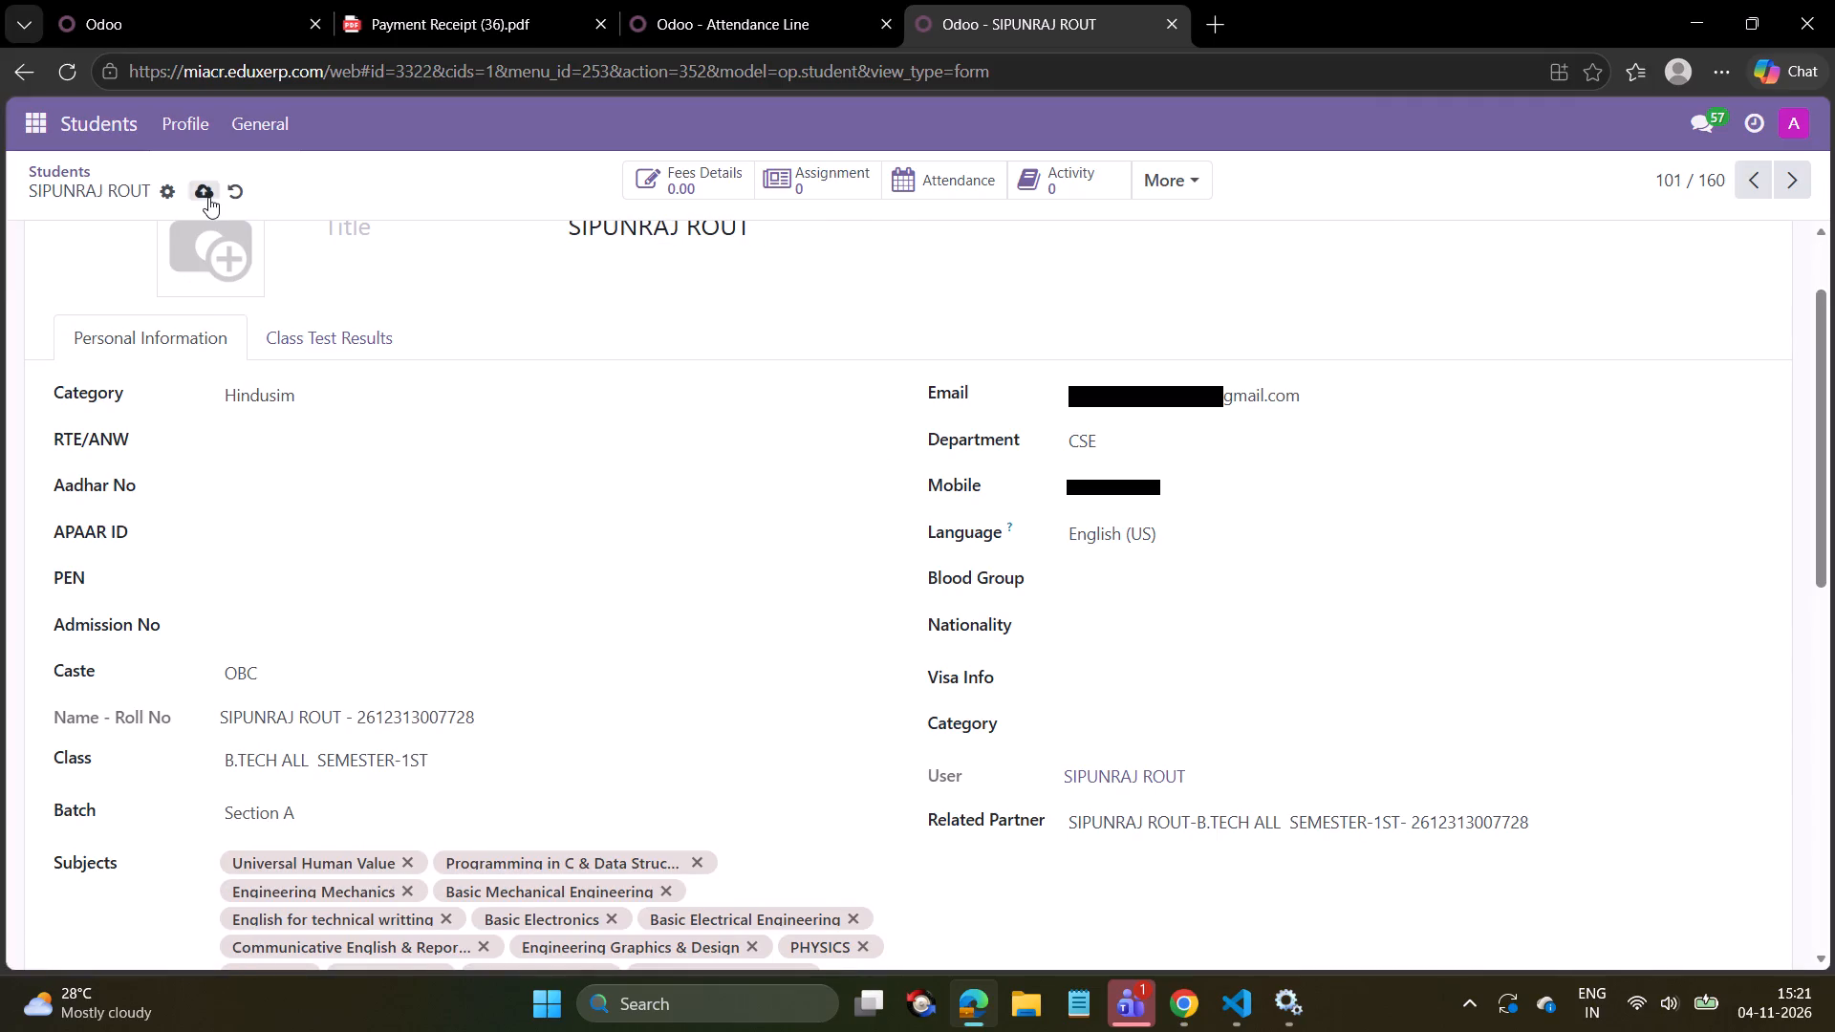
# On the next student record (102), reselect class B.TECH ALL SEMESTER-1ST, set the batch to Section A and save.
pyautogui.click(1785, 180)
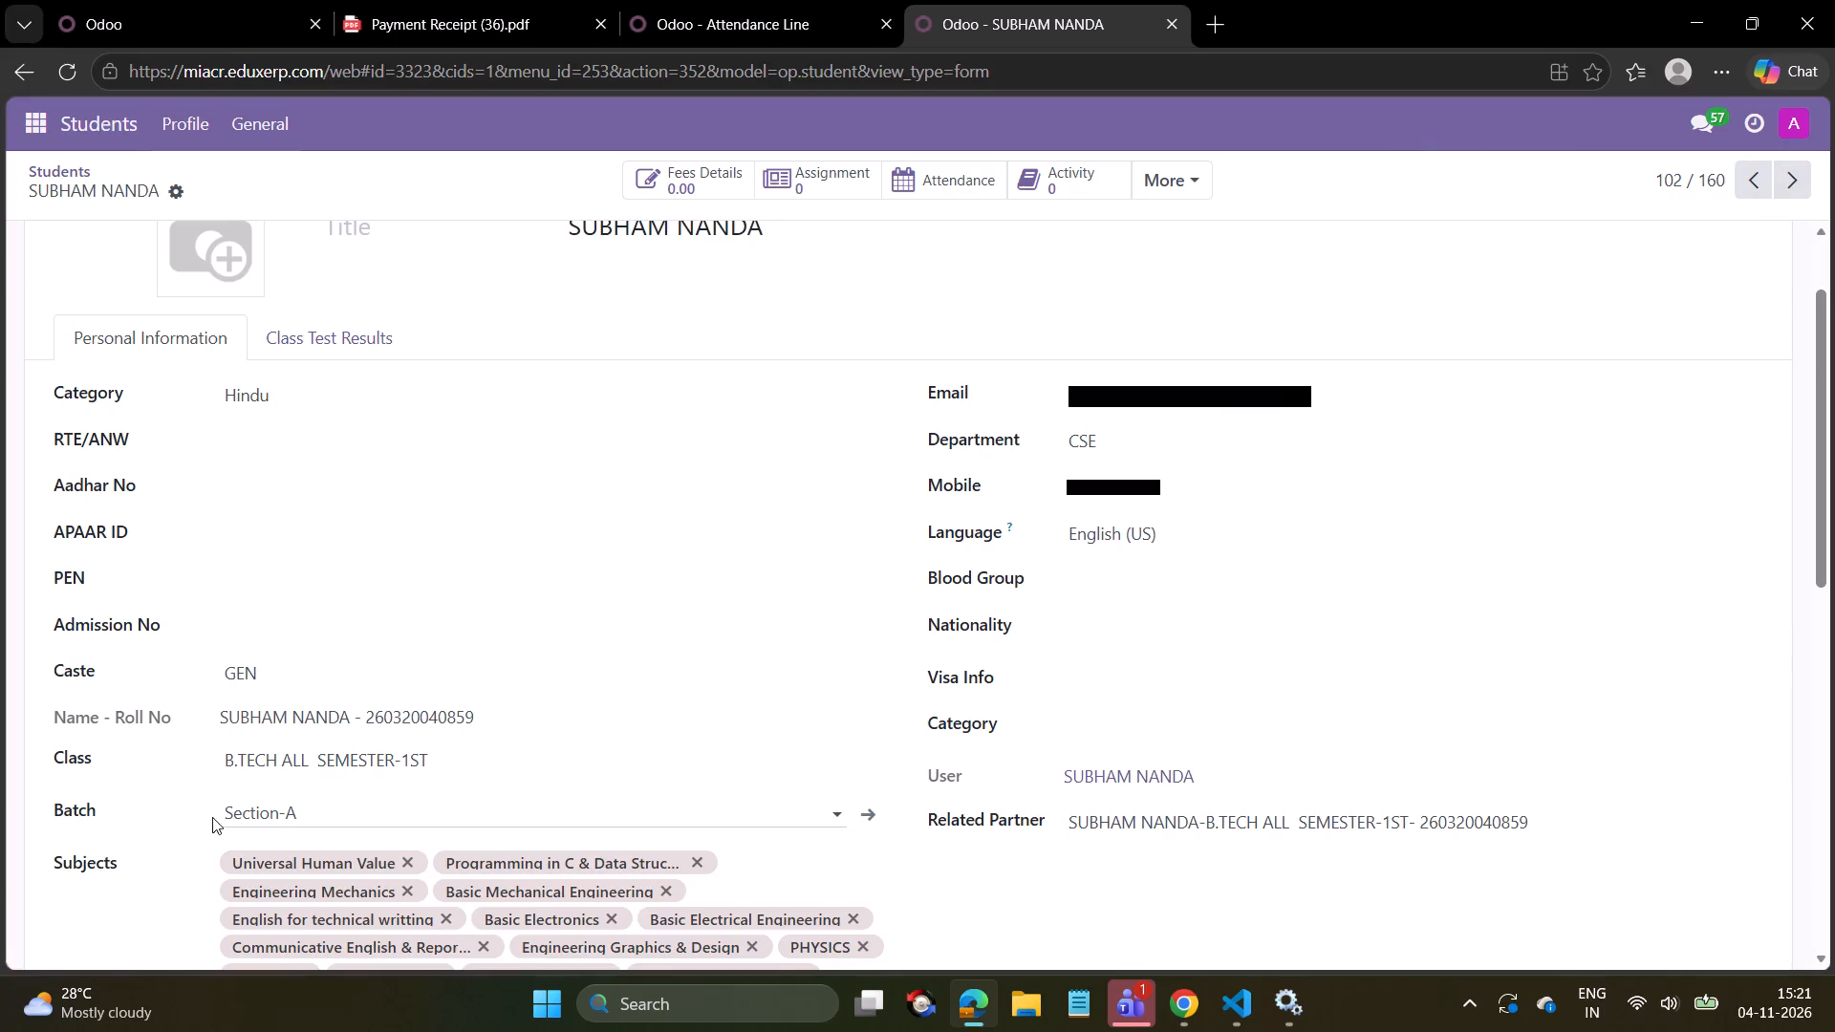
pyautogui.click(463, 751)
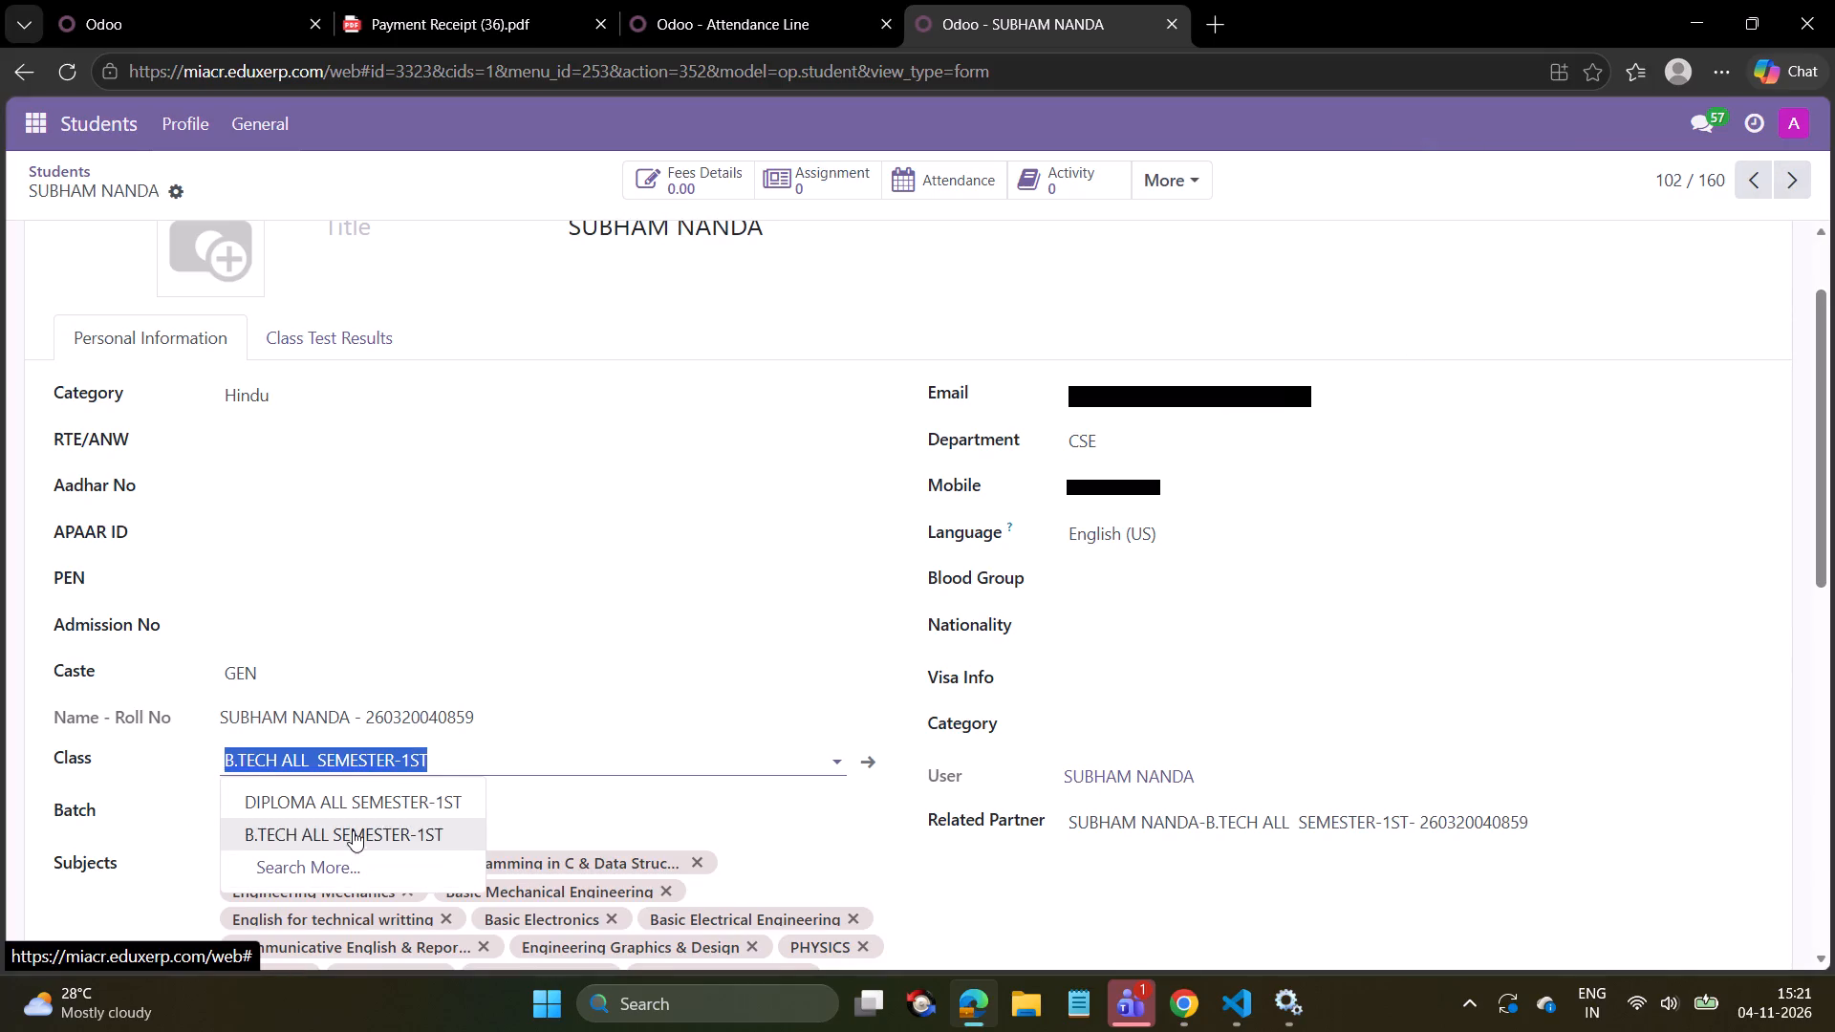
pyautogui.click(353, 830)
pyautogui.click(348, 817)
pyautogui.click(285, 678)
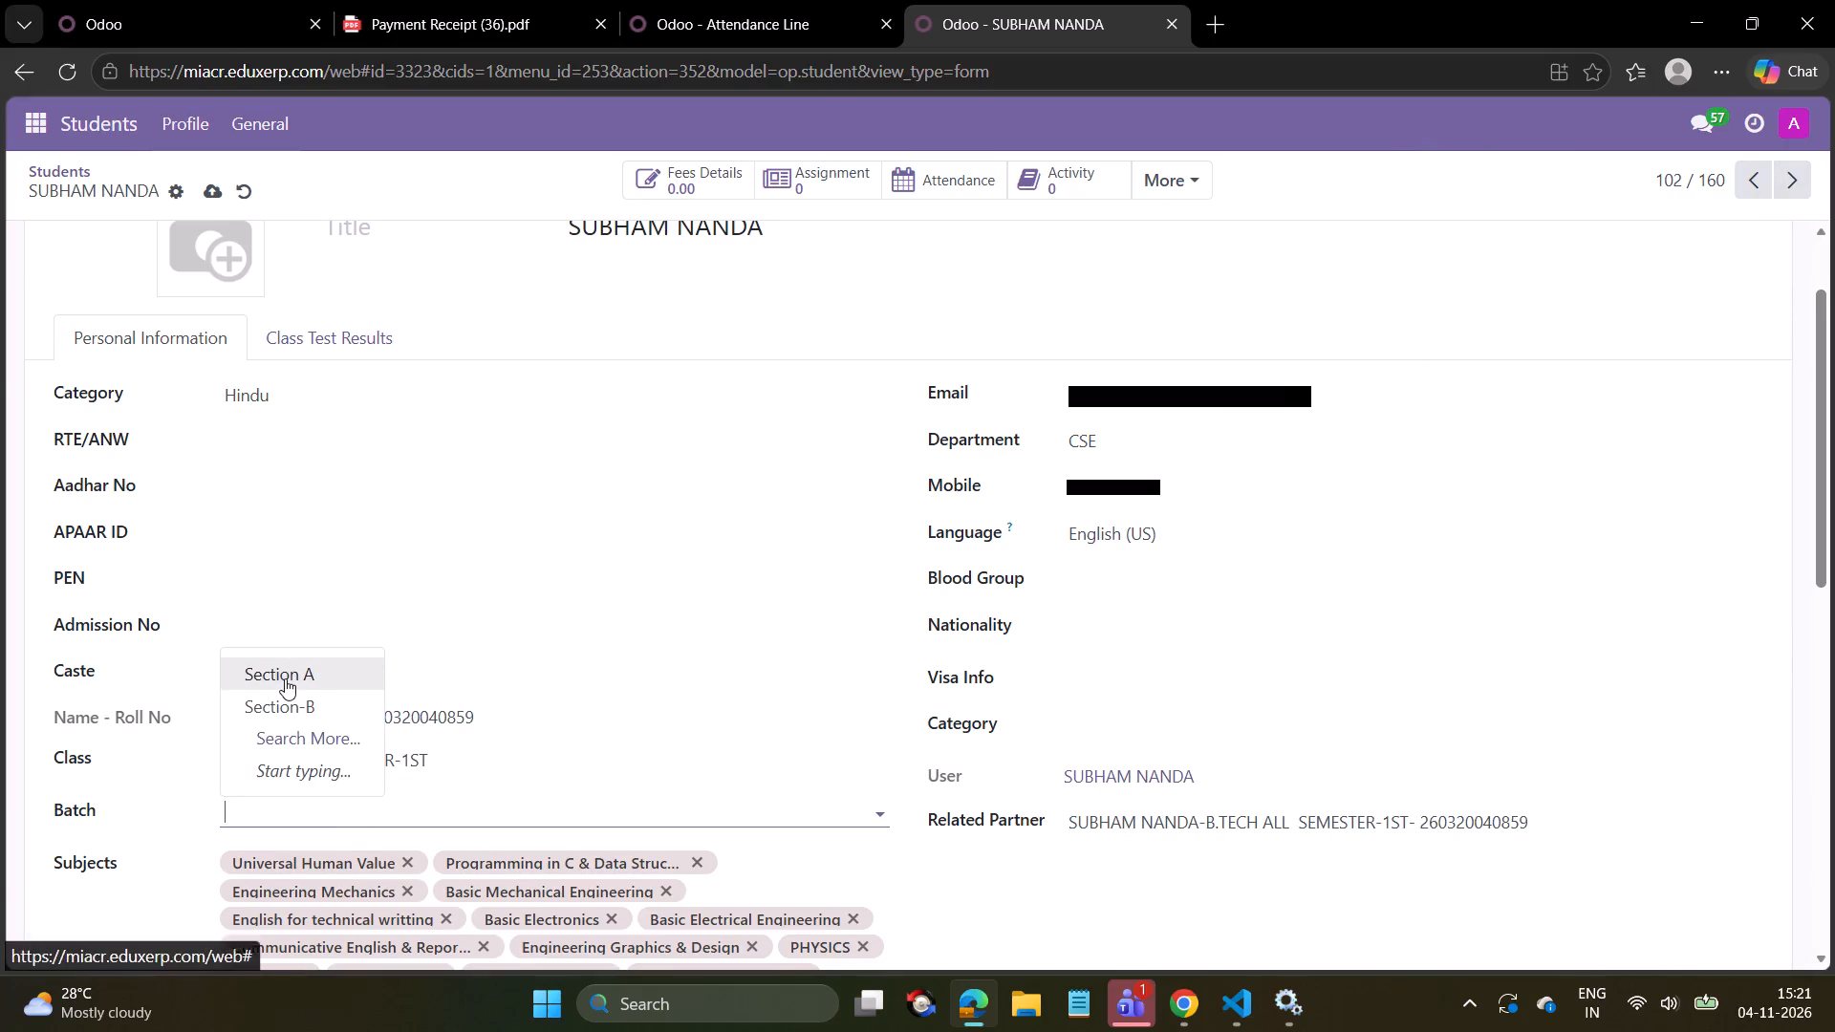
pyautogui.click(203, 195)
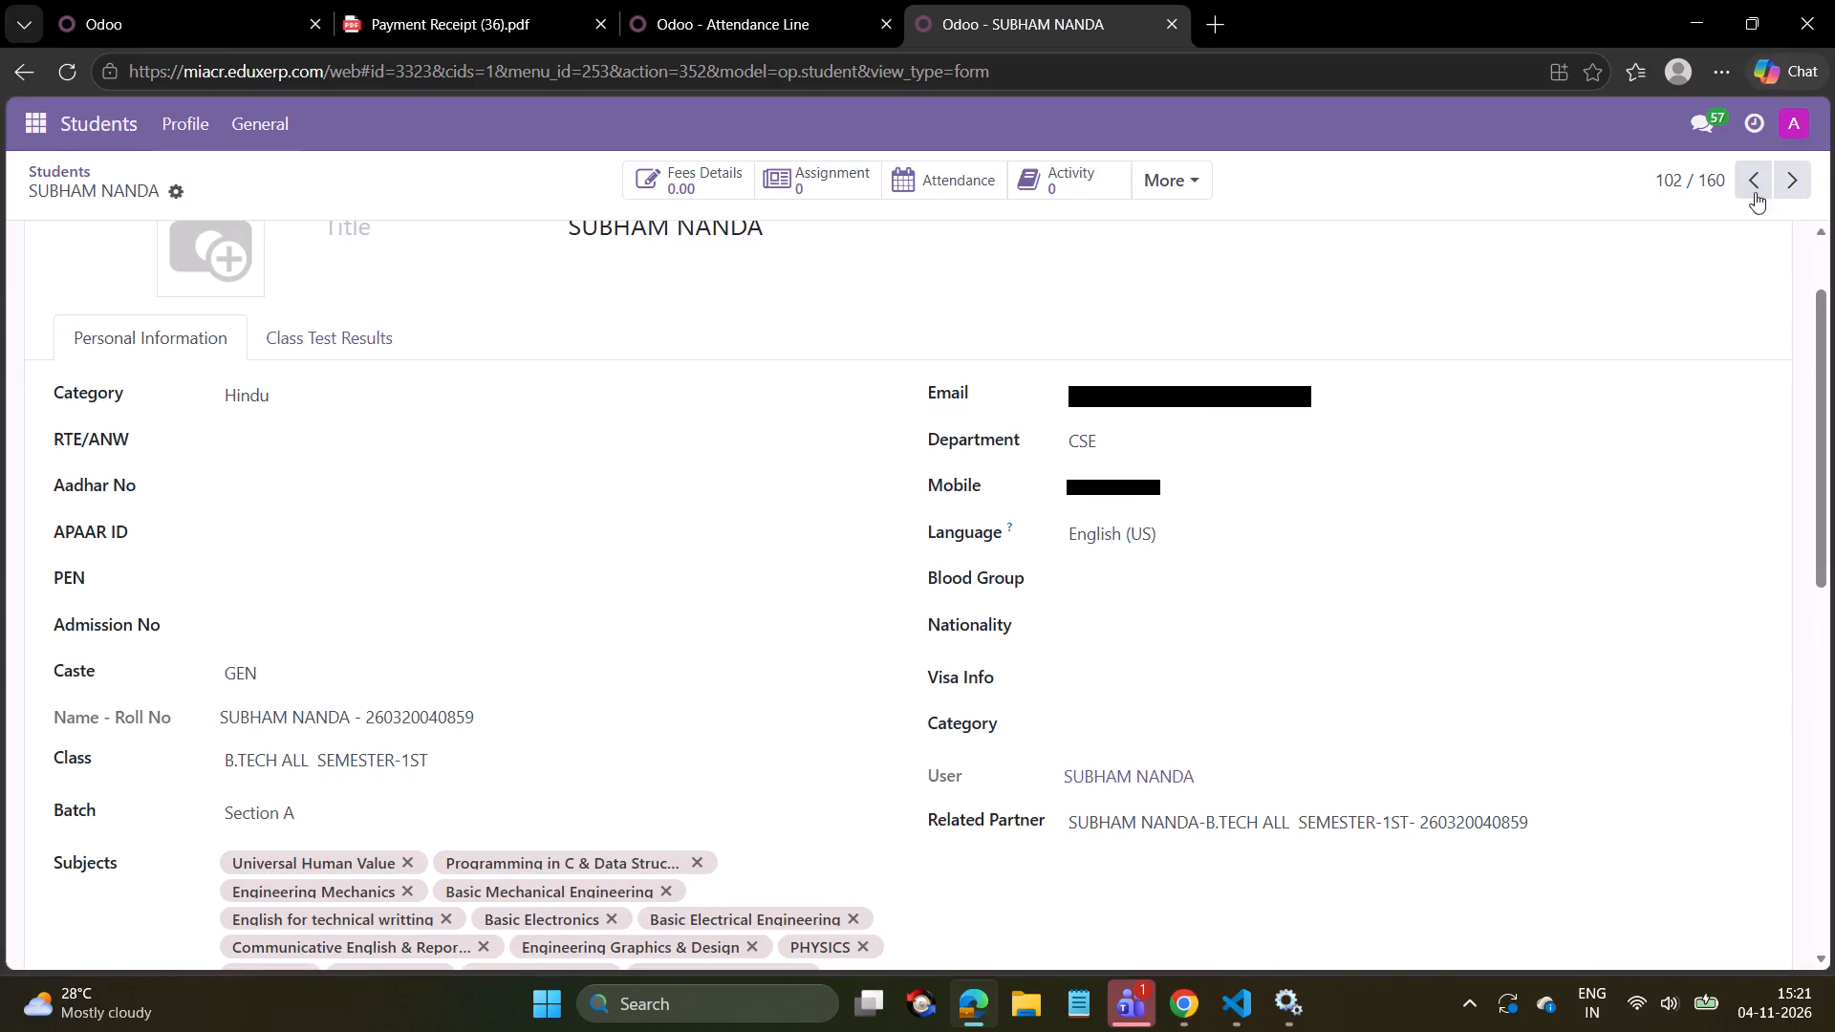
pyautogui.click(1789, 181)
pyautogui.click(385, 763)
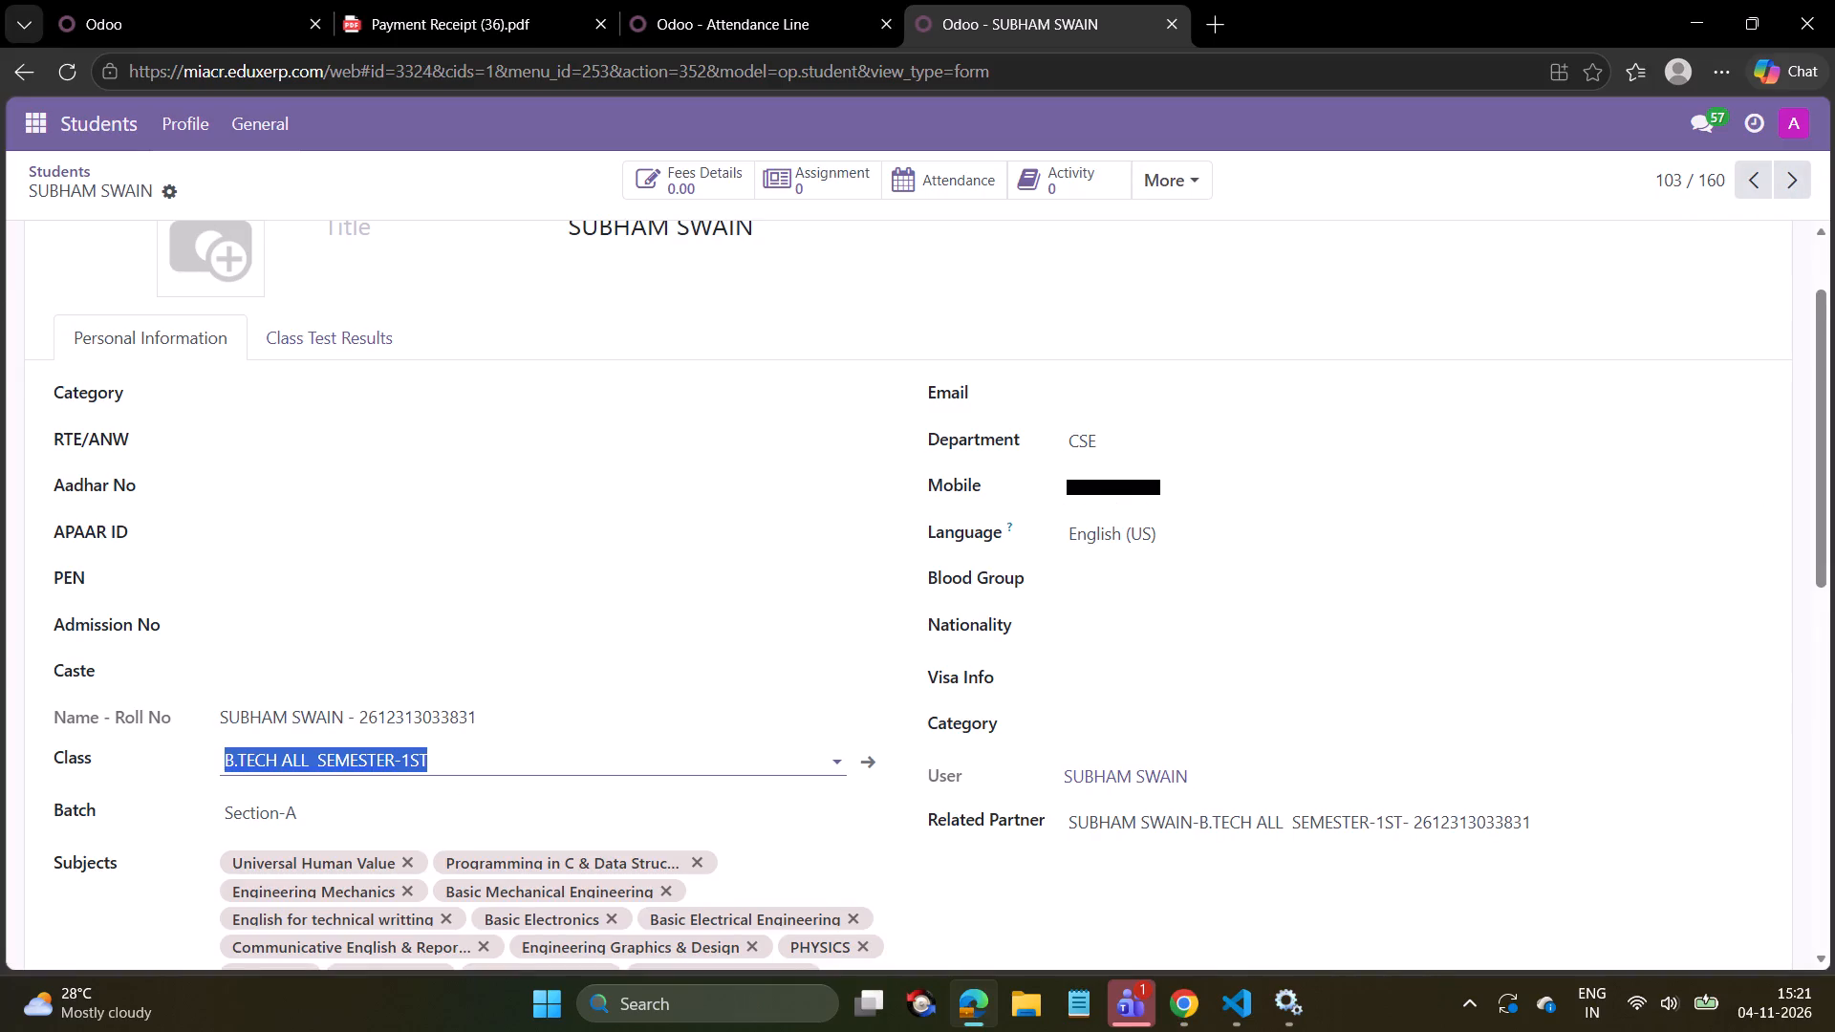
pyautogui.click(446, 768)
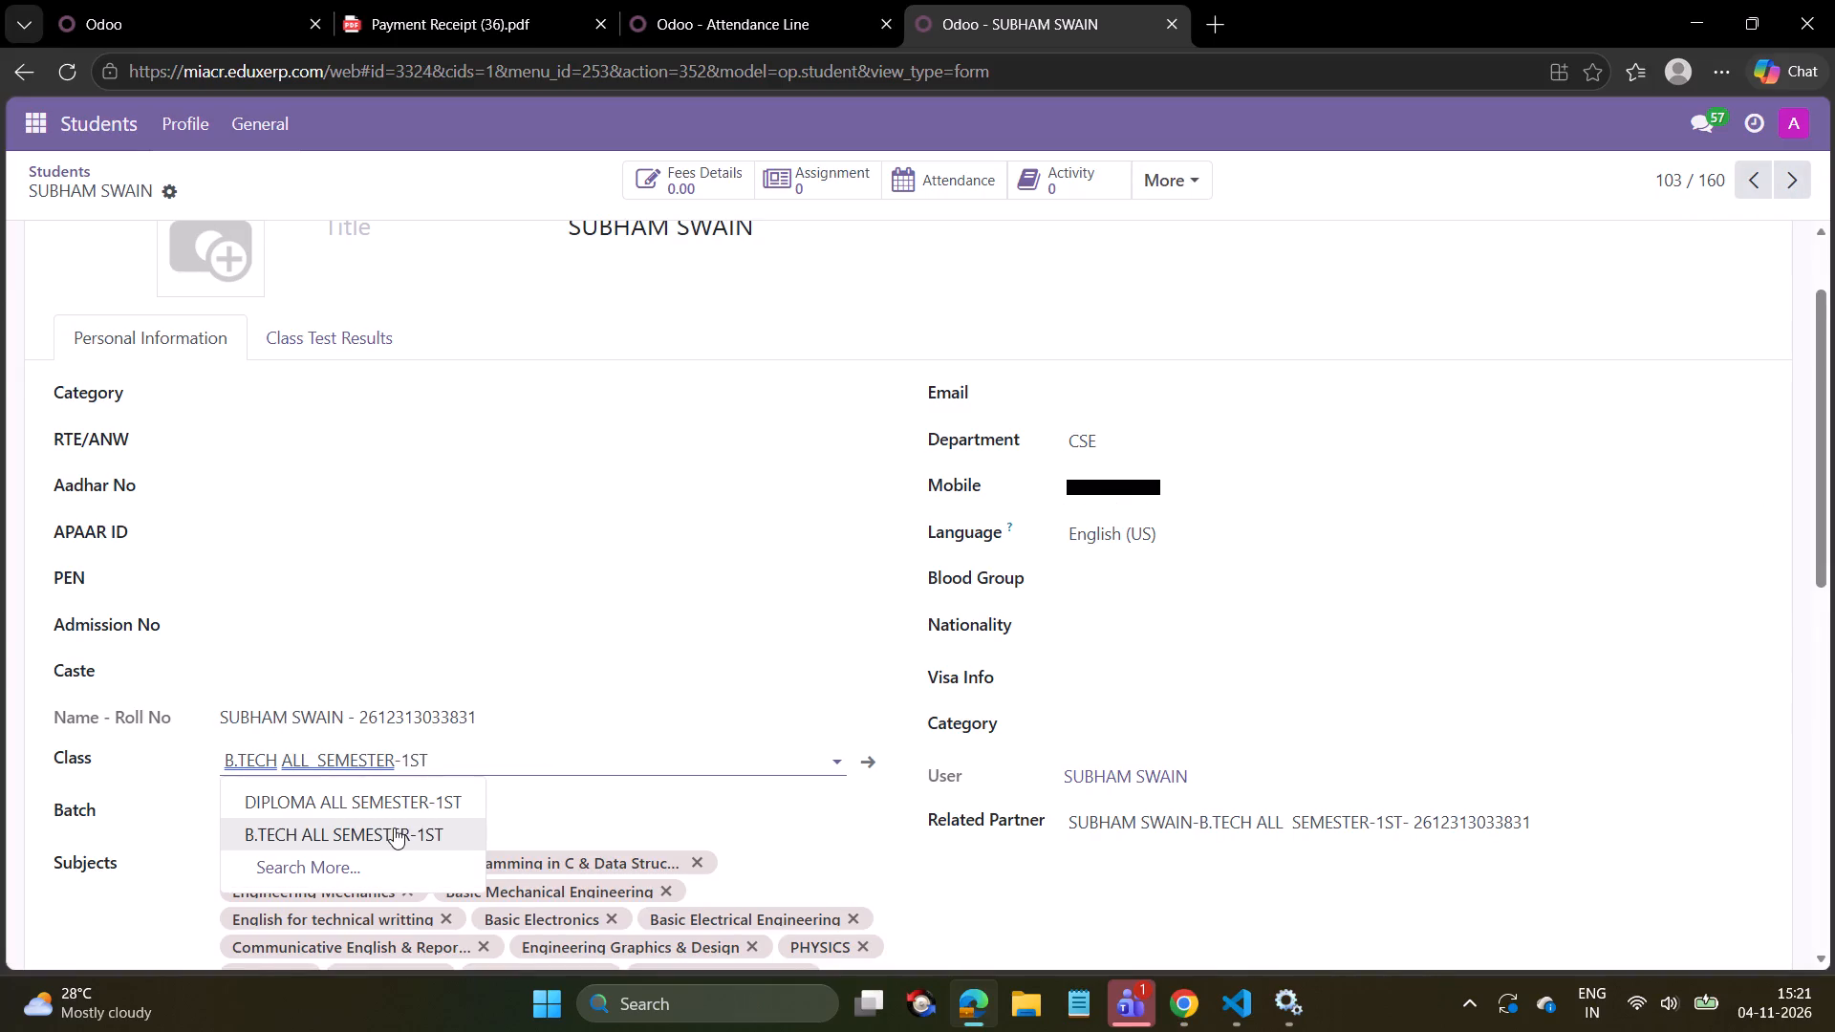
pyautogui.click(394, 828)
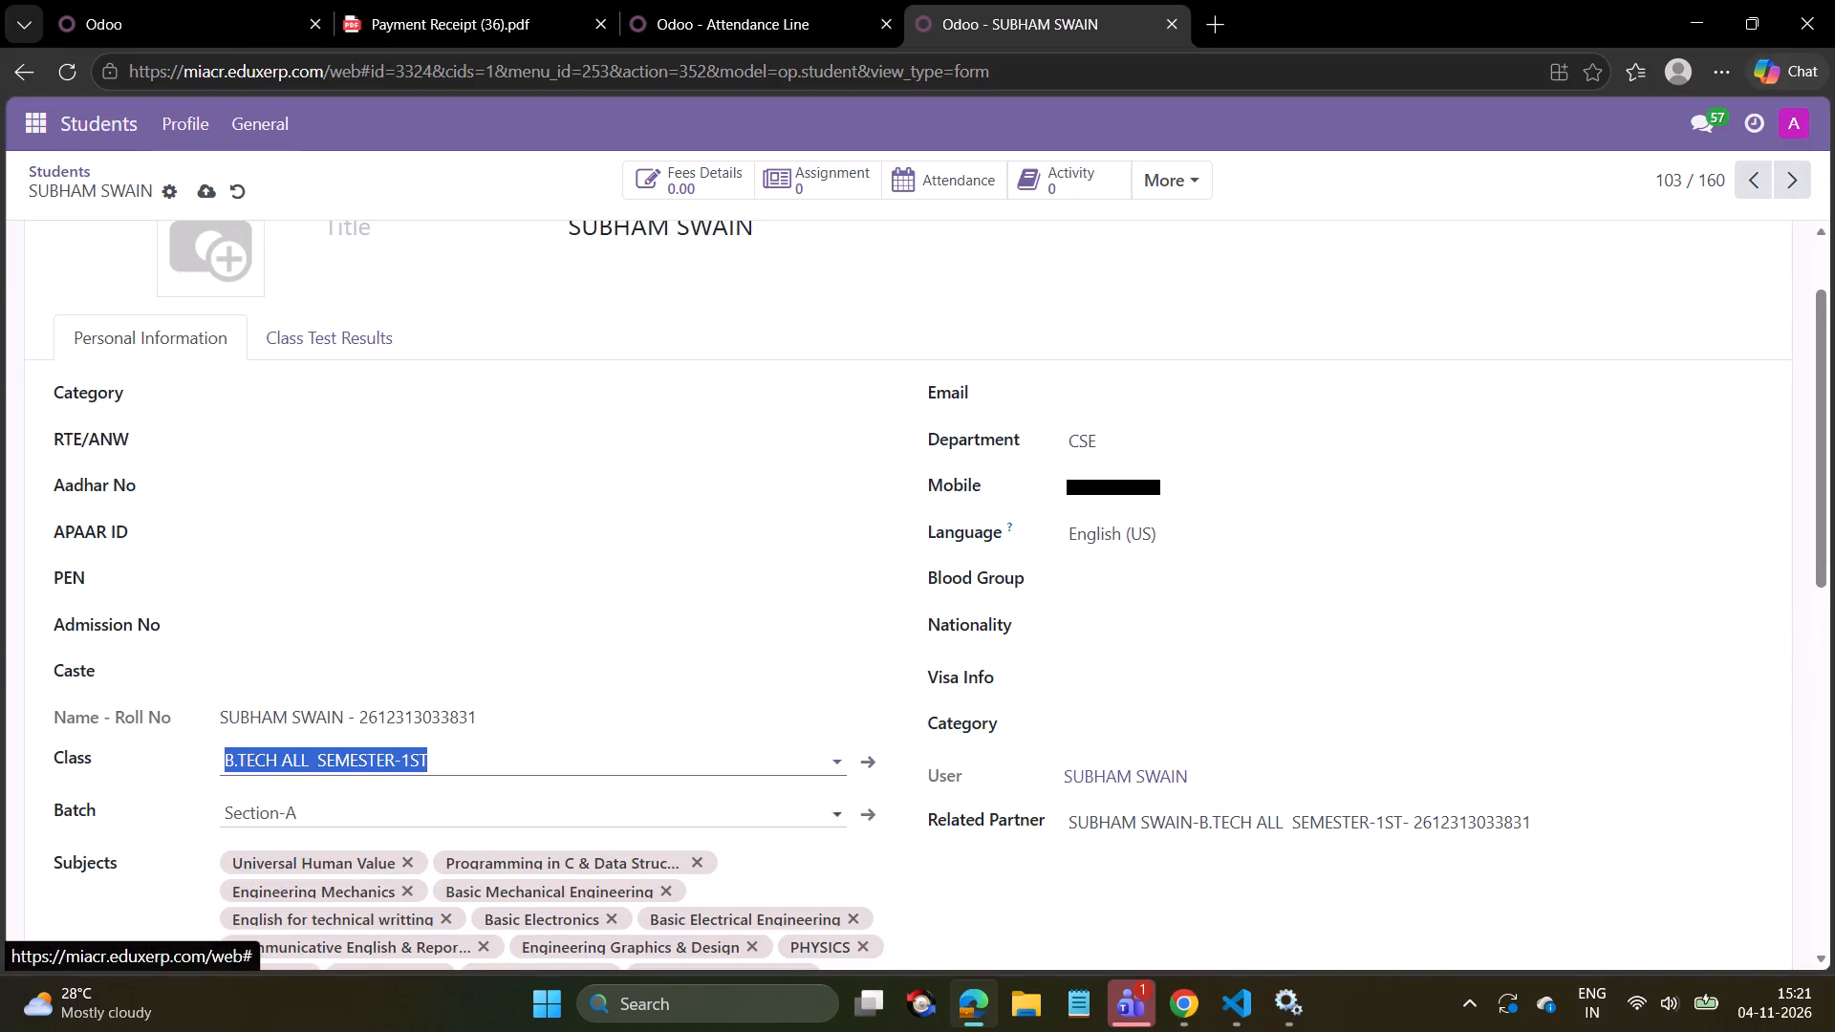
pyautogui.click(367, 806)
pyautogui.click(298, 680)
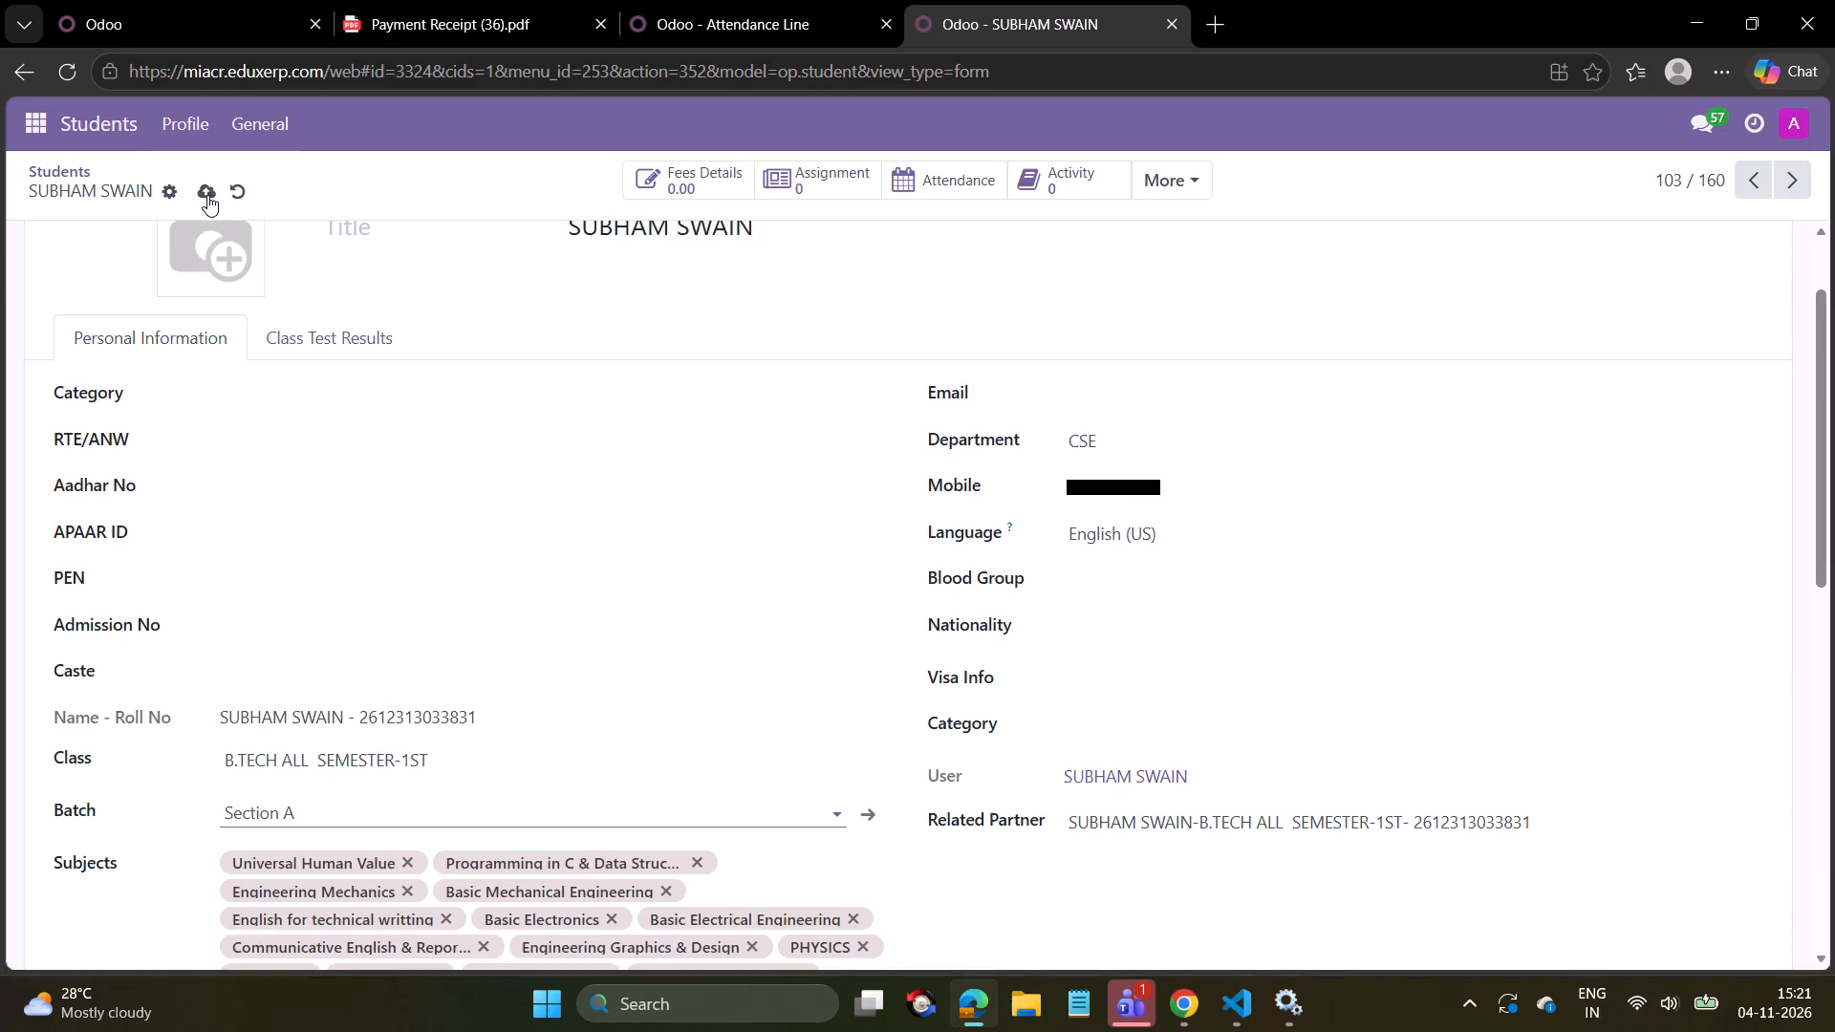
pyautogui.click(207, 195)
# On the next student record (104), reselect class B.TECH ALL SEMESTER-1ST, set the batch to Section A and save.
pyautogui.click(1783, 179)
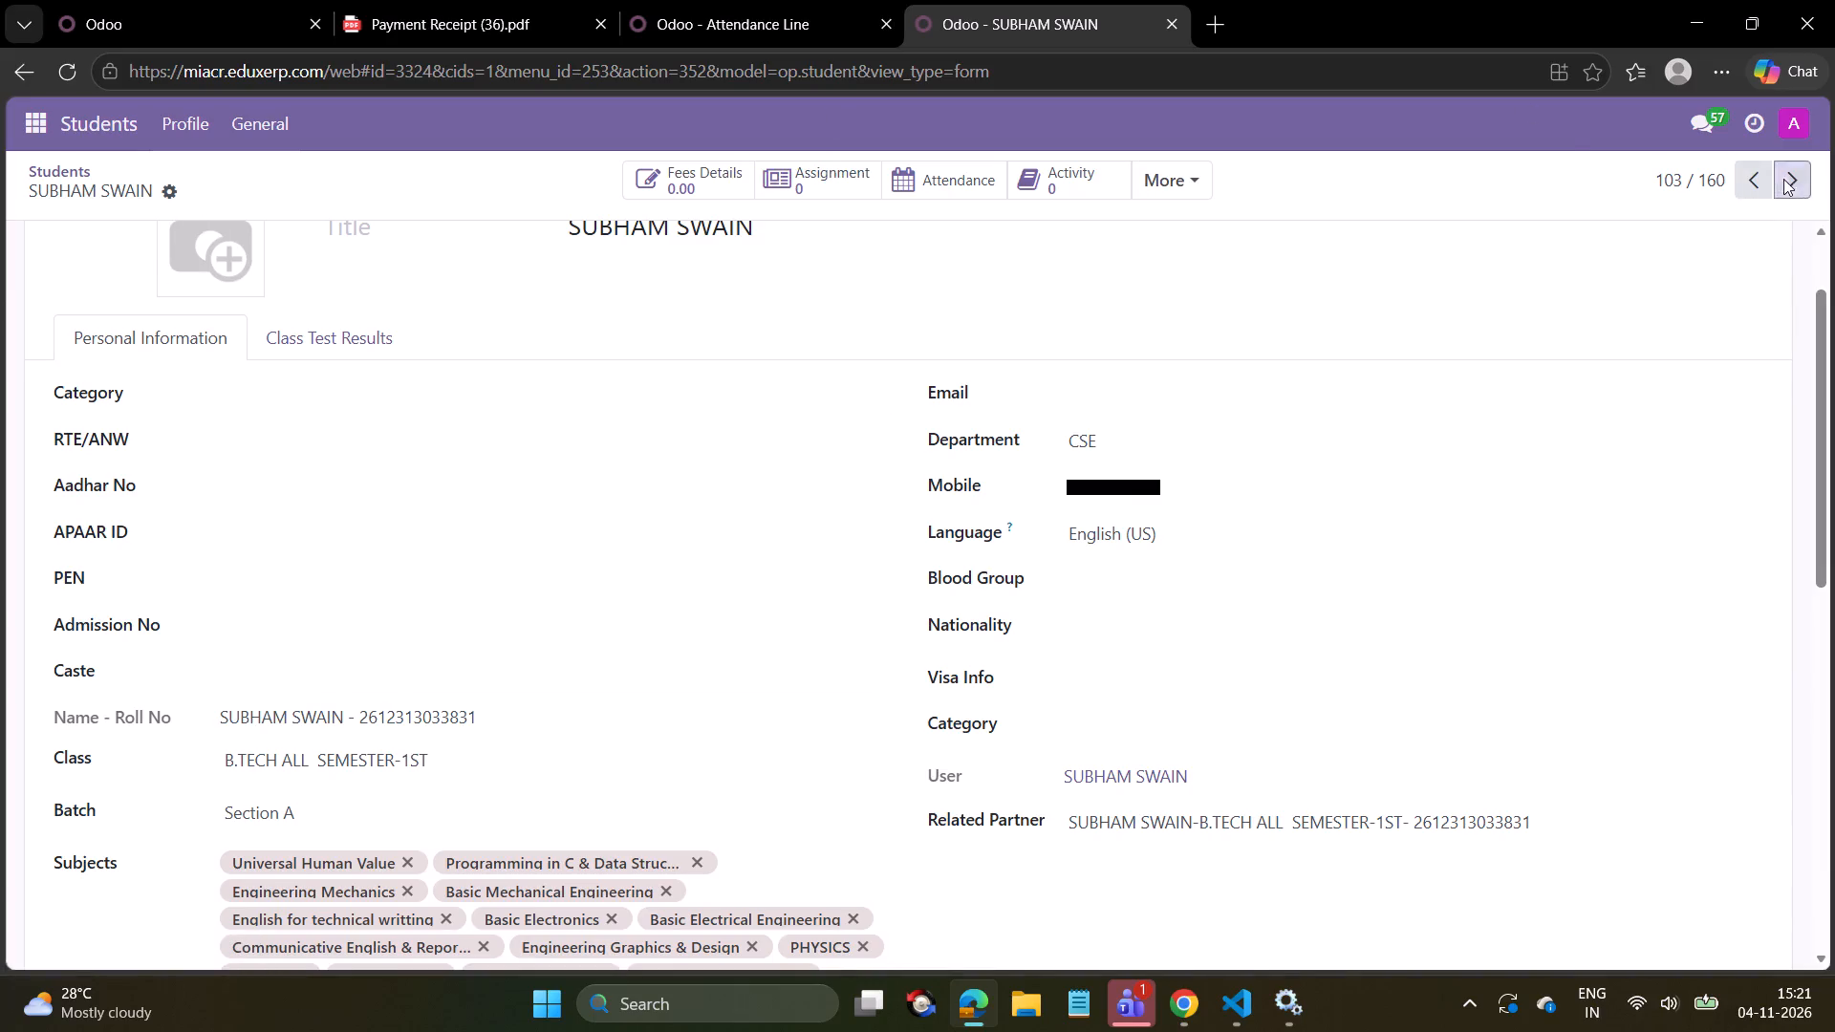
pyautogui.click(452, 759)
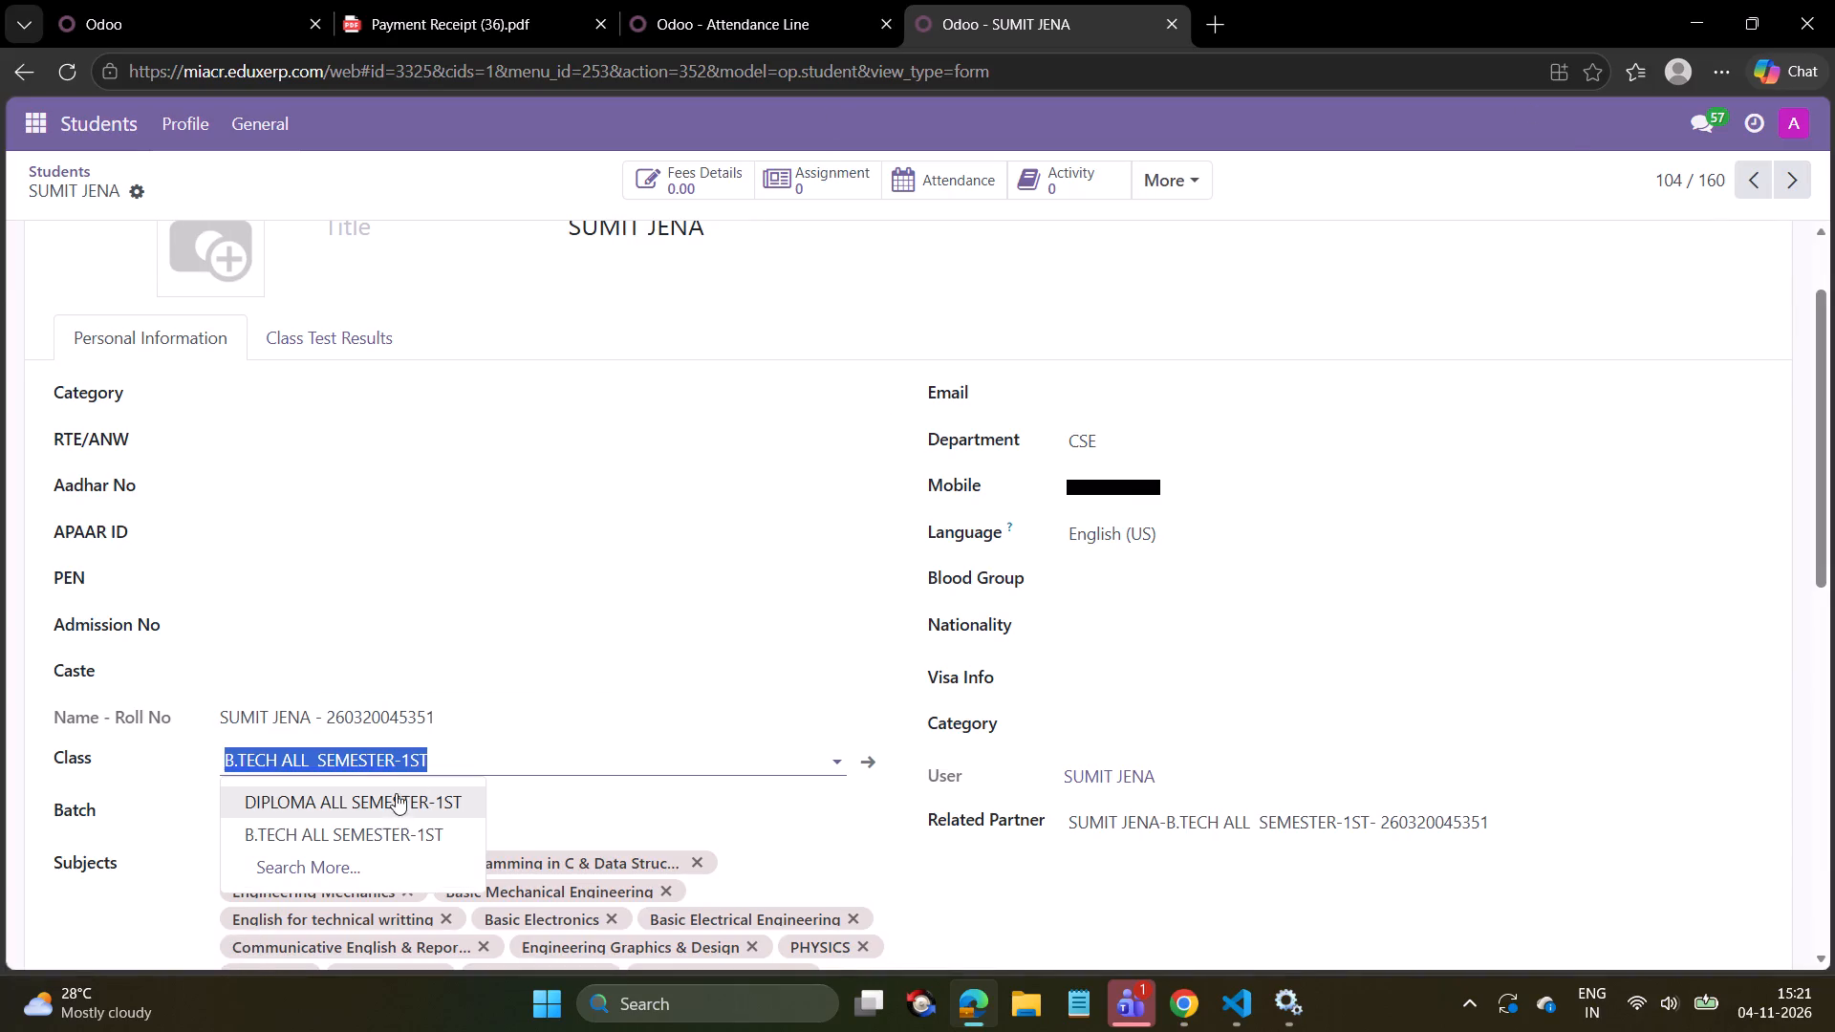
pyautogui.click(367, 828)
pyautogui.click(347, 811)
pyautogui.click(279, 669)
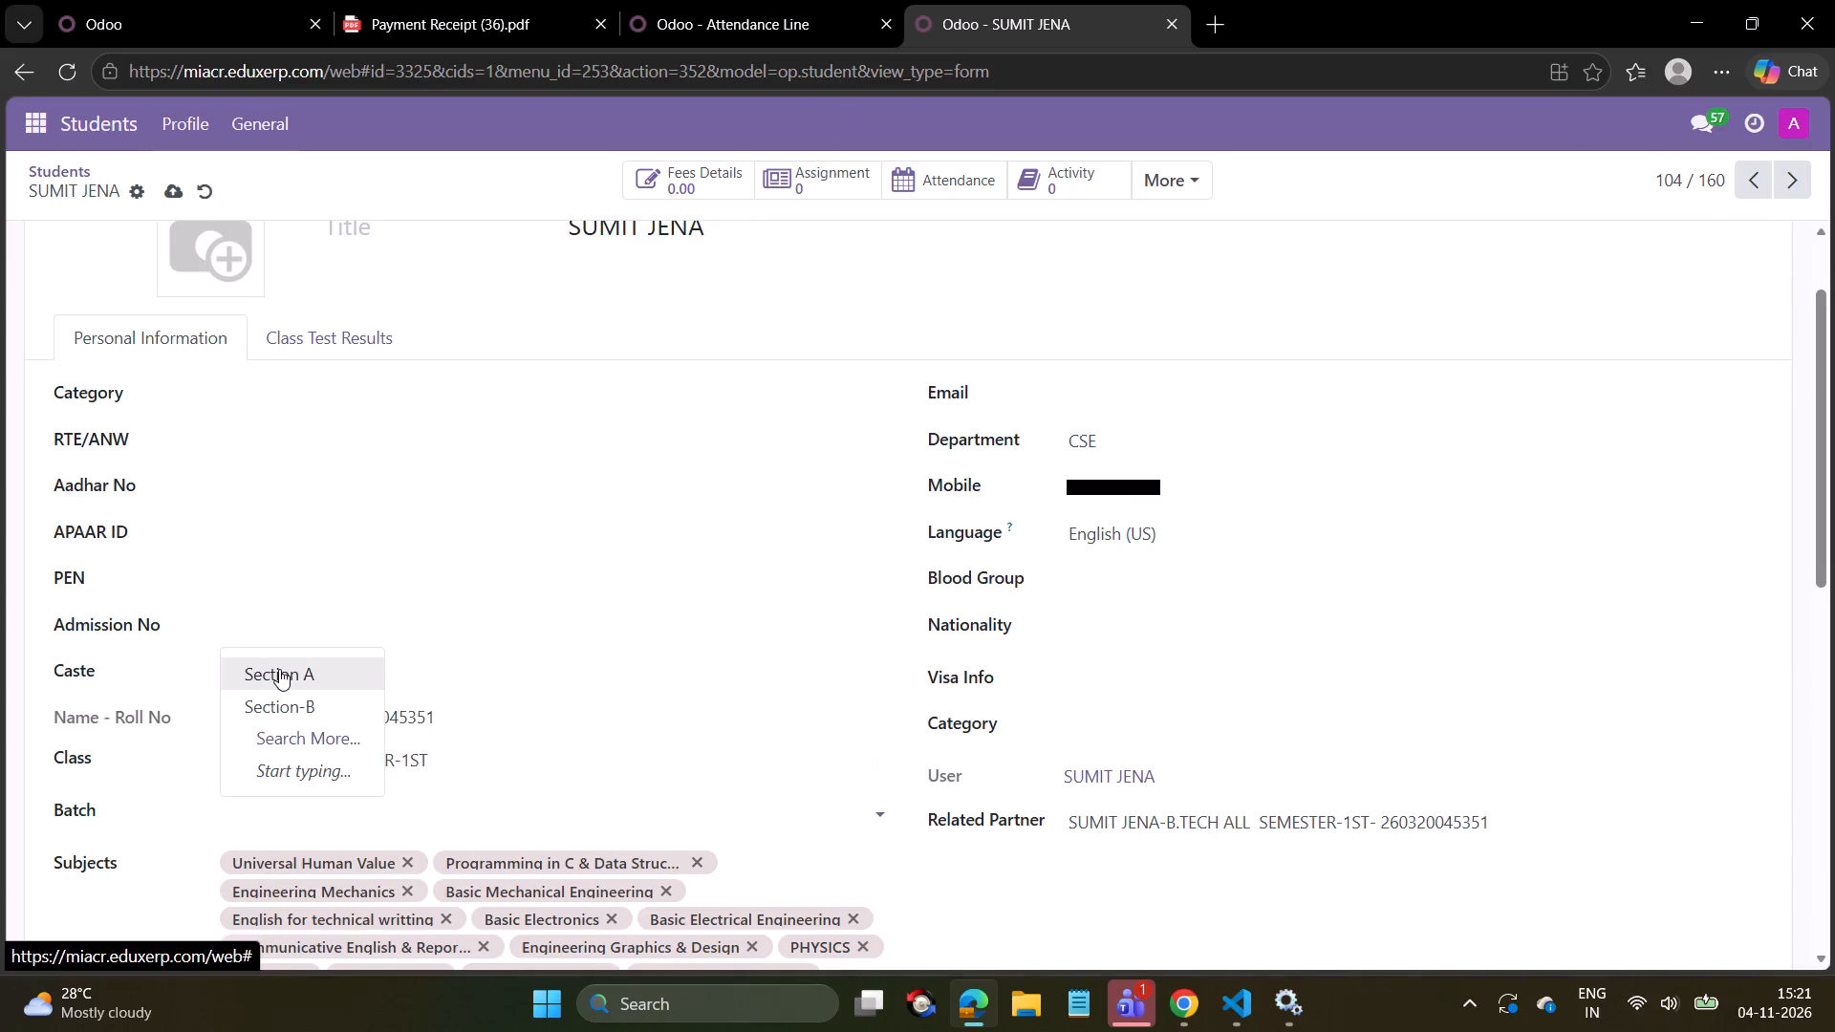
pyautogui.click(170, 189)
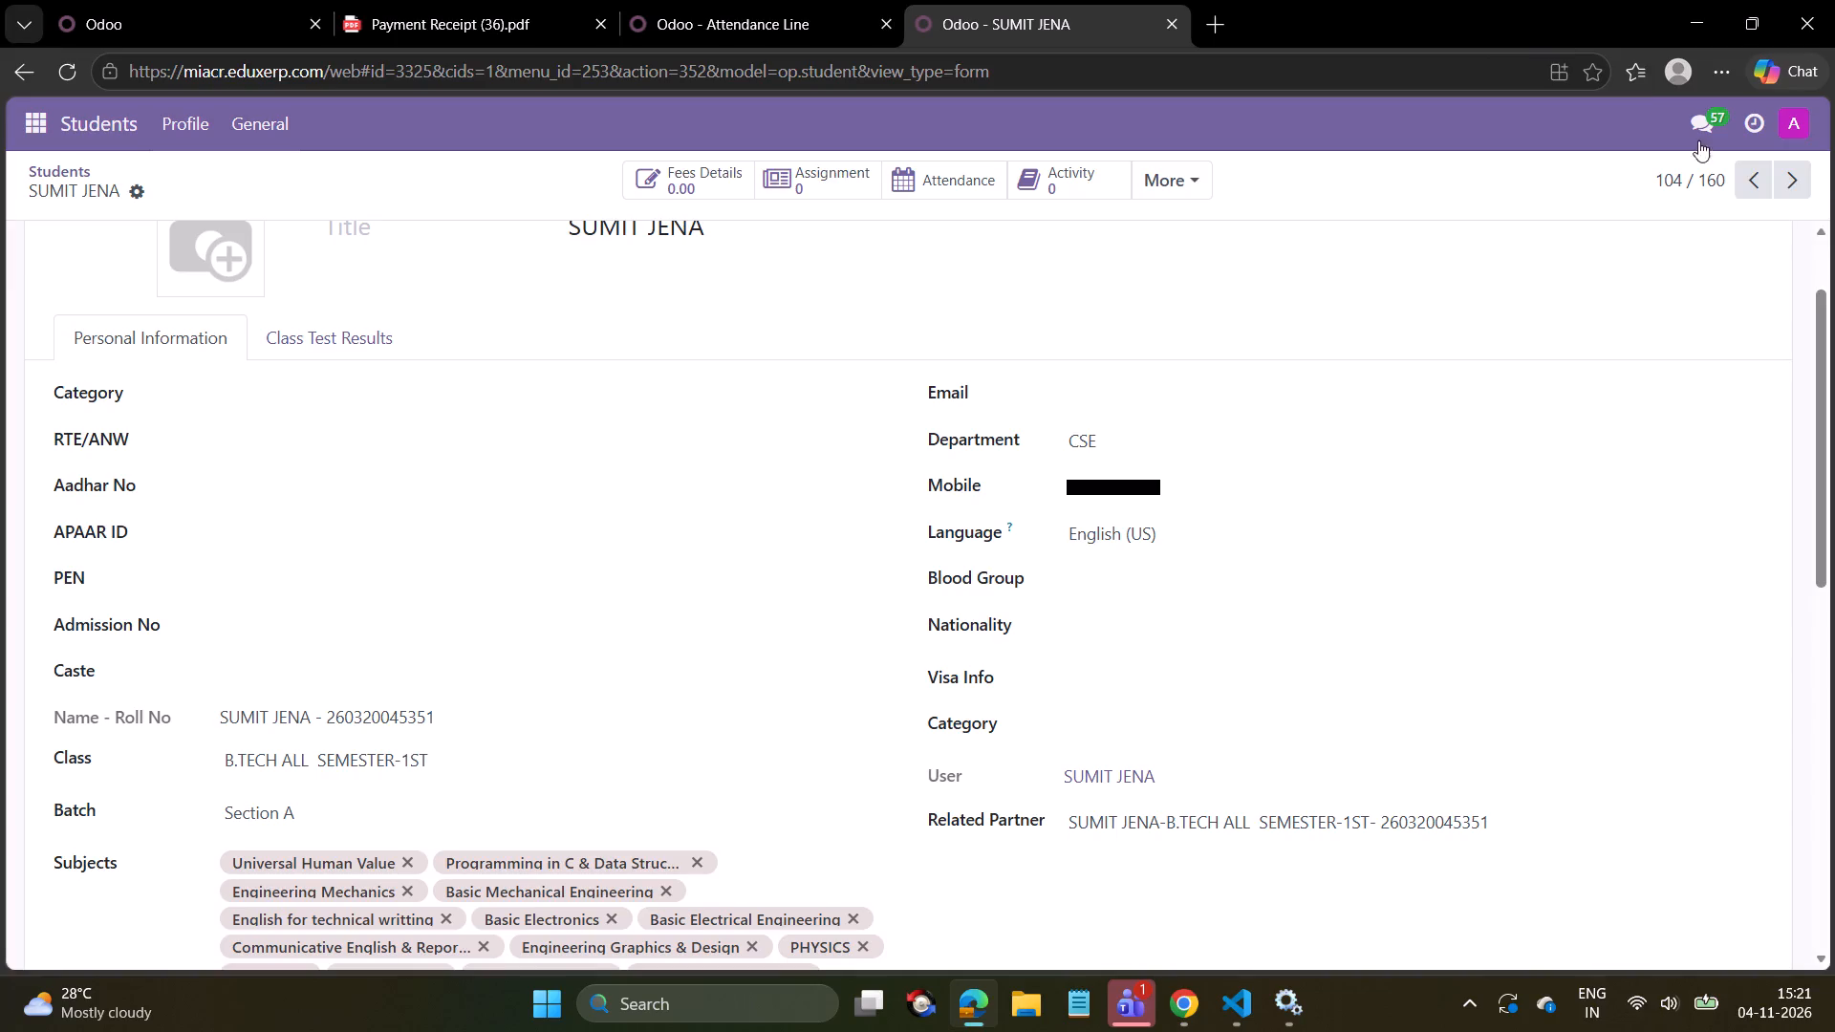
# On the next student record (105), reselect class B.TECH ALL SEMESTER-1ST, set the batch to Section A and save.
pyautogui.click(1787, 181)
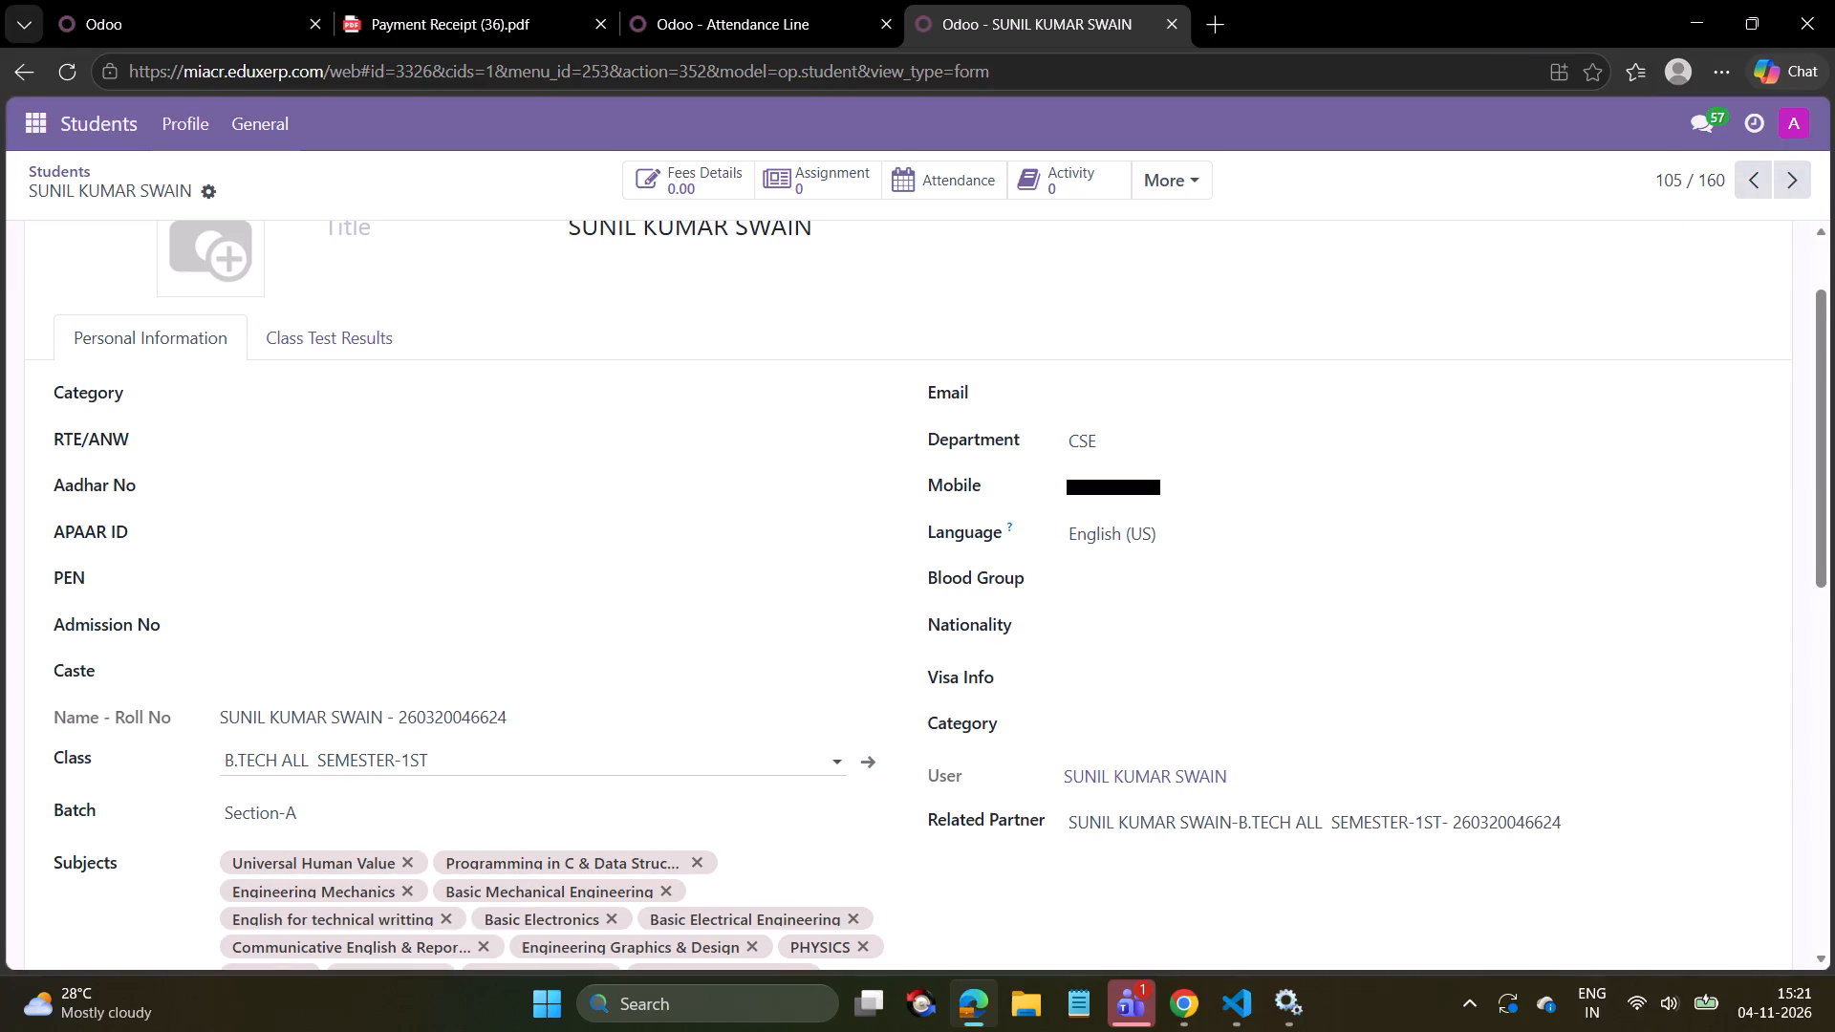
pyautogui.click(448, 764)
pyautogui.click(399, 835)
pyautogui.click(380, 828)
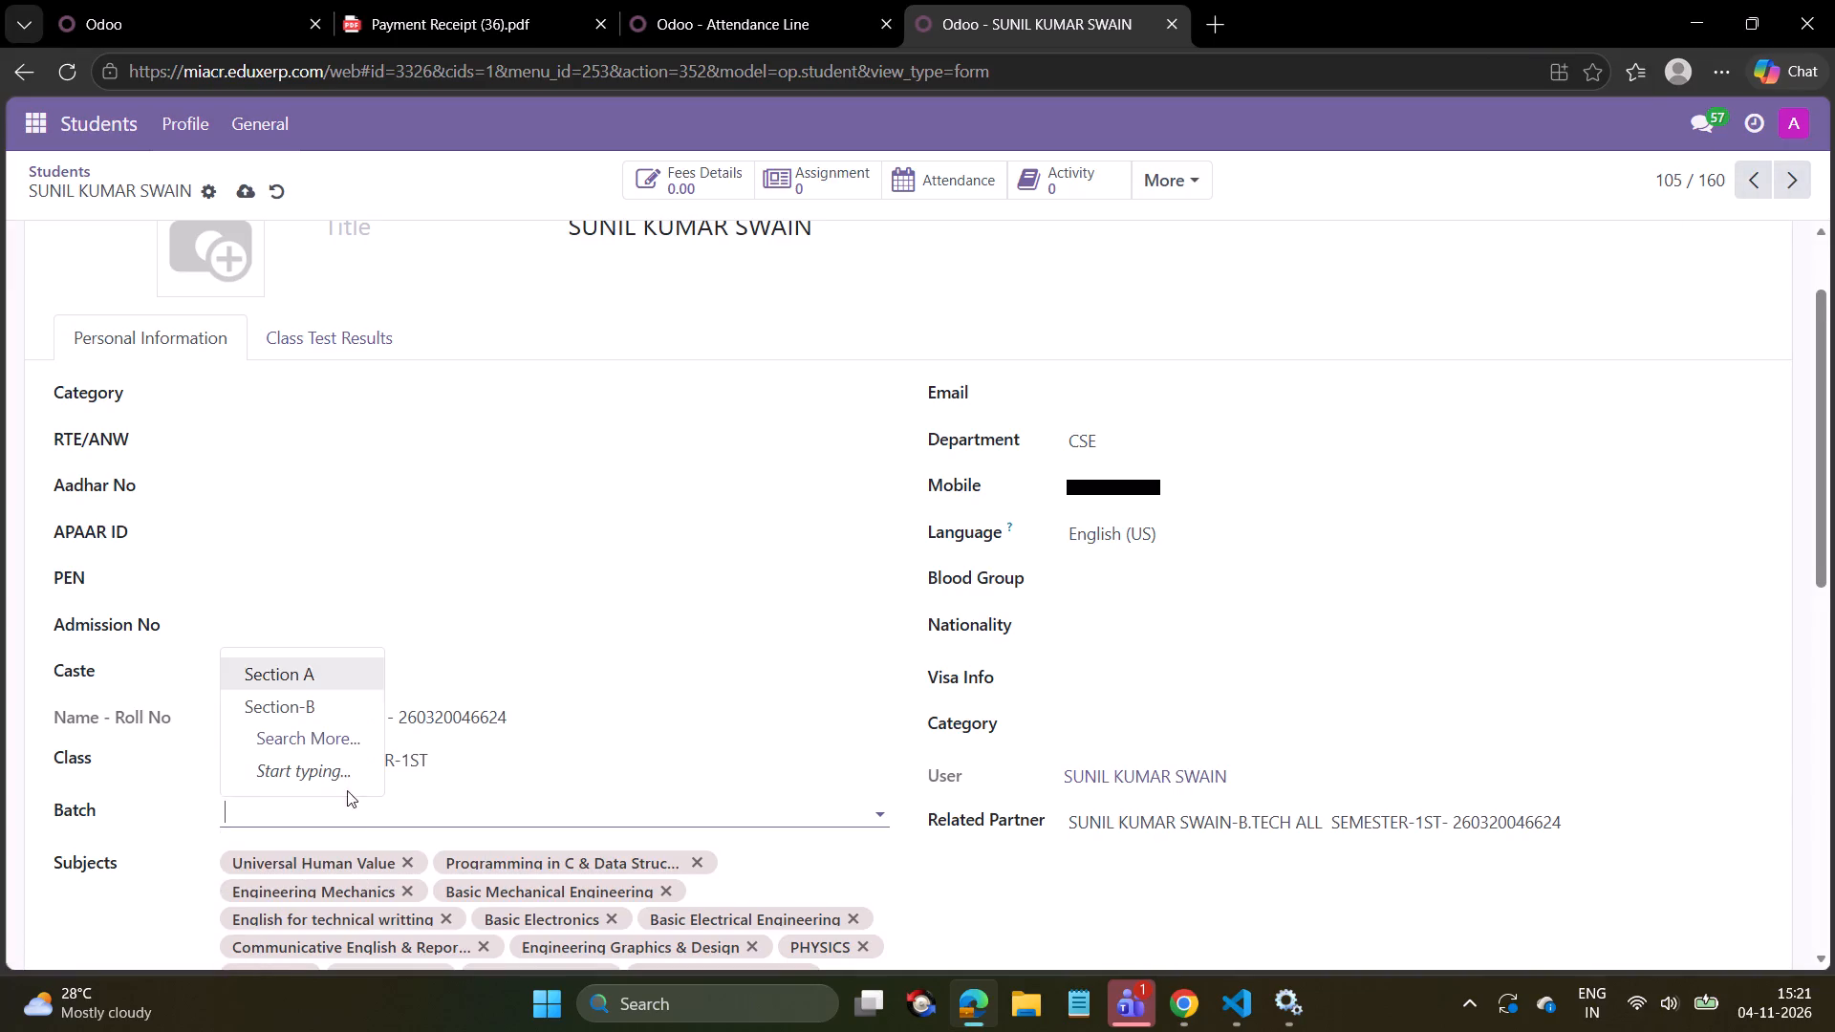
pyautogui.click(293, 679)
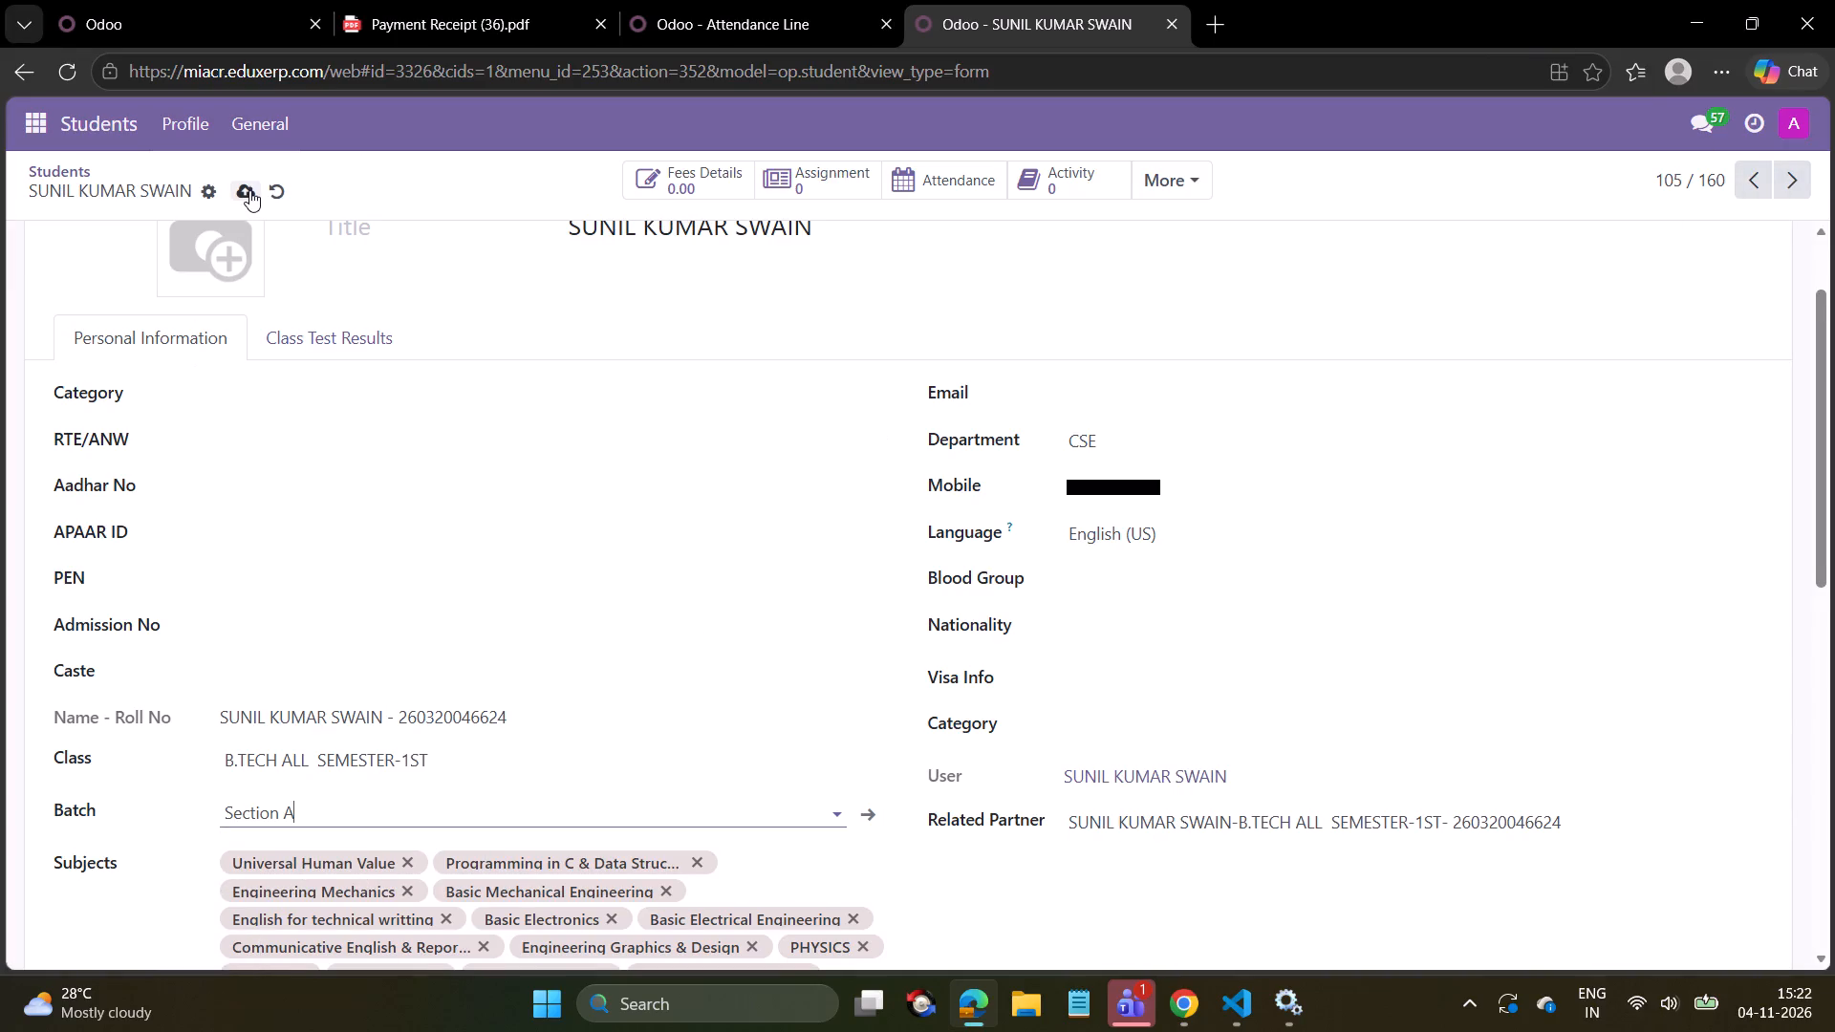
pyautogui.click(249, 190)
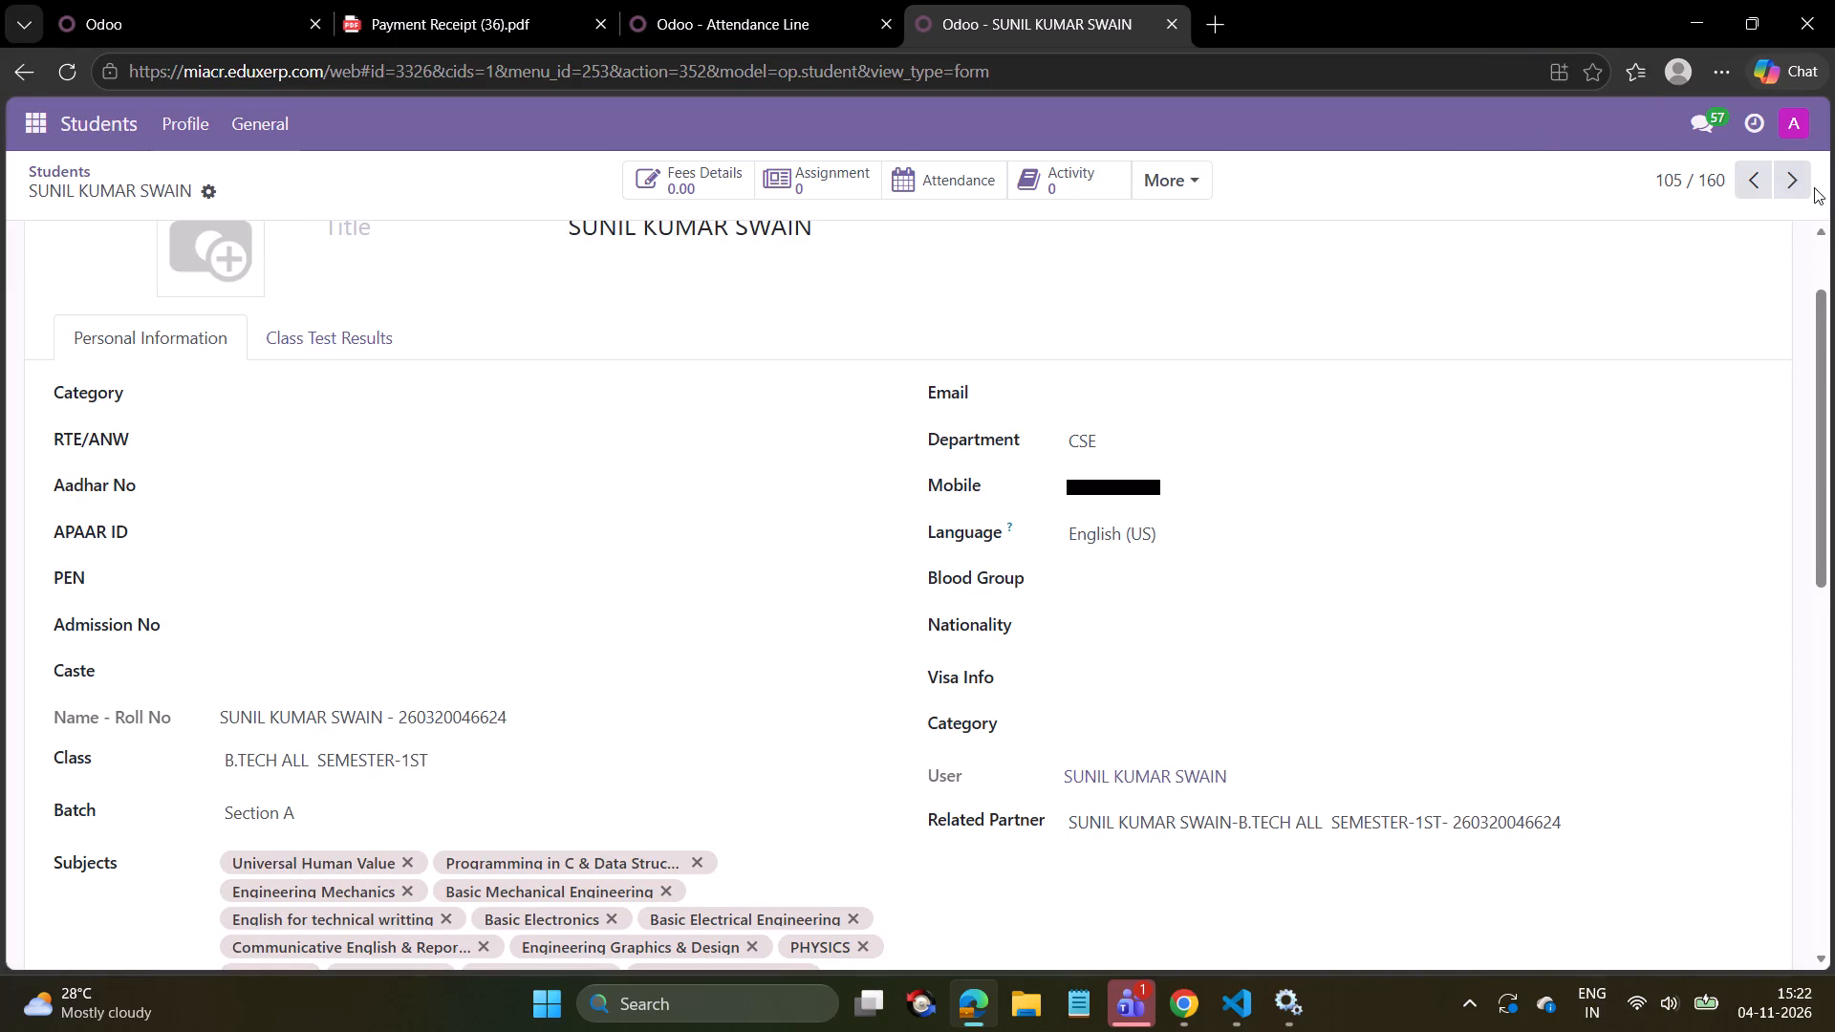
# On the next student record (106), reselect class B.TECH ALL SEMESTER-1ST, set the batch to Section A and save.
pyautogui.click(1803, 186)
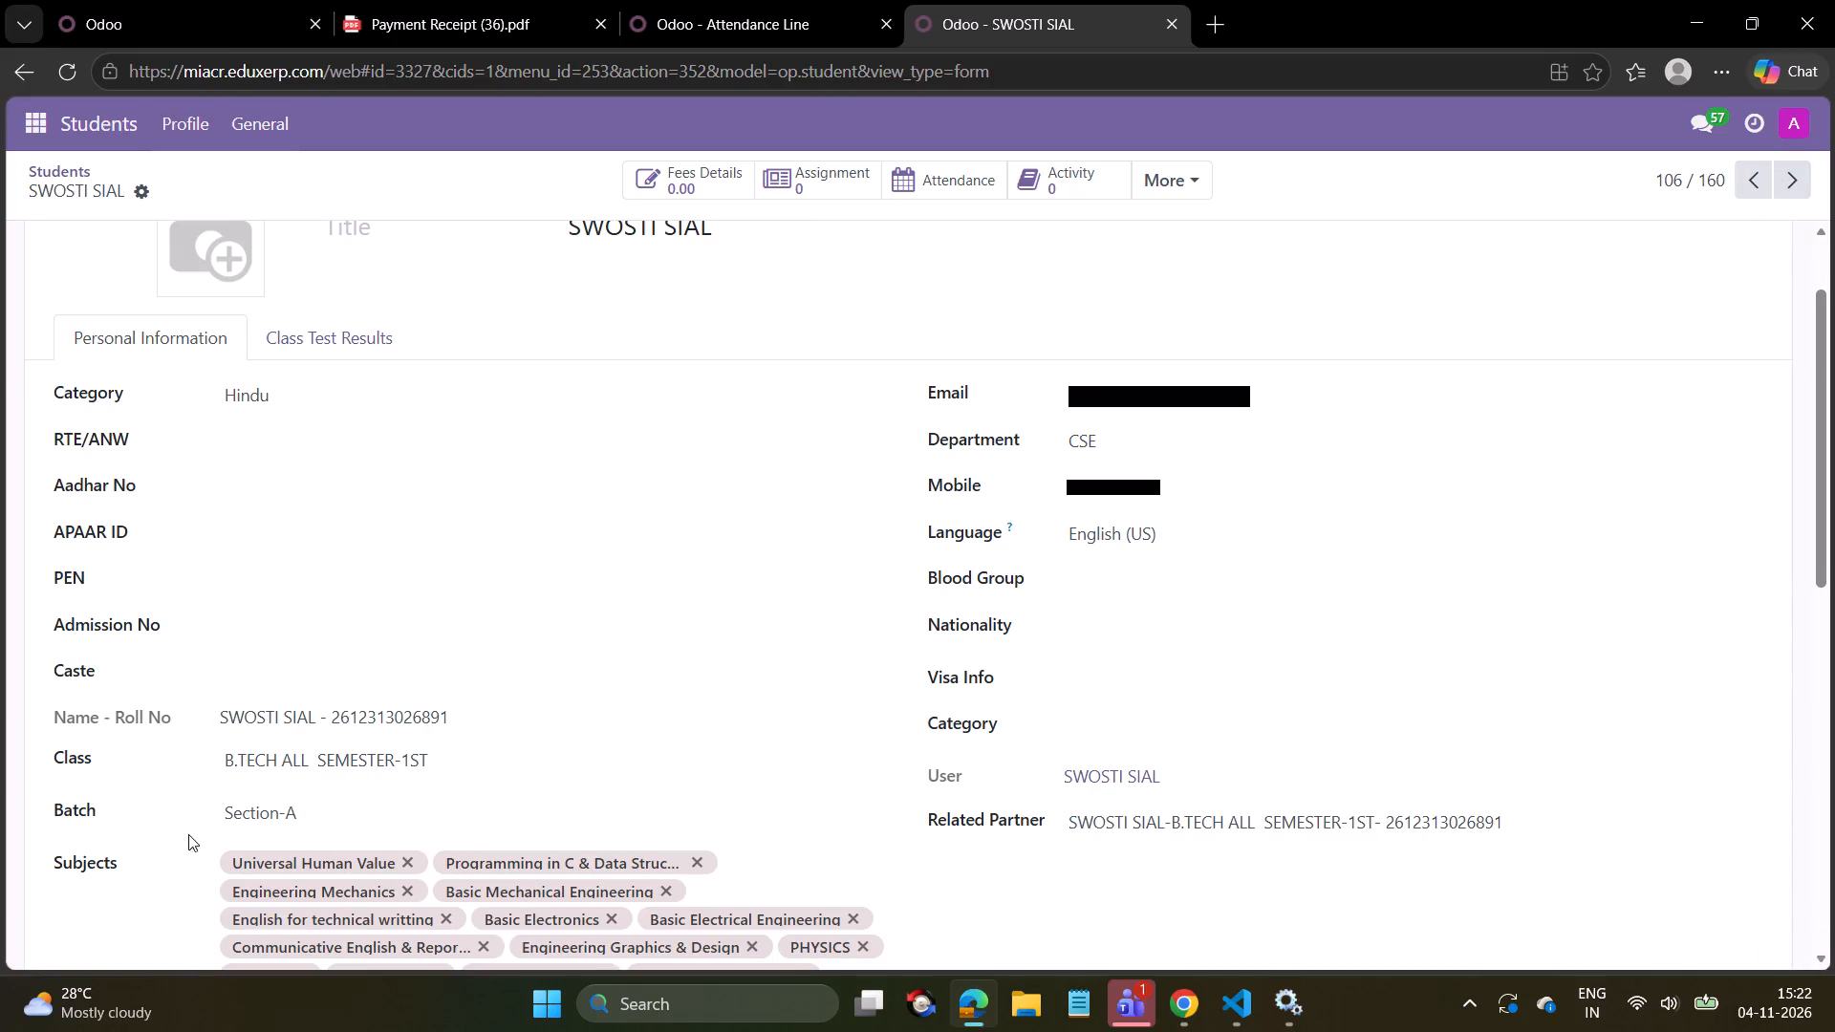
pyautogui.click(325, 756)
pyautogui.click(472, 759)
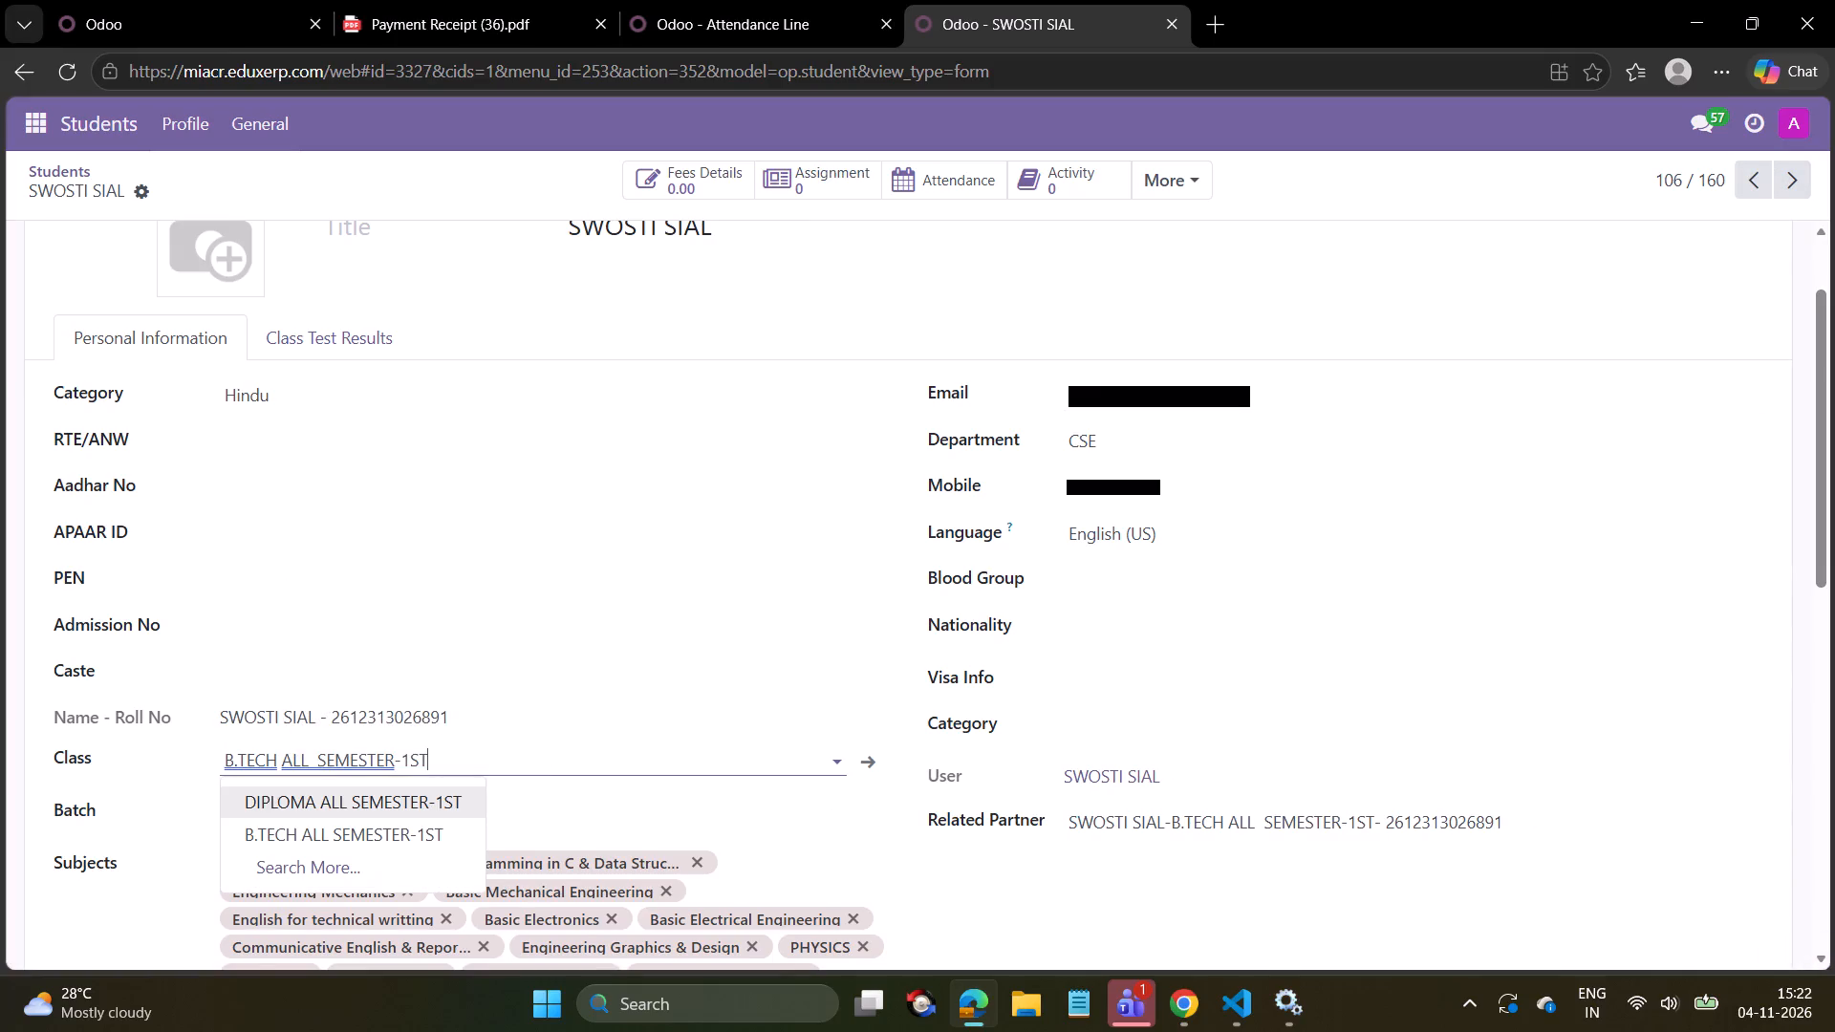
pyautogui.click(415, 827)
pyautogui.click(390, 829)
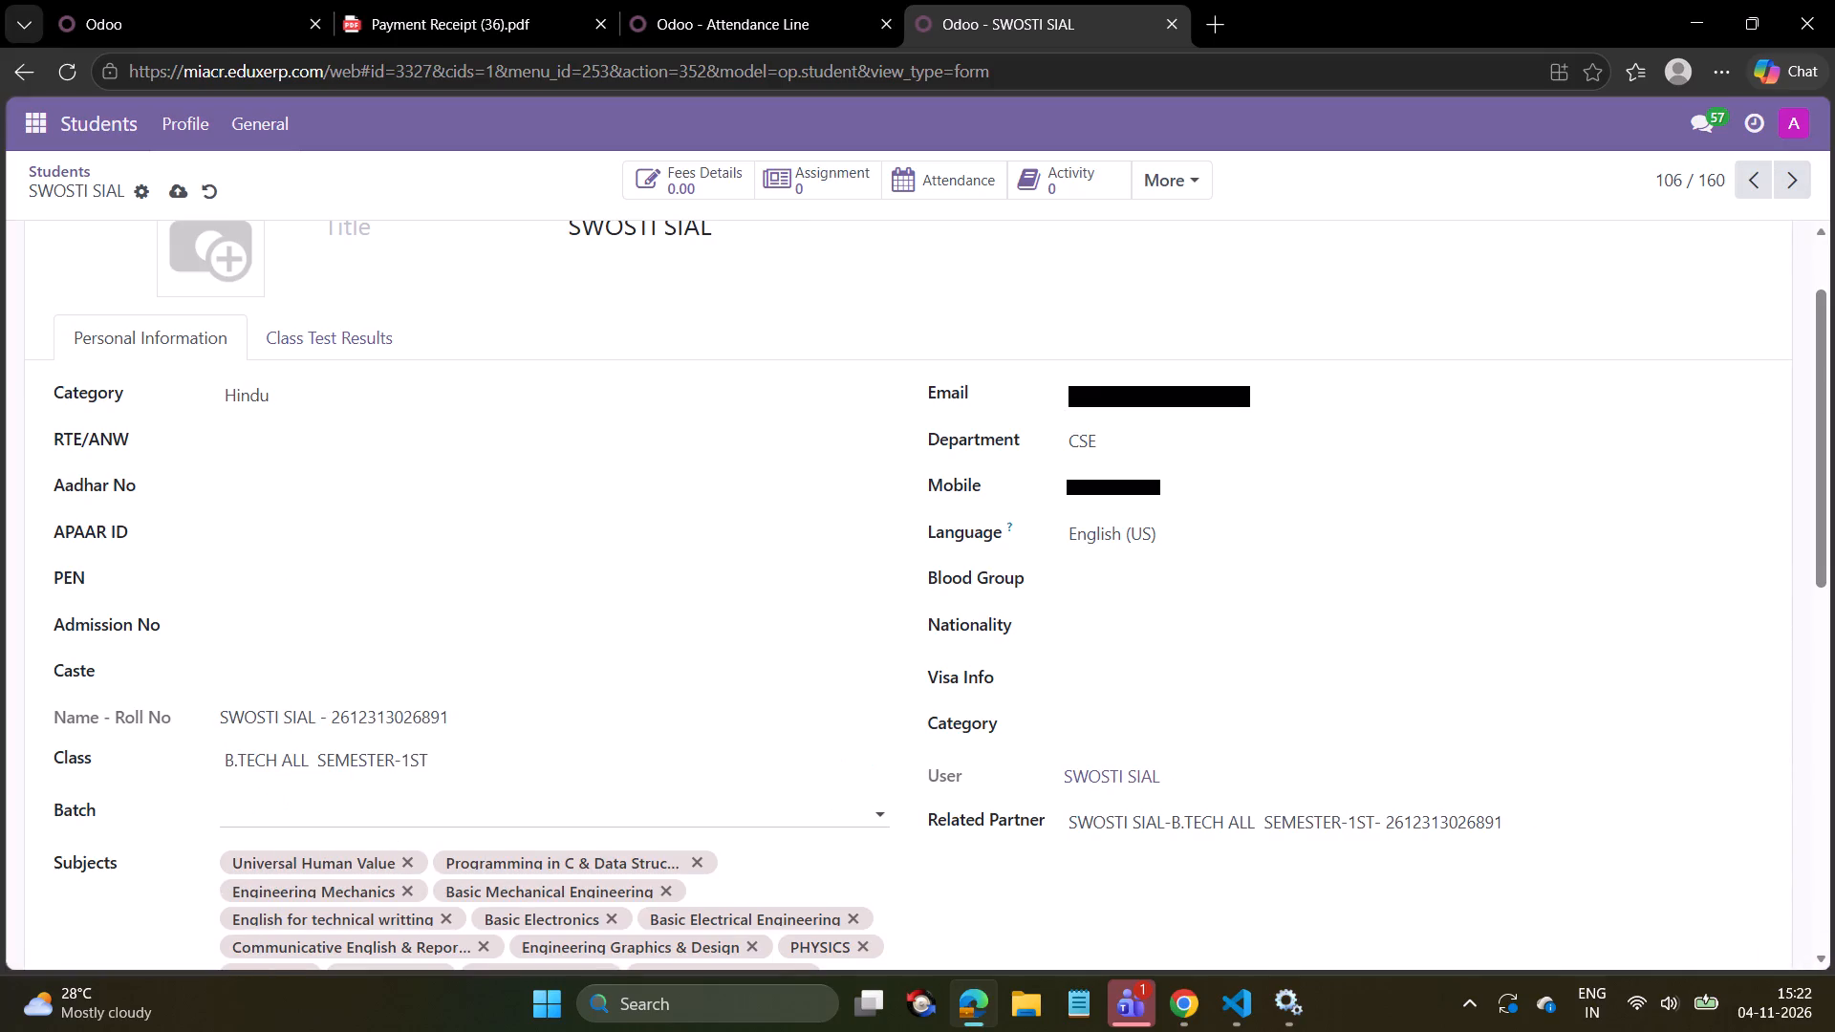
pyautogui.click(368, 808)
pyautogui.click(283, 675)
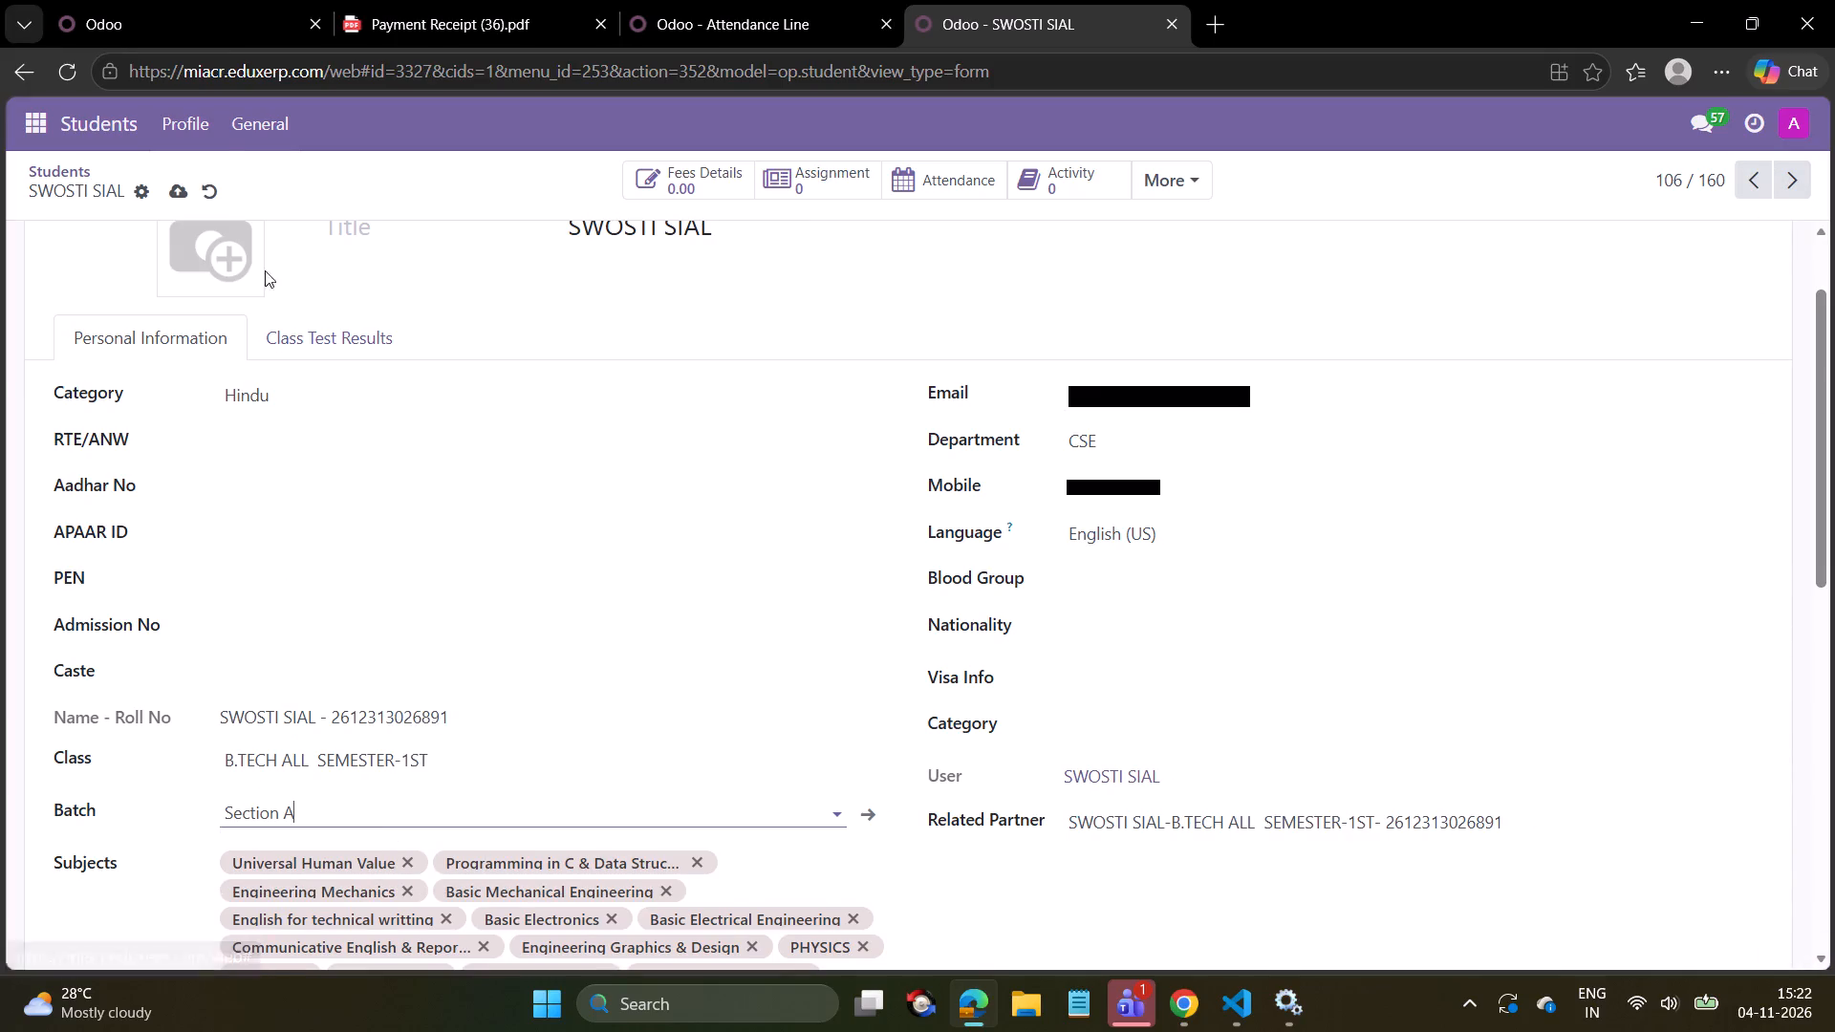
pyautogui.click(178, 186)
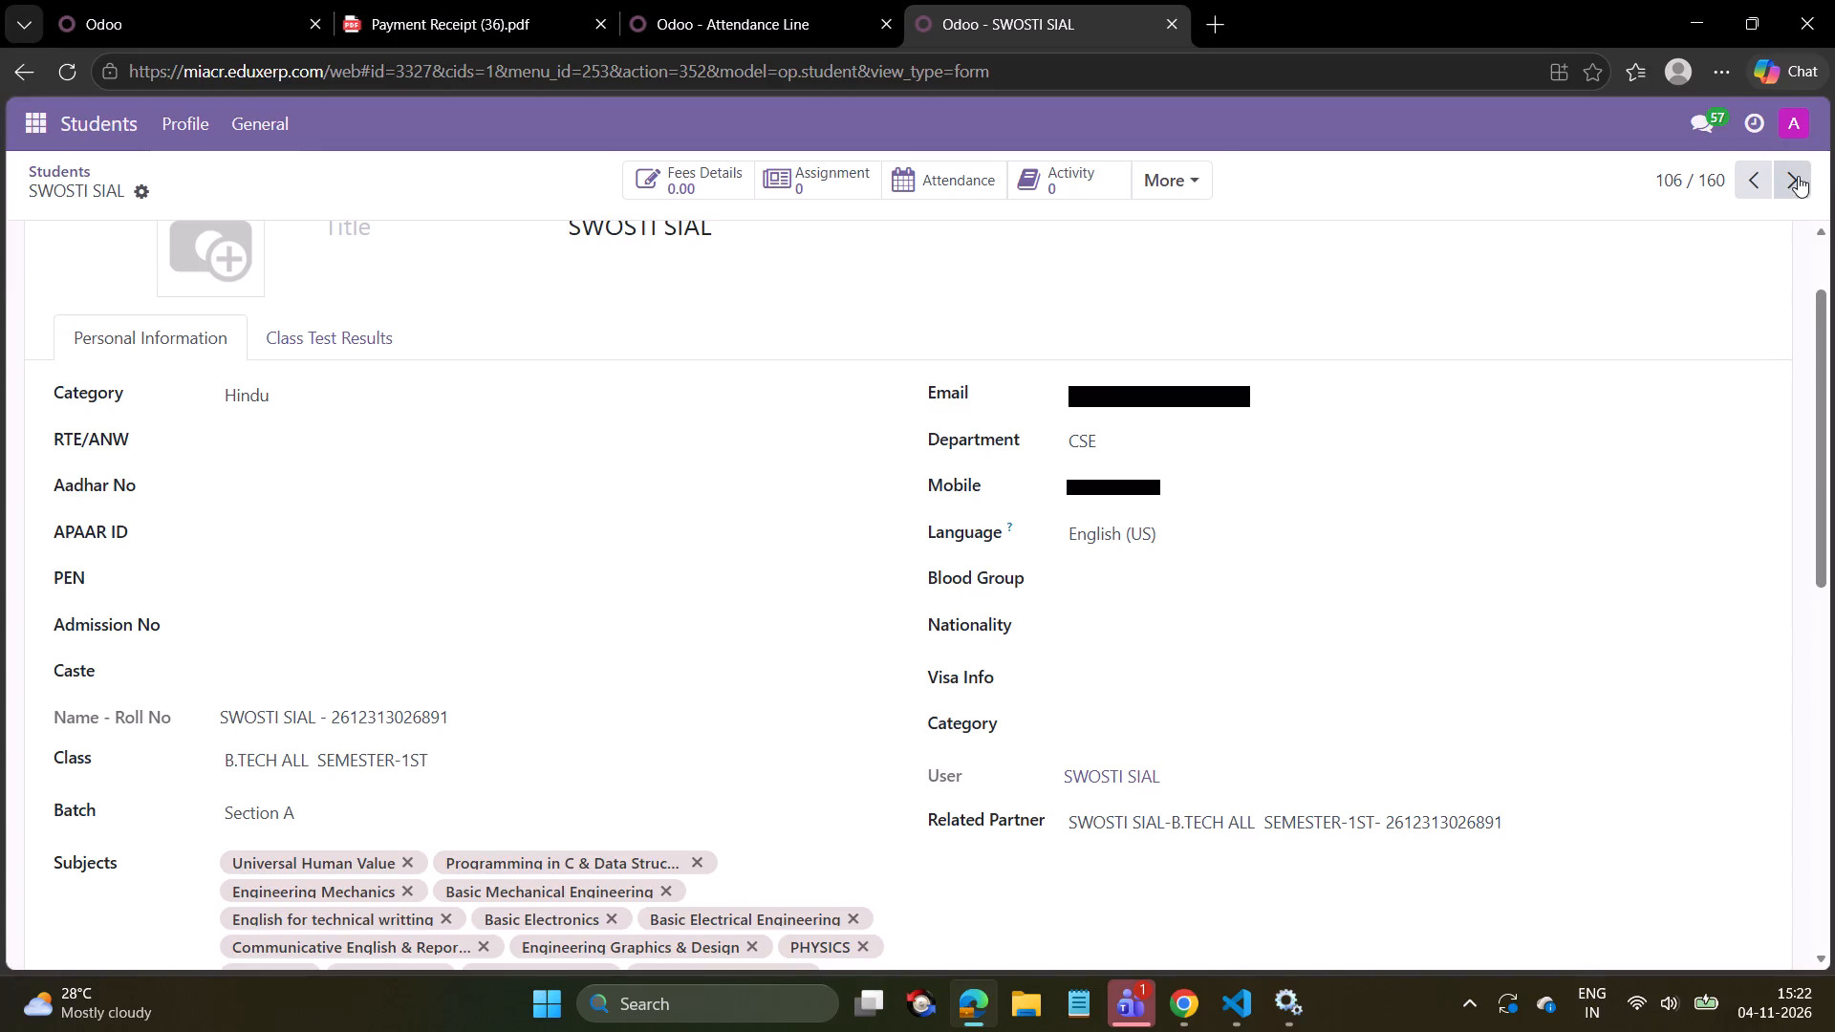
# On the next student record (107), reselect class B.TECH ALL SEMESTER-1ST, set the batch to Section A and save.
pyautogui.click(1794, 176)
pyautogui.click(376, 768)
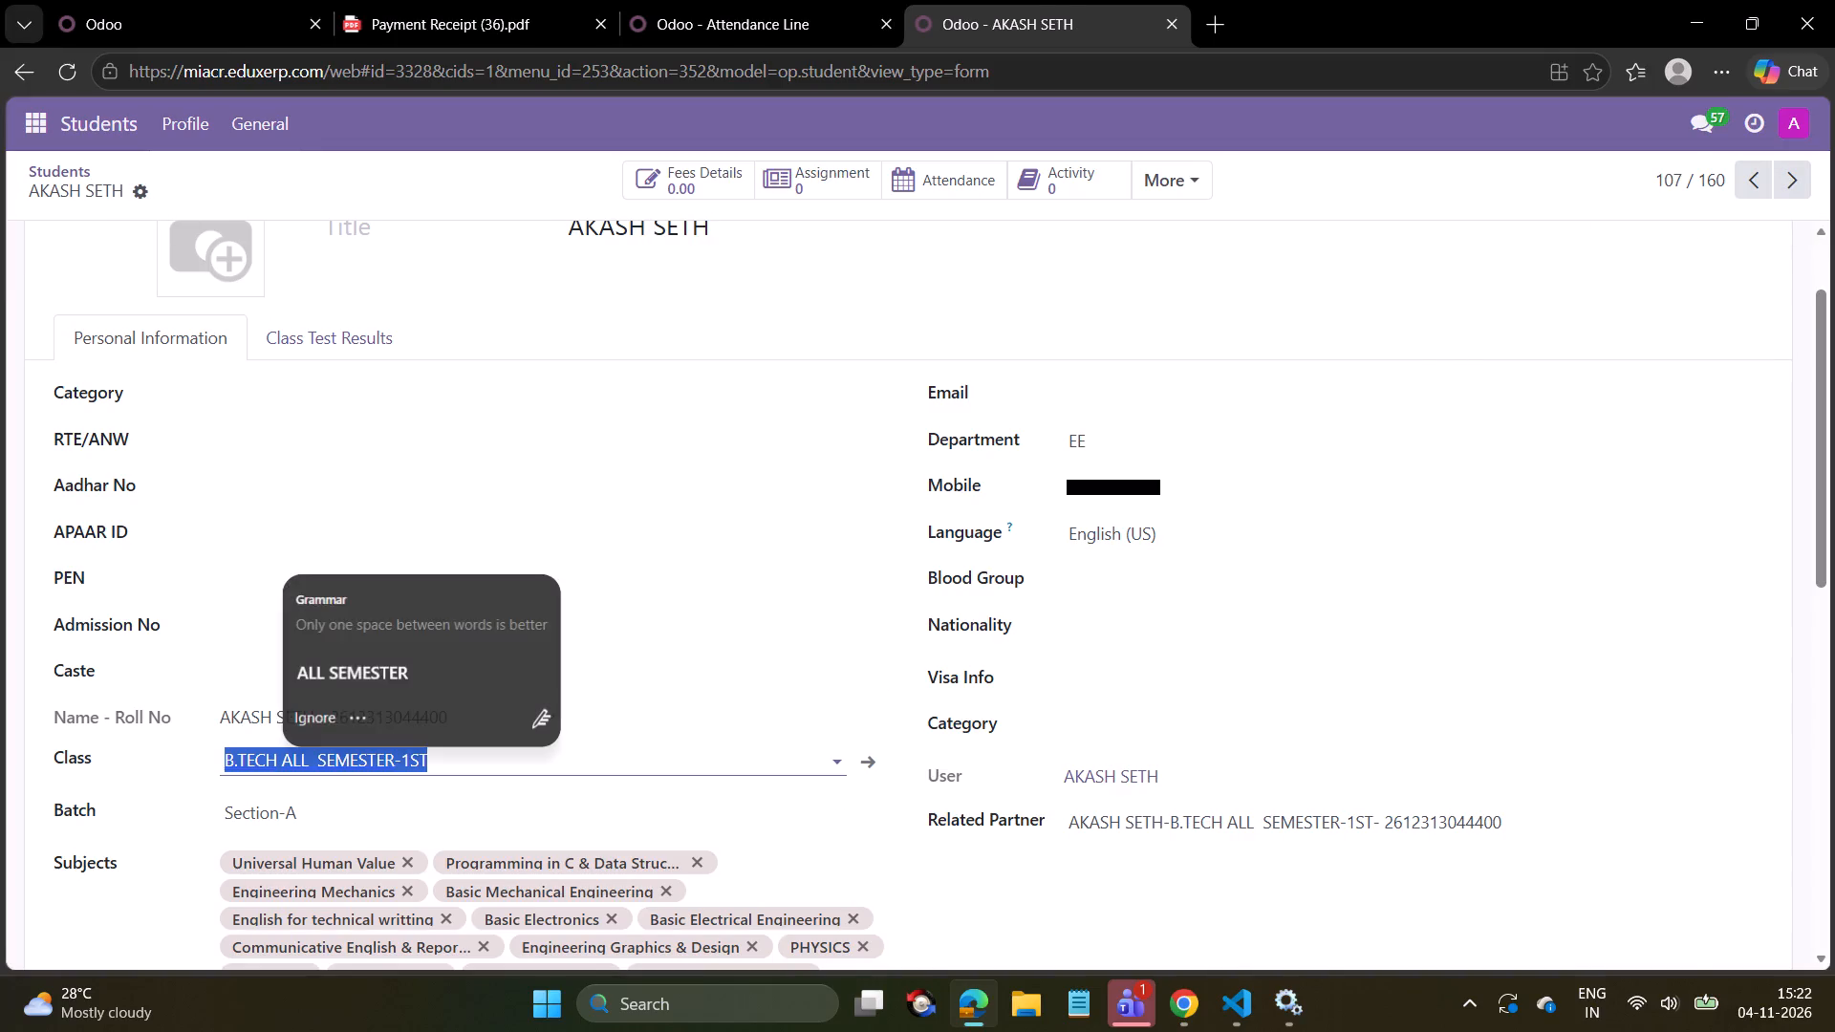
pyautogui.click(478, 760)
pyautogui.click(385, 829)
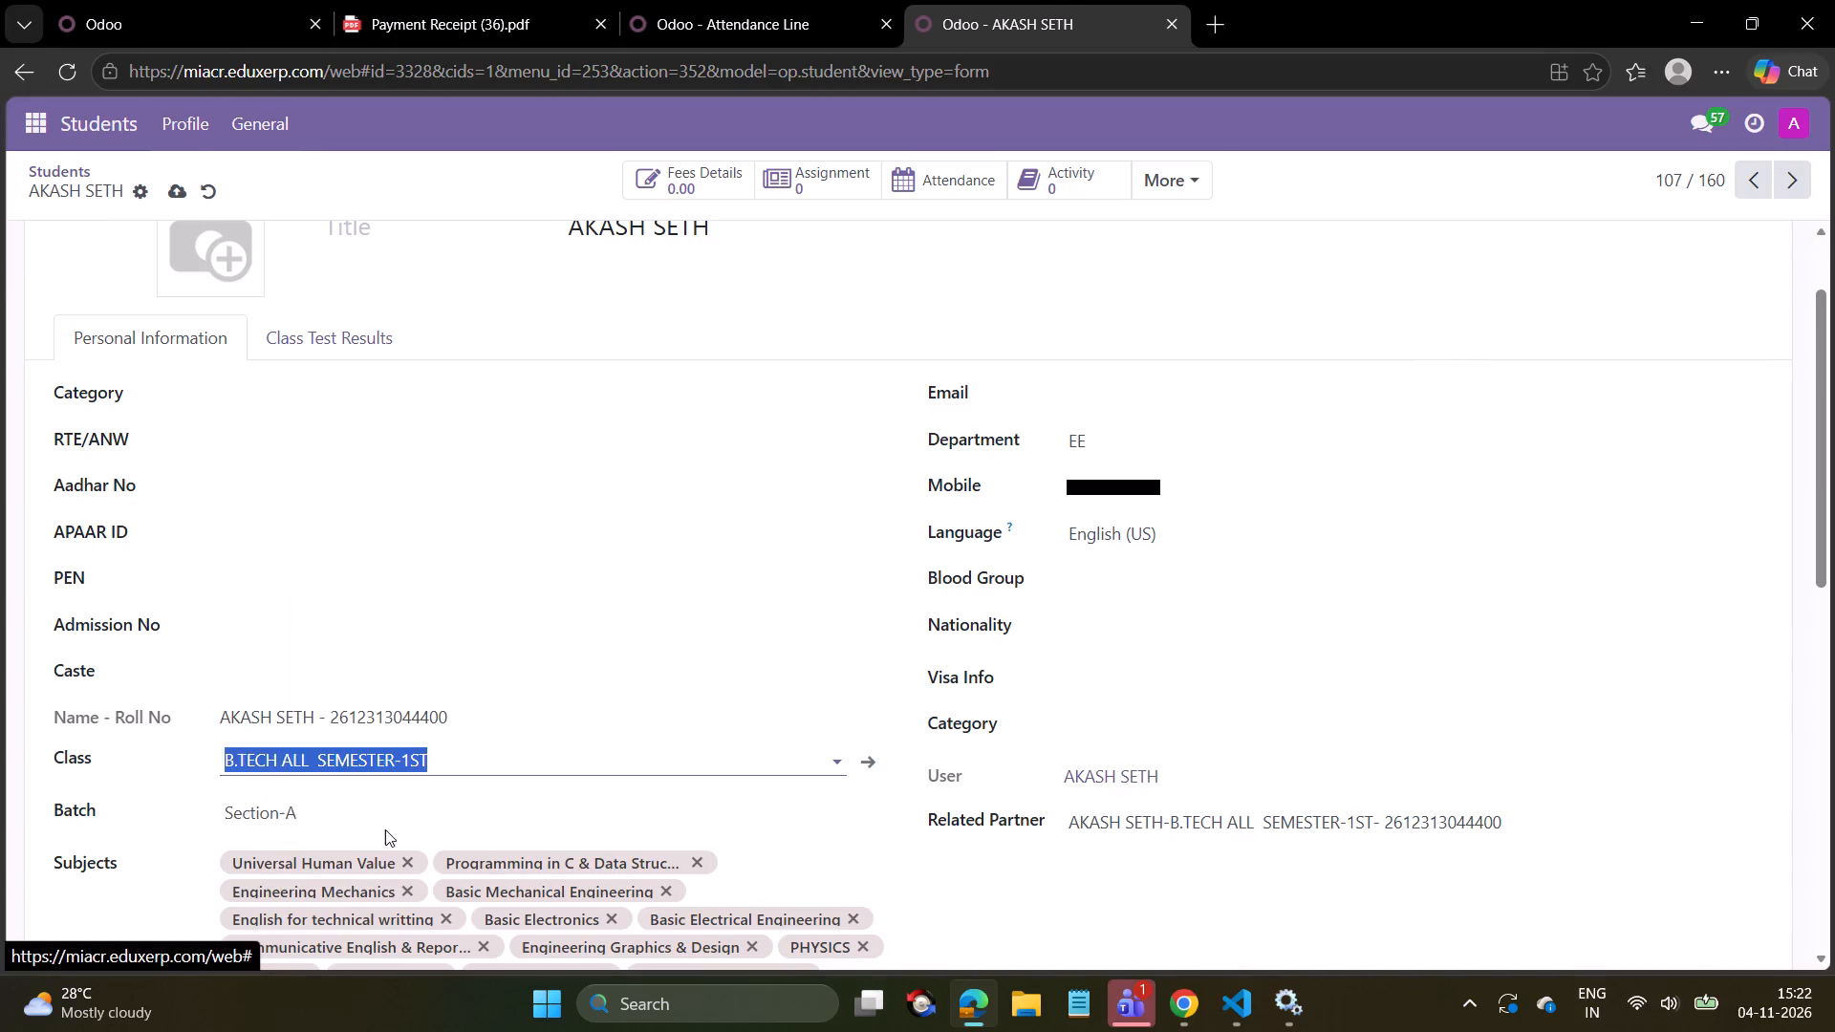
pyautogui.click(360, 815)
pyautogui.click(291, 676)
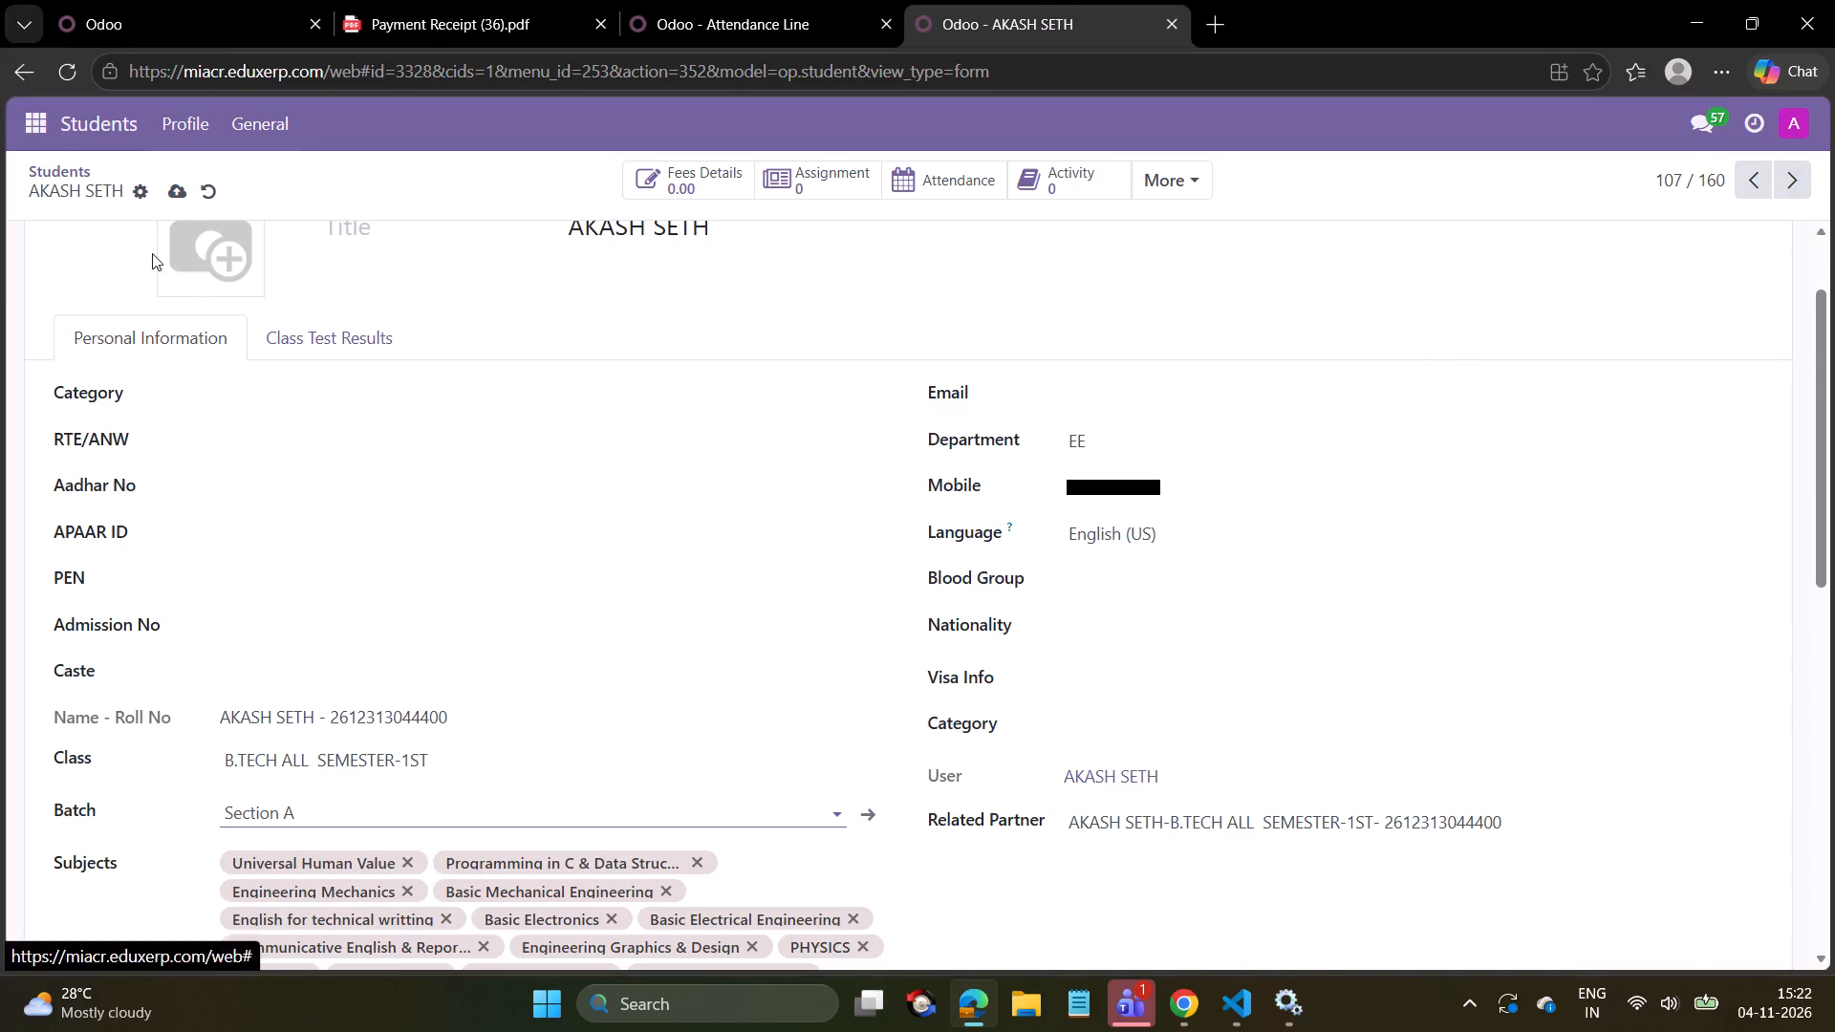
pyautogui.click(166, 194)
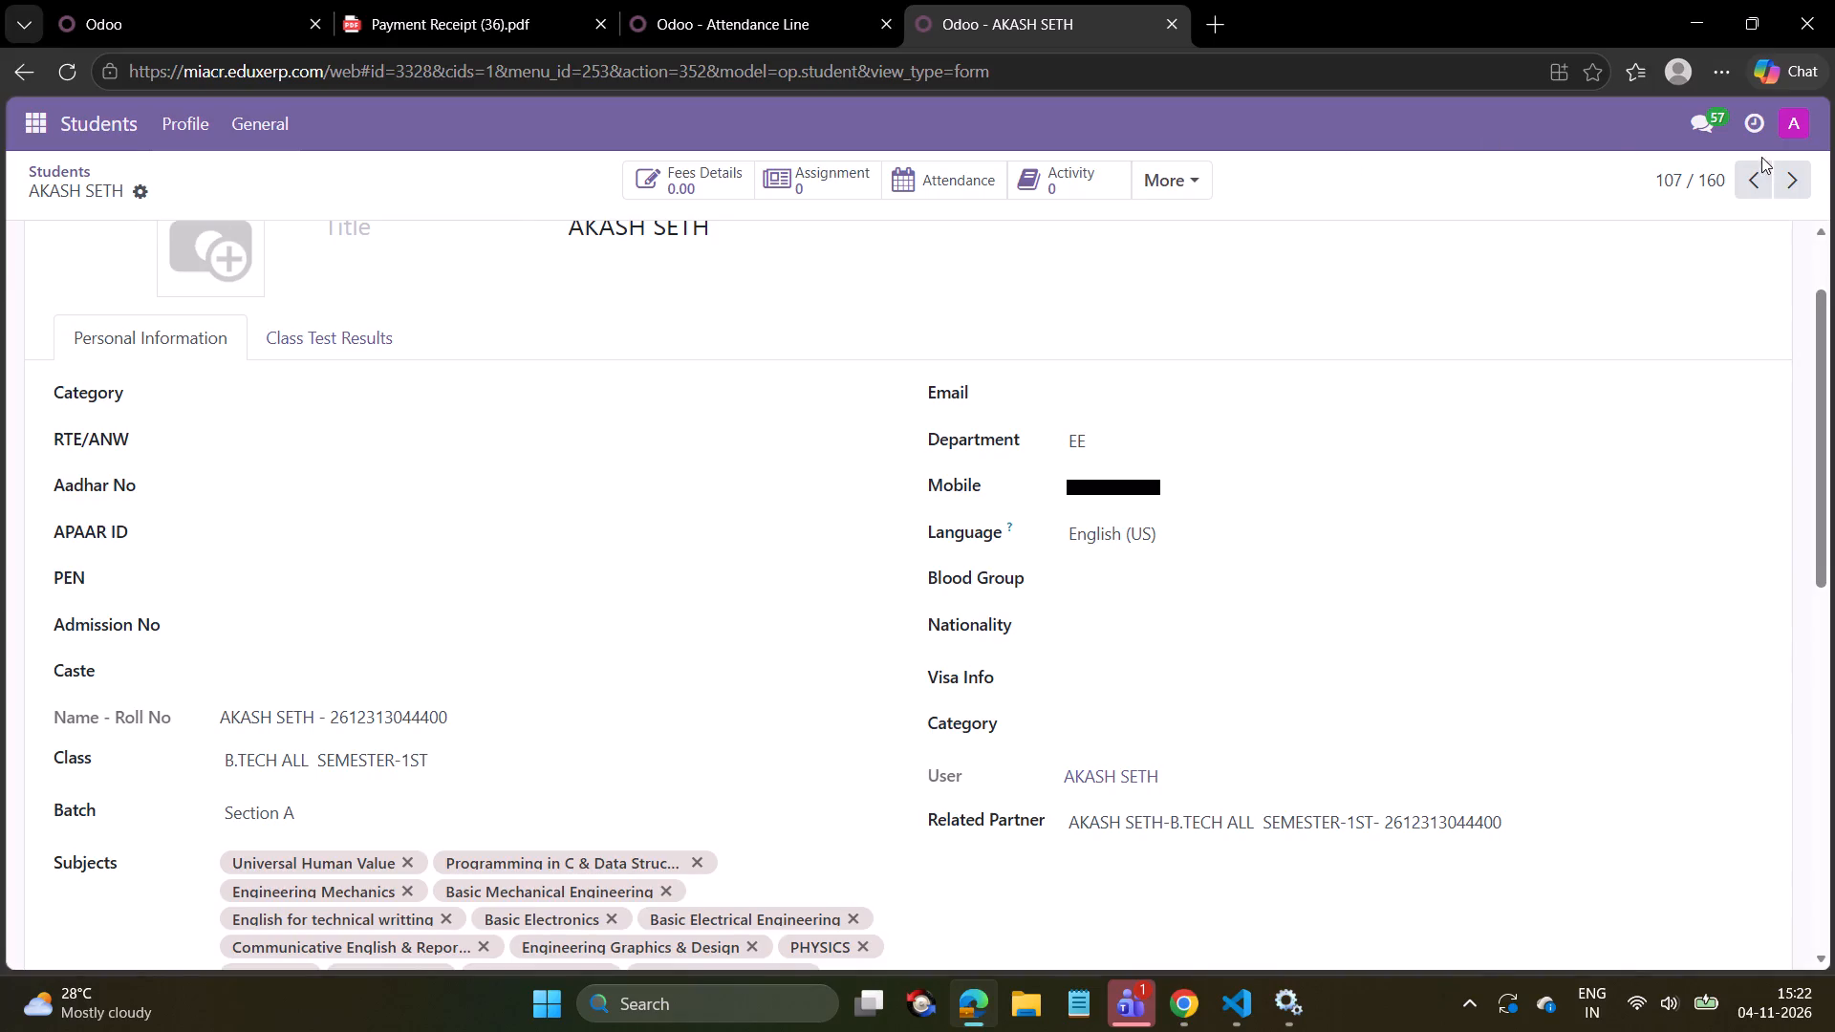
pyautogui.click(1802, 182)
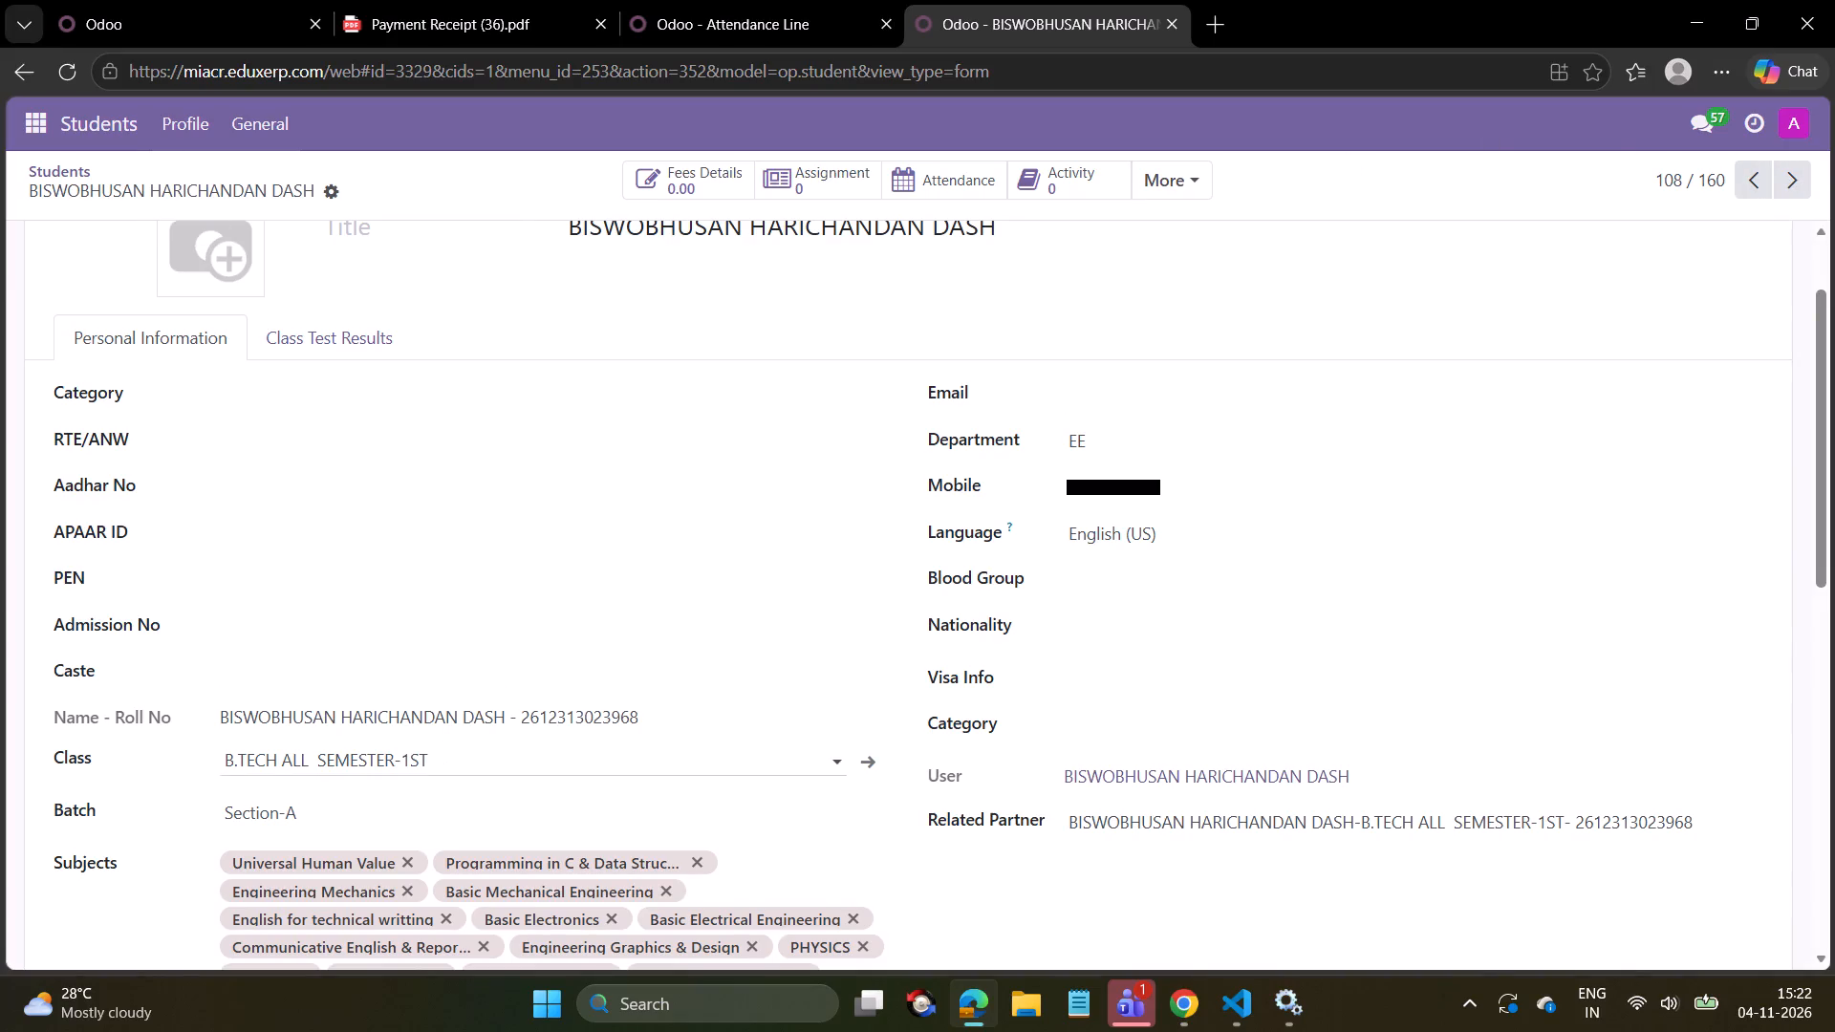
pyautogui.click(443, 755)
pyautogui.click(379, 830)
pyautogui.click(337, 793)
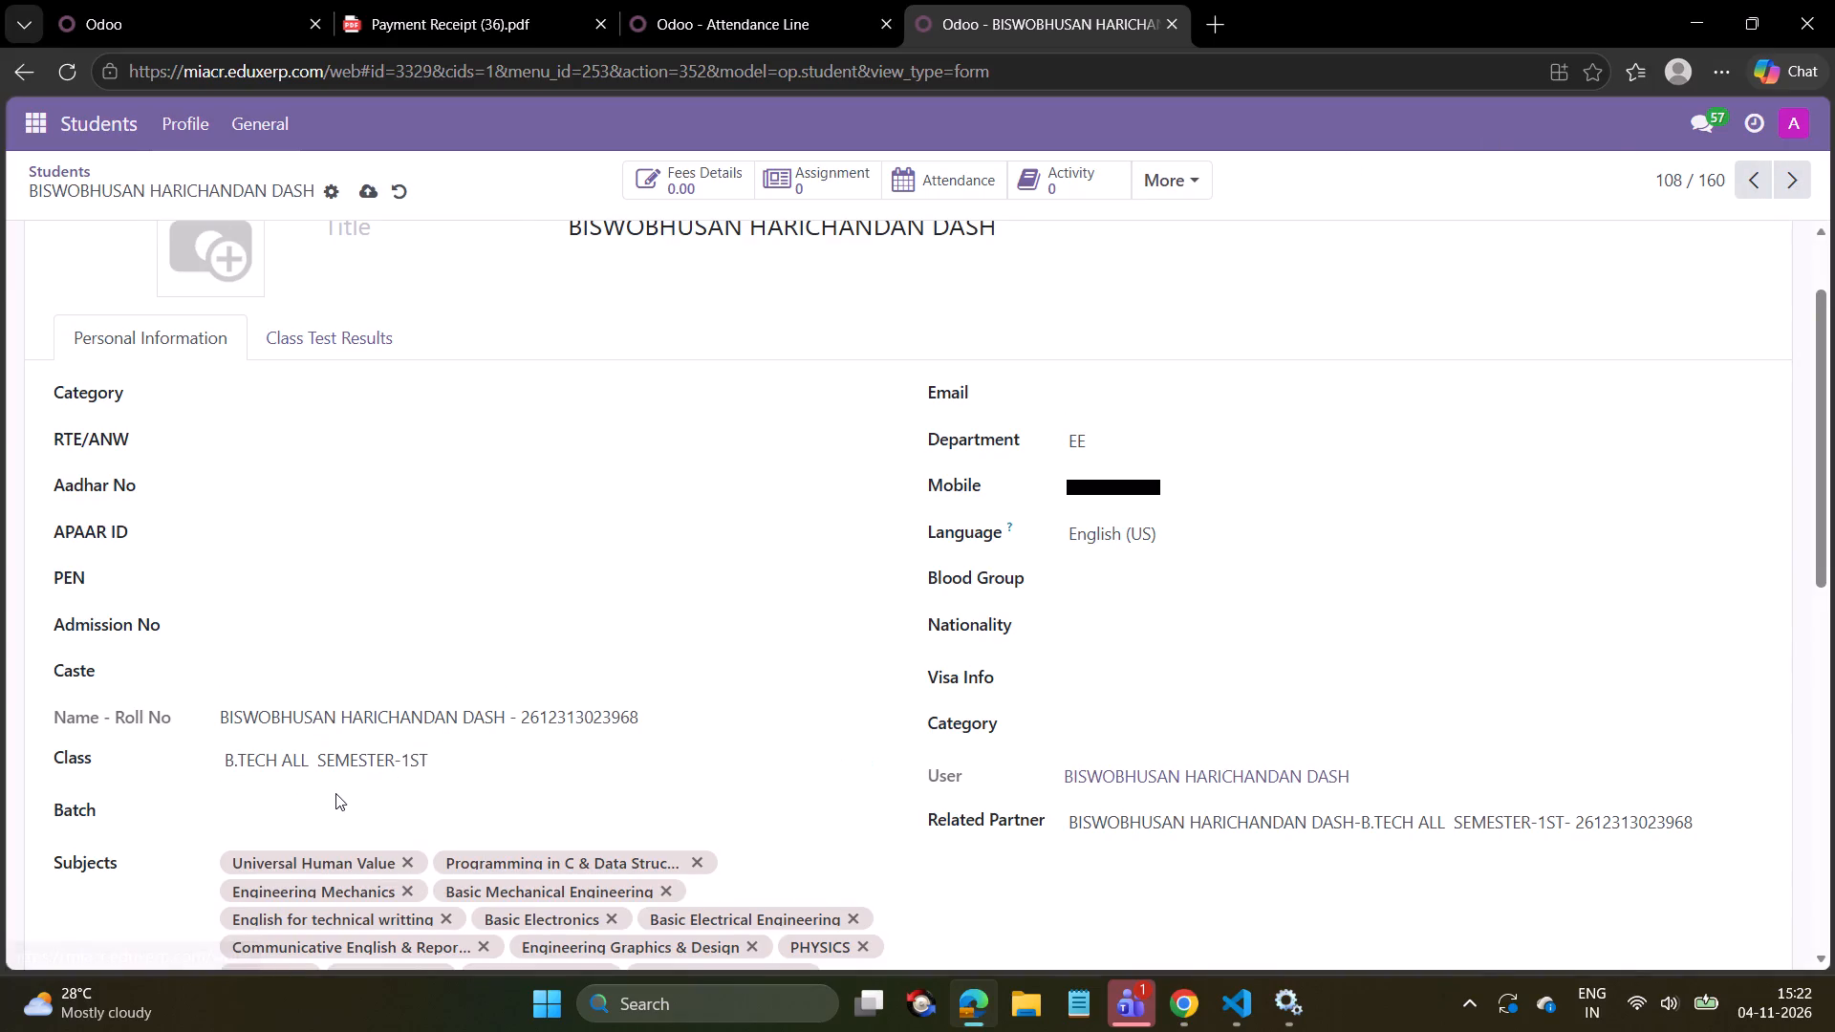
pyautogui.click(322, 811)
pyautogui.click(292, 685)
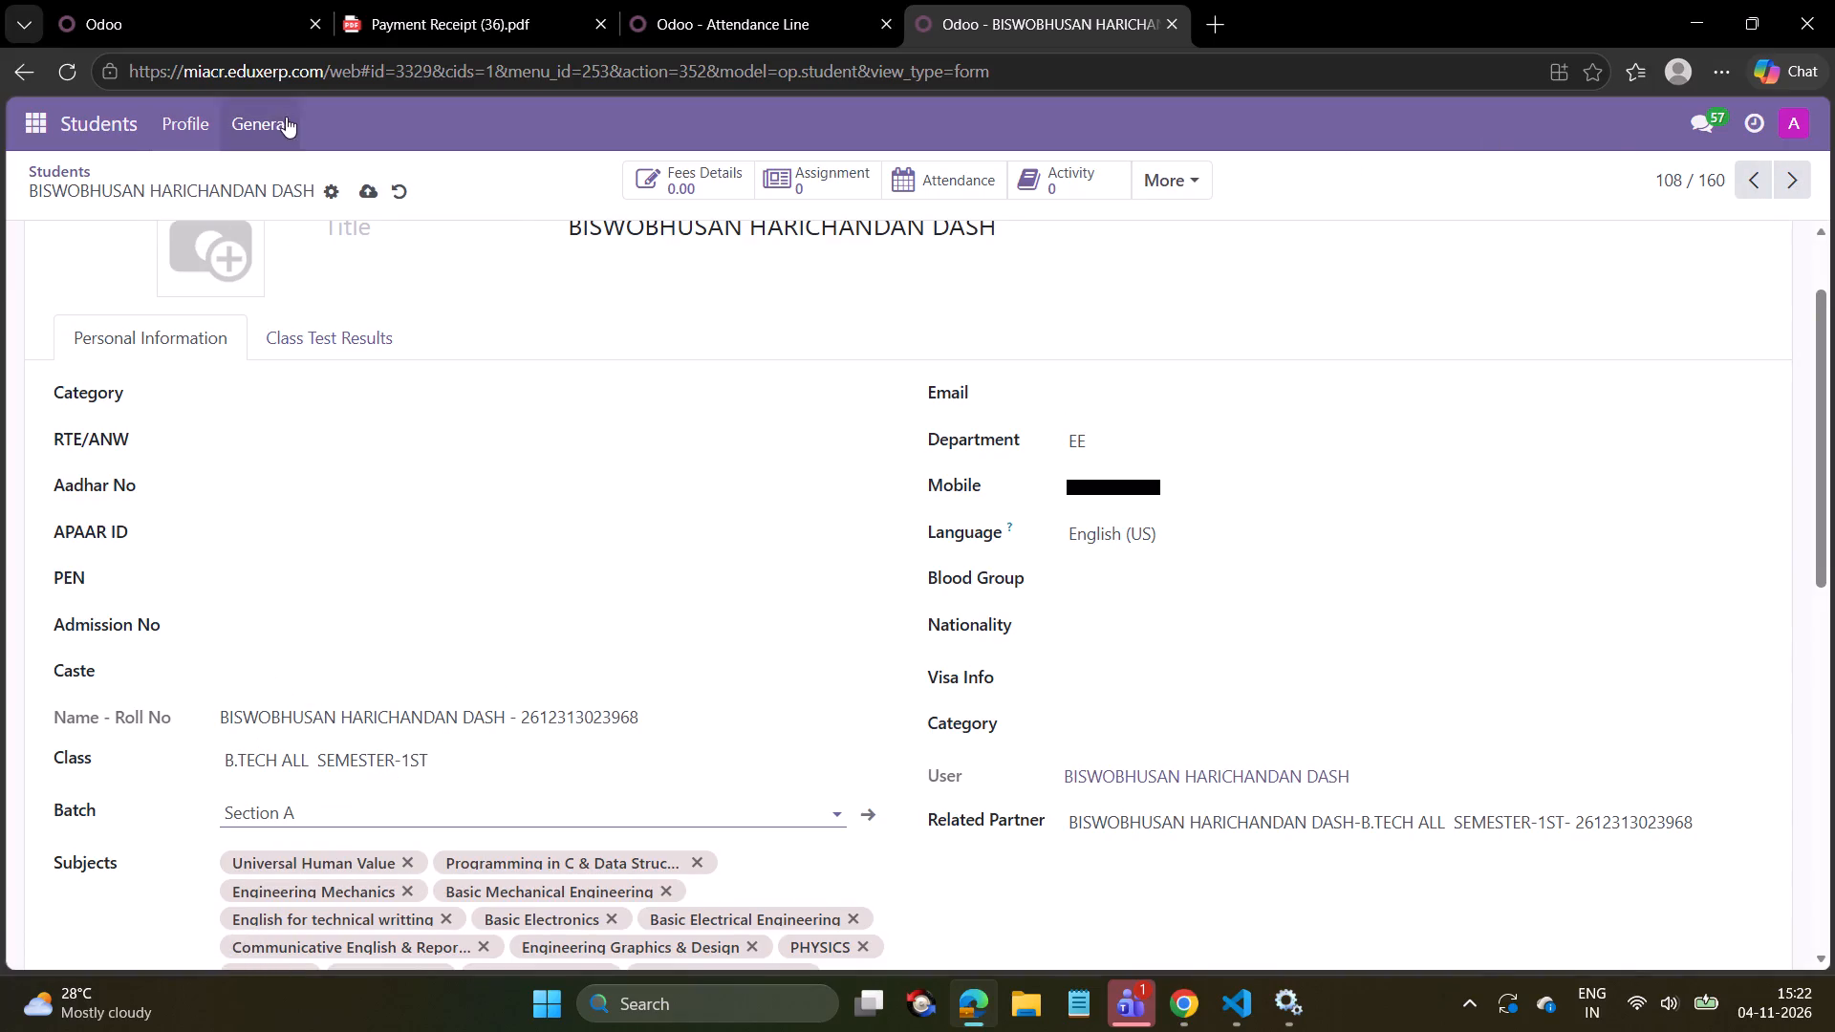
pyautogui.click(365, 199)
# On the next student record (109), reselect class B.TECH ALL SEMESTER-1ST, set the batch to Section A and save.
pyautogui.click(1803, 177)
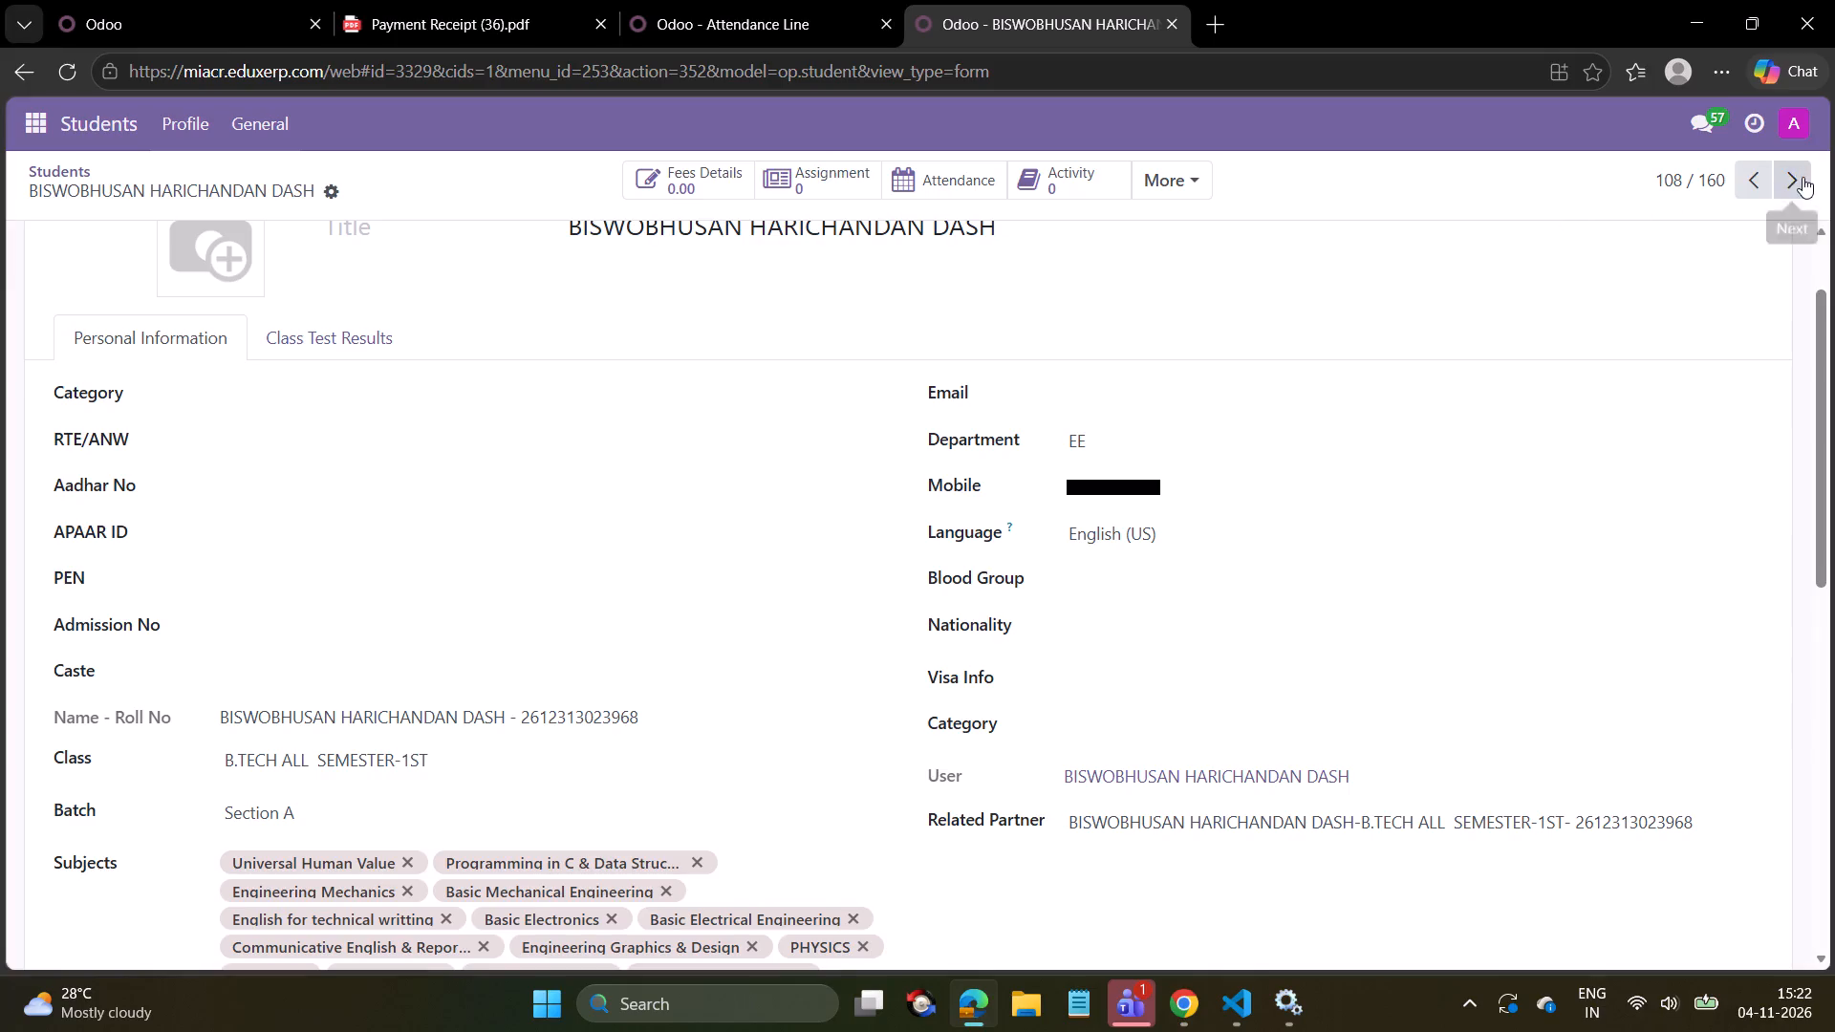
pyautogui.click(309, 763)
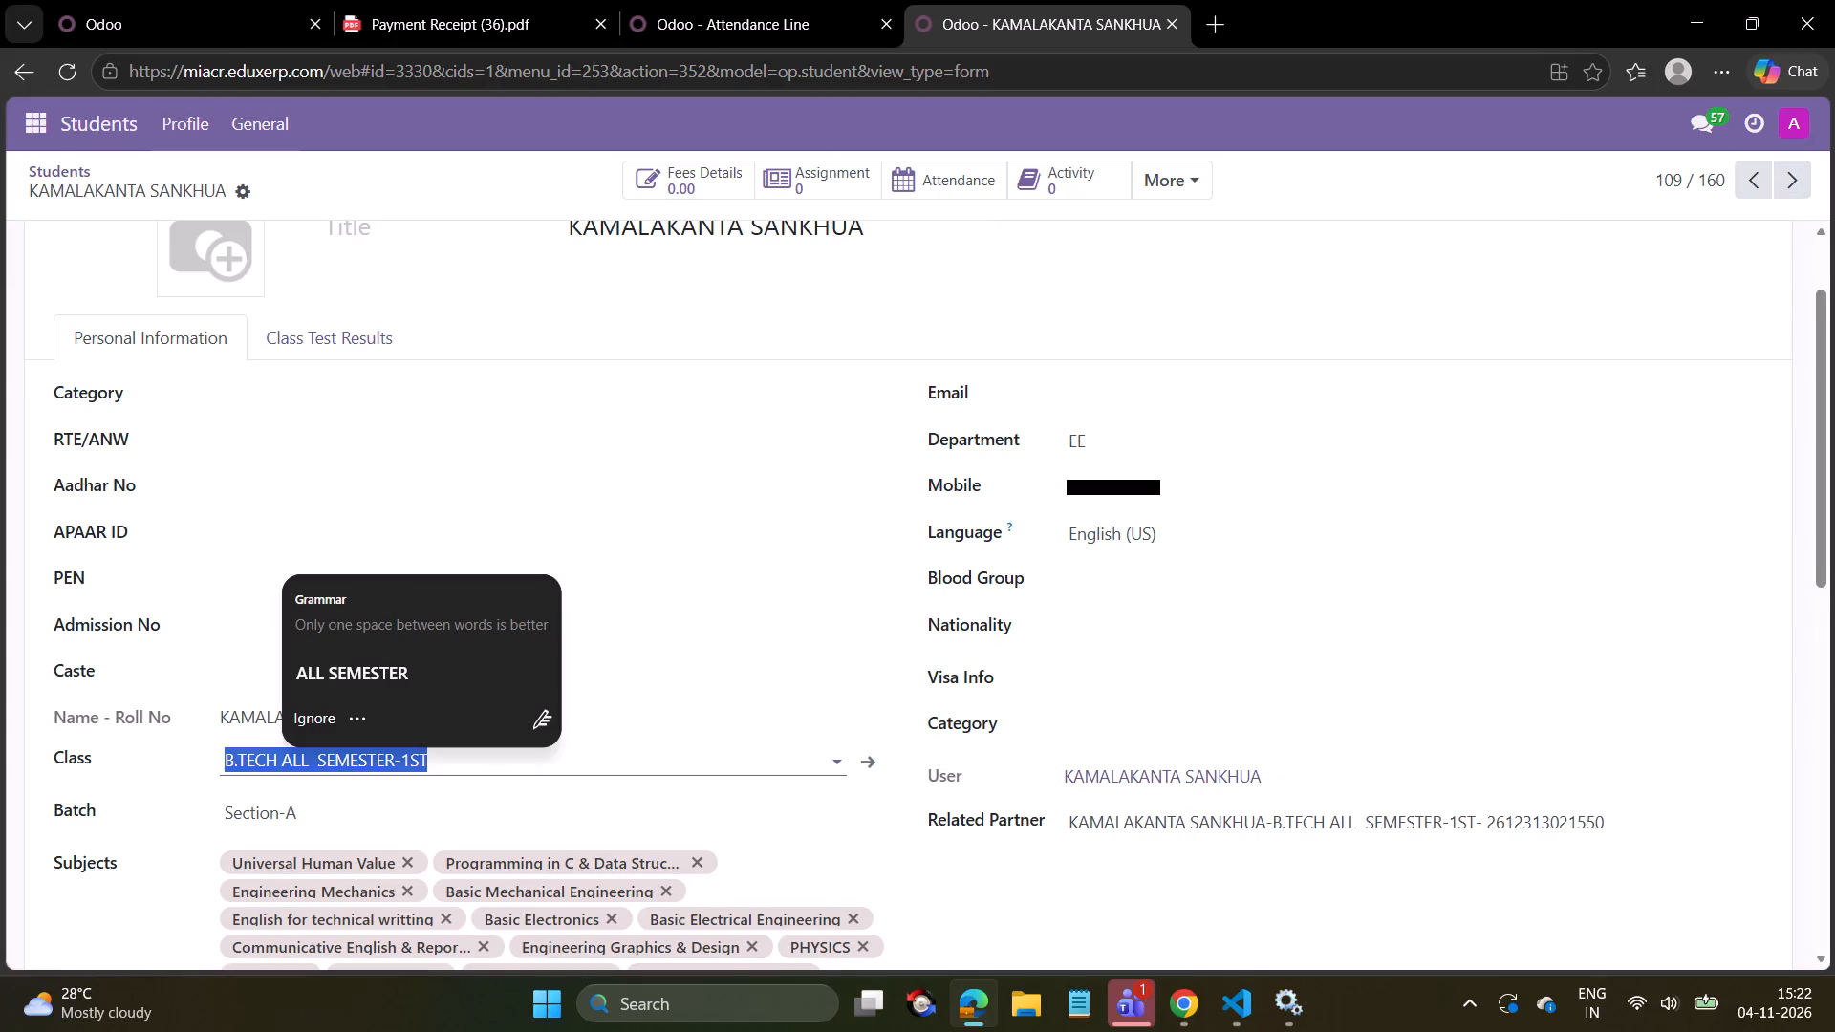
pyautogui.click(435, 763)
pyautogui.click(376, 831)
pyautogui.click(345, 823)
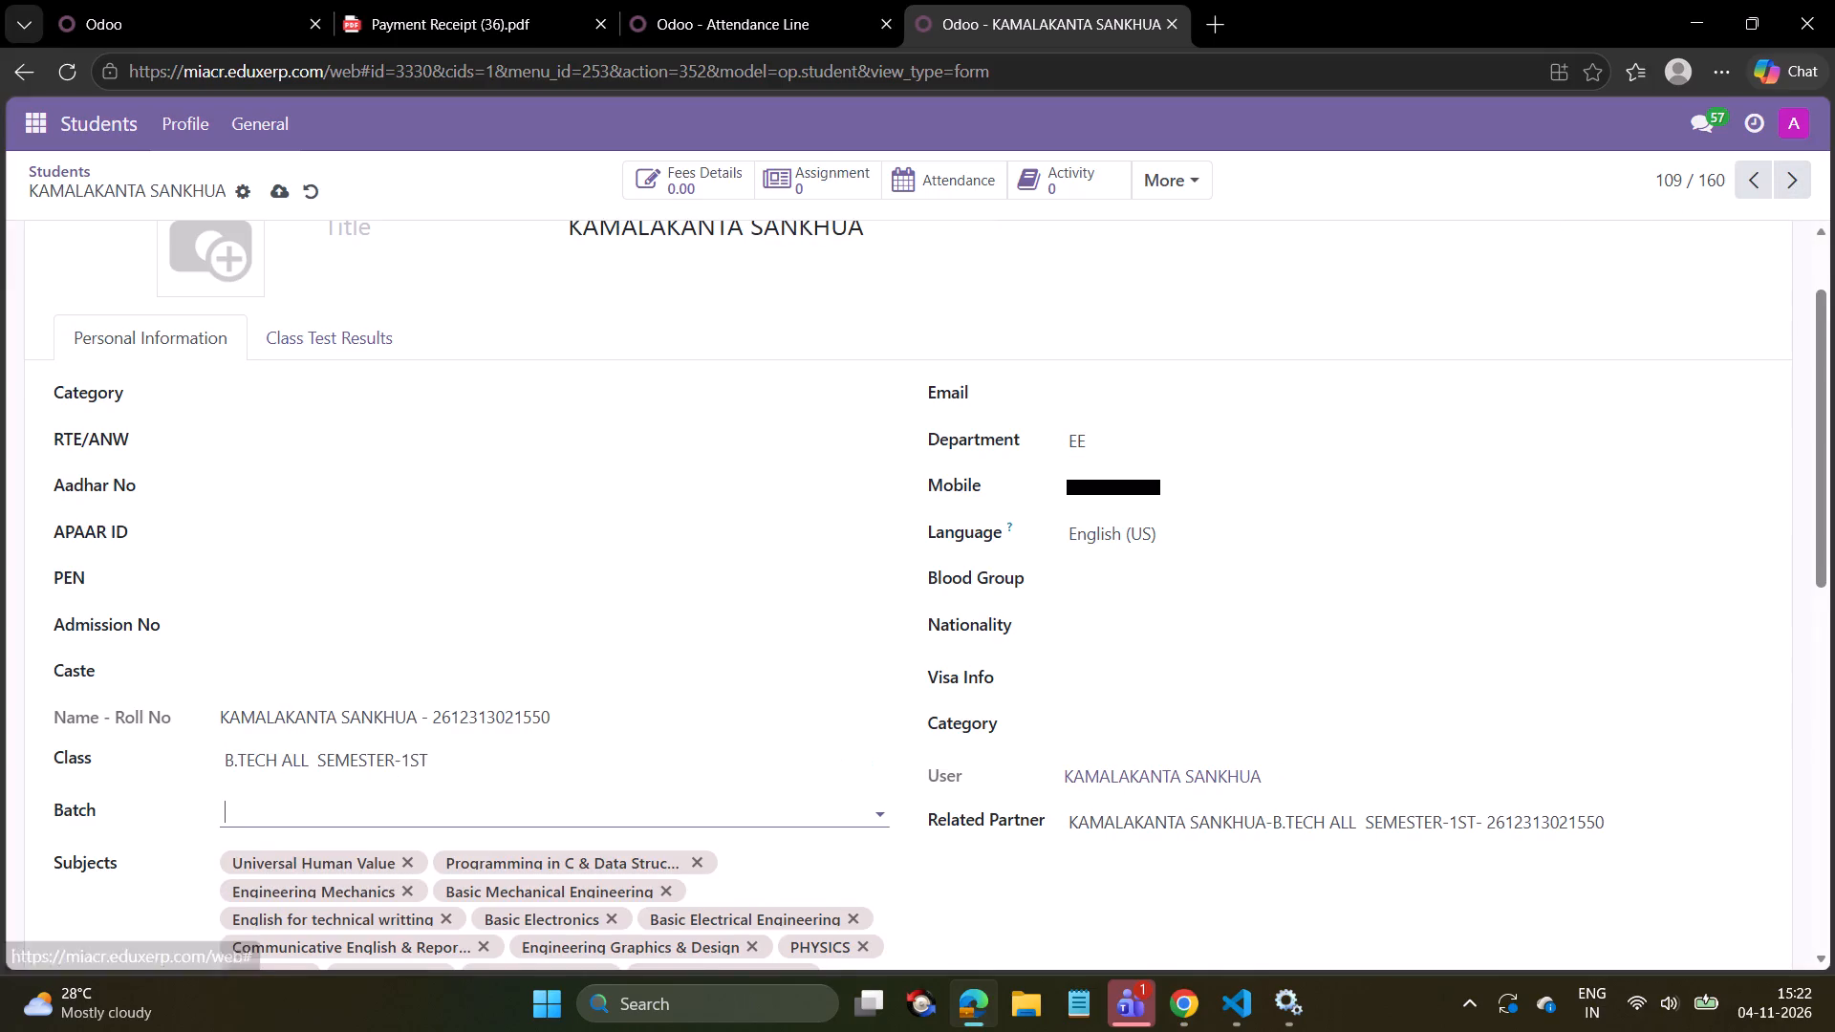
pyautogui.click(290, 678)
pyautogui.click(284, 188)
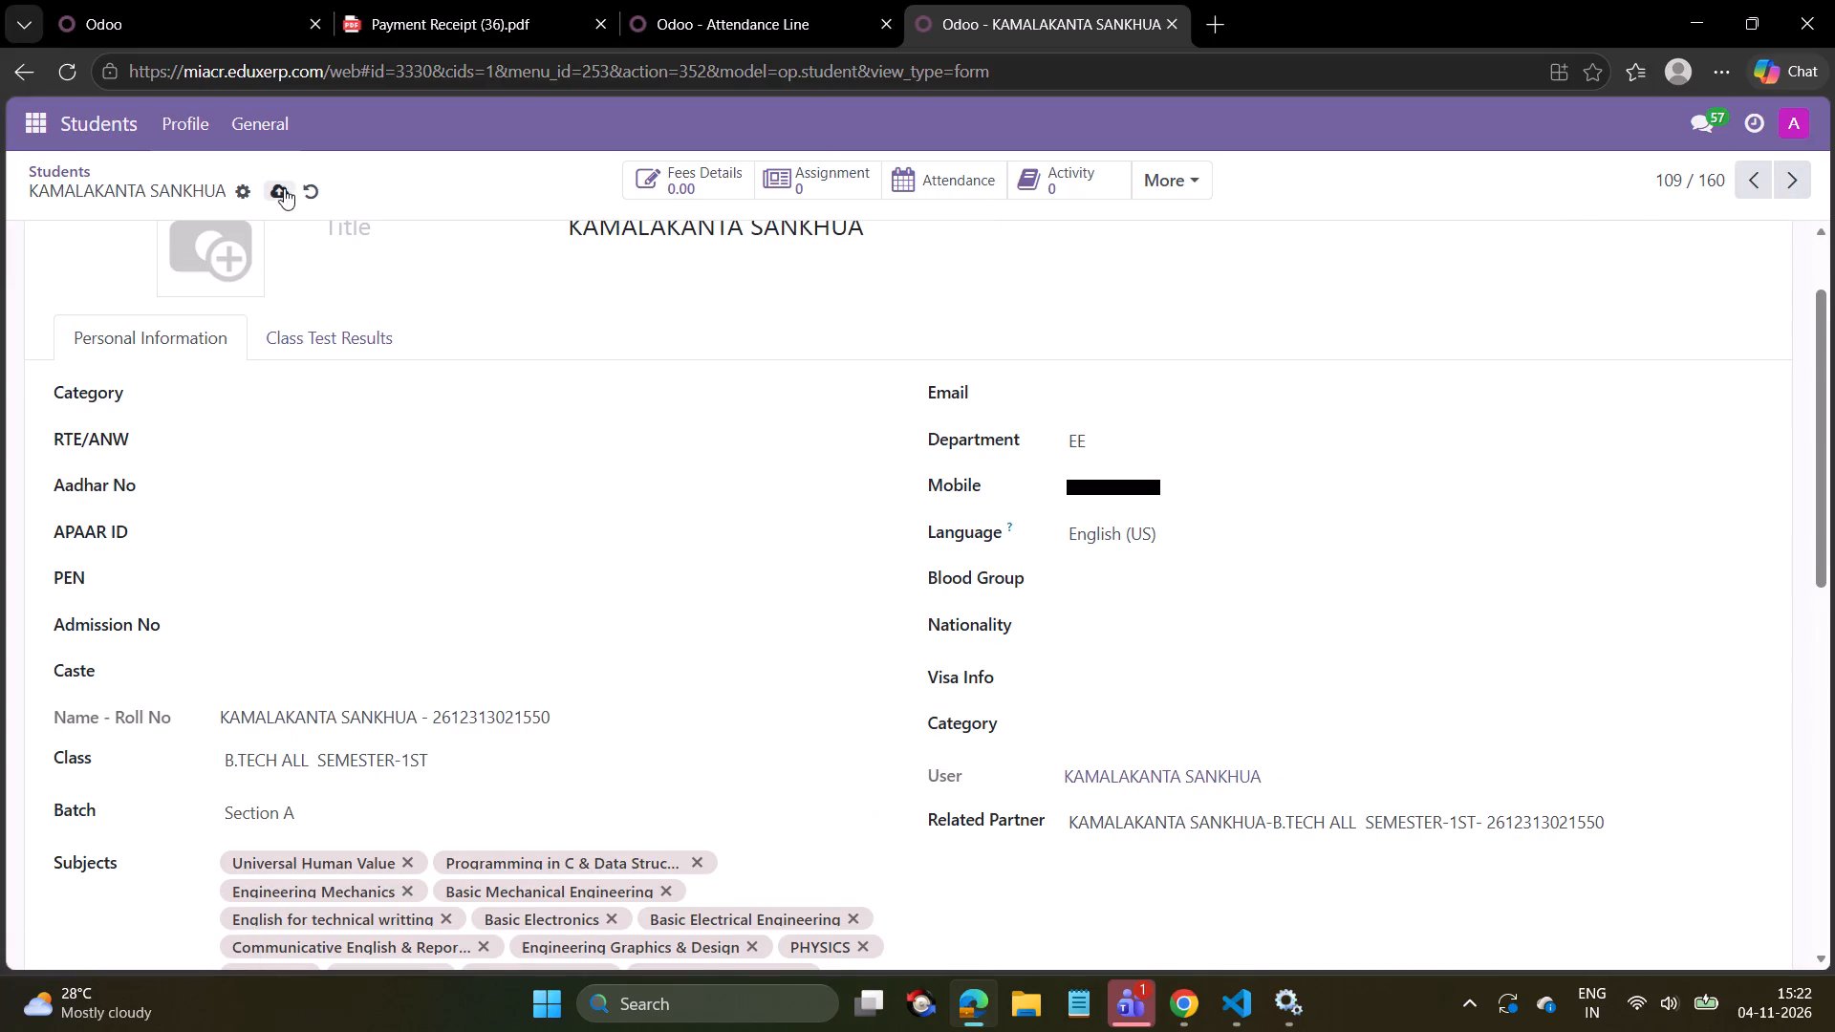
# On the next student record (110), reselect class B.TECH ALL SEMESTER-1ST, set the batch to Section A and save.
pyautogui.click(1802, 171)
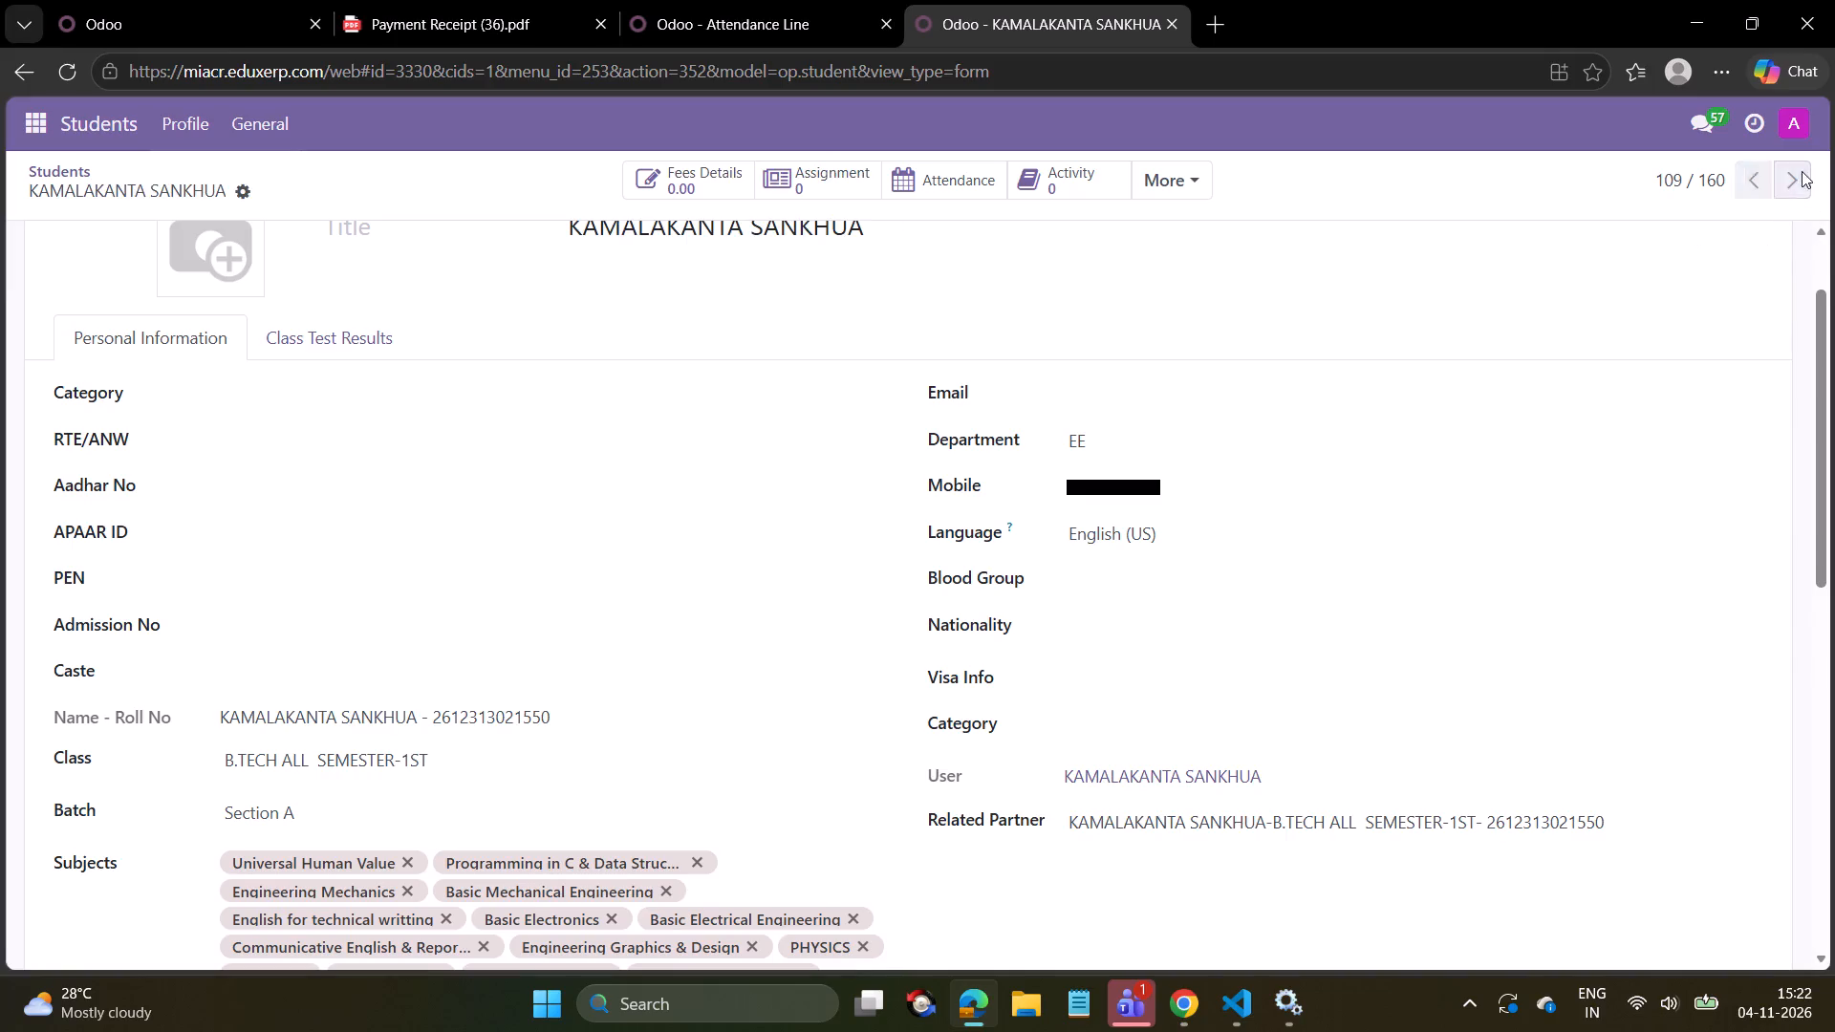
pyautogui.click(490, 767)
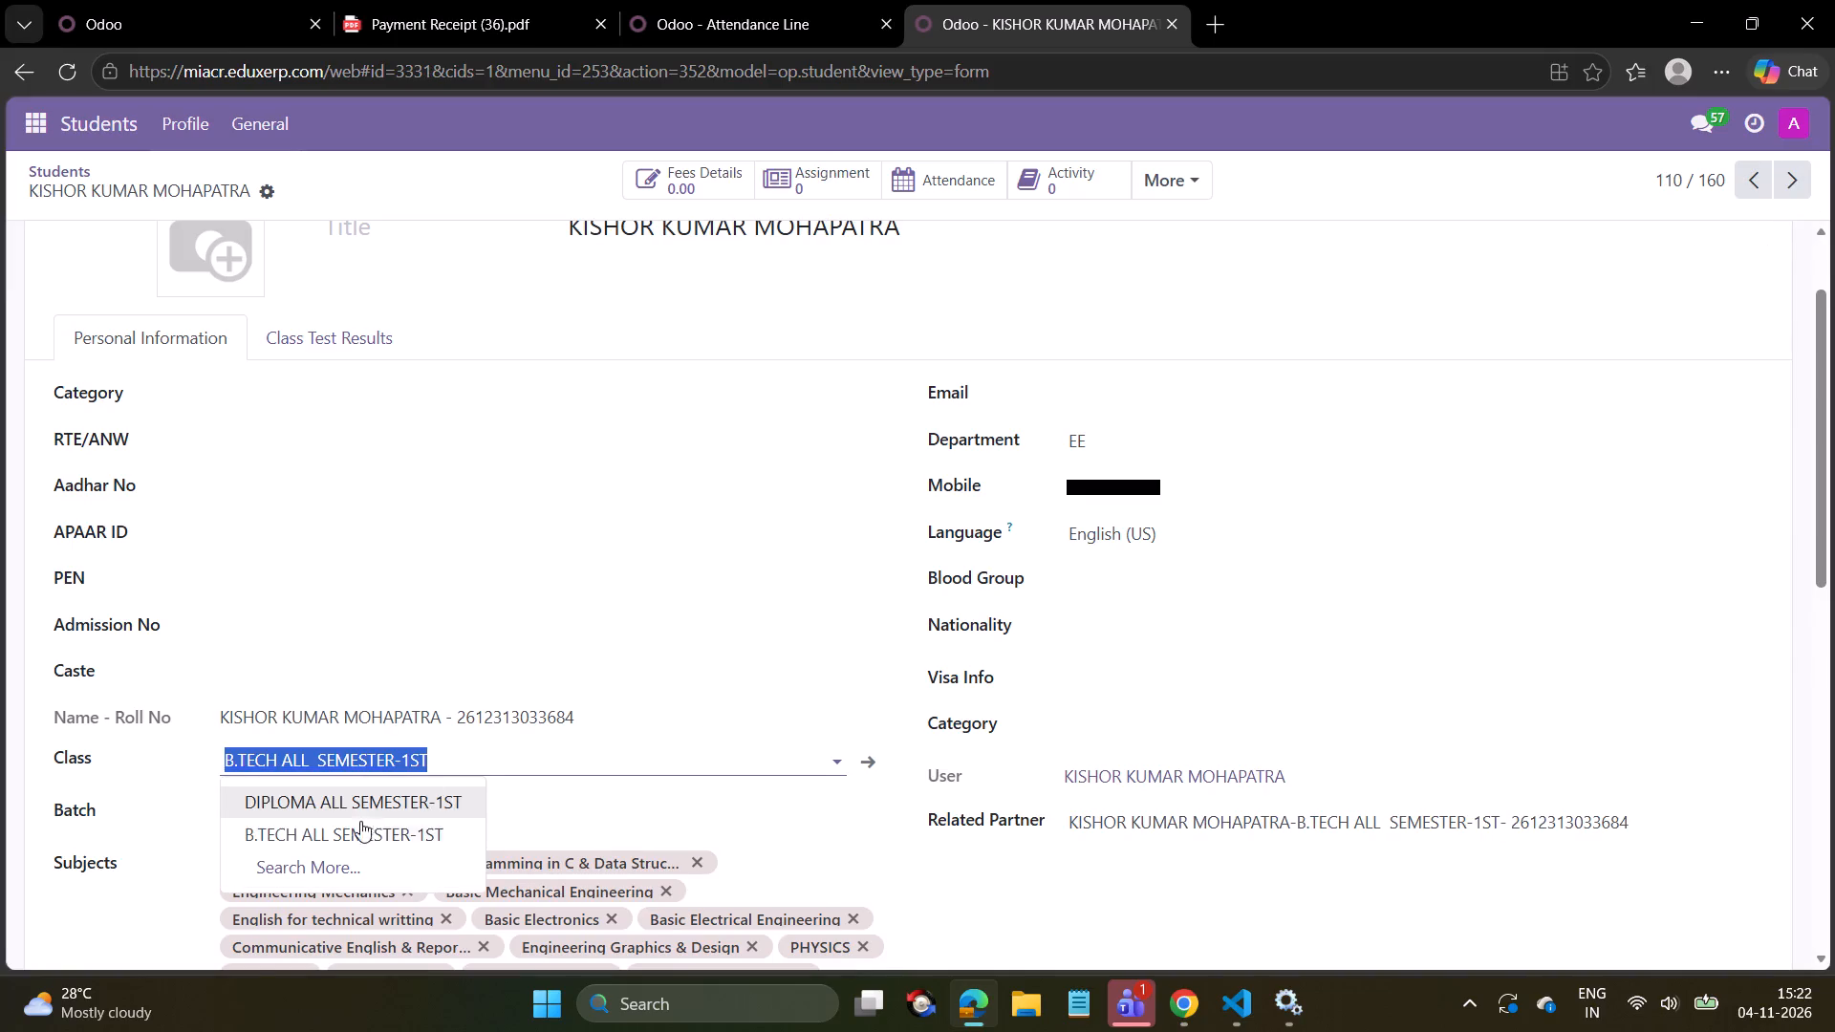
pyautogui.click(356, 827)
pyautogui.click(349, 816)
pyautogui.click(294, 667)
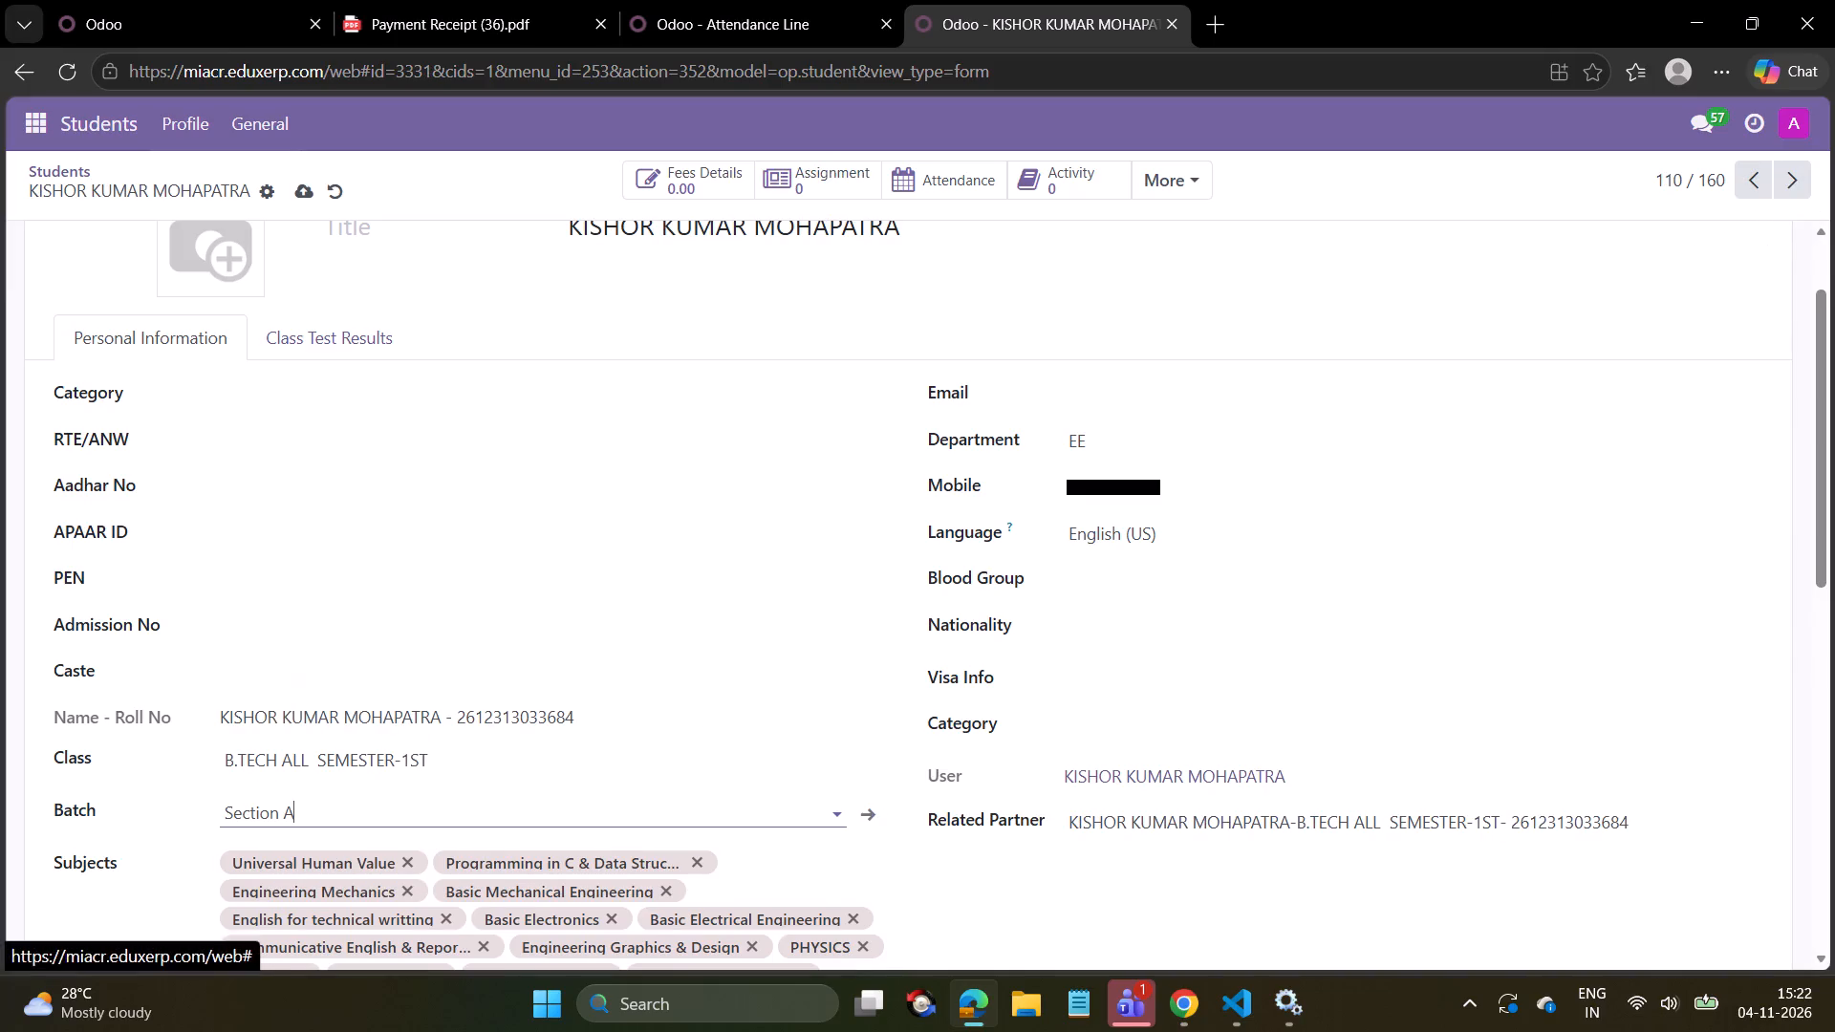
pyautogui.click(299, 190)
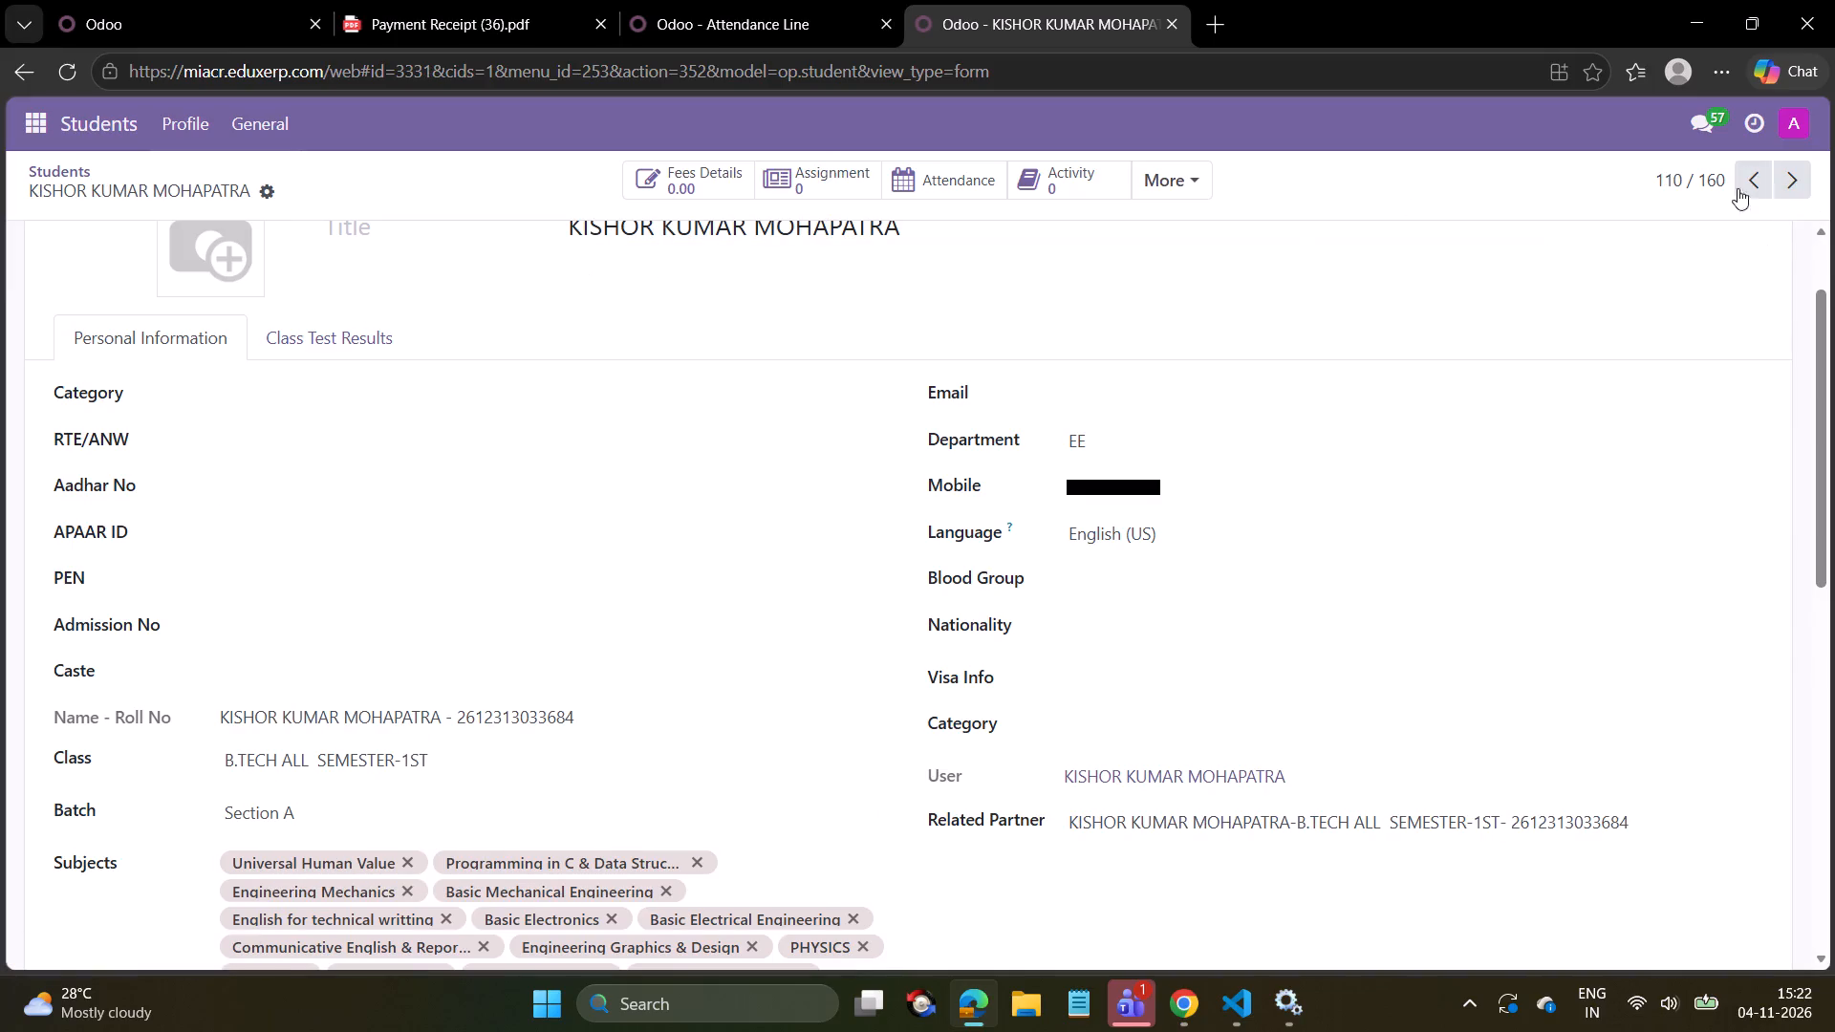
pyautogui.click(1787, 180)
pyautogui.click(429, 763)
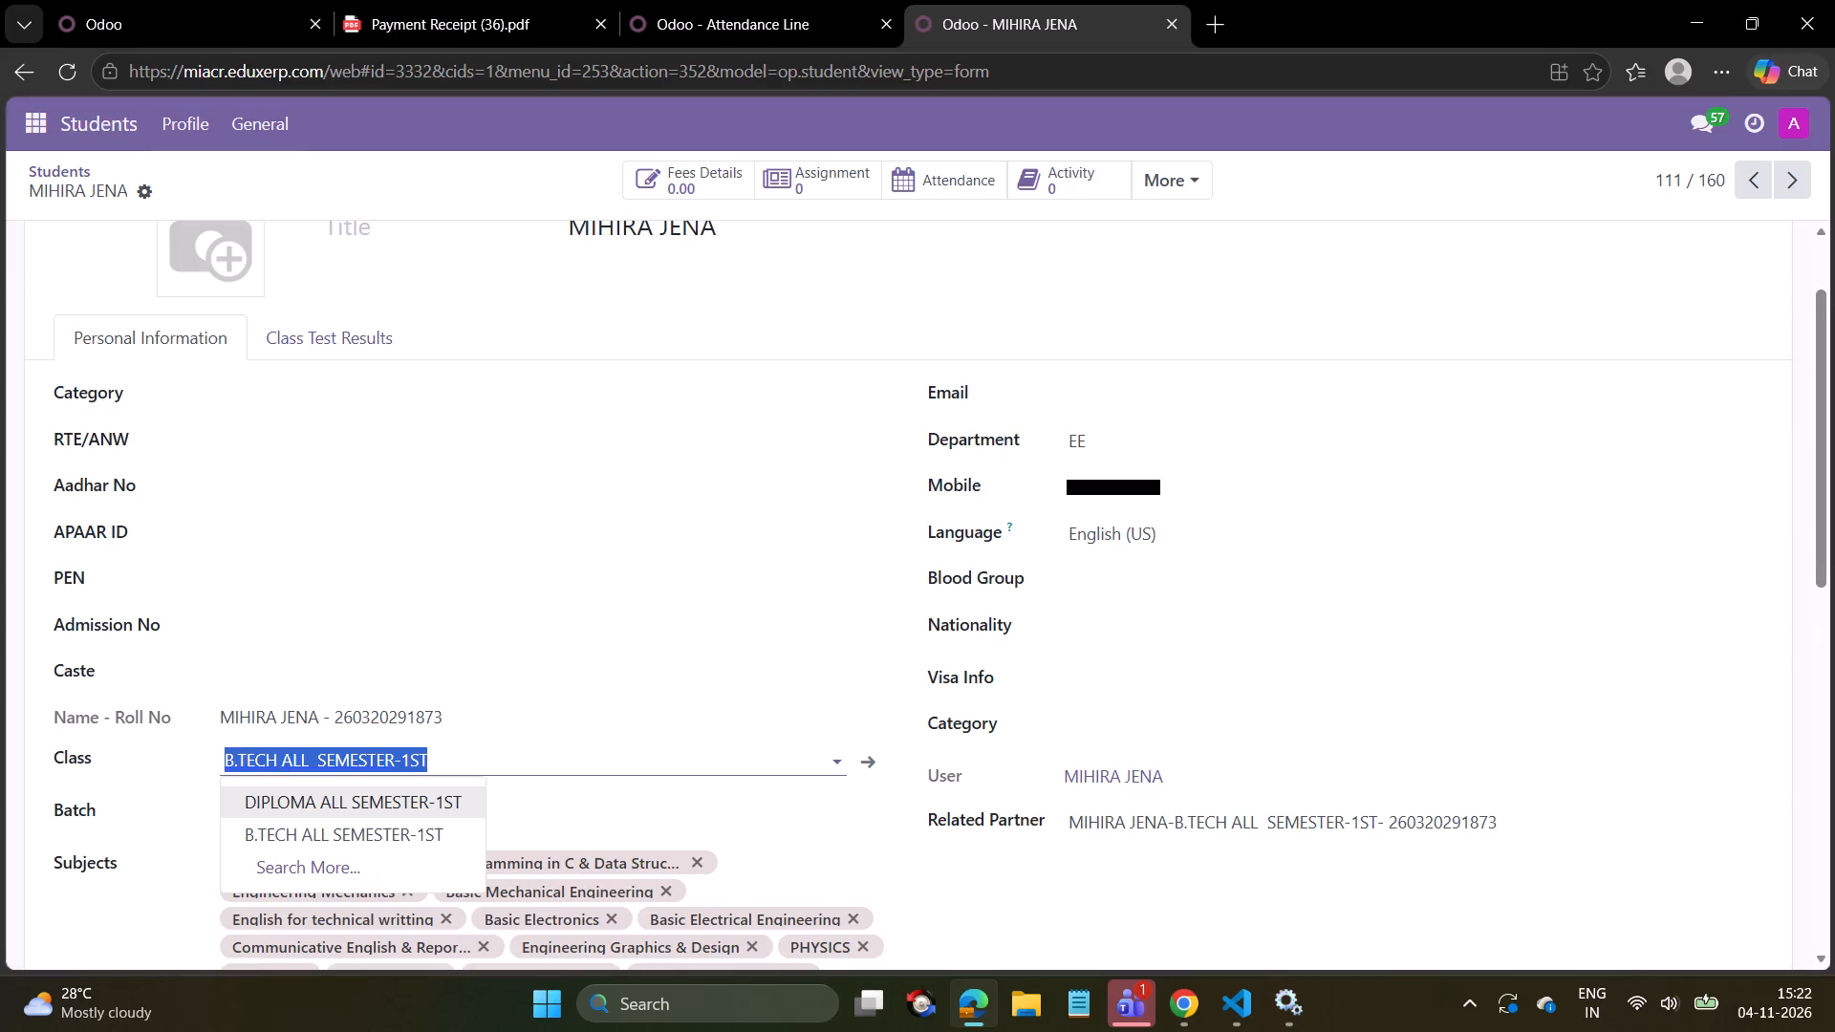
pyautogui.click(373, 831)
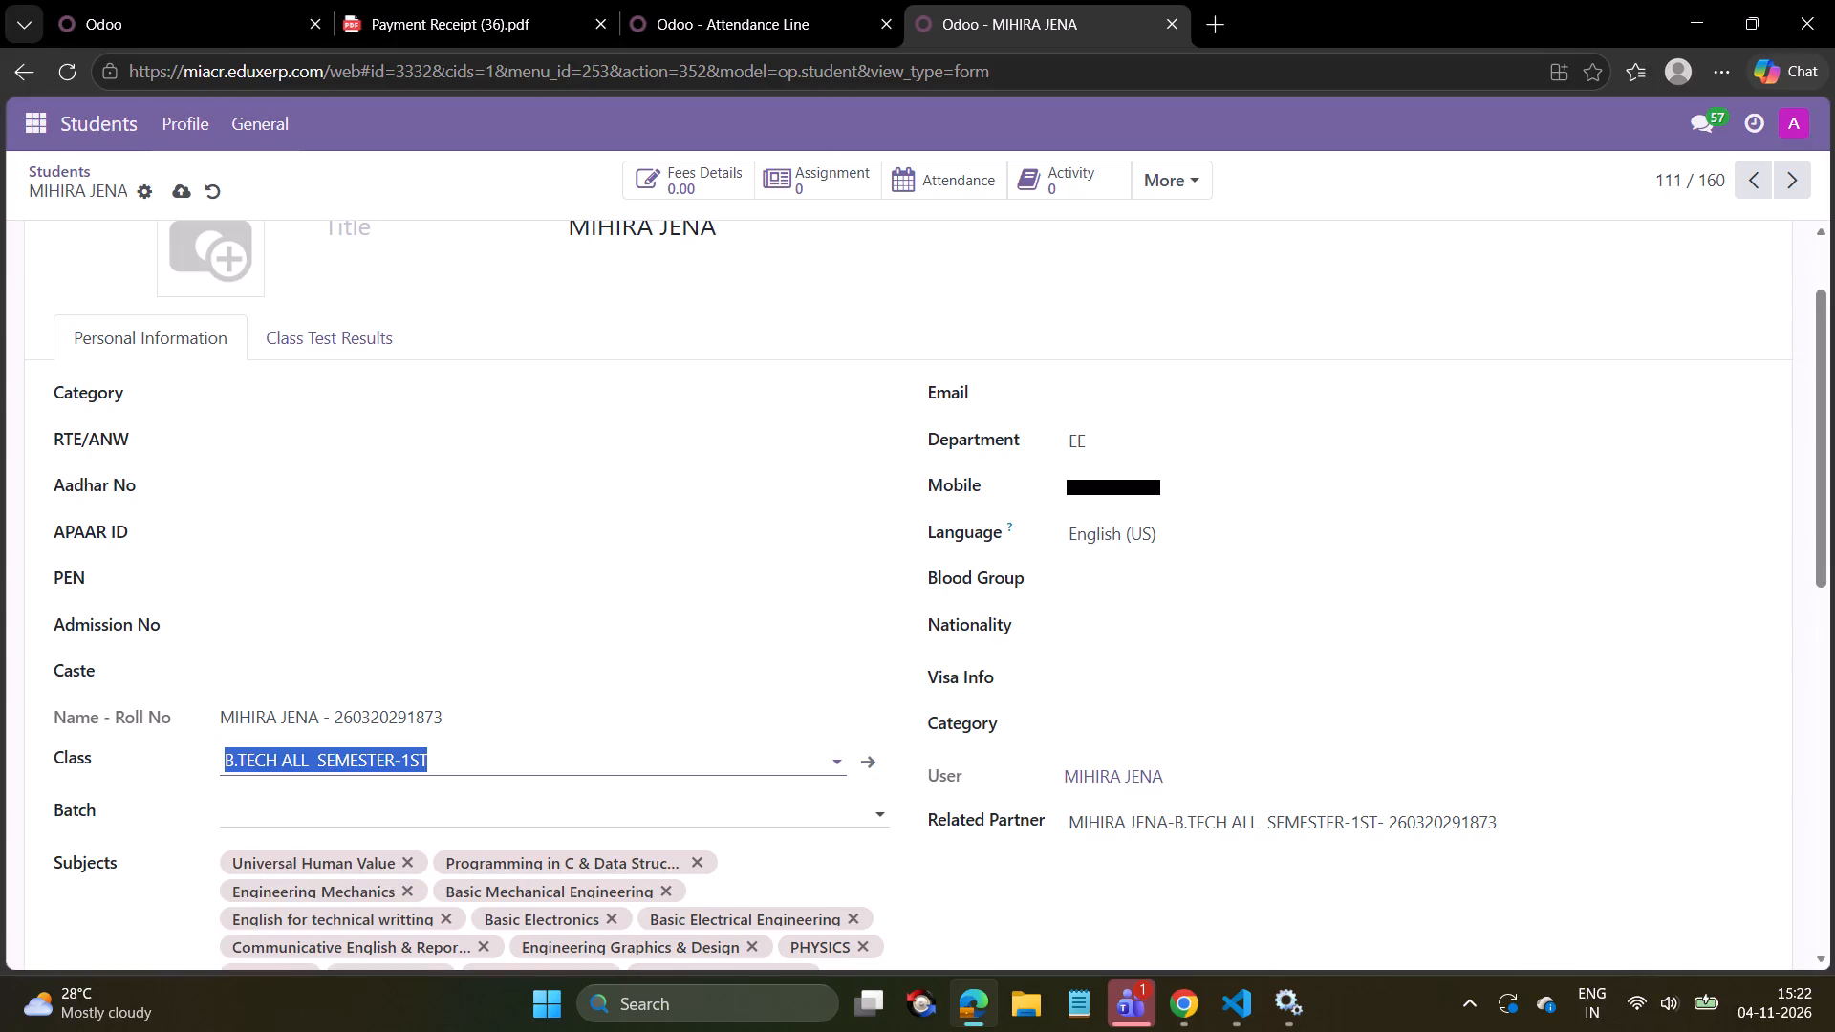
pyautogui.click(342, 819)
pyautogui.click(291, 669)
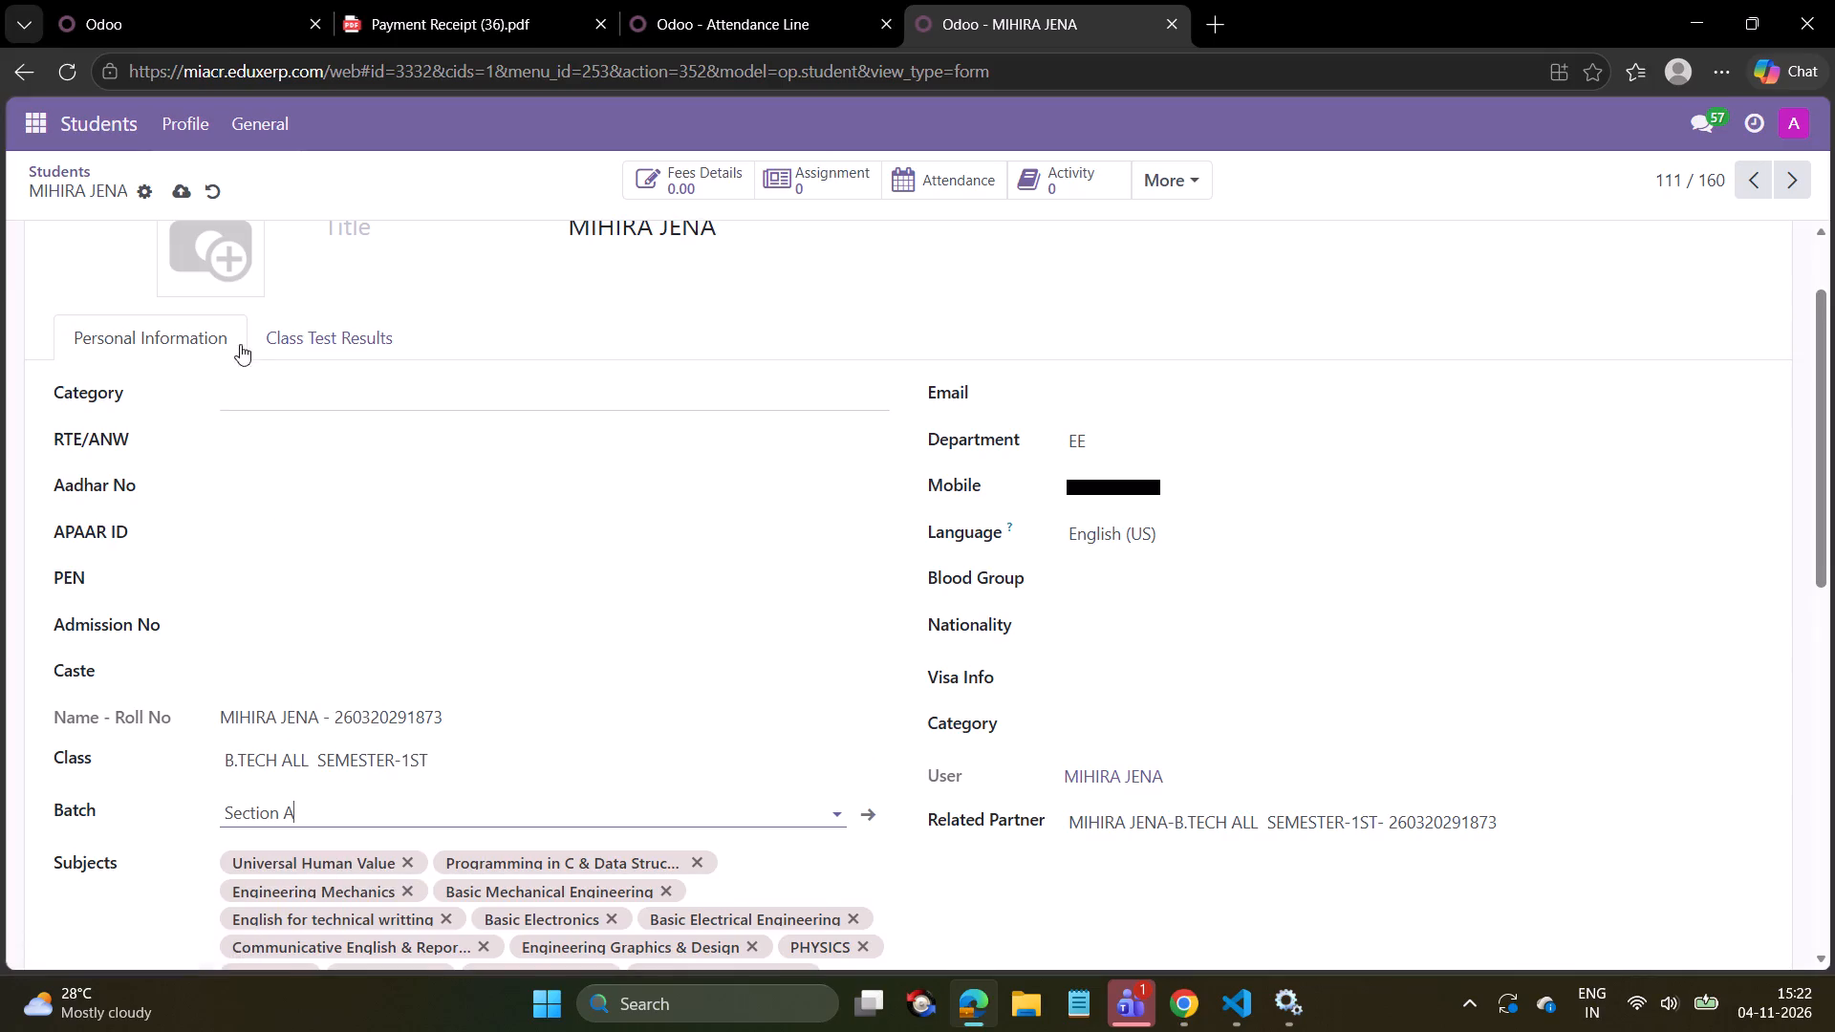
pyautogui.click(181, 192)
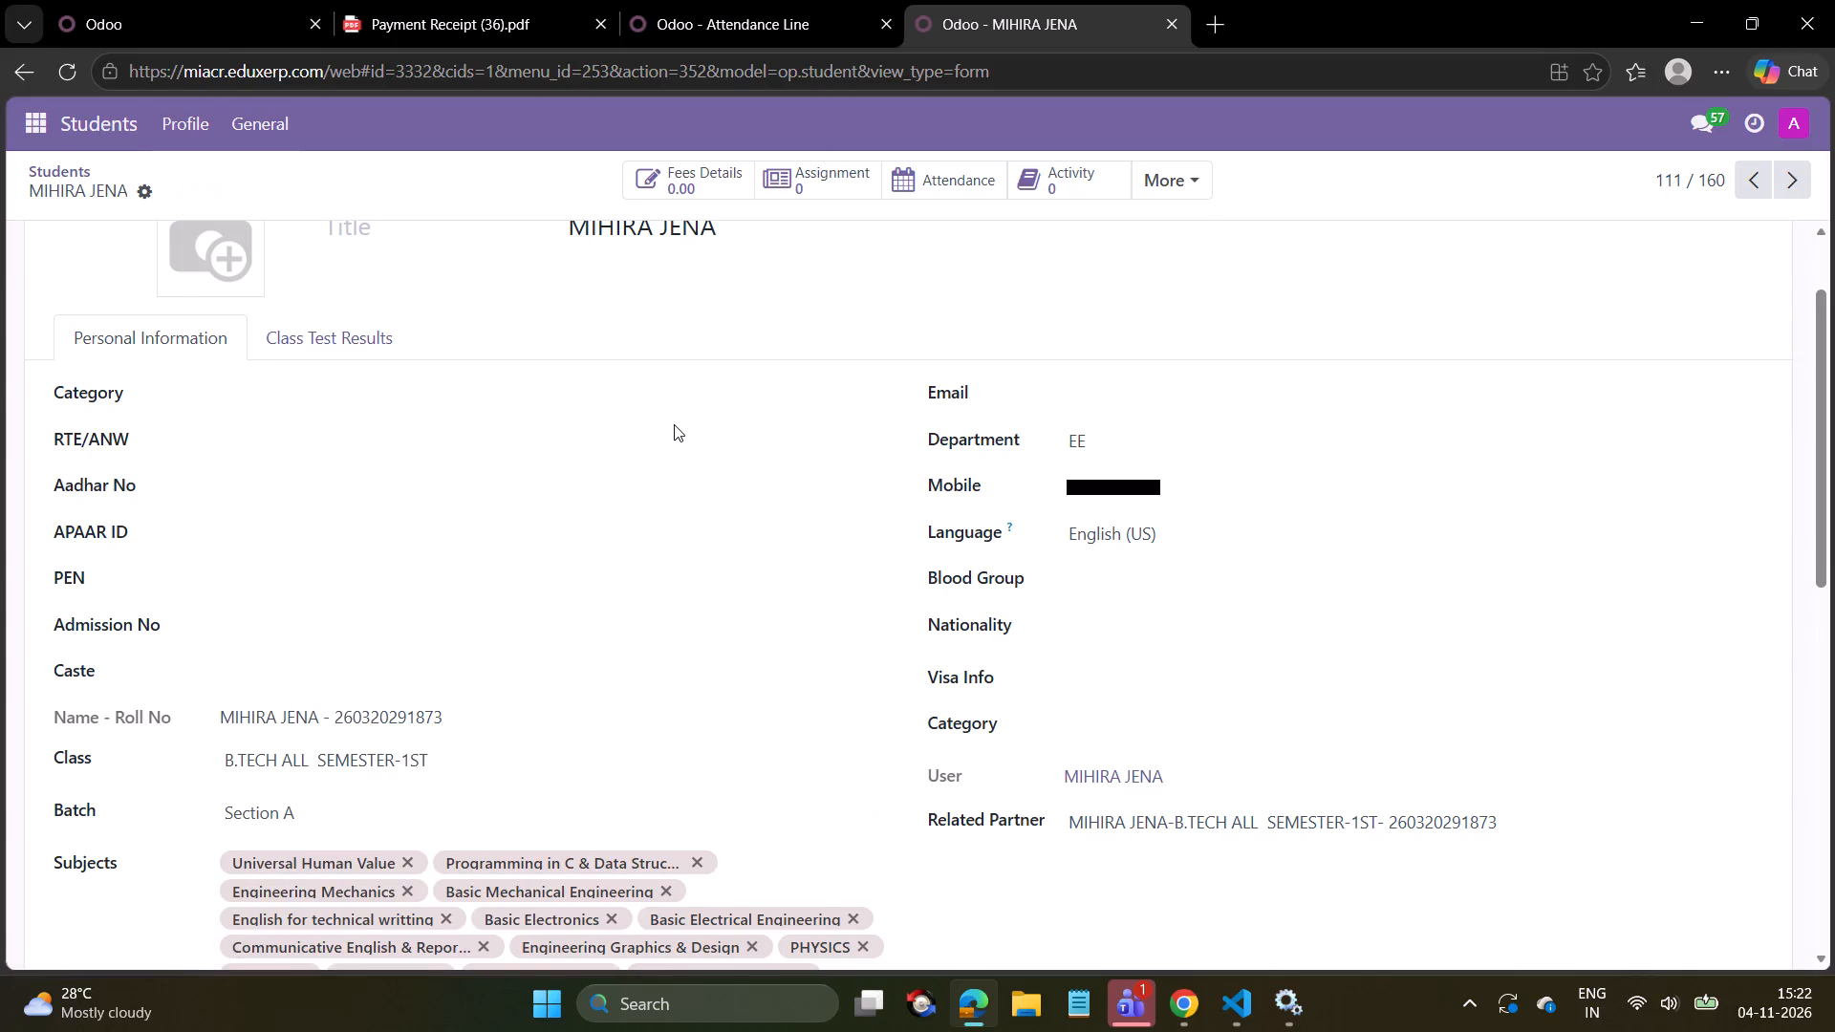
# On the next student record (112), reselect class B.TECH ALL SEMESTER-1ST, set the batch to Section A and save.
pyautogui.click(1783, 178)
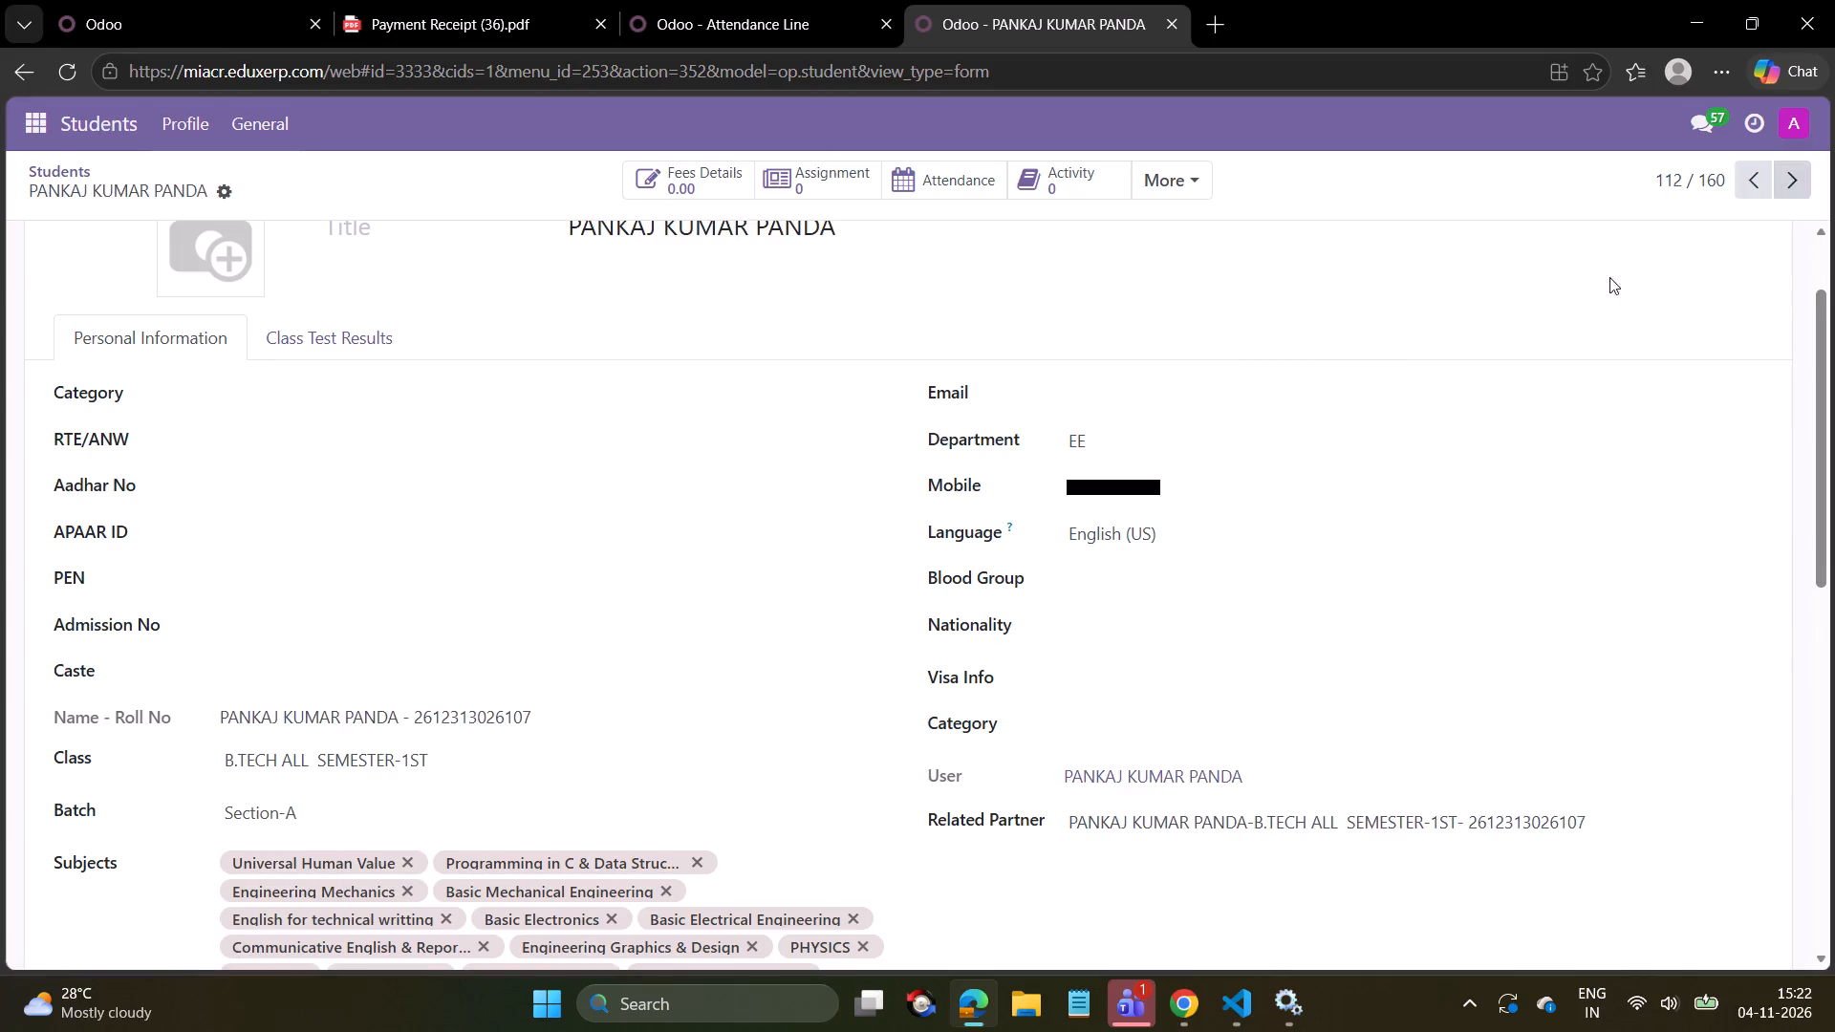
pyautogui.click(553, 763)
pyautogui.click(369, 834)
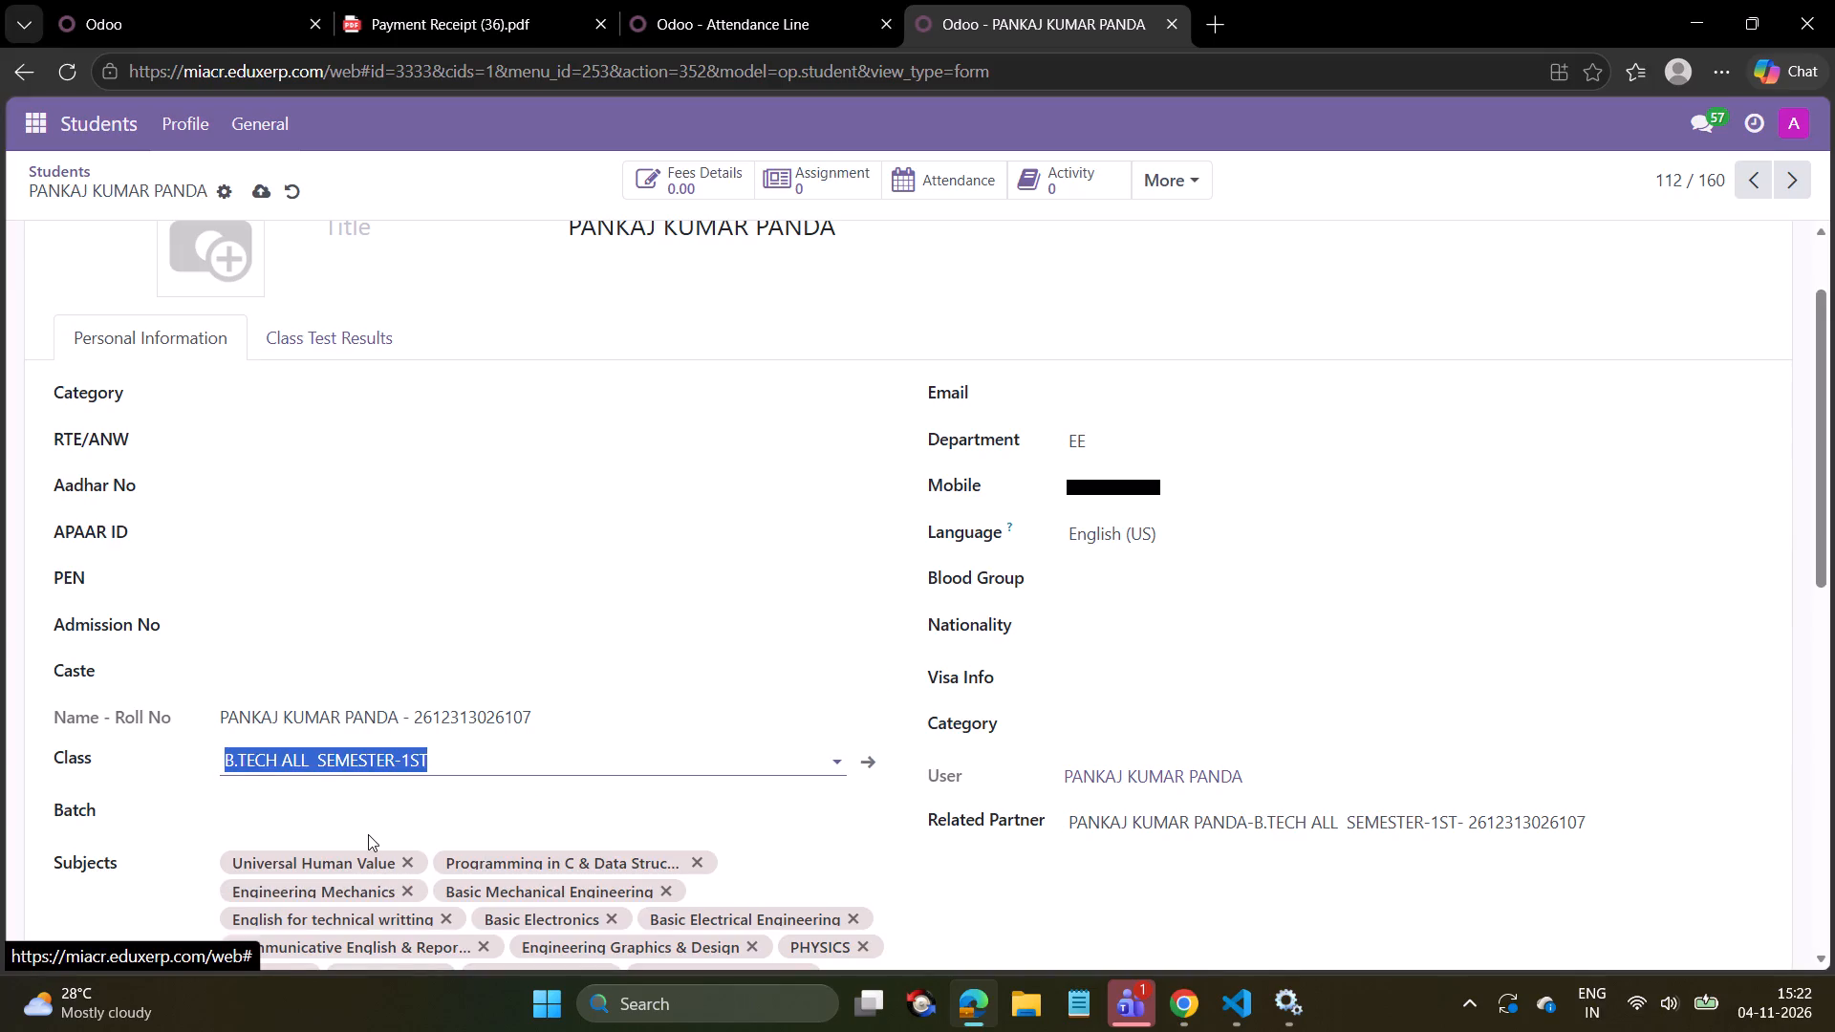
pyautogui.click(356, 829)
pyautogui.click(348, 815)
pyautogui.click(299, 686)
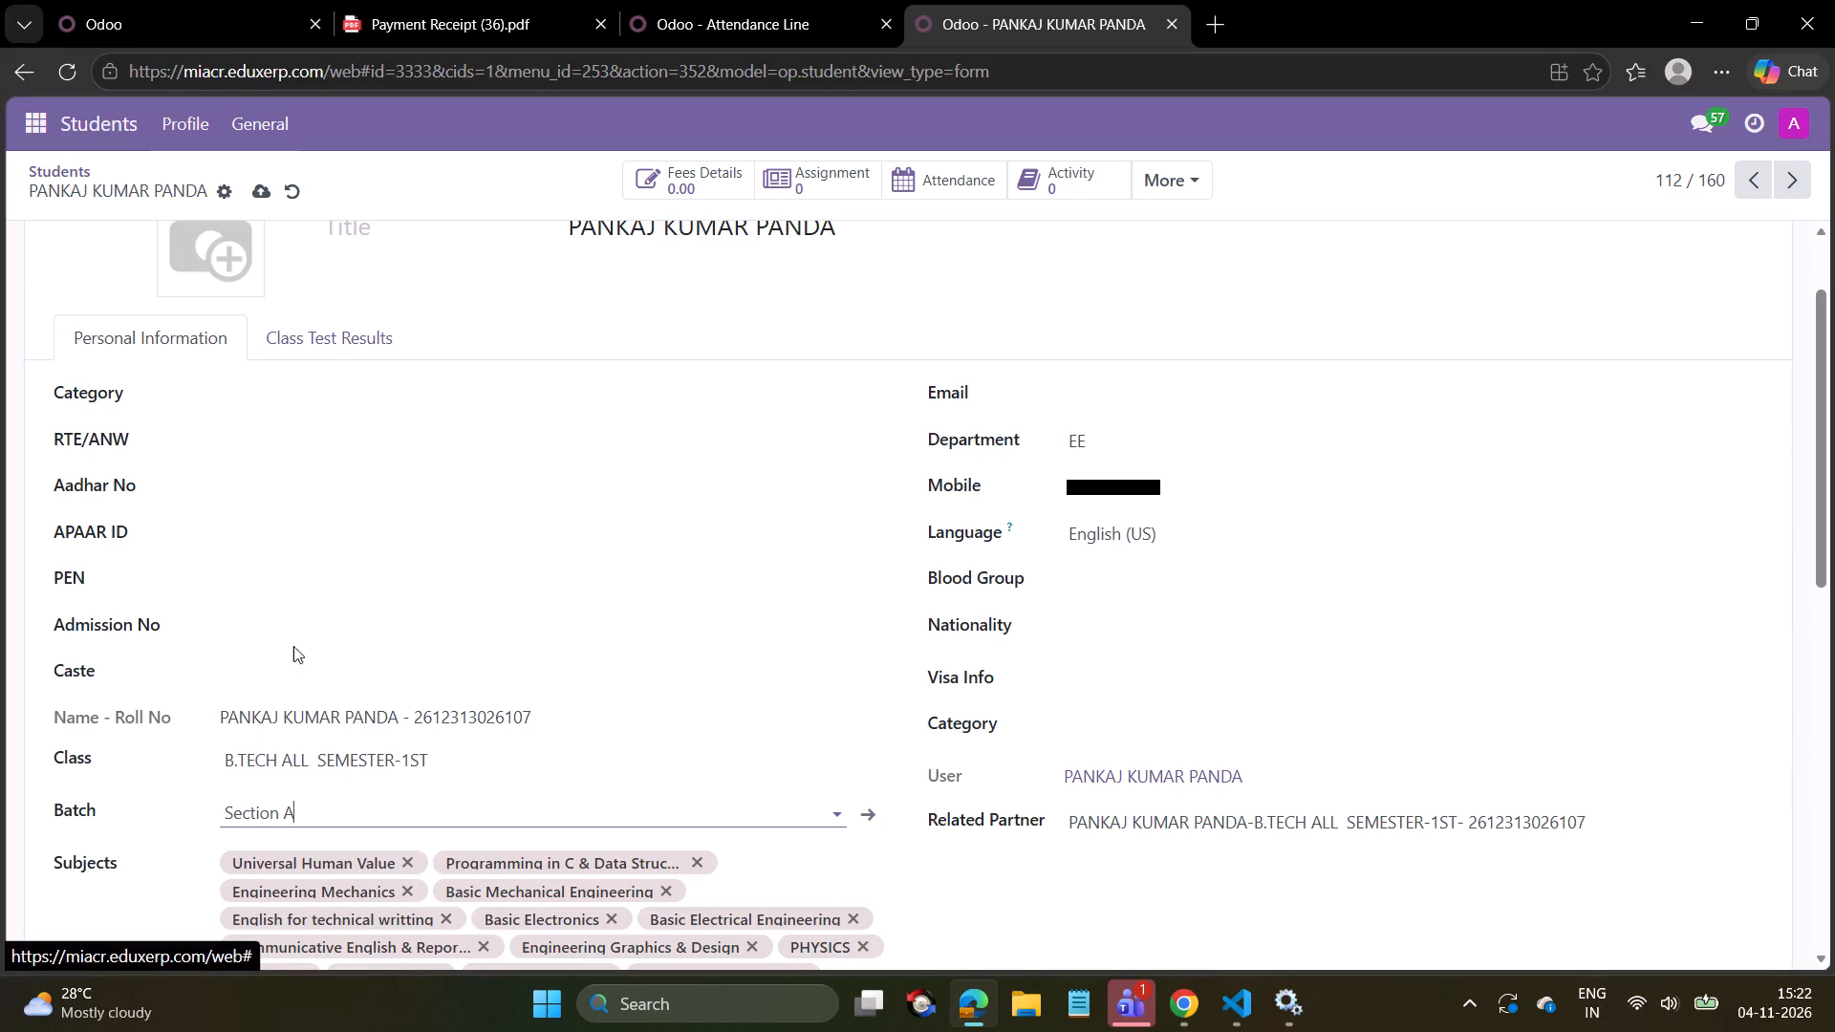
pyautogui.click(258, 182)
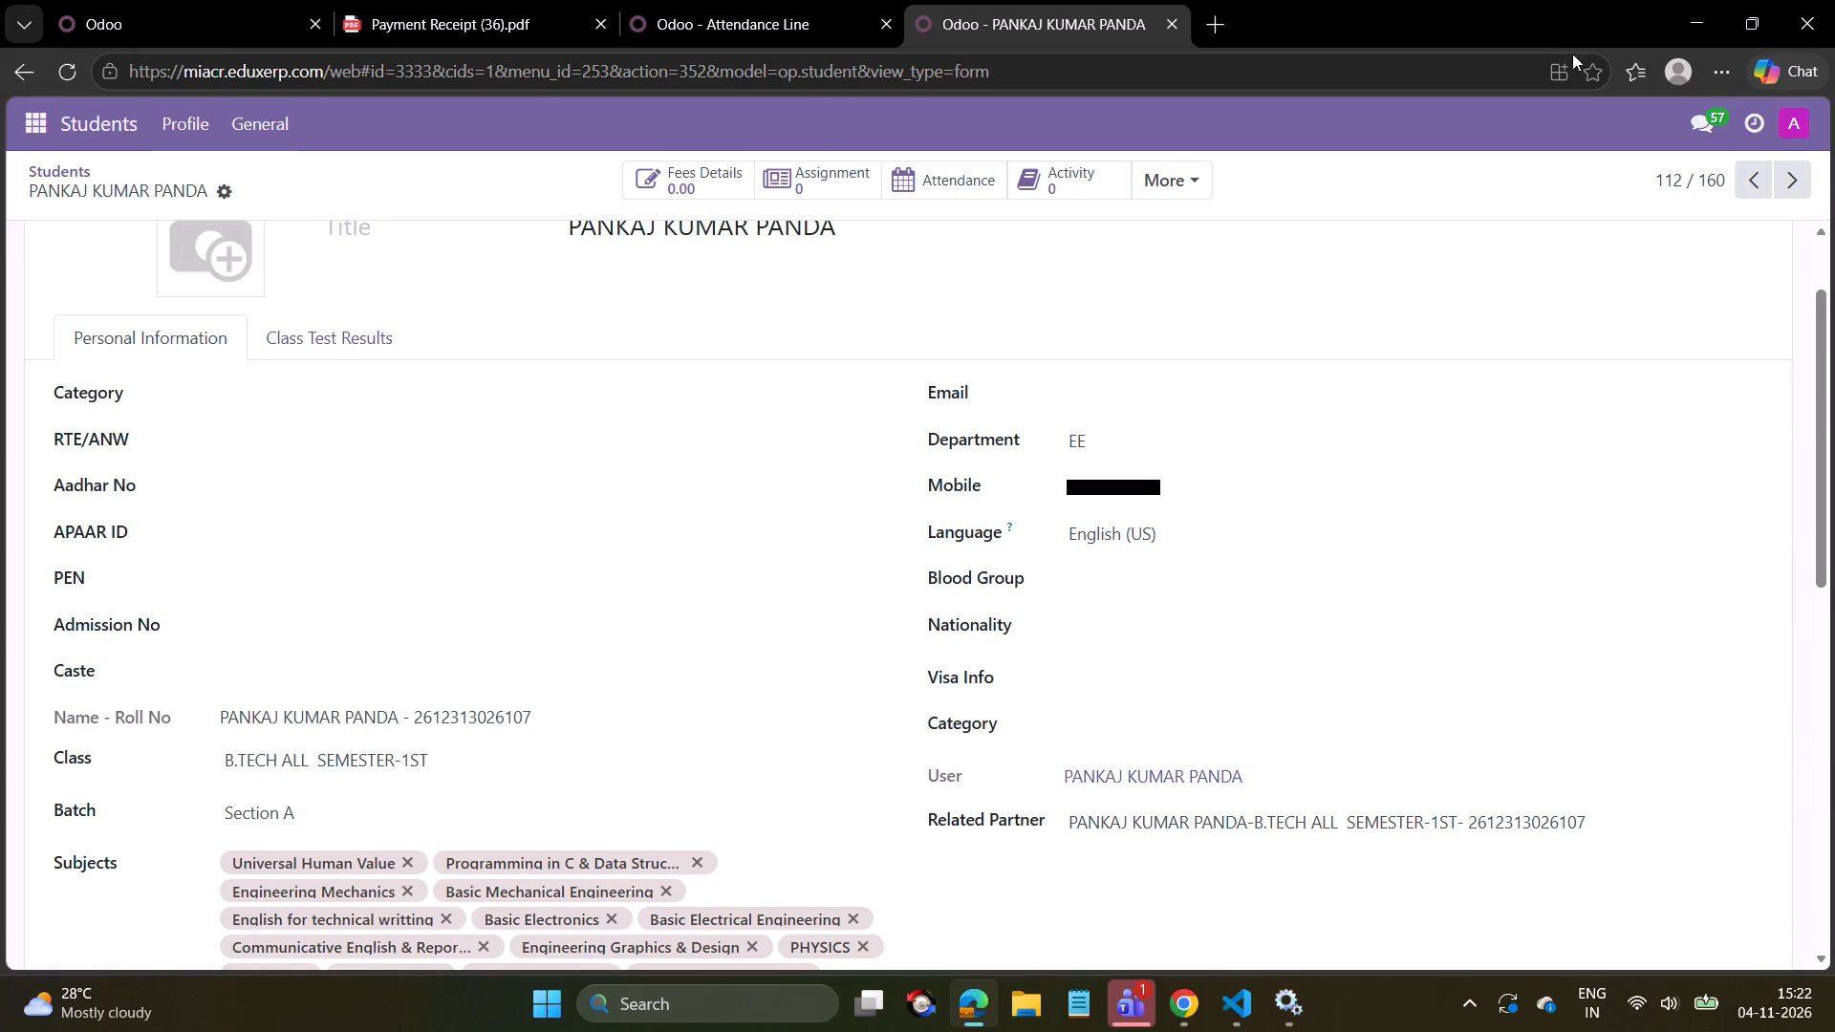
# On the next student record (113), reselect class B.TECH ALL SEMESTER-1ST, set the batch to Section A and save.
pyautogui.click(1792, 168)
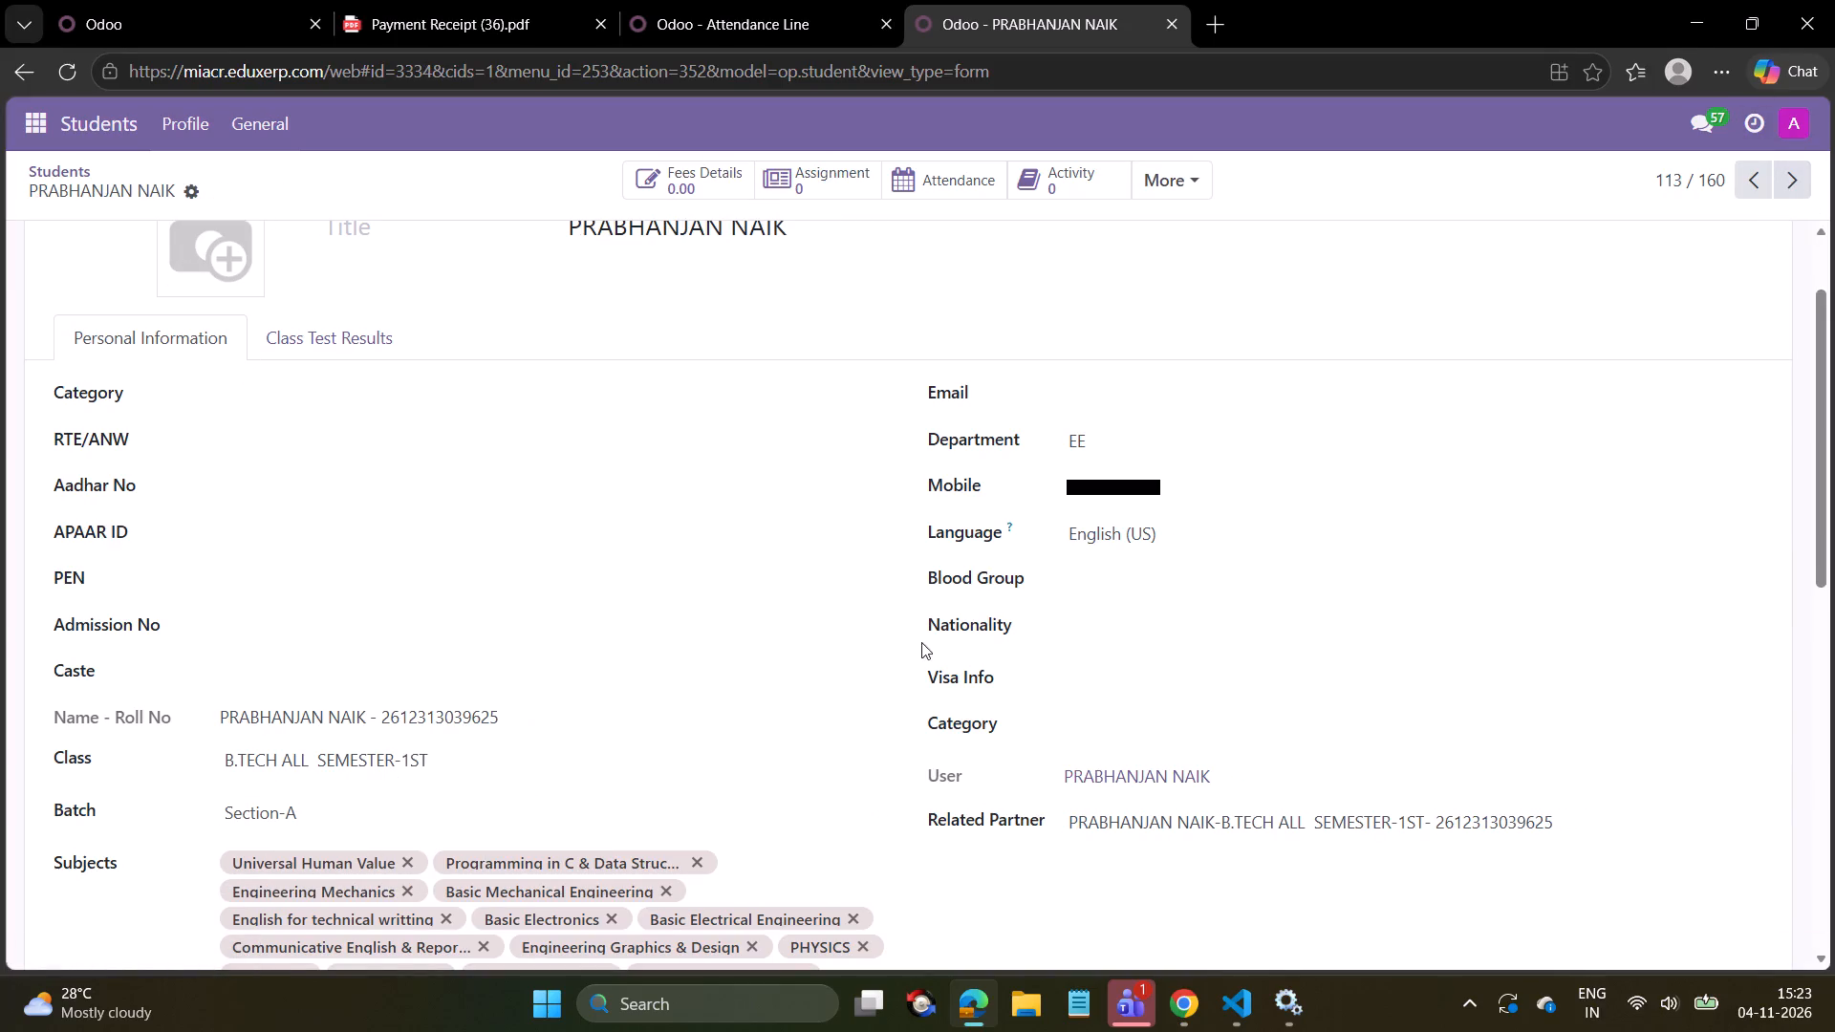
pyautogui.click(576, 765)
pyautogui.click(357, 840)
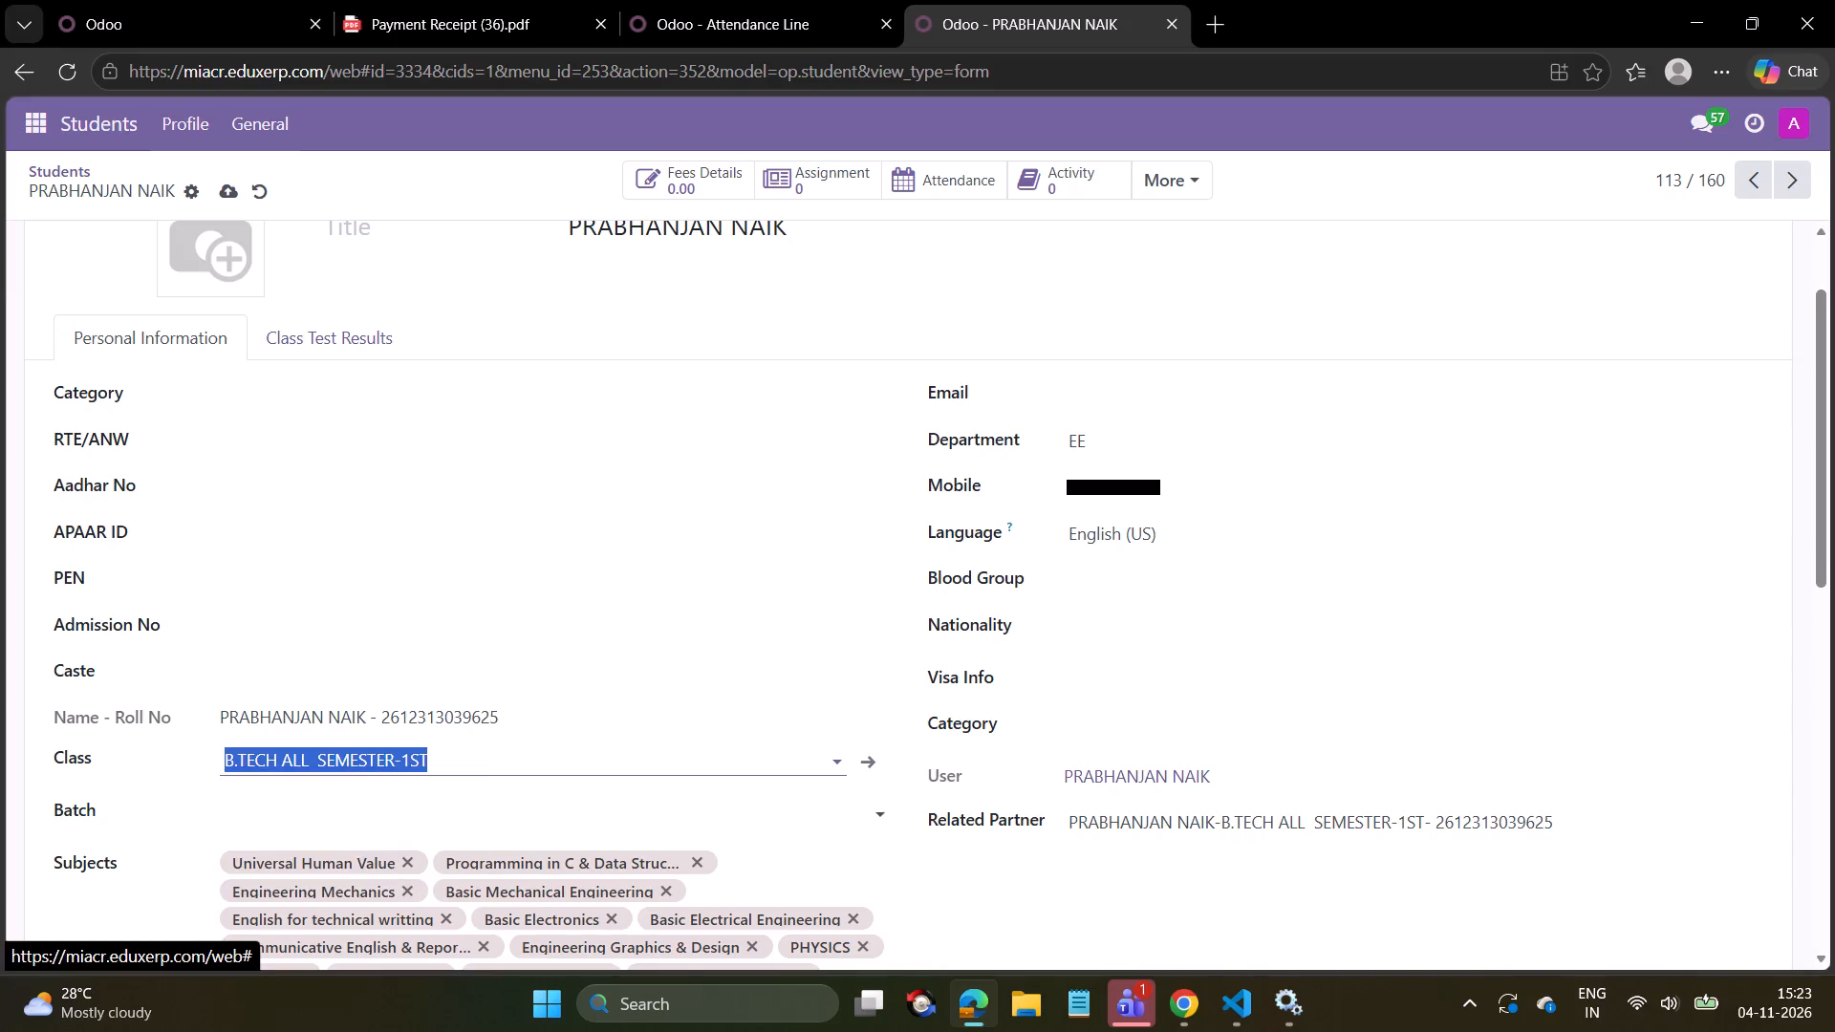
pyautogui.click(332, 823)
pyautogui.click(283, 672)
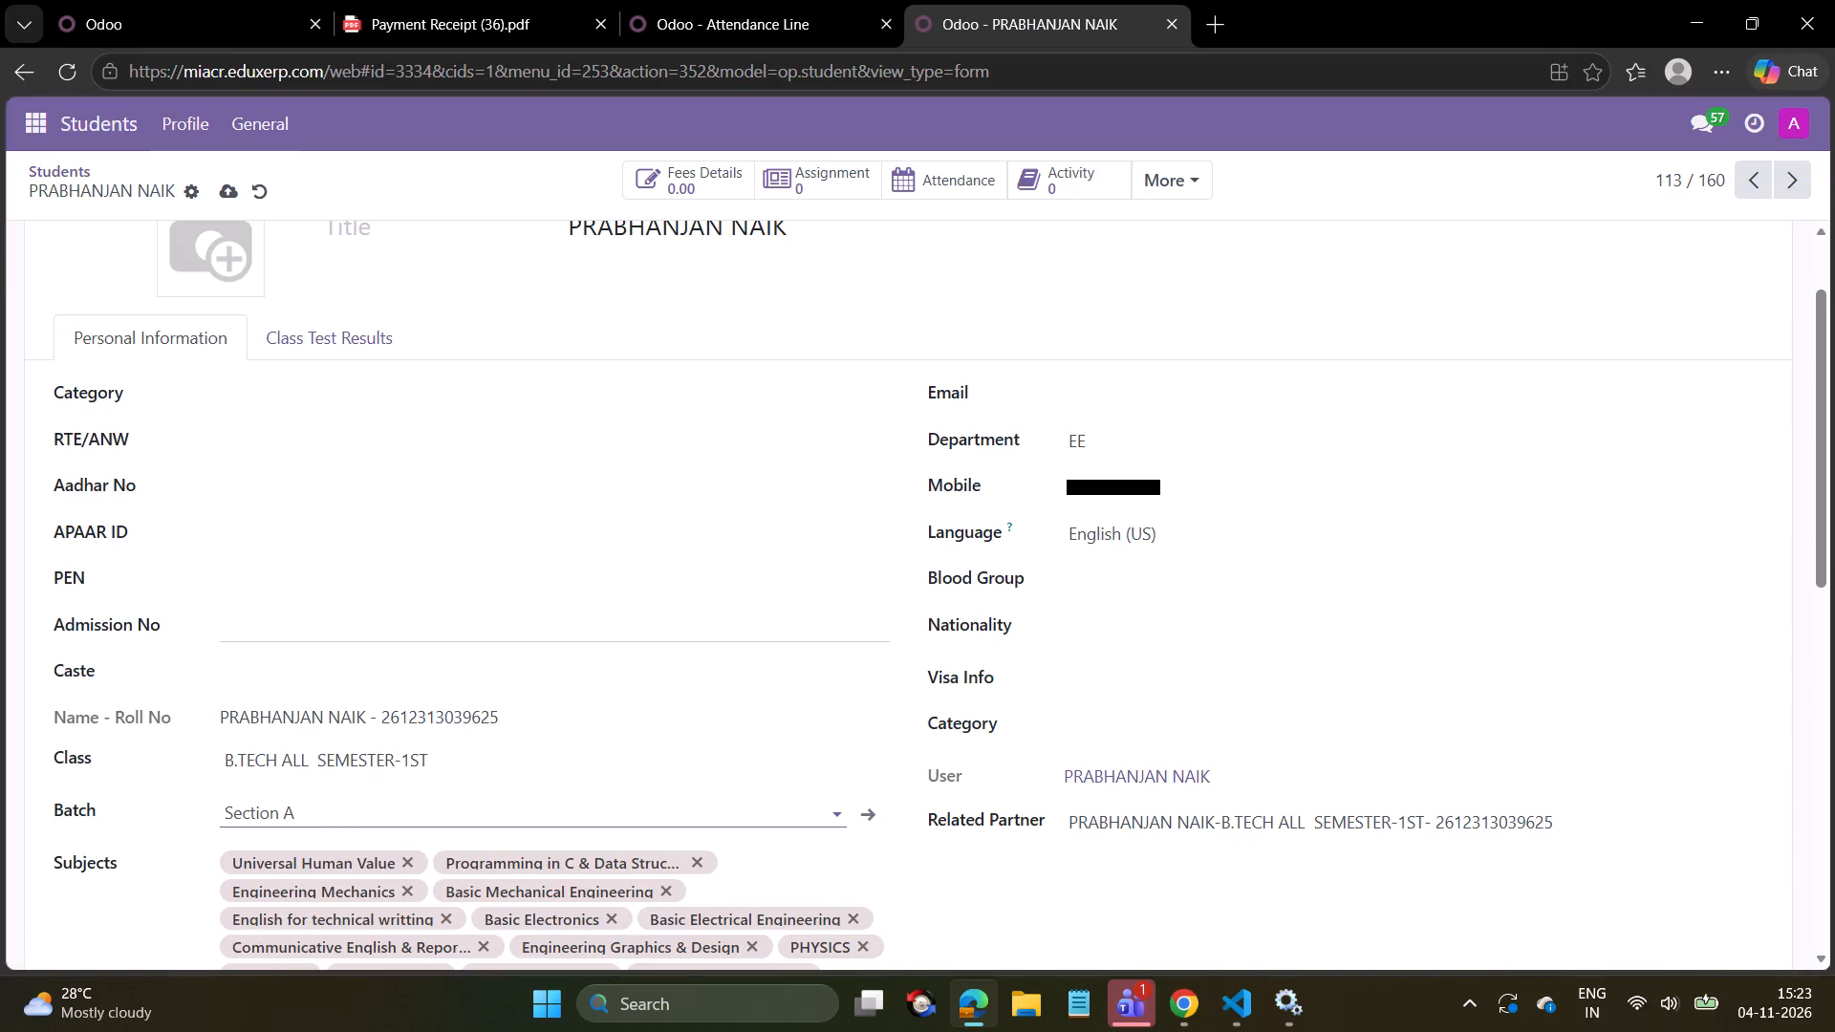
pyautogui.click(223, 186)
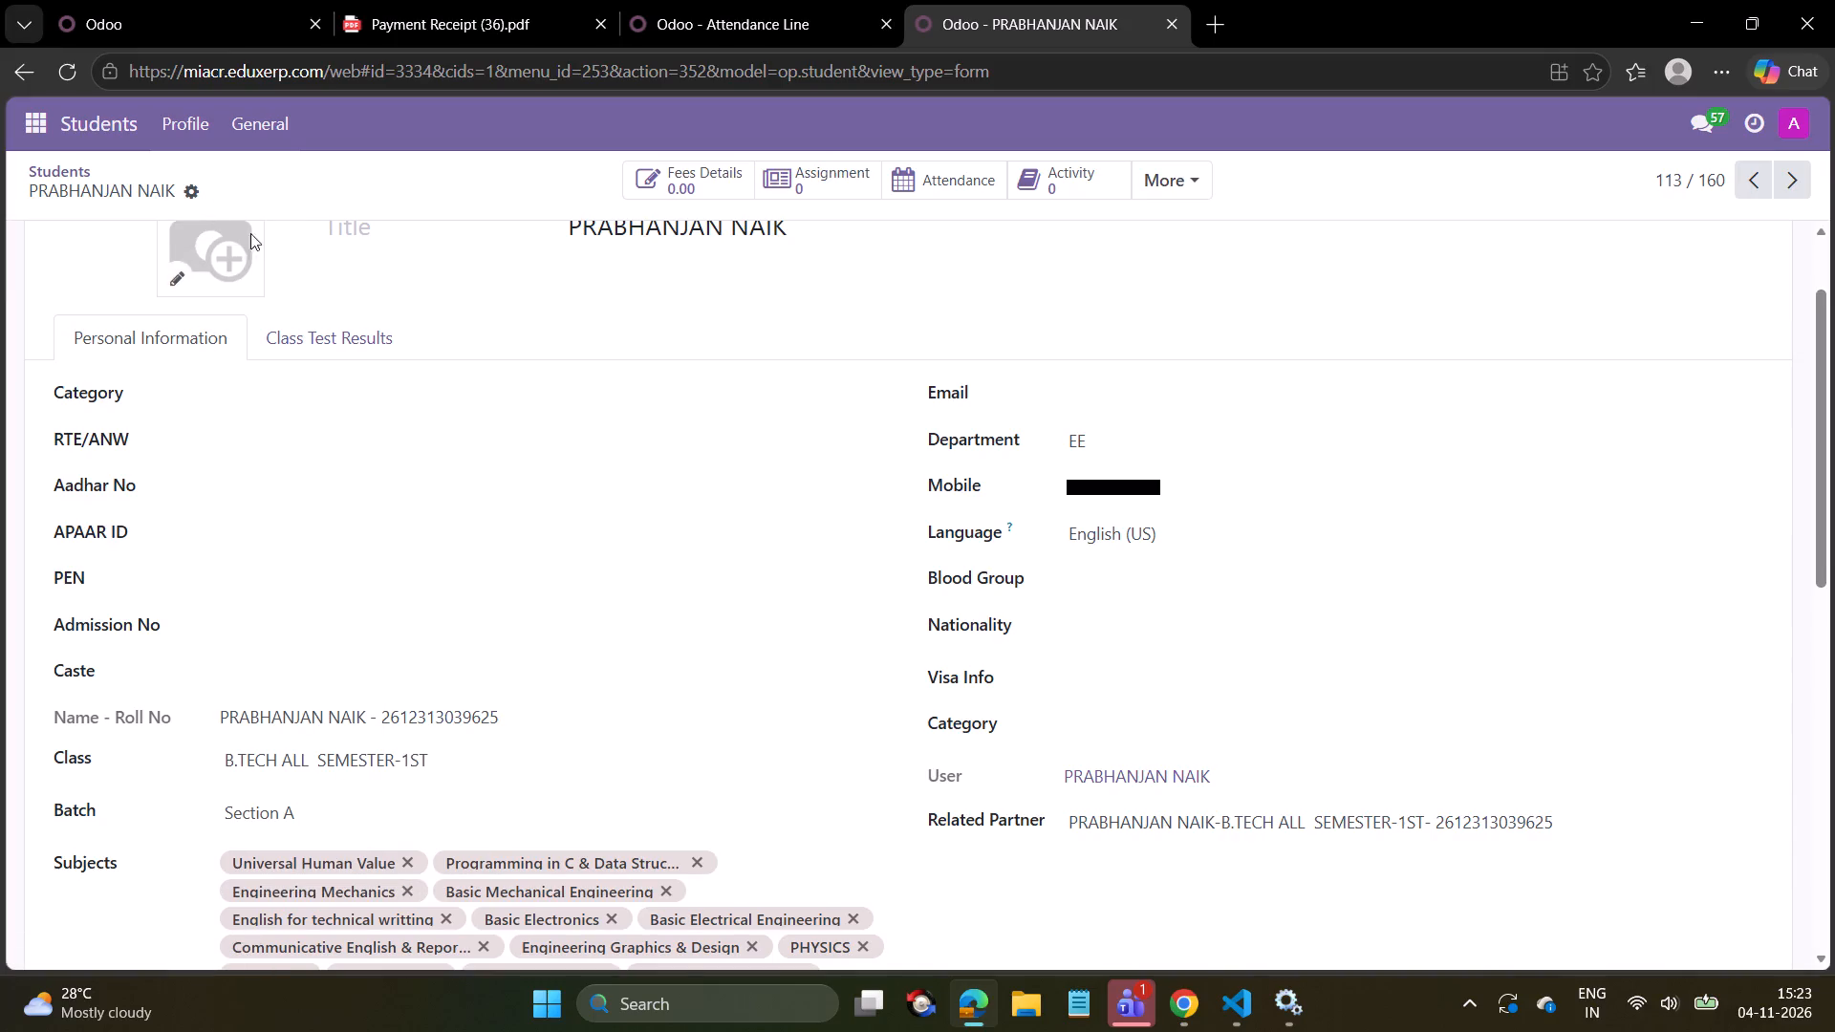
# On the next student record (114), reselect class B.TECH ALL SEMESTER-1ST, set the batch to Section A and save.
pyautogui.click(1795, 169)
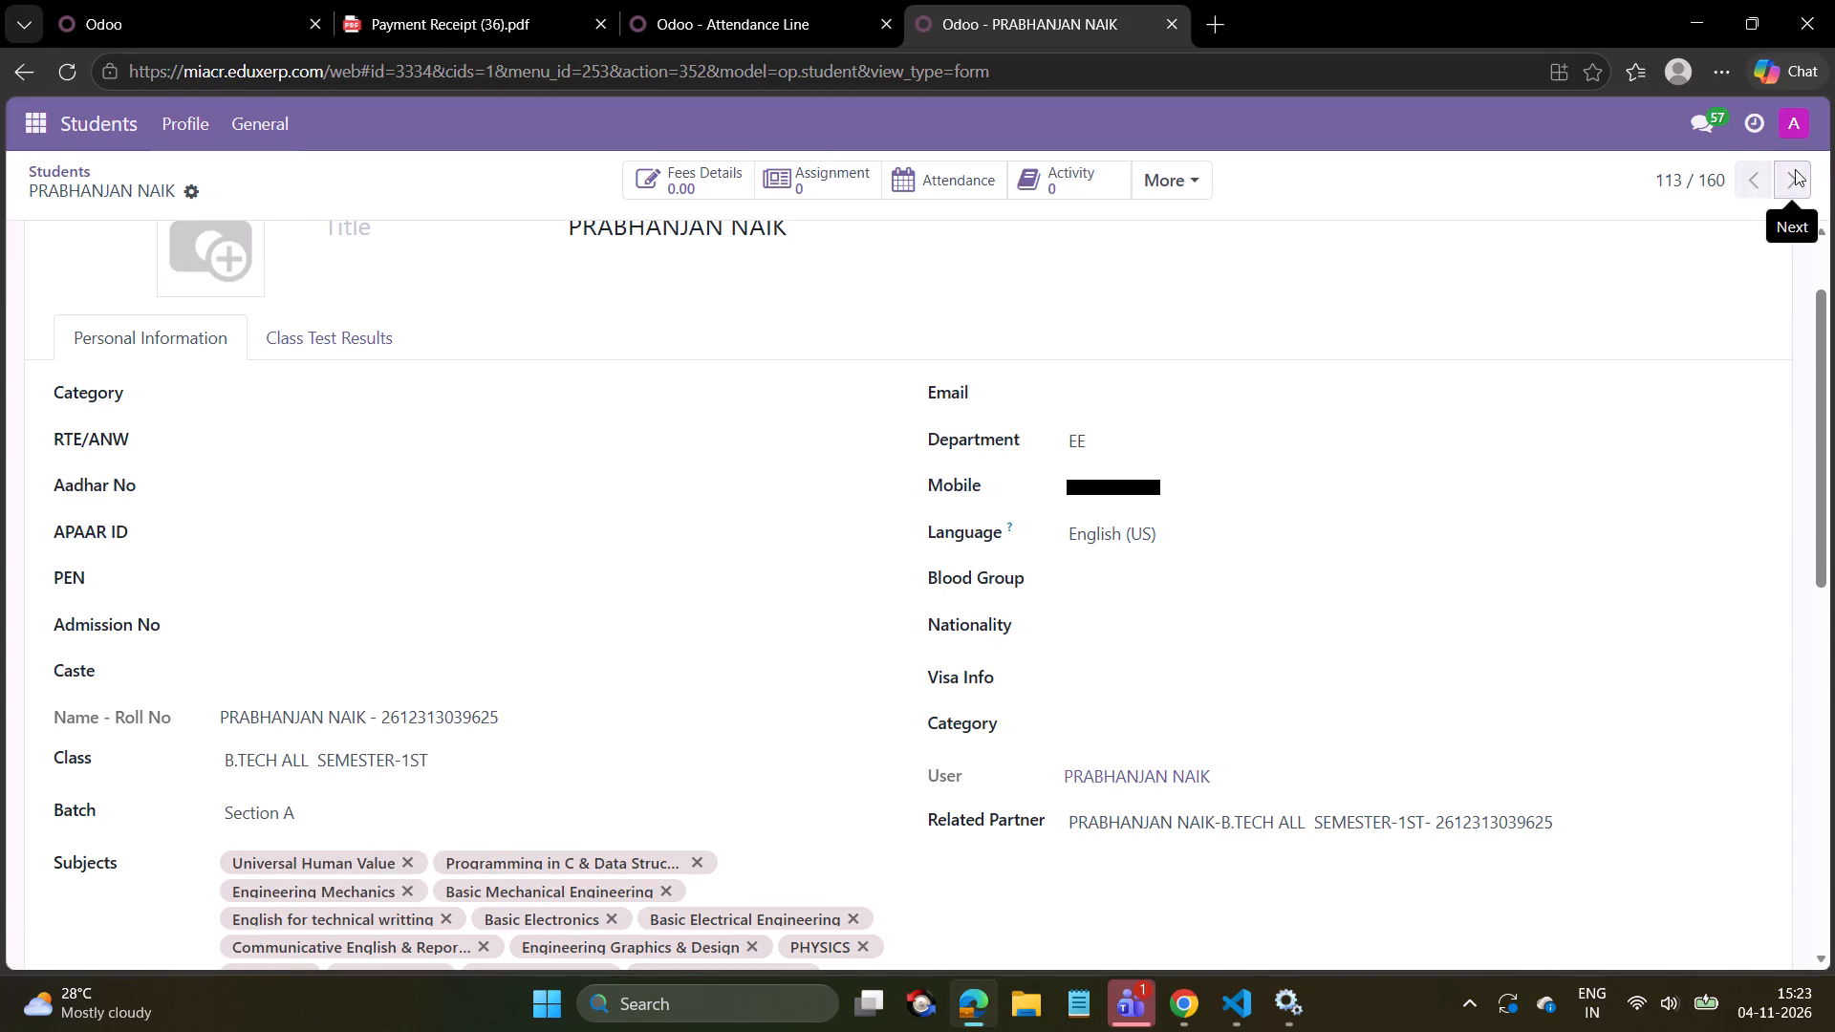
pyautogui.click(532, 764)
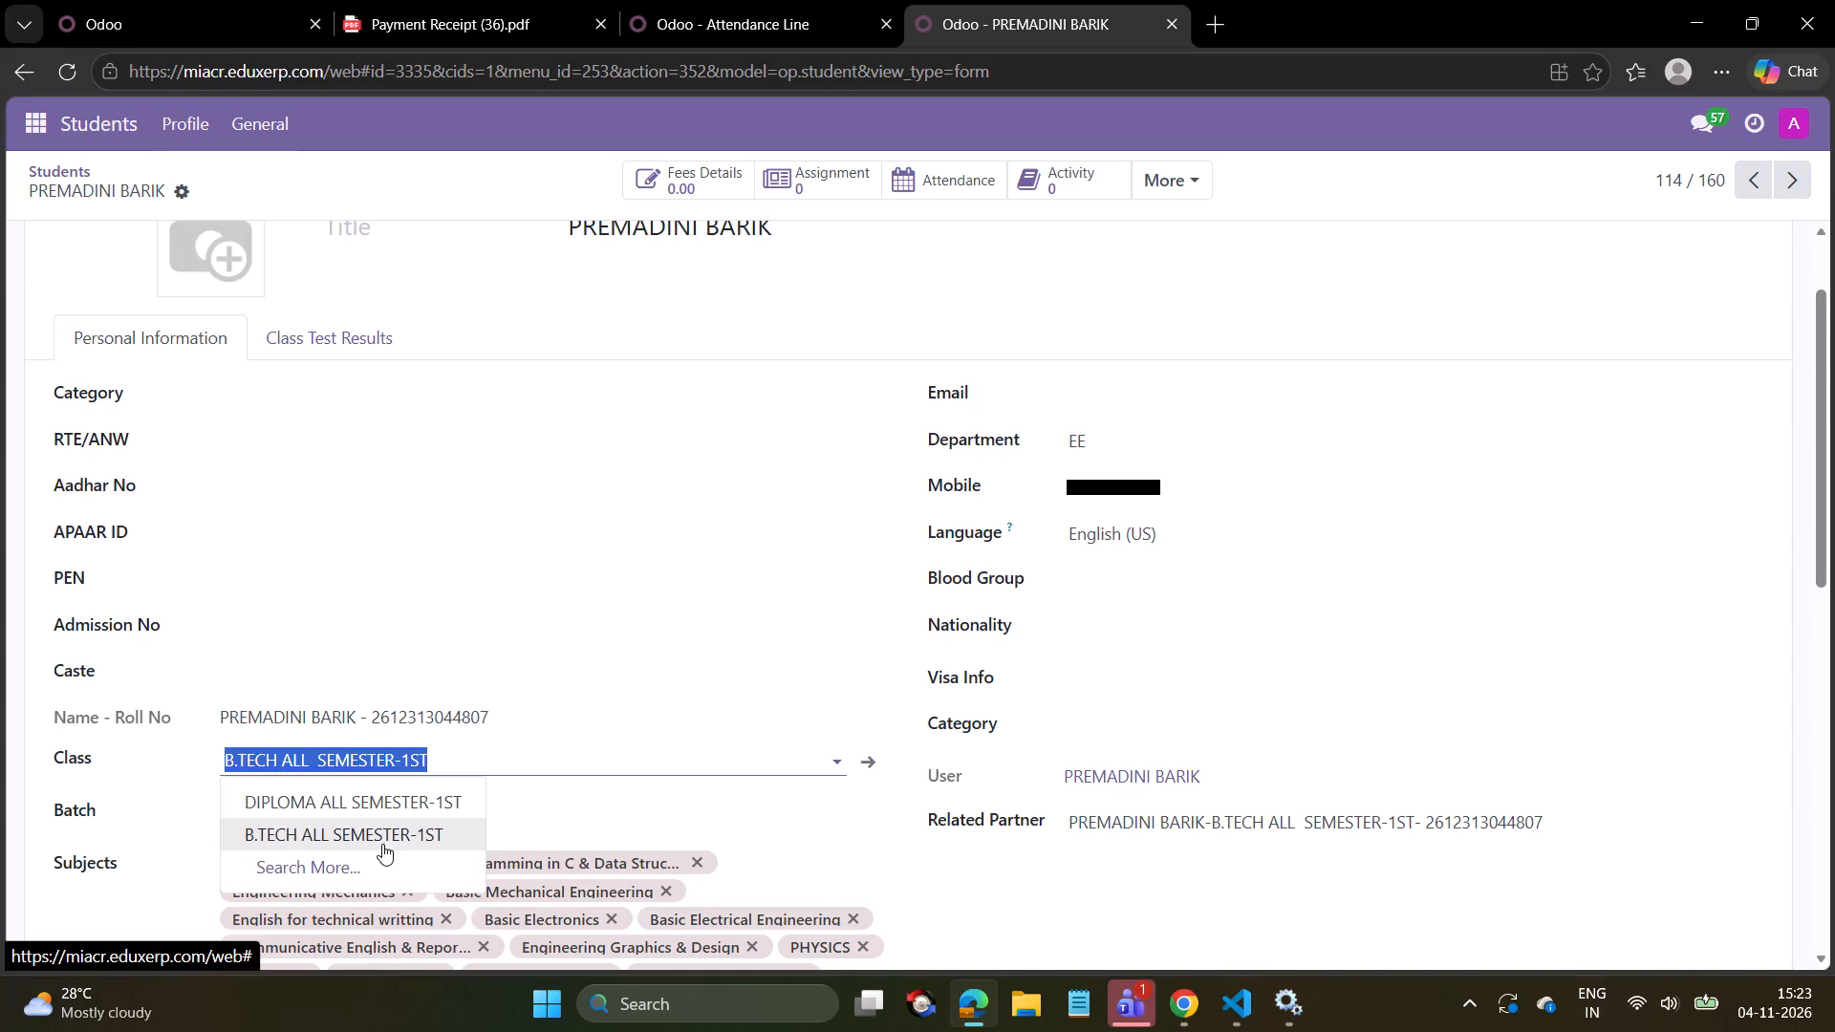
pyautogui.click(380, 844)
pyautogui.click(360, 825)
pyautogui.click(289, 674)
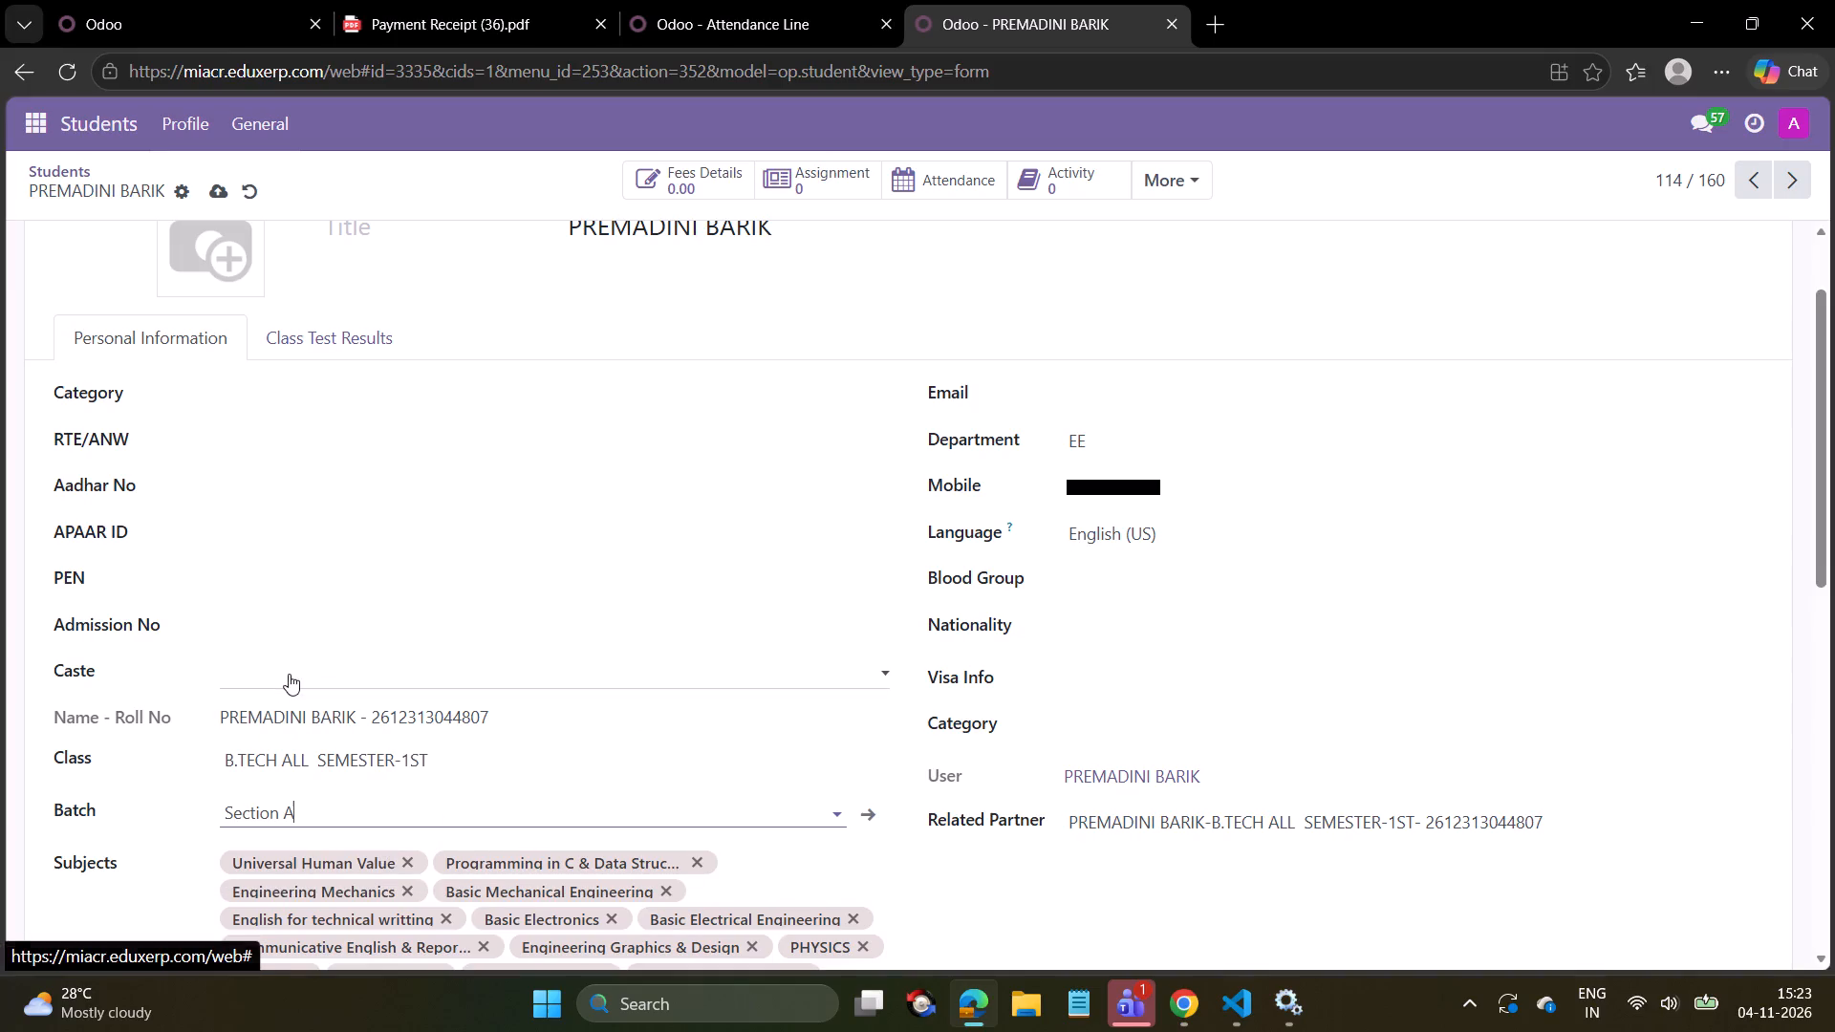
pyautogui.click(219, 194)
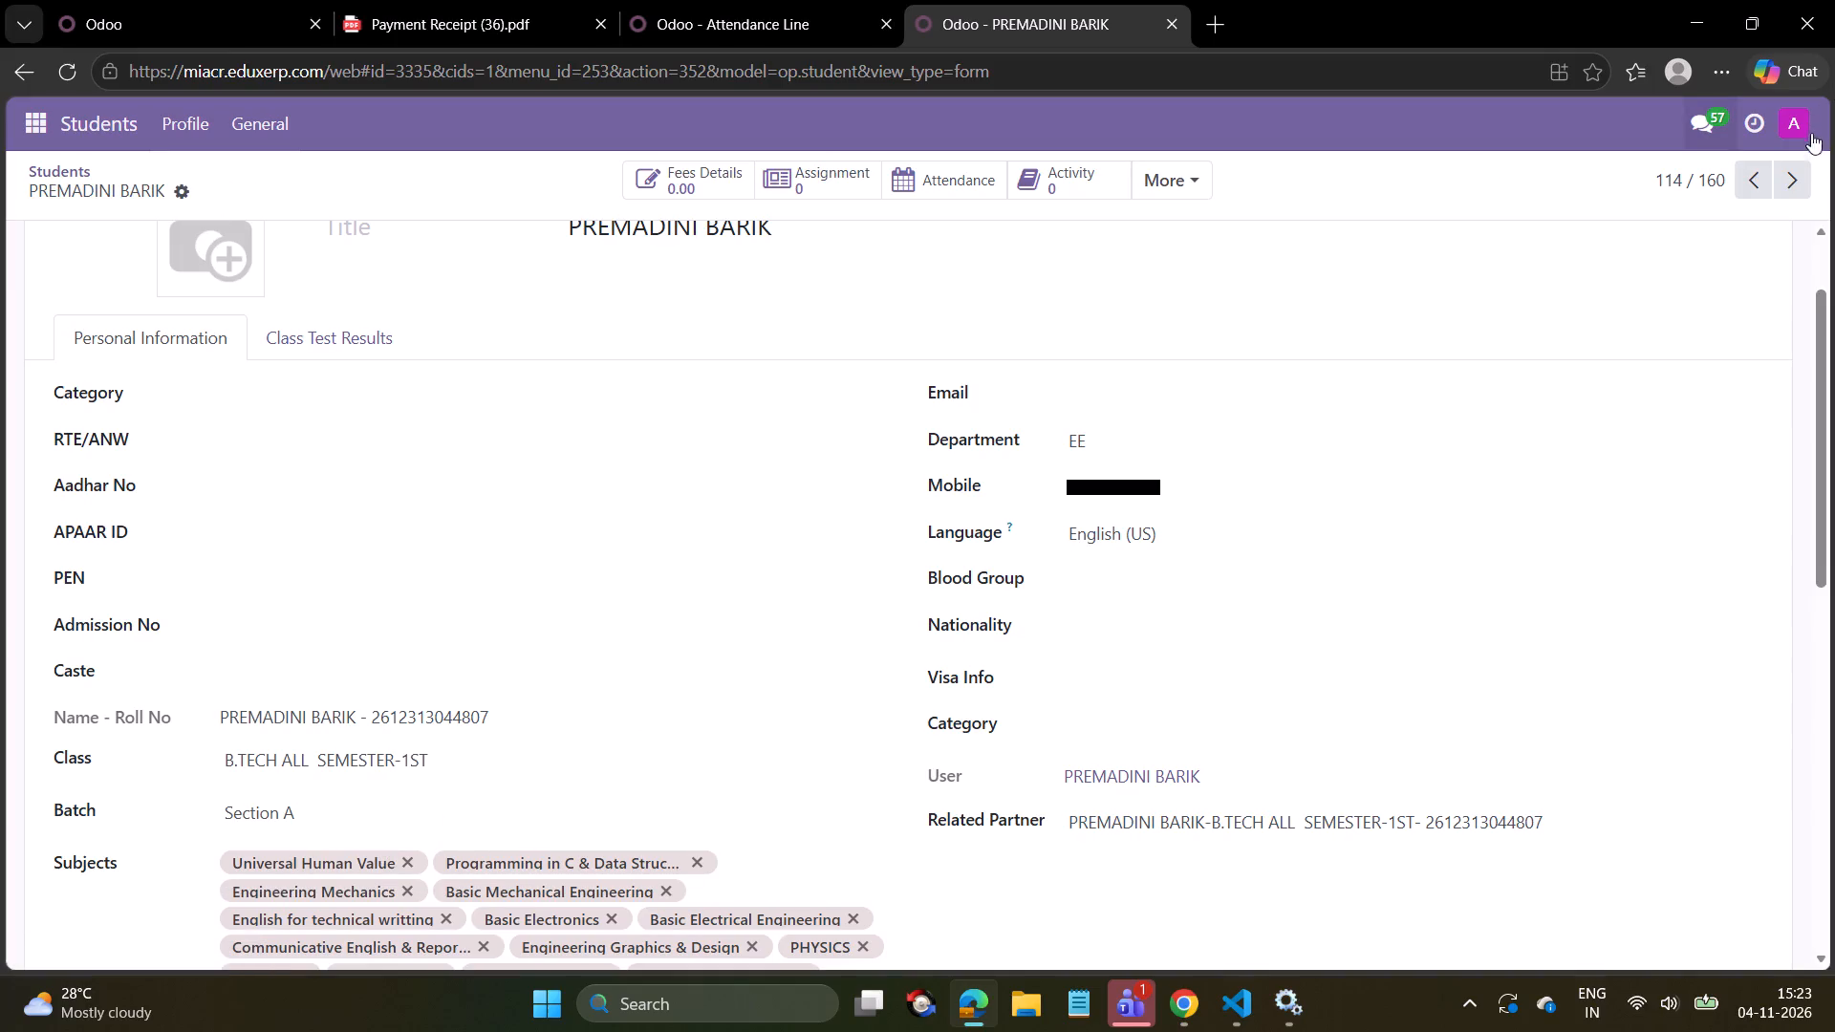
# On the next student record (115), reselect class B.TECH ALL SEMESTER-1ST, set the batch to Section A and save.
pyautogui.click(1800, 172)
pyautogui.click(462, 750)
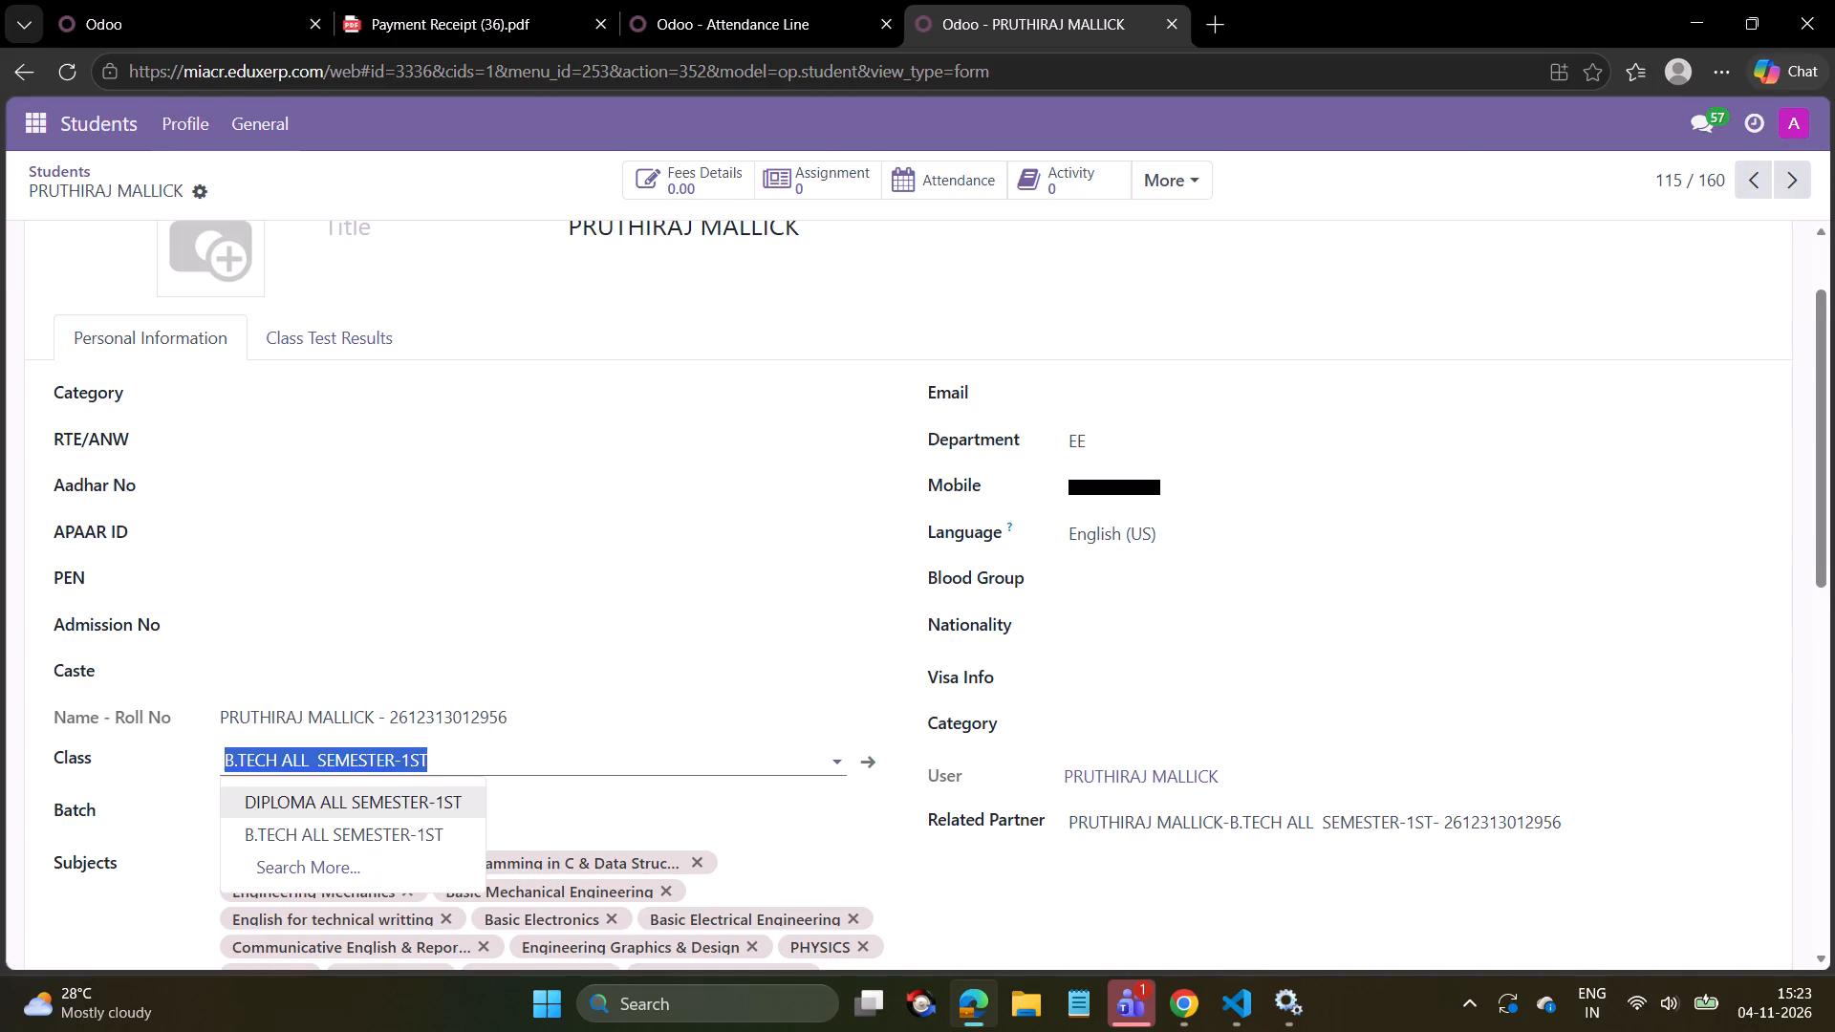
pyautogui.click(362, 832)
pyautogui.click(334, 818)
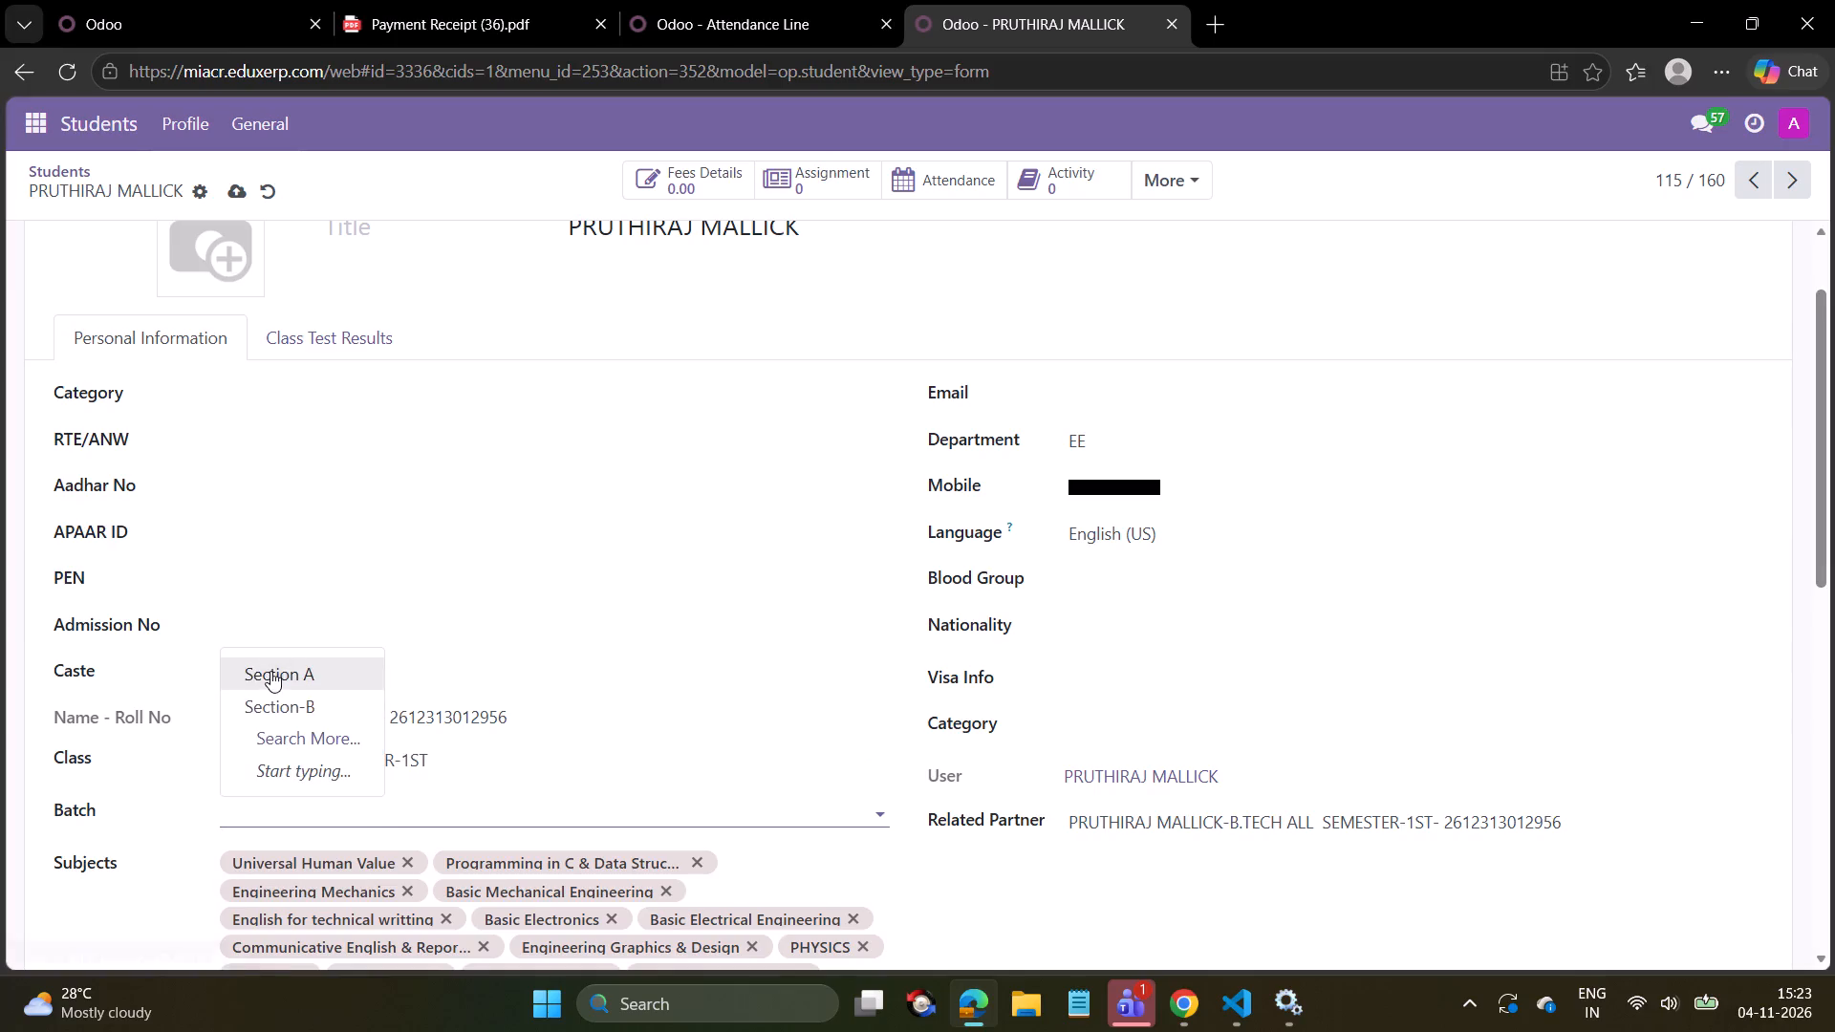
pyautogui.click(270, 671)
pyautogui.click(231, 194)
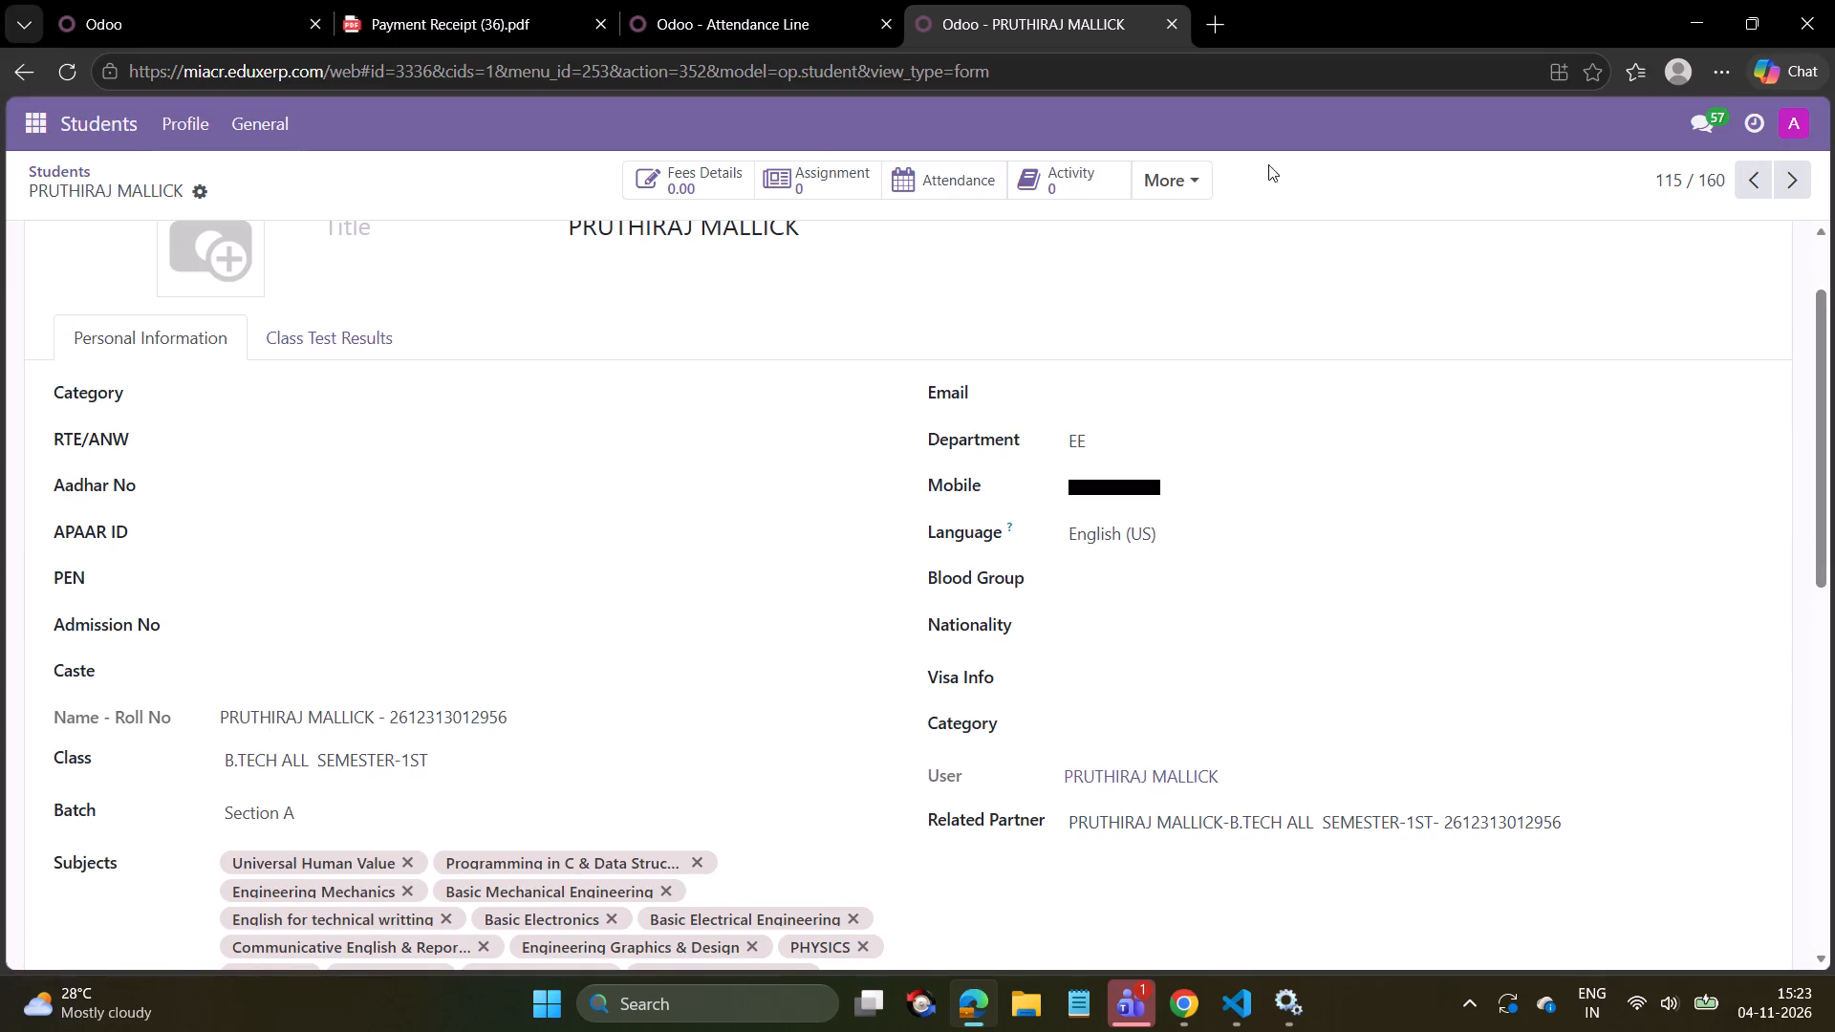
# On the next student record (116), reselect class B.TECH ALL SEMESTER-1ST, set the batch to Section A and save.
pyautogui.click(1803, 182)
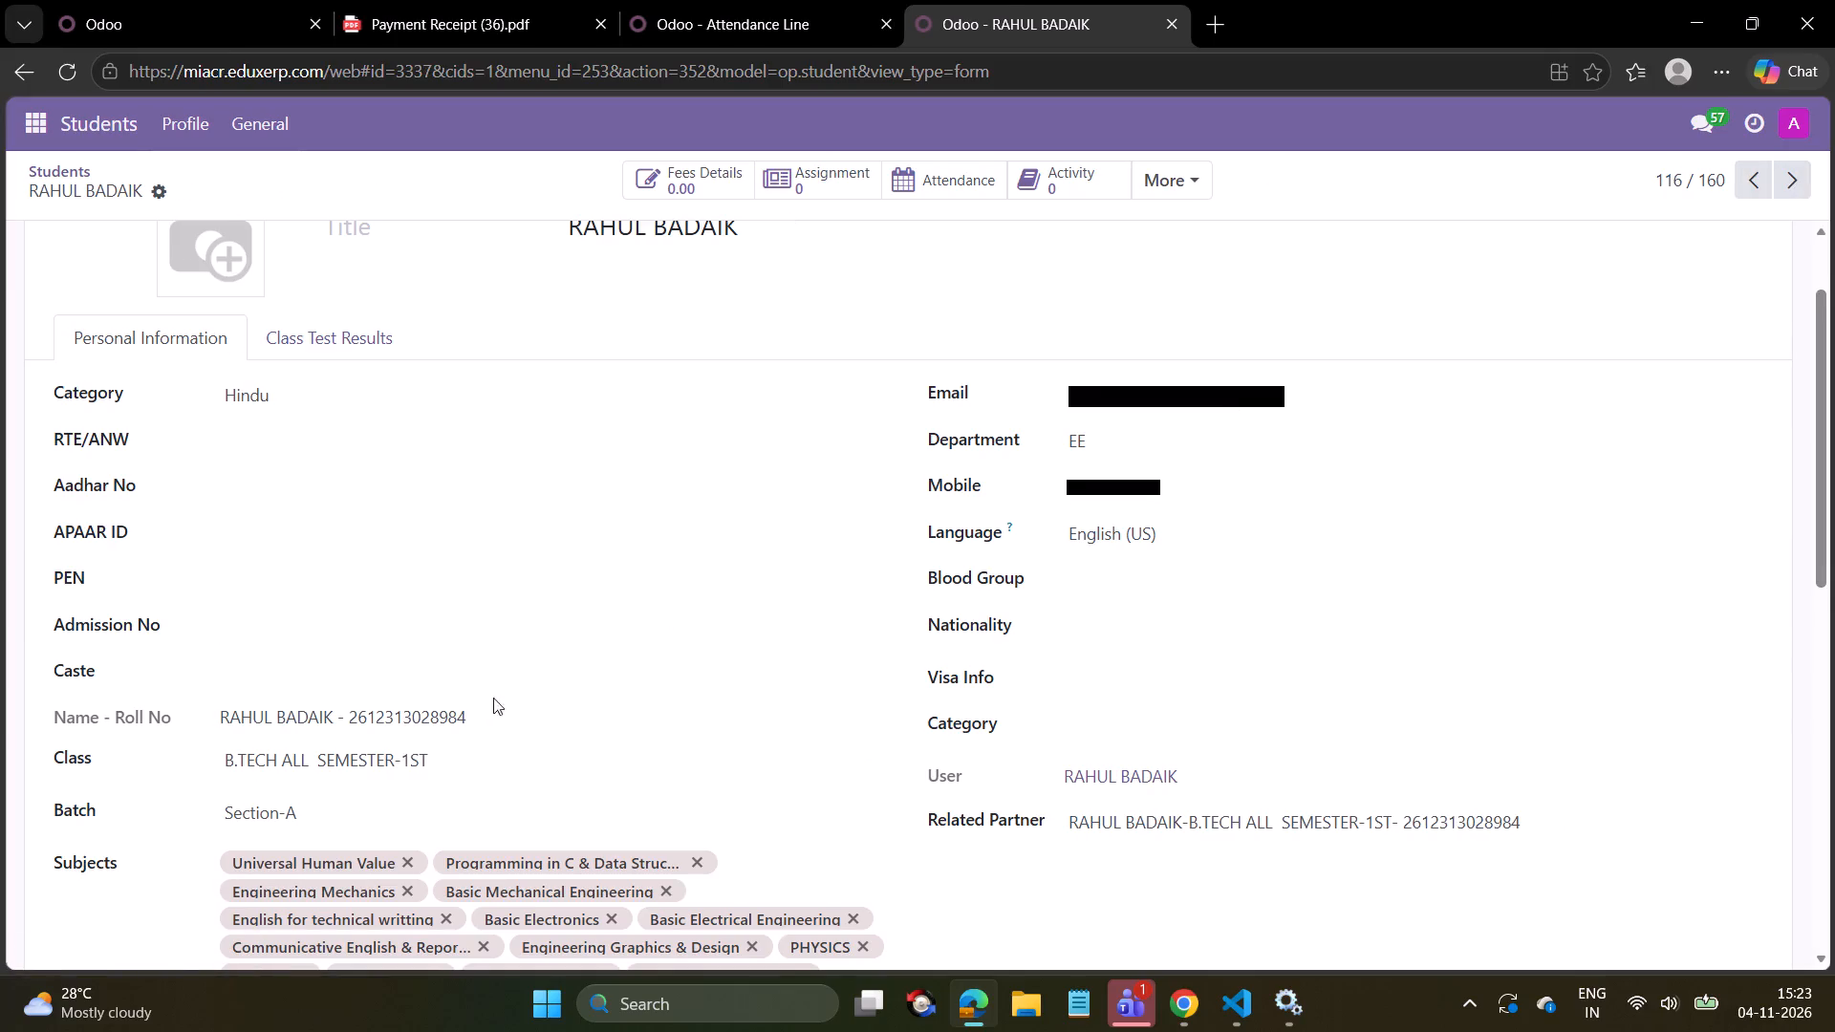
pyautogui.click(463, 757)
pyautogui.click(345, 832)
pyautogui.click(332, 806)
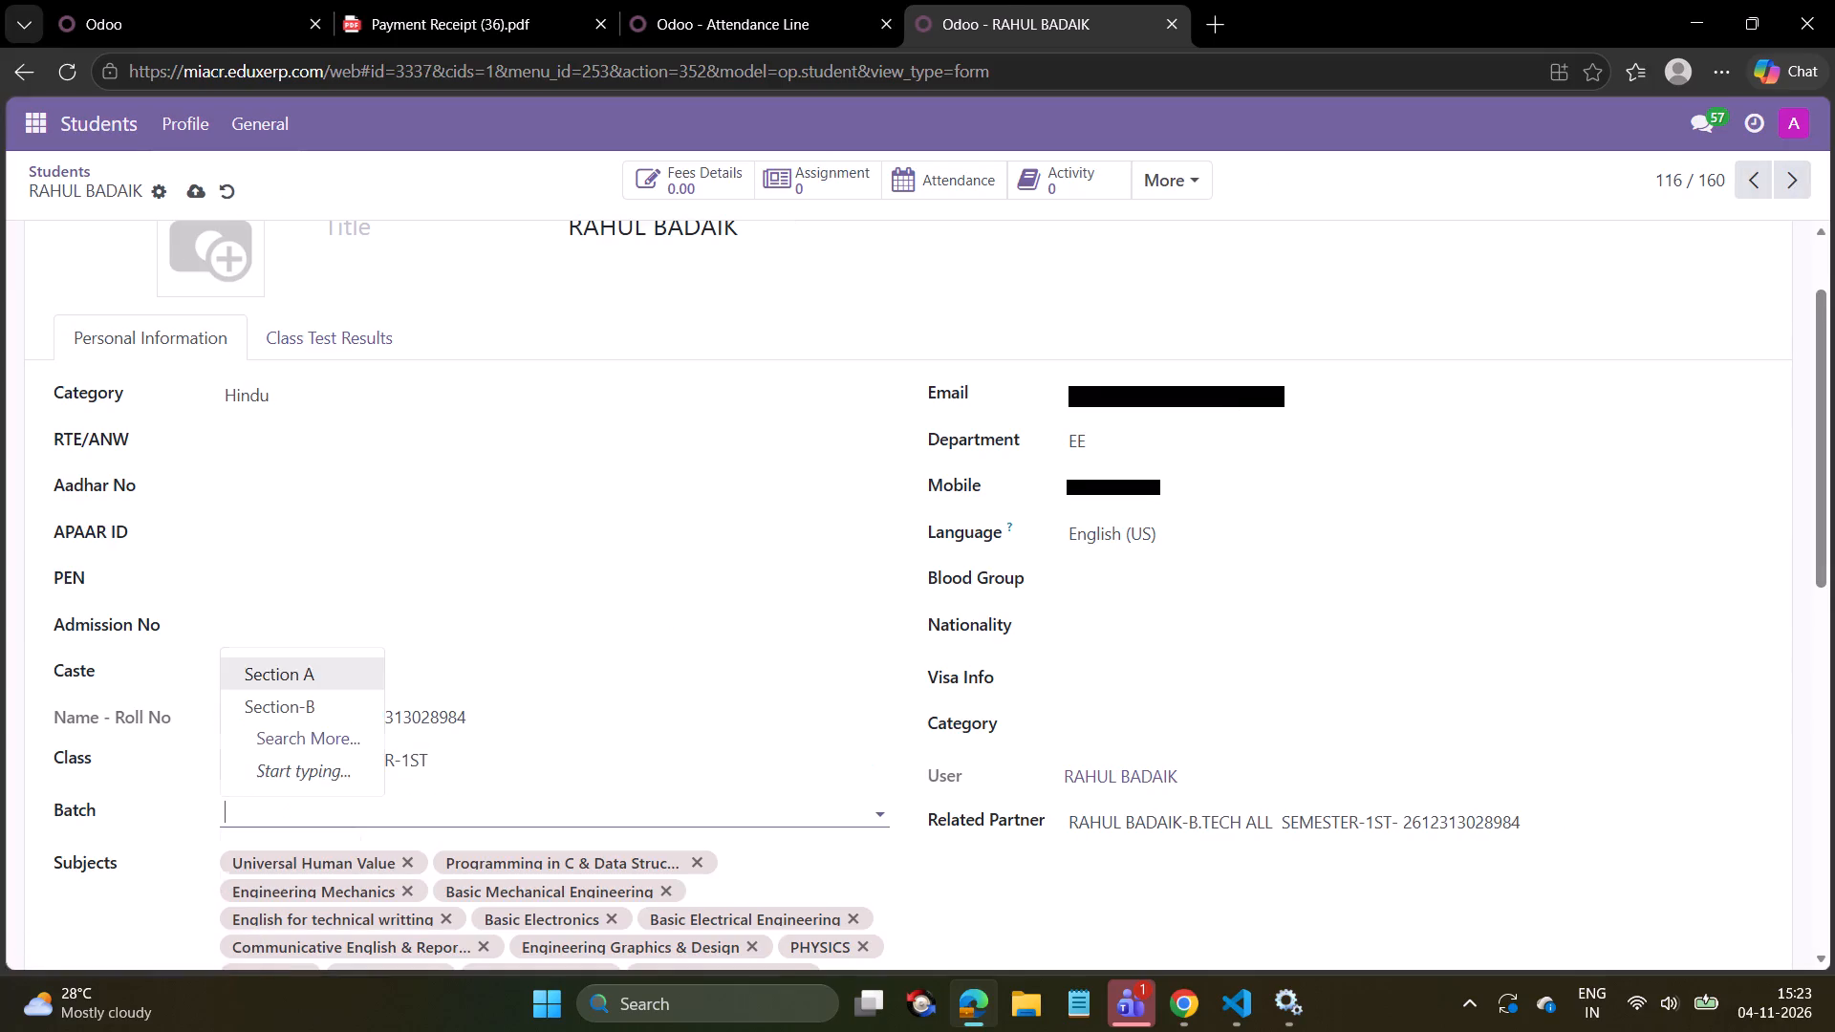
pyautogui.click(281, 680)
pyautogui.click(197, 194)
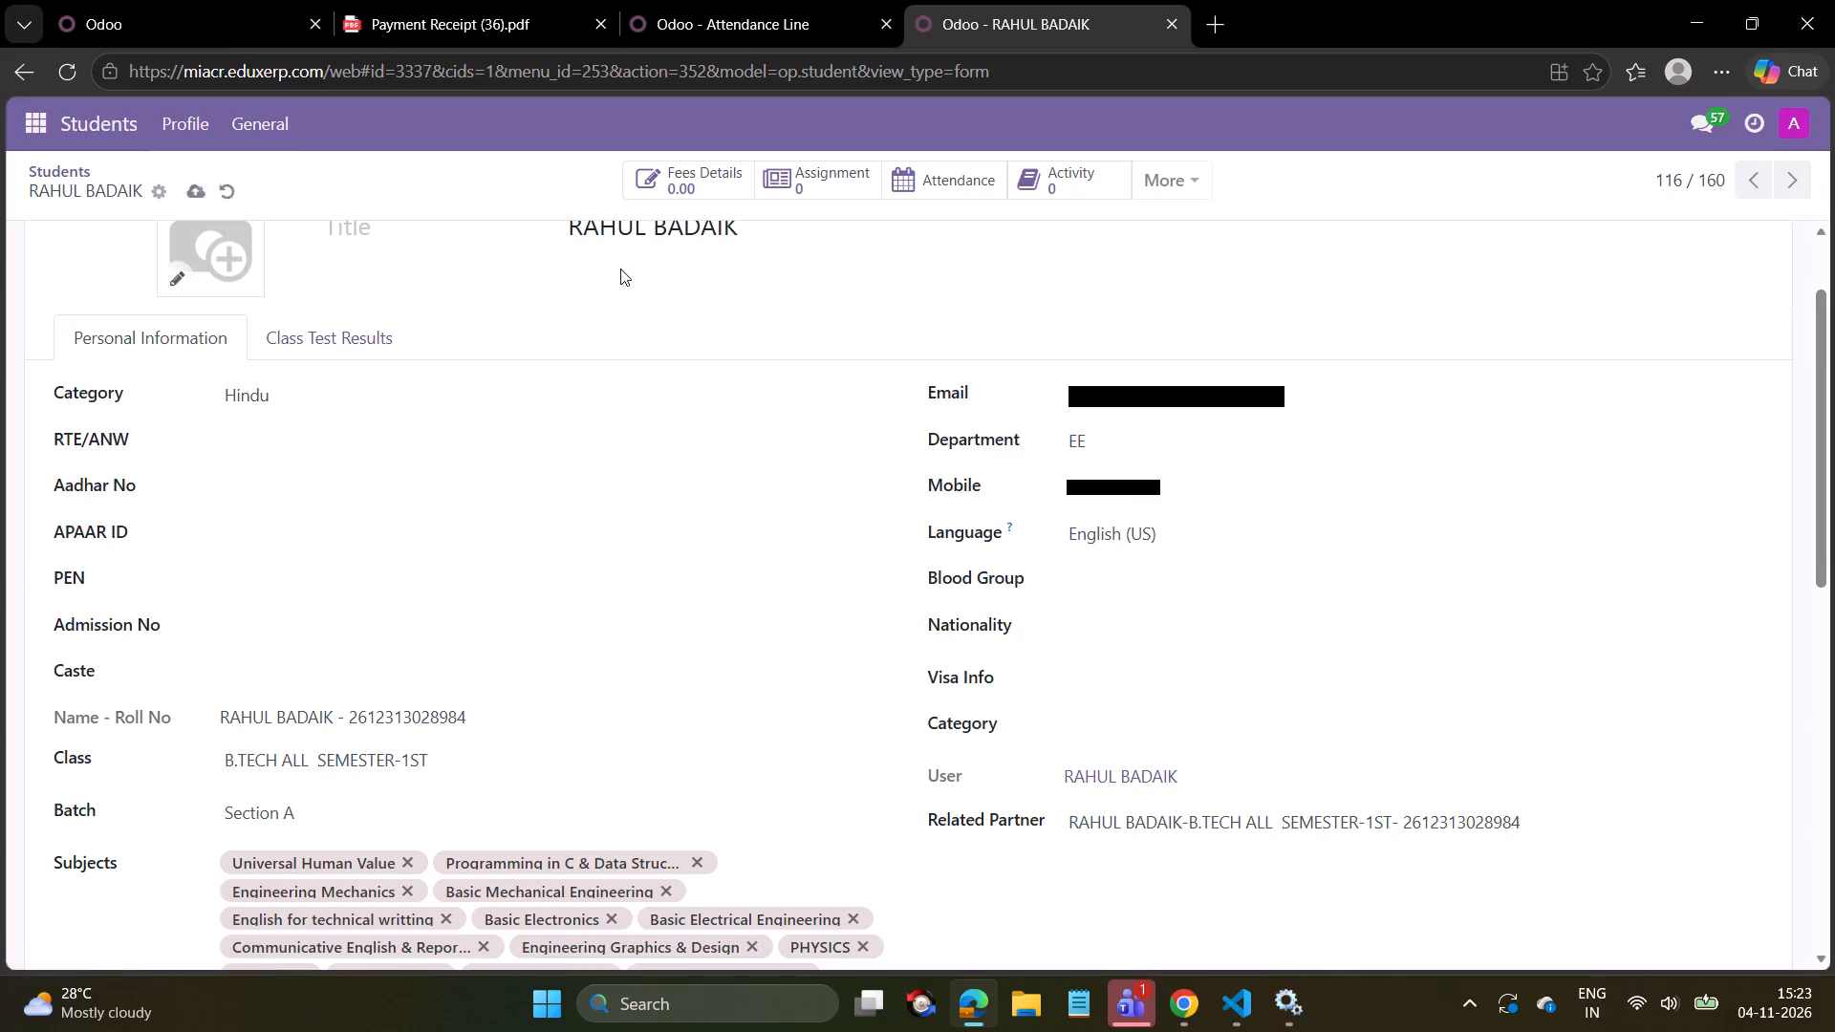
# On the next student record (117), reselect class B.TECH ALL SEMESTER-1ST, set the batch to Section A and save.
pyautogui.click(1798, 169)
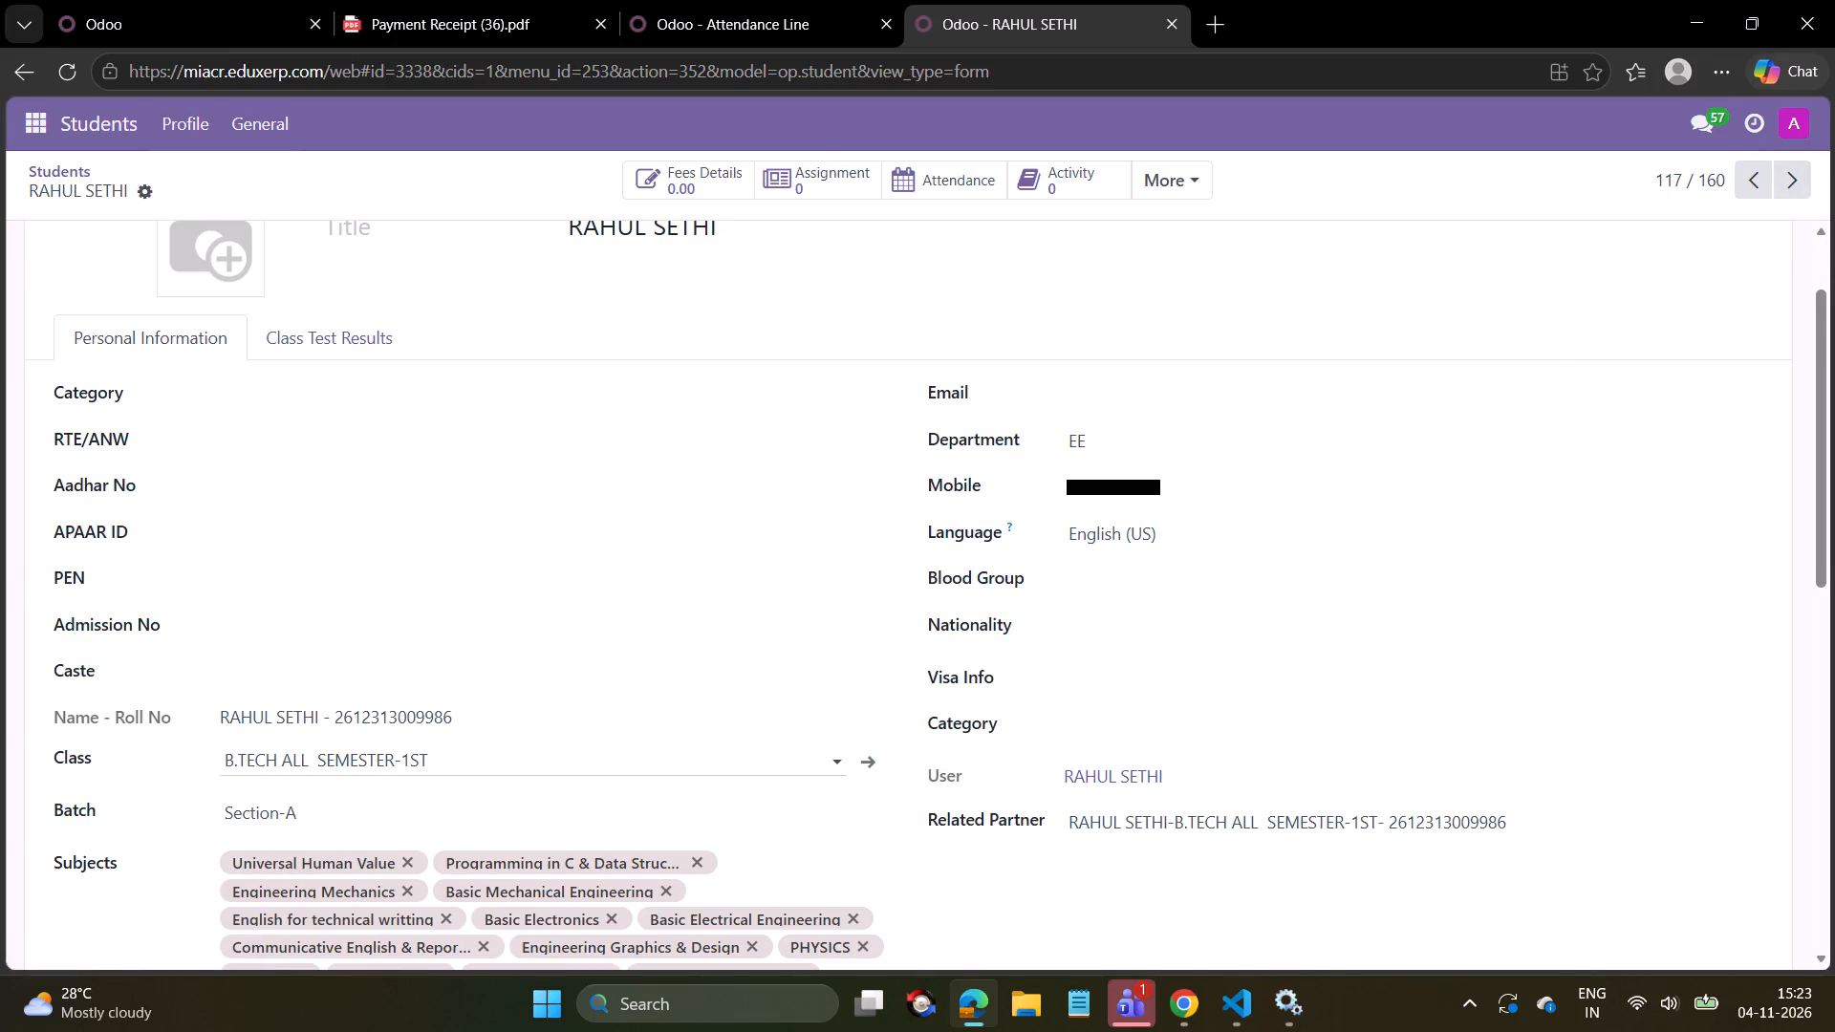
pyautogui.click(471, 757)
pyautogui.click(363, 841)
pyautogui.click(335, 817)
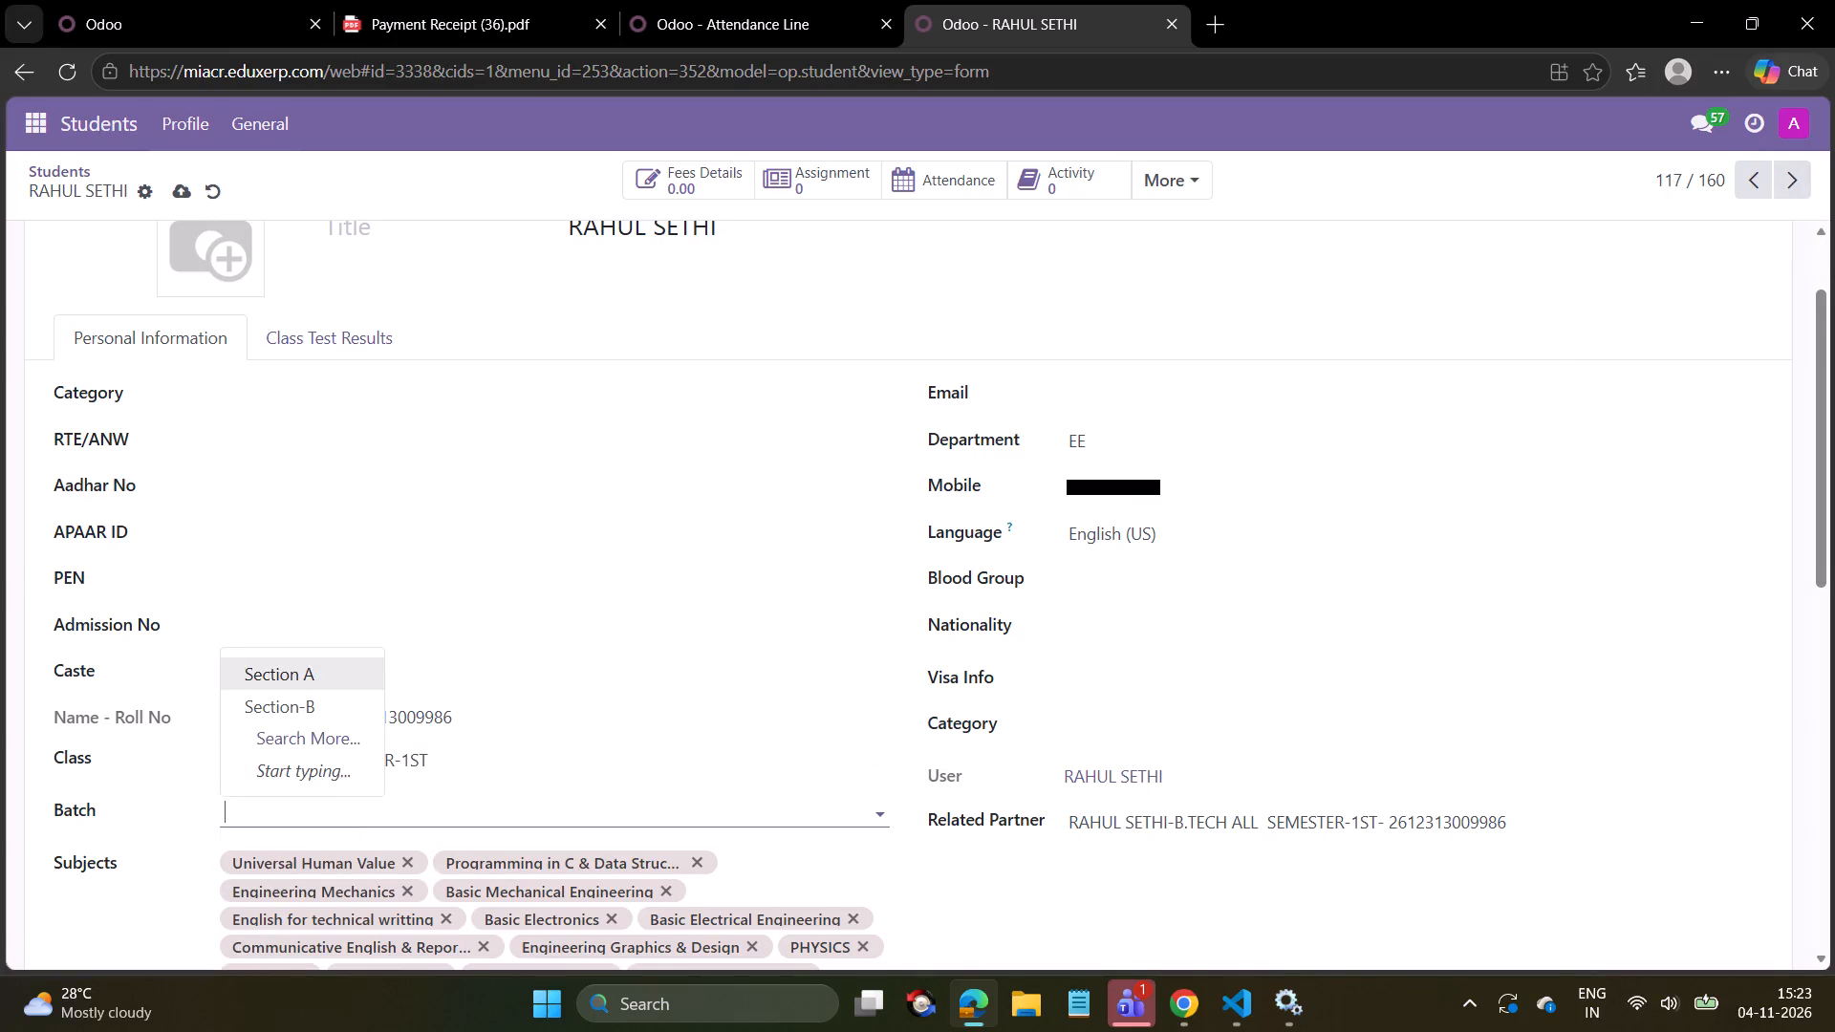
pyautogui.click(303, 679)
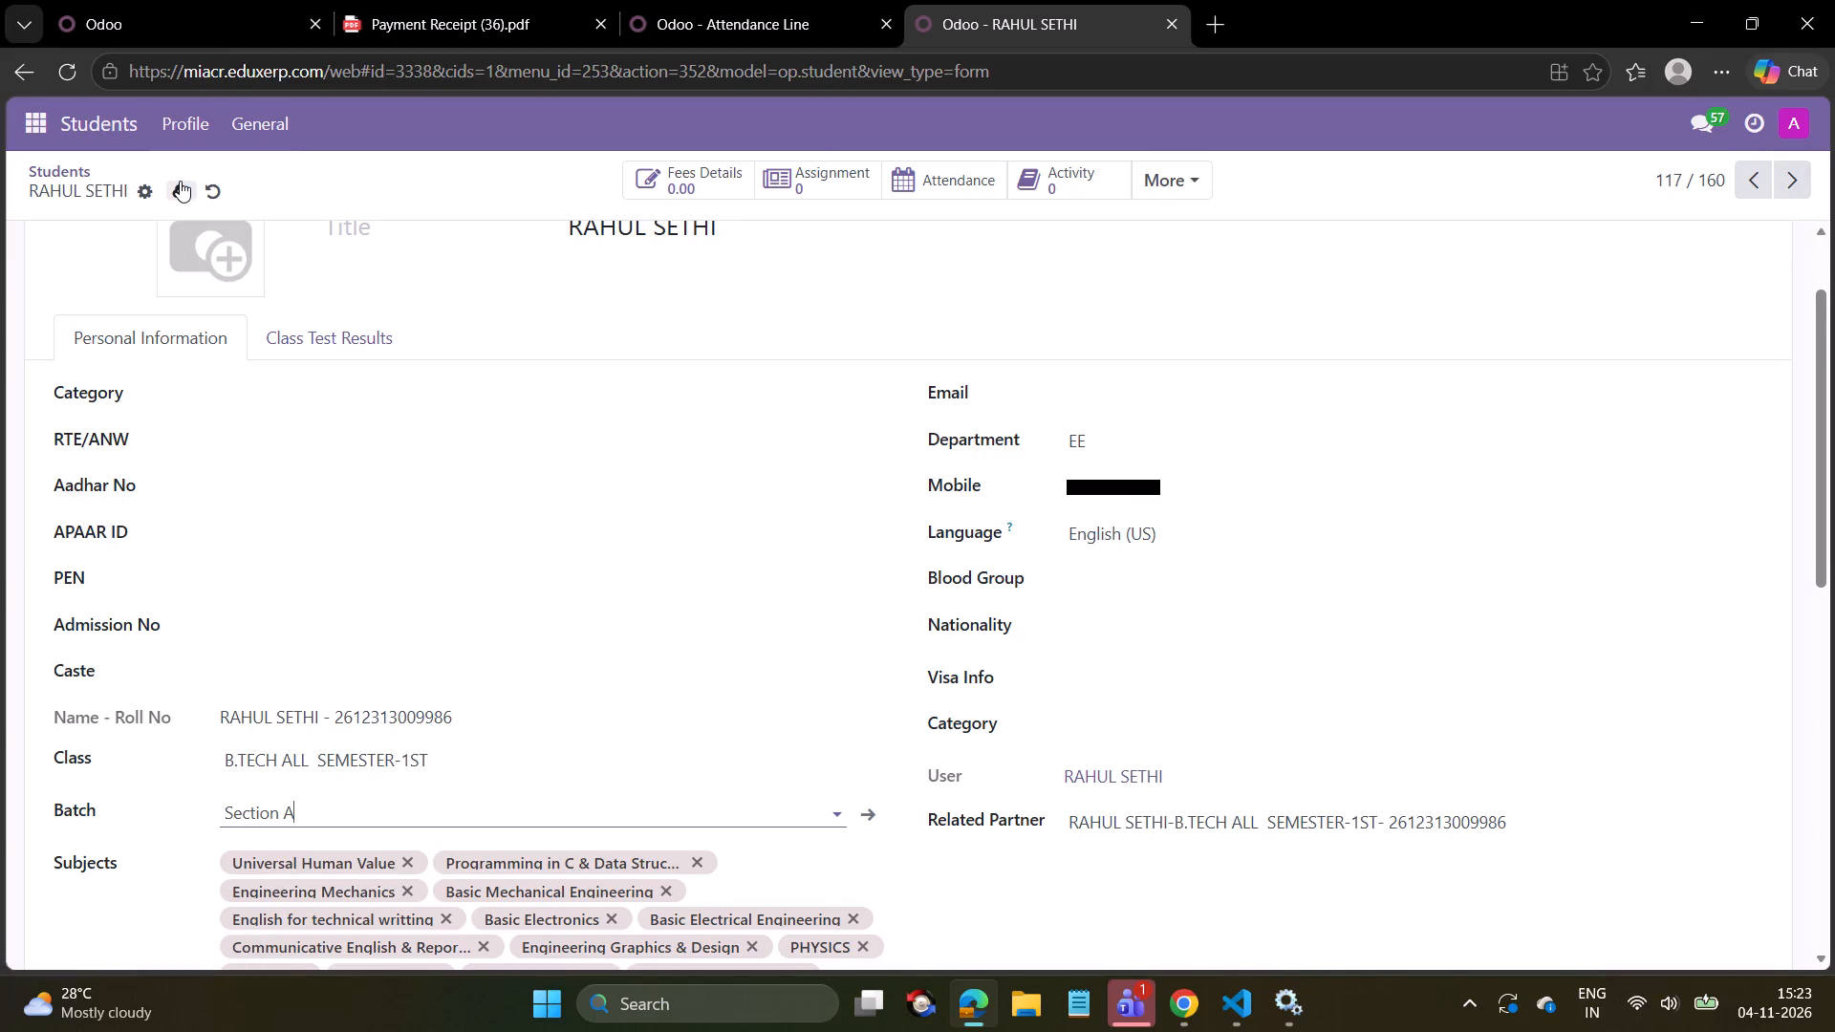
pyautogui.click(180, 181)
pyautogui.click(1809, 178)
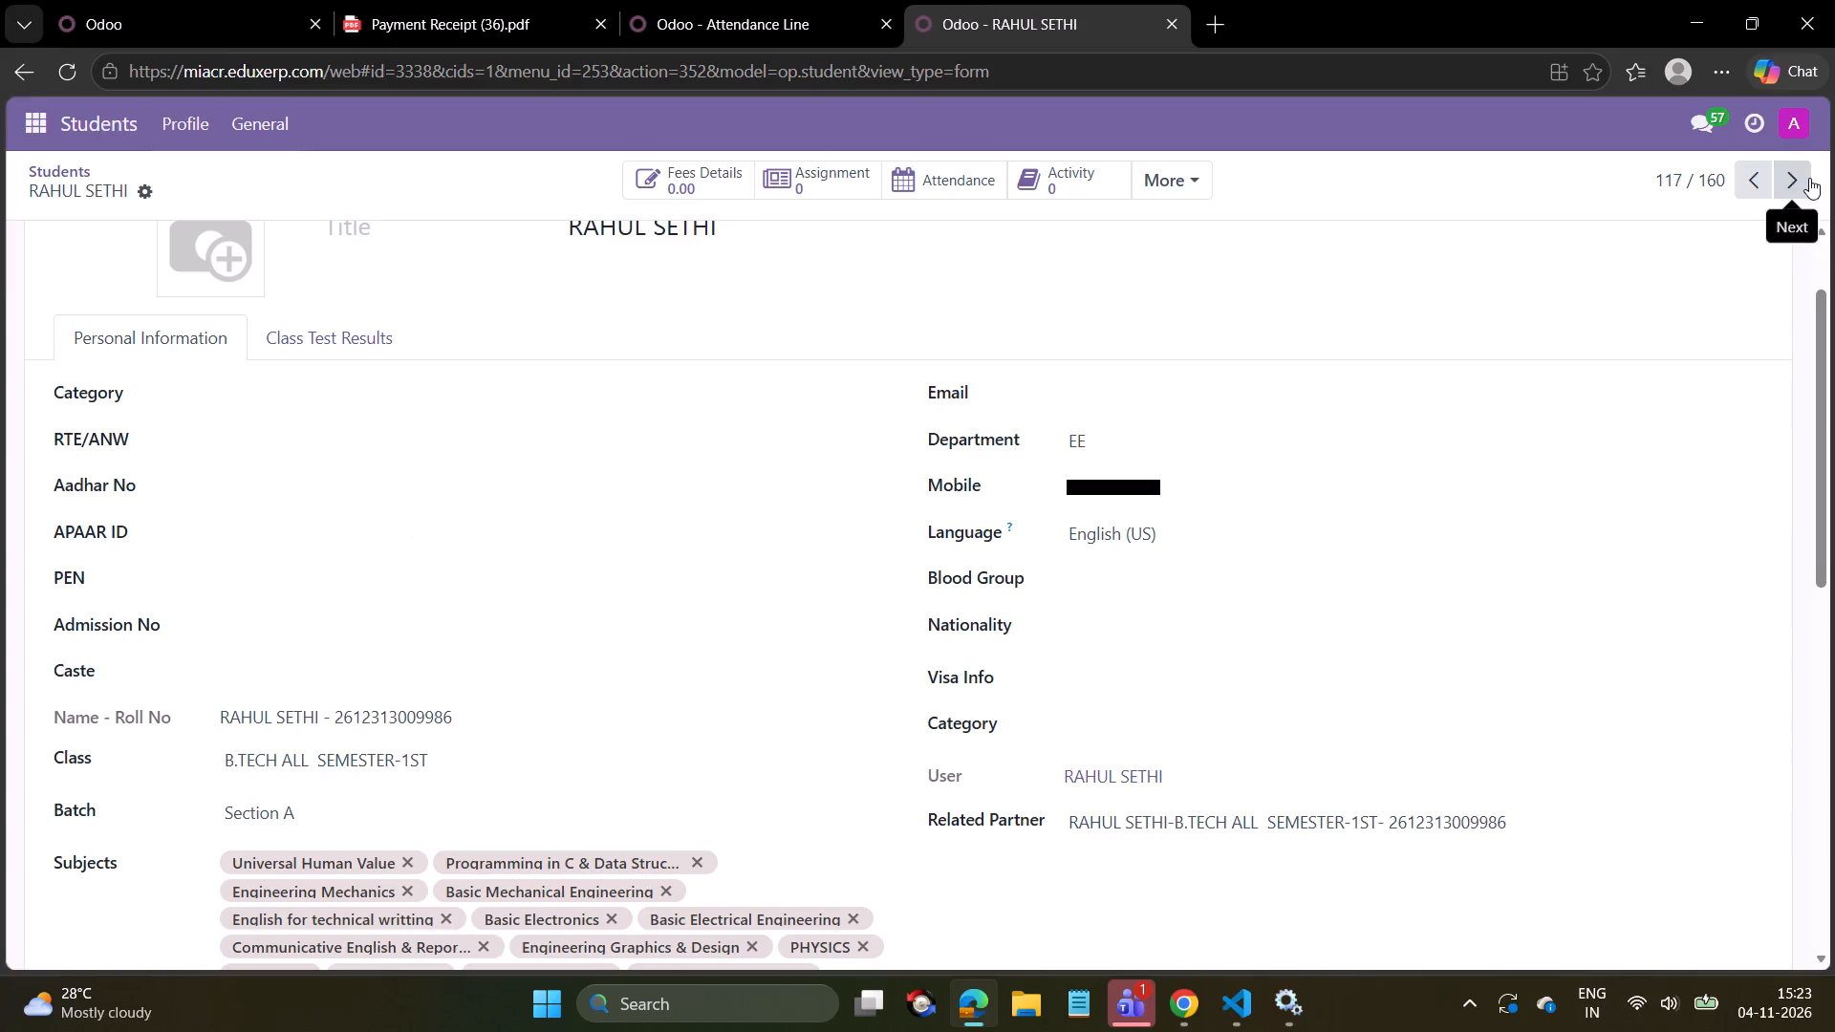
pyautogui.click(443, 763)
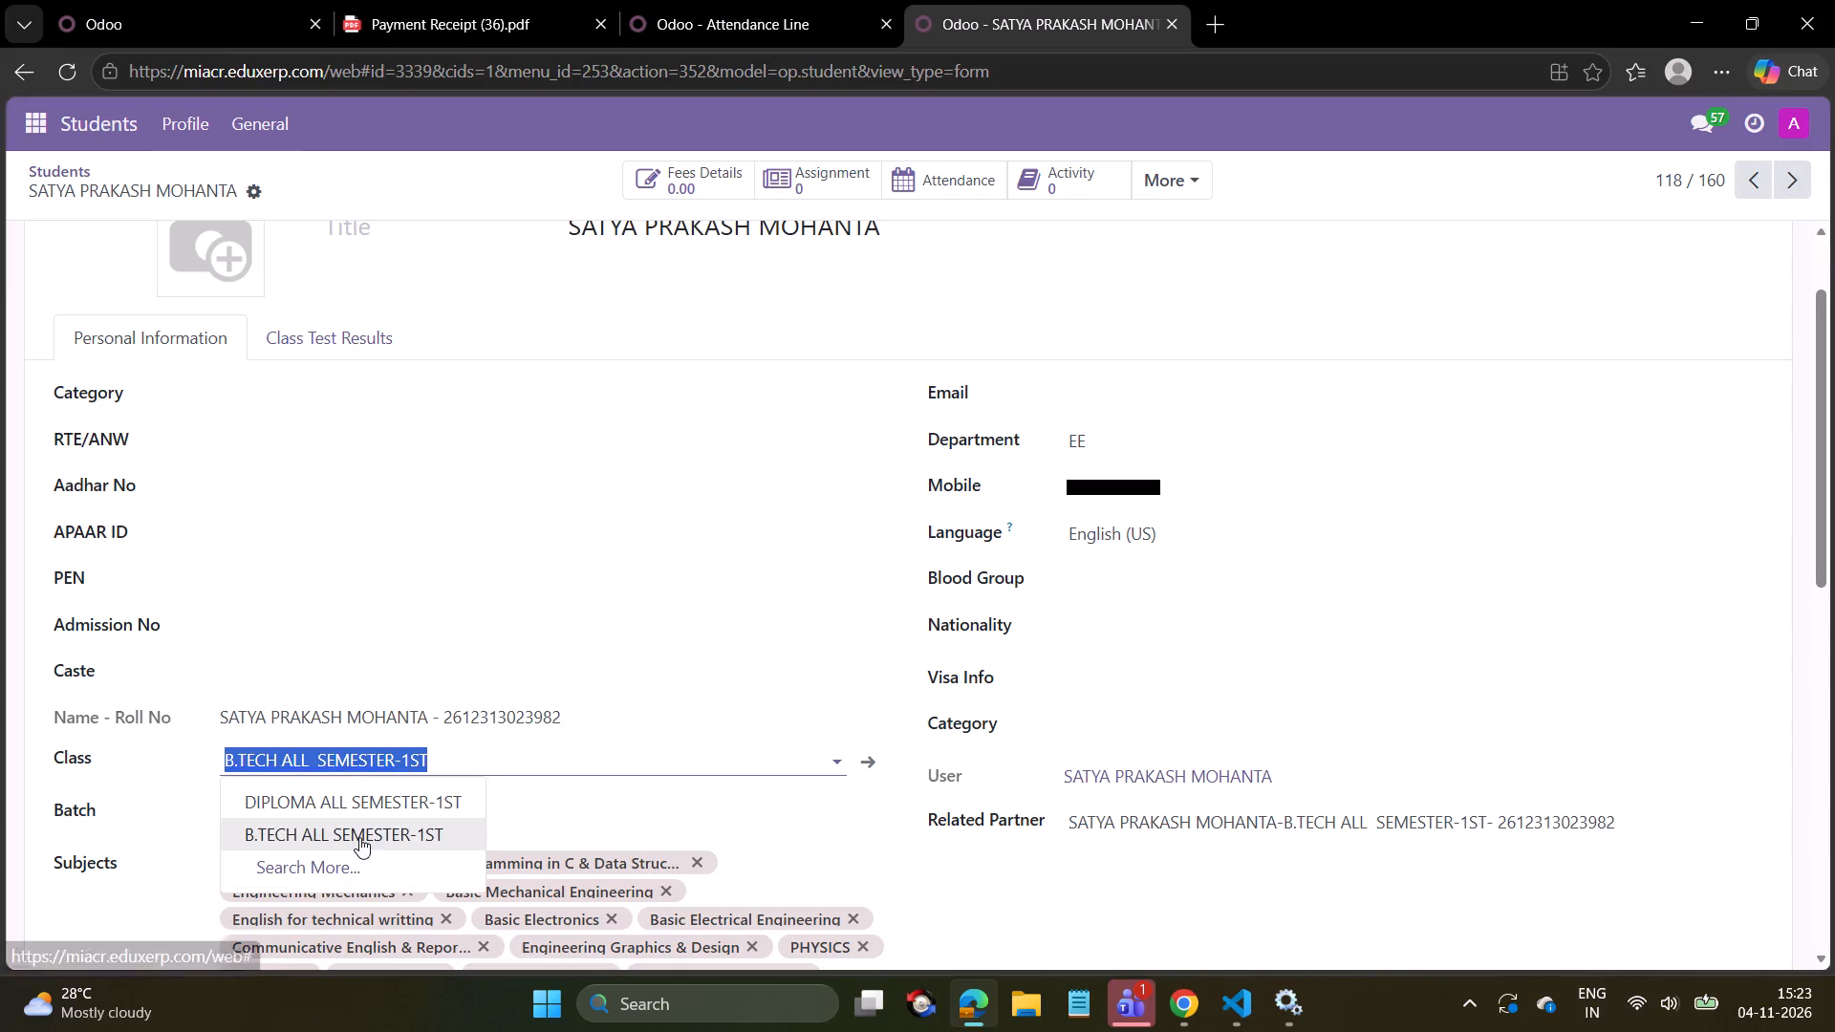
pyautogui.click(359, 837)
pyautogui.click(358, 825)
pyautogui.click(298, 676)
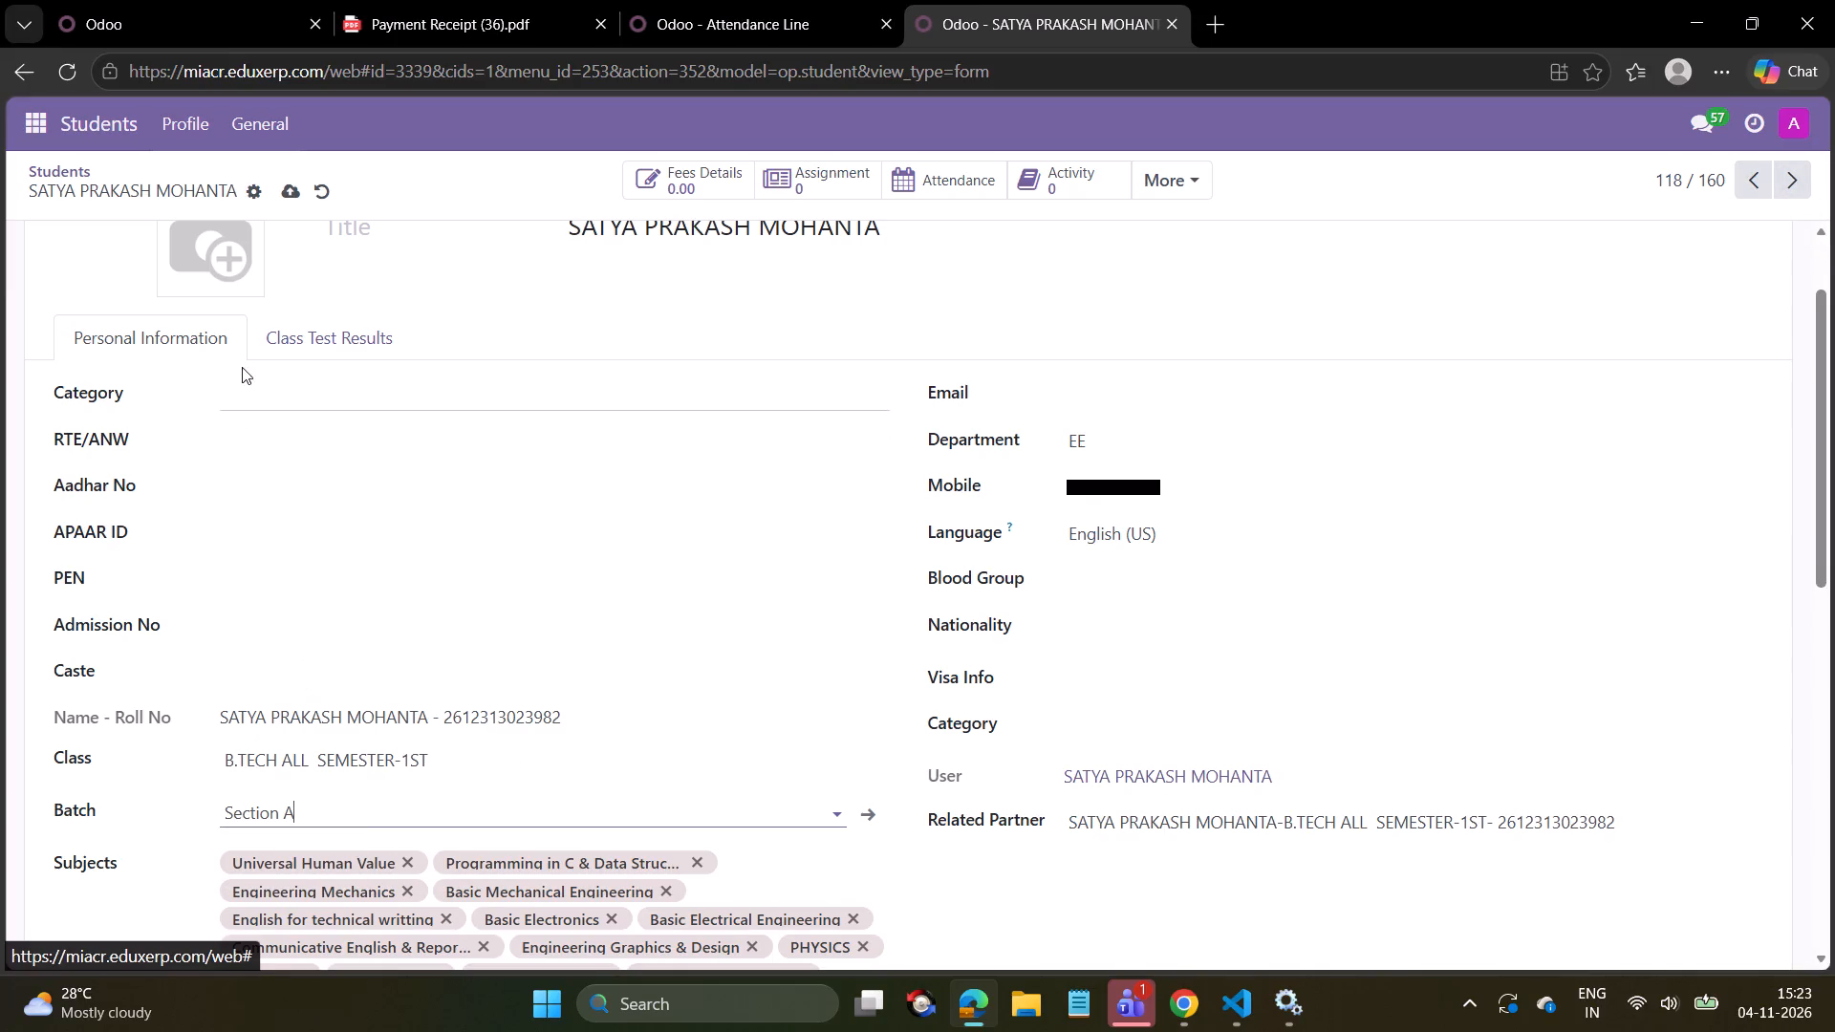
pyautogui.click(286, 187)
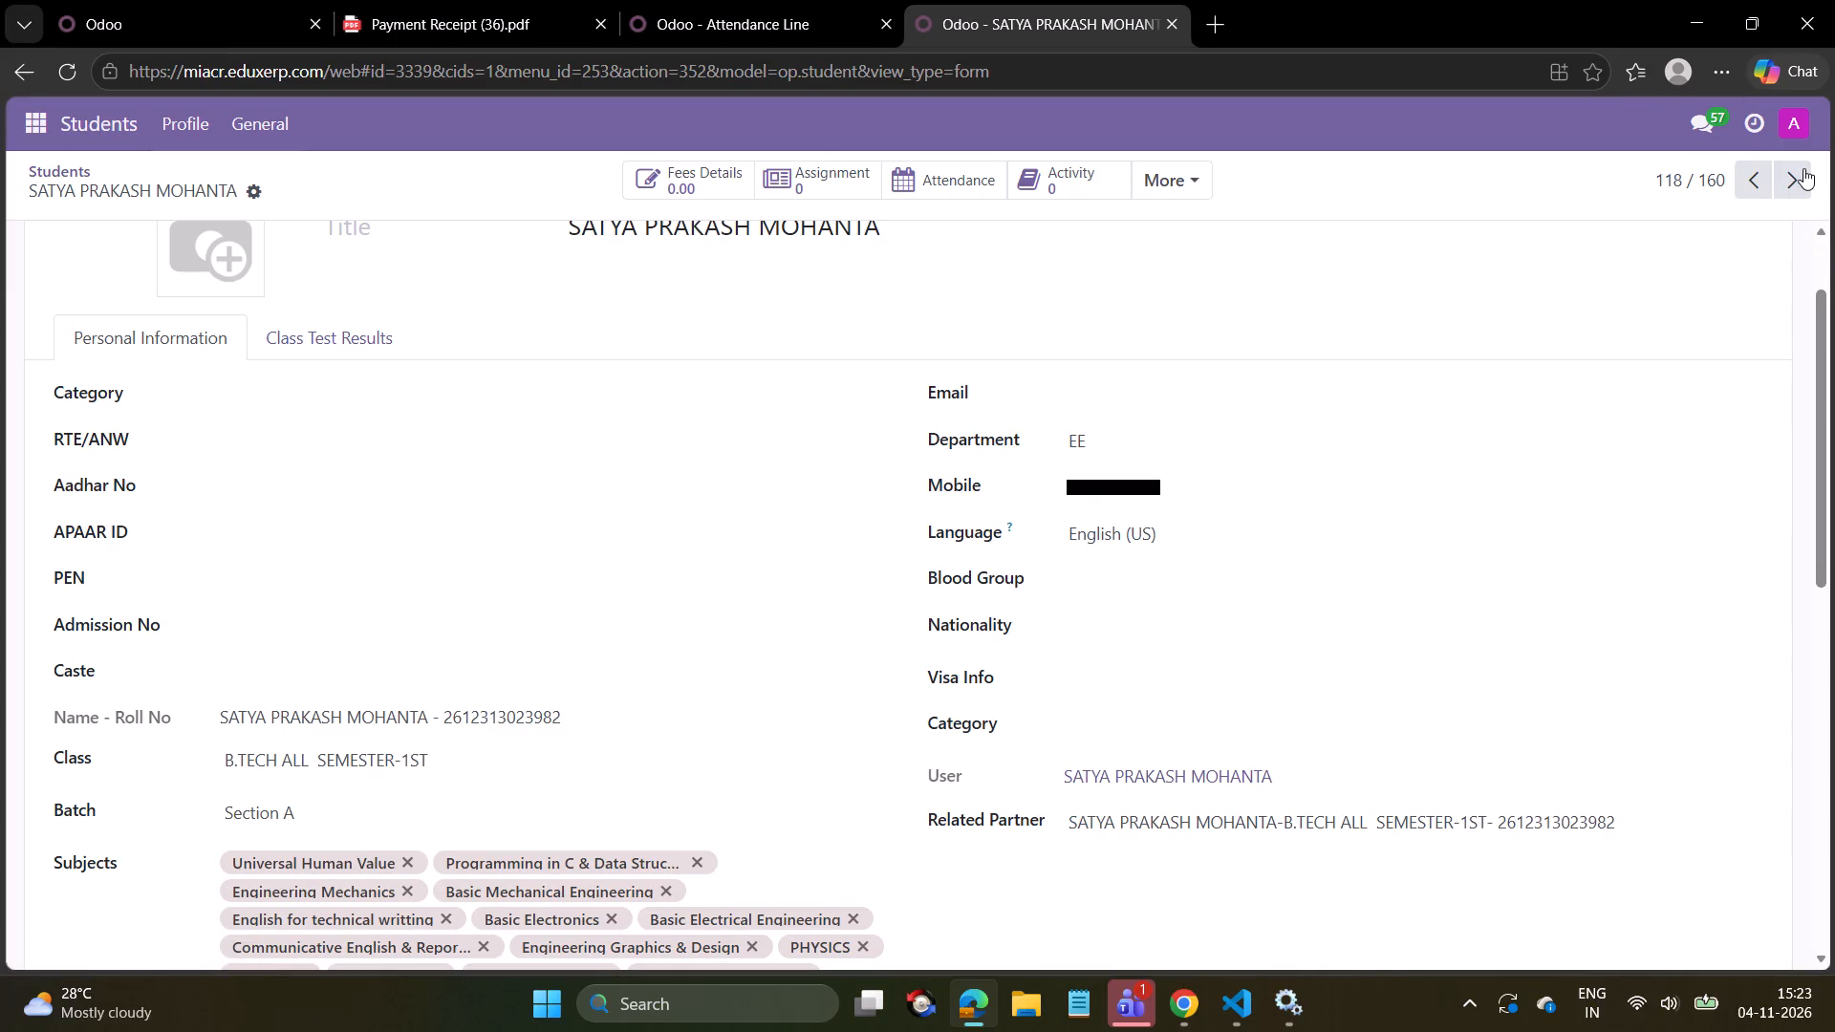
# On the next student record (119), reselect class B.TECH ALL SEMESTER-1ST, set the batch to Section A and save.
pyautogui.click(1802, 174)
pyautogui.click(511, 761)
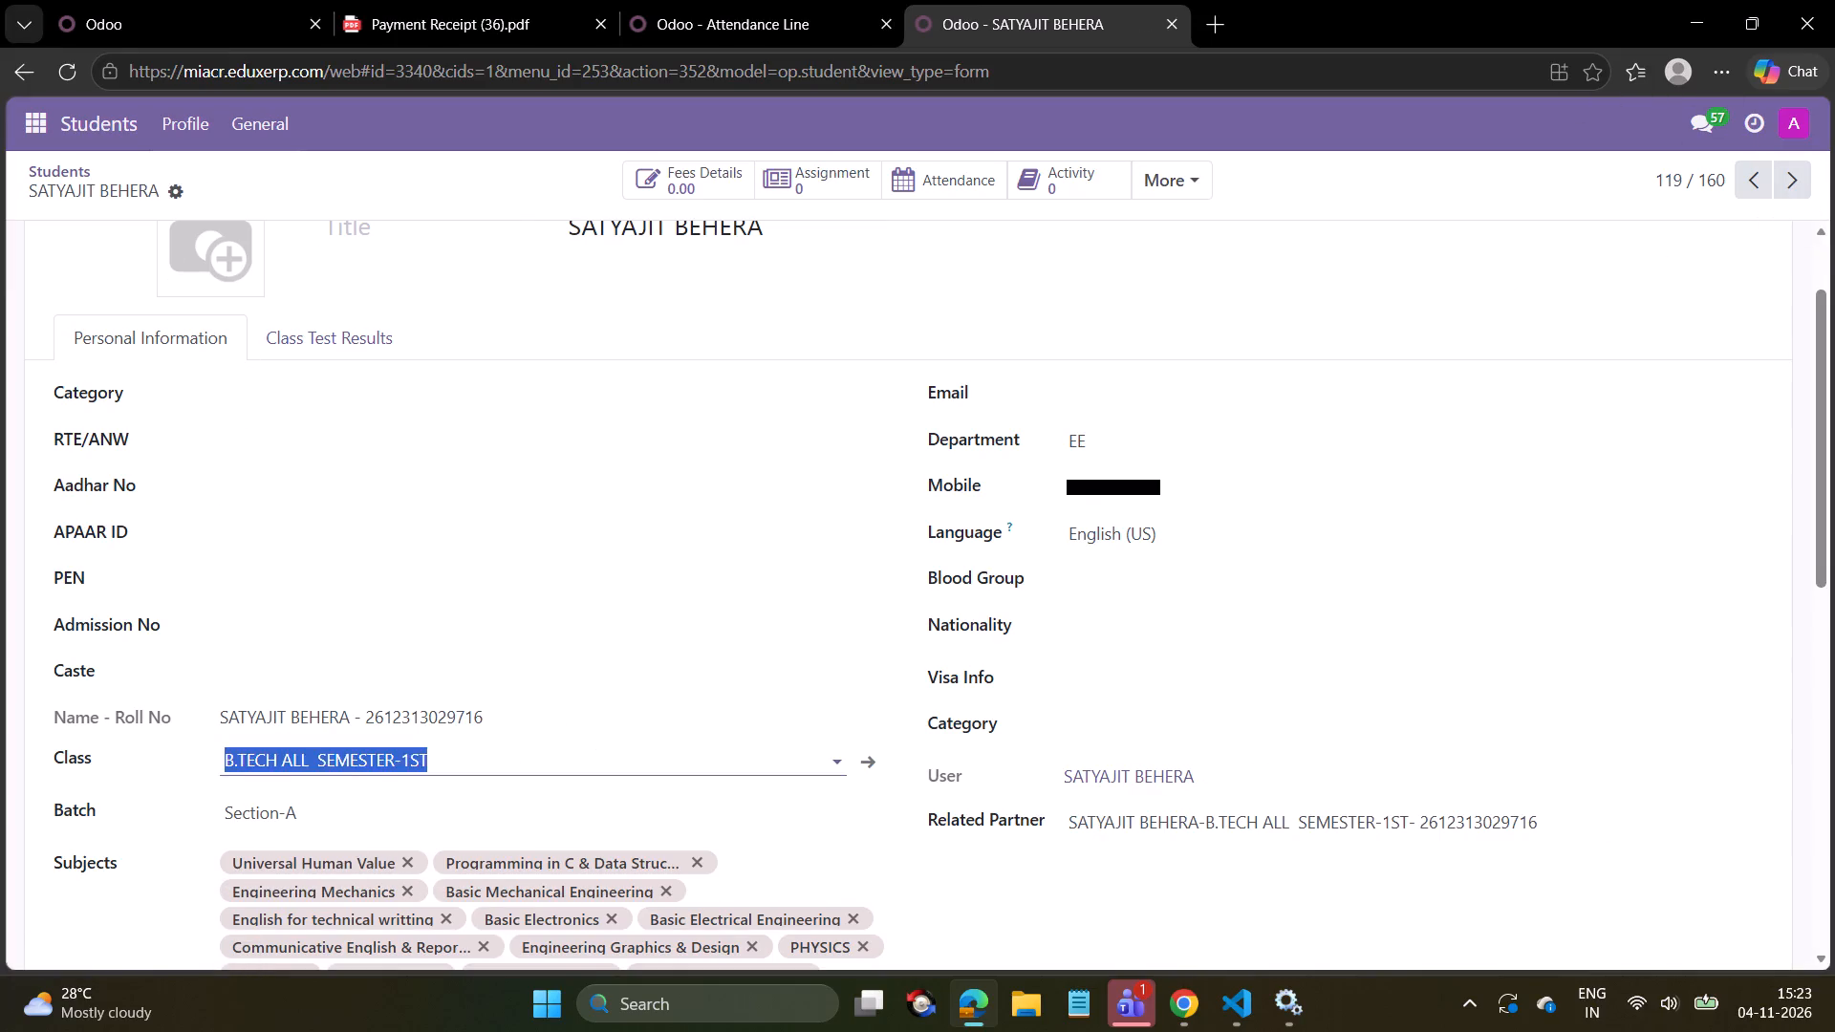
pyautogui.click(397, 827)
pyautogui.click(372, 817)
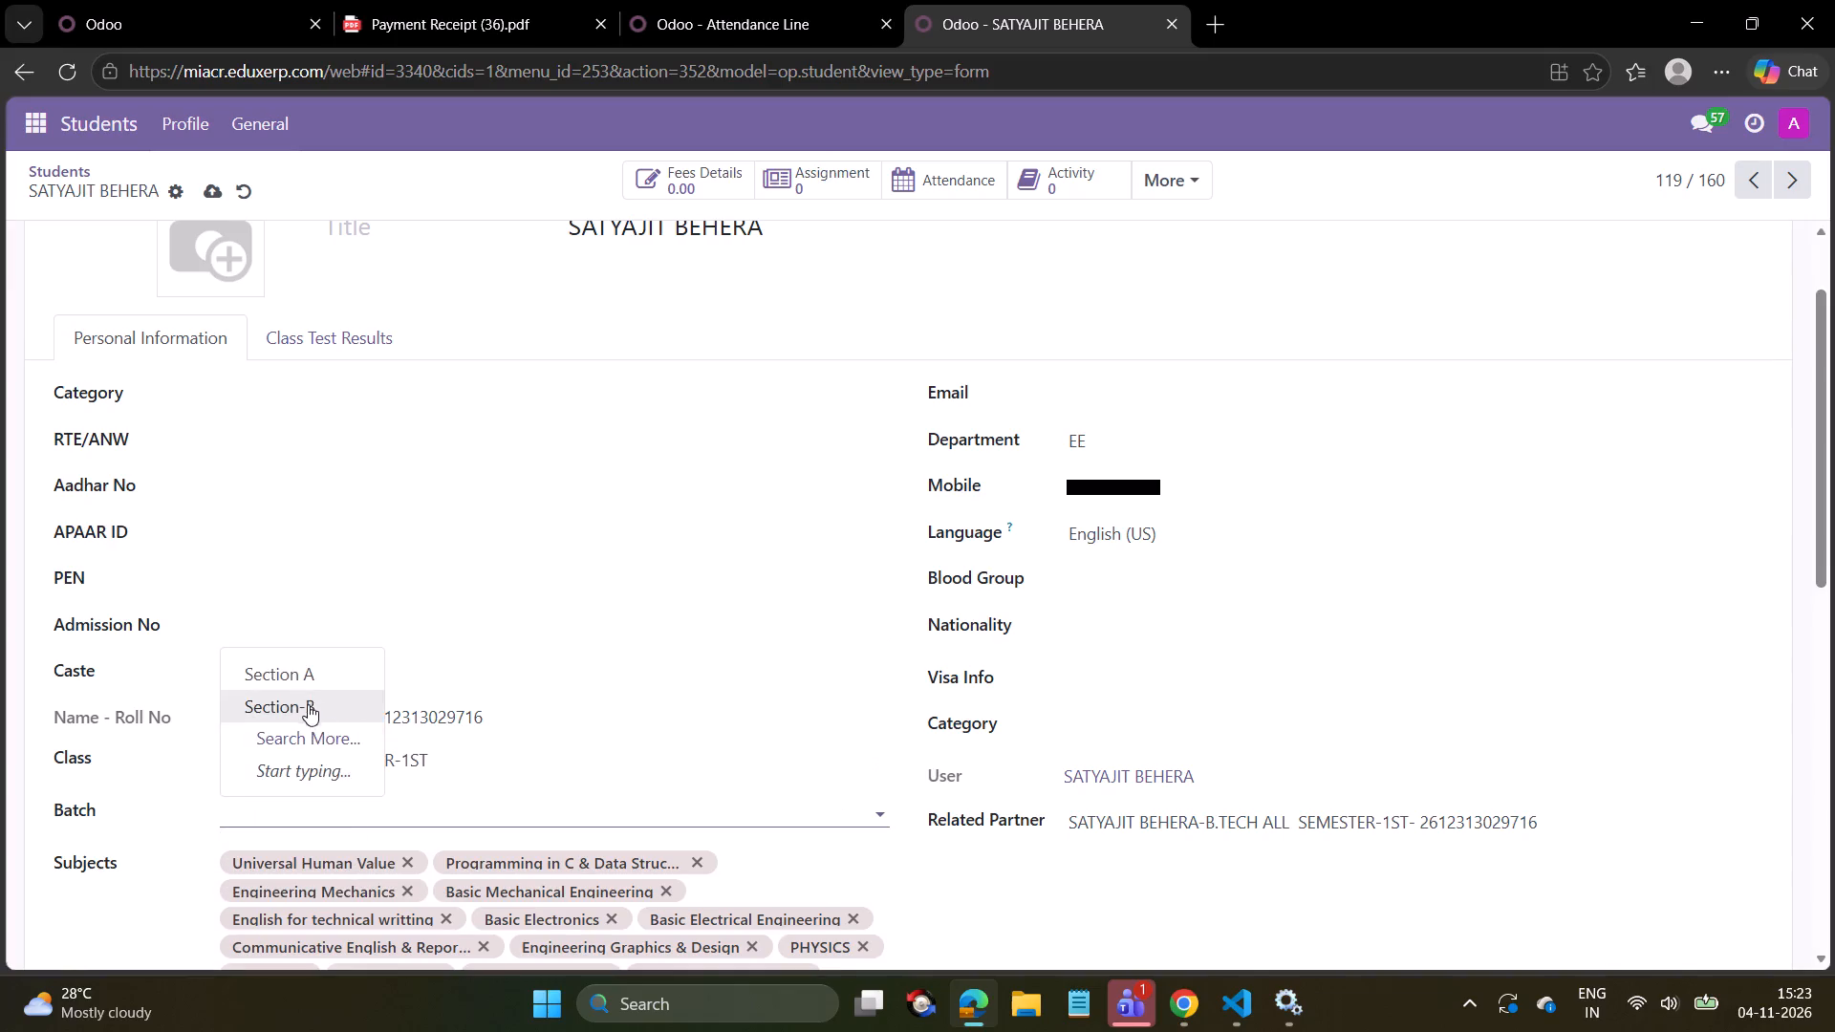
pyautogui.click(300, 675)
pyautogui.click(211, 190)
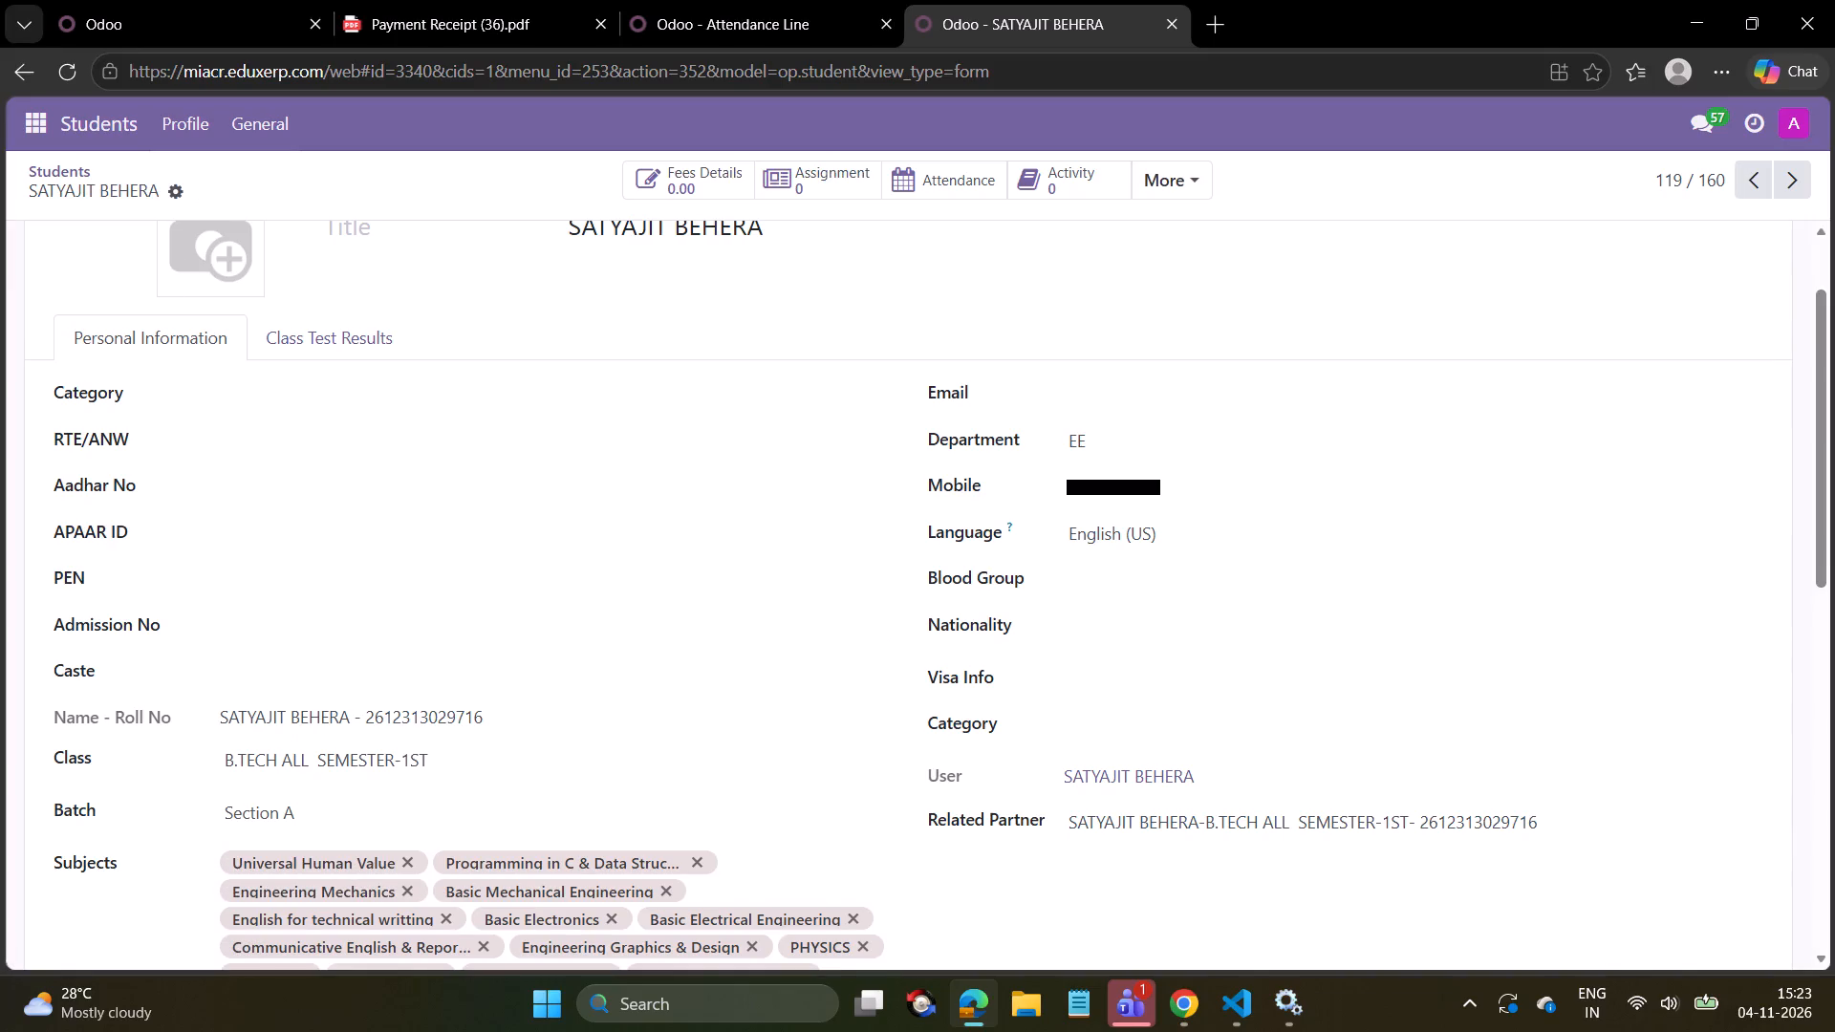
# On the next student record (120), reselect class B.TECH ALL SEMESTER-1ST, set the batch to Section A and save.
pyautogui.click(1798, 183)
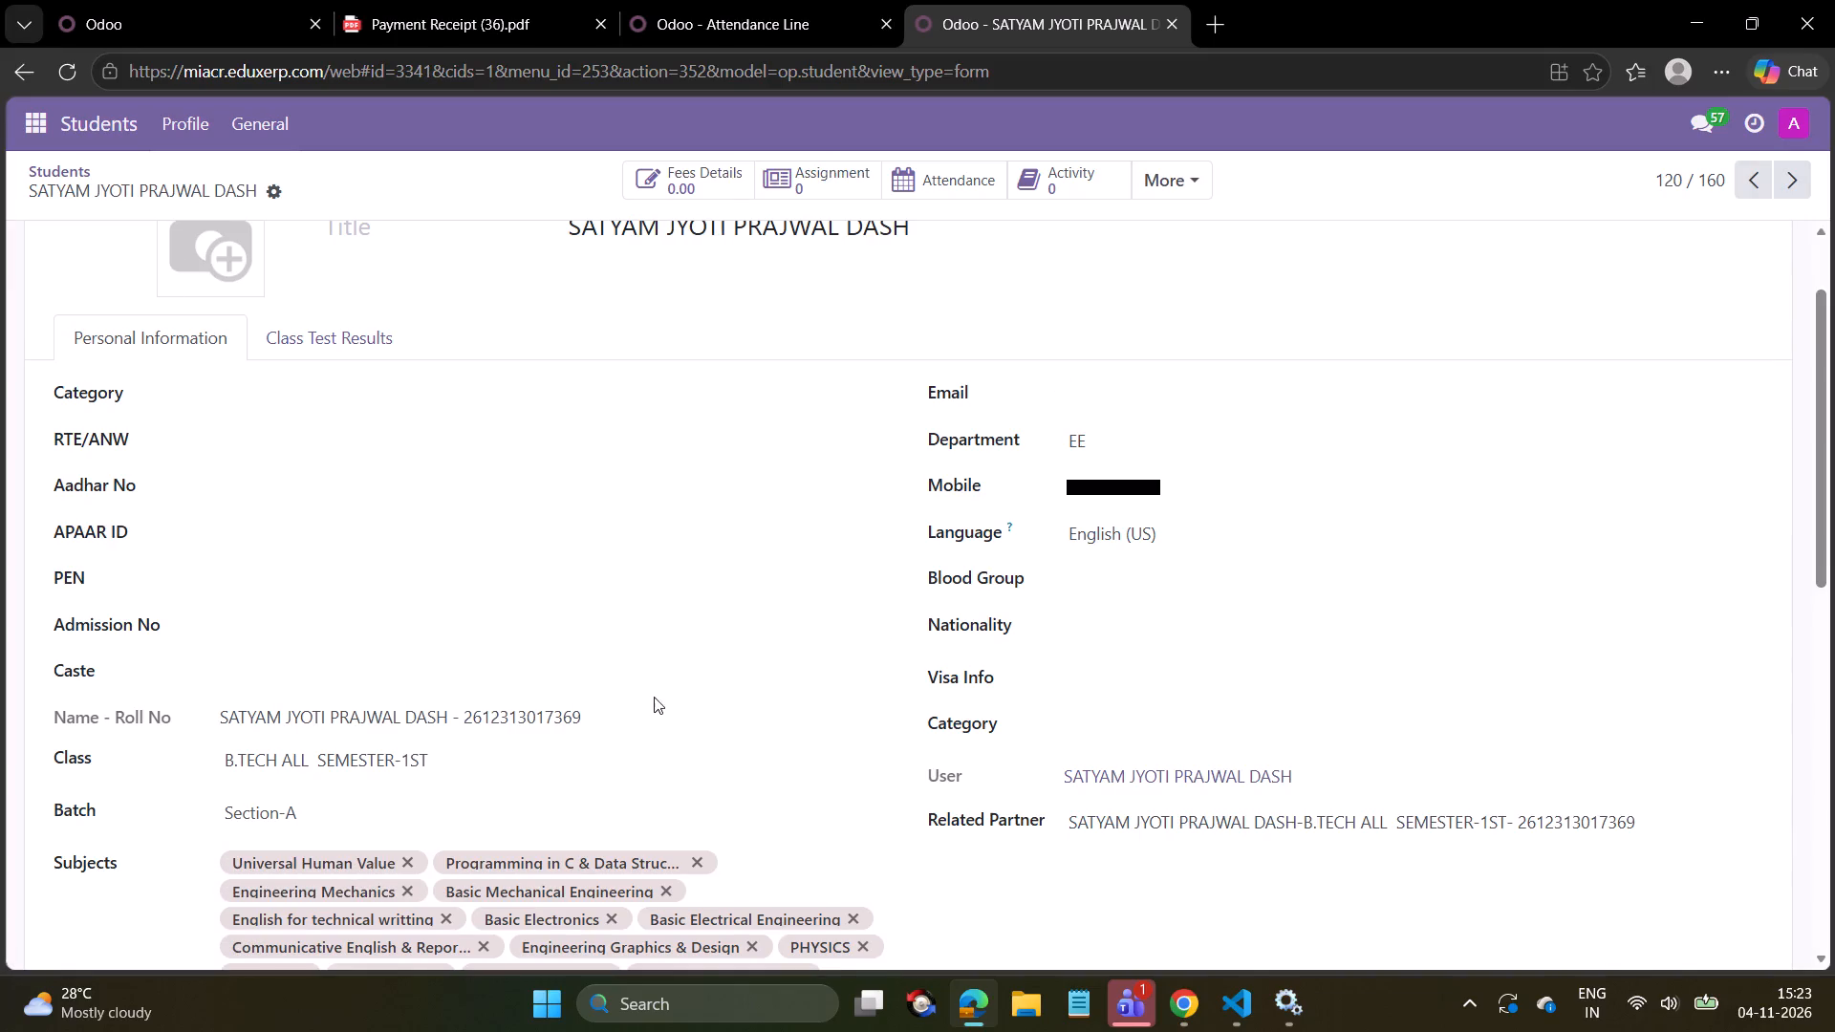
pyautogui.click(511, 762)
pyautogui.click(398, 832)
pyautogui.click(367, 814)
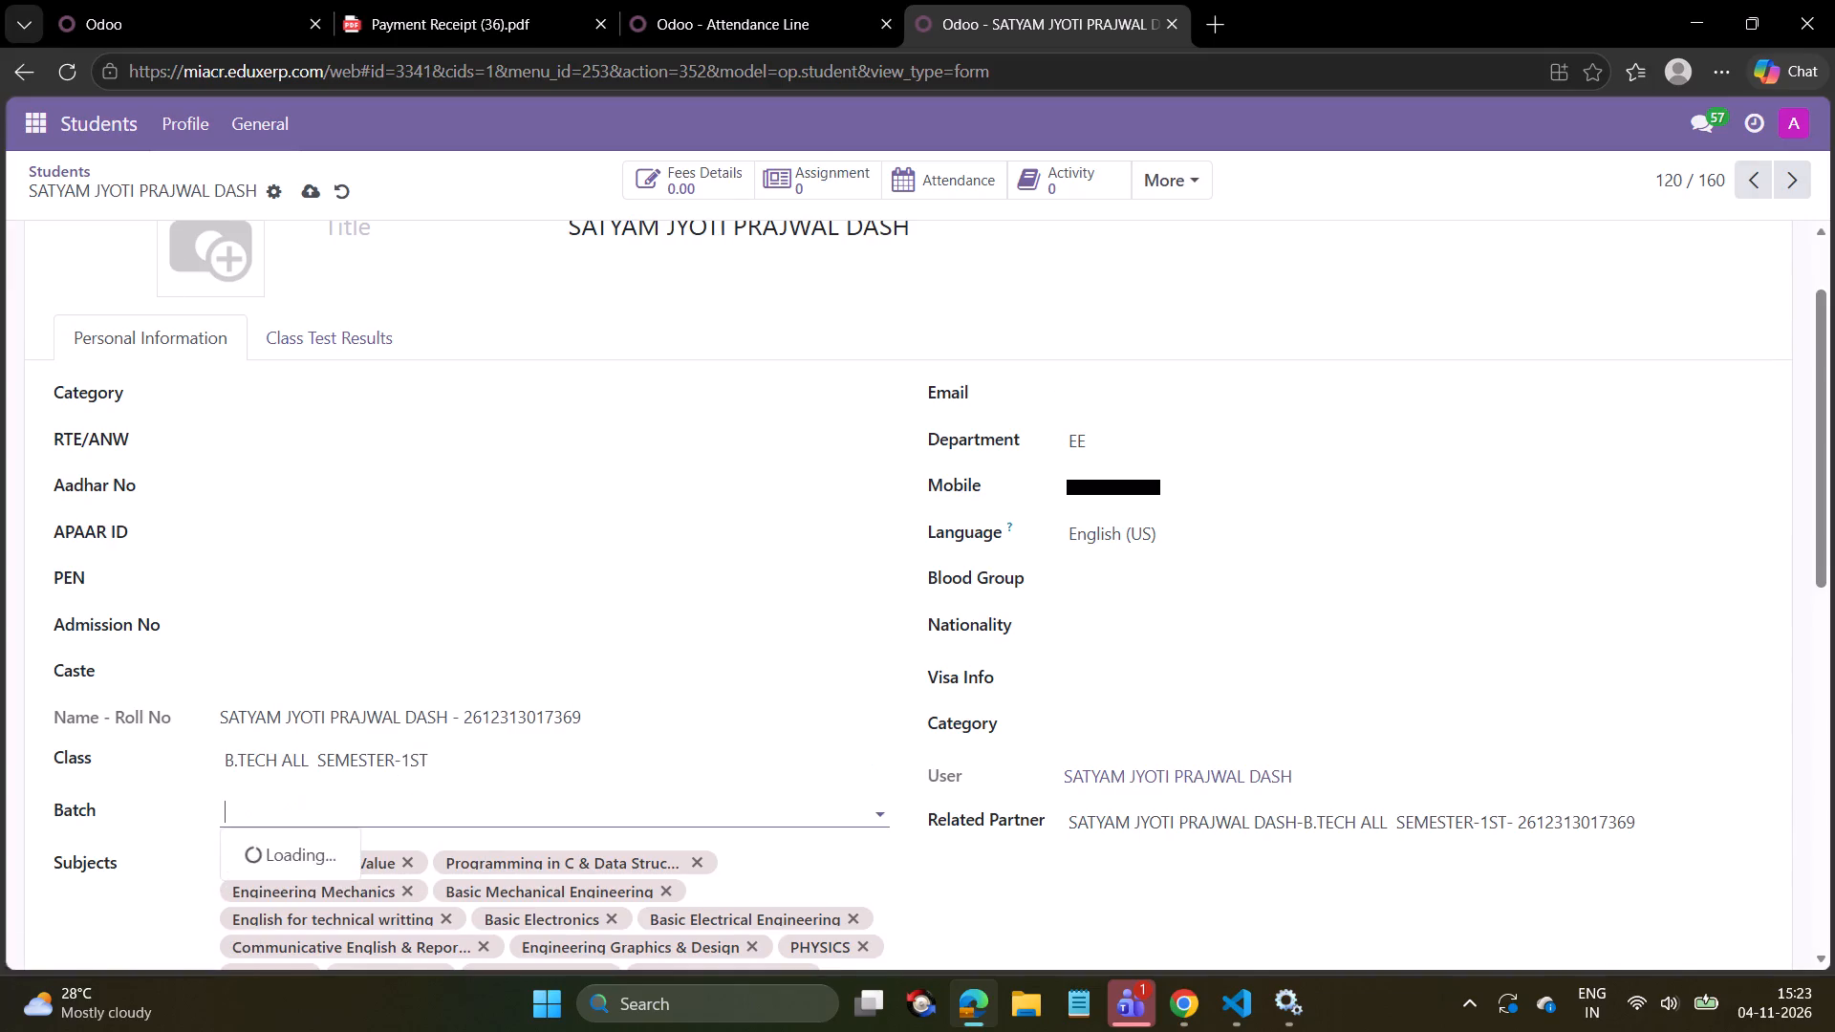
pyautogui.click(297, 680)
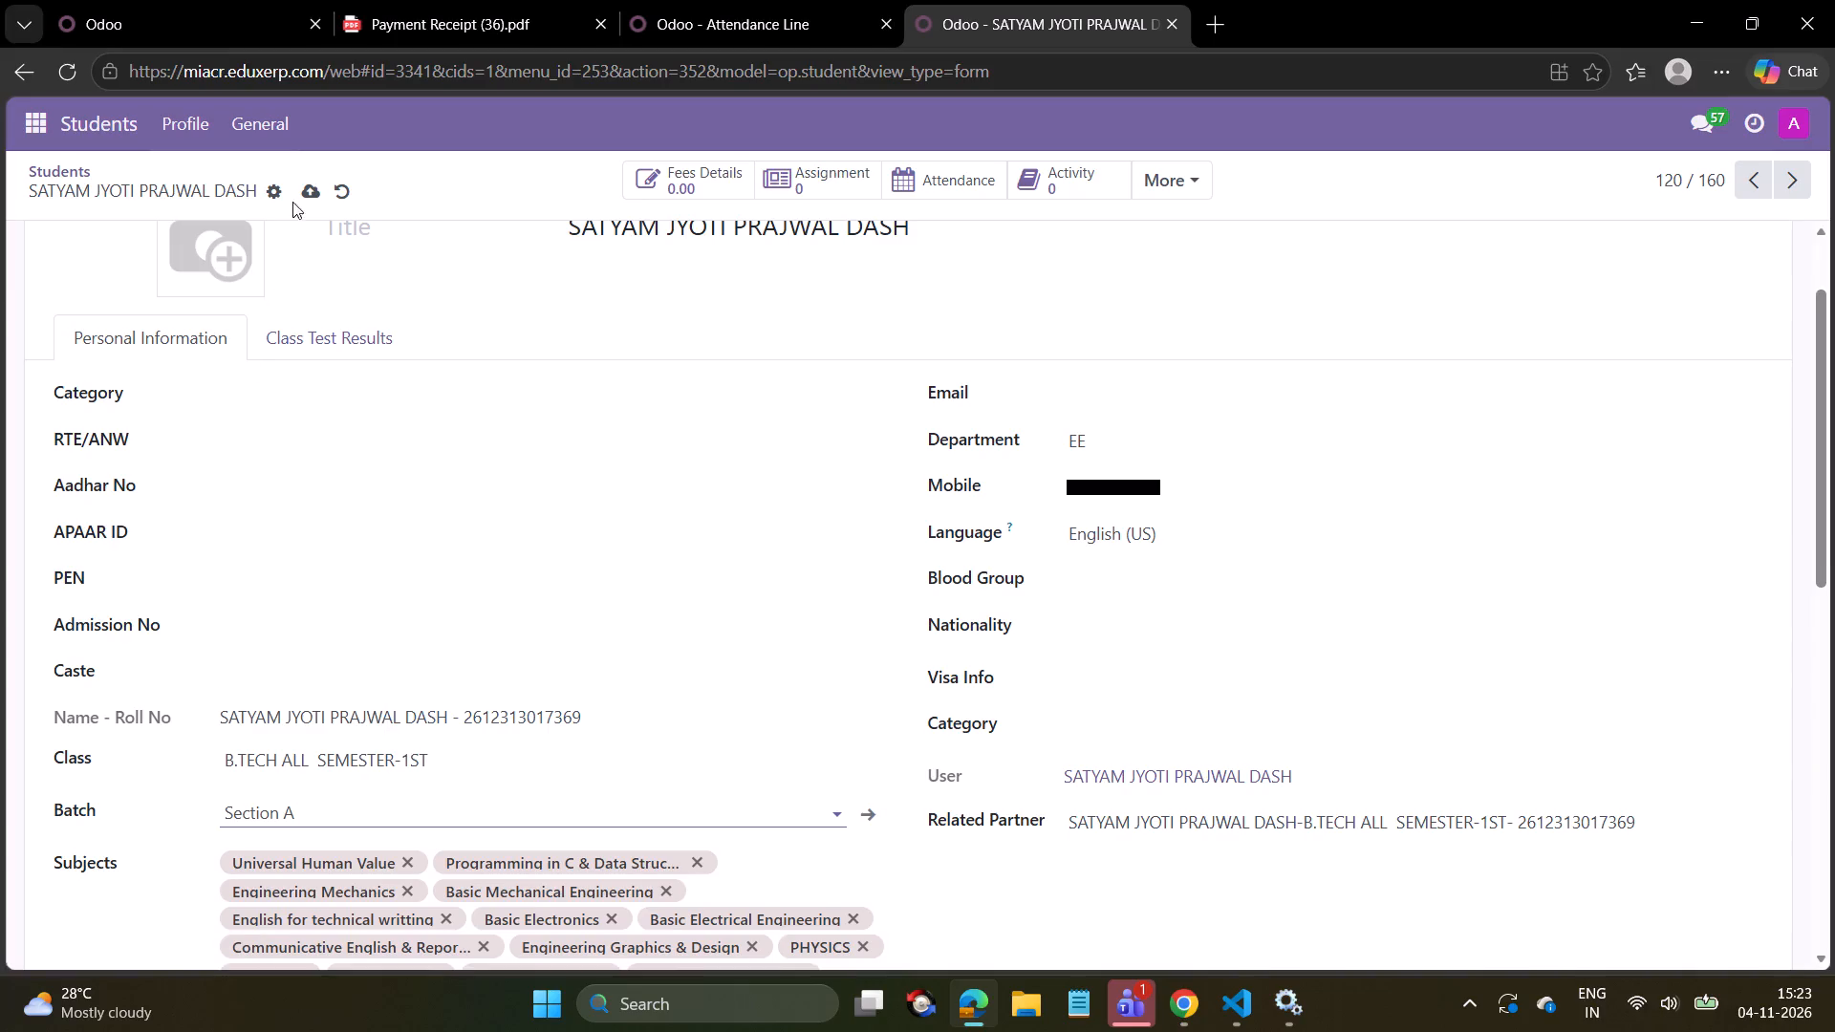
pyautogui.click(310, 192)
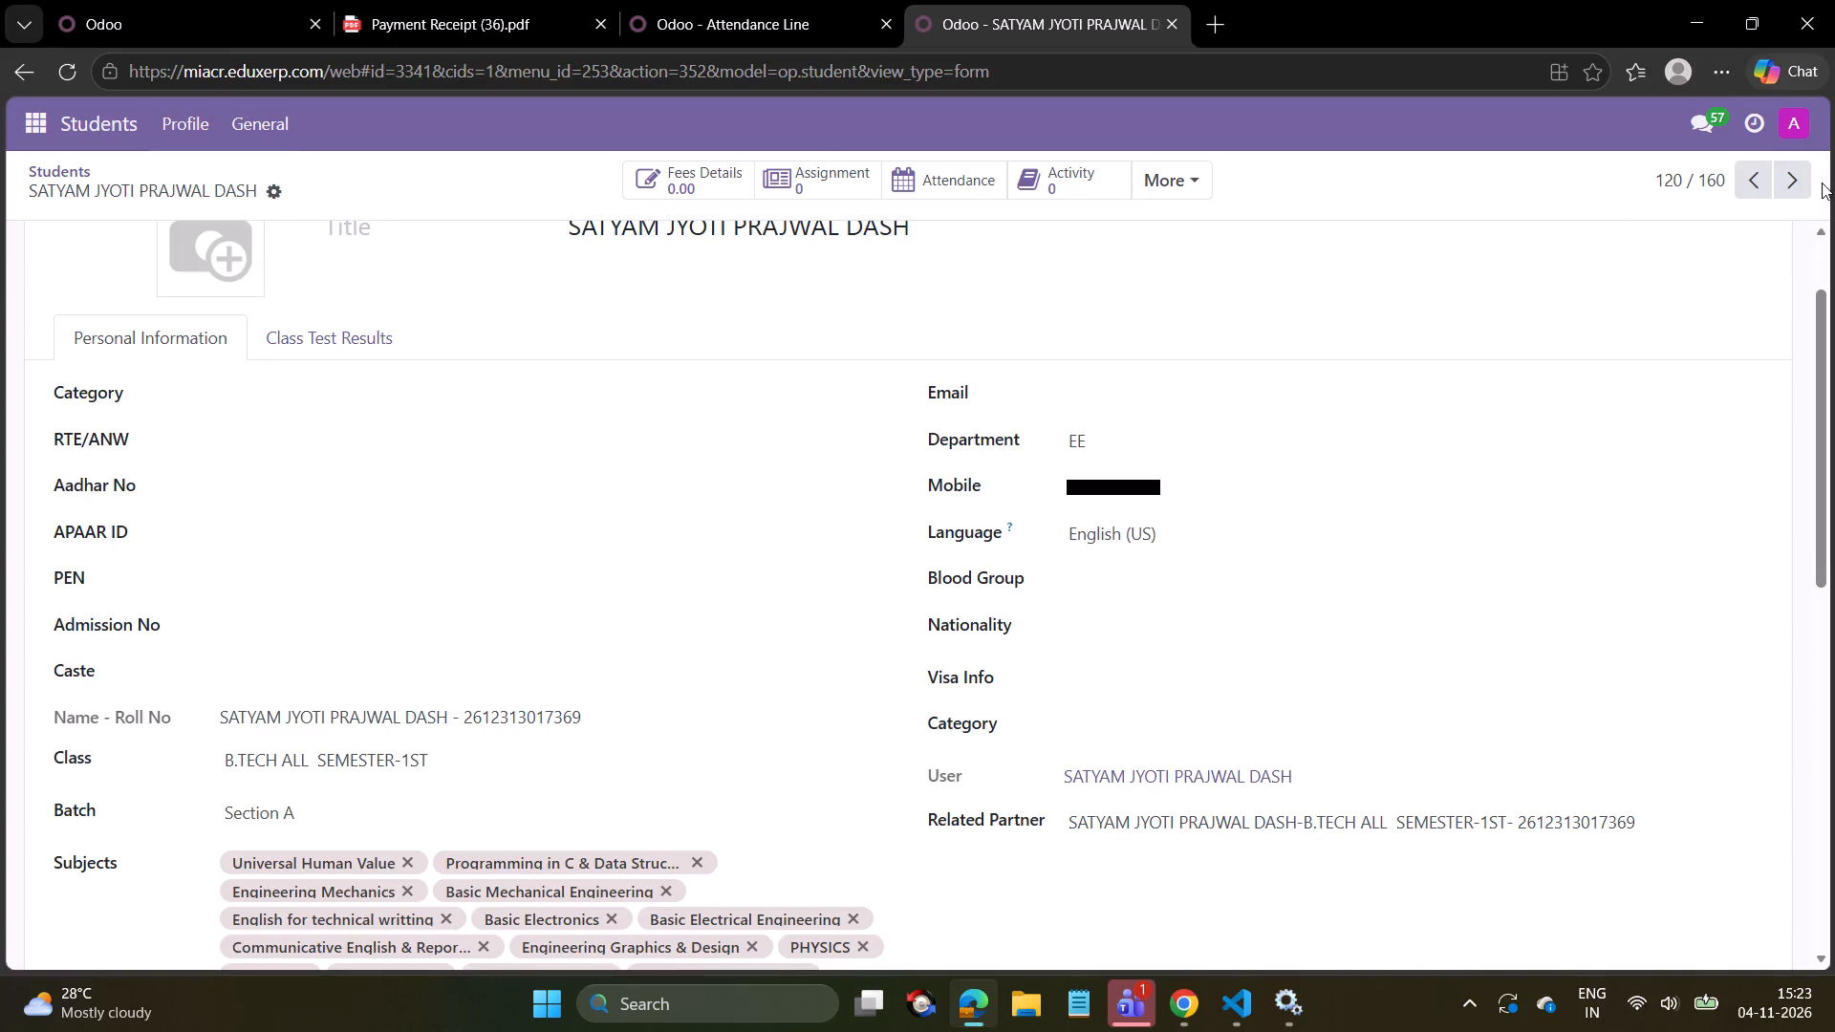
# On the next student record (121), reselect class B.TECH ALL SEMESTER-1ST, set the batch to Section A and save.
pyautogui.click(1780, 173)
pyautogui.click(414, 759)
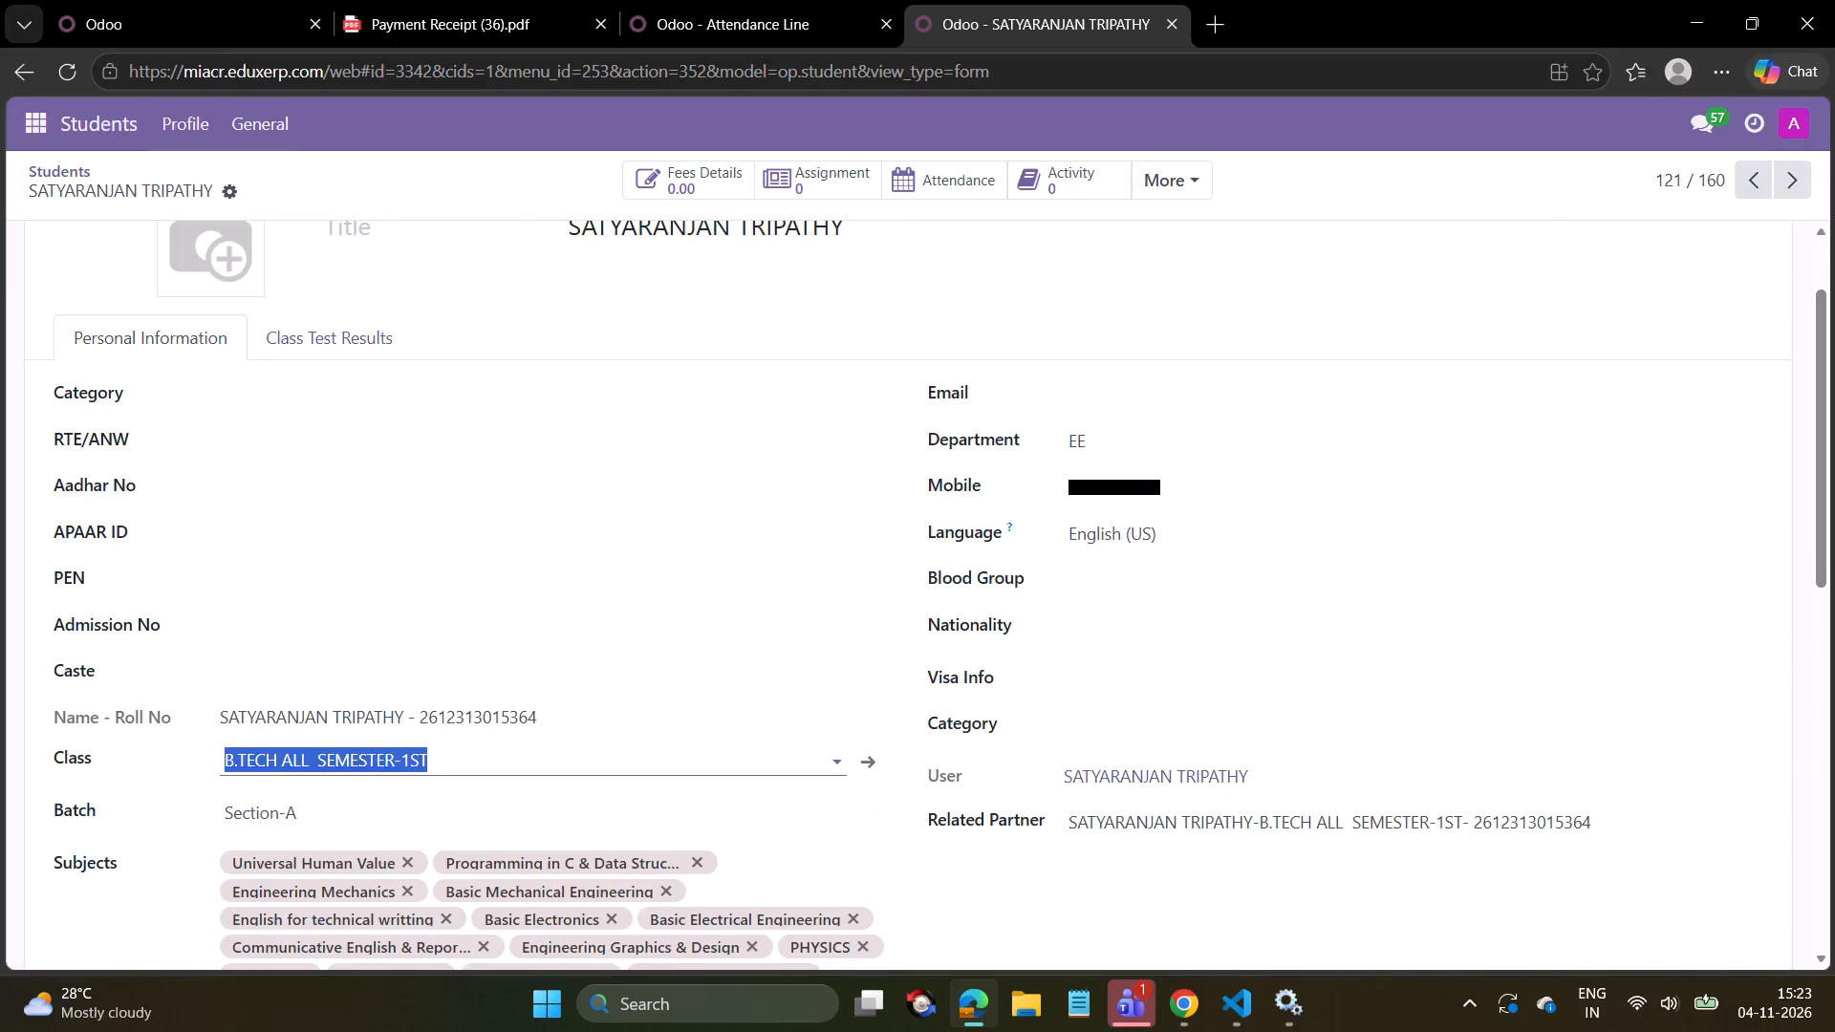
pyautogui.click(361, 823)
pyautogui.click(351, 804)
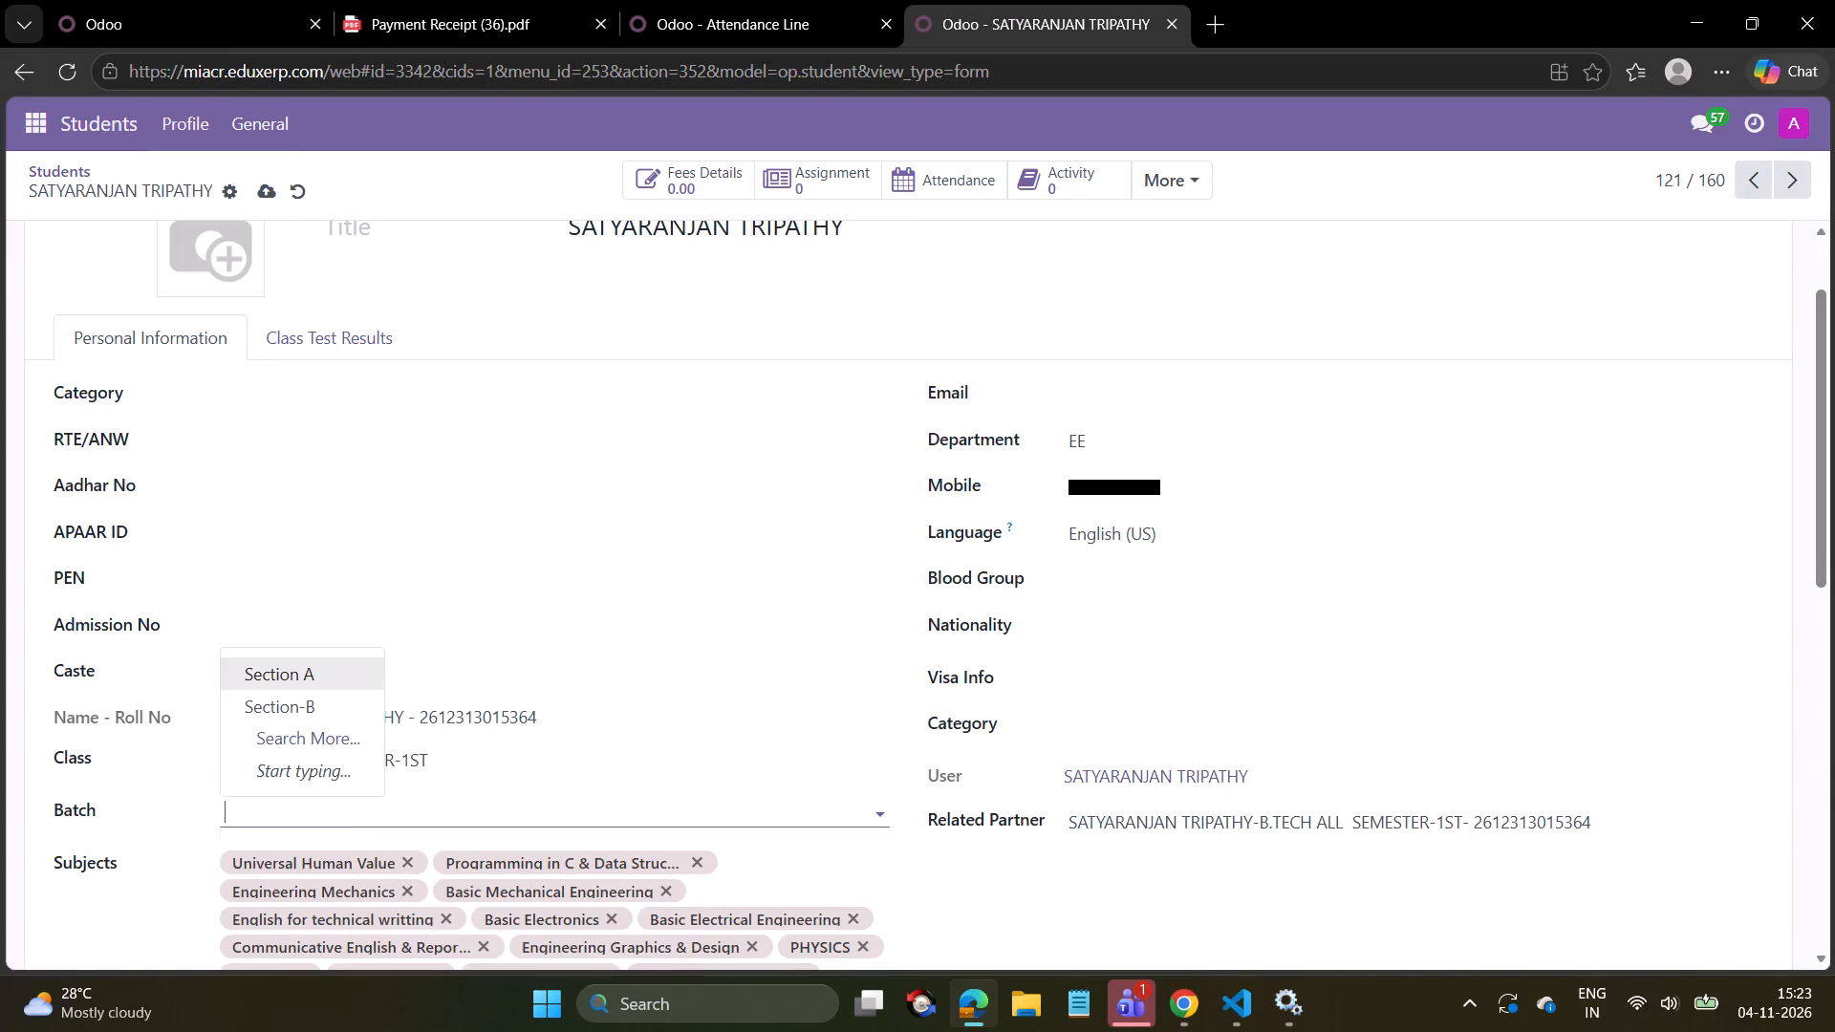
pyautogui.click(303, 688)
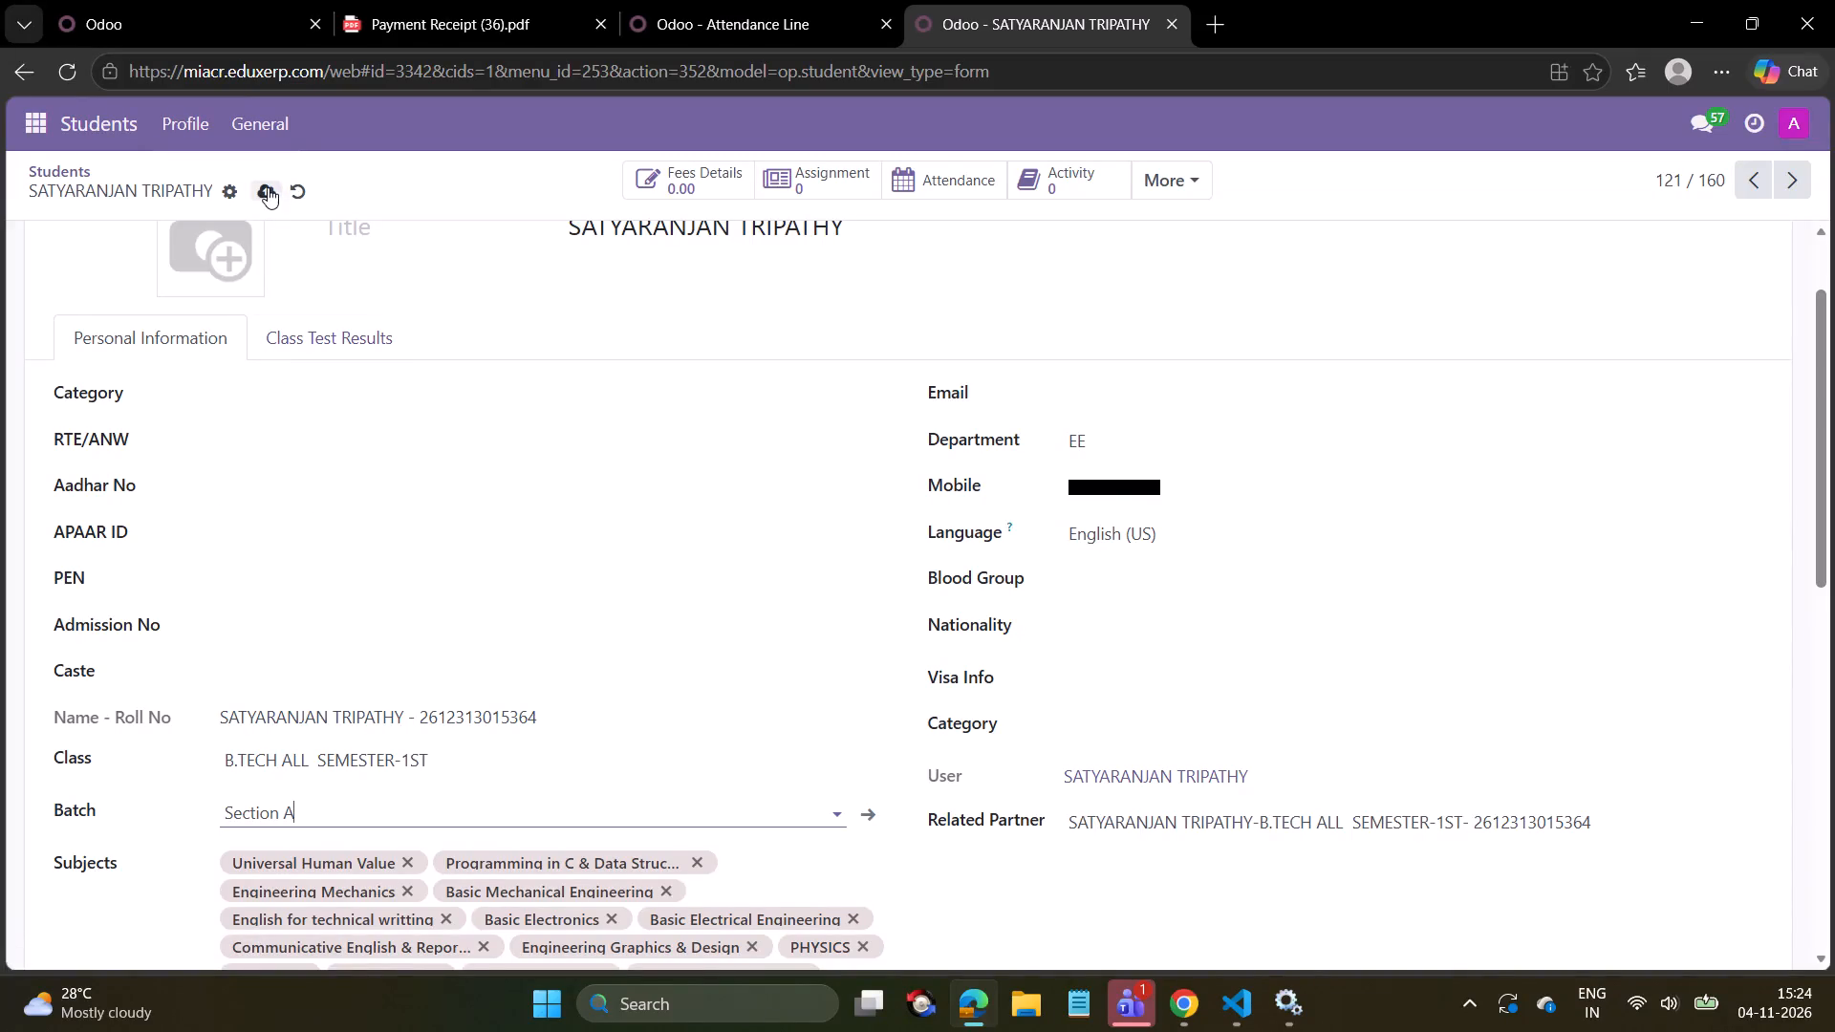
pyautogui.click(268, 188)
pyautogui.click(1793, 180)
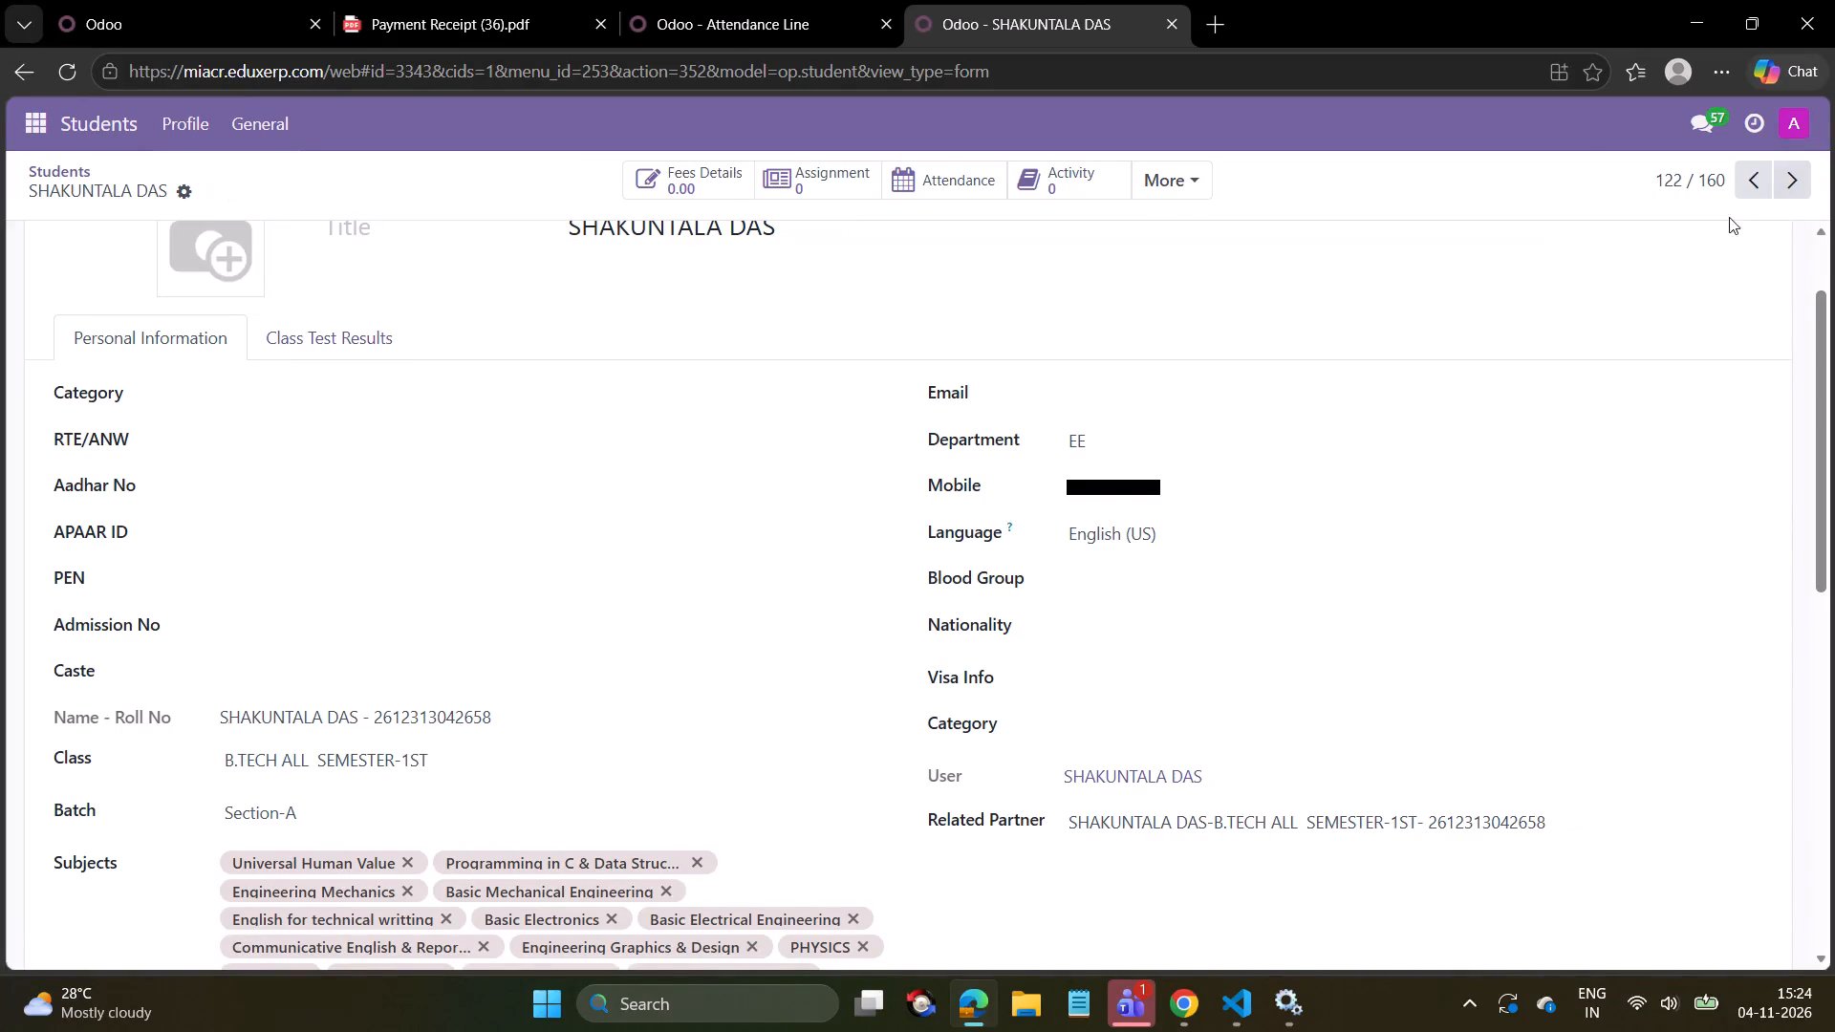
pyautogui.click(443, 759)
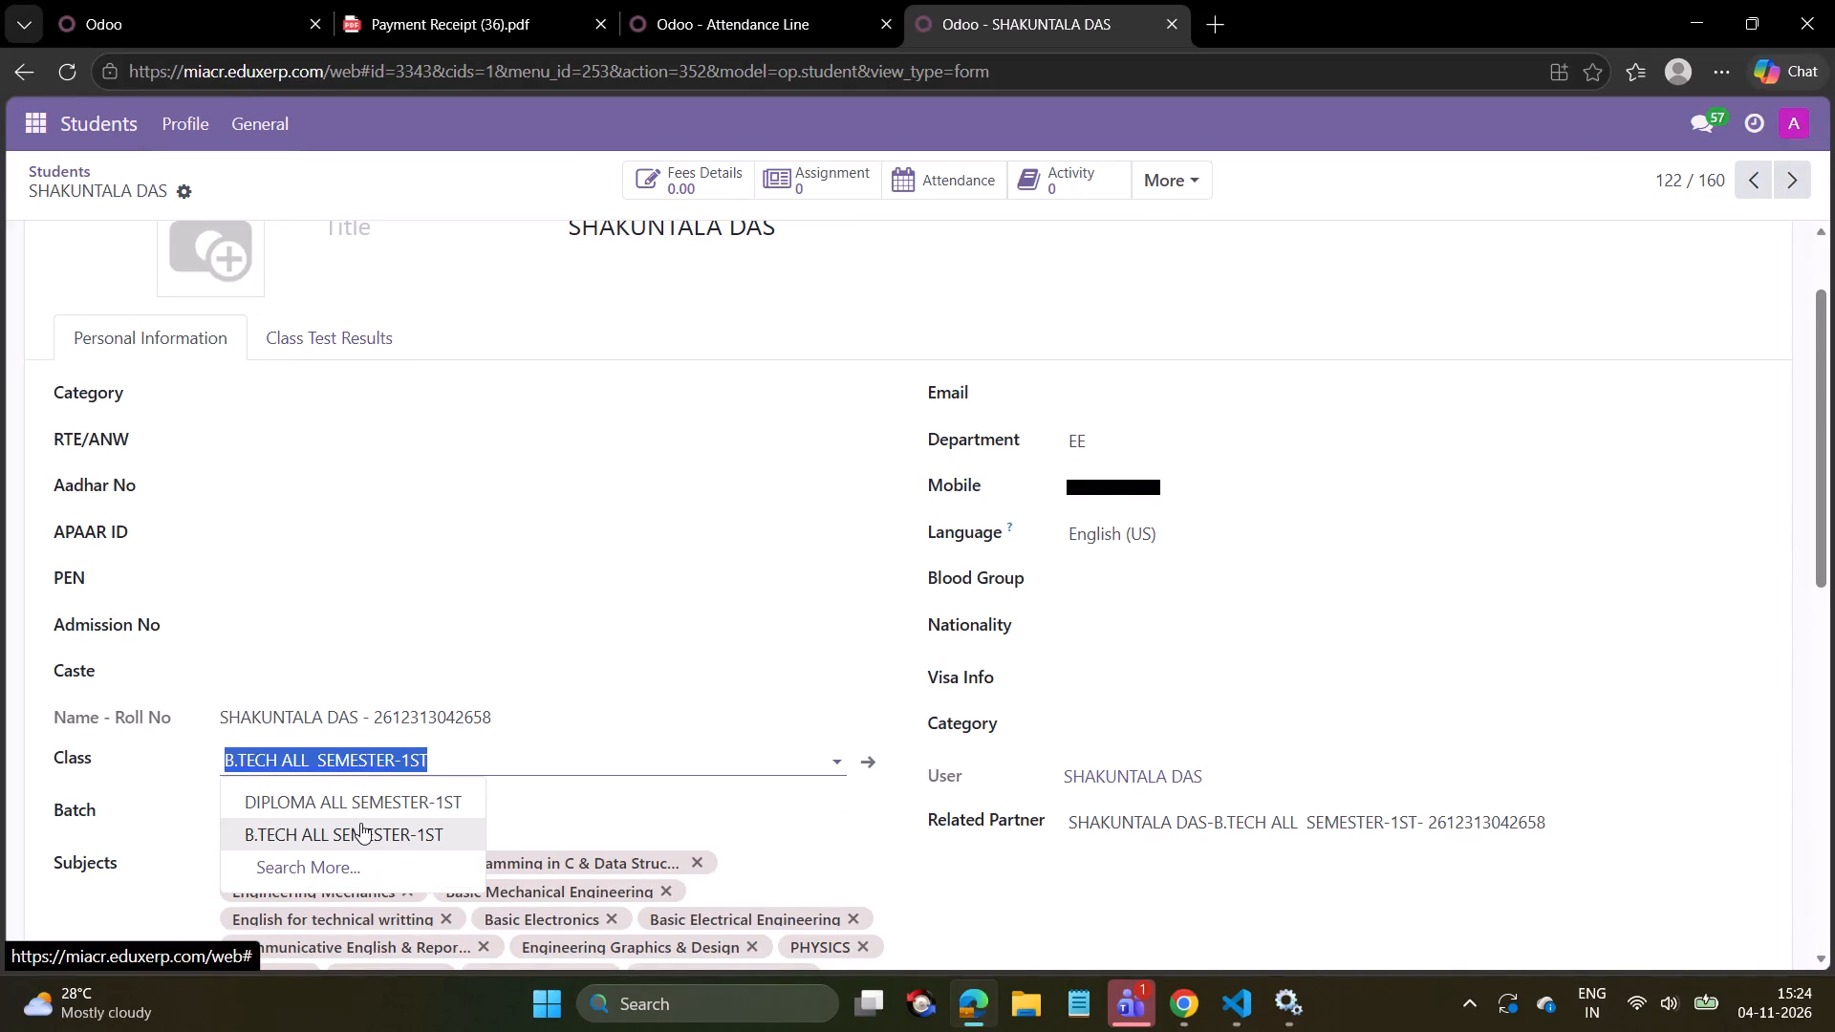
pyautogui.click(359, 836)
pyautogui.click(338, 817)
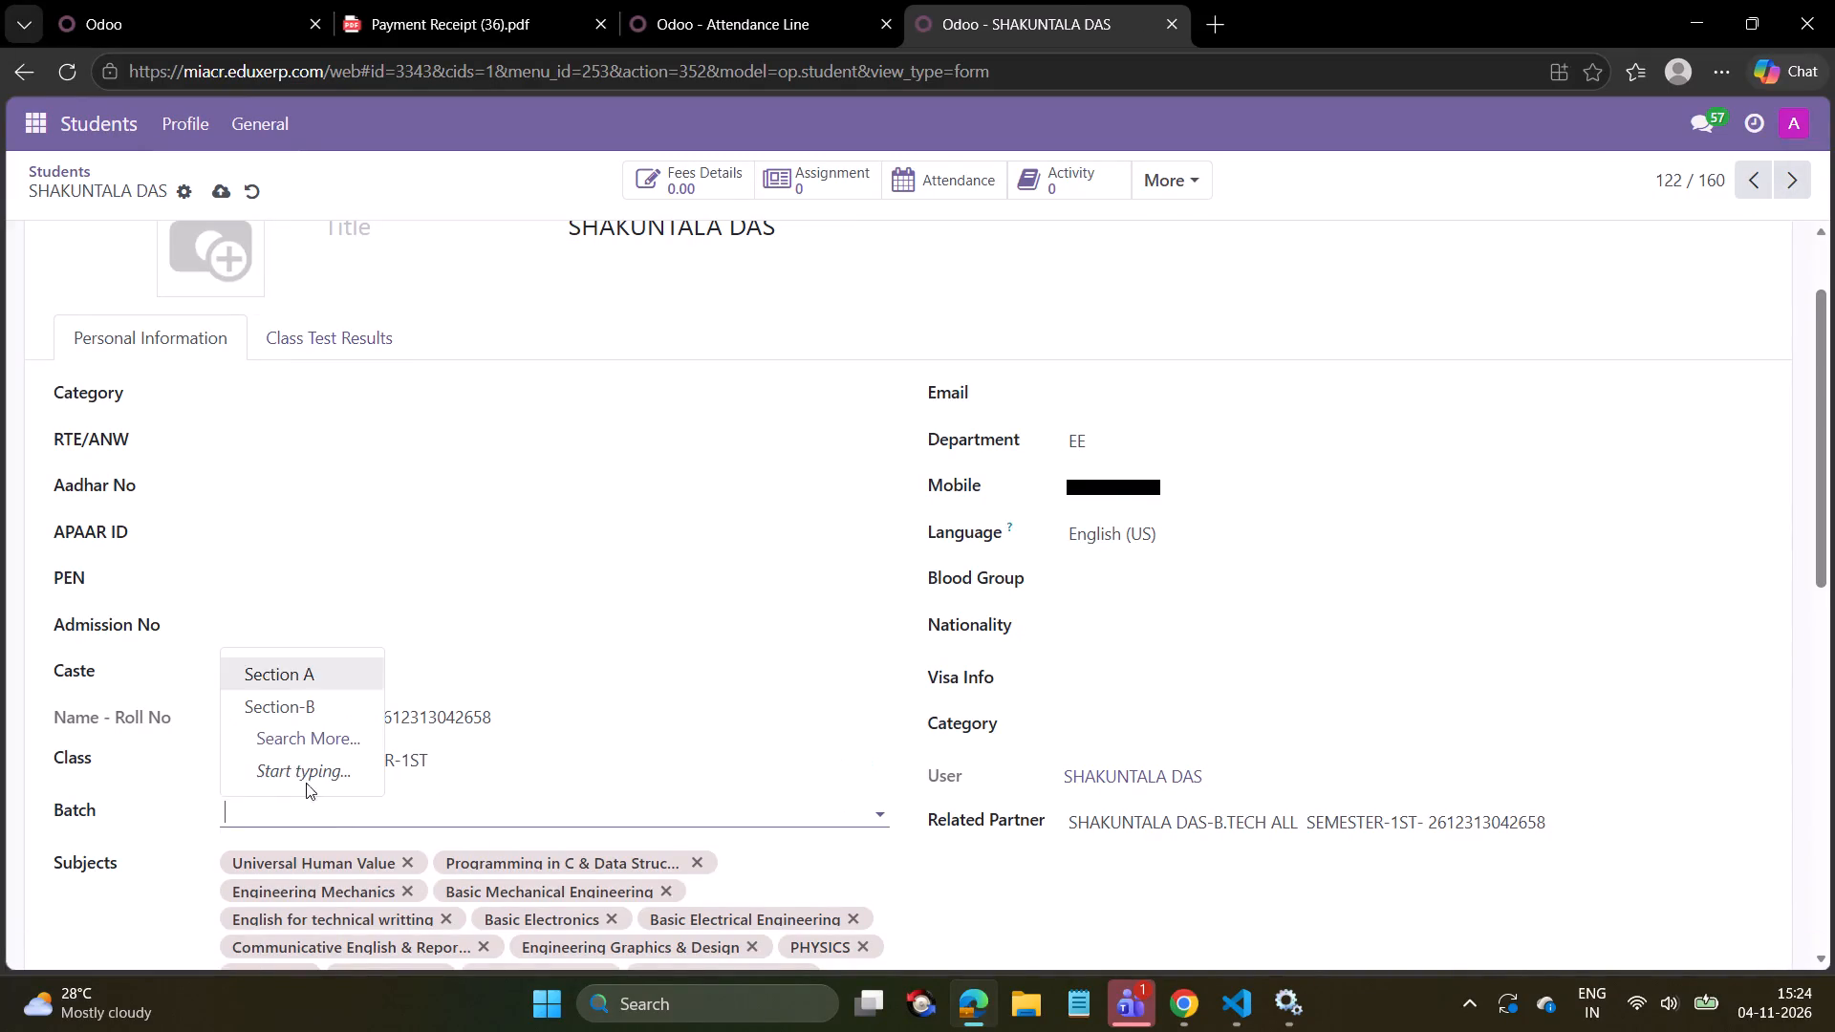
pyautogui.click(269, 669)
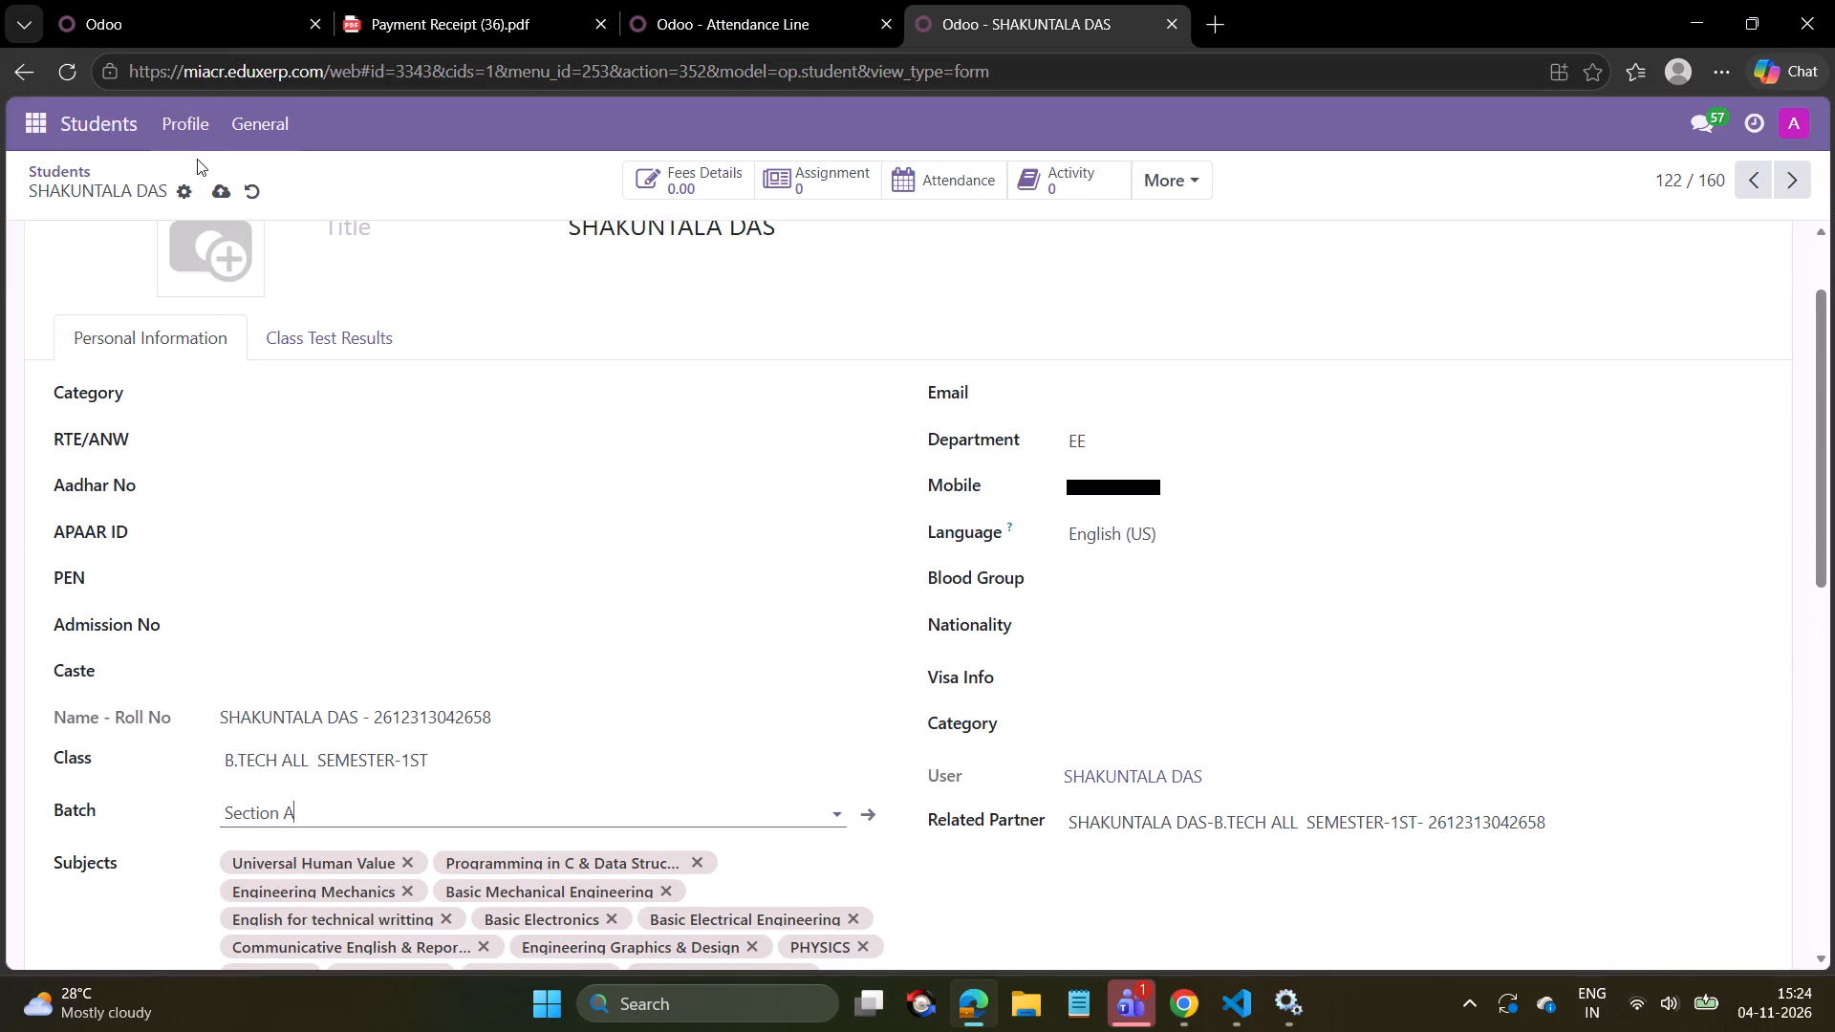
pyautogui.click(219, 200)
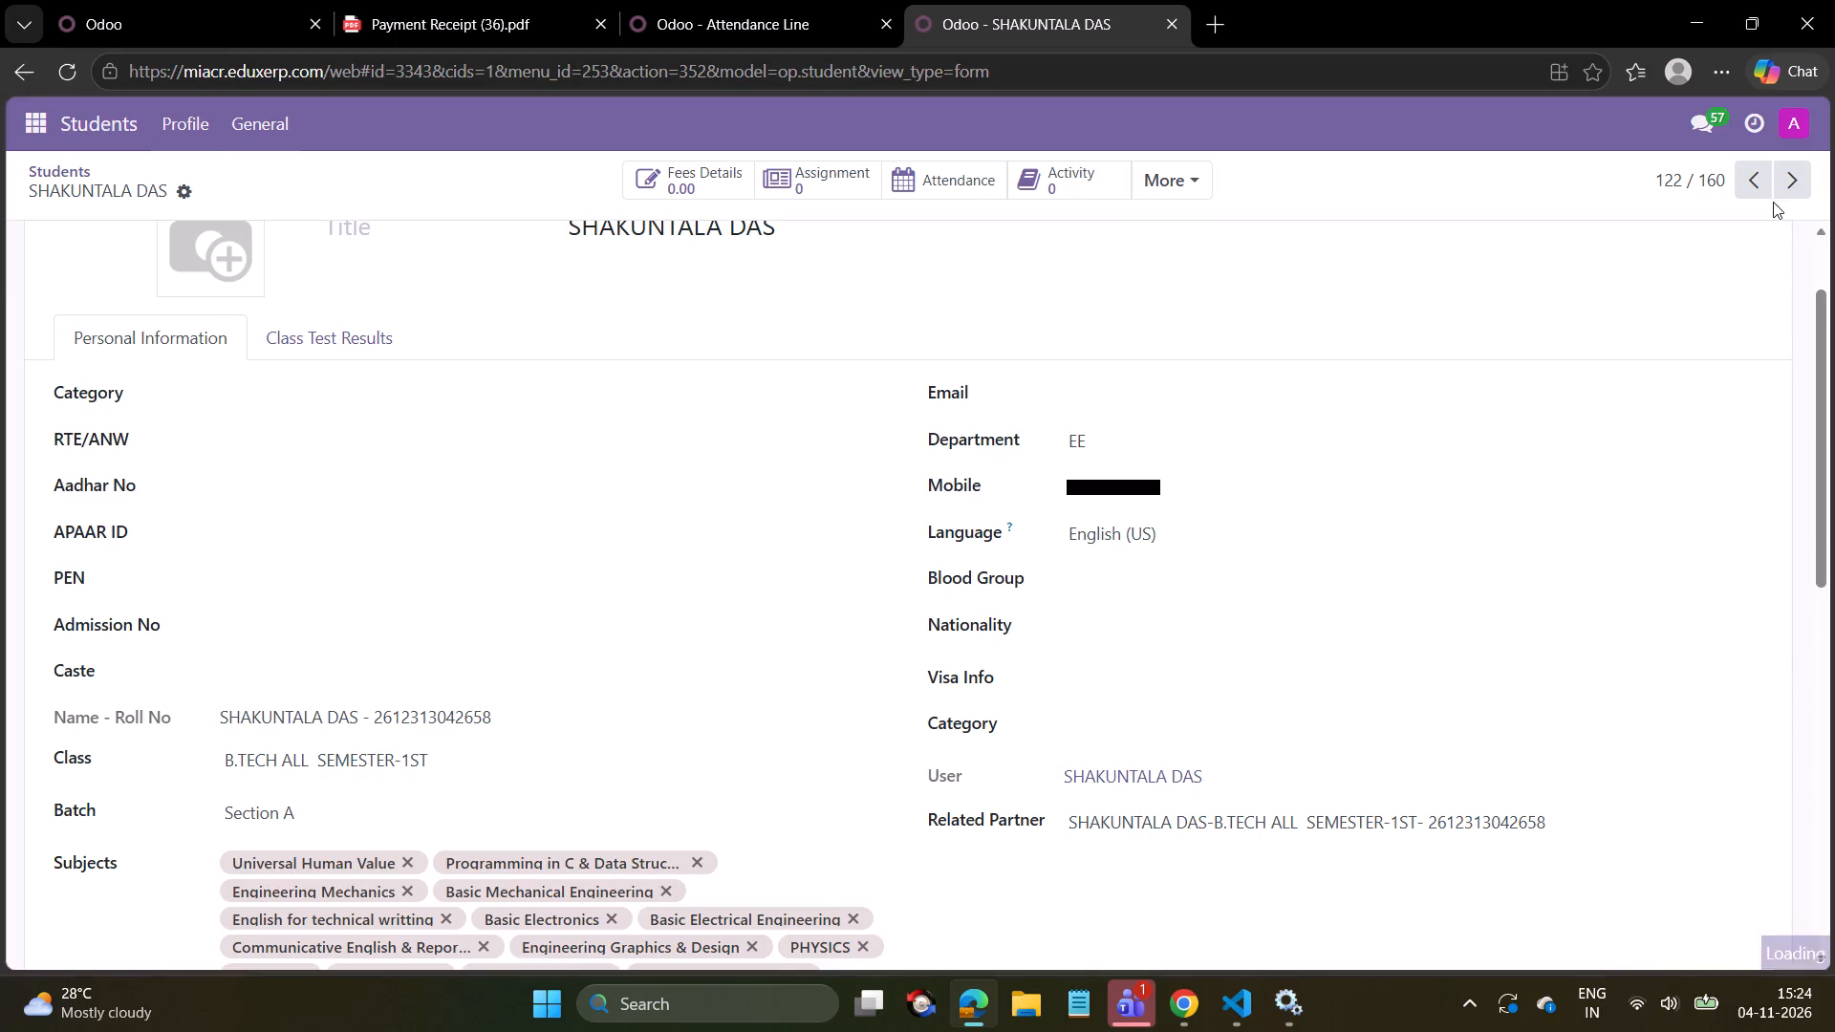
# Advance to the student record that follows record 122.
pyautogui.click(1795, 182)
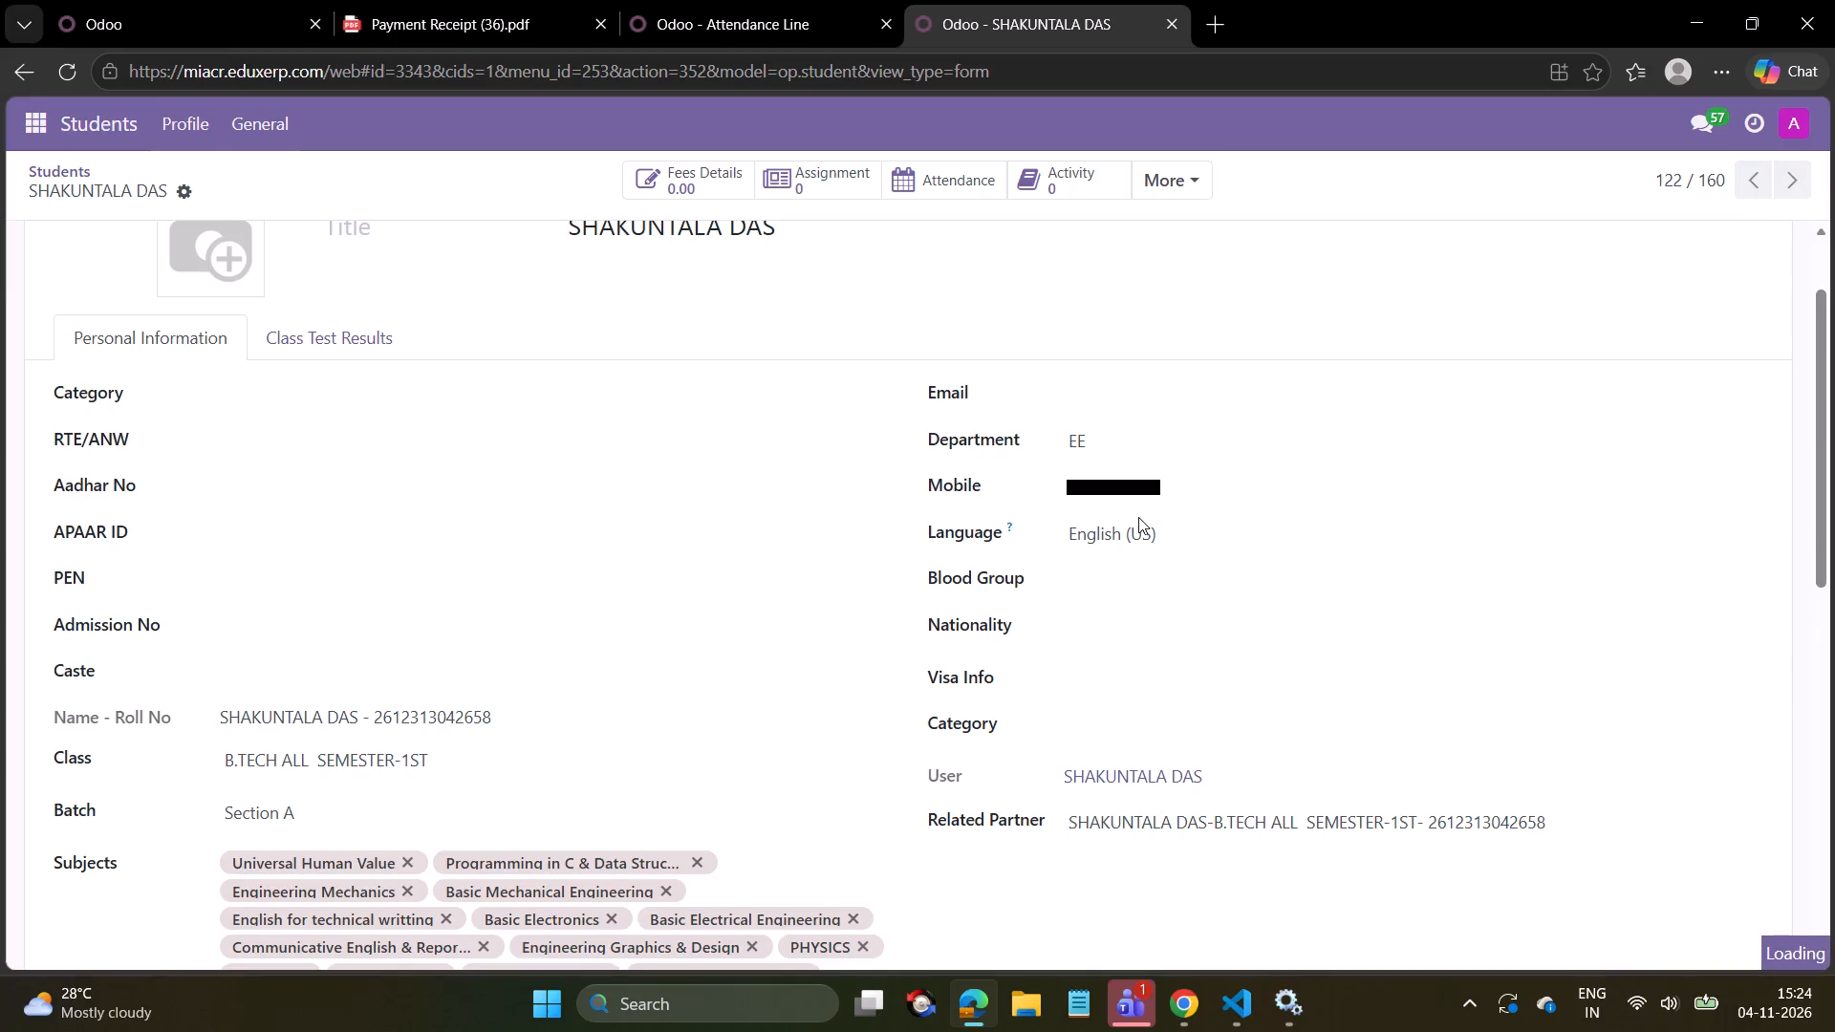
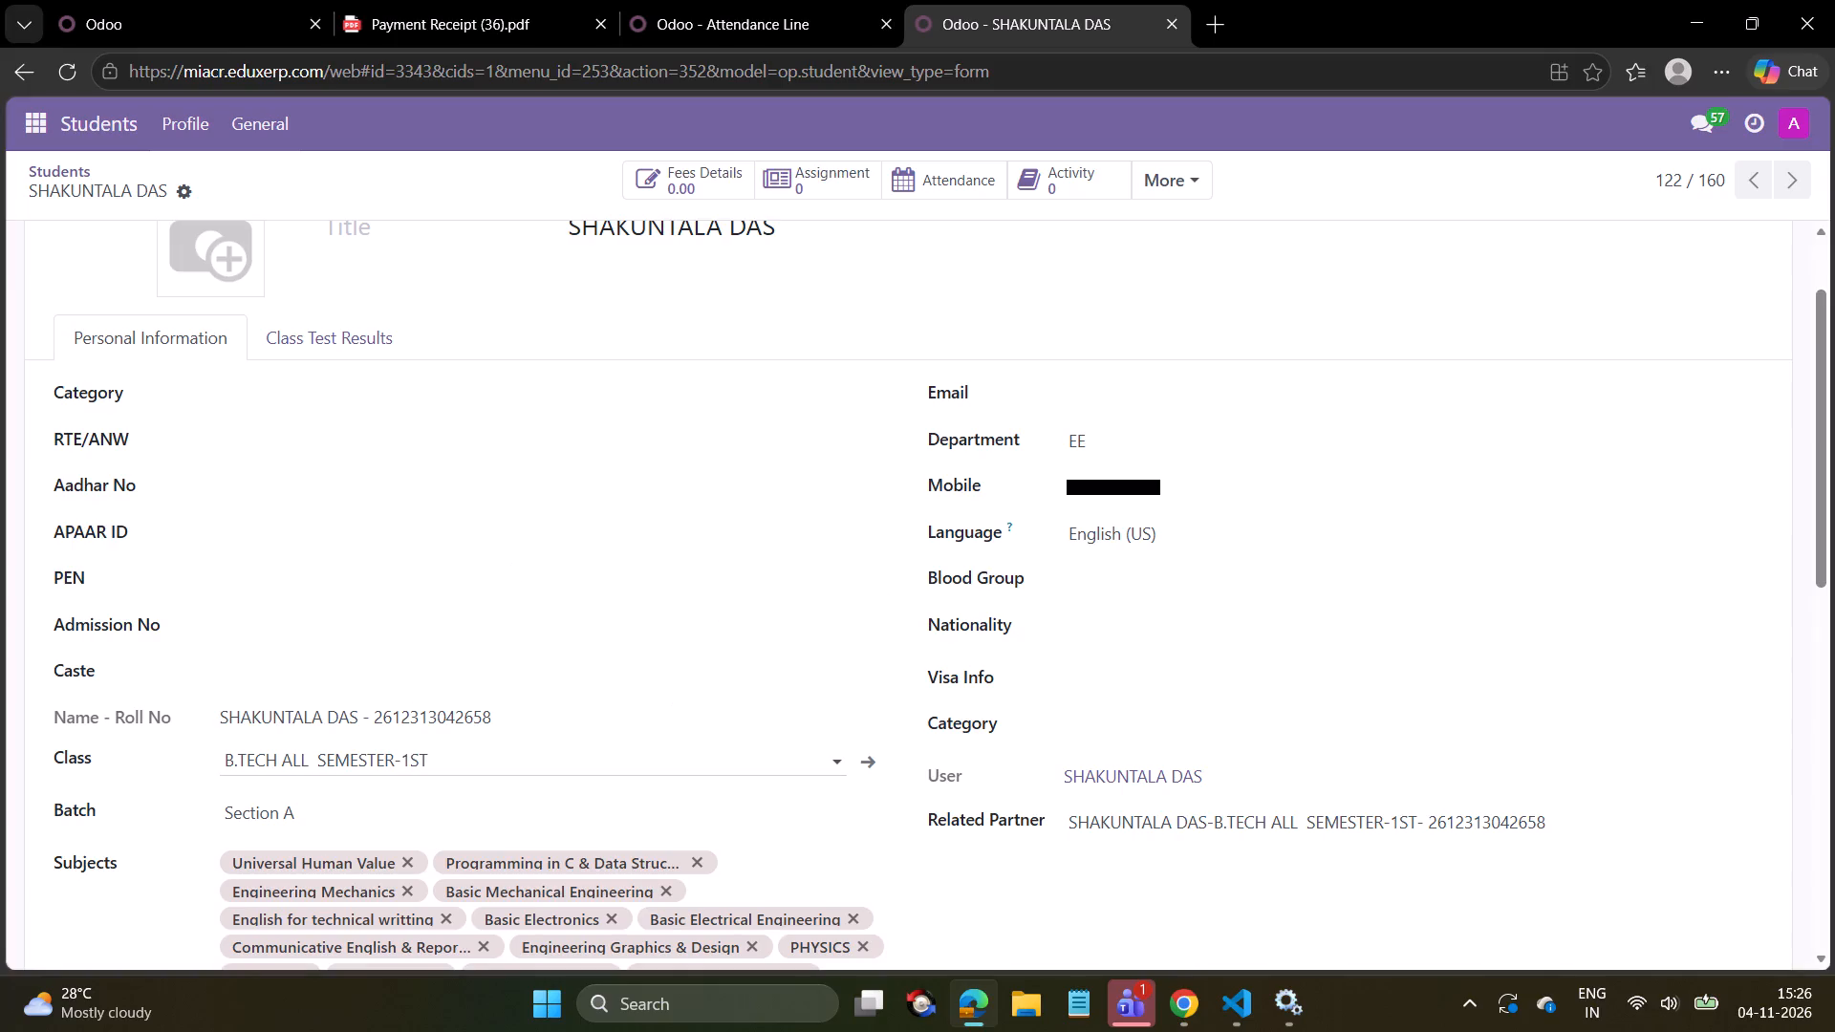
pyautogui.click(450, 768)
pyautogui.click(415, 826)
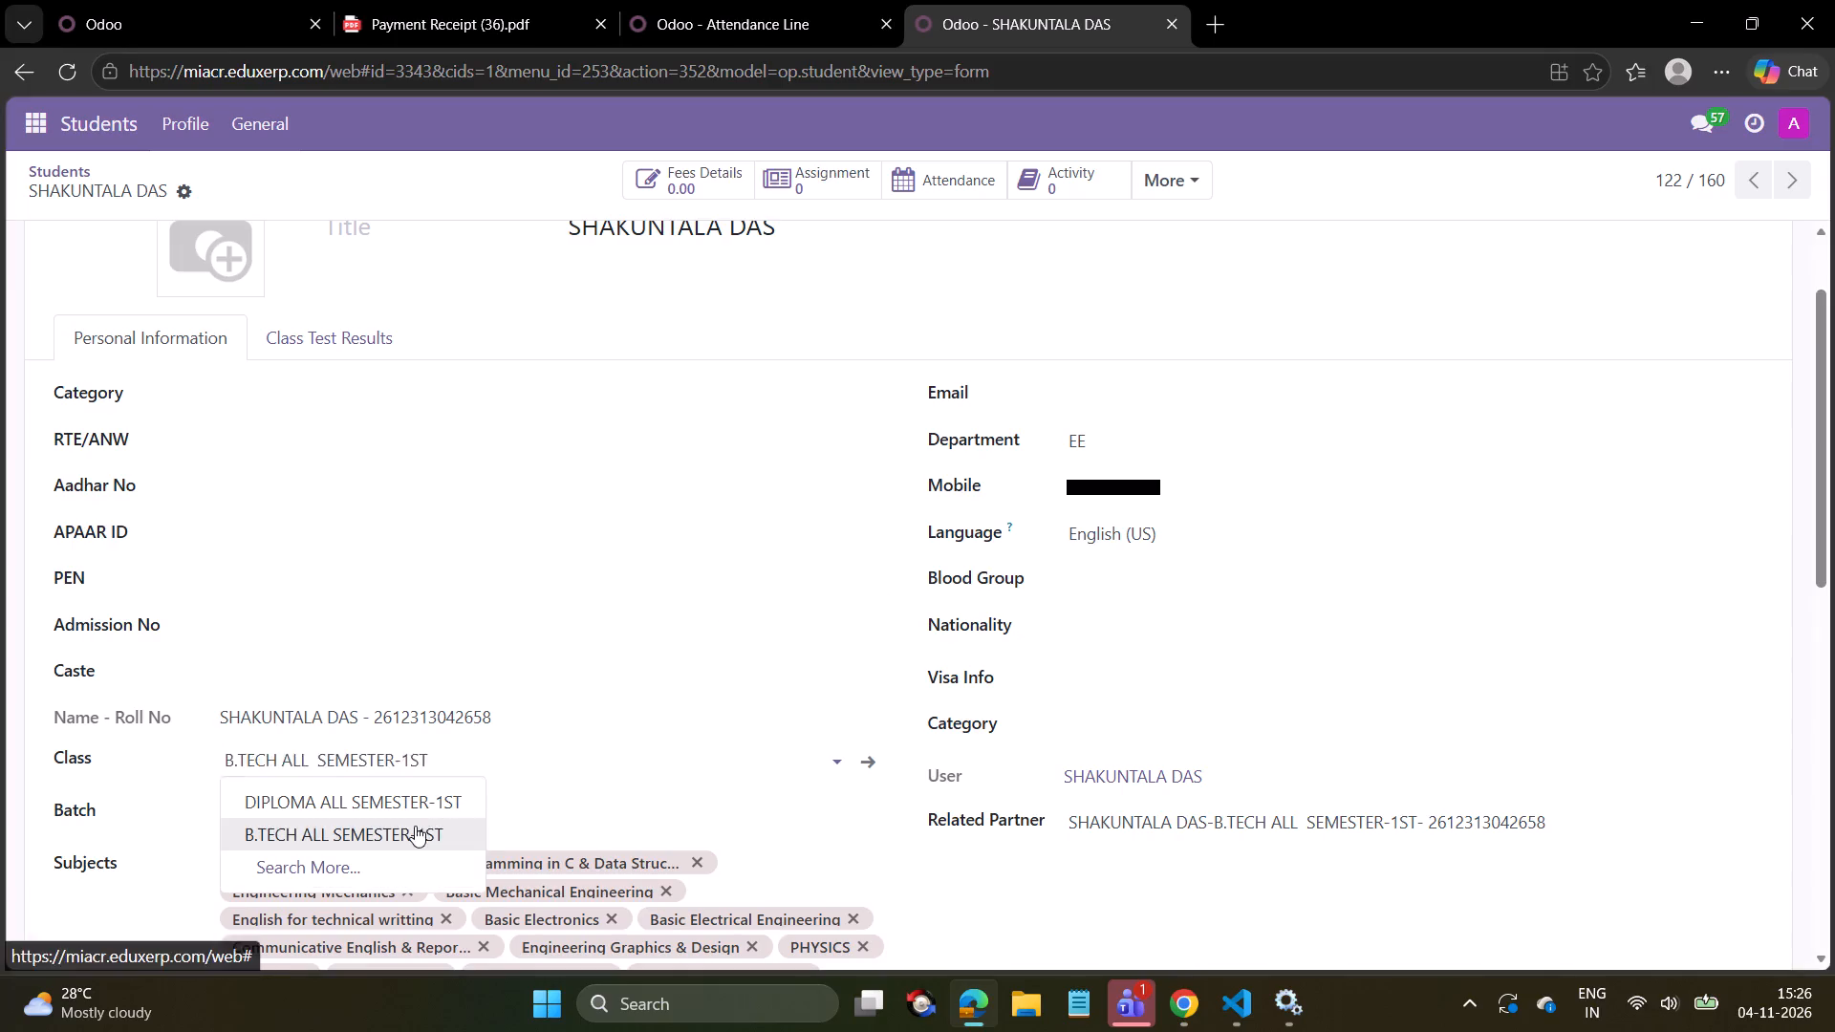
pyautogui.click(392, 811)
pyautogui.click(335, 854)
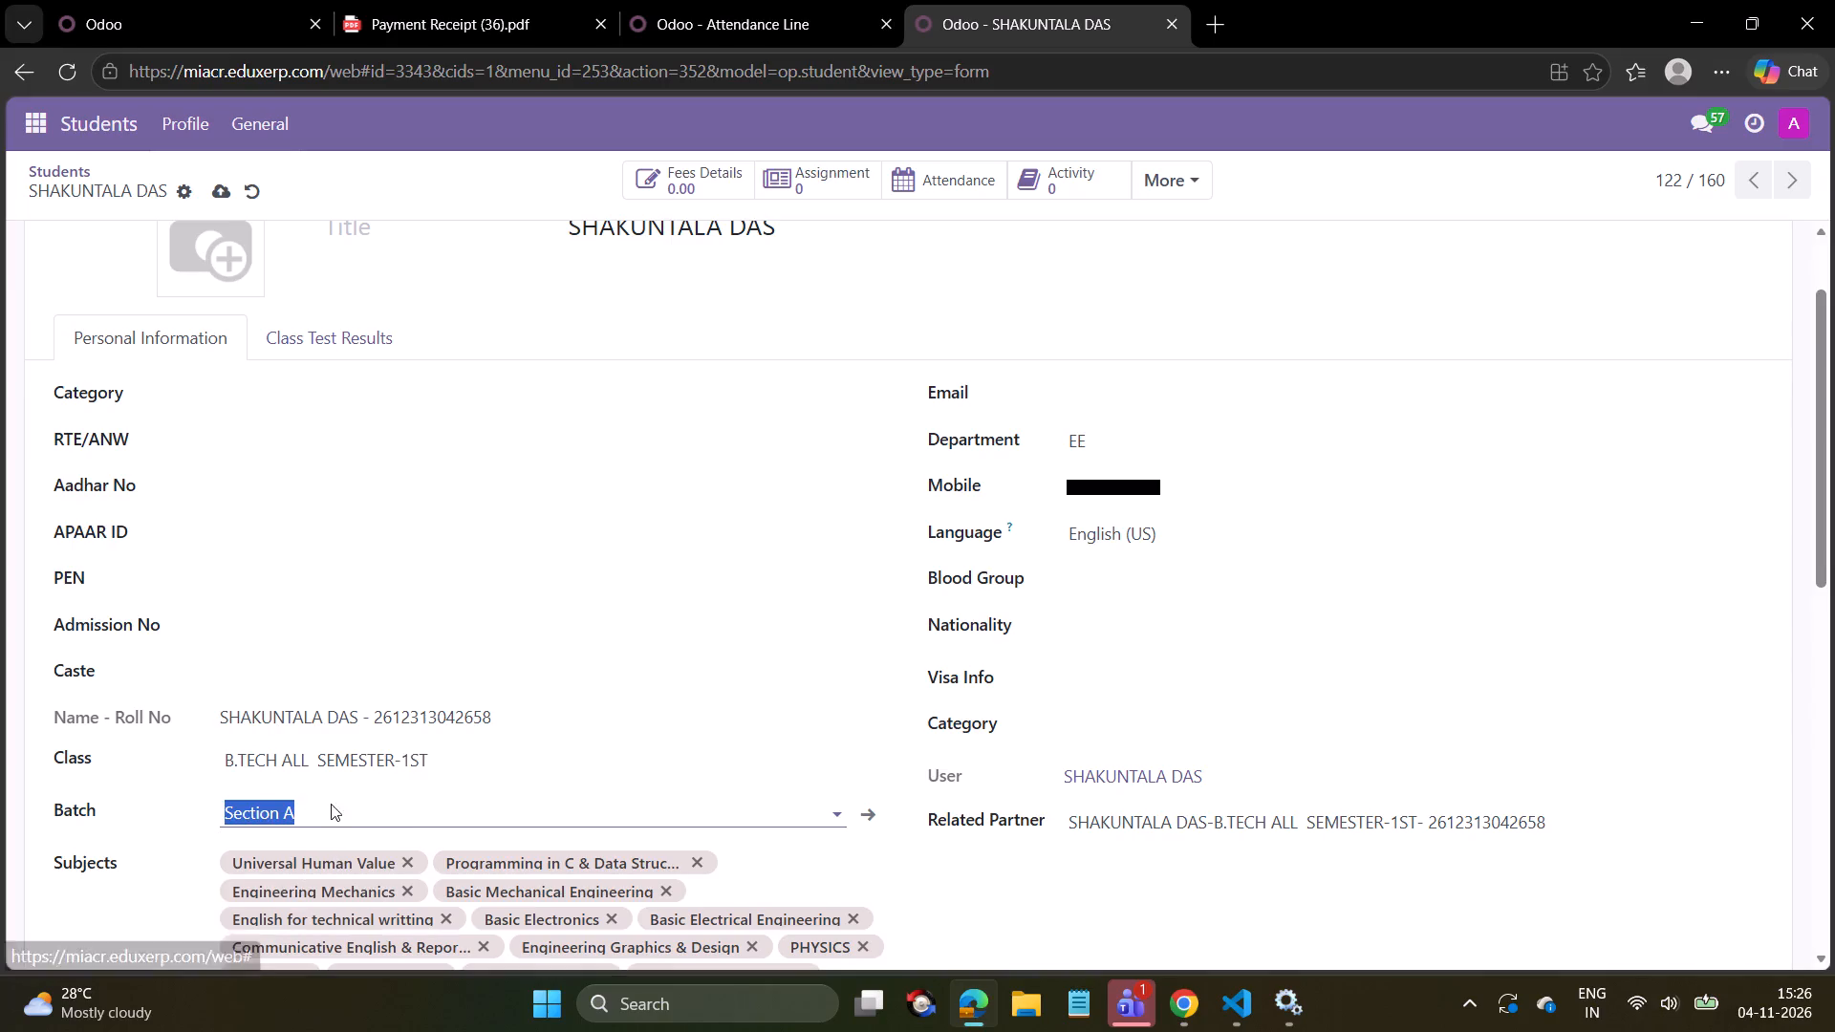
pyautogui.click(230, 183)
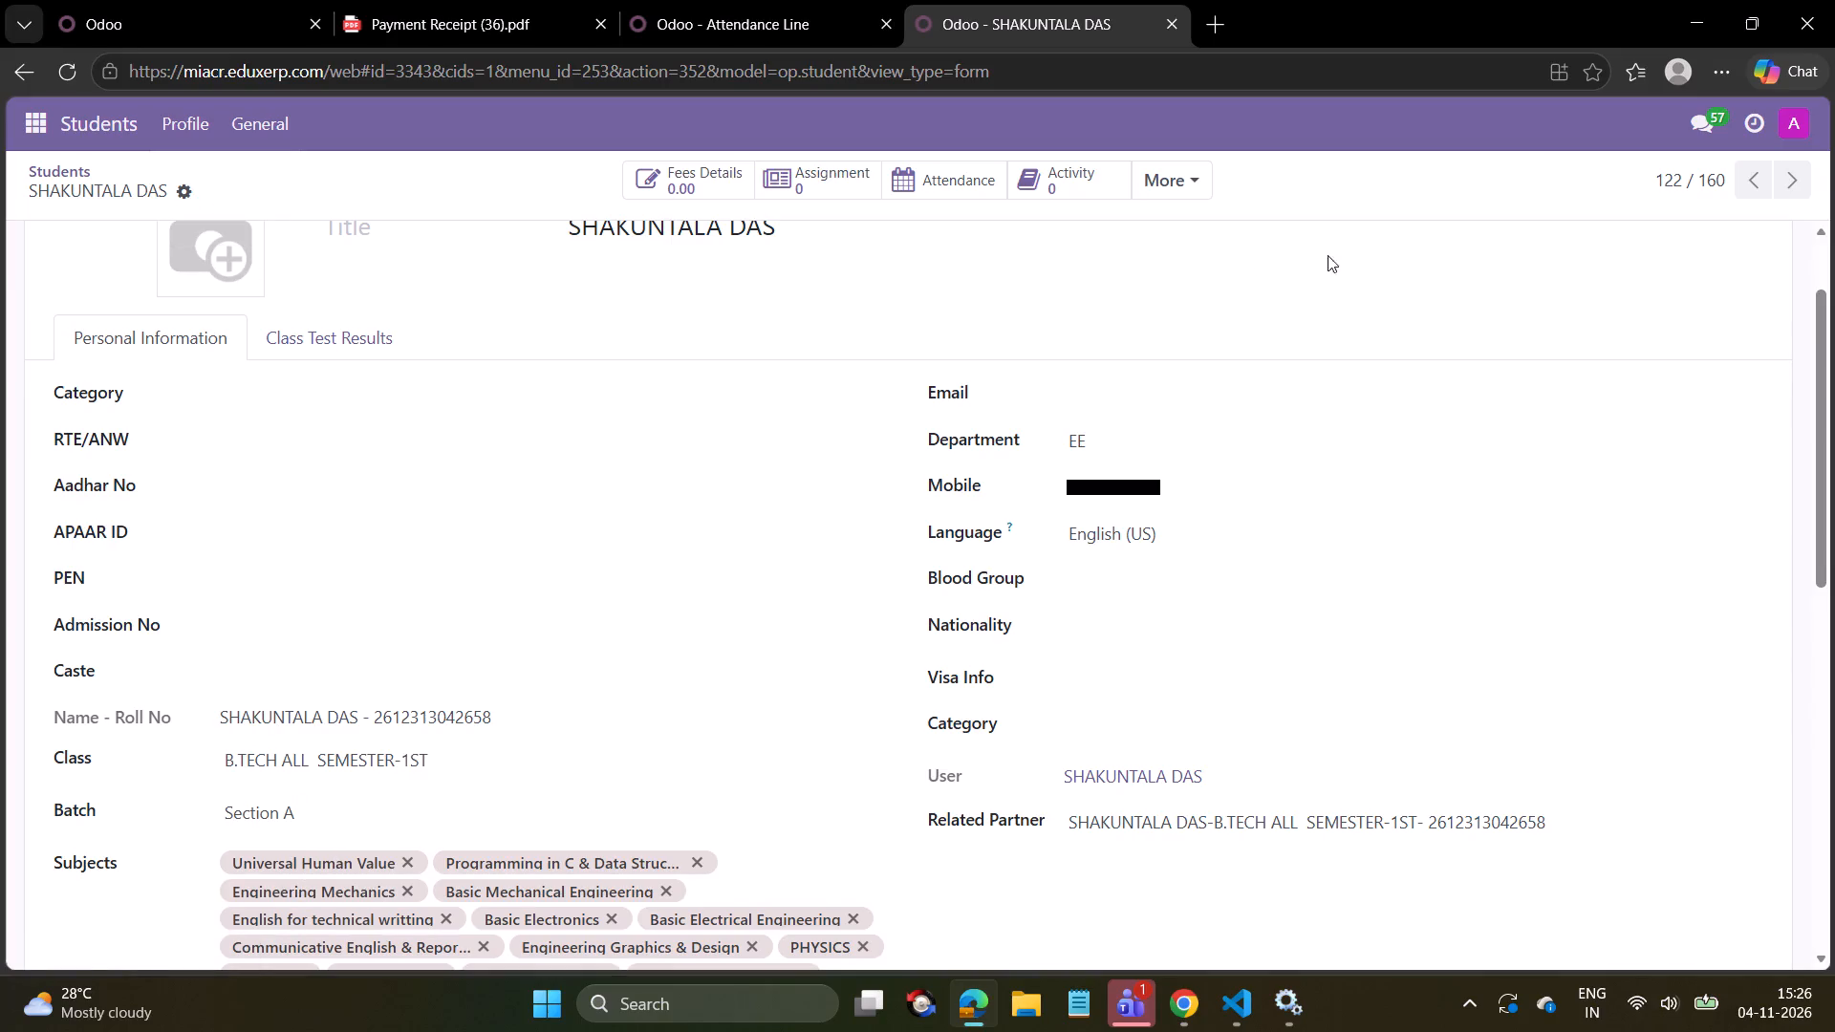
# Try to advance past record 122, reload the page and return to the Students list.
pyautogui.click(1791, 173)
pyautogui.click(67, 74)
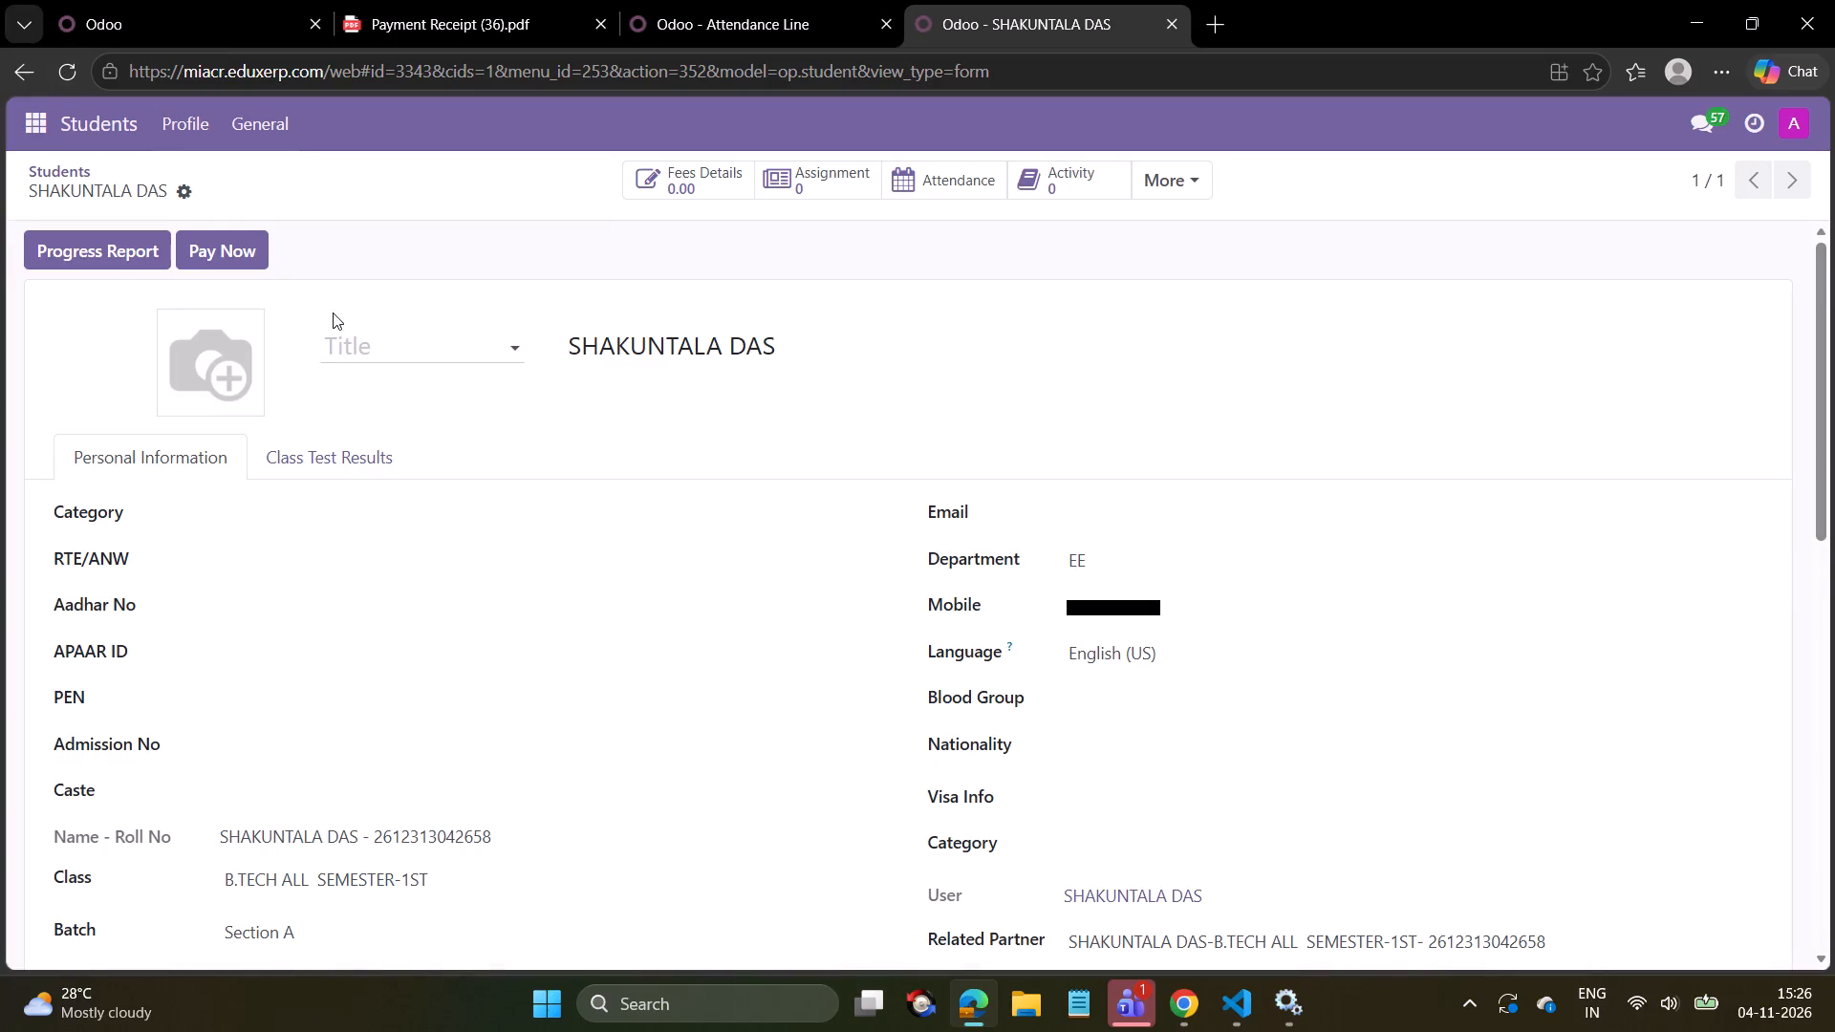
pyautogui.click(74, 180)
pyautogui.click(74, 172)
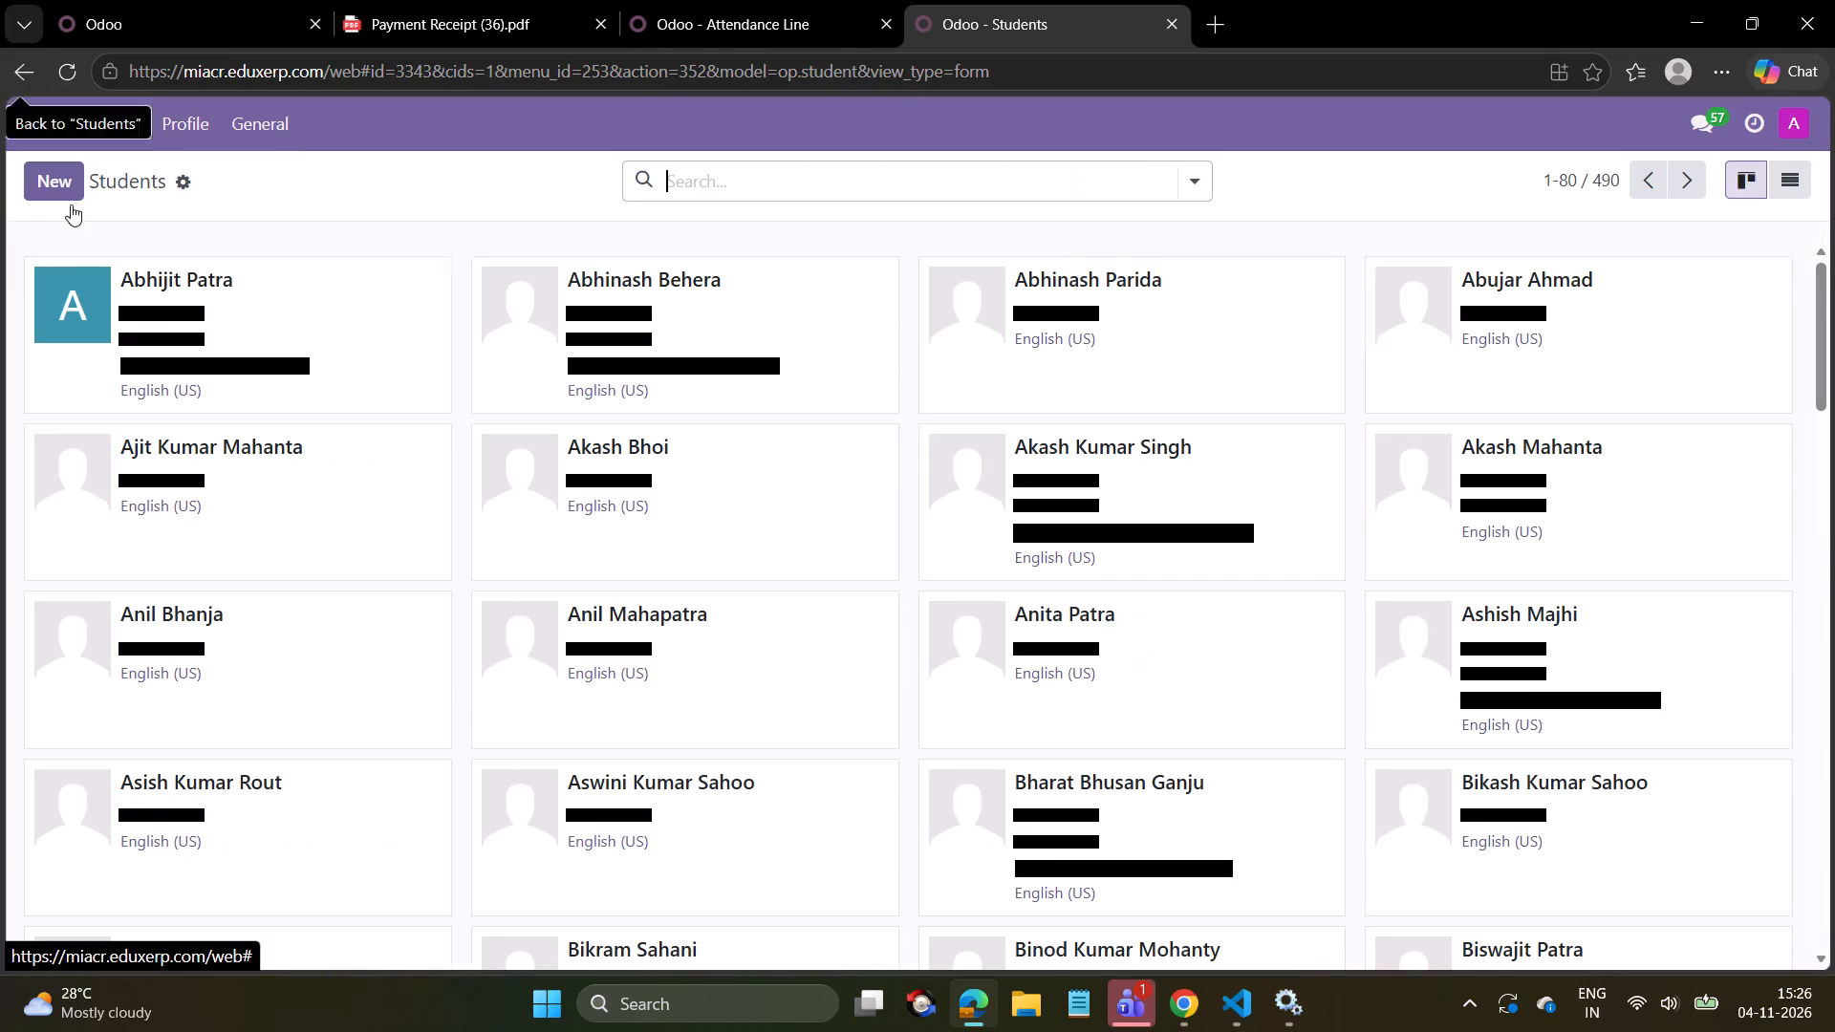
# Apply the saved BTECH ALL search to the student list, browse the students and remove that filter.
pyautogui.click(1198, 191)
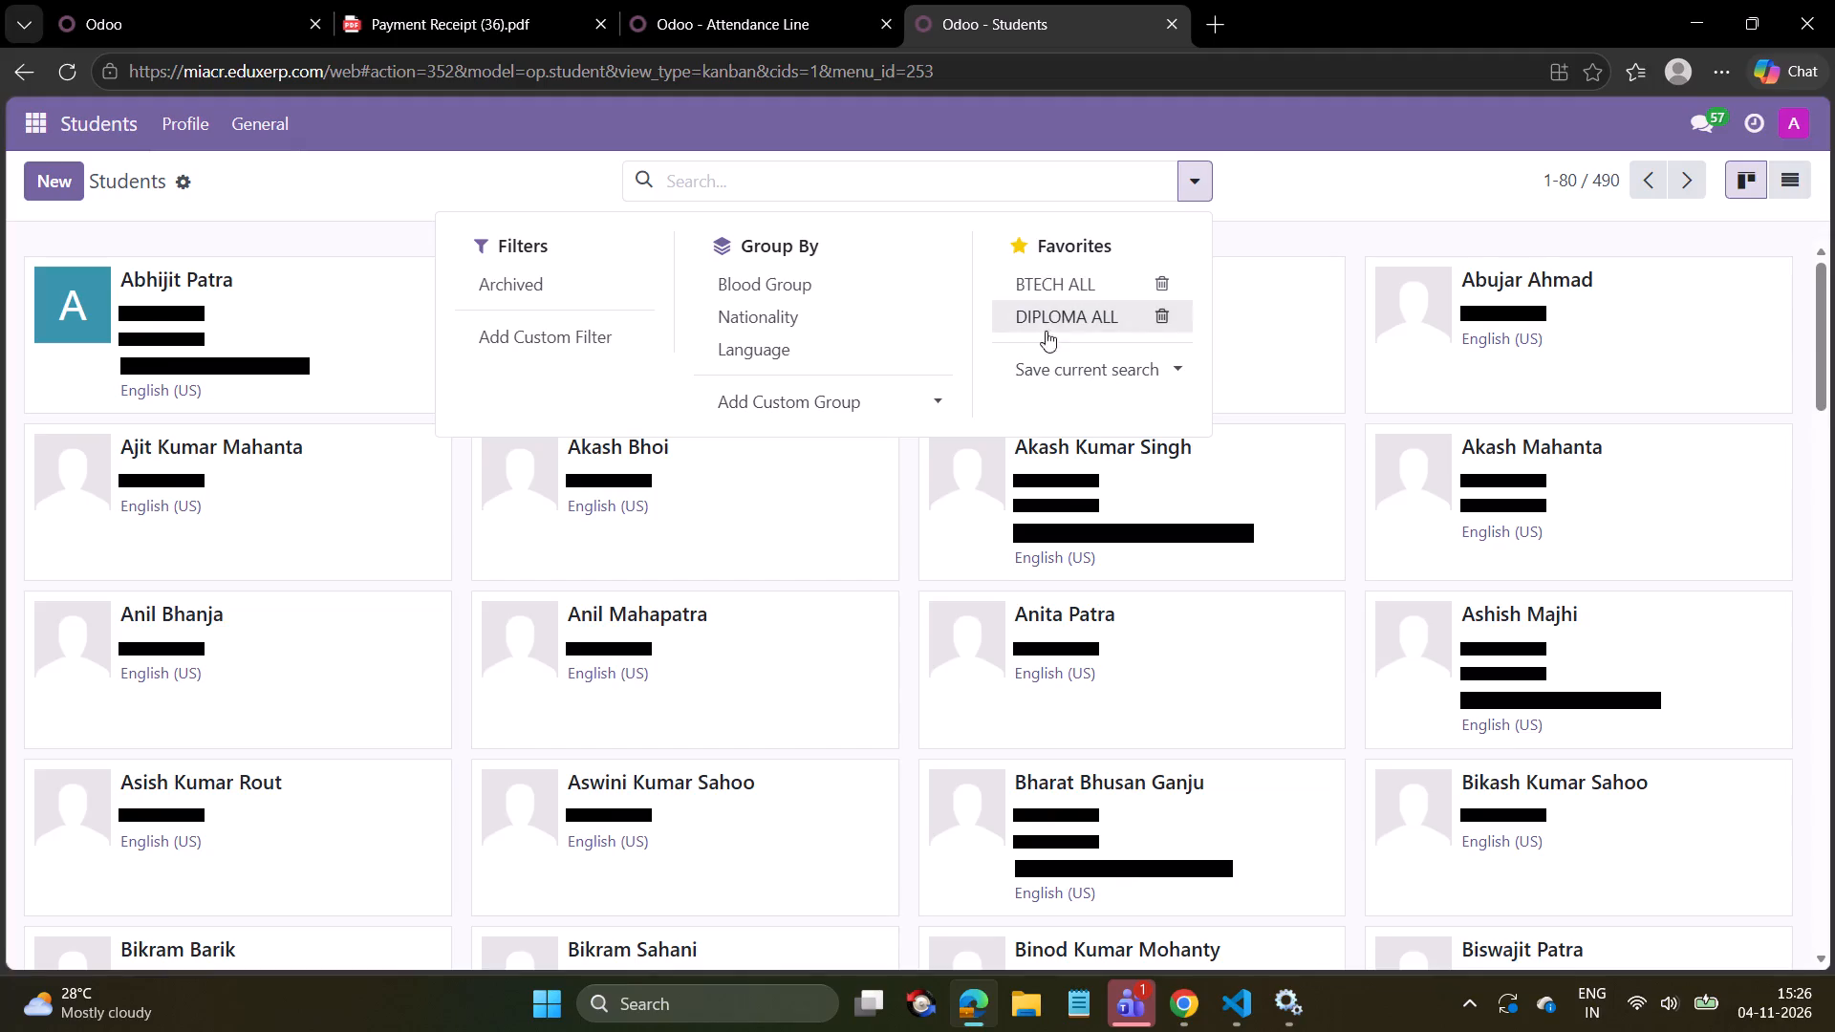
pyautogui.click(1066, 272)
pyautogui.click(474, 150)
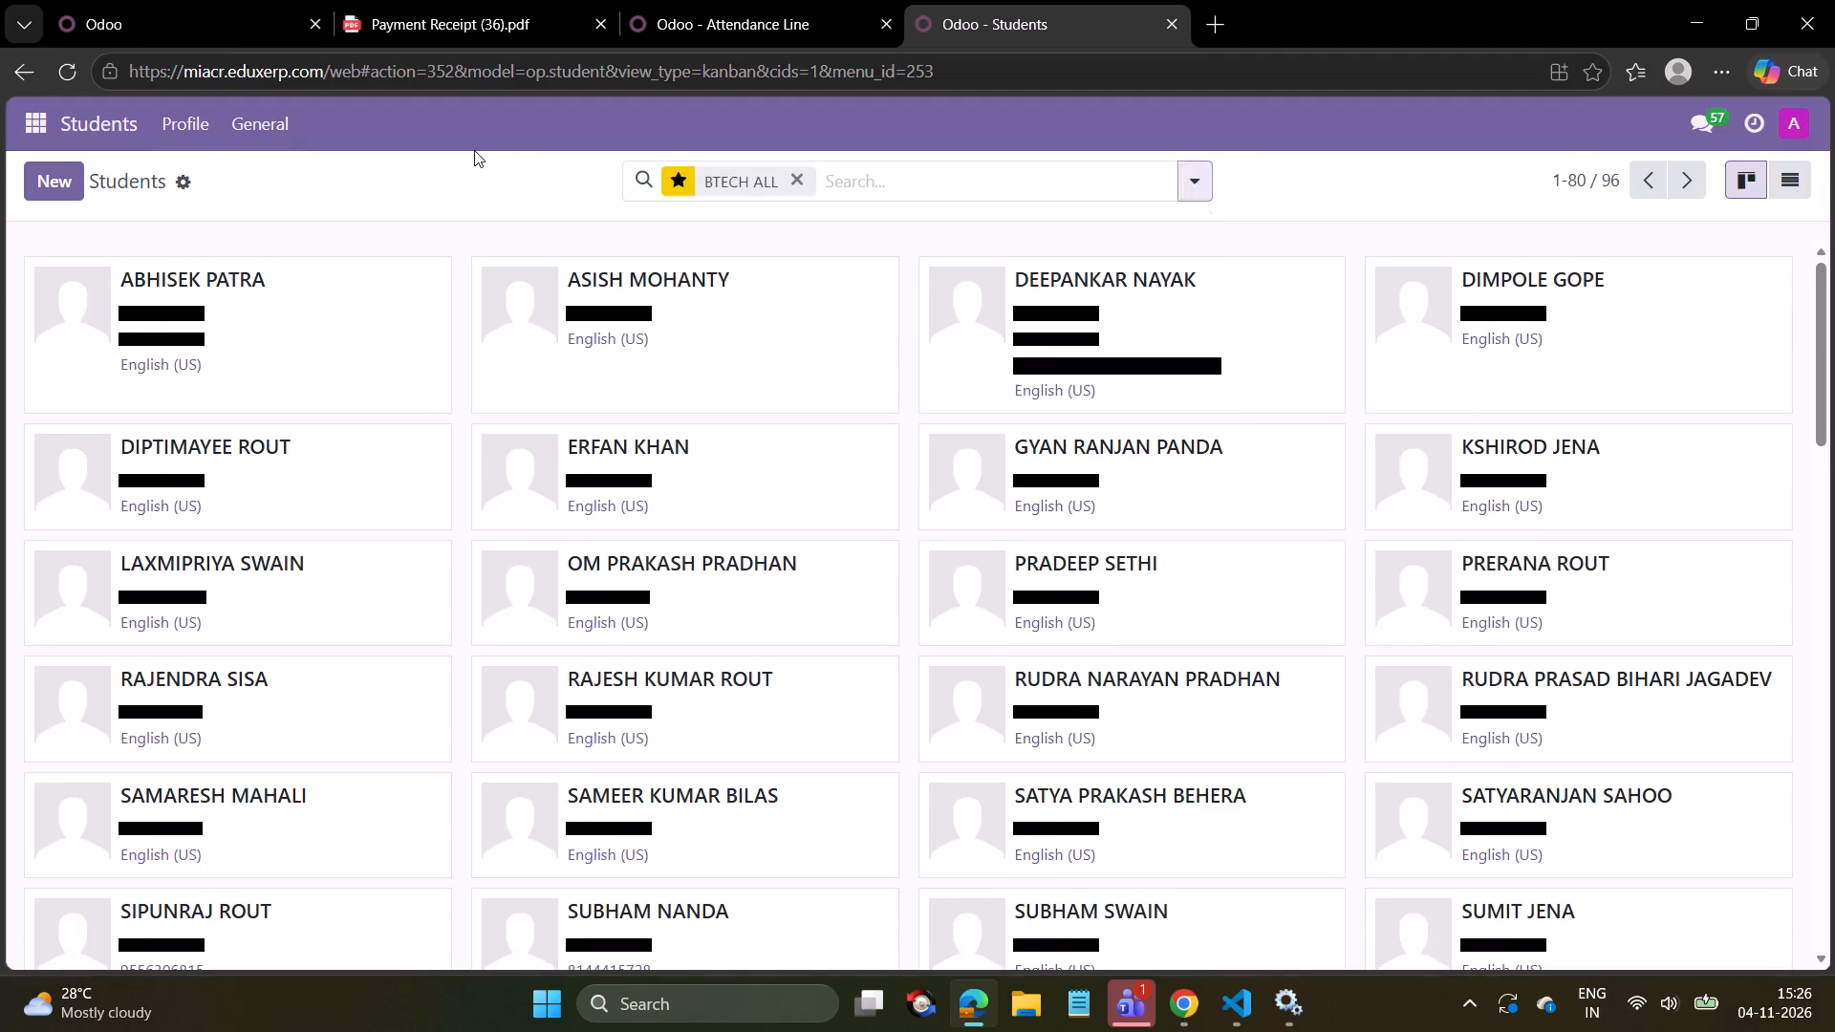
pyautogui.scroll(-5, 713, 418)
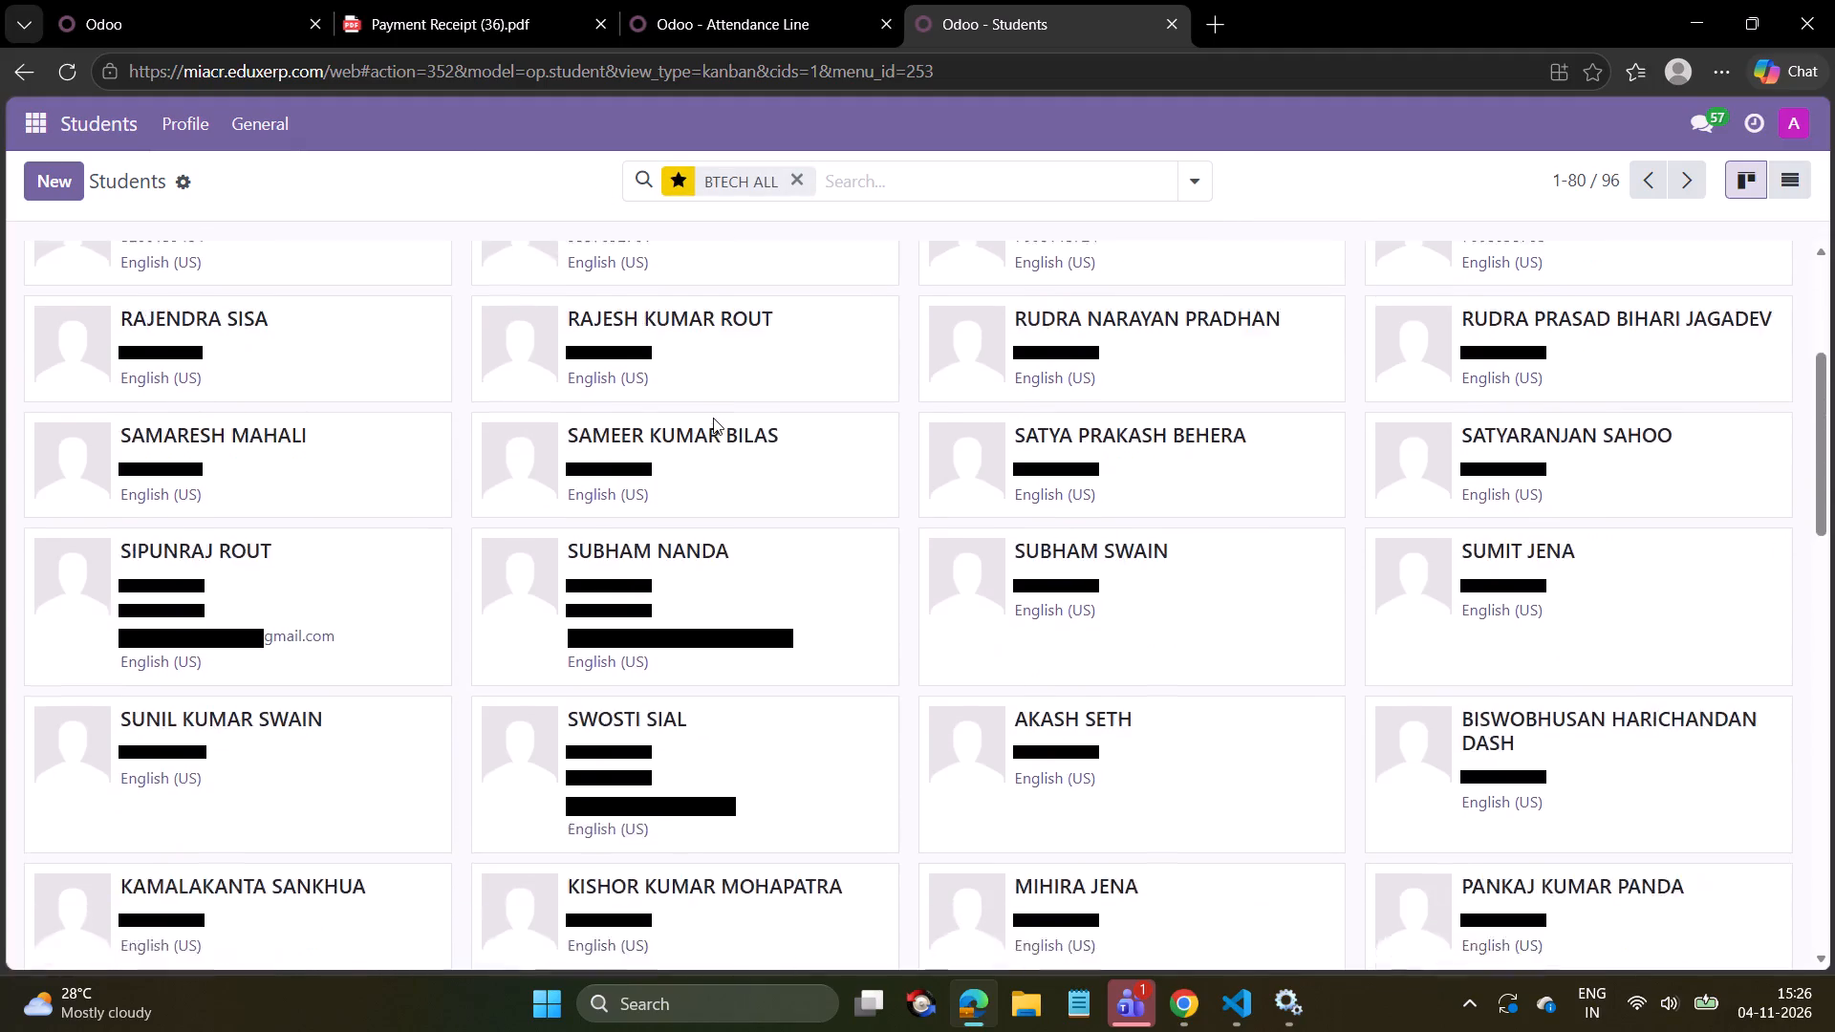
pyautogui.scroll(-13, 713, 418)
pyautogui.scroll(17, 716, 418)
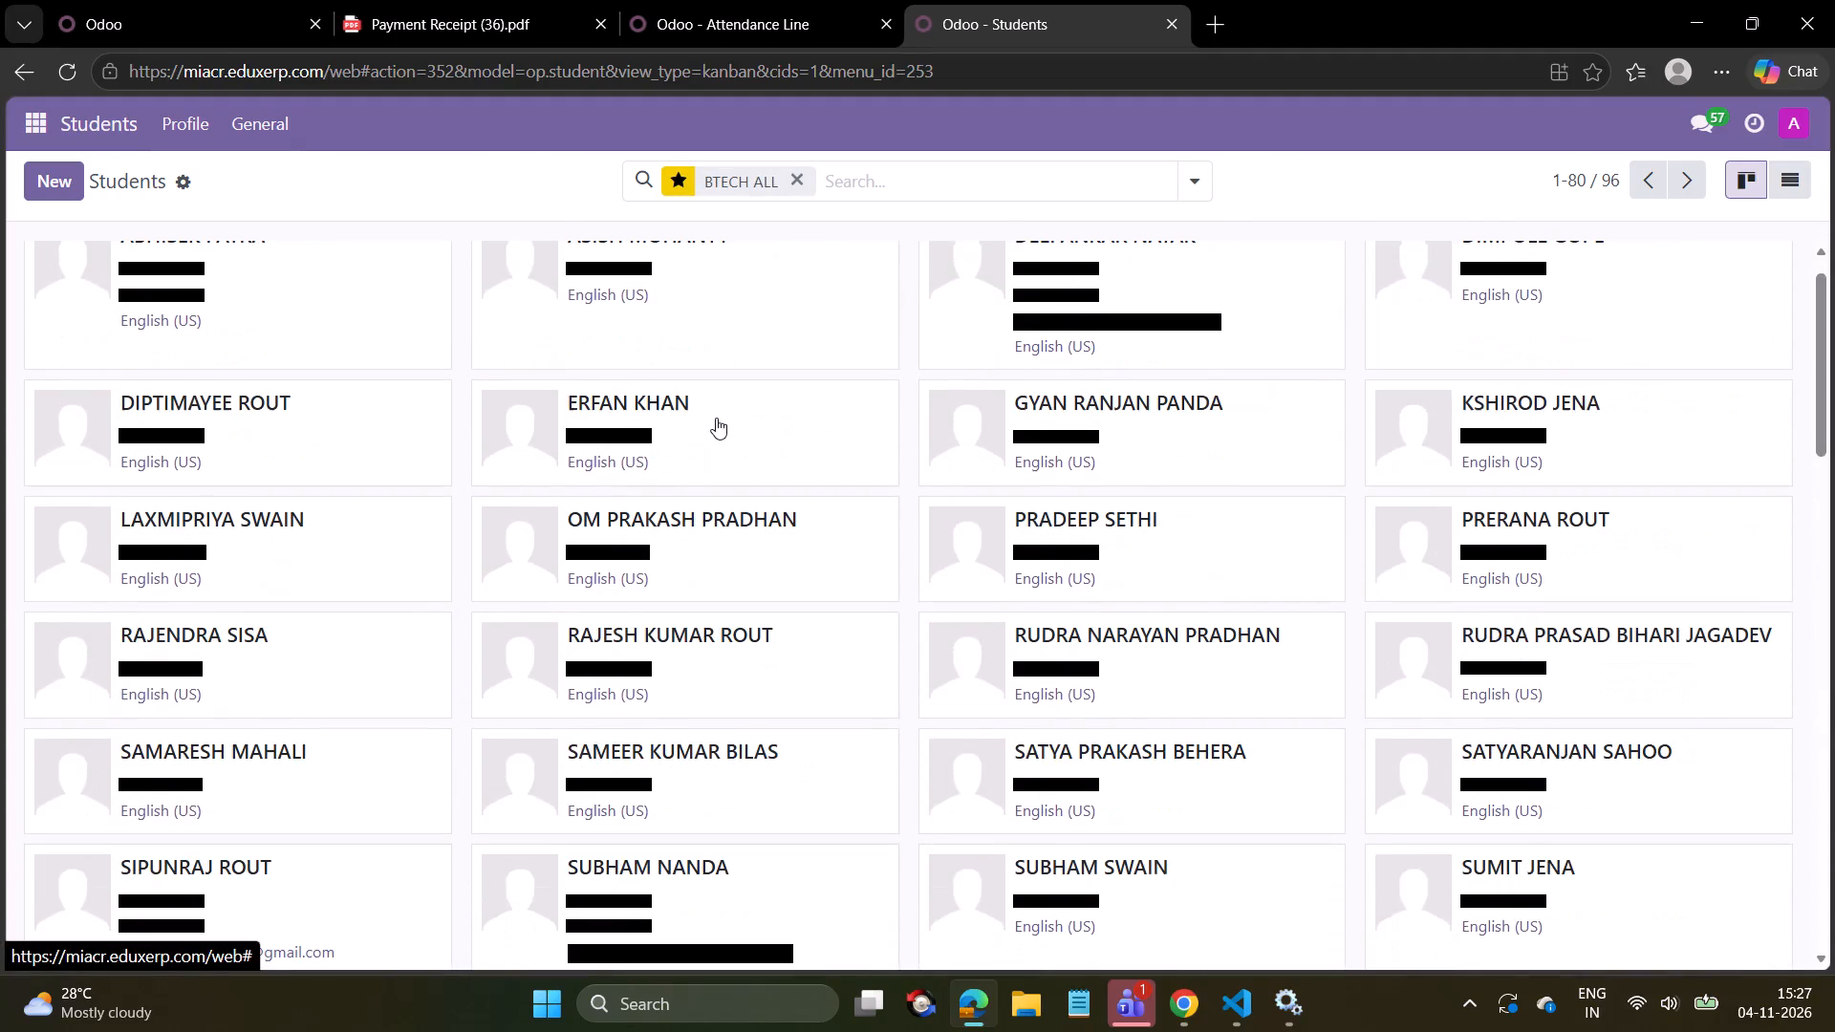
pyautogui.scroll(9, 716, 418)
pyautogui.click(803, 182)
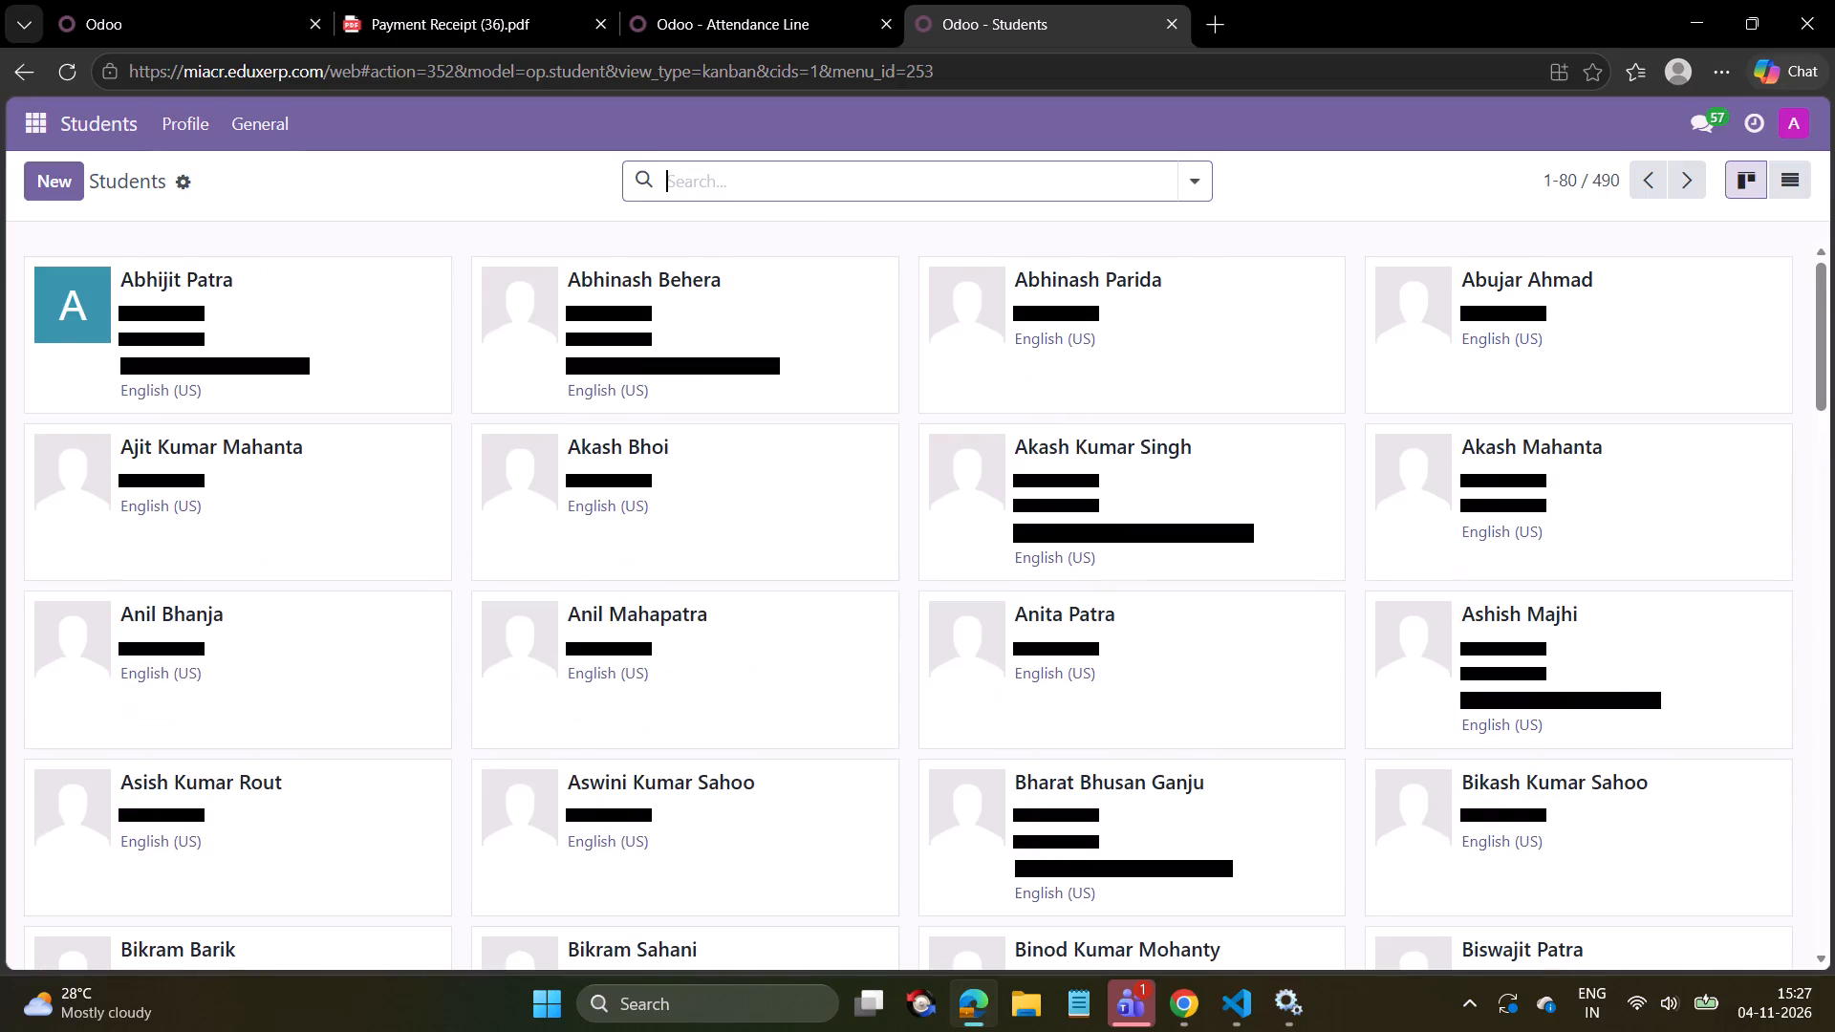
# Group the full student list by Class using a custom group.
pyautogui.click(563, 180)
pyautogui.click(1195, 180)
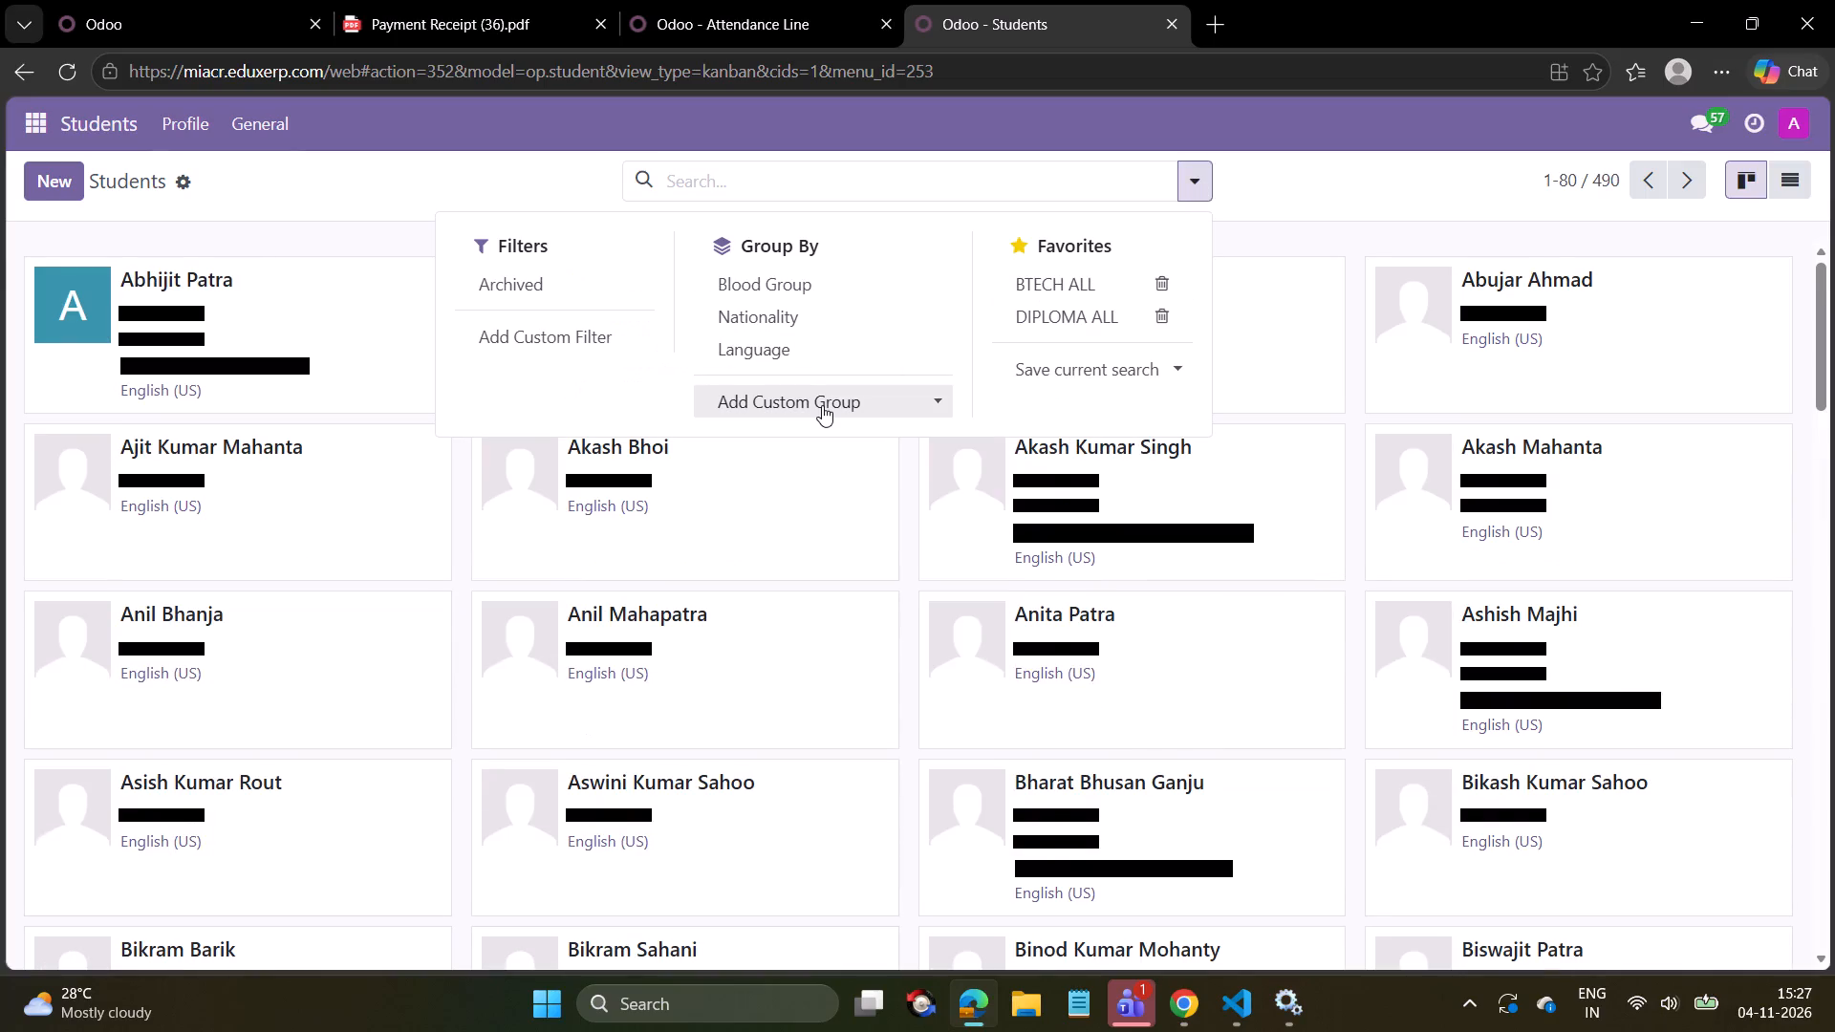
pyautogui.click(822, 405)
pyautogui.click(742, 917)
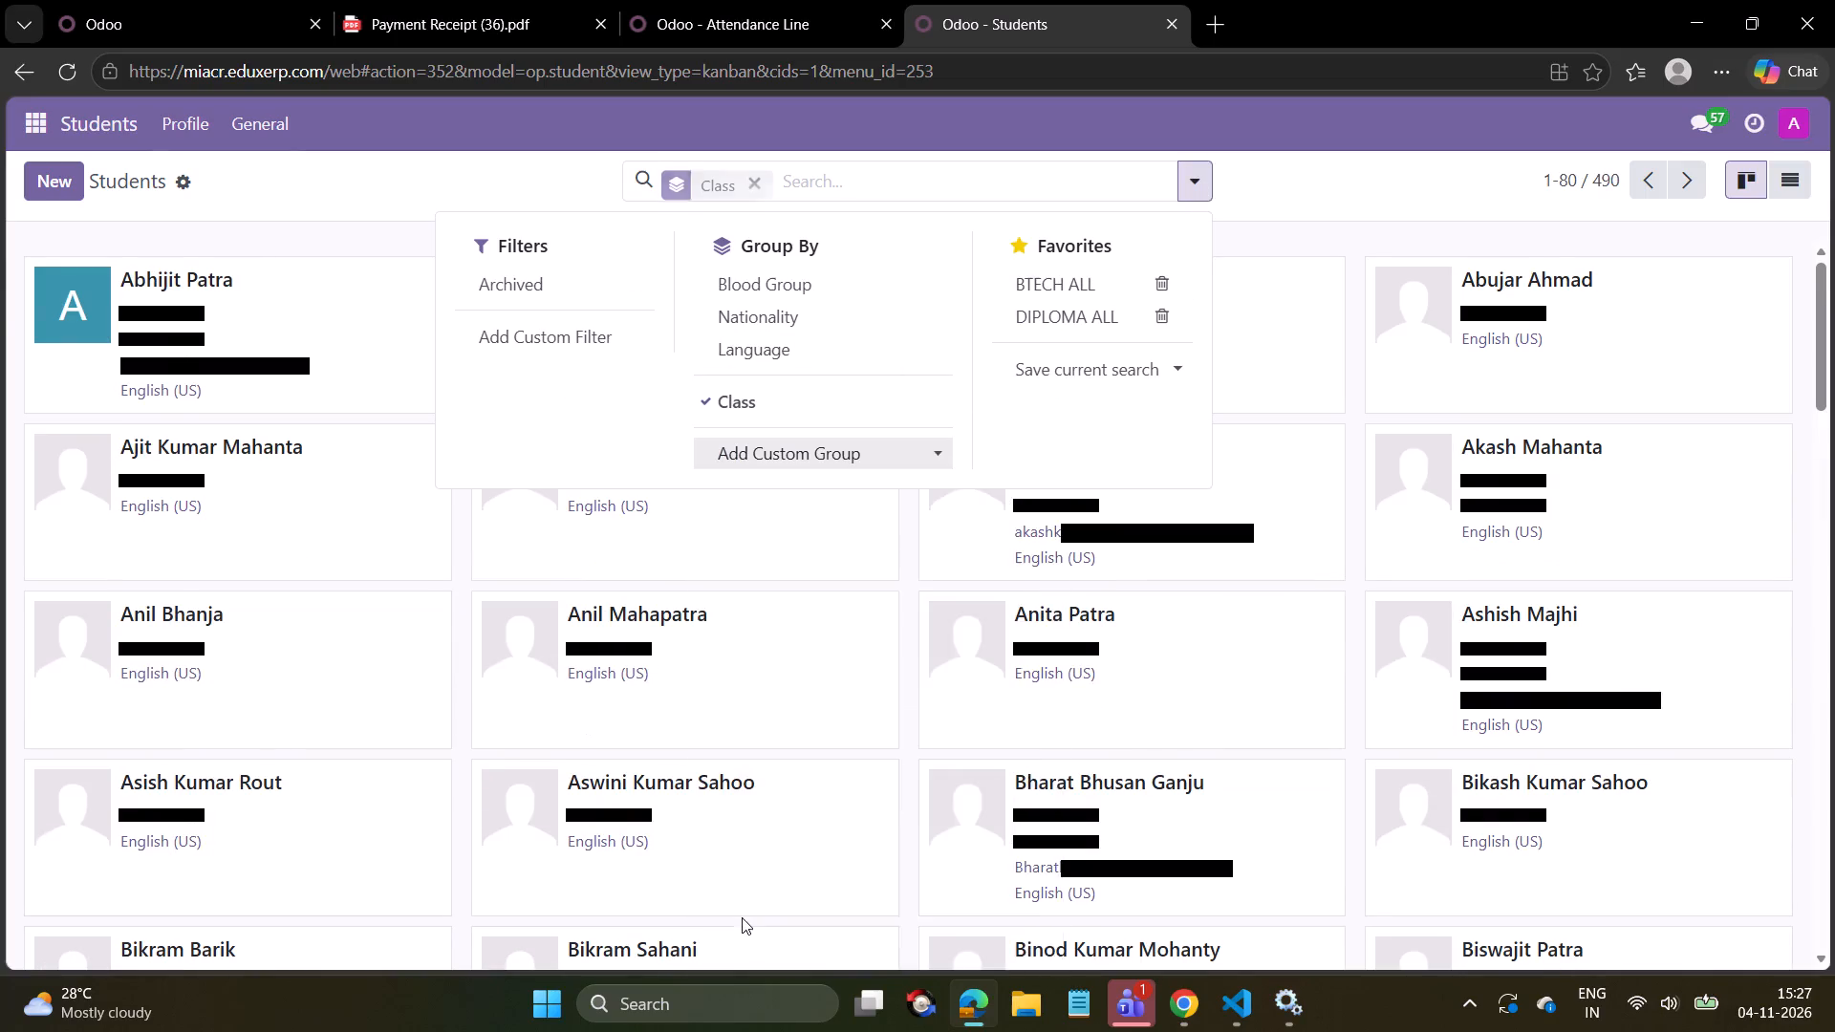
pyautogui.click(500, 185)
# Open a student from the B.TECH ALL SEMESTER-1ST group and advance through the records to record 123.
pyautogui.scroll(-7, 774, 664)
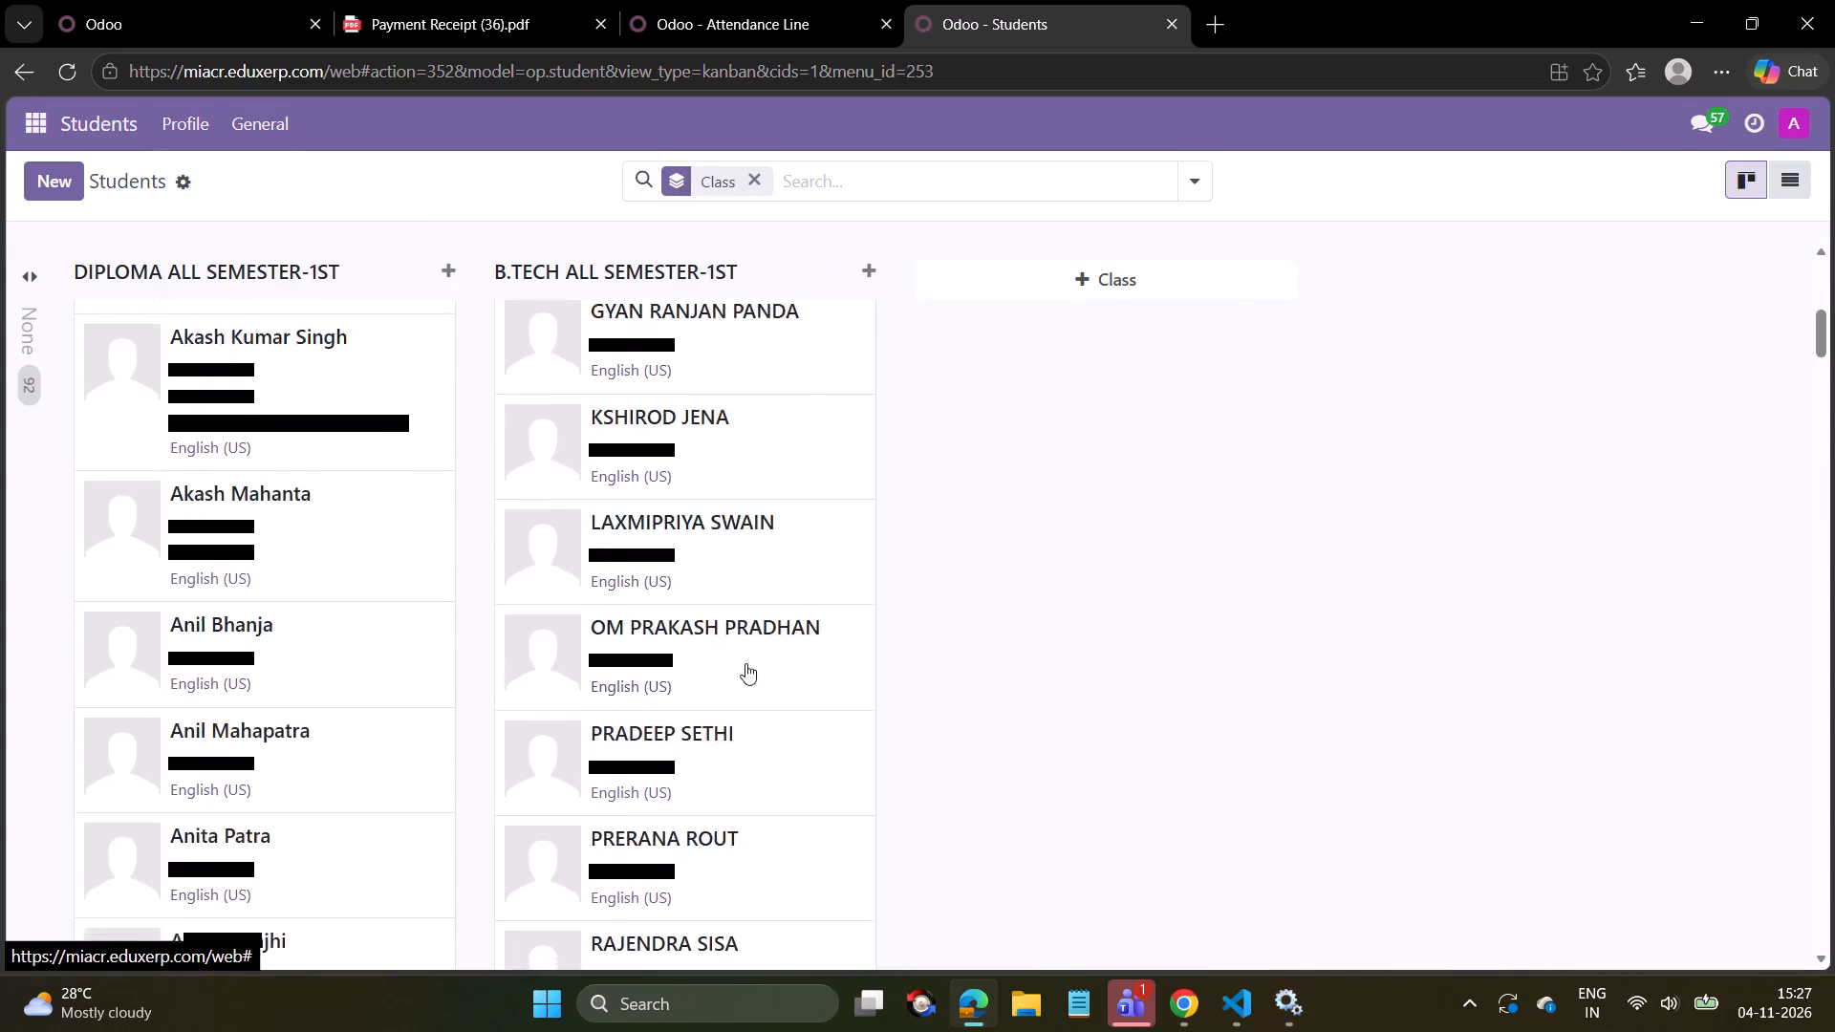
pyautogui.scroll(-18, 745, 663)
pyautogui.click(713, 760)
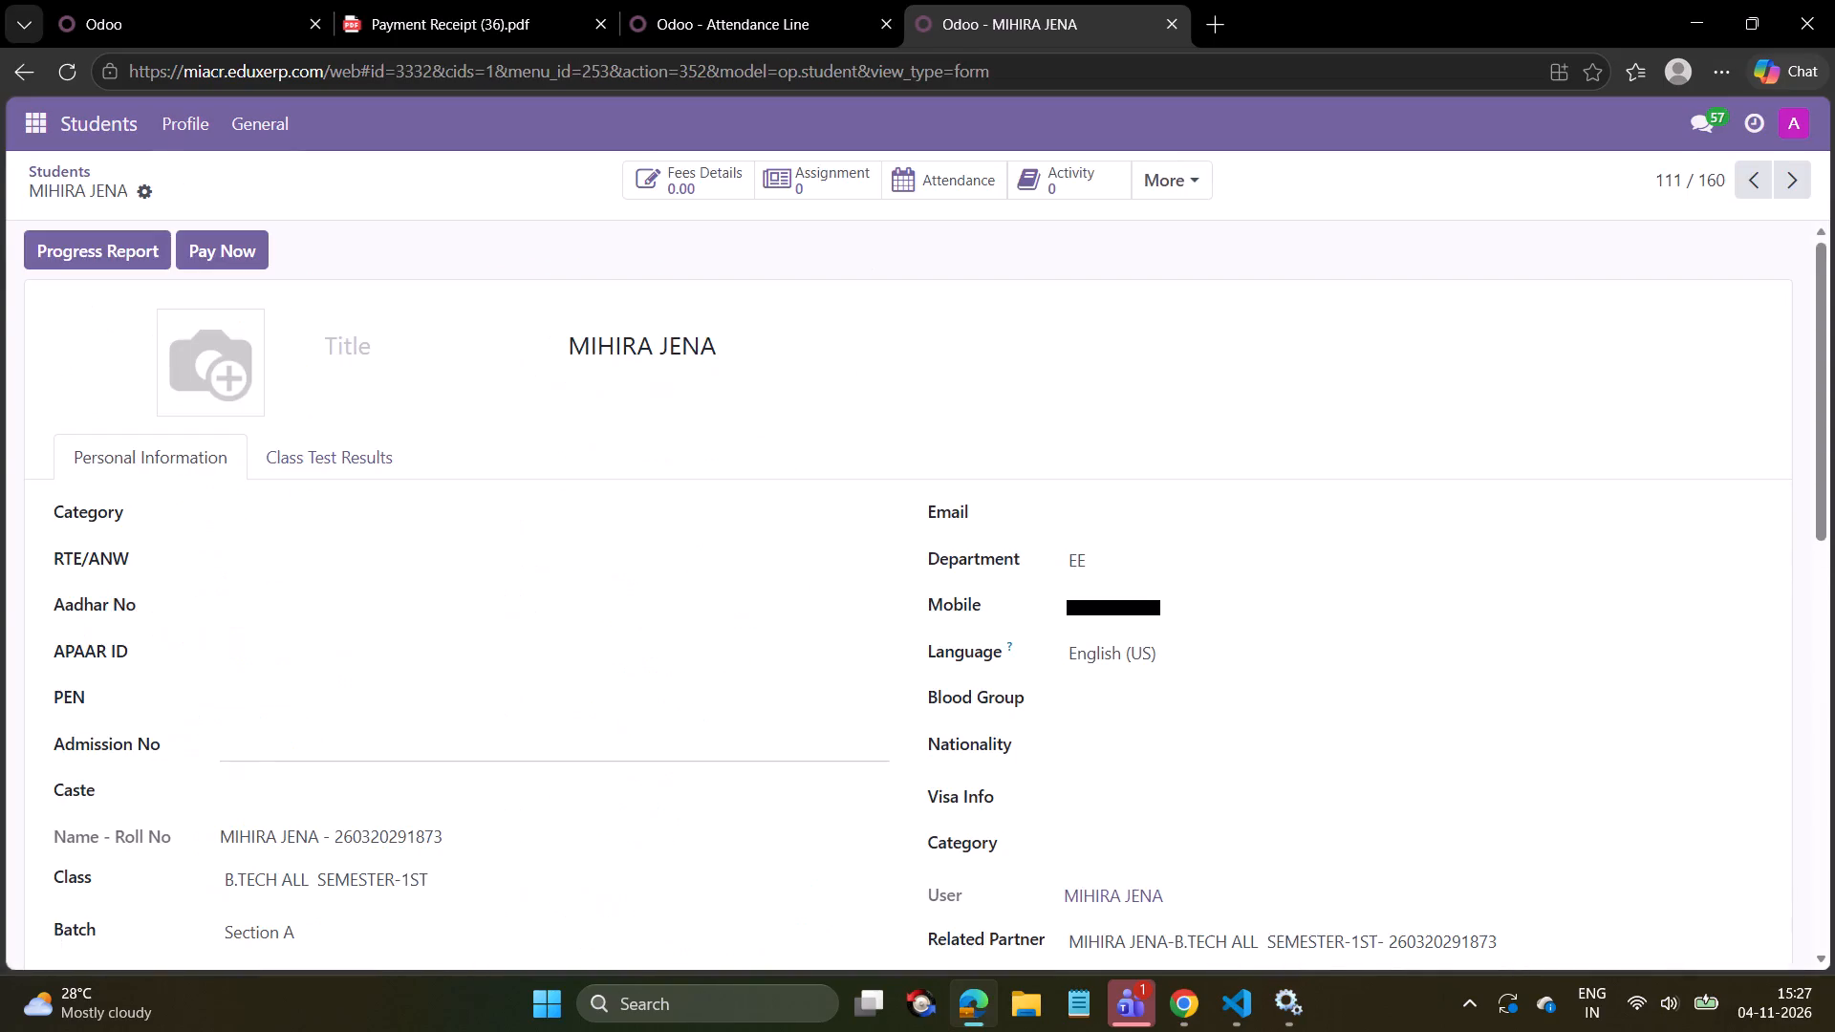
pyautogui.click(1797, 184)
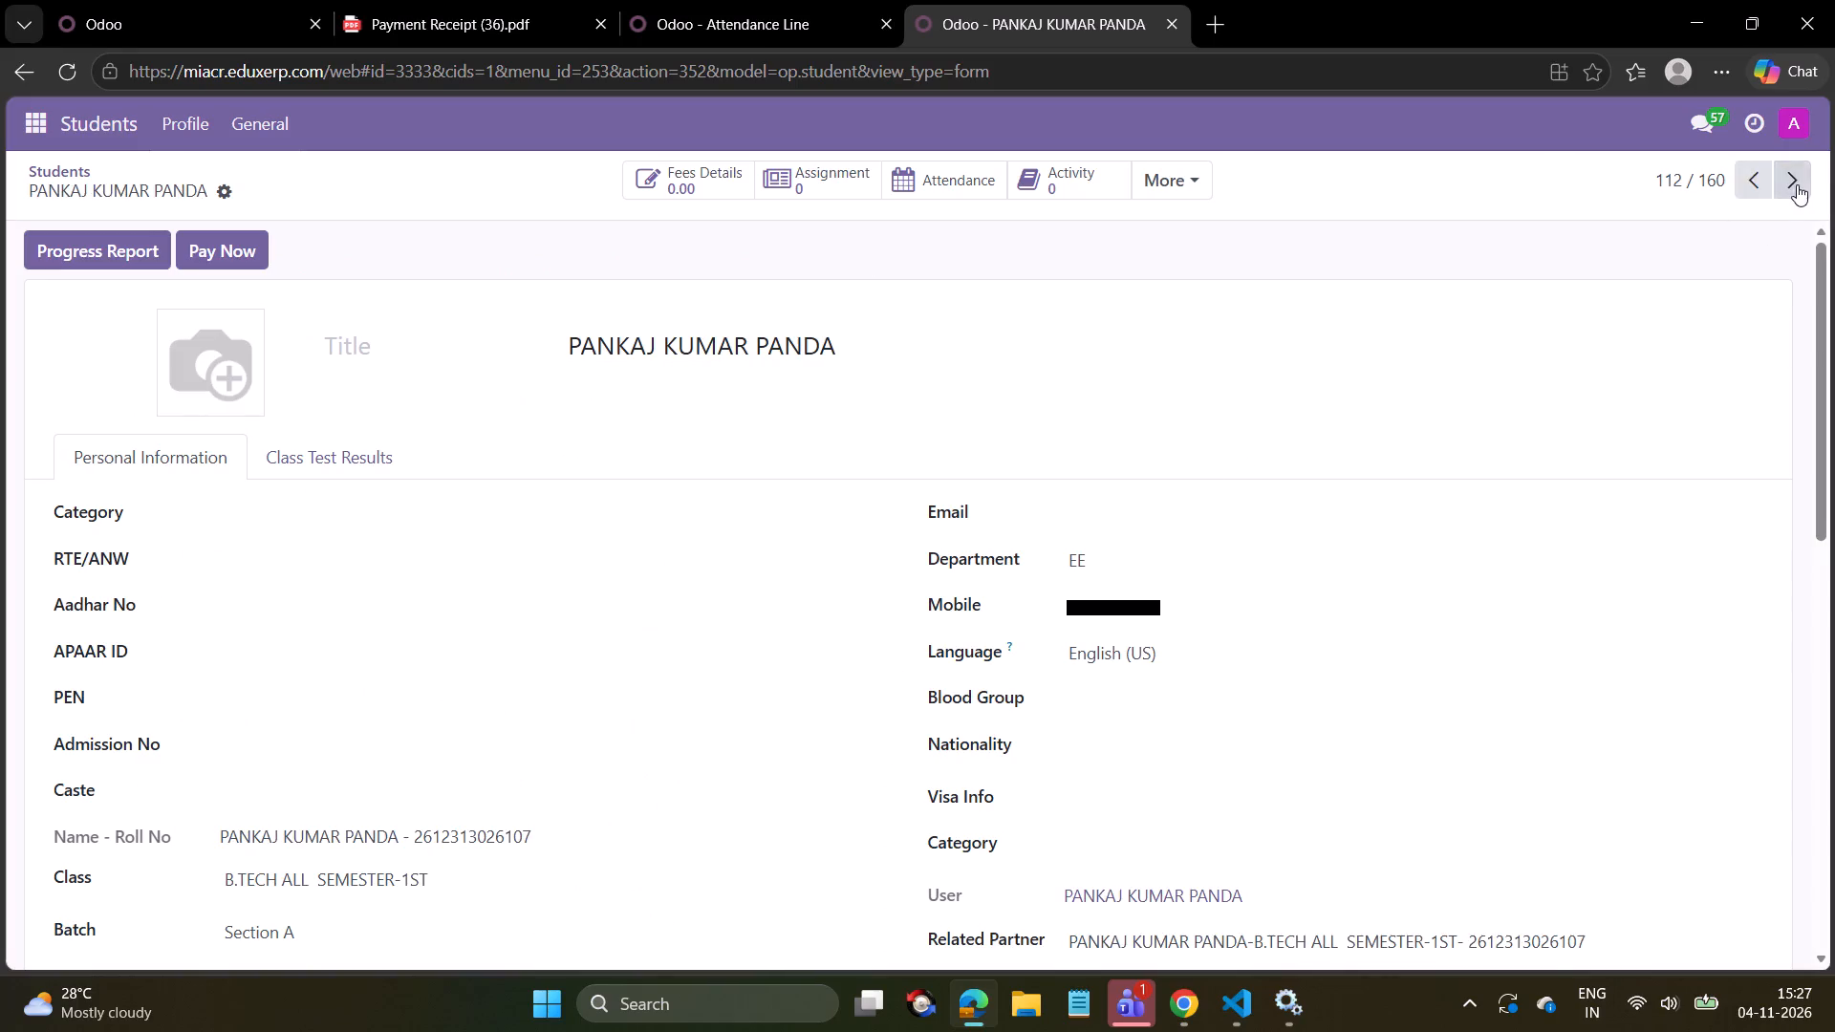
pyautogui.tripleClick(1797, 184)
pyautogui.tripleClick(1797, 184)
pyautogui.tripleClick(1797, 184)
pyautogui.doubleClick(1797, 184)
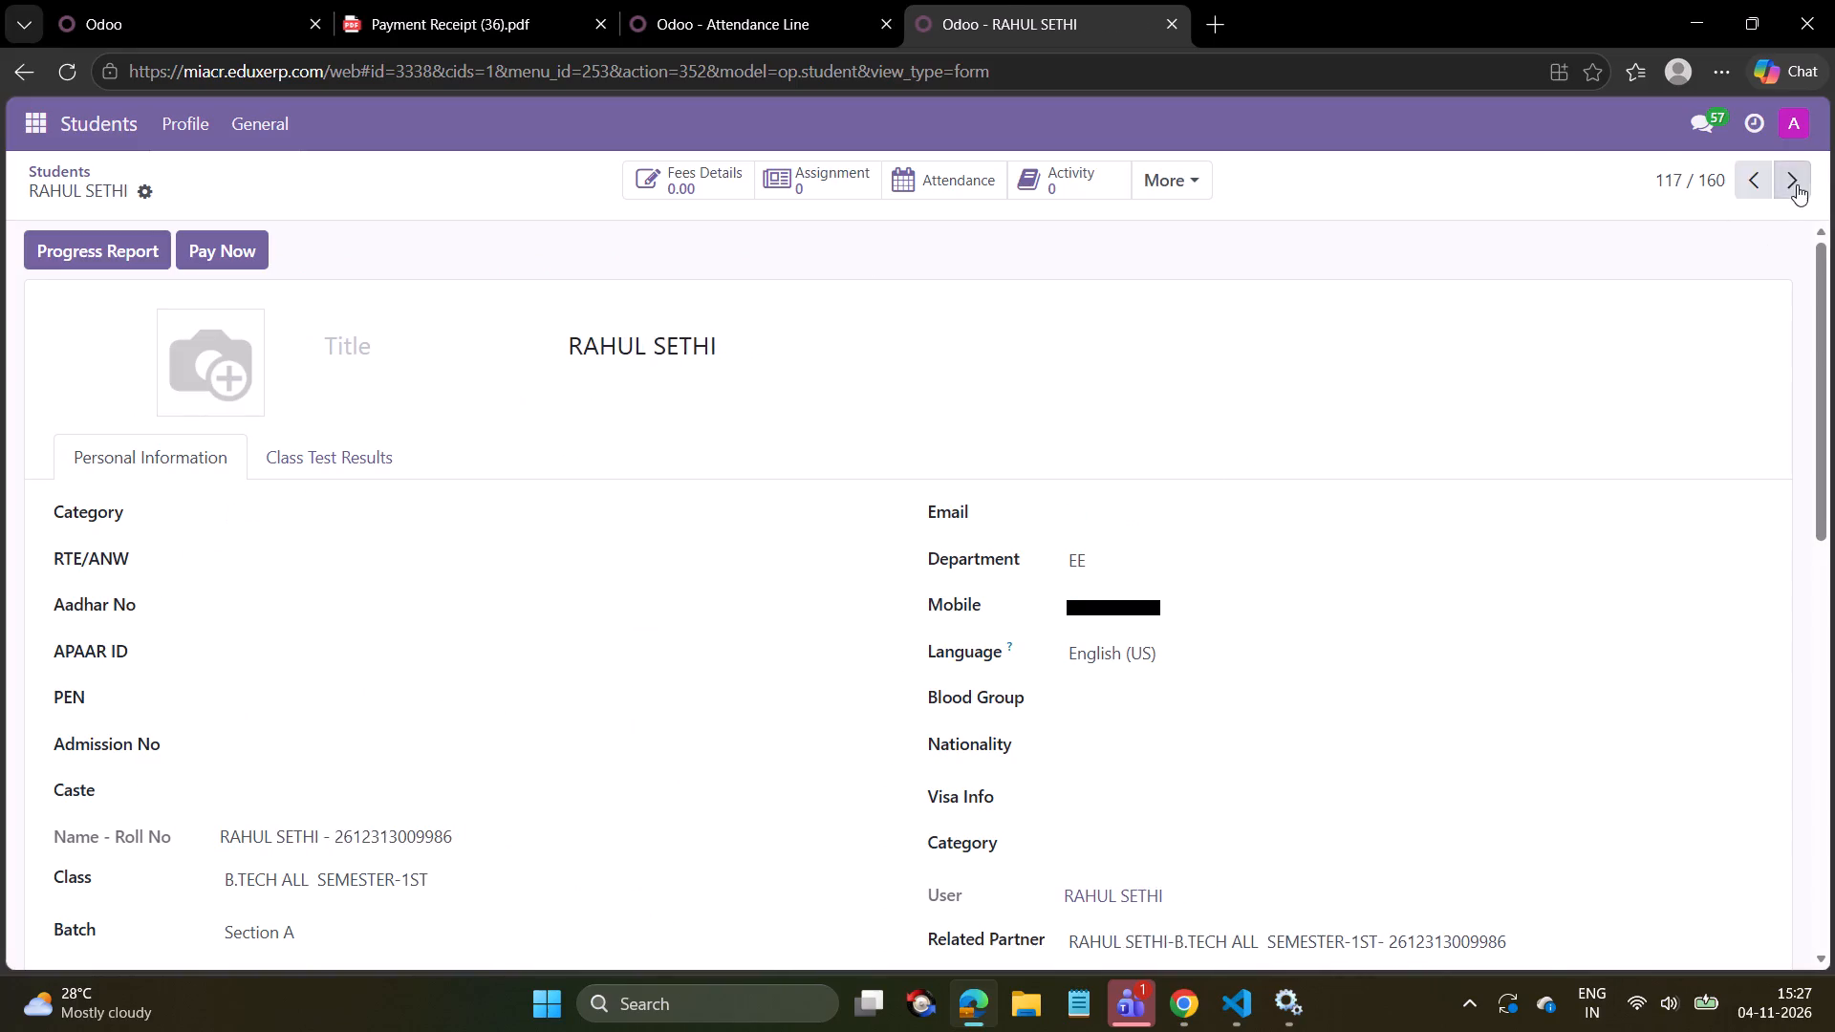
pyautogui.click(1797, 184)
pyautogui.click(1797, 184)
pyautogui.click(1797, 184)
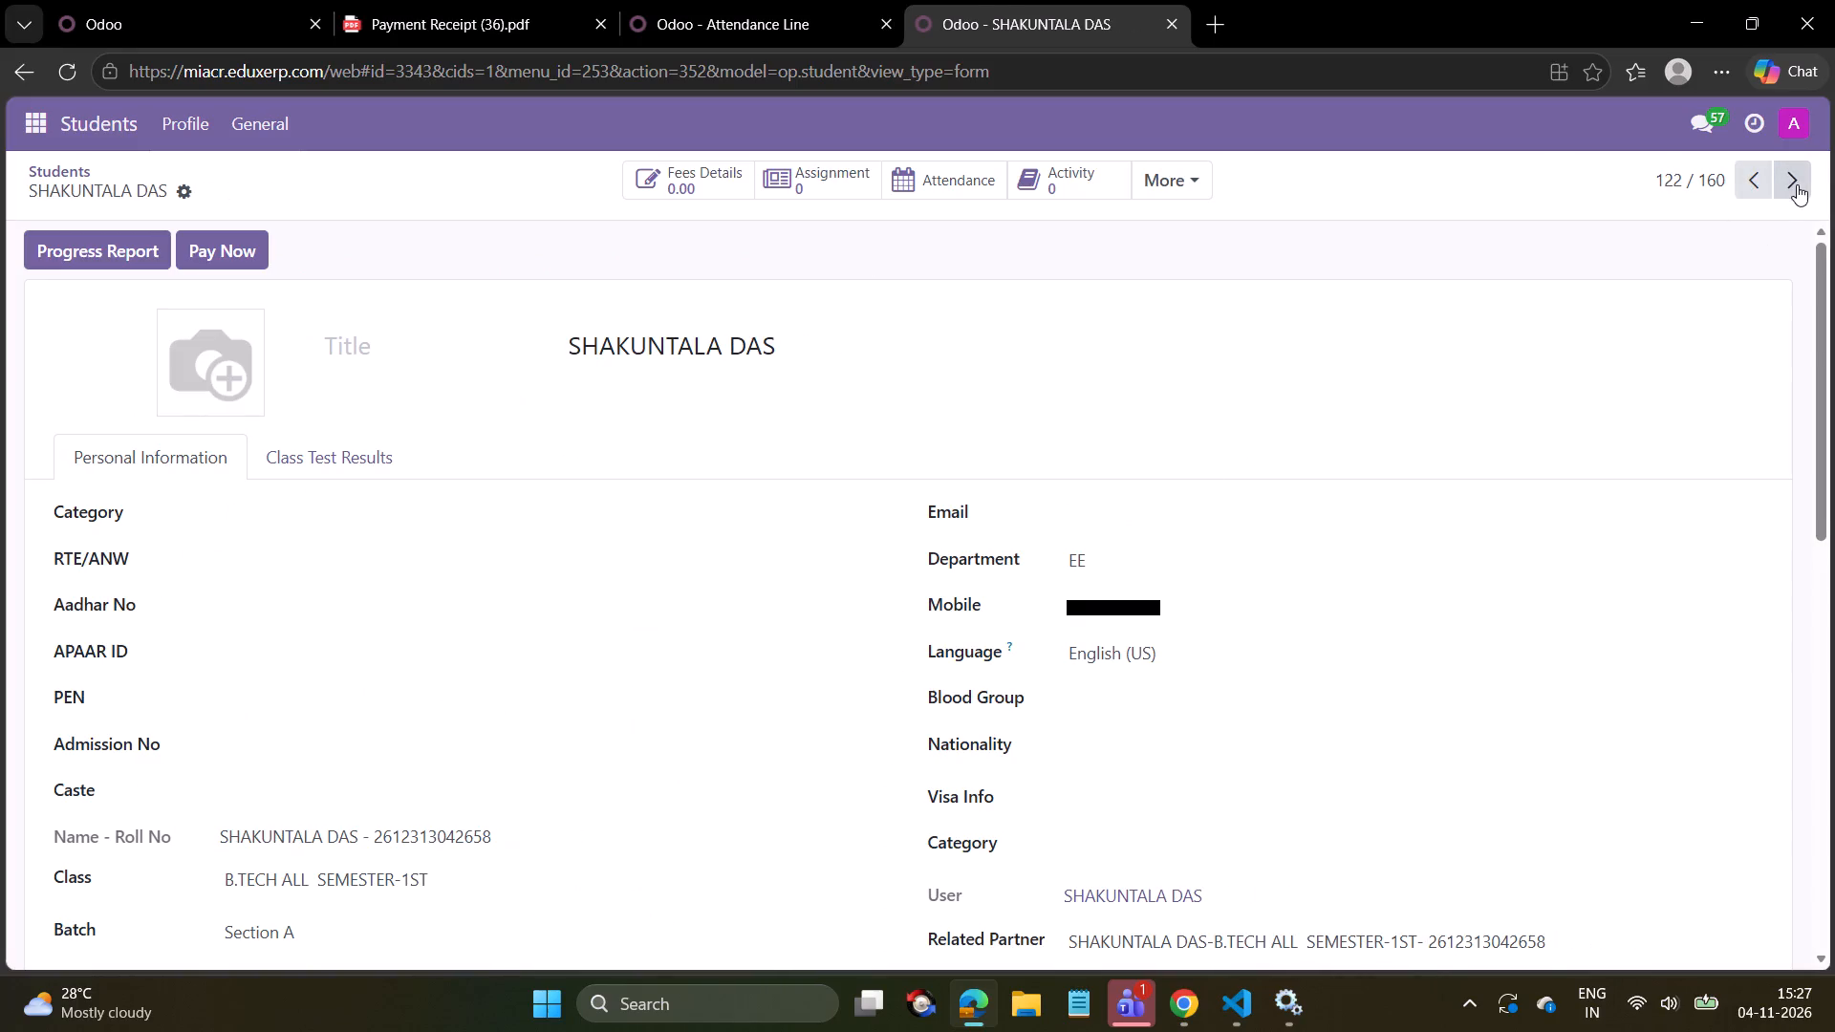
pyautogui.click(1797, 184)
pyautogui.scroll(-1, 532, 721)
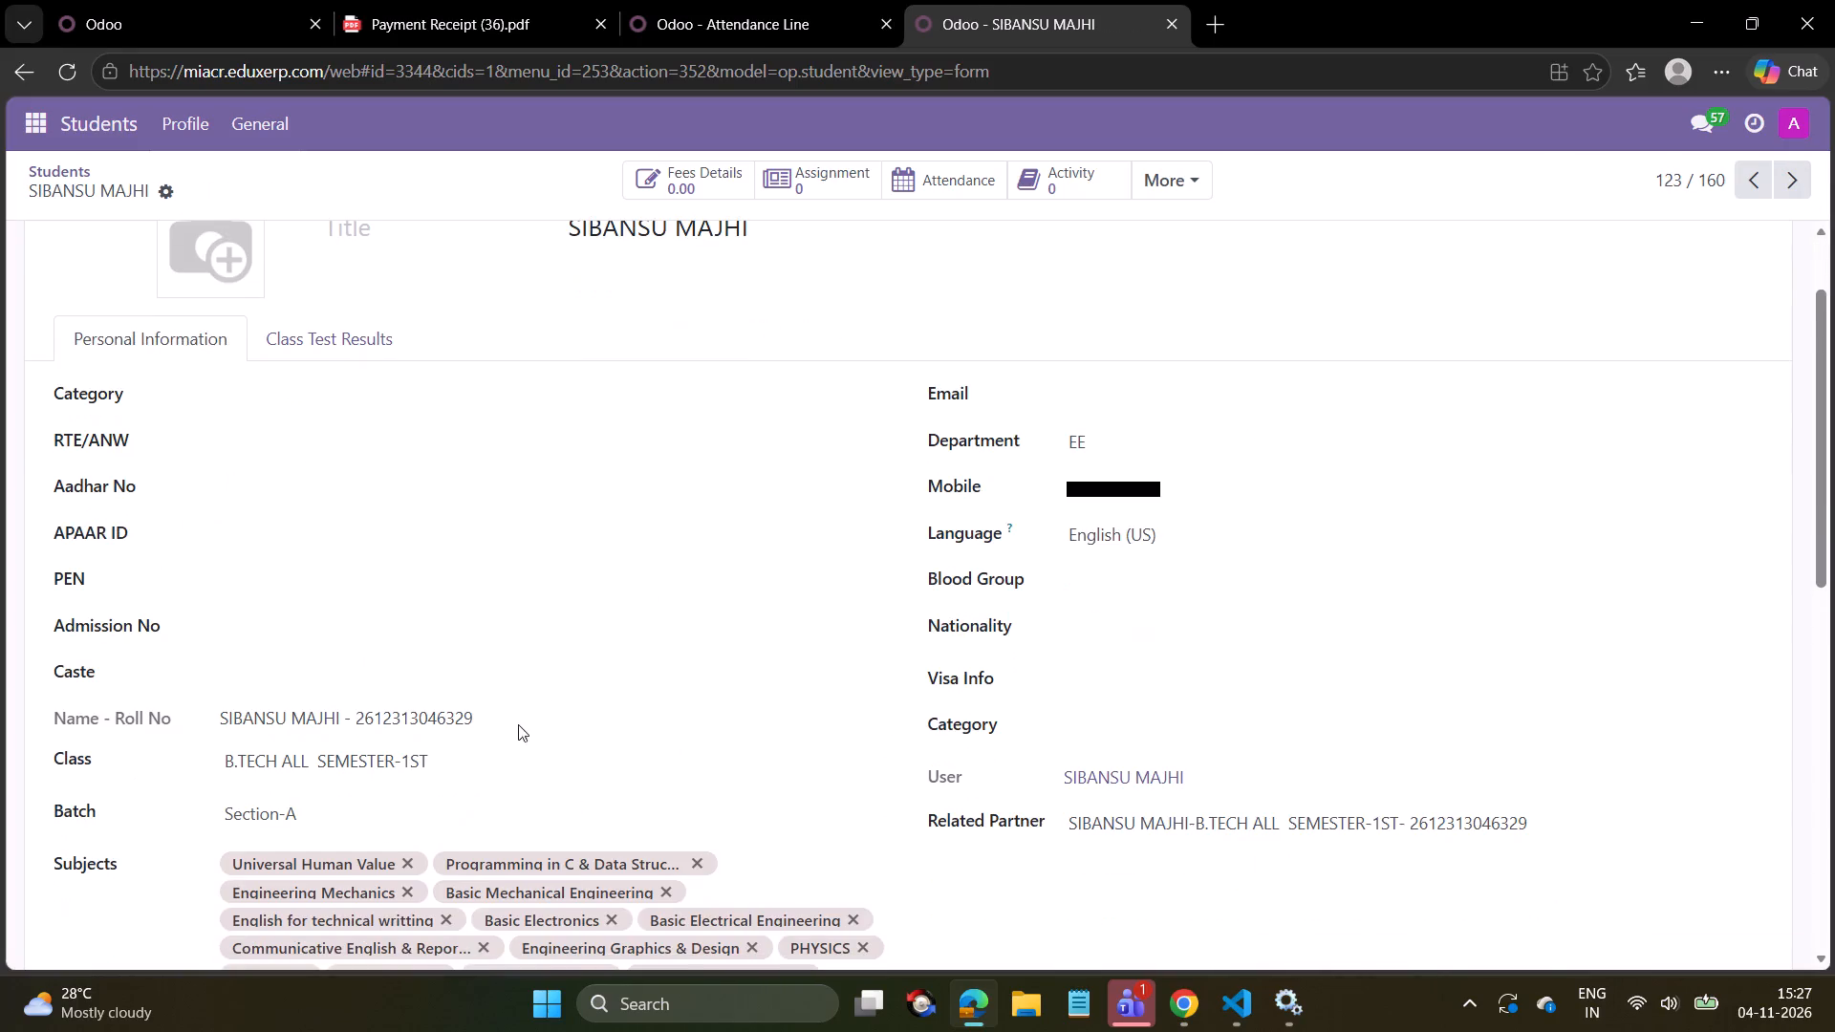
pyautogui.click(439, 752)
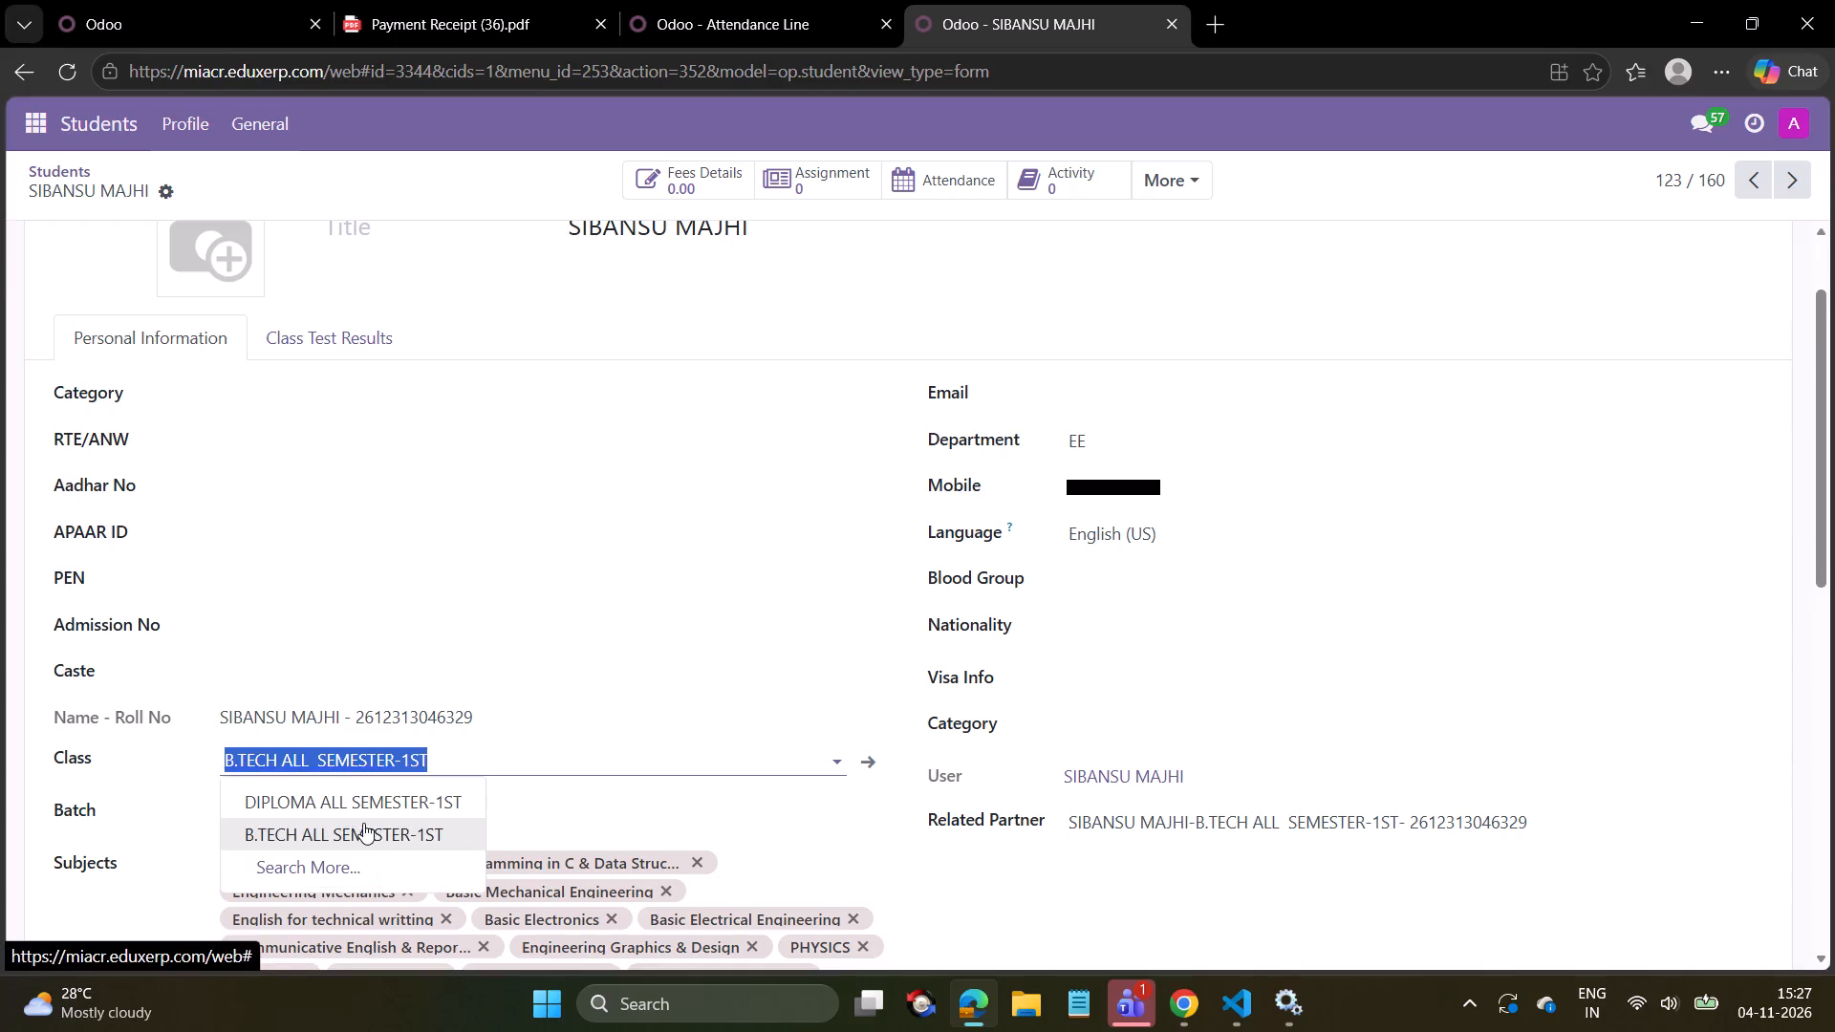
pyautogui.click(363, 823)
pyautogui.click(360, 819)
pyautogui.click(305, 677)
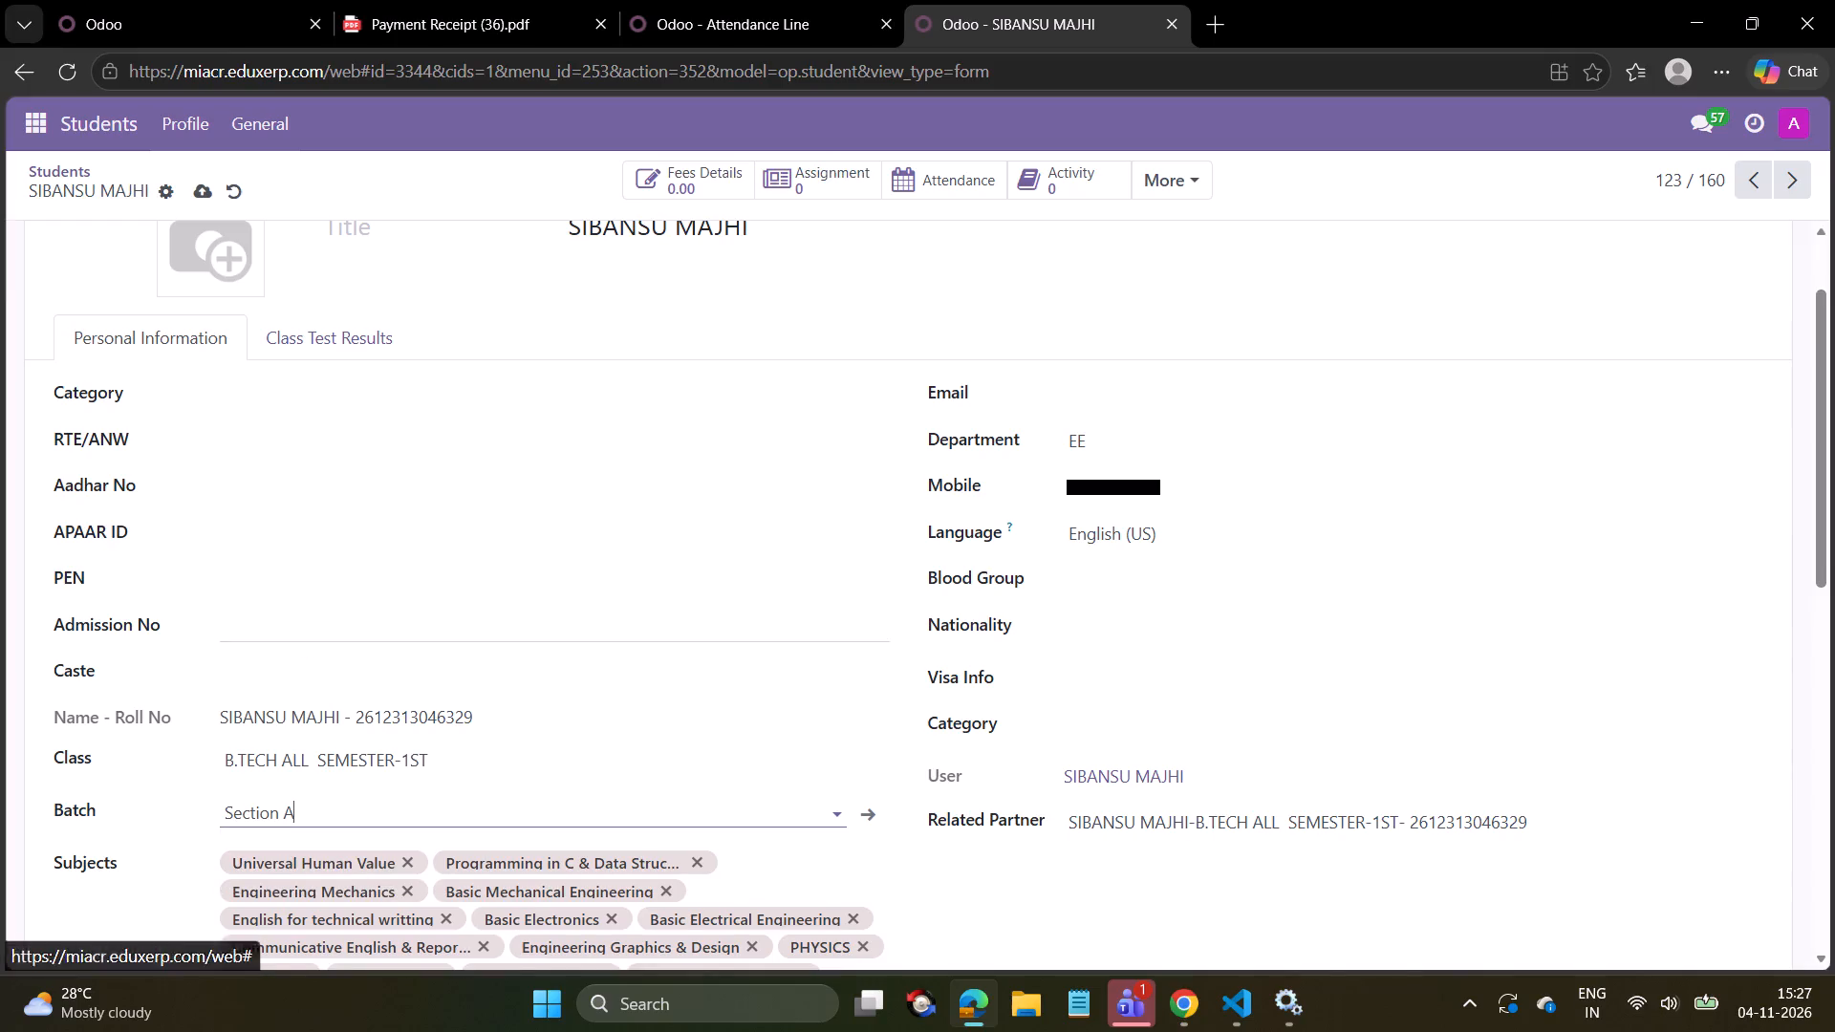
pyautogui.click(201, 192)
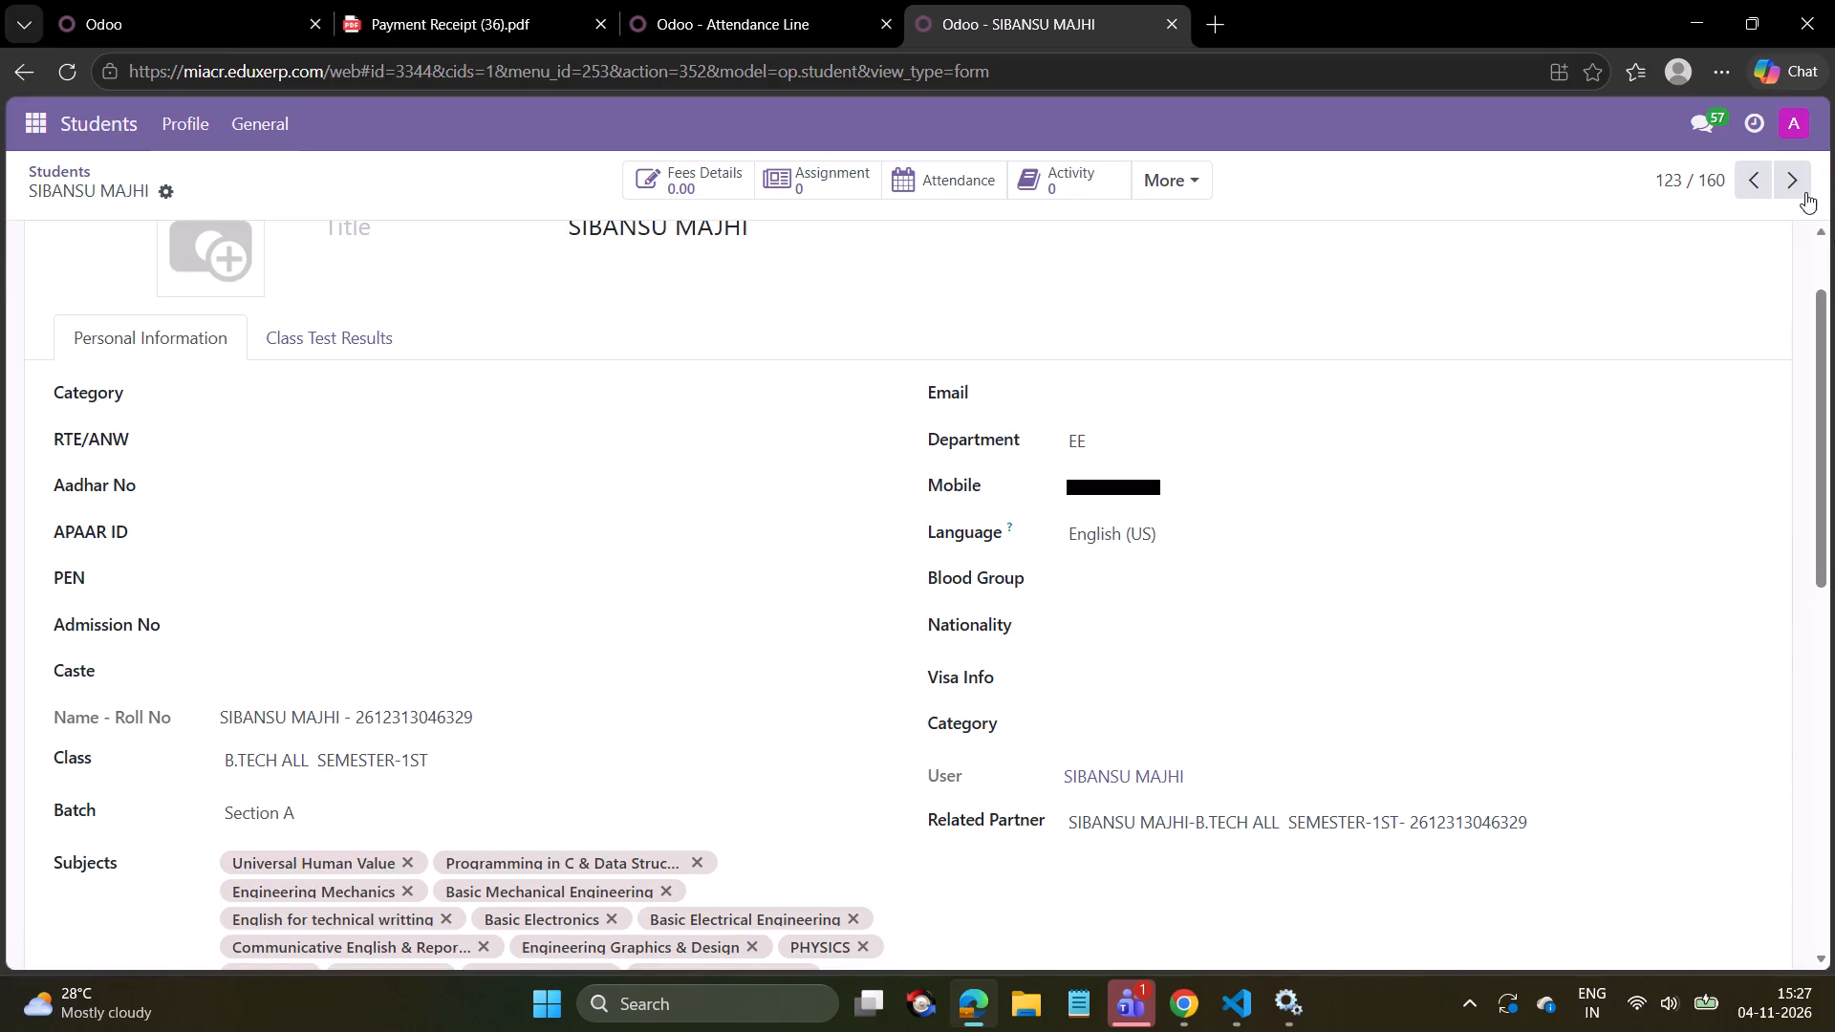
# On the next student record (124), reselect class B.TECH ALL SEMESTER-1ST, set the batch to Section A and save.
pyautogui.click(1800, 183)
pyautogui.click(376, 762)
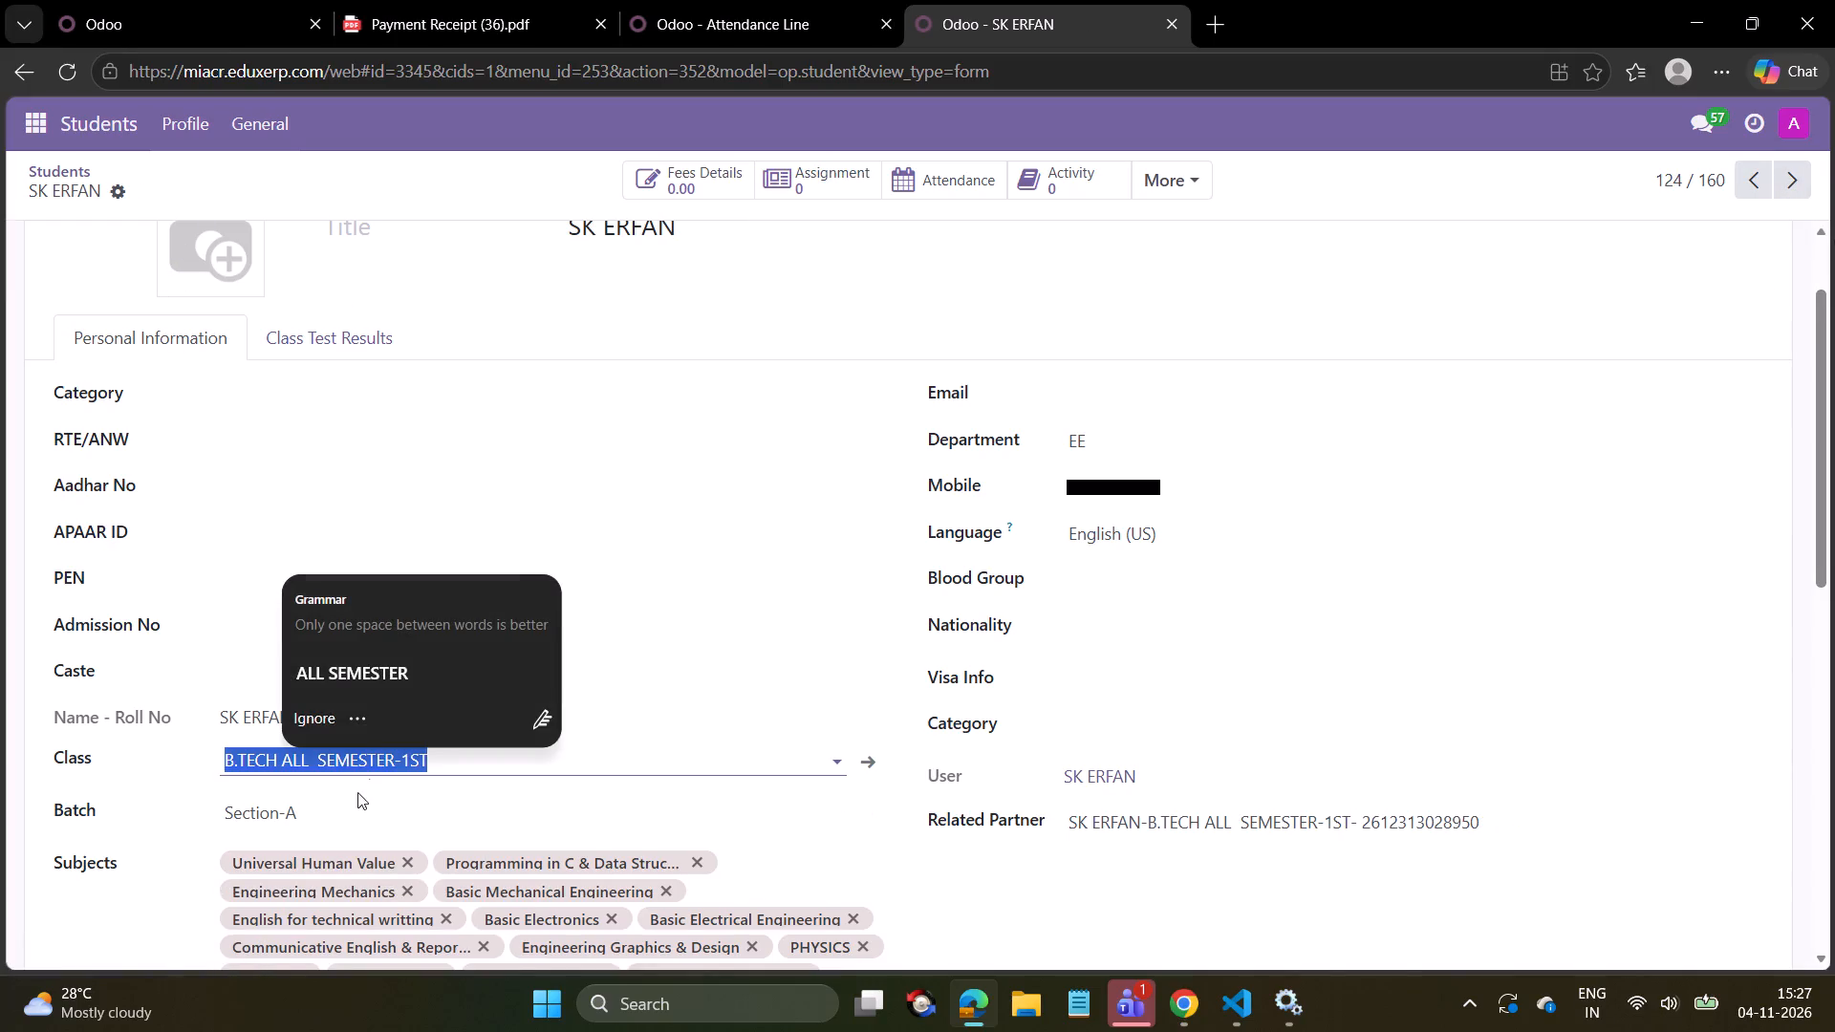
pyautogui.click(462, 767)
pyautogui.click(396, 837)
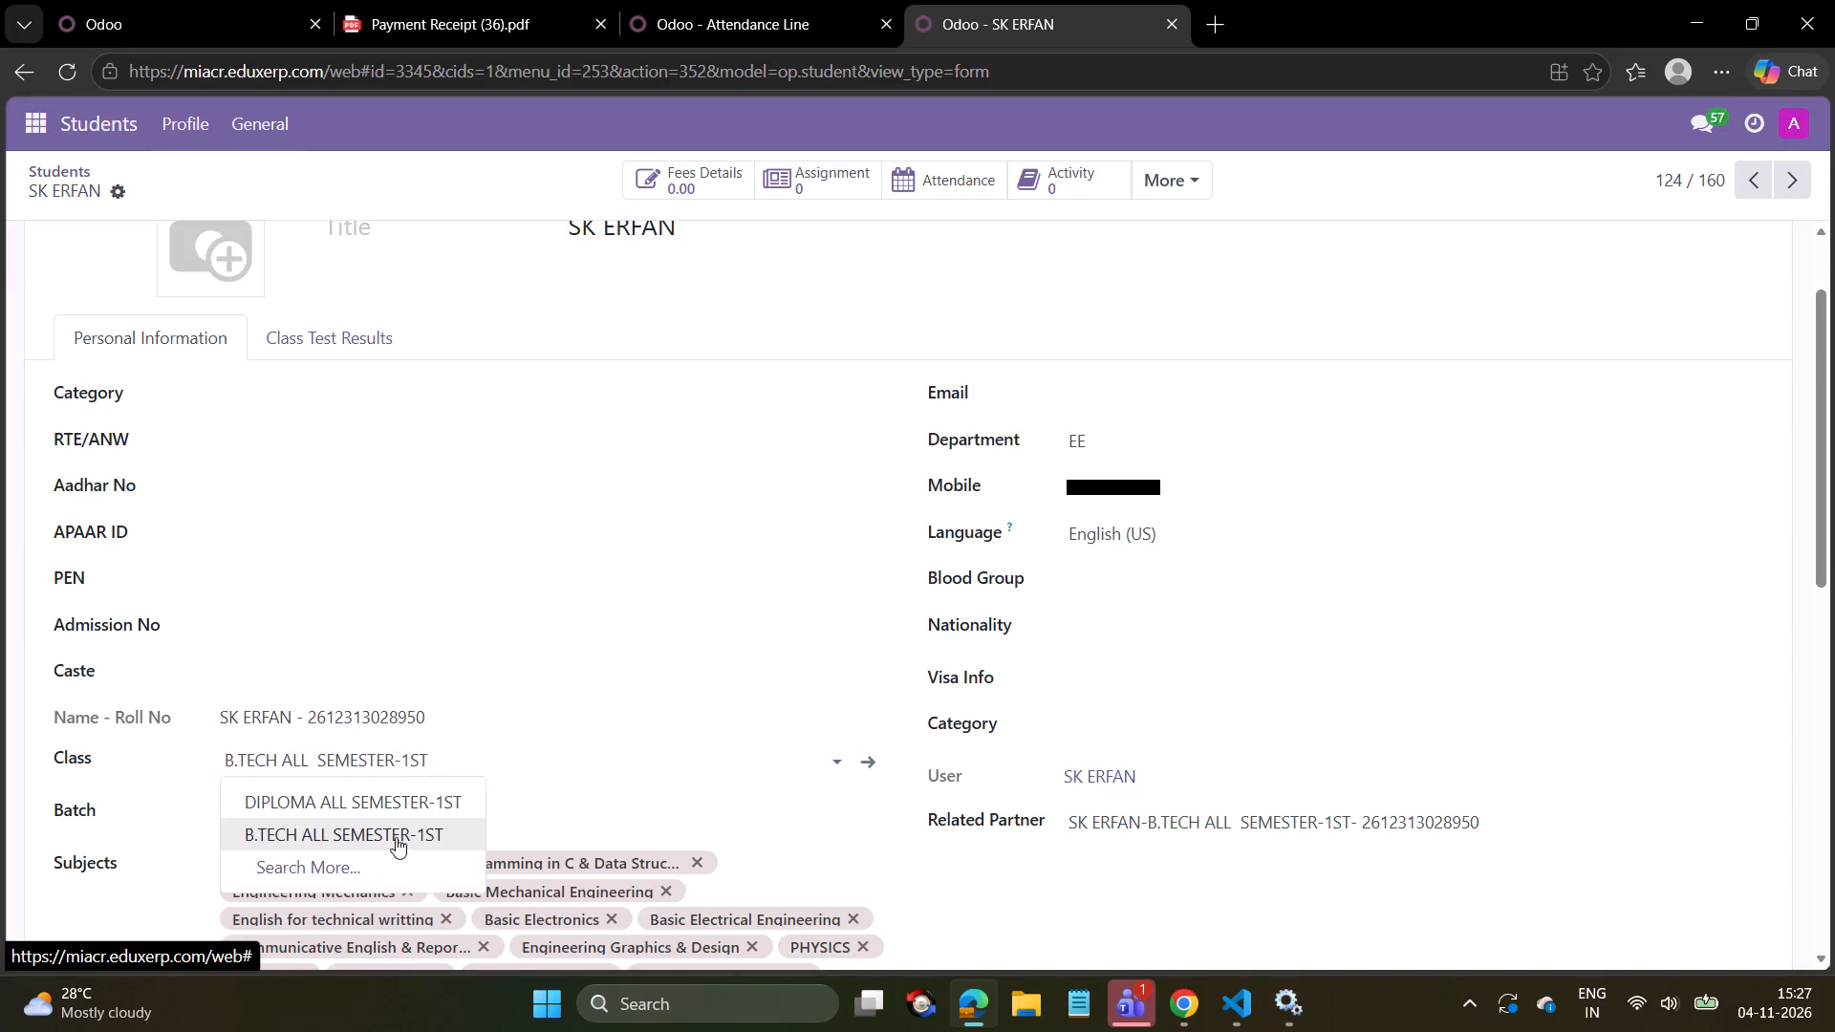
pyautogui.click(351, 816)
pyautogui.click(292, 676)
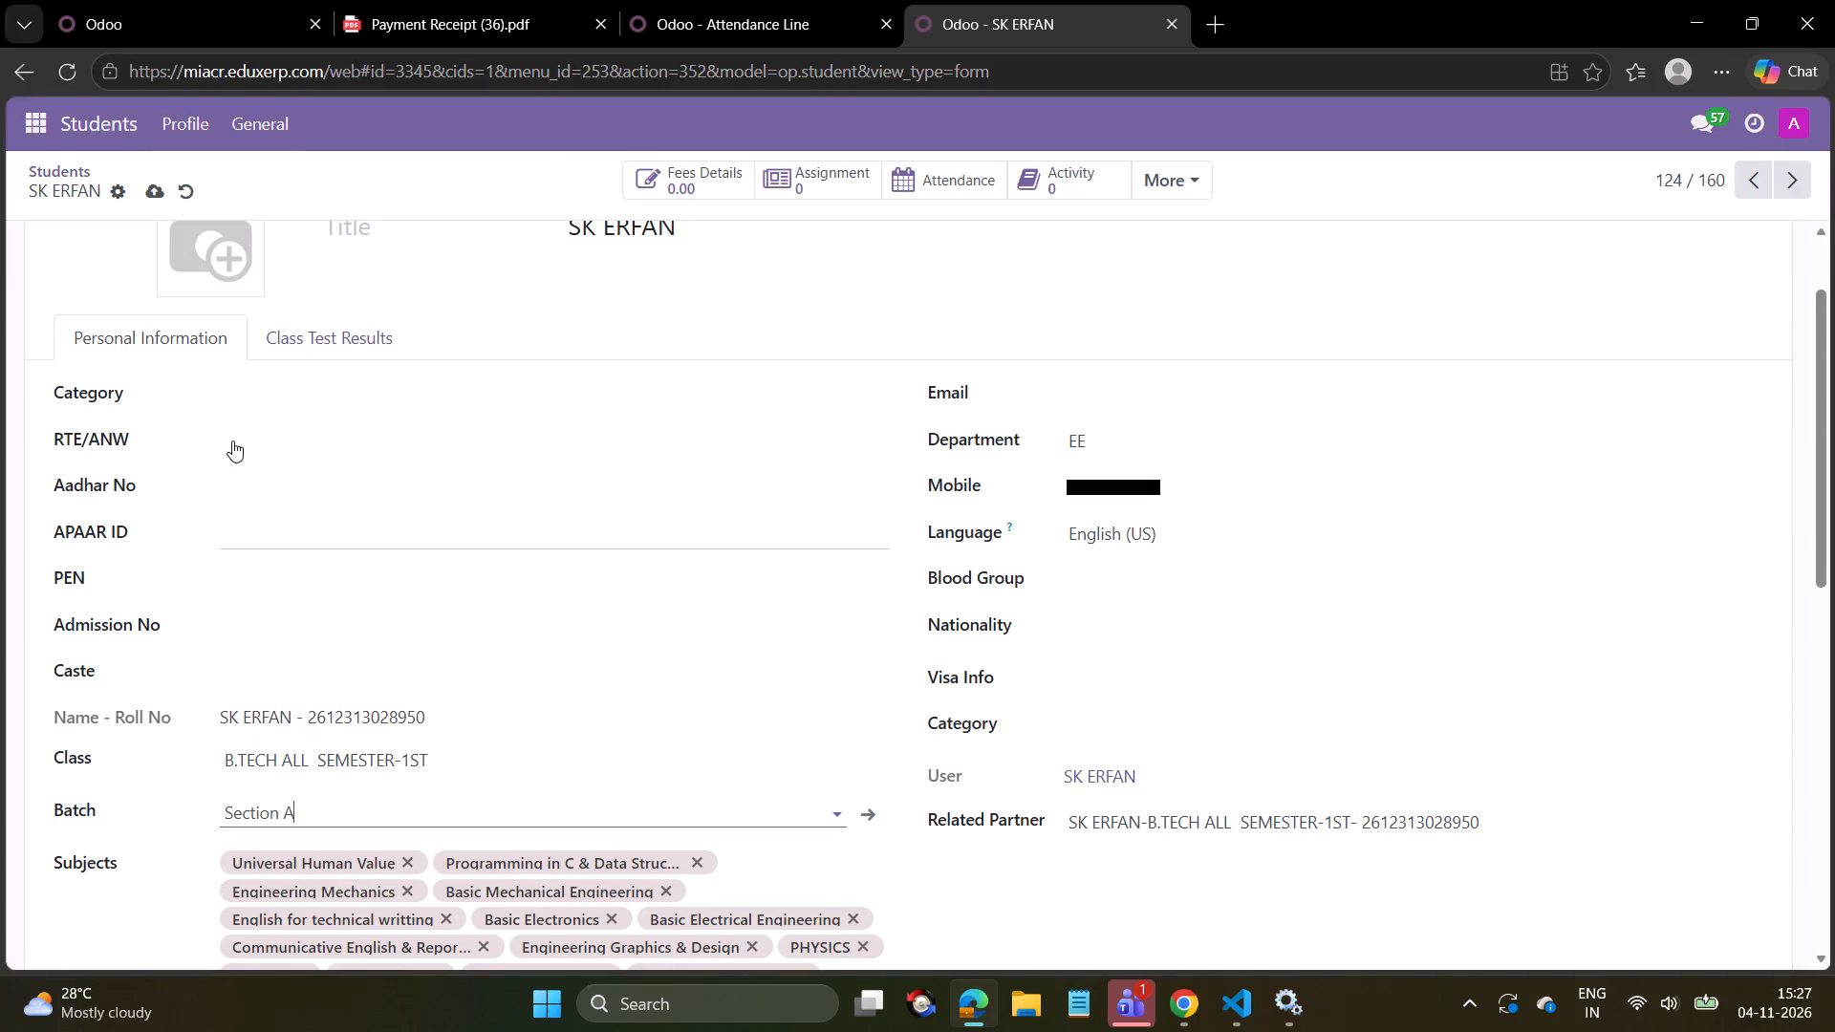
pyautogui.click(153, 193)
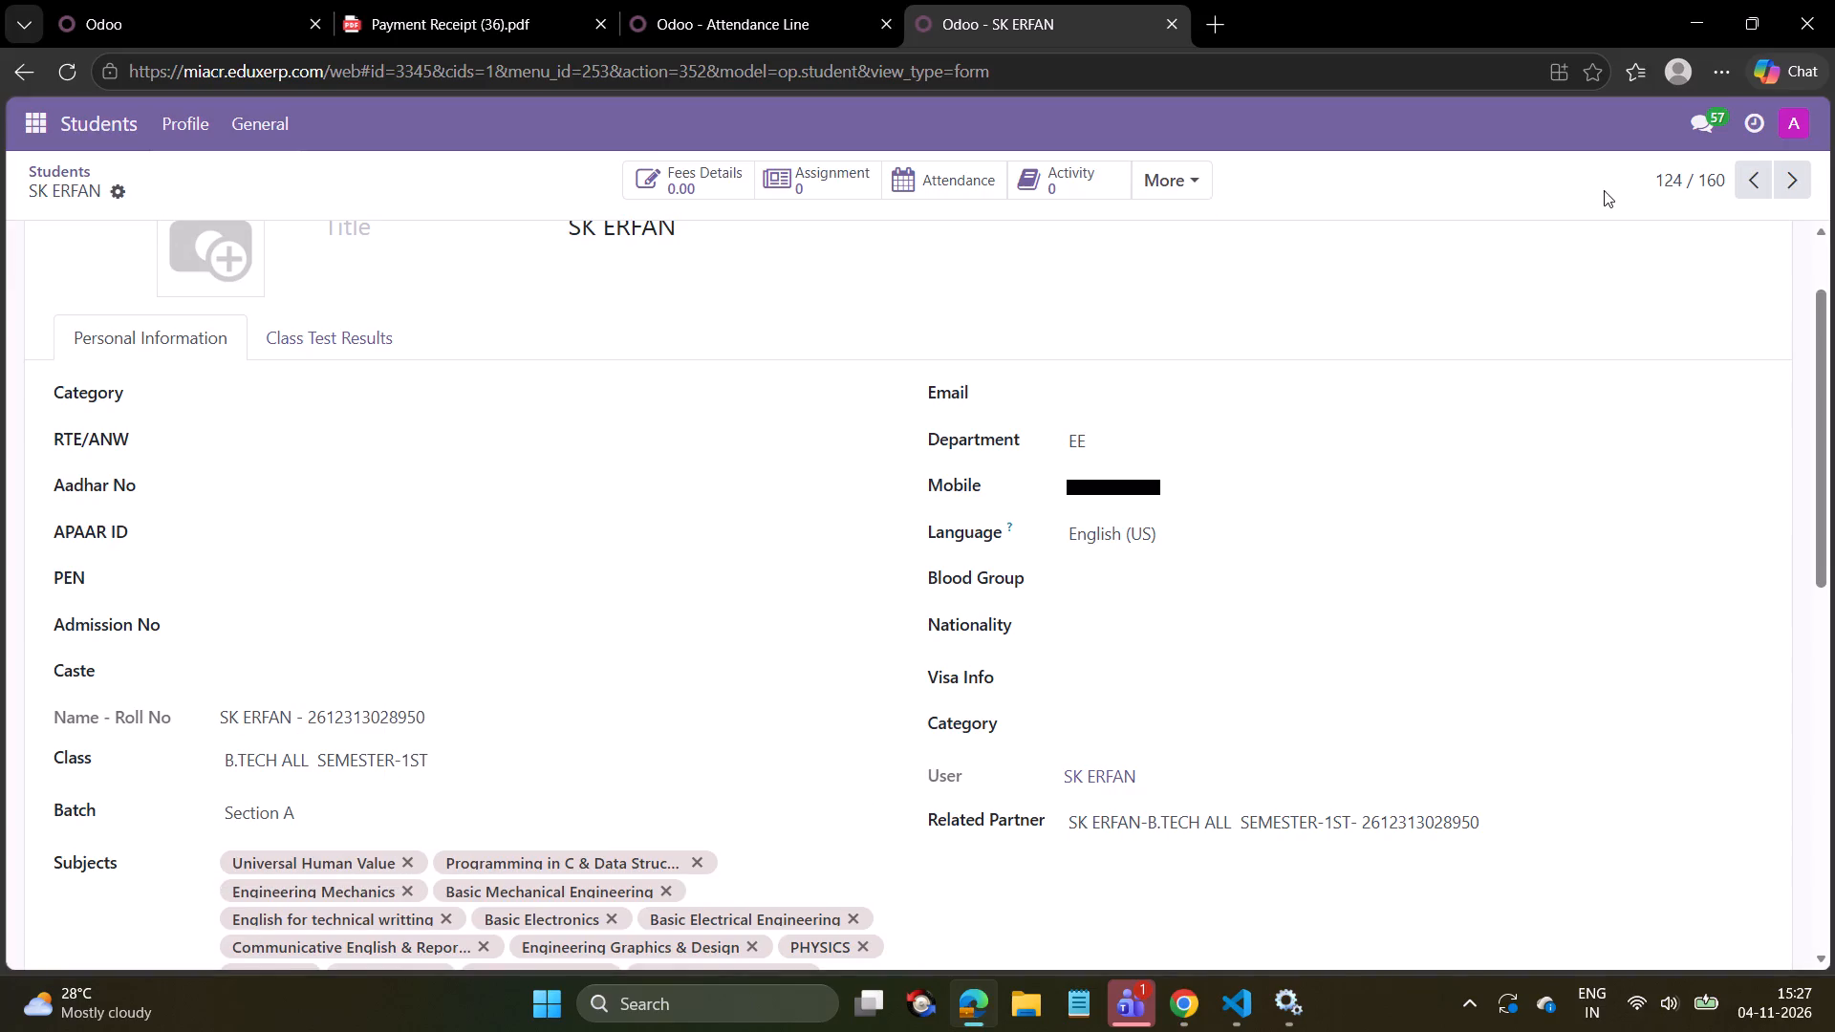
pyautogui.click(1788, 174)
pyautogui.click(580, 750)
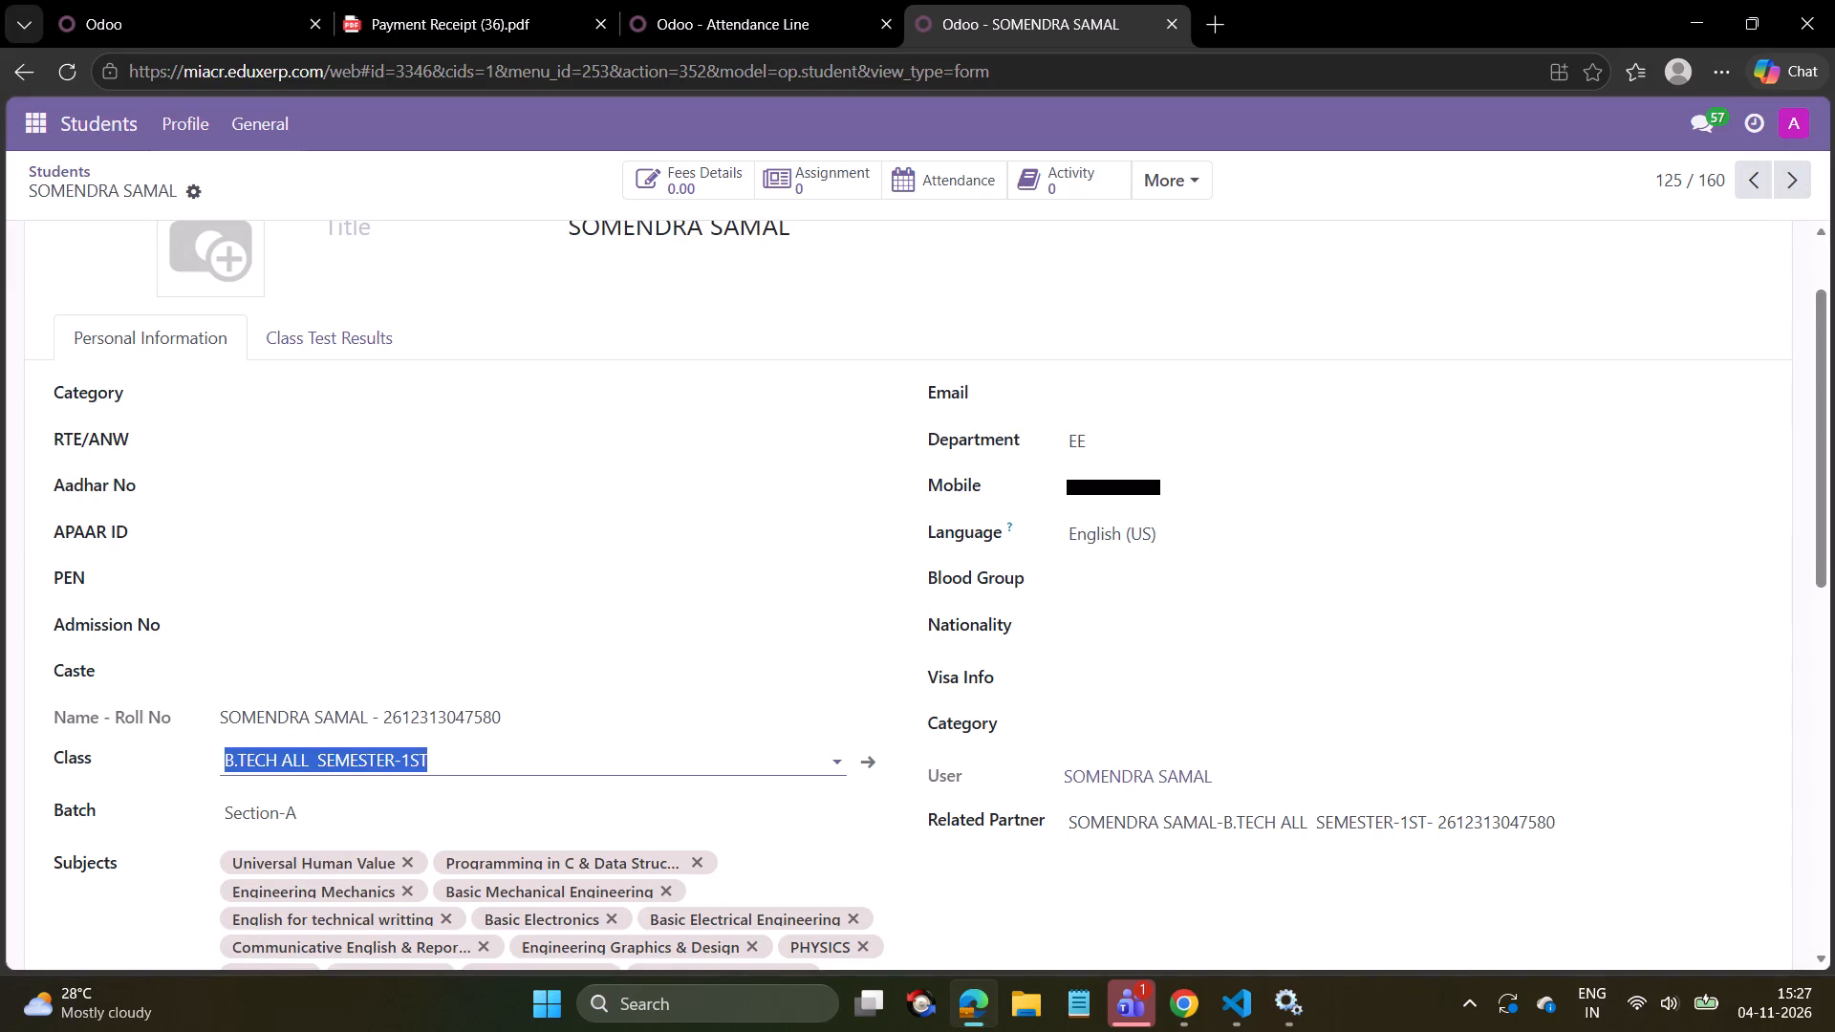
pyautogui.click(423, 822)
pyautogui.click(415, 826)
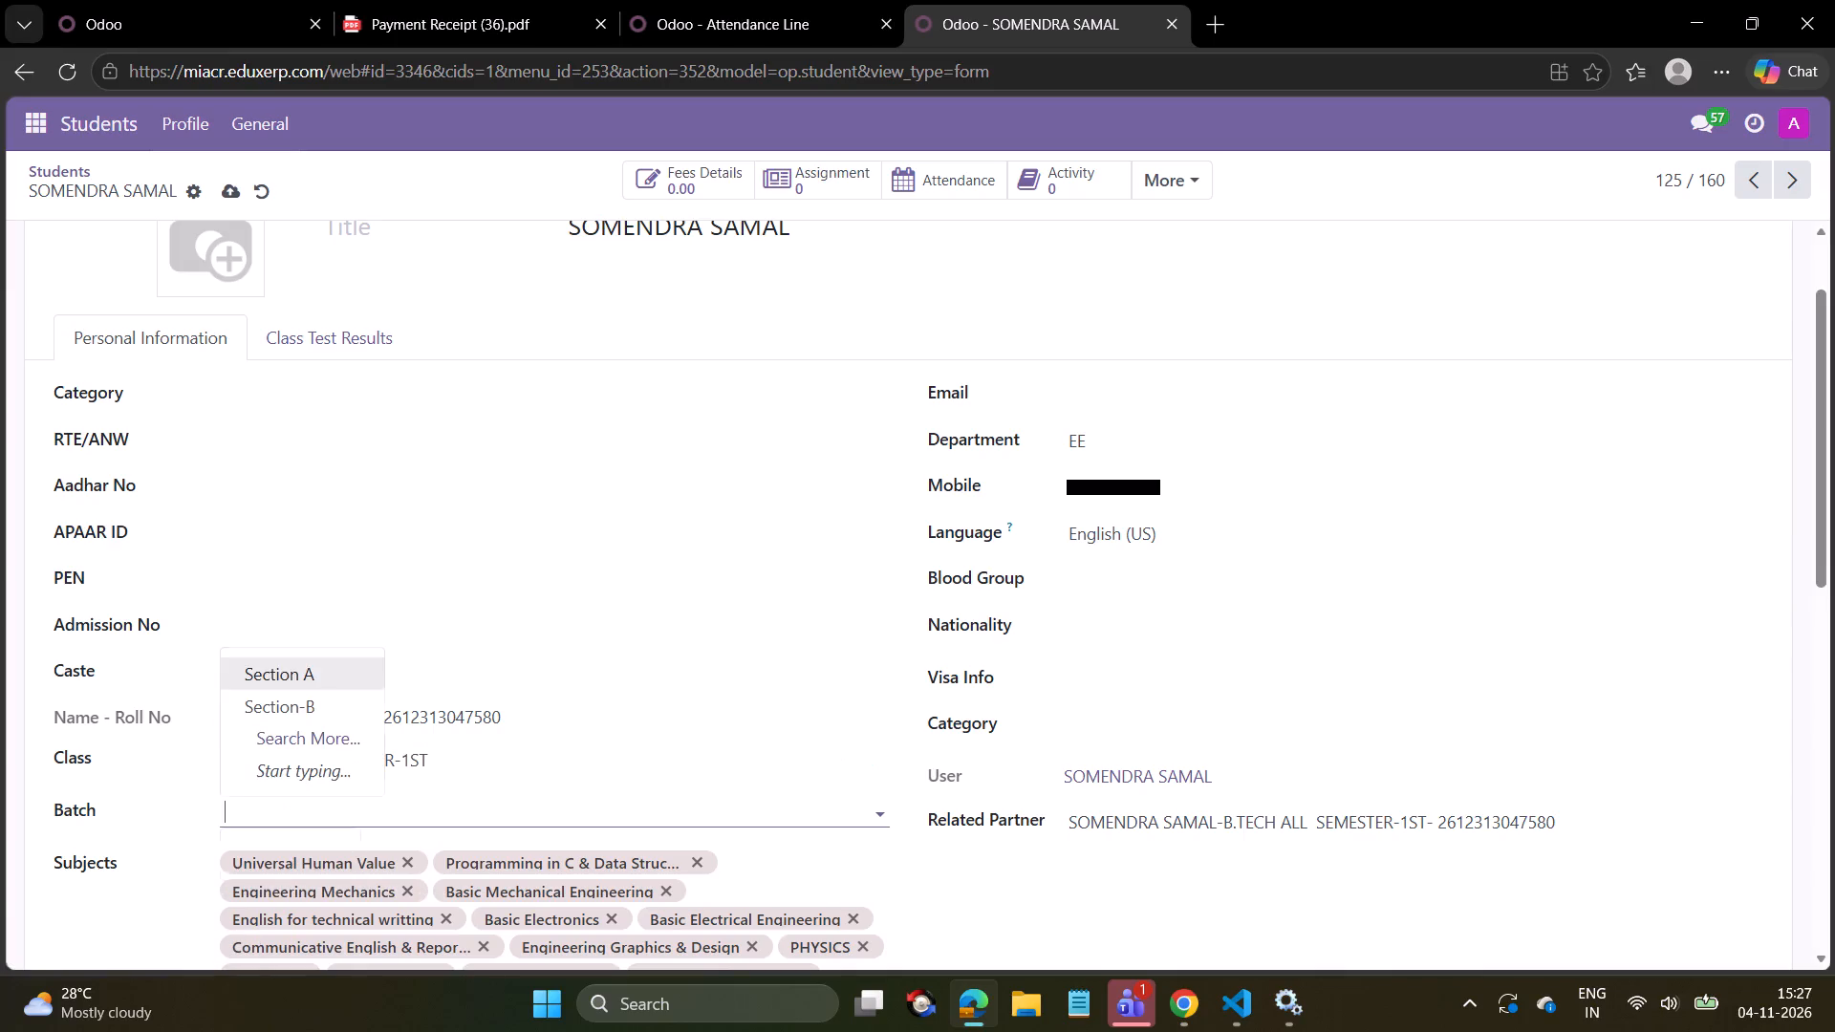
pyautogui.click(316, 675)
pyautogui.click(235, 195)
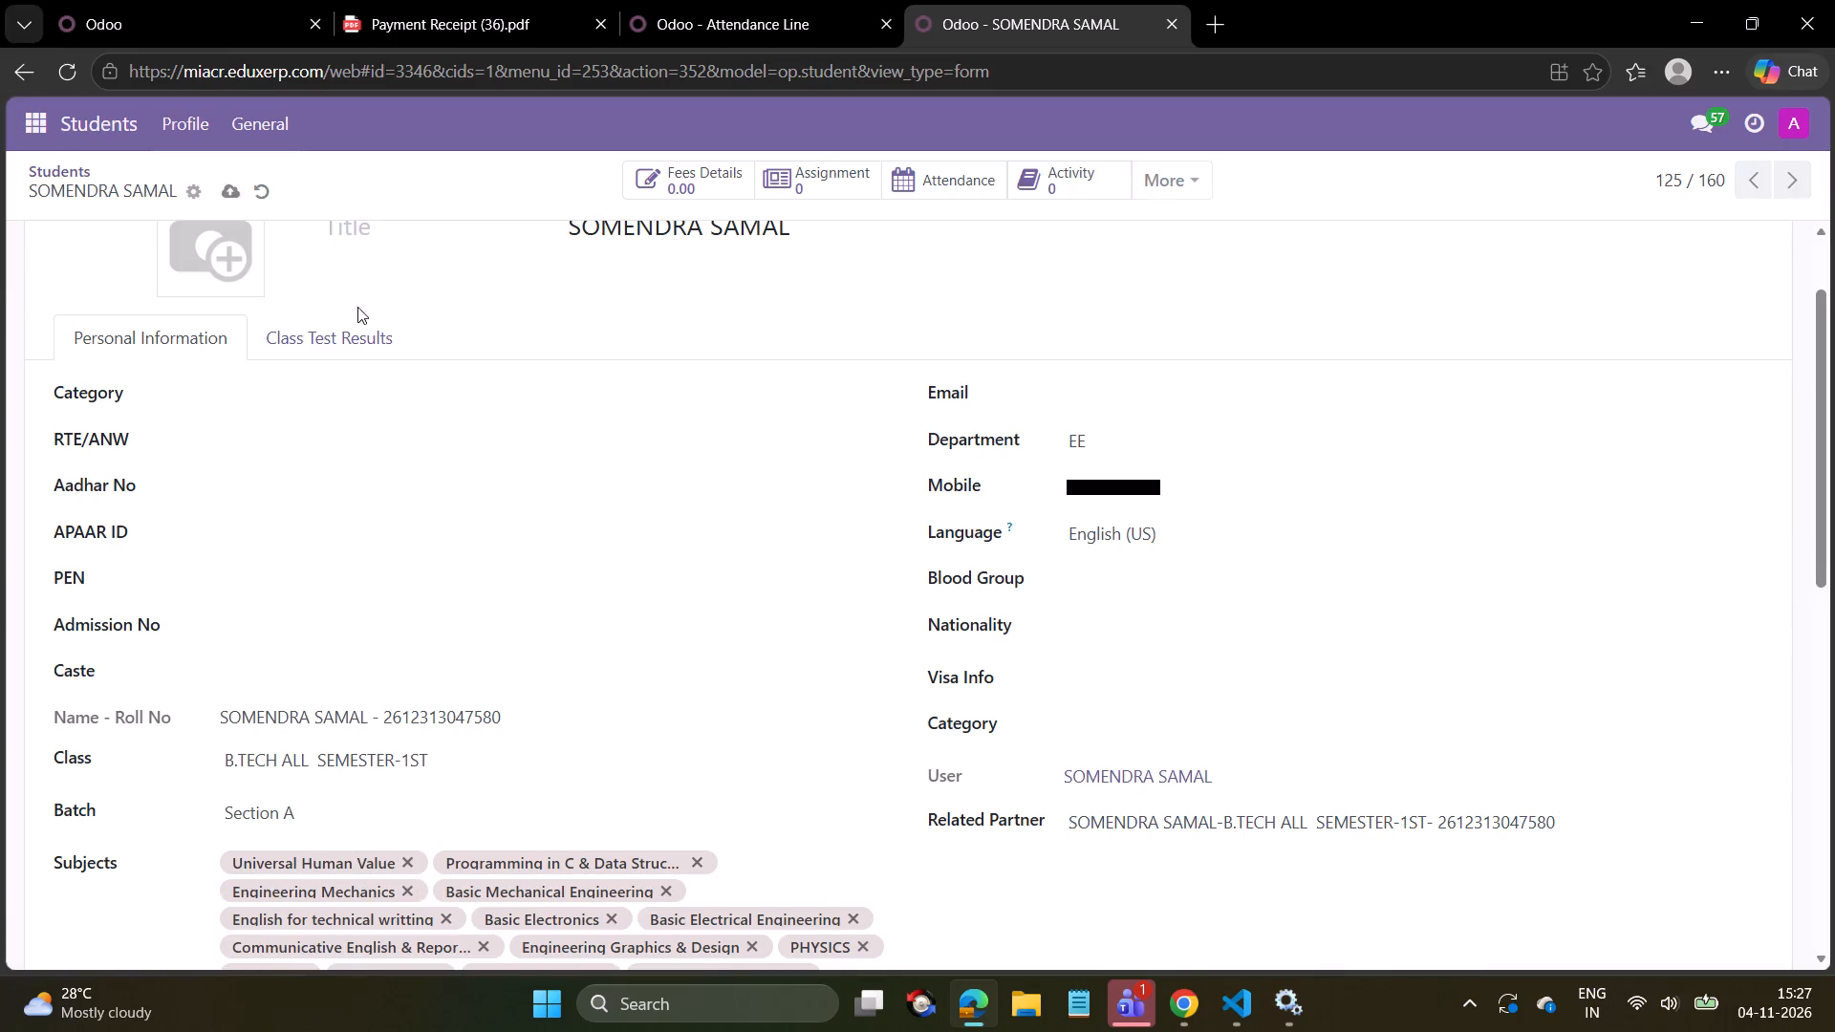
# On the next student record (126), reselect class B.TECH ALL SEMESTER-1ST, set the batch to Section A and save.
pyautogui.click(1795, 183)
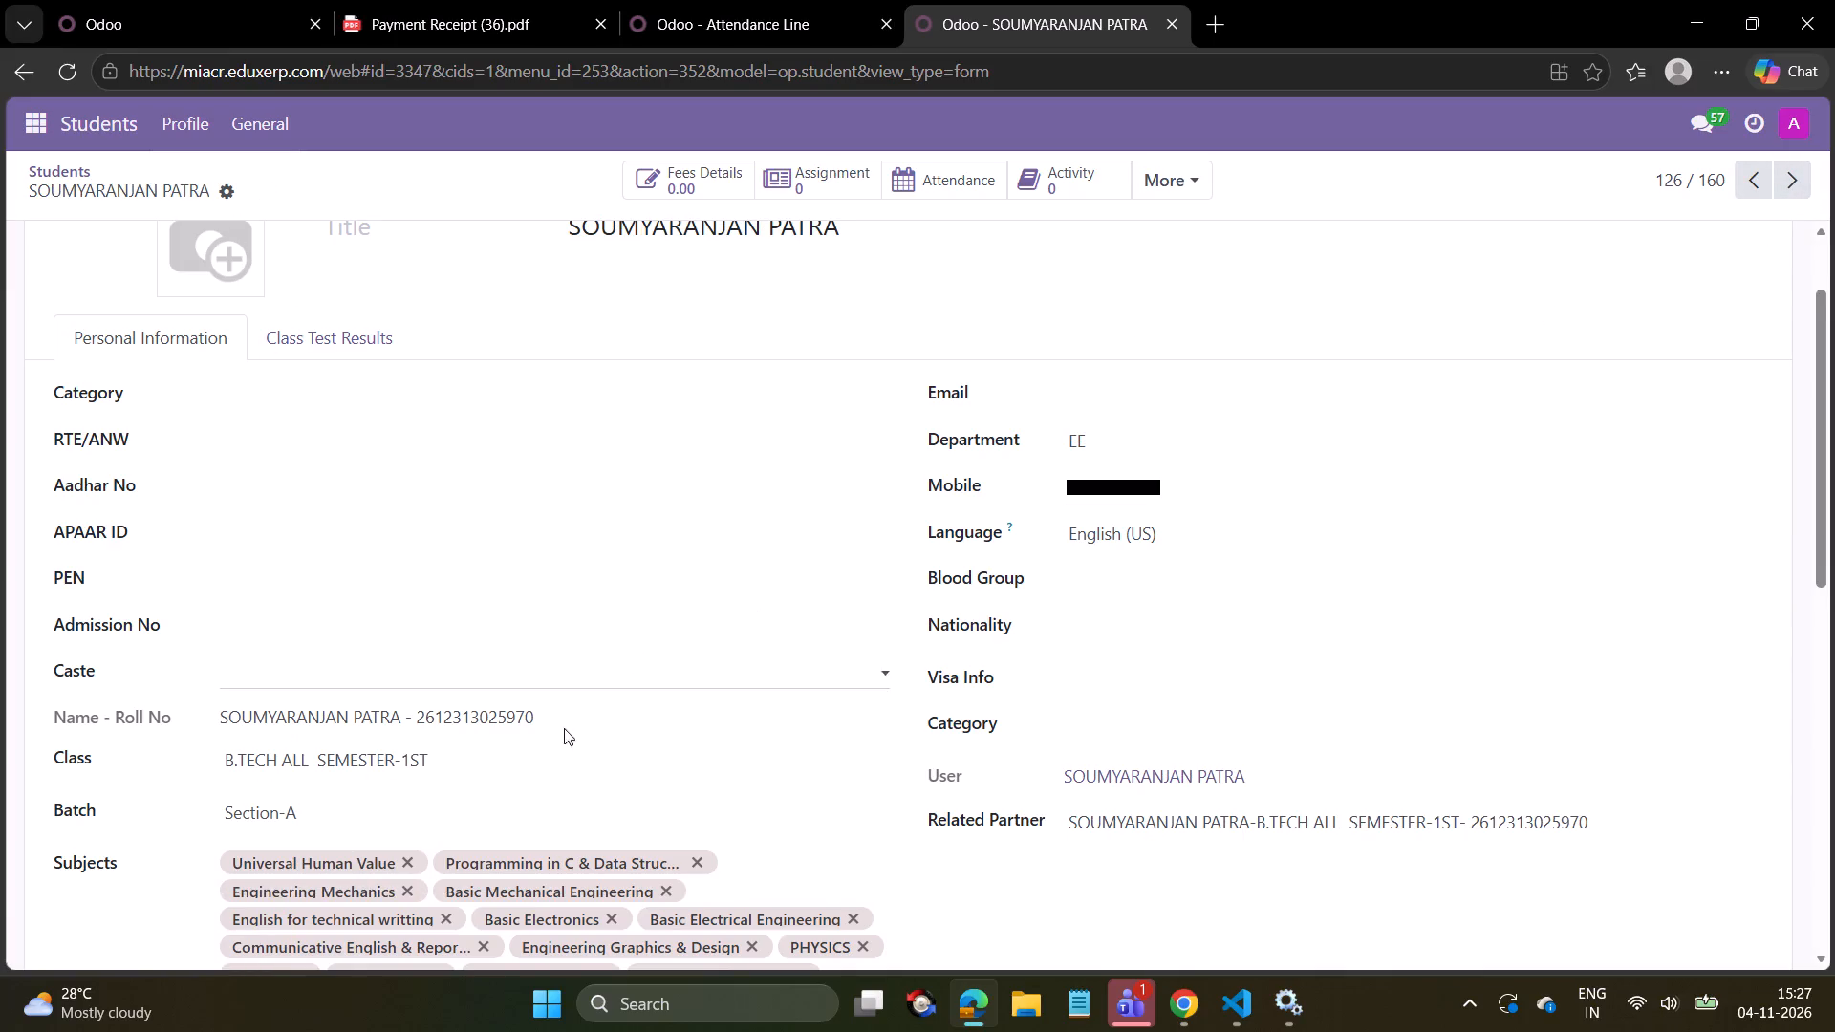
pyautogui.click(529, 752)
pyautogui.click(354, 828)
pyautogui.click(346, 821)
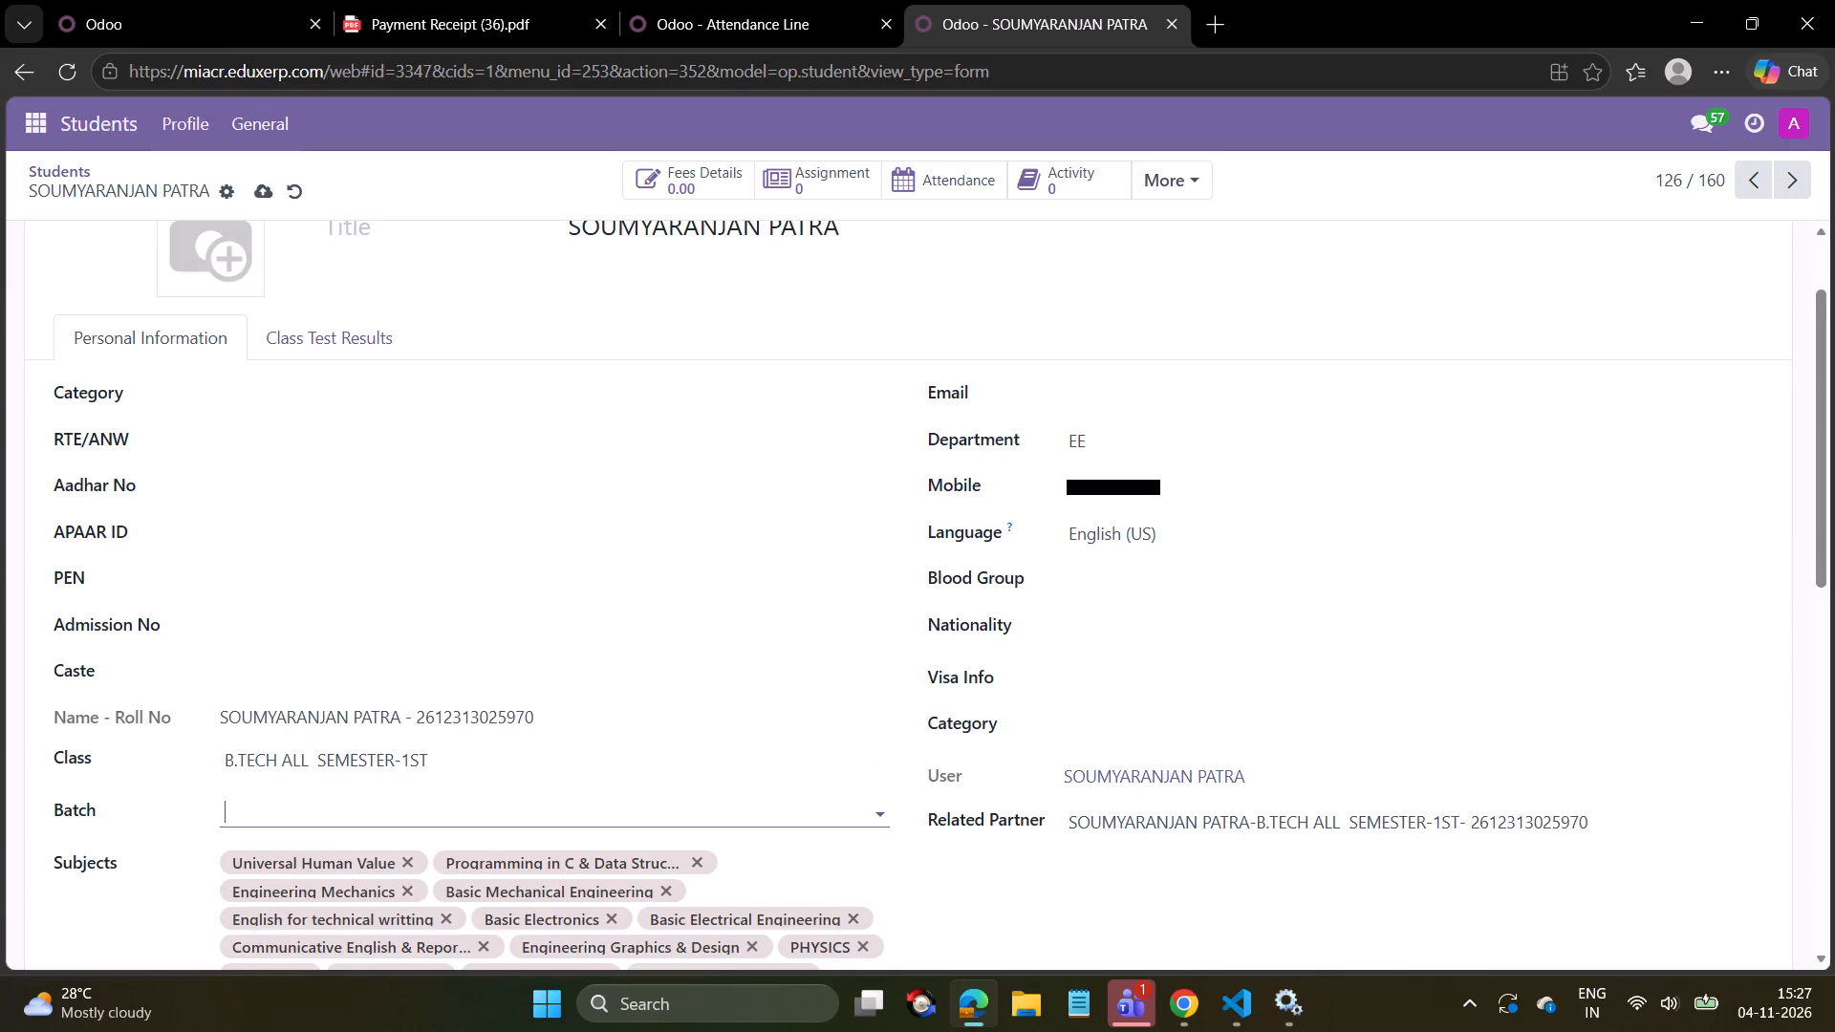
pyautogui.click(304, 672)
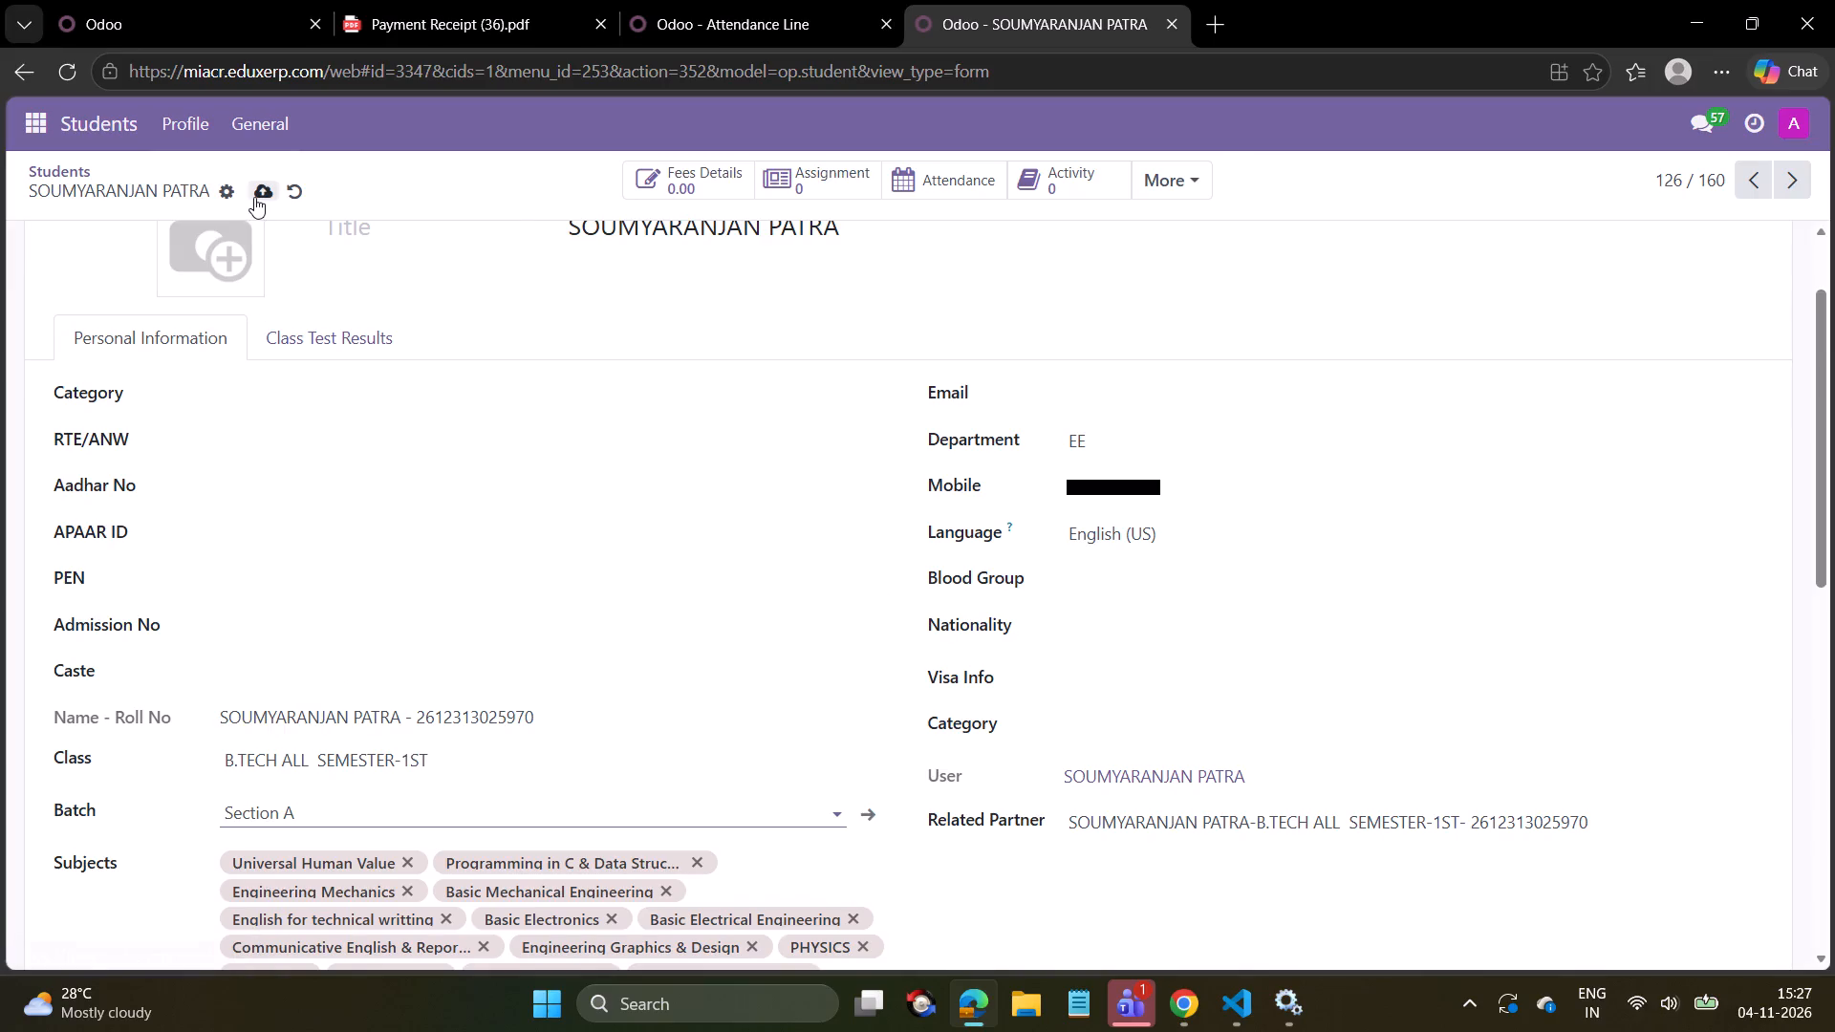
pyautogui.click(254, 197)
pyautogui.click(1789, 185)
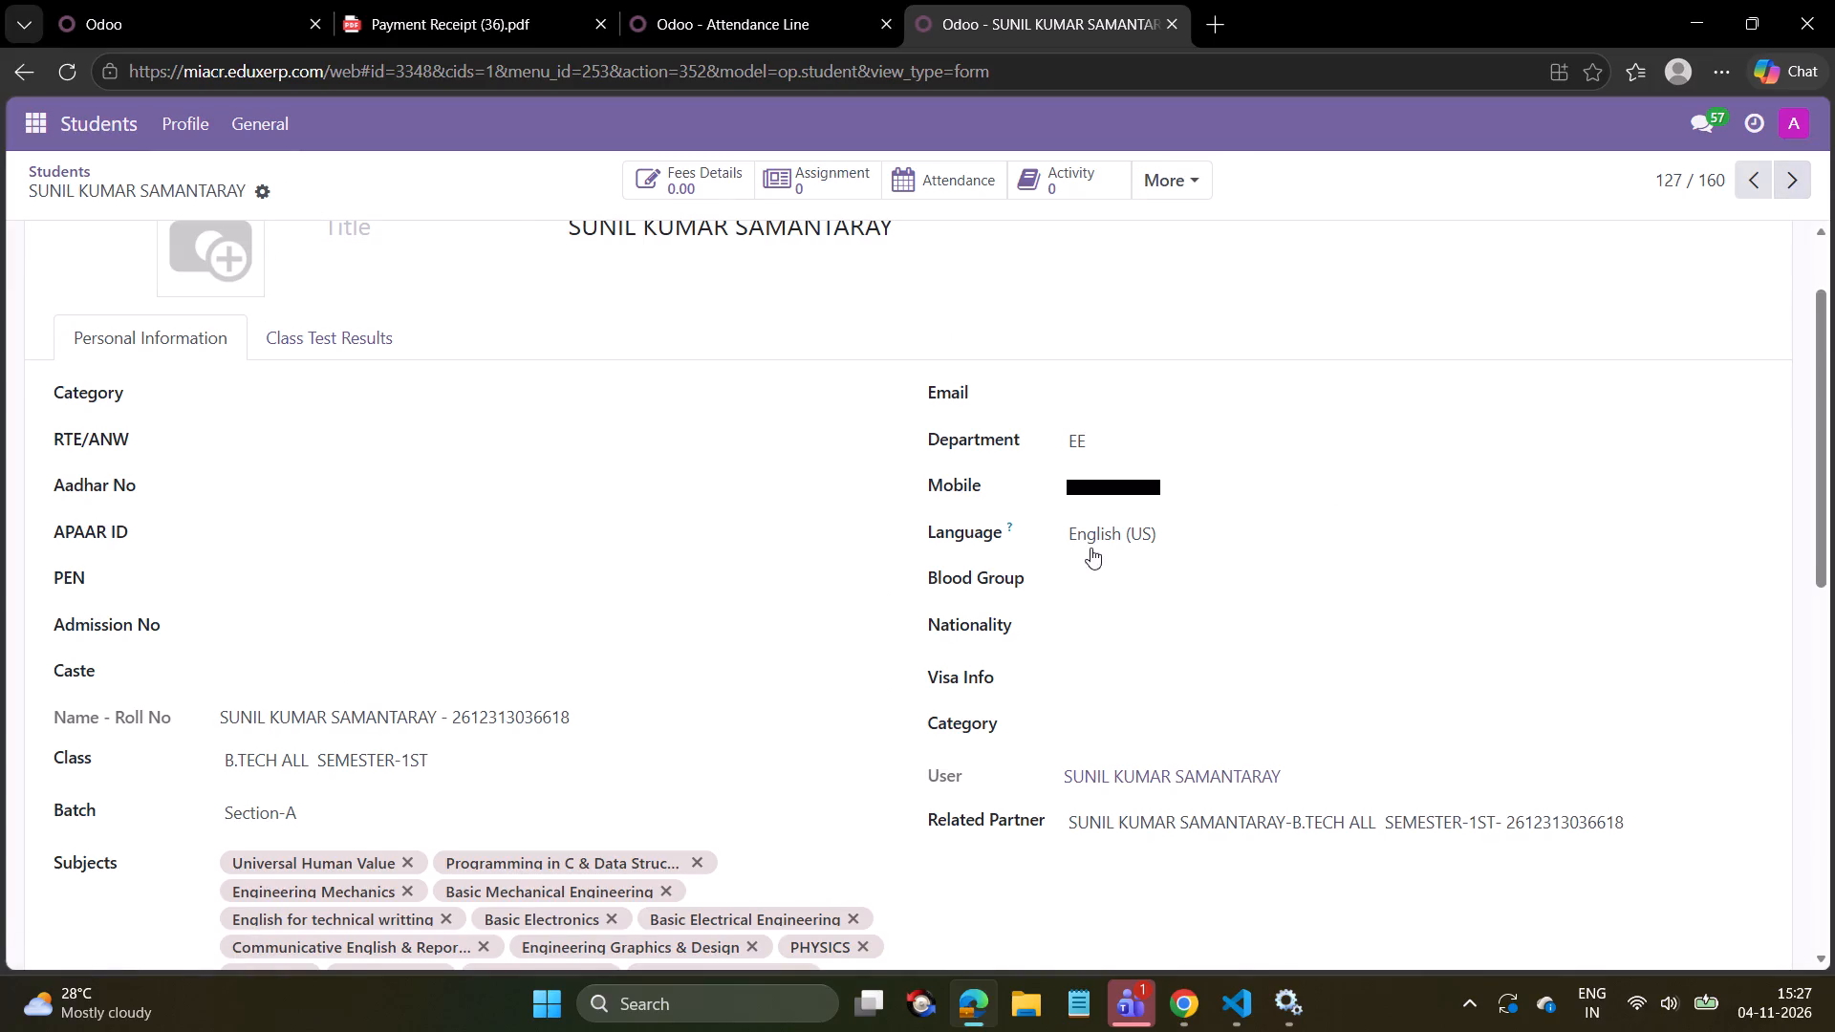
pyautogui.click(464, 759)
pyautogui.click(378, 832)
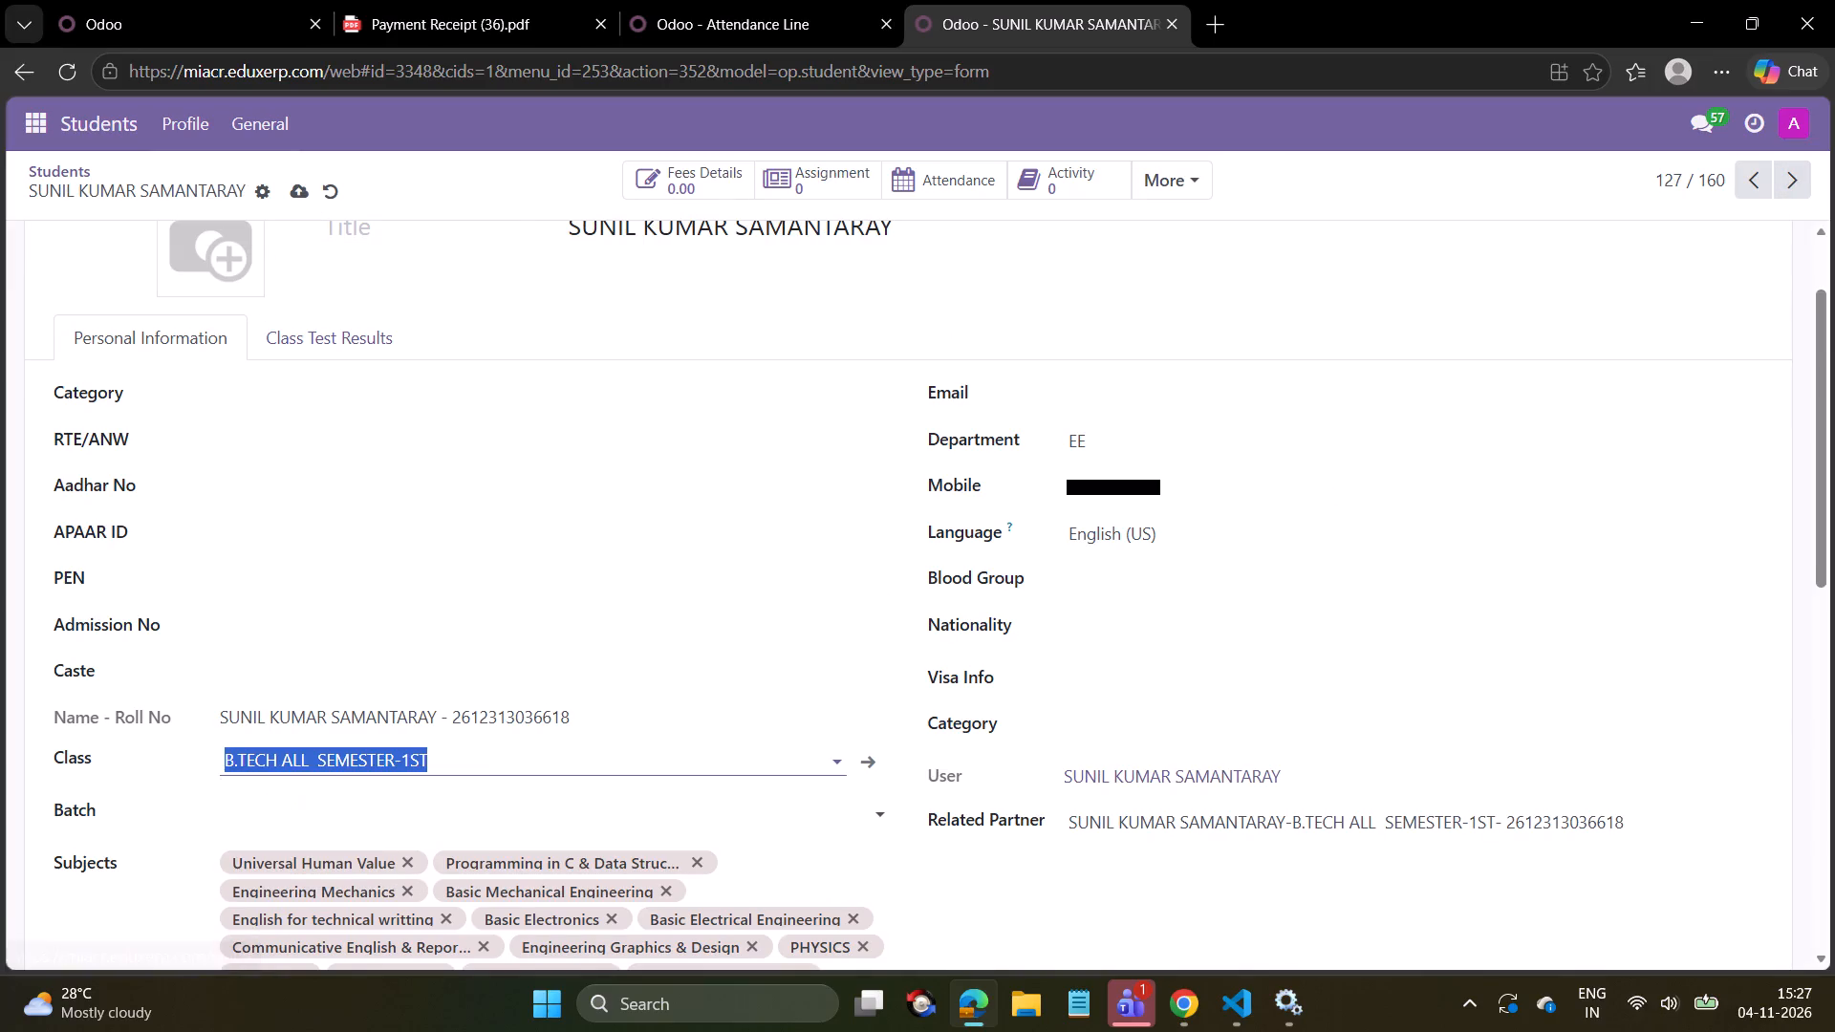
pyautogui.click(347, 818)
pyautogui.click(287, 678)
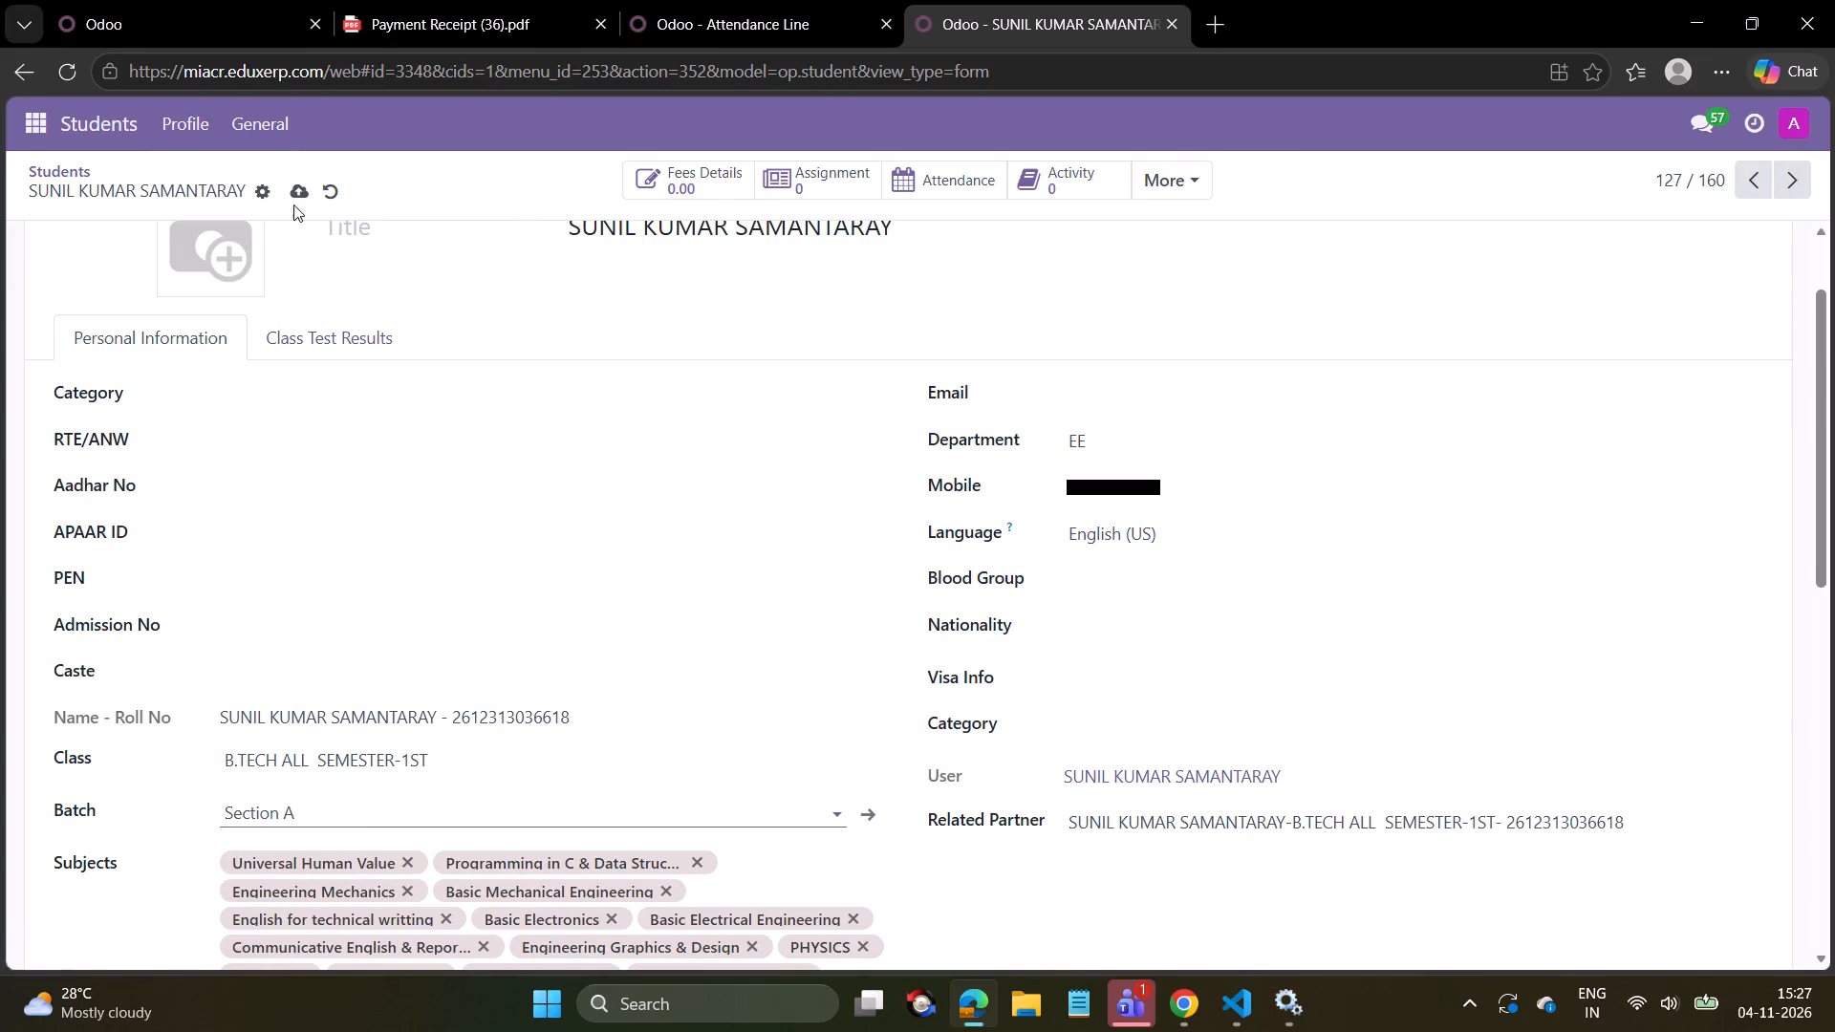
pyautogui.click(293, 190)
# On the next student record (128), reselect class B.TECH ALL SEMESTER-1ST, set the batch to Section A and save.
pyautogui.click(1796, 178)
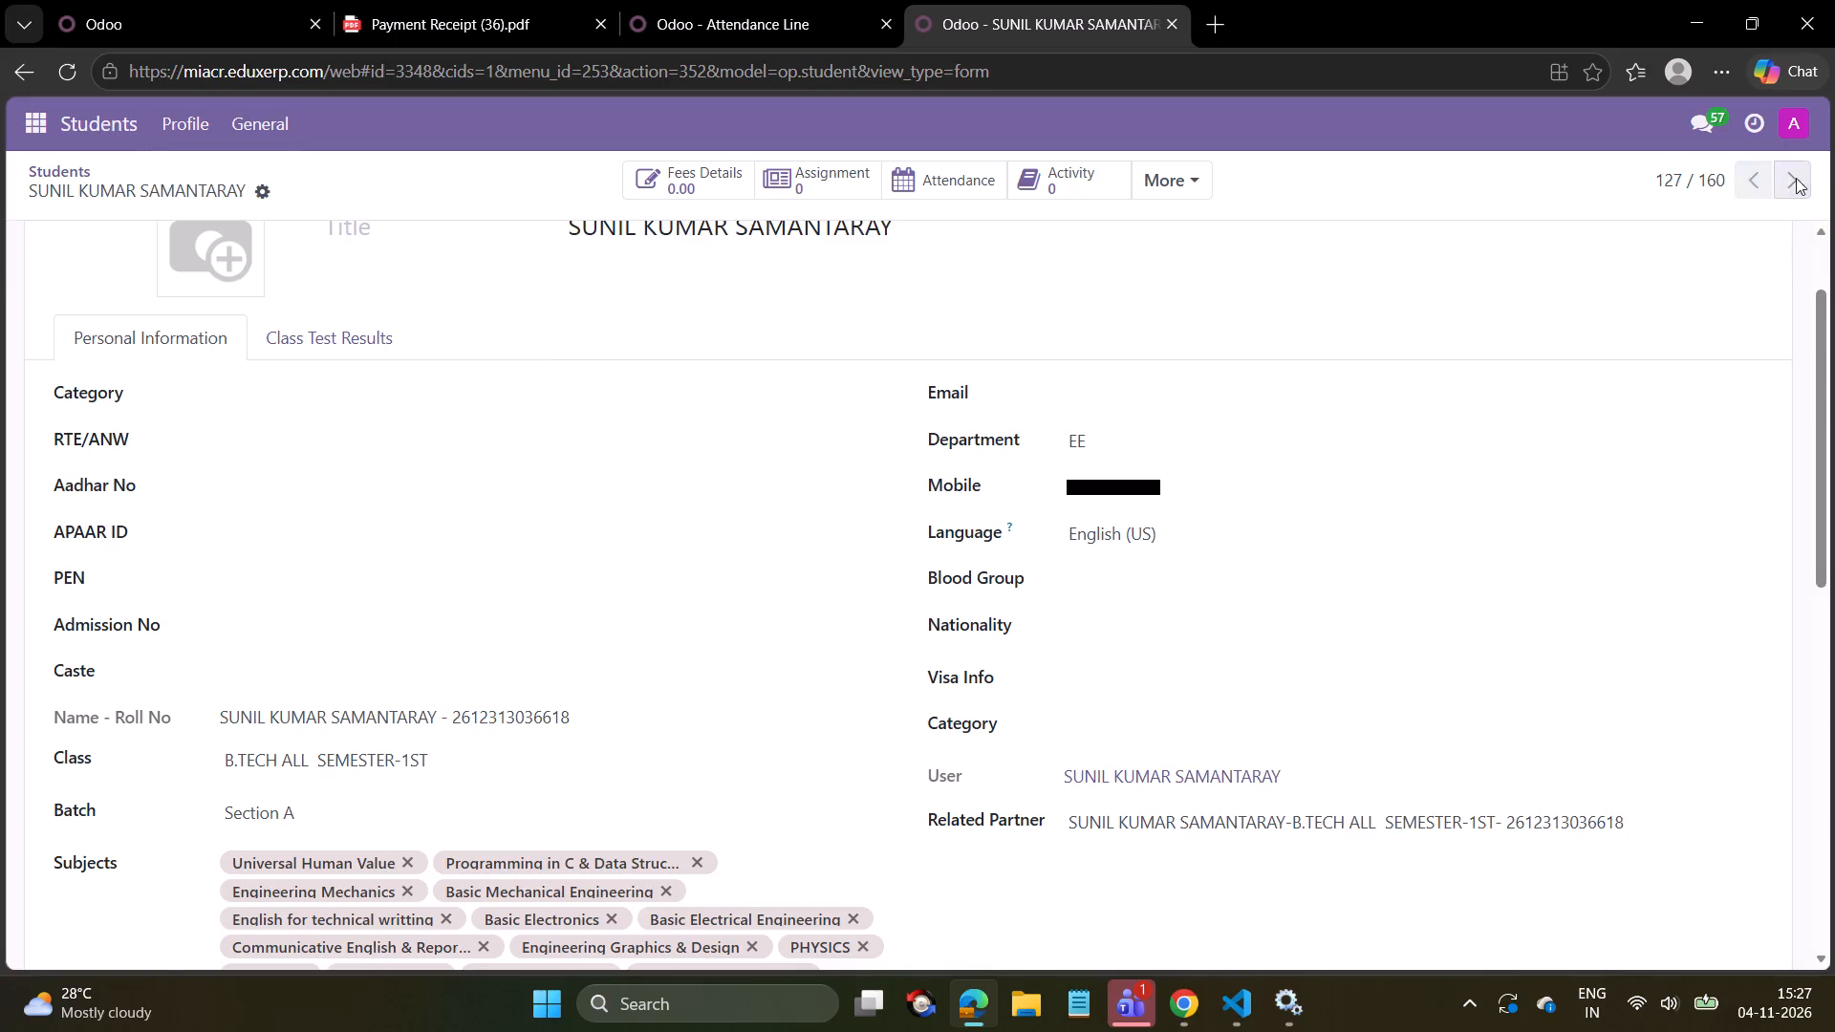
pyautogui.click(525, 763)
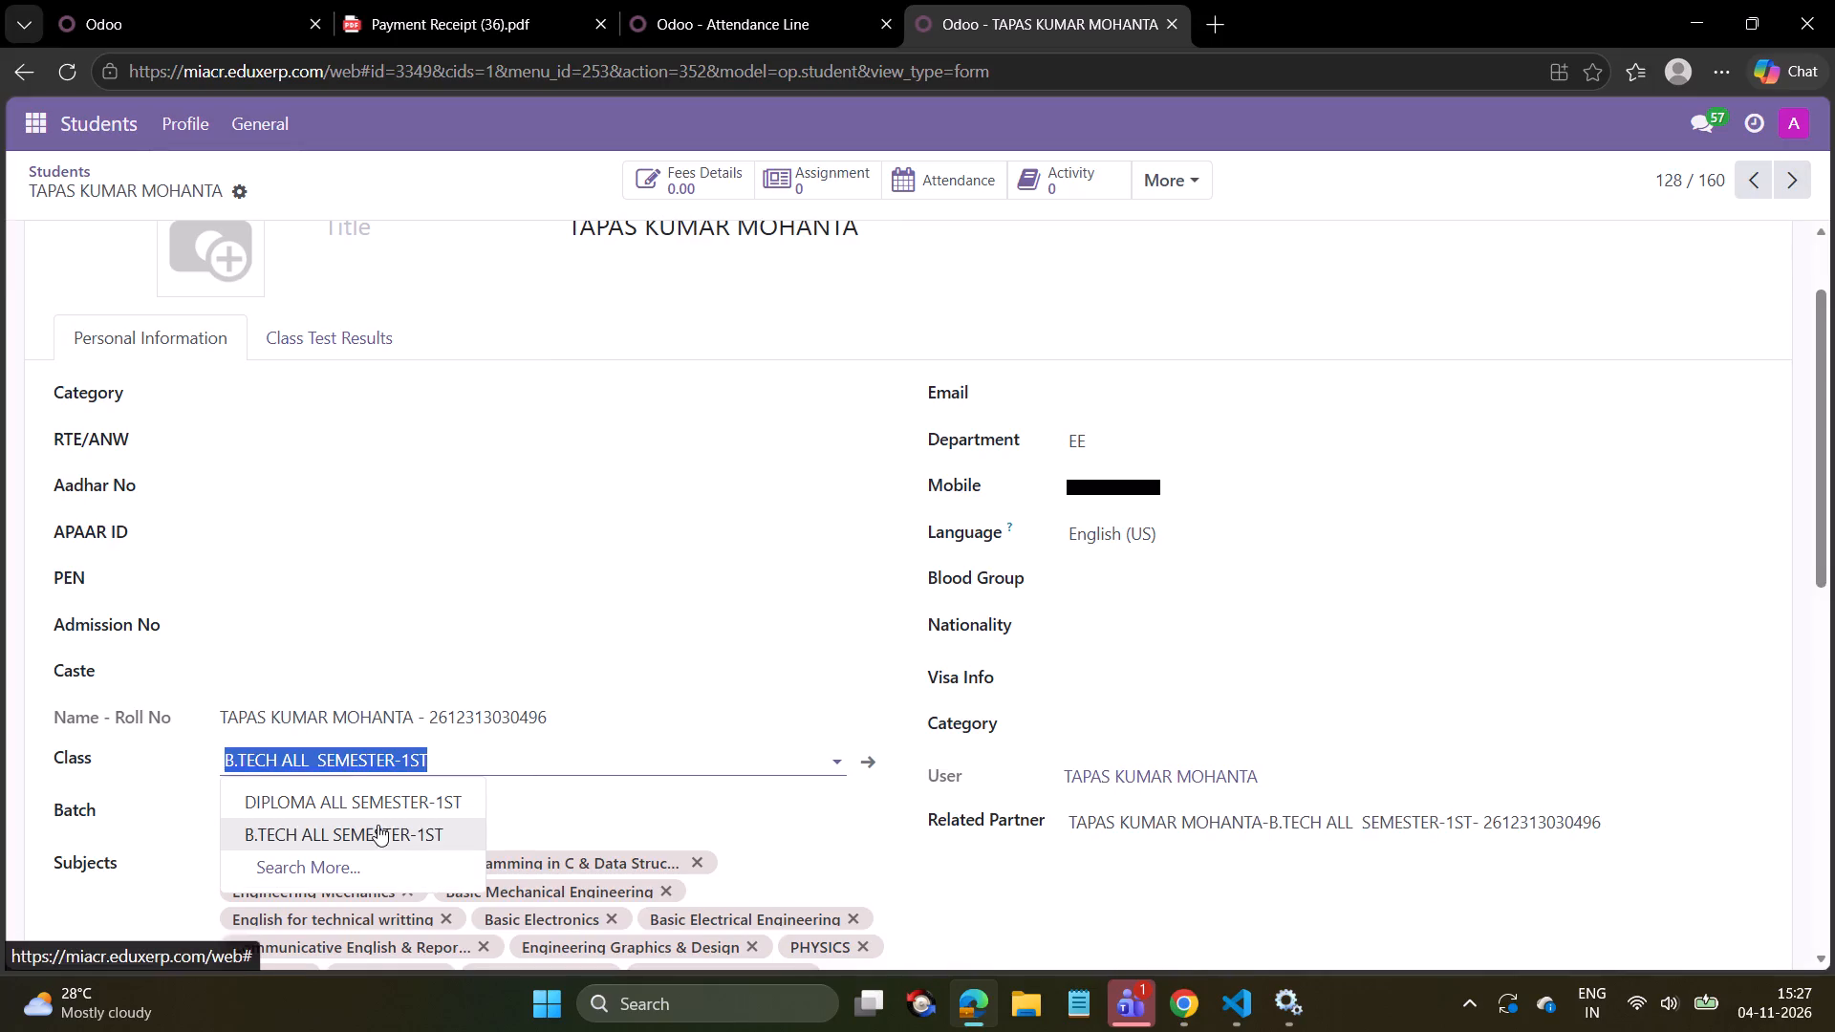
pyautogui.click(372, 832)
pyautogui.click(364, 815)
pyautogui.click(295, 676)
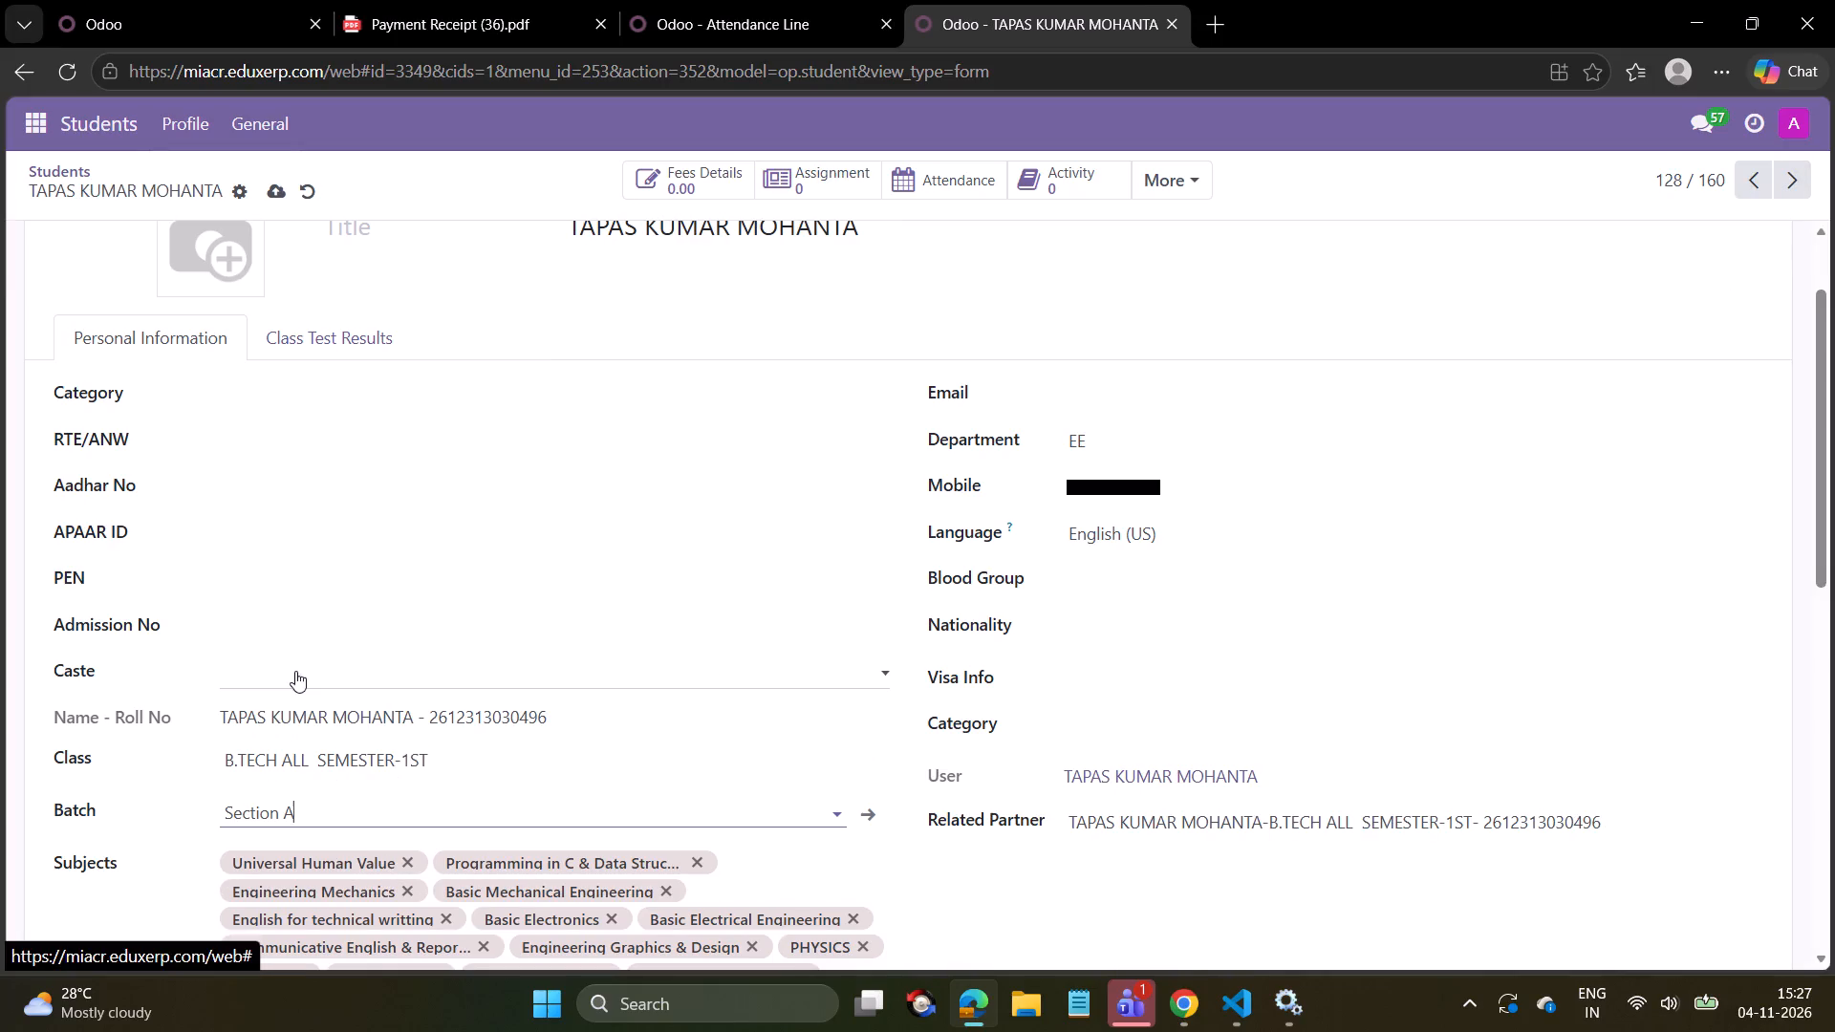
pyautogui.click(275, 187)
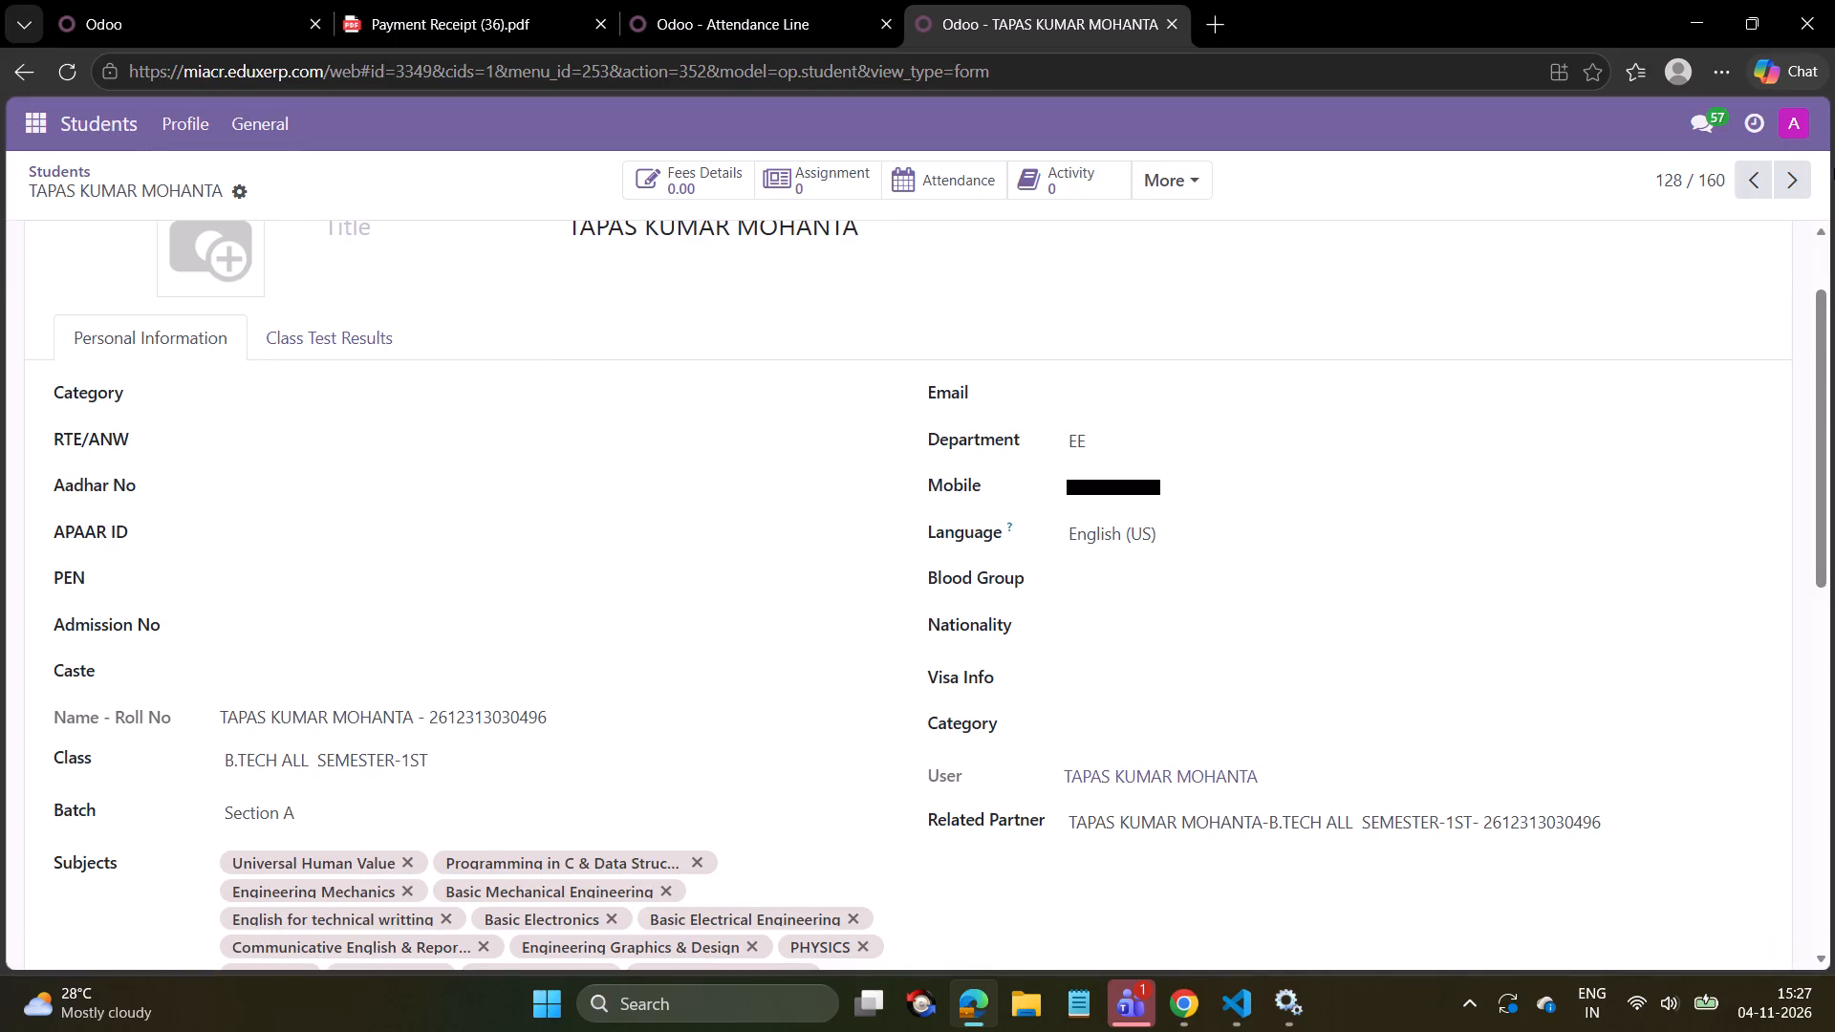
pyautogui.click(1797, 173)
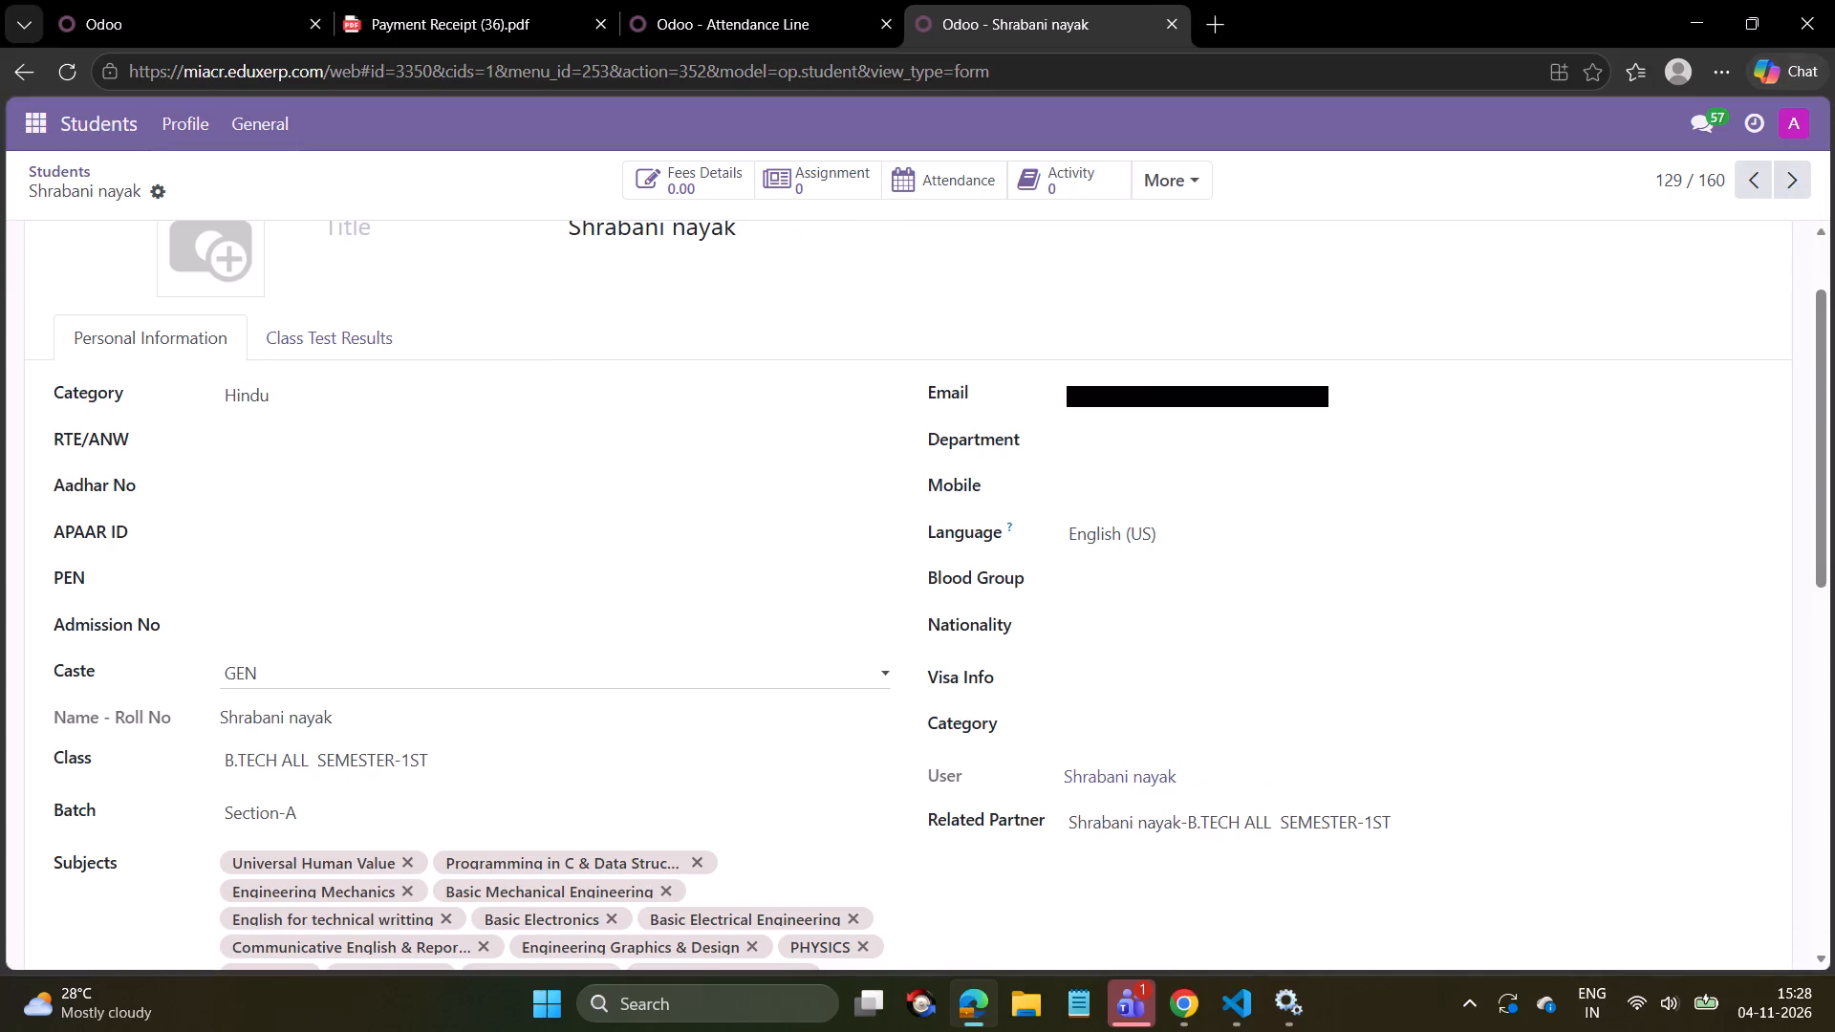
pyautogui.click(465, 755)
pyautogui.click(365, 835)
pyautogui.click(355, 817)
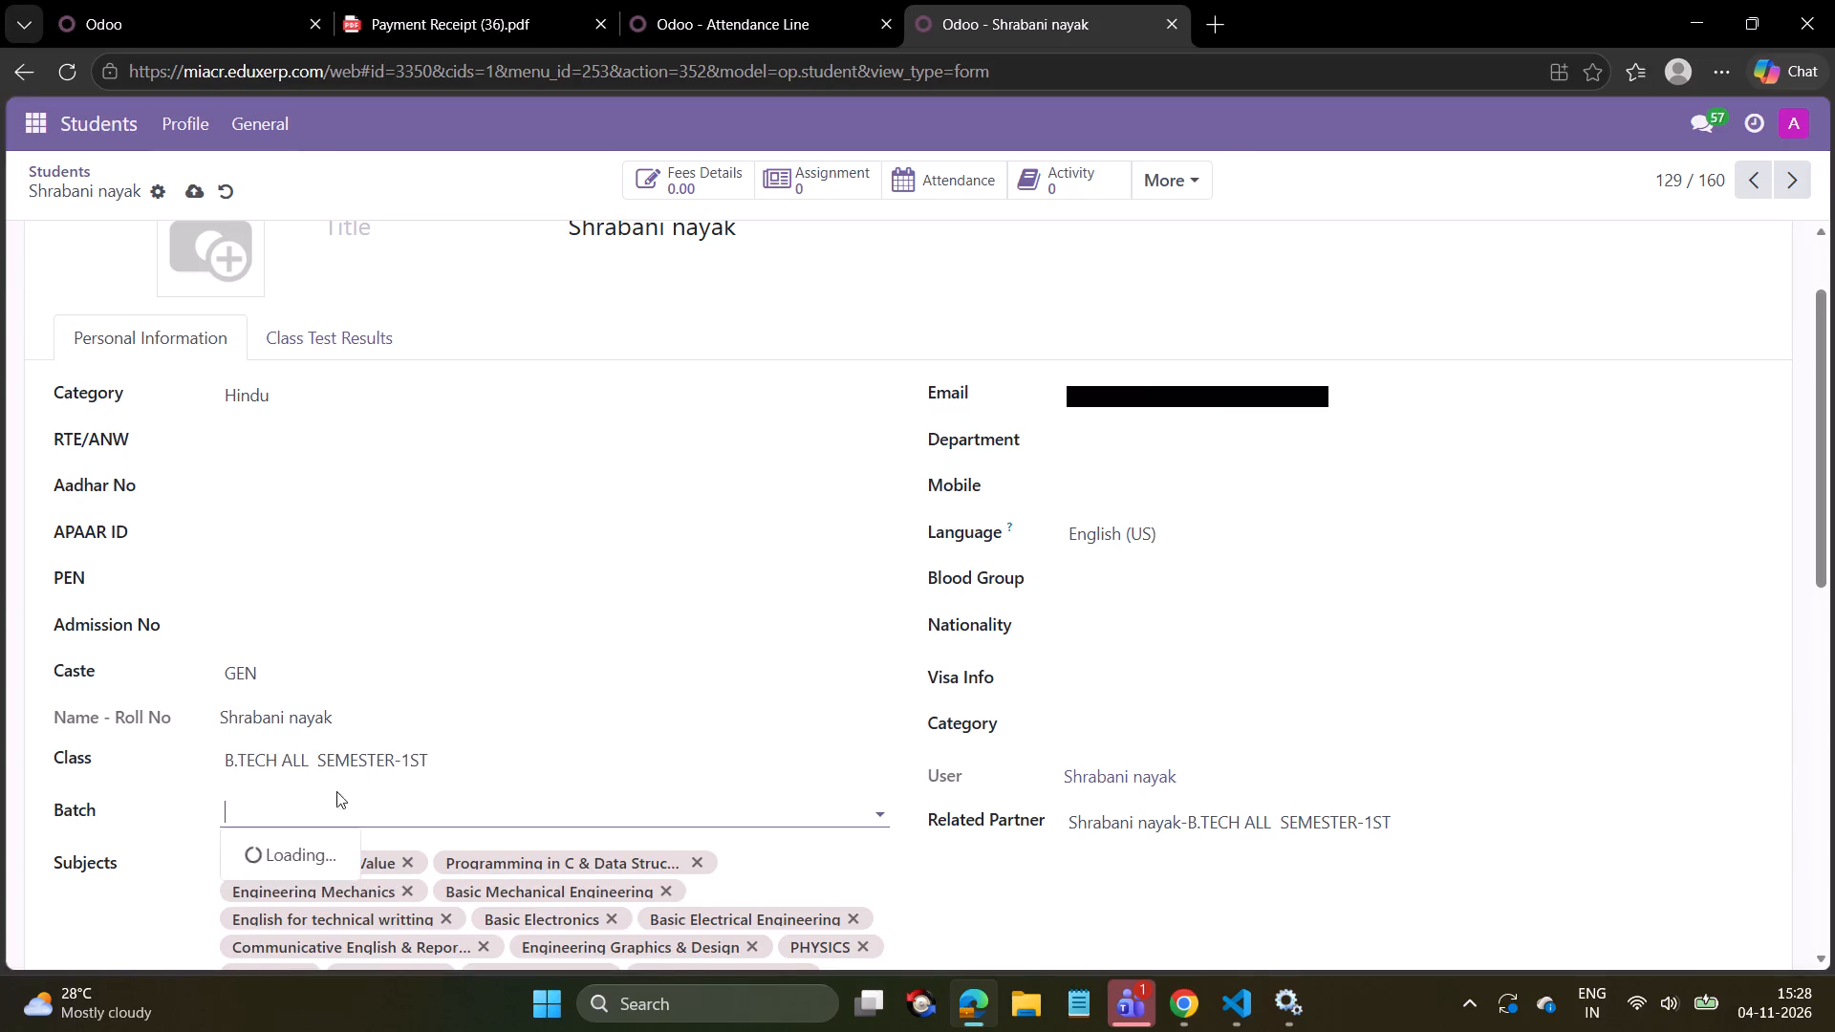
pyautogui.click(297, 677)
pyautogui.click(188, 195)
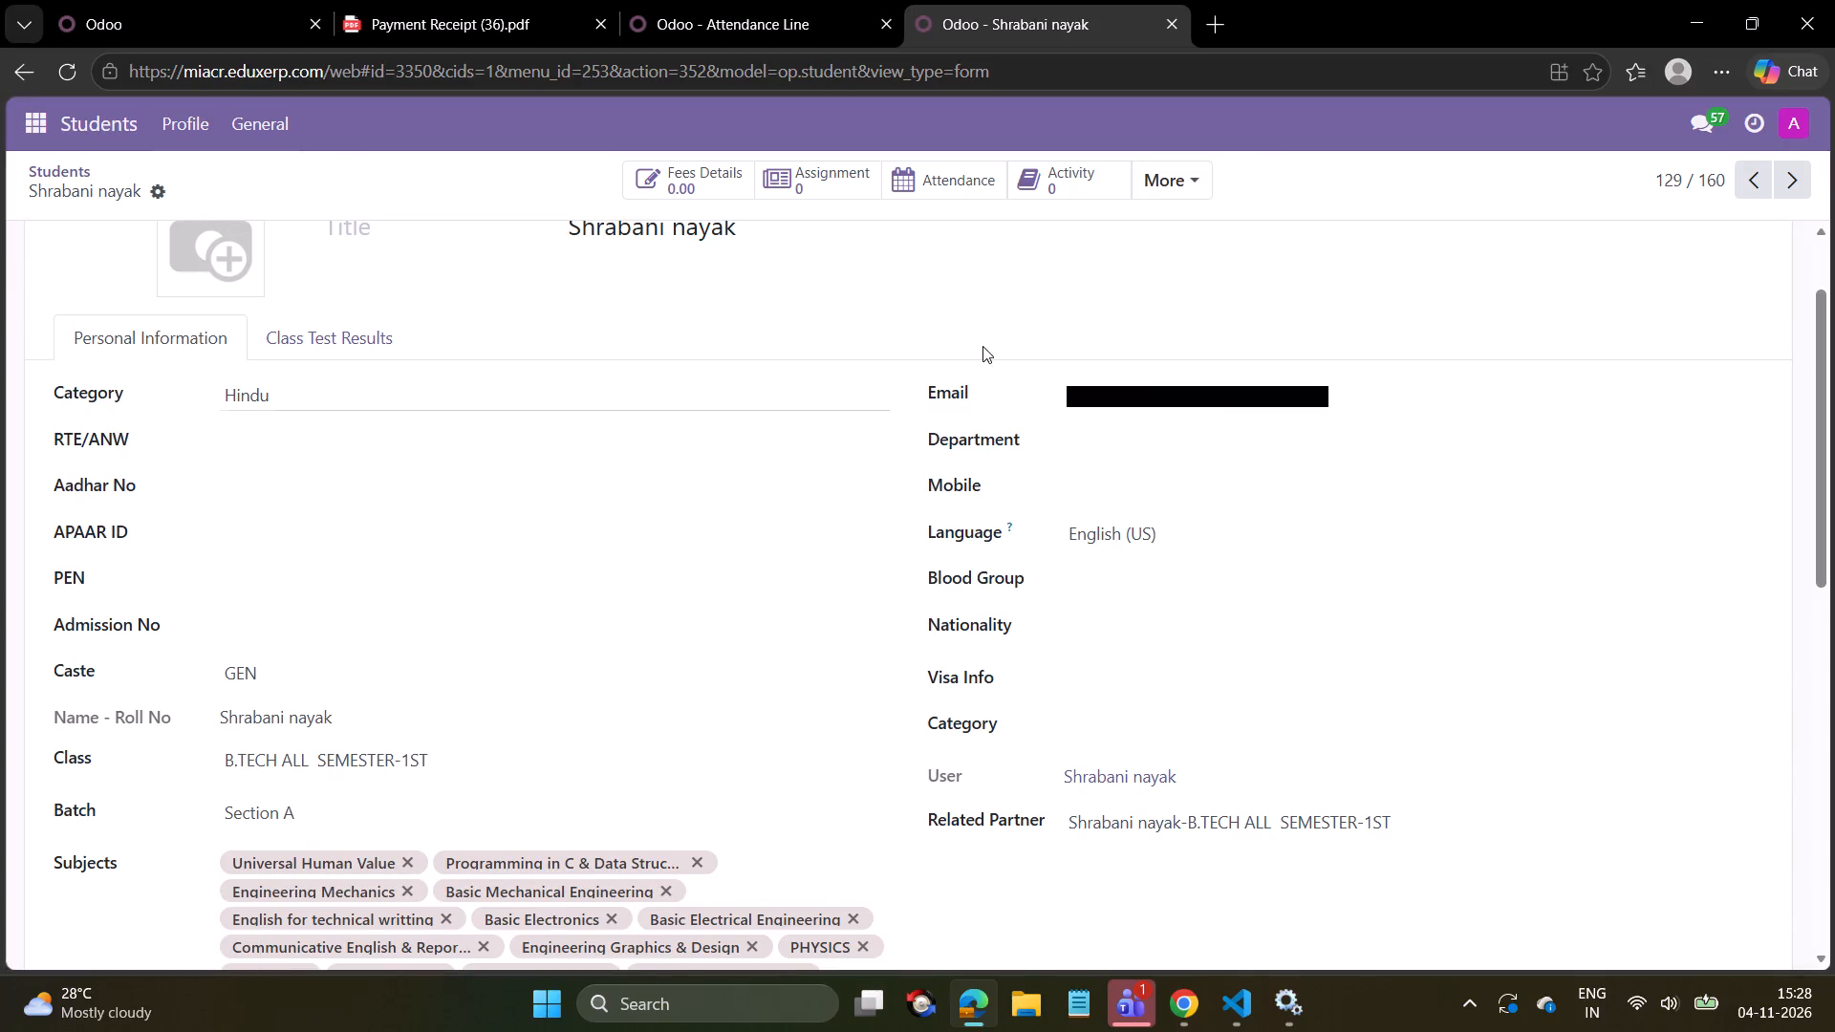
# On the next student record (130), reselect class B.TECH ALL SEMESTER-1ST, set the batch to Section A and save.
pyautogui.click(1791, 174)
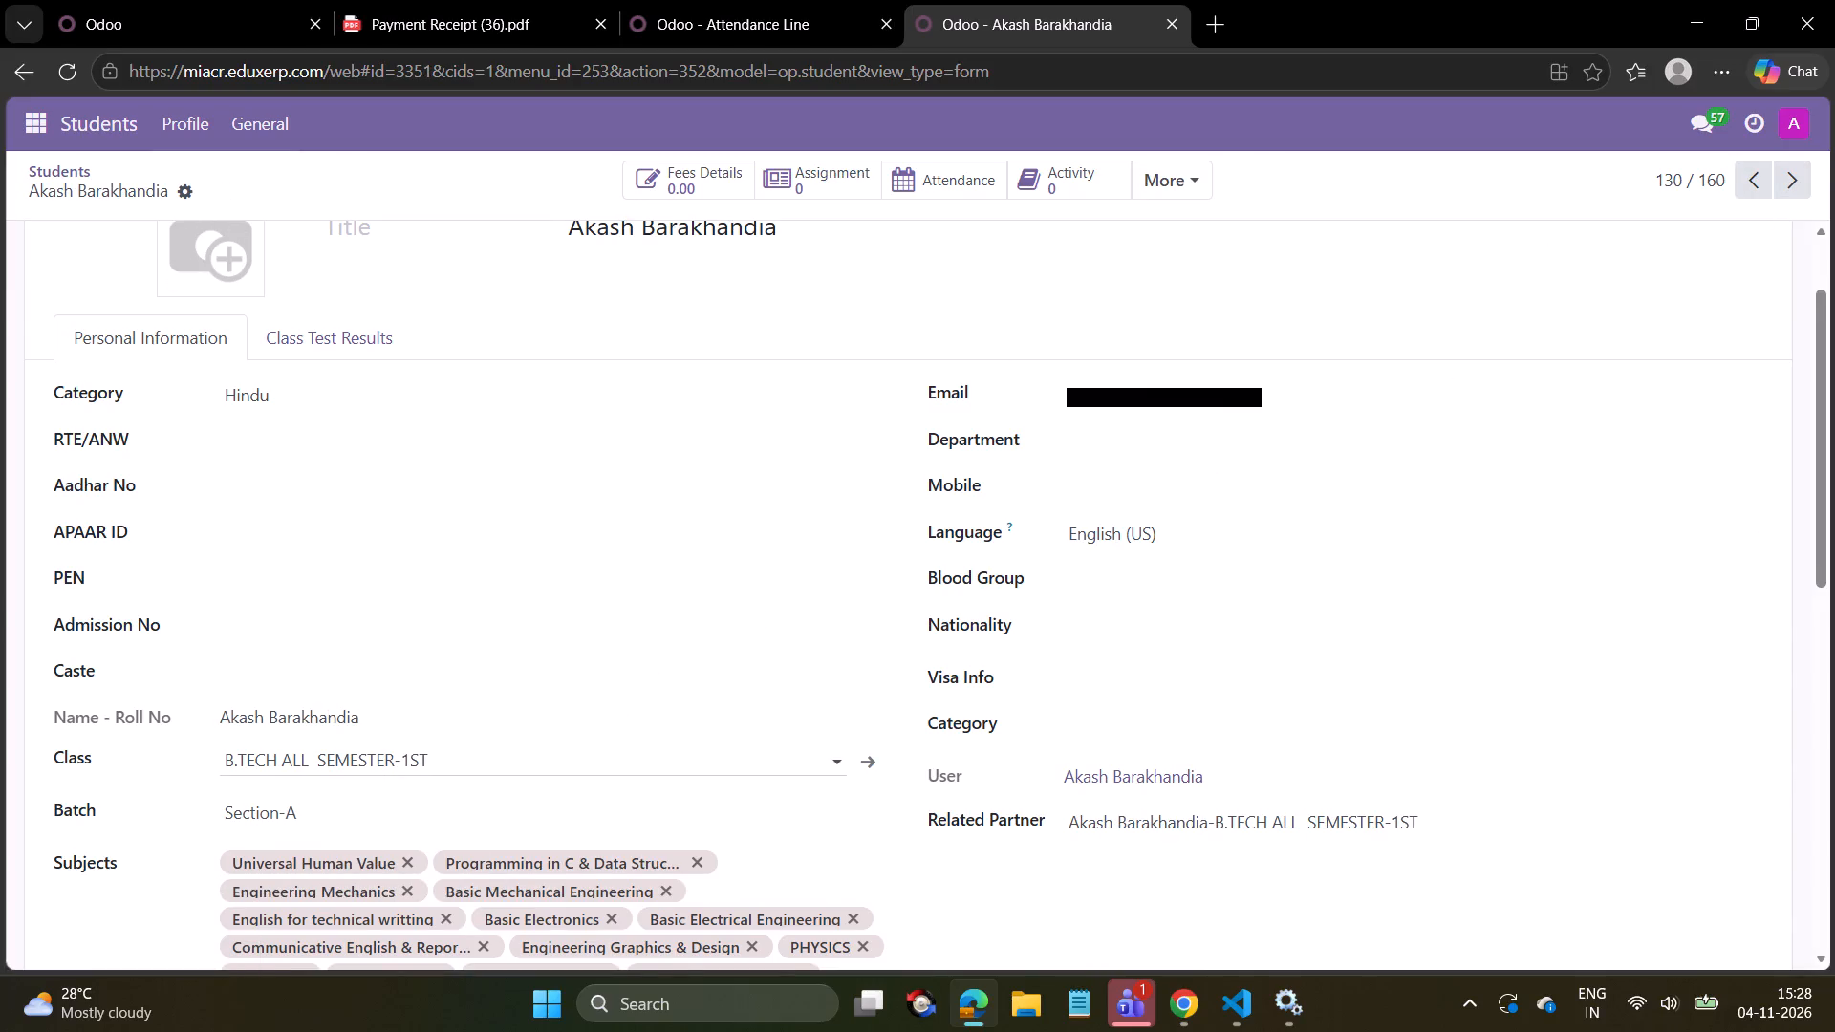
pyautogui.click(512, 759)
pyautogui.click(343, 840)
pyautogui.click(327, 818)
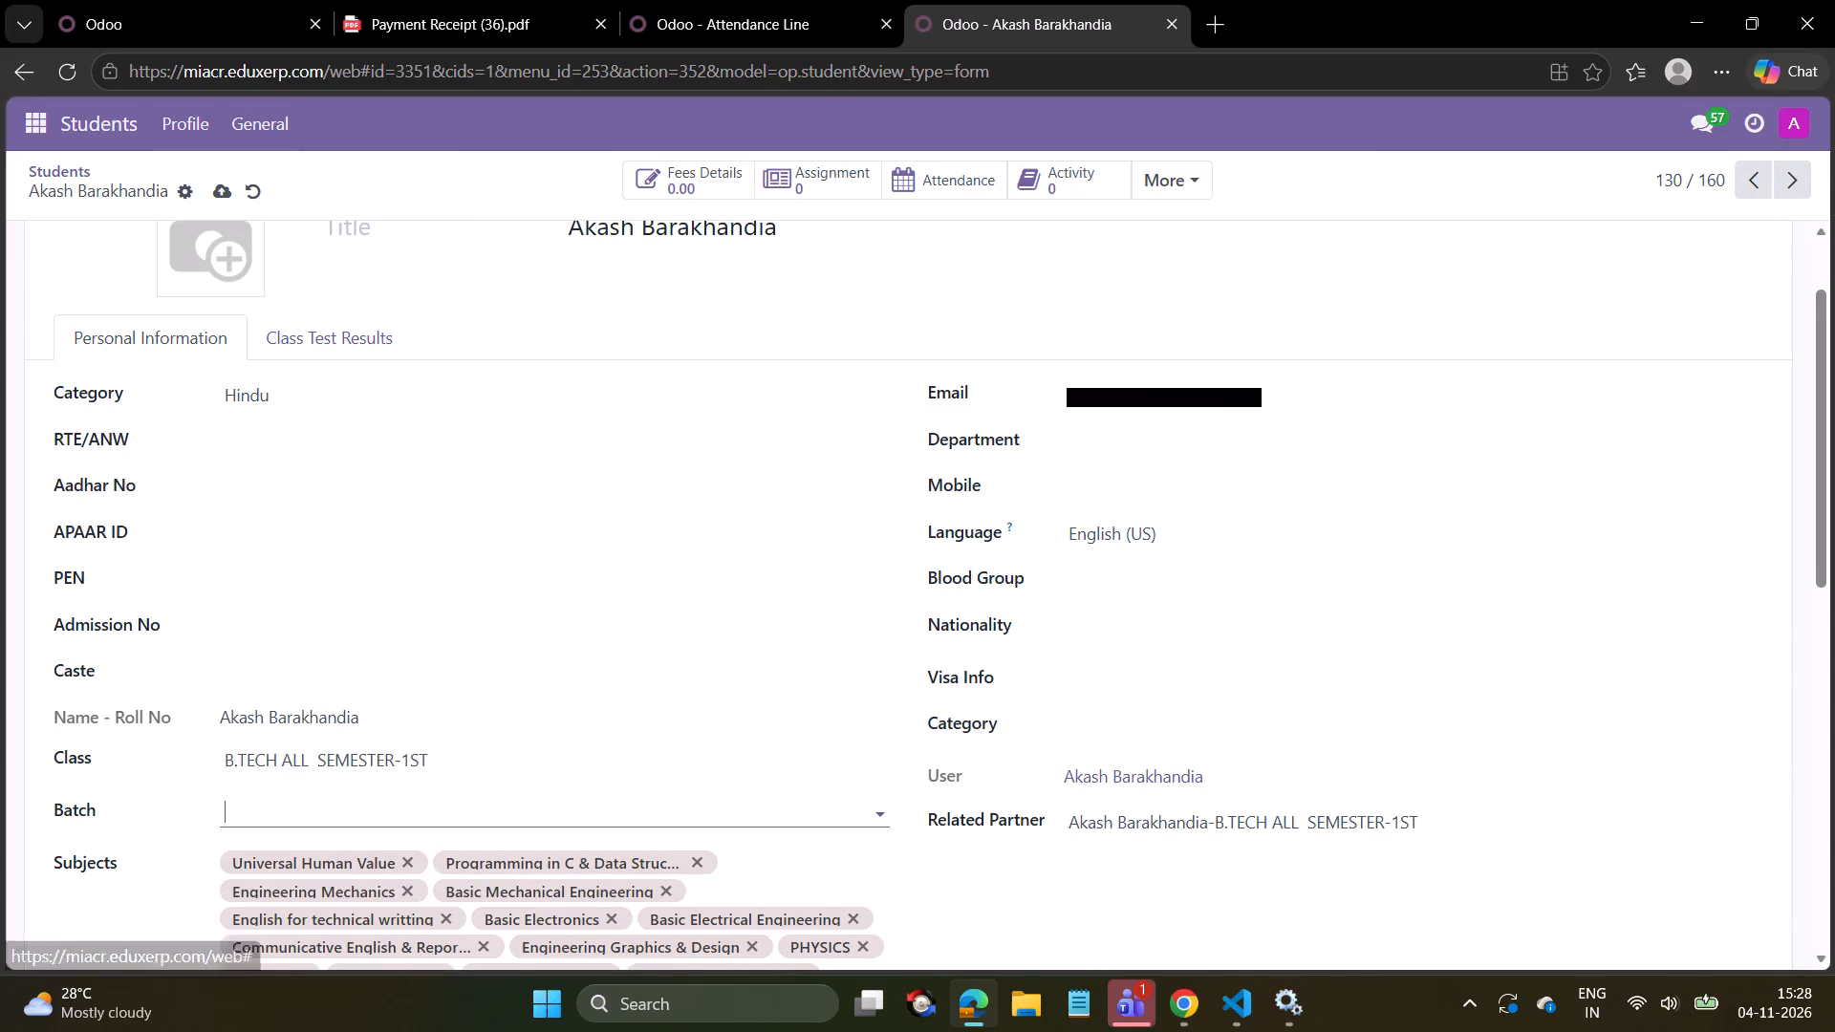
pyautogui.click(291, 673)
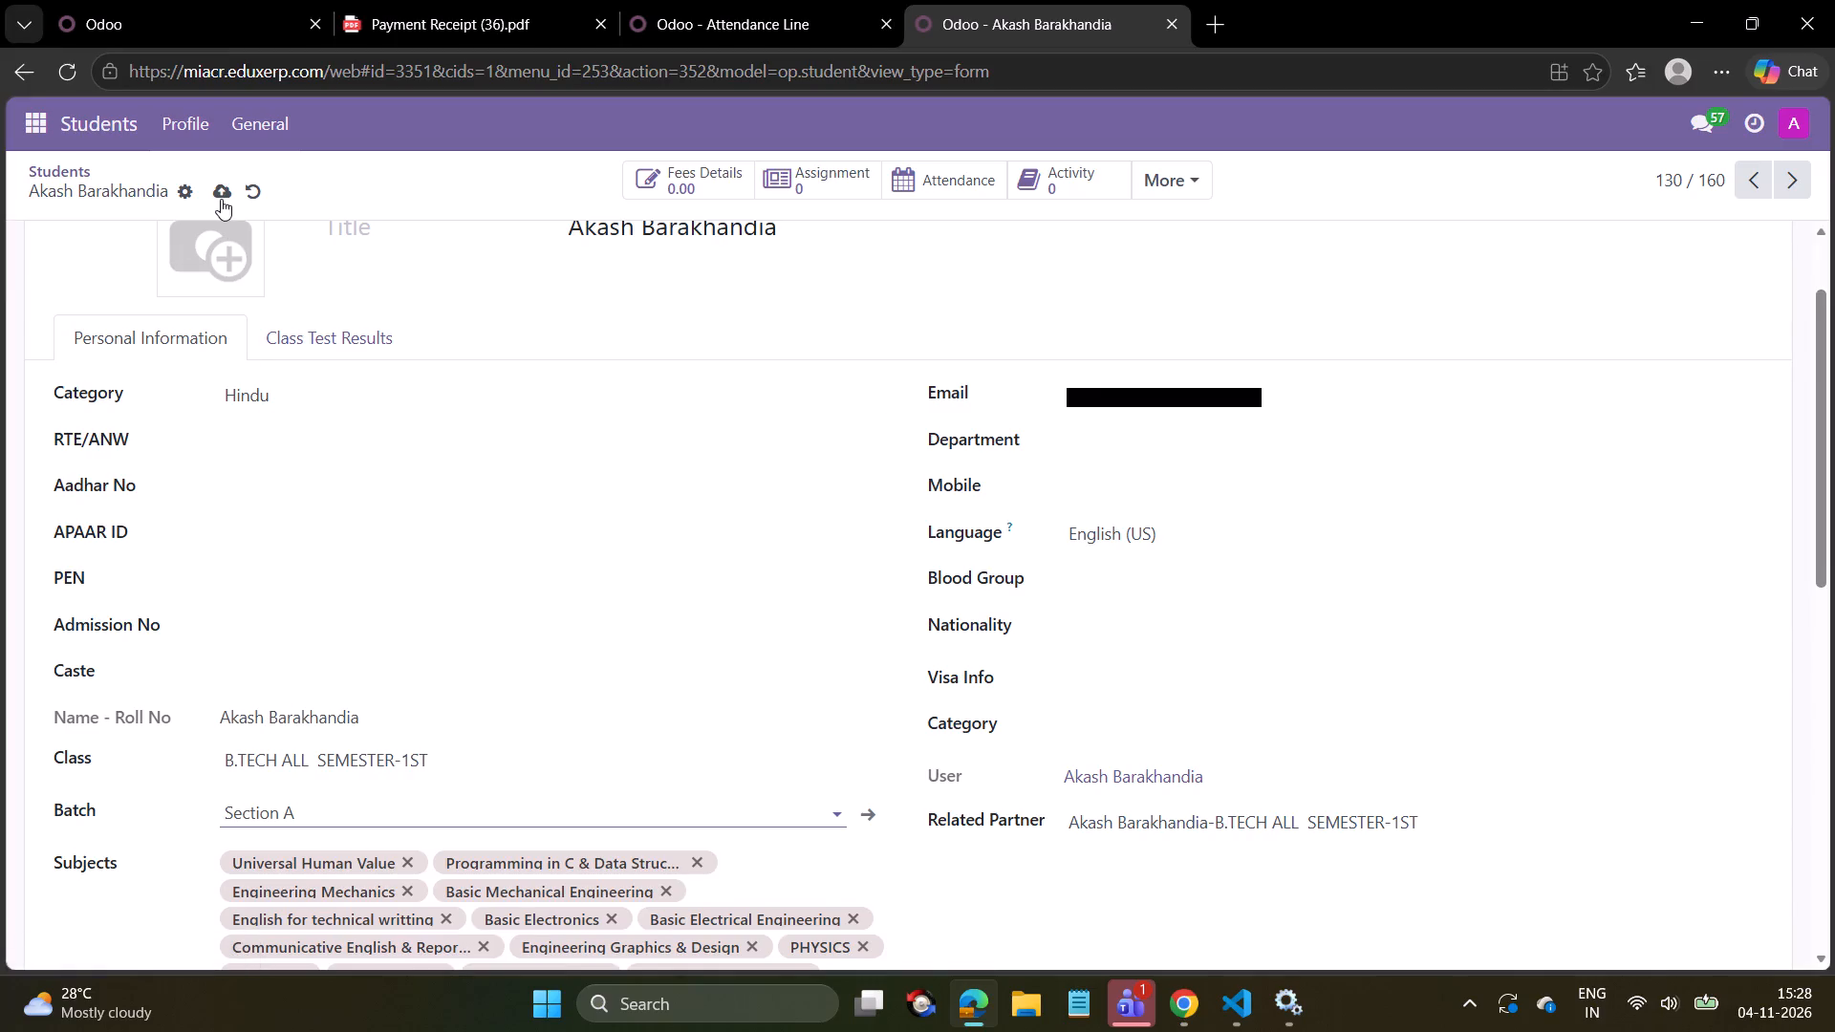
pyautogui.click(222, 190)
# On the next student record (131), reselect class B.TECH ALL SEMESTER-1ST, set the batch to Section A and save.
pyautogui.click(1789, 171)
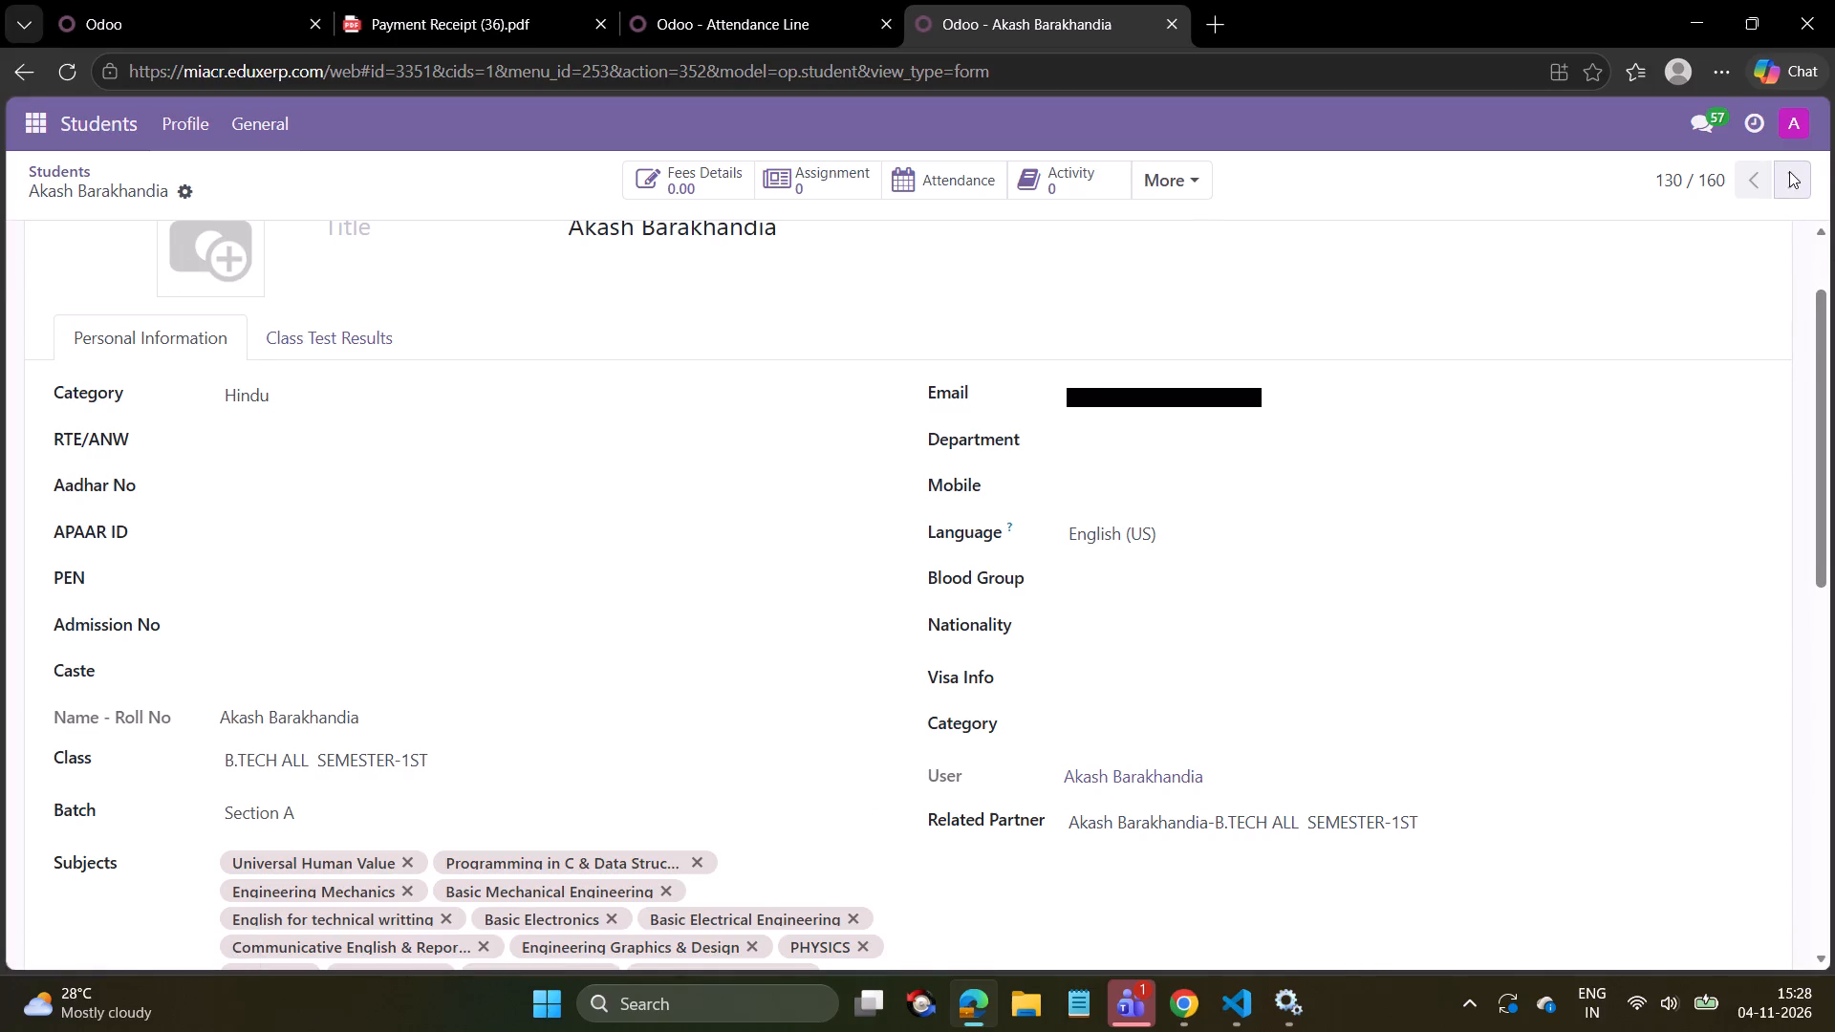
pyautogui.click(550, 759)
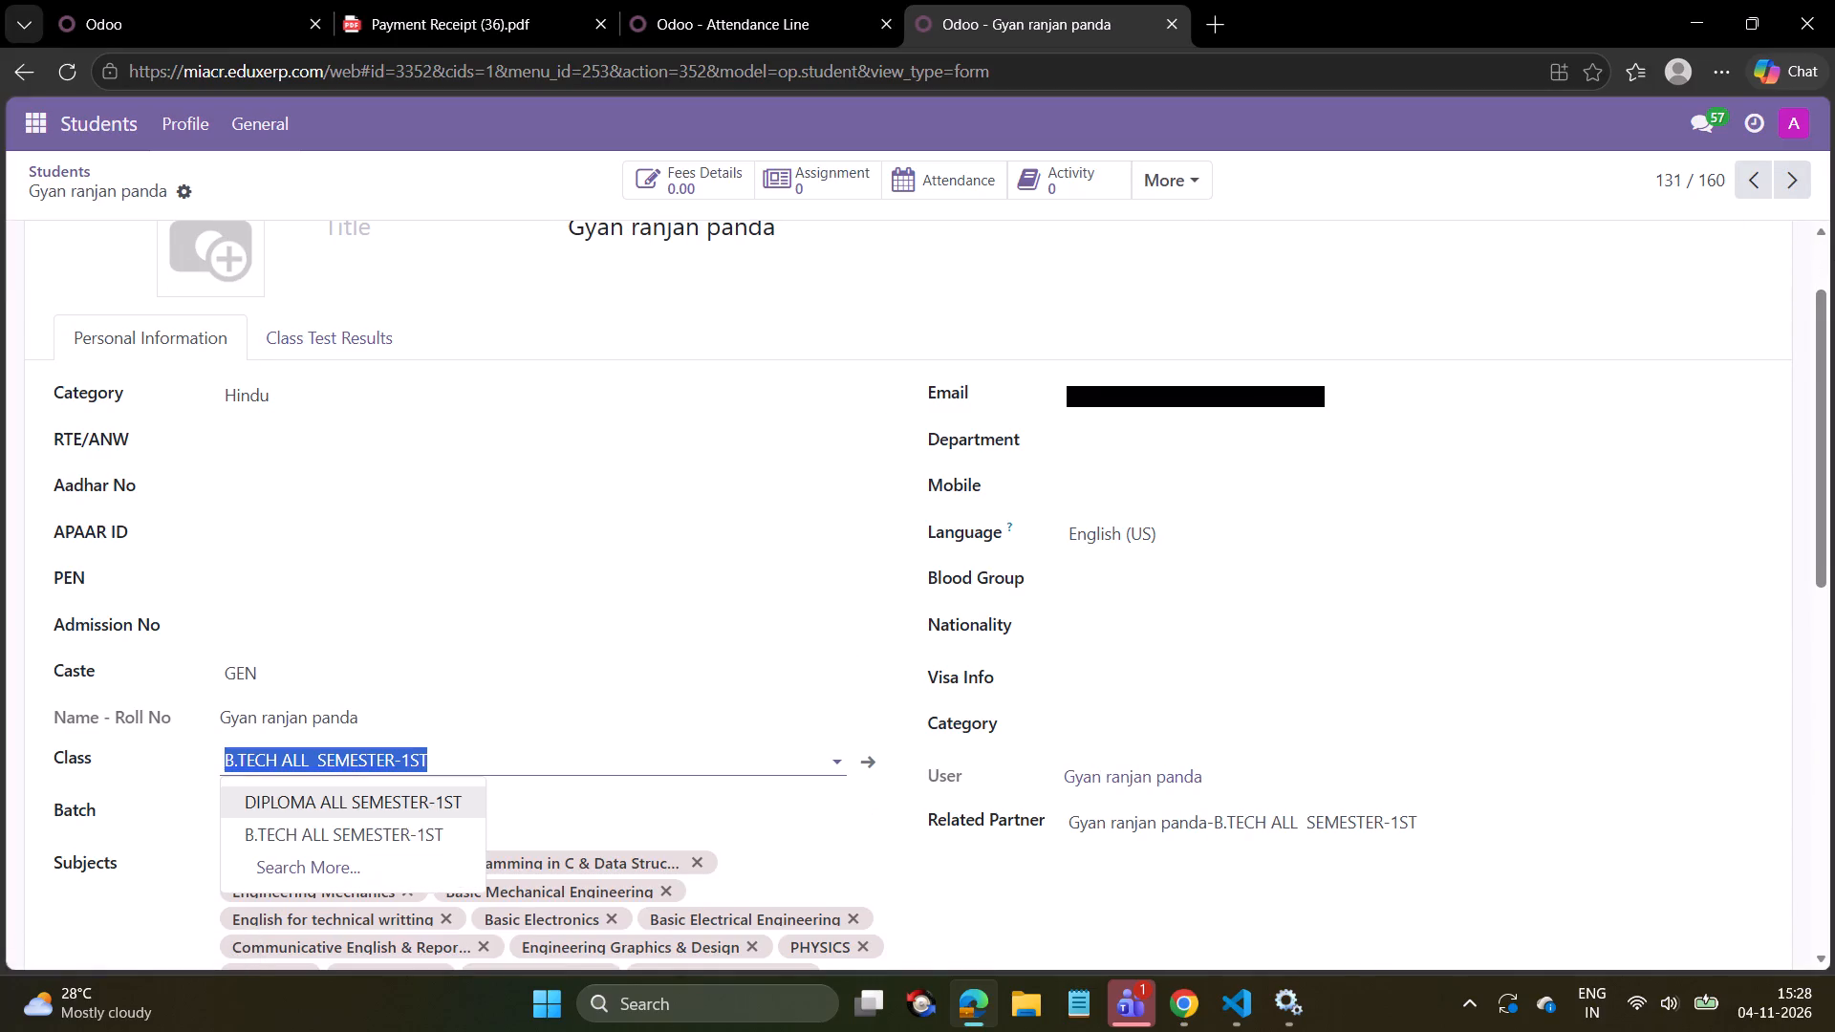
pyautogui.click(359, 844)
pyautogui.click(342, 819)
pyautogui.click(284, 661)
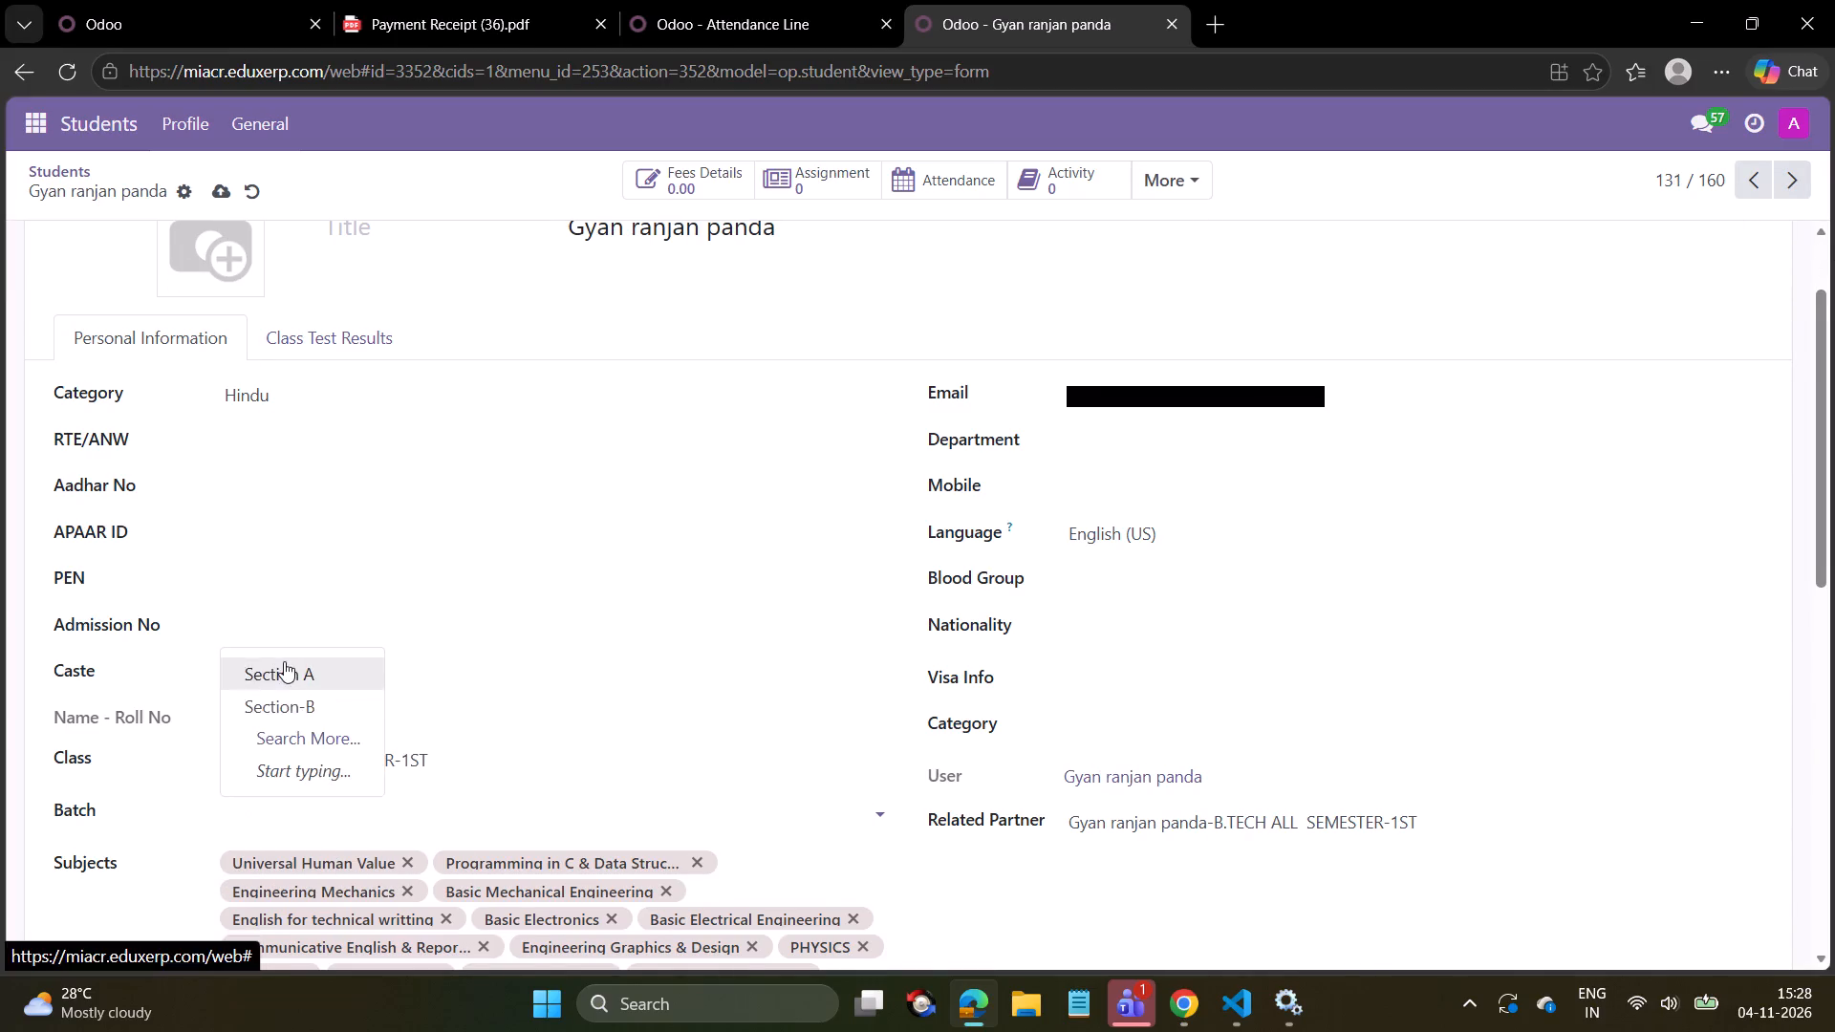
pyautogui.click(226, 192)
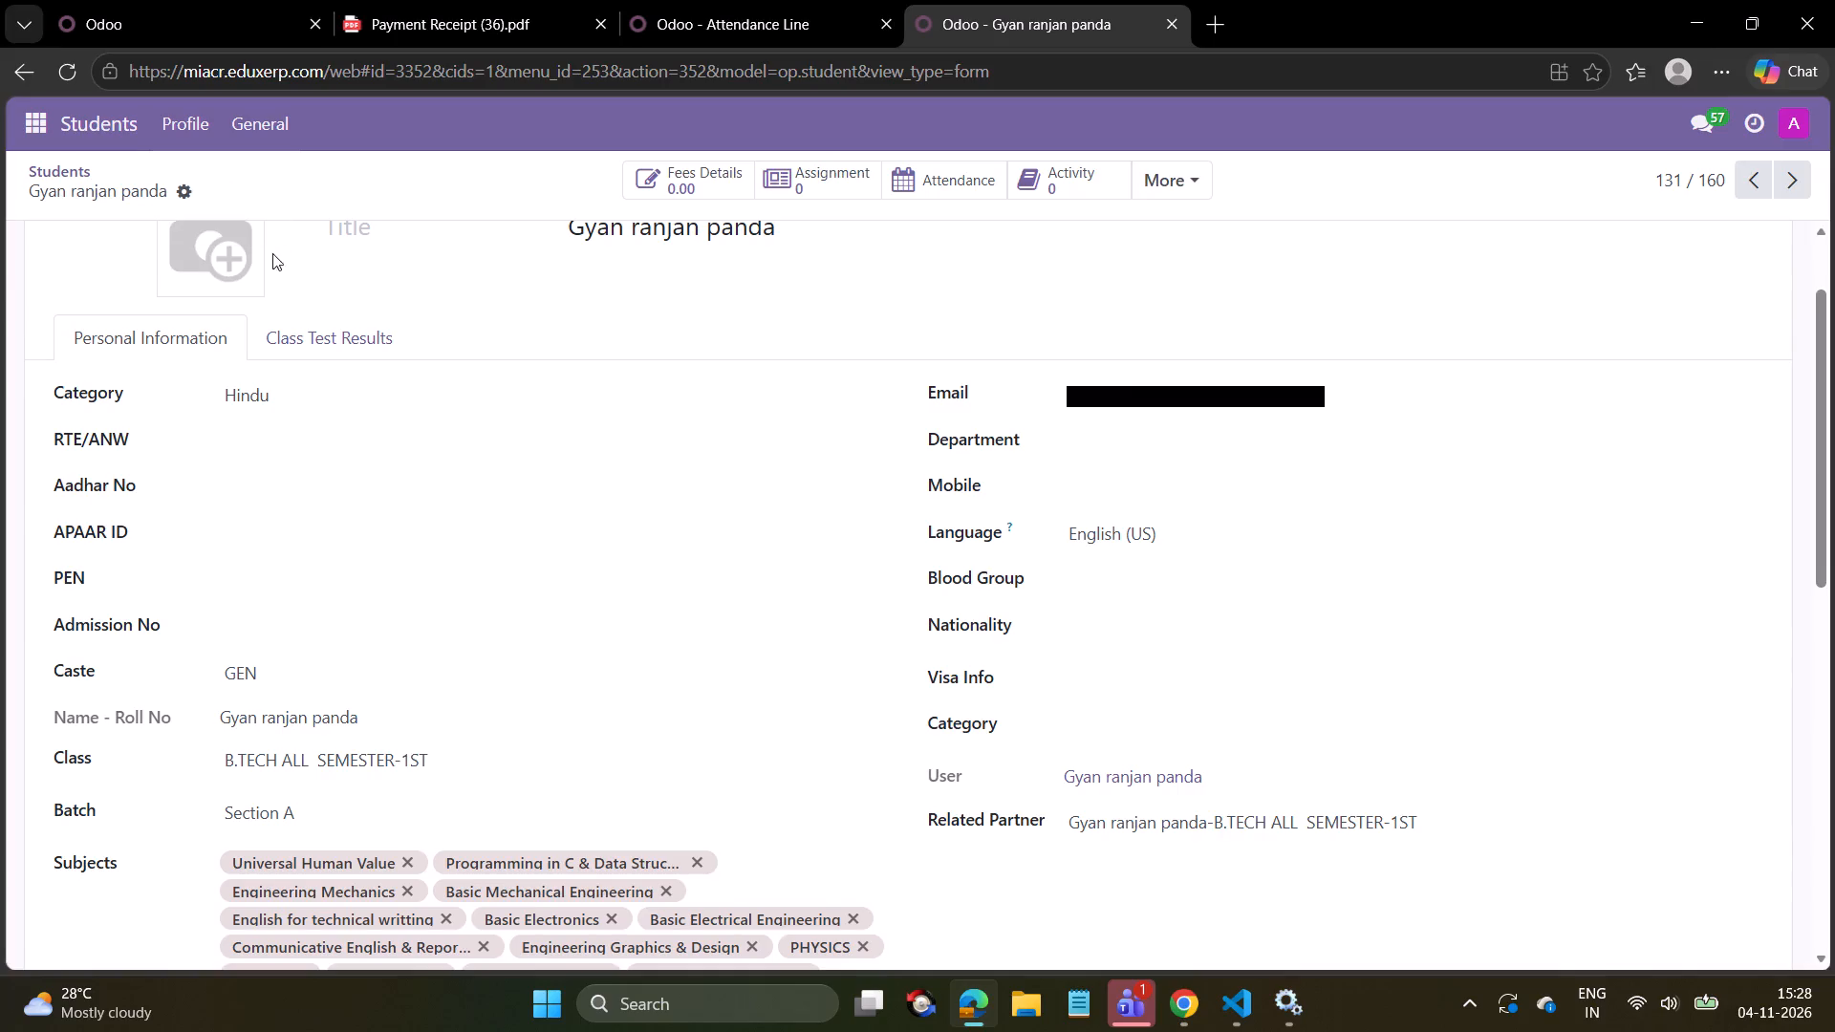
# Go to the next student record (132).
pyautogui.click(1802, 173)
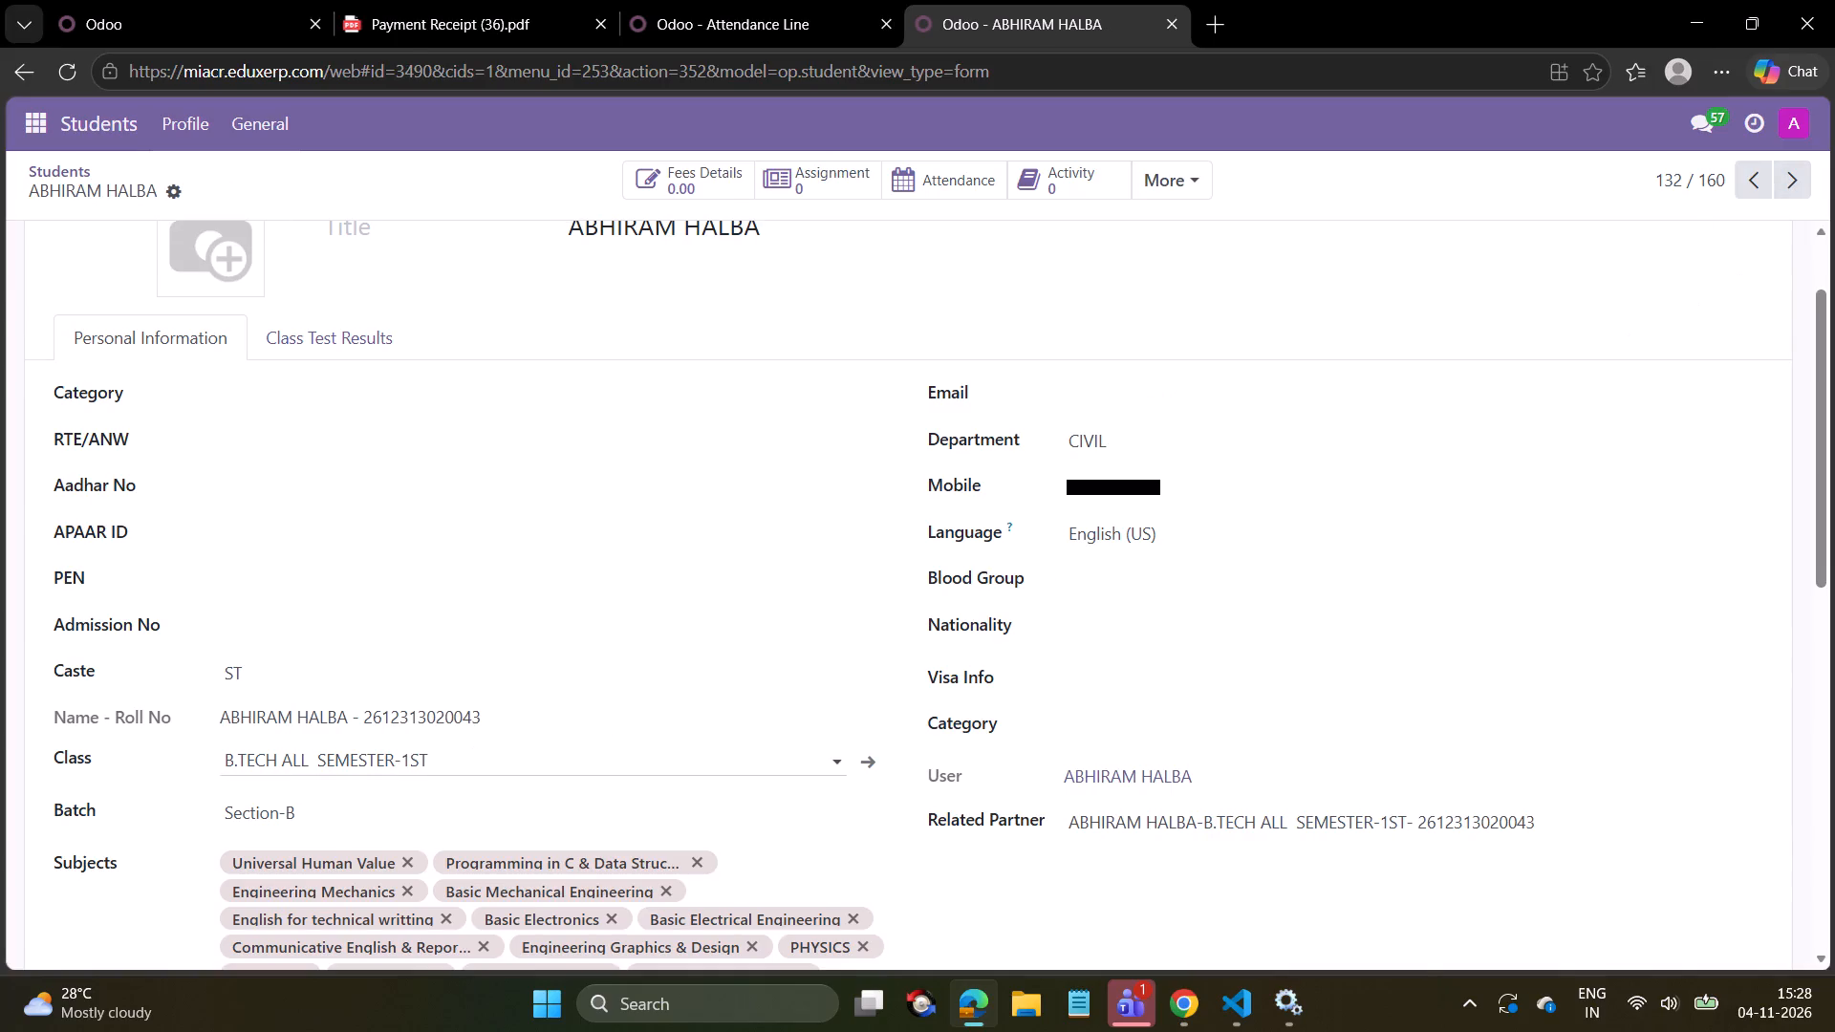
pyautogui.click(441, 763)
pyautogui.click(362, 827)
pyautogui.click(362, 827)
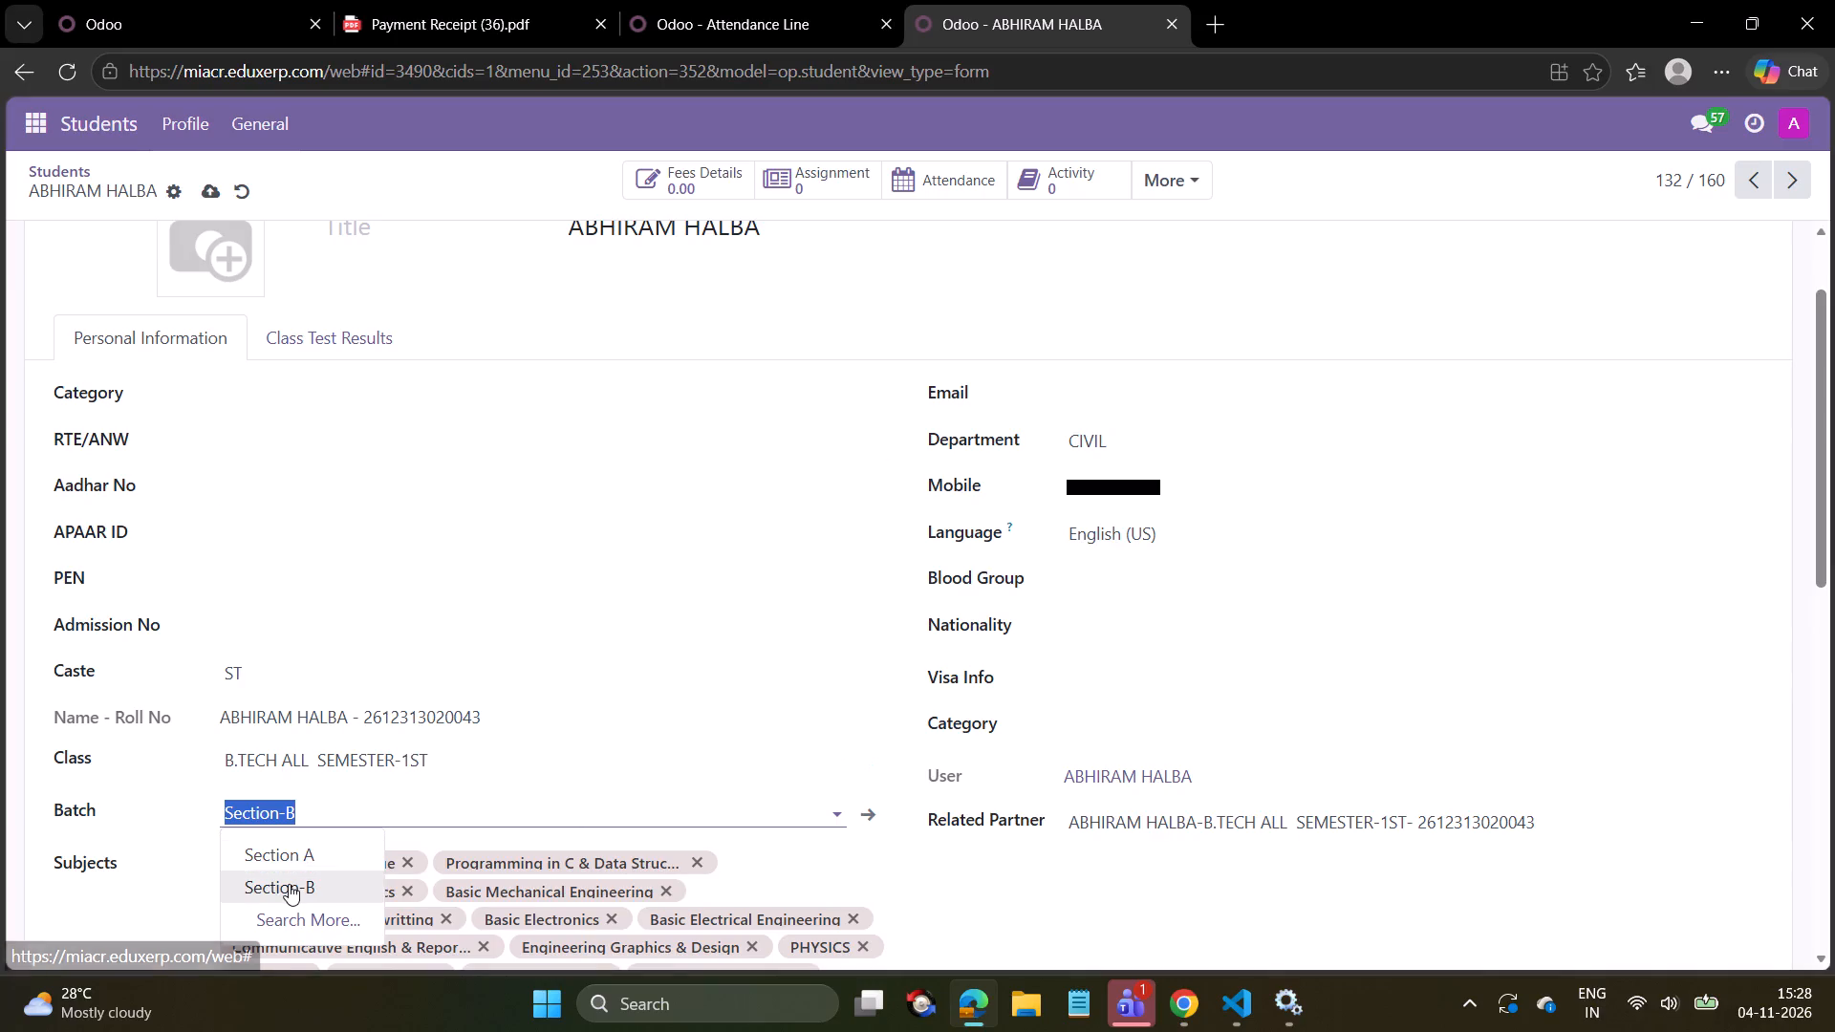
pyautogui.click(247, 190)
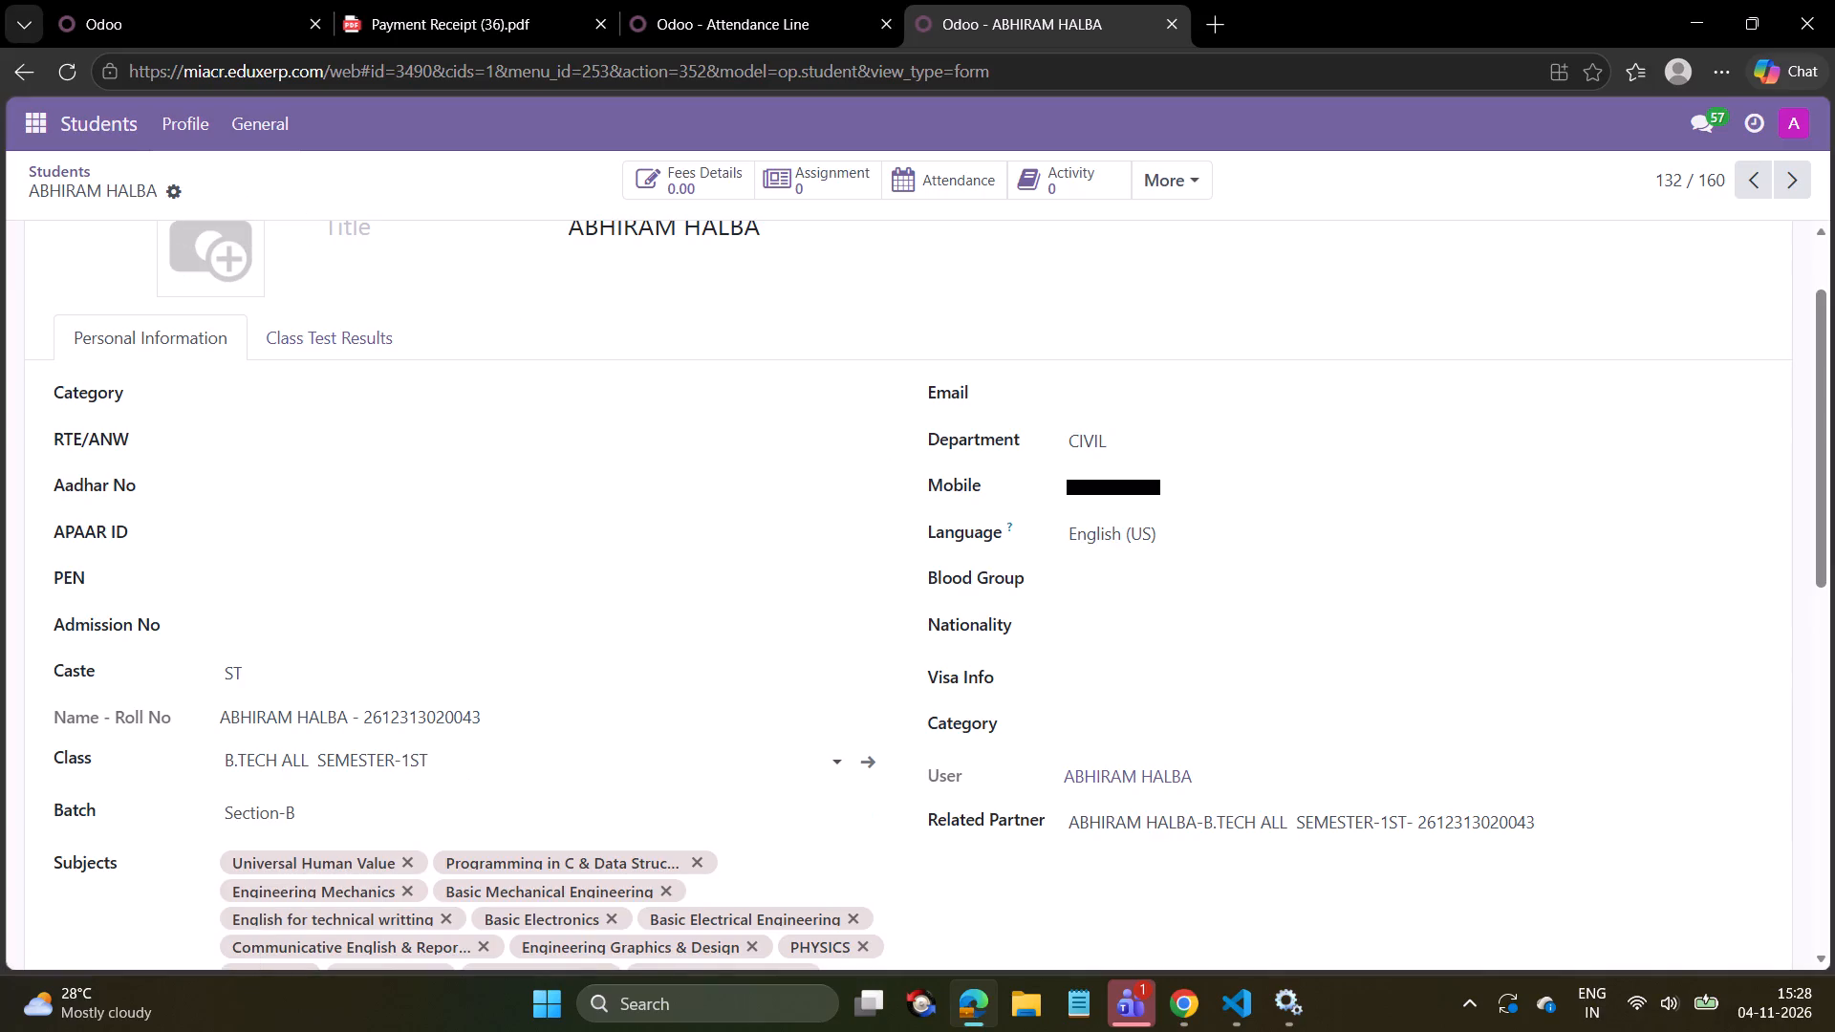
pyautogui.click(468, 774)
pyautogui.click(413, 830)
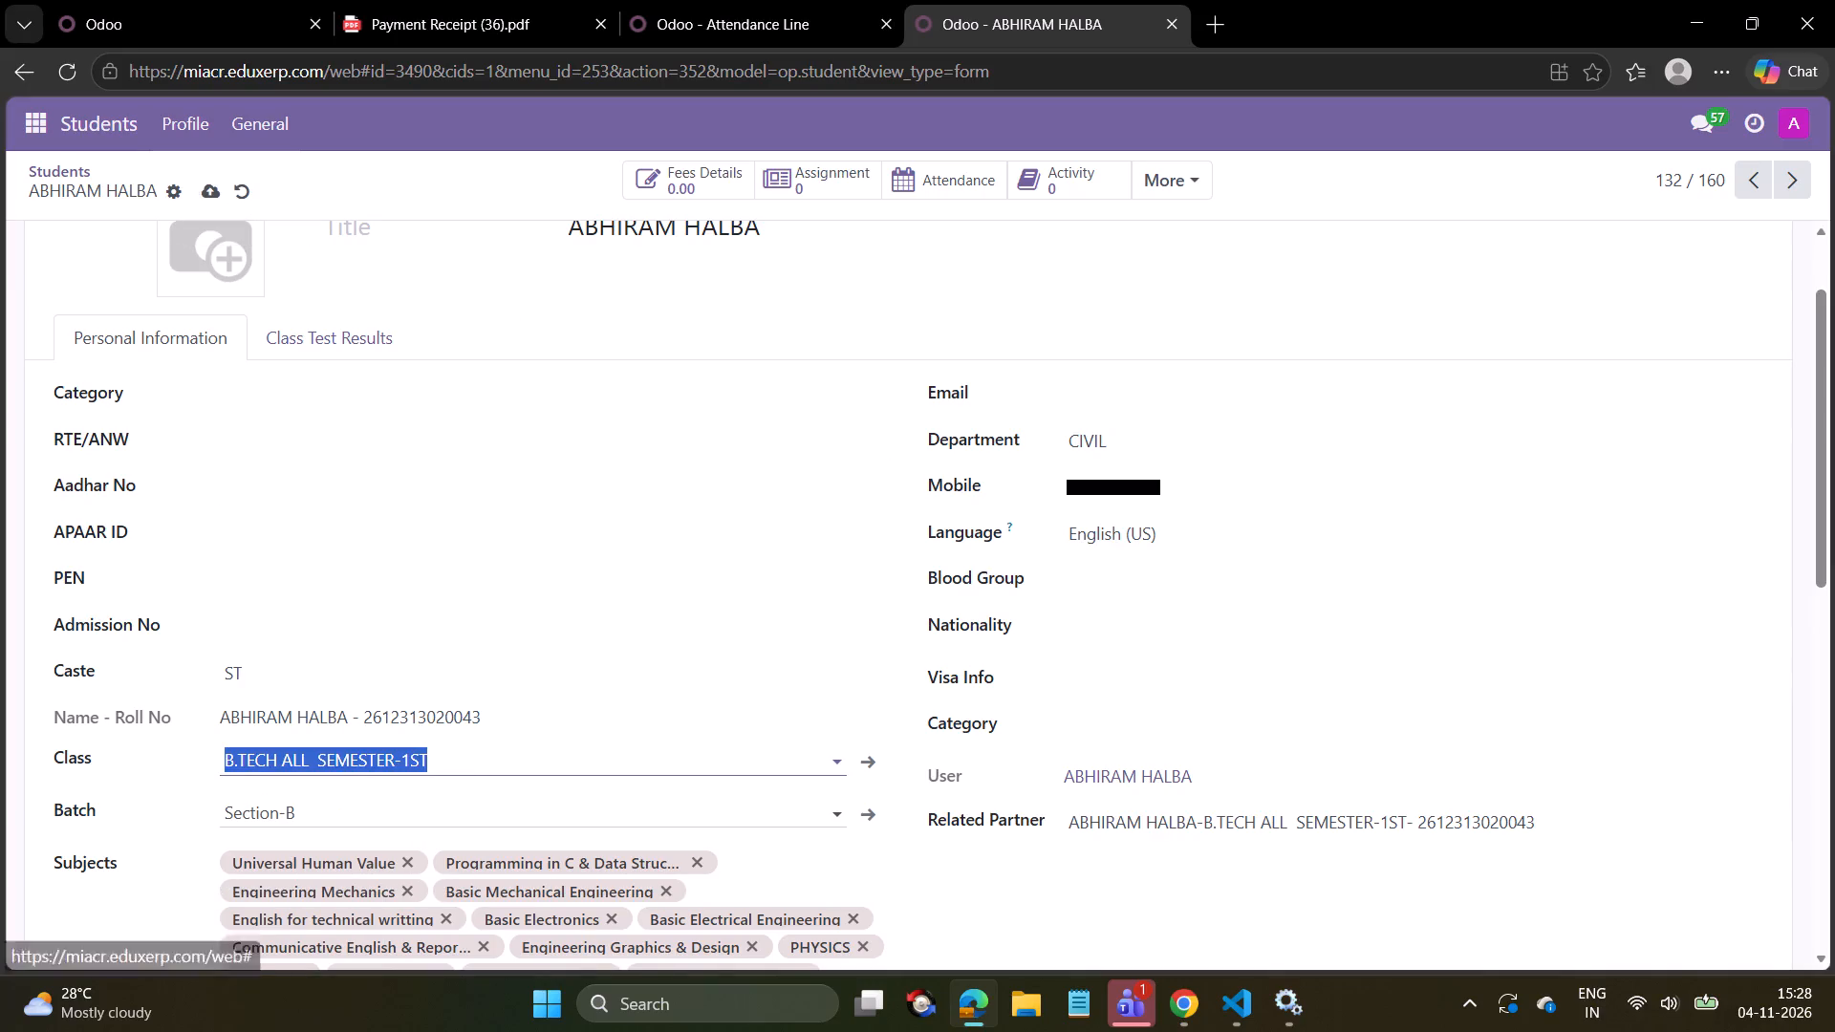
pyautogui.click(389, 816)
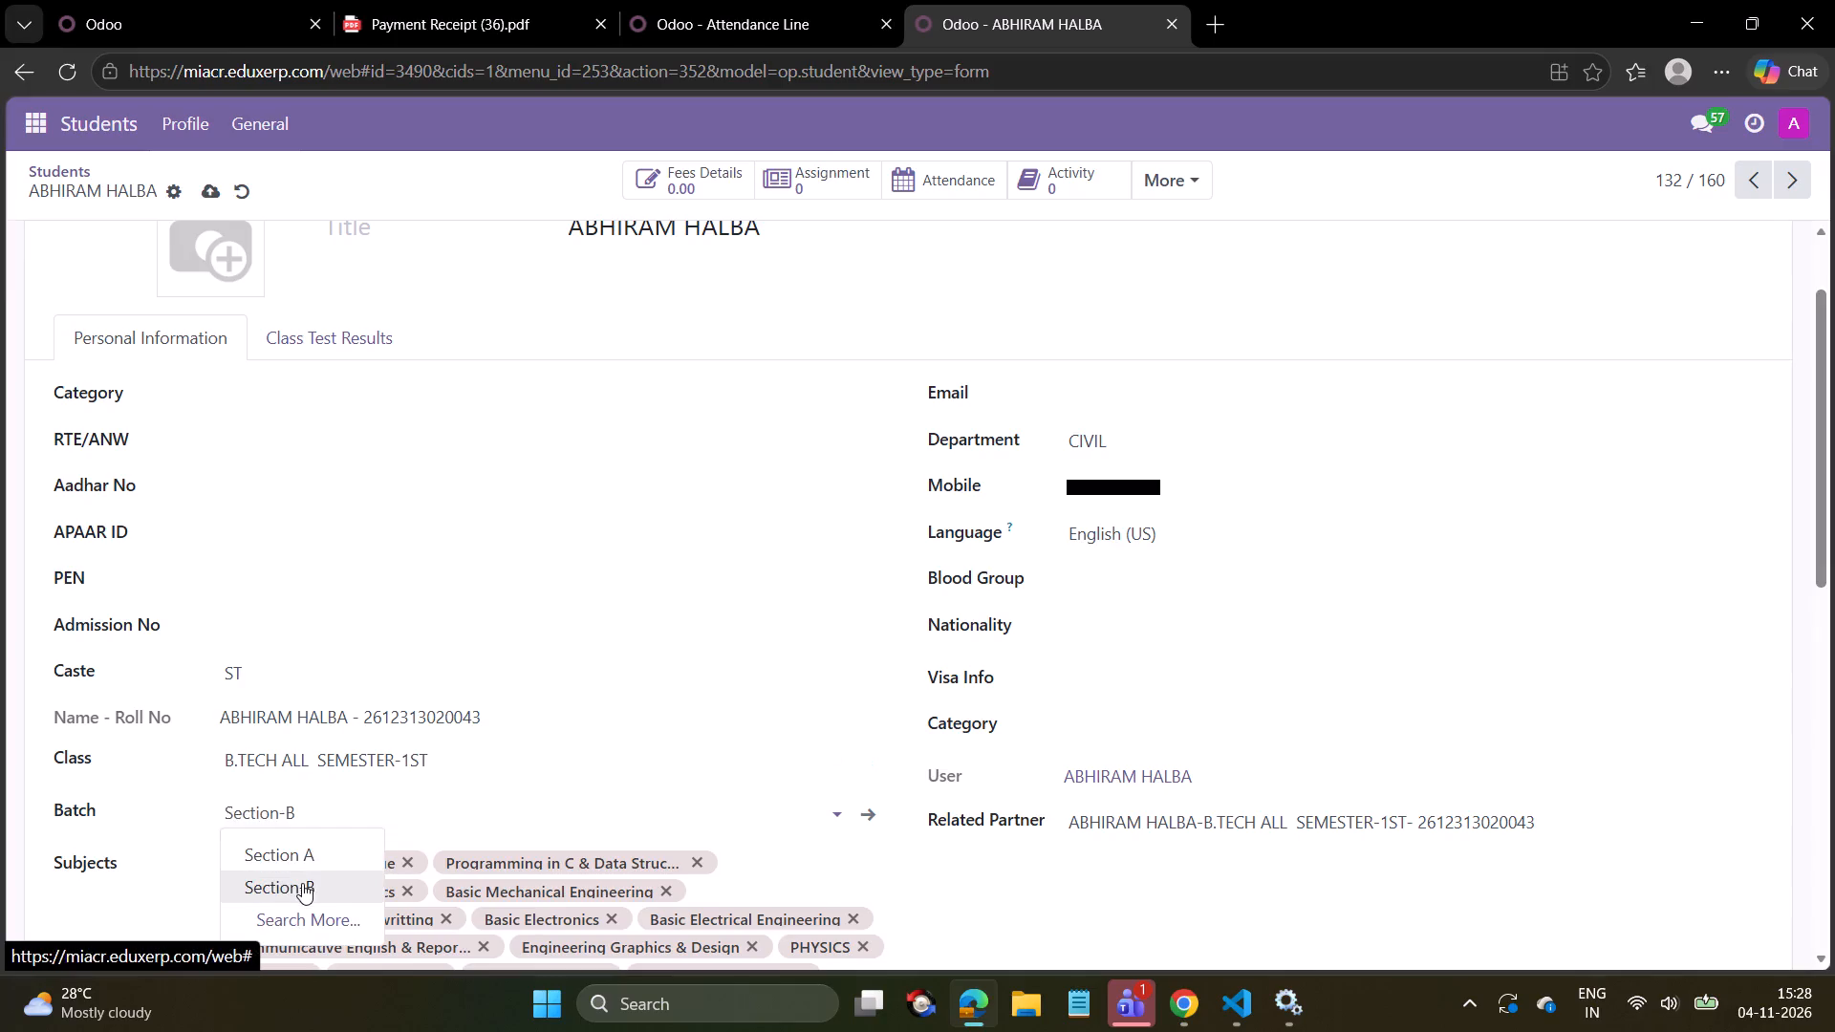
pyautogui.click(302, 883)
pyautogui.click(209, 193)
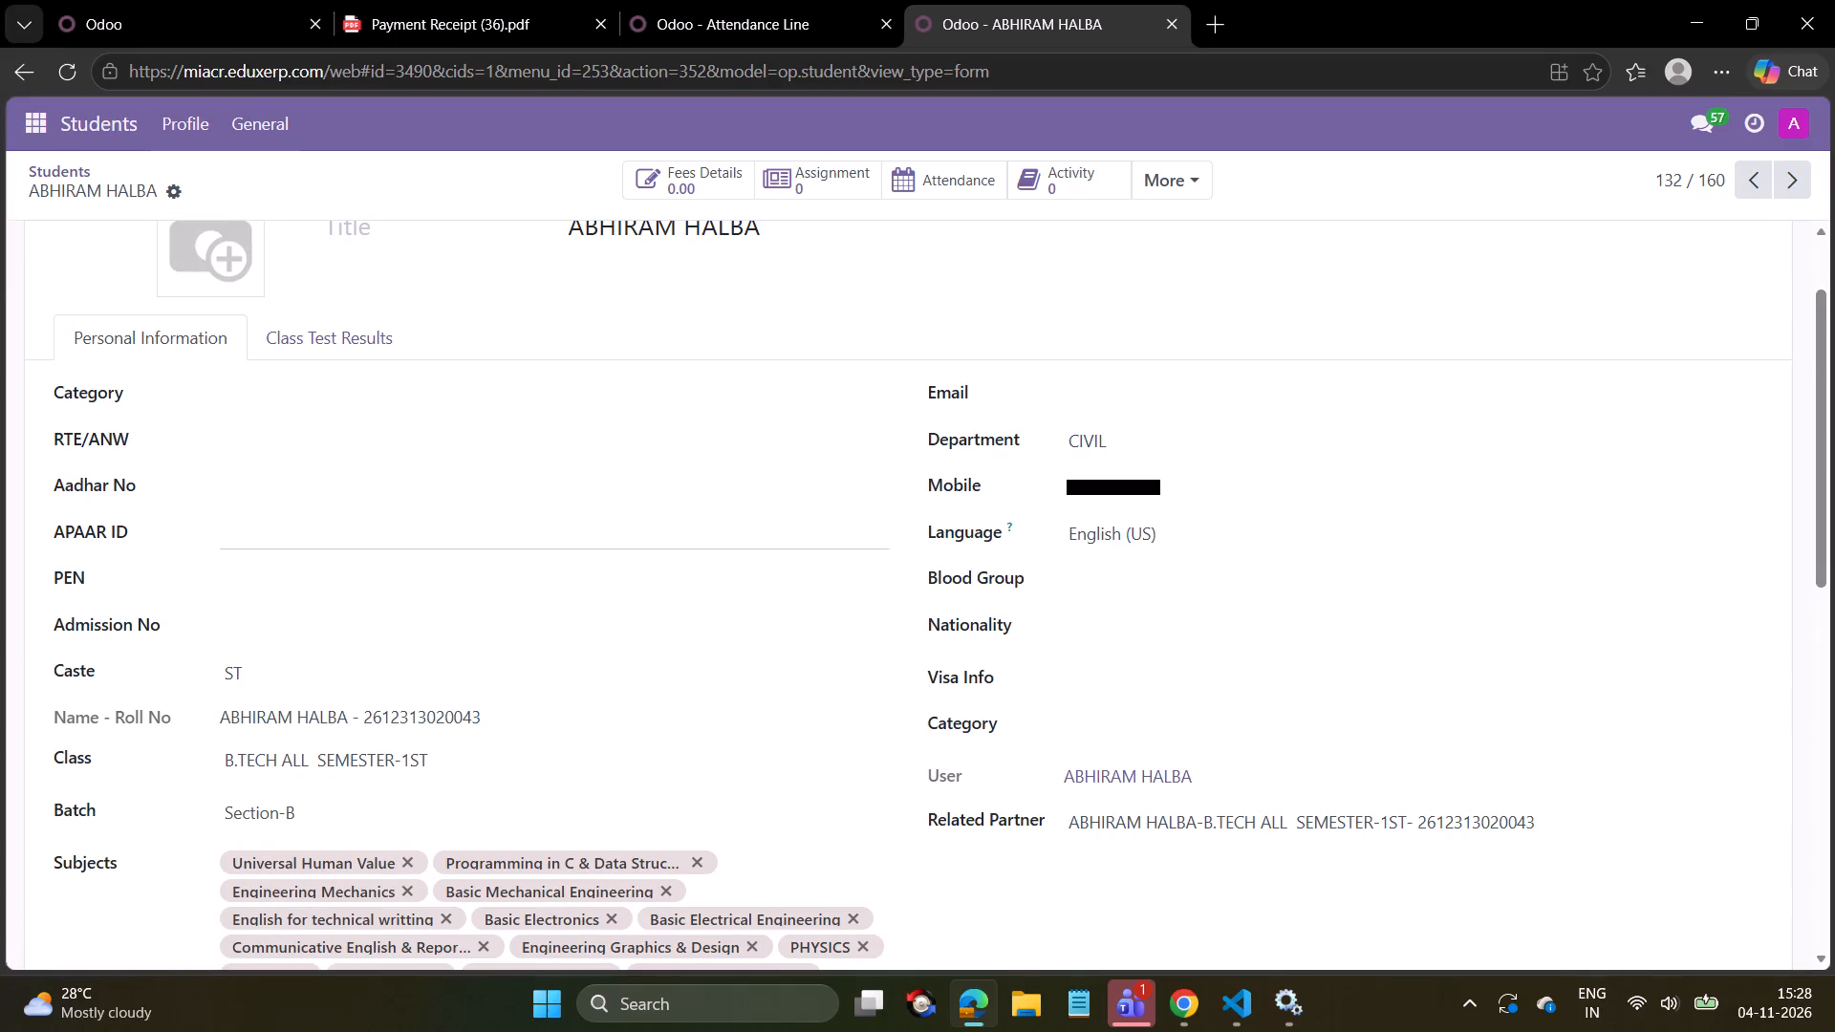
# On the next student record (133), reselect class B.TECH ALL SEMESTER-1ST, choose batch Section-B again and save.
pyautogui.click(1794, 186)
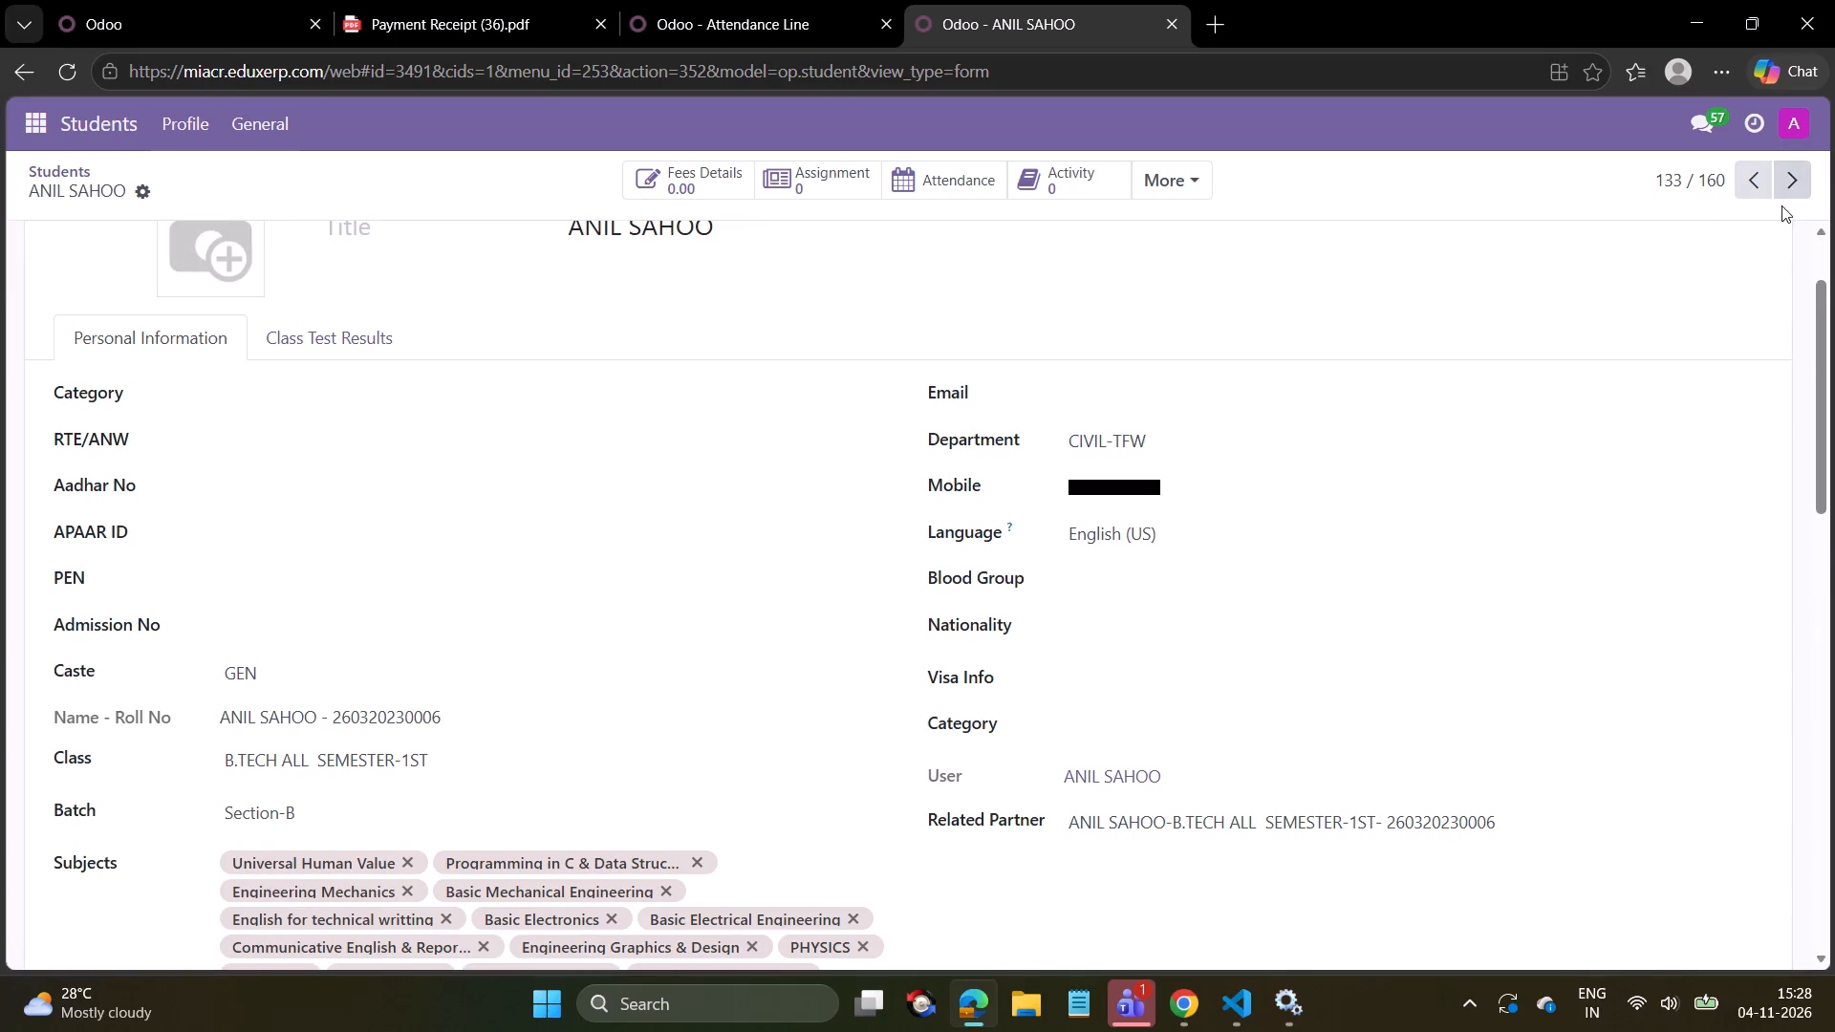
pyautogui.click(524, 774)
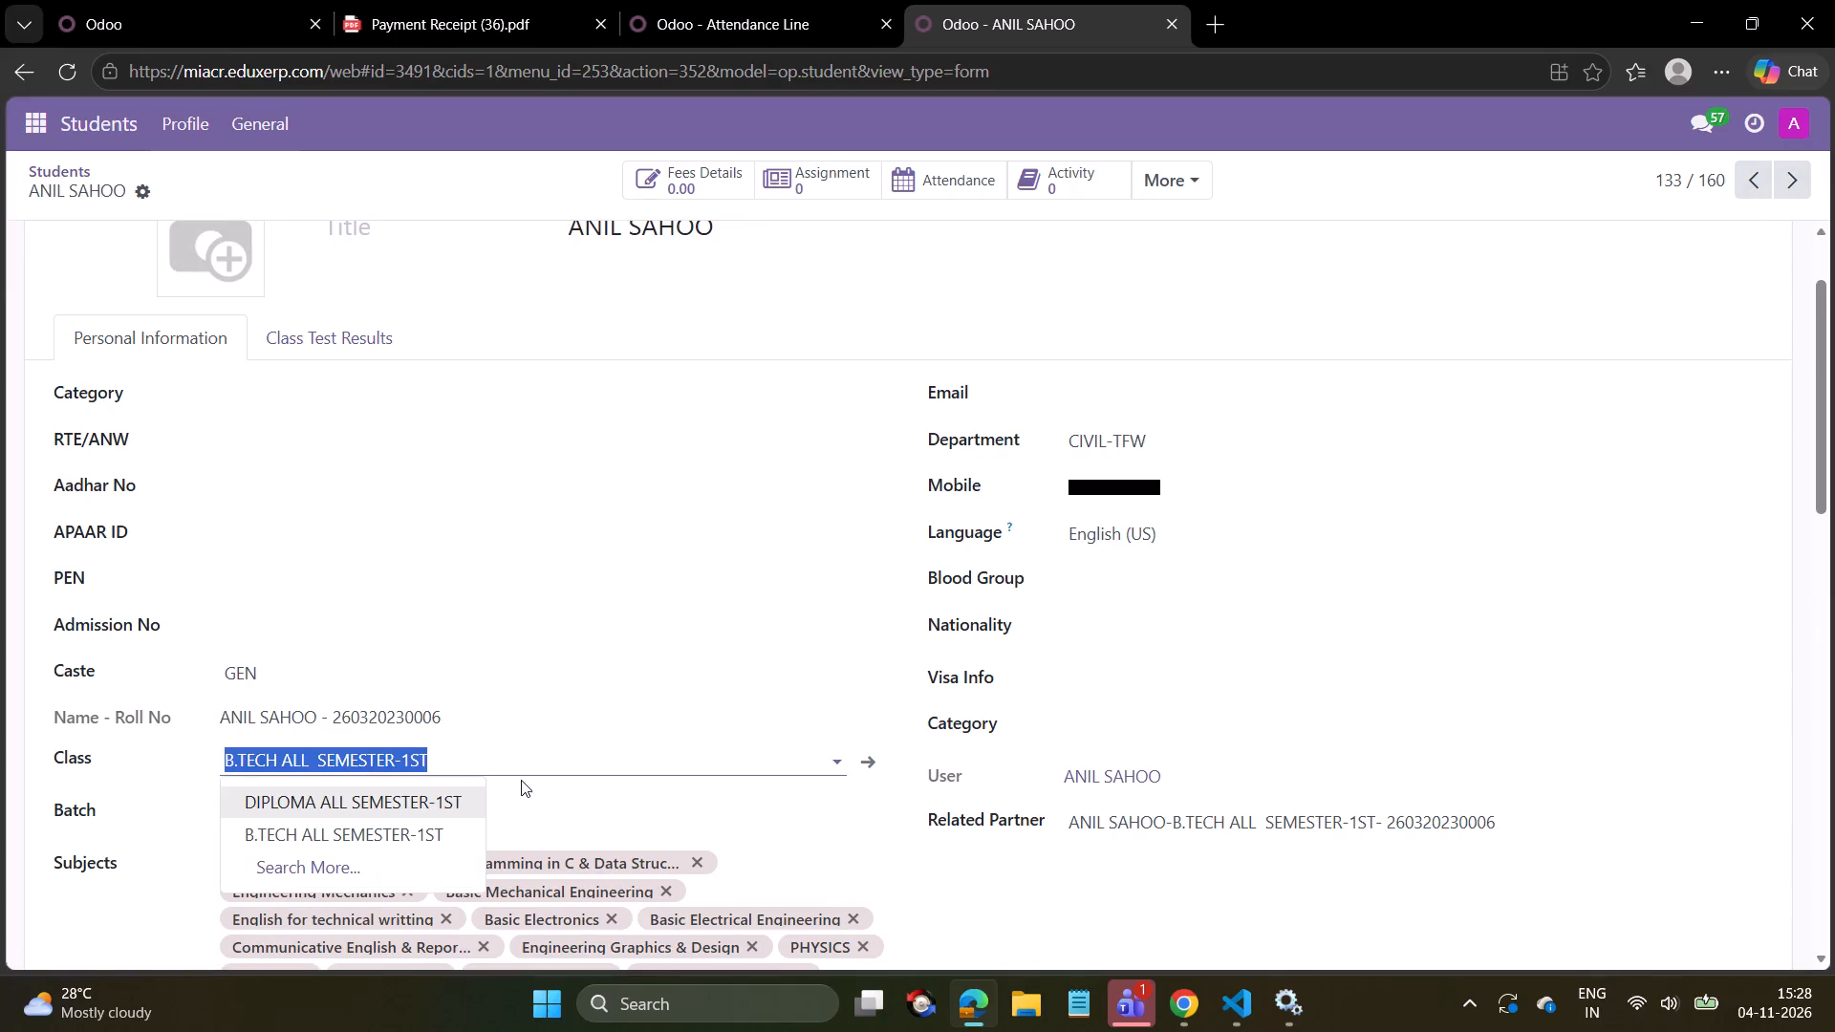
pyautogui.click(405, 840)
pyautogui.click(367, 809)
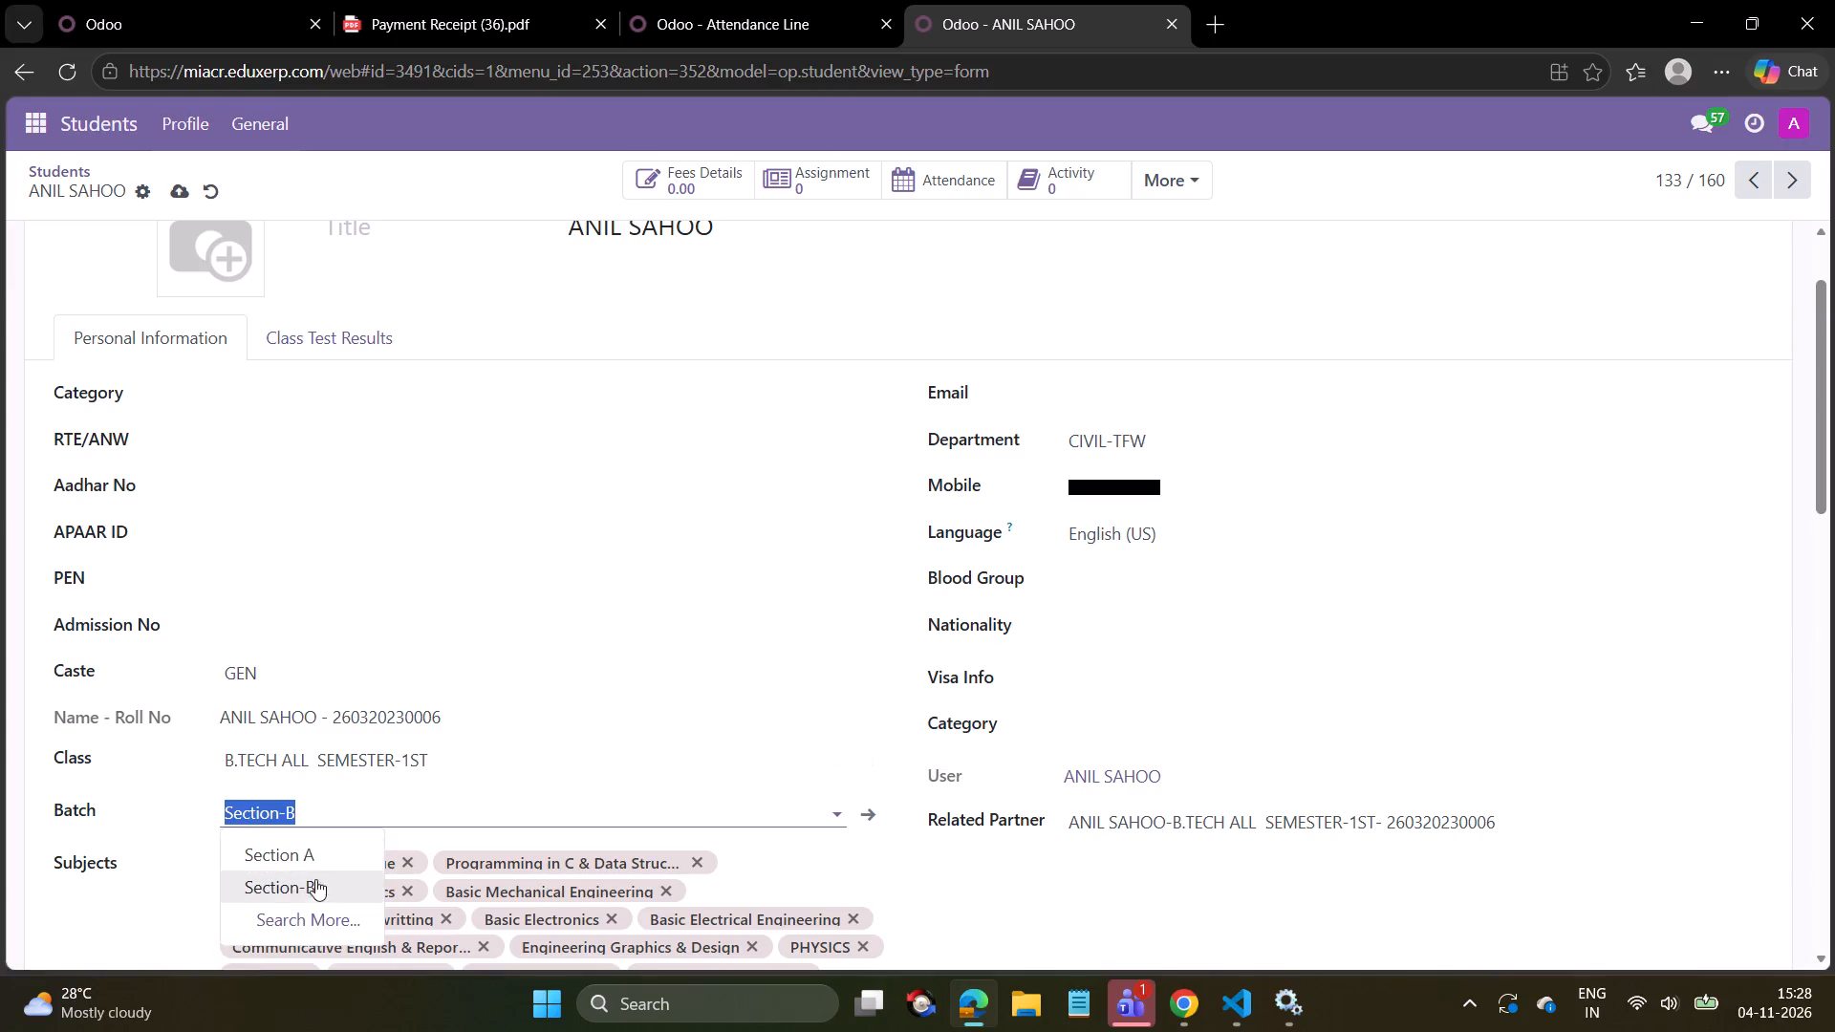
pyautogui.click(313, 884)
pyautogui.click(184, 195)
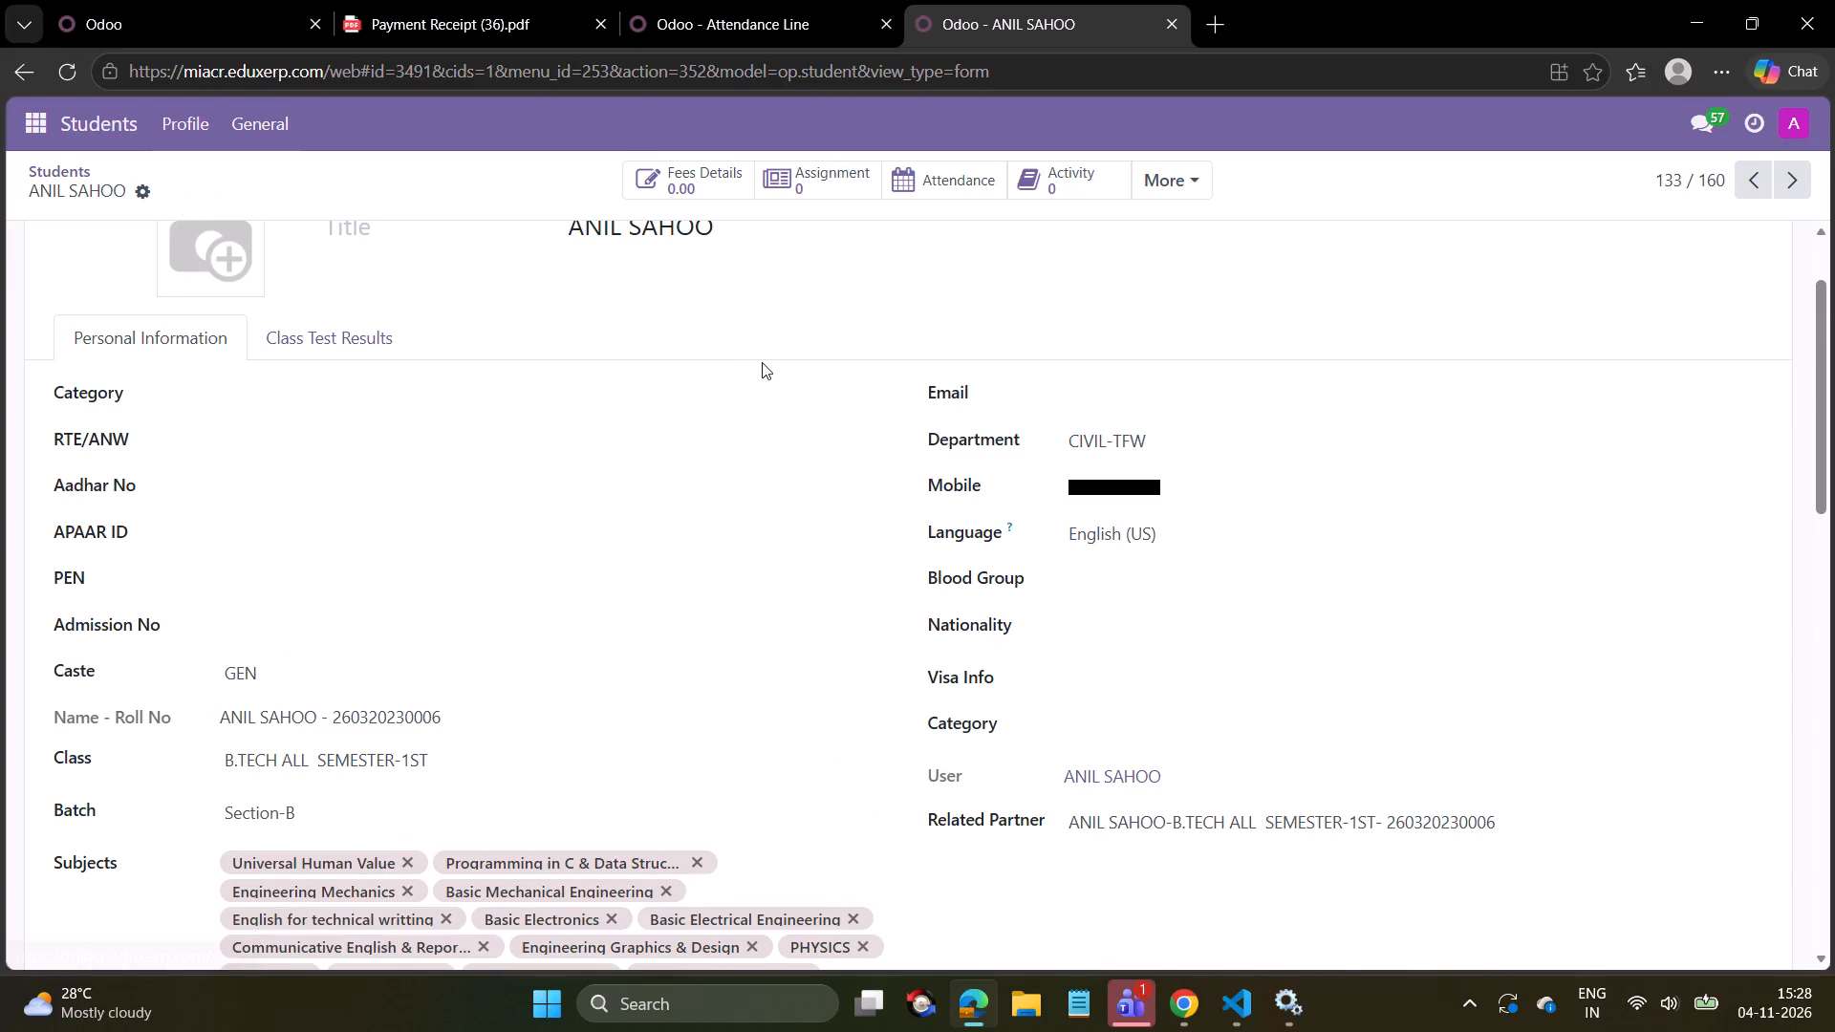
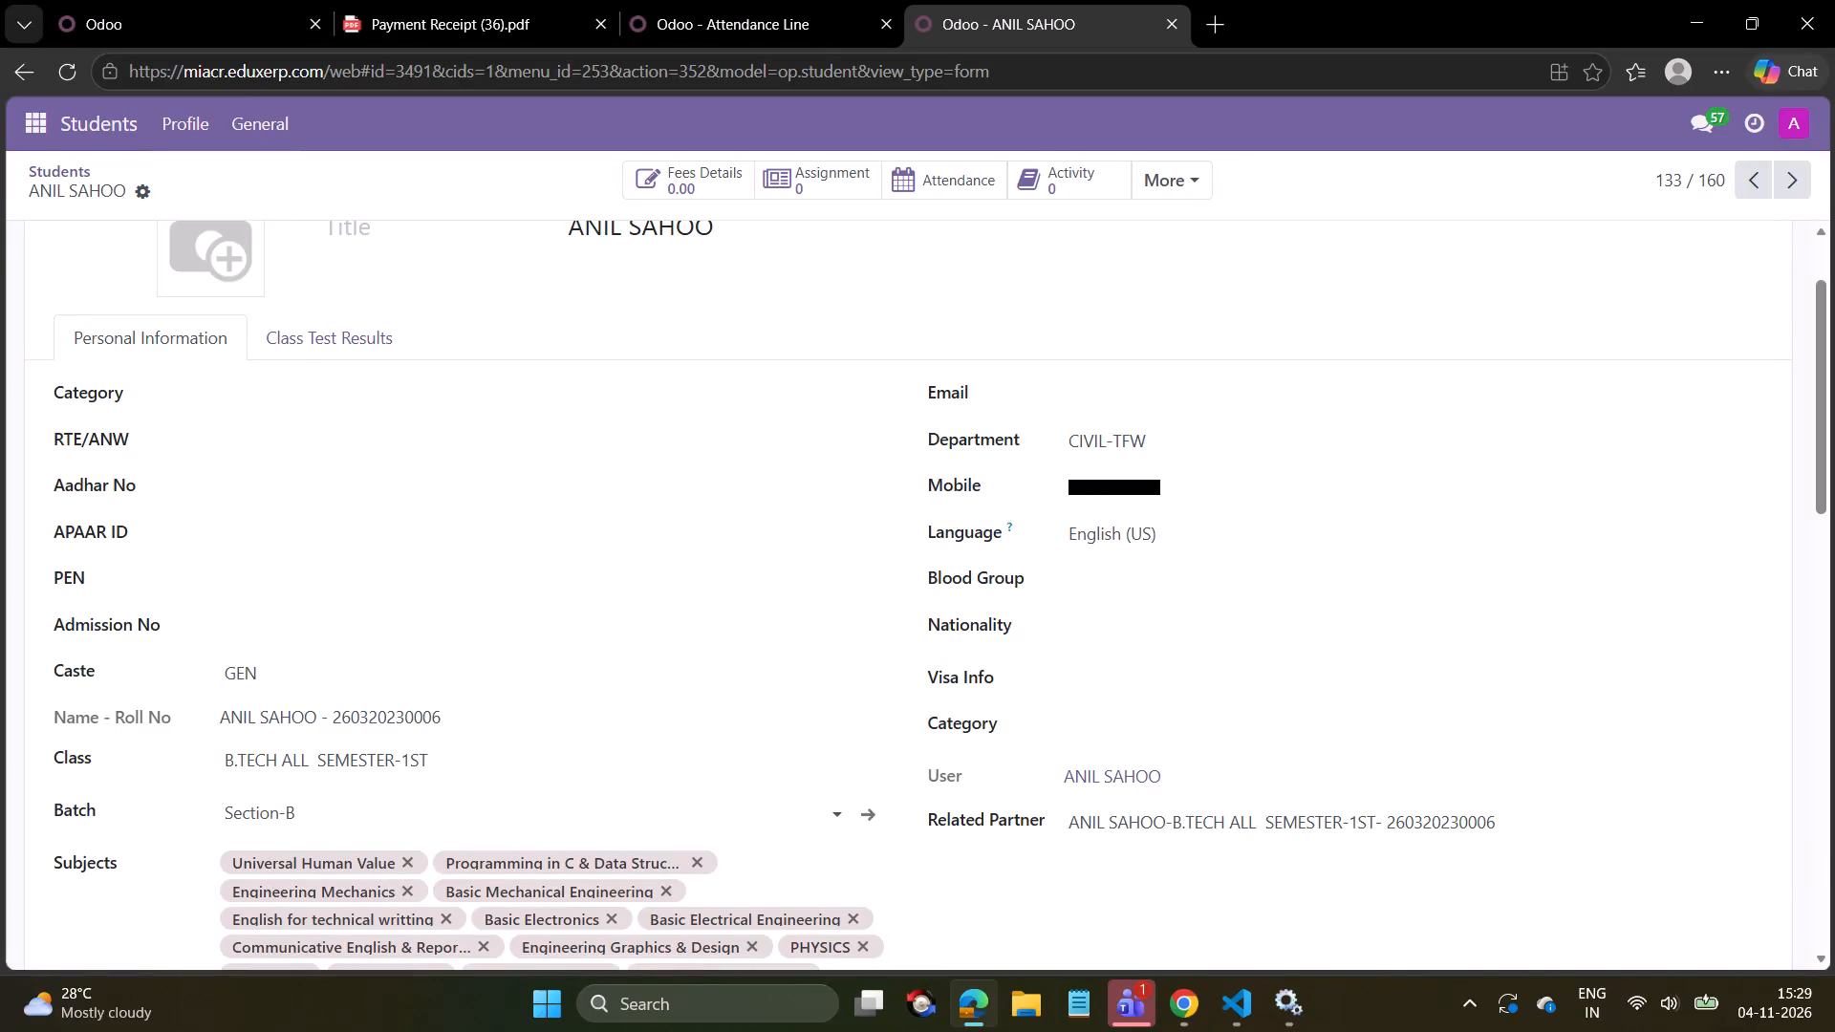
pyautogui.click(469, 760)
pyautogui.click(377, 838)
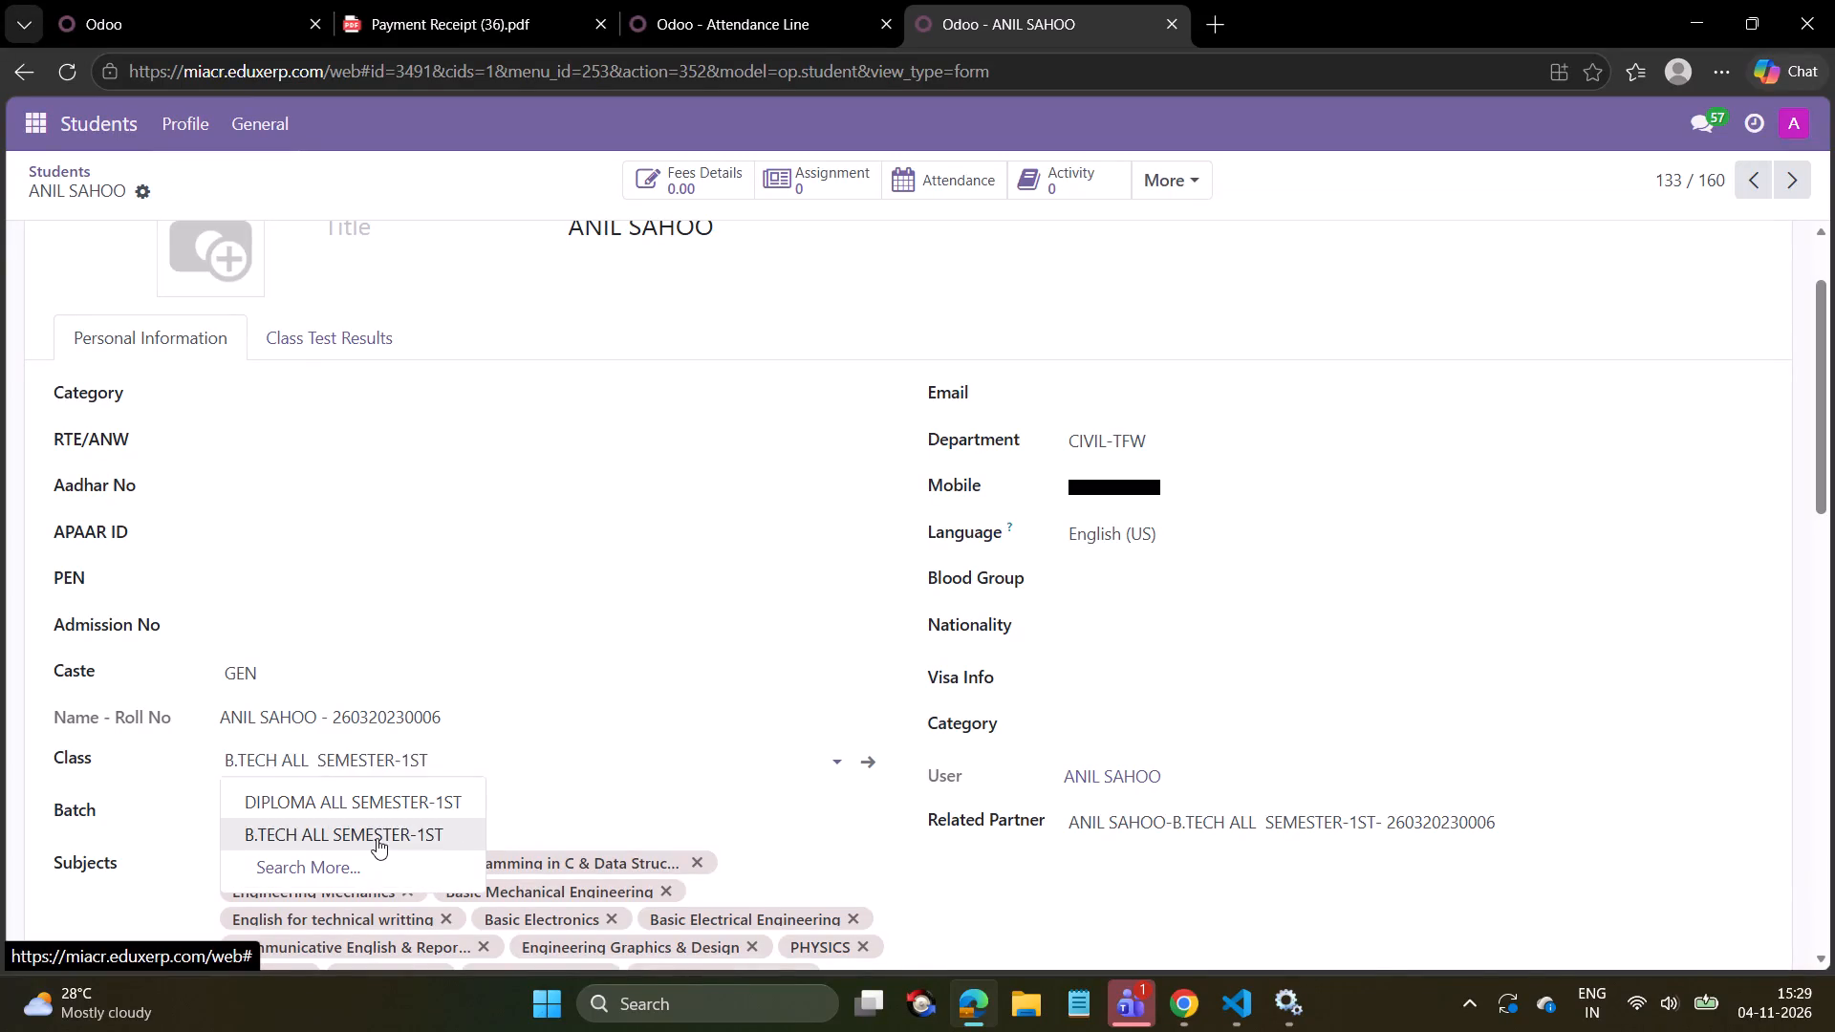
pyautogui.click(368, 826)
pyautogui.click(324, 889)
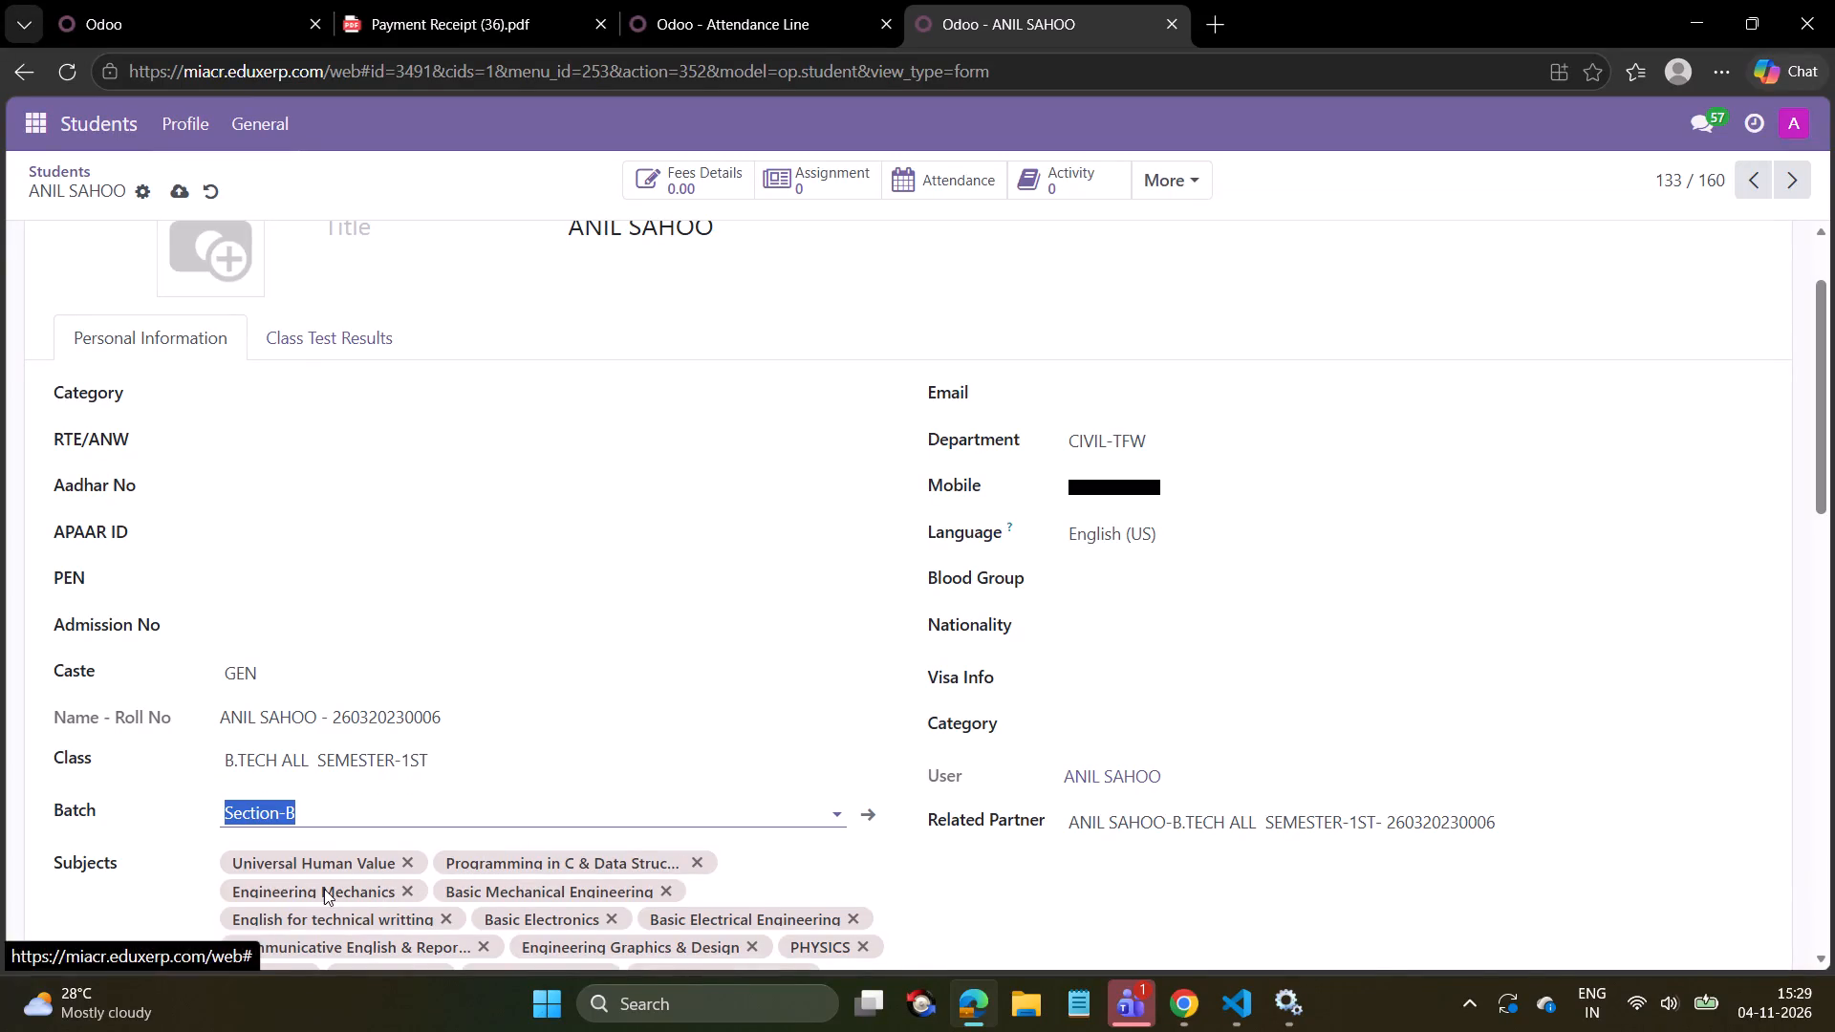
pyautogui.click(180, 177)
pyautogui.click(185, 197)
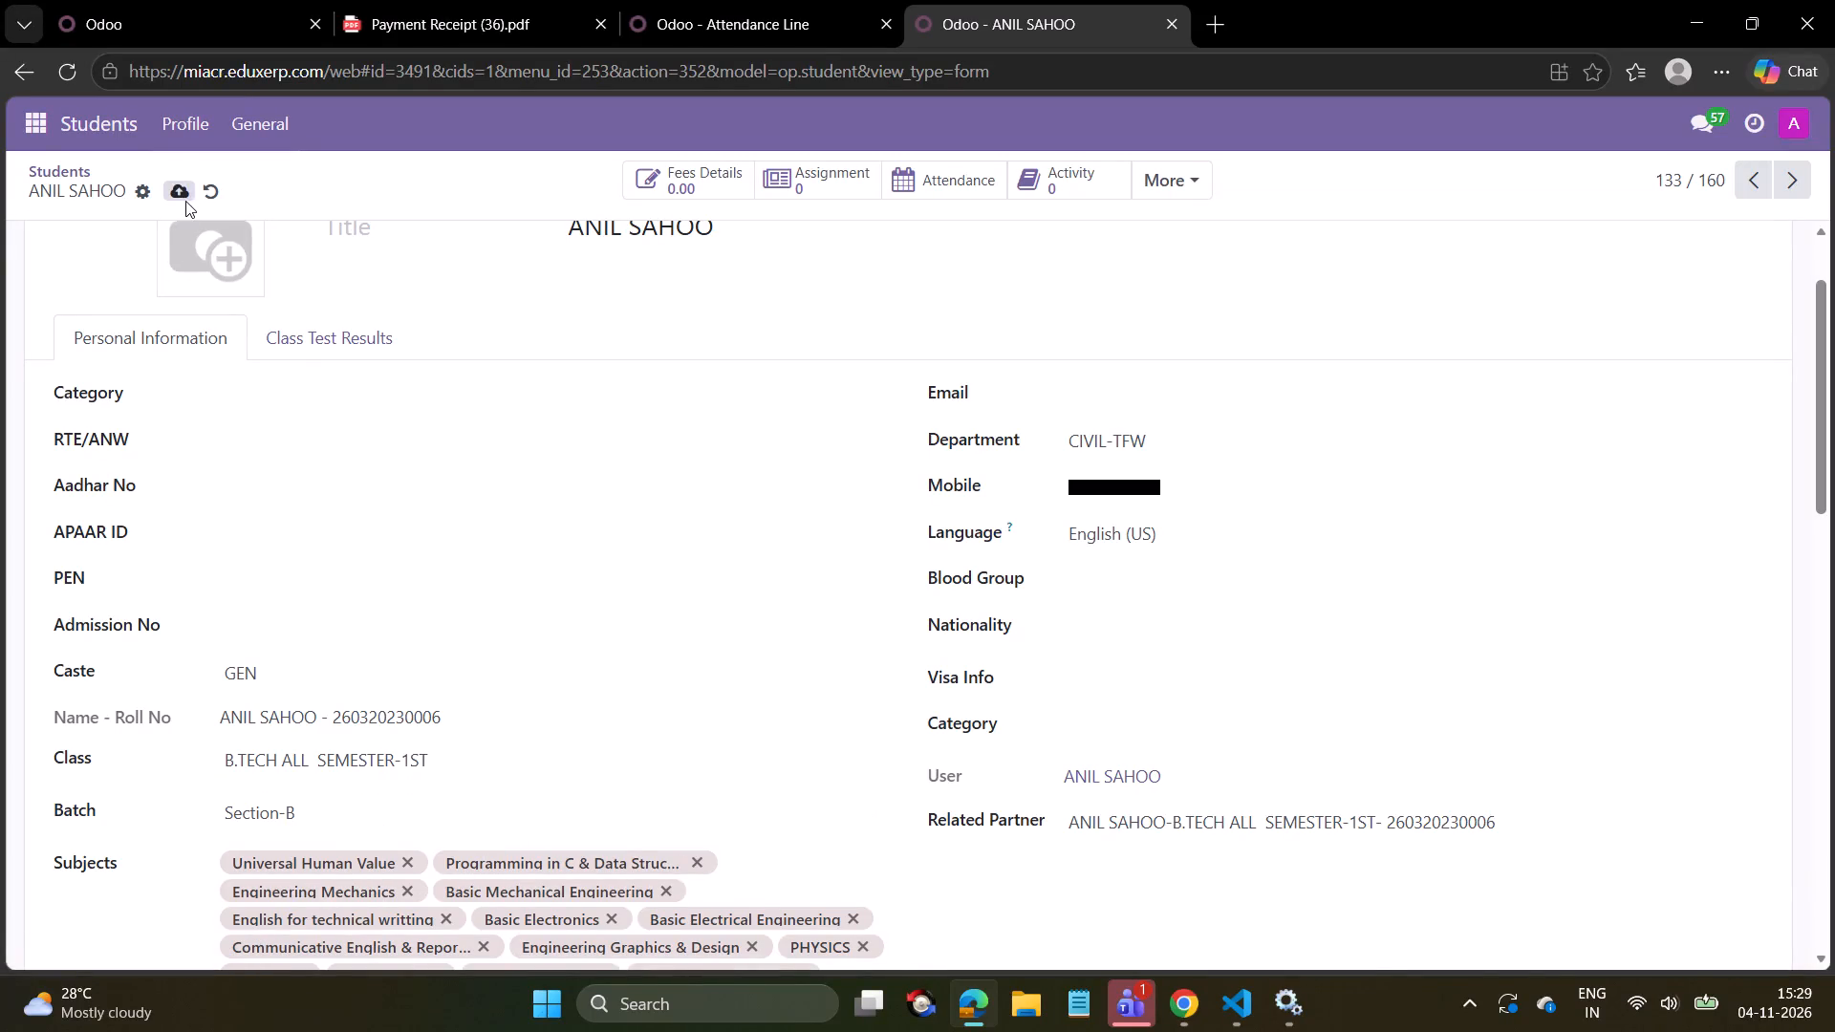
# On the next student record (134), reselect class B.TECH ALL SEMESTER-1ST, choose batch Section-B again and save.
pyautogui.click(1790, 186)
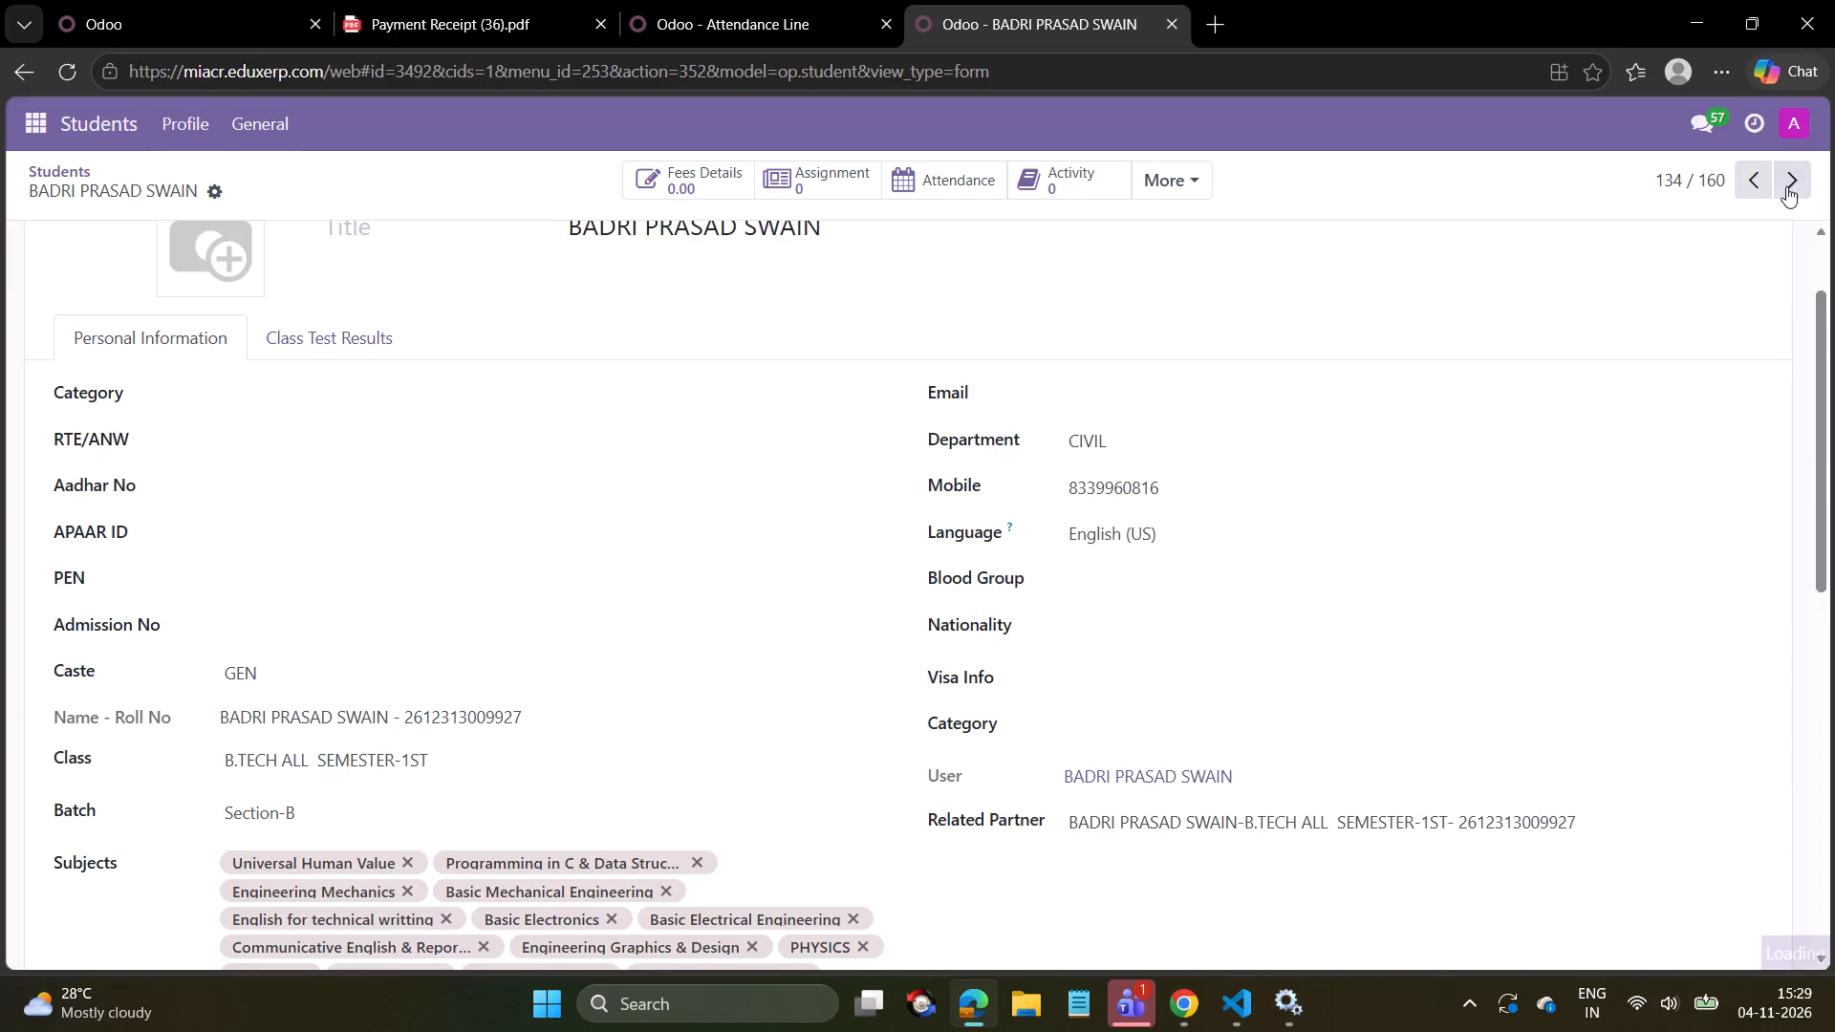
pyautogui.click(408, 762)
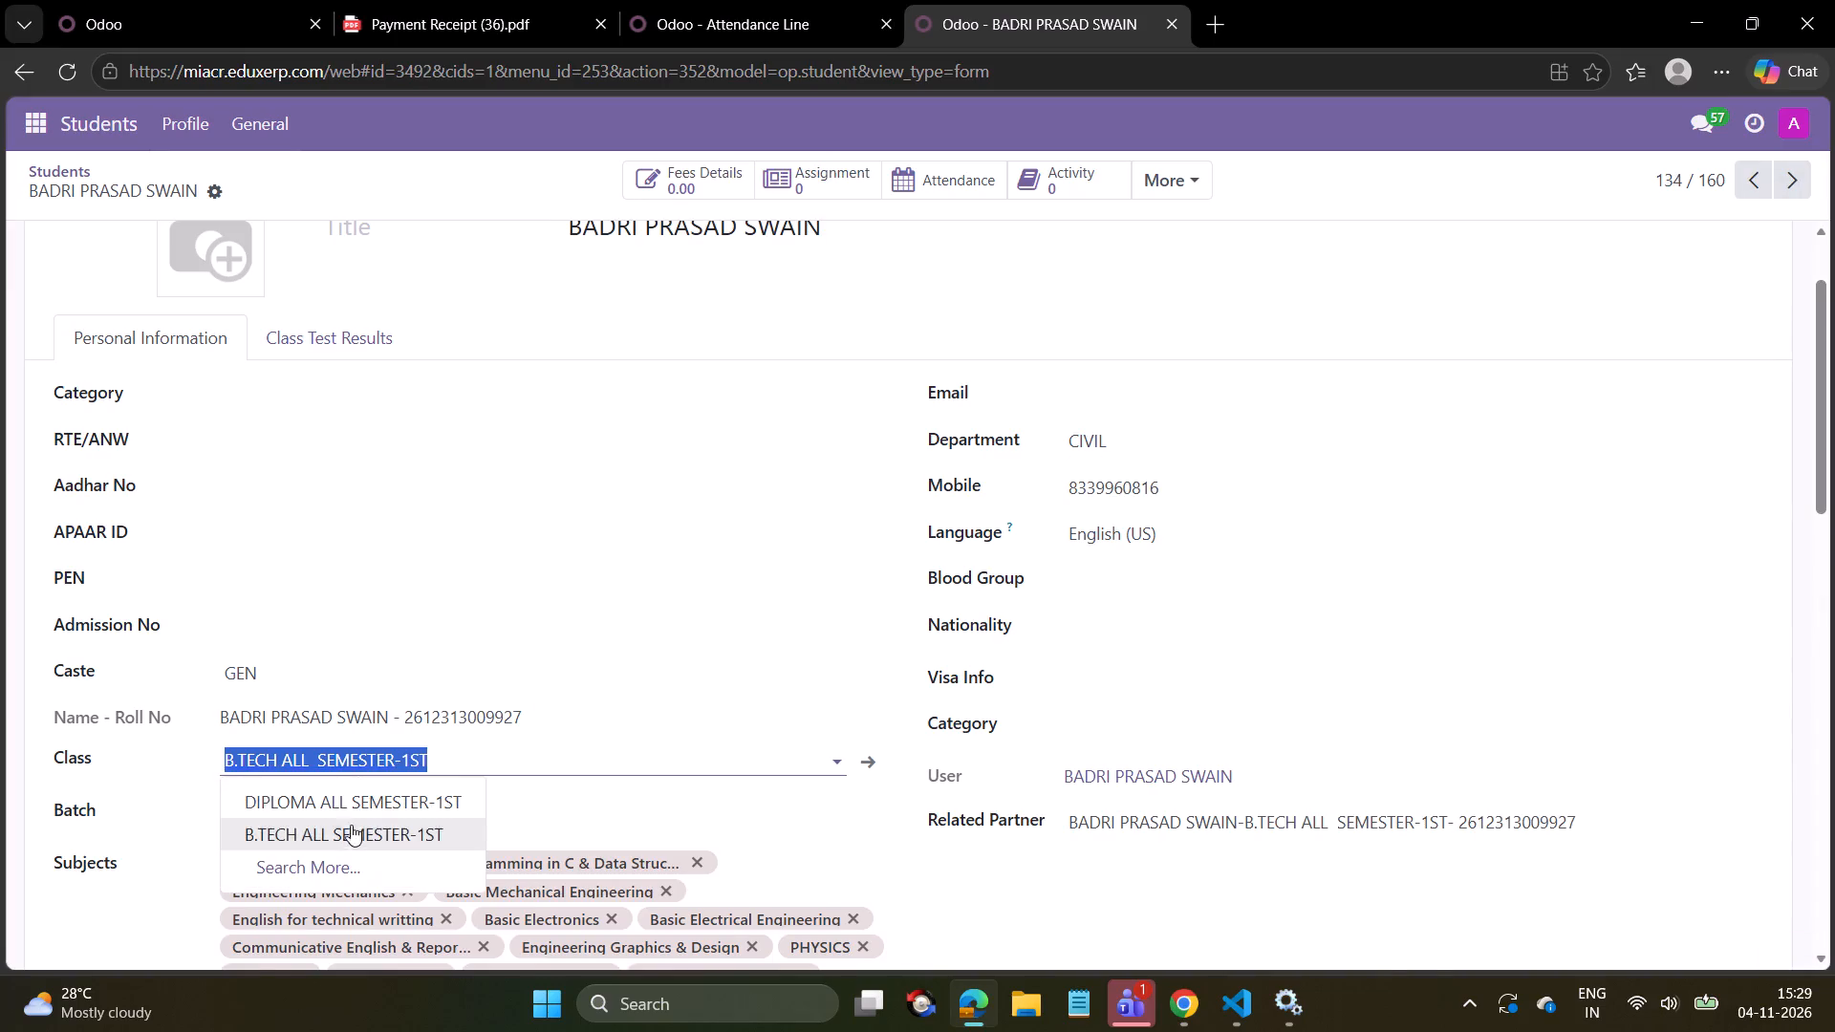
pyautogui.click(349, 828)
pyautogui.click(339, 821)
pyautogui.click(298, 886)
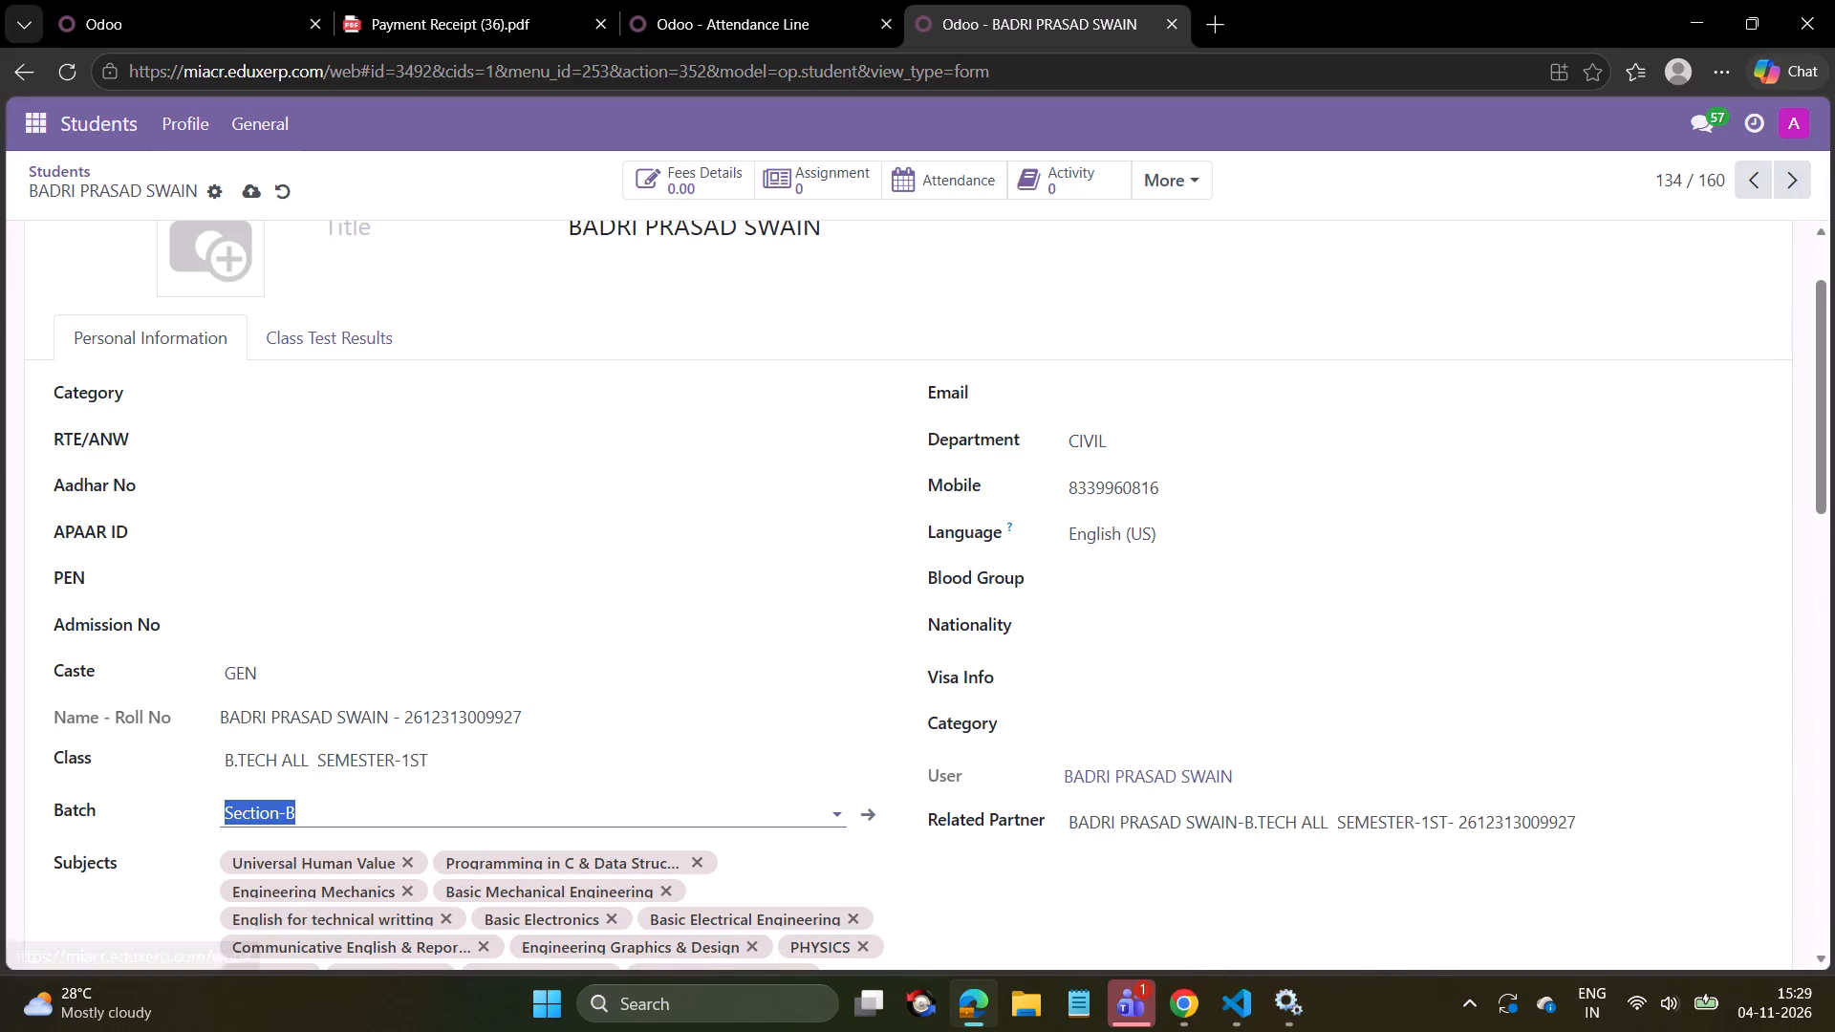
pyautogui.click(254, 189)
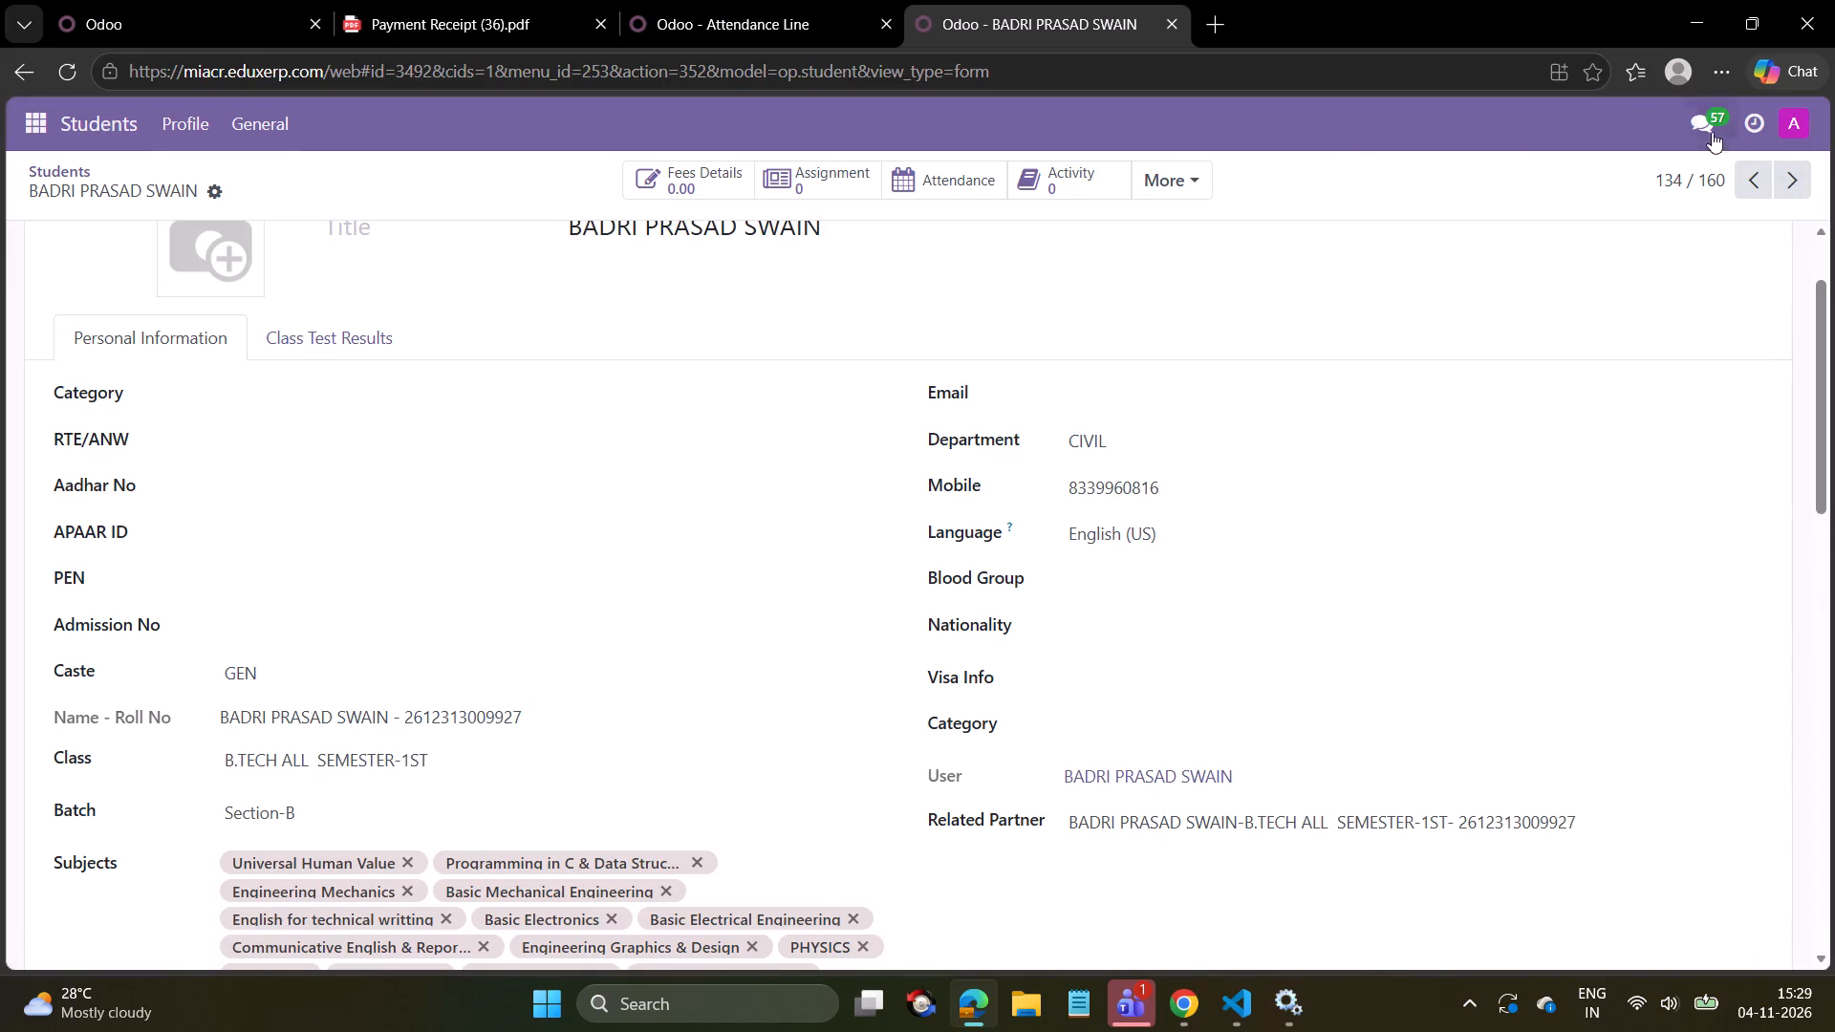
# On the next student record (135), reselect class B.TECH ALL SEMESTER-1ST, choose batch Section-B again and save.
pyautogui.click(1796, 174)
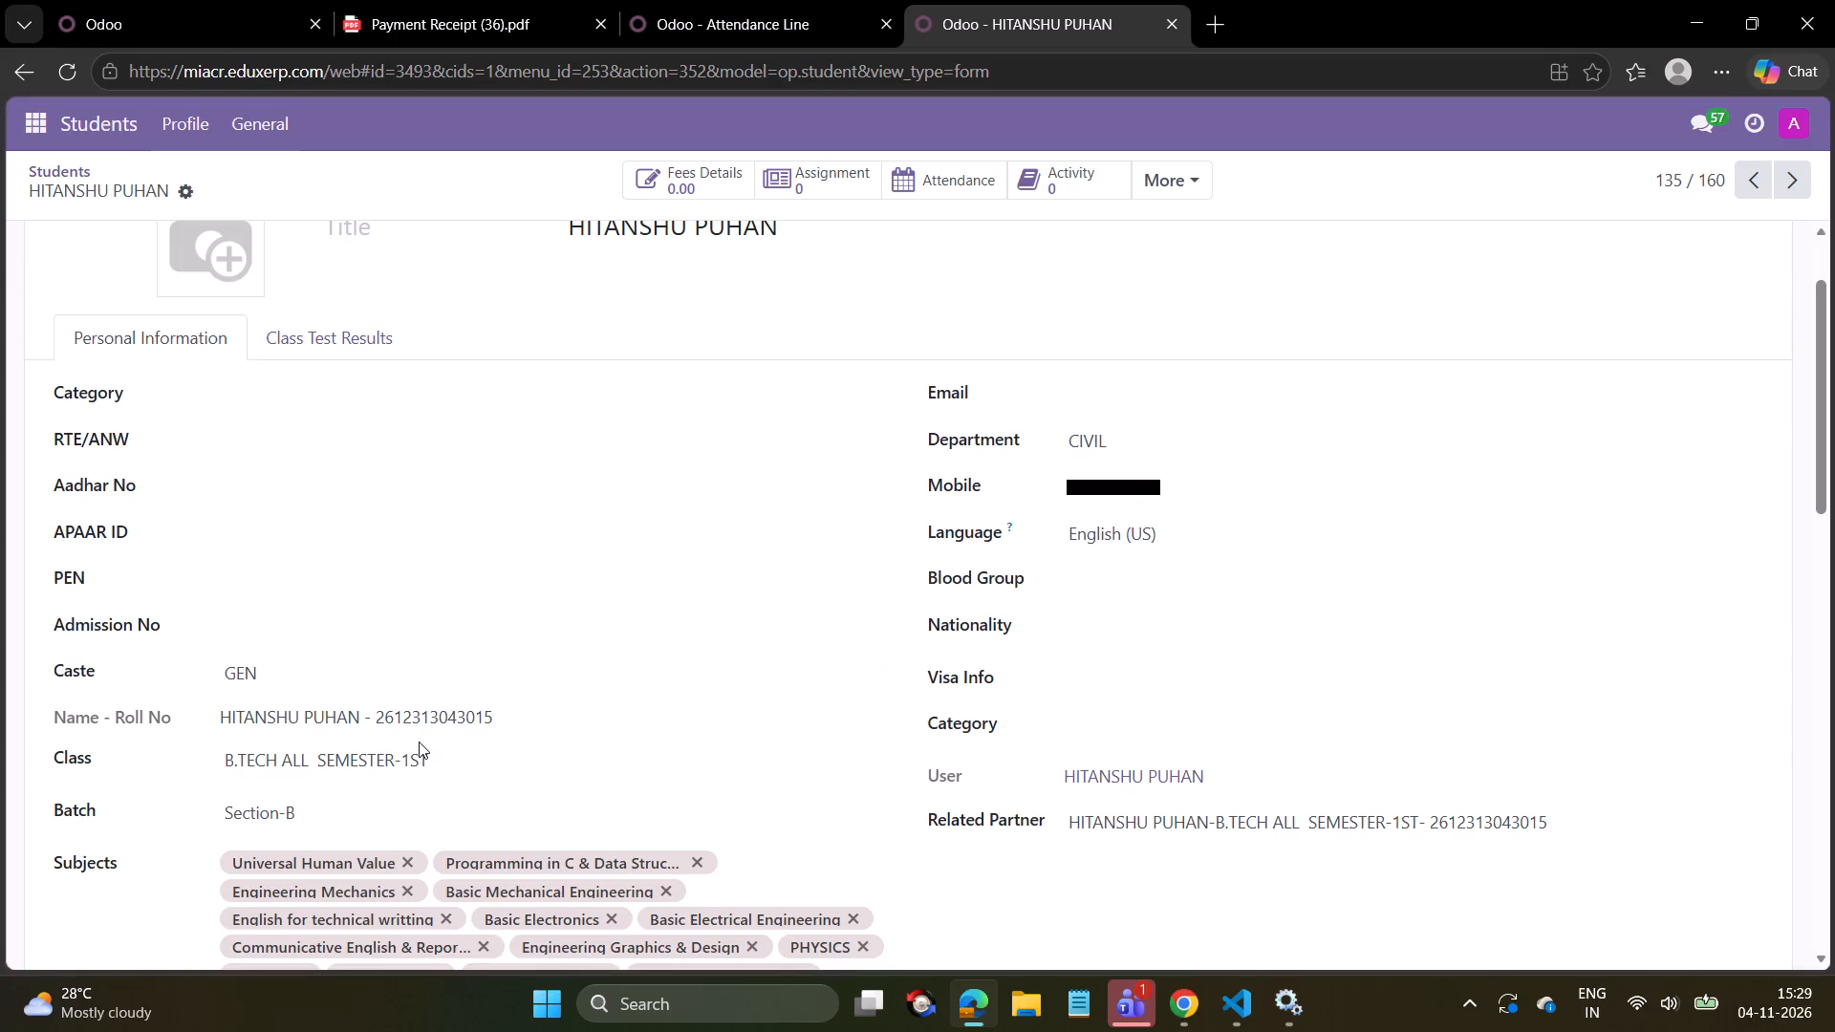
pyautogui.click(419, 742)
pyautogui.click(421, 759)
pyautogui.click(365, 826)
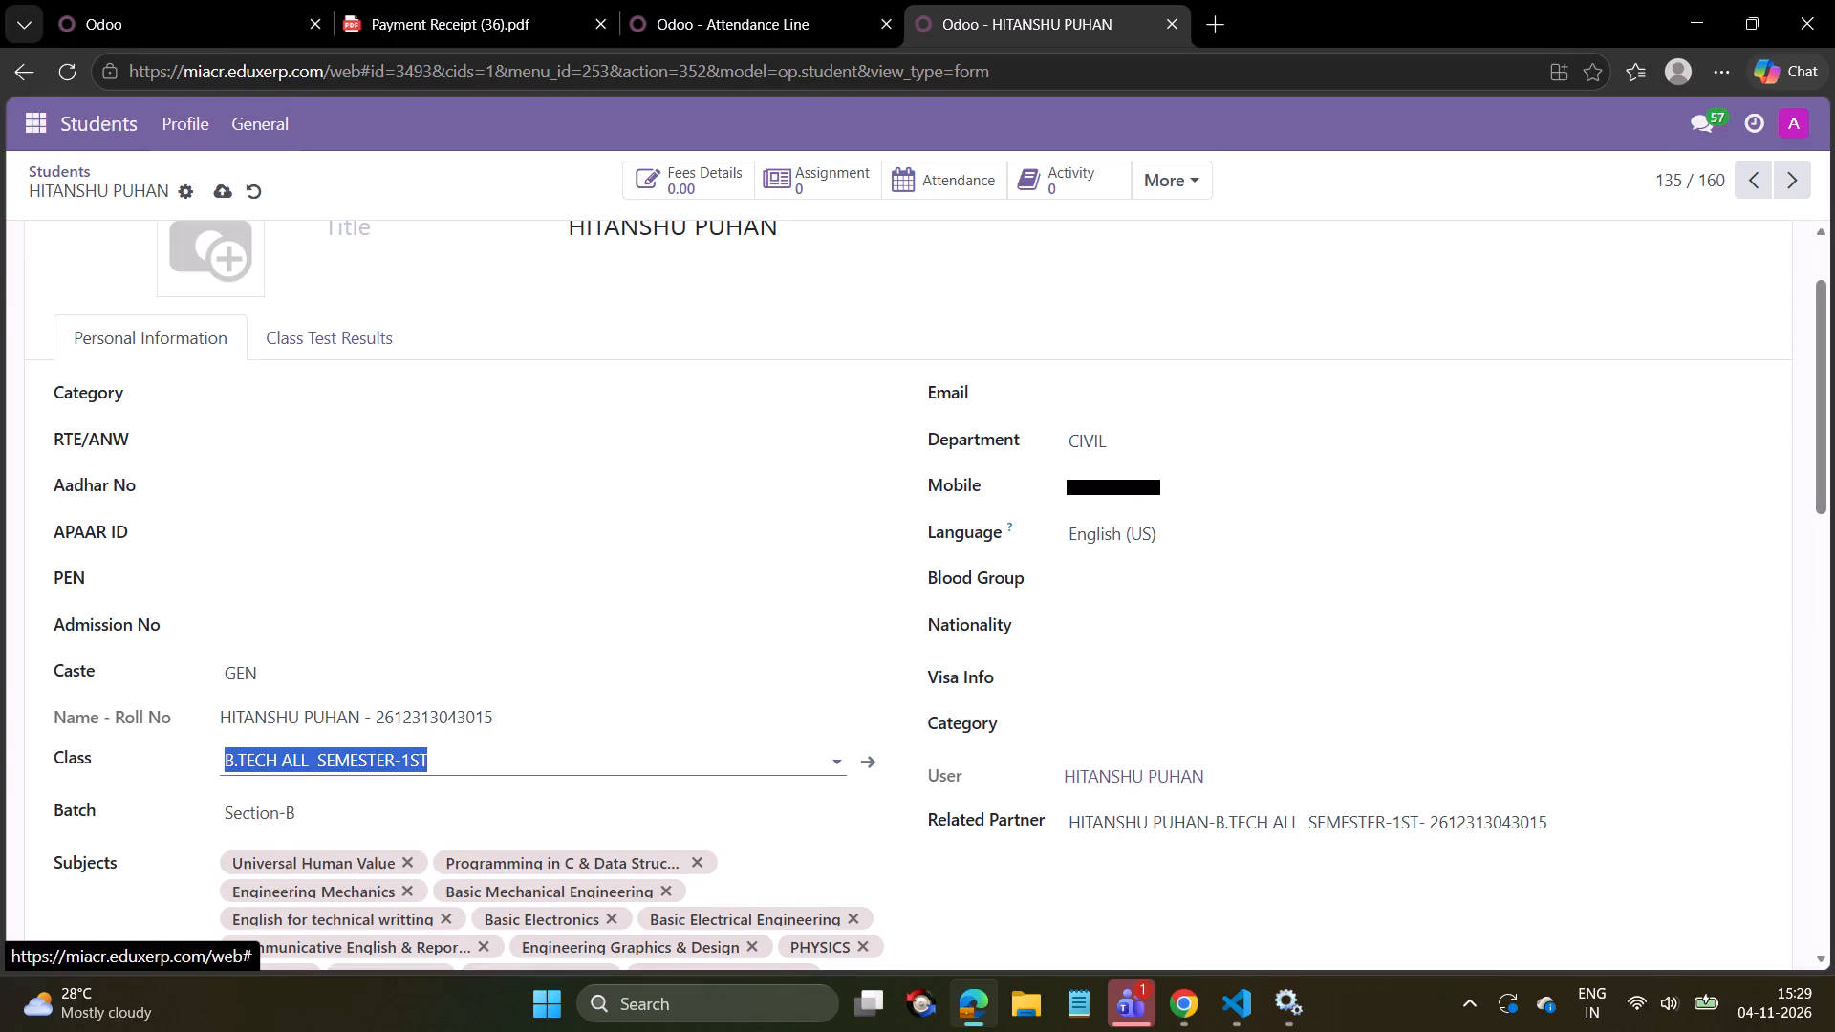
pyautogui.click(365, 826)
pyautogui.click(309, 885)
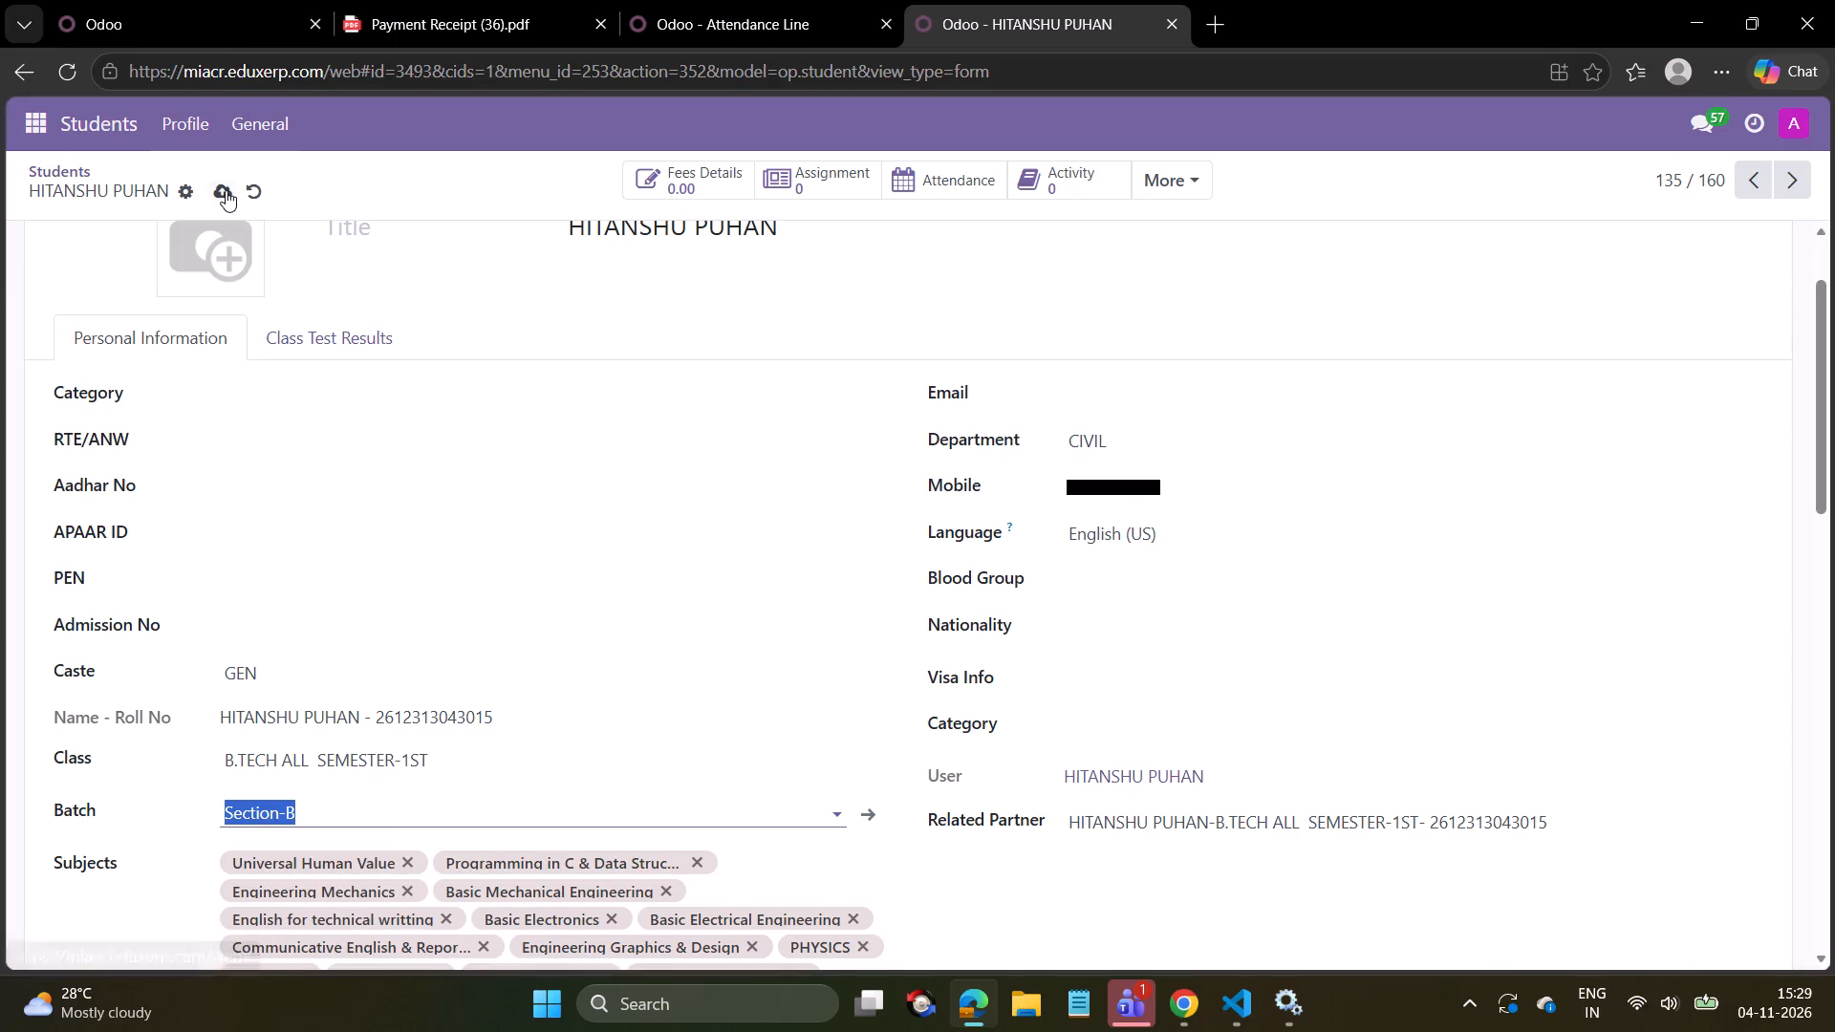
pyautogui.click(226, 190)
pyautogui.click(1795, 181)
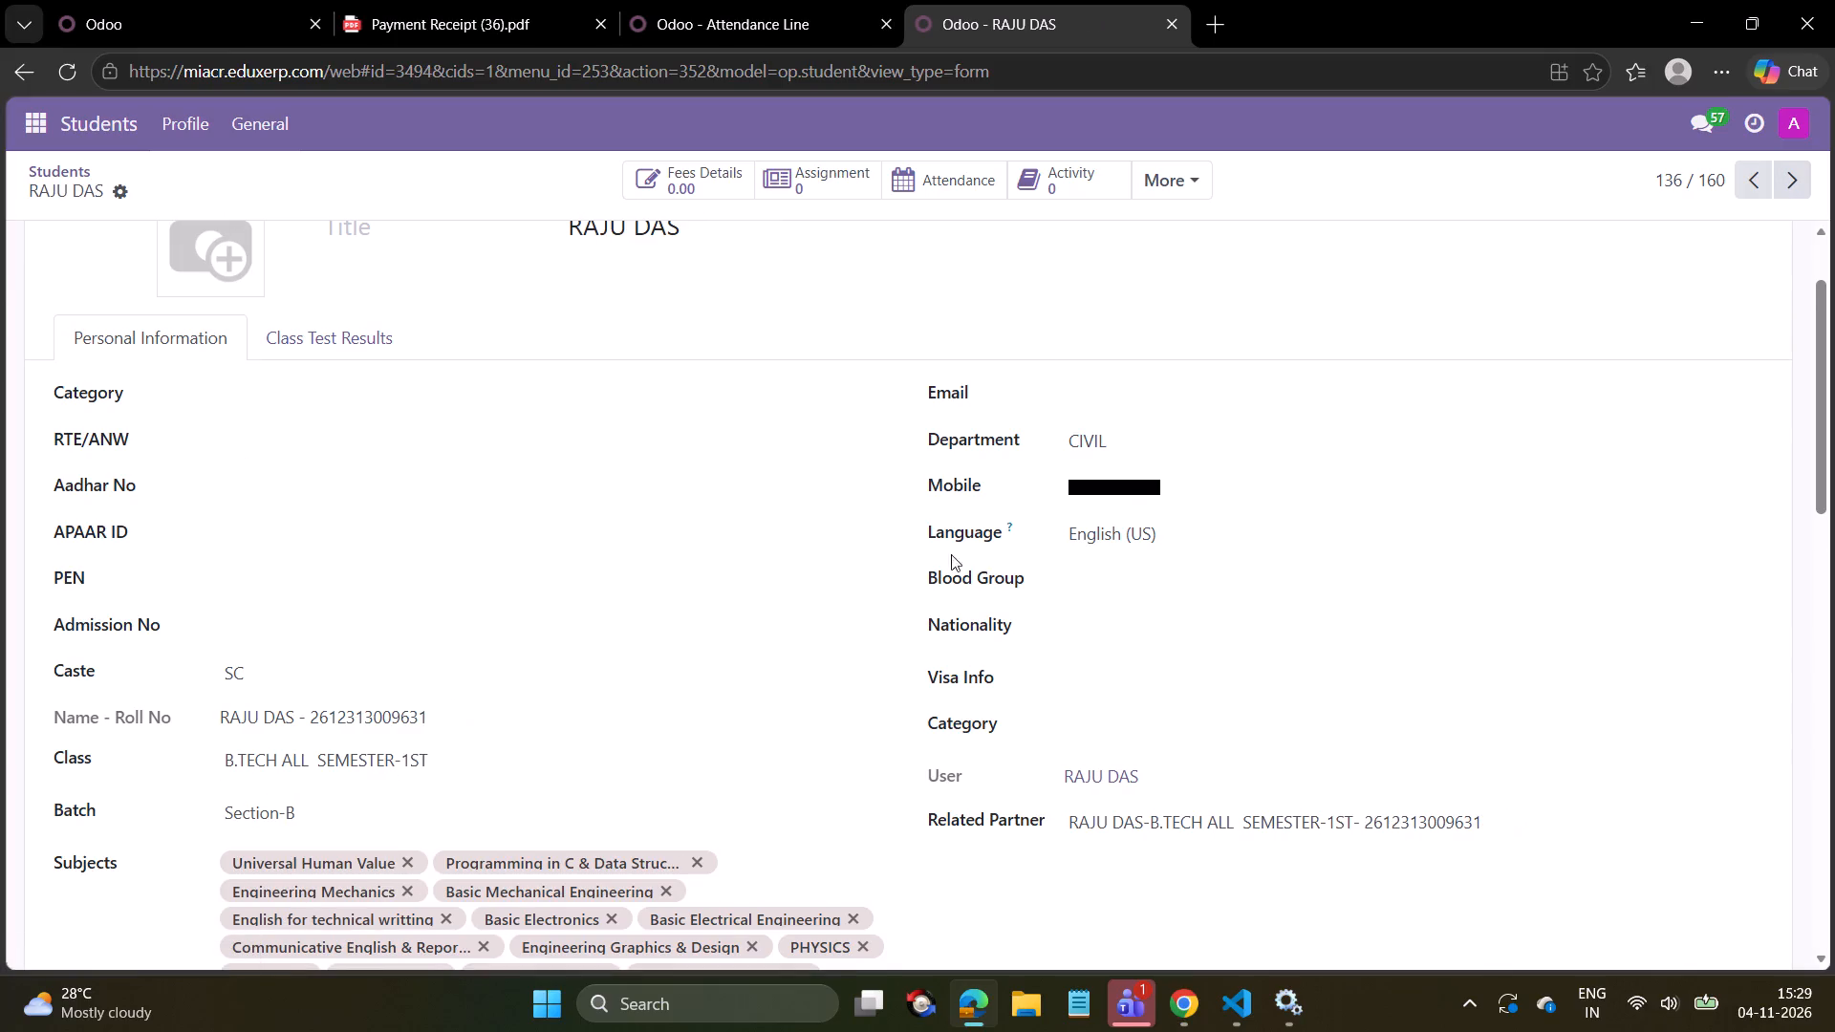
pyautogui.click(356, 812)
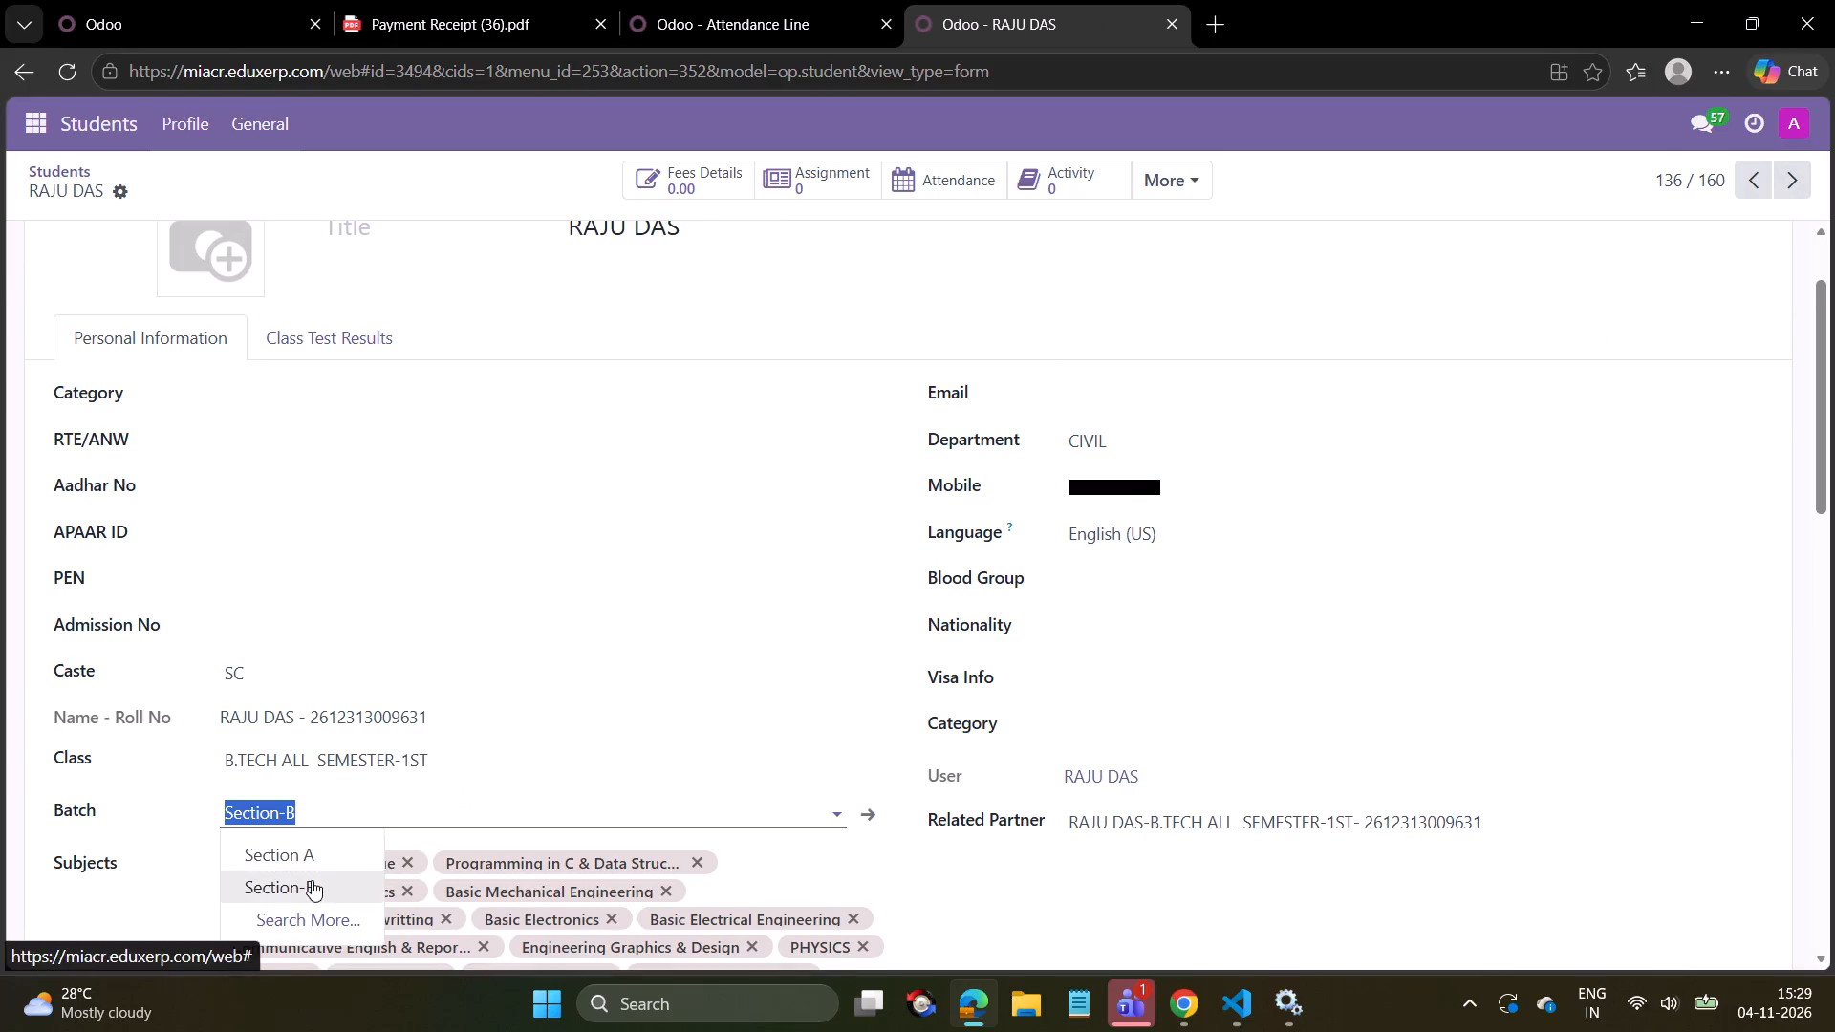
pyautogui.click(312, 880)
pyautogui.click(158, 193)
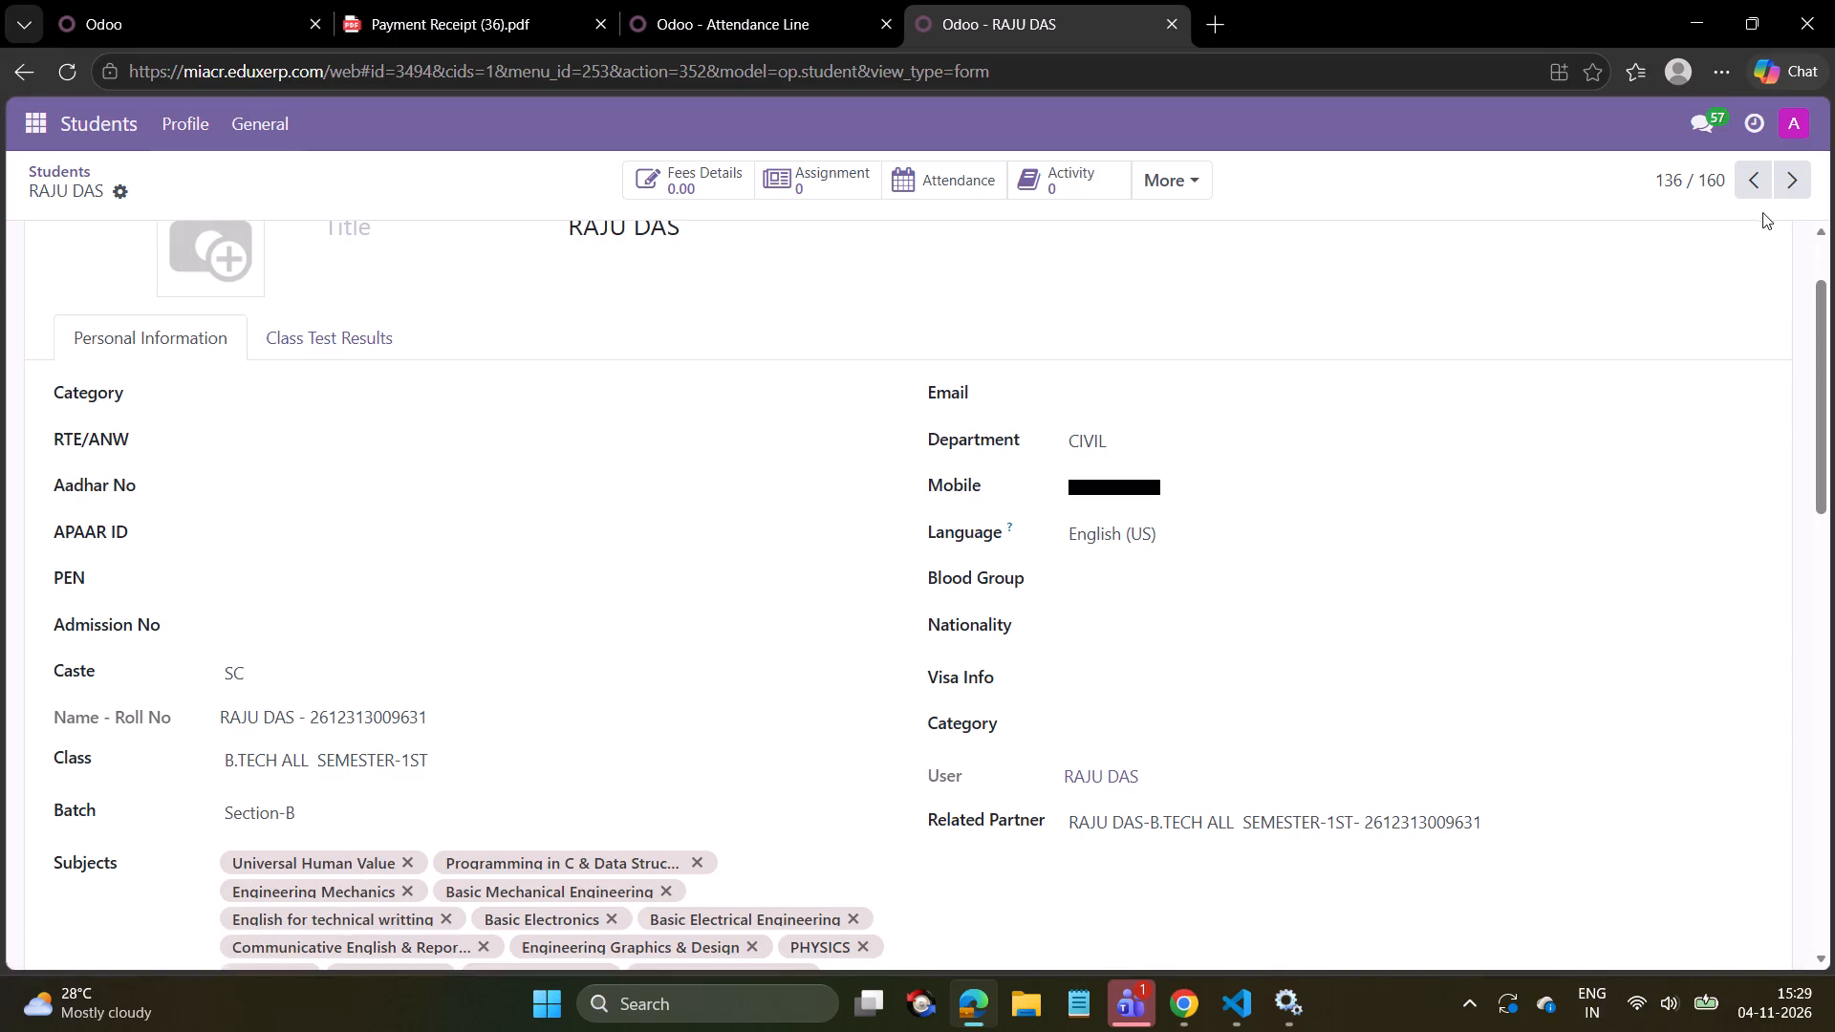
pyautogui.click(555, 759)
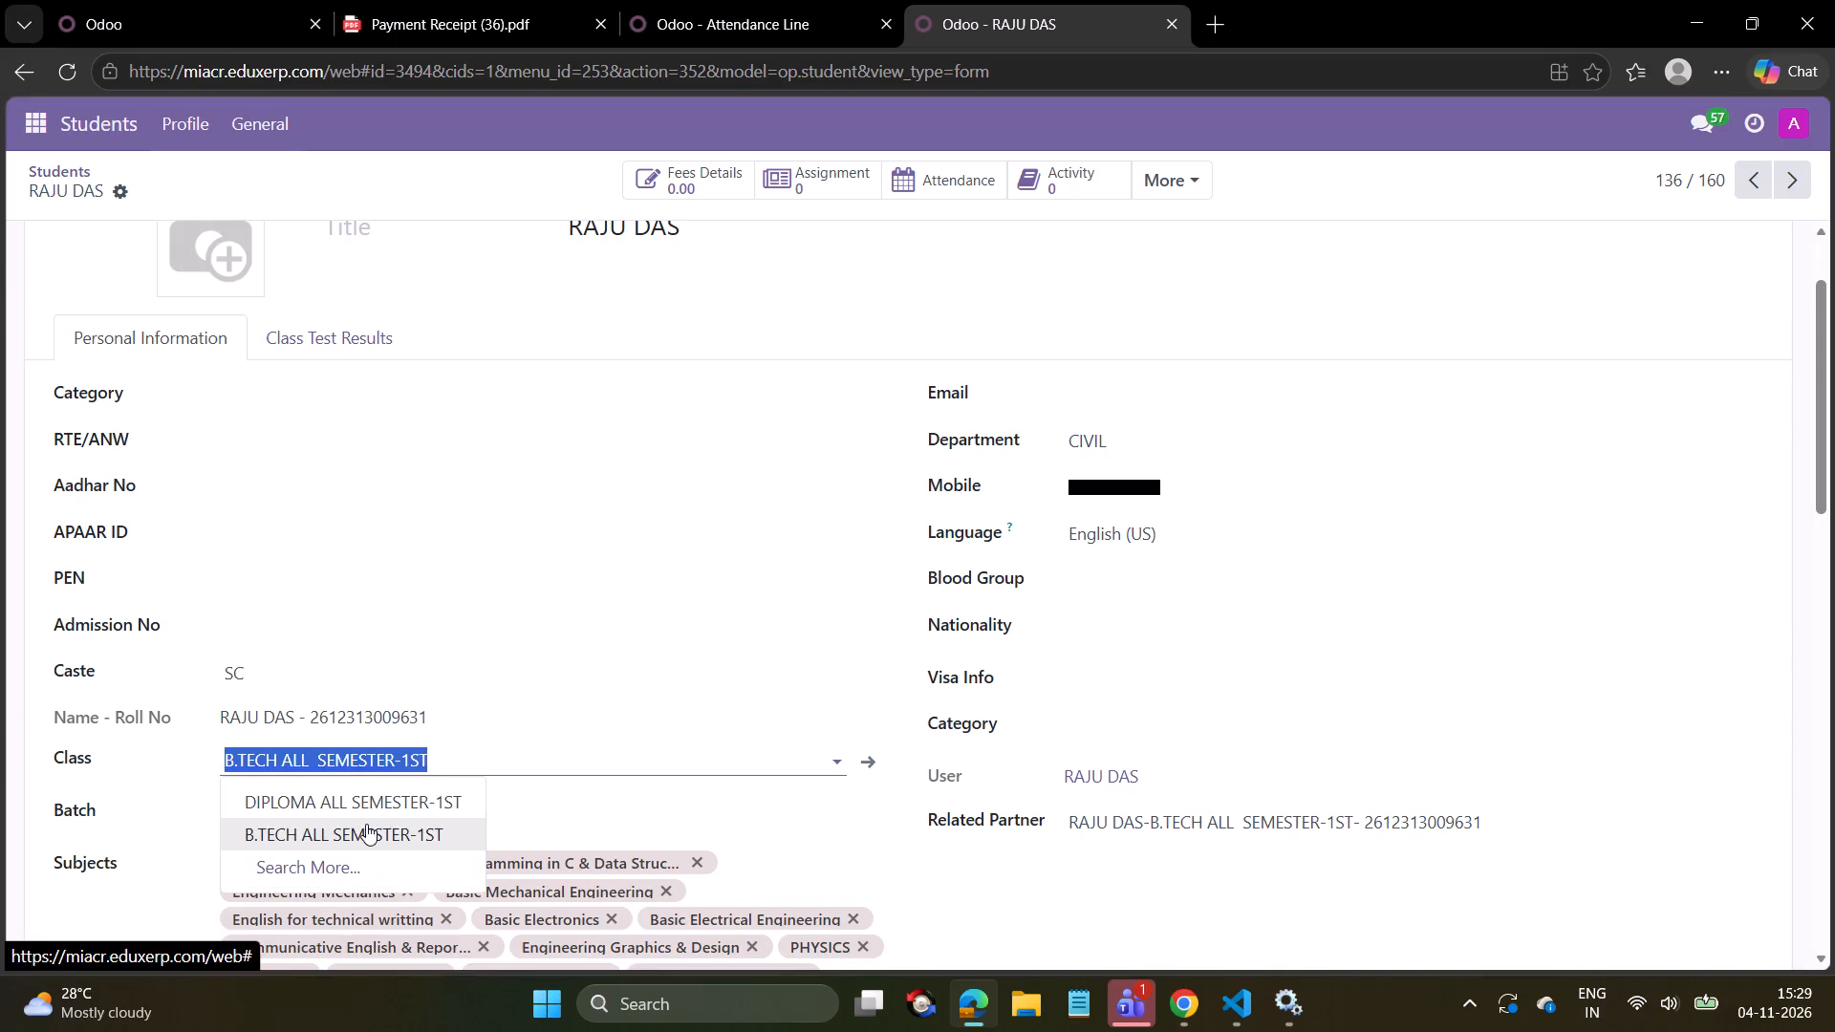
pyautogui.click(366, 824)
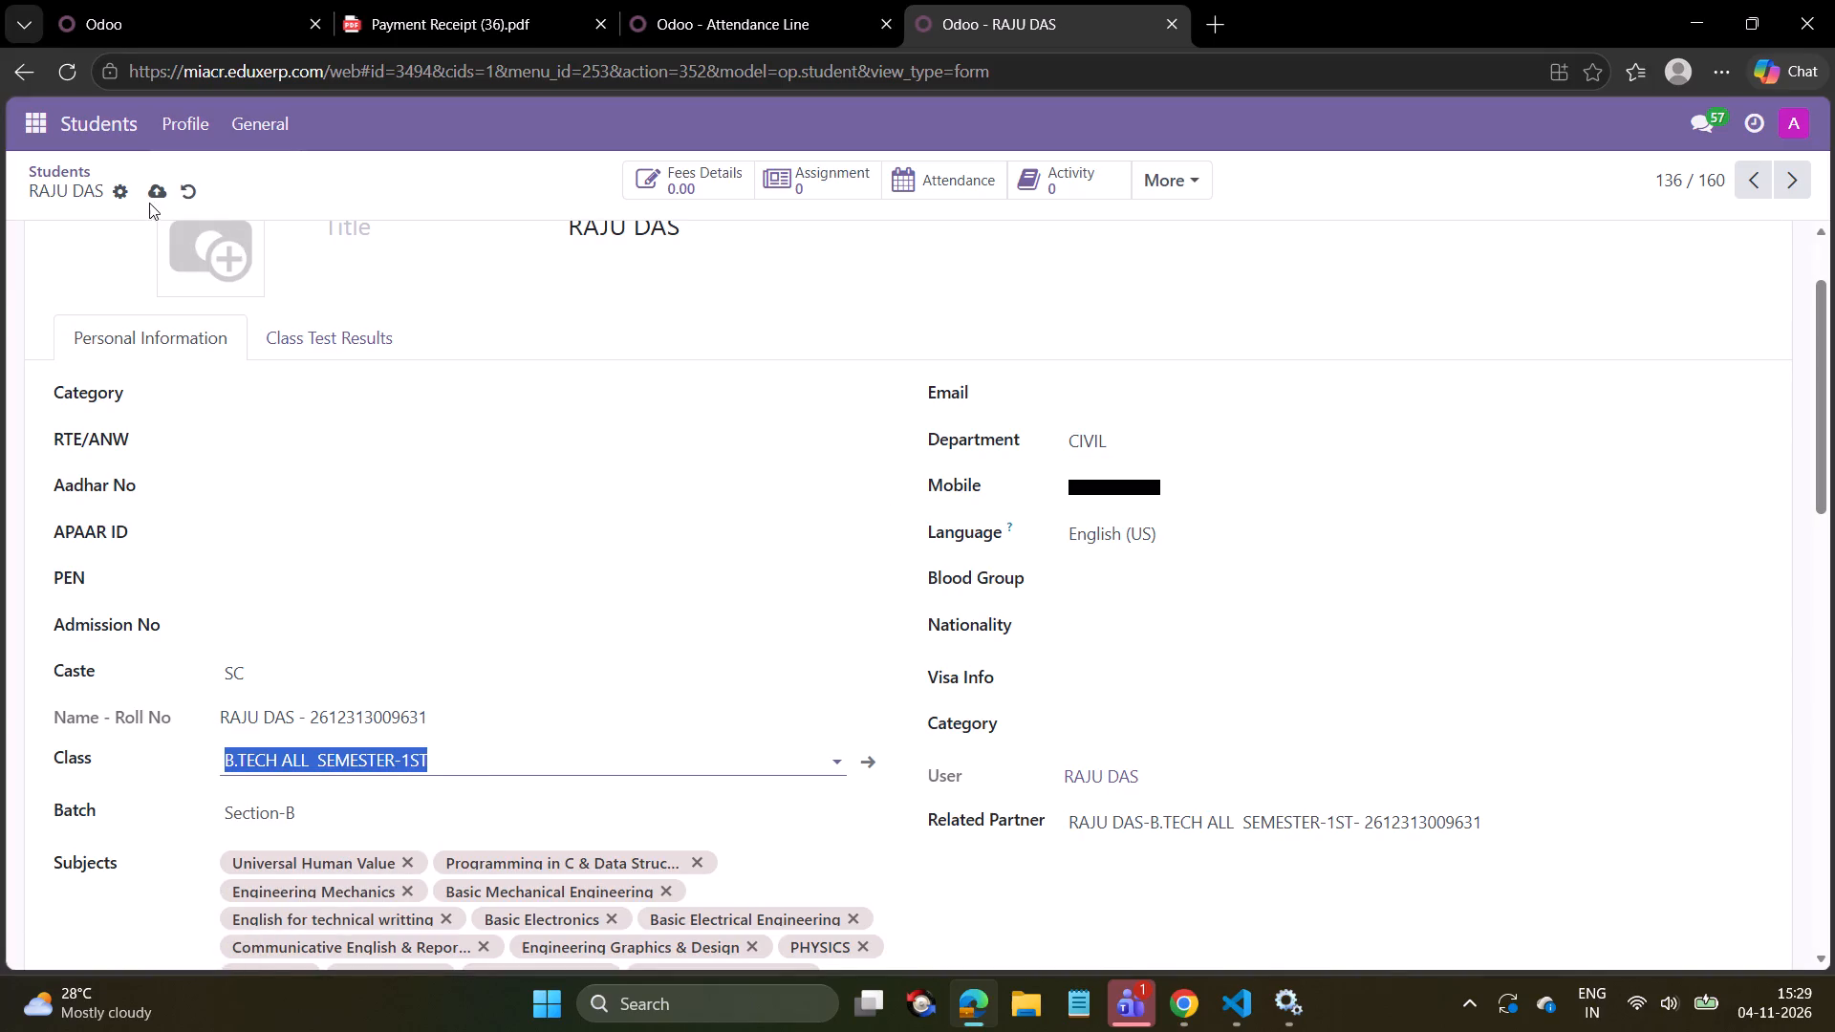
pyautogui.click(145, 192)
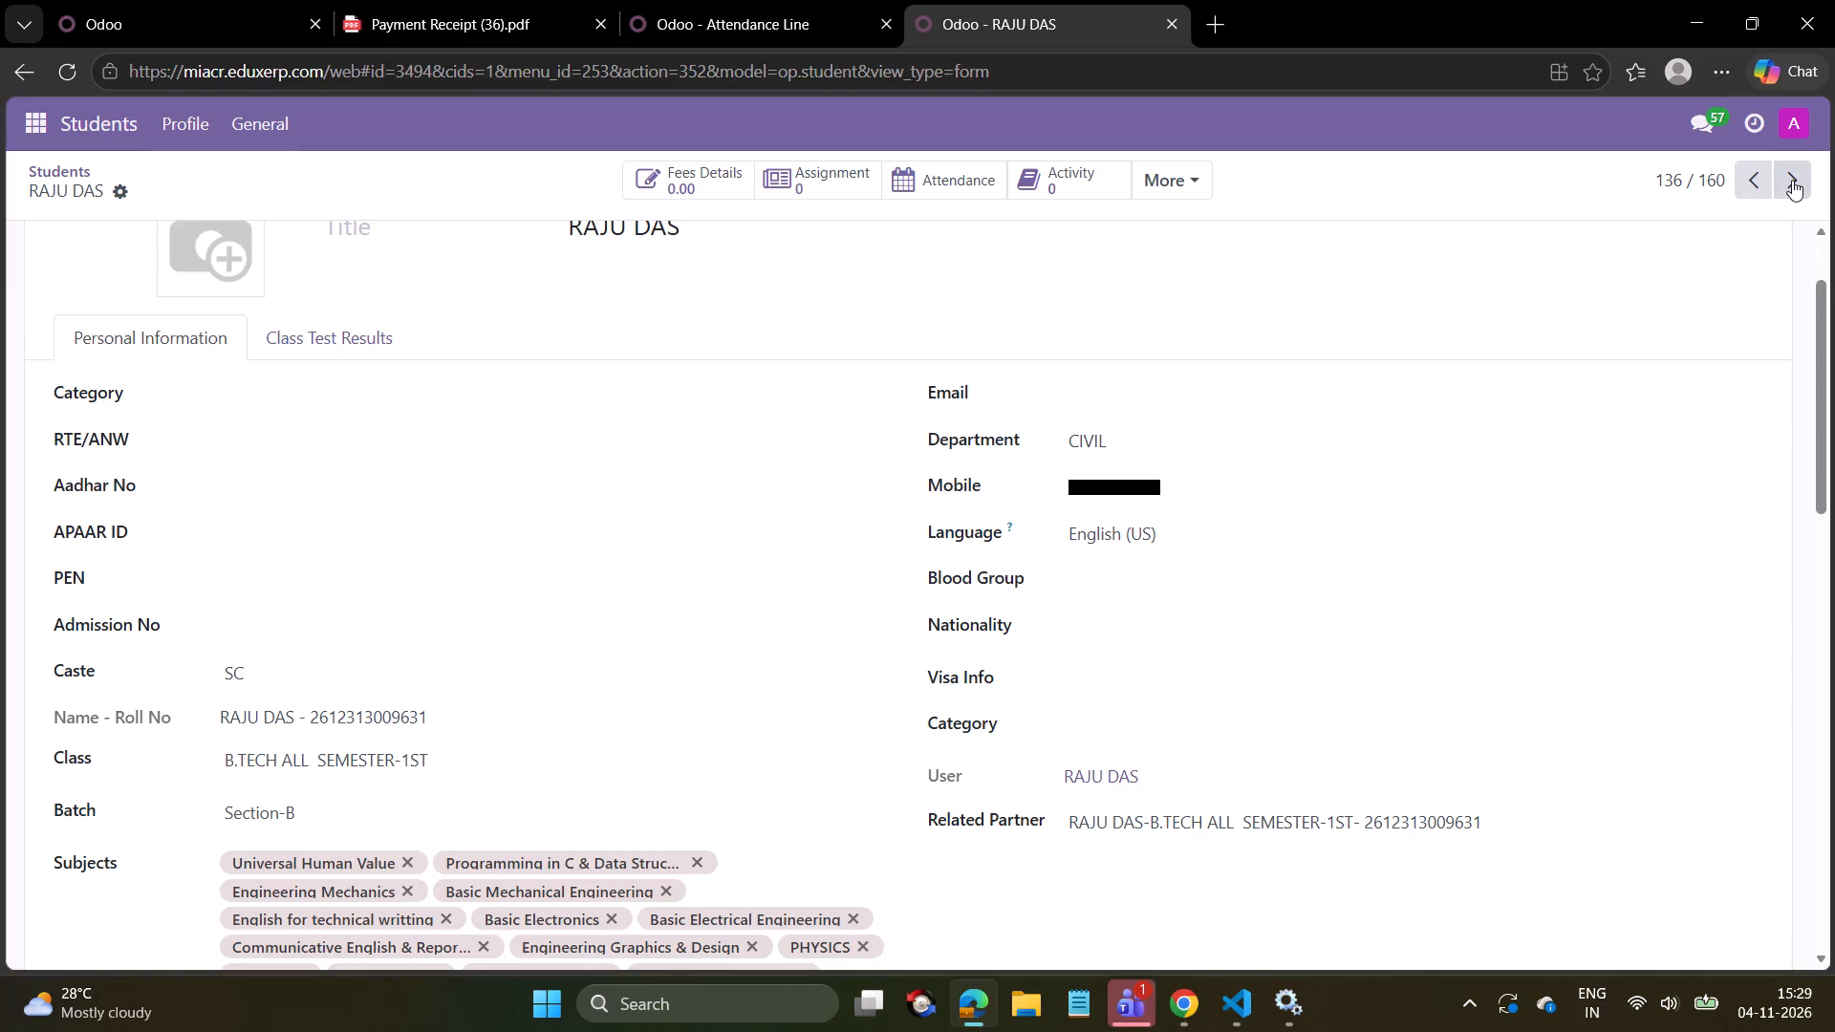
# On the next student record (137), reselect class B.TECH ALL SEMESTER-1ST, choose batch Section-B again and save.
pyautogui.click(1792, 180)
pyautogui.click(438, 766)
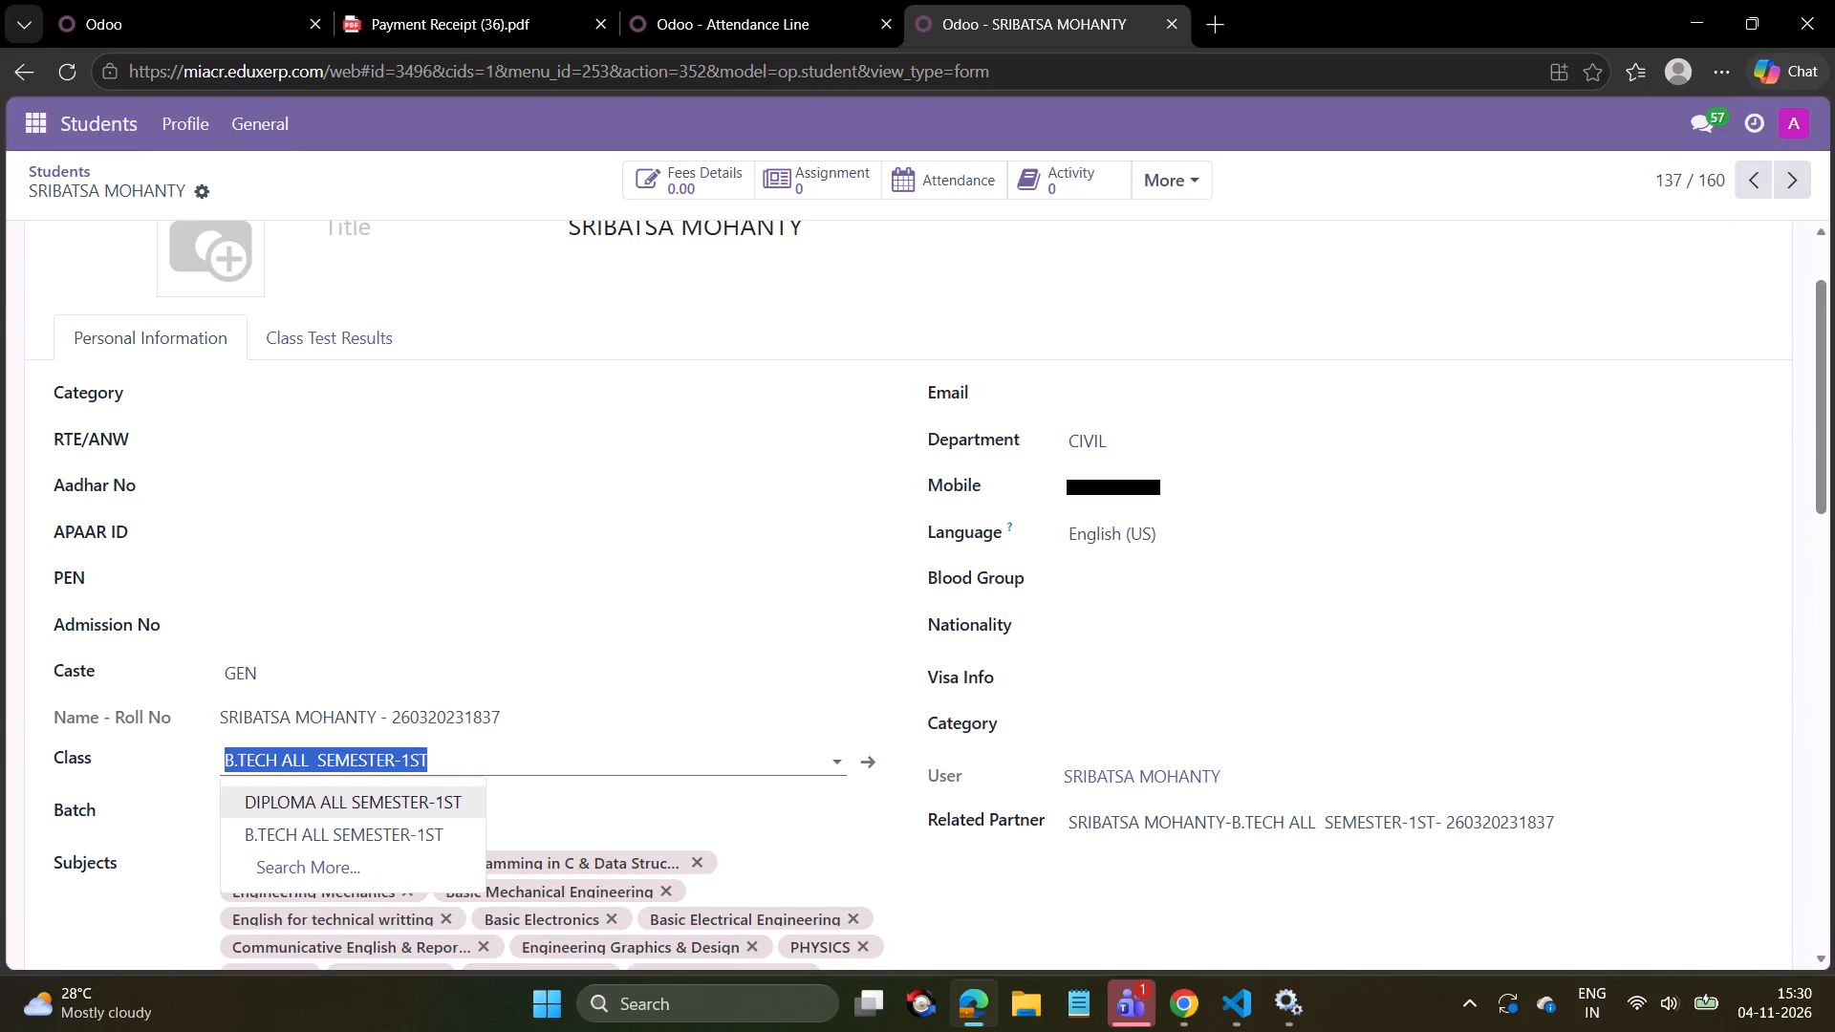
pyautogui.click(403, 834)
pyautogui.click(370, 814)
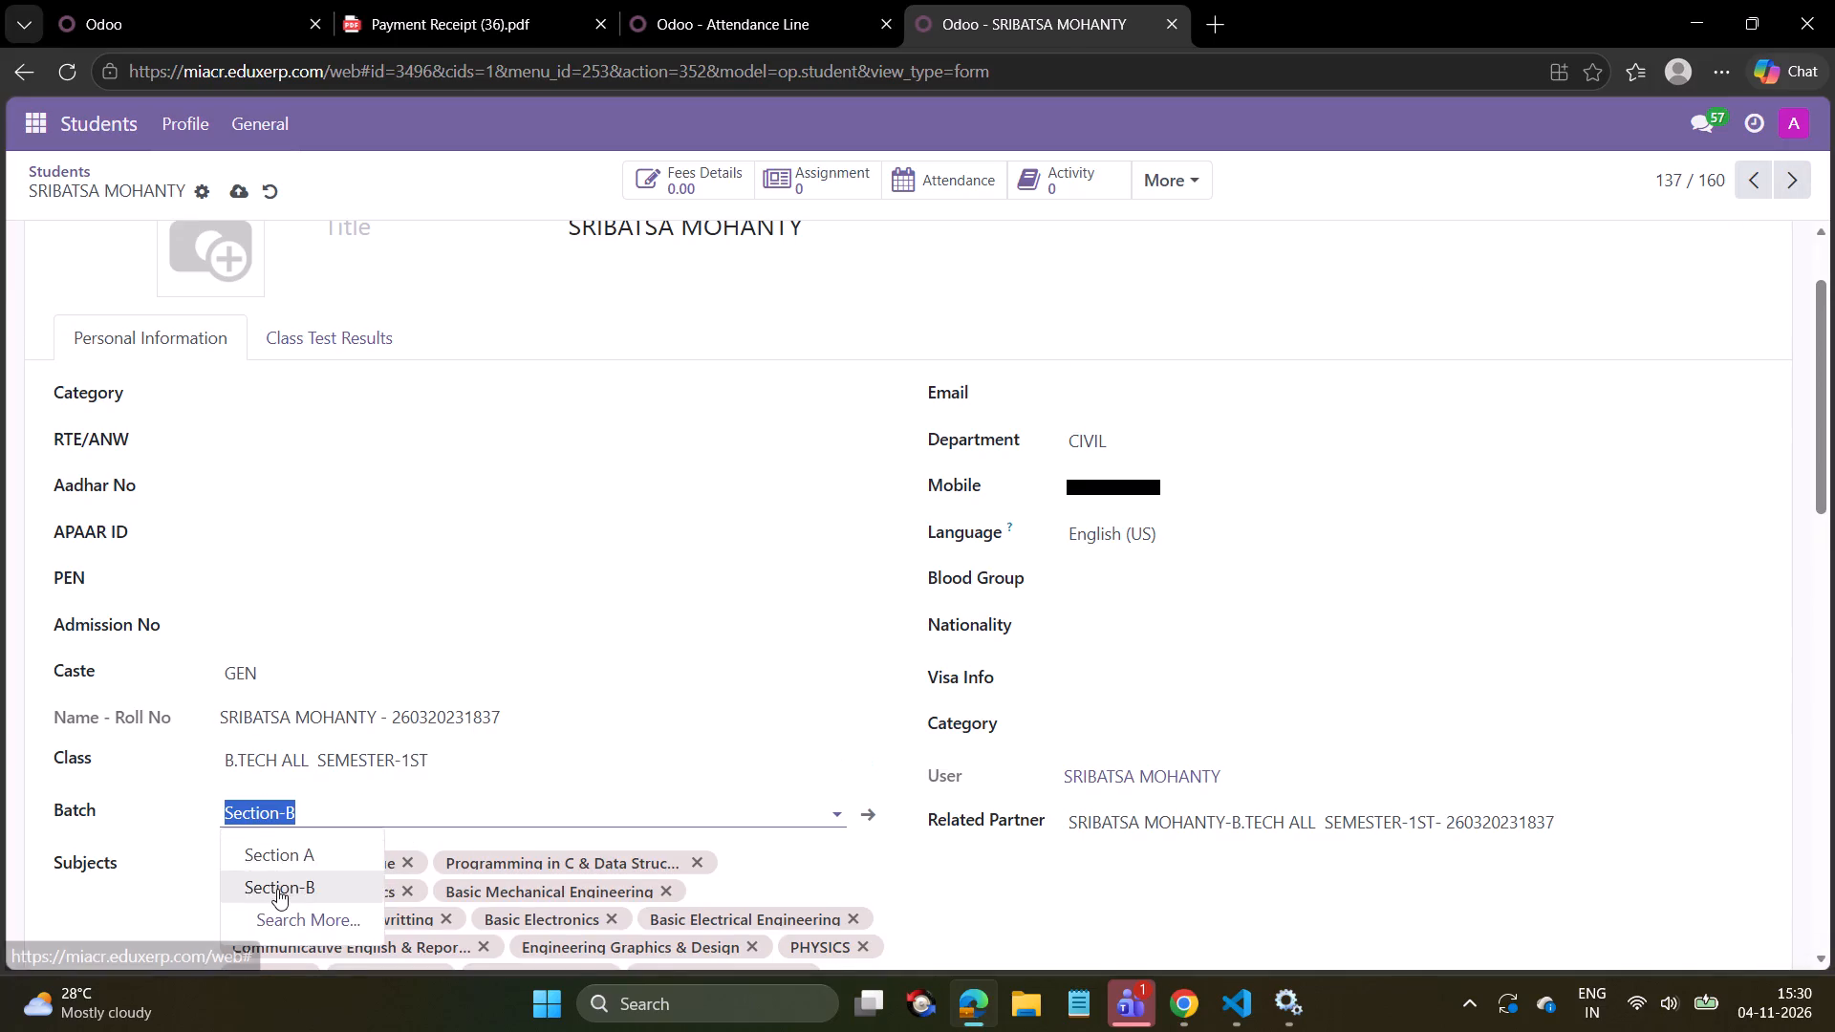
pyautogui.click(277, 889)
pyautogui.click(245, 193)
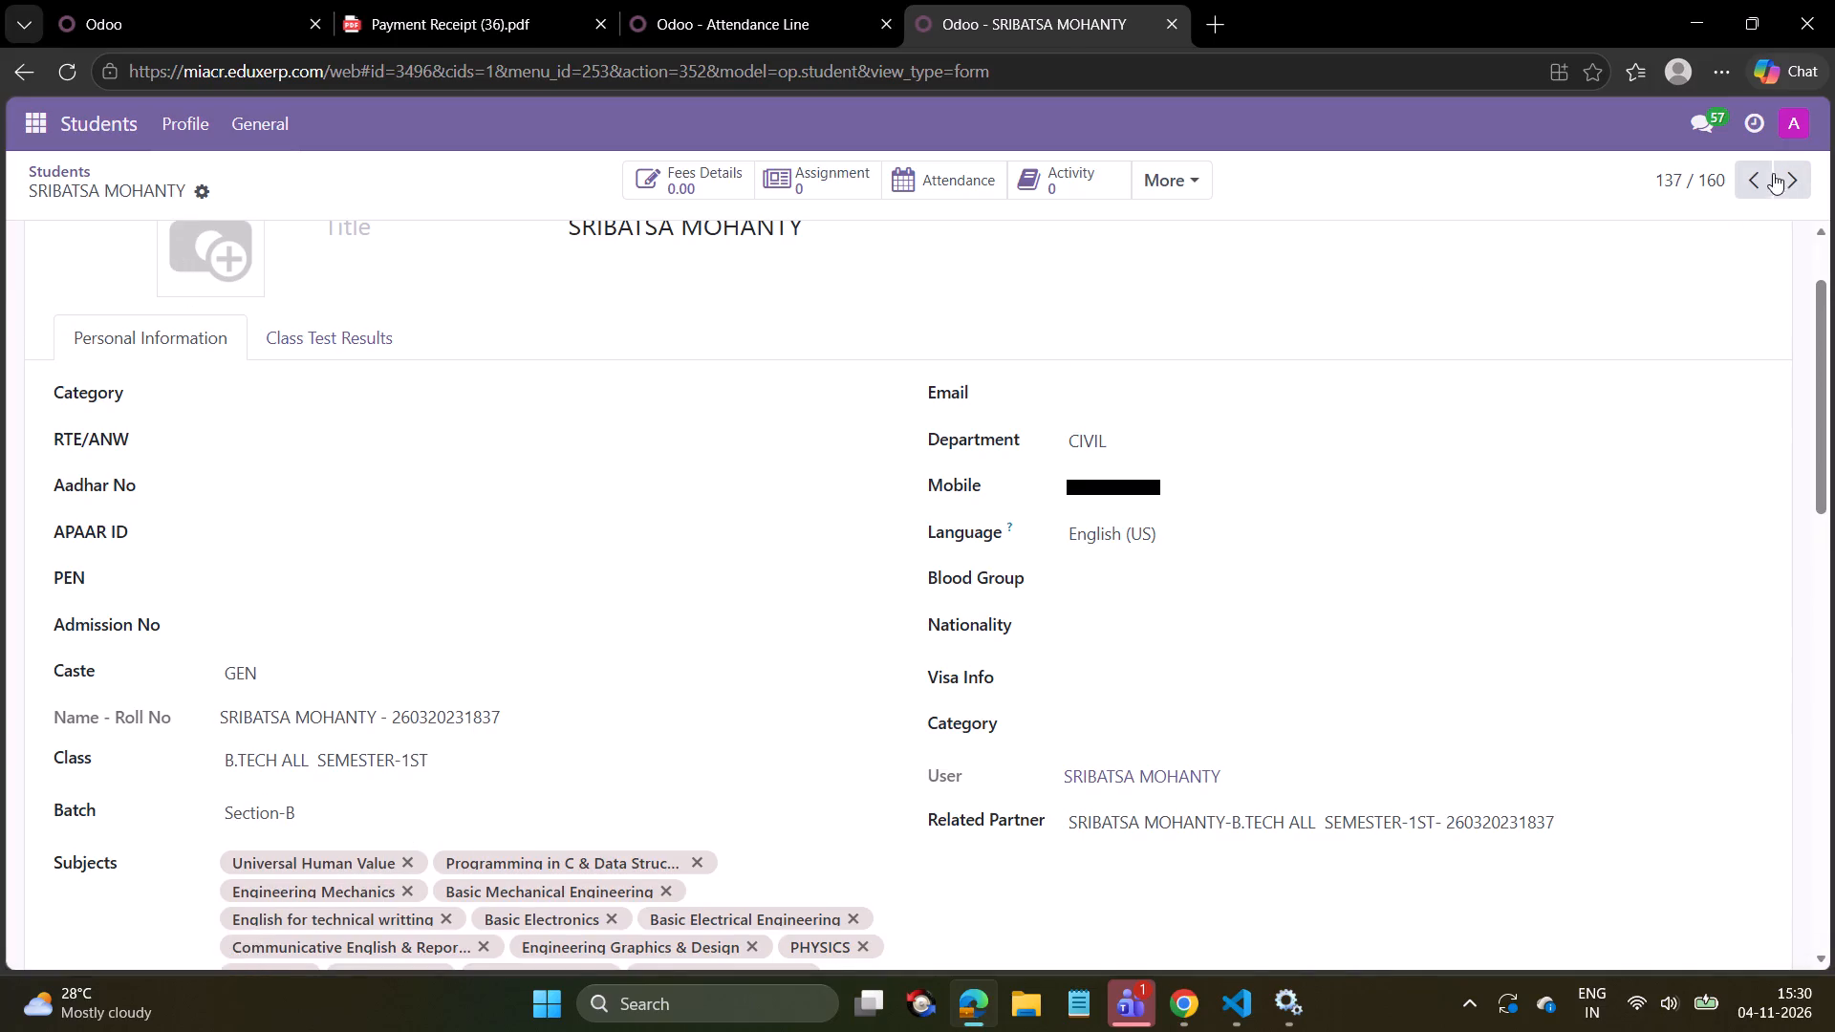
pyautogui.click(1785, 180)
pyautogui.click(443, 765)
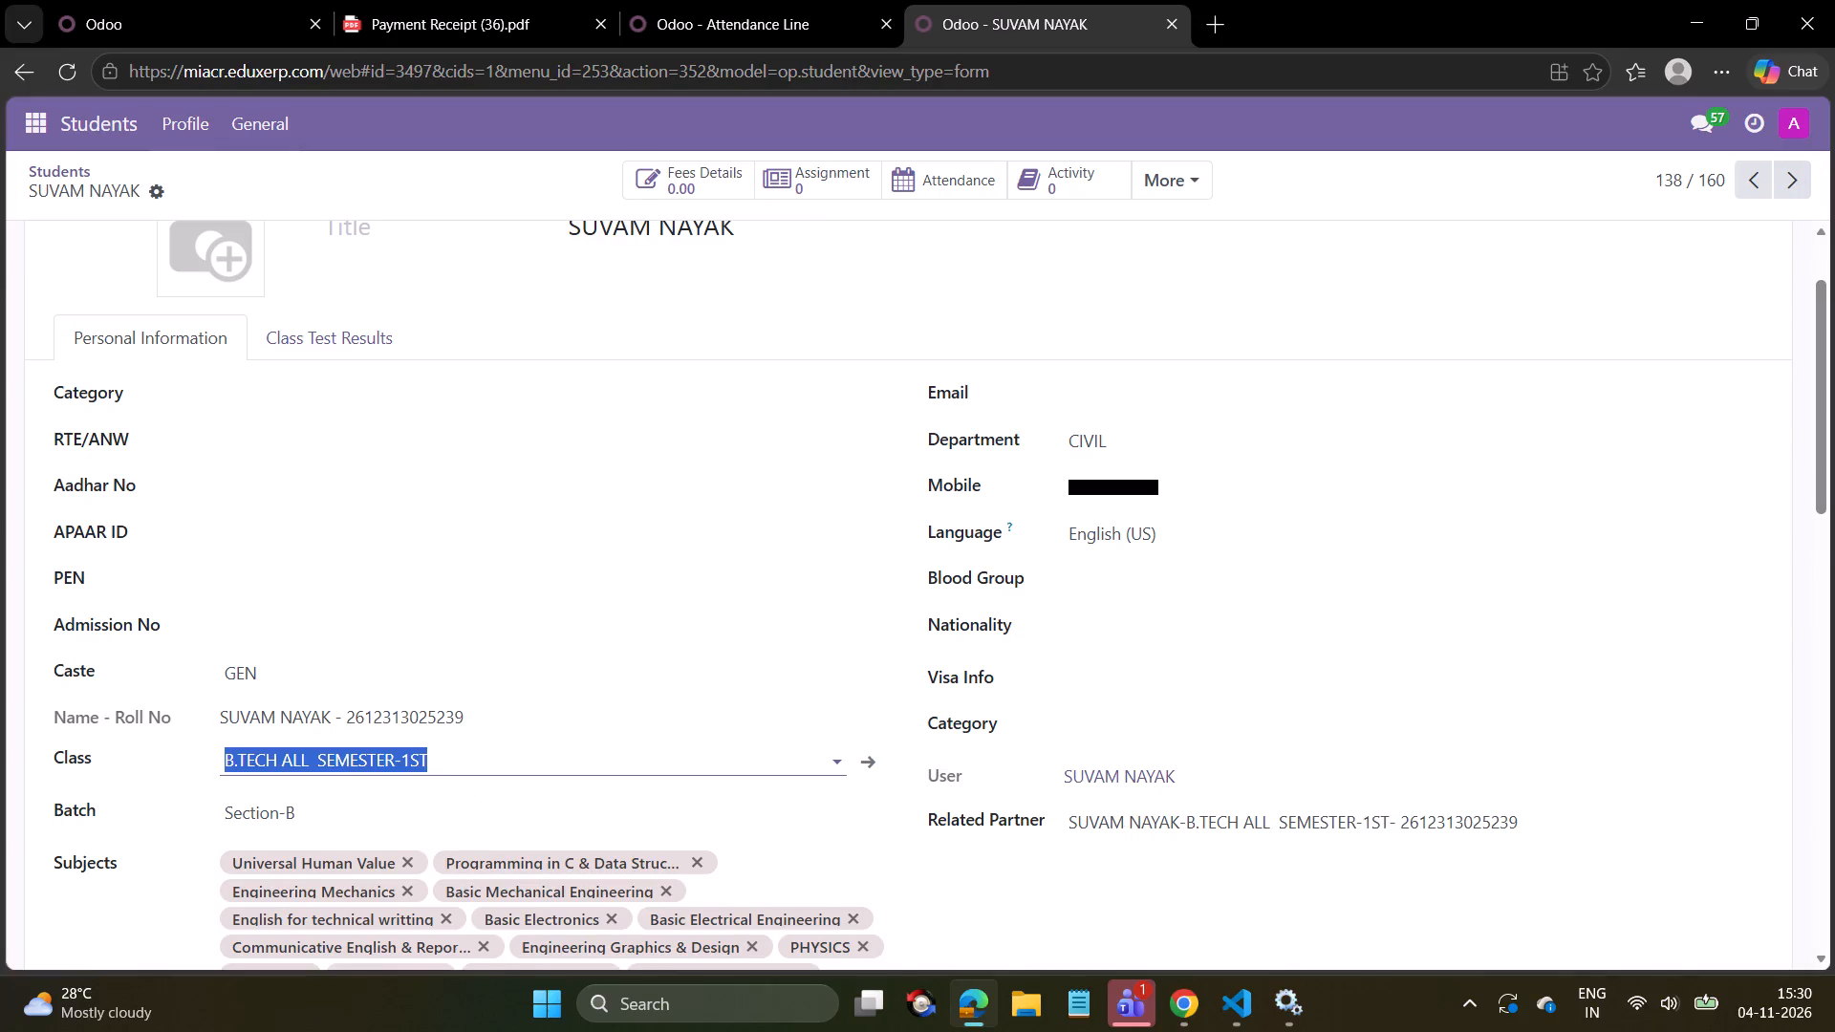
pyautogui.click(370, 840)
pyautogui.click(340, 817)
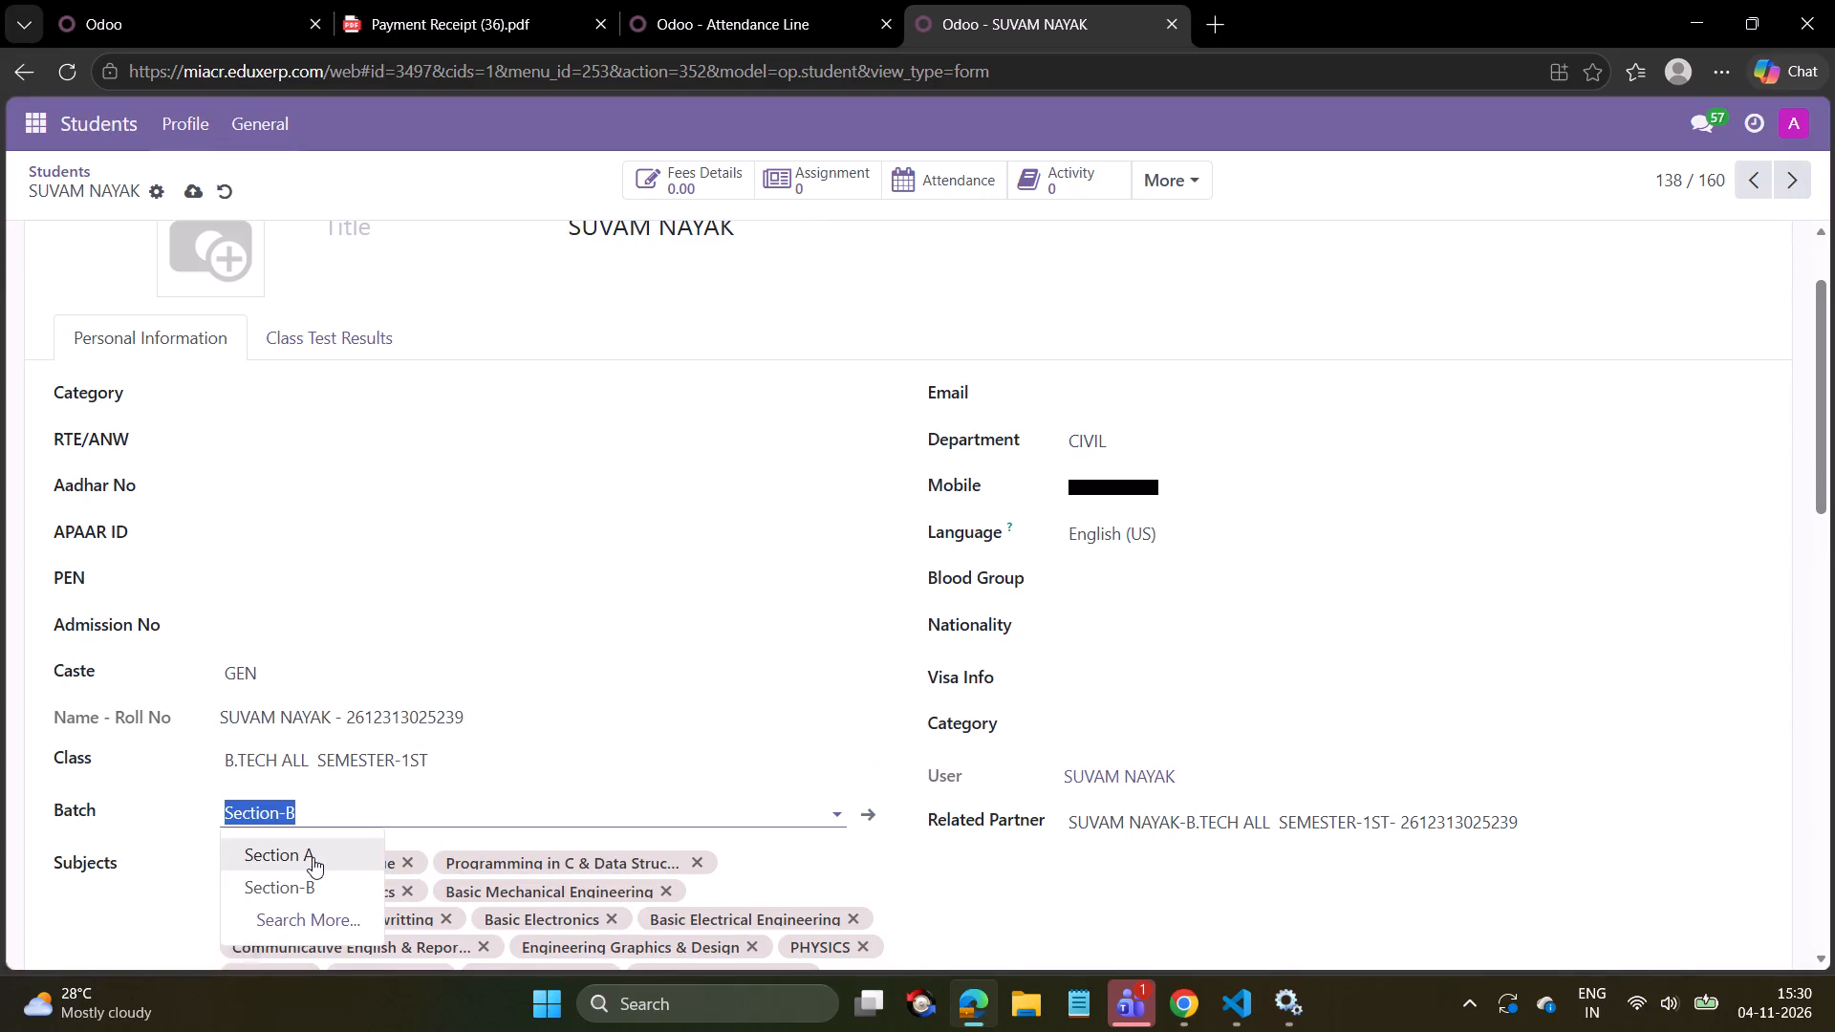
pyautogui.click(301, 879)
pyautogui.click(188, 195)
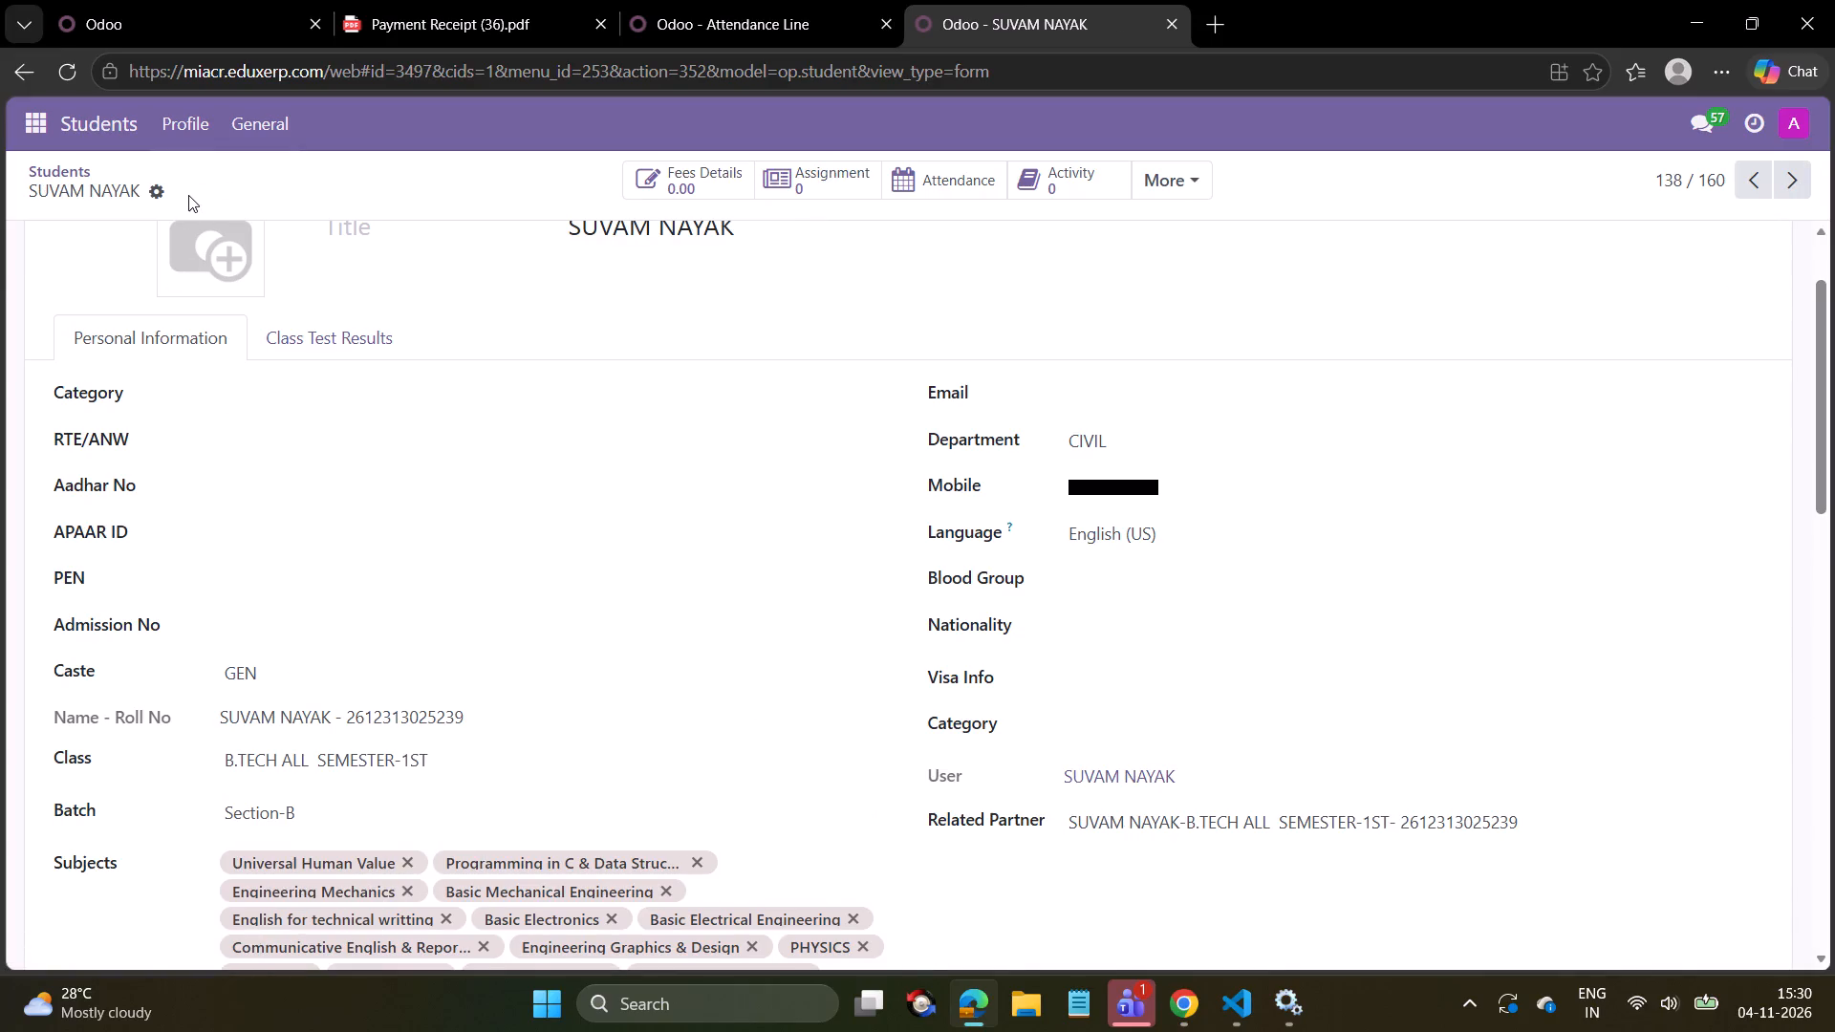
# On the next student record (139), reselect class B.TECH ALL SEMESTER-1ST, choose batch Section-B again and save.
pyautogui.click(1804, 183)
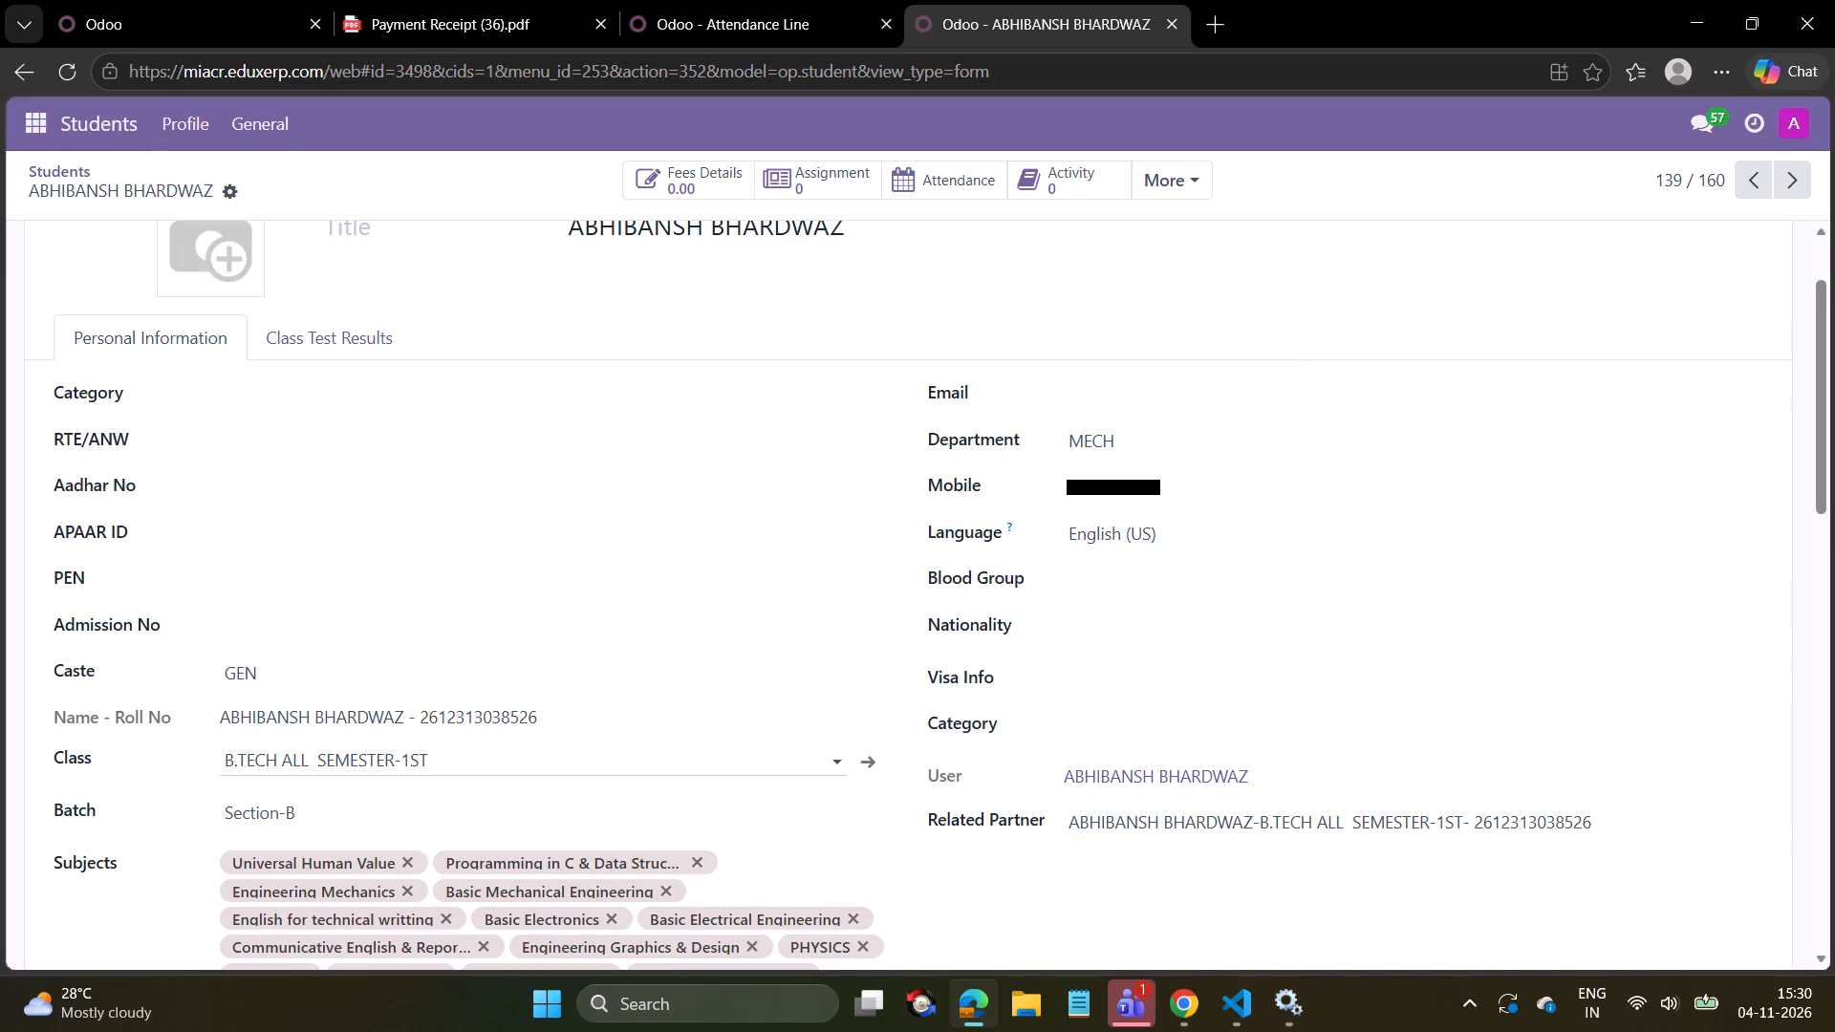
pyautogui.click(486, 756)
pyautogui.click(381, 834)
pyautogui.click(355, 819)
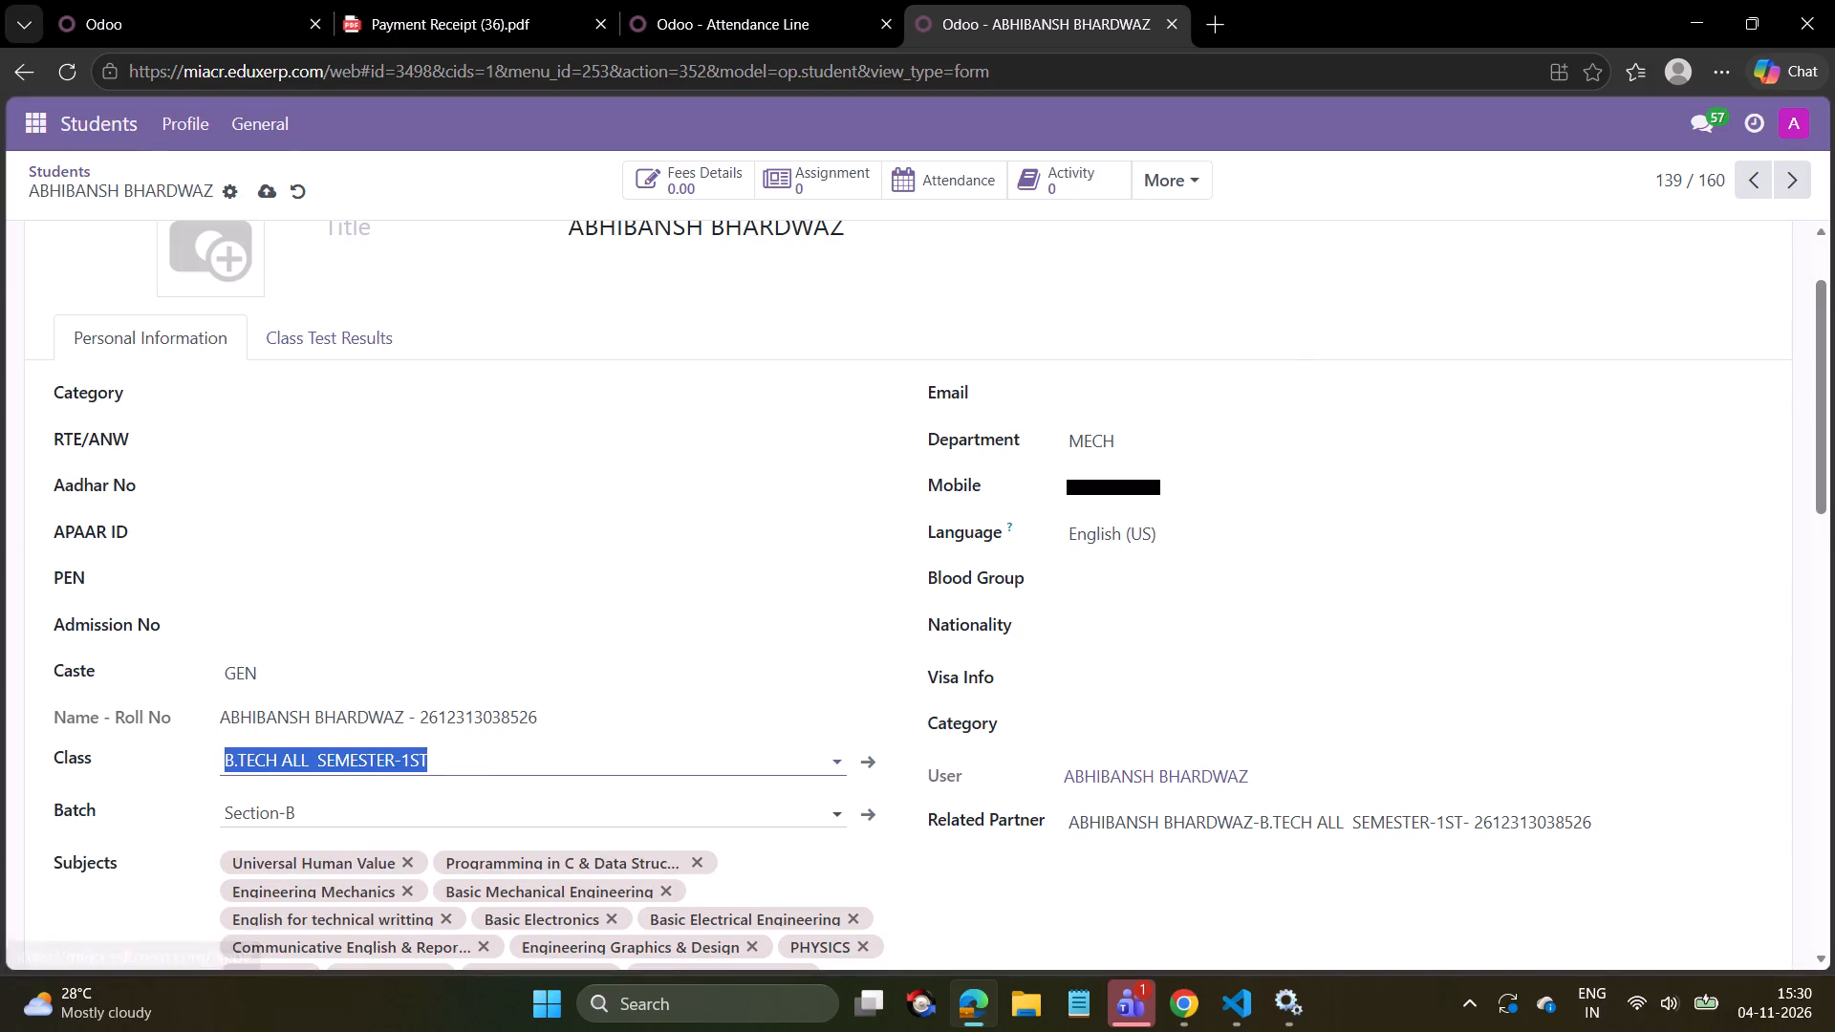
pyautogui.click(297, 881)
pyautogui.click(268, 202)
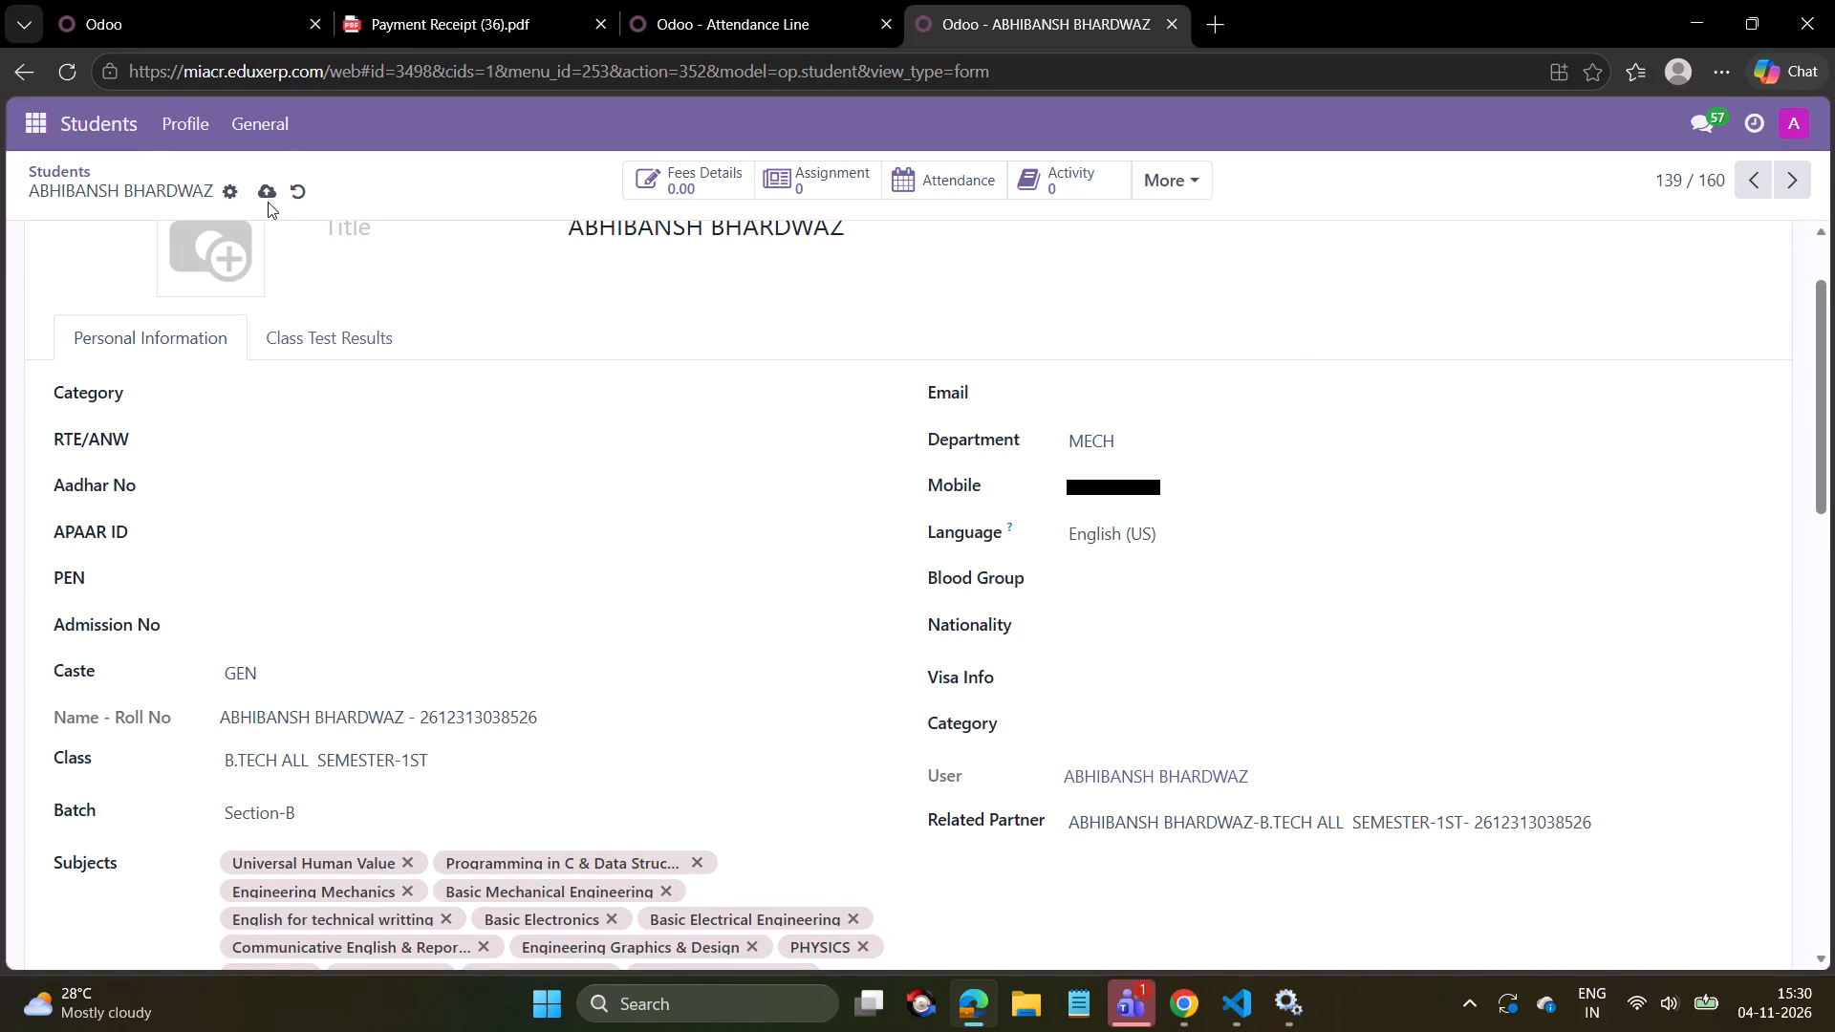
pyautogui.click(267, 193)
pyautogui.click(1783, 184)
pyautogui.click(471, 758)
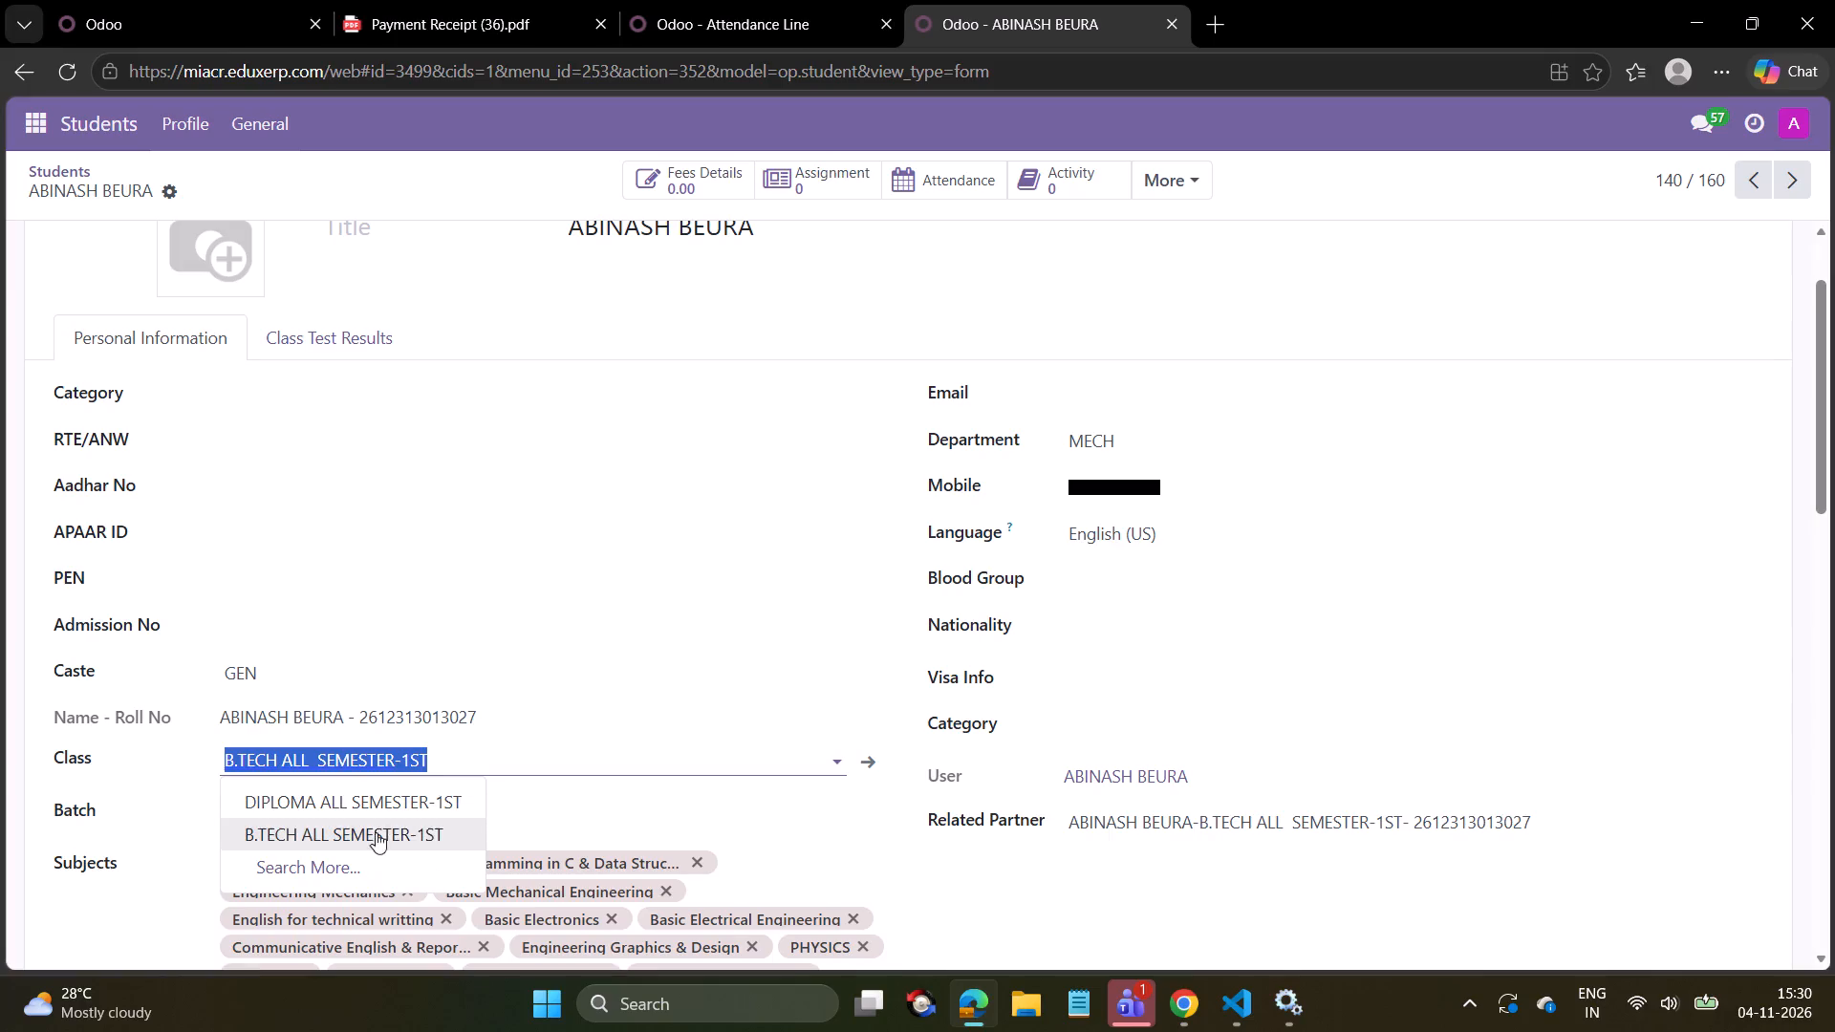
pyautogui.click(369, 841)
pyautogui.click(343, 817)
pyautogui.click(296, 880)
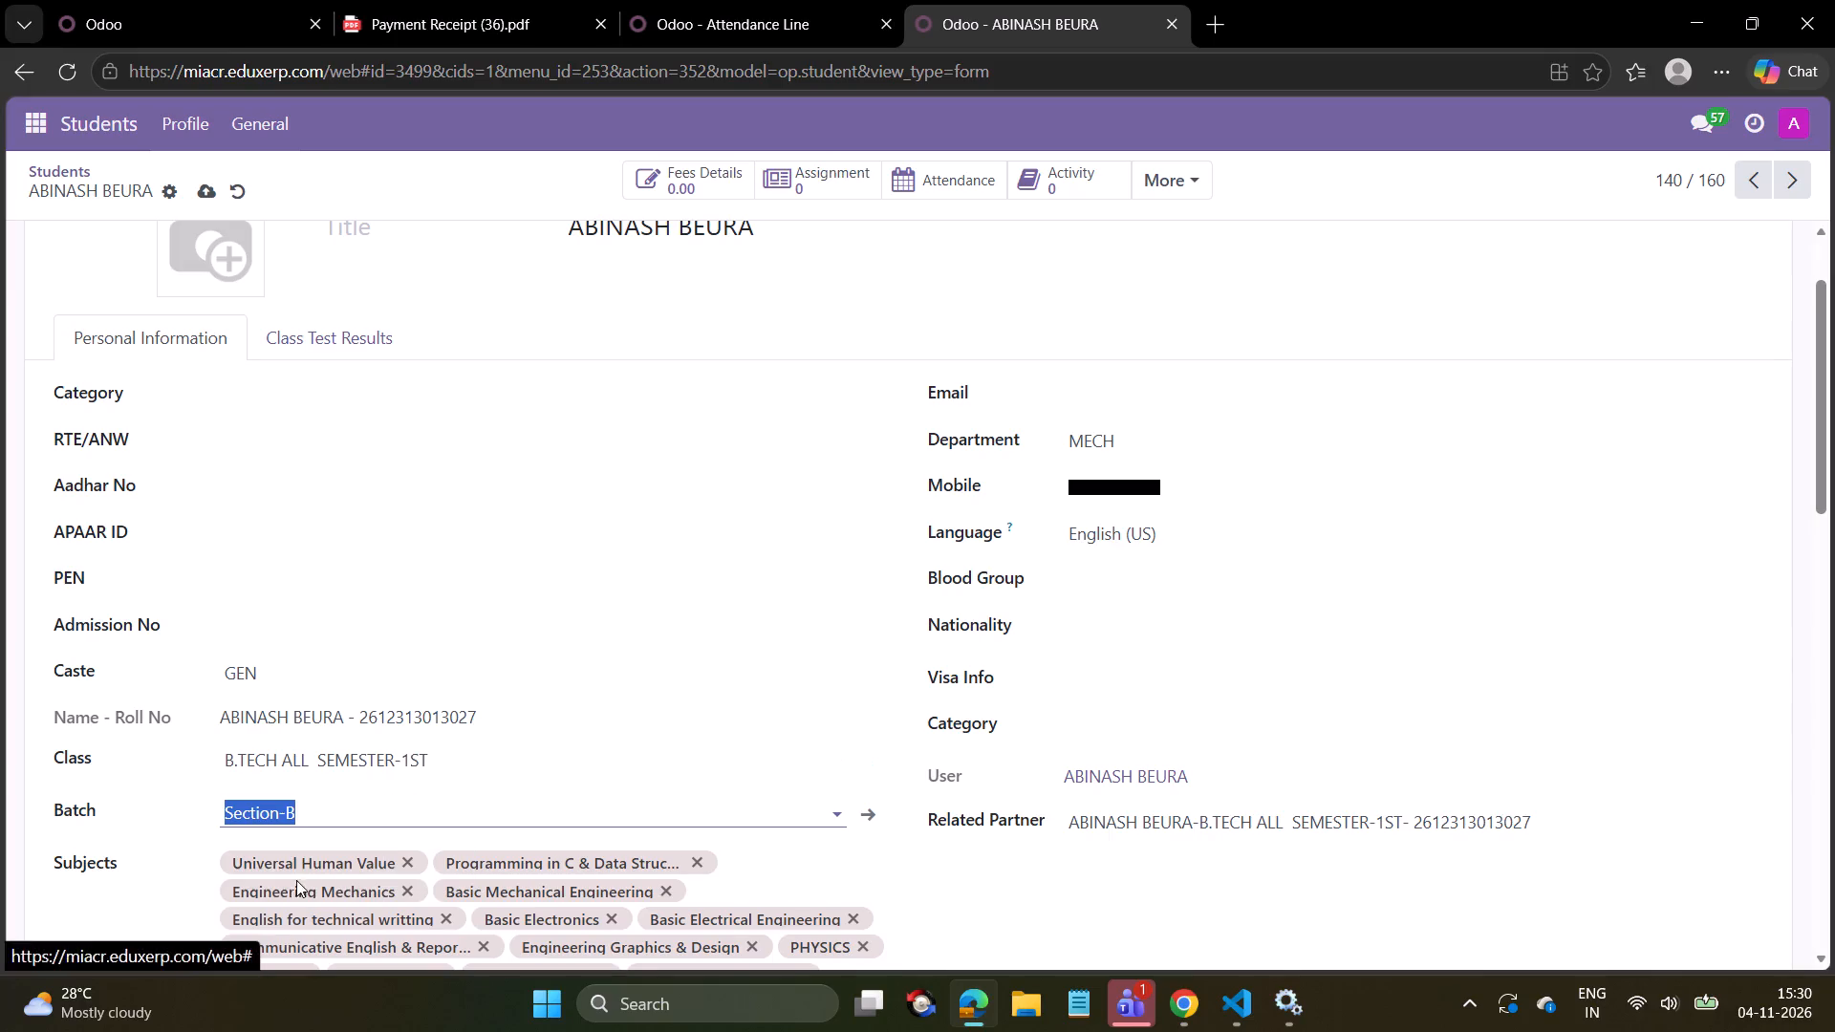
pyautogui.click(205, 193)
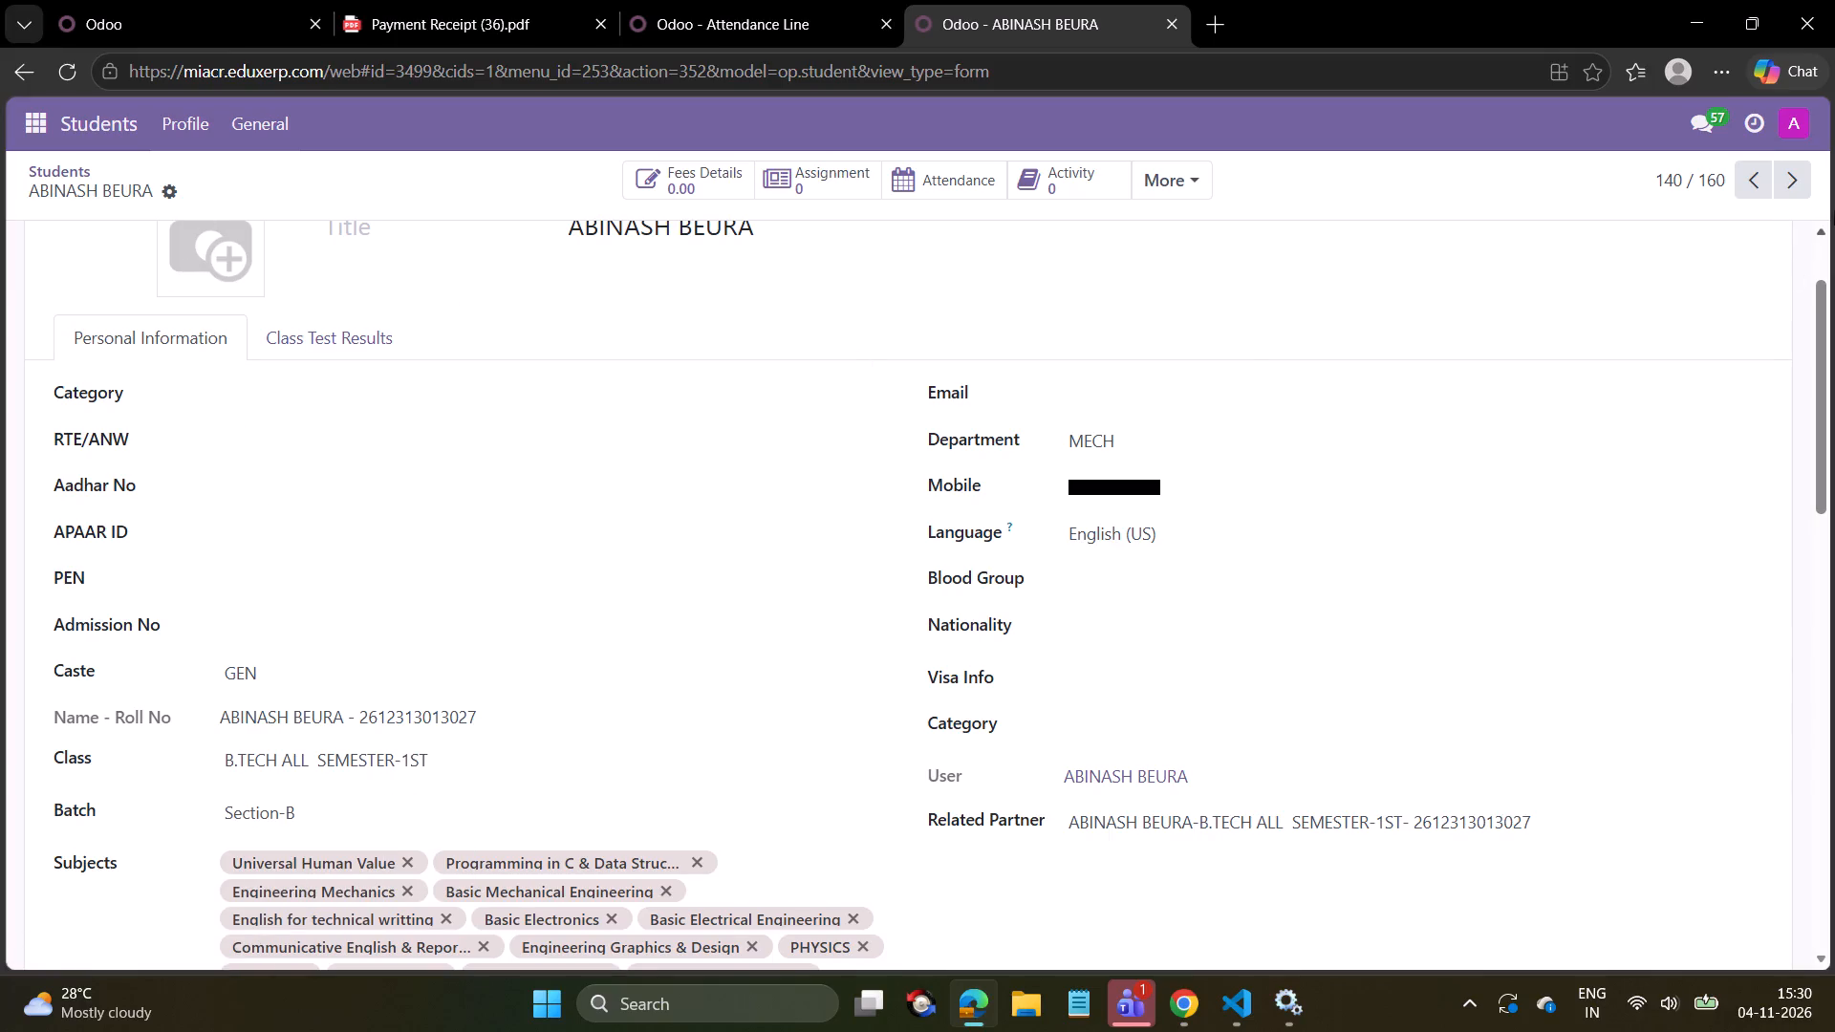
# On the next student record (141), reselect class B.TECH ALL SEMESTER-1ST, choose batch Section-B again and save.
pyautogui.click(1791, 181)
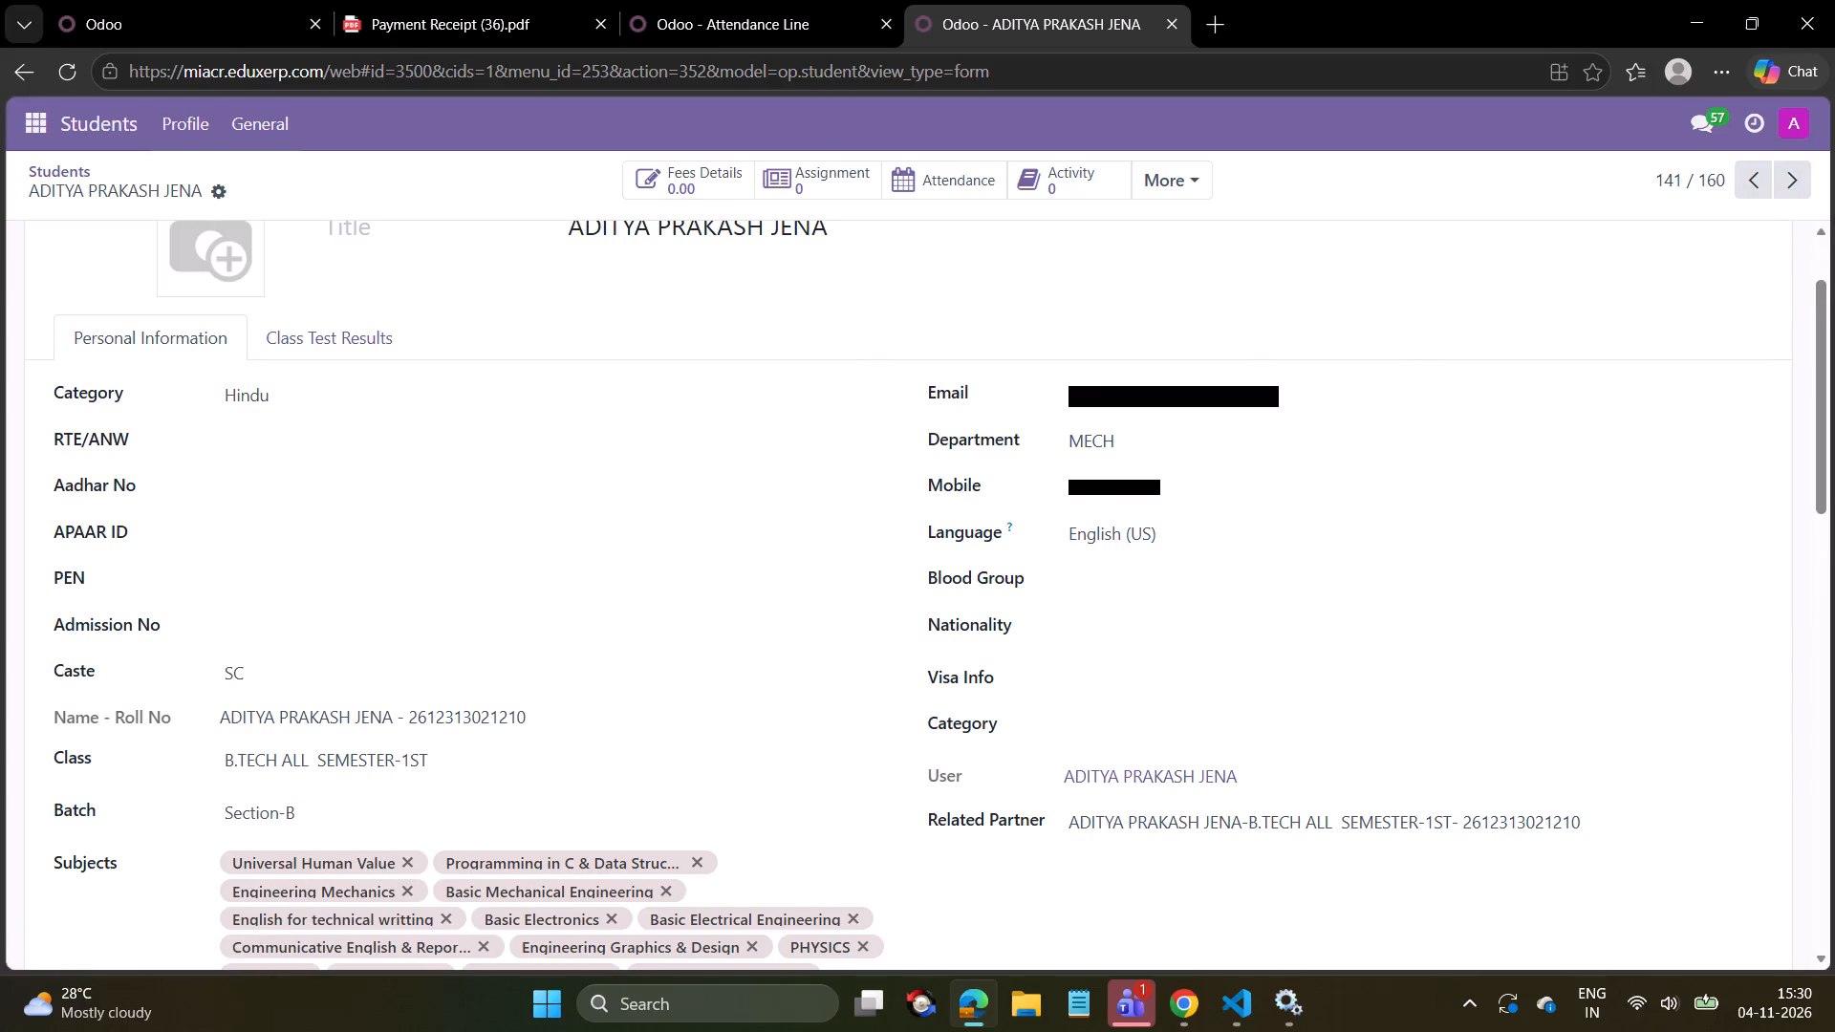
pyautogui.click(489, 757)
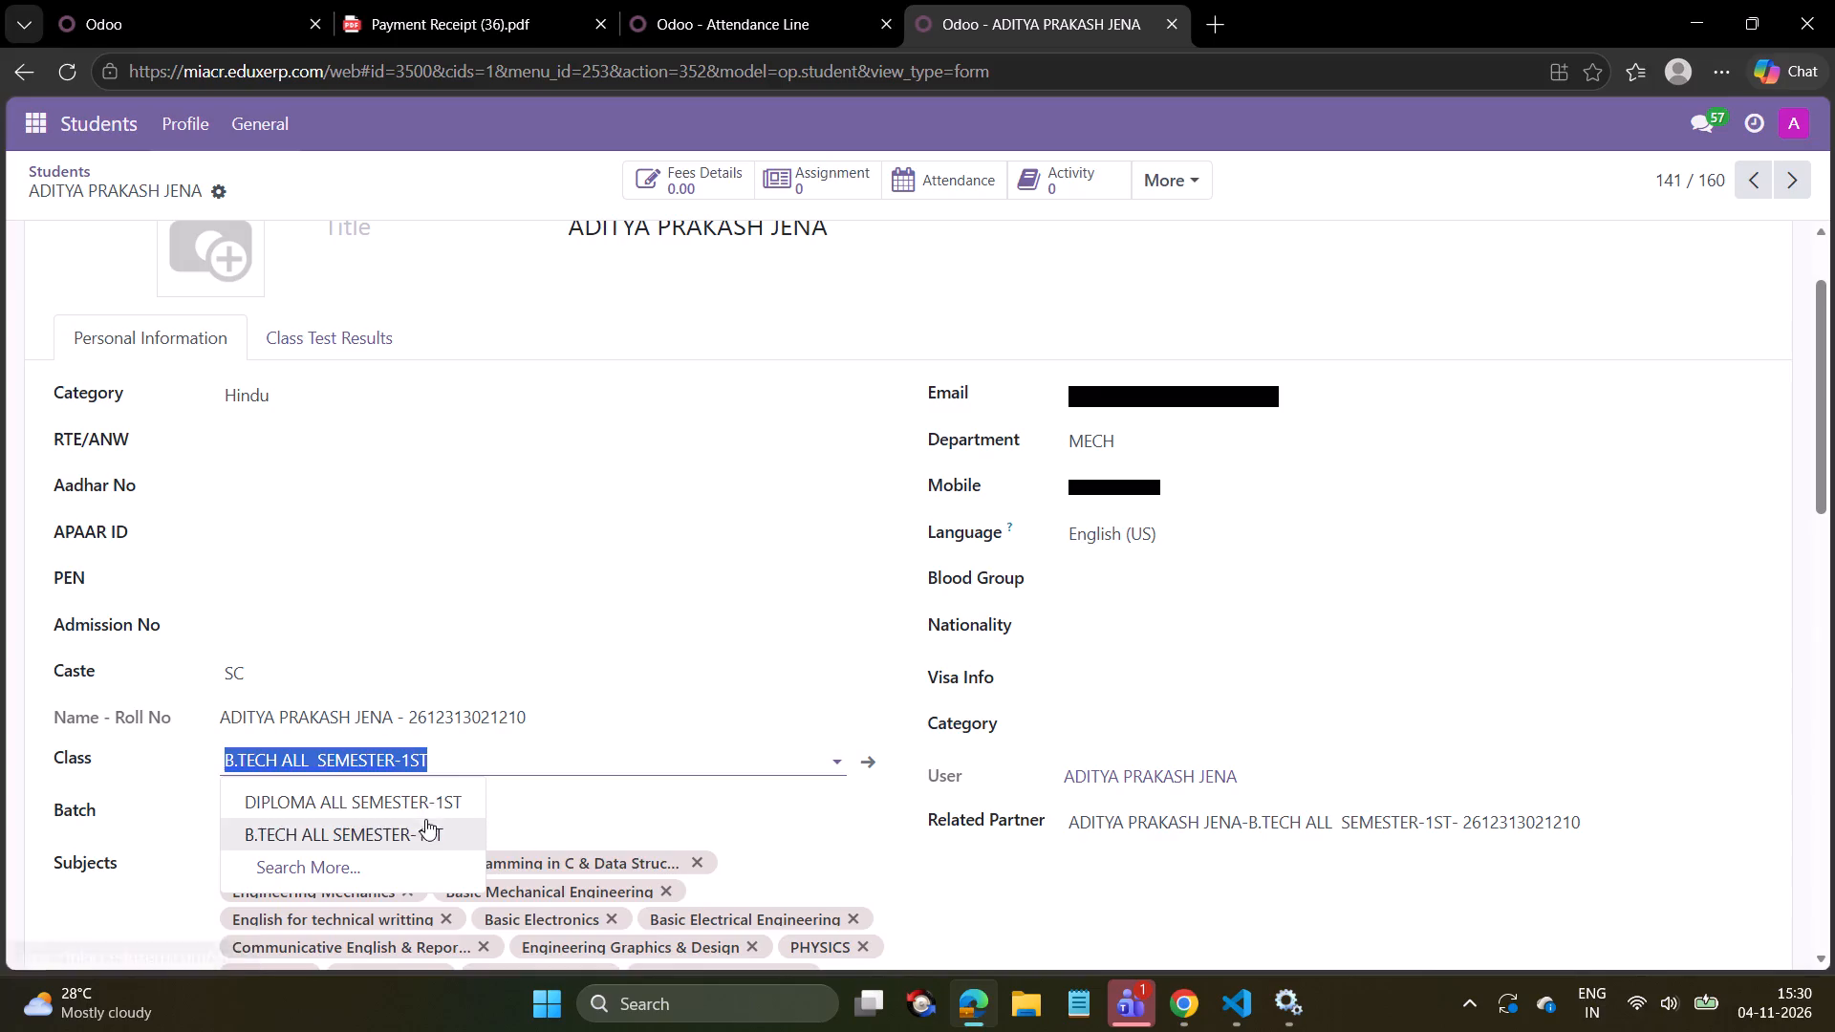
pyautogui.click(419, 826)
pyautogui.click(384, 823)
pyautogui.click(302, 891)
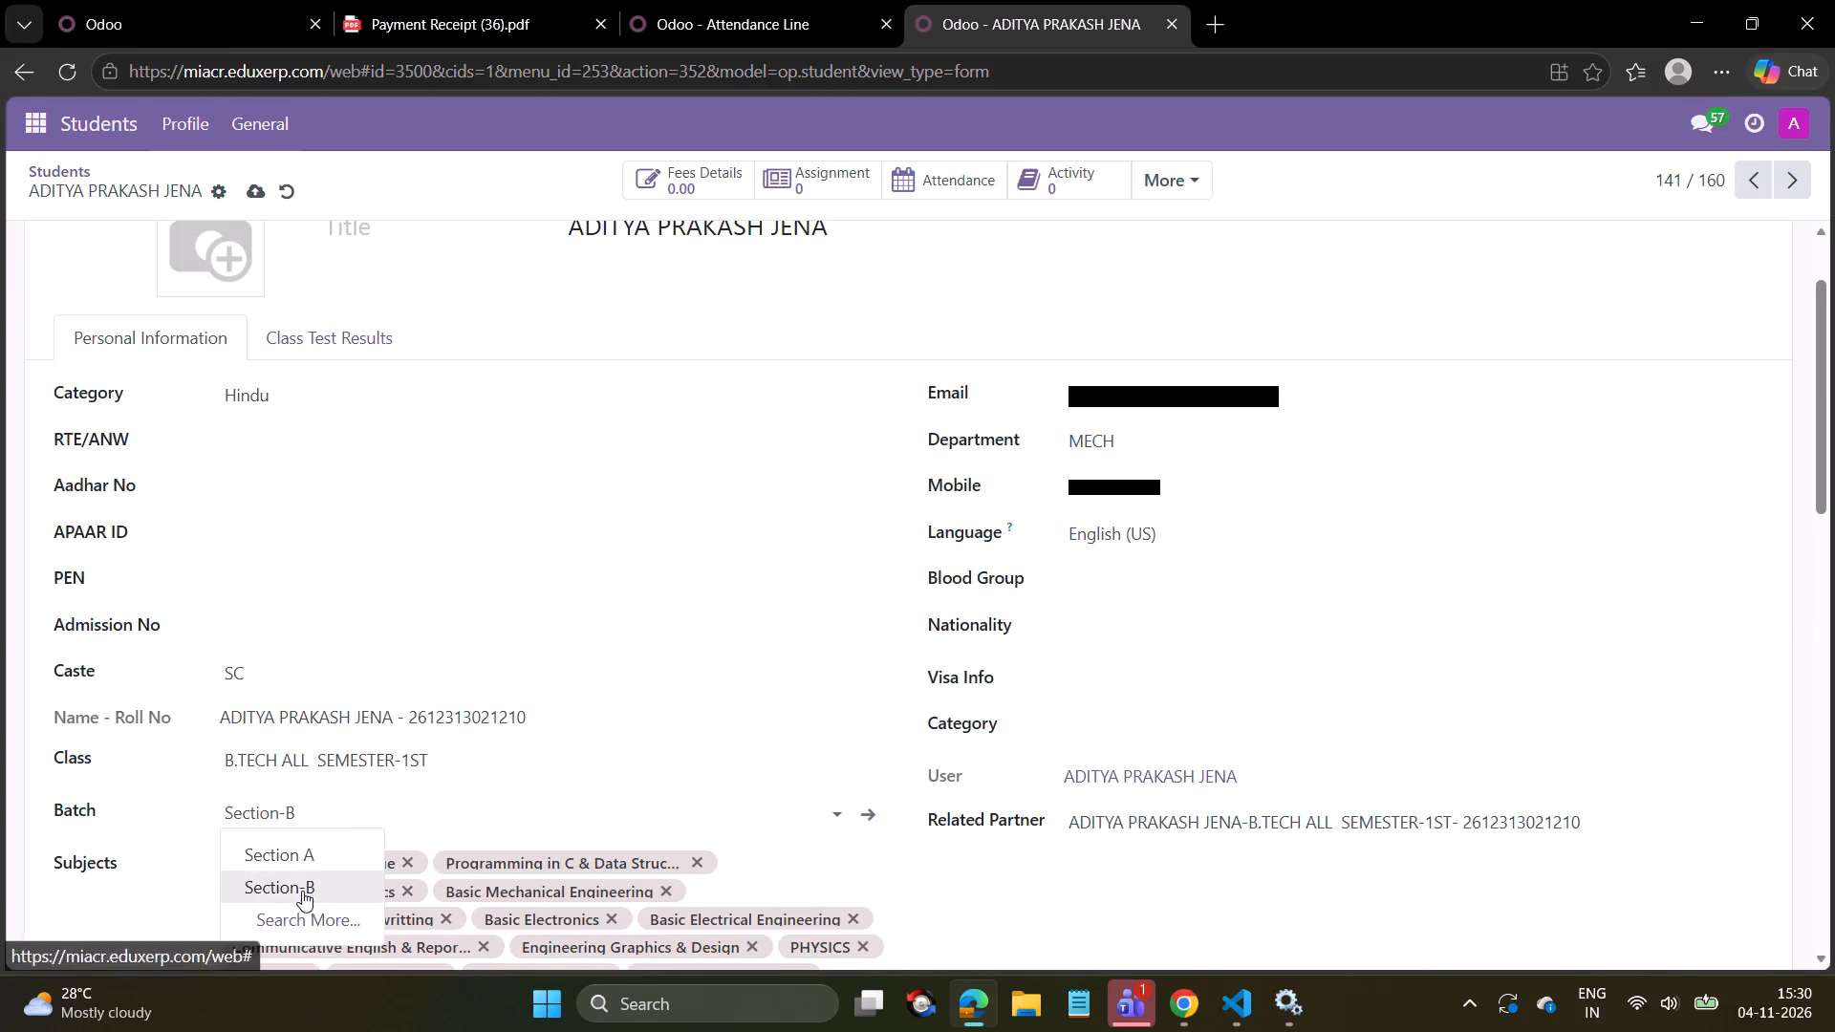
pyautogui.click(254, 193)
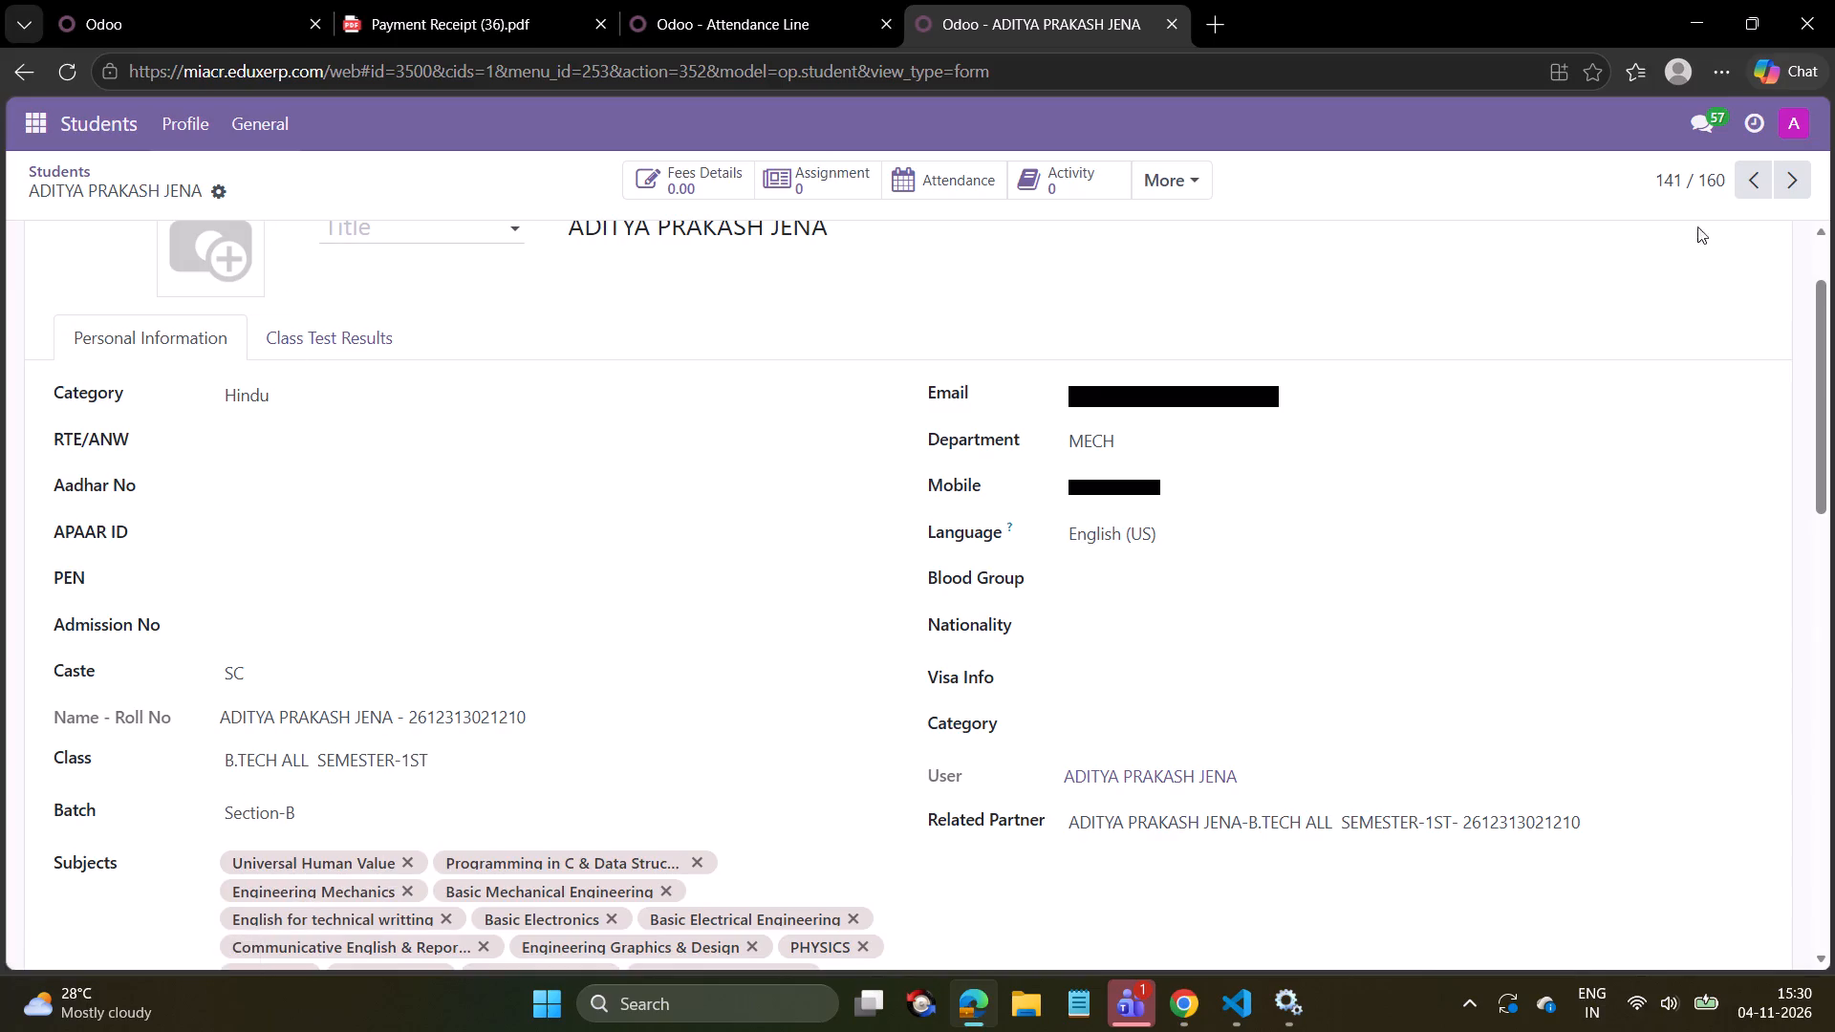
# On the next student record (142), reselect class B.TECH ALL SEMESTER-1ST, choose batch Section-B again and save.
pyautogui.click(1783, 185)
pyautogui.click(443, 760)
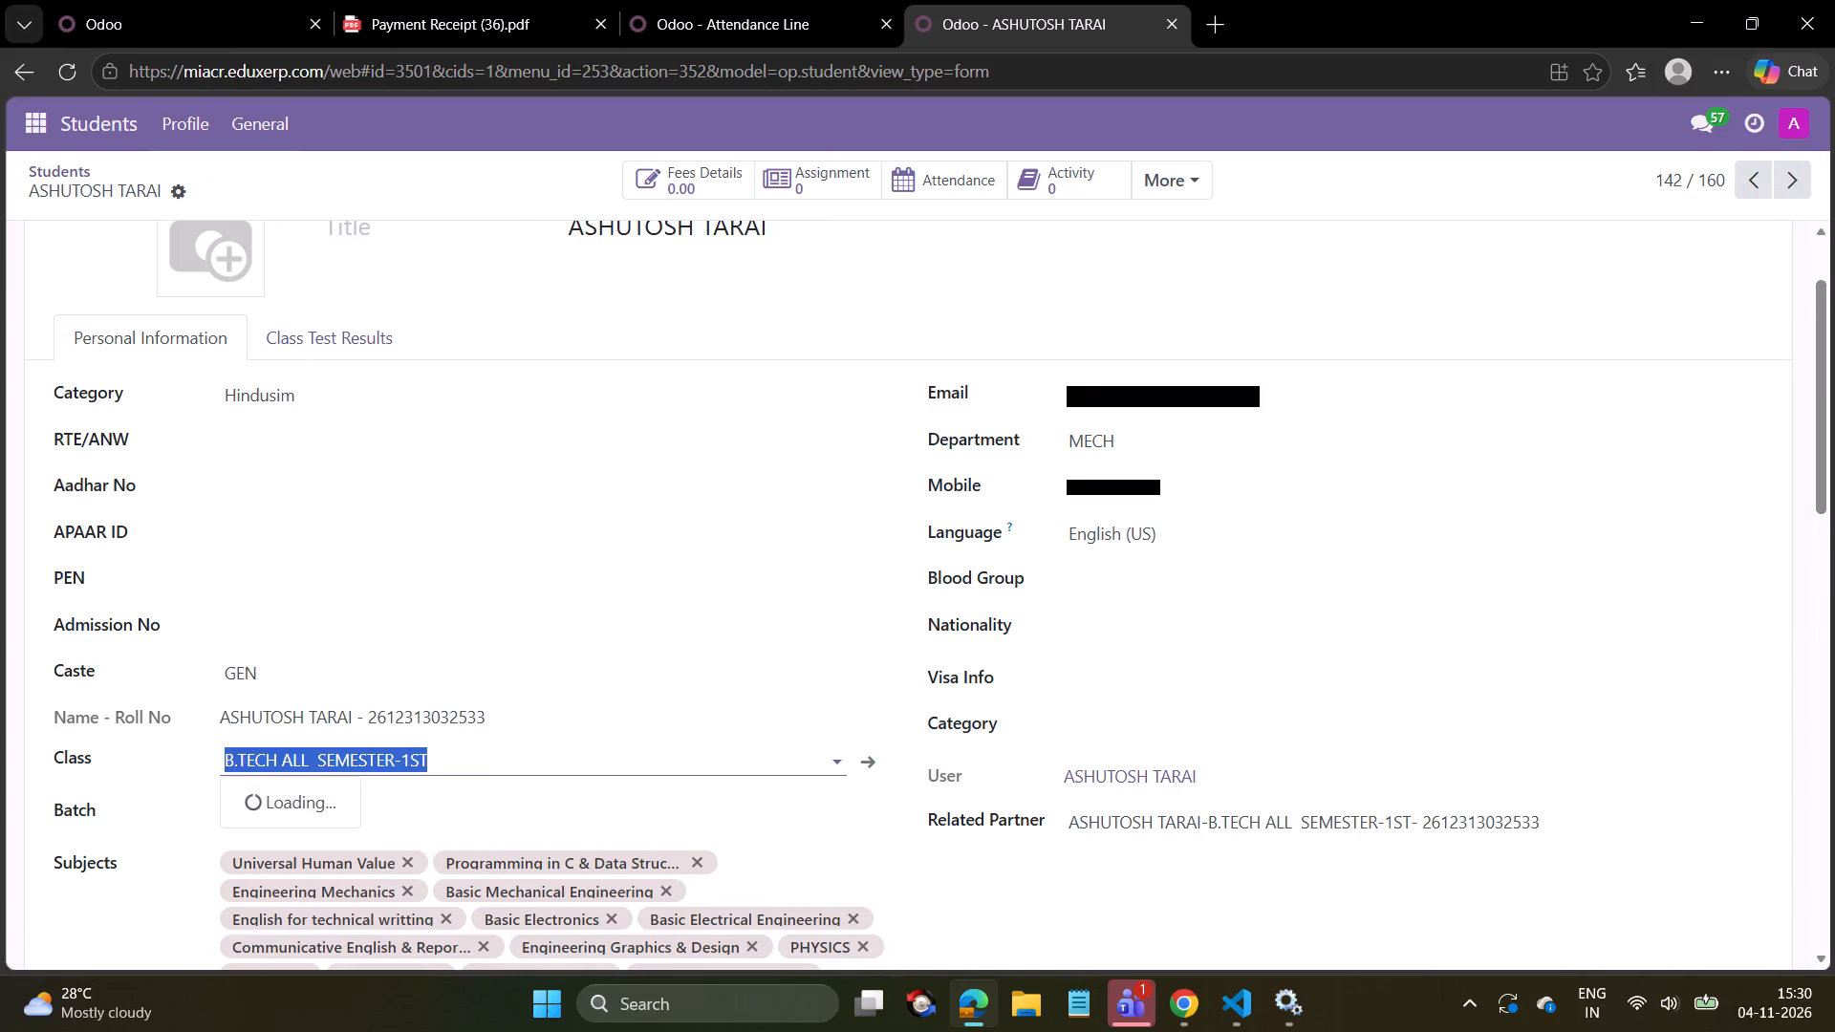
pyautogui.click(367, 837)
pyautogui.click(328, 822)
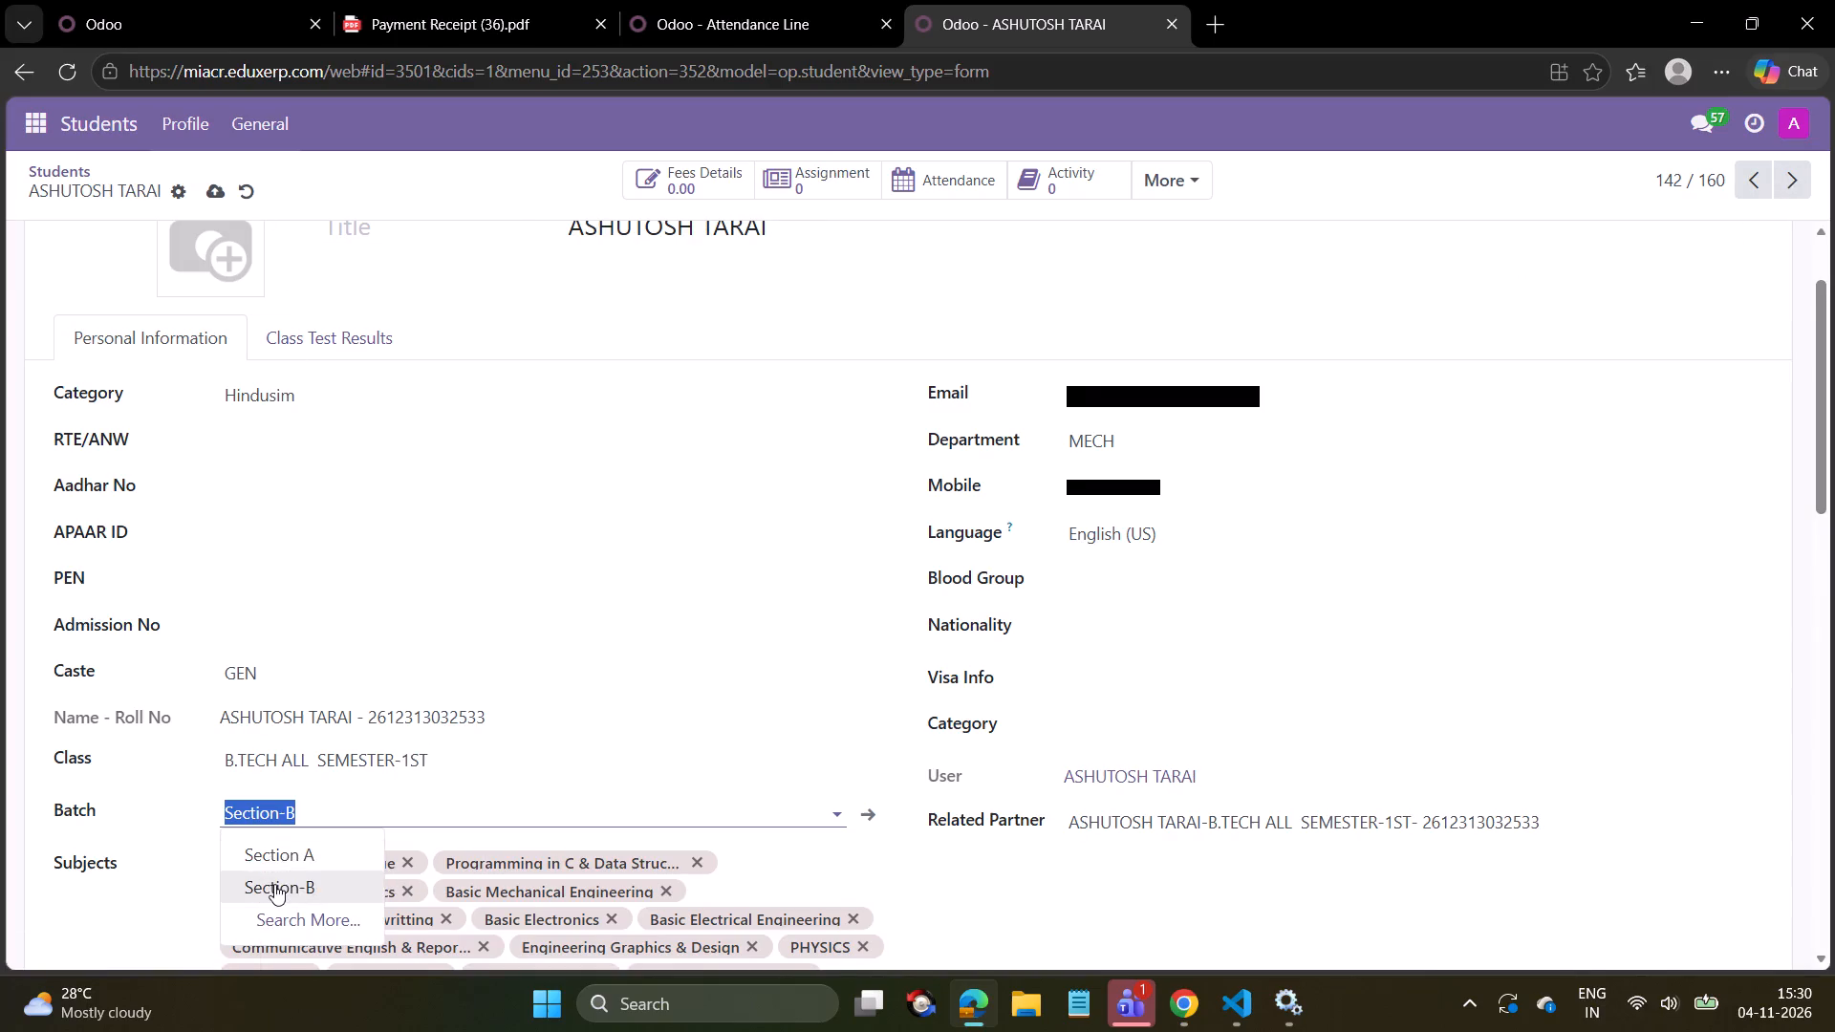
pyautogui.click(274, 884)
pyautogui.click(217, 187)
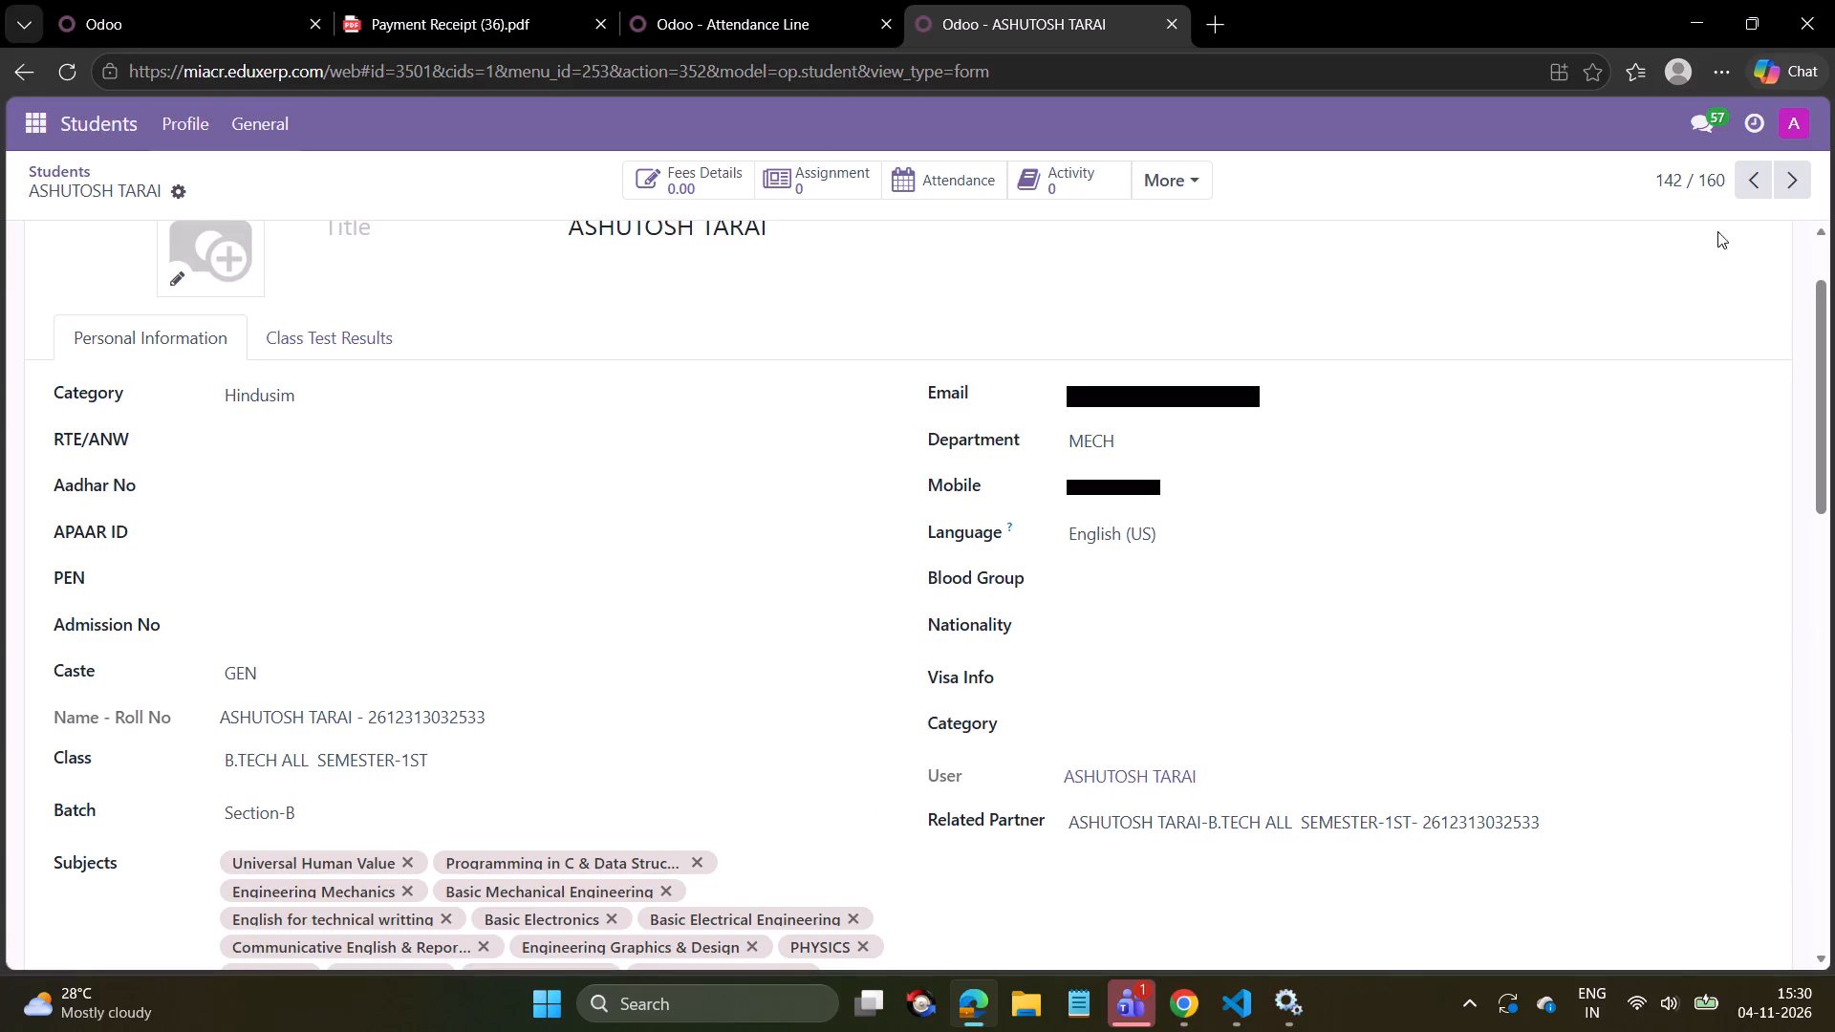
pyautogui.click(1796, 189)
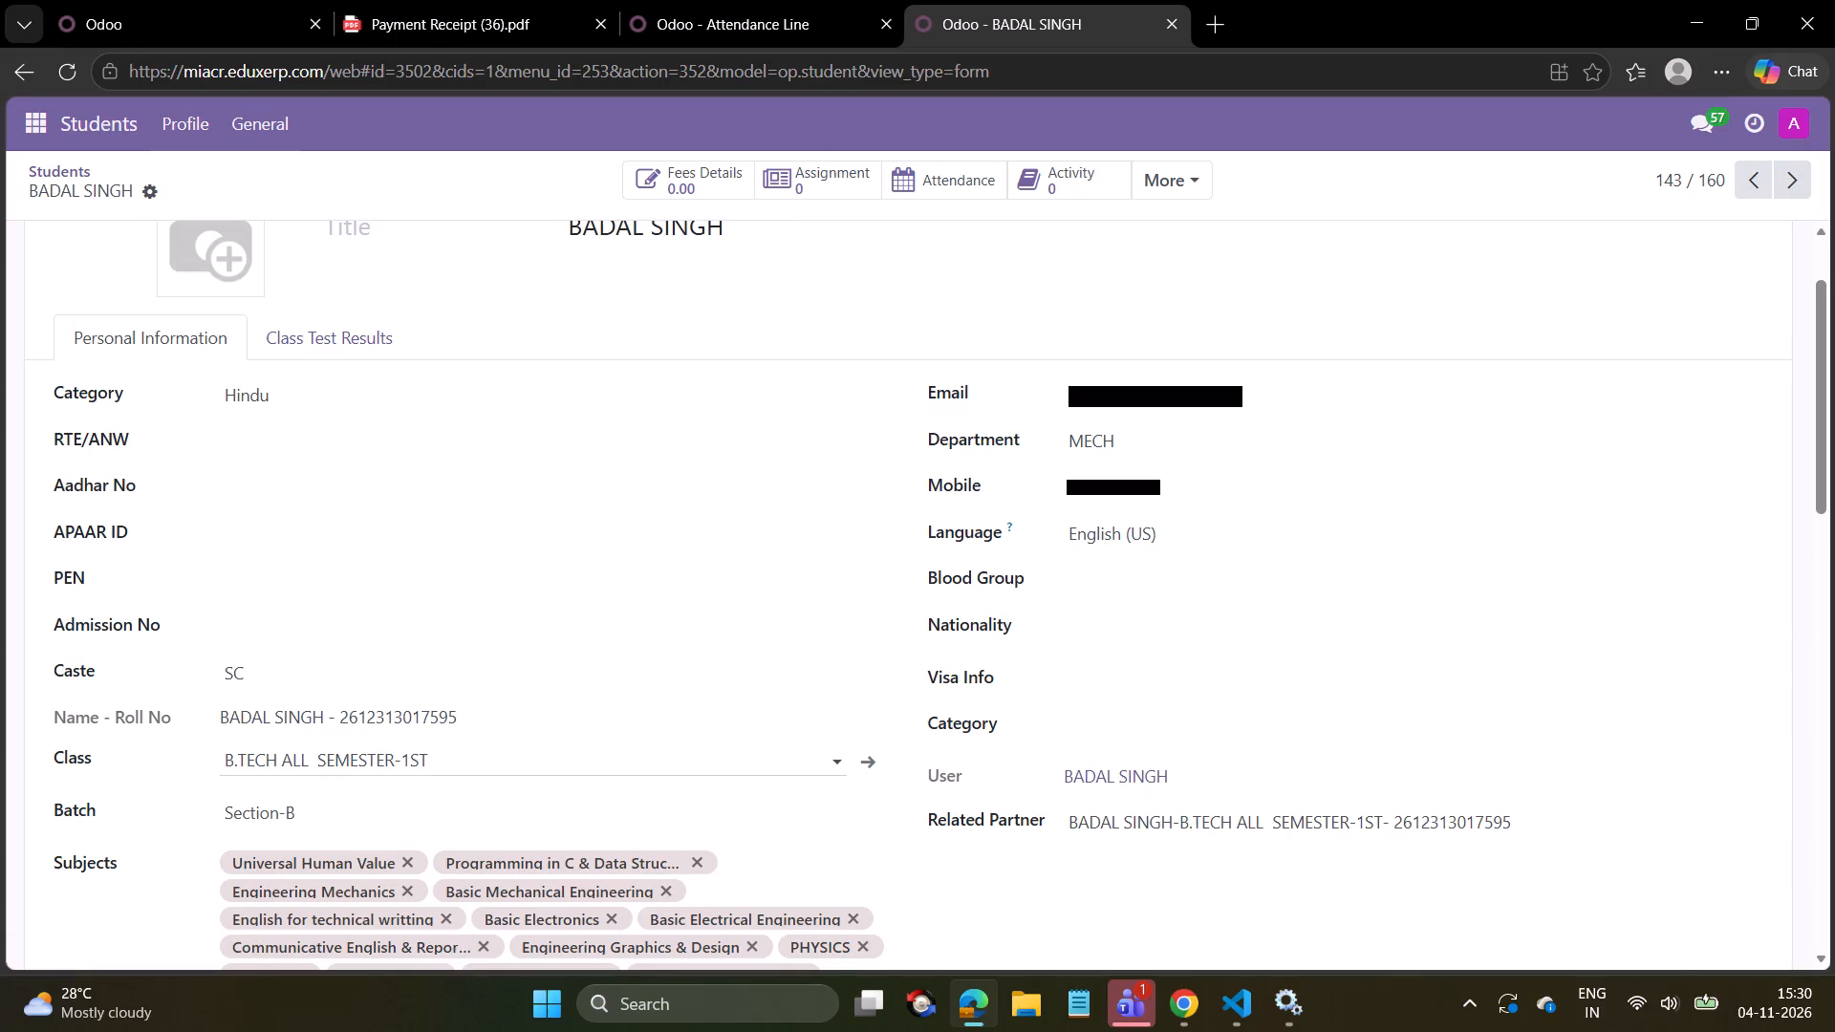
pyautogui.click(447, 772)
pyautogui.click(370, 834)
pyautogui.click(343, 818)
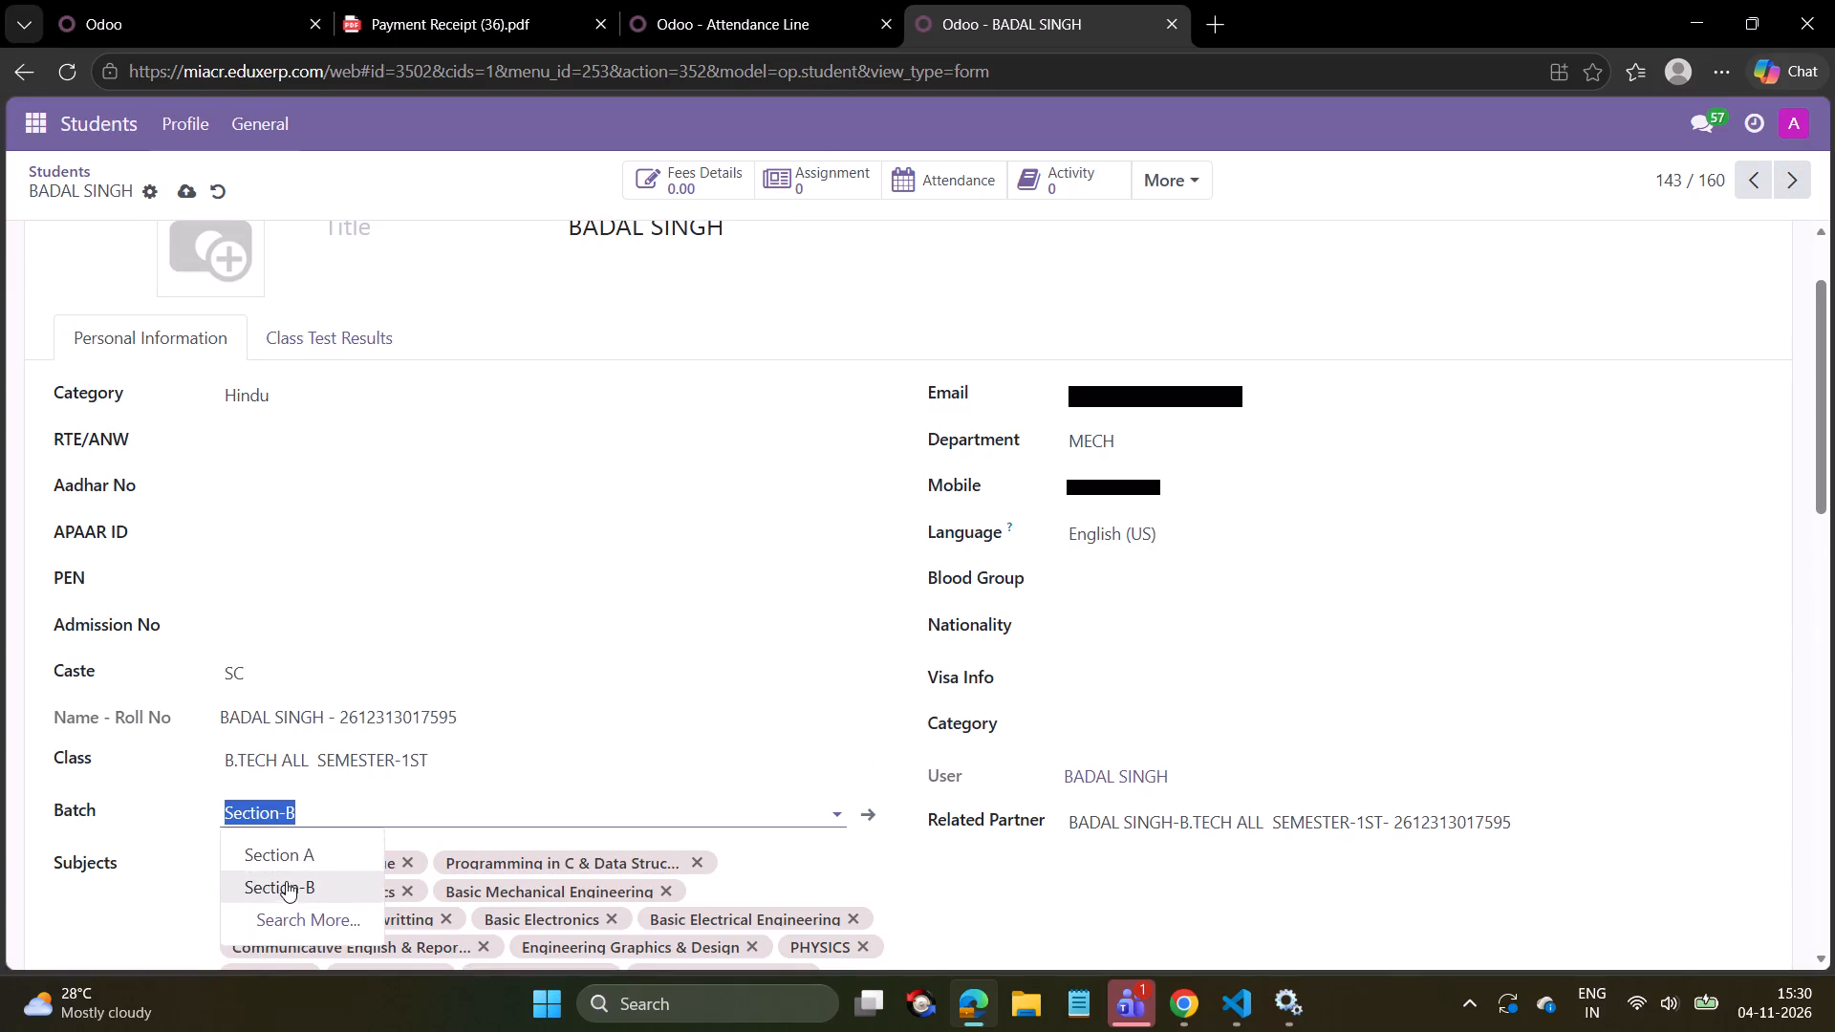
pyautogui.click(285, 883)
pyautogui.click(182, 199)
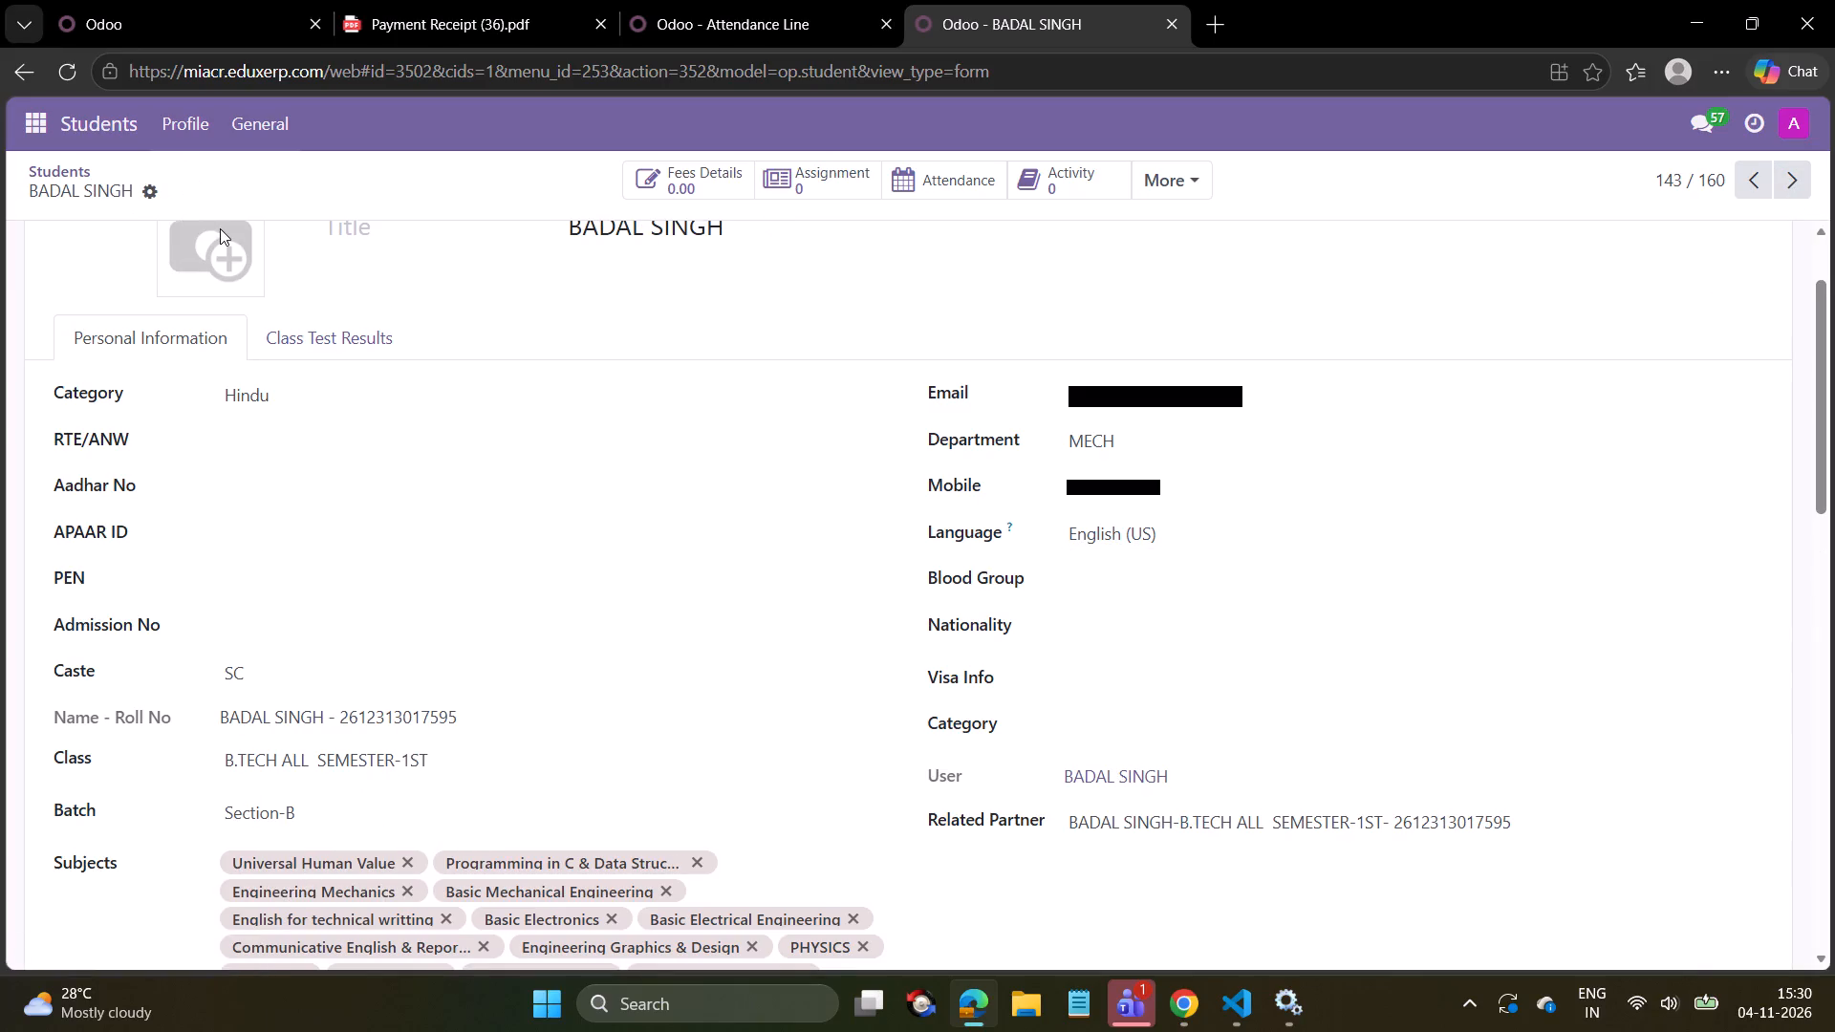
# On the next student record (144), reselect class B.TECH ALL SEMESTER-1ST, choose batch Section-B again and save.
pyautogui.click(1804, 166)
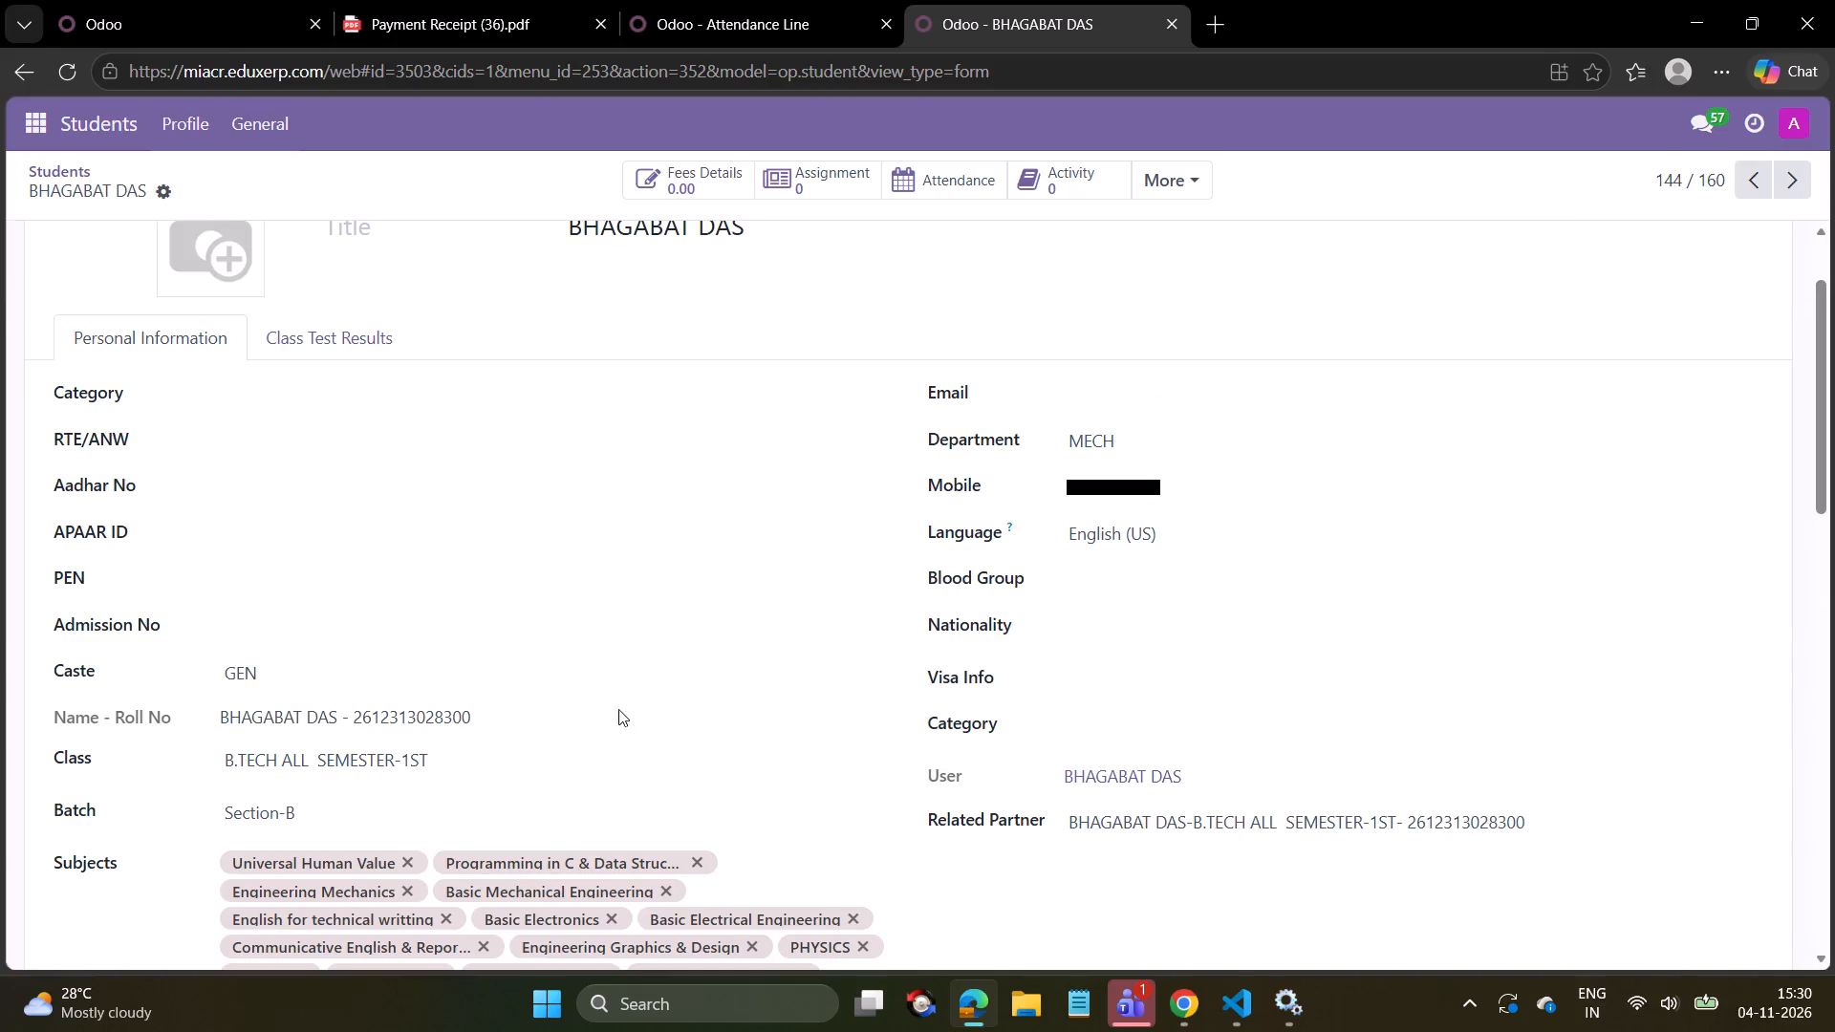
pyautogui.click(508, 758)
pyautogui.click(406, 830)
pyautogui.click(378, 817)
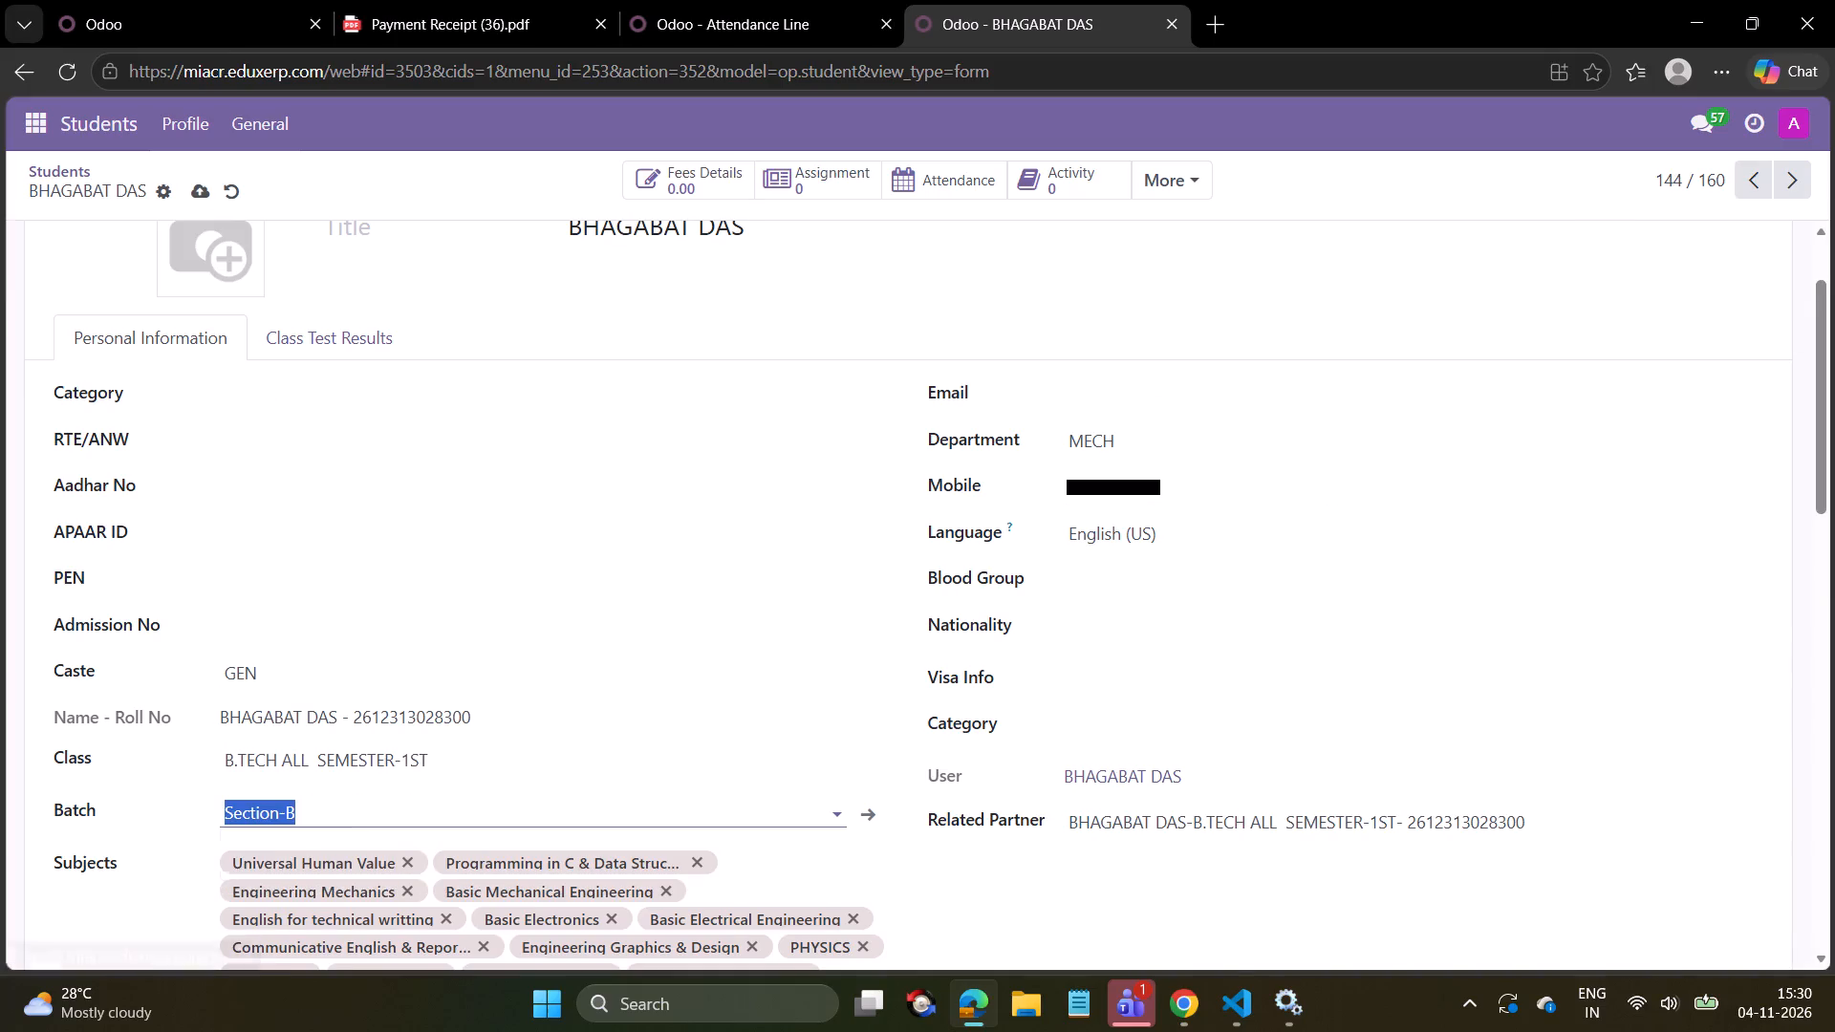
pyautogui.click(320, 879)
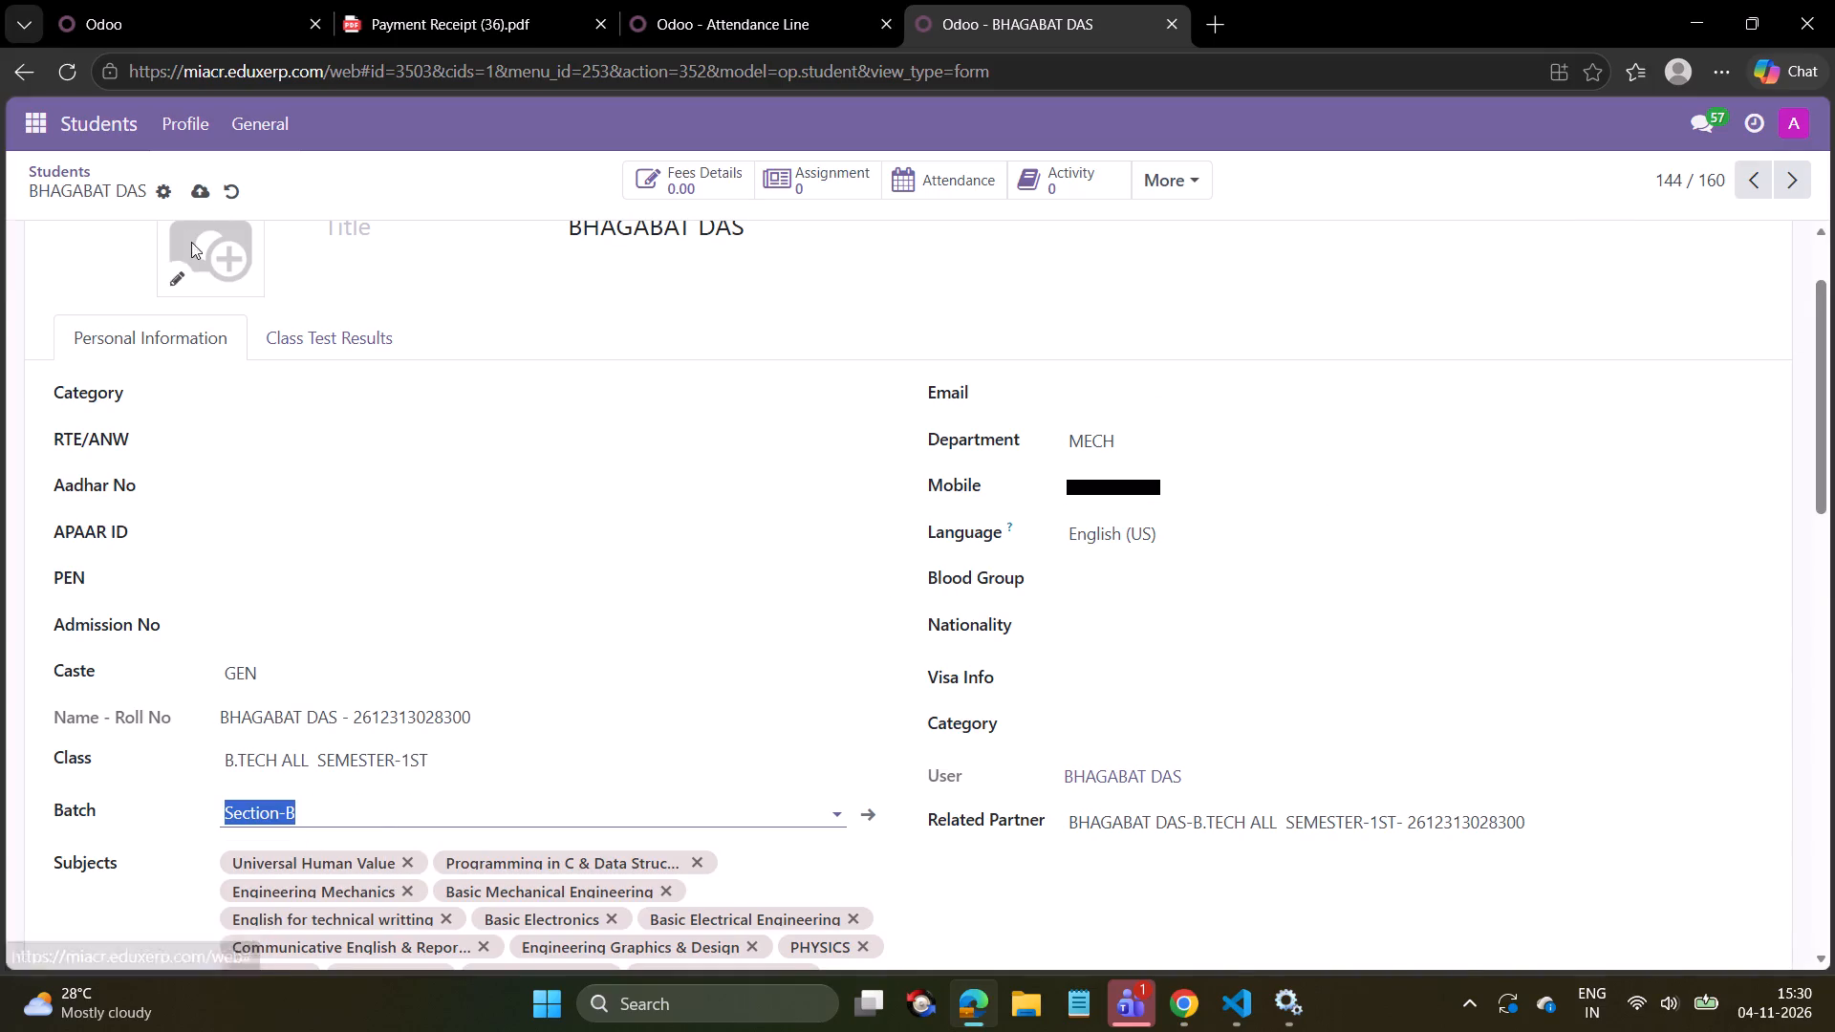
pyautogui.click(205, 194)
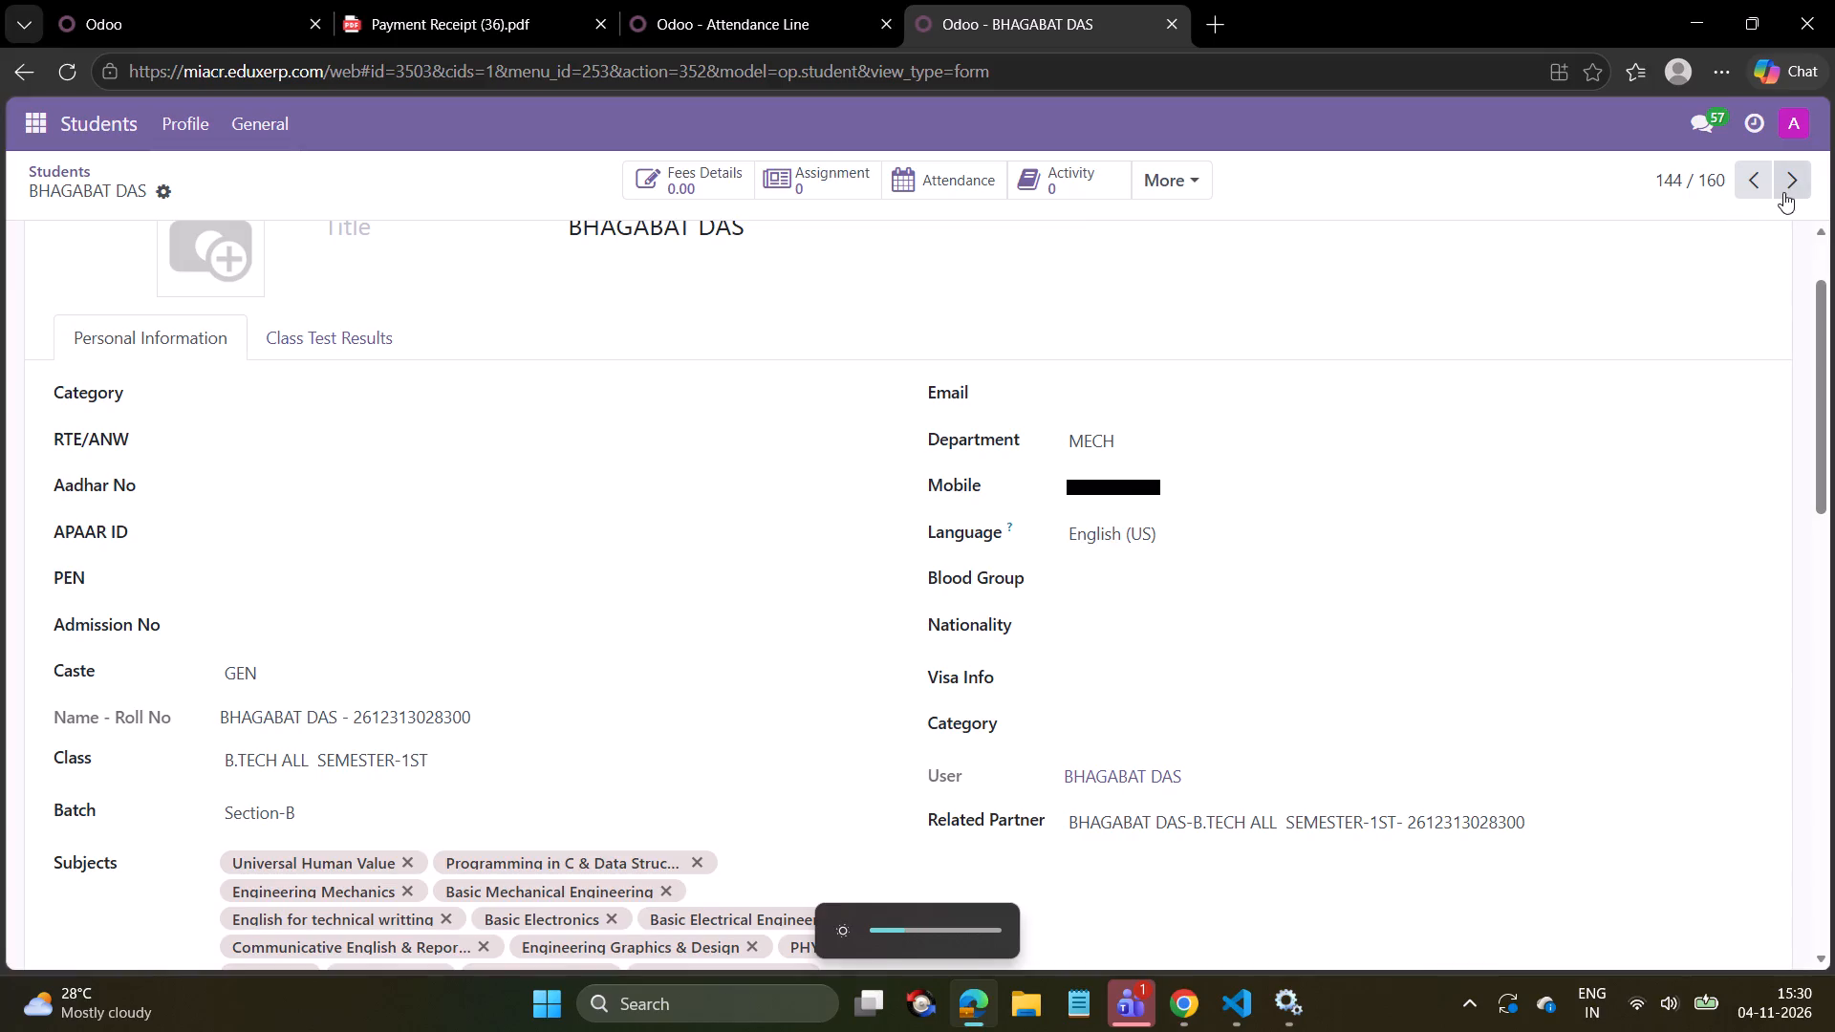
# On the next student record (145), reselect class B.TECH ALL SEMESTER-1ST, choose batch Section-B again and save.
pyautogui.click(1784, 192)
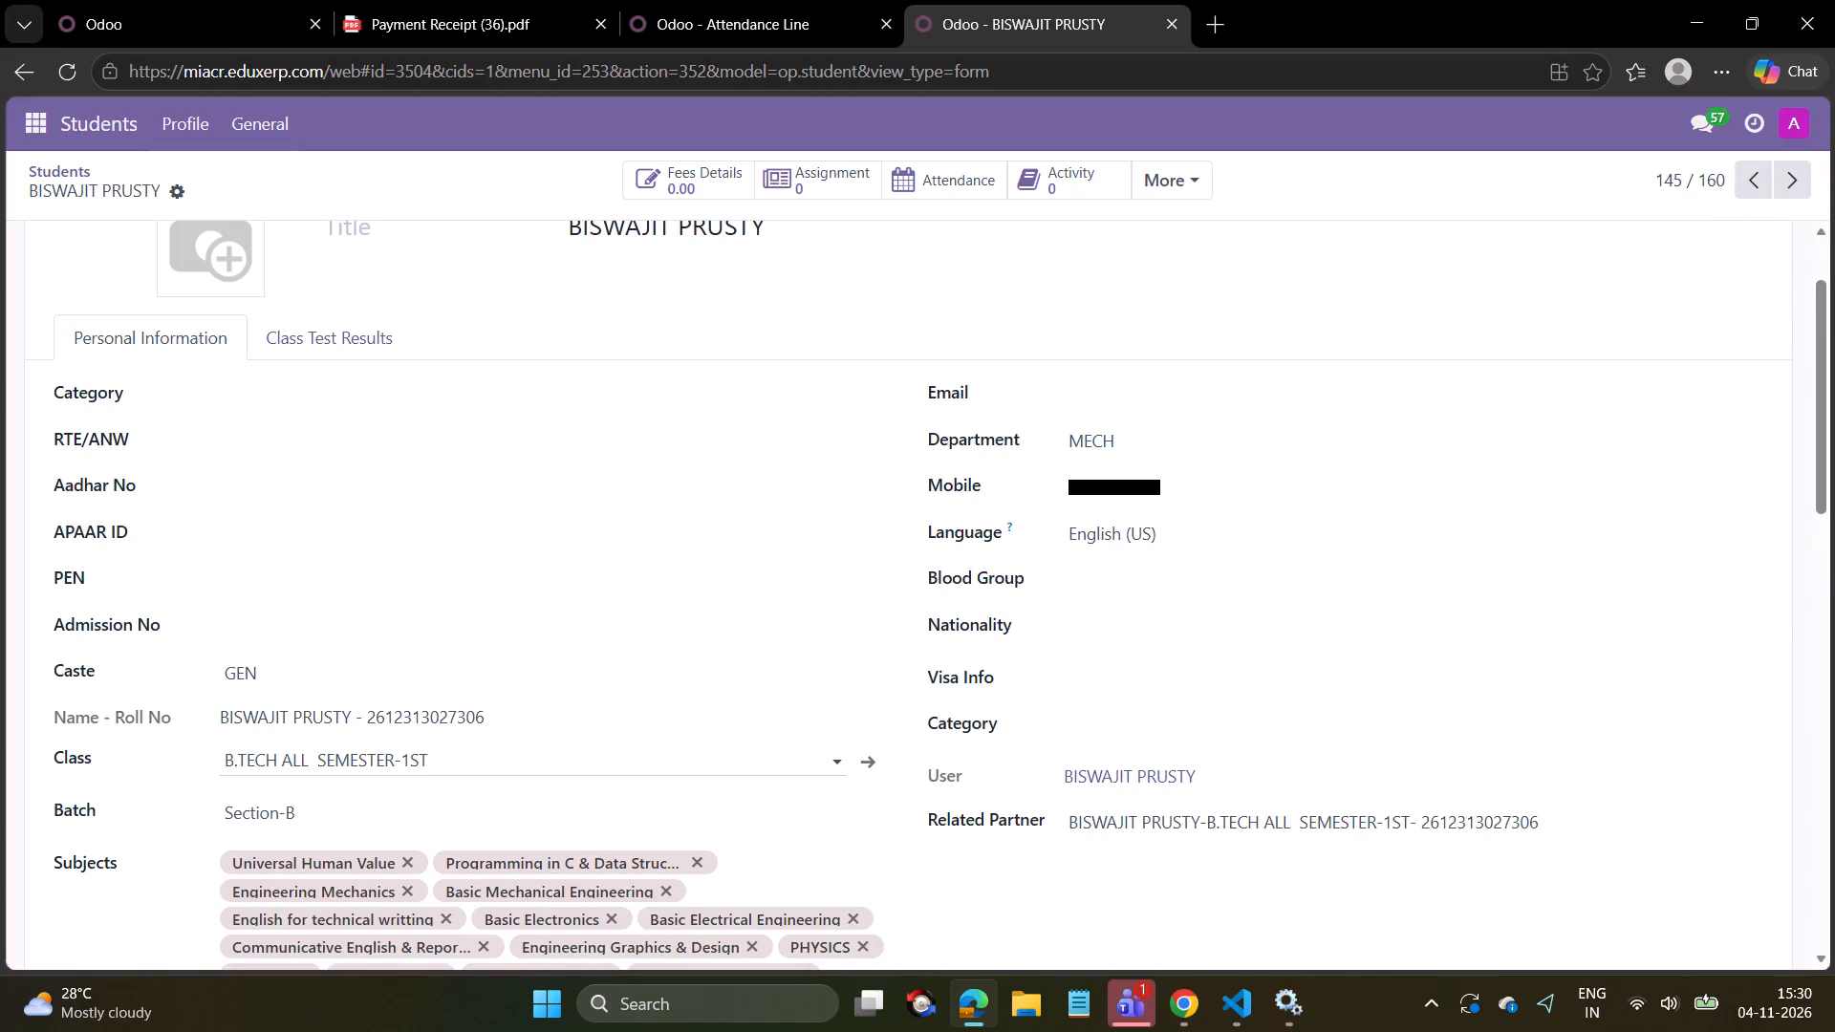
pyautogui.click(349, 760)
pyautogui.click(333, 827)
pyautogui.click(321, 819)
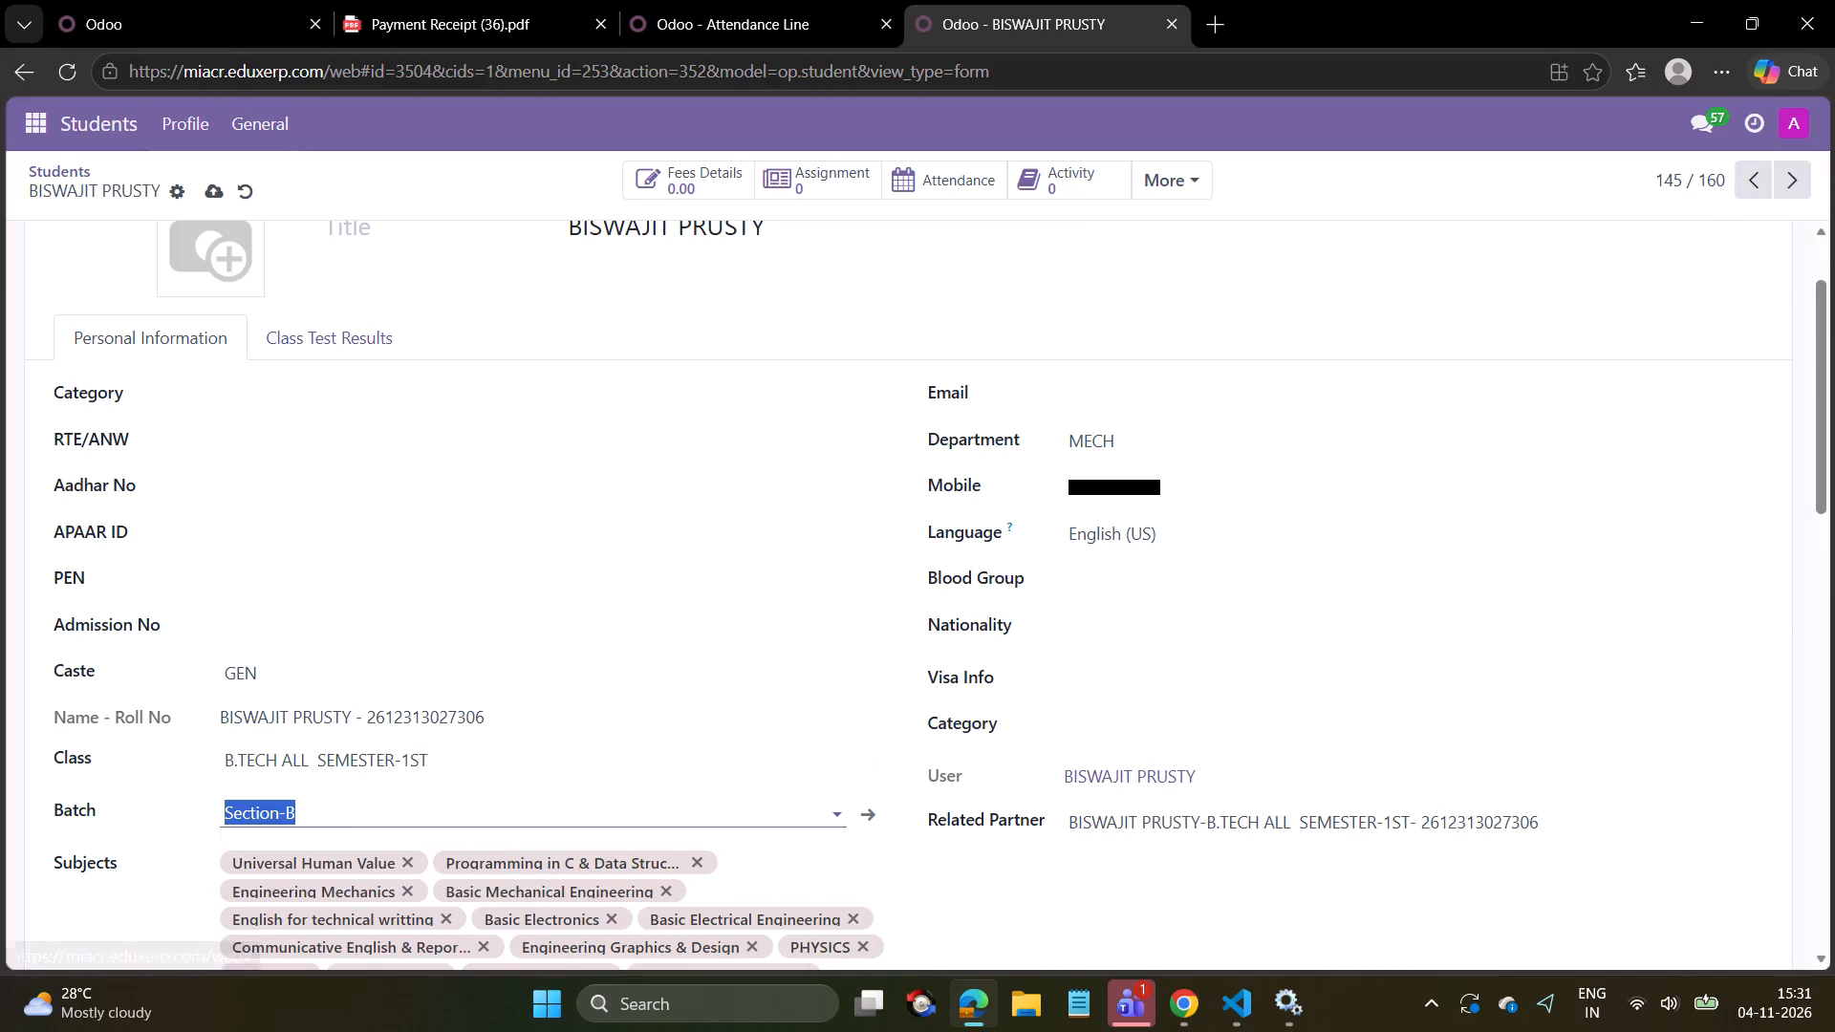
pyautogui.click(294, 879)
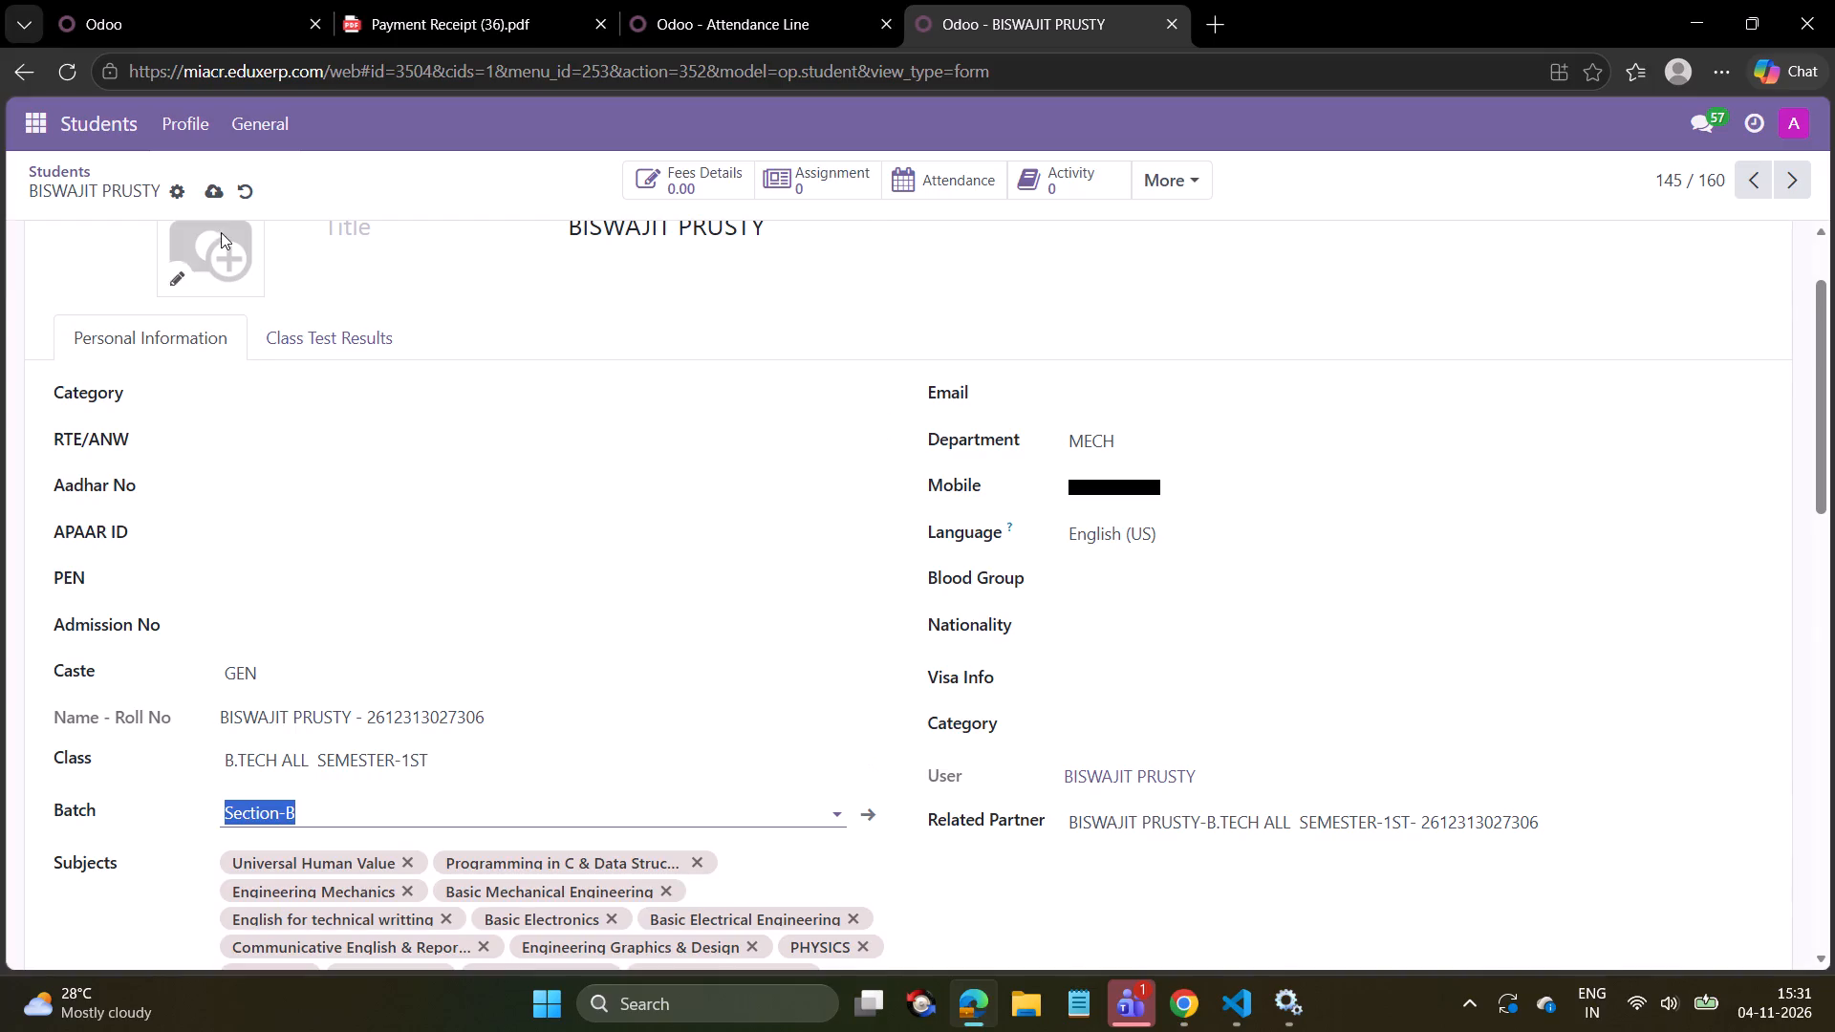
pyautogui.click(217, 191)
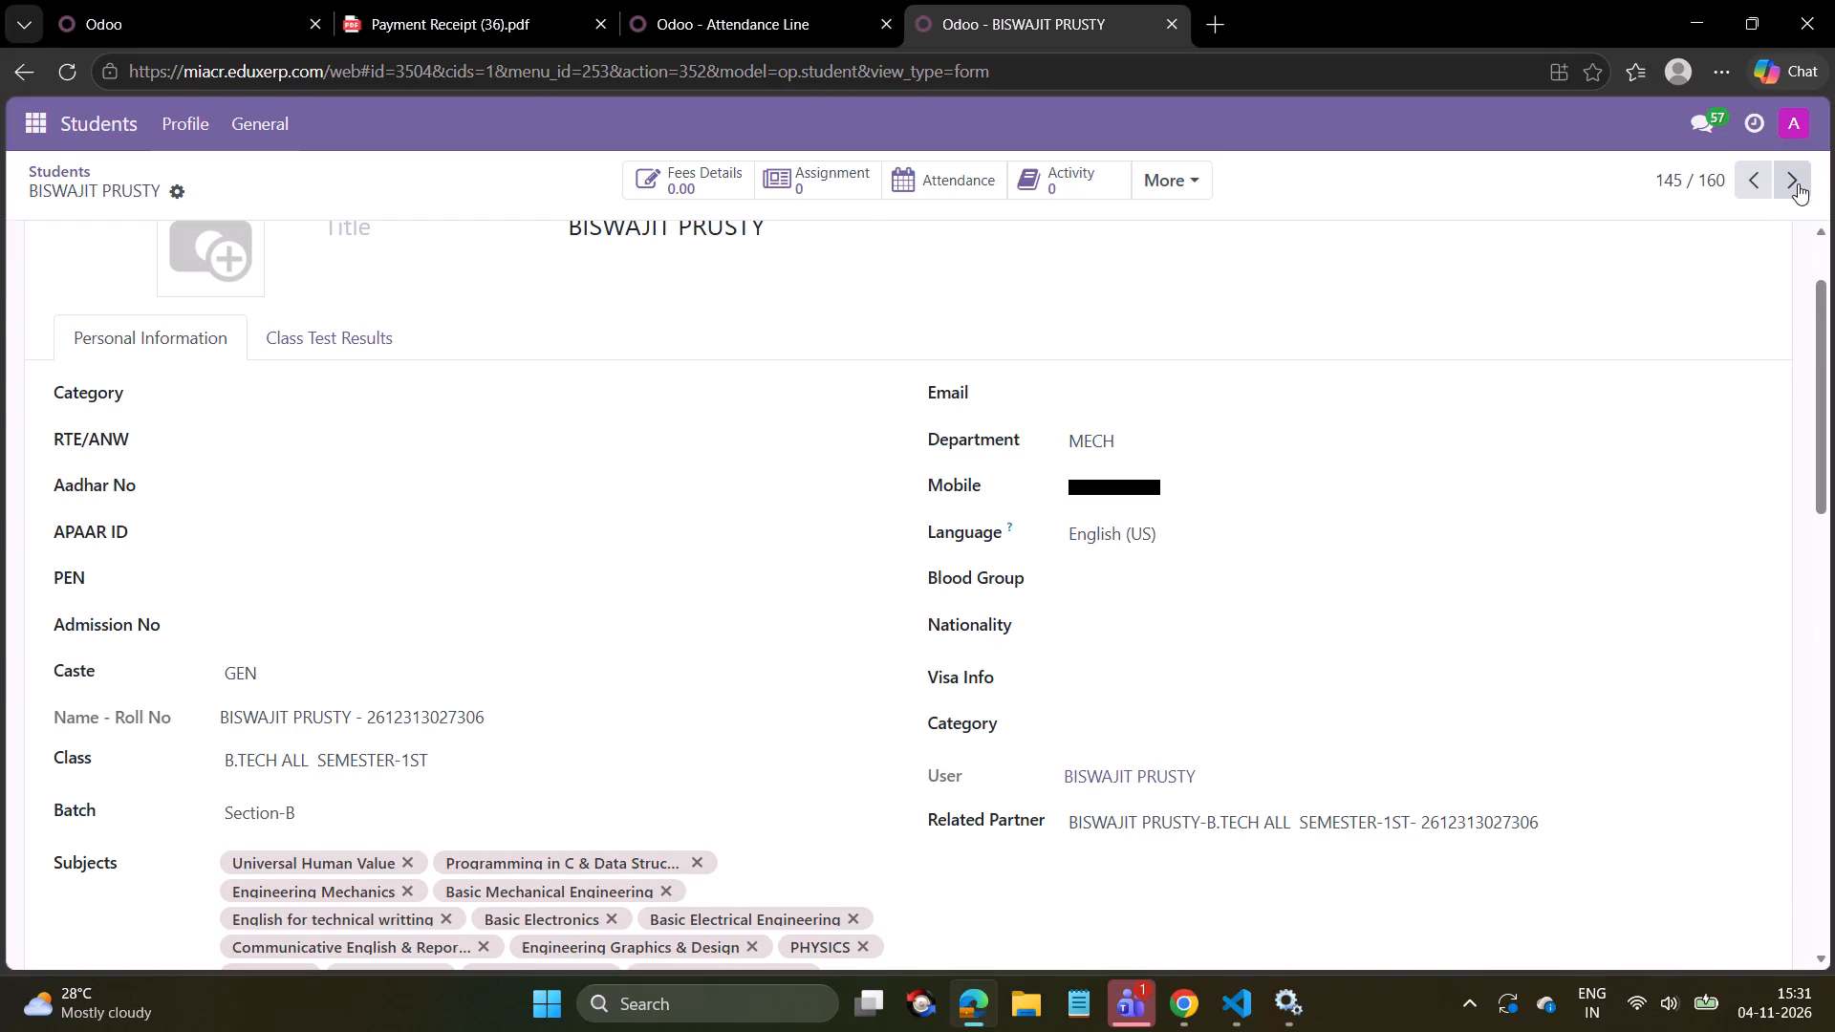
# On the next student record (146), reselect class B.TECH ALL SEMESTER-1ST, choose batch Section-B again and save.
pyautogui.click(1798, 183)
pyautogui.click(427, 768)
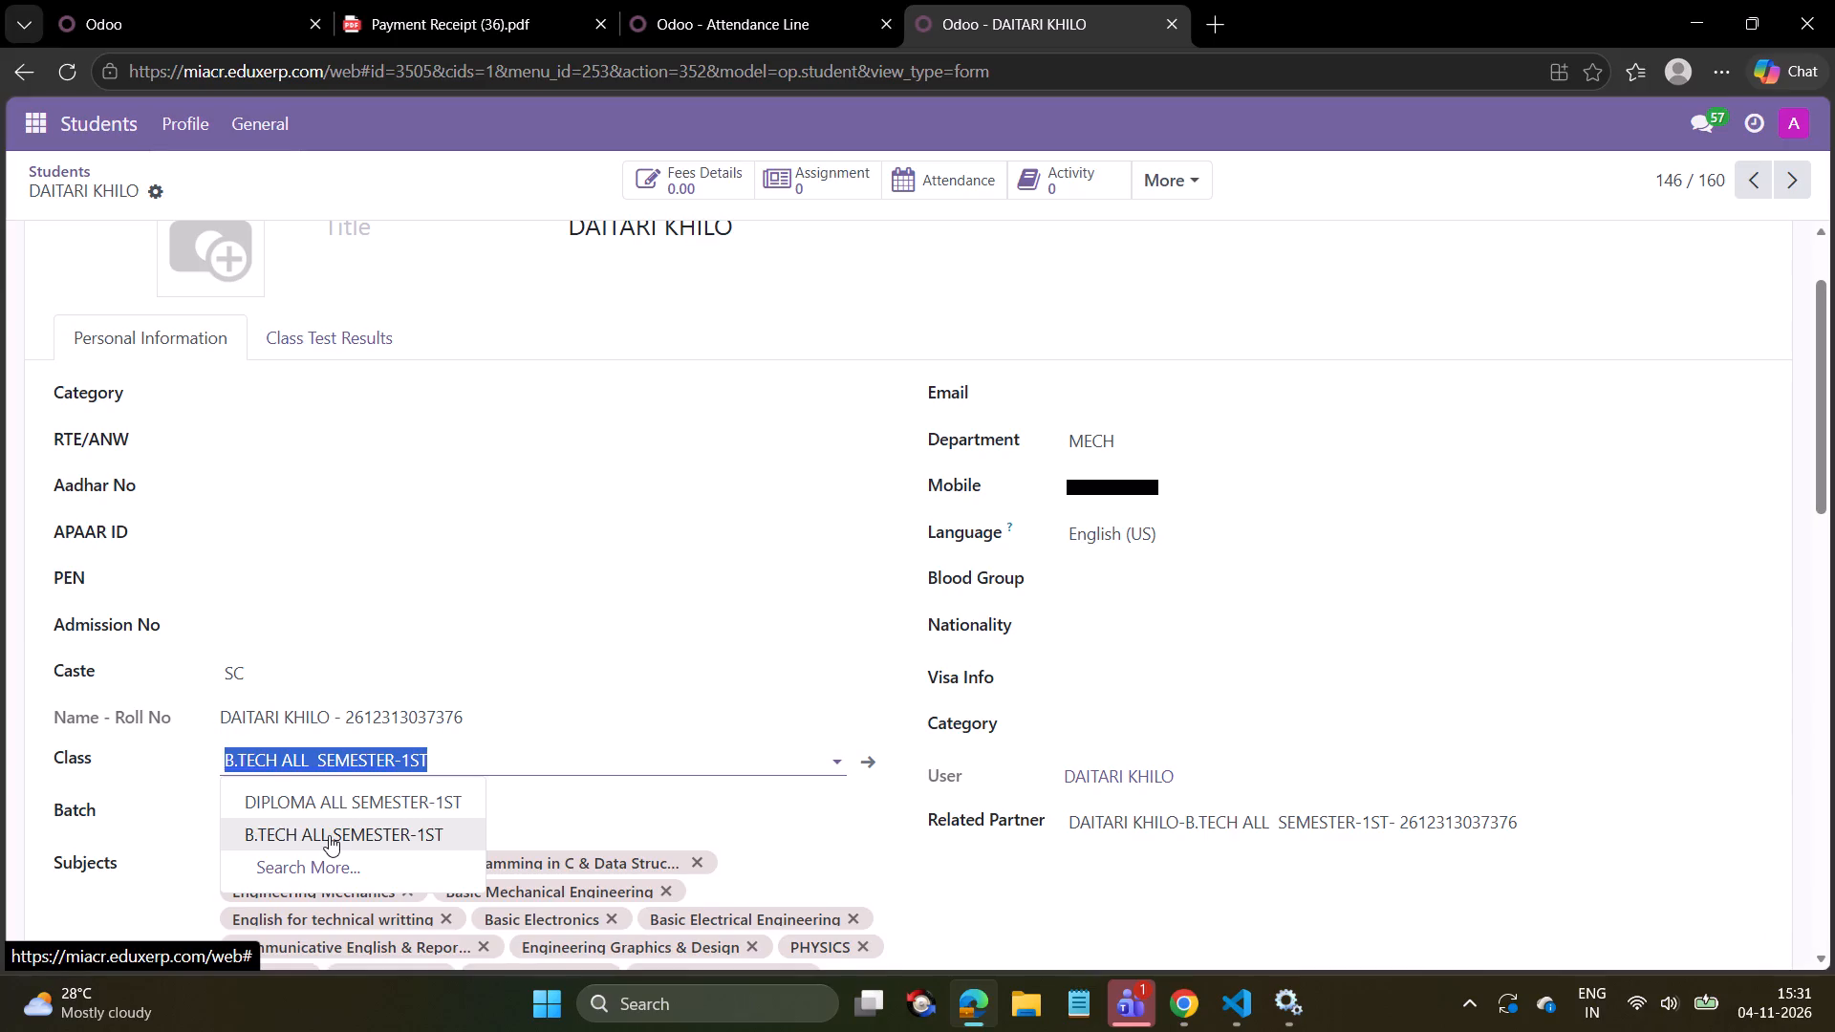
pyautogui.click(329, 835)
pyautogui.click(333, 820)
pyautogui.click(293, 884)
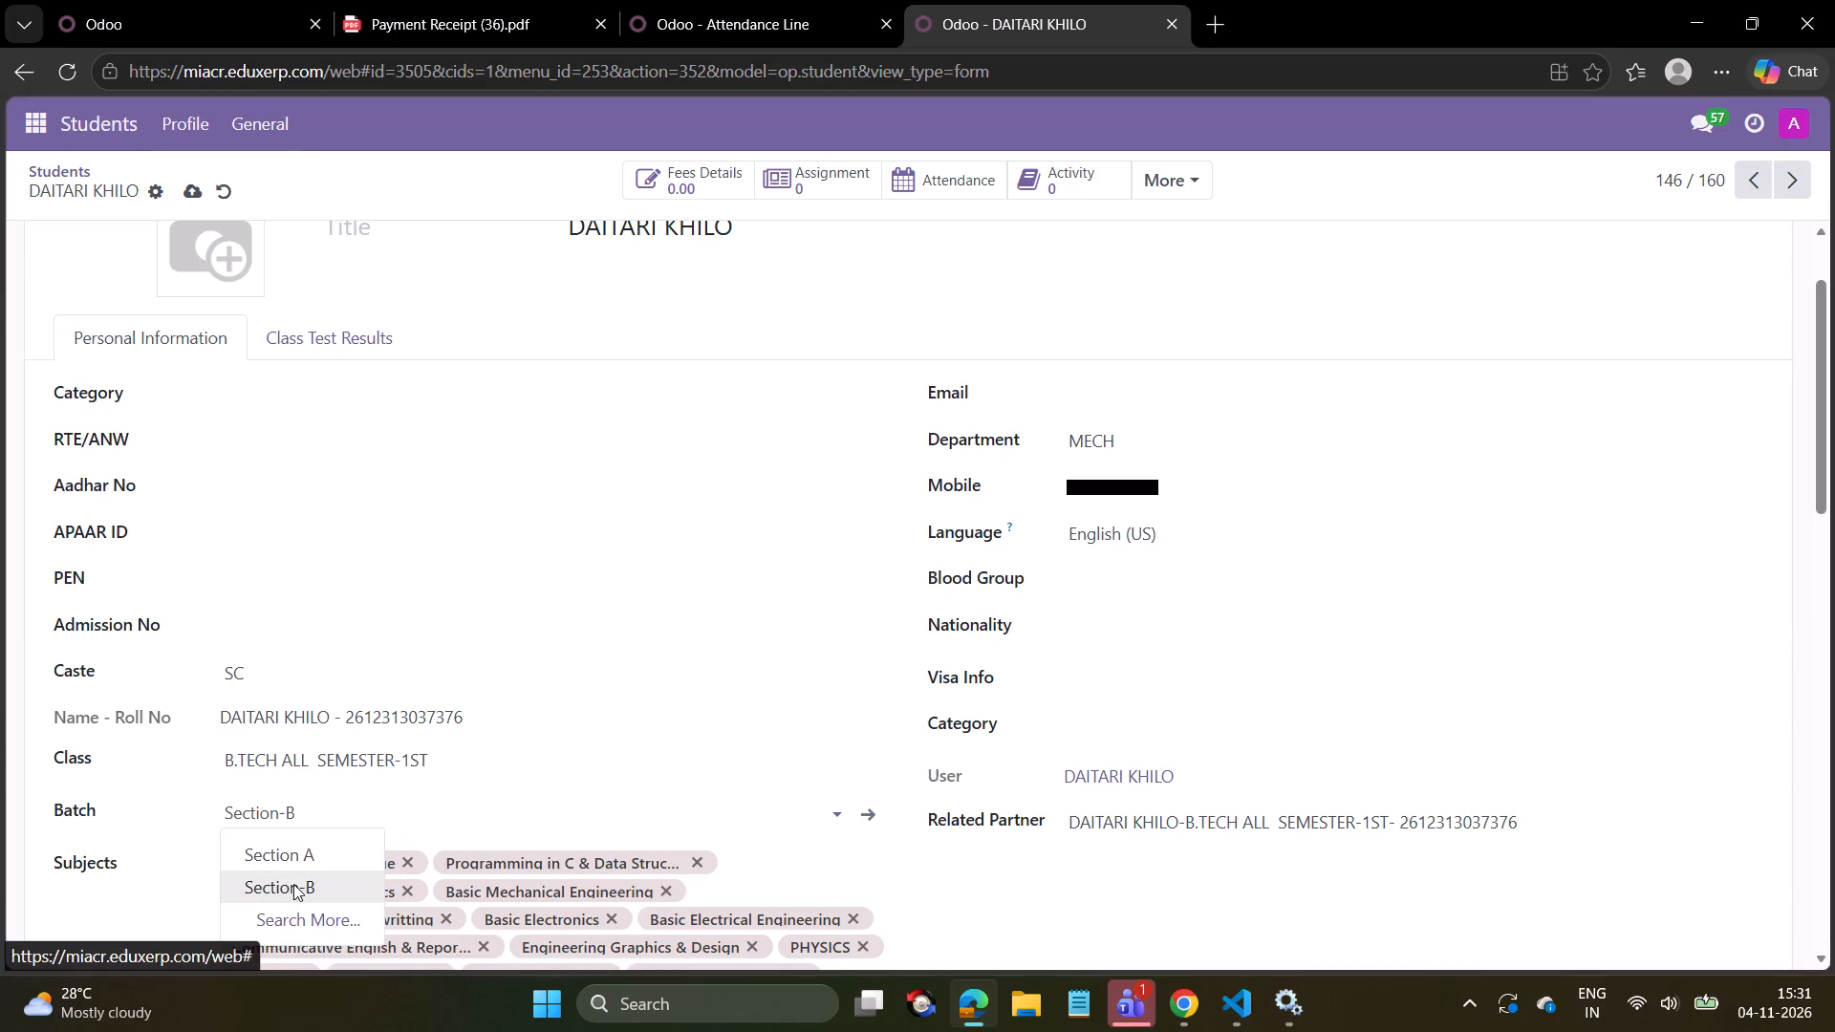
pyautogui.click(190, 188)
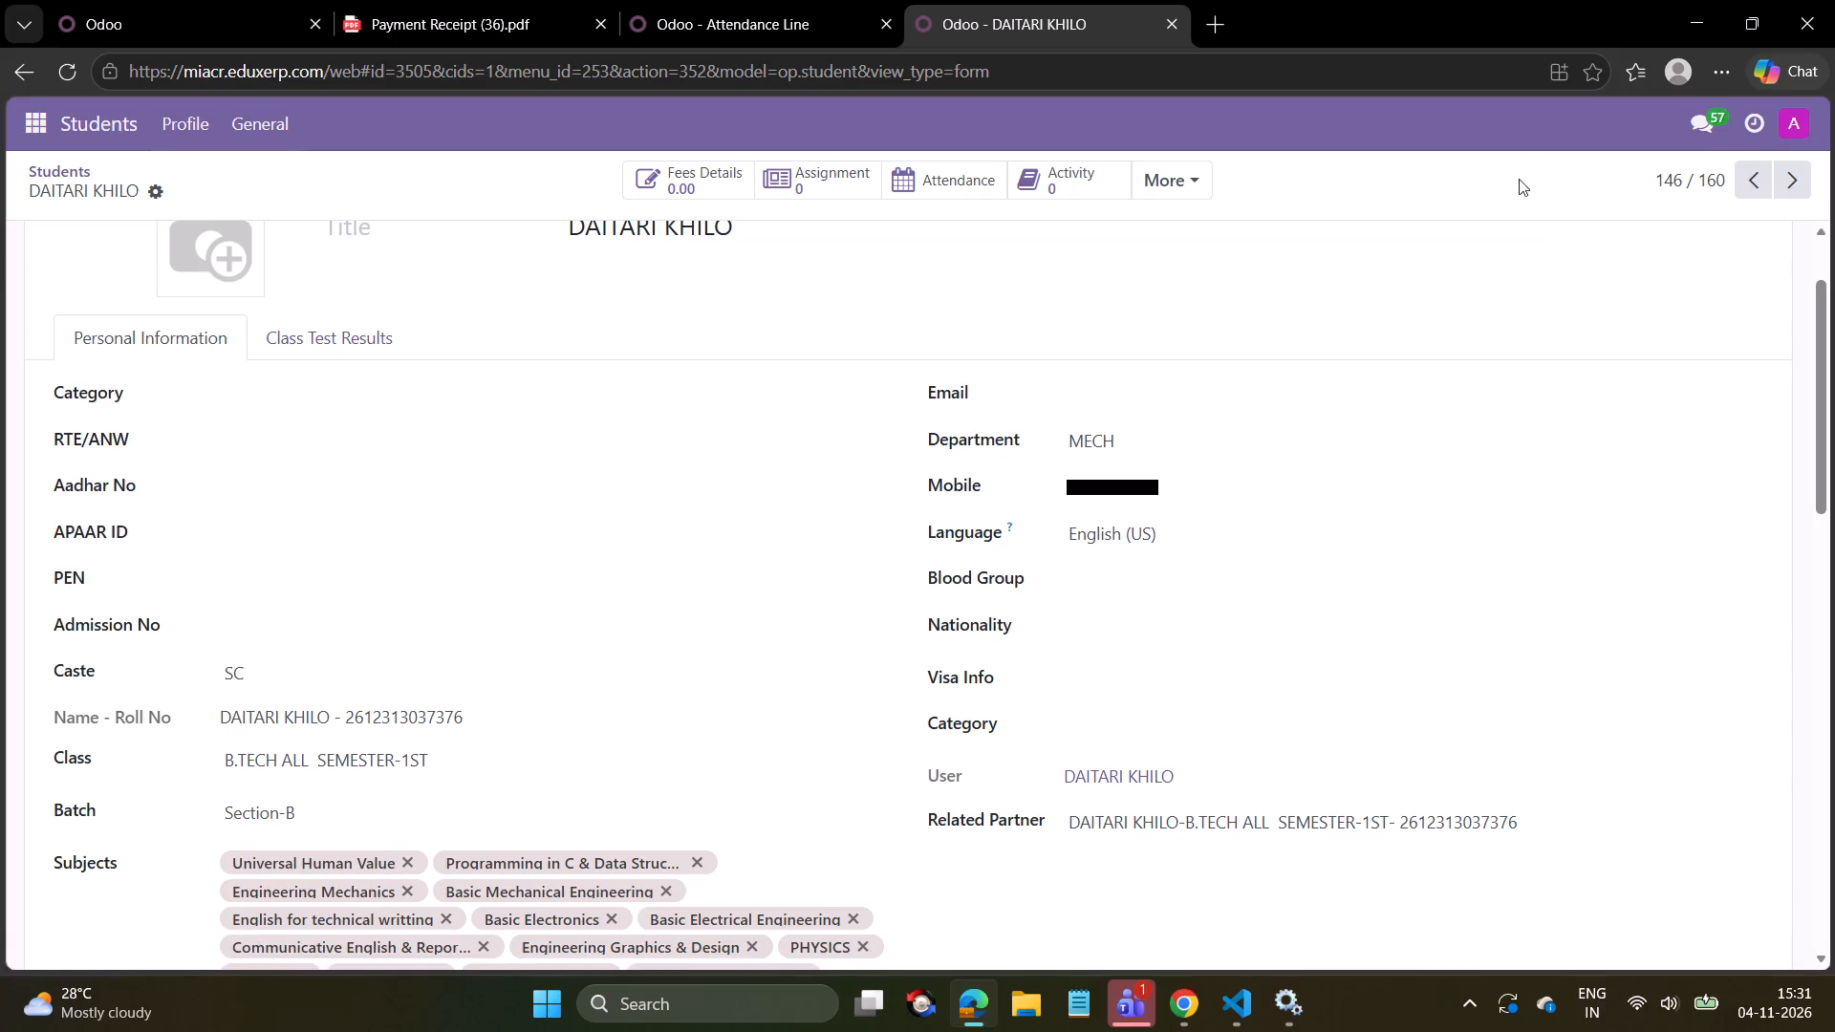
# On the next student record (147), reselect class B.TECH ALL SEMESTER-1ST, choose batch Section-B again and save.
pyautogui.click(1783, 176)
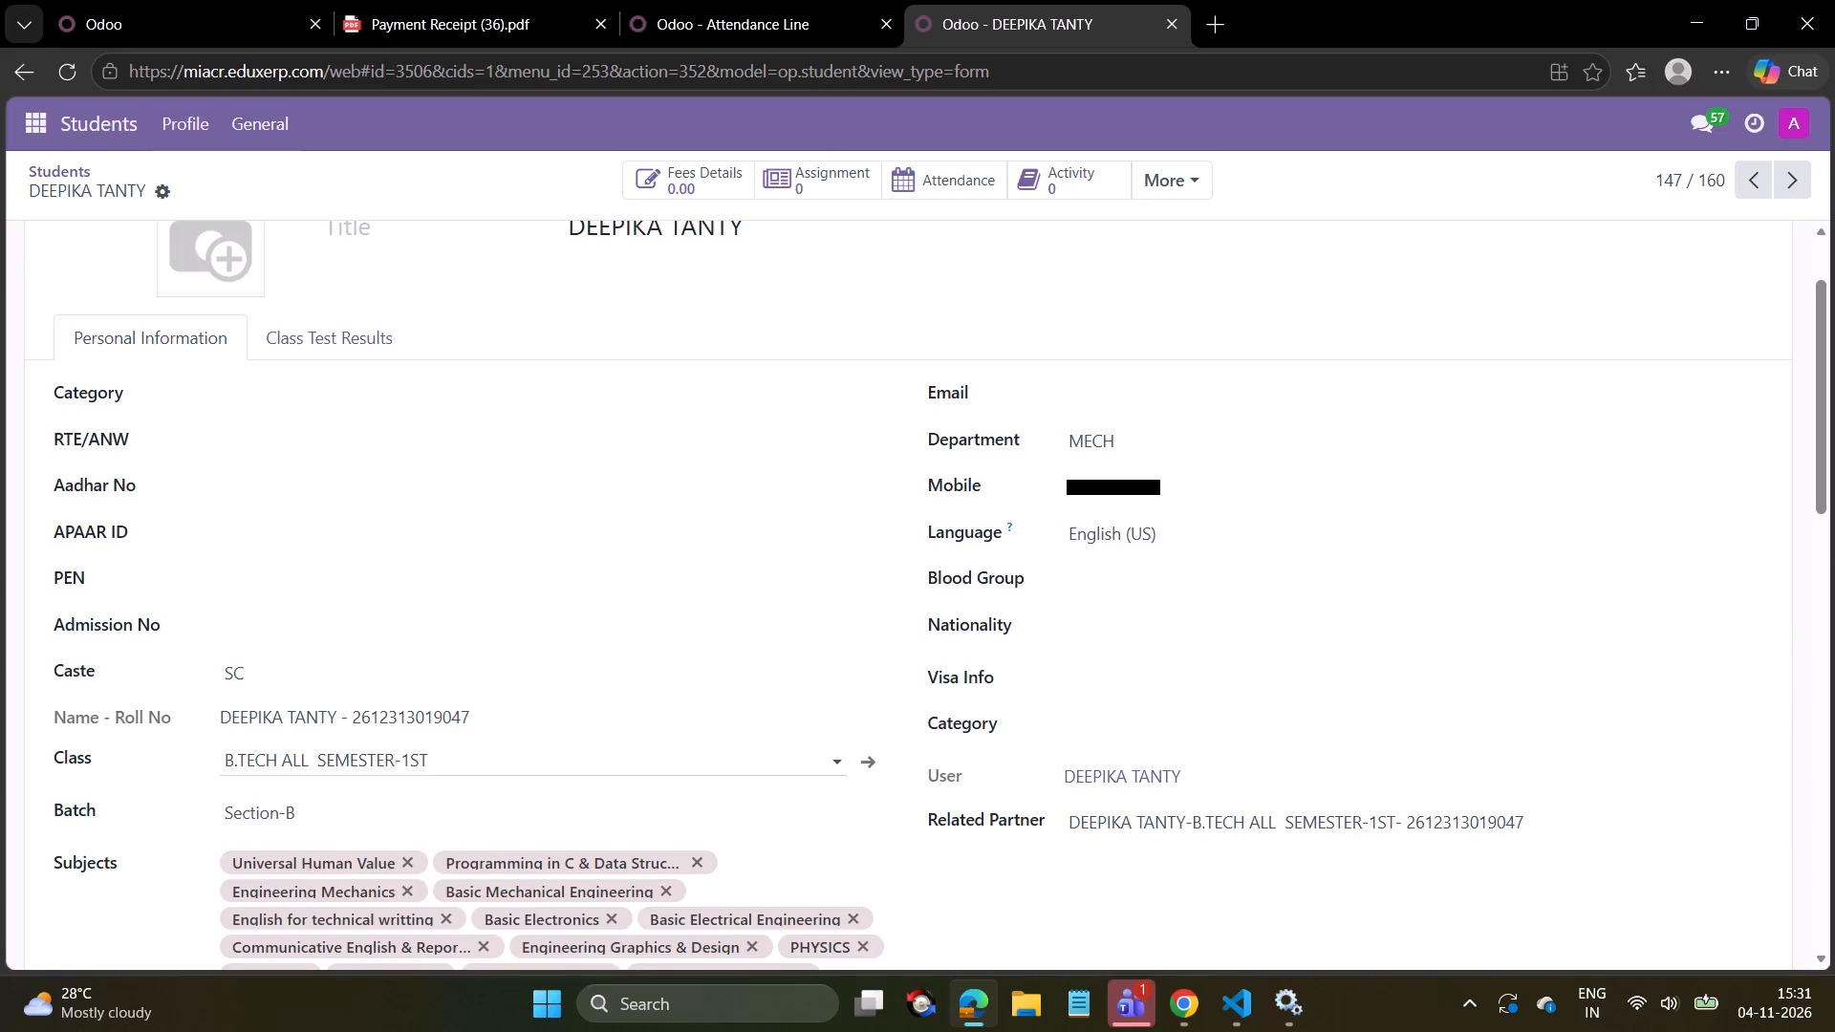
pyautogui.click(252, 764)
pyautogui.click(259, 832)
pyautogui.click(283, 810)
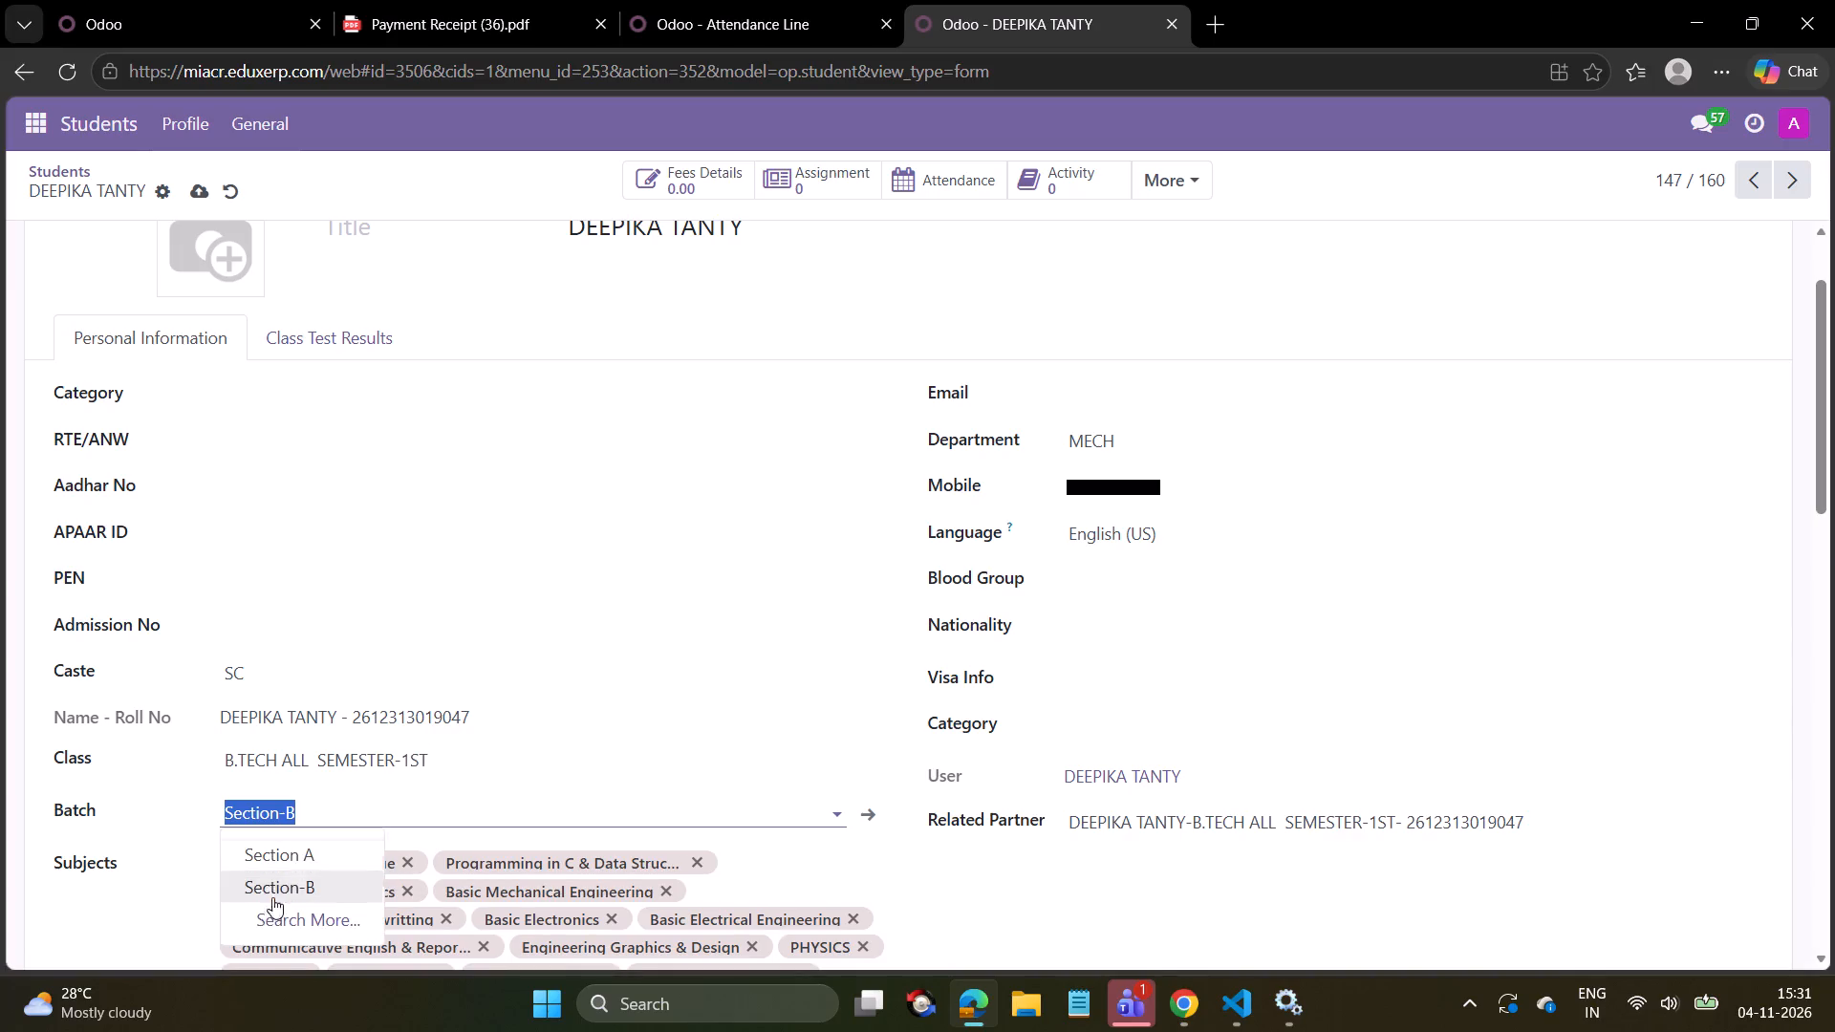
pyautogui.click(276, 891)
pyautogui.click(195, 190)
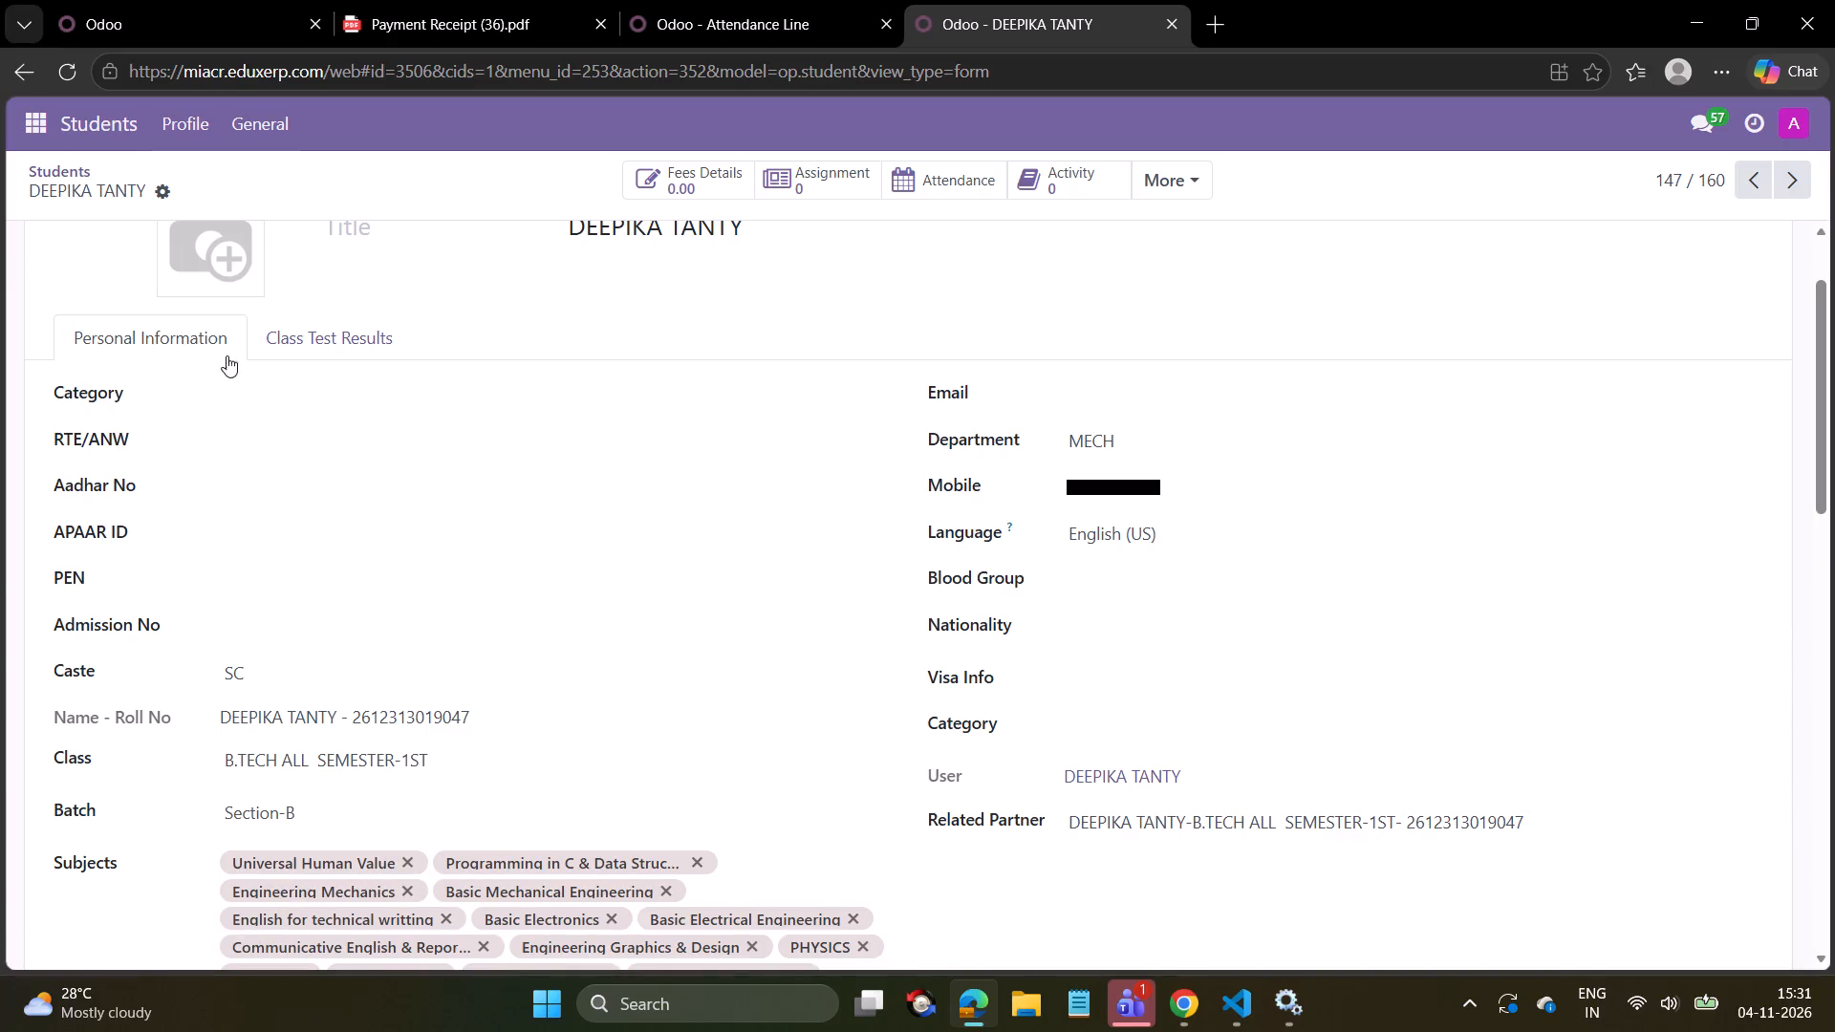
pyautogui.click(1800, 184)
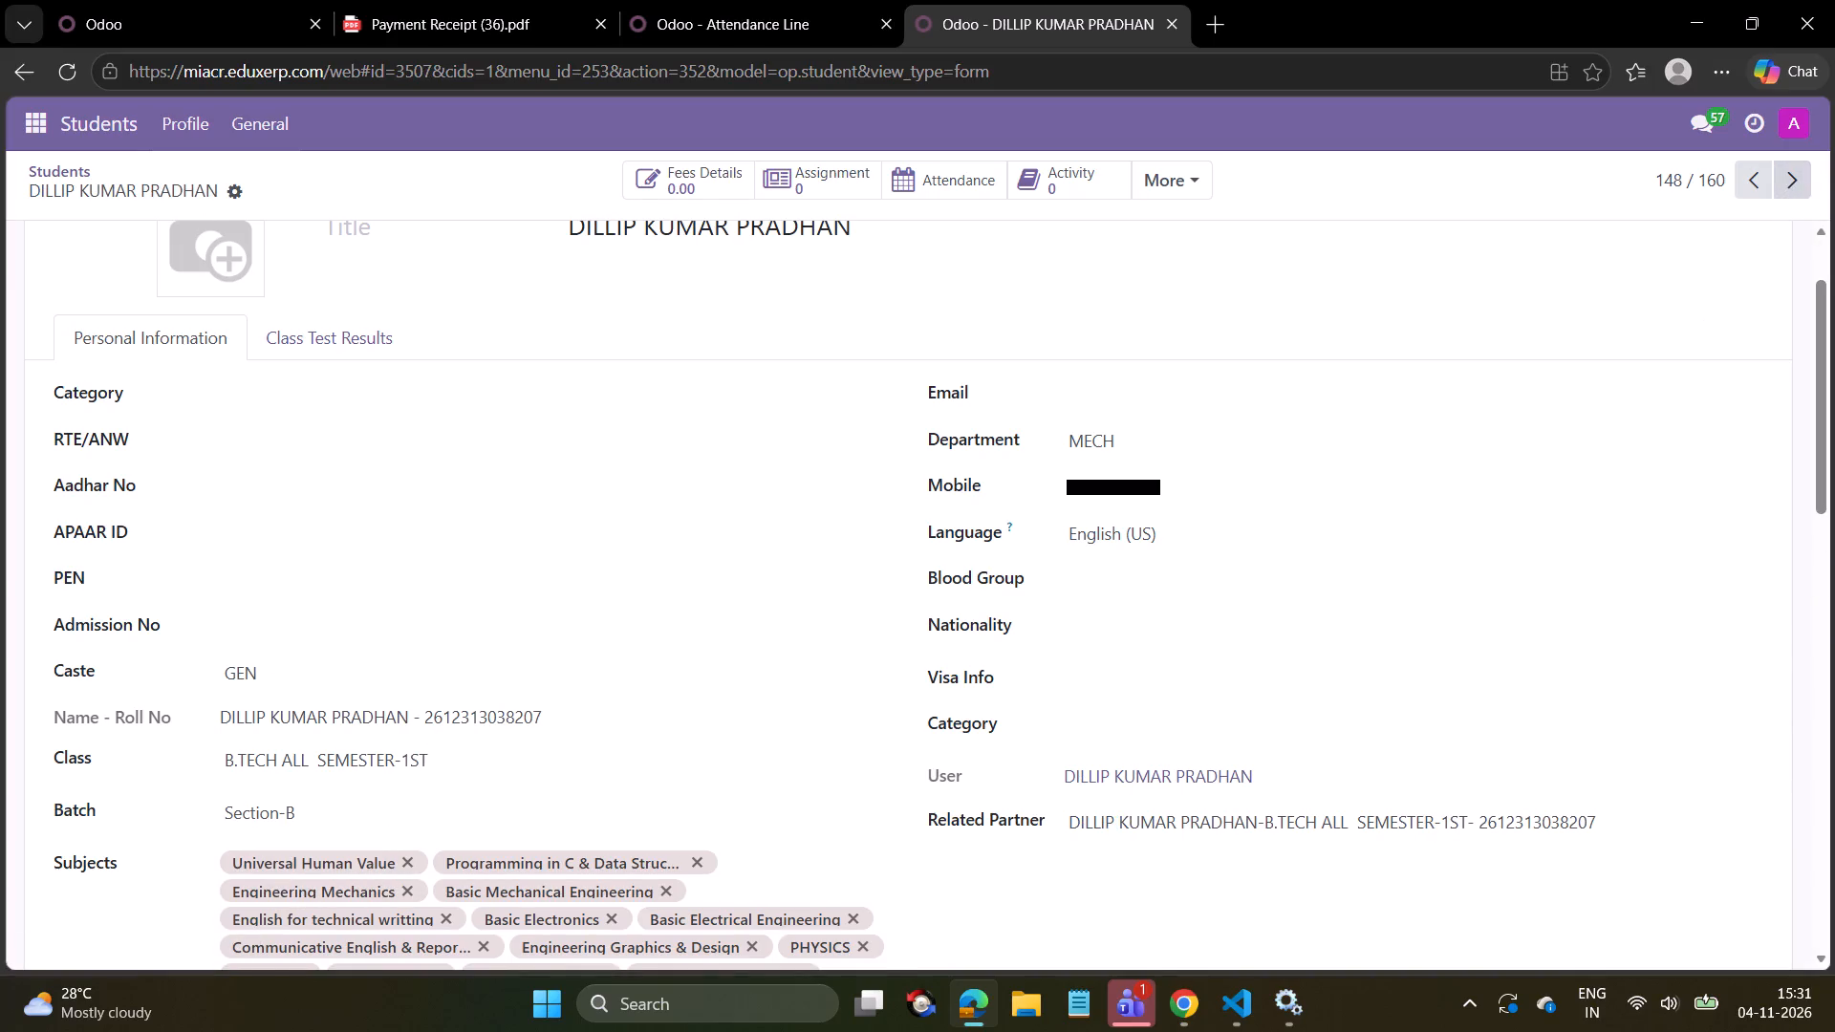
pyautogui.click(534, 765)
pyautogui.click(362, 841)
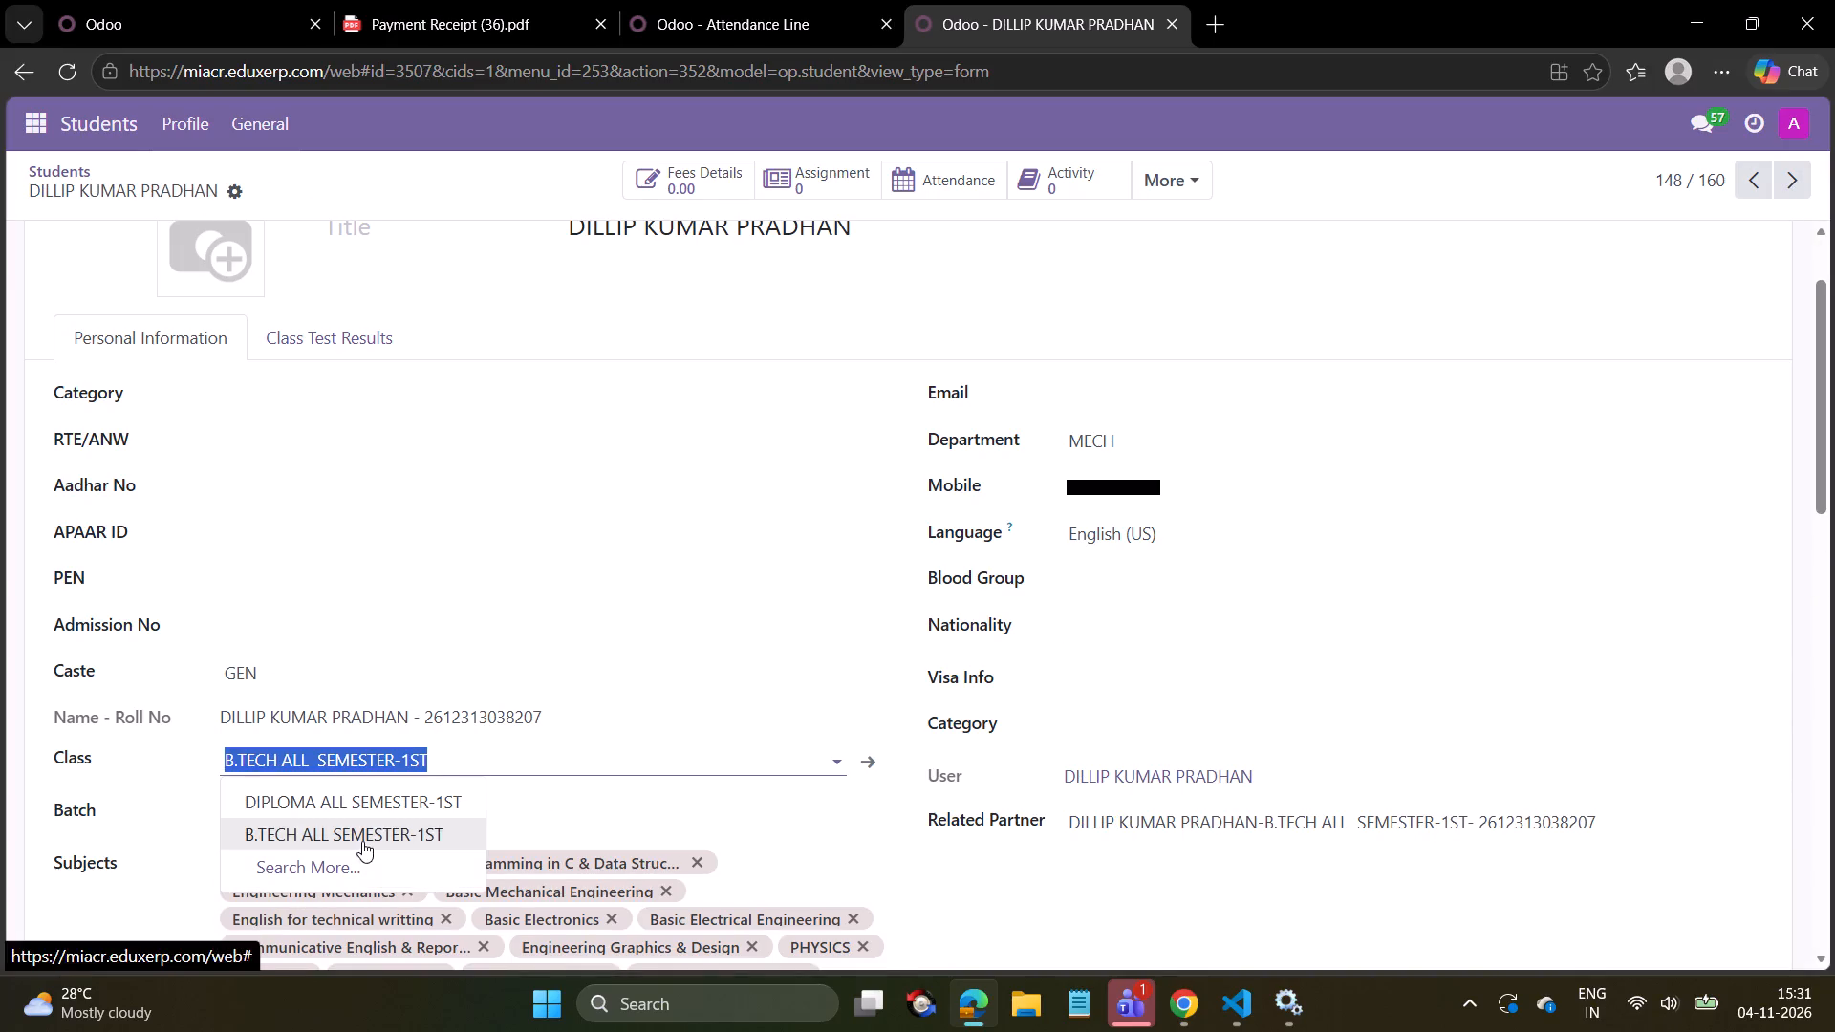
pyautogui.click(346, 818)
pyautogui.click(295, 880)
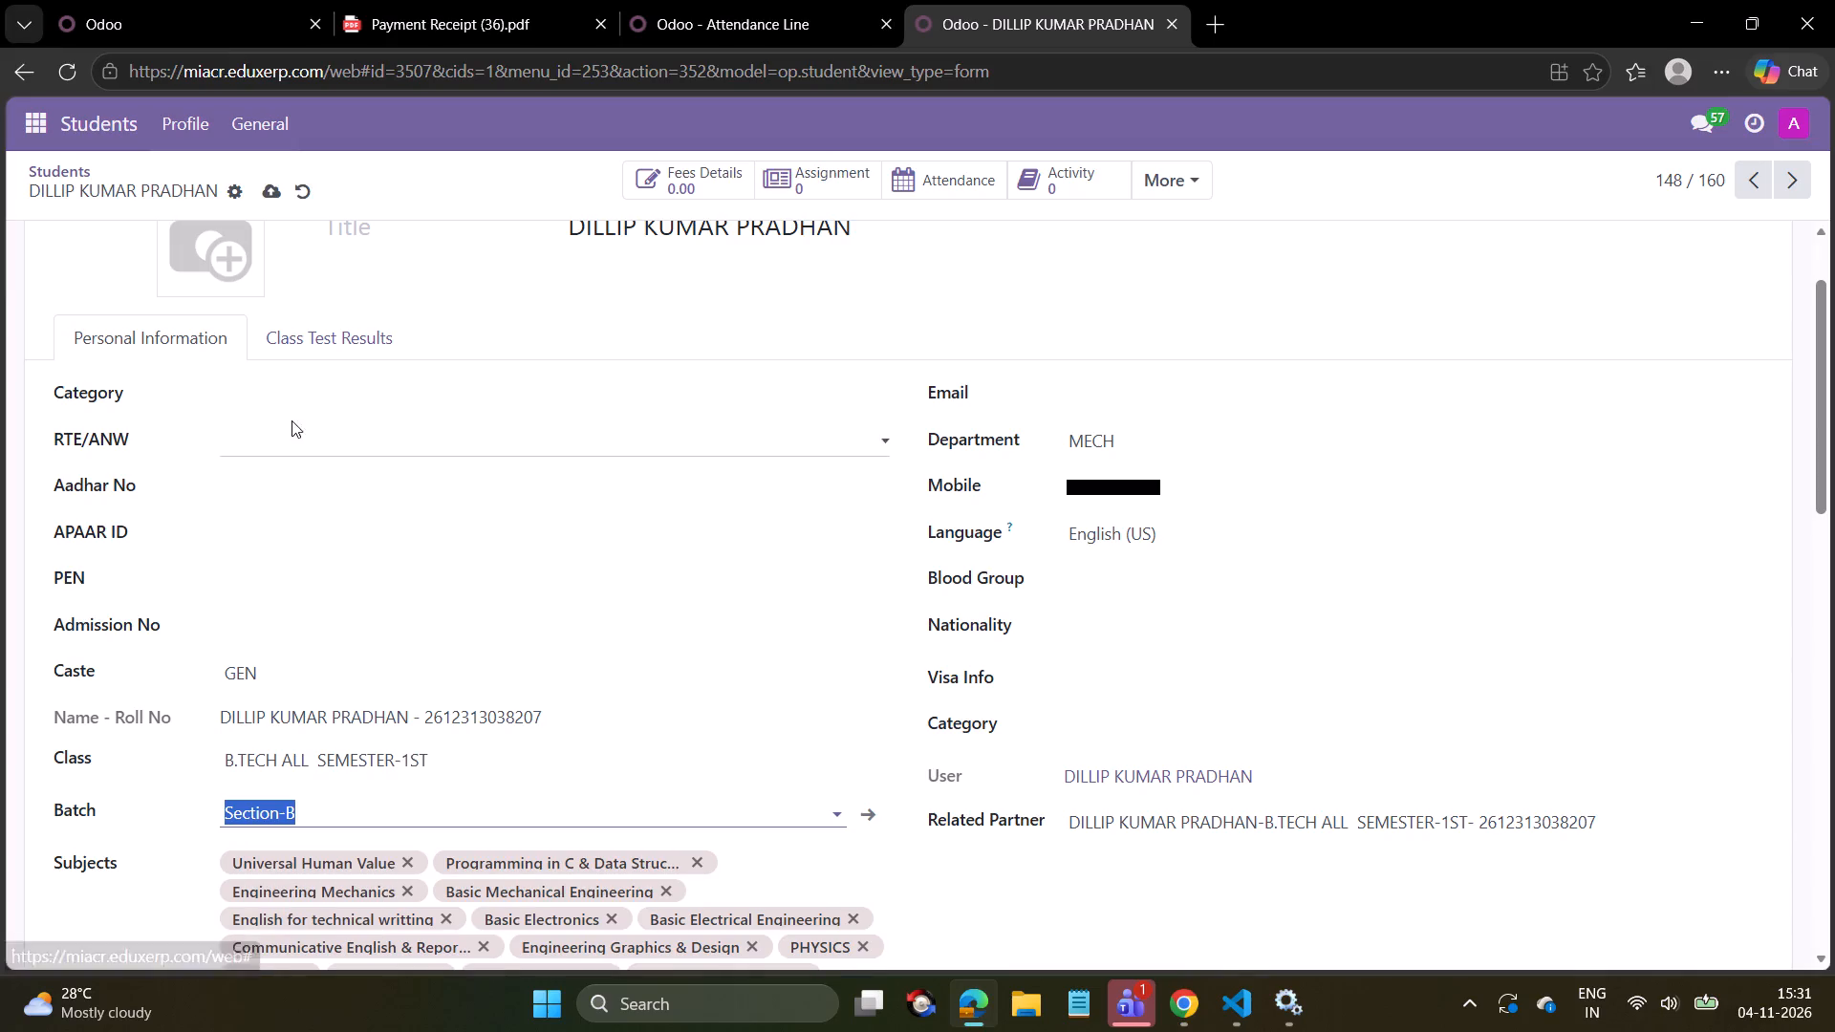
pyautogui.click(273, 199)
# On the next student record (149), reselect class B.TECH ALL SEMESTER-1ST, choose batch Section-B again and save.
pyautogui.click(1794, 181)
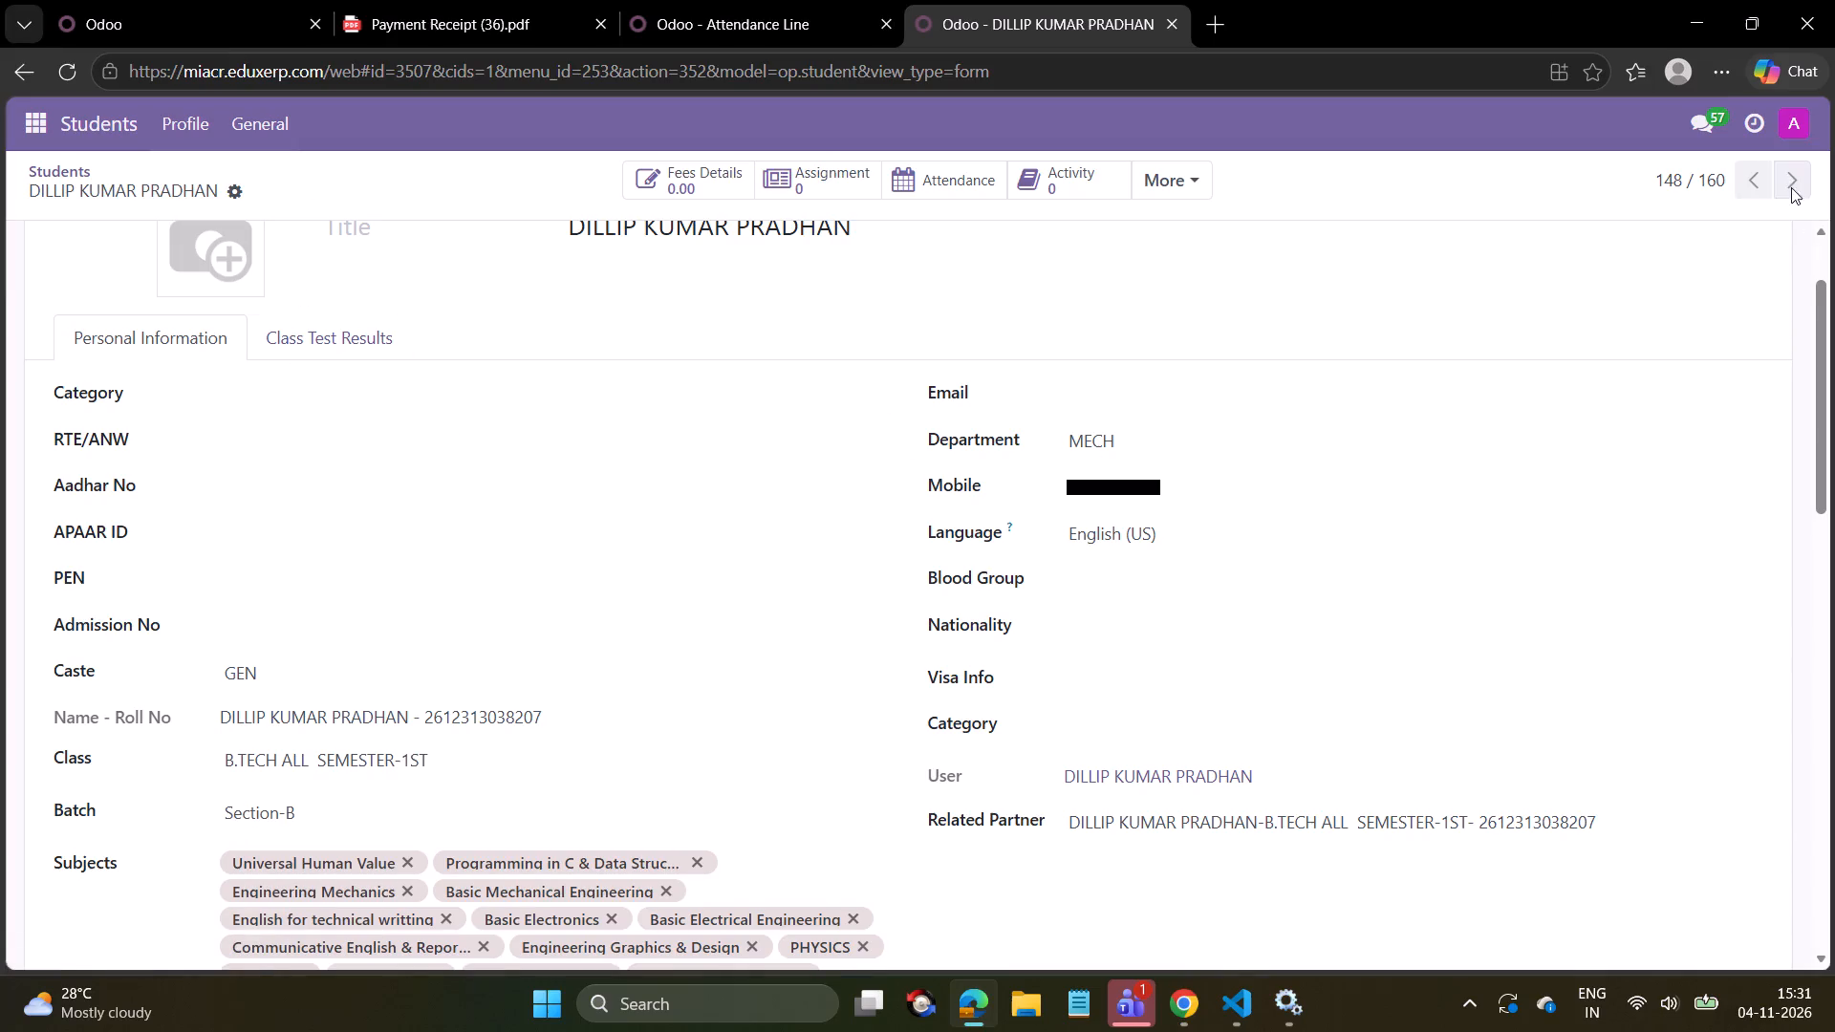
pyautogui.click(450, 752)
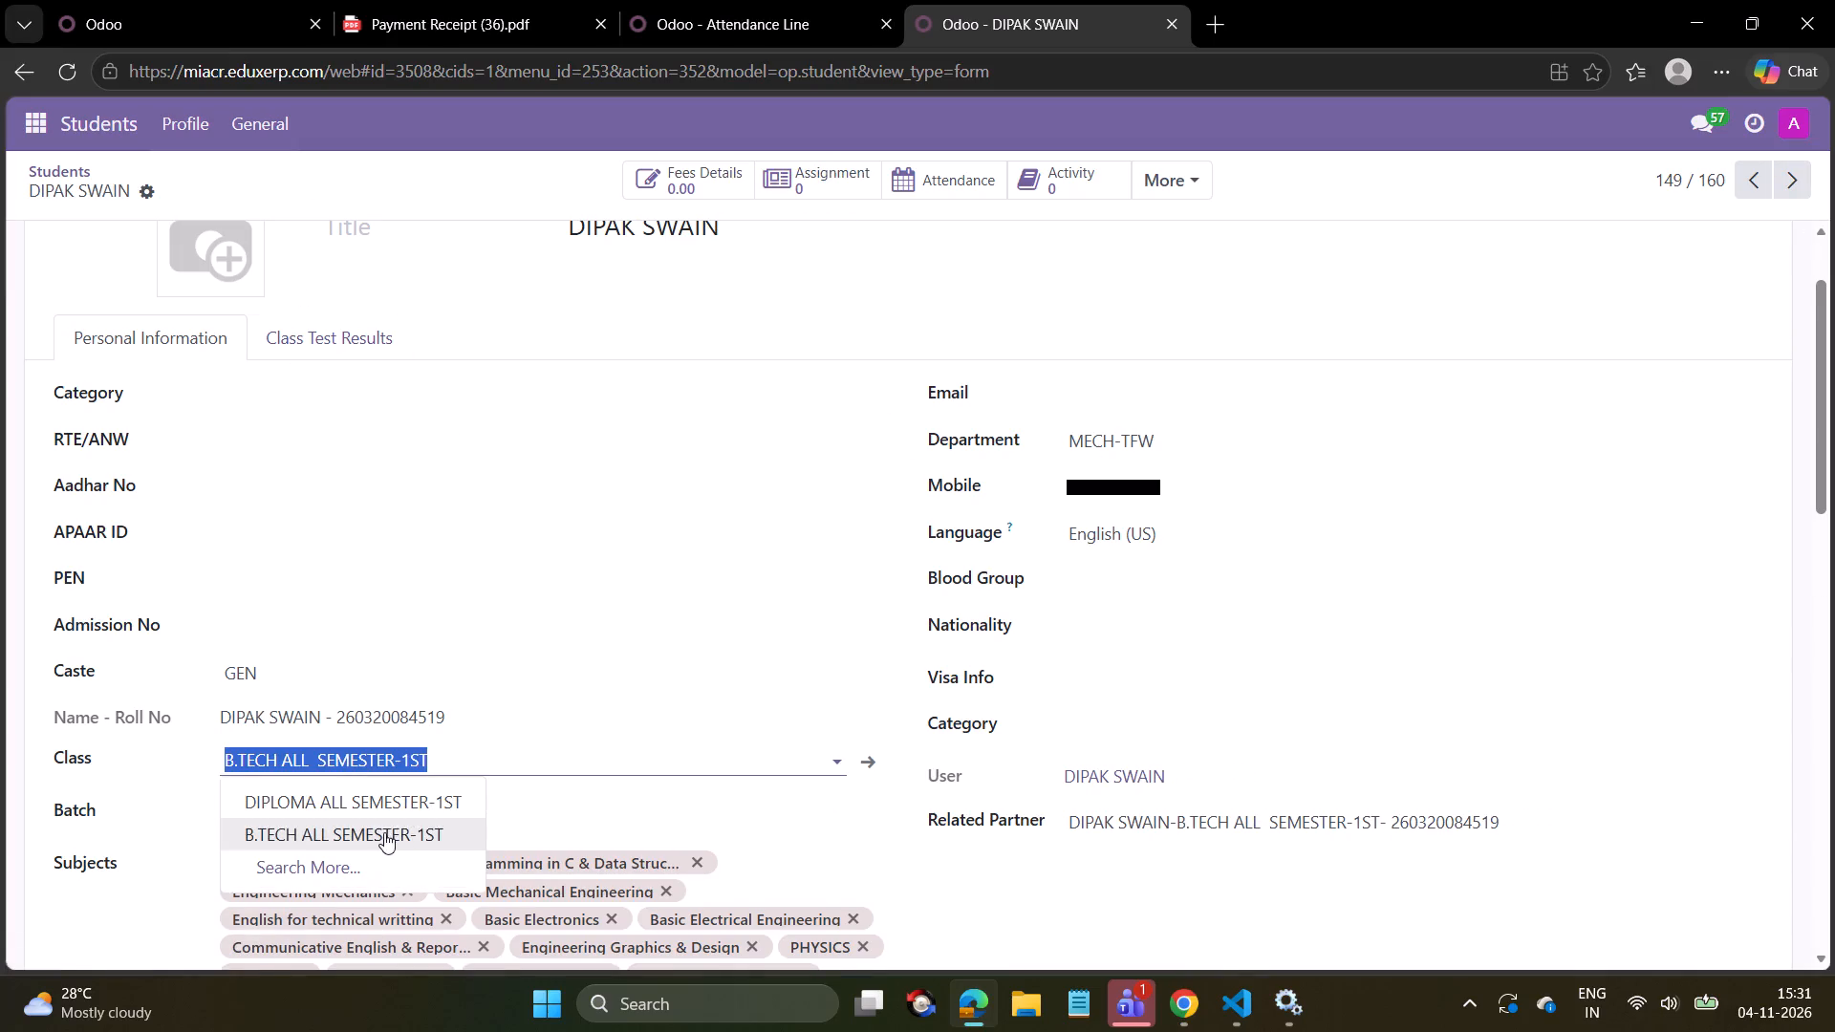
pyautogui.click(384, 832)
pyautogui.click(378, 825)
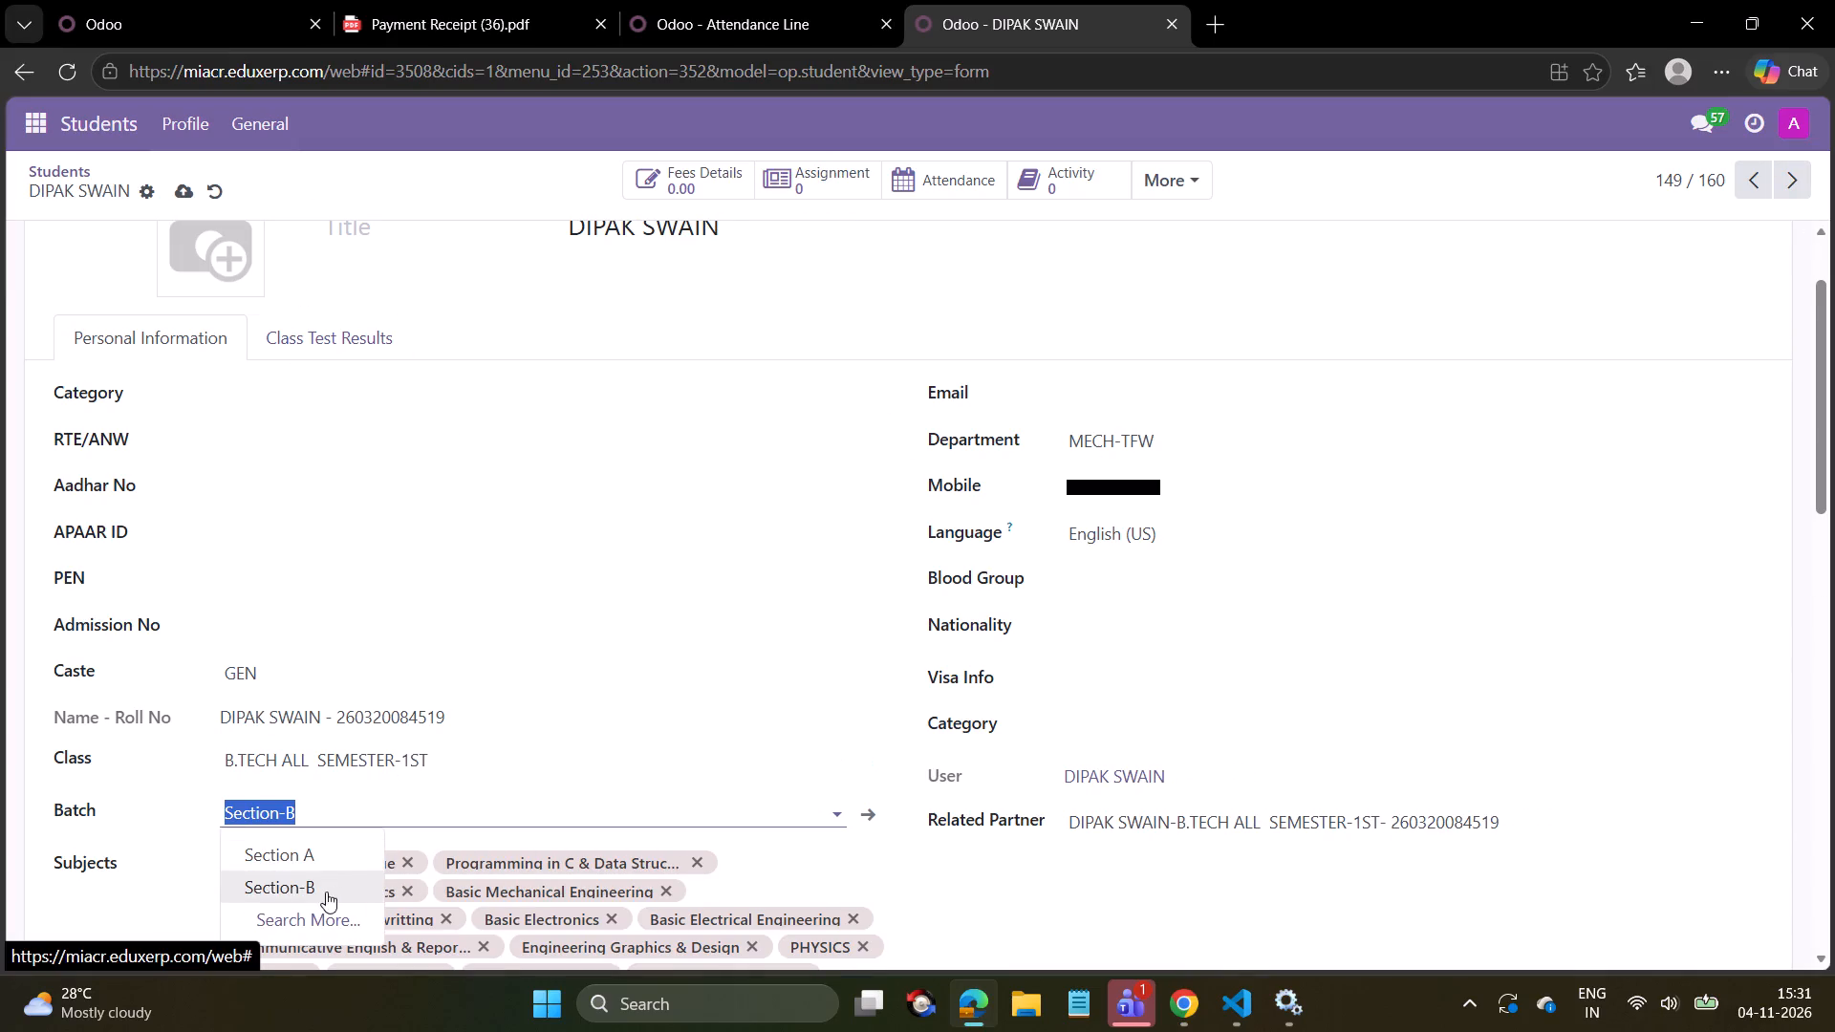
pyautogui.click(326, 892)
pyautogui.click(192, 187)
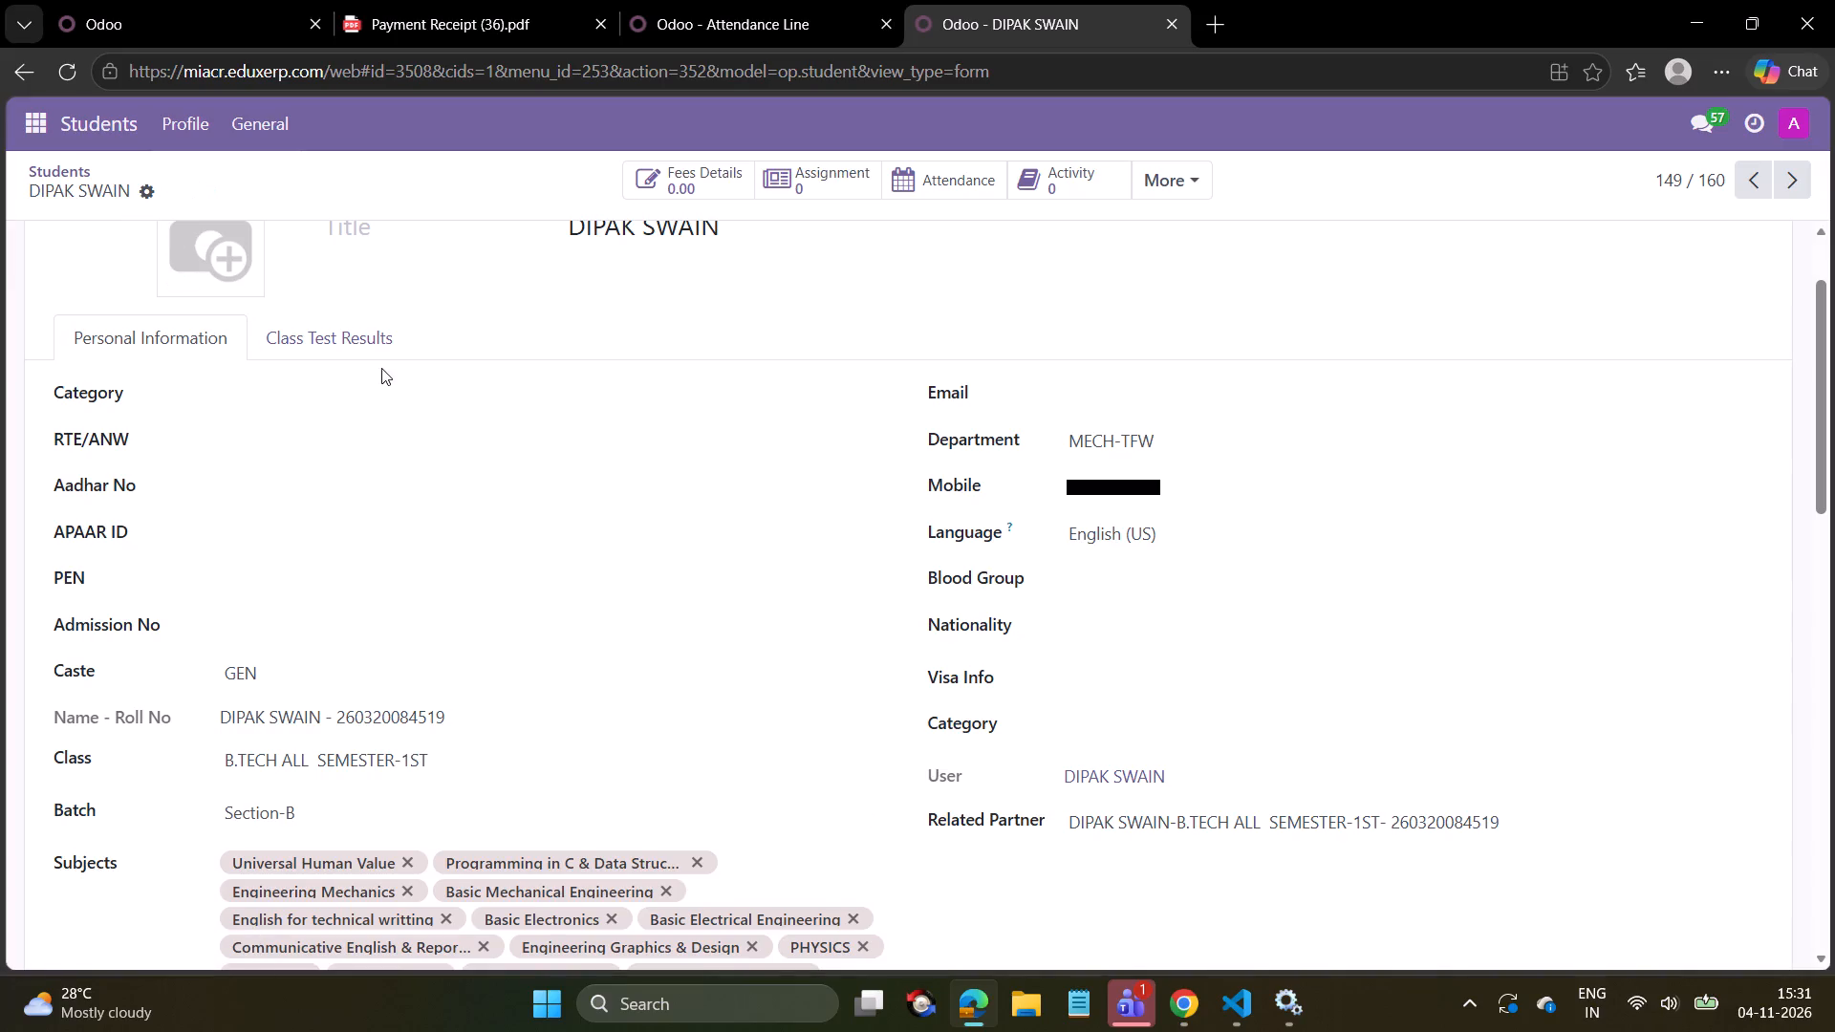
# On the next student record (150), reselect class B.TECH ALL SEMESTER-1ST, choose batch Section-B again and save.
pyautogui.click(1787, 174)
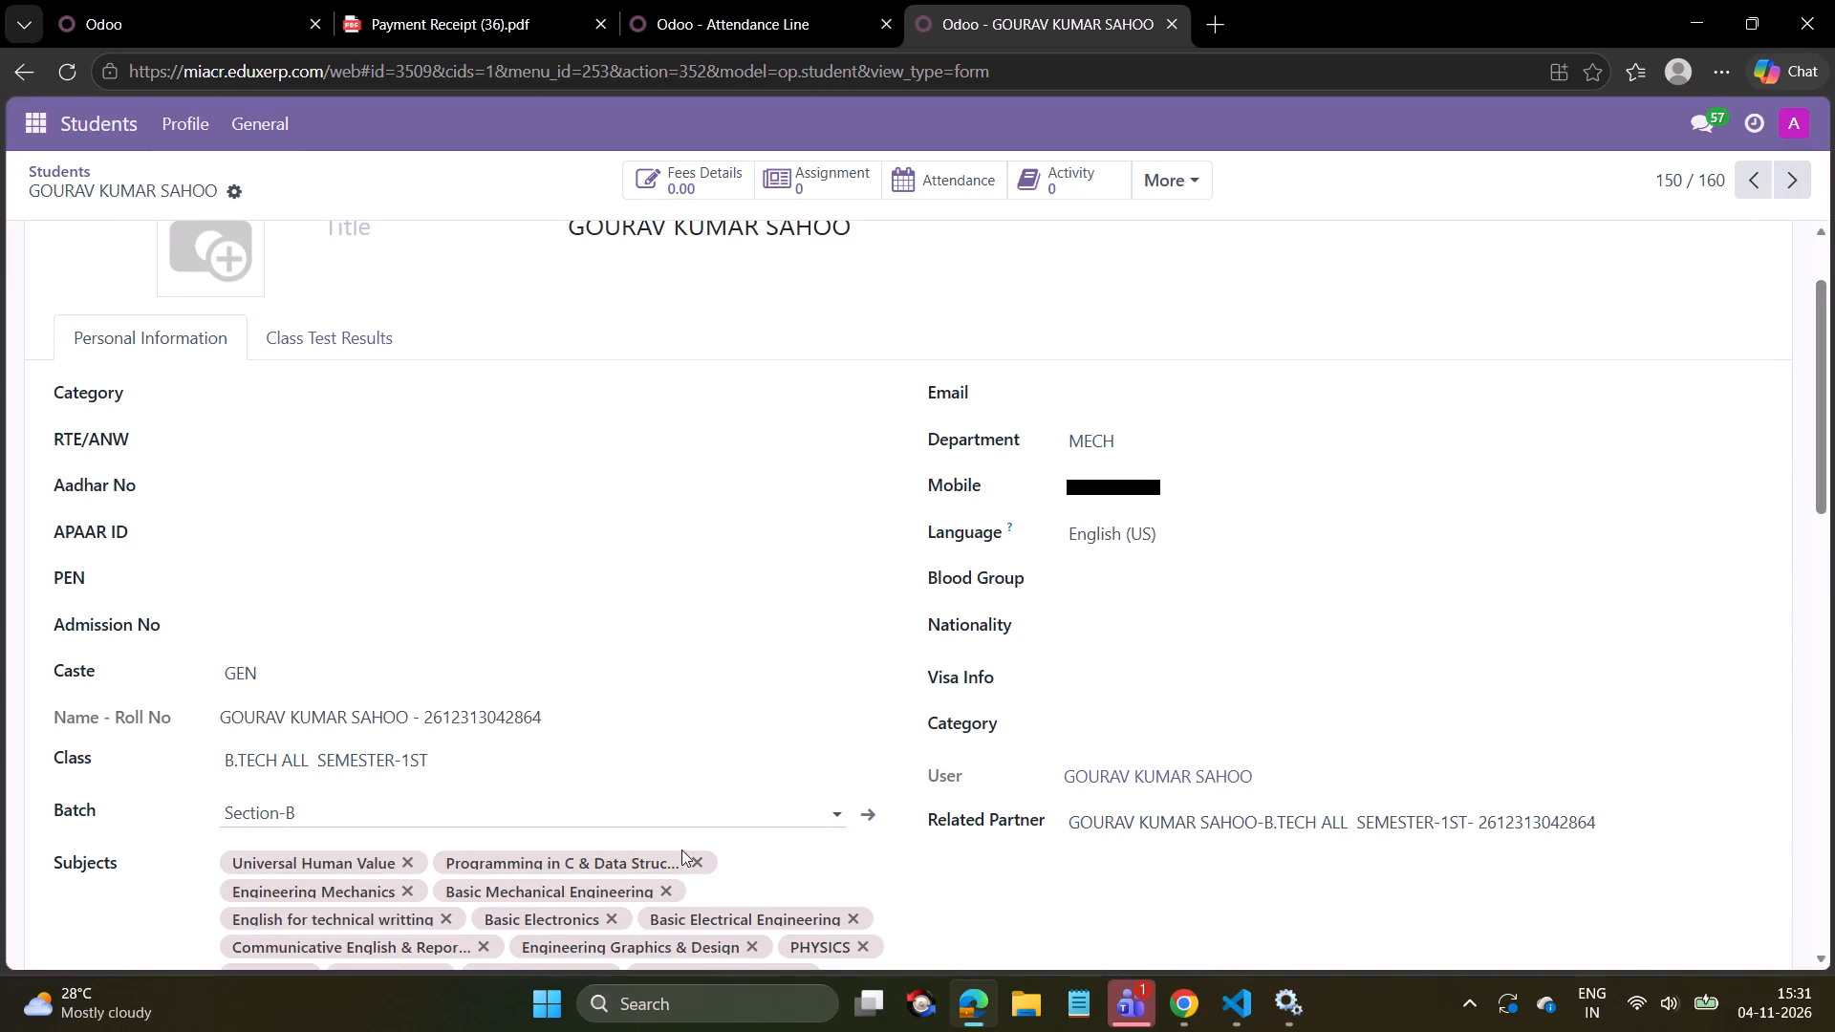
pyautogui.click(489, 766)
pyautogui.click(348, 840)
pyautogui.click(328, 809)
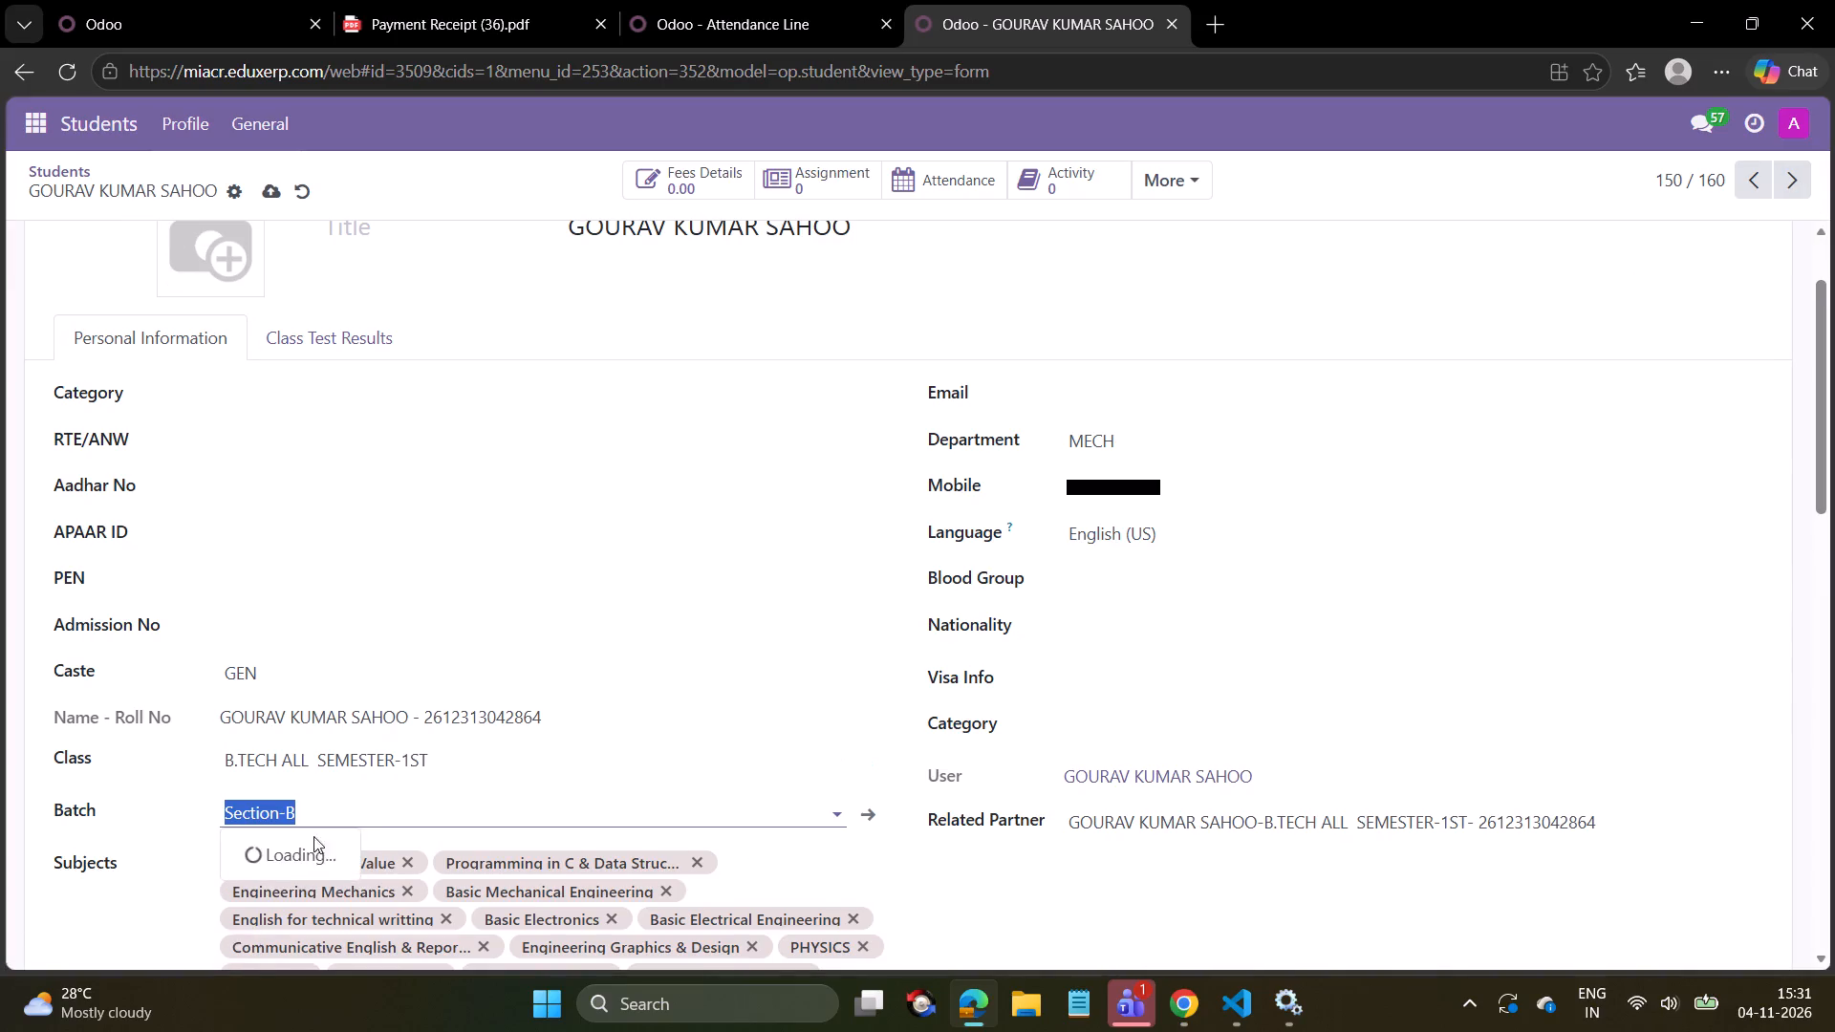
pyautogui.click(284, 887)
pyautogui.click(267, 195)
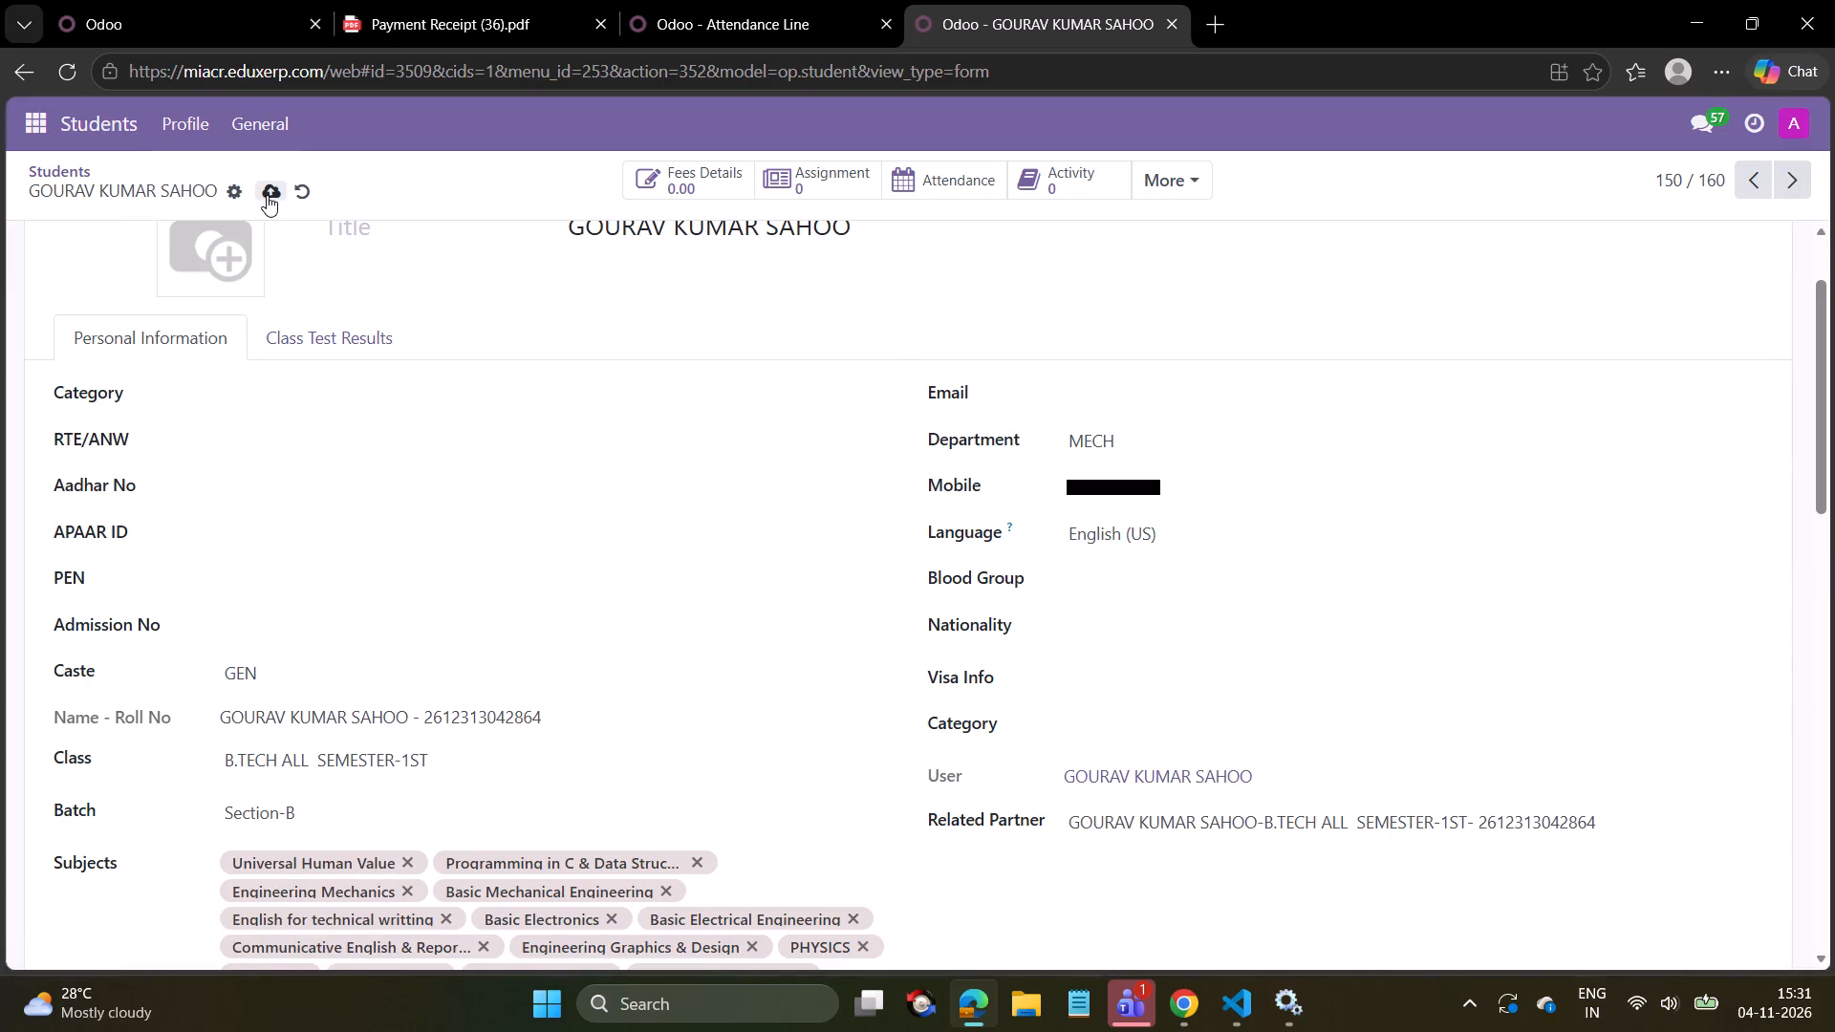
# On the next student record (151), reselect class B.TECH ALL SEMESTER-1ST, choose batch Section-B again and save.
pyautogui.click(1799, 191)
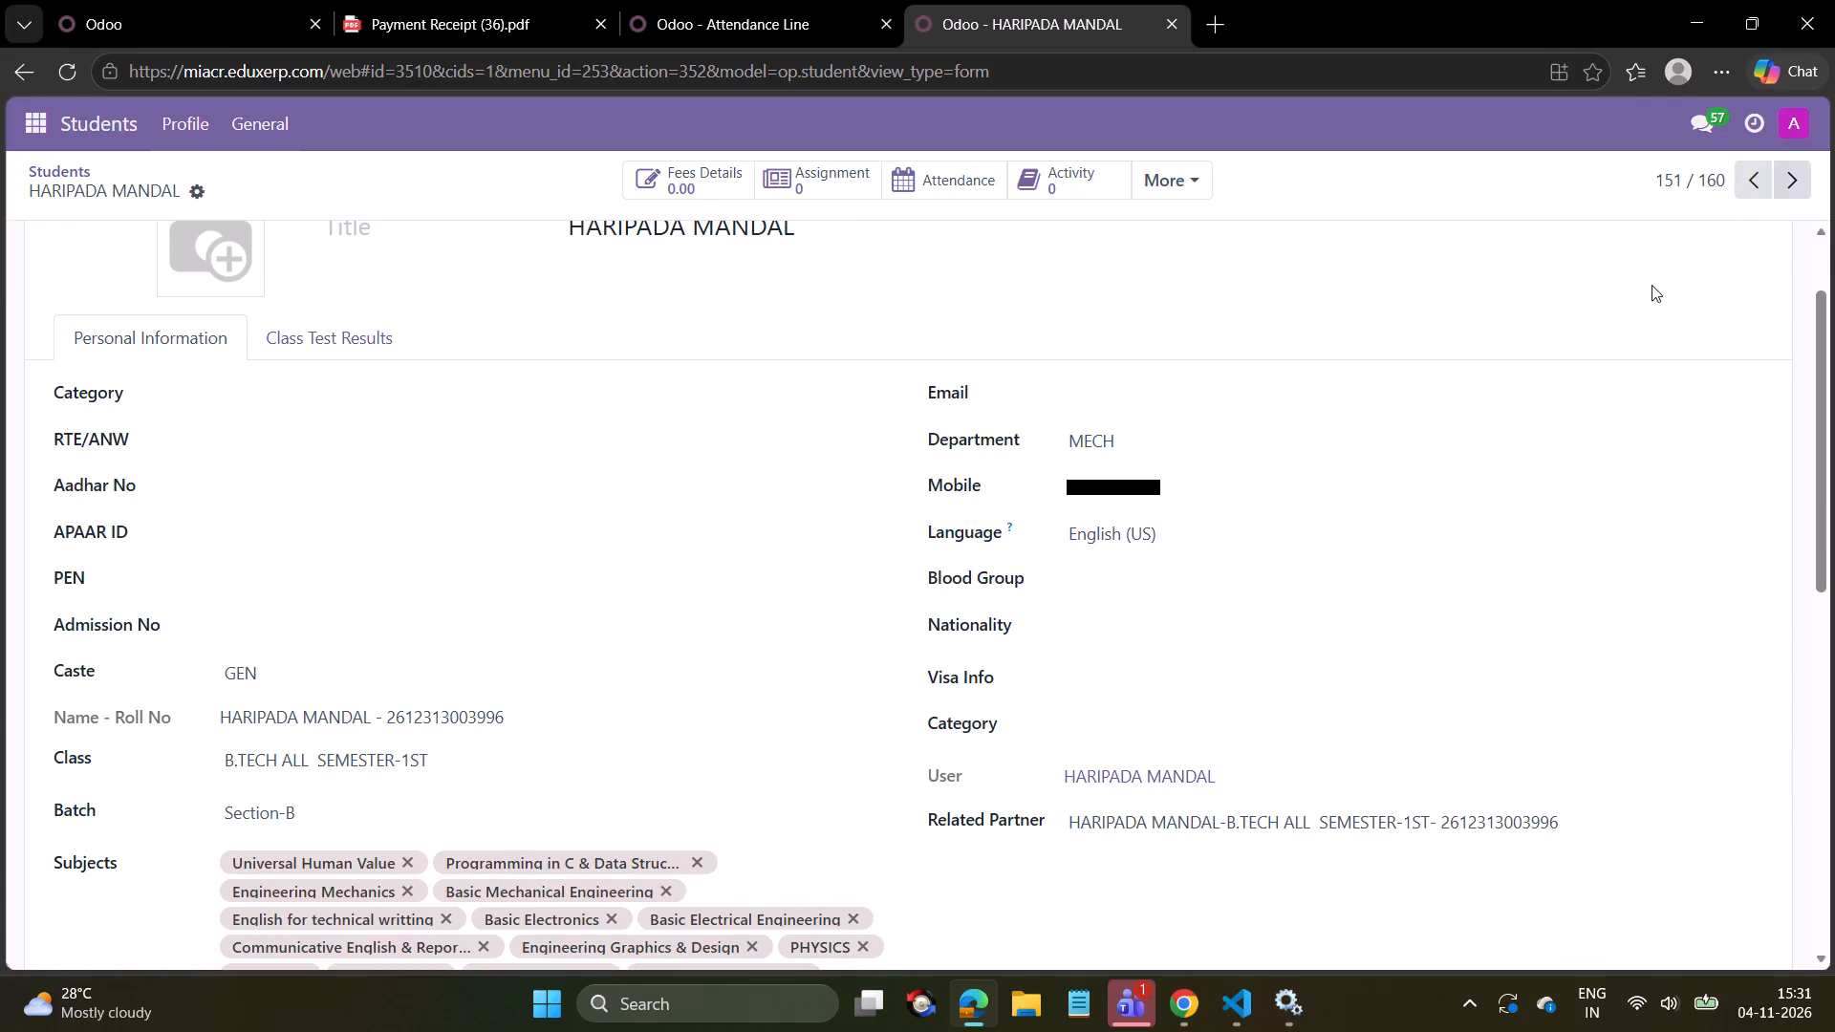
pyautogui.click(443, 770)
pyautogui.click(392, 833)
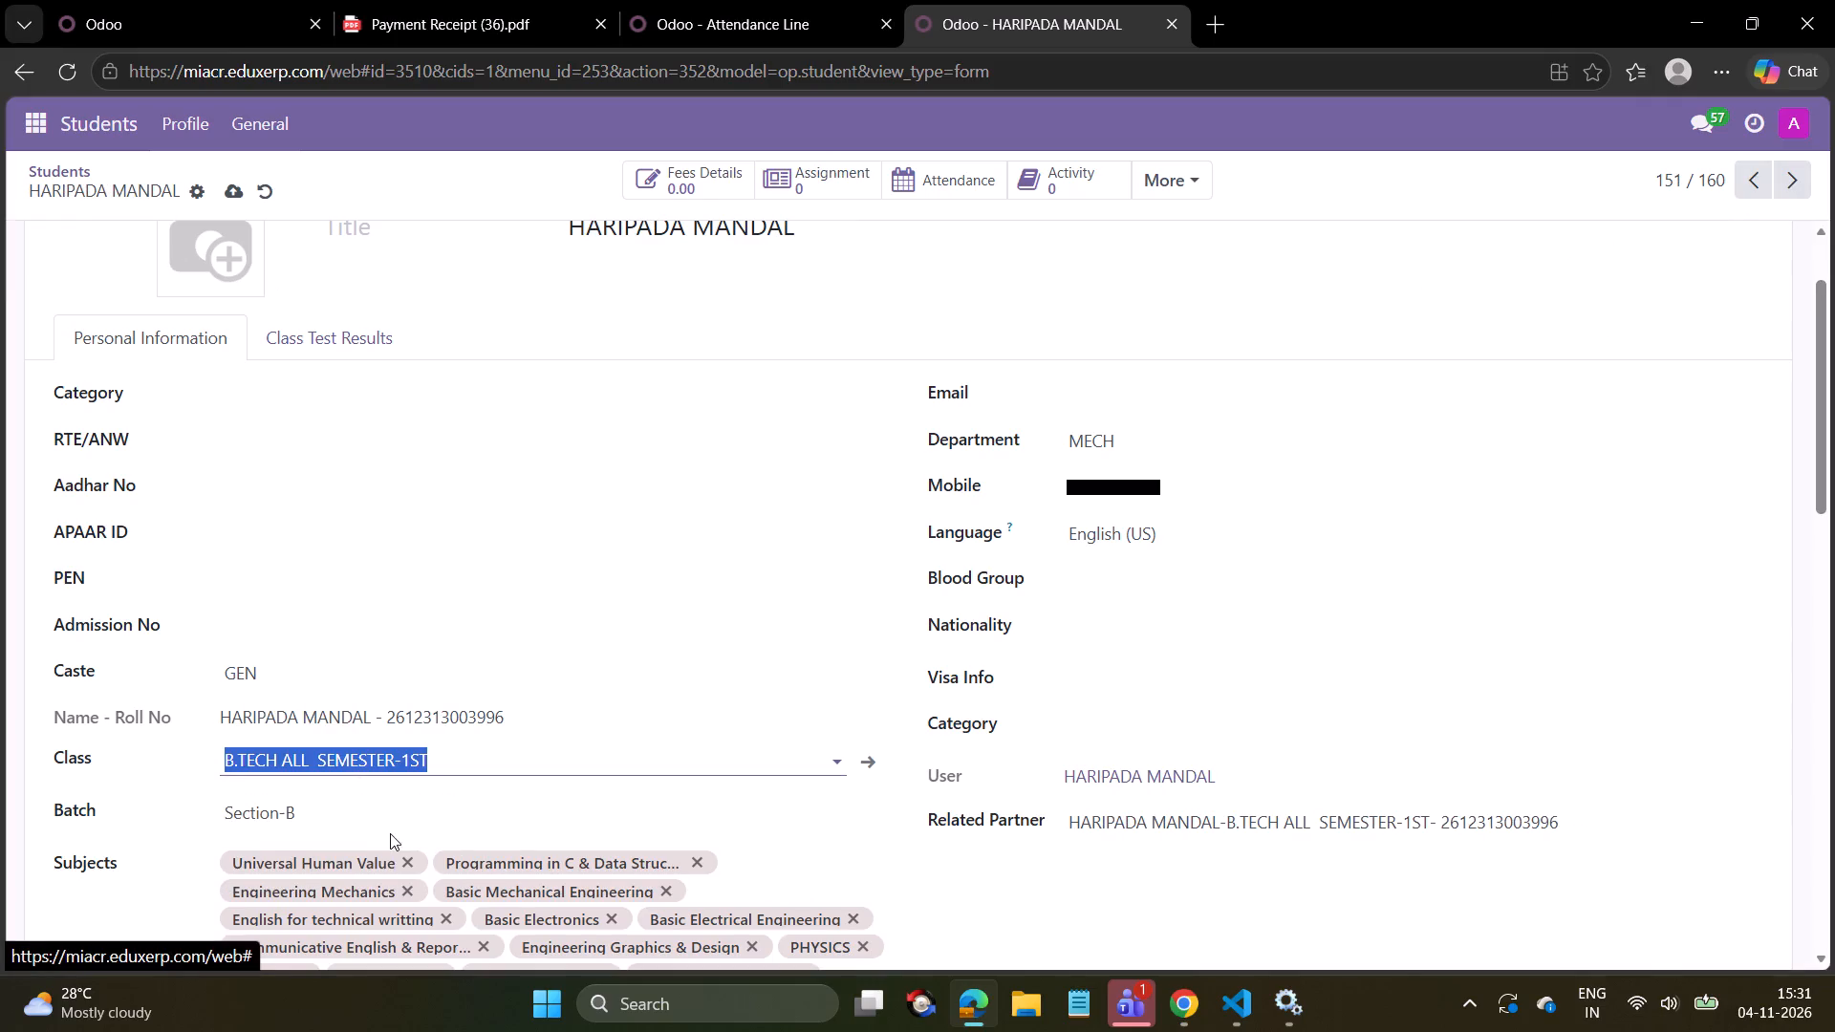
pyautogui.click(354, 801)
pyautogui.click(304, 889)
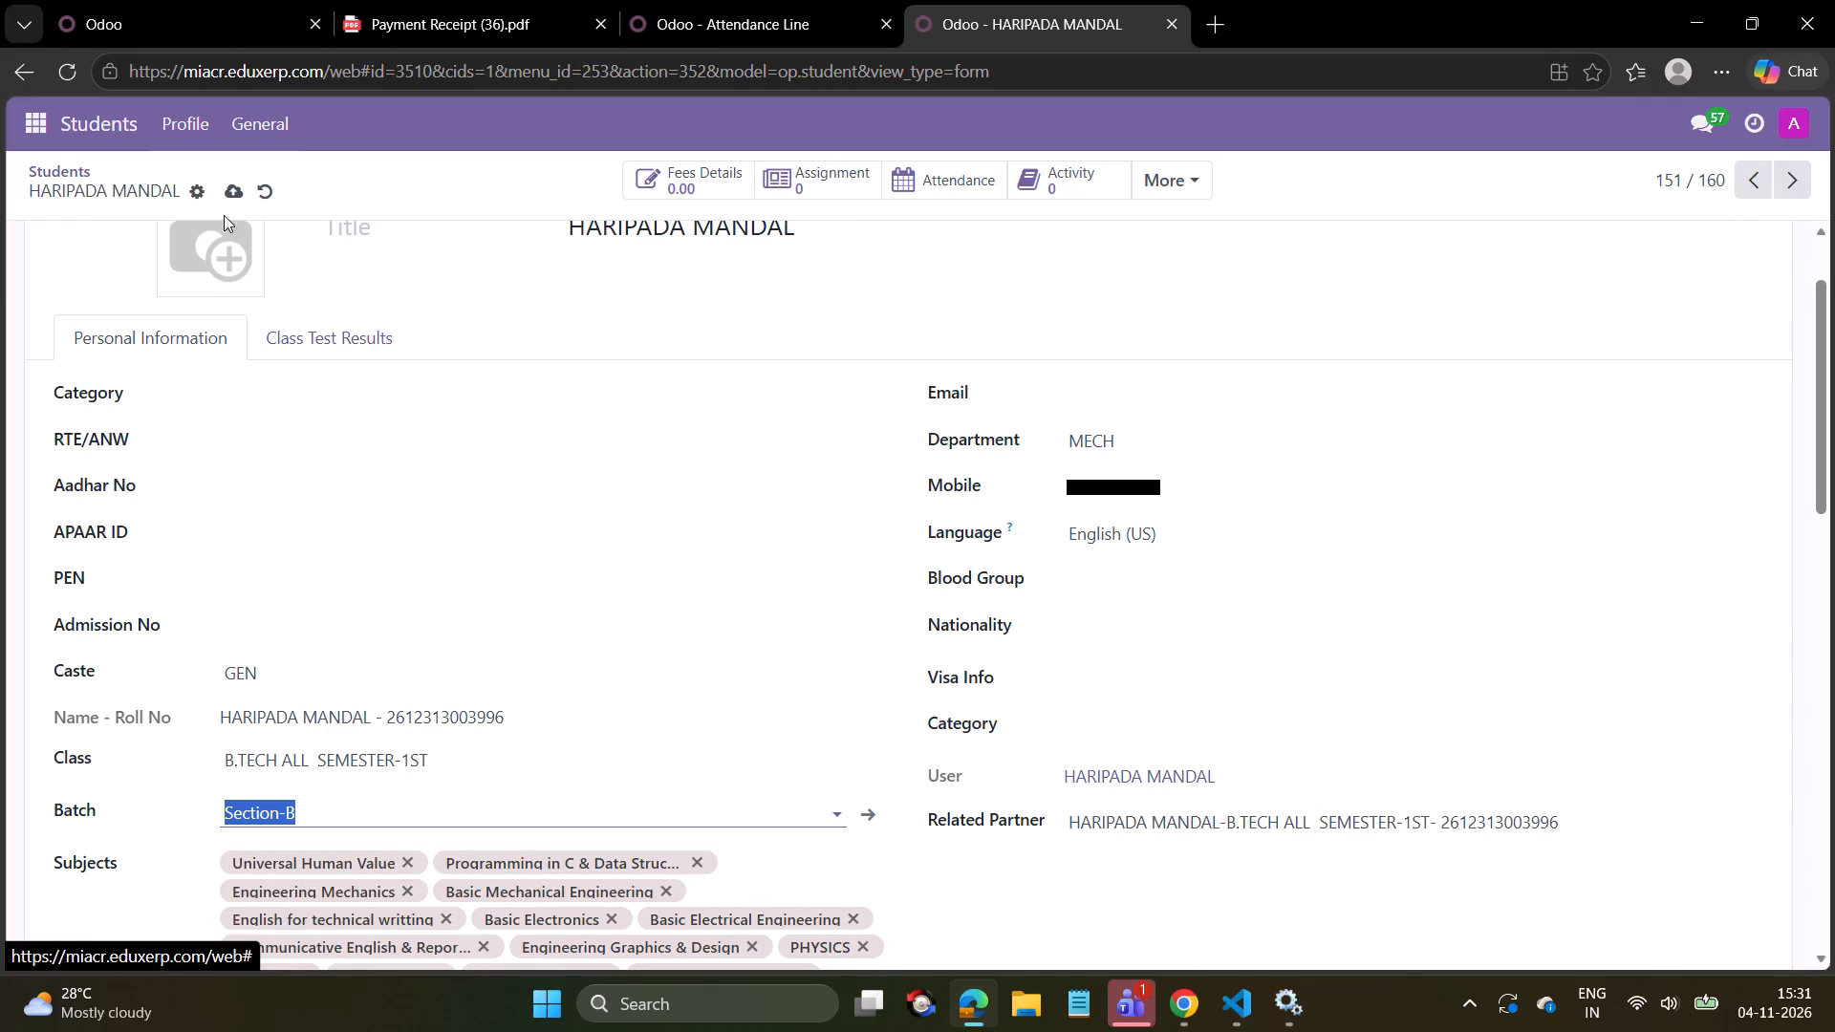
pyautogui.click(231, 189)
# On the next student record (152), reselect class B.TECH ALL SEMESTER-1ST, choose batch Section-B again and save.
pyautogui.click(1812, 169)
pyautogui.click(1796, 177)
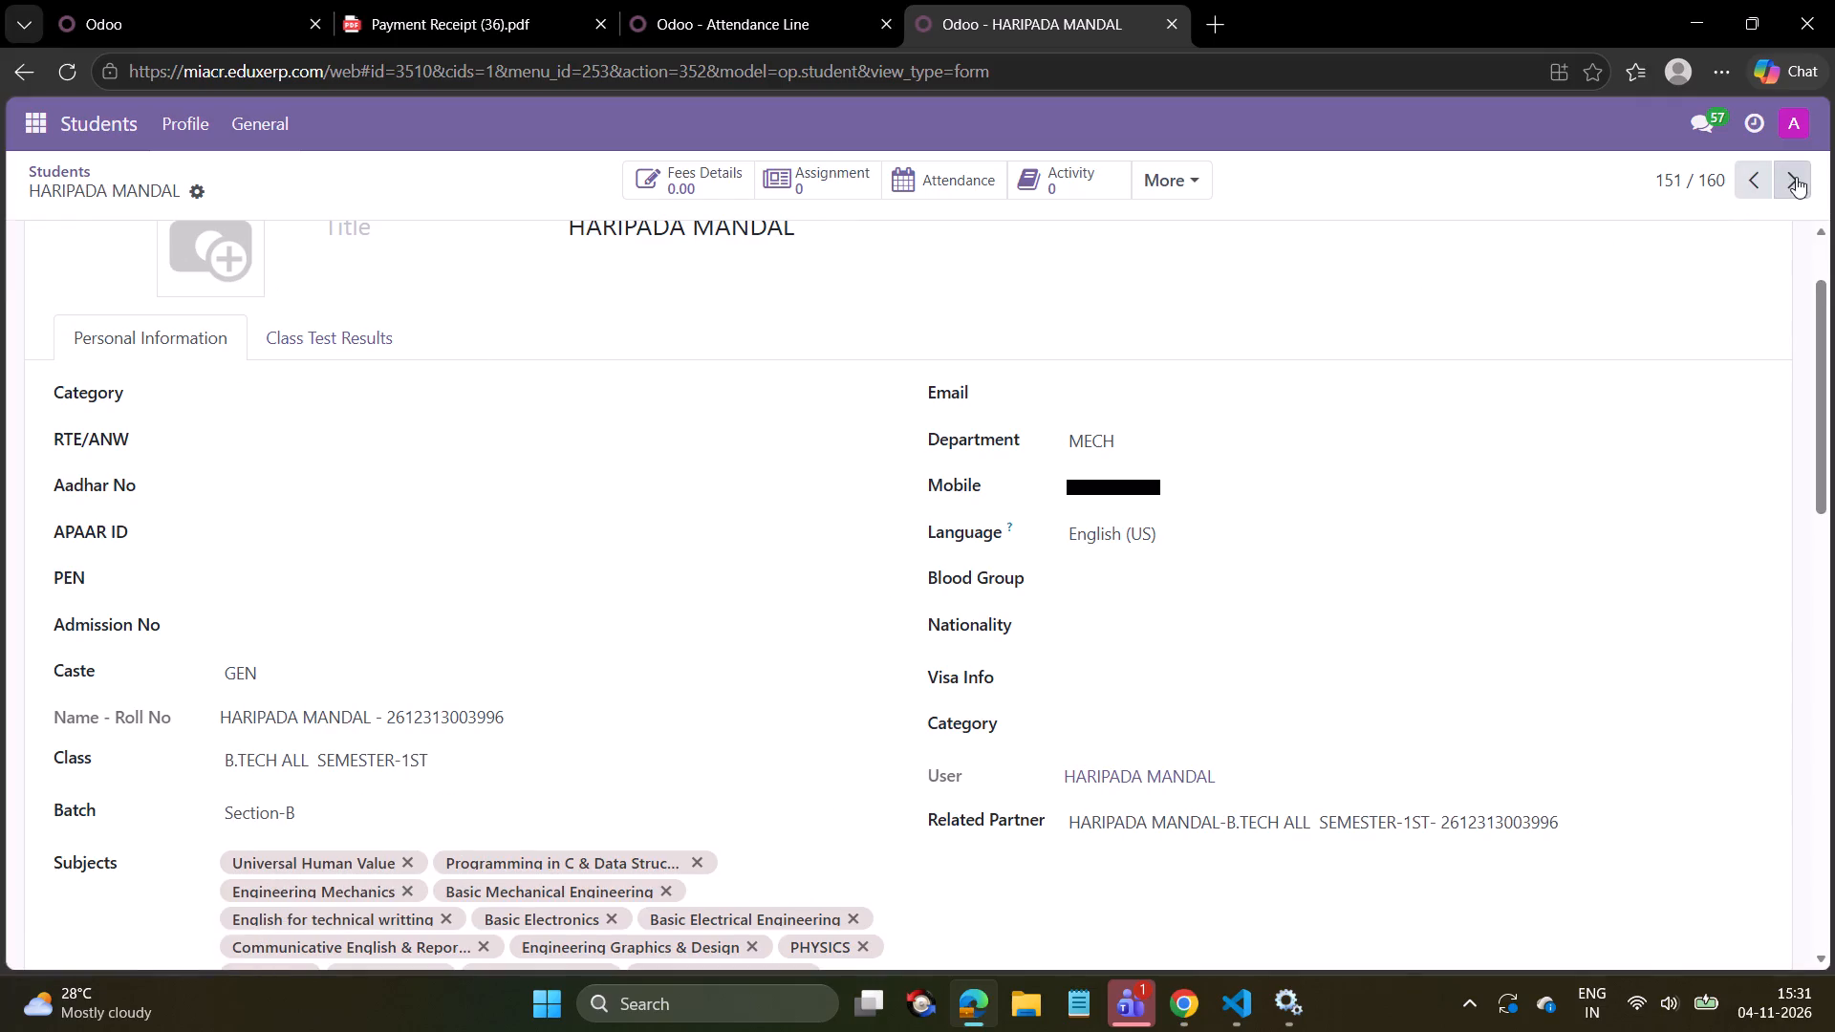
pyautogui.click(402, 761)
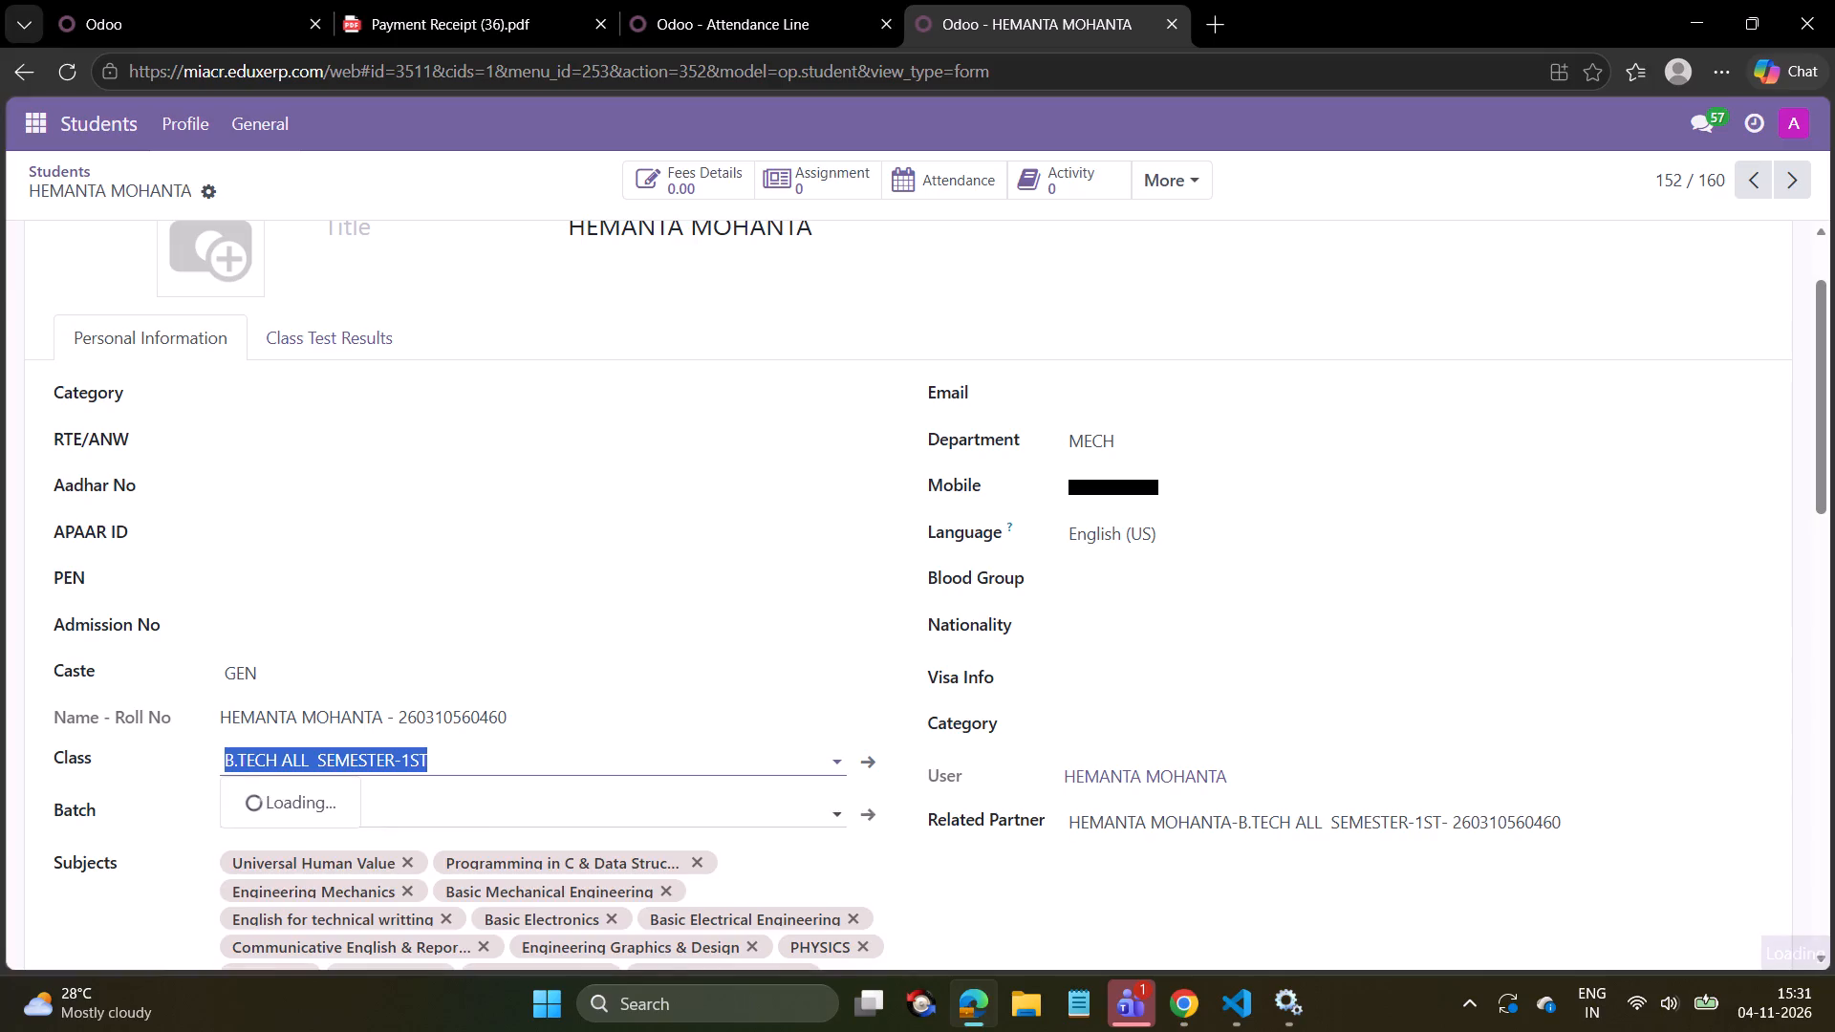
pyautogui.click(342, 826)
pyautogui.click(331, 819)
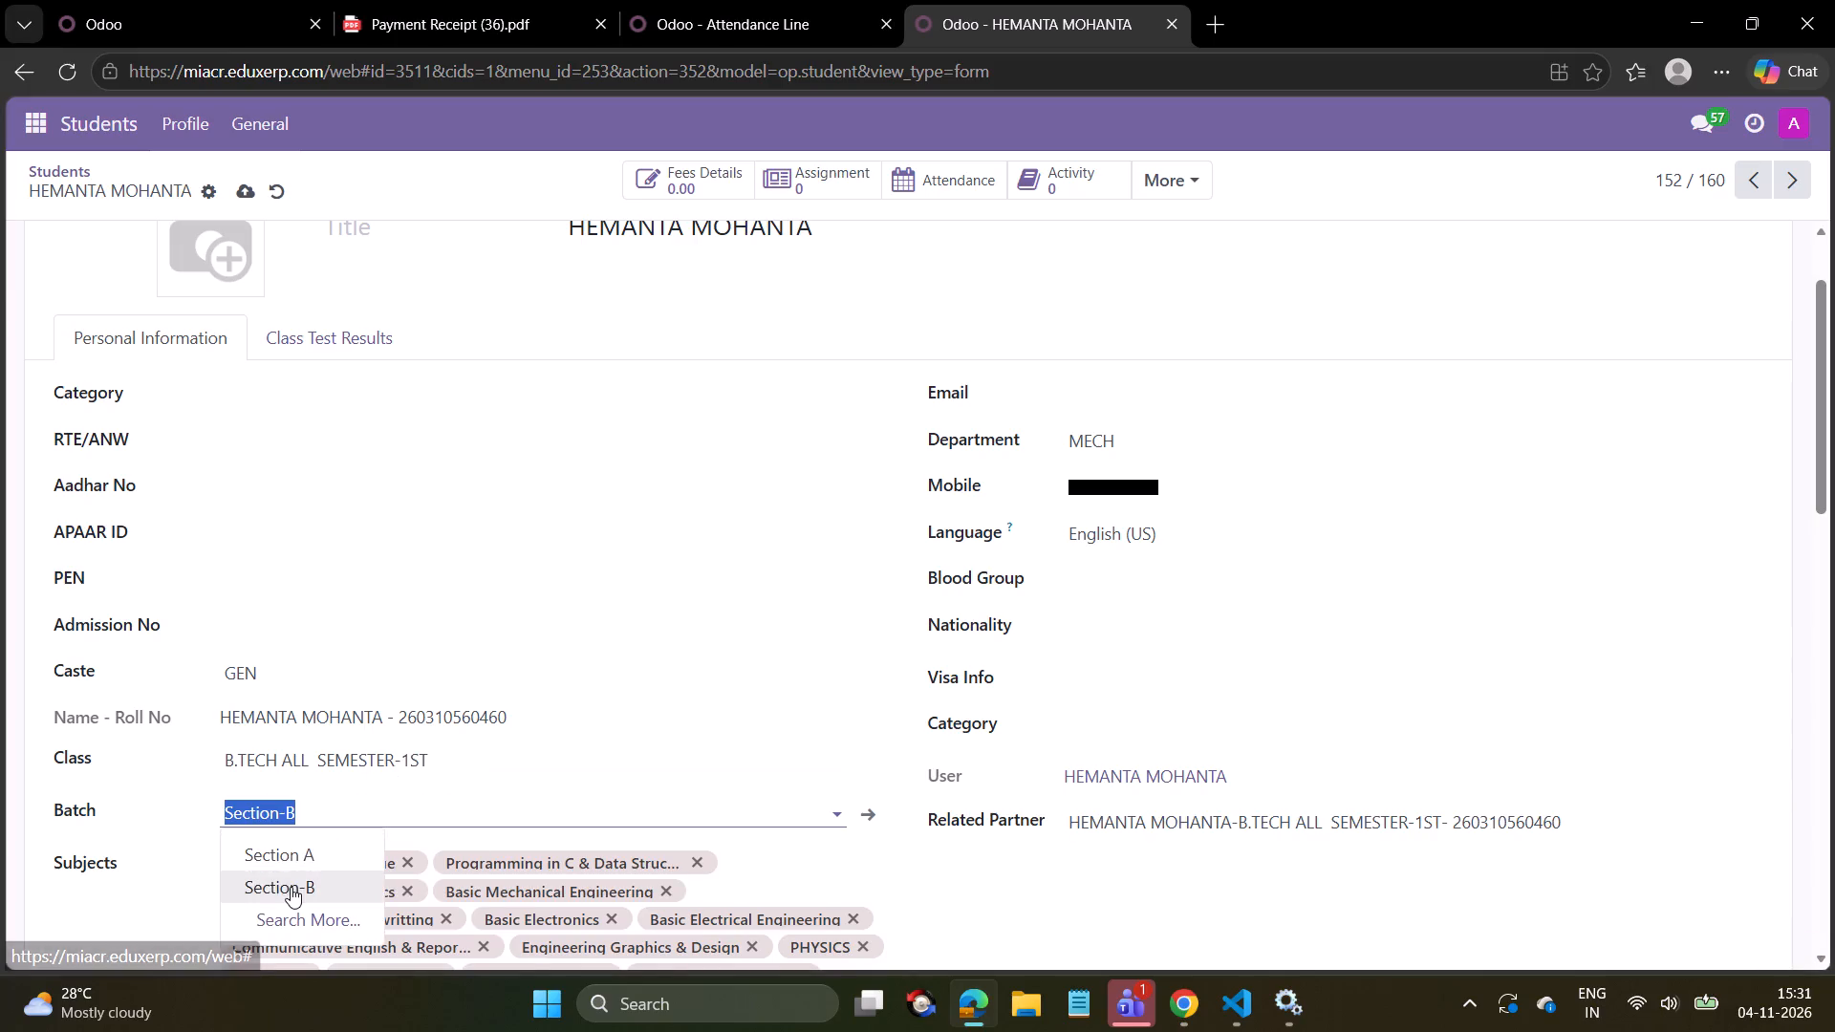
pyautogui.click(291, 887)
pyautogui.click(251, 190)
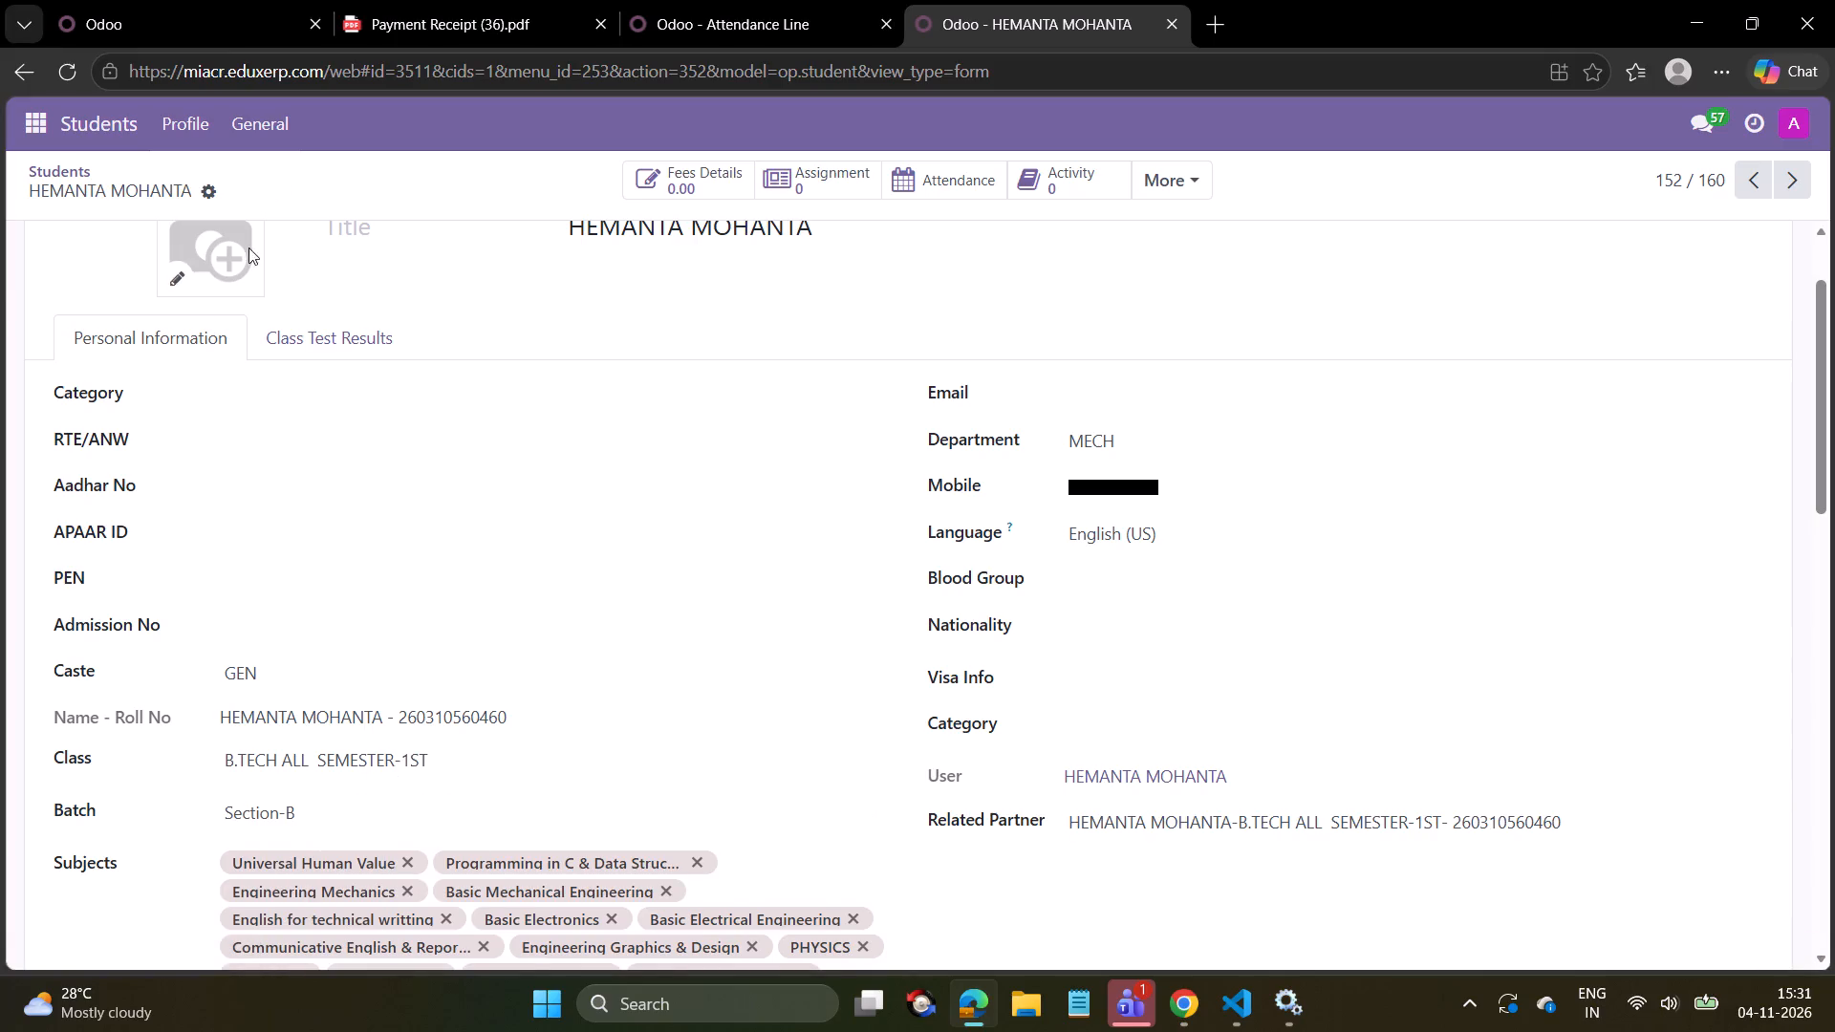
pyautogui.click(1786, 185)
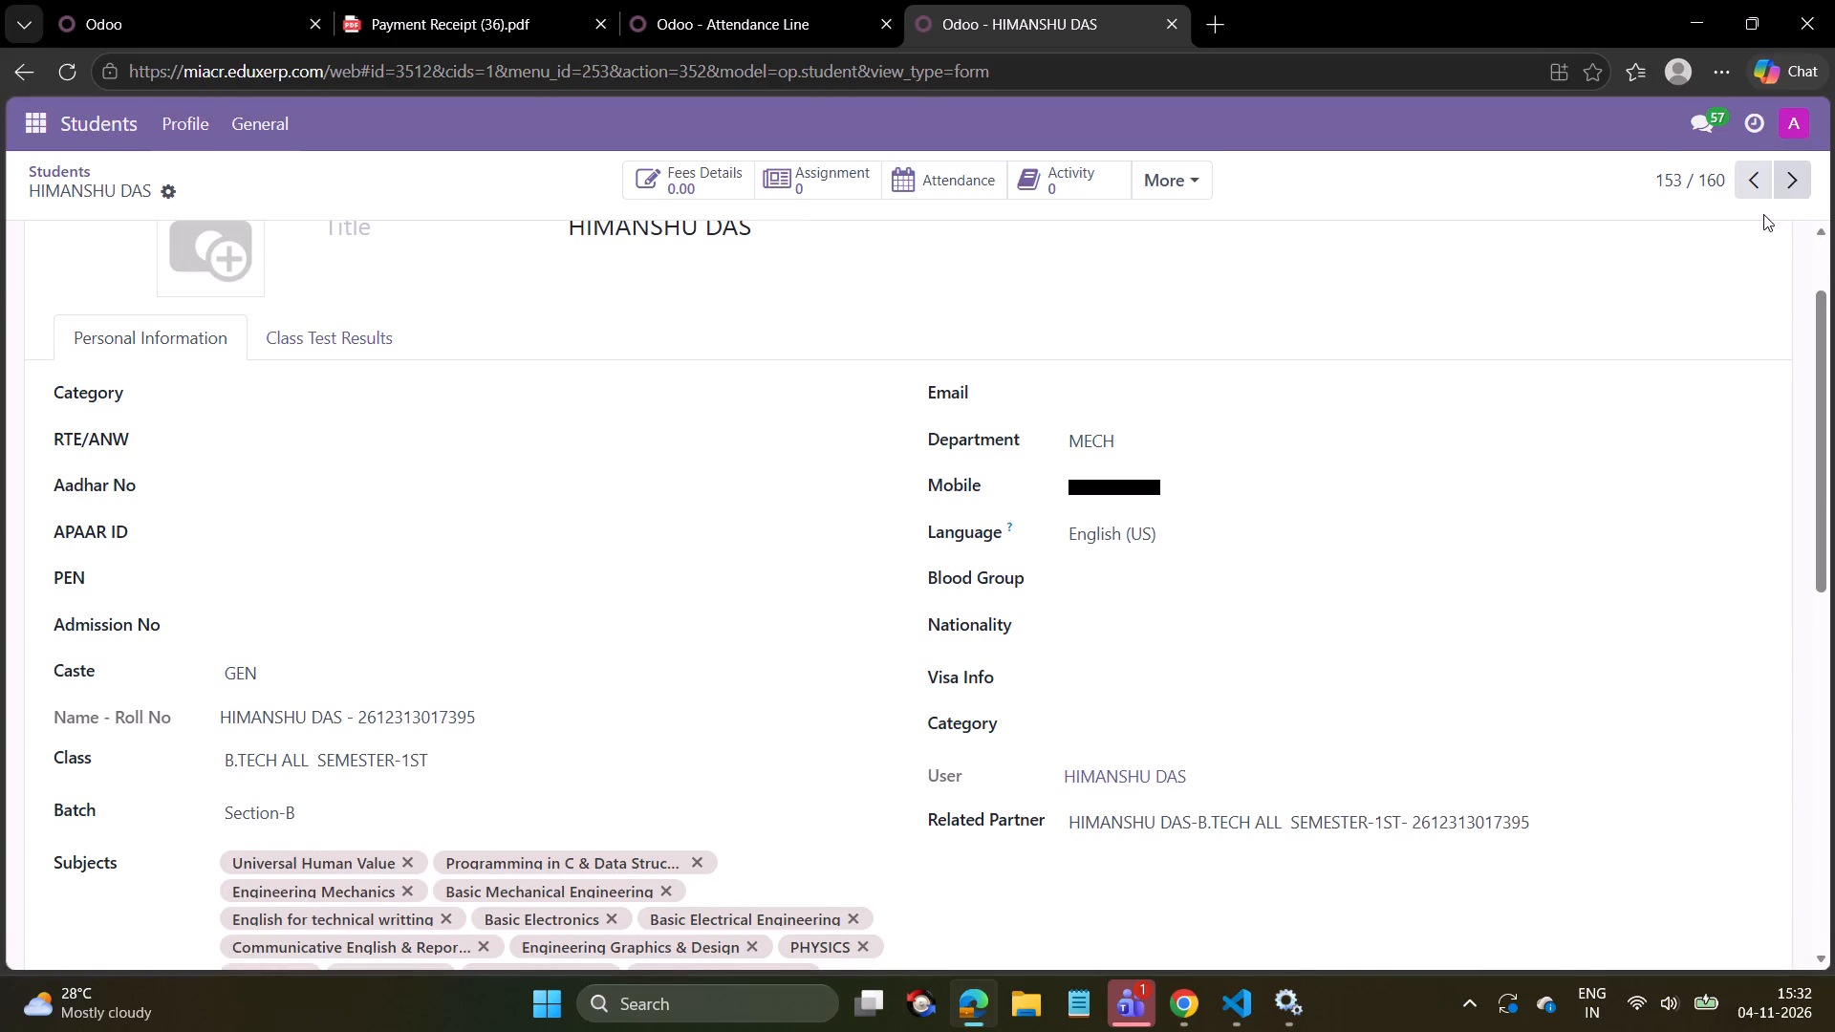
pyautogui.click(409, 759)
pyautogui.click(362, 834)
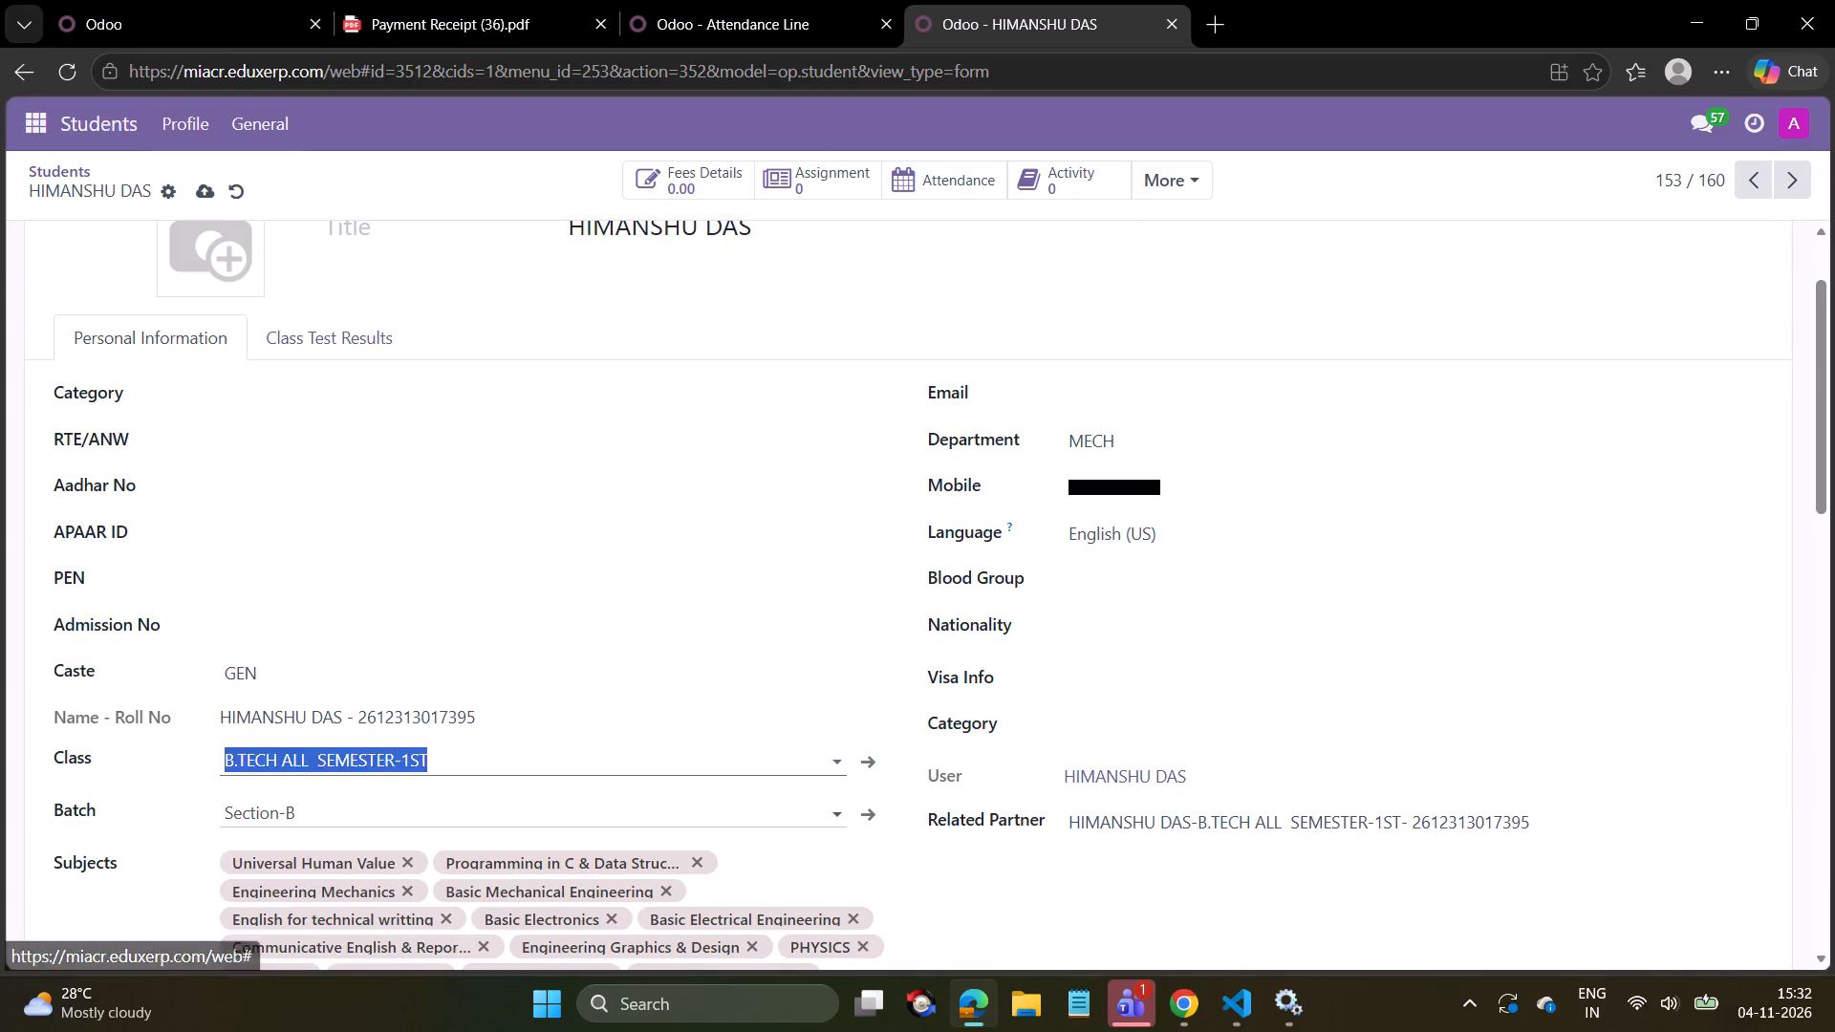
pyautogui.click(339, 827)
pyautogui.click(300, 879)
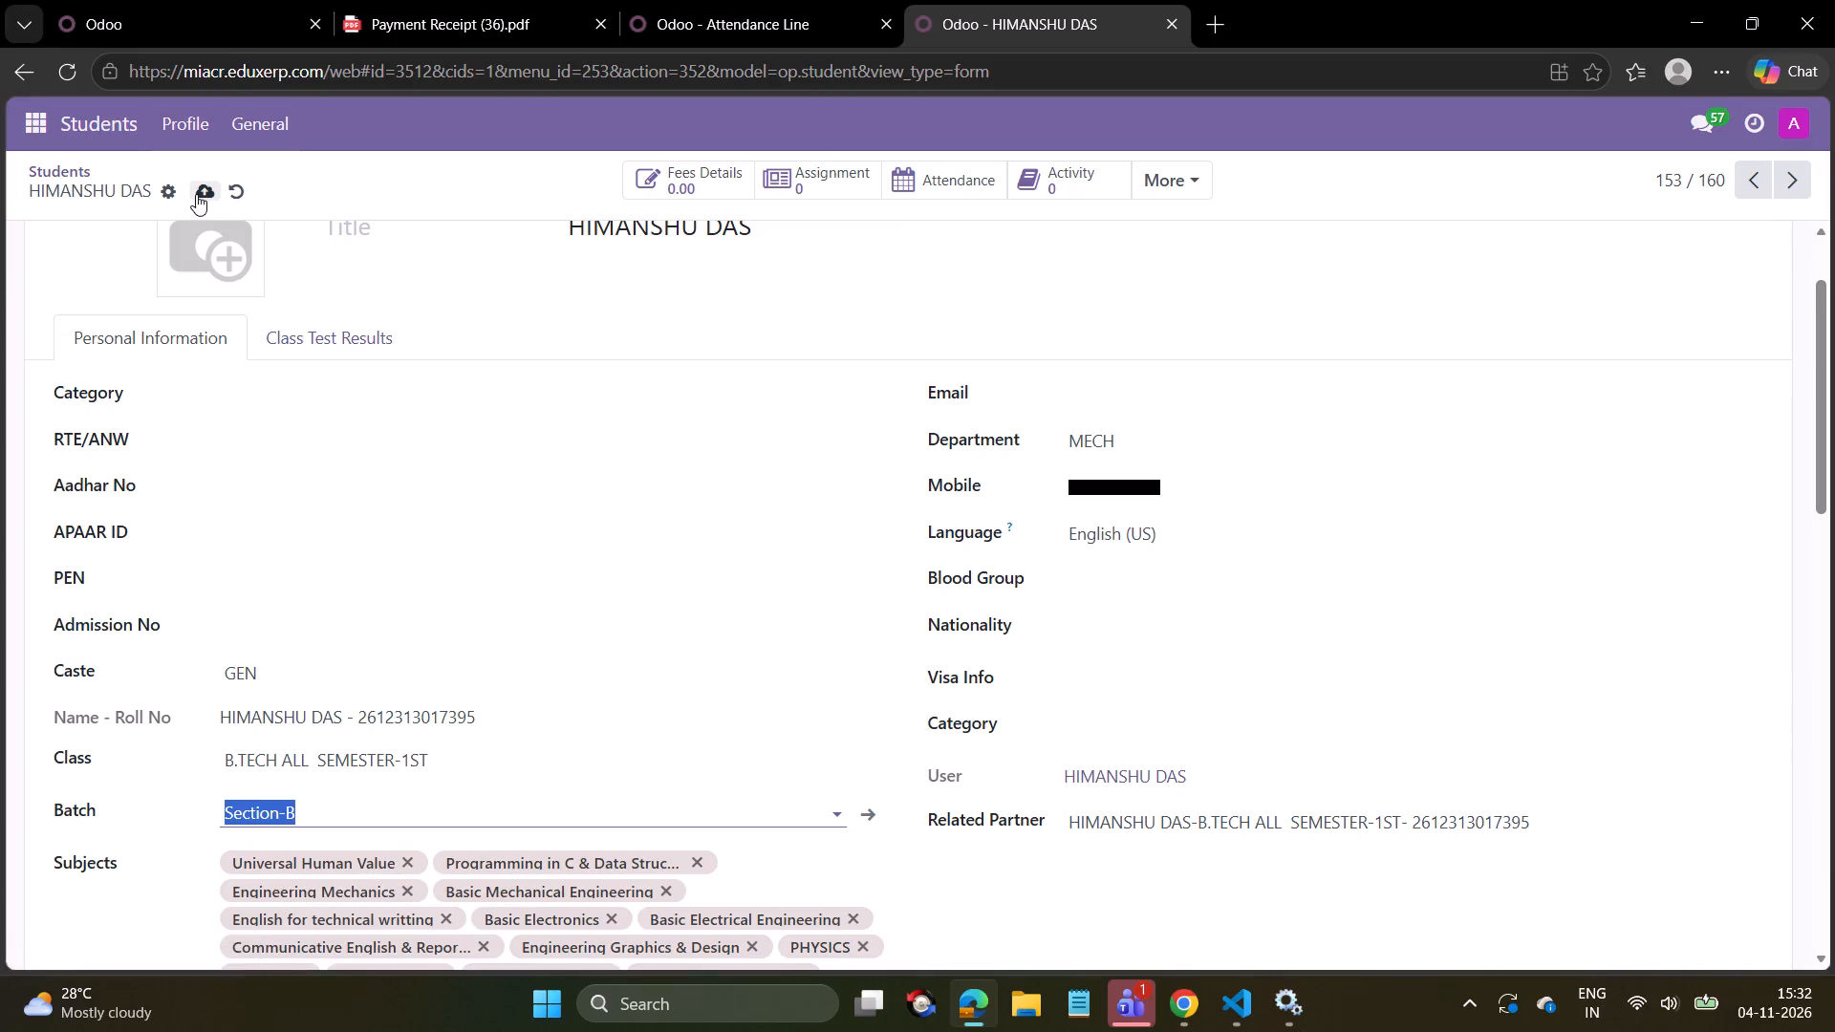
pyautogui.click(196, 194)
# On the next student record (154), reselect class B.TECH ALL SEMESTER-1ST, choose batch Section-B again and save.
pyautogui.click(1798, 182)
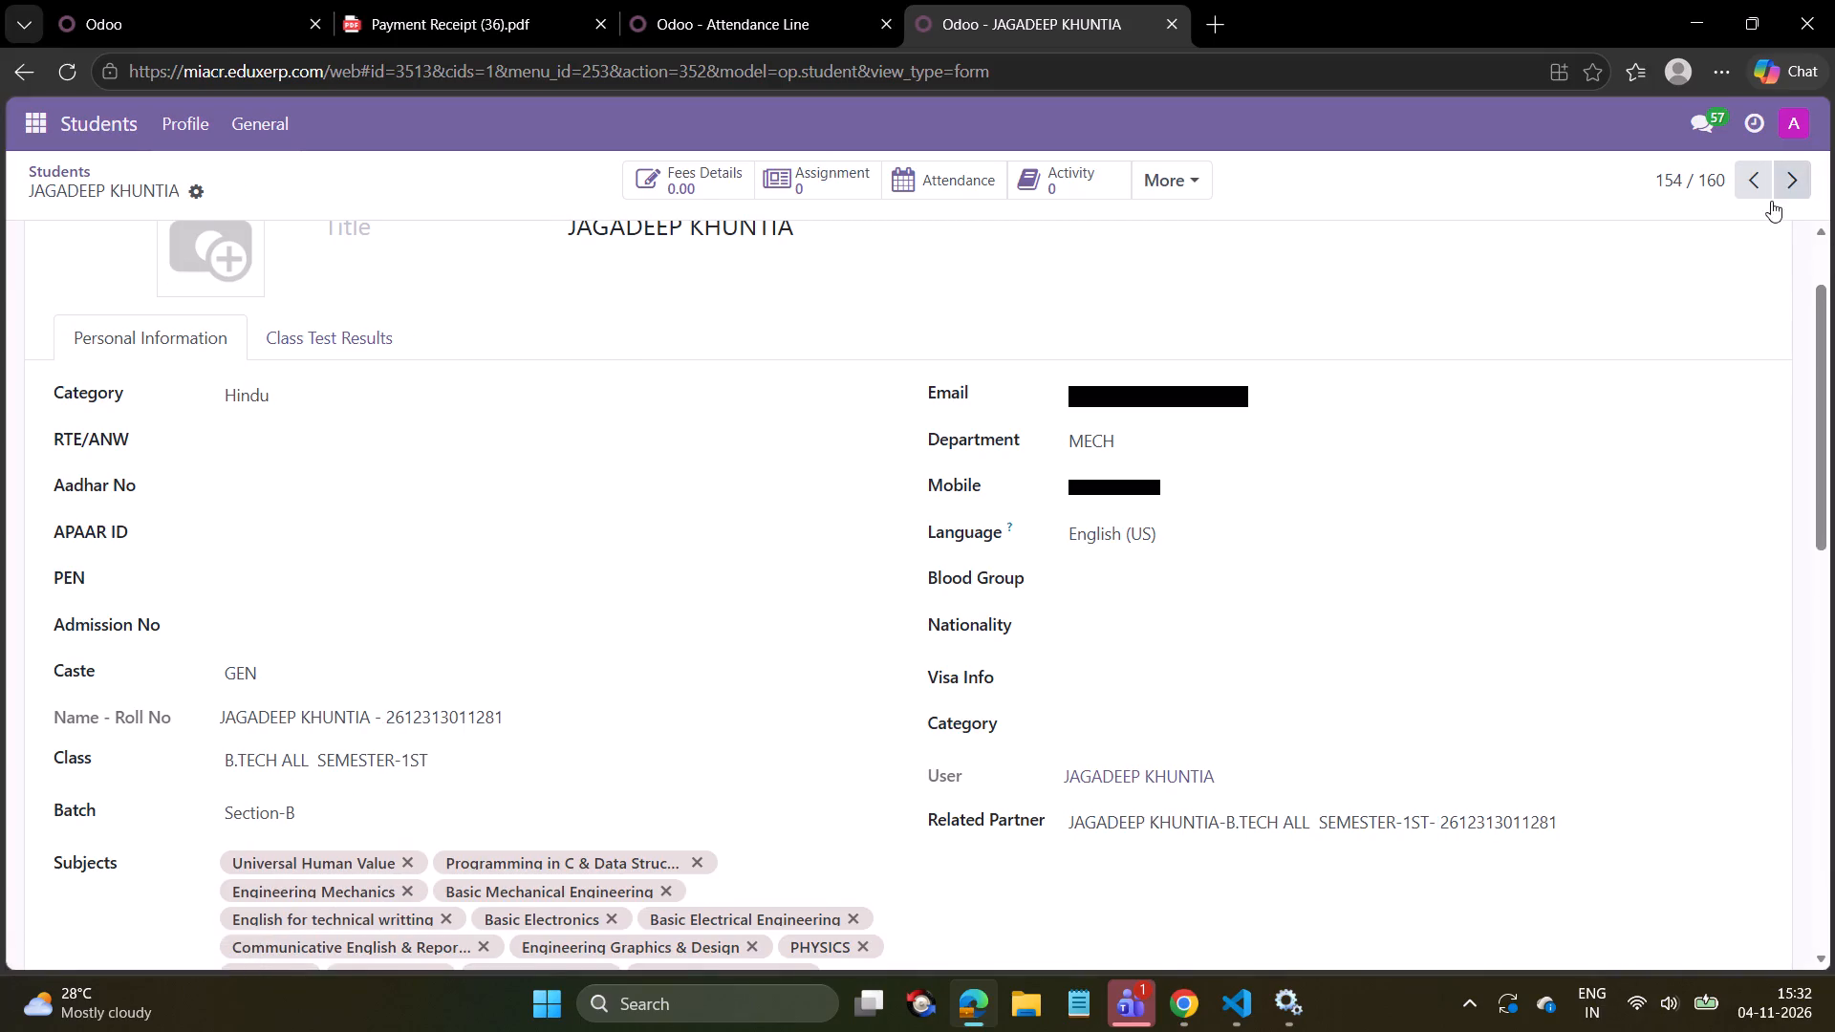
pyautogui.click(504, 757)
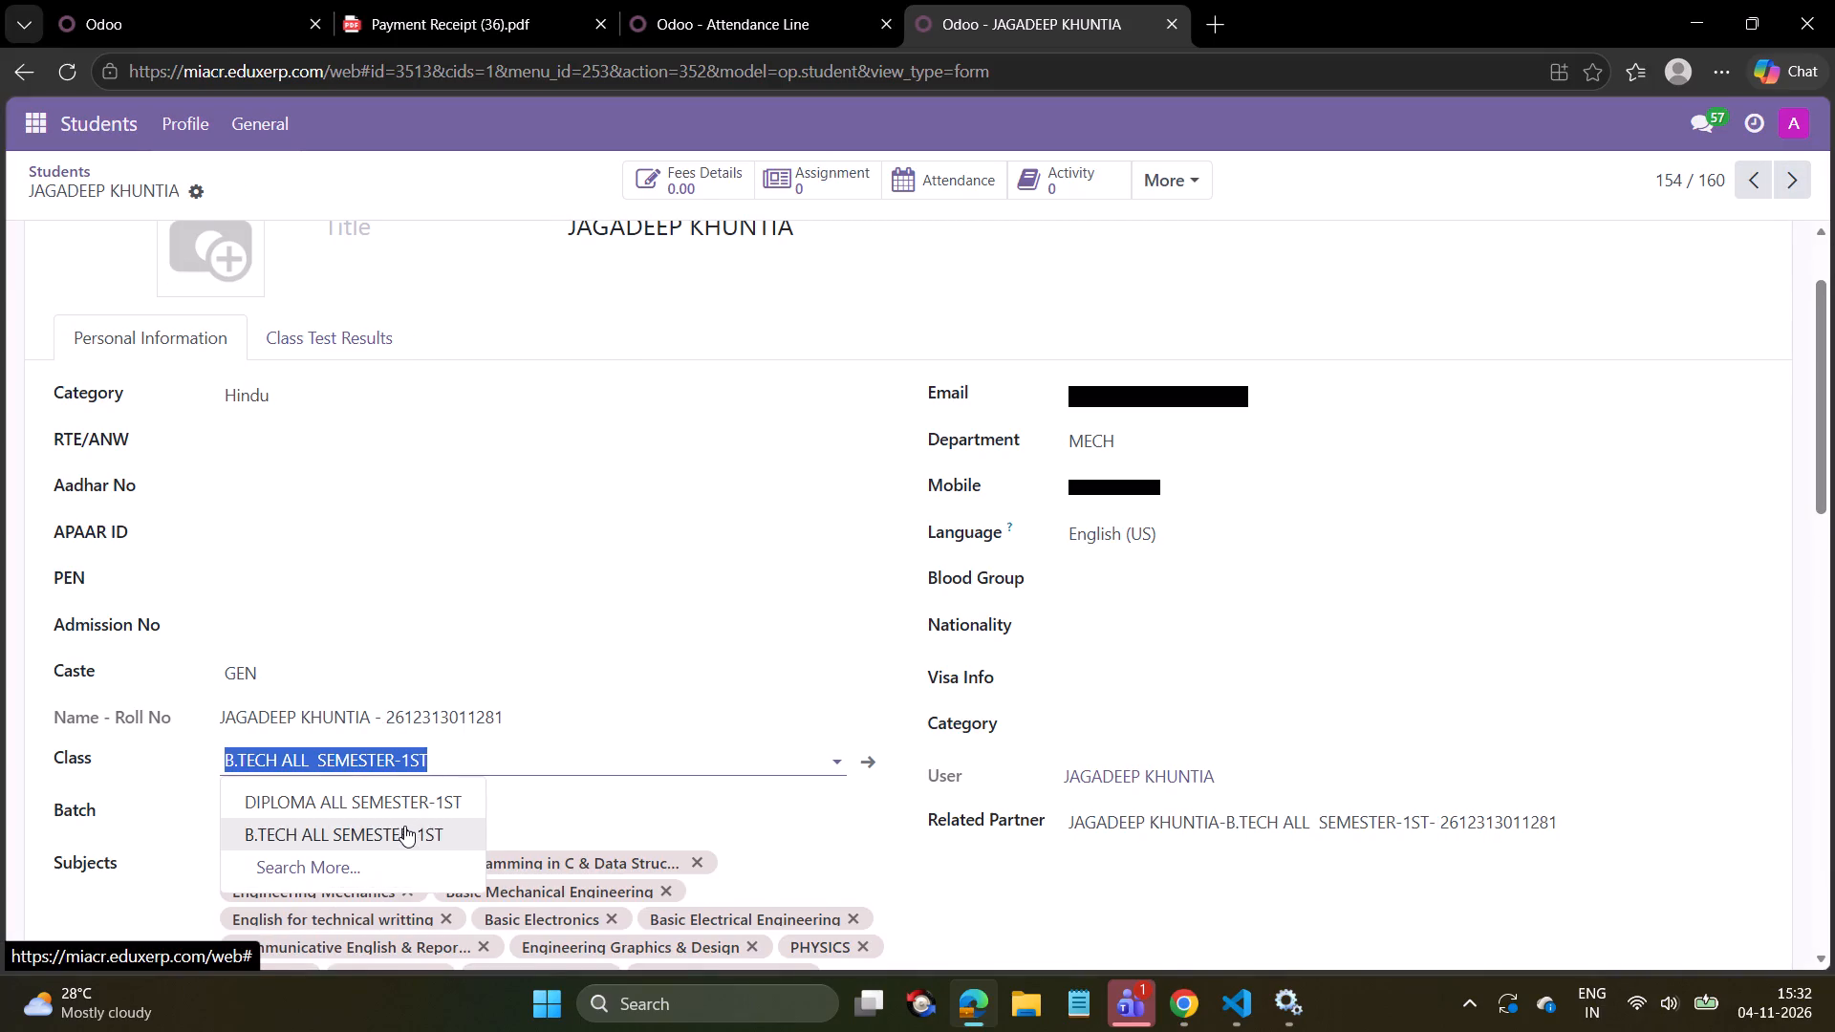
pyautogui.click(404, 828)
pyautogui.click(395, 806)
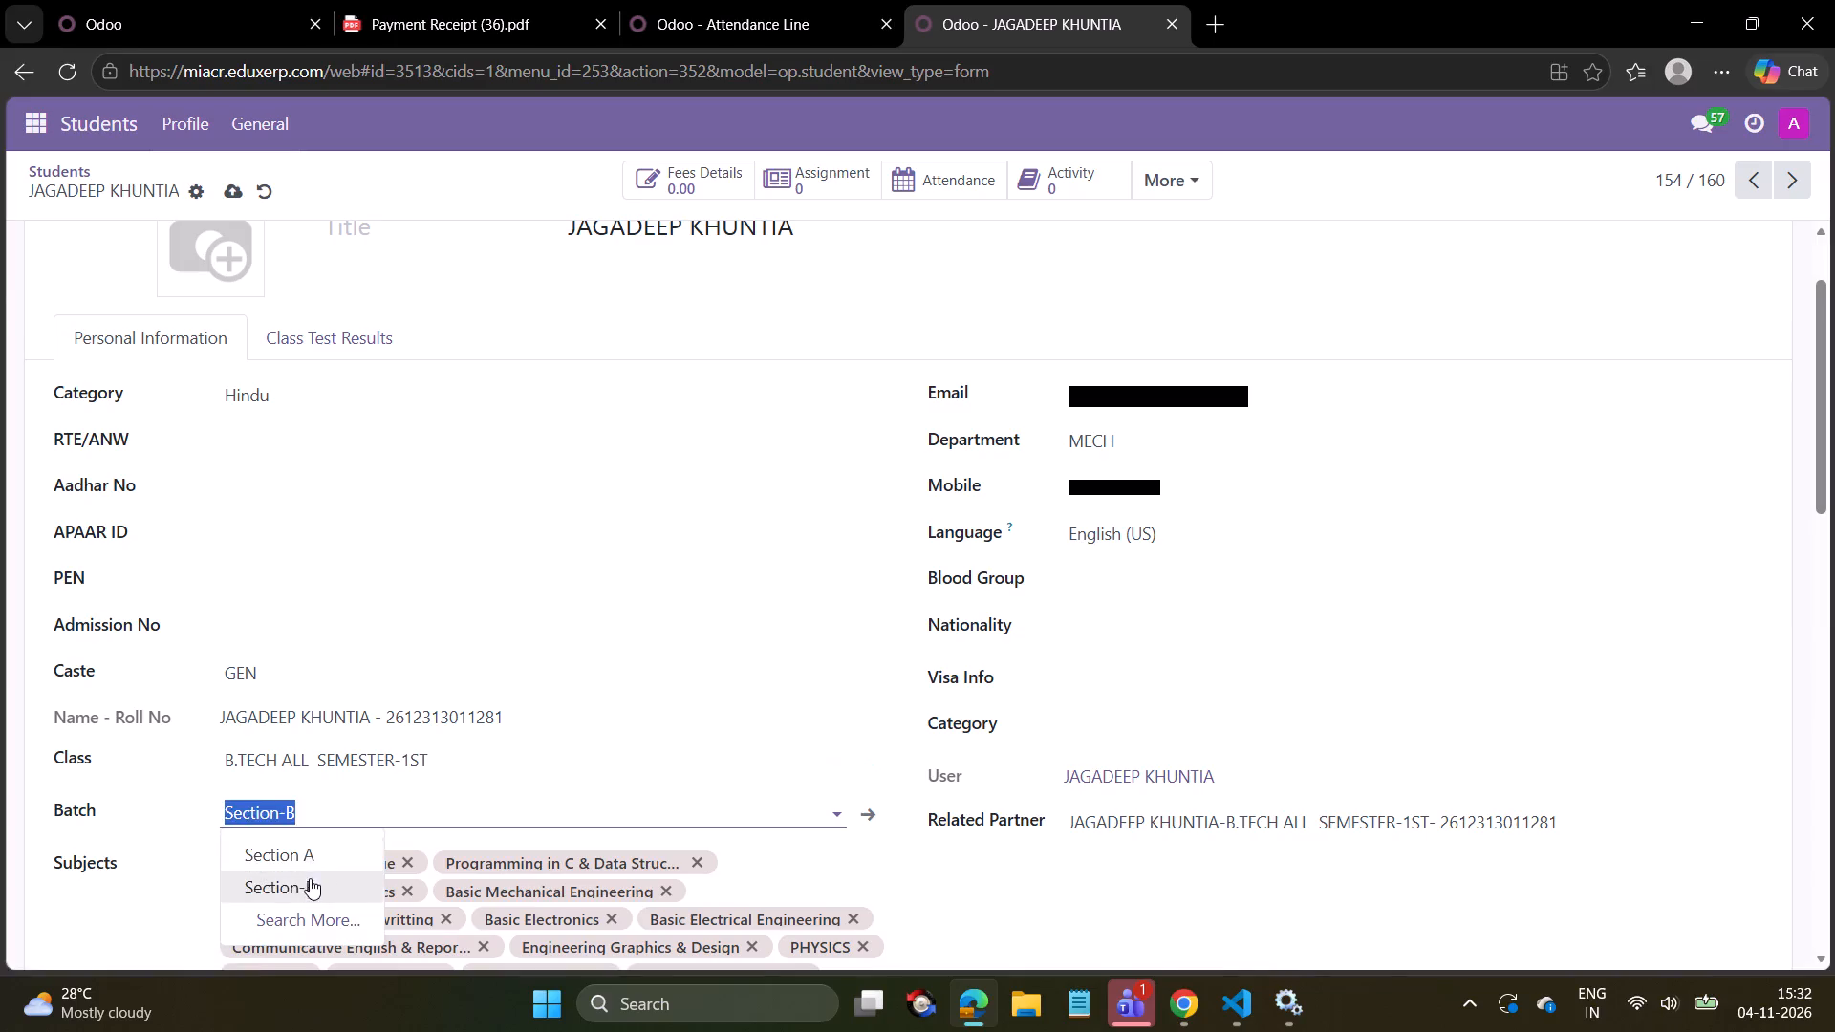
pyautogui.click(309, 878)
pyautogui.click(238, 197)
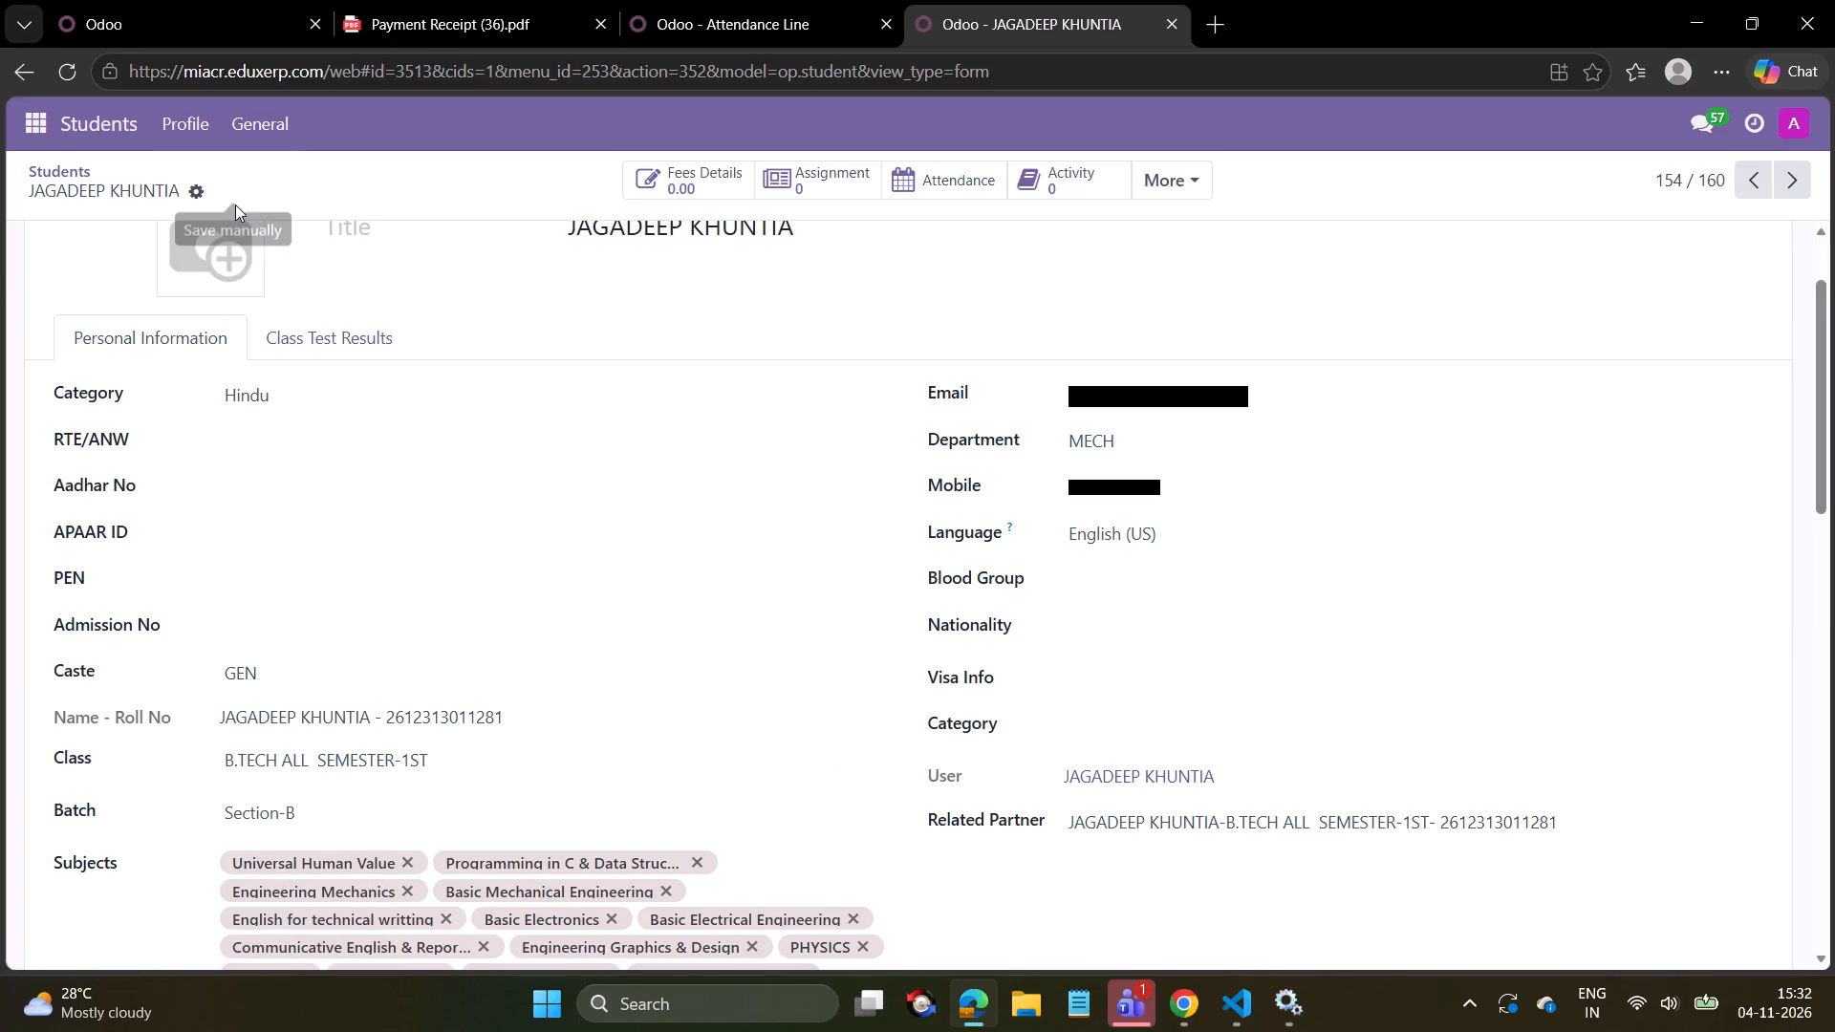
pyautogui.click(1803, 183)
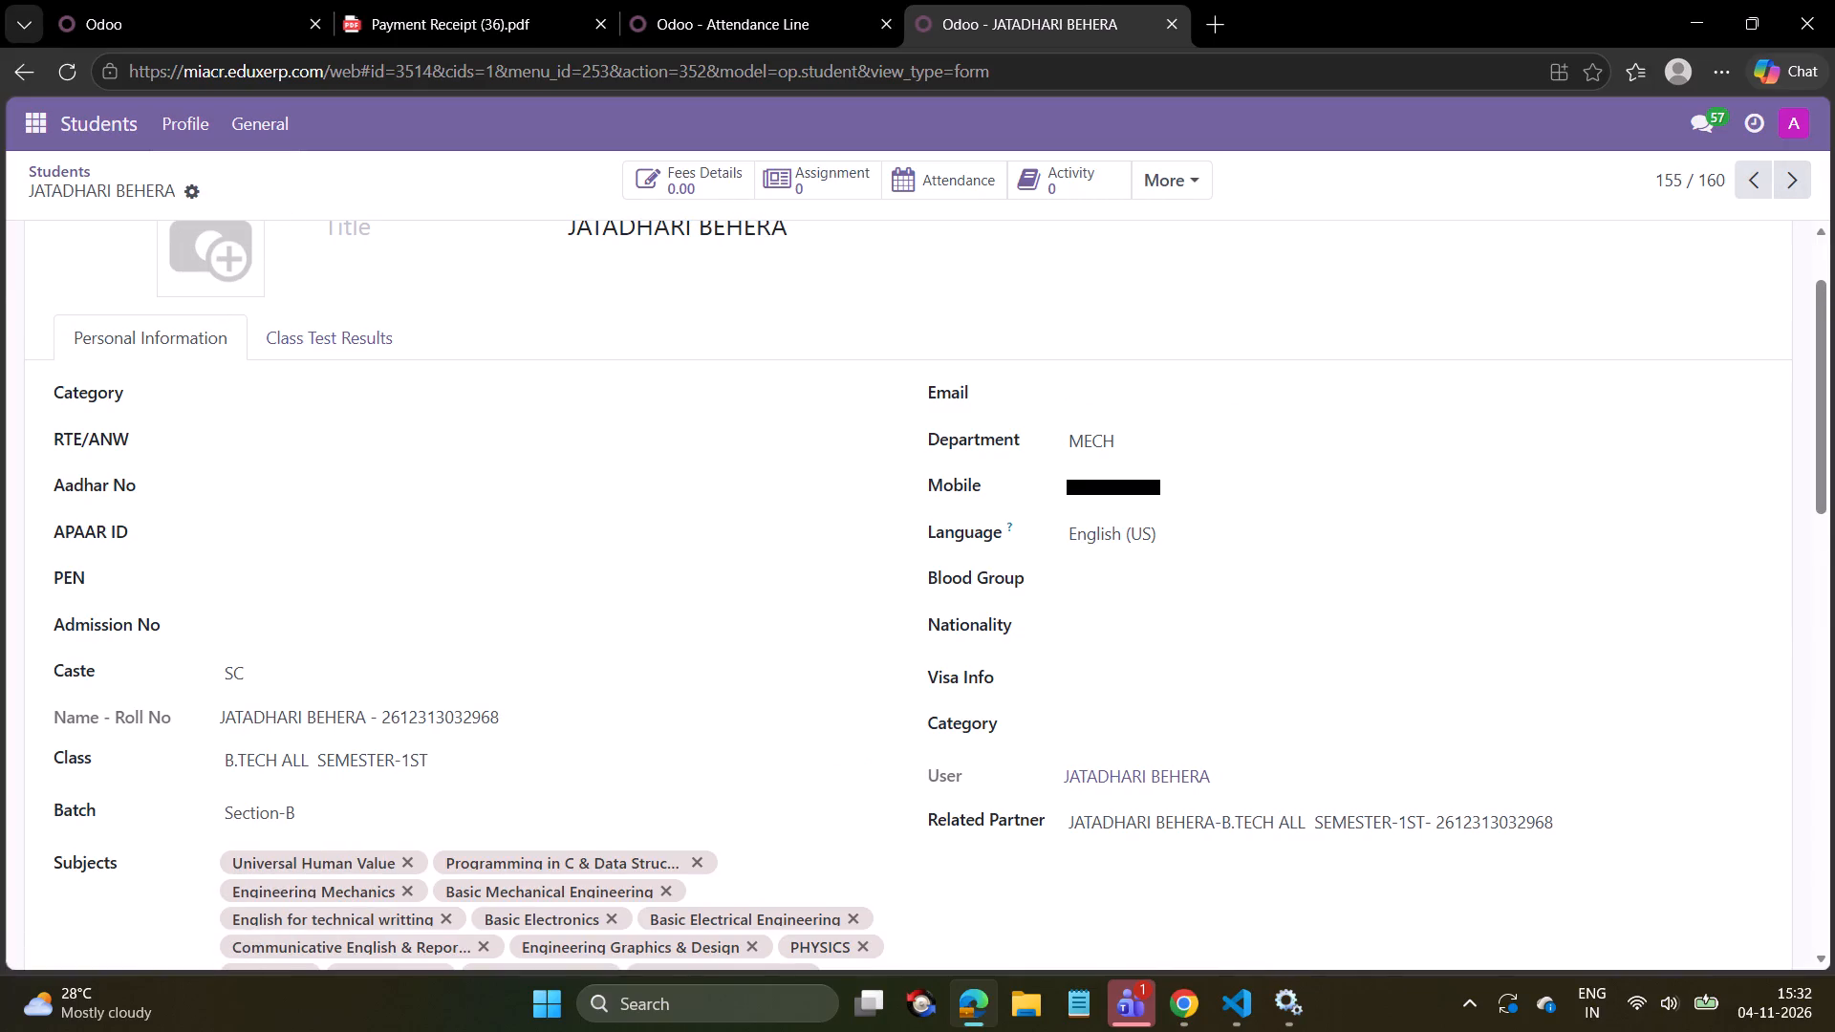
pyautogui.click(345, 763)
pyautogui.click(328, 828)
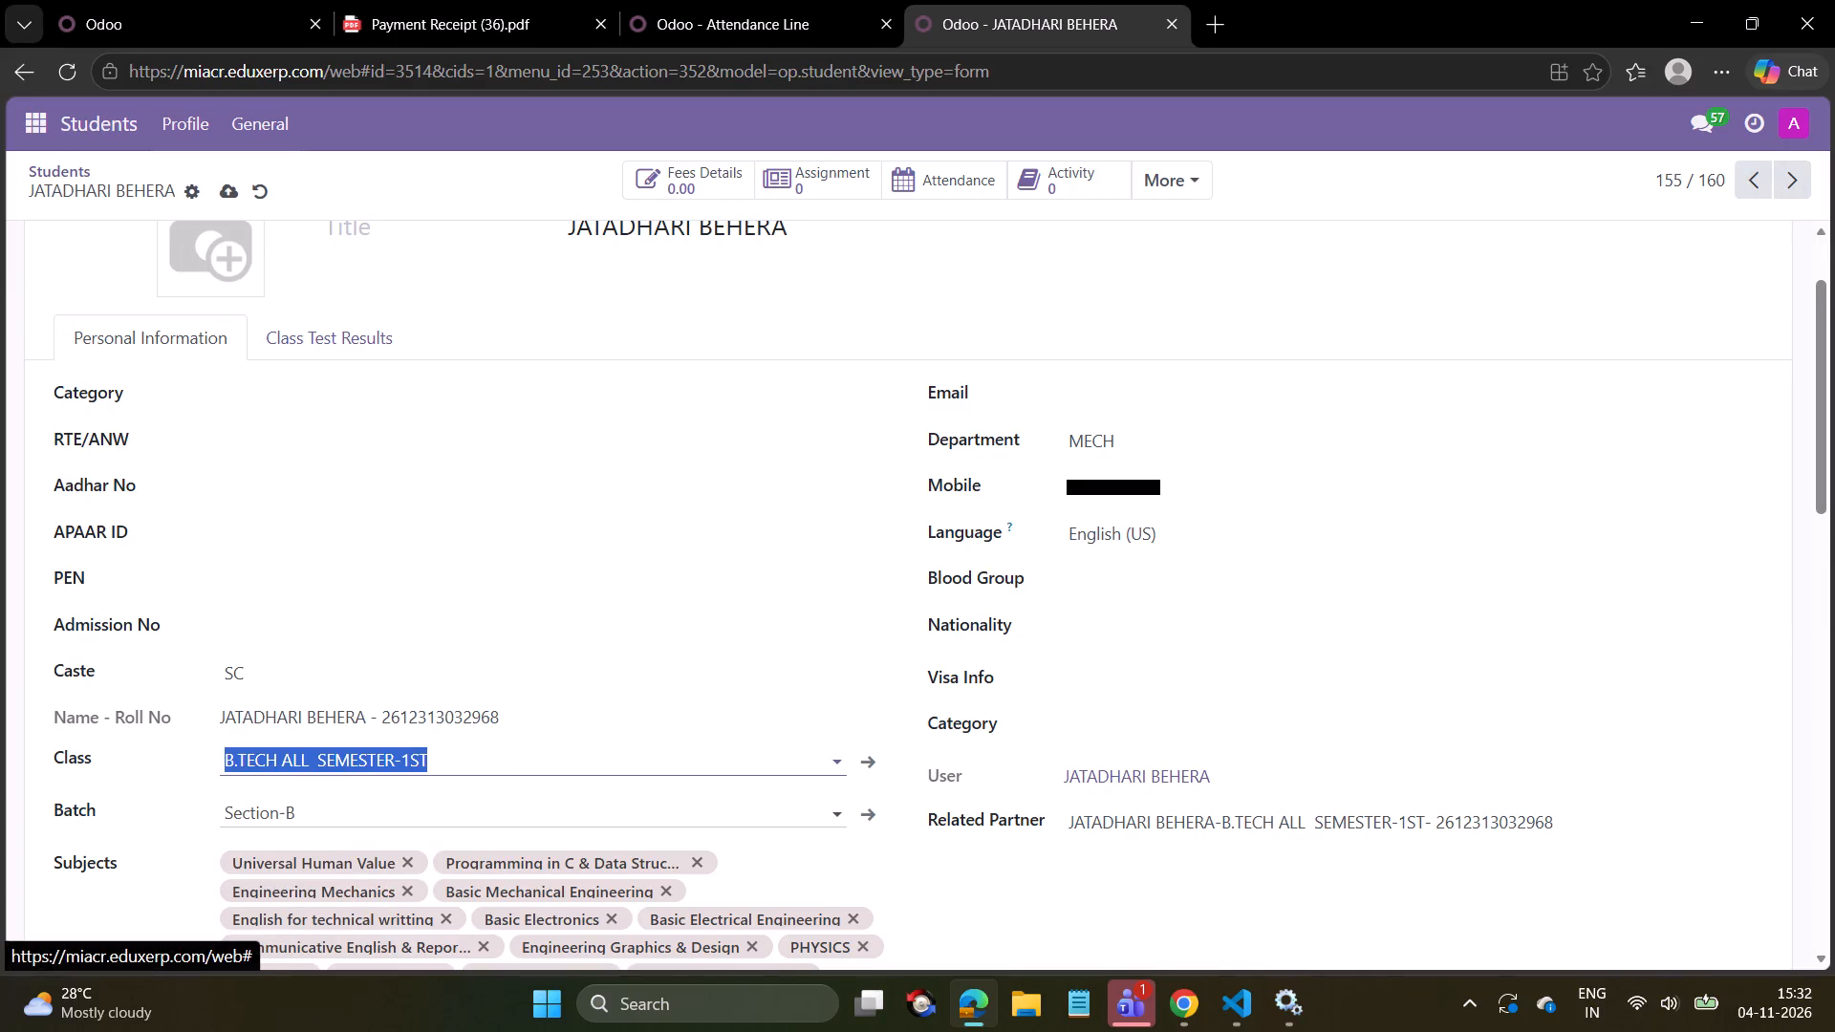
pyautogui.click(319, 822)
pyautogui.click(299, 887)
pyautogui.click(227, 192)
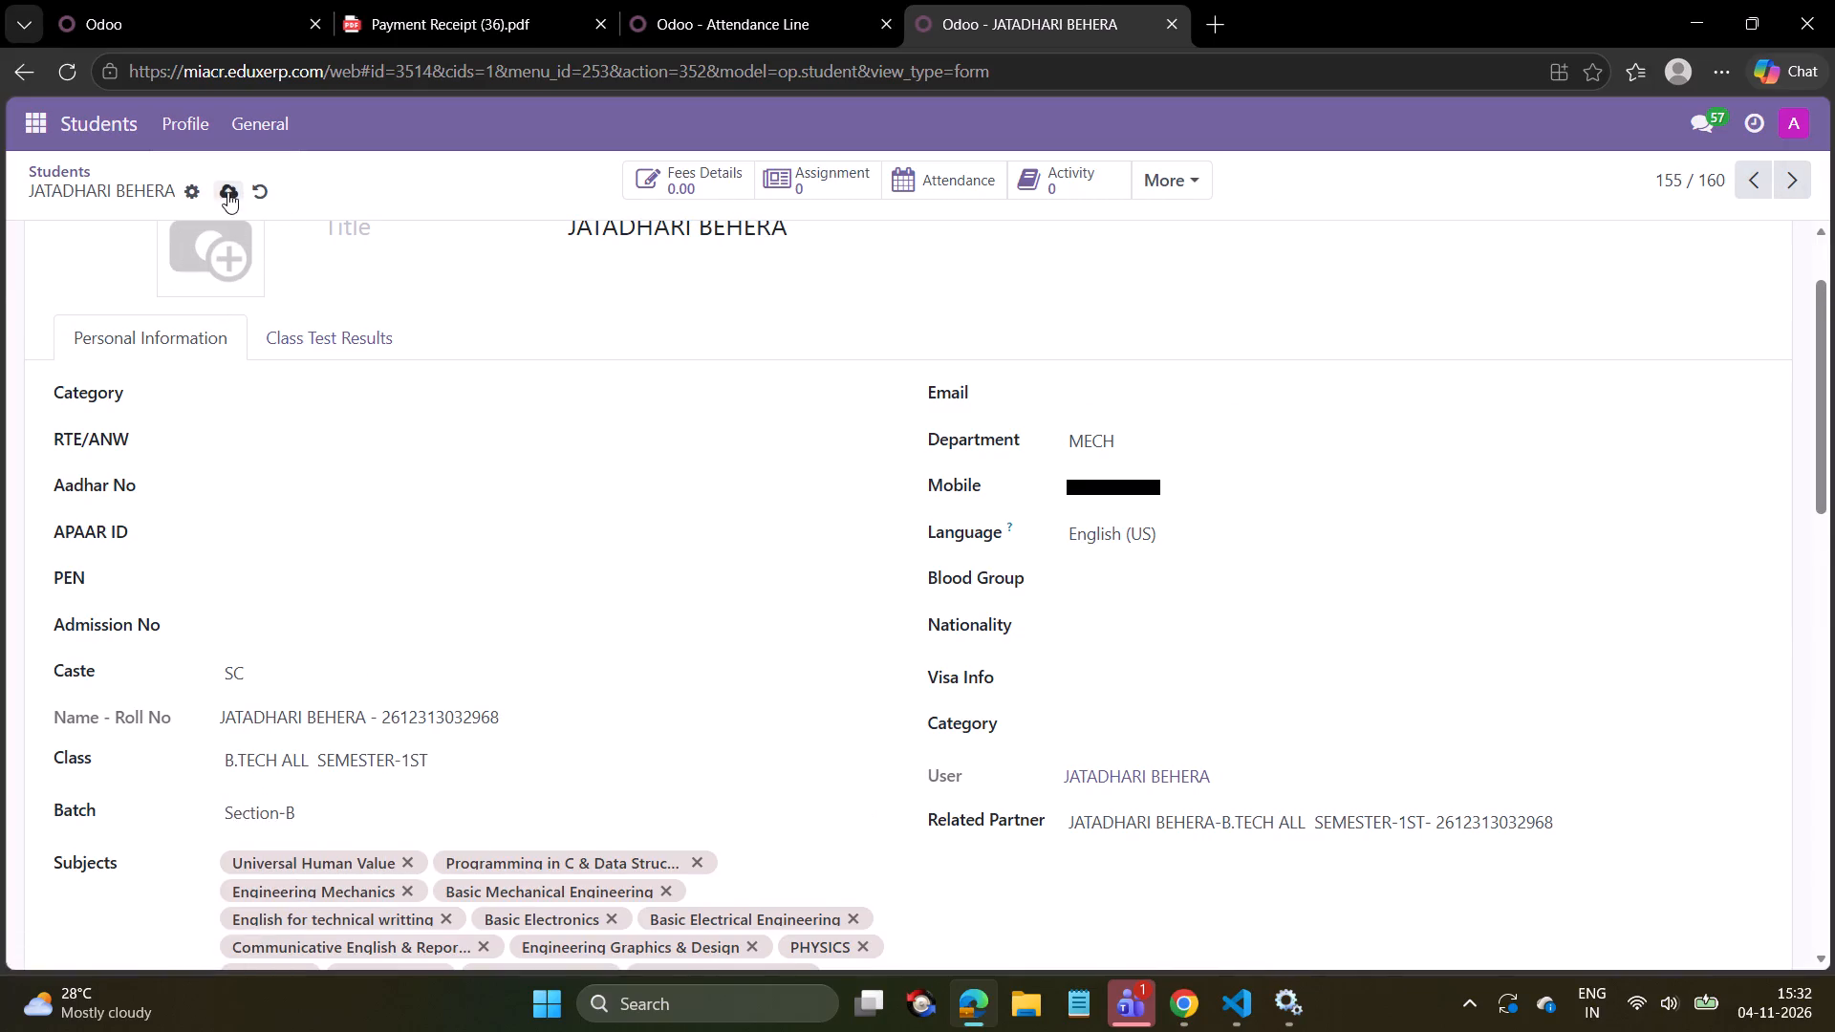
# On the next student record (156), reselect class B.TECH ALL SEMESTER-1ST, choose batch Section-B again and save.
pyautogui.click(1790, 181)
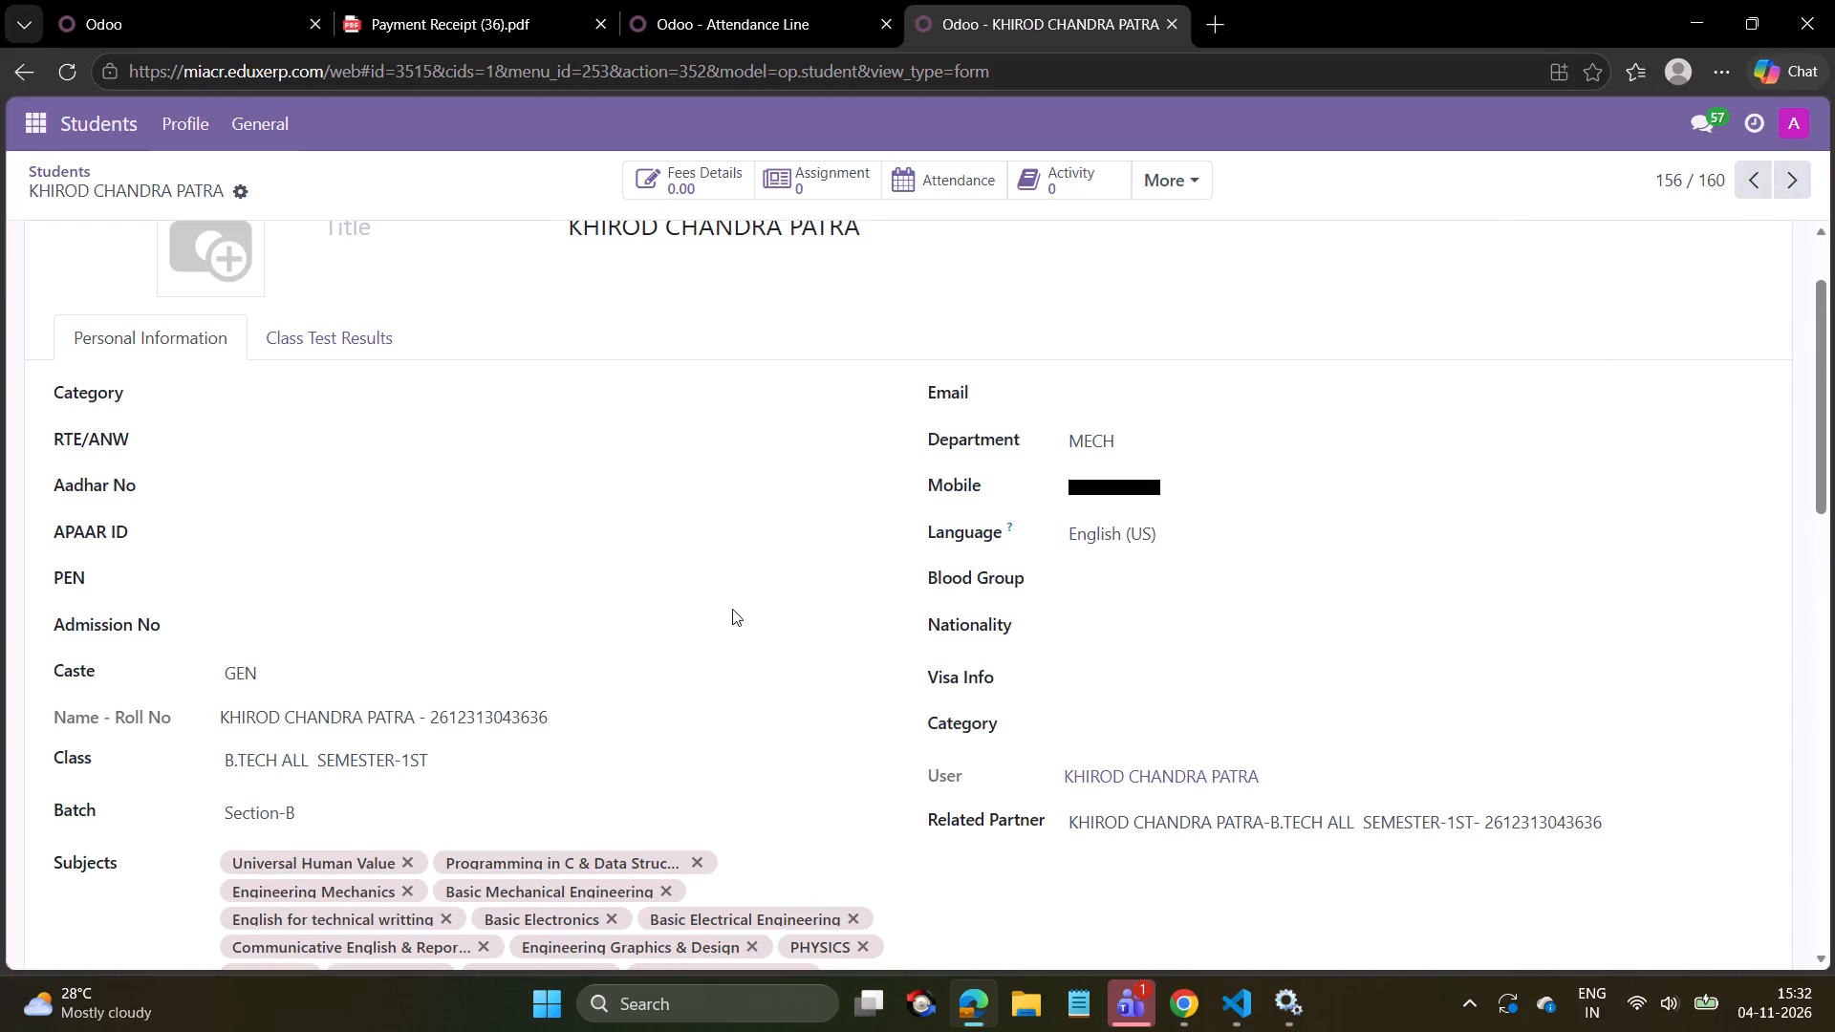
pyautogui.click(430, 756)
pyautogui.click(359, 837)
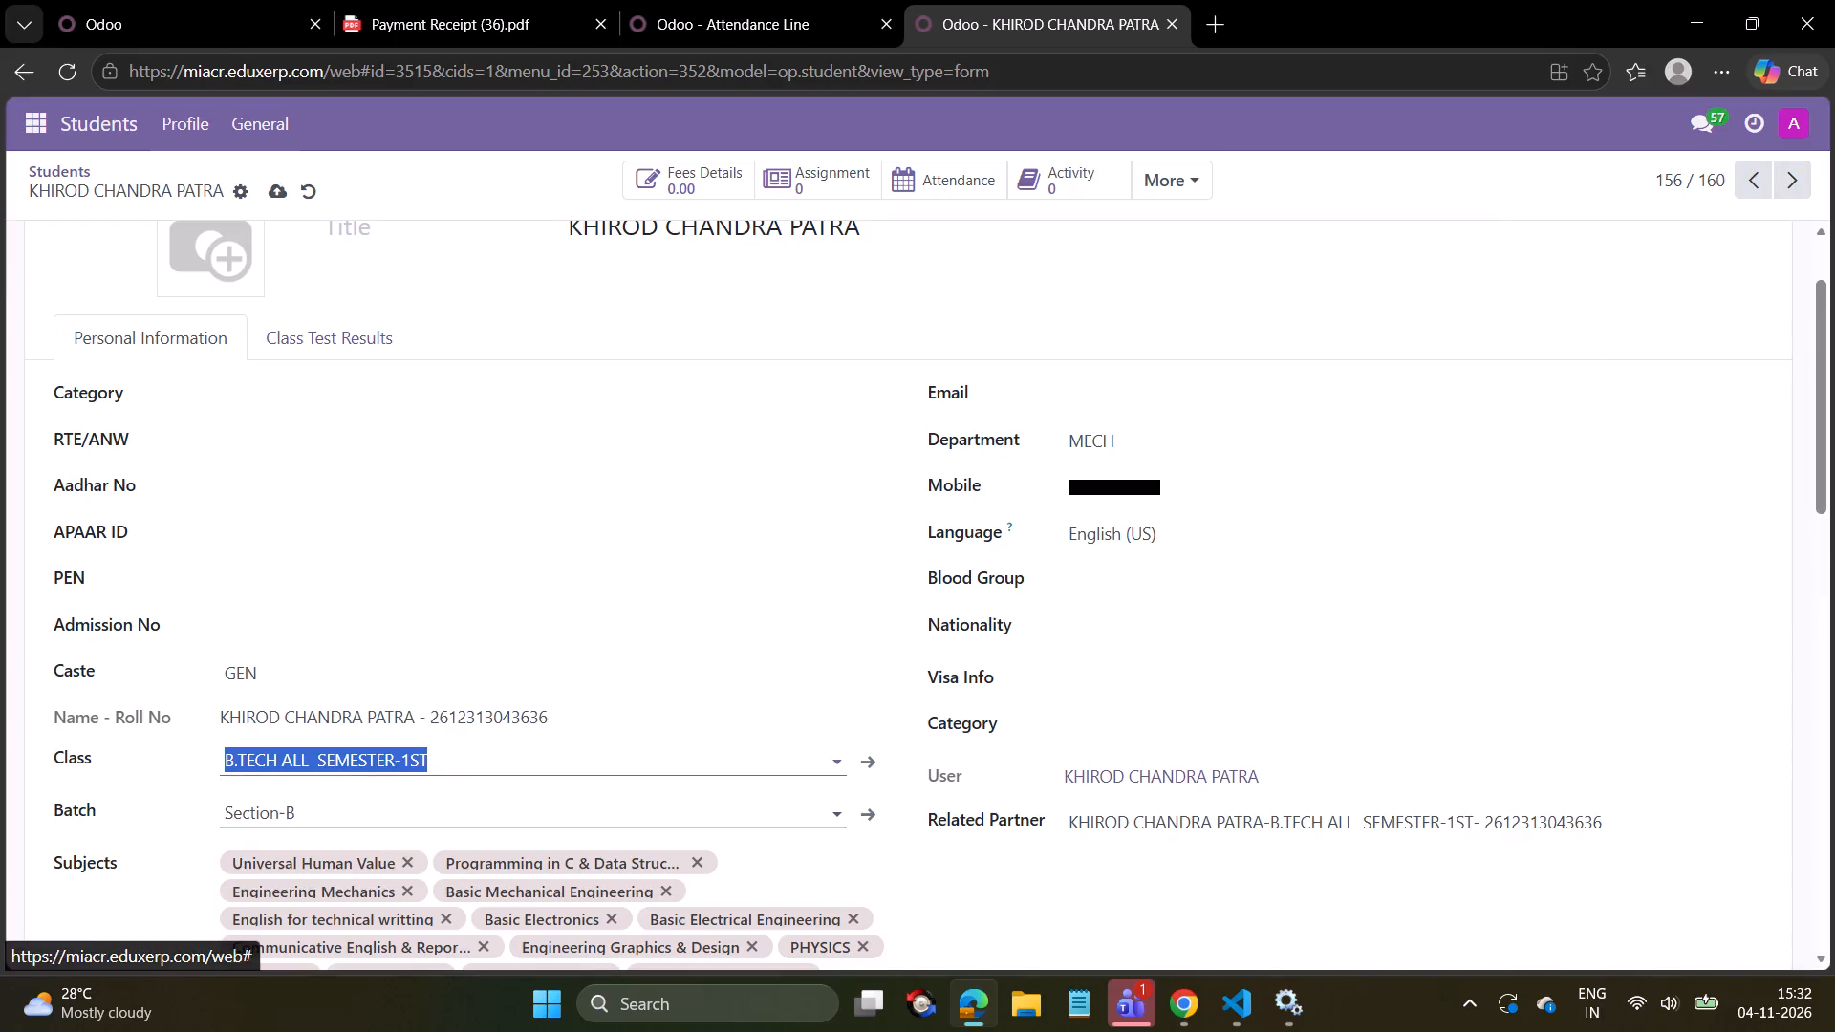
pyautogui.click(332, 798)
pyautogui.click(305, 885)
pyautogui.click(279, 192)
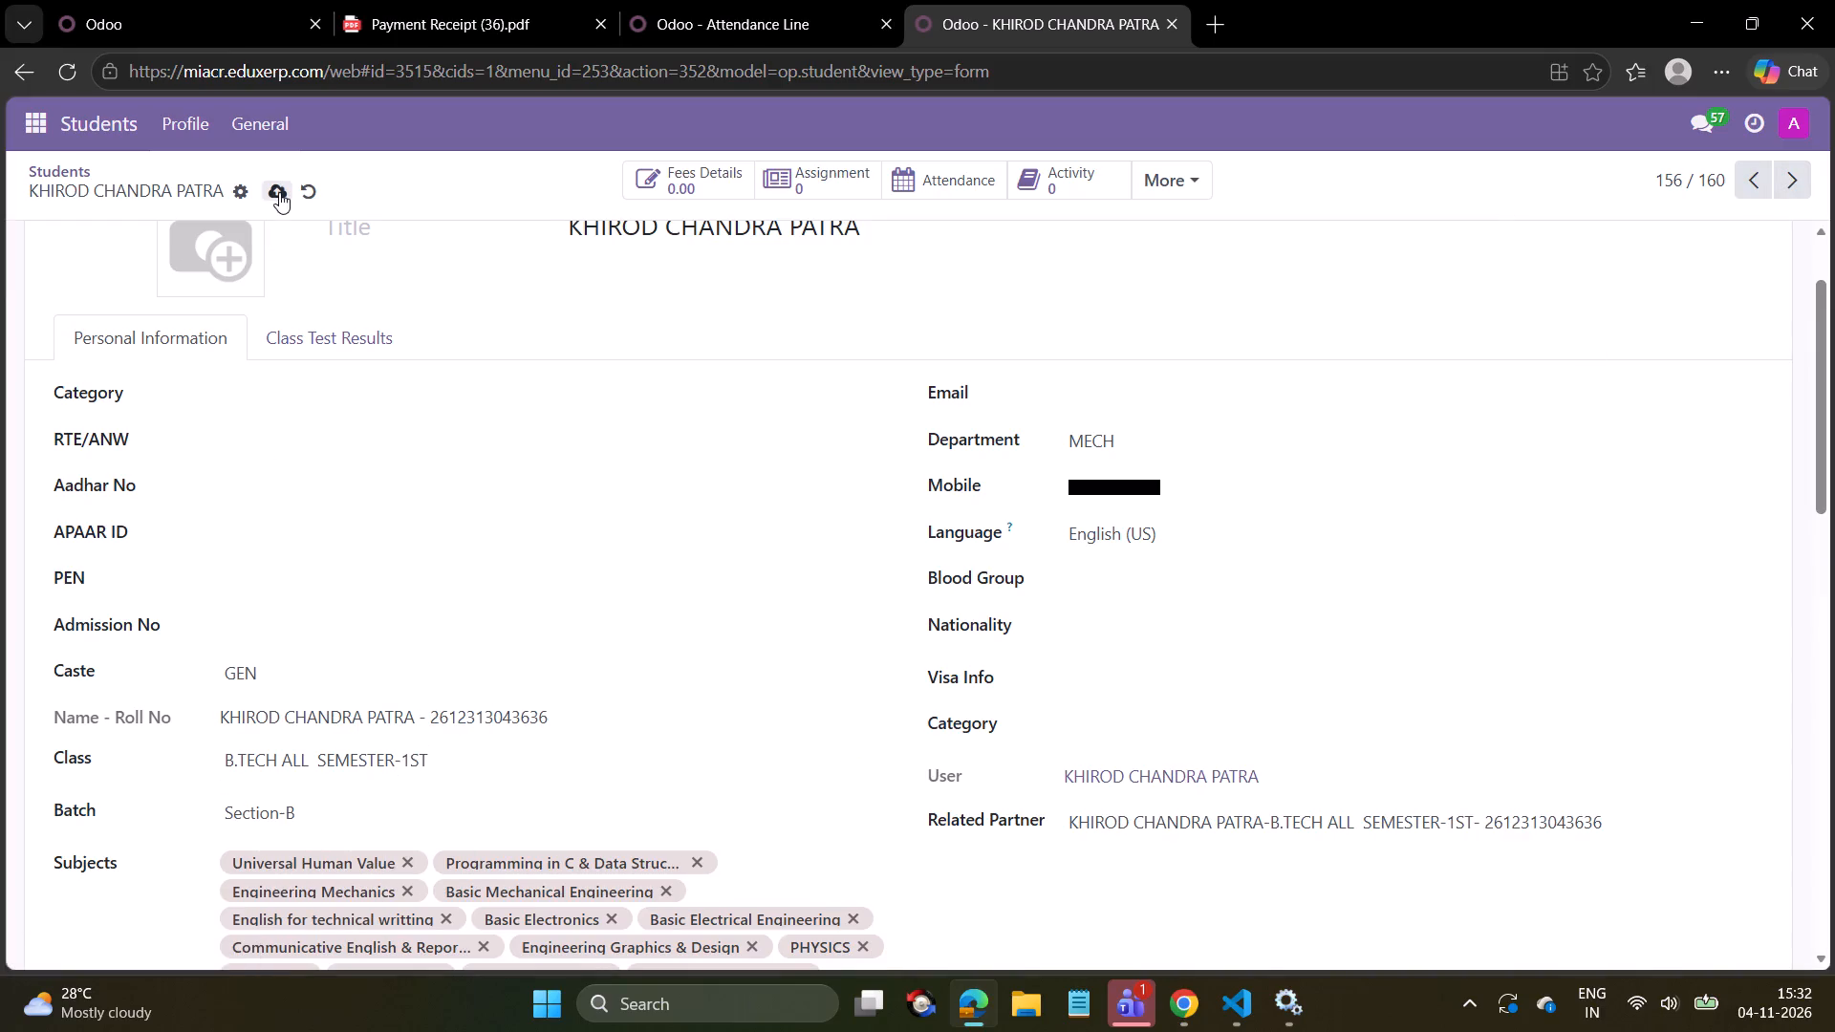
# On the next student record (157), reselect class B.TECH ALL SEMESTER-1ST, choose batch Section-B again and save.
pyautogui.click(1807, 195)
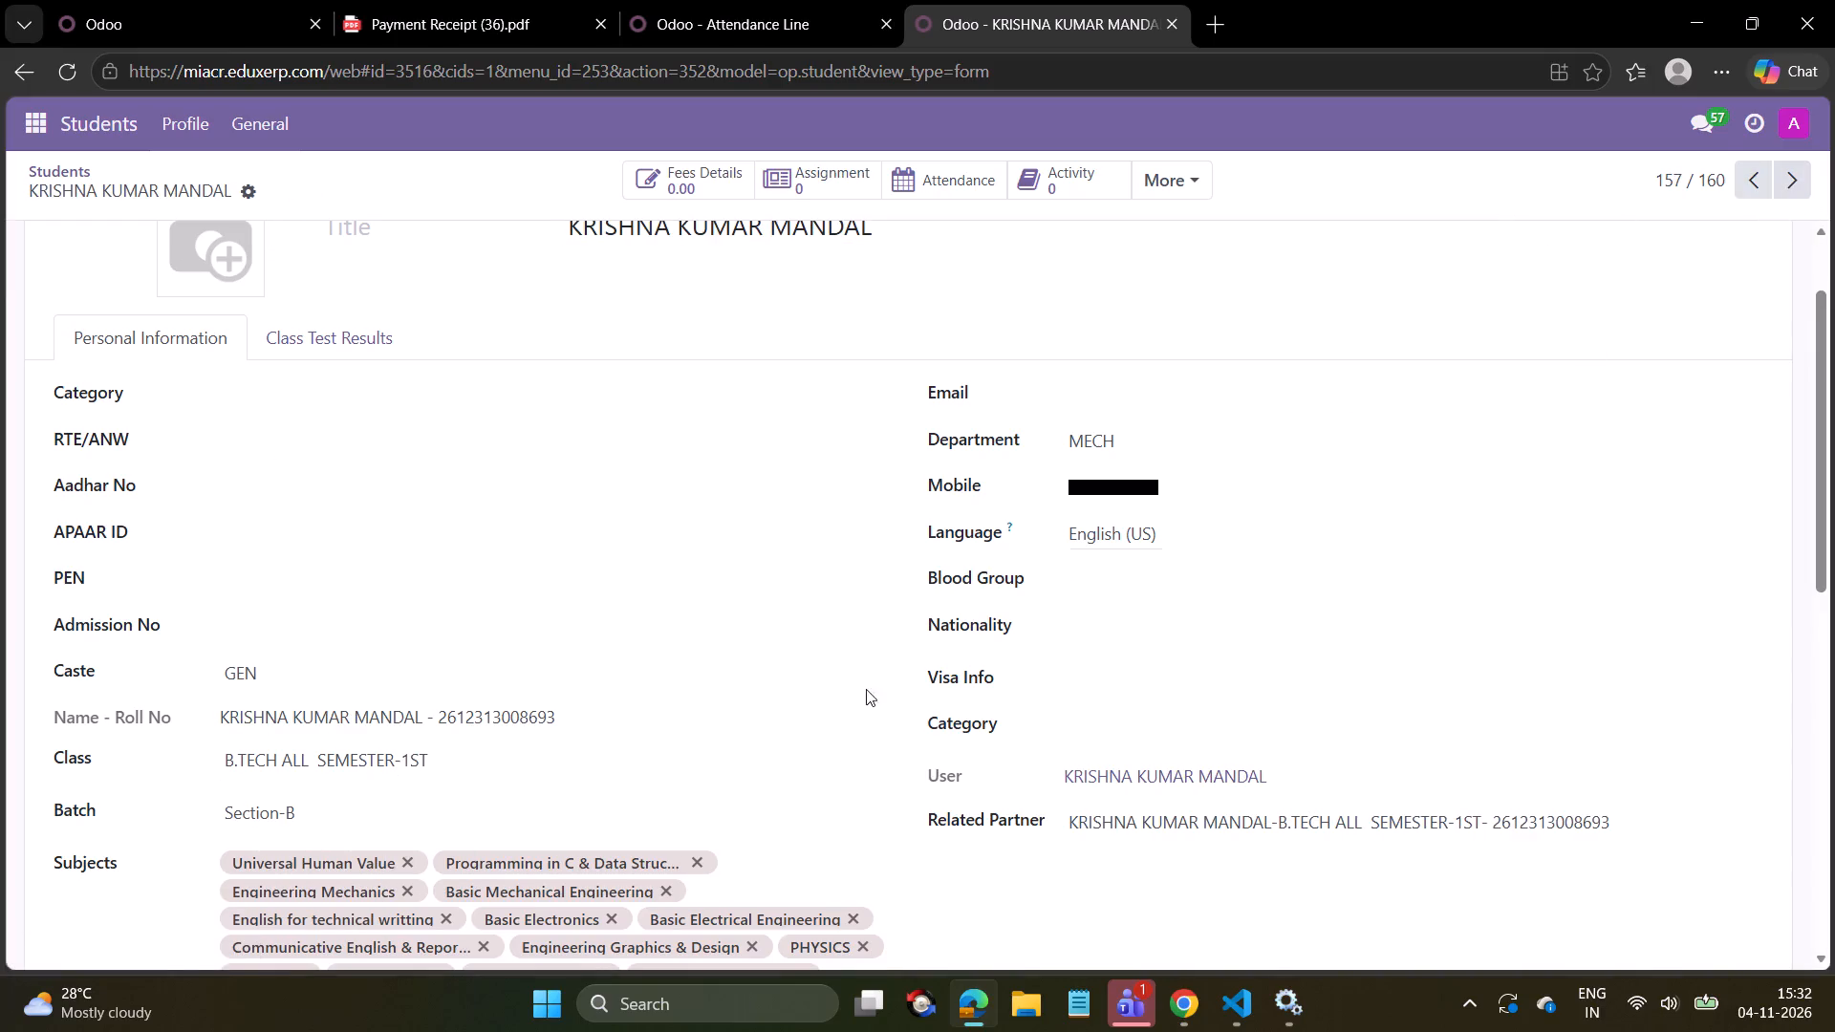
pyautogui.click(374, 763)
pyautogui.click(327, 839)
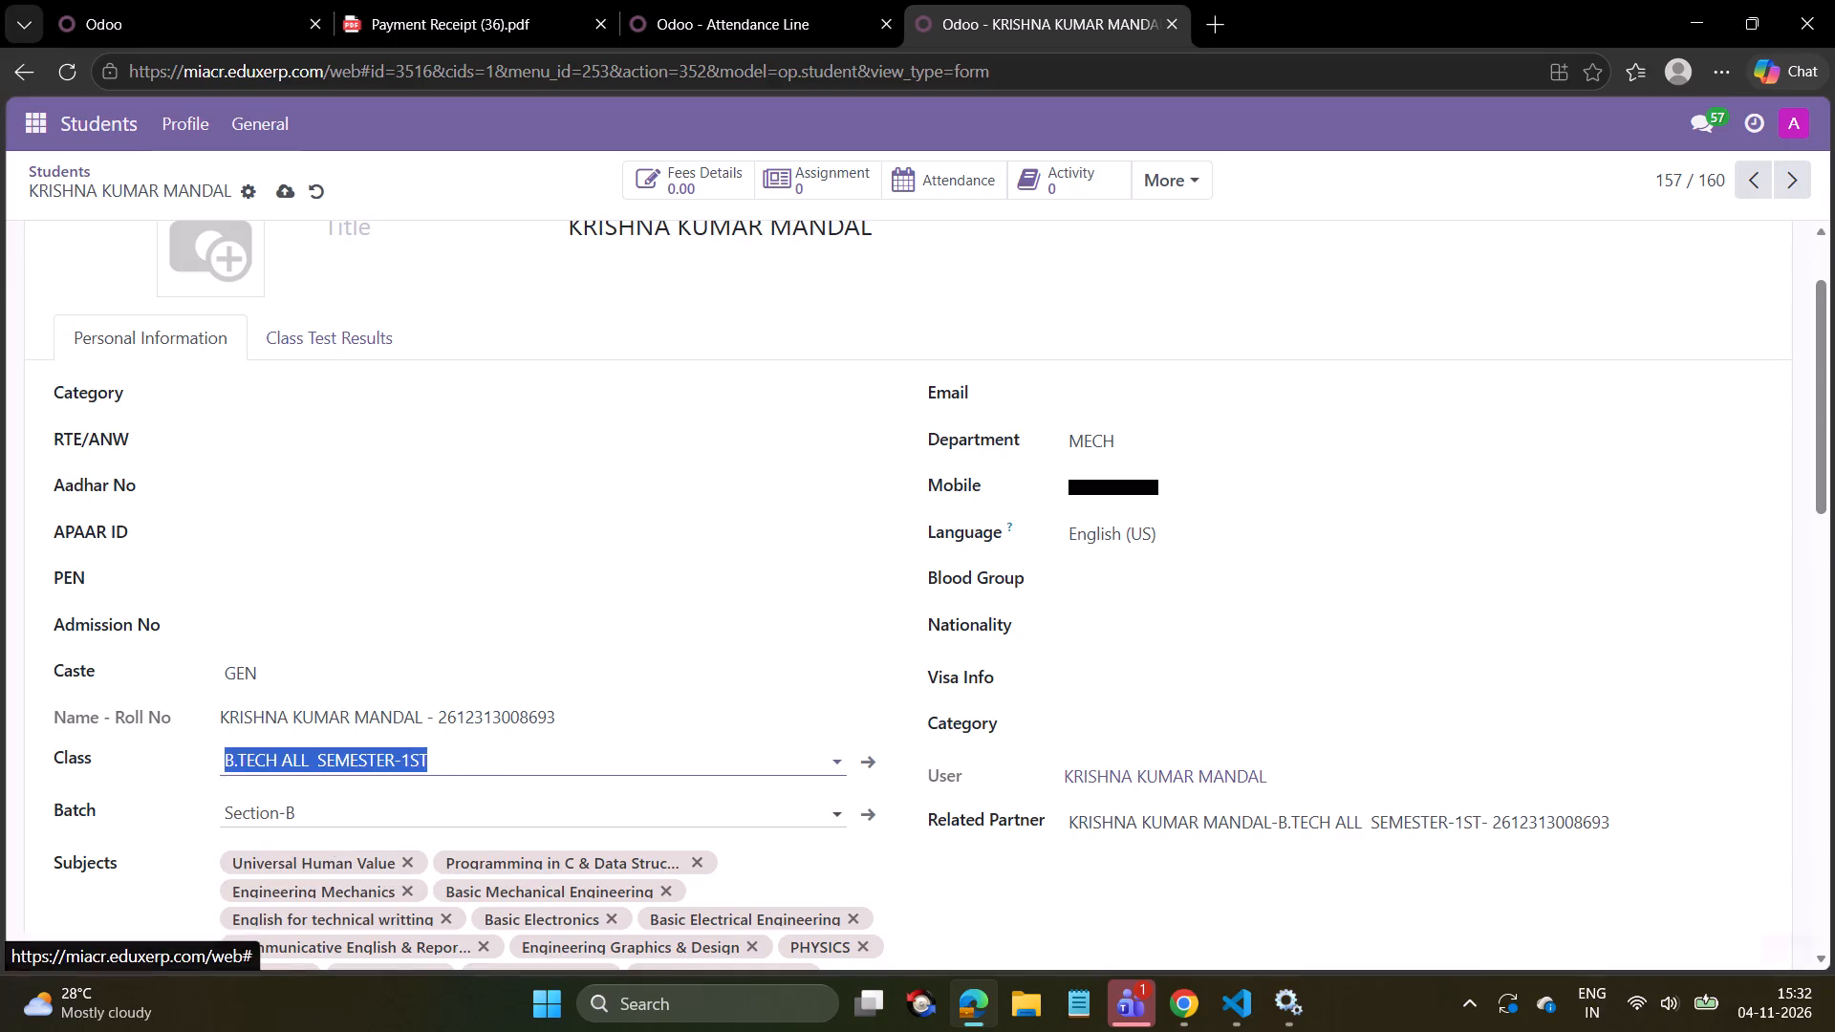
pyautogui.click(318, 822)
pyautogui.click(297, 882)
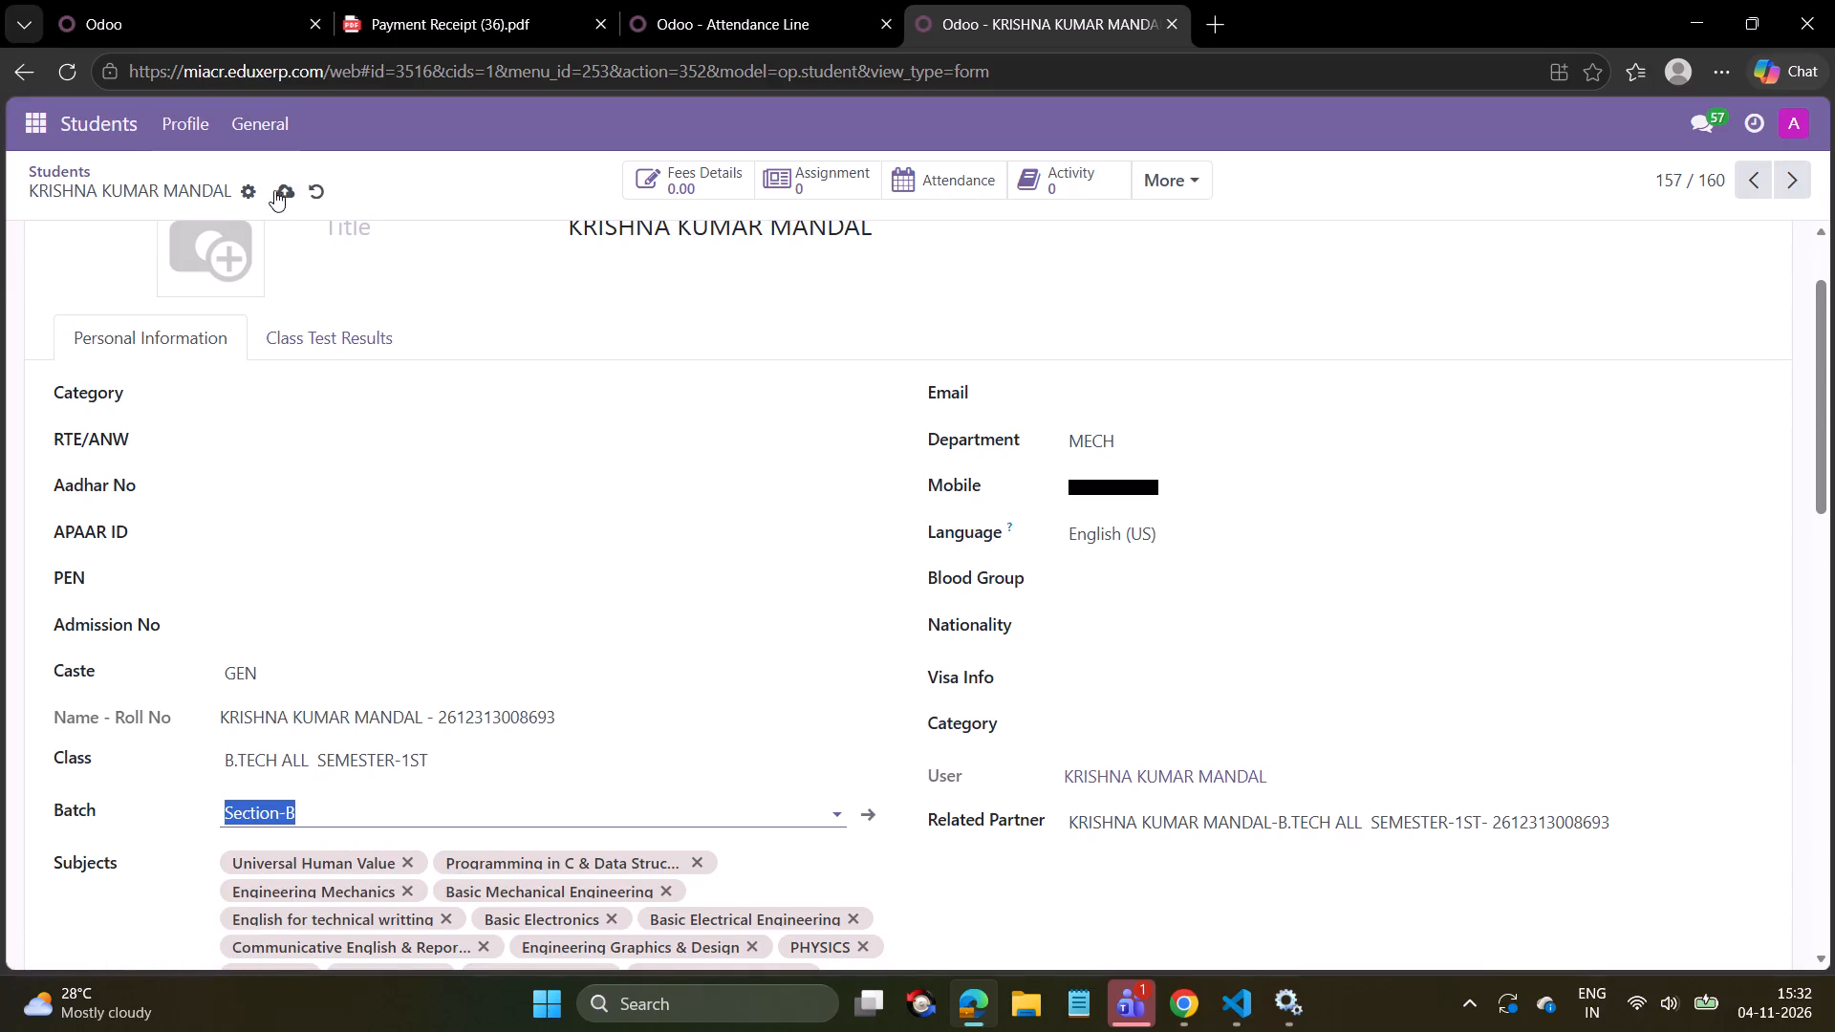
pyautogui.click(275, 187)
# On the next student record (158), reselect class B.TECH ALL SEMESTER-1ST, choose batch Section-B again and save.
pyautogui.click(1785, 183)
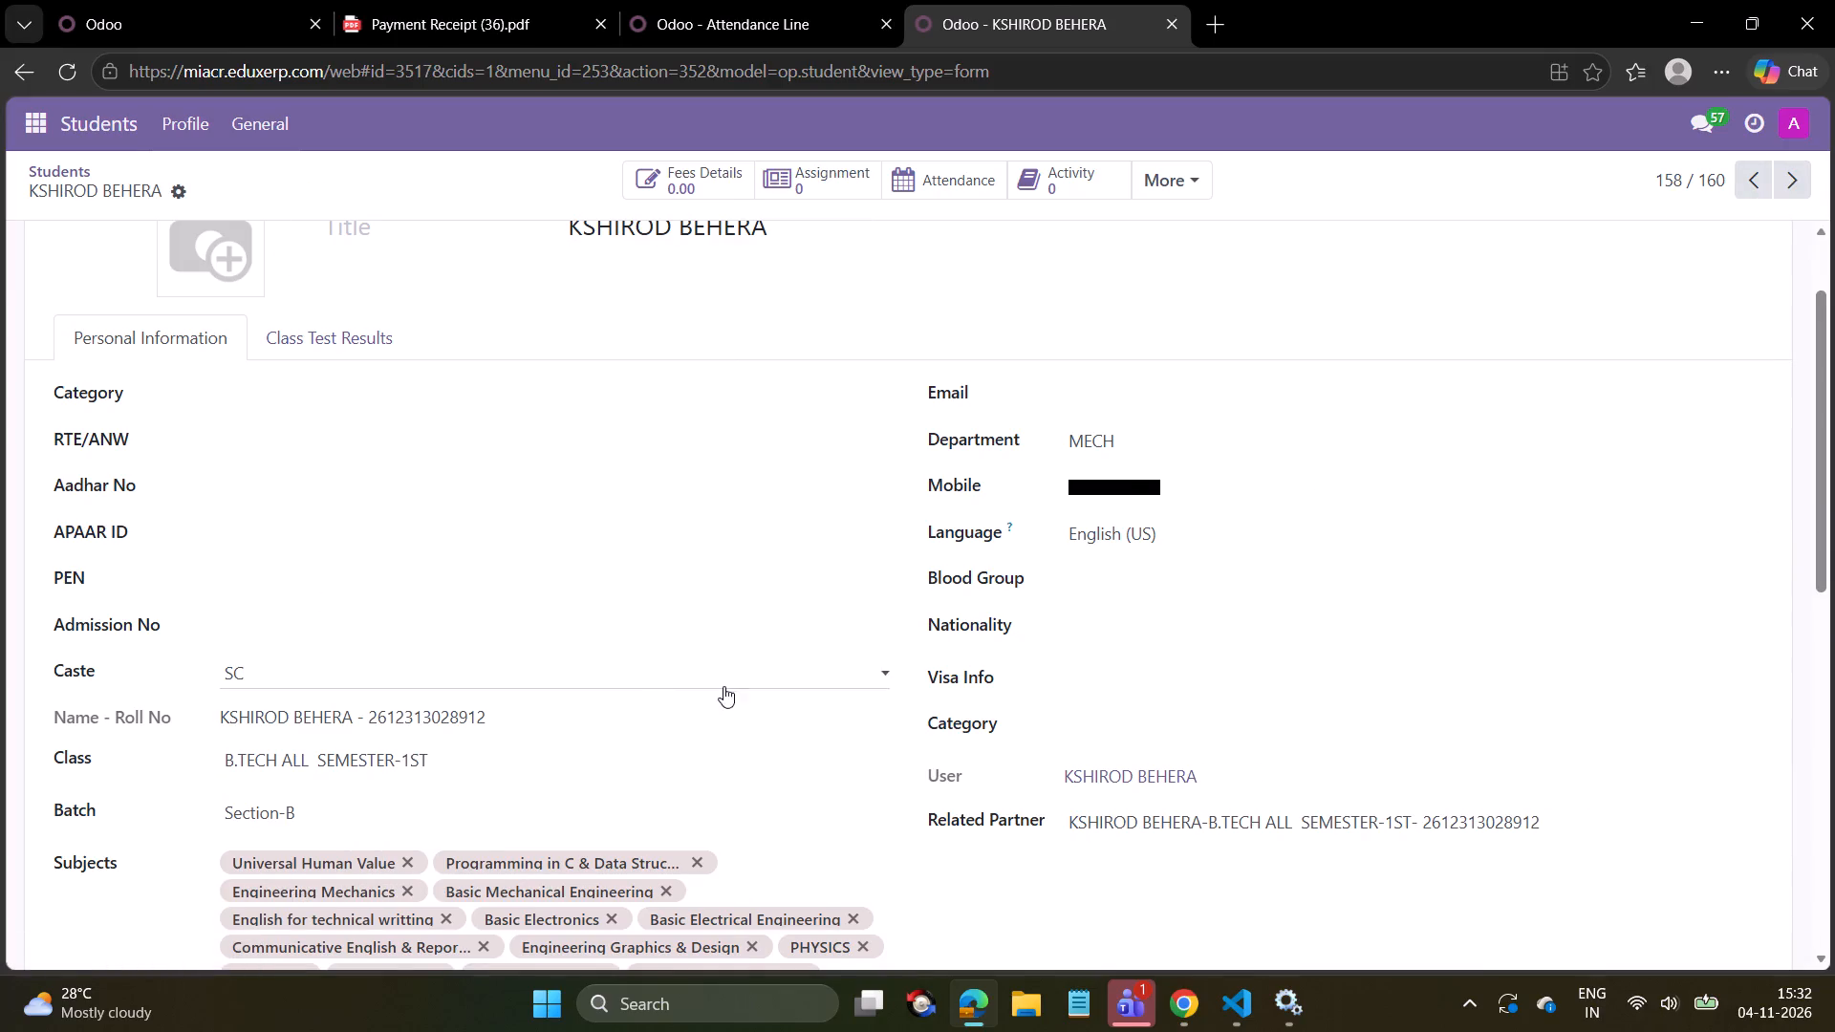
pyautogui.click(450, 765)
pyautogui.click(374, 831)
pyautogui.click(362, 818)
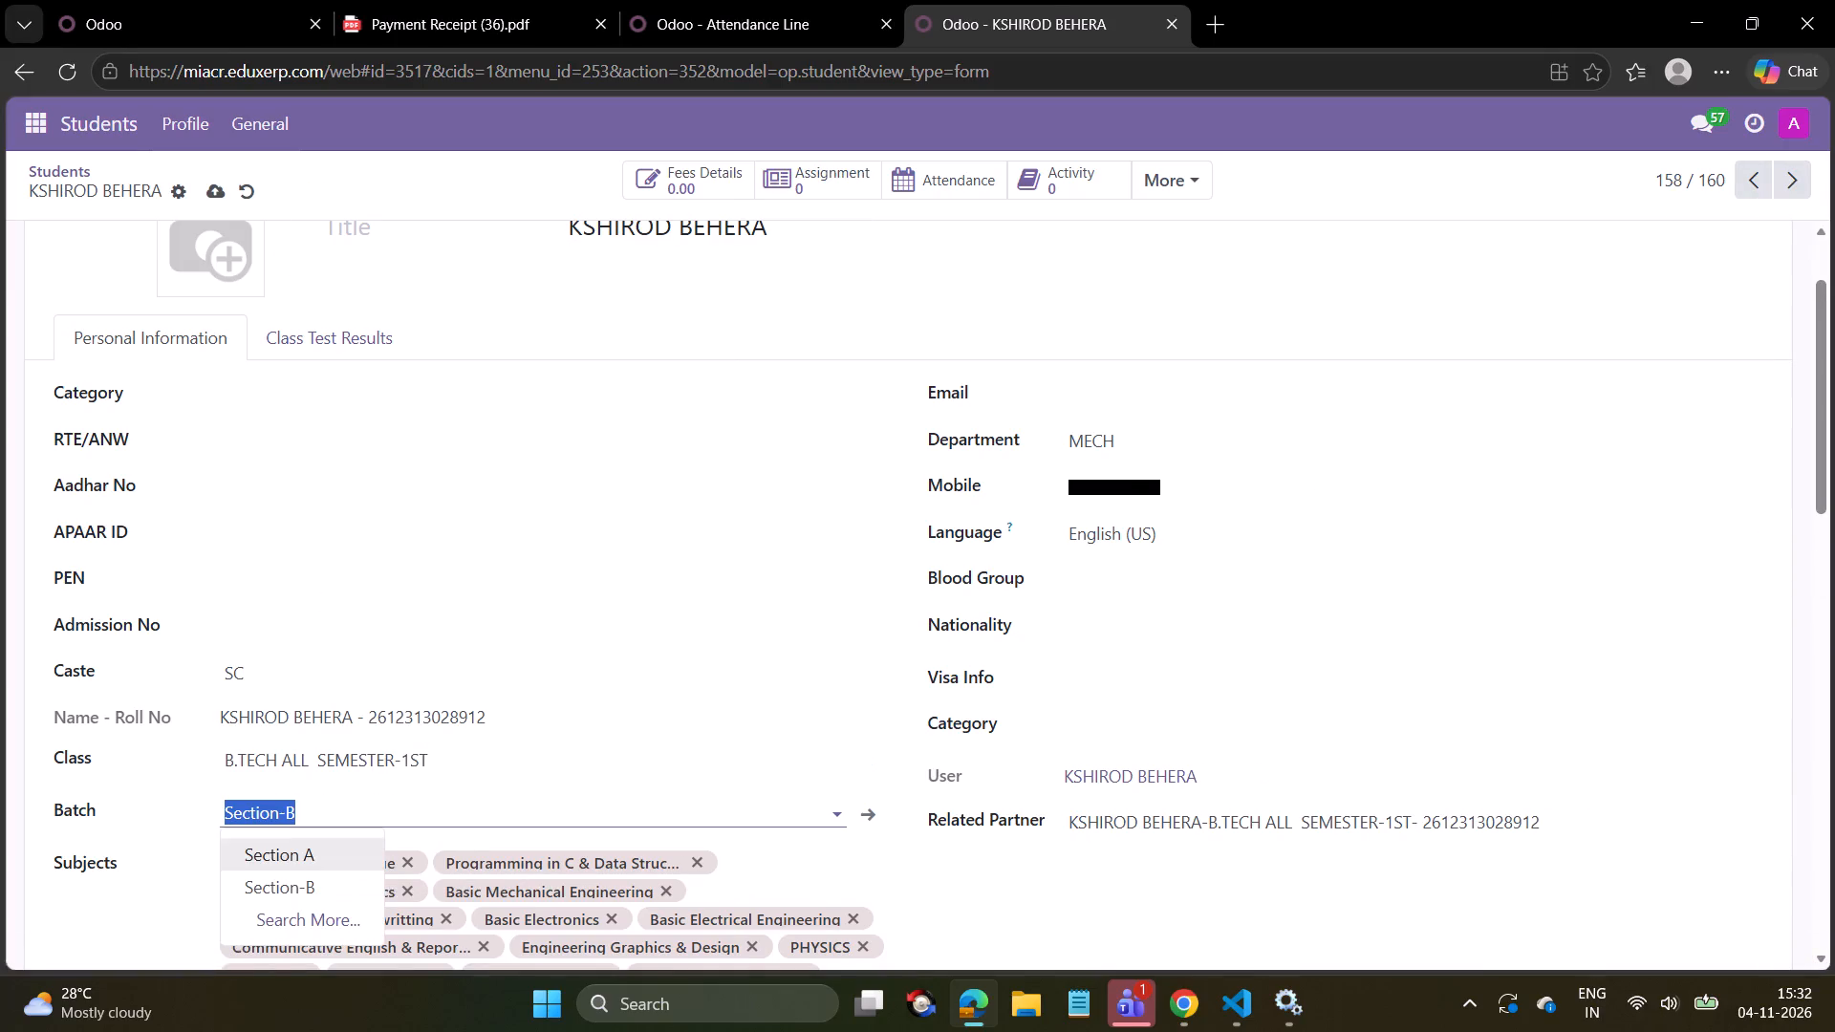
pyautogui.click(319, 880)
pyautogui.click(212, 195)
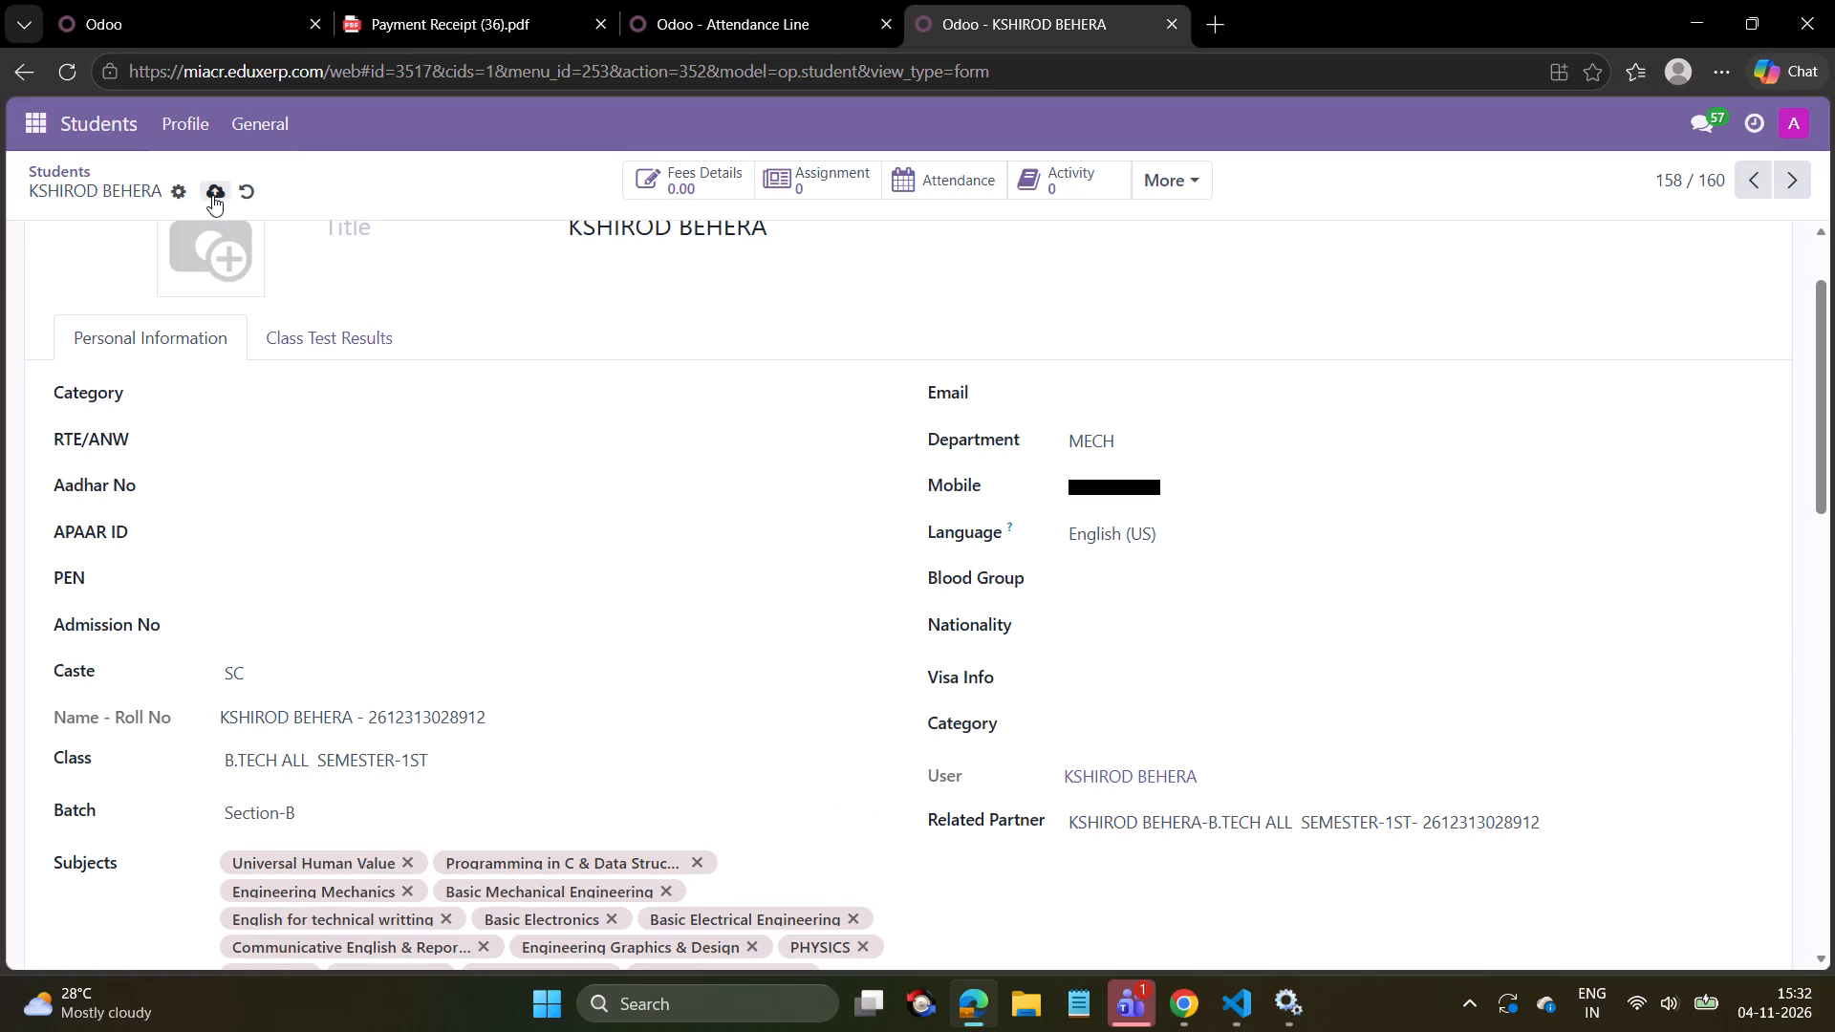
# On the next student record (159), reselect class B.TECH ALL SEMESTER-1ST, choose batch Section-B again and save.
pyautogui.click(1781, 182)
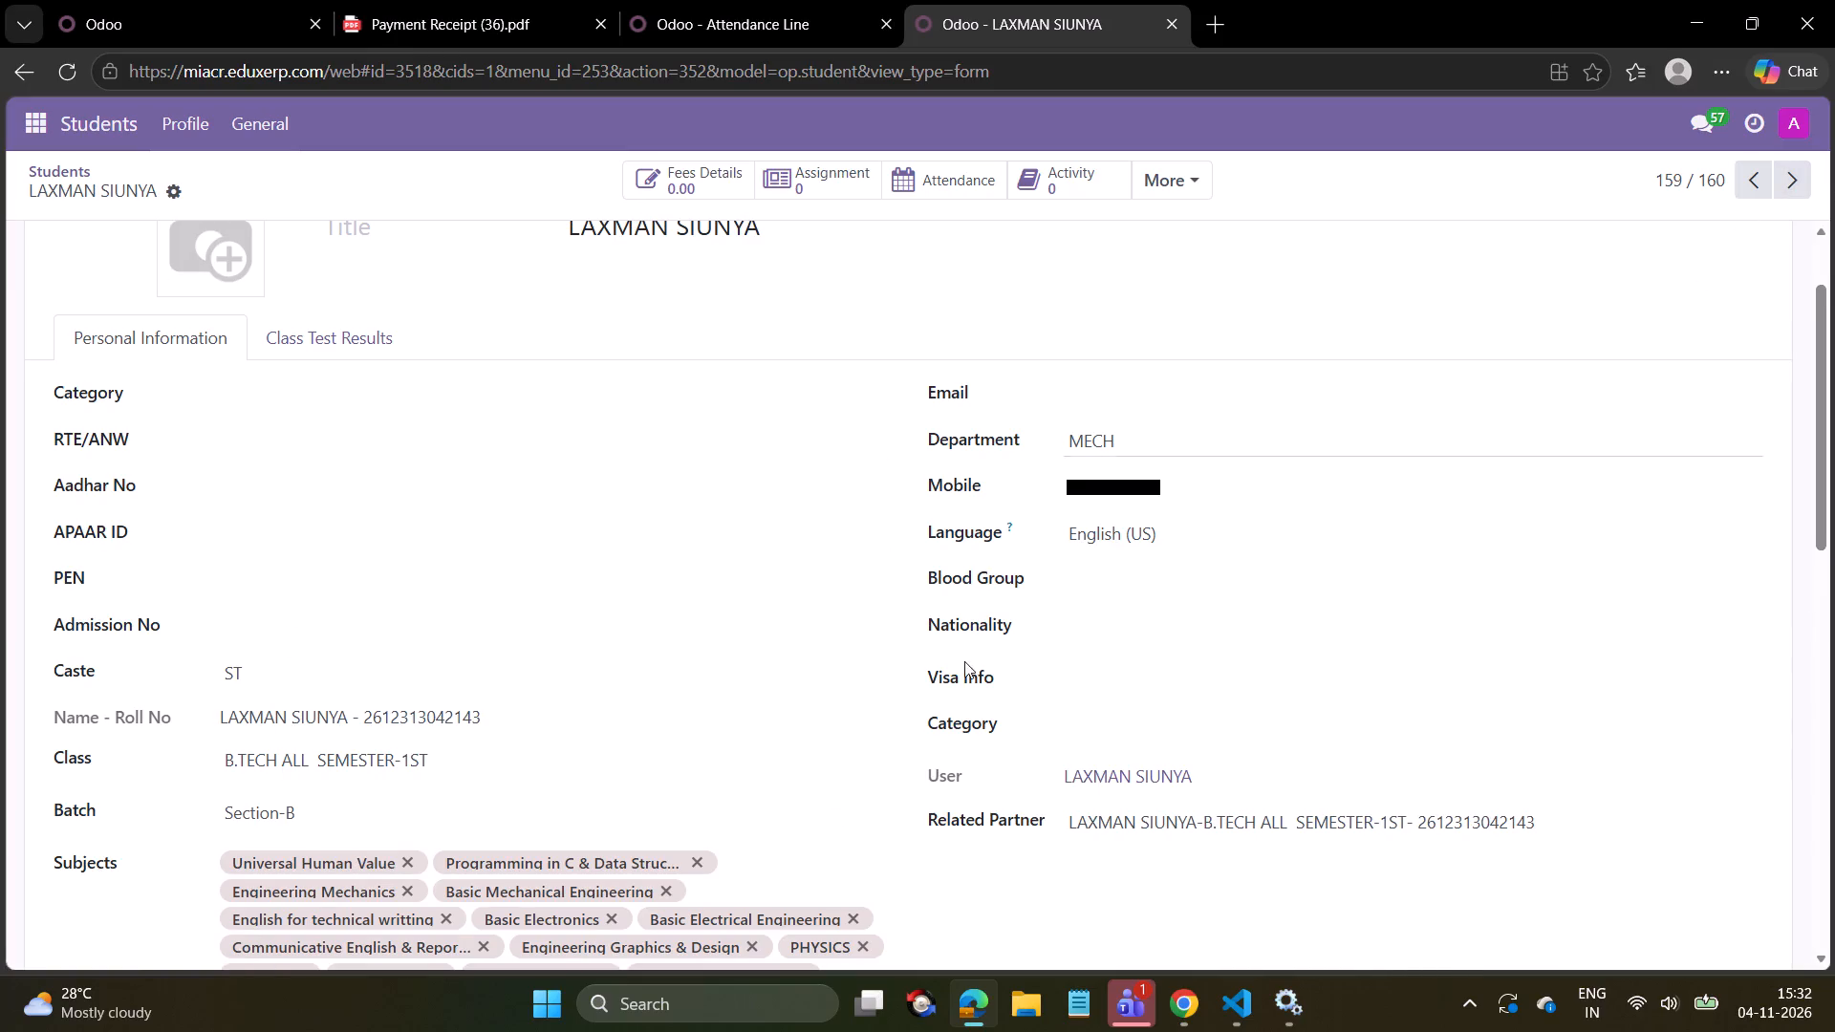
pyautogui.click(397, 770)
pyautogui.click(364, 823)
pyautogui.click(321, 818)
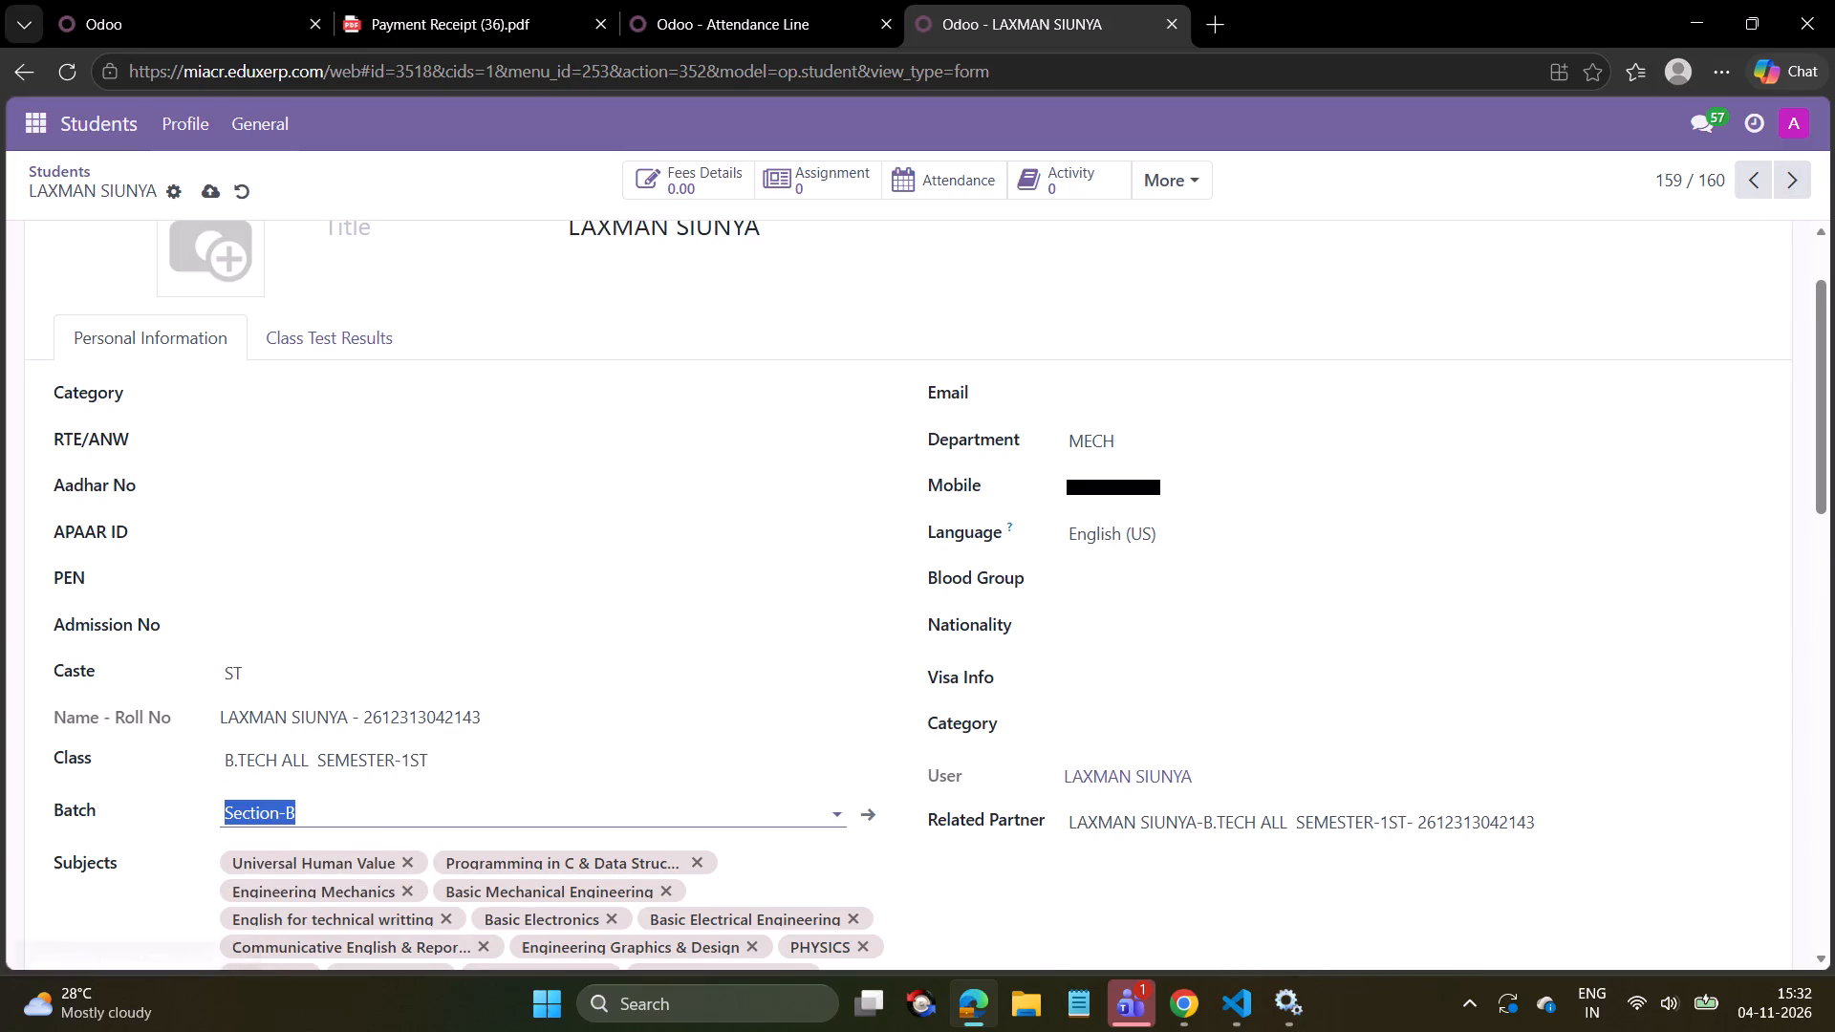
pyautogui.click(287, 886)
pyautogui.click(210, 195)
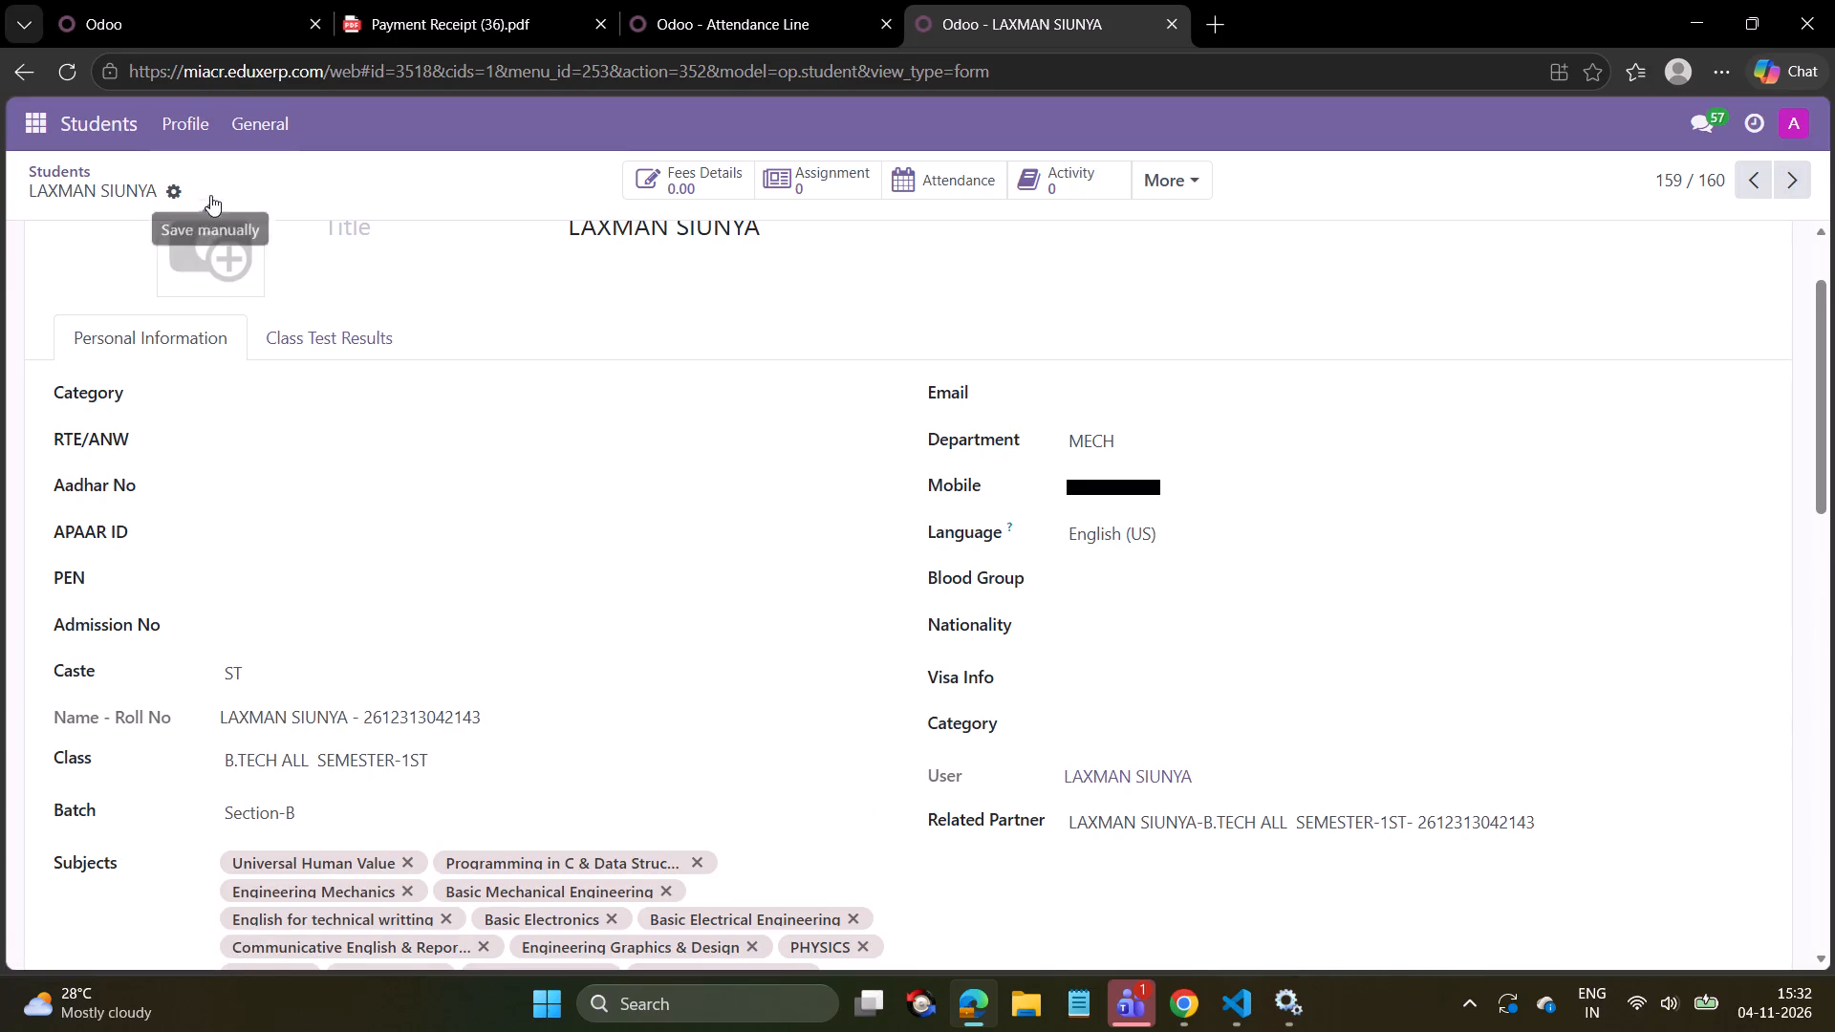
# On the last student record (160), reselect class B.TECH ALL SEMESTER-1ST, choose batch Section-B again and save.
pyautogui.click(1803, 172)
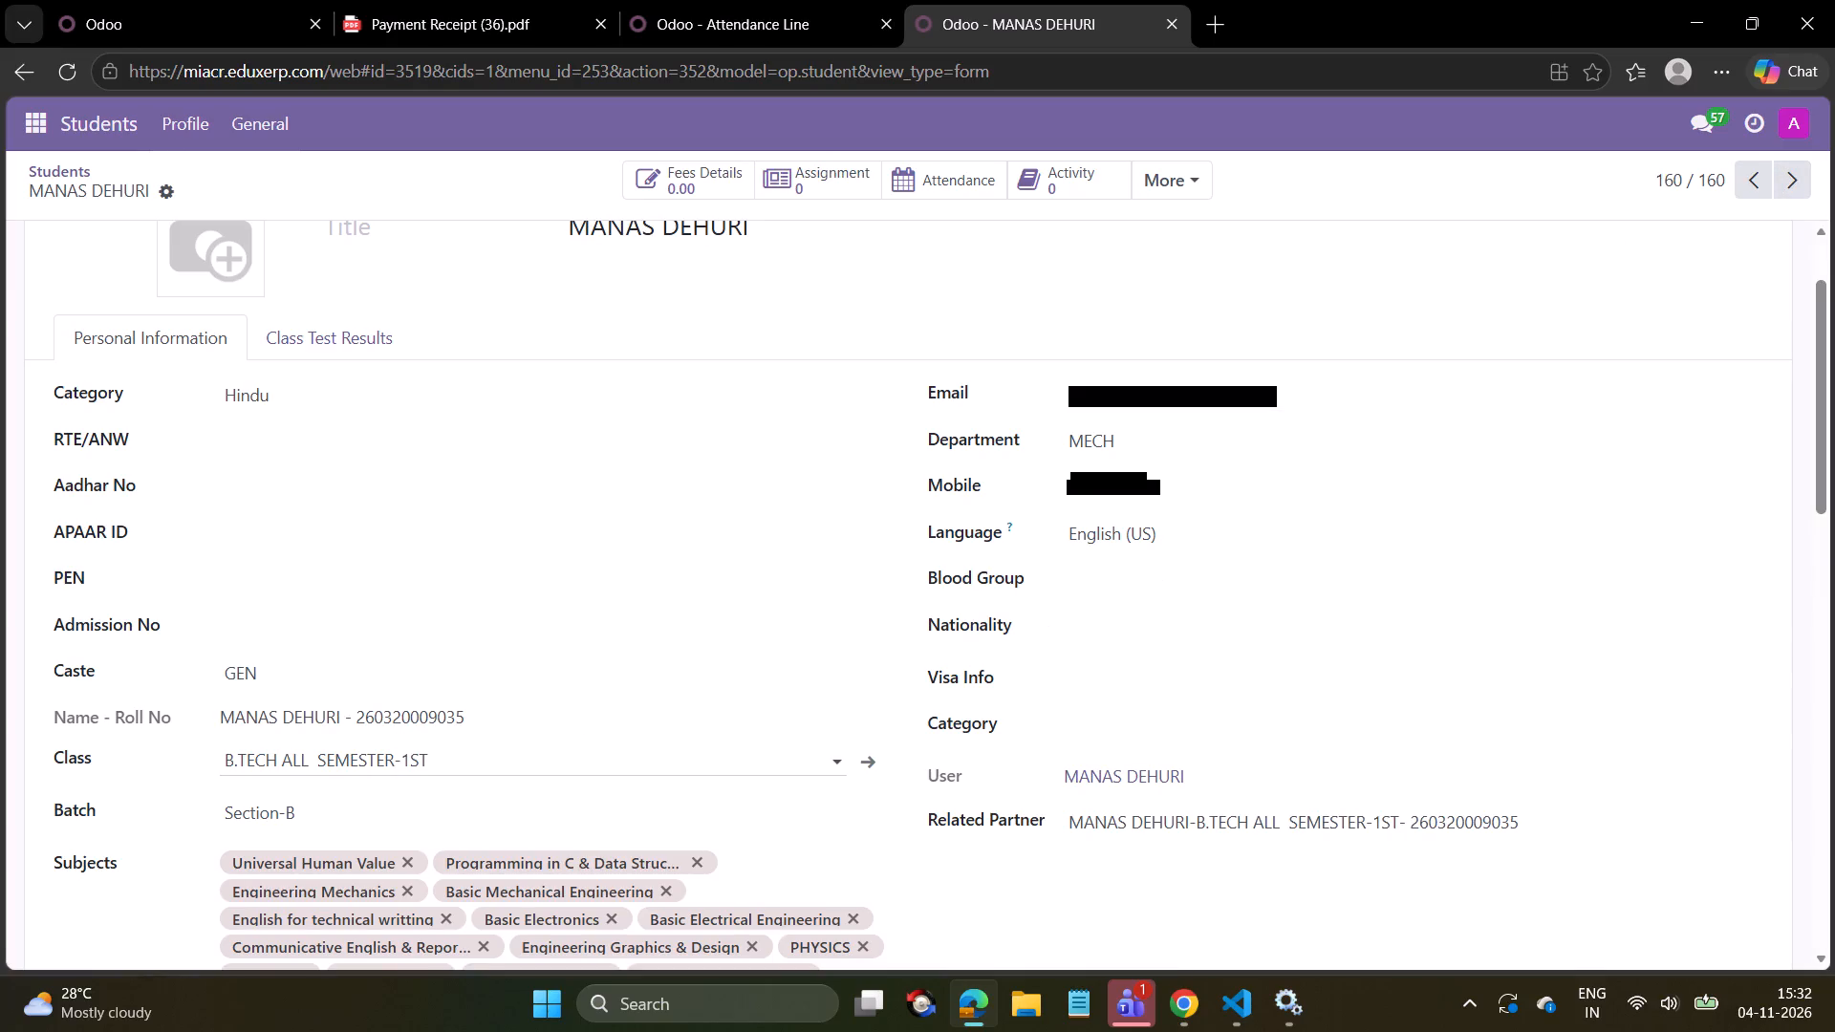
pyautogui.click(421, 755)
pyautogui.click(298, 839)
pyautogui.click(297, 825)
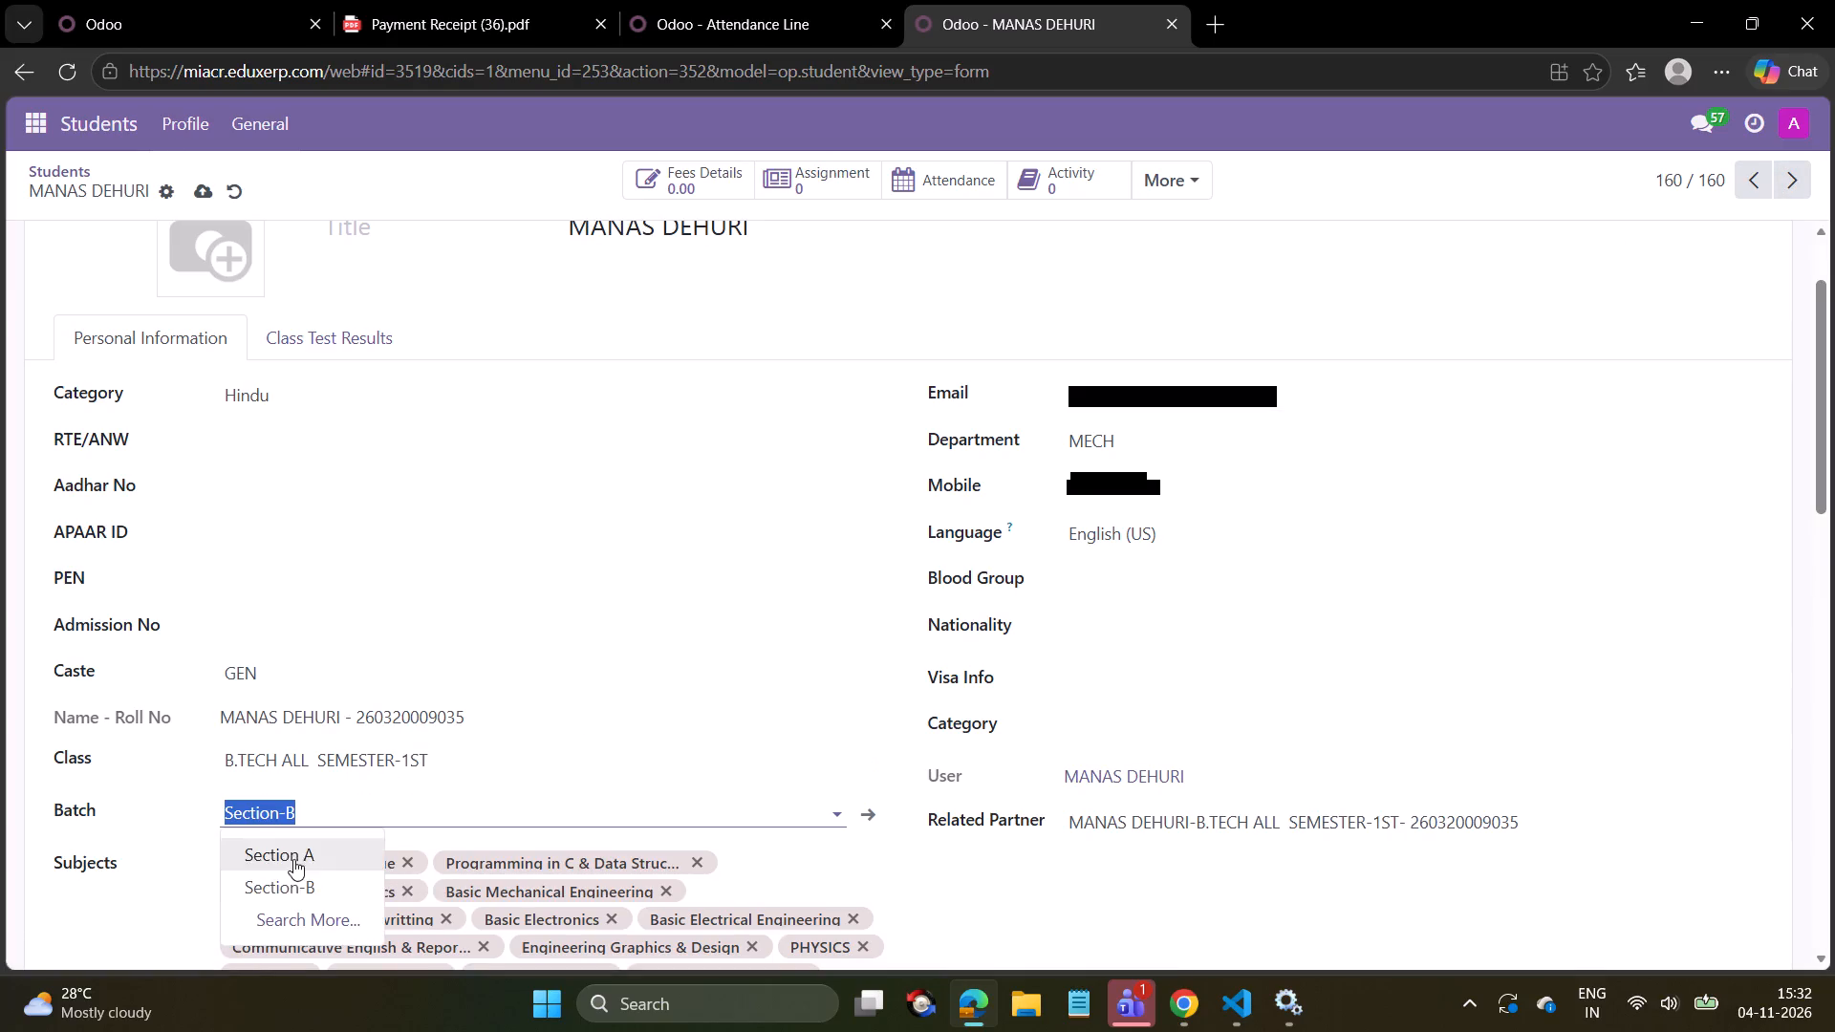
pyautogui.click(284, 885)
pyautogui.click(205, 192)
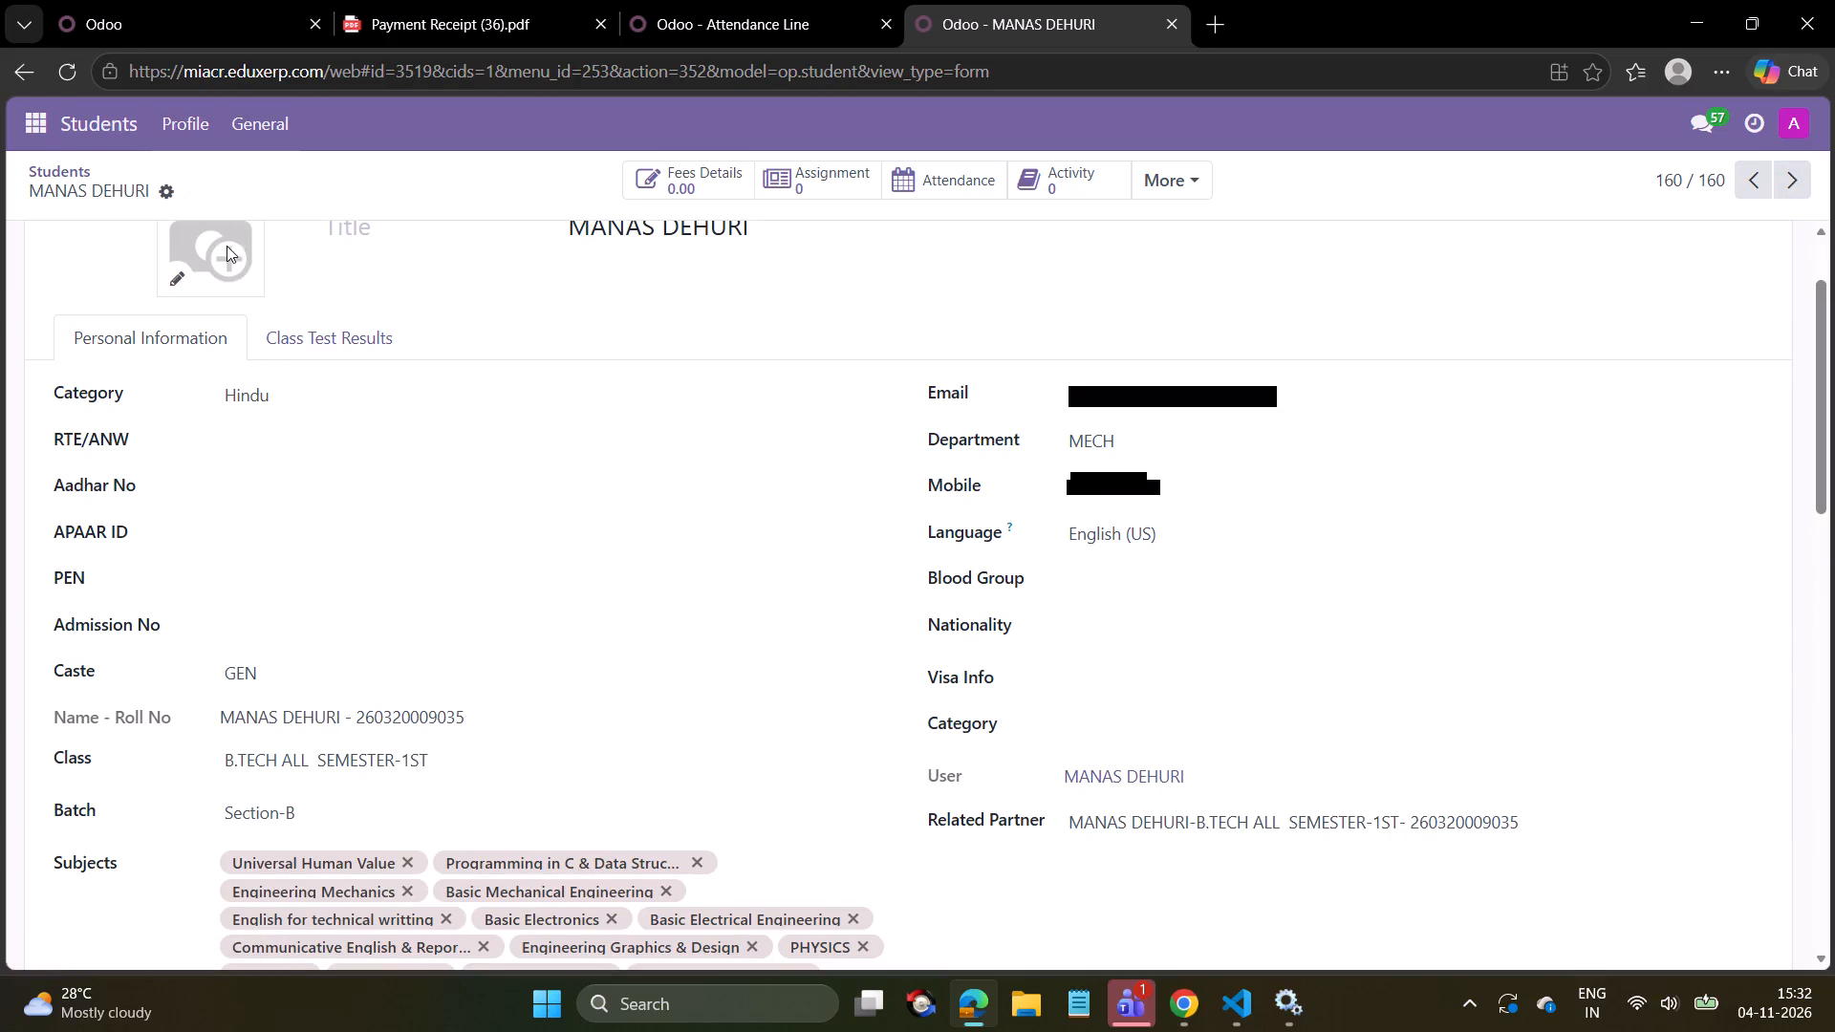
# Open the Universal Human Value Section-A attendance sheet 169AR-AS35 and generate its attendance lines.
pyautogui.click(34, 128)
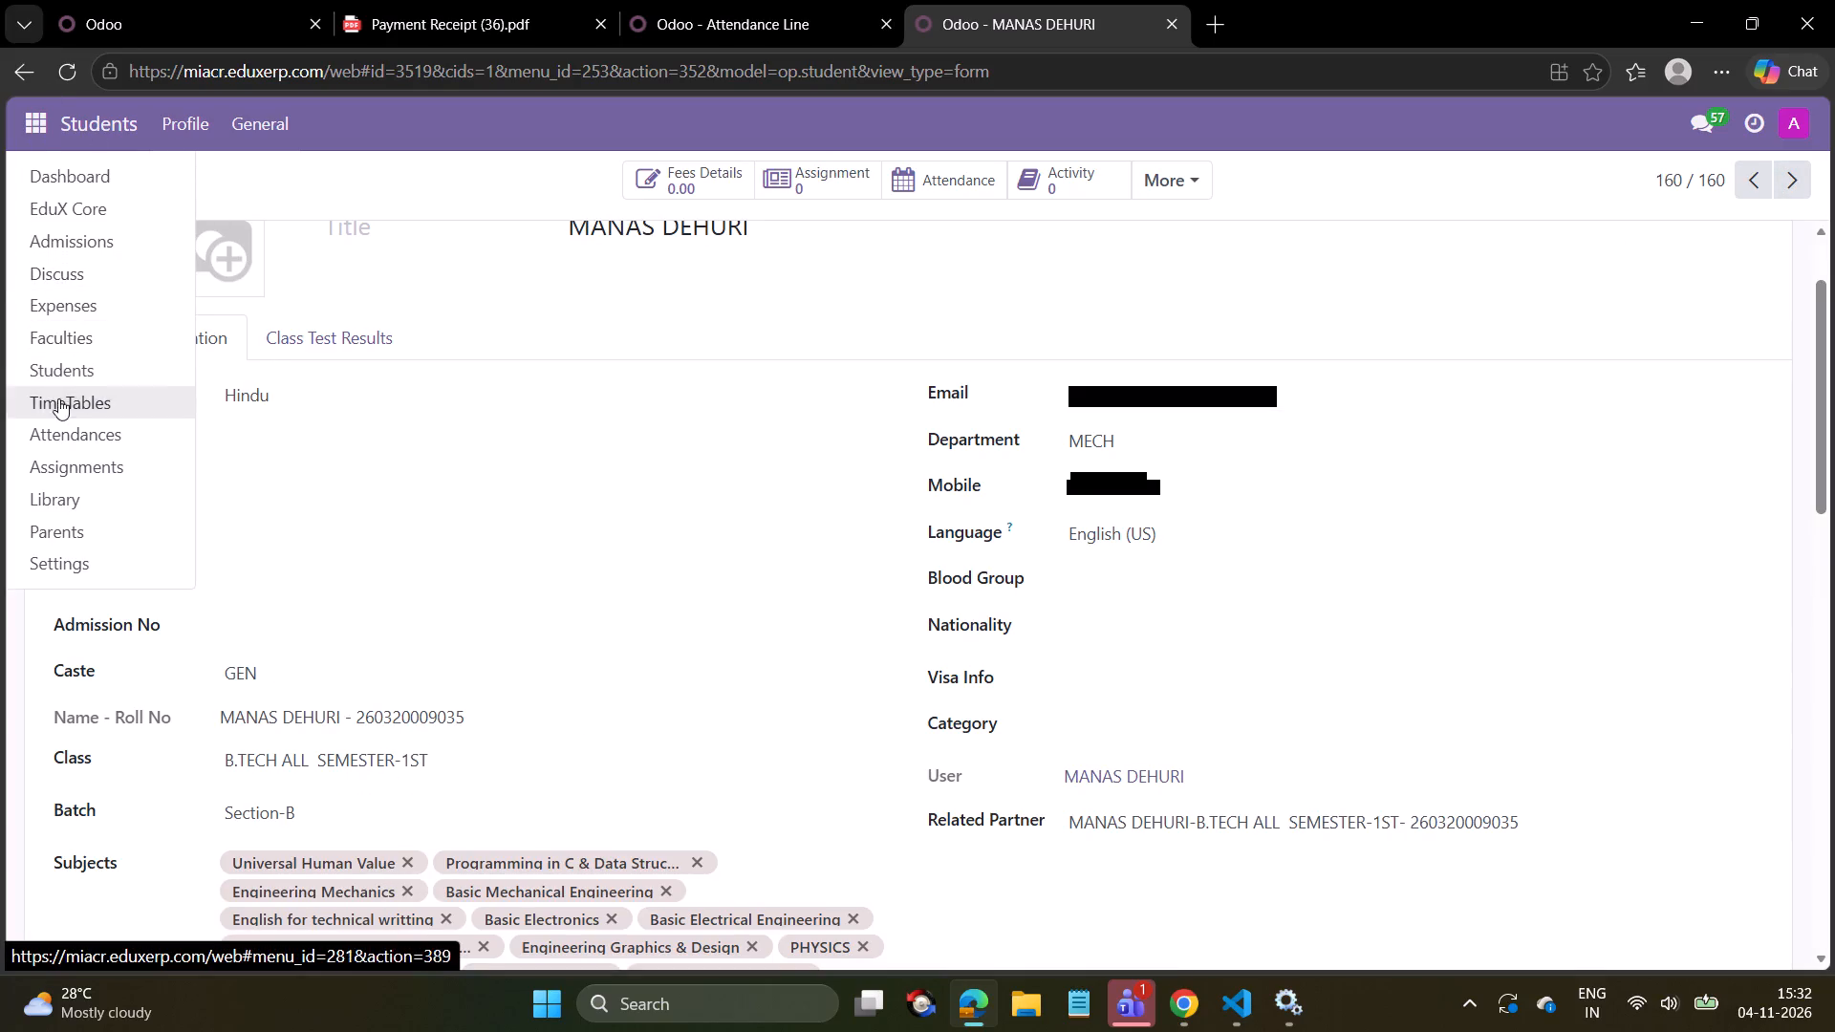
pyautogui.click(66, 429)
pyautogui.click(266, 140)
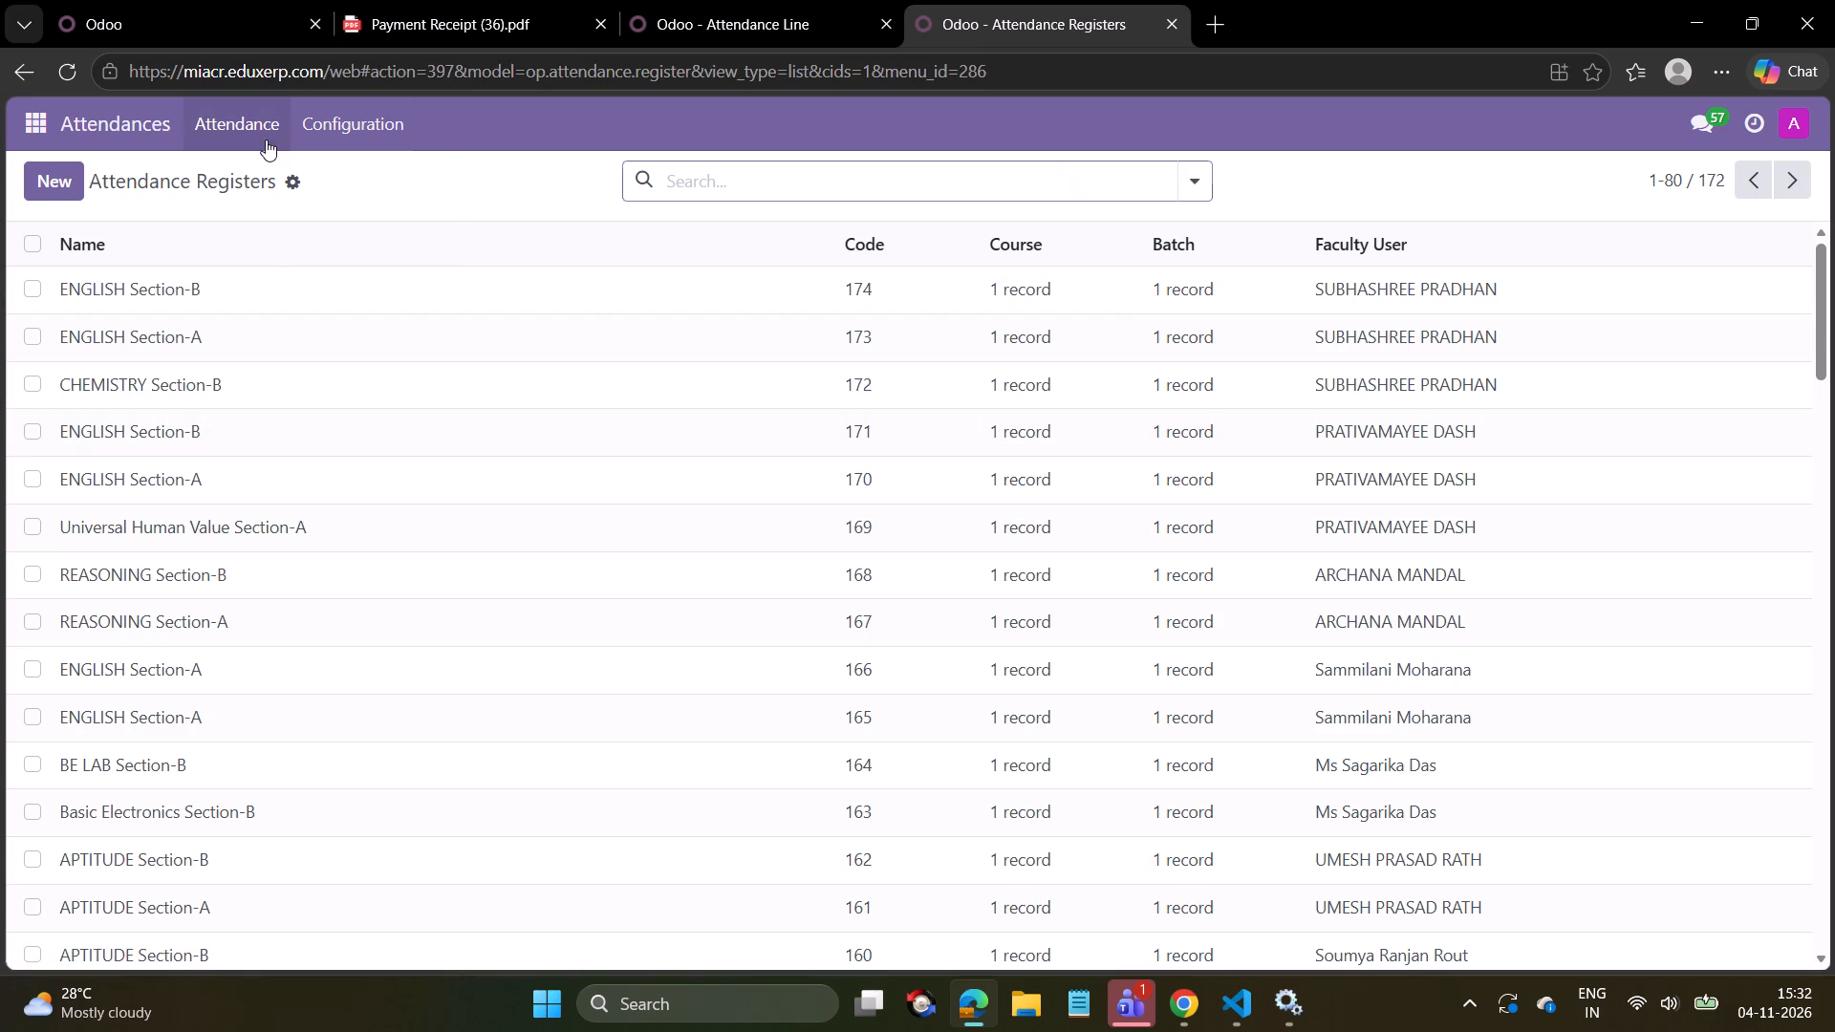
pyautogui.click(255, 204)
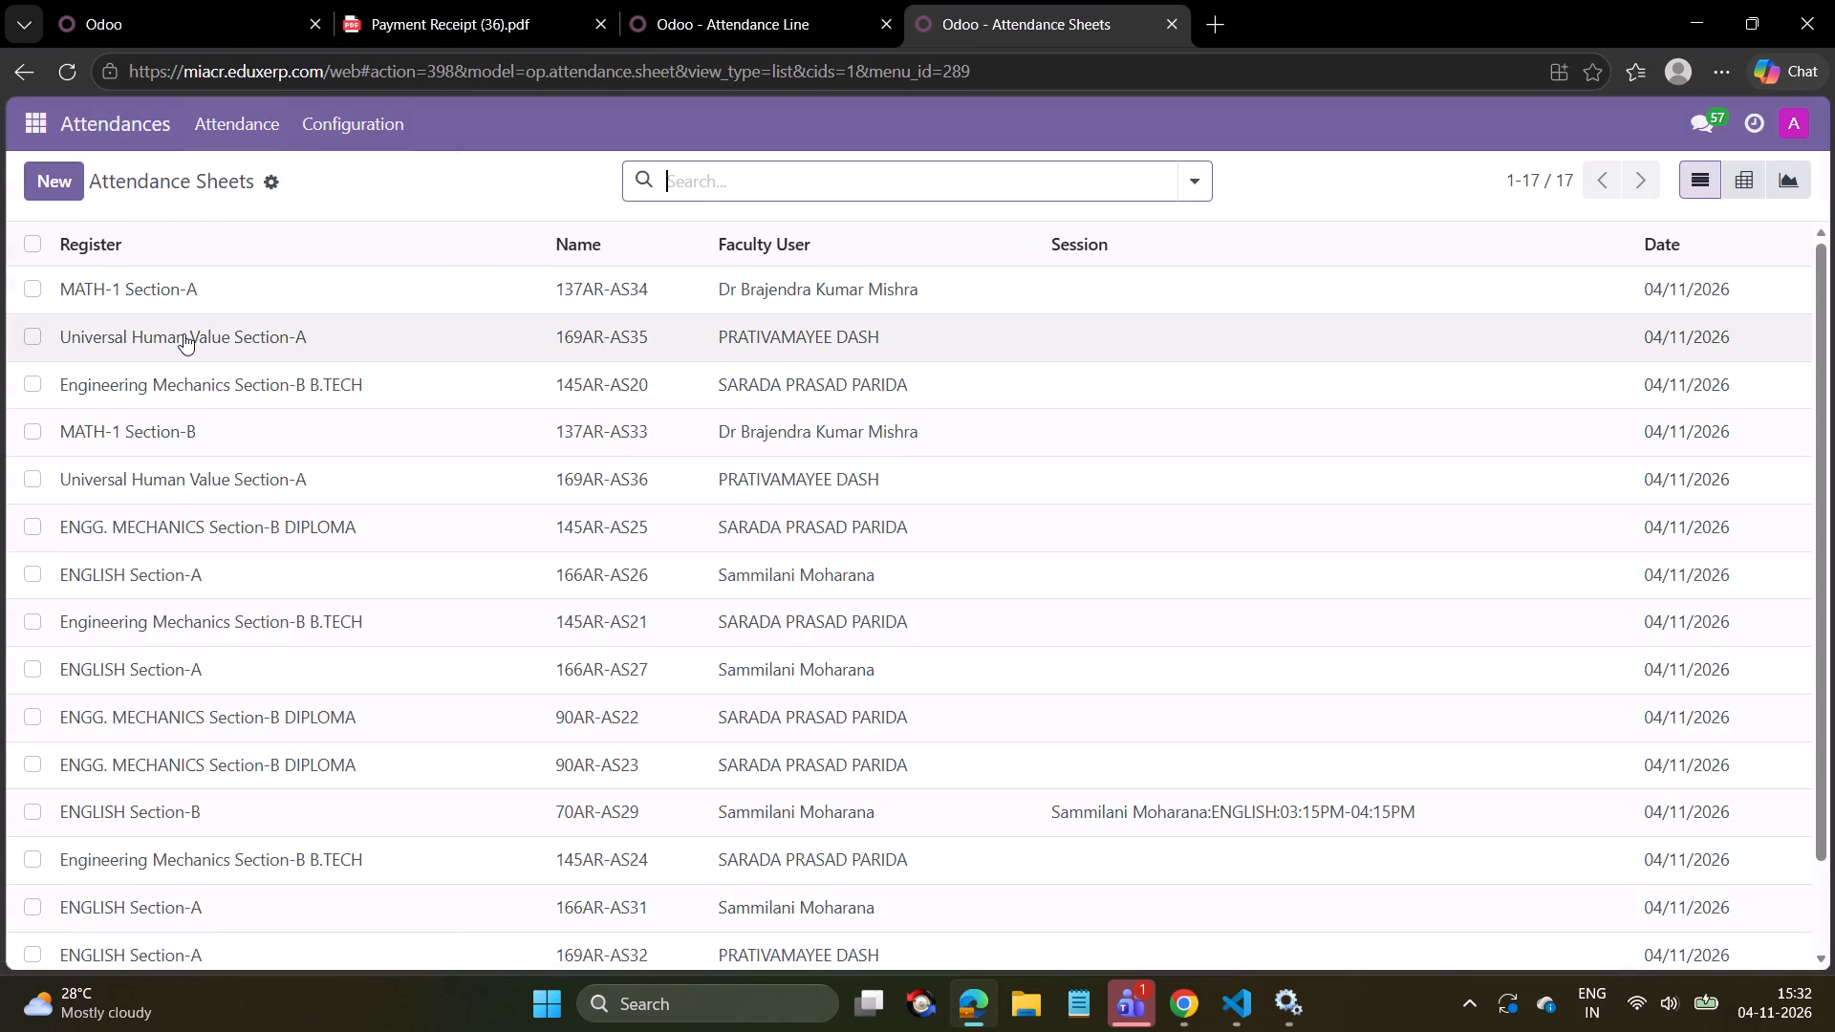
pyautogui.click(183, 333)
pyautogui.scroll(-4, 198, 626)
pyautogui.scroll(5, 199, 612)
pyautogui.click(572, 258)
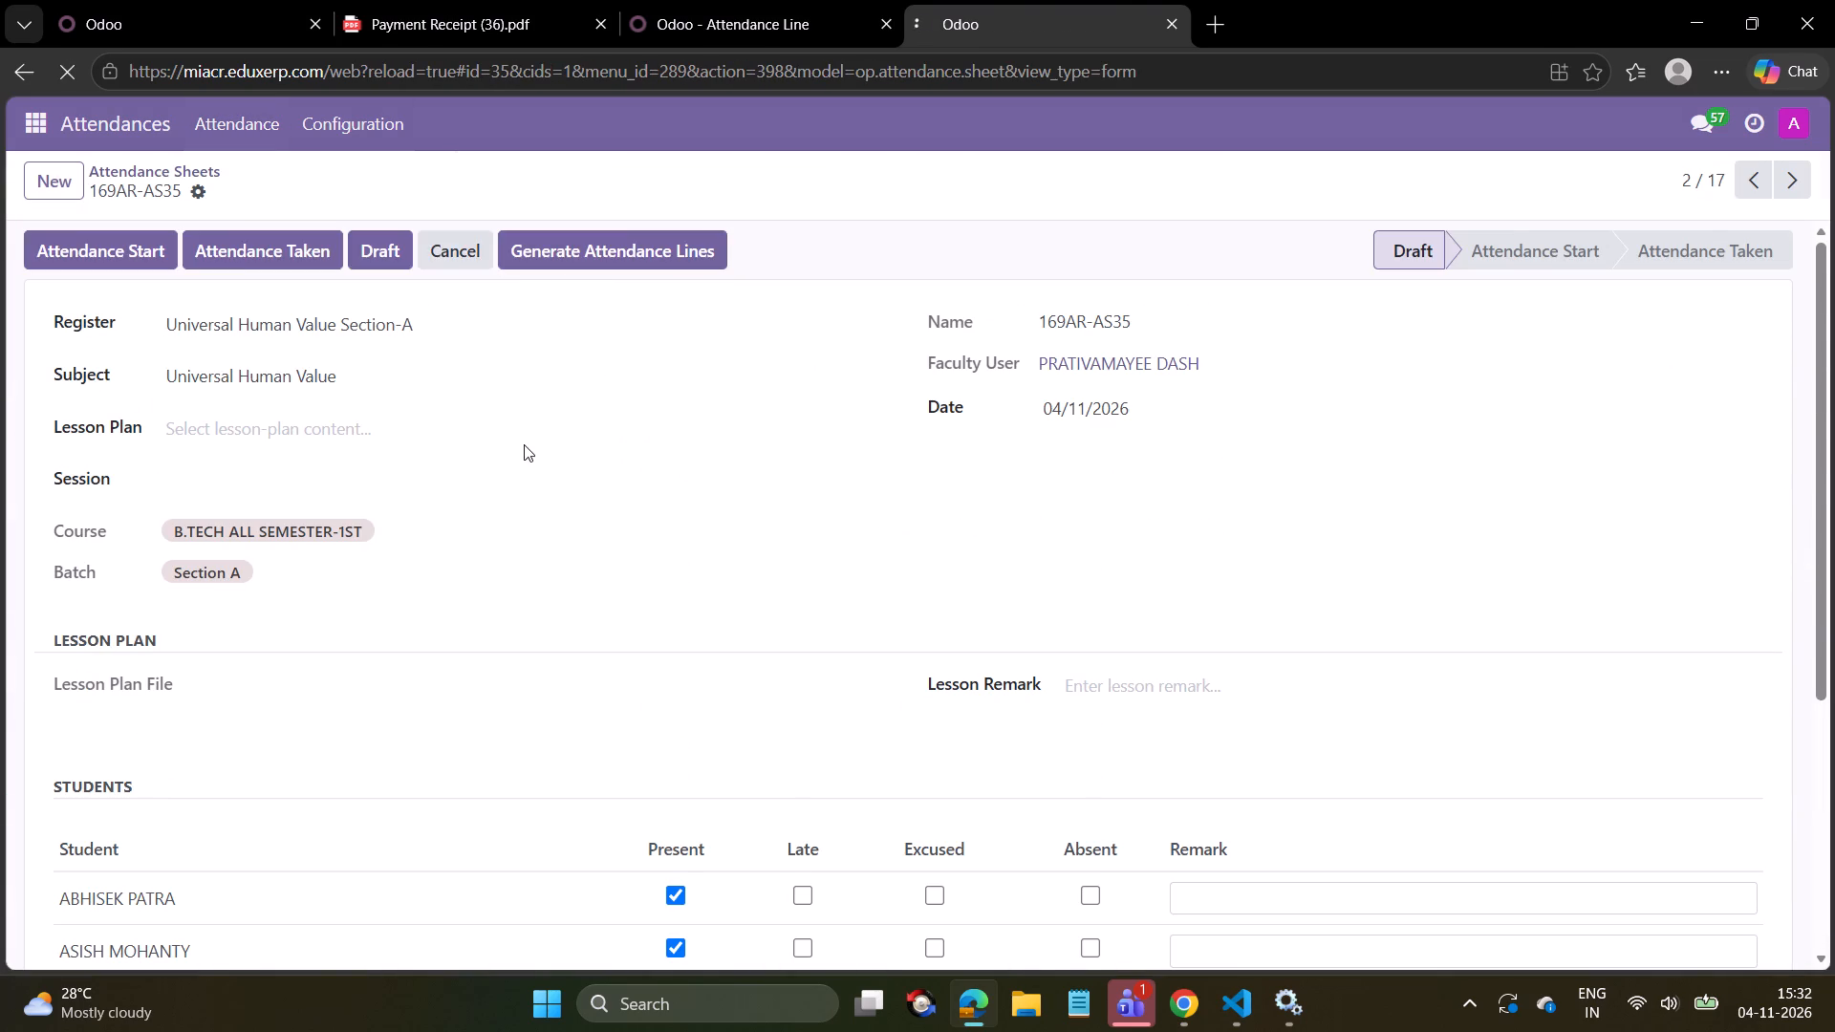
# Look through the generated student list of attendance sheet 169AR-AS35 from start to end, checking which Section A students are included.
pyautogui.scroll(-15, 466, 517)
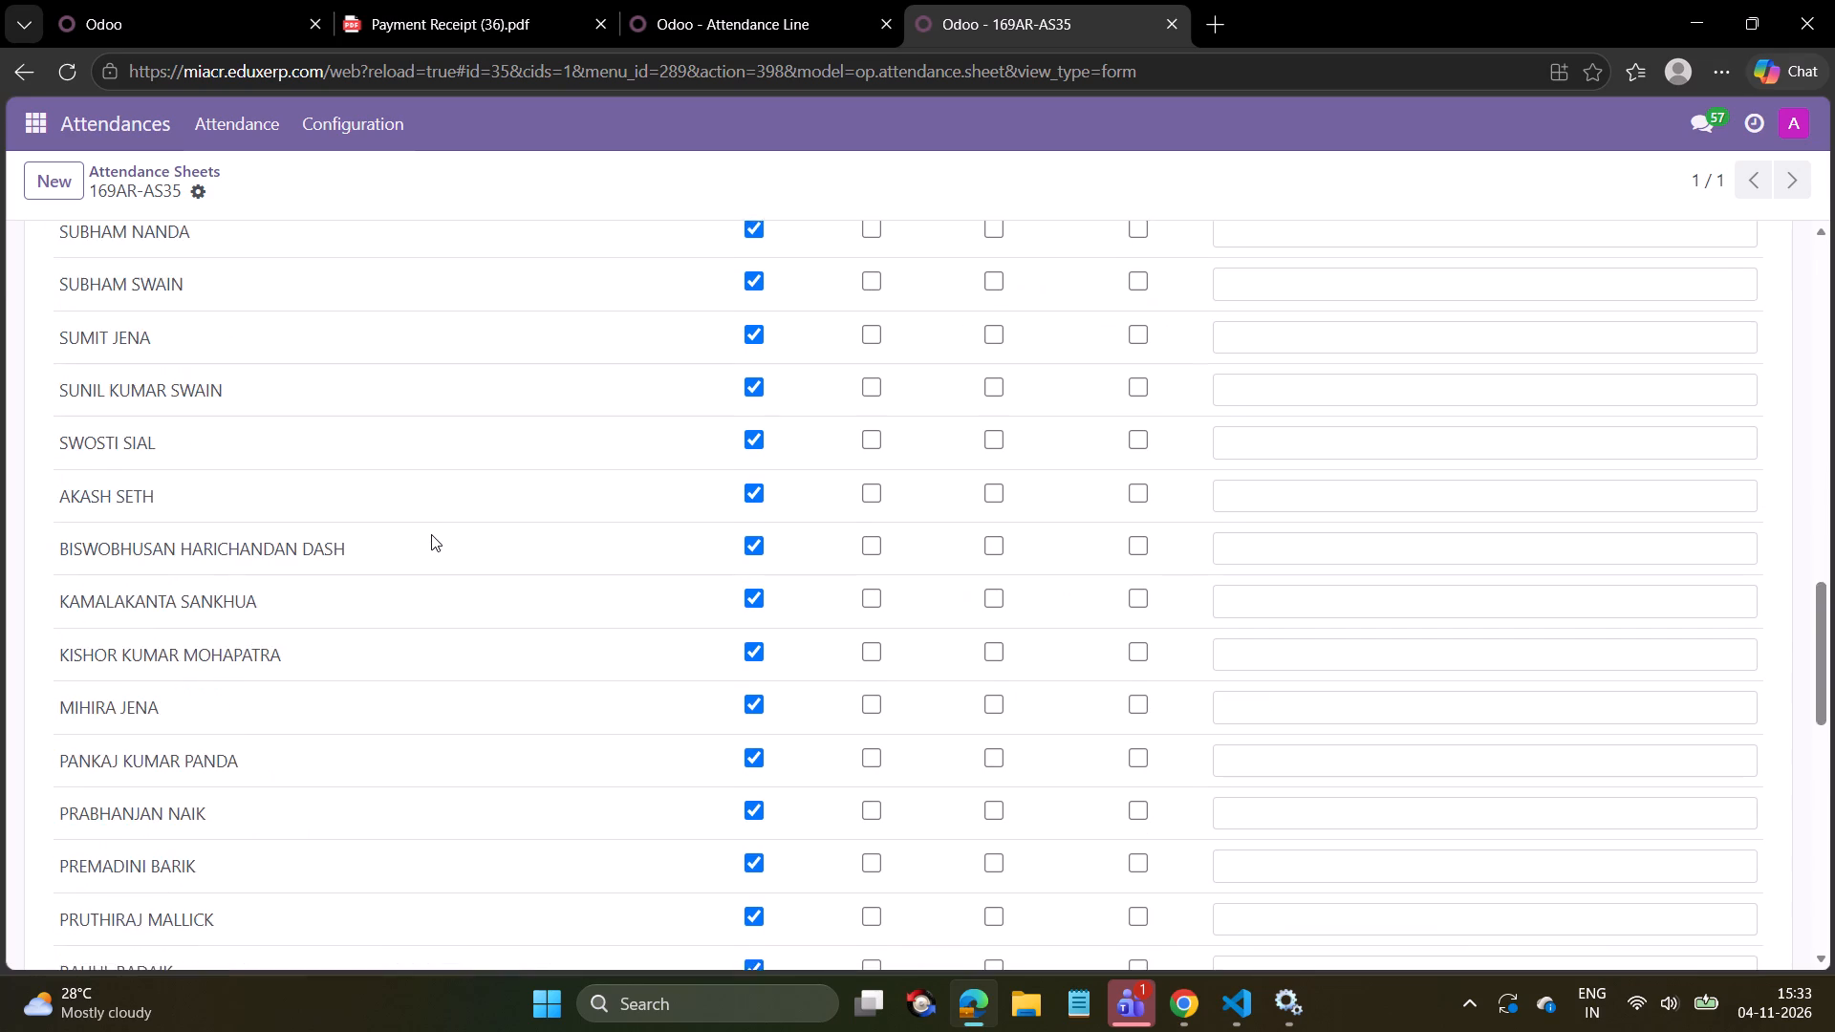
pyautogui.scroll(-13, 431, 534)
pyautogui.scroll(12, 431, 534)
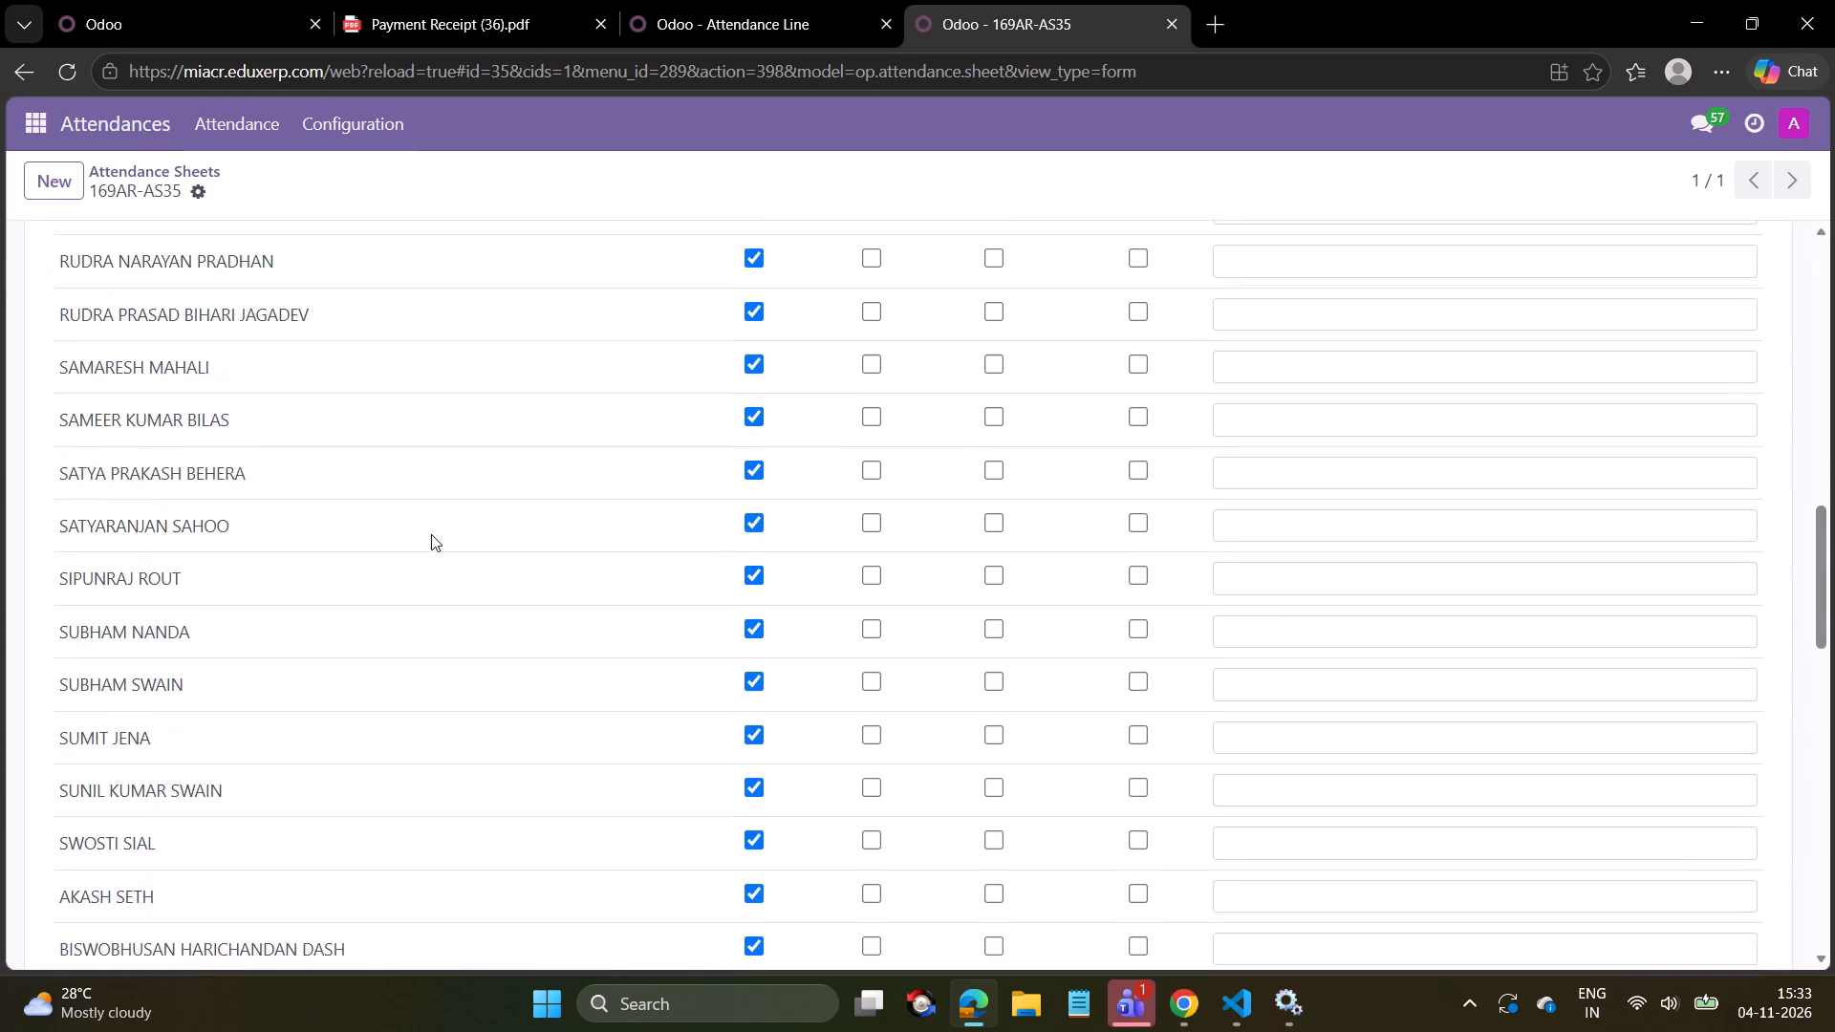
pyautogui.scroll(14, 431, 534)
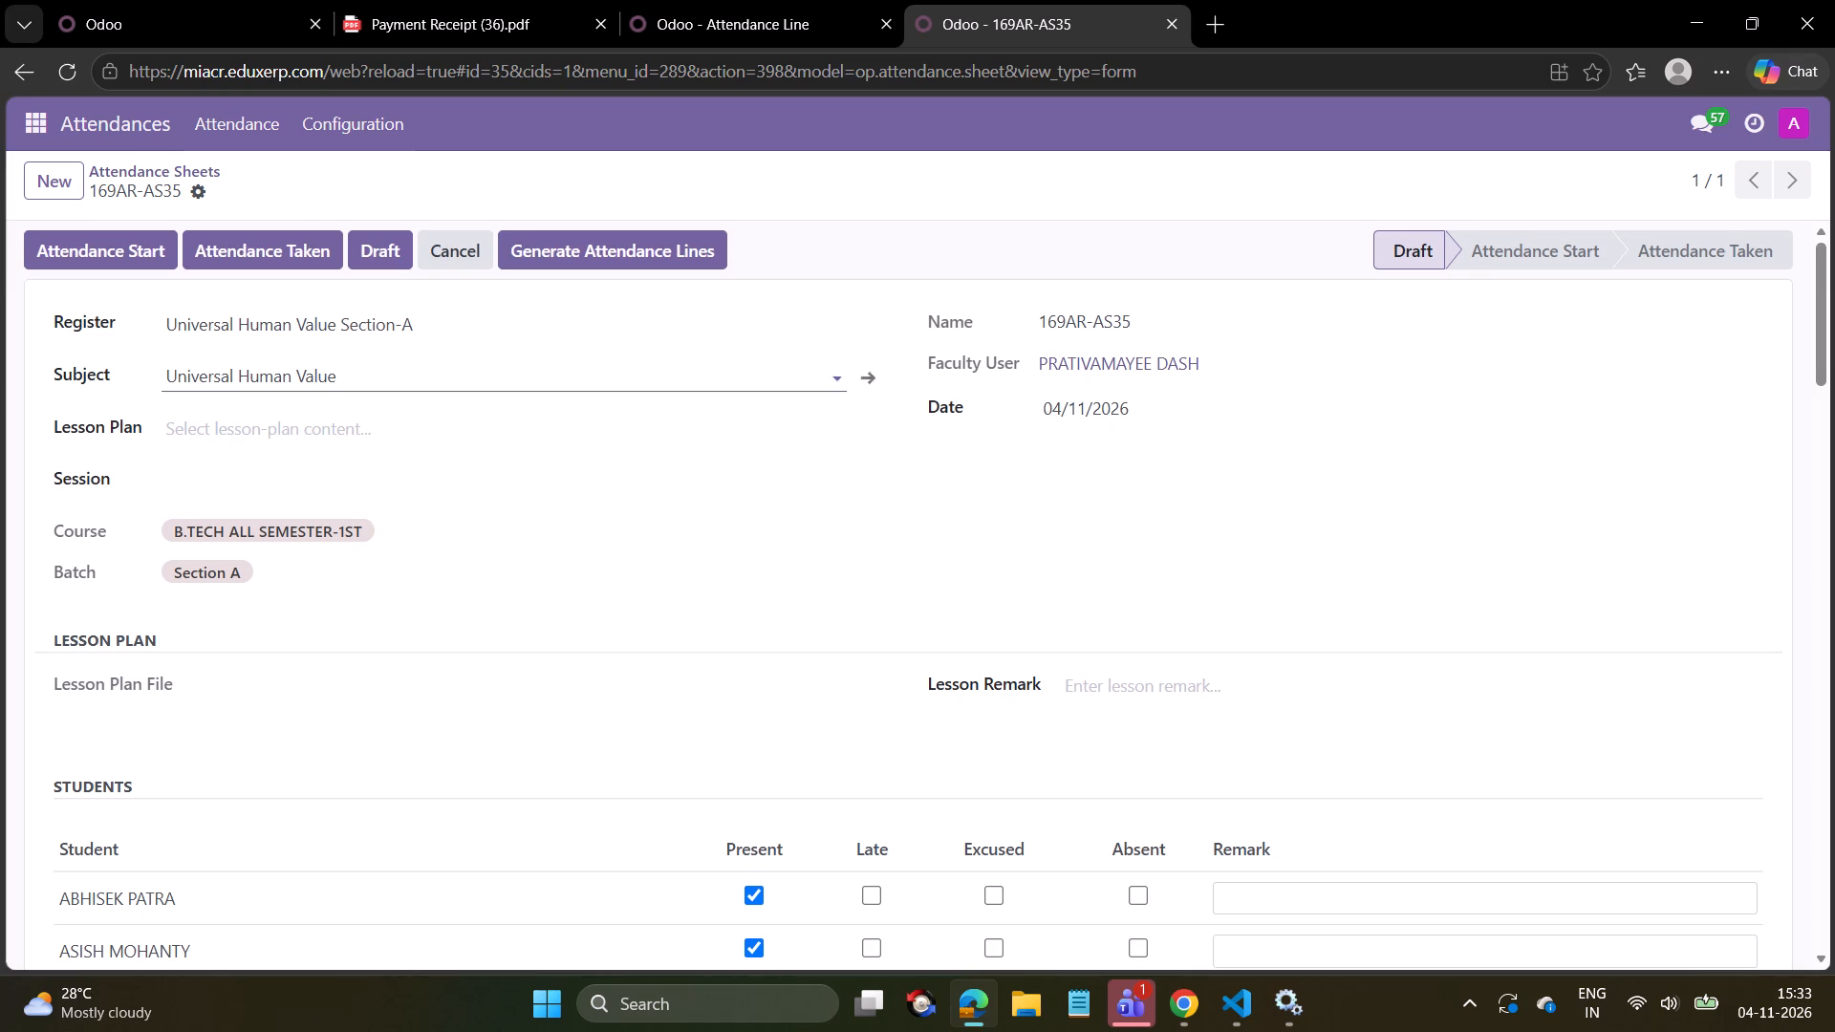
pyautogui.scroll(-3, 414, 367)
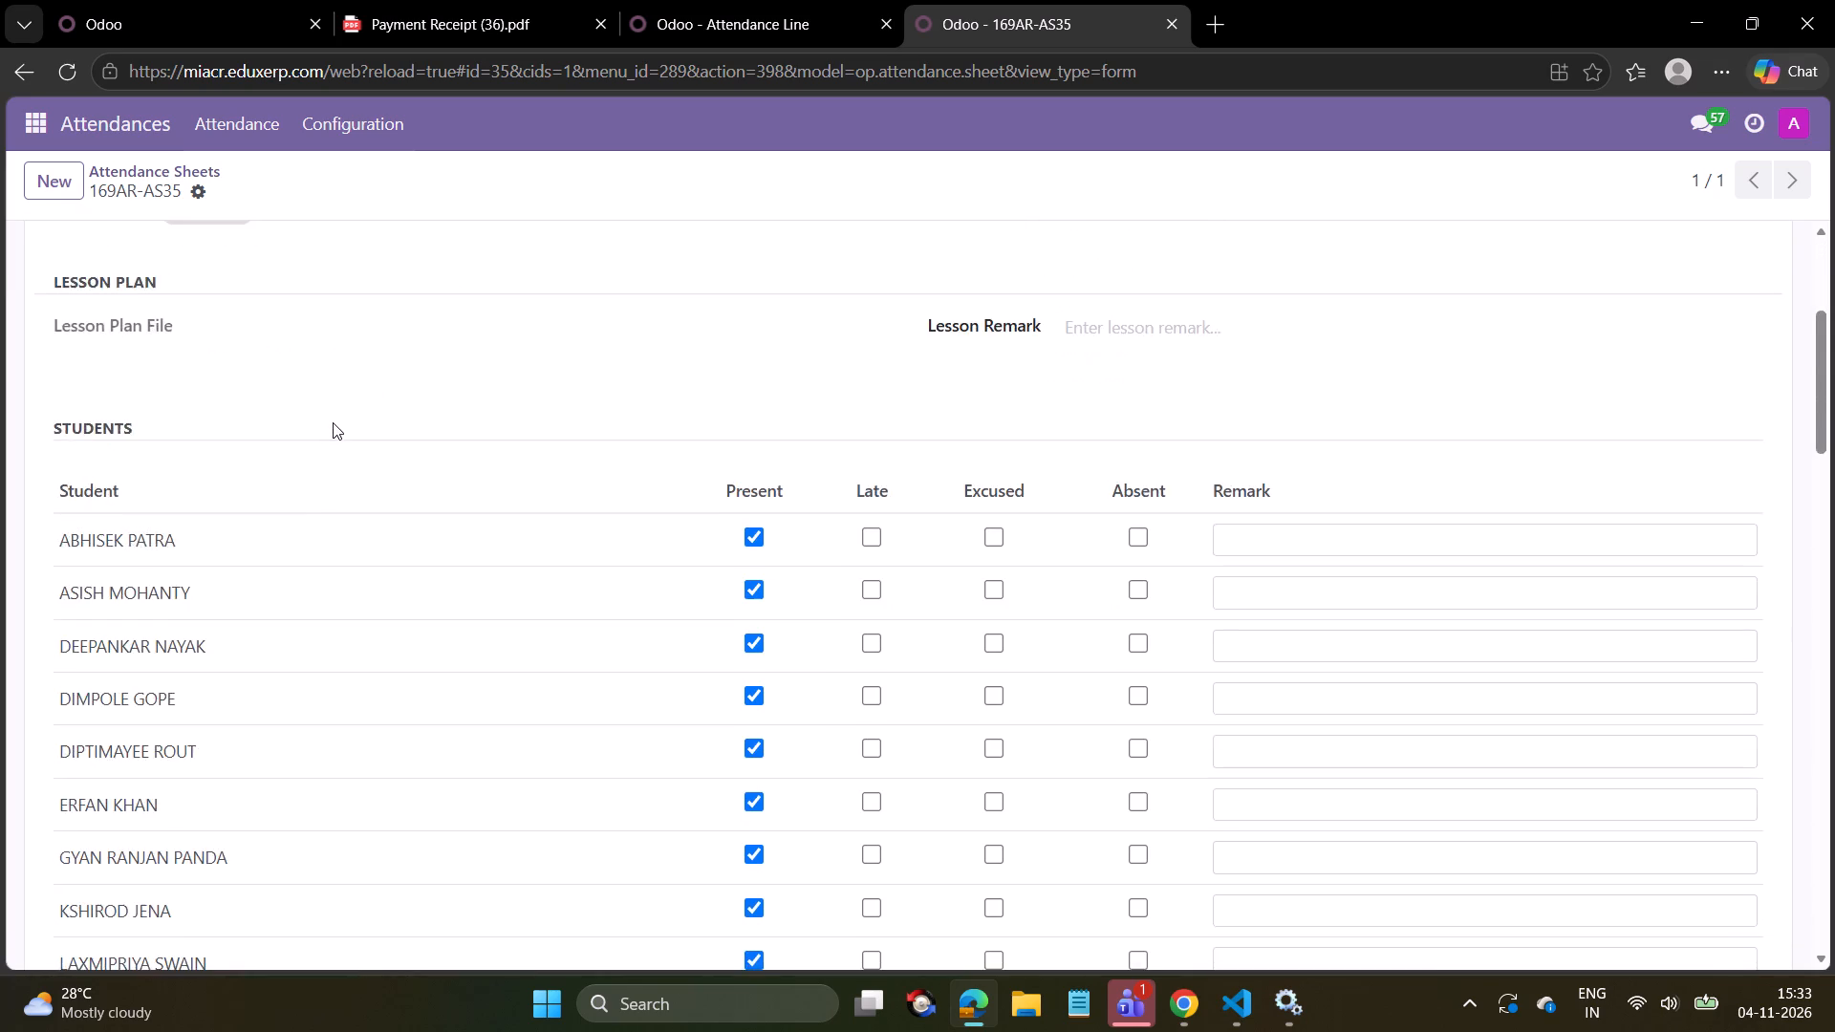
pyautogui.scroll(-3, 309, 453)
pyautogui.scroll(-20, 289, 486)
pyautogui.scroll(-2, 289, 486)
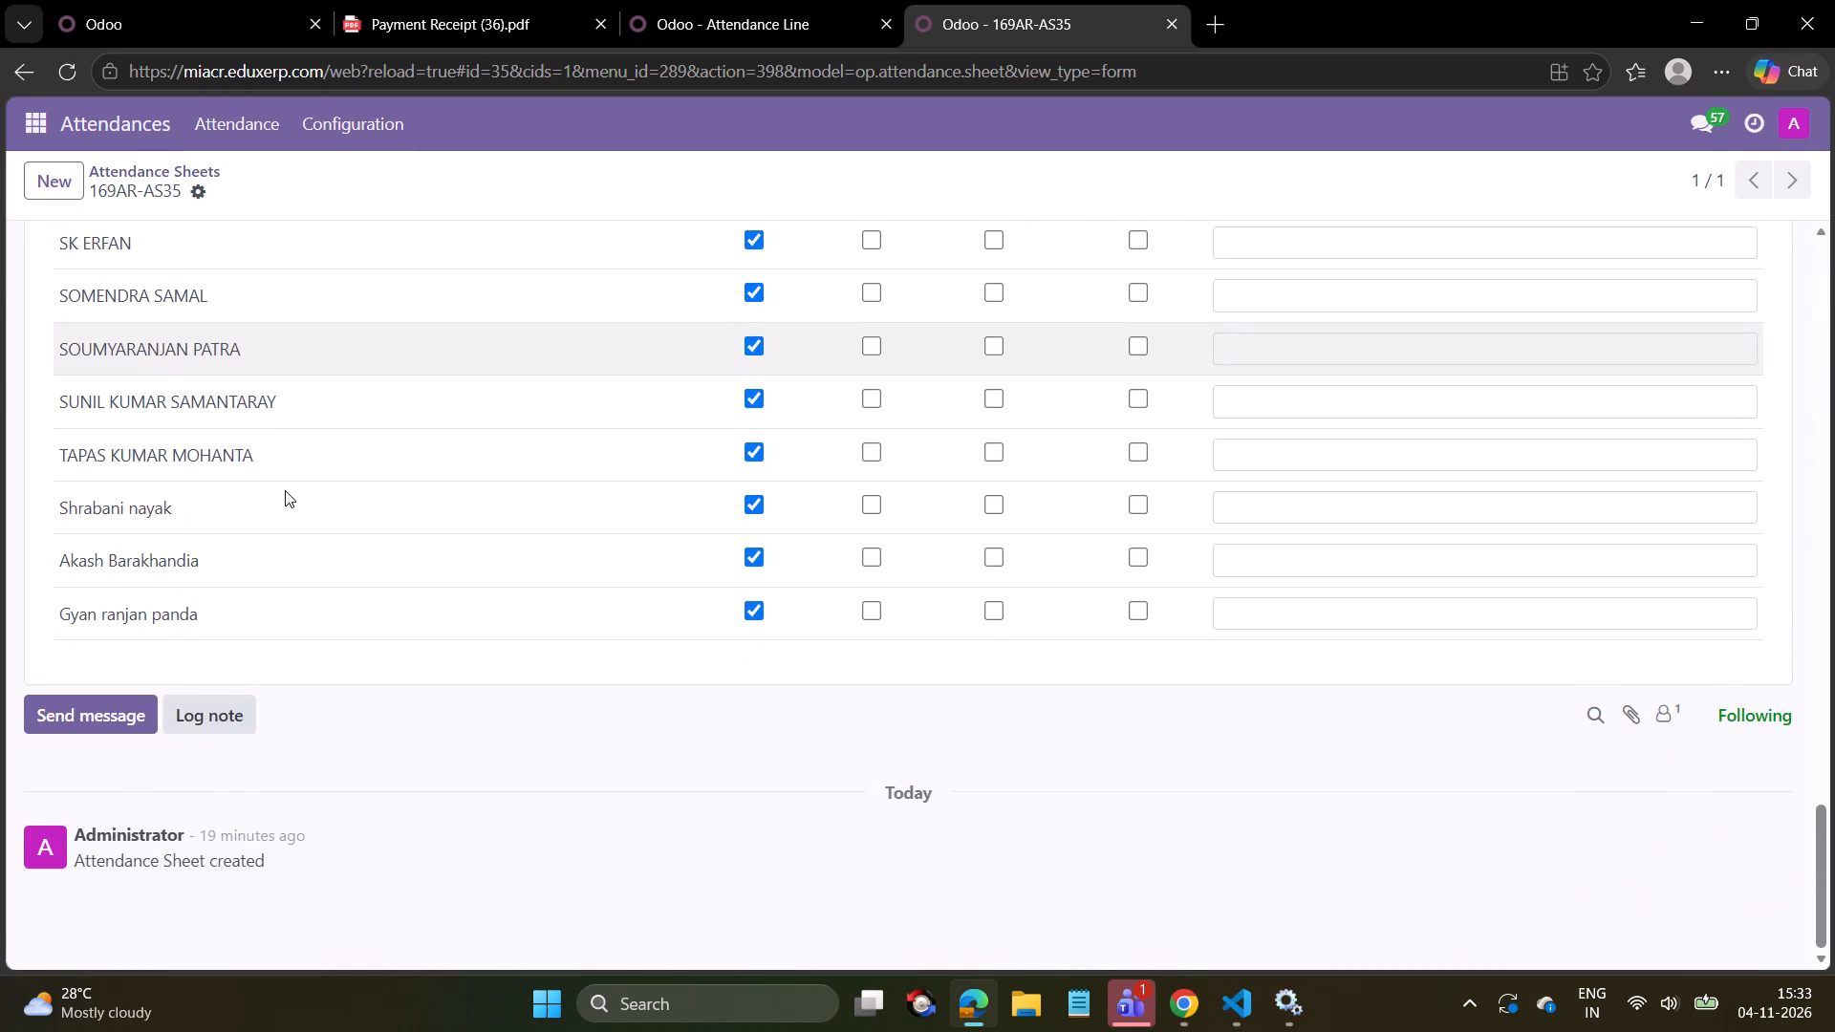
pyautogui.scroll(5, 285, 490)
pyautogui.scroll(18, 285, 490)
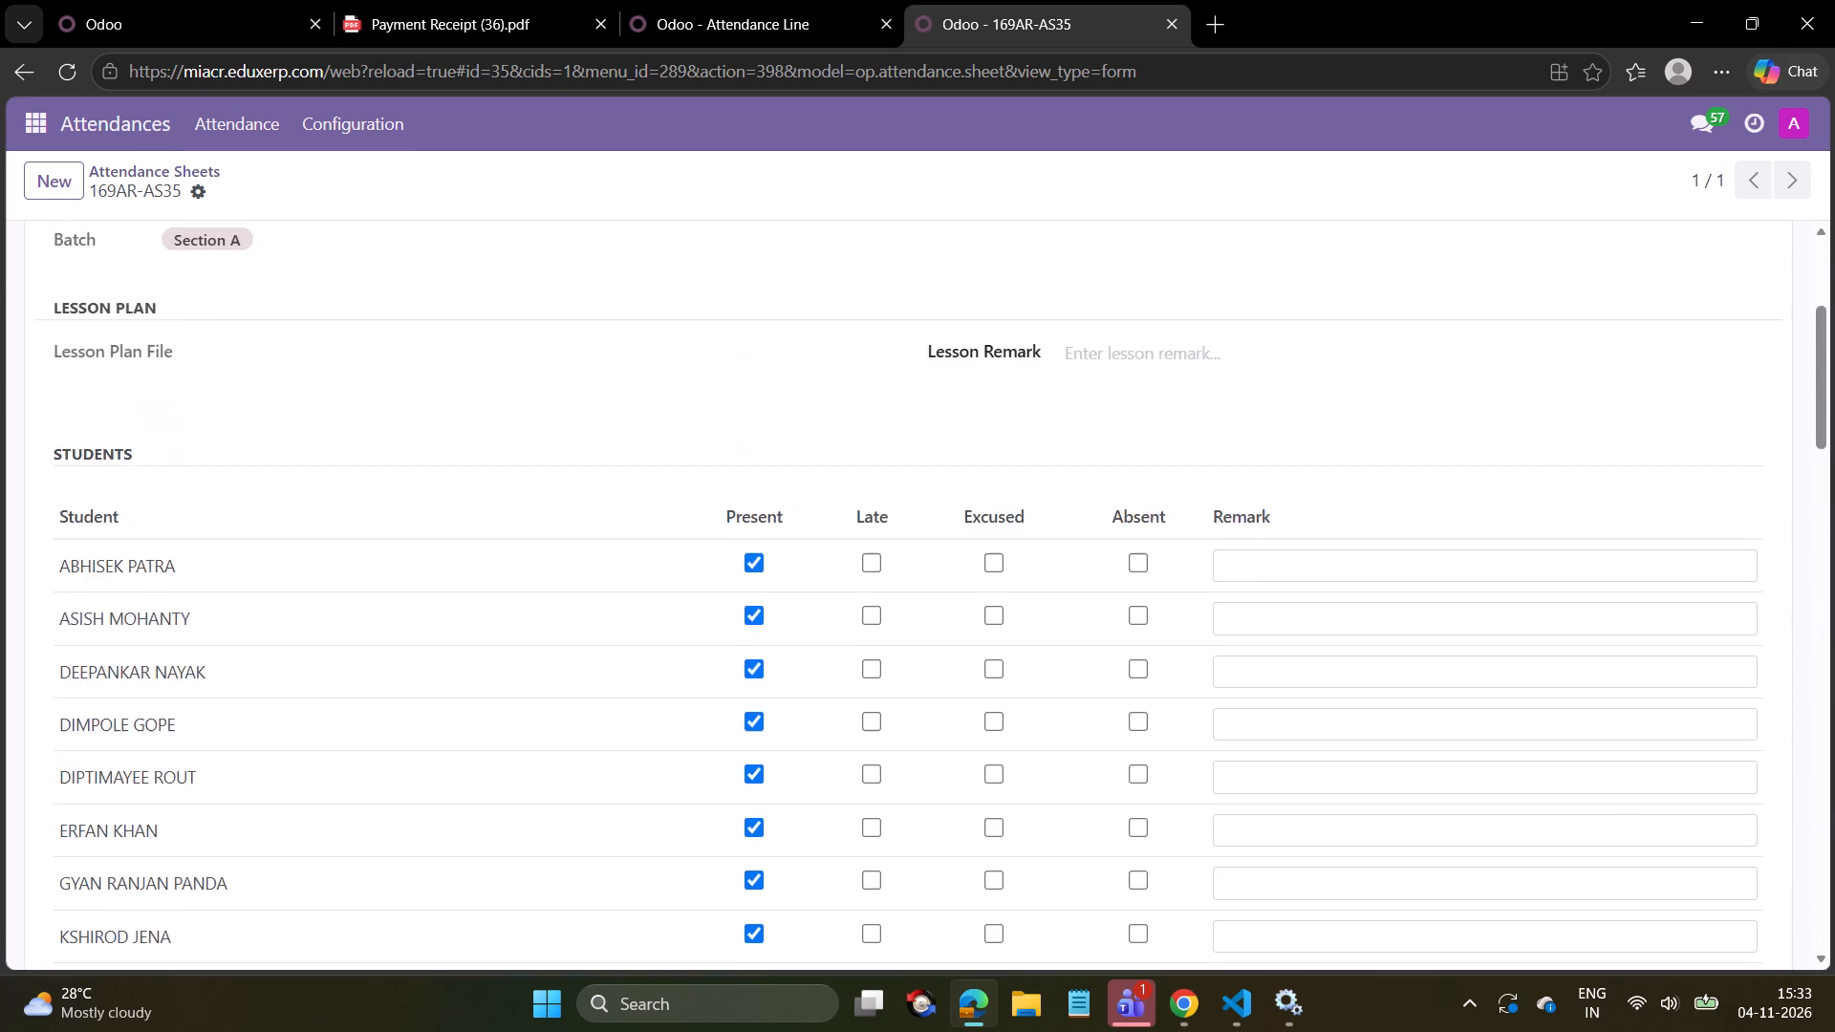
pyautogui.scroll(3, 285, 490)
pyautogui.scroll(3, 252, 414)
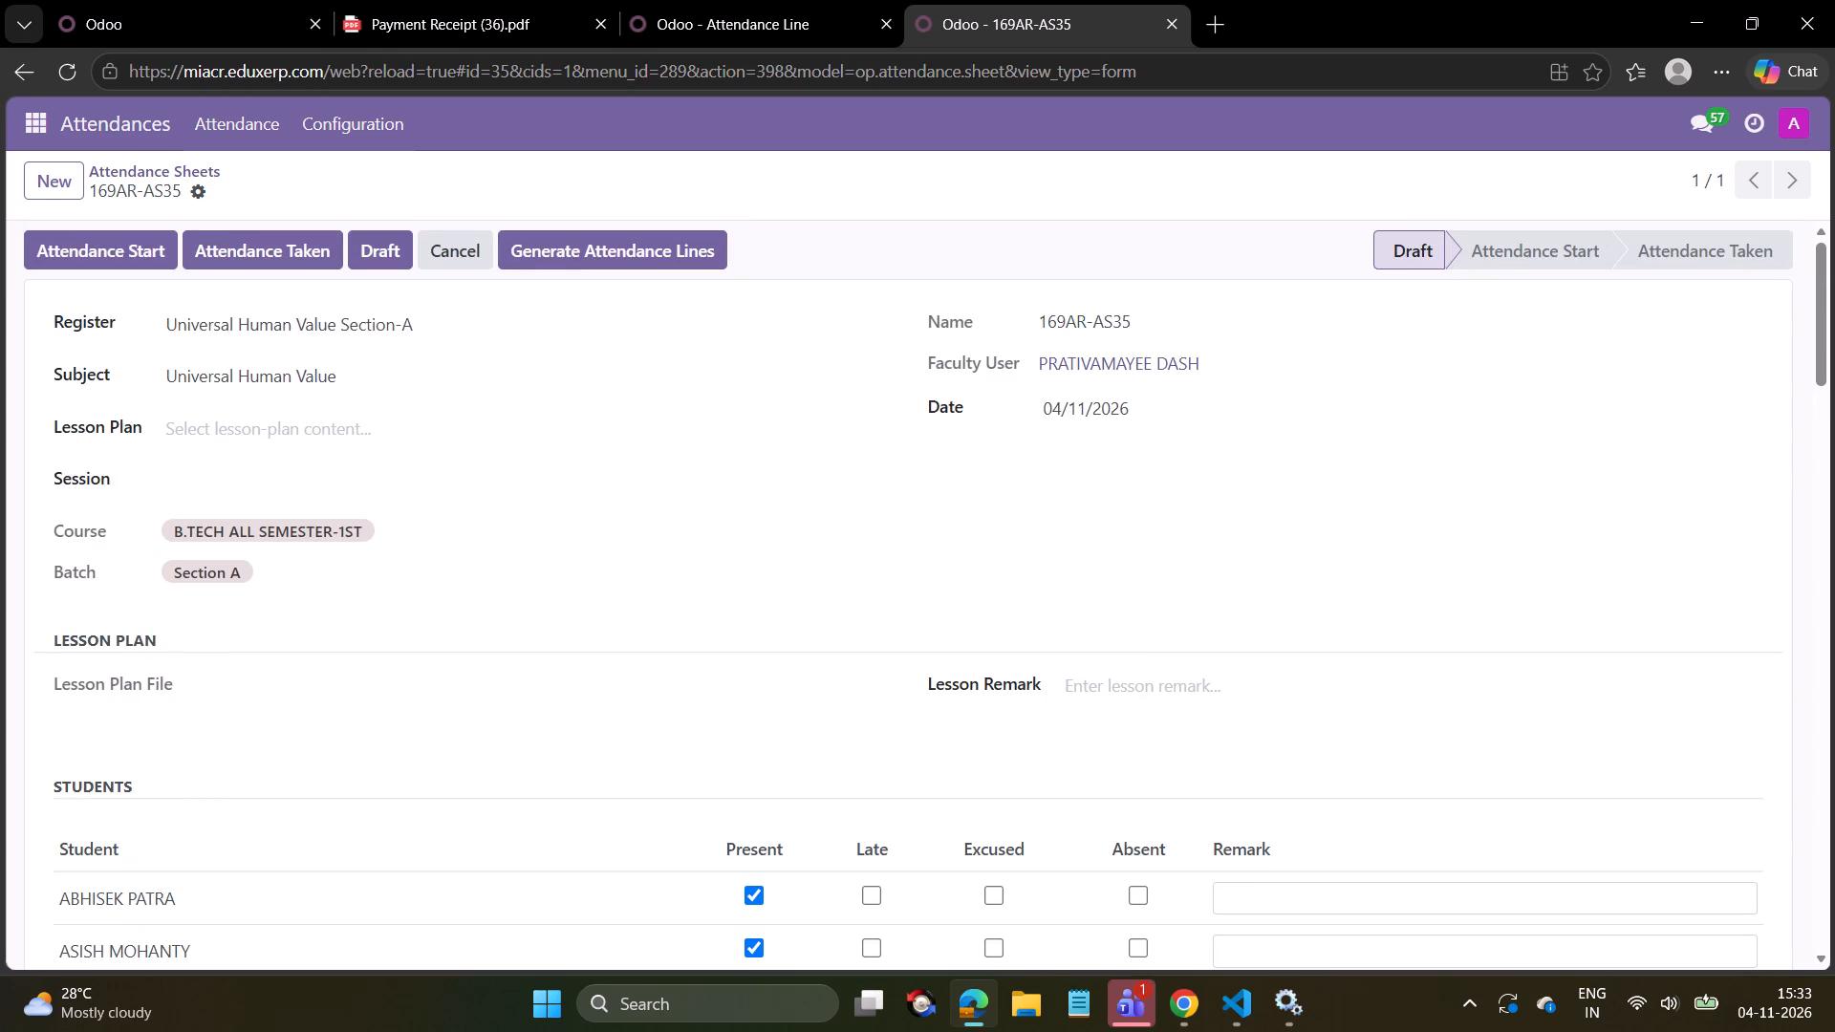
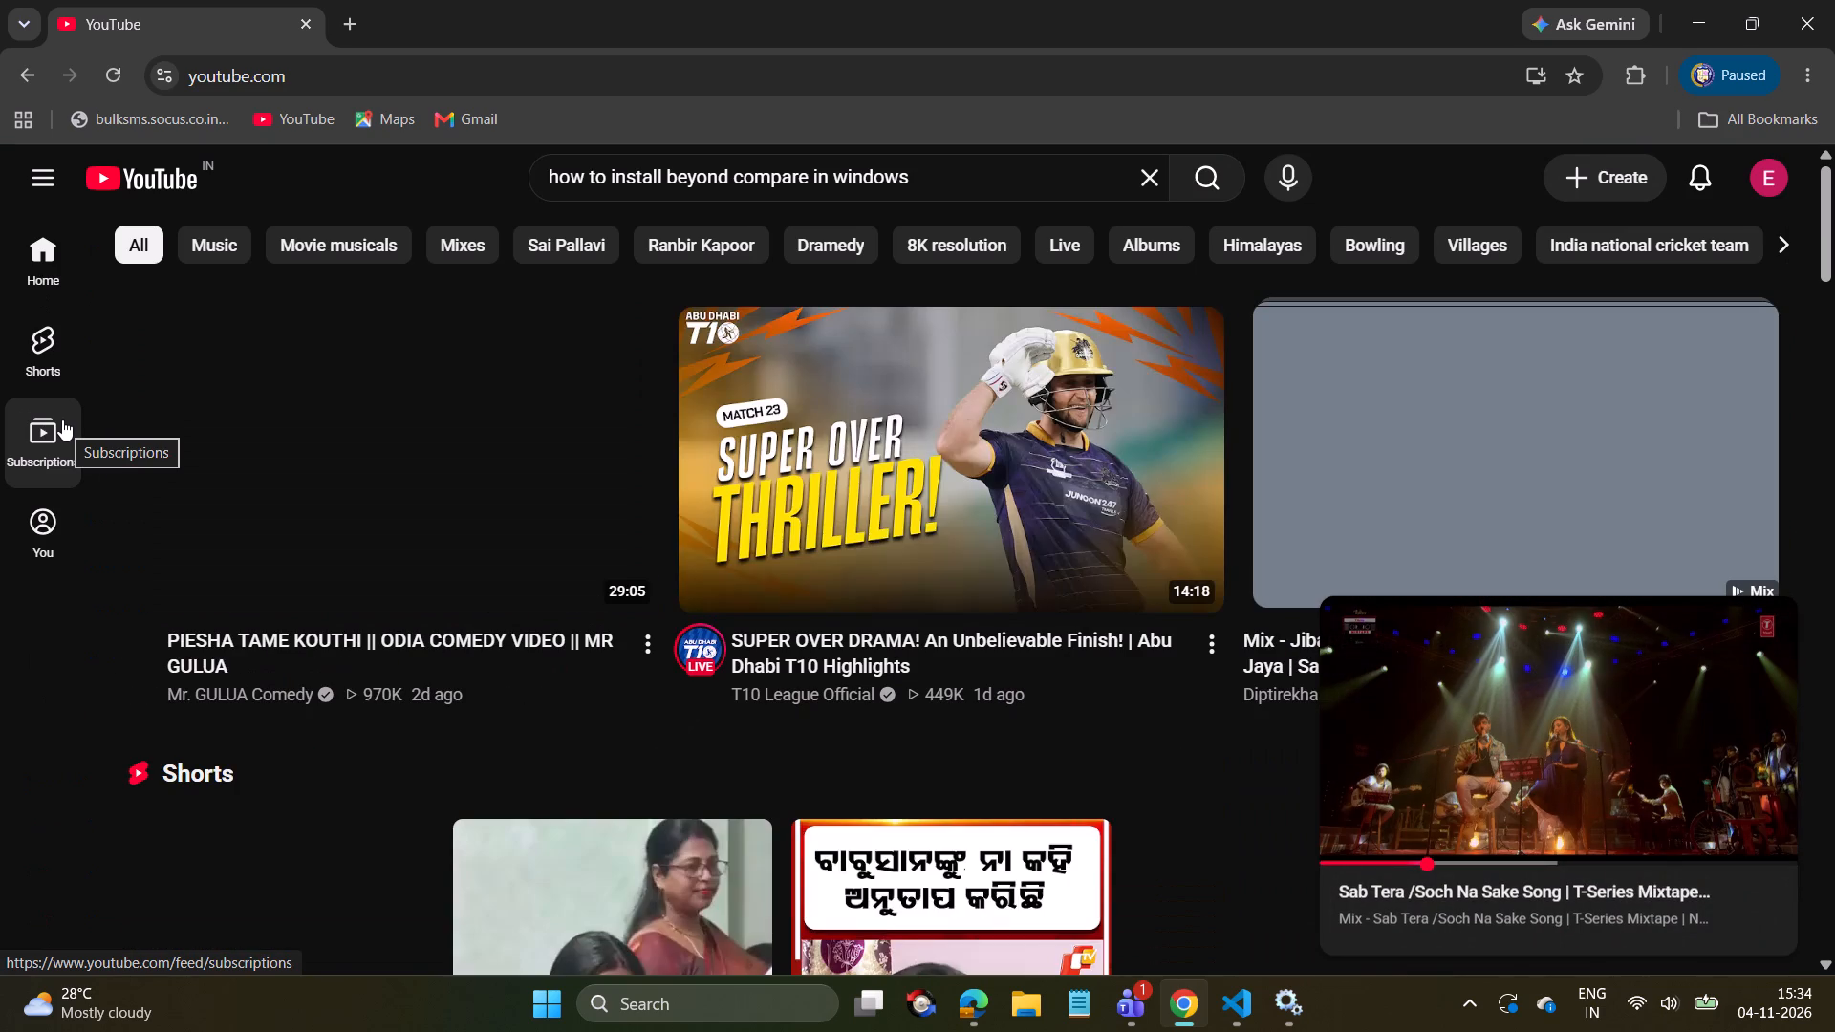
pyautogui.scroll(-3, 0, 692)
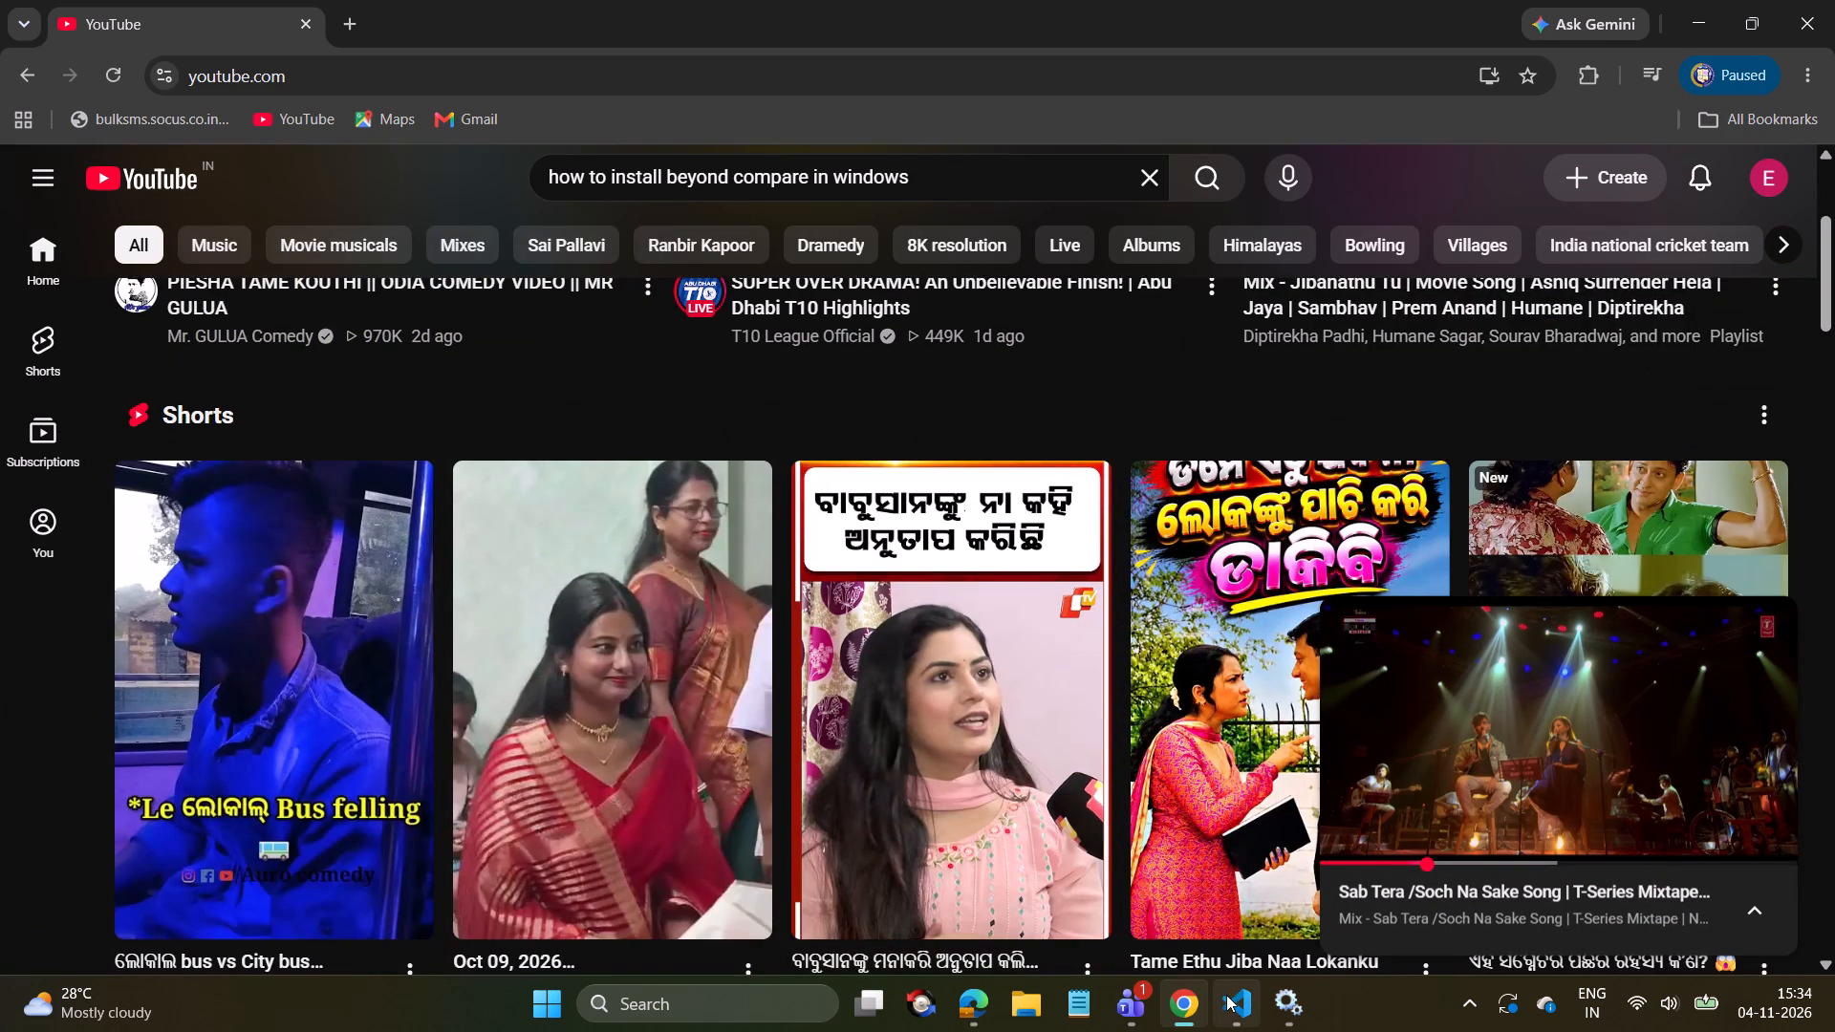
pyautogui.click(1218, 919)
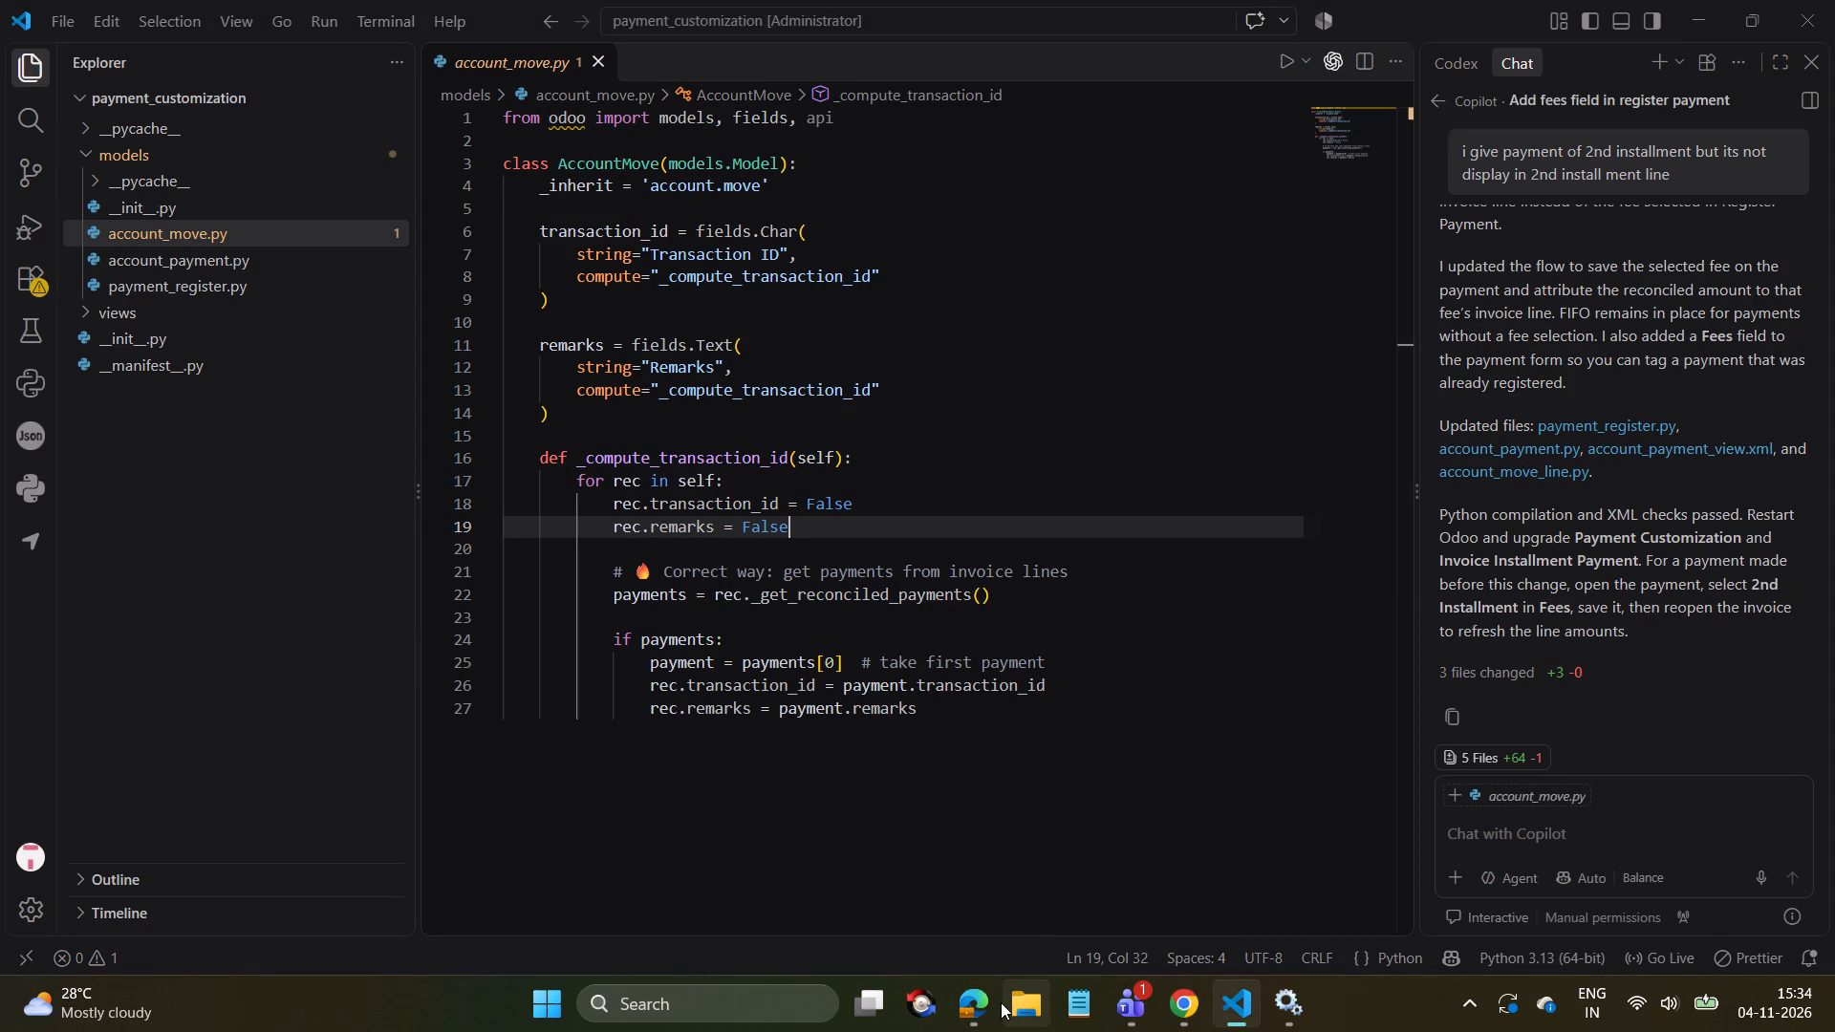
# Switch to Edge, leave attendance sheet 169AR-AS35, and check the details and student section of ENGLISH Section-B sheet 70AR-AS29 before returning to the list.
pyautogui.click(993, 1002)
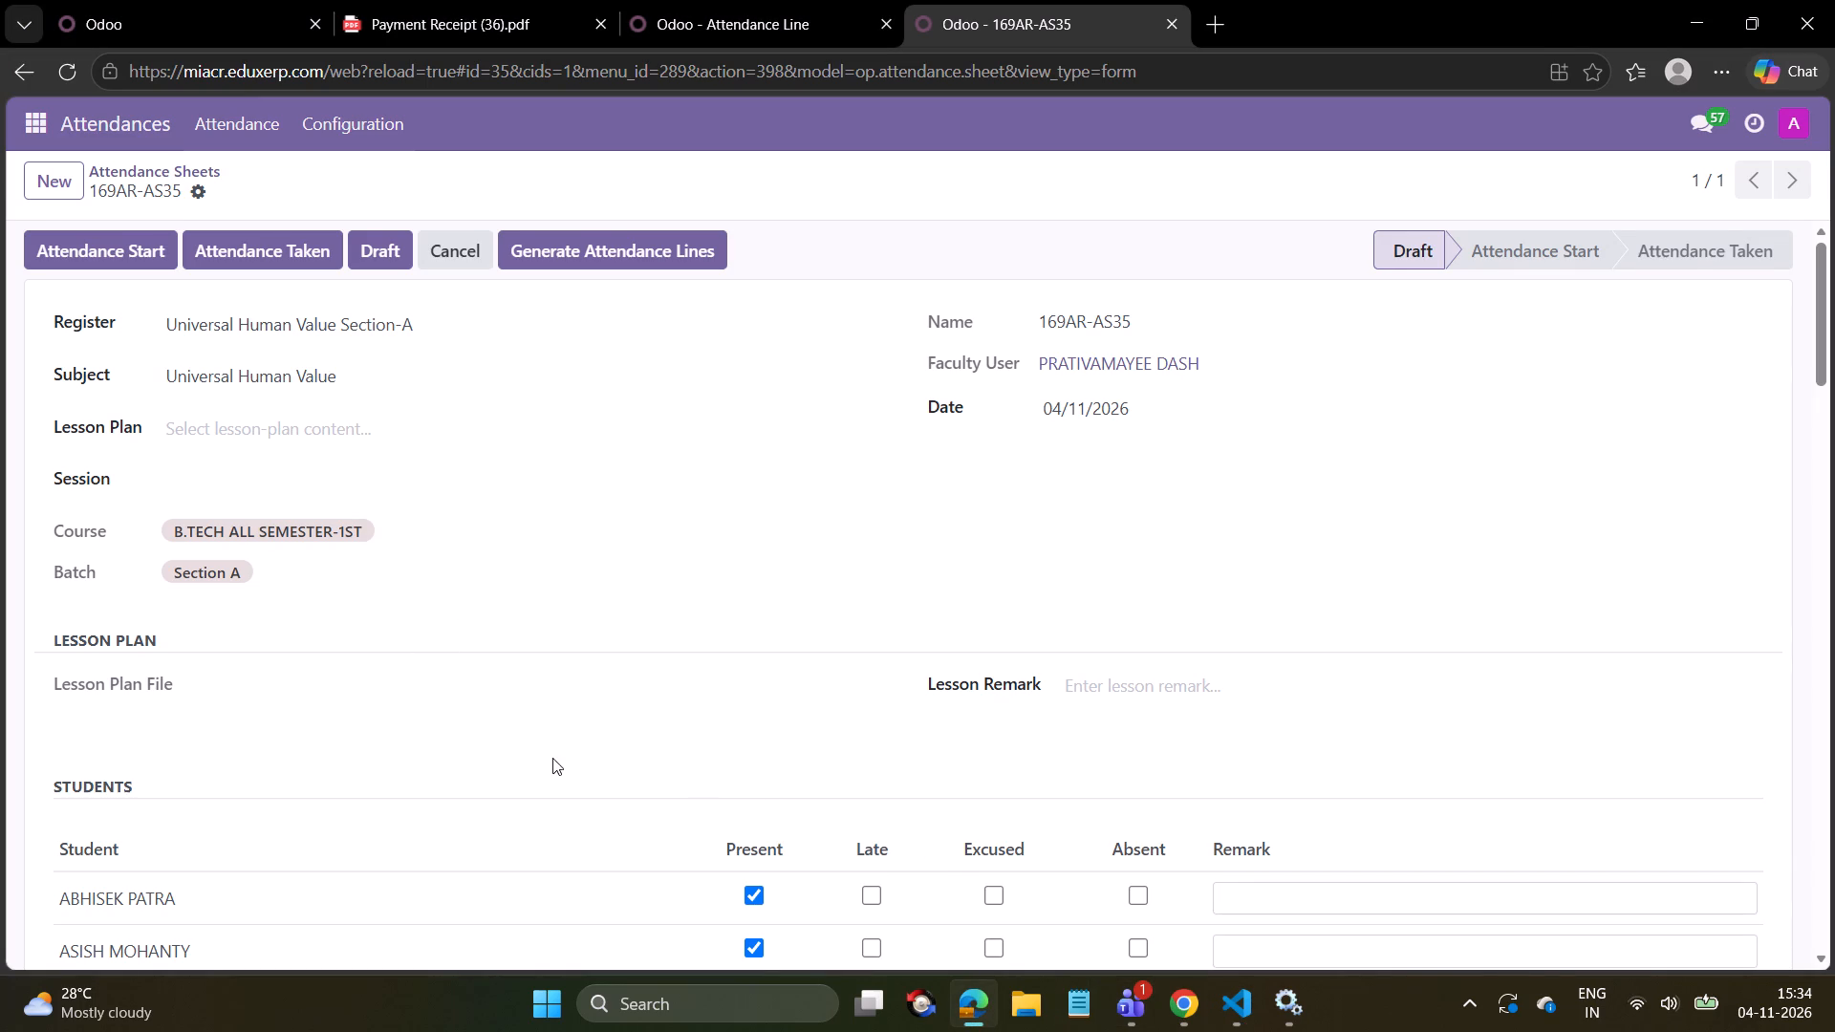
pyautogui.scroll(-9, 550, 726)
pyautogui.scroll(16, 564, 691)
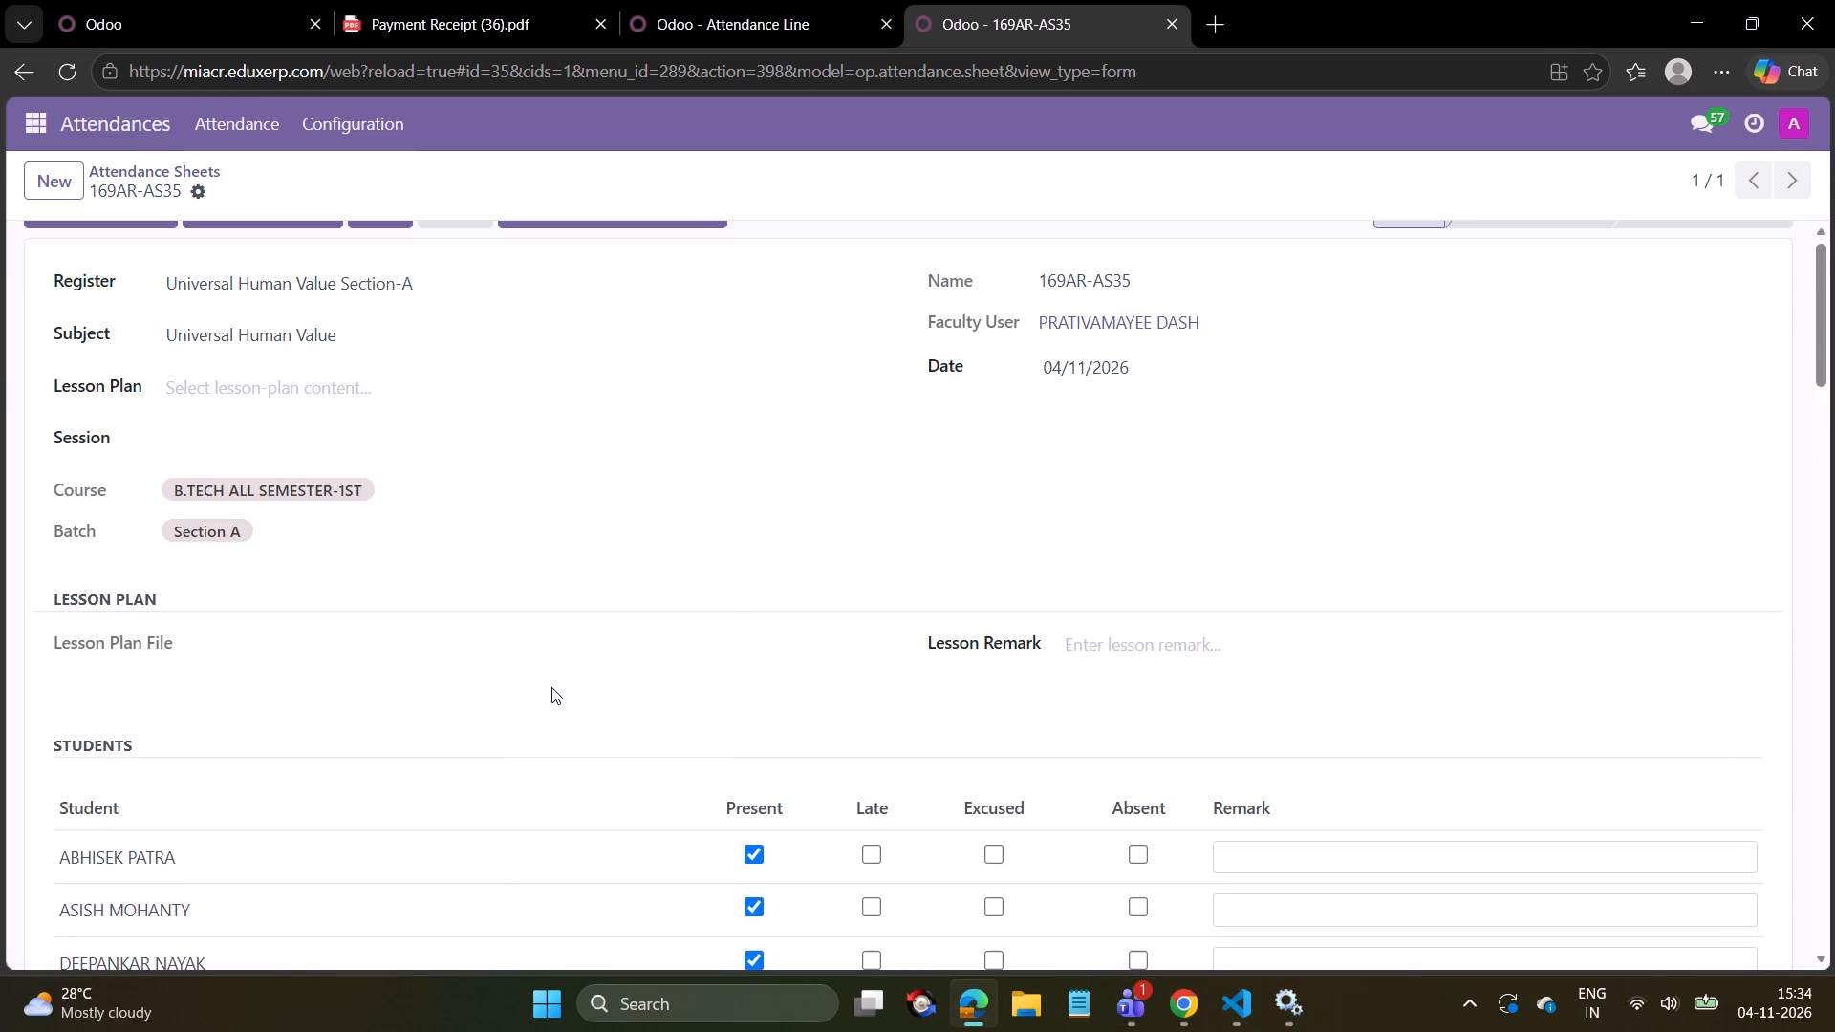
pyautogui.click(206, 166)
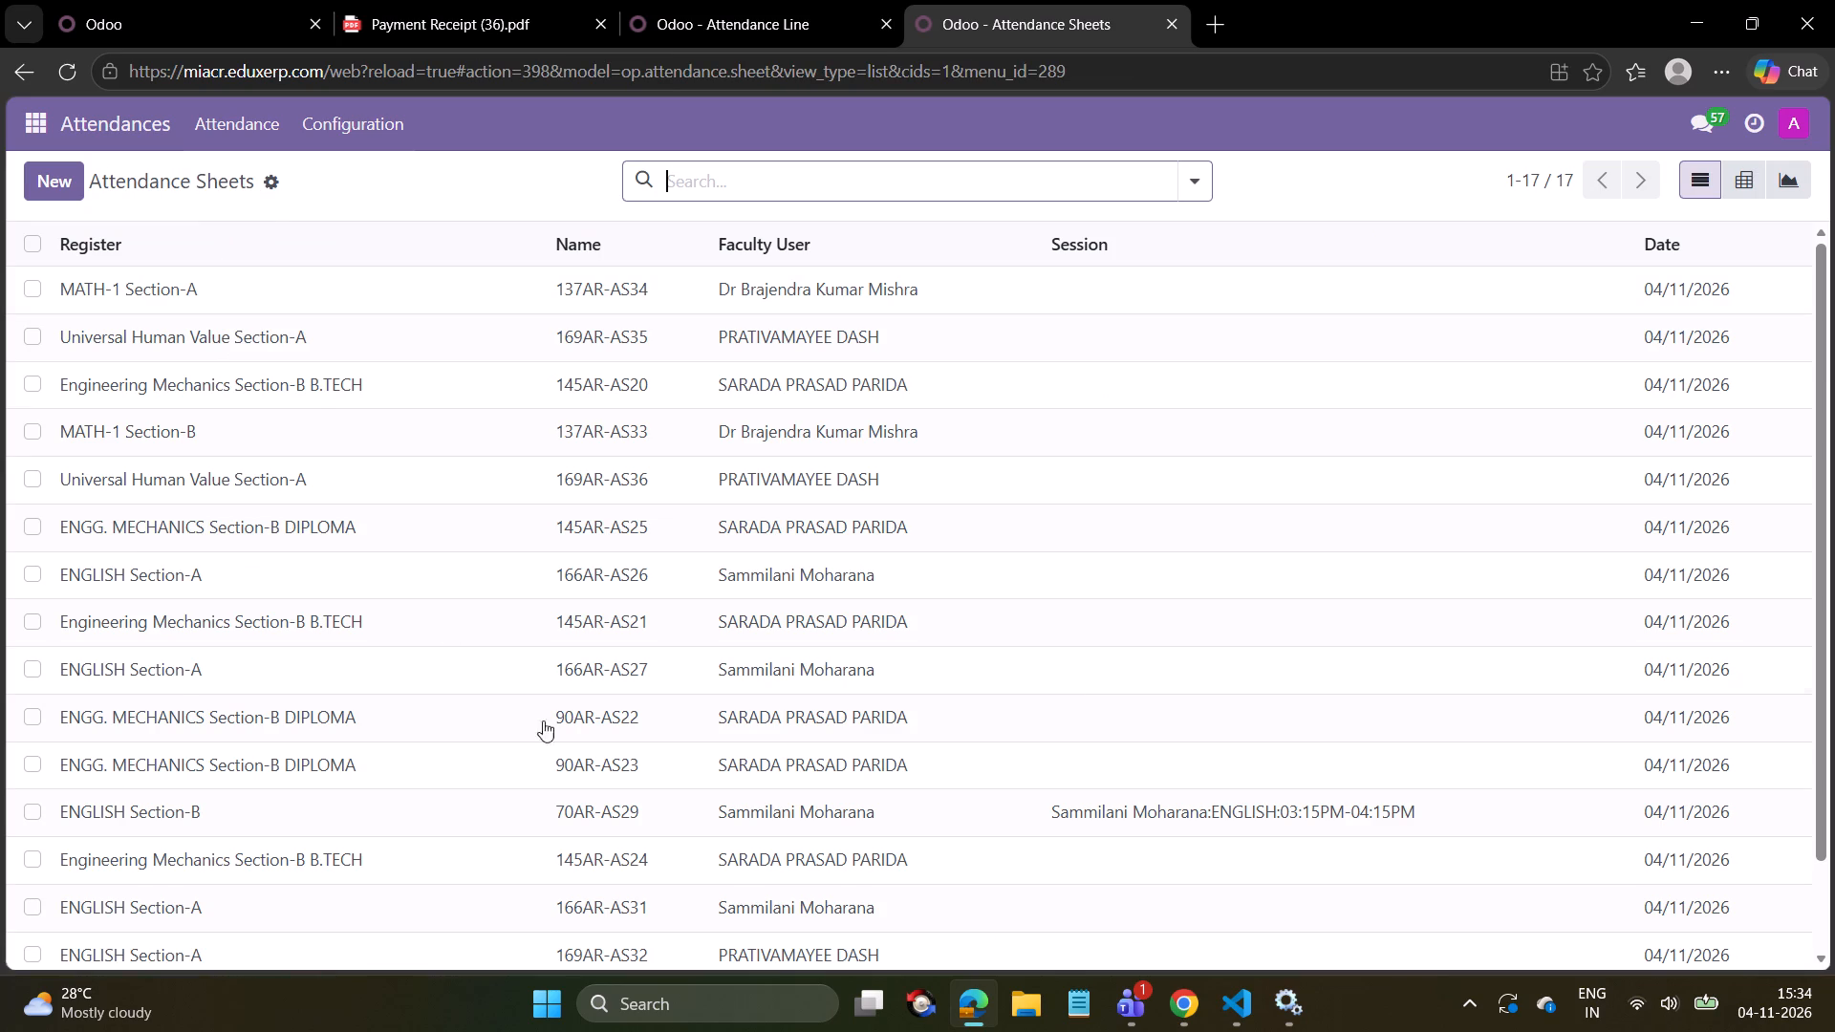
pyautogui.click(963, 801)
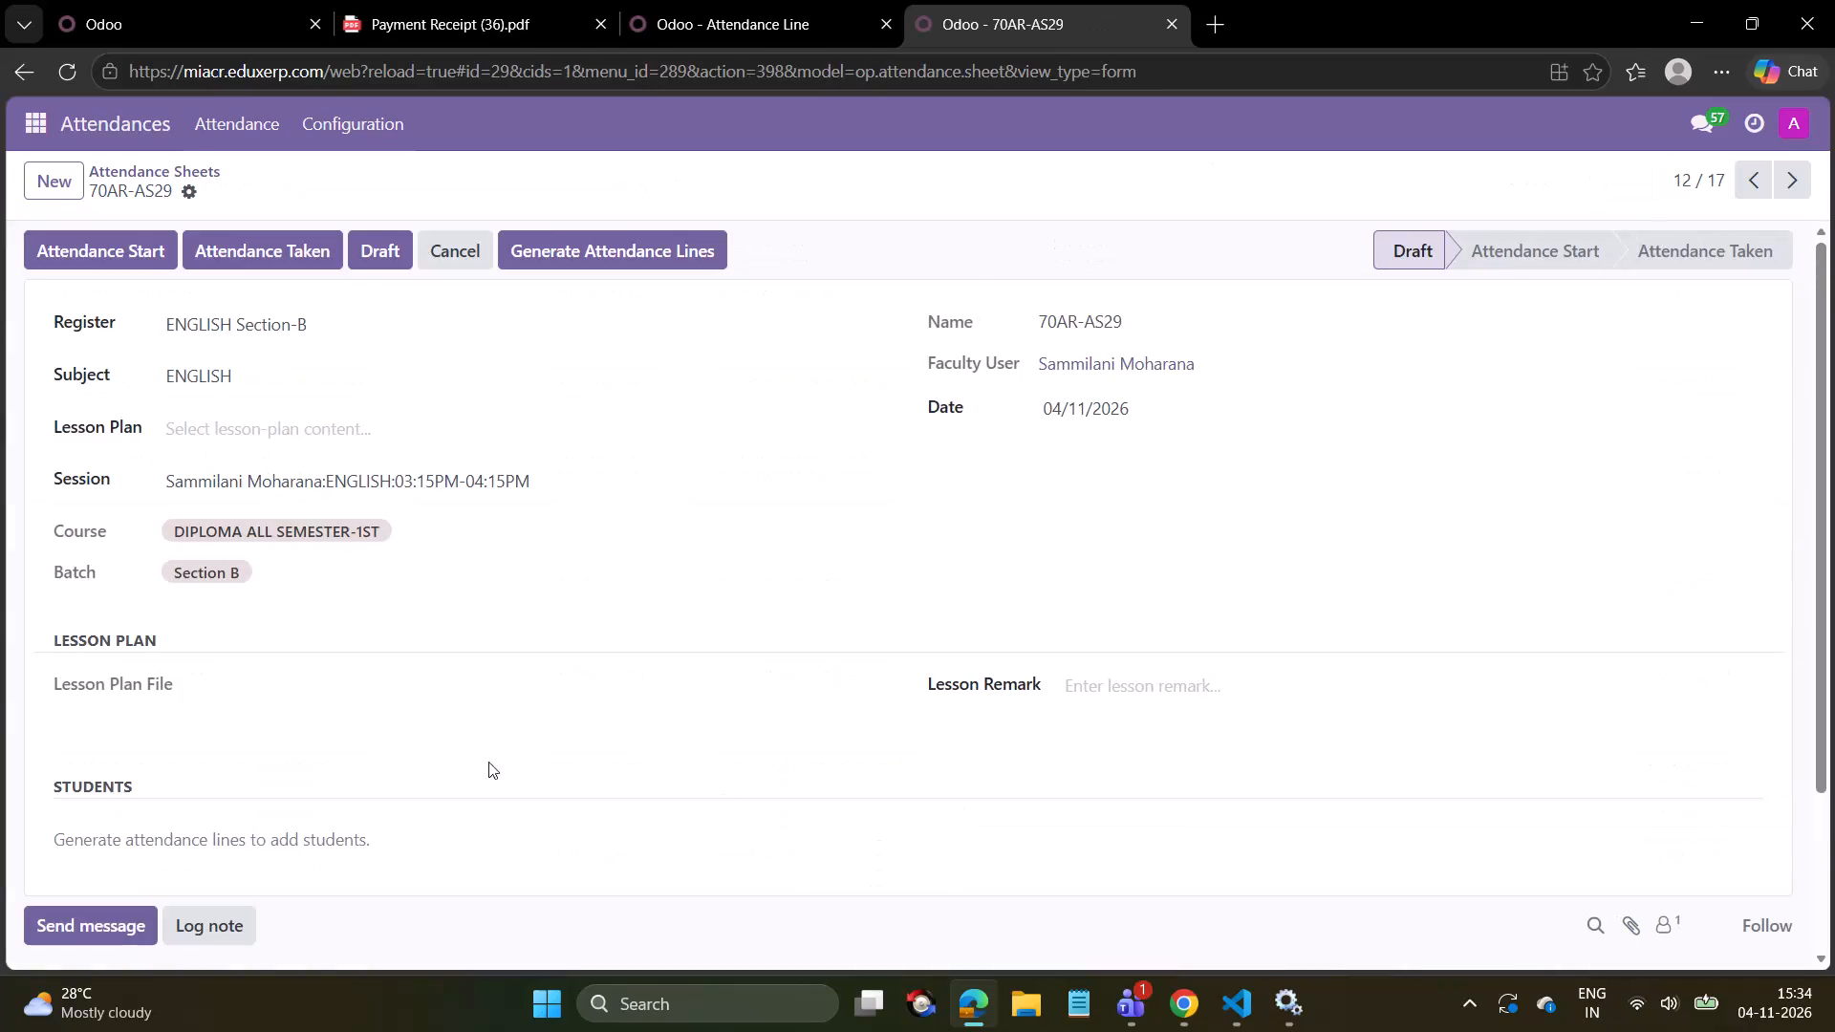
pyautogui.scroll(-5, 400, 762)
pyautogui.scroll(5, 294, 736)
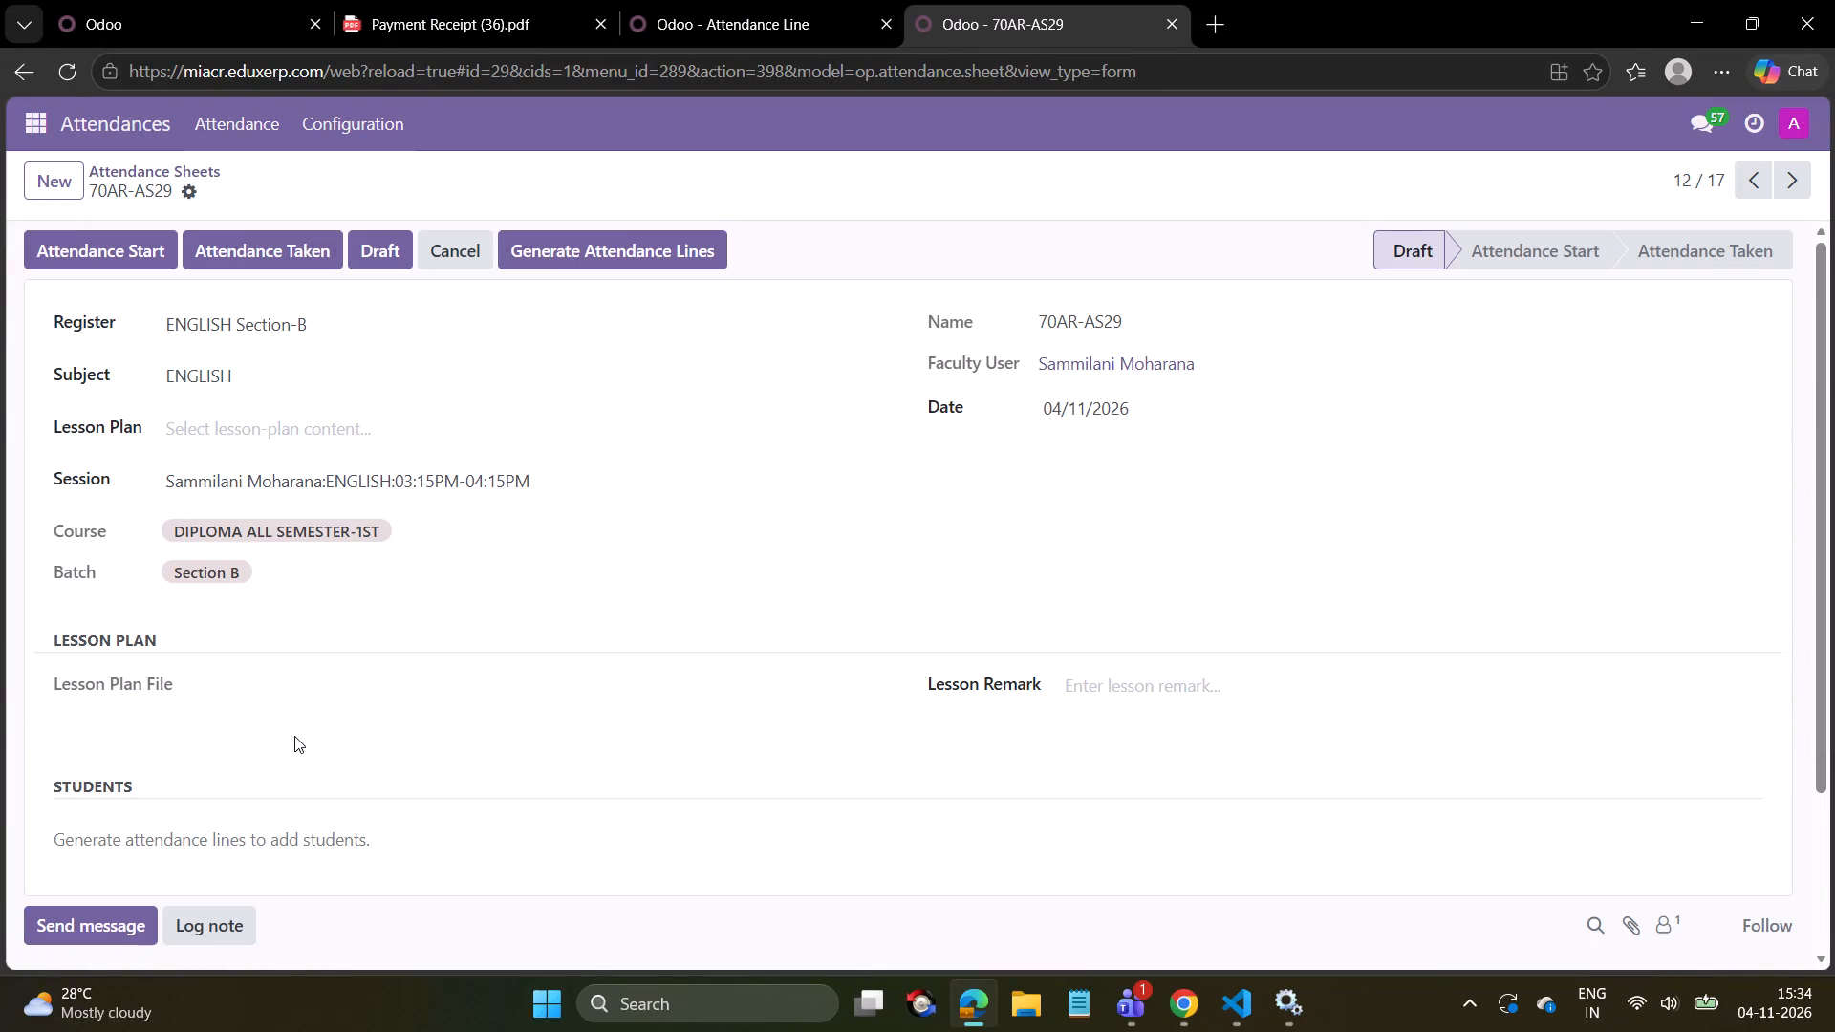
pyautogui.click(136, 171)
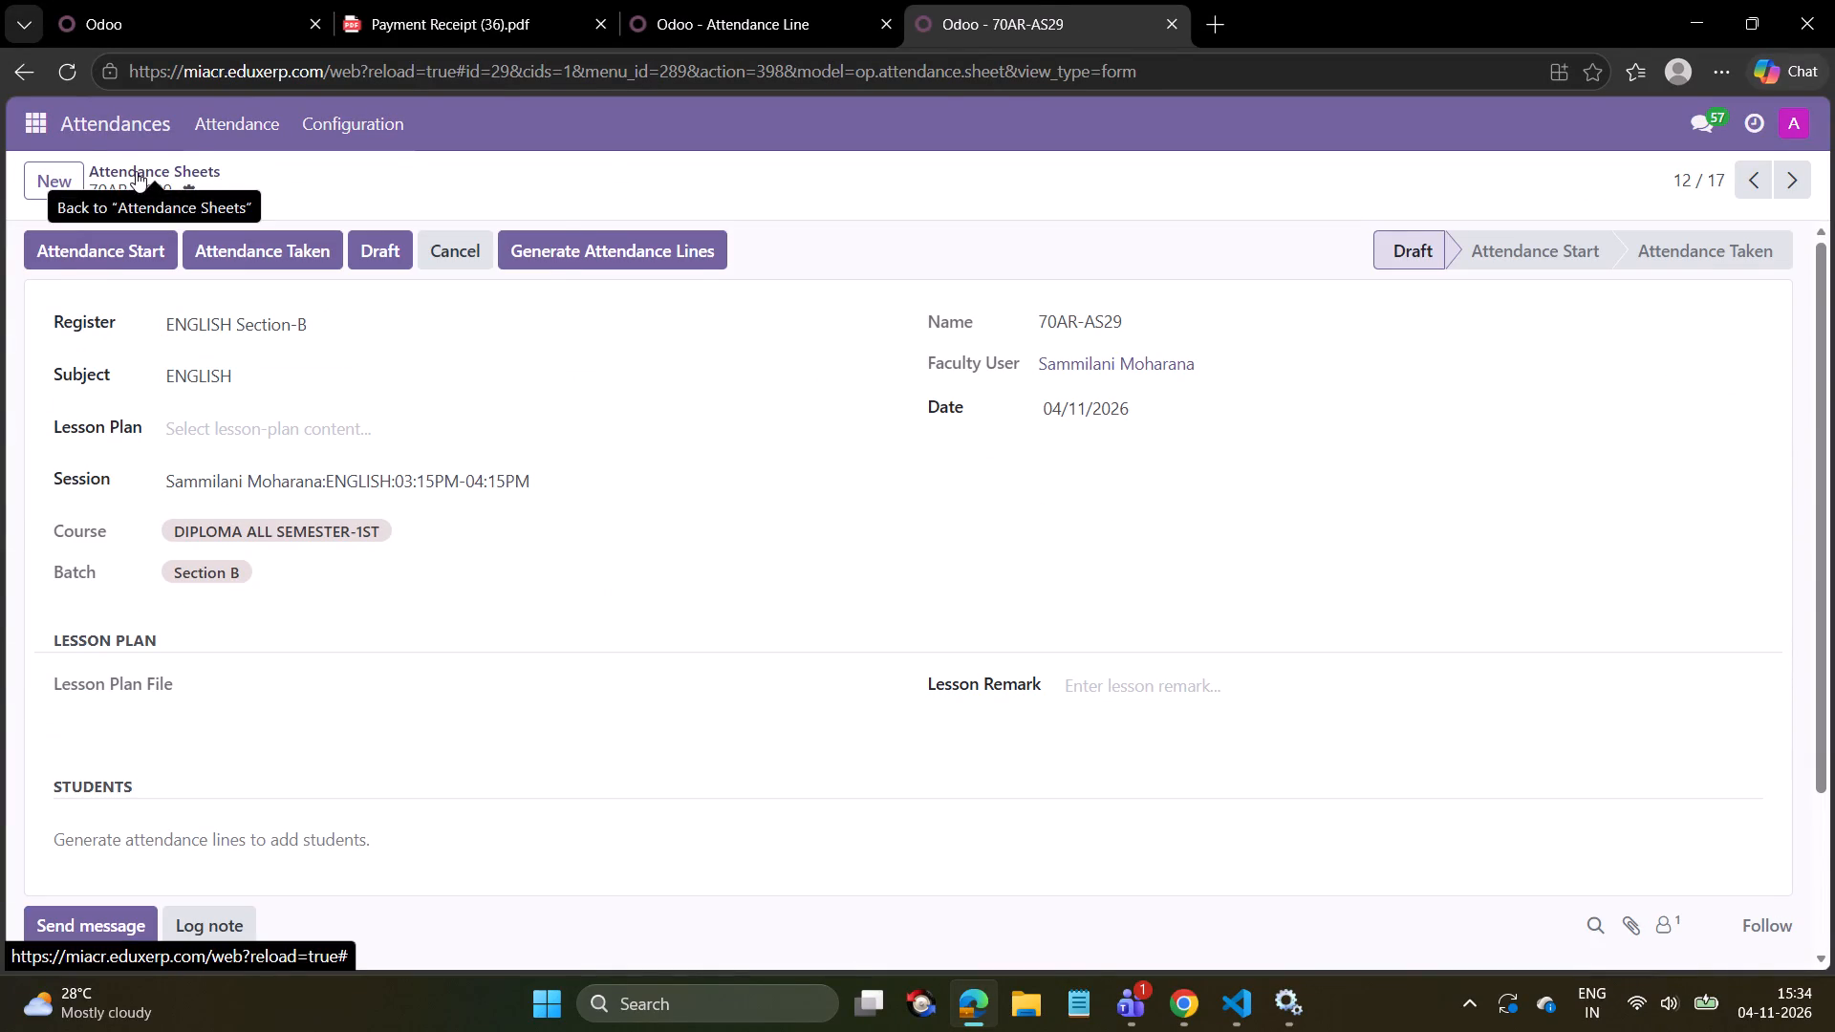
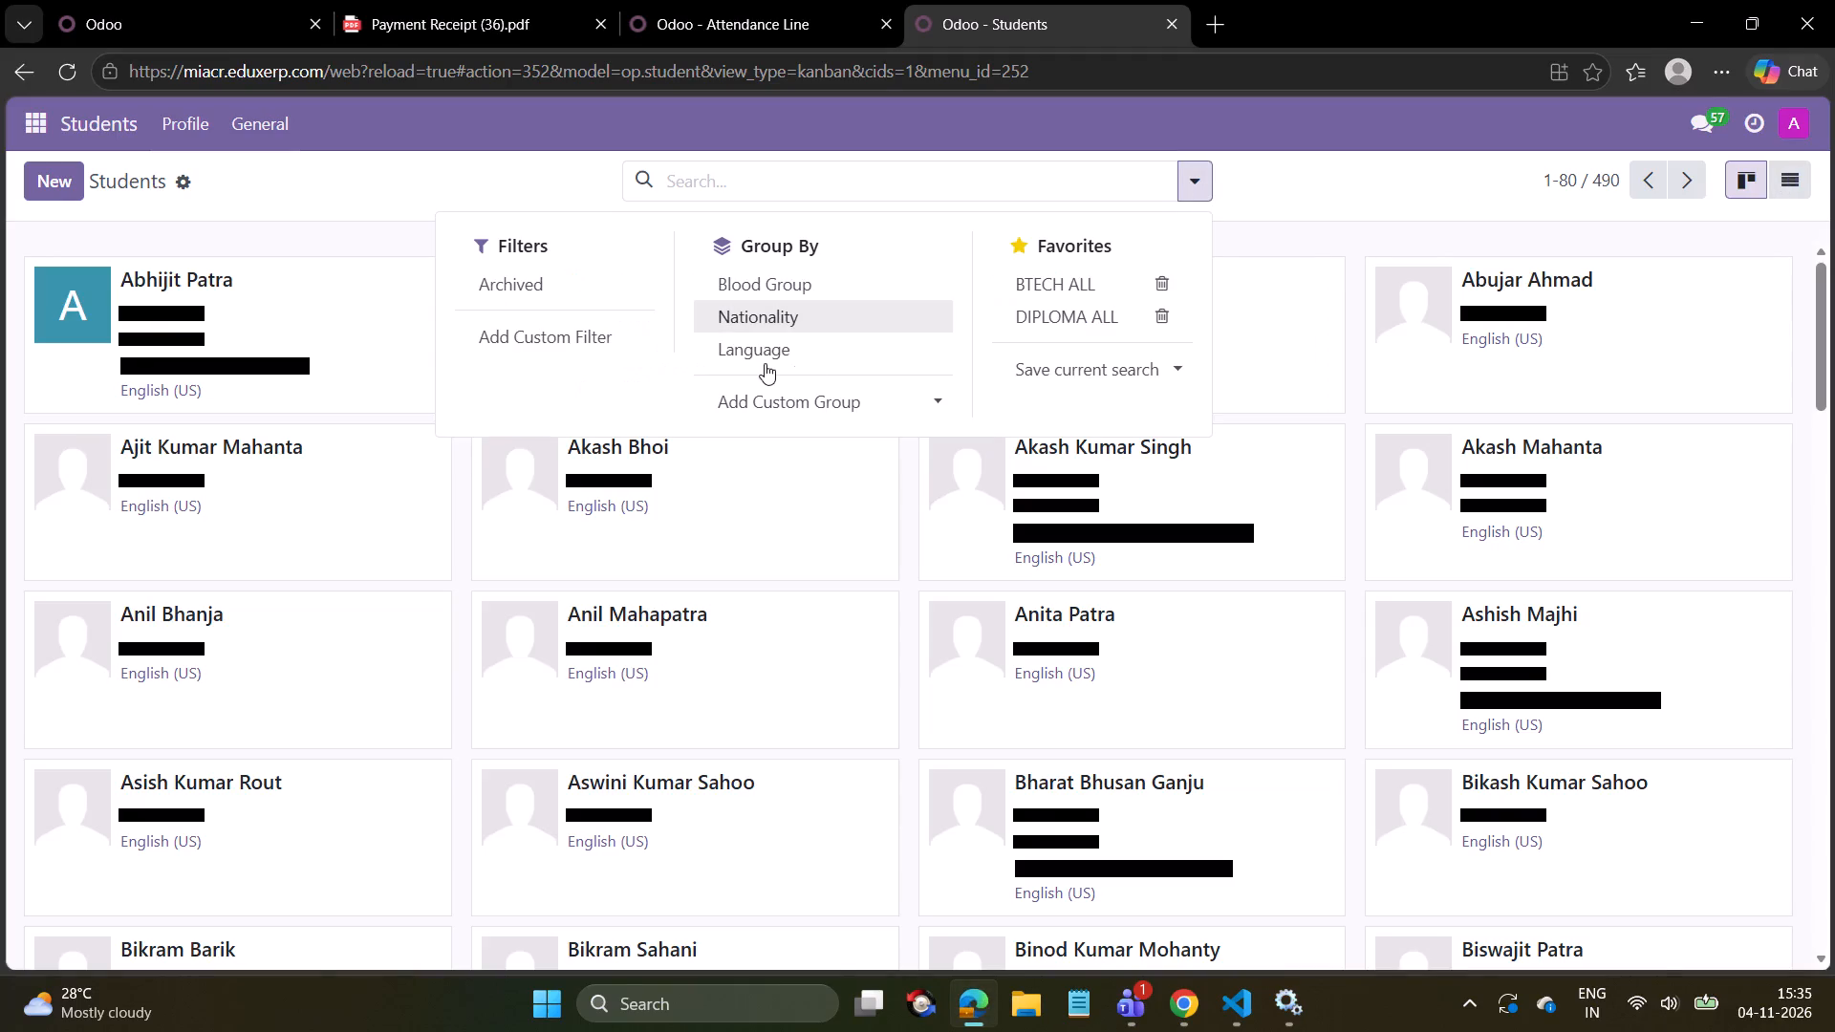
# Group the student records by Class.
pyautogui.click(780, 408)
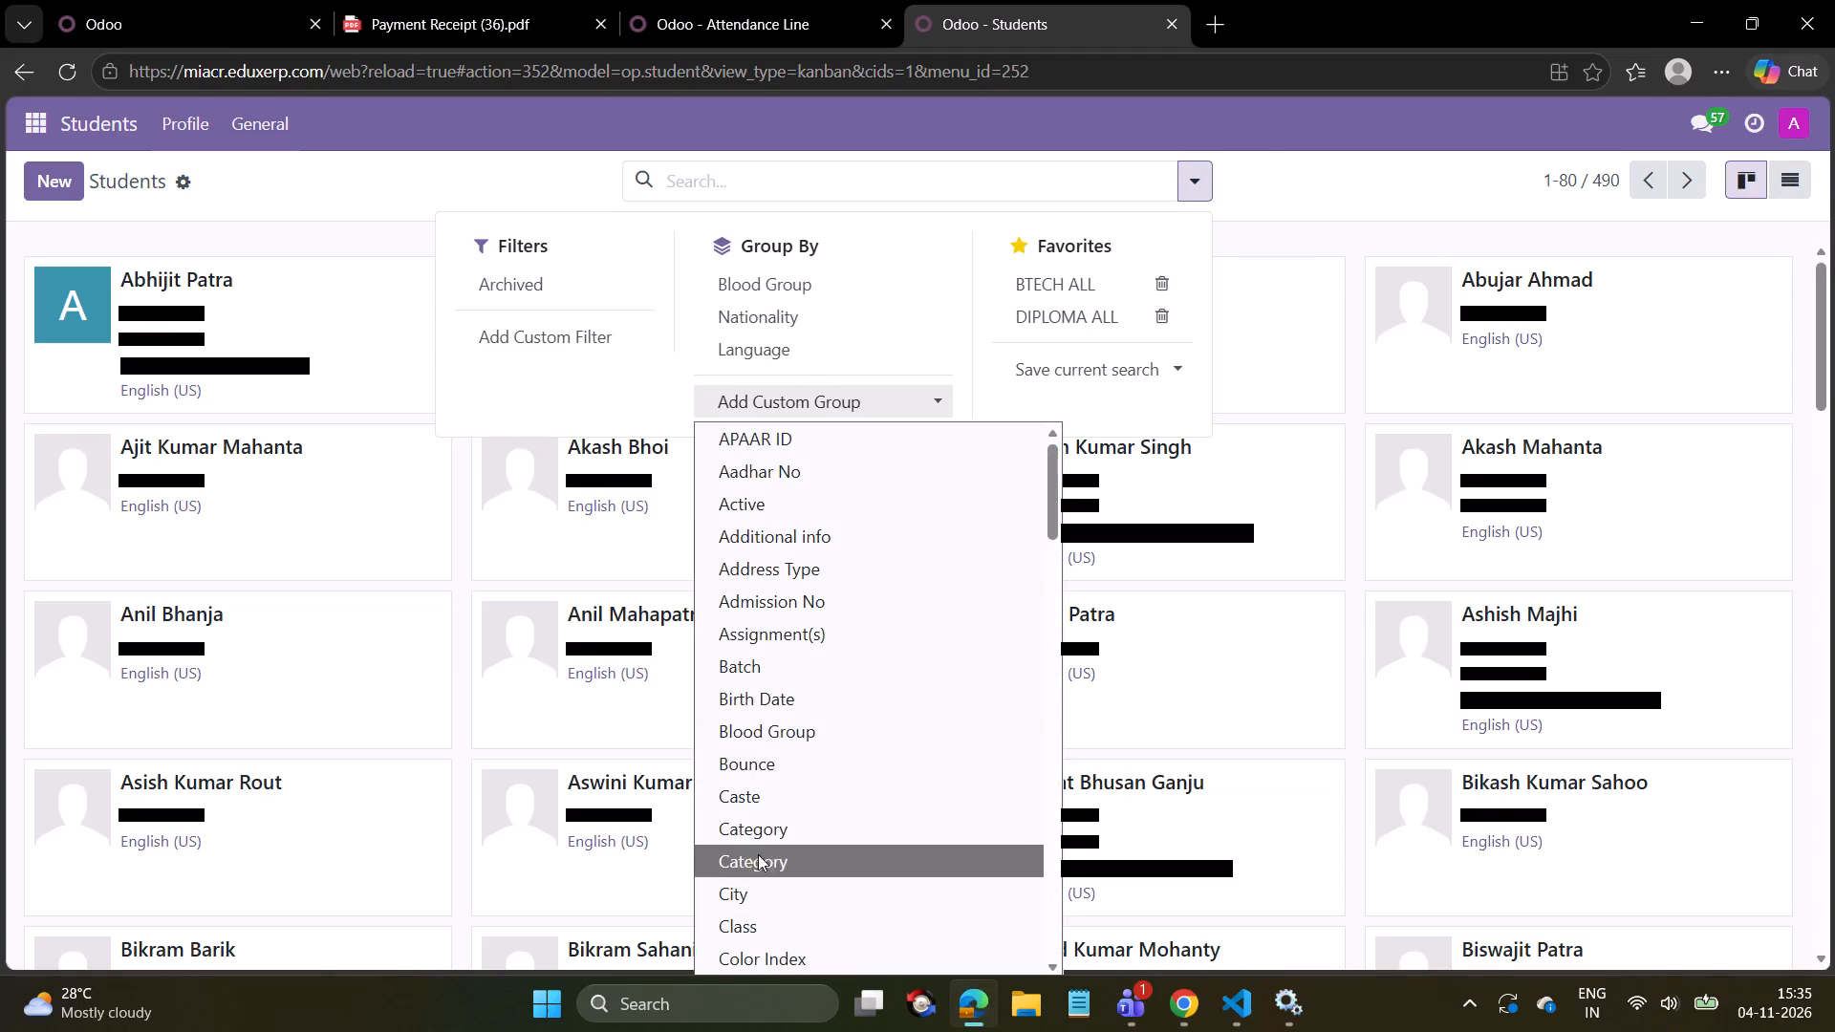
pyautogui.click(754, 927)
pyautogui.click(488, 183)
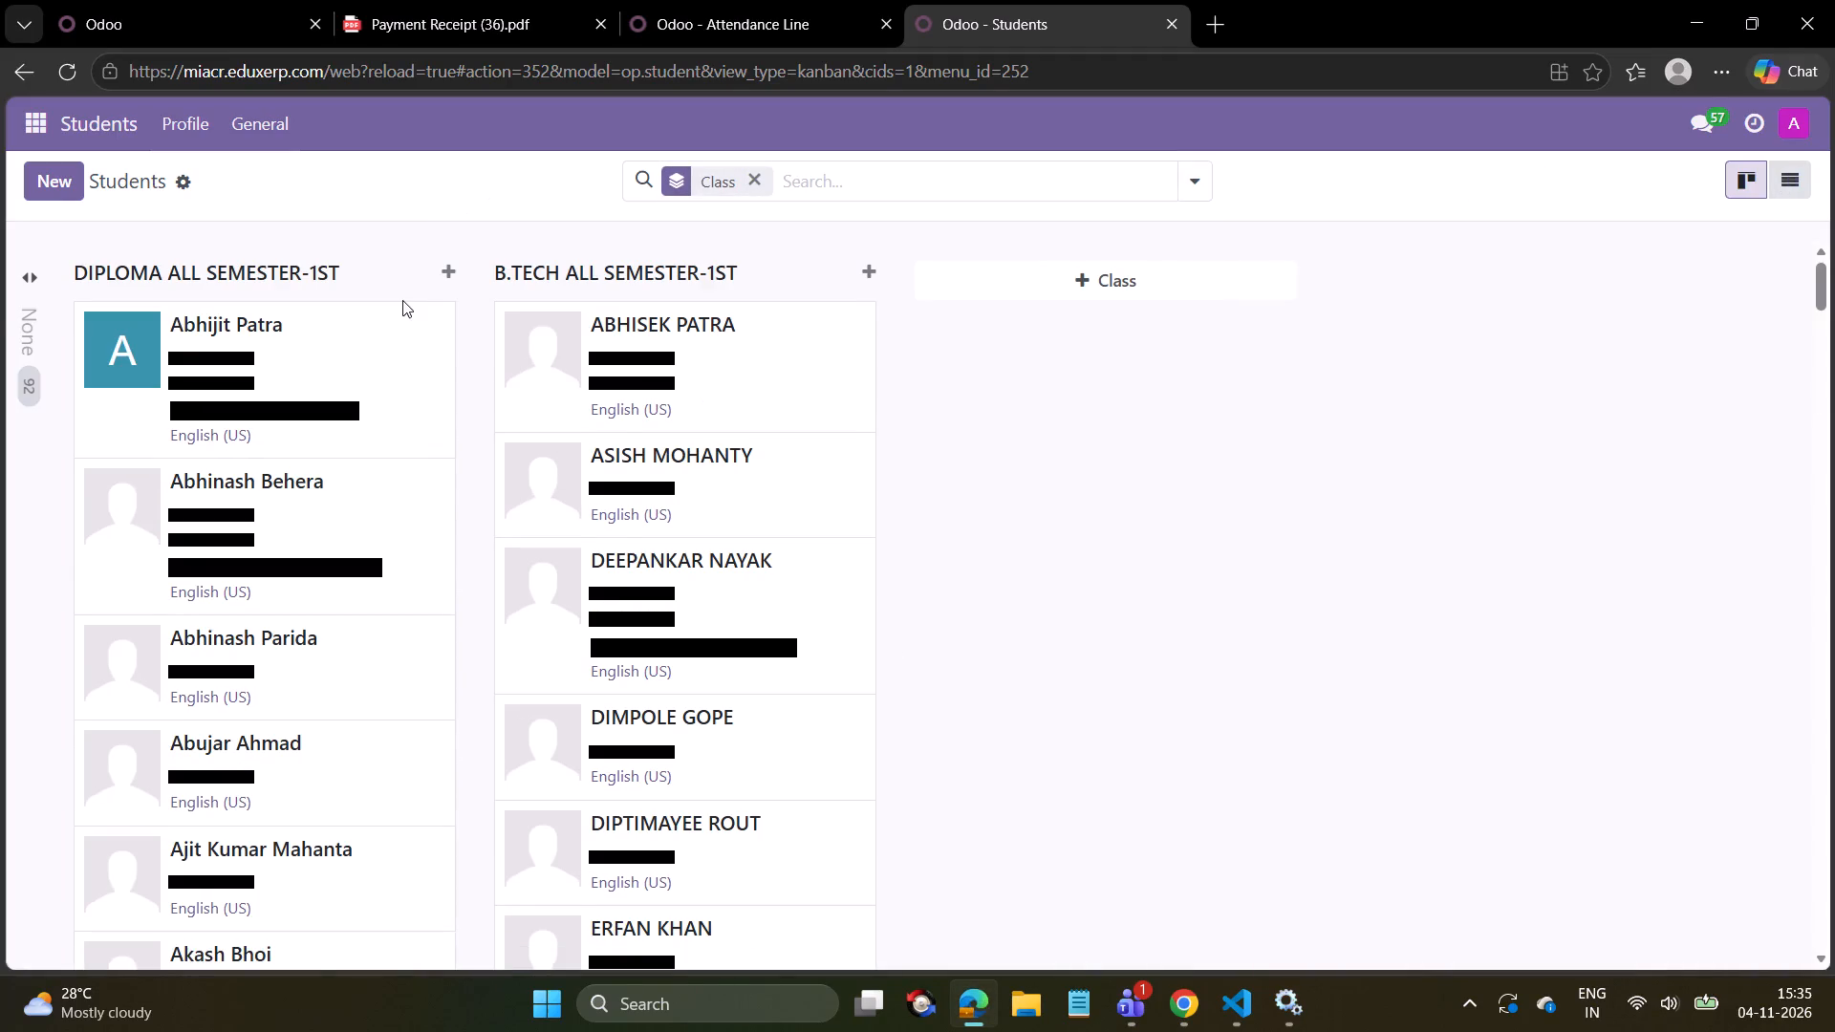
# Check the first student's record in the diploma and B.Tech first-semester groups, then look through both groups in the grouped list.
pyautogui.click(325, 345)
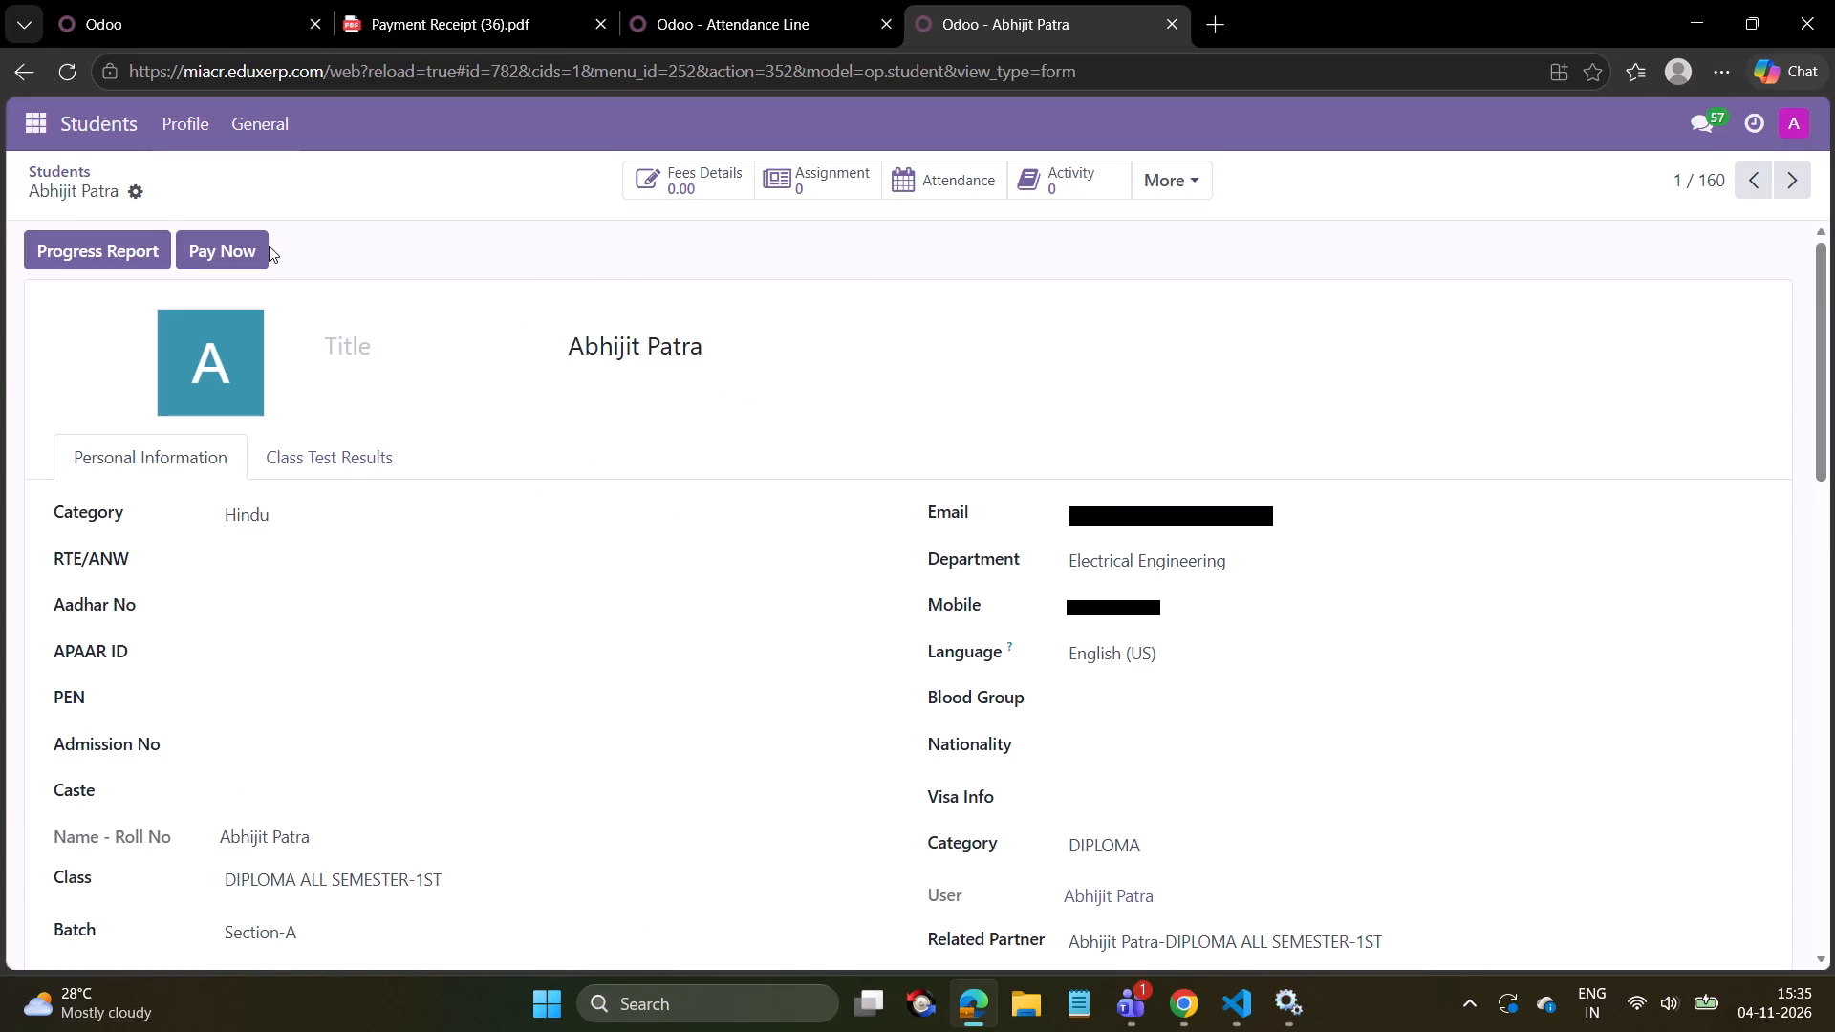
pyautogui.click(88, 168)
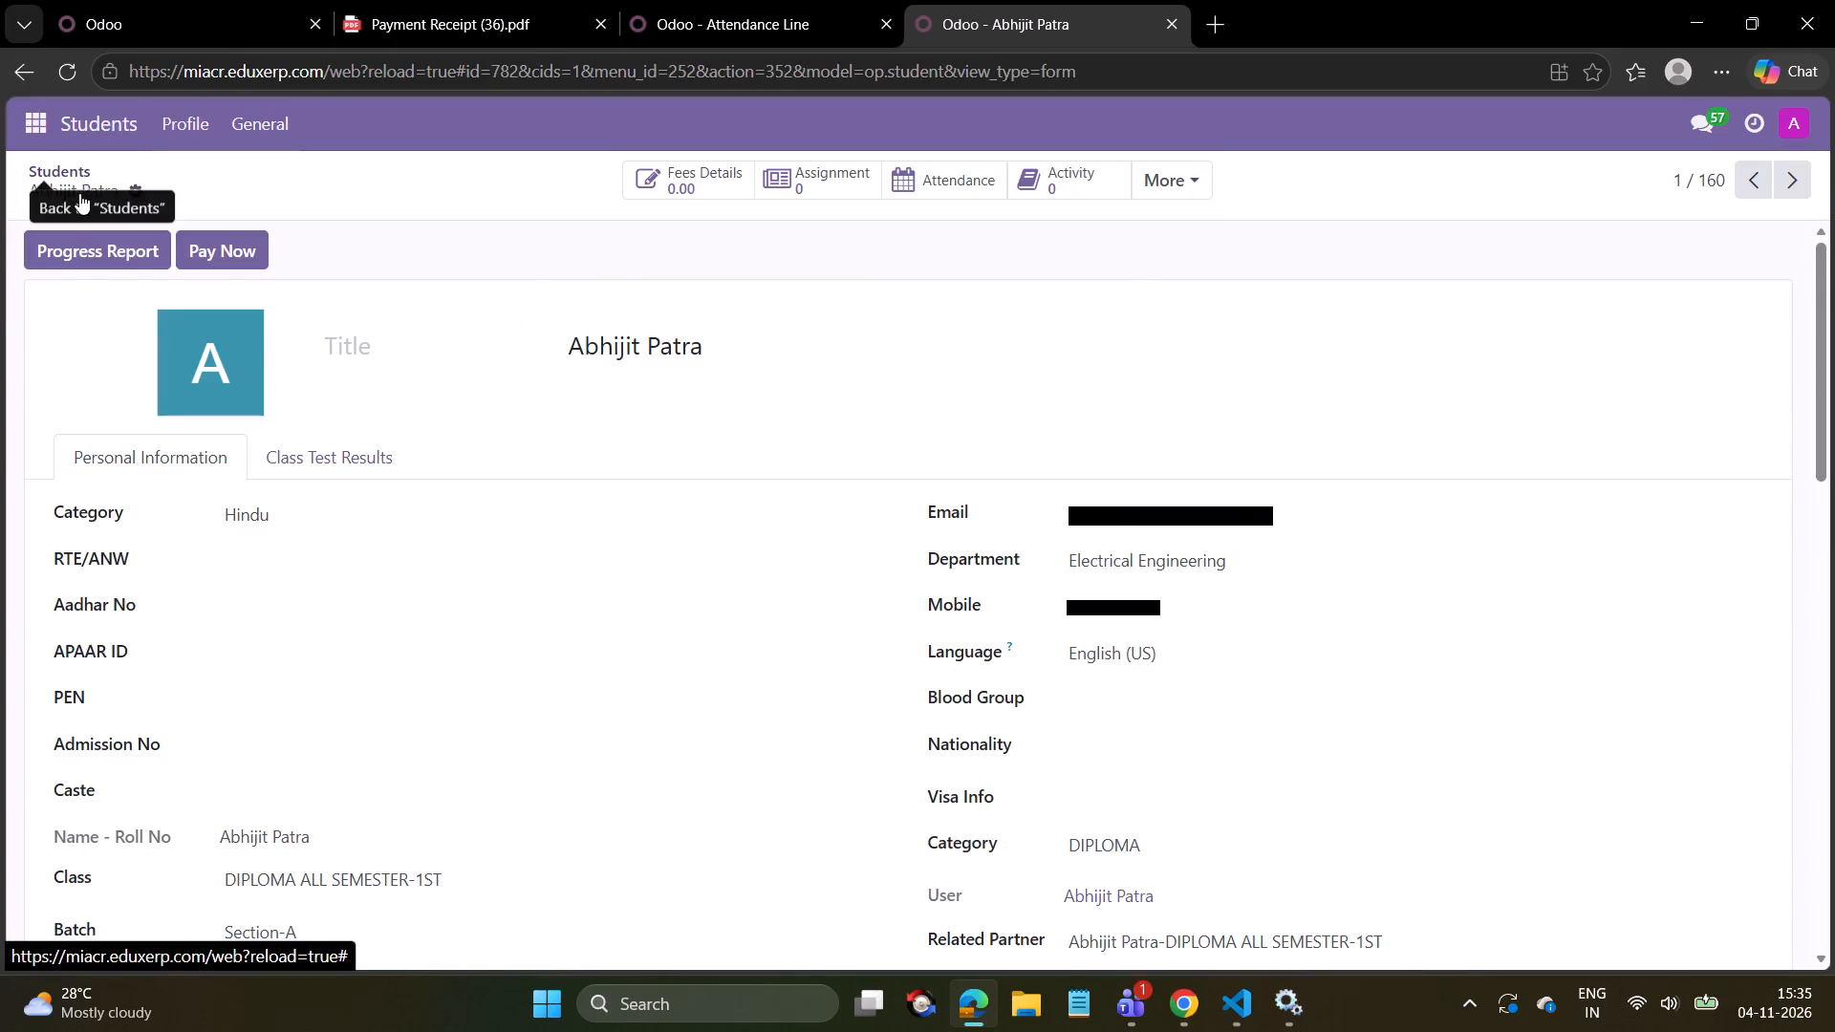
pyautogui.click(550, 339)
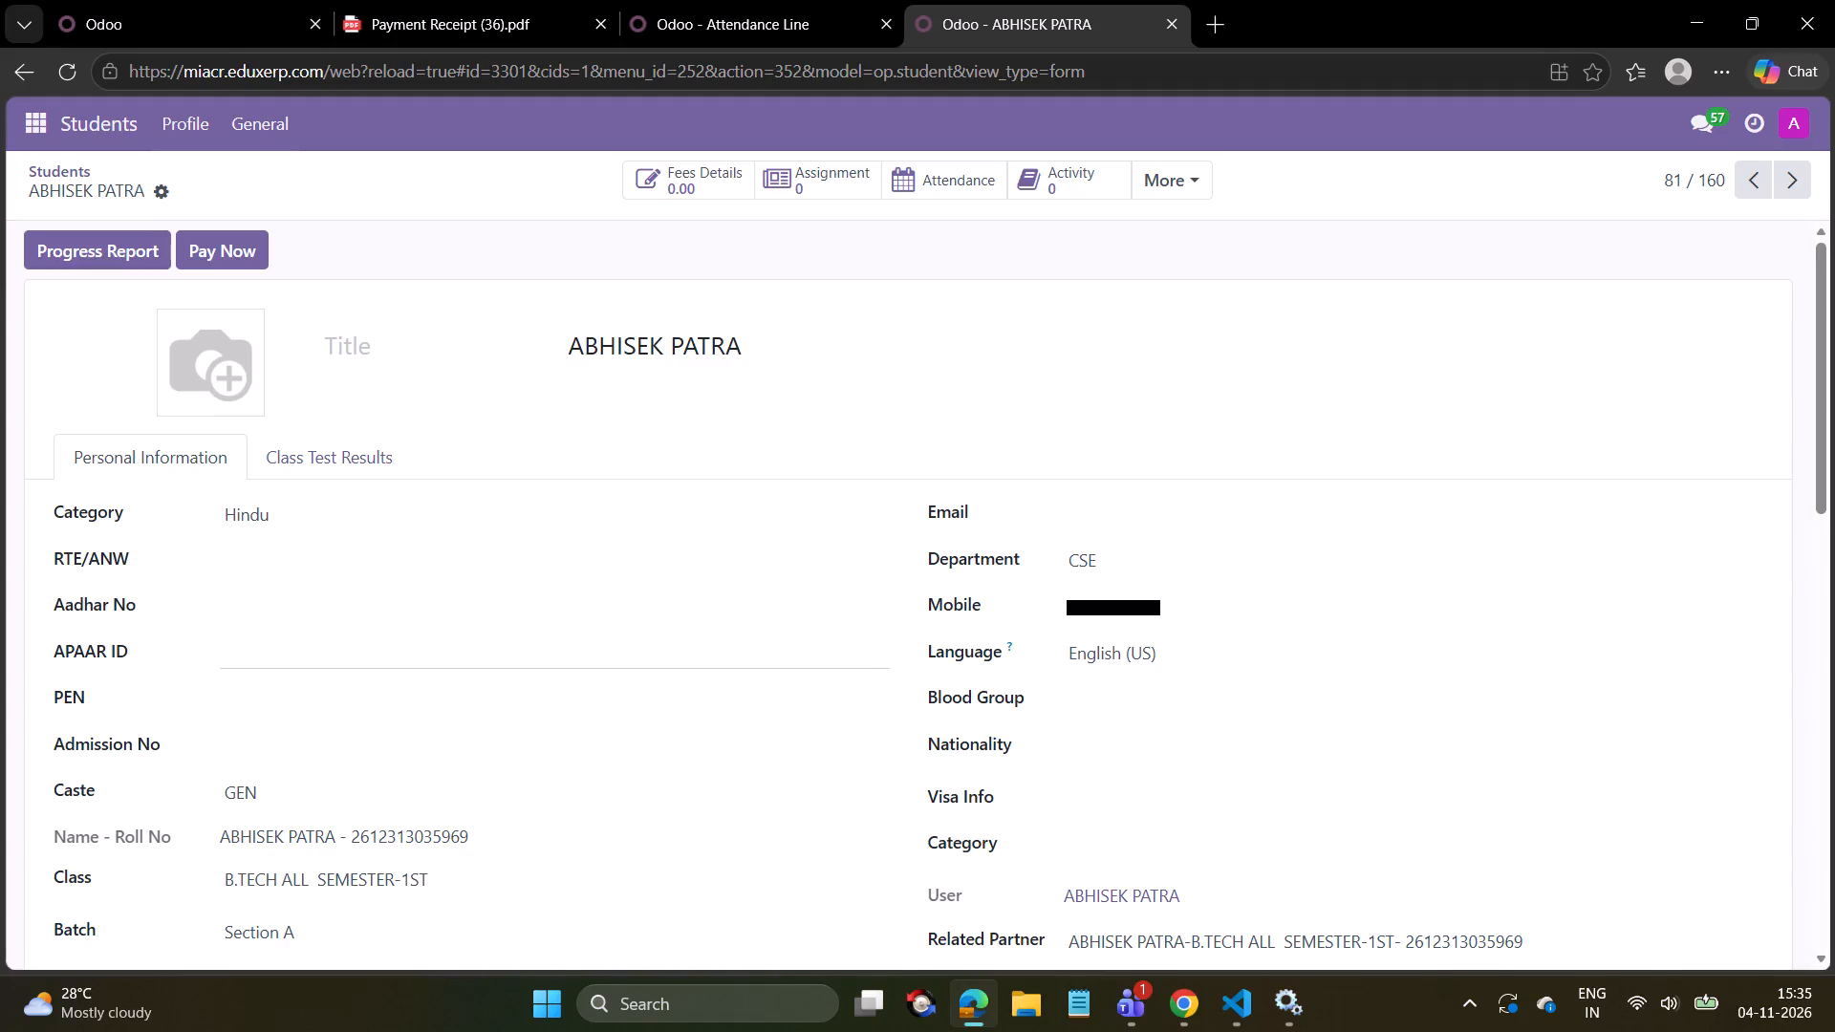
pyautogui.click(86, 174)
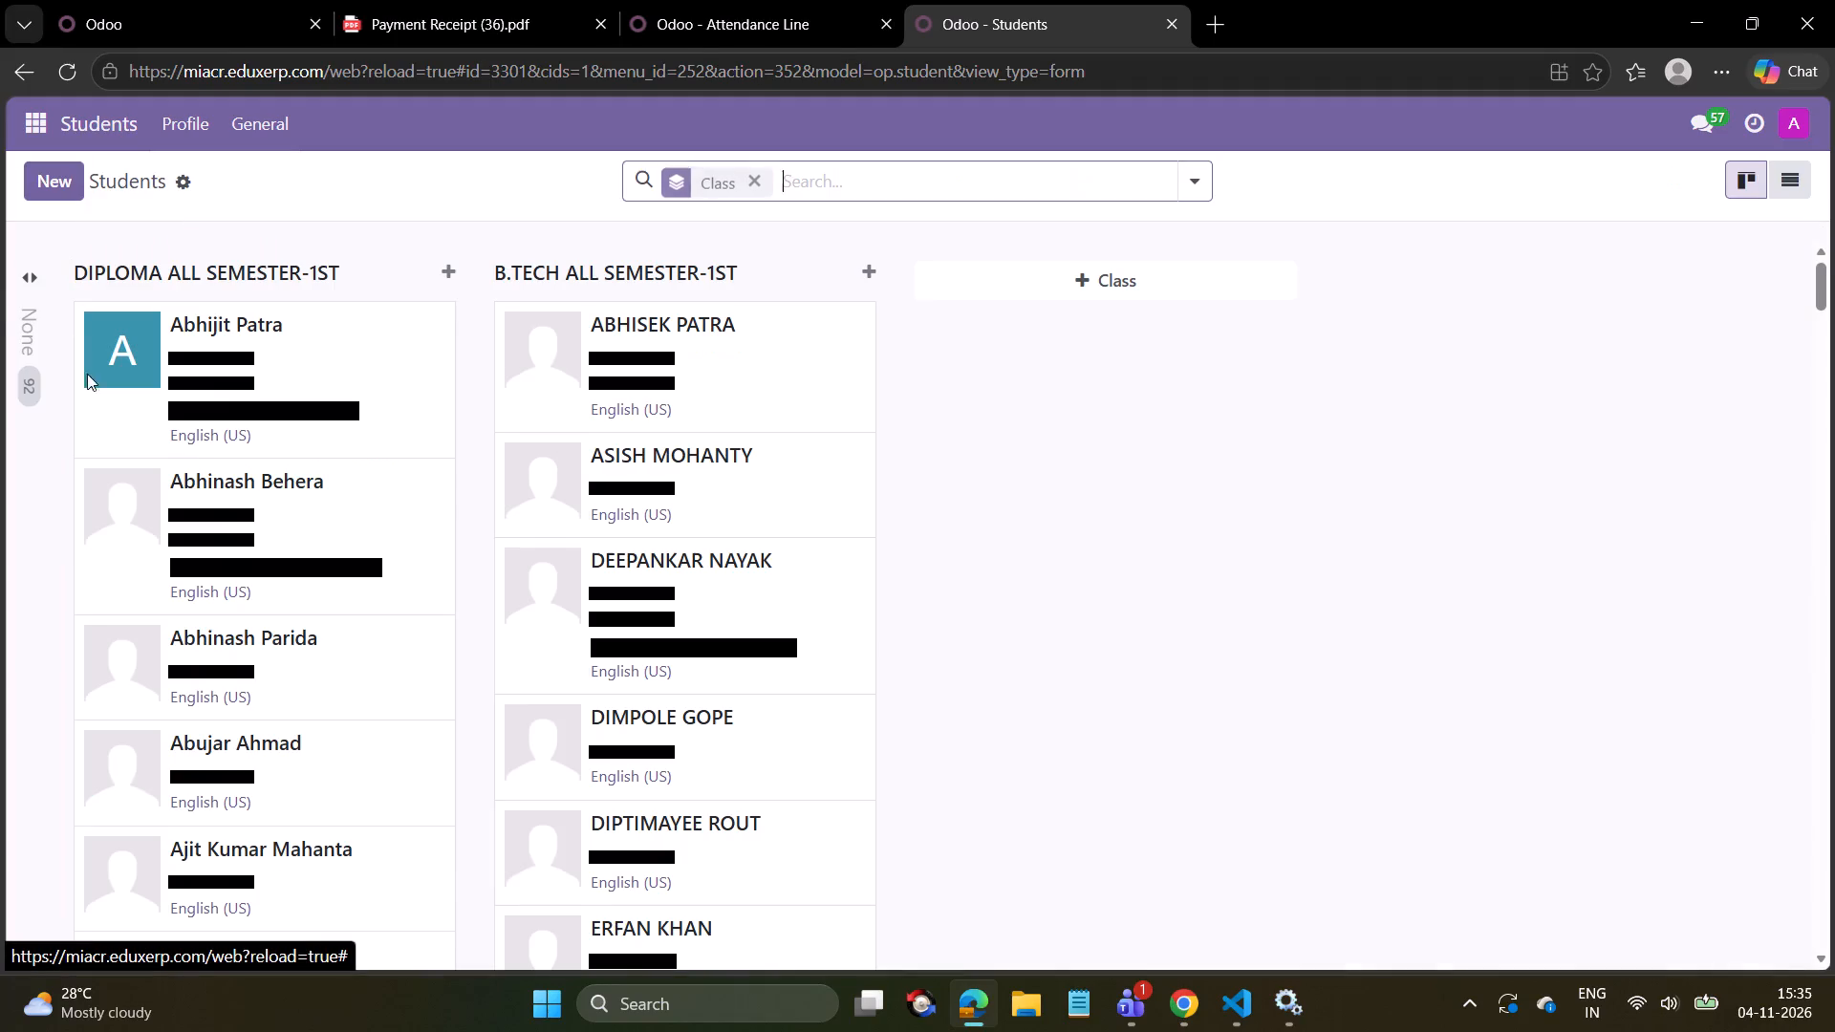
pyautogui.scroll(-5, 330, 525)
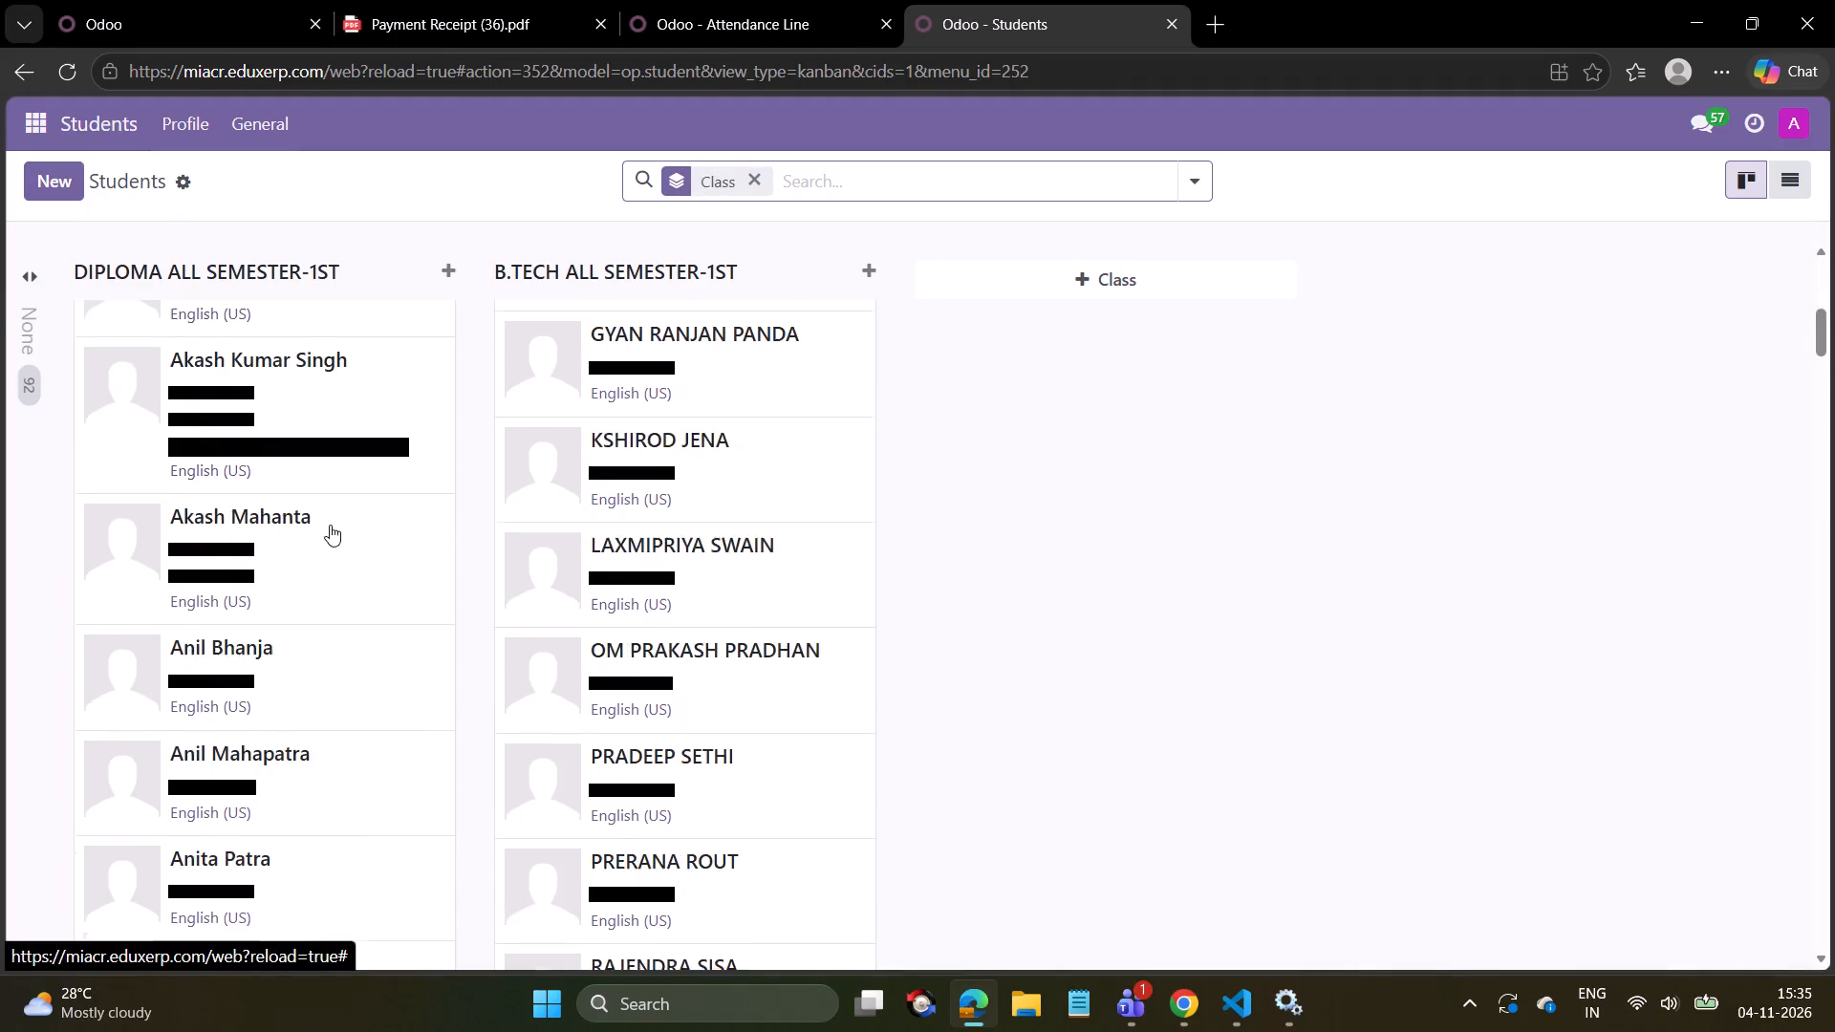
pyautogui.scroll(-20, 330, 525)
pyautogui.scroll(-8, 330, 525)
pyautogui.scroll(18, 328, 530)
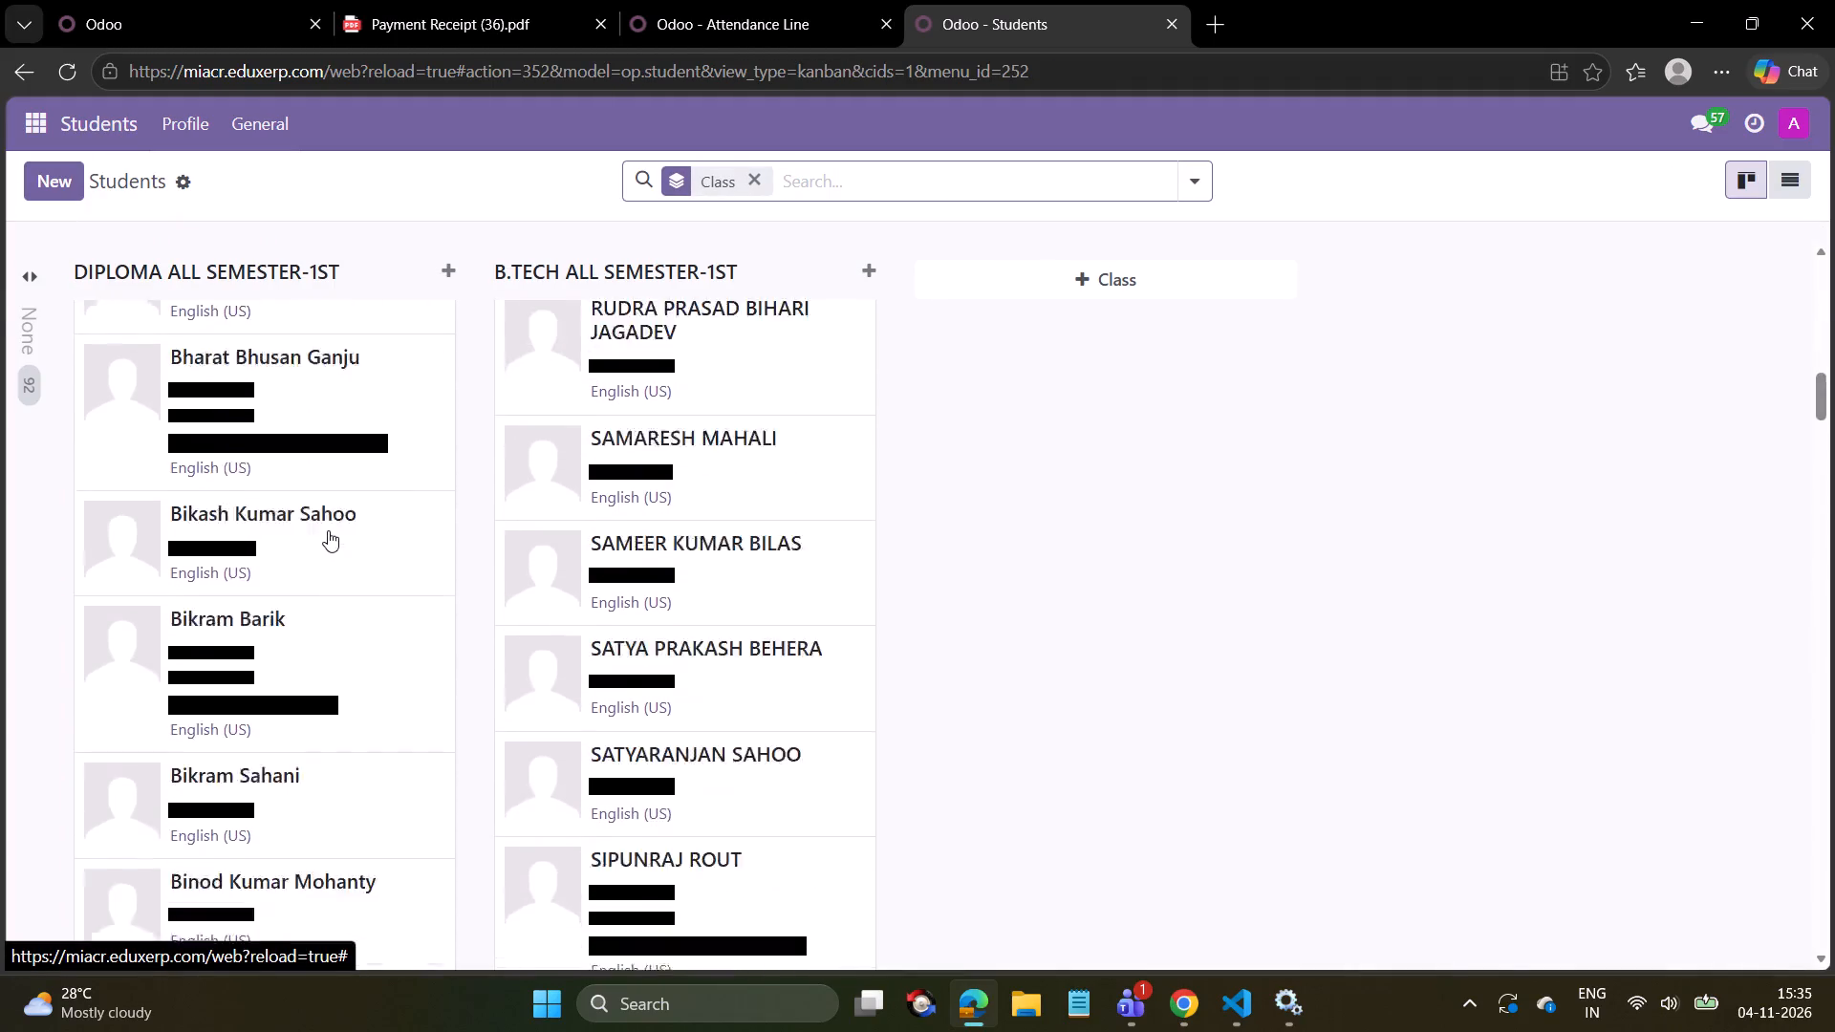
pyautogui.scroll(18, 328, 530)
pyautogui.scroll(6, 304, 440)
# Open the first diploma student's record and reselect DIPLOMA ALL SEMESTER-1ST as the class.
pyautogui.click(304, 393)
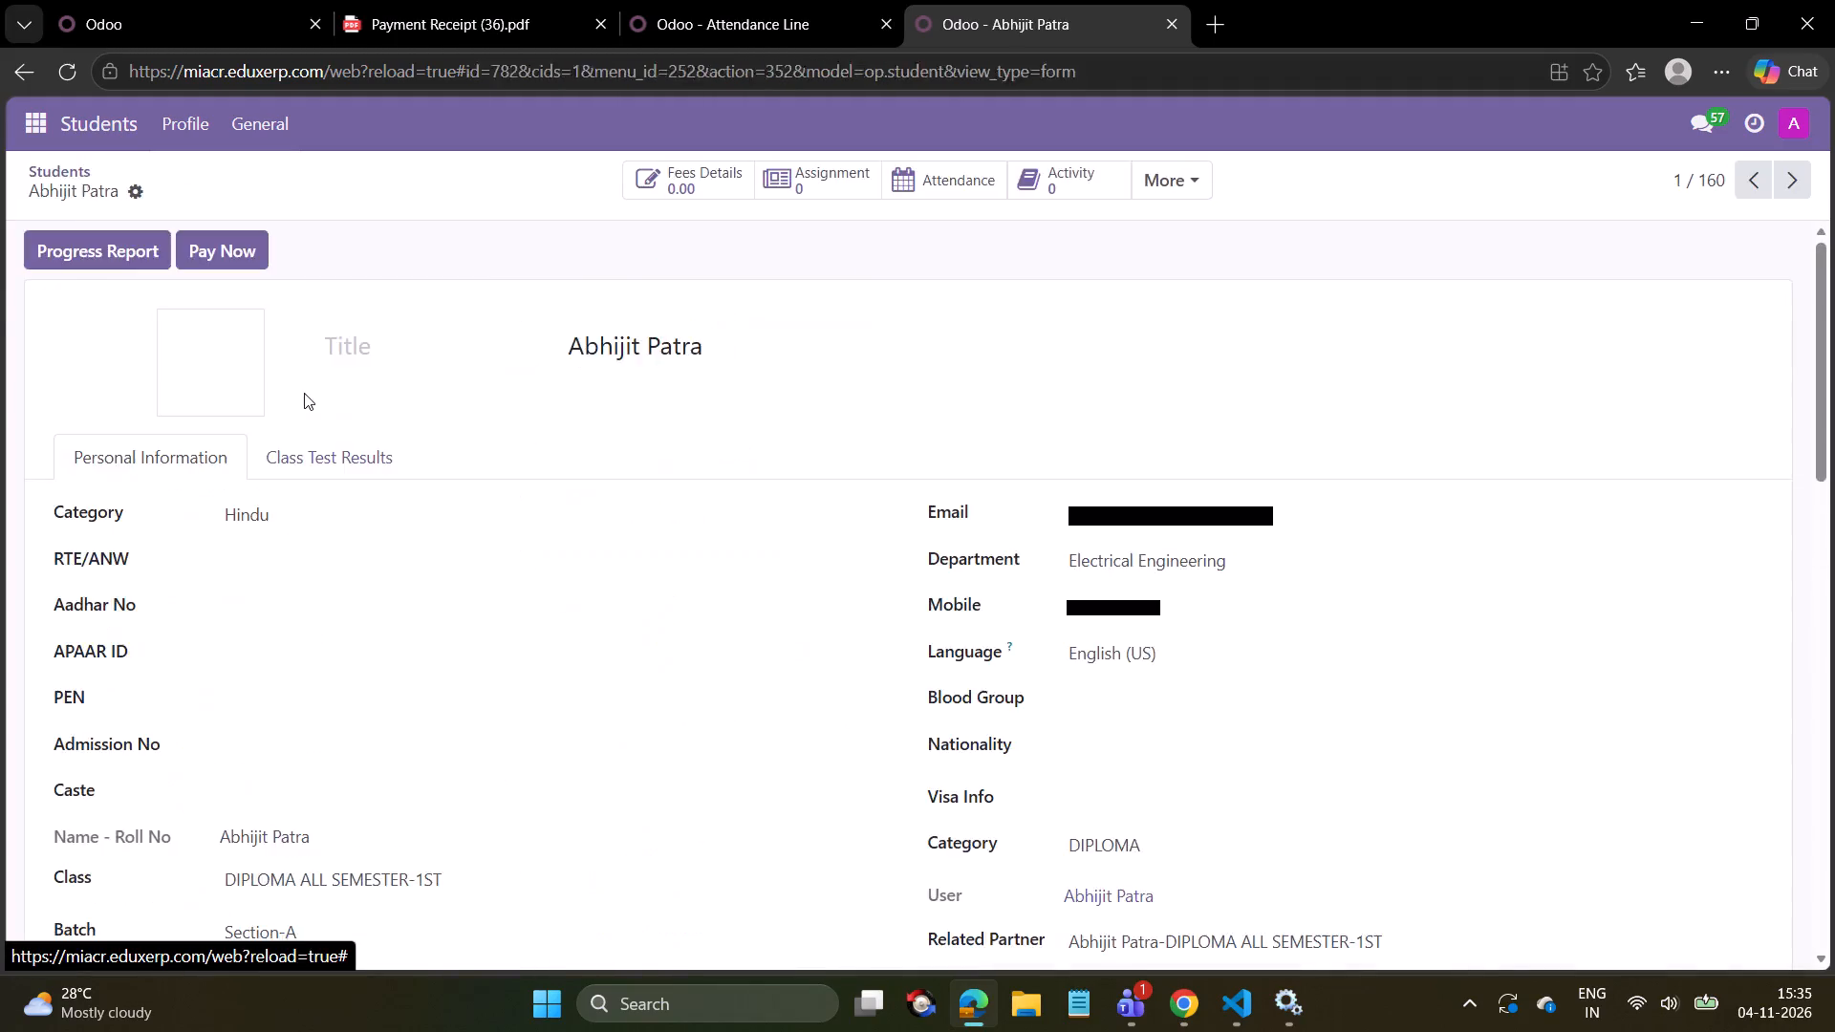
pyautogui.scroll(-1, 353, 629)
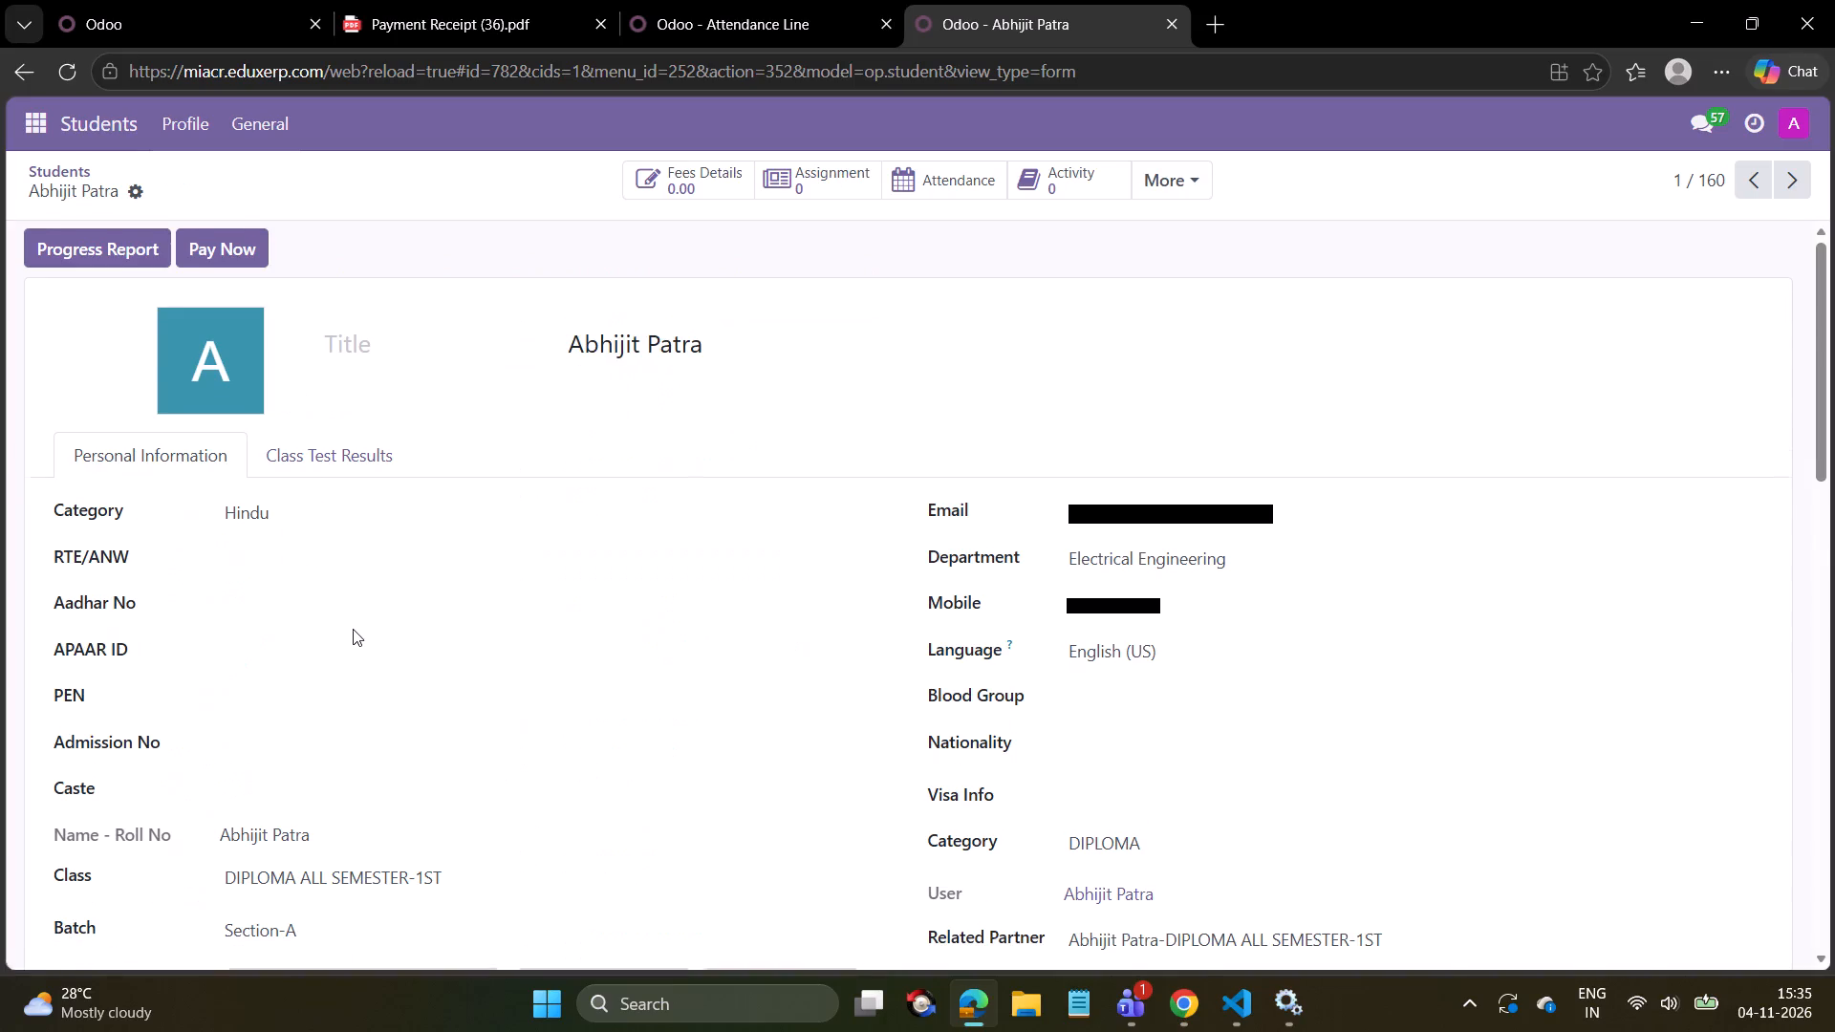
pyautogui.scroll(-1, 353, 629)
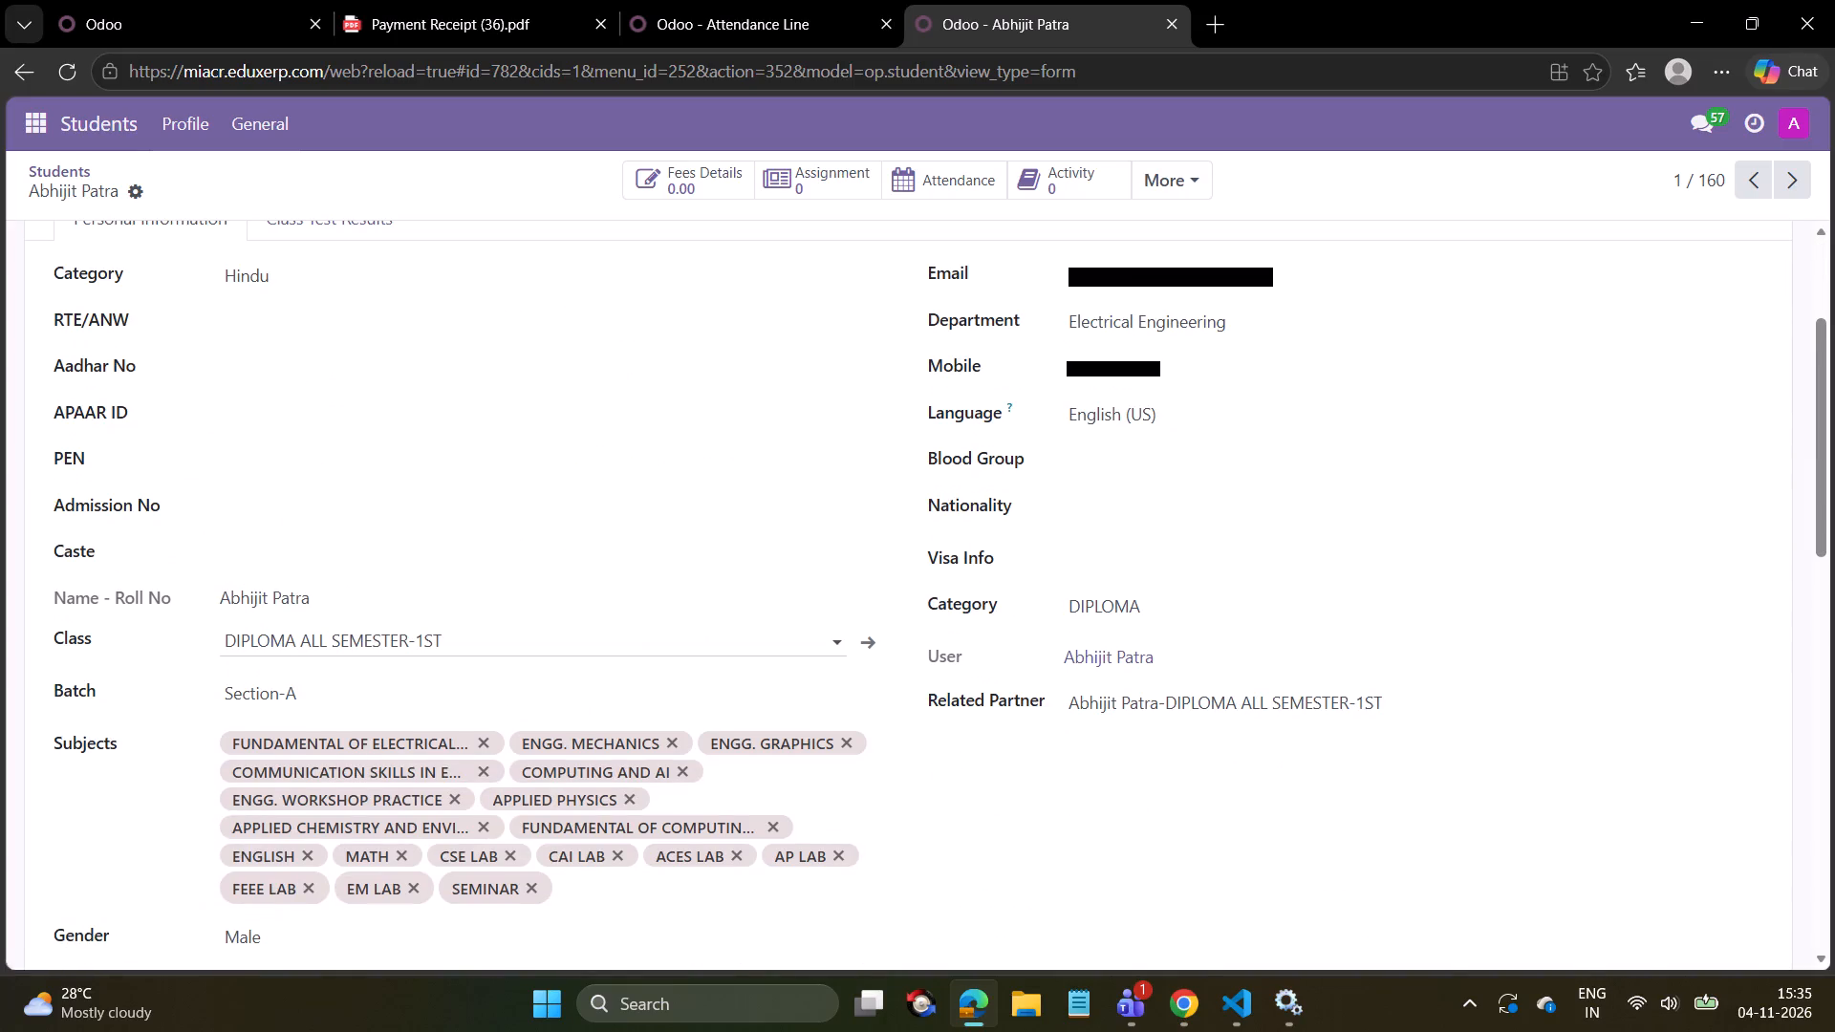
pyautogui.click(351, 640)
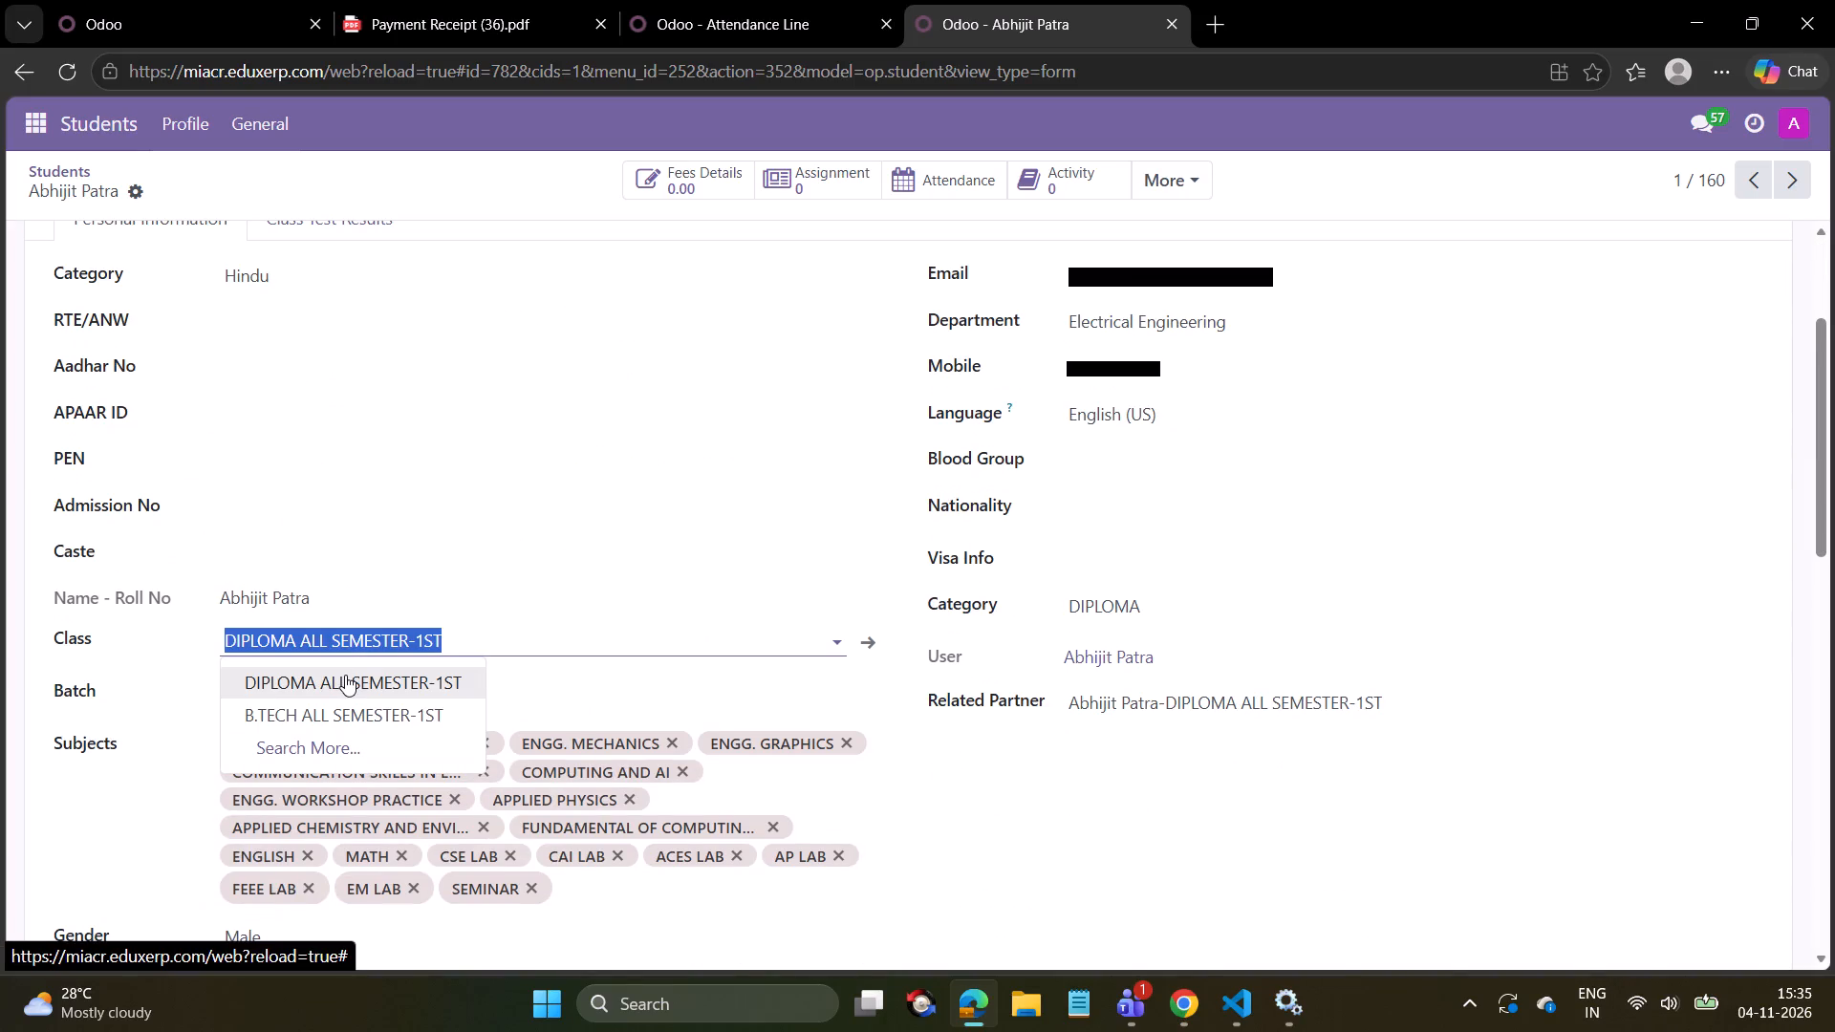
pyautogui.click(345, 675)
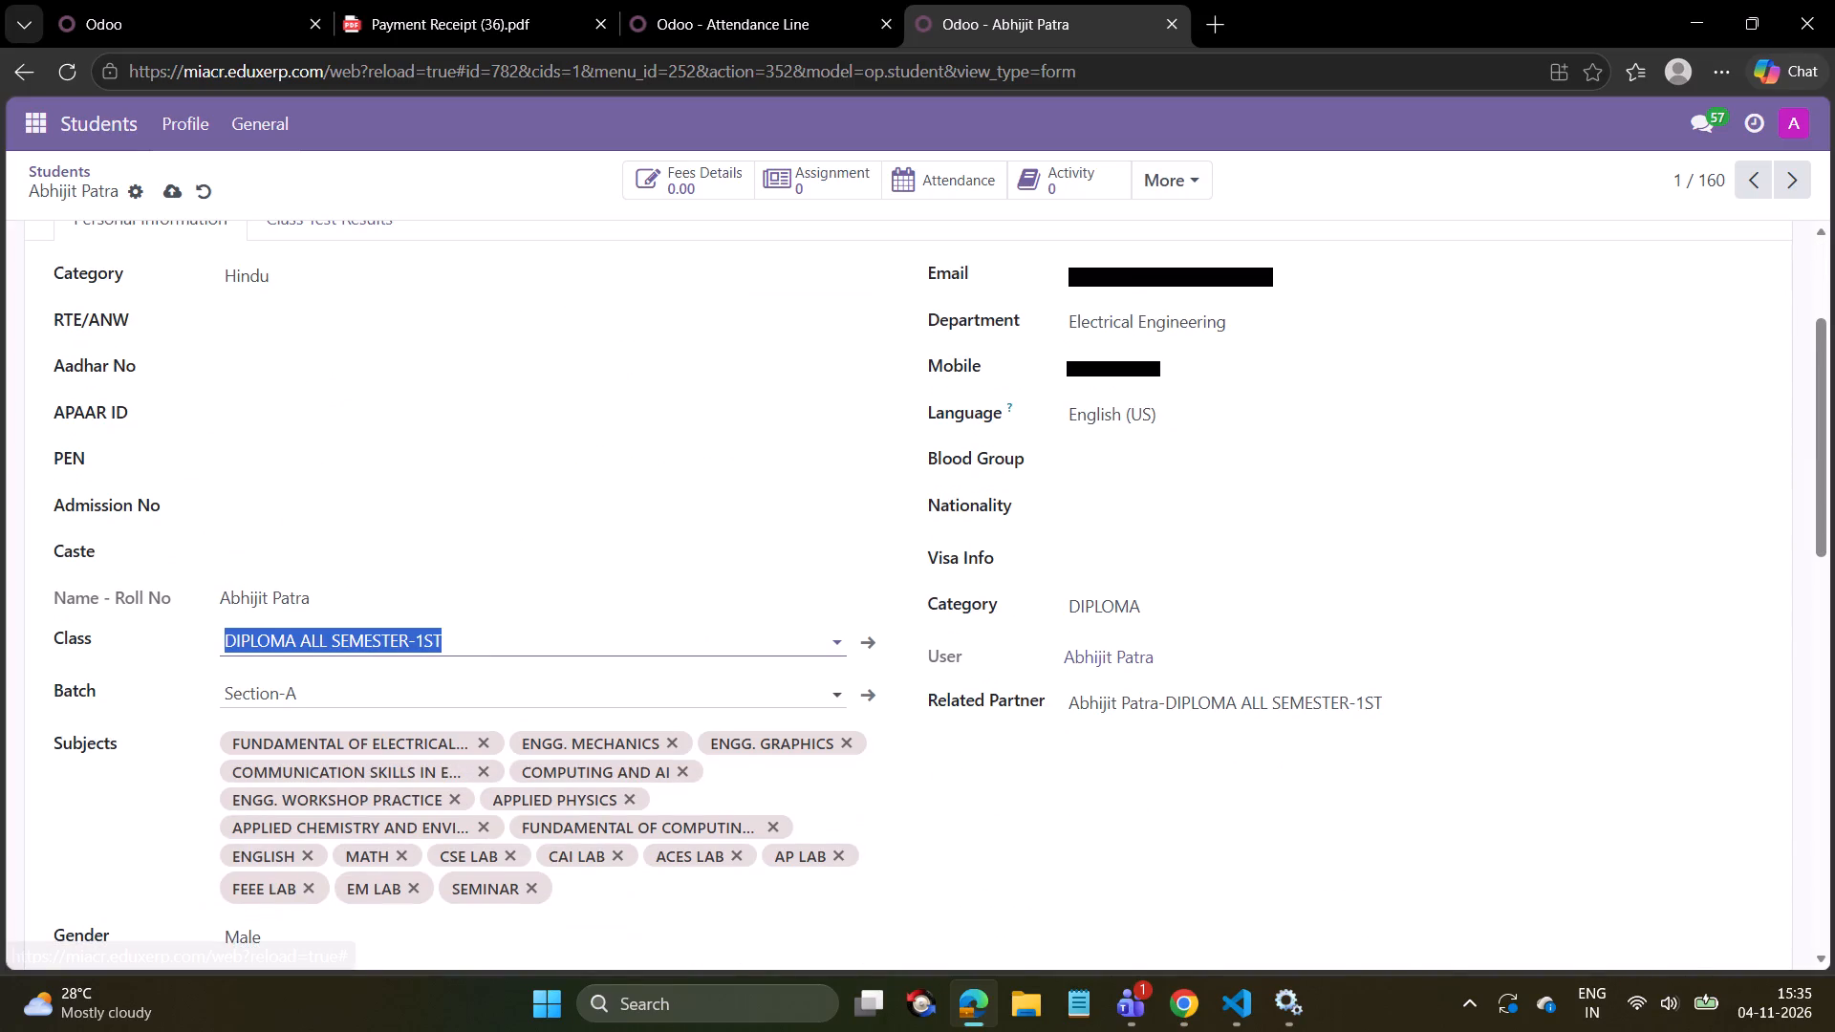
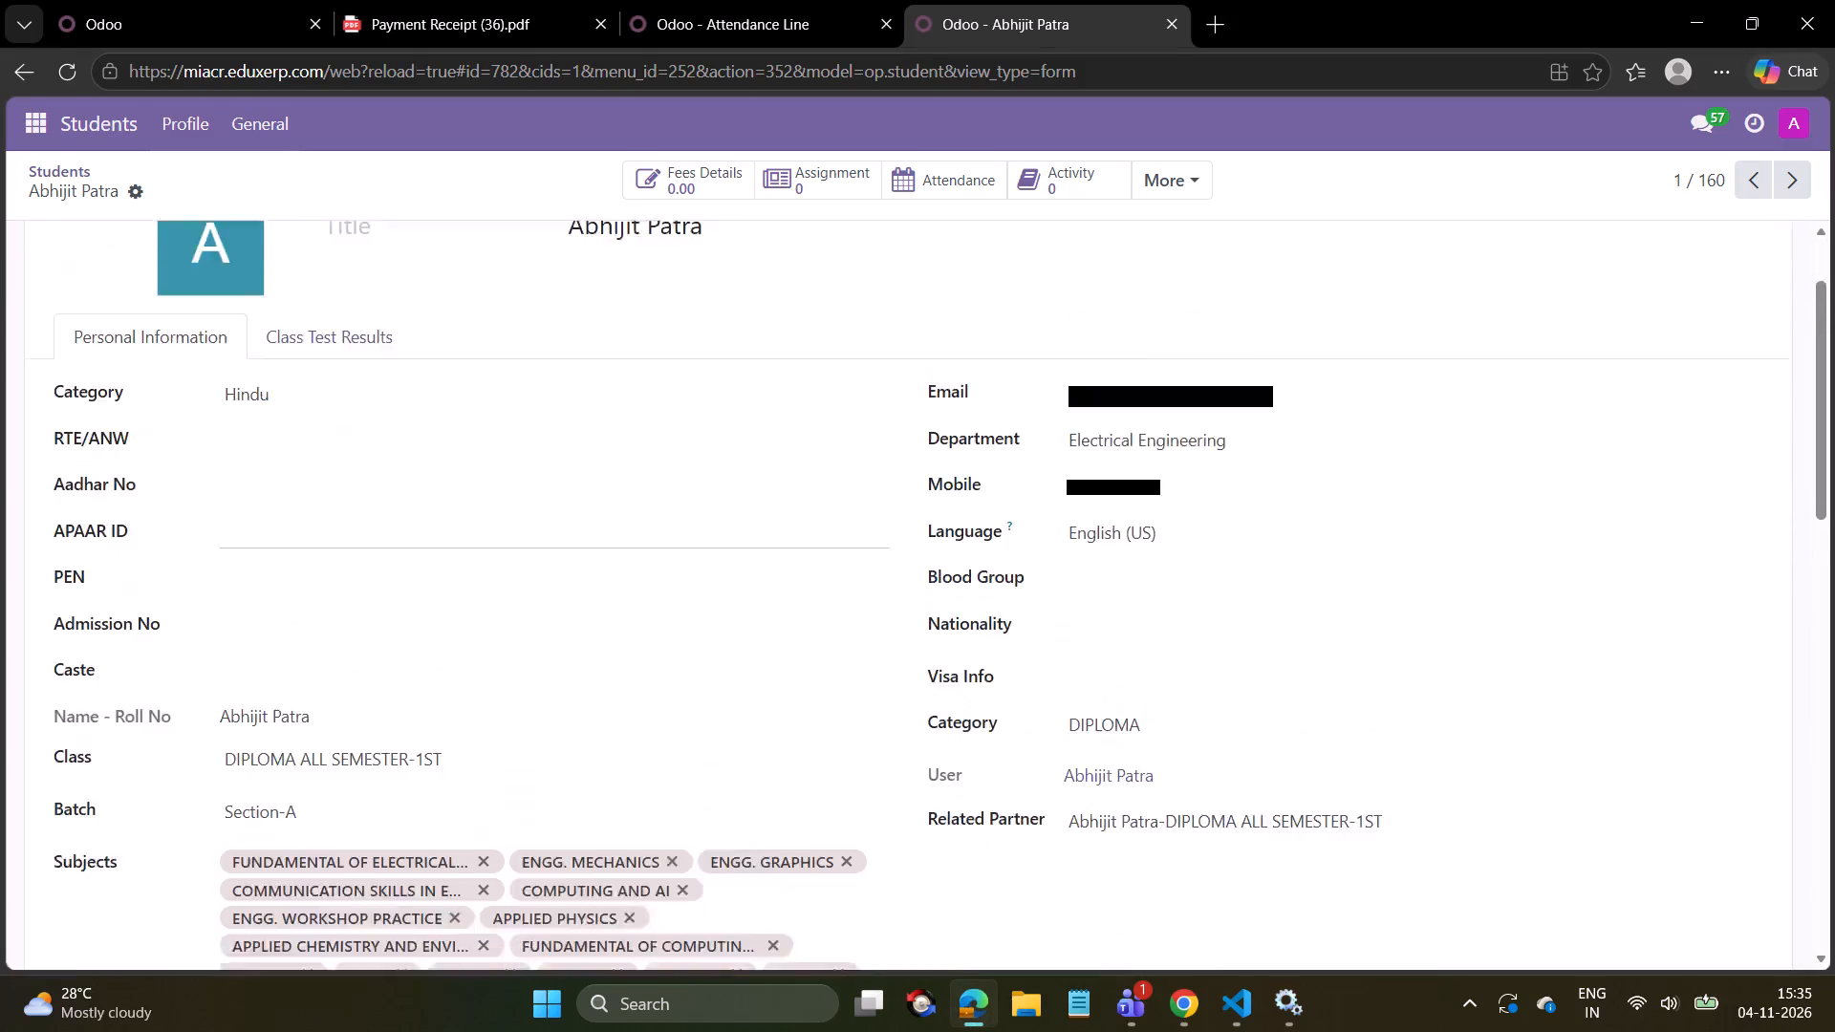
# Review the first diploma student's record, check the first B.Tech student's record, and return to the class-grouped student overview.
pyautogui.scroll(8, 513, 665)
pyautogui.scroll(-2, 420, 634)
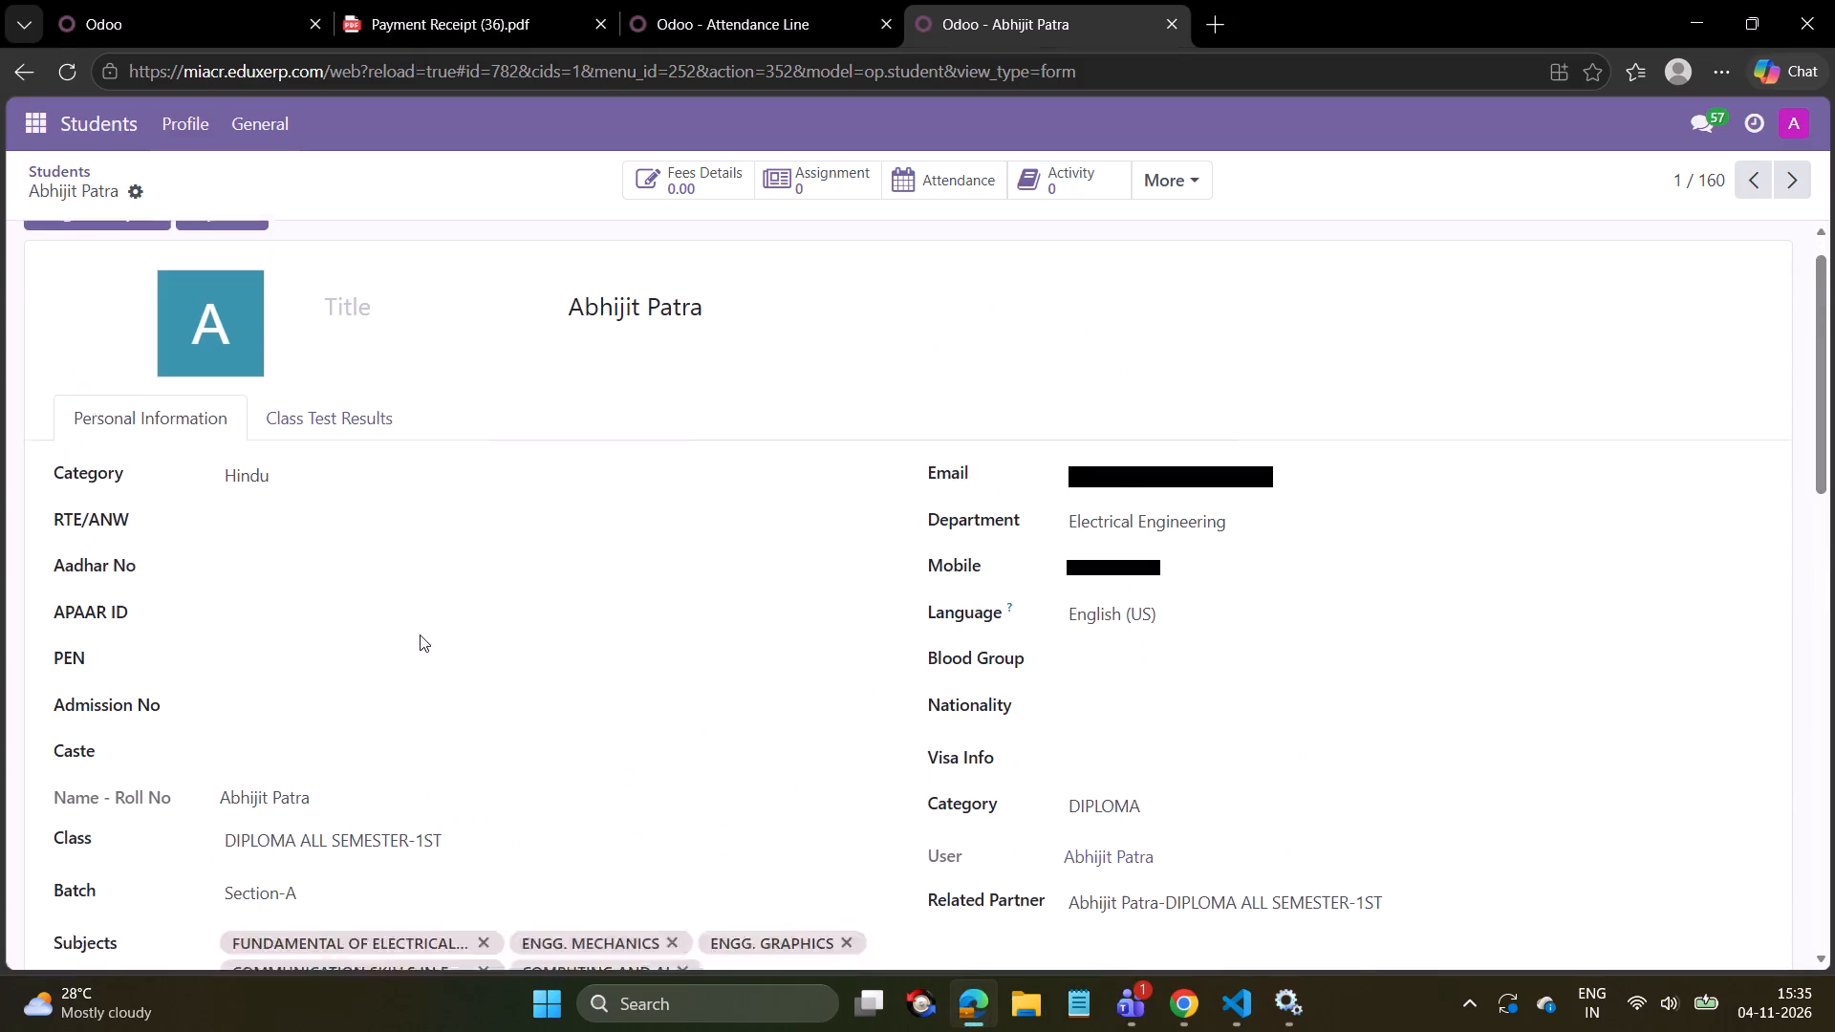
pyautogui.scroll(10, 420, 634)
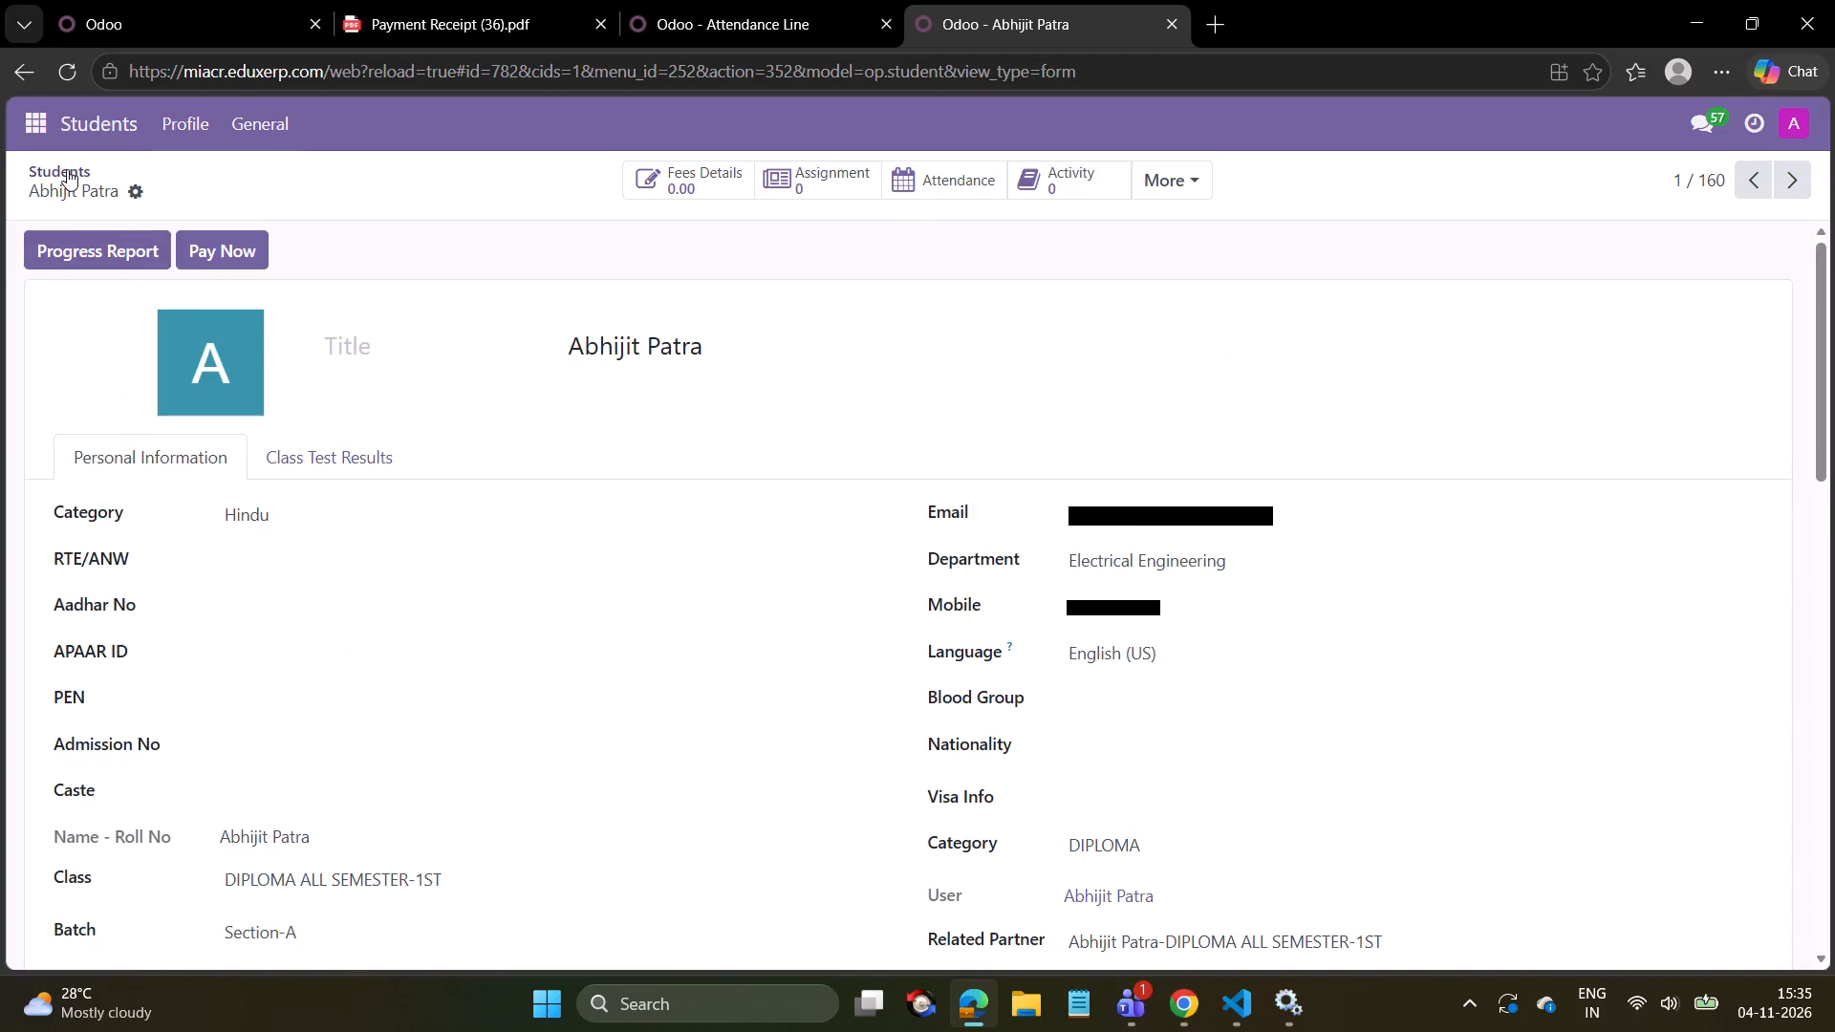
pyautogui.click(67, 169)
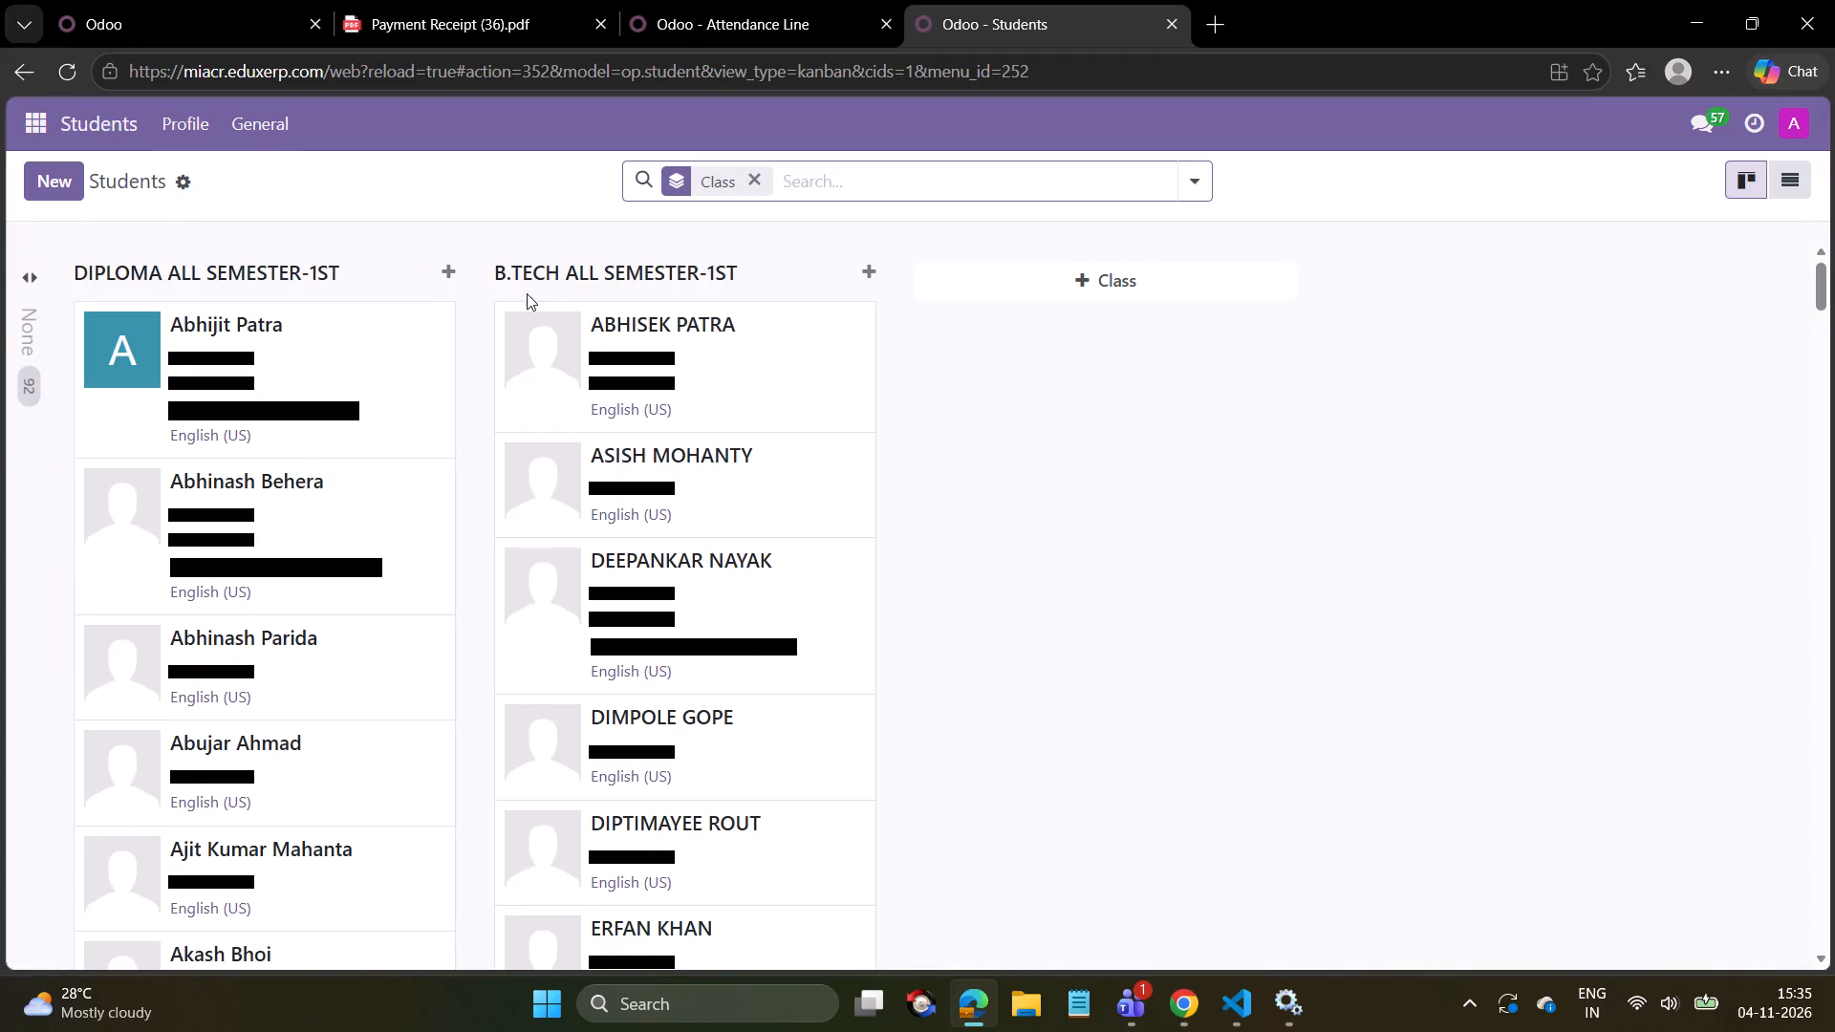
pyautogui.click(680, 349)
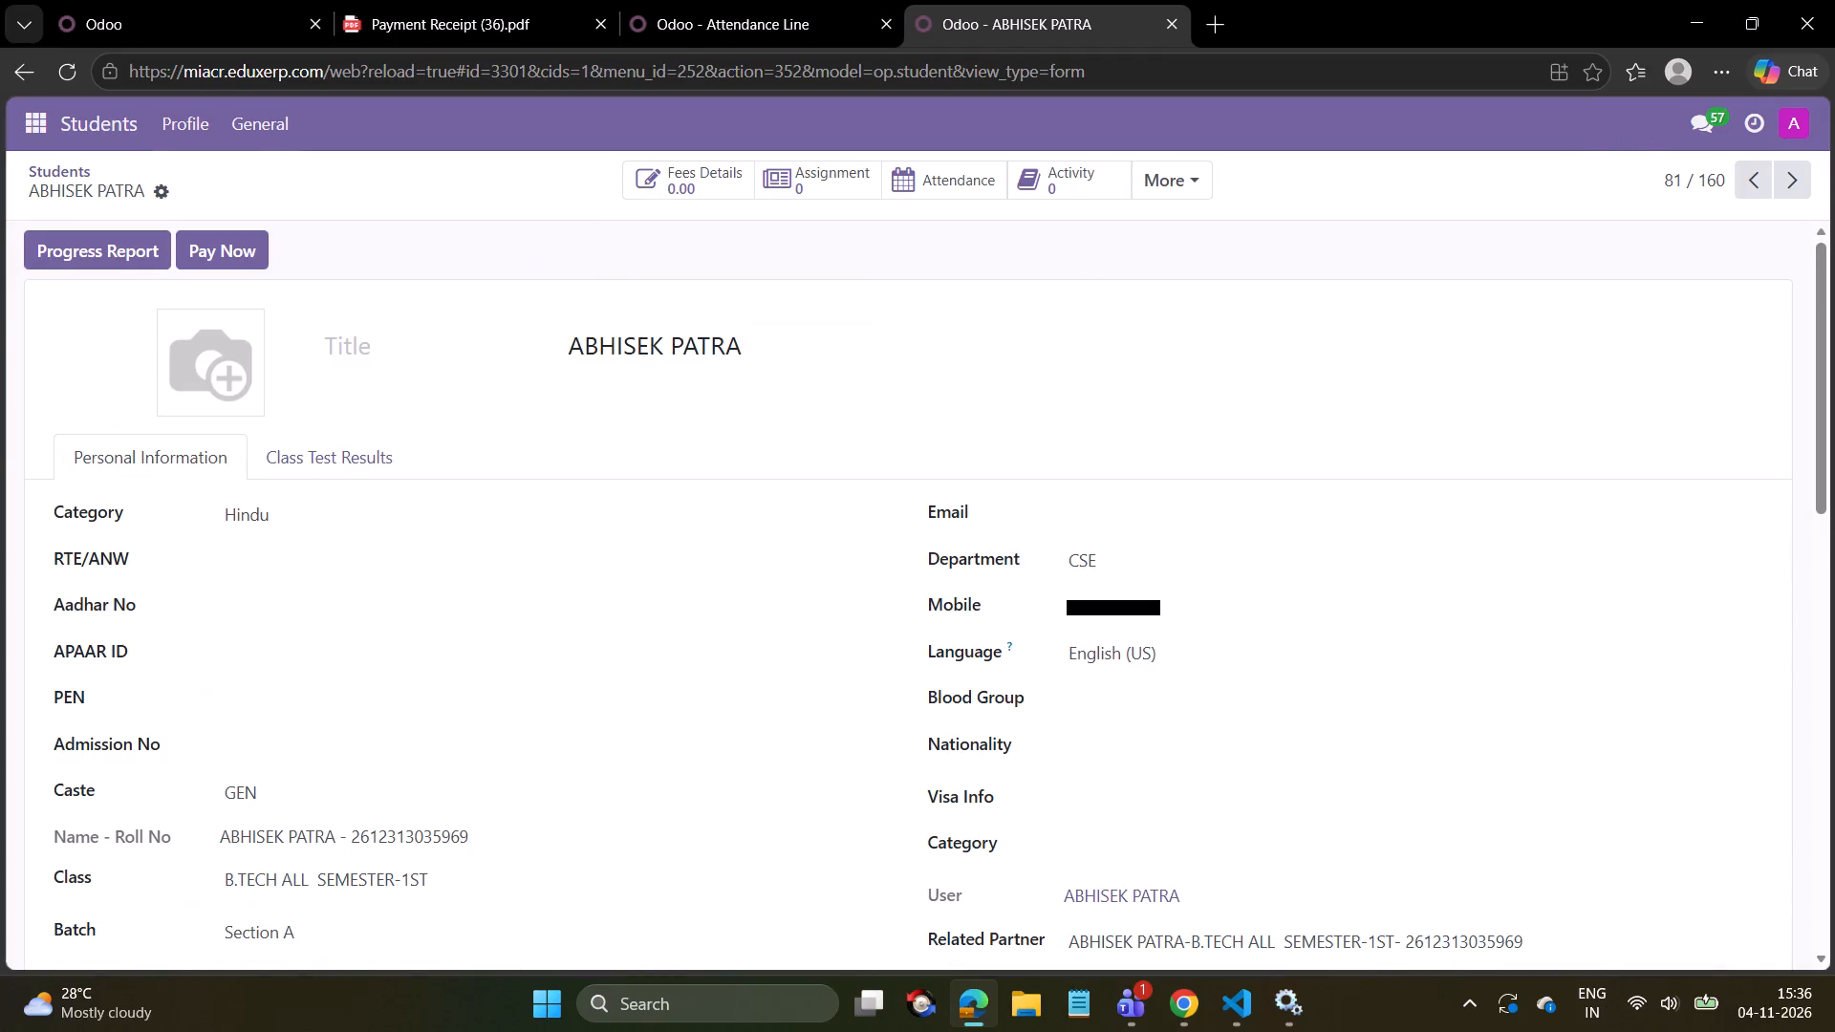
pyautogui.click(74, 176)
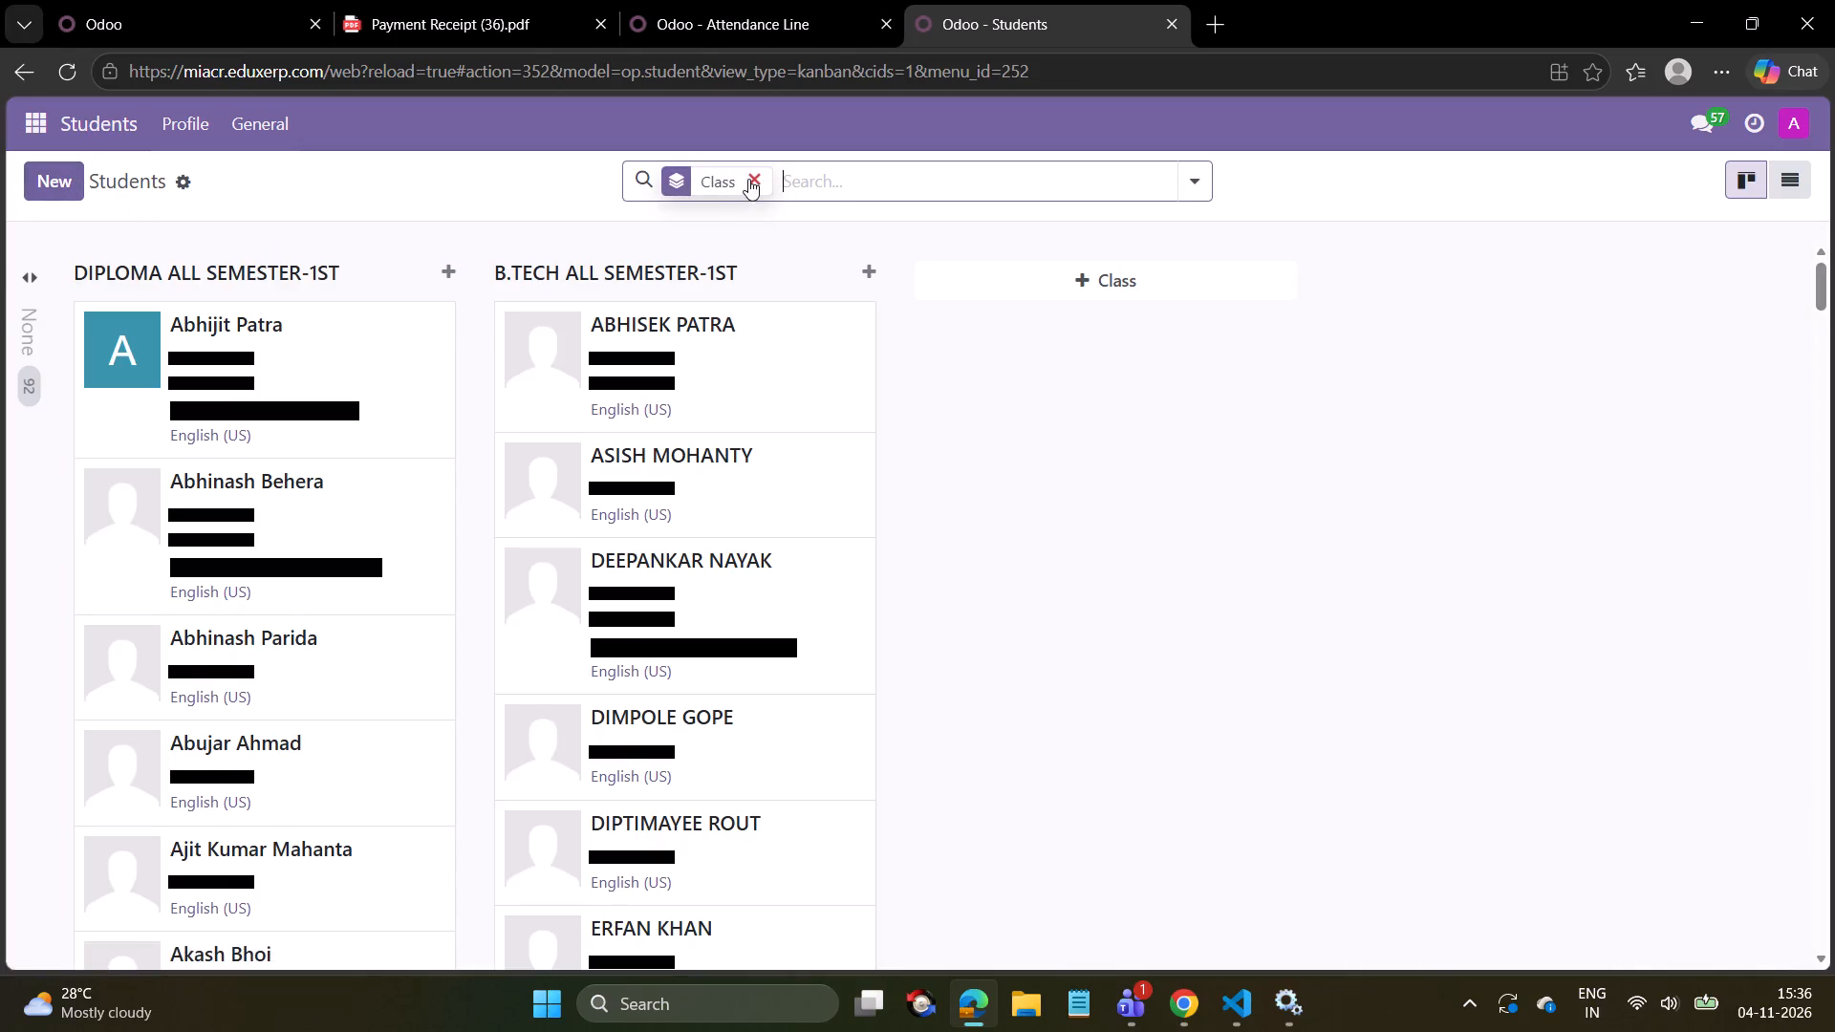
# Show the grouped students as a list and examine the class, batch and subjects of the first student in the None group.
pyautogui.click(1787, 182)
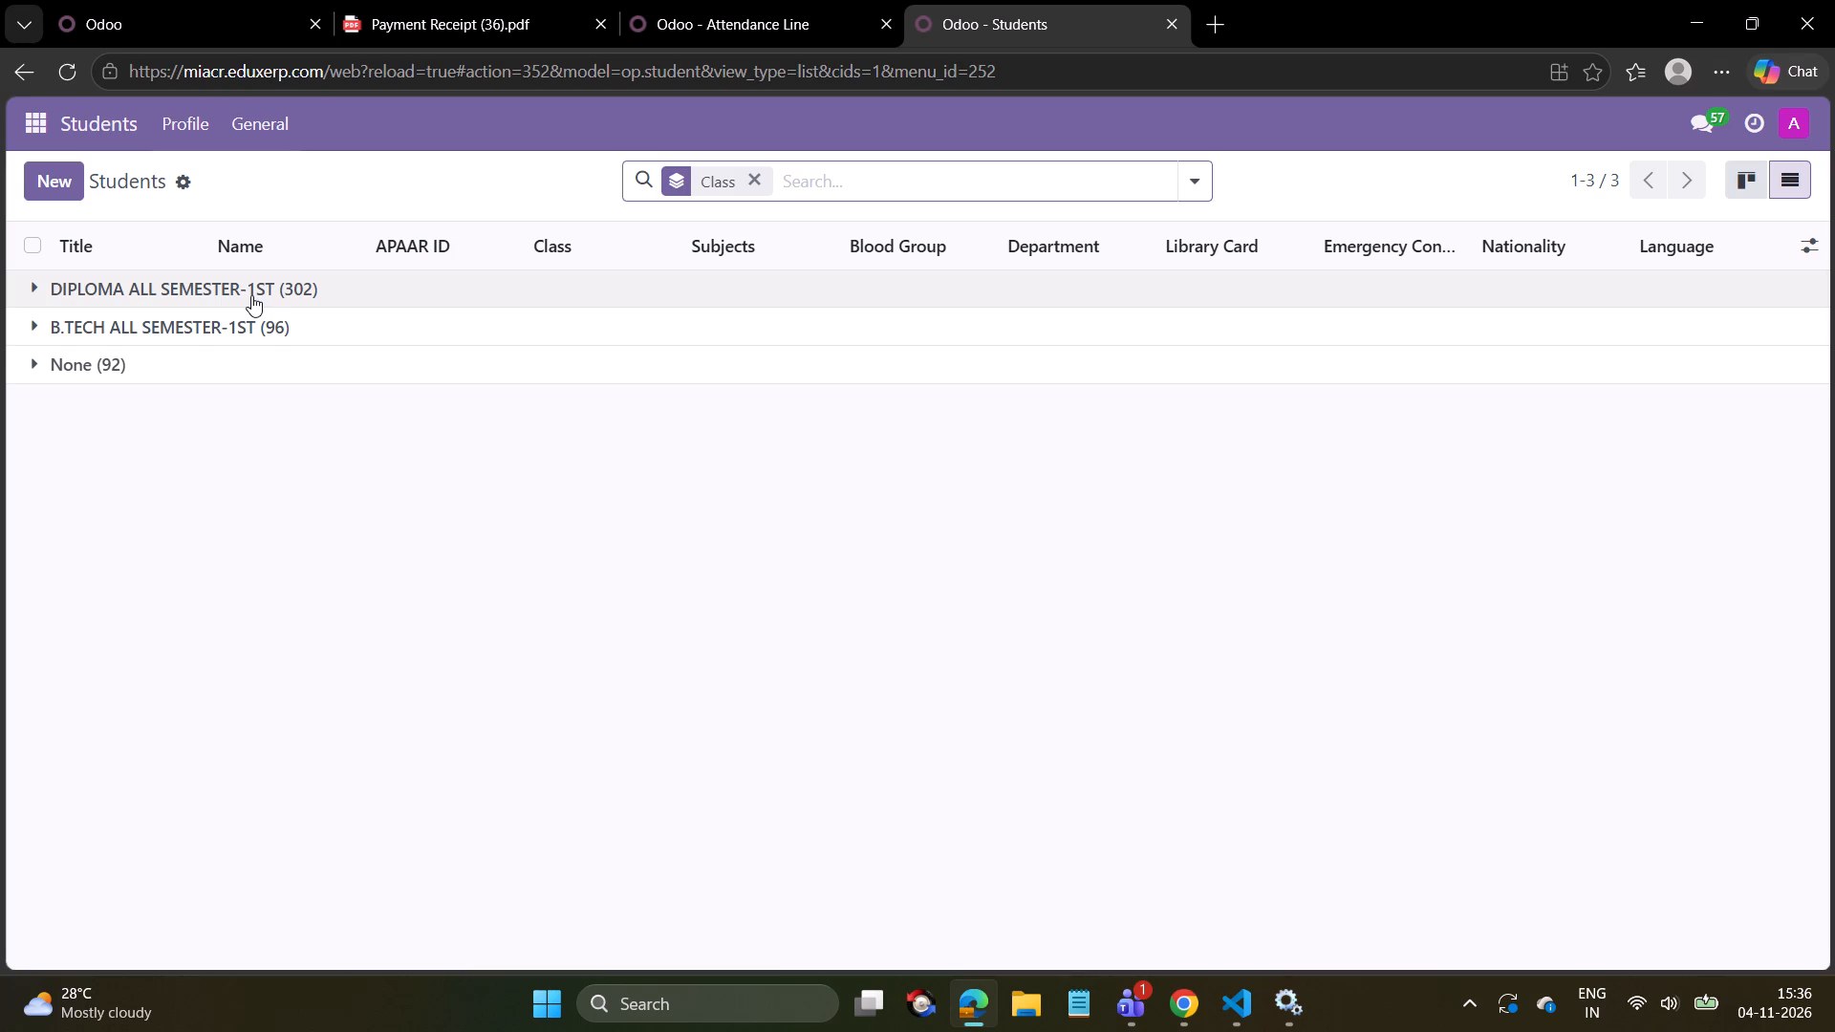
pyautogui.click(176, 379)
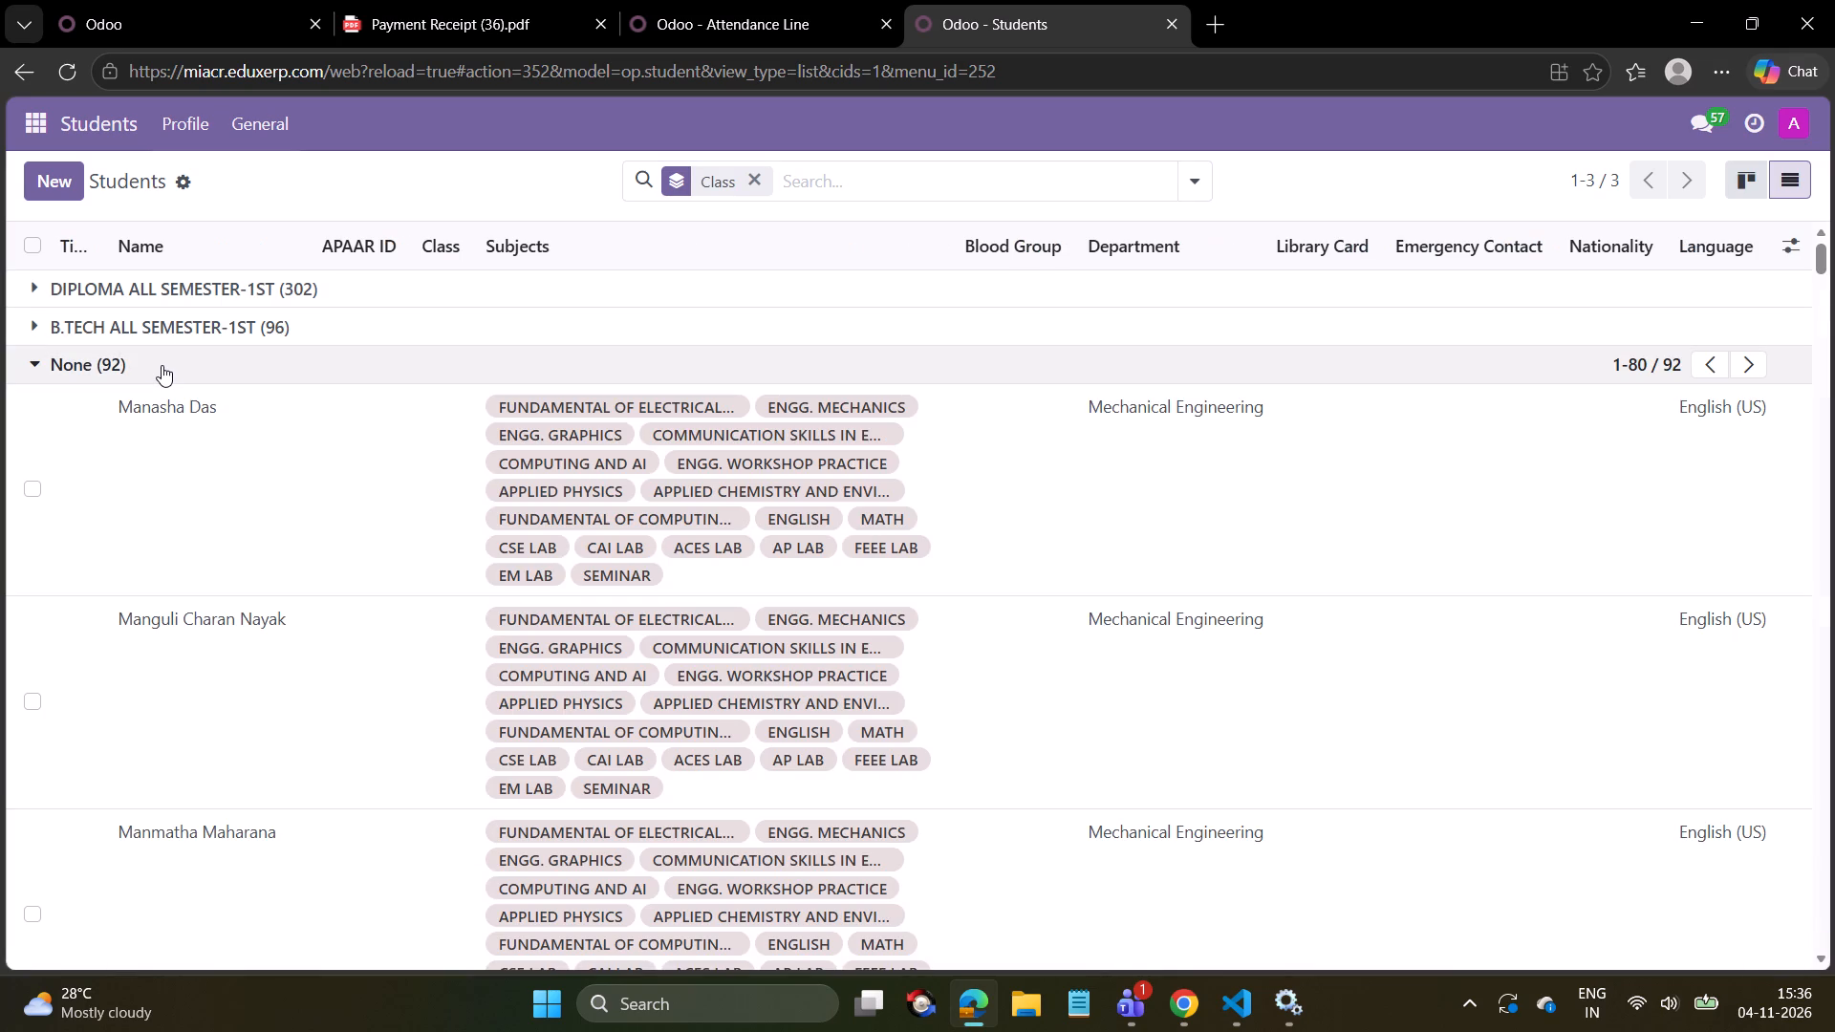
pyautogui.click(172, 374)
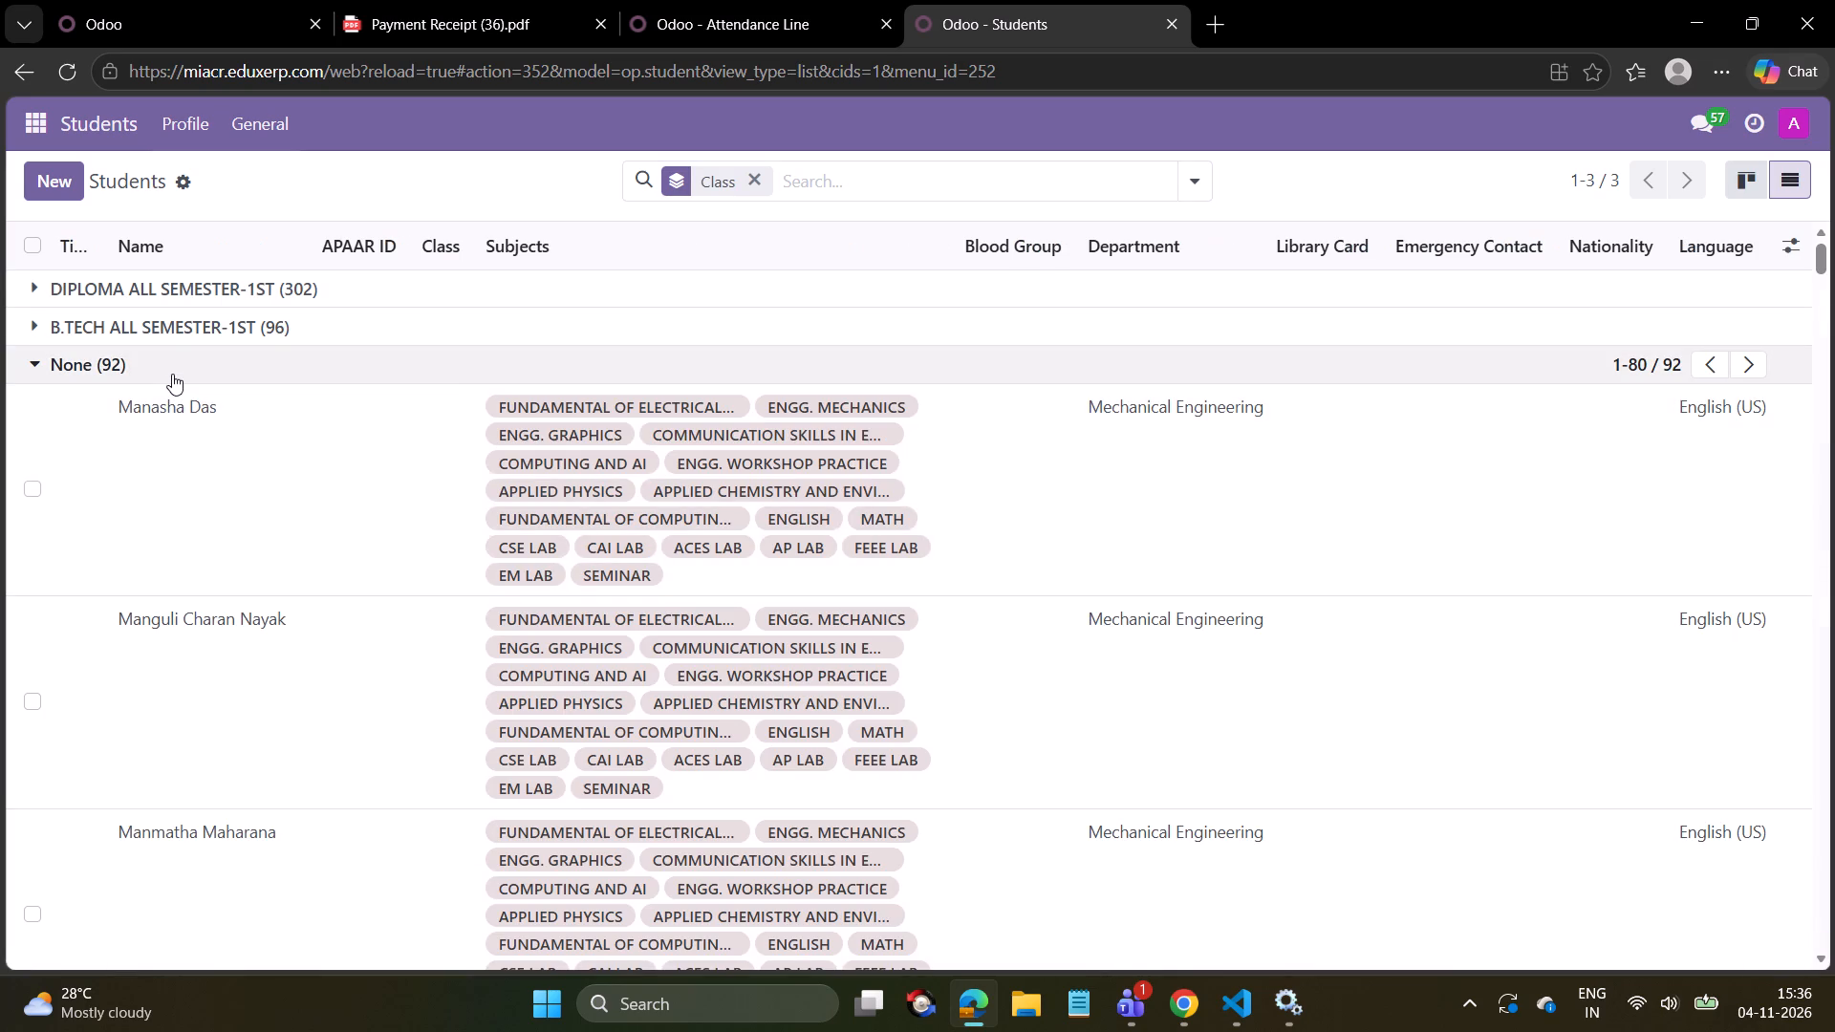
pyautogui.click(172, 374)
pyautogui.click(178, 448)
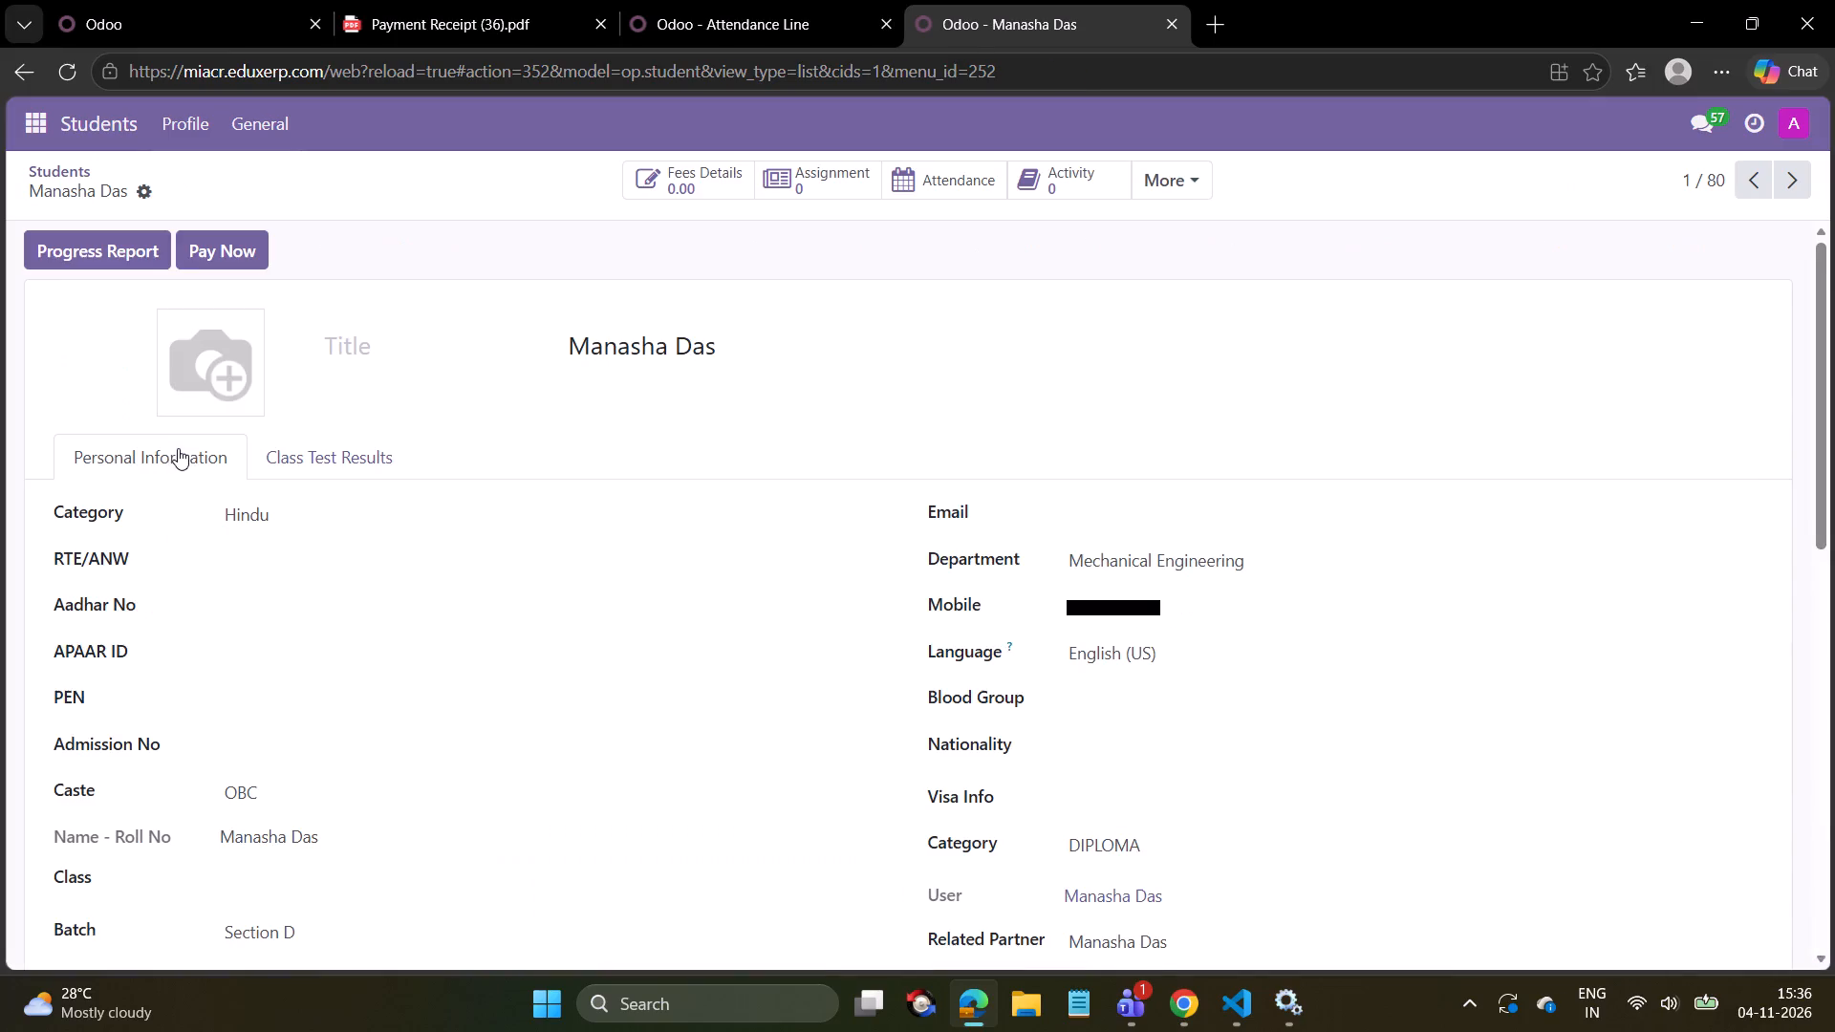
pyautogui.scroll(-4, 389, 759)
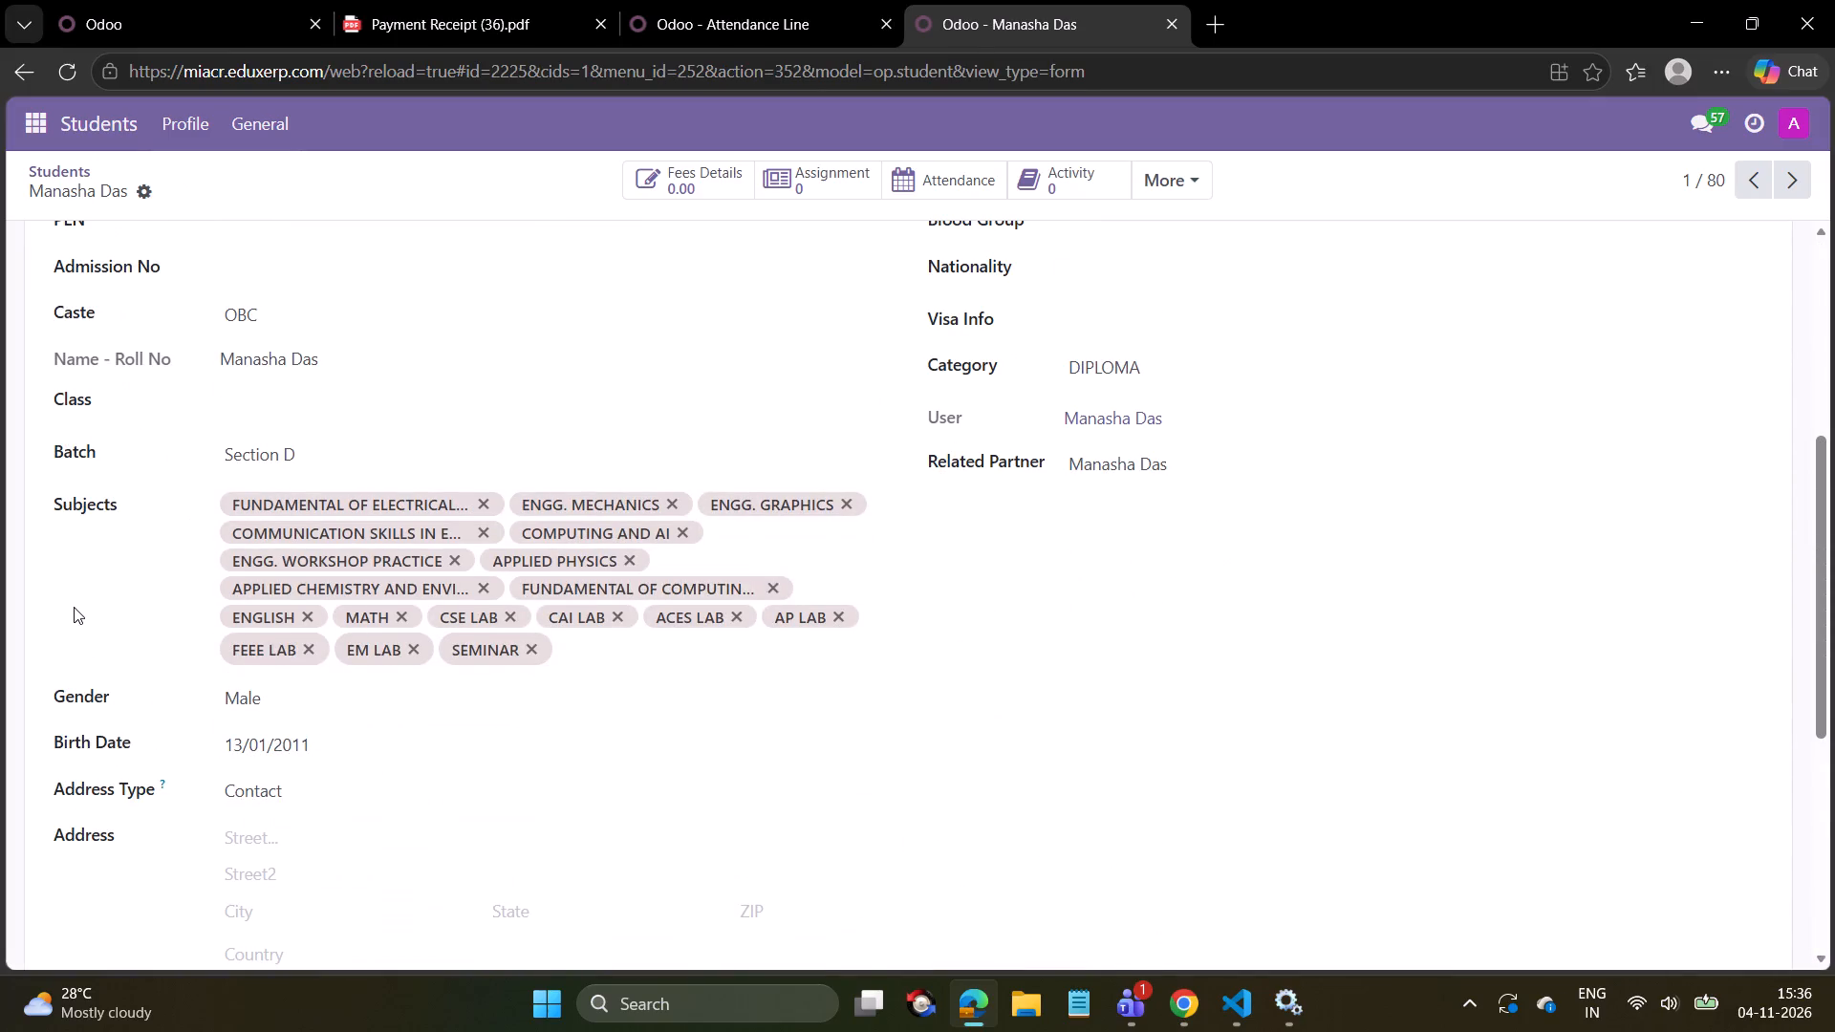
pyautogui.scroll(3, 74, 607)
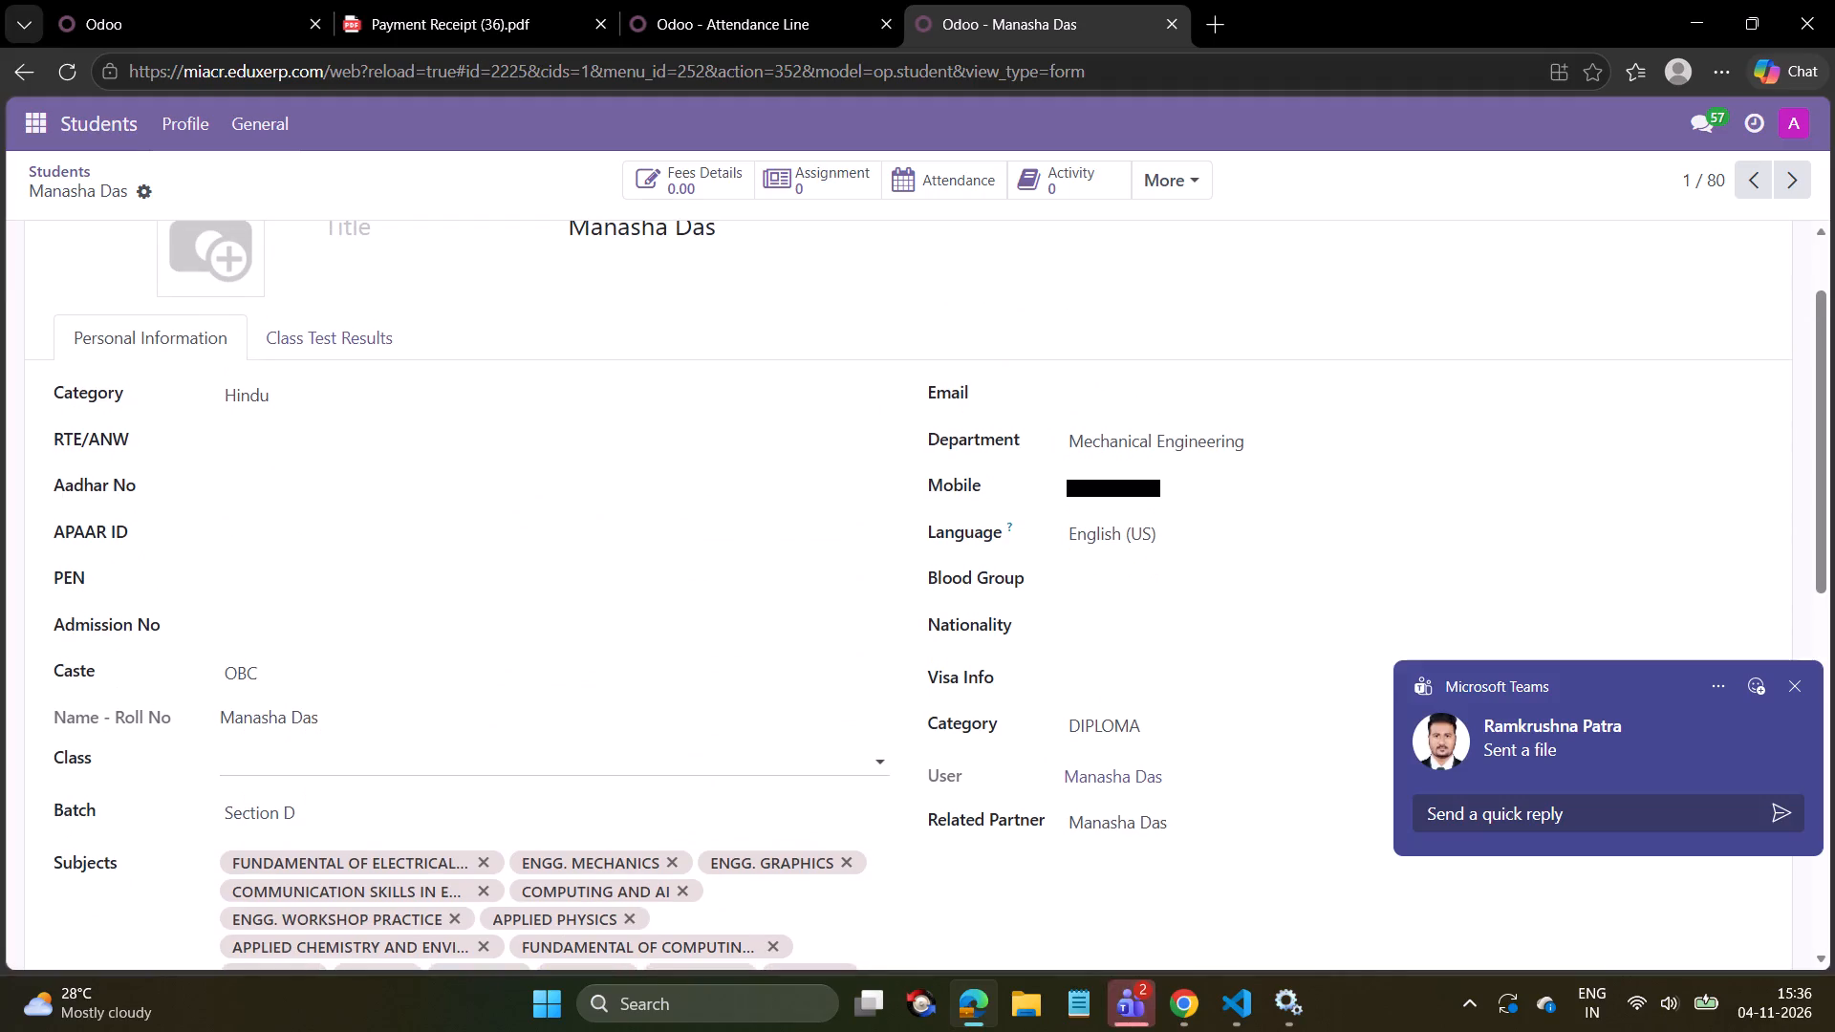
pyautogui.click(290, 763)
pyautogui.click(1474, 206)
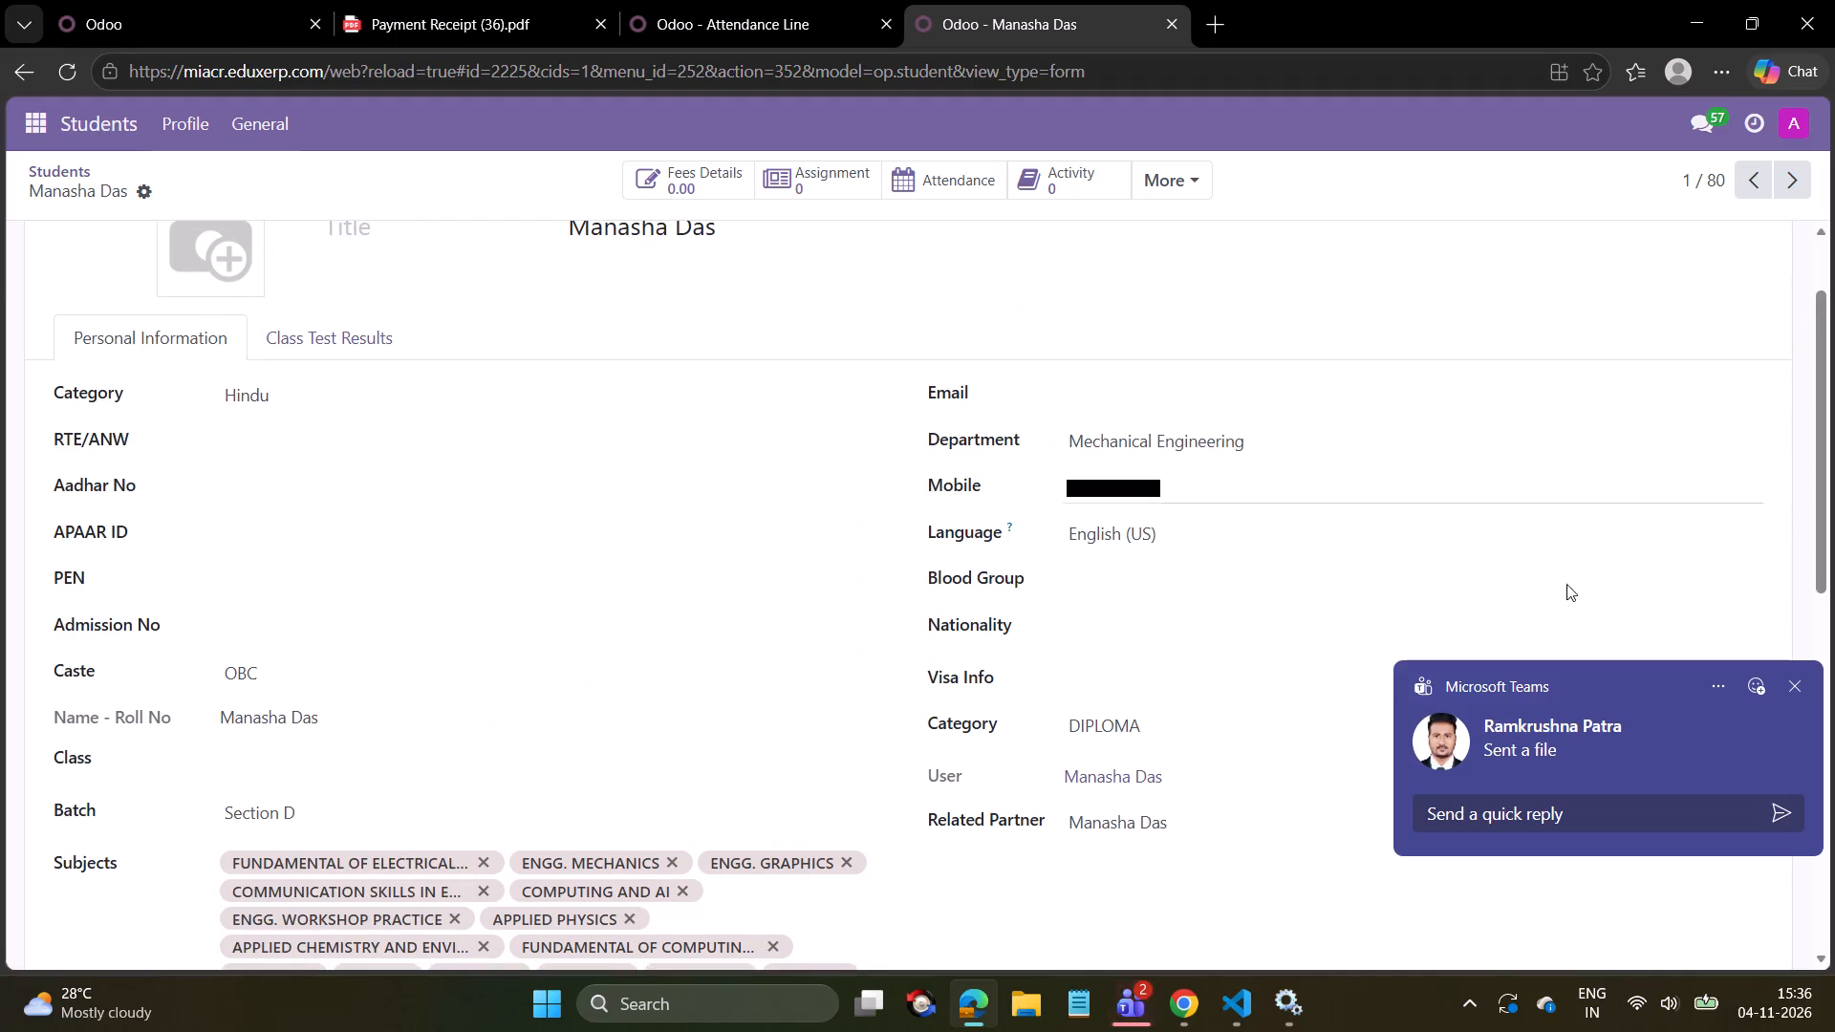
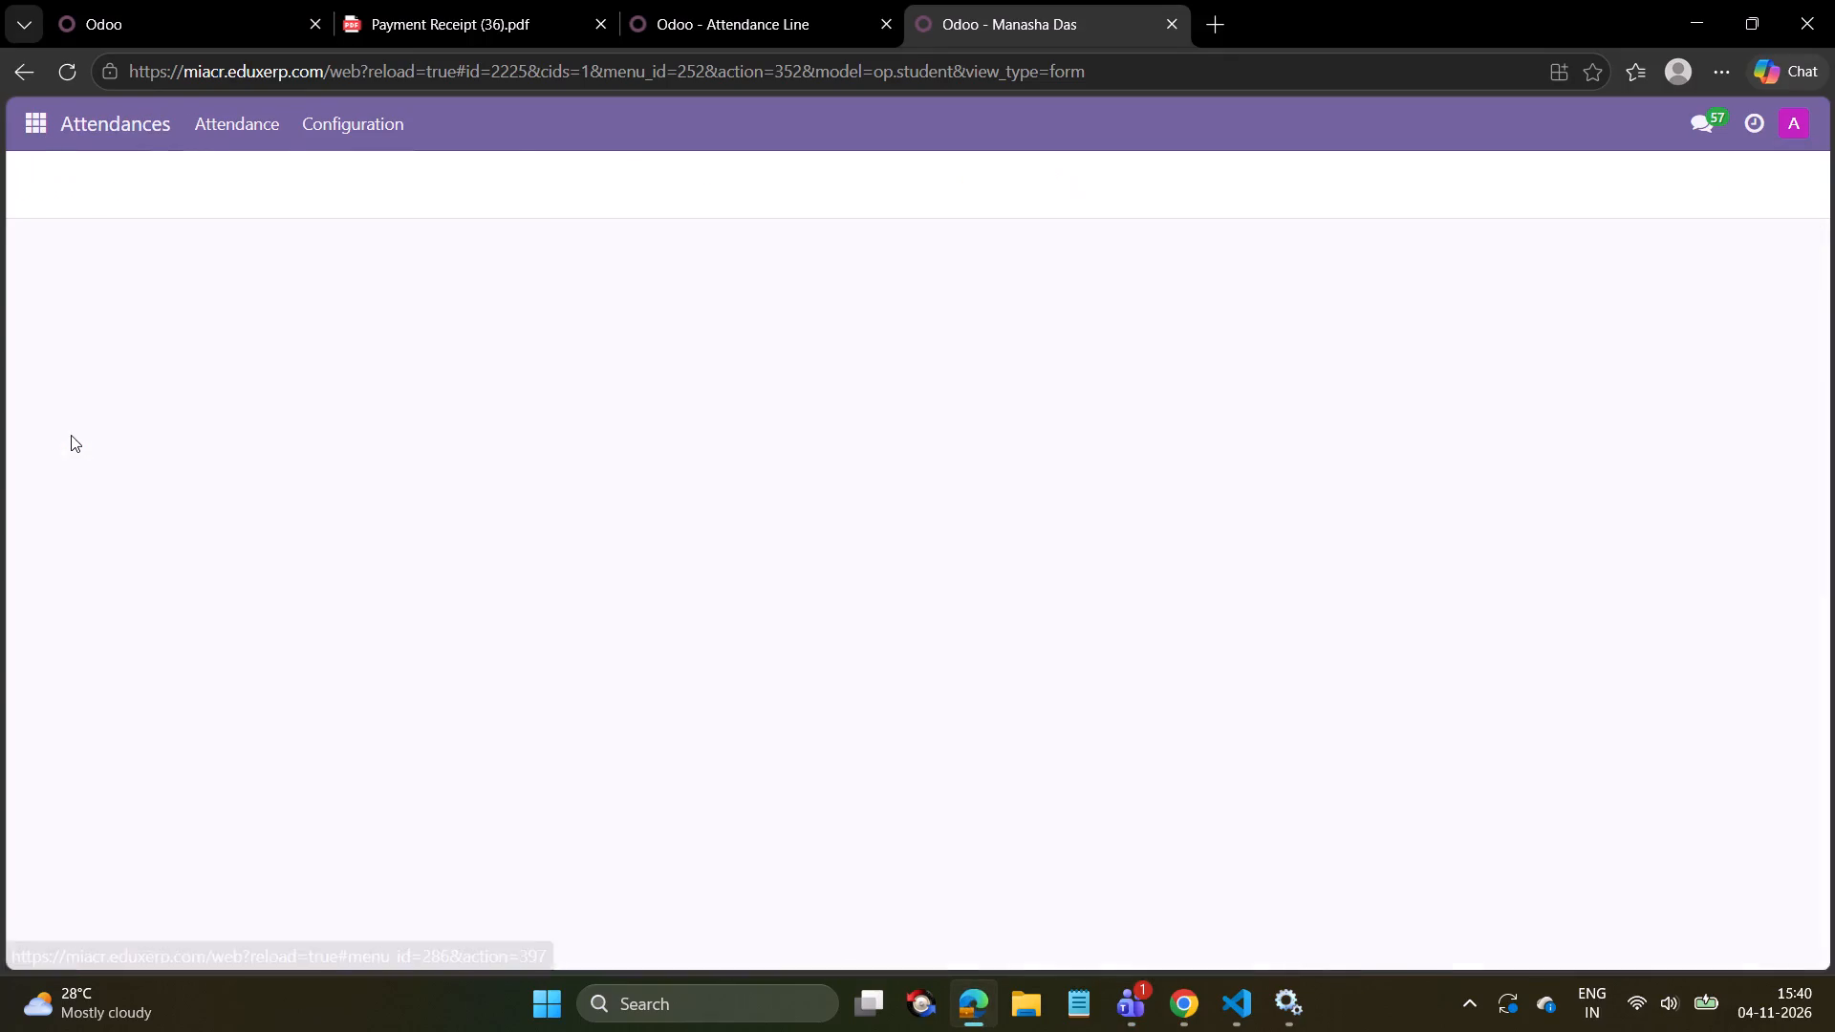
# Search the attendance sheets by name for "shubh" and "shu", clear the search, and look through the full sheet list.
pyautogui.click(192, 125)
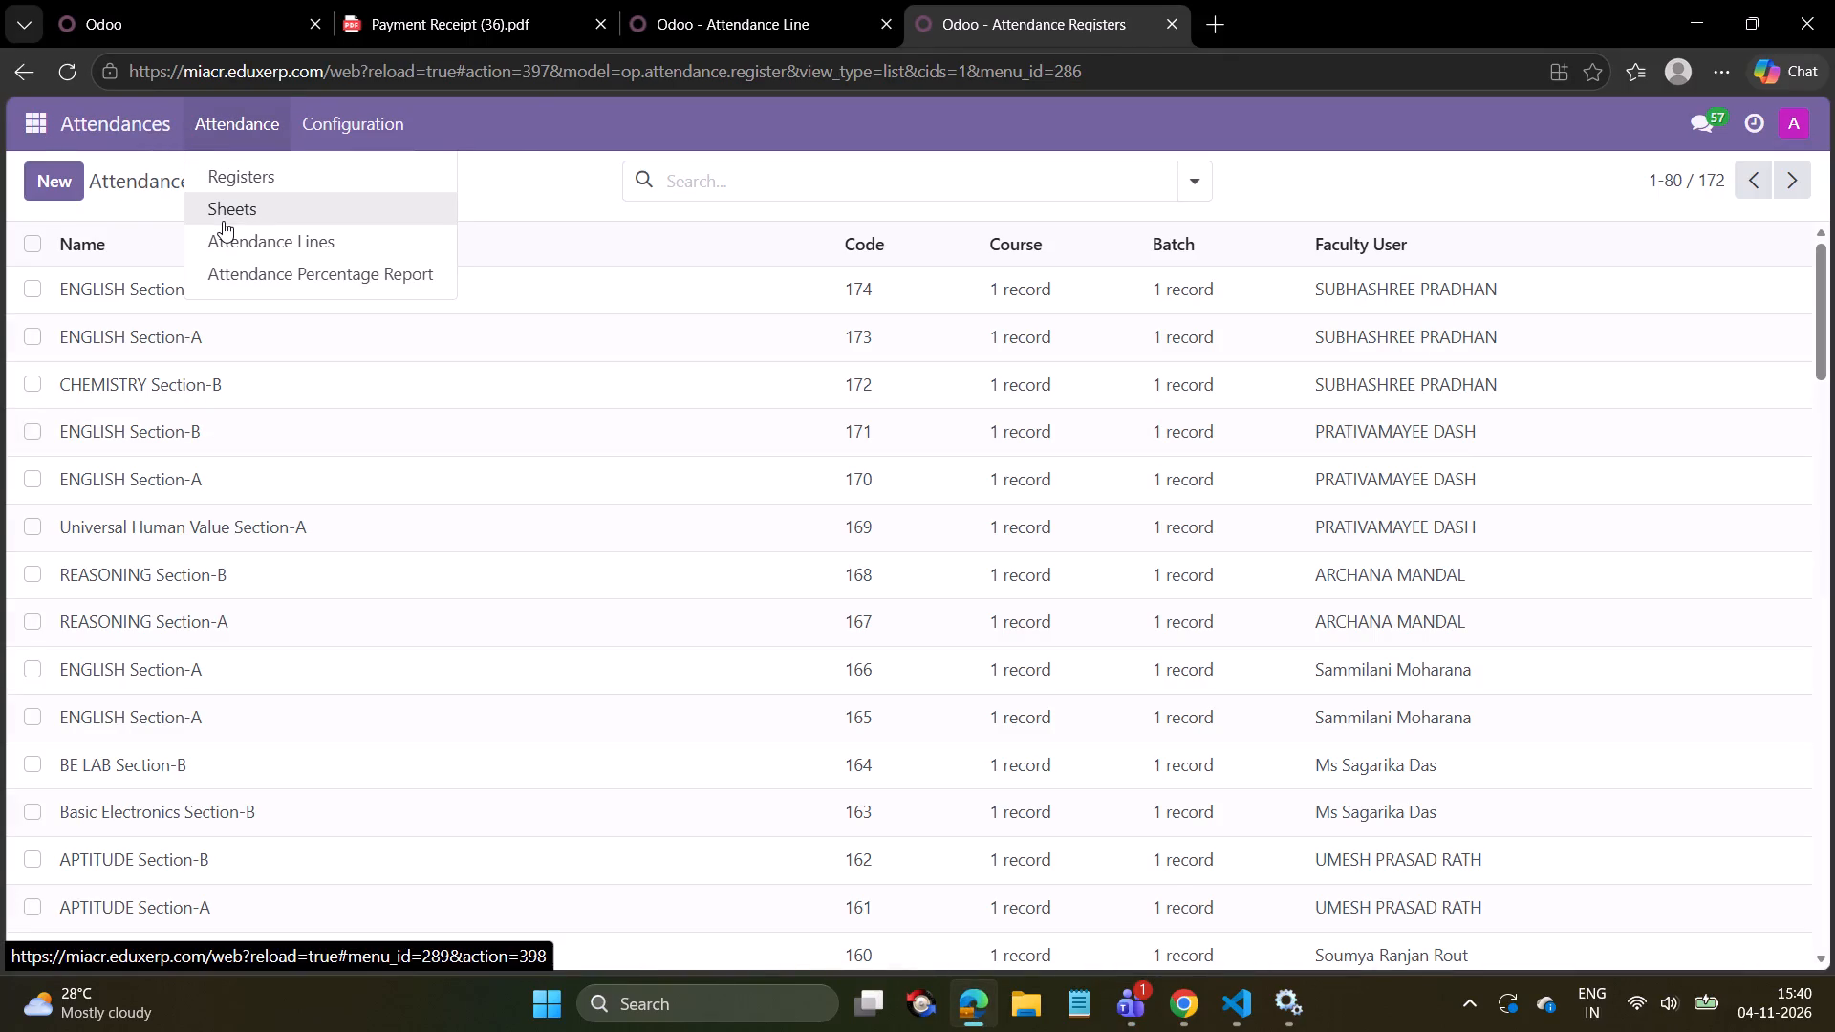
pyautogui.click(227, 219)
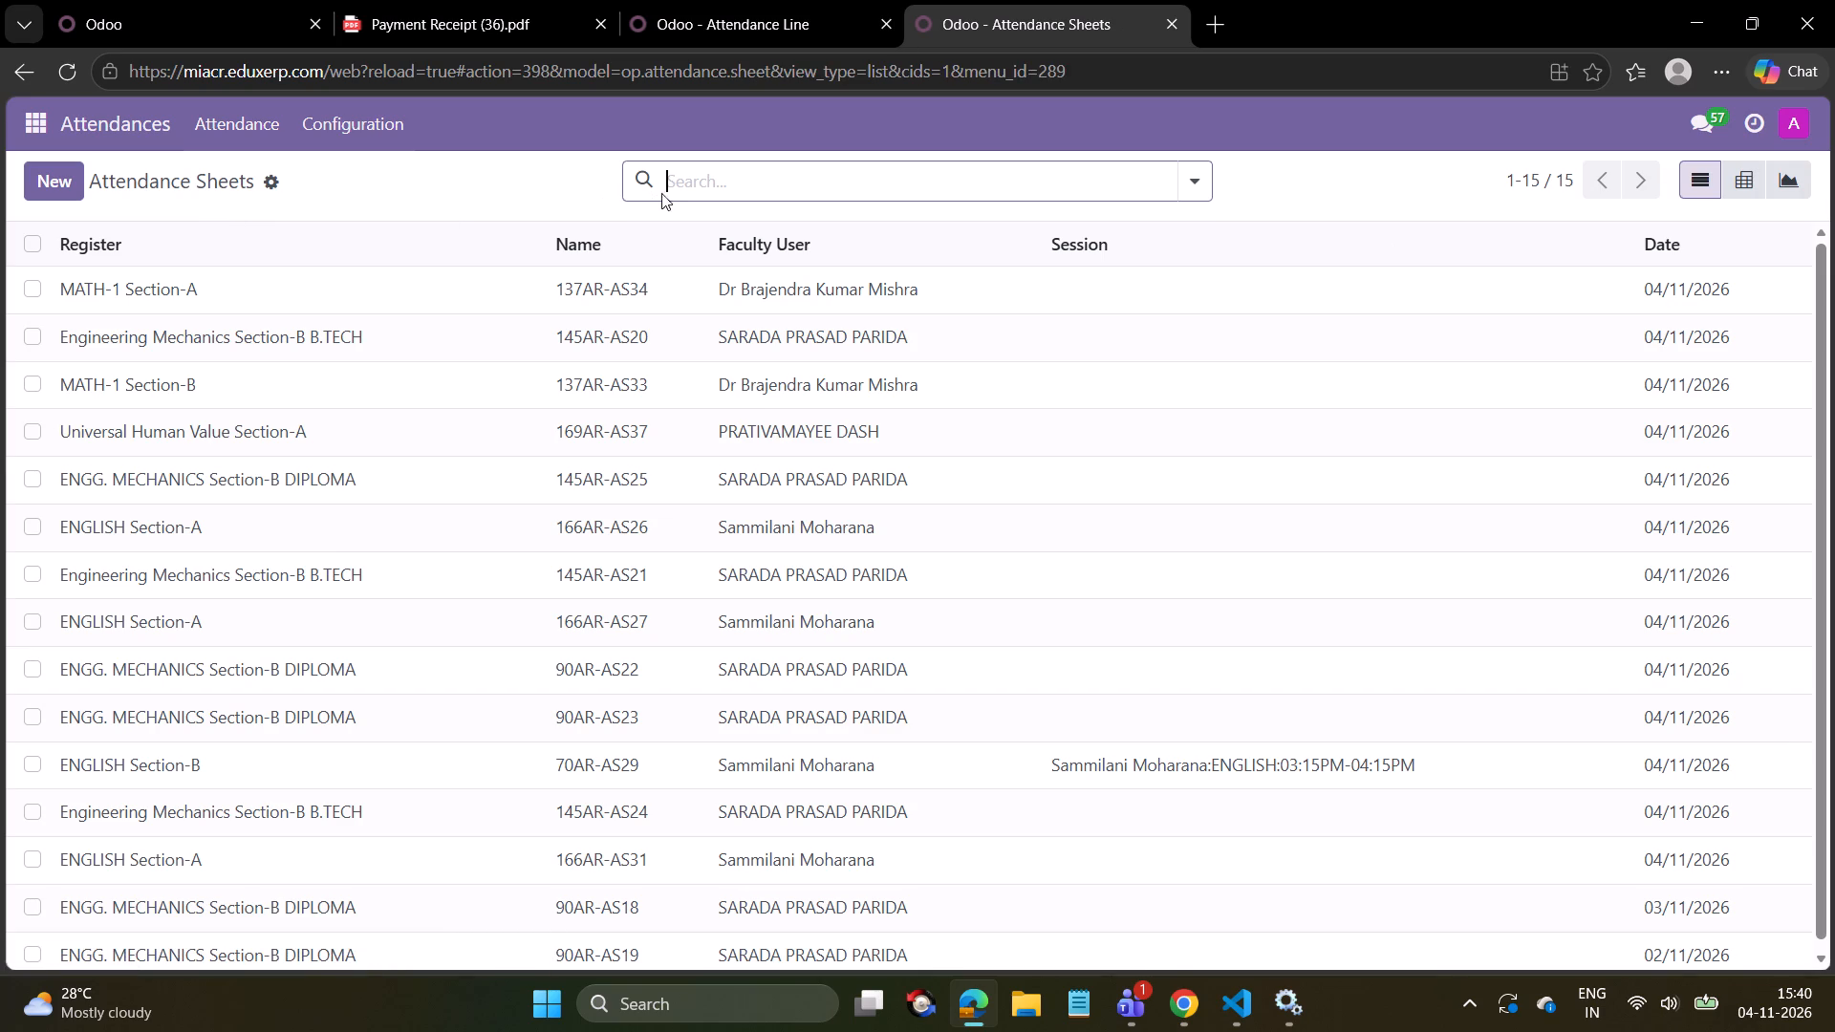
pyautogui.click(675, 190)
pyautogui.write('shubh')
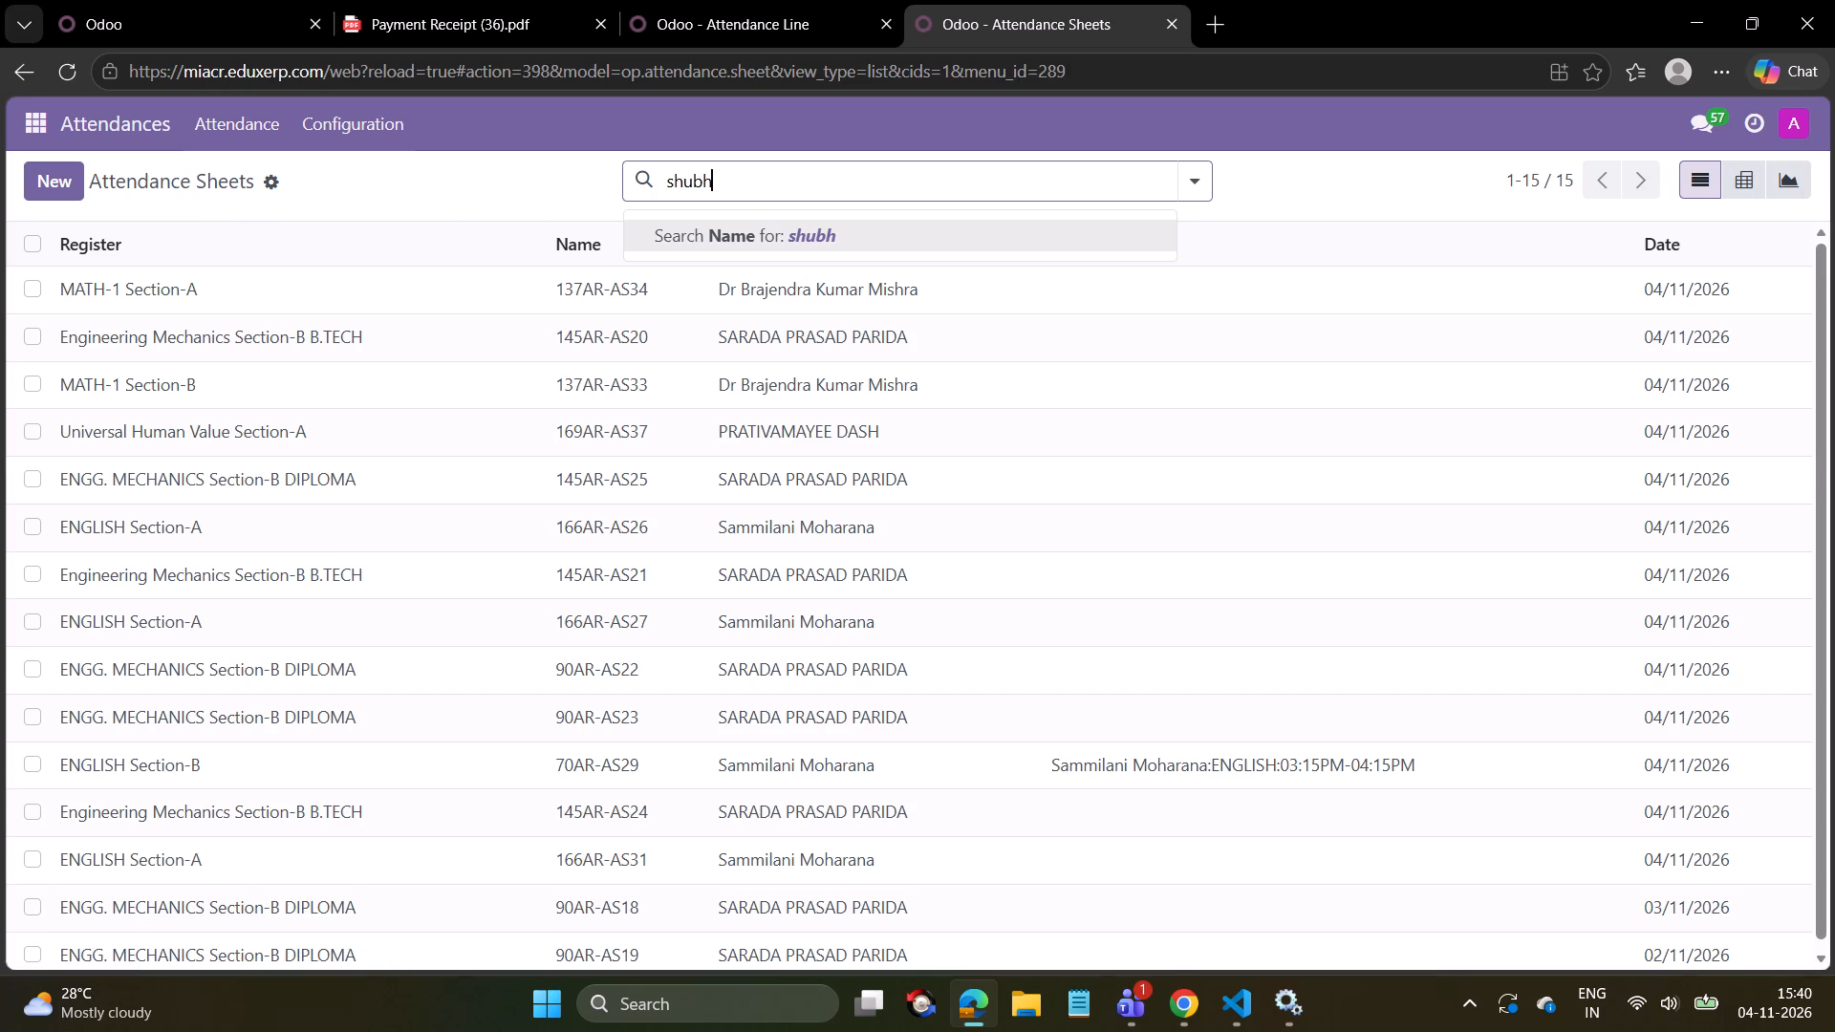
pyautogui.press('Return')
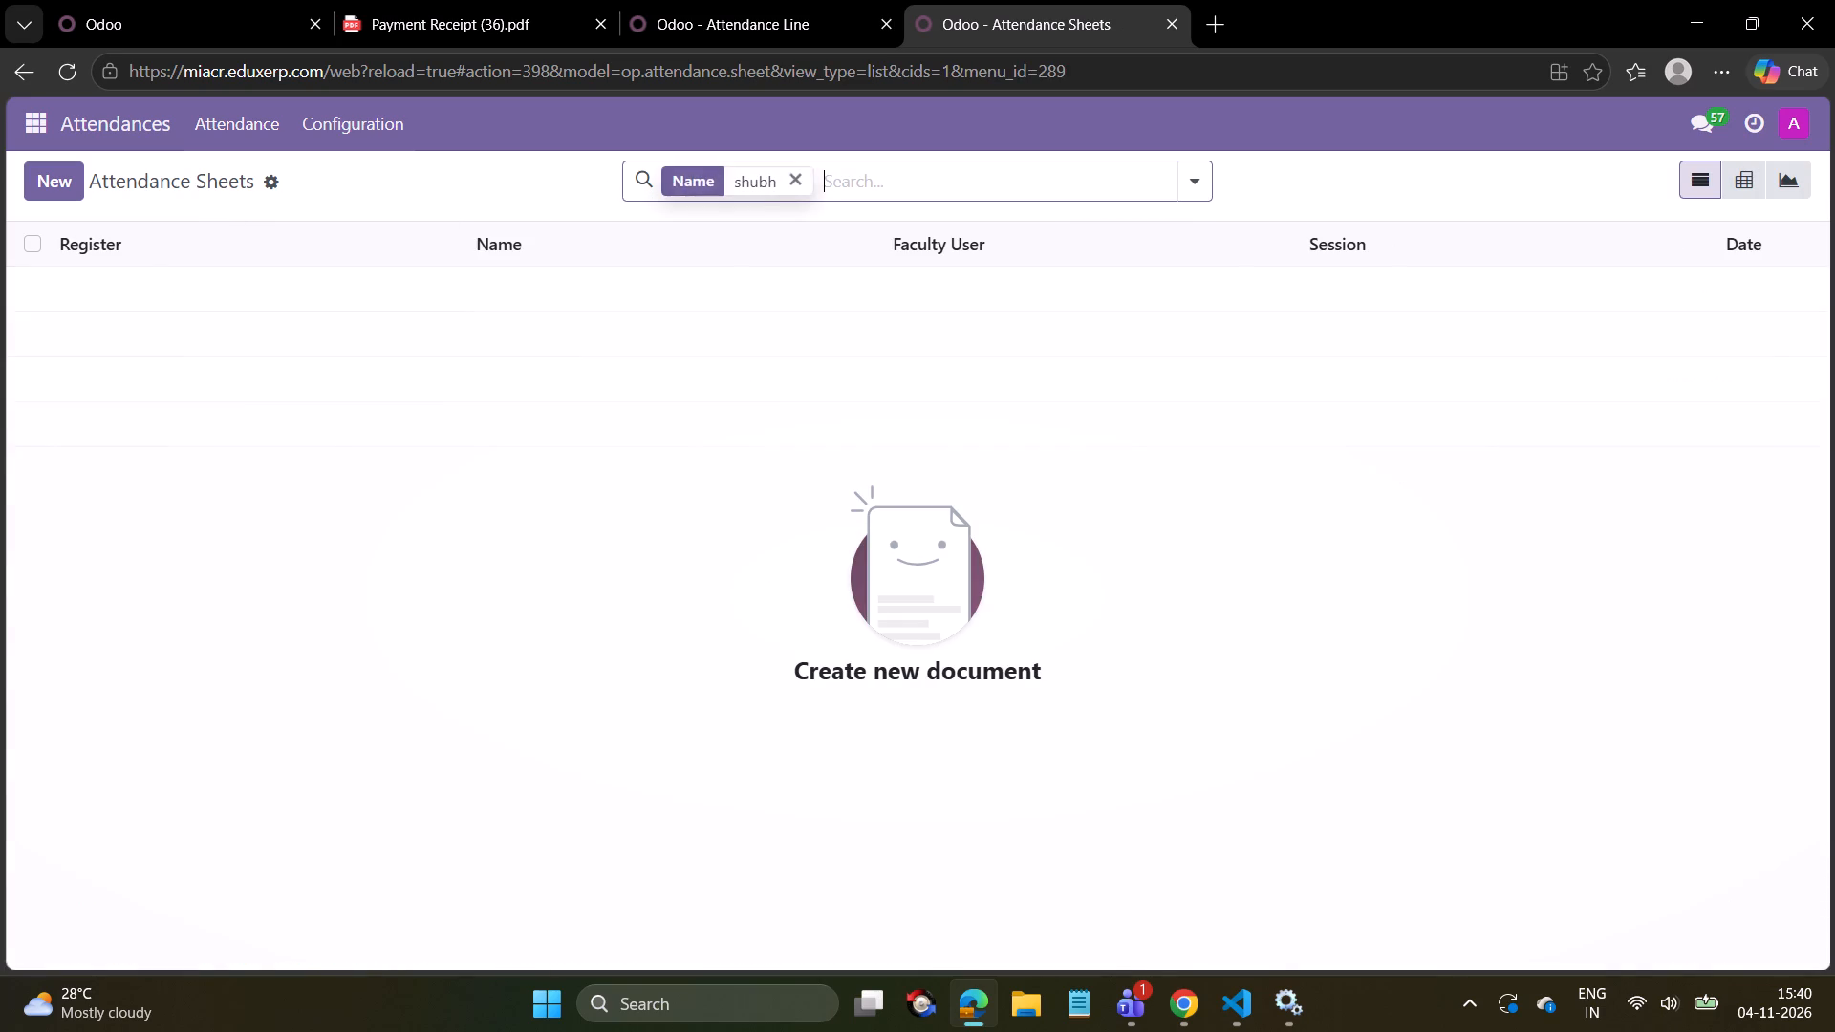
pyautogui.click(795, 180)
pyautogui.write('shu')
pyautogui.press('Return')
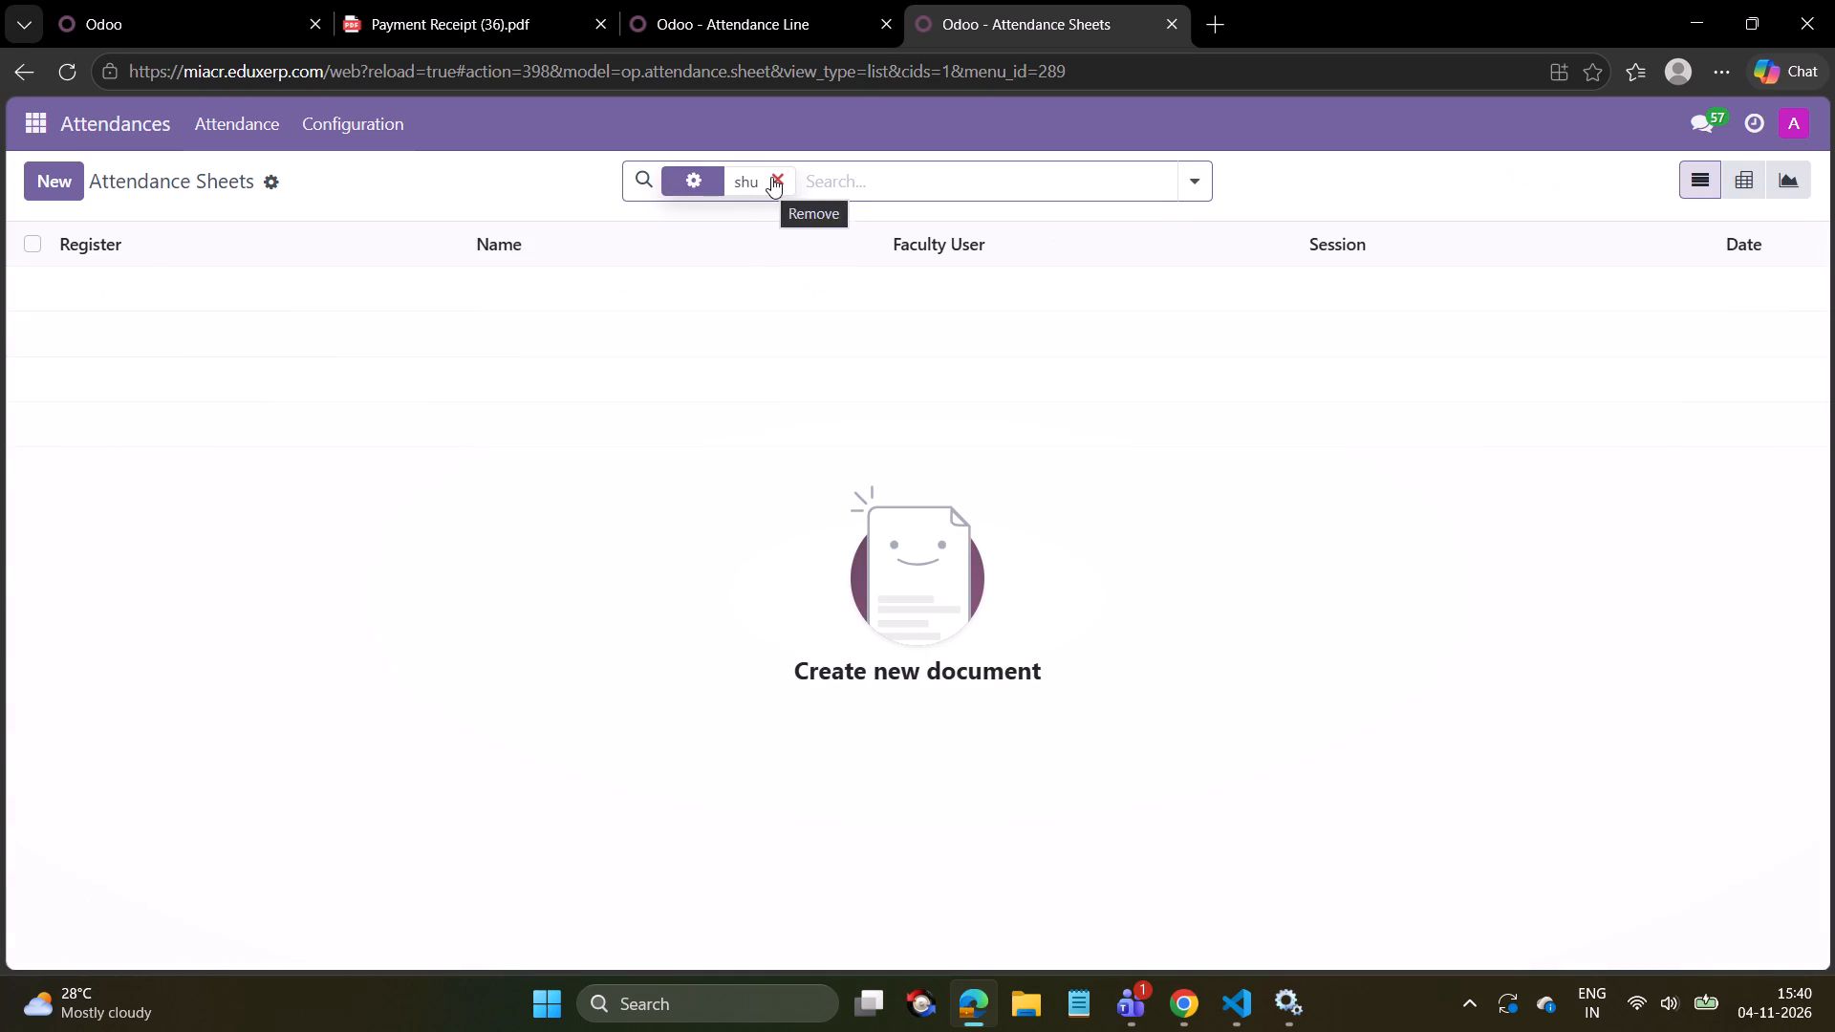
pyautogui.click(771, 177)
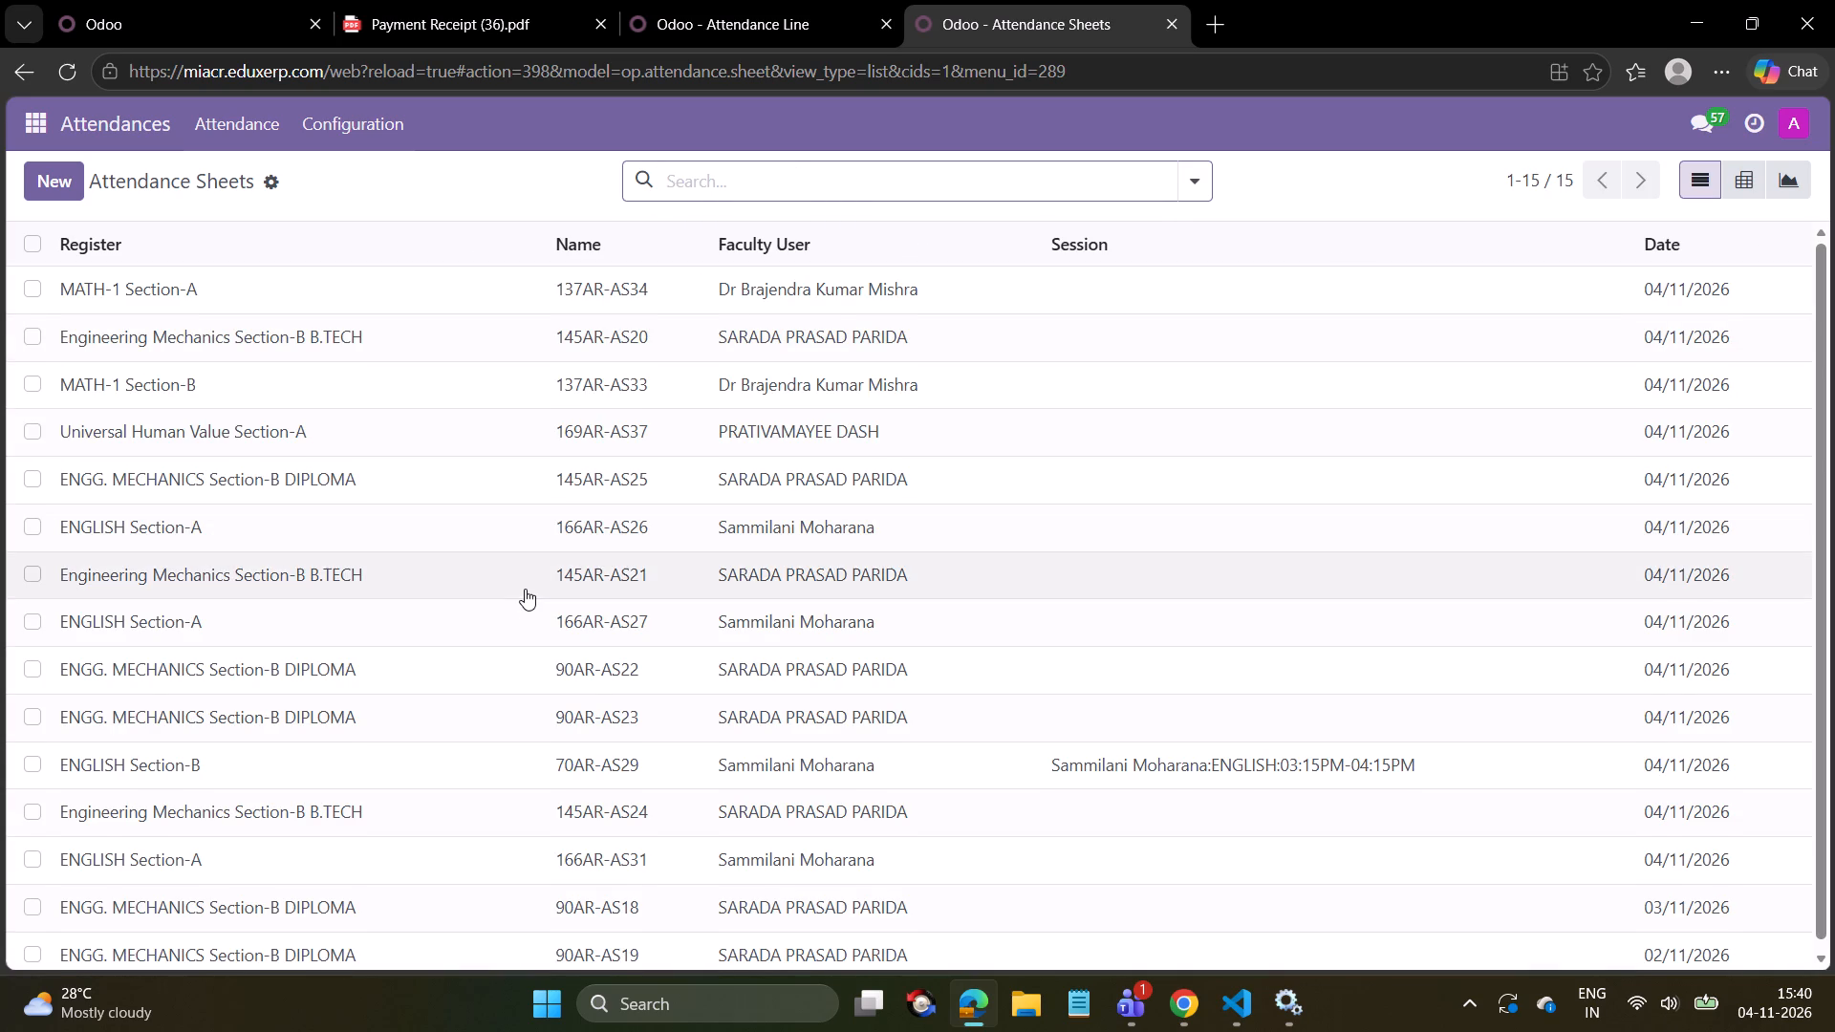
pyautogui.scroll(-2, 525, 589)
pyautogui.scroll(-4, 489, 729)
pyautogui.scroll(3, 488, 732)
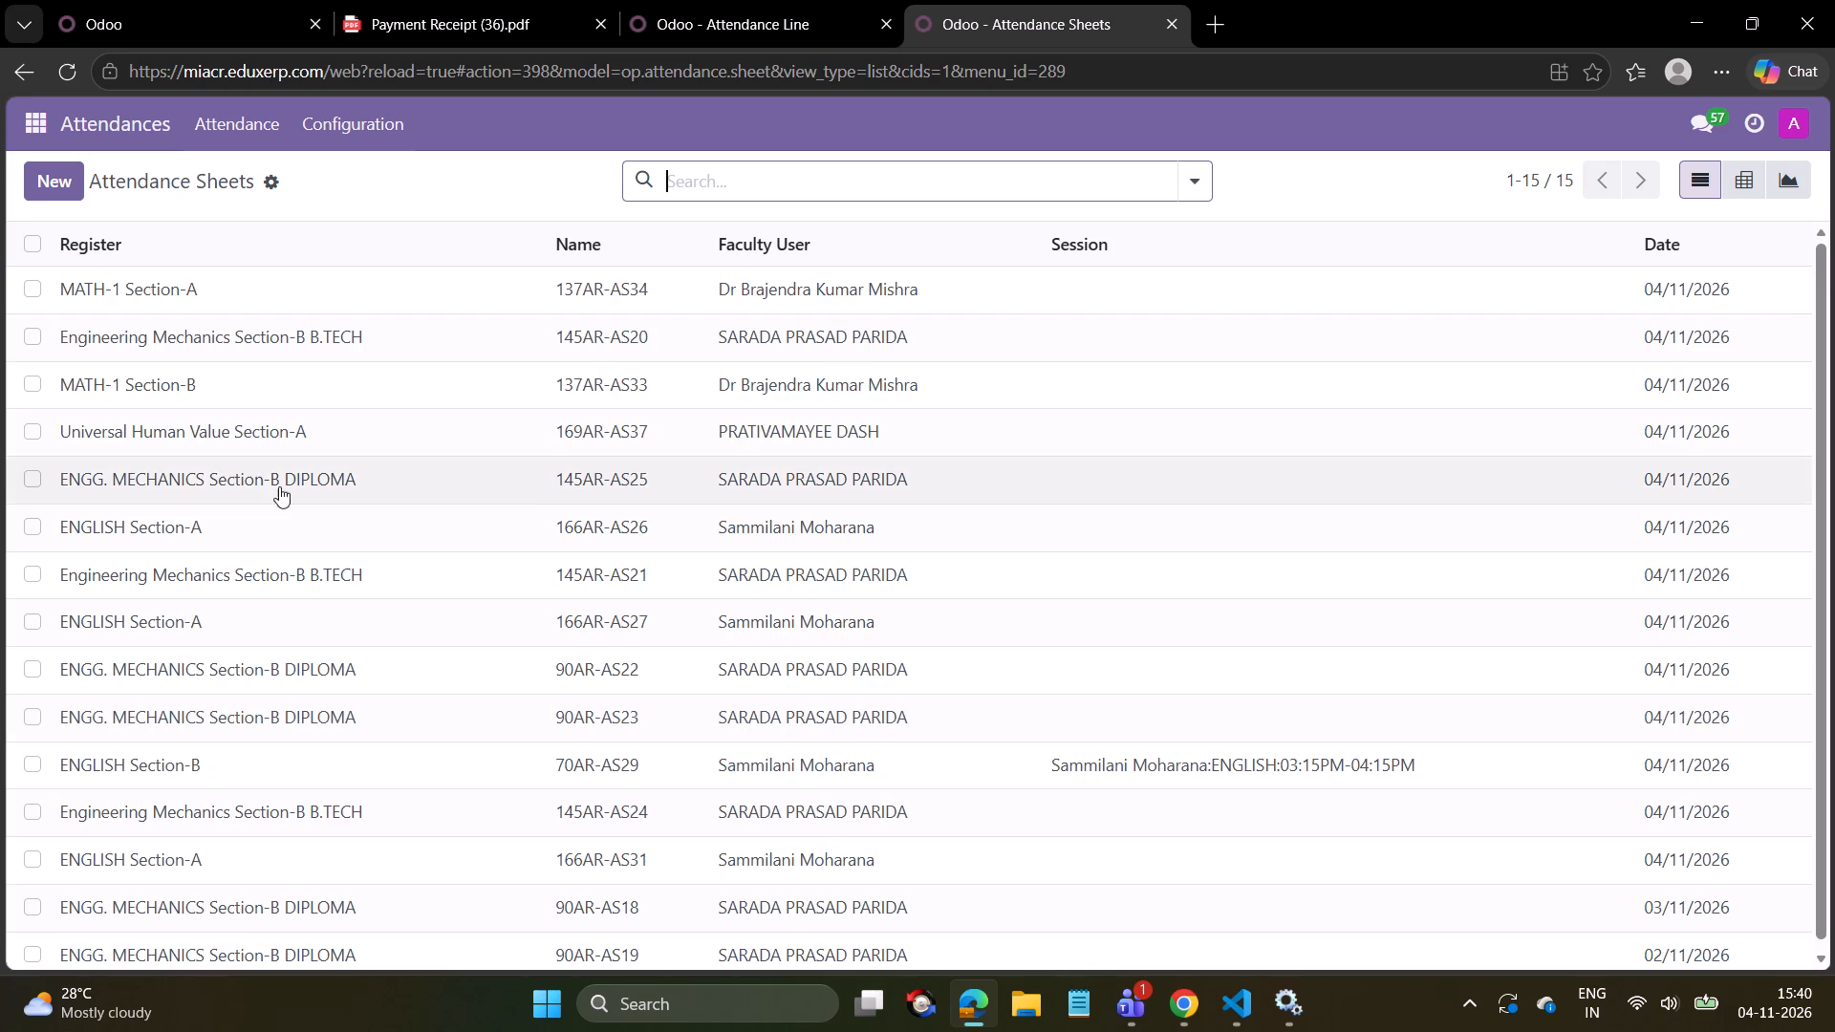
# Search the attendance registers by name for "shub", and clear the search to list all registers again.
pyautogui.click(235, 110)
pyautogui.click(245, 169)
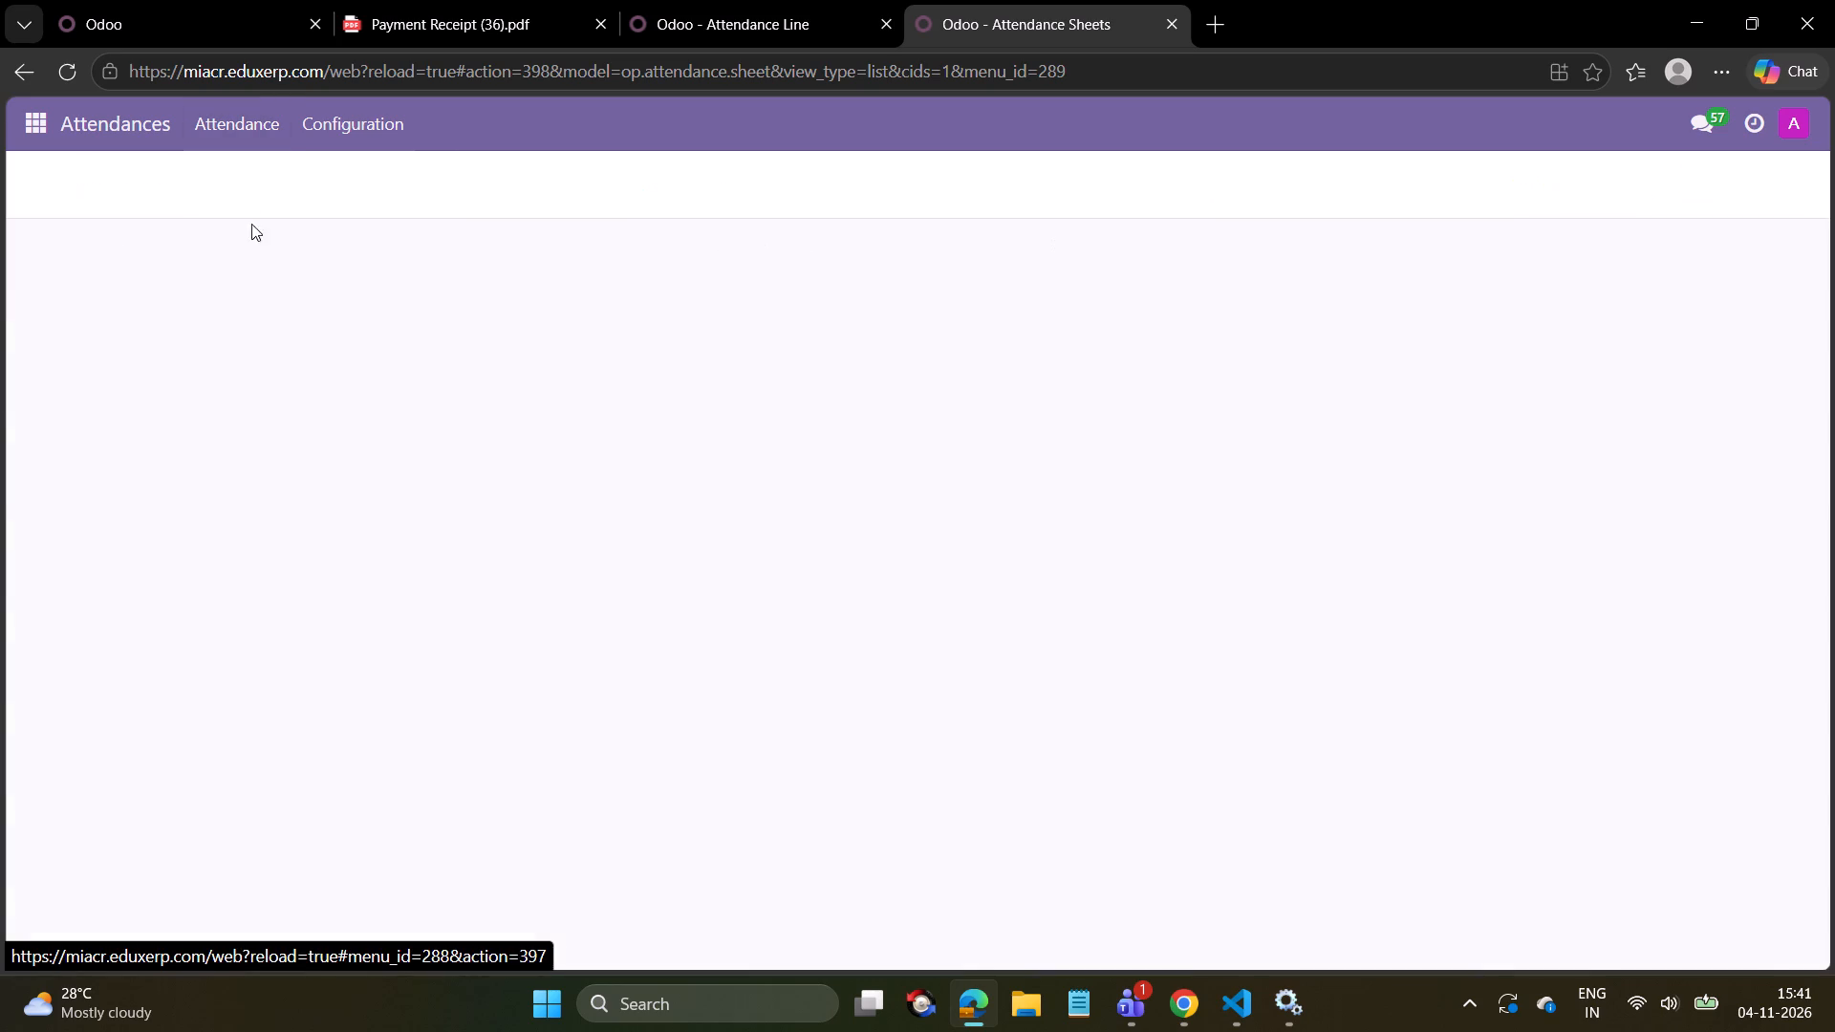
pyautogui.click(788, 182)
pyautogui.write('shub')
pyautogui.press('Return')
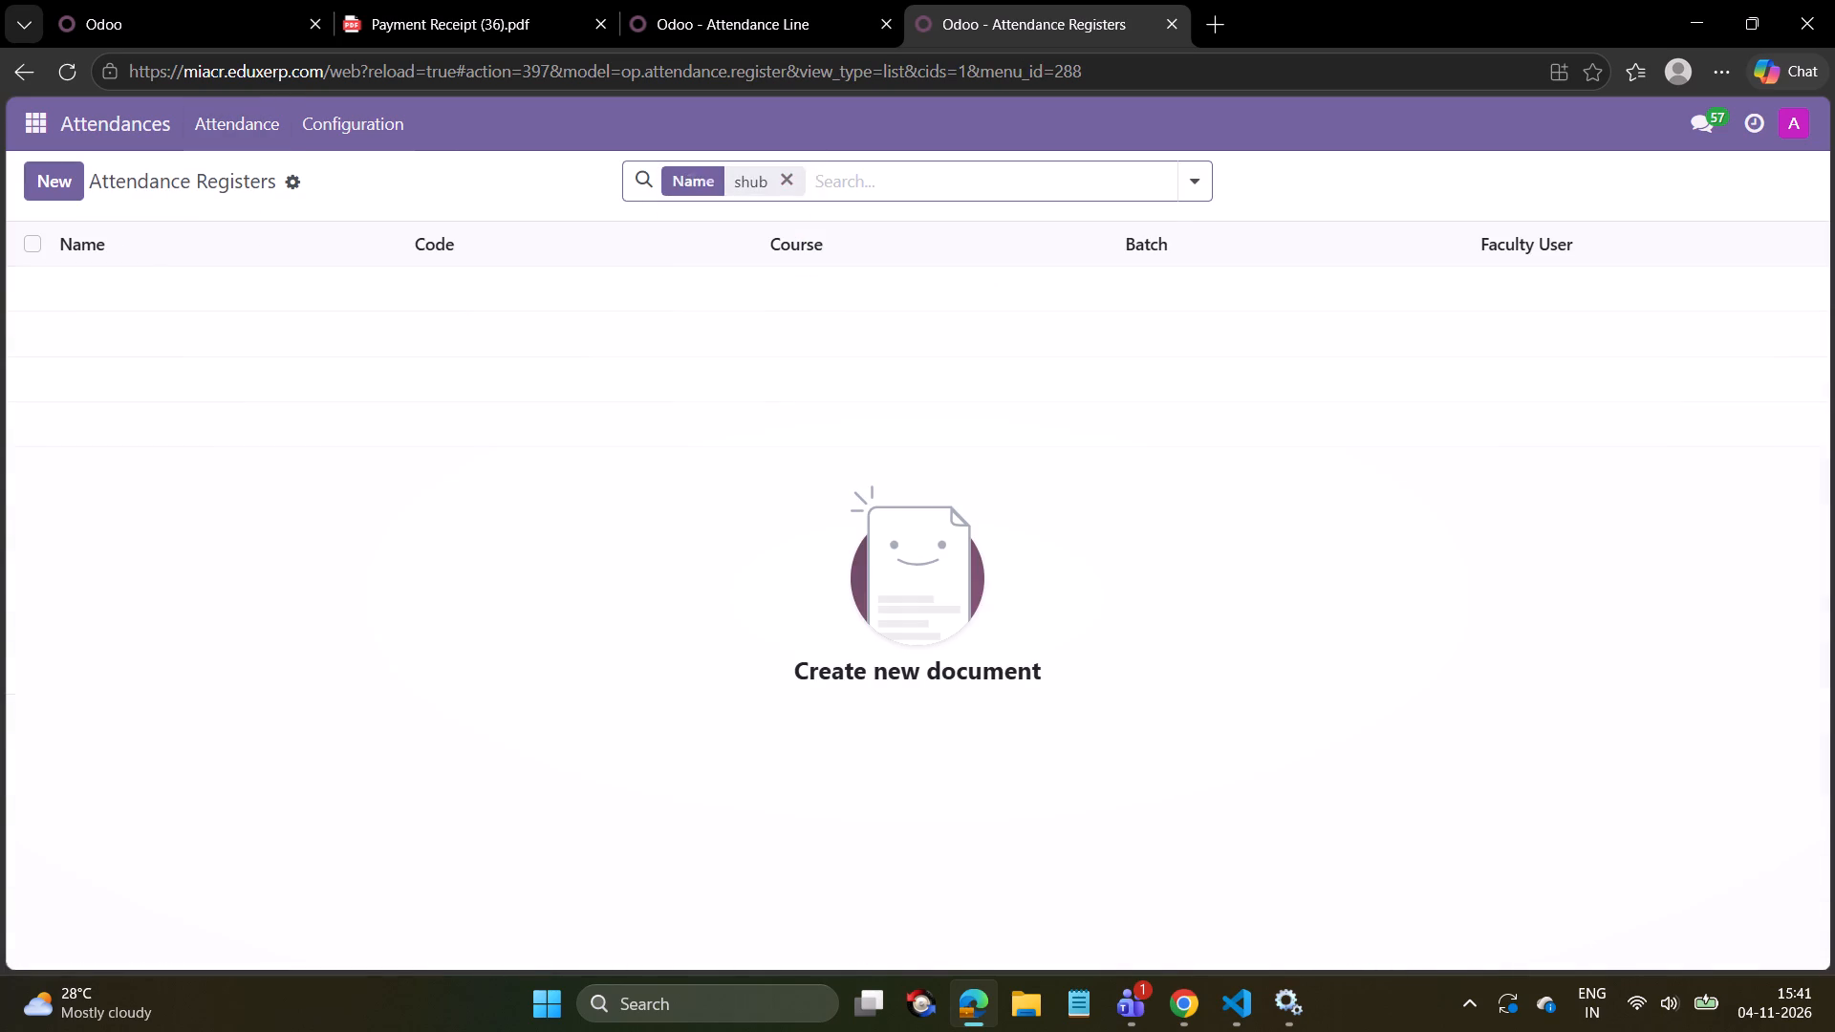
pyautogui.click(798, 179)
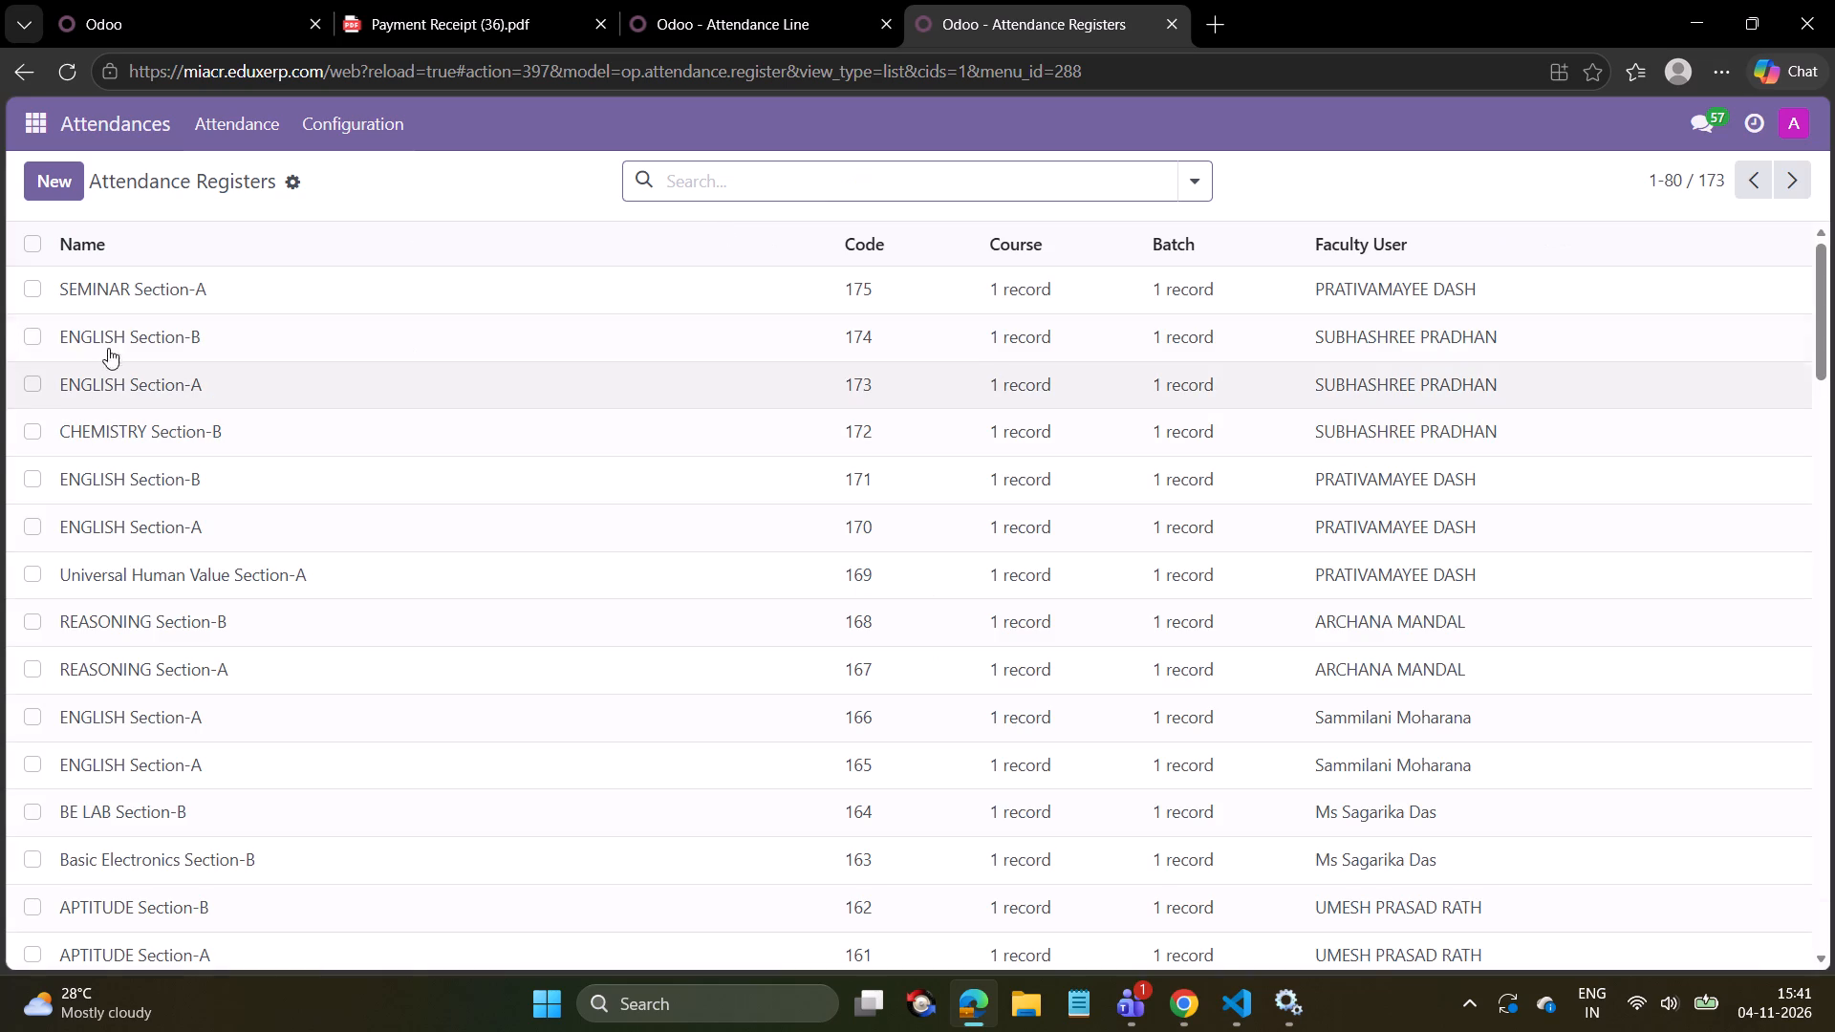
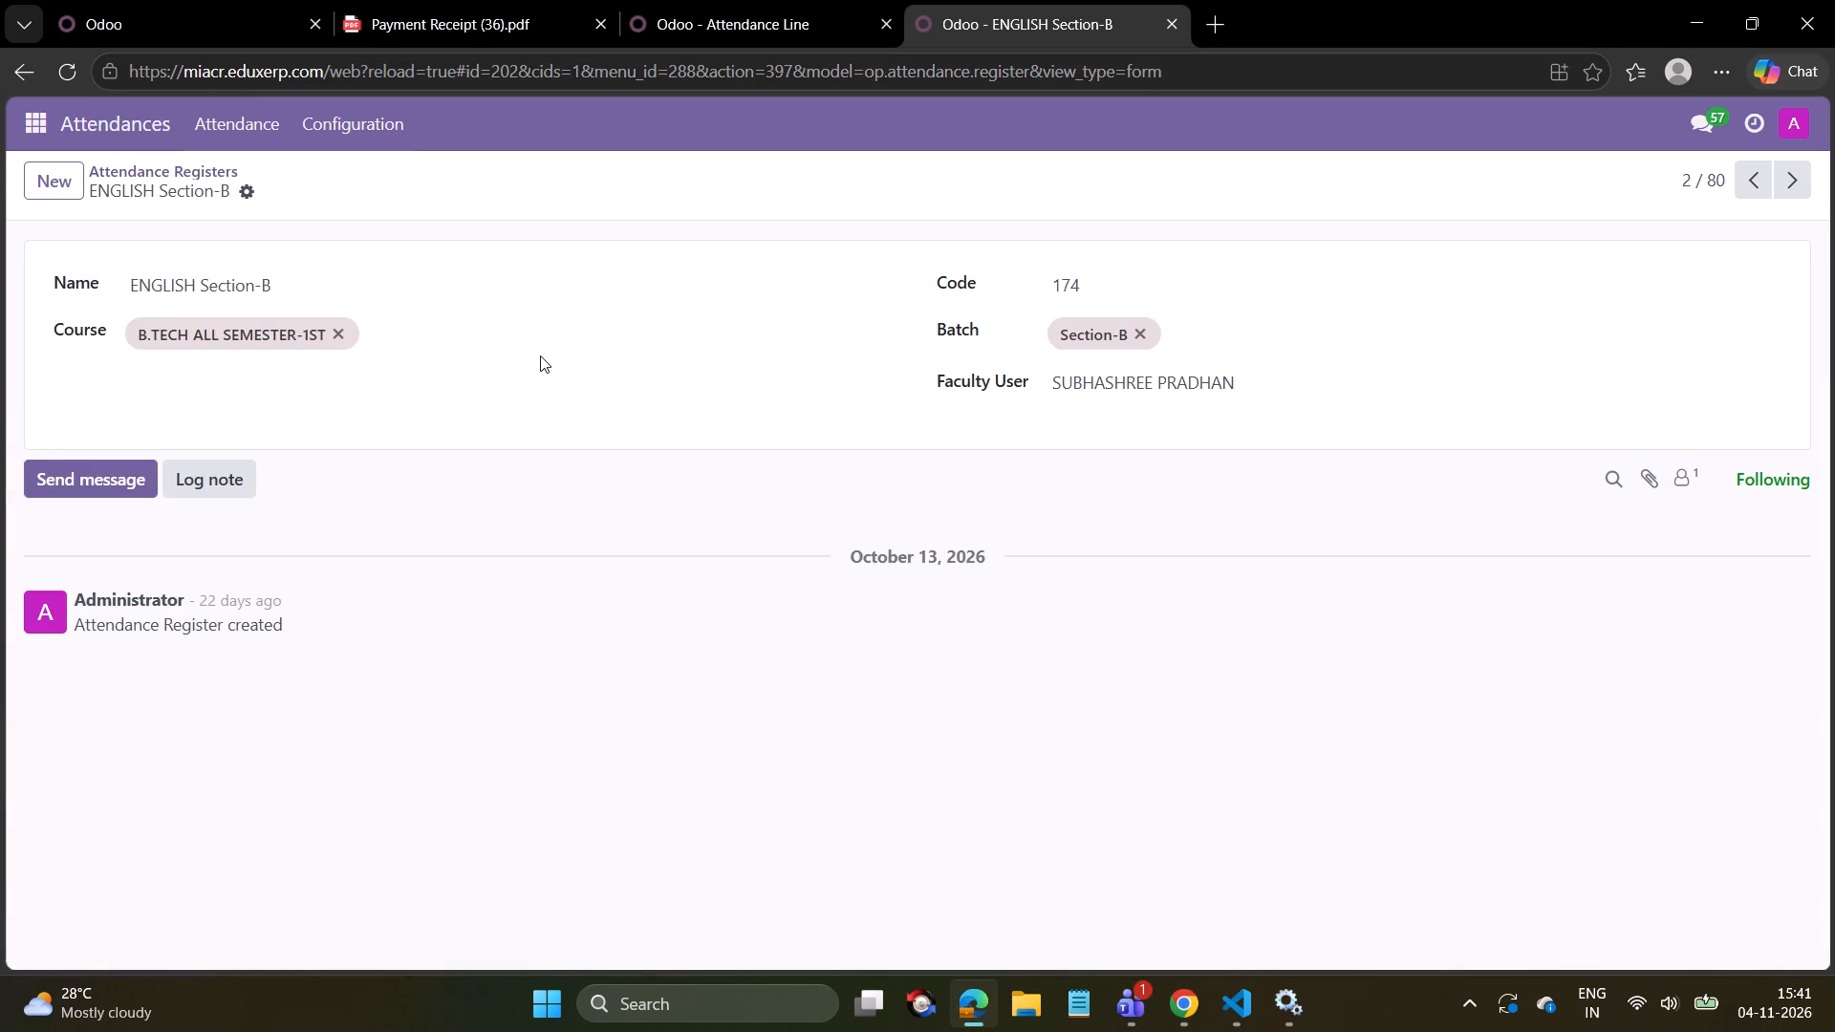
# Create a new attendance sheet for the B.Tech first-semester ENGLISH Section-A register, with ENGLISH as the subject.
pyautogui.click(227, 132)
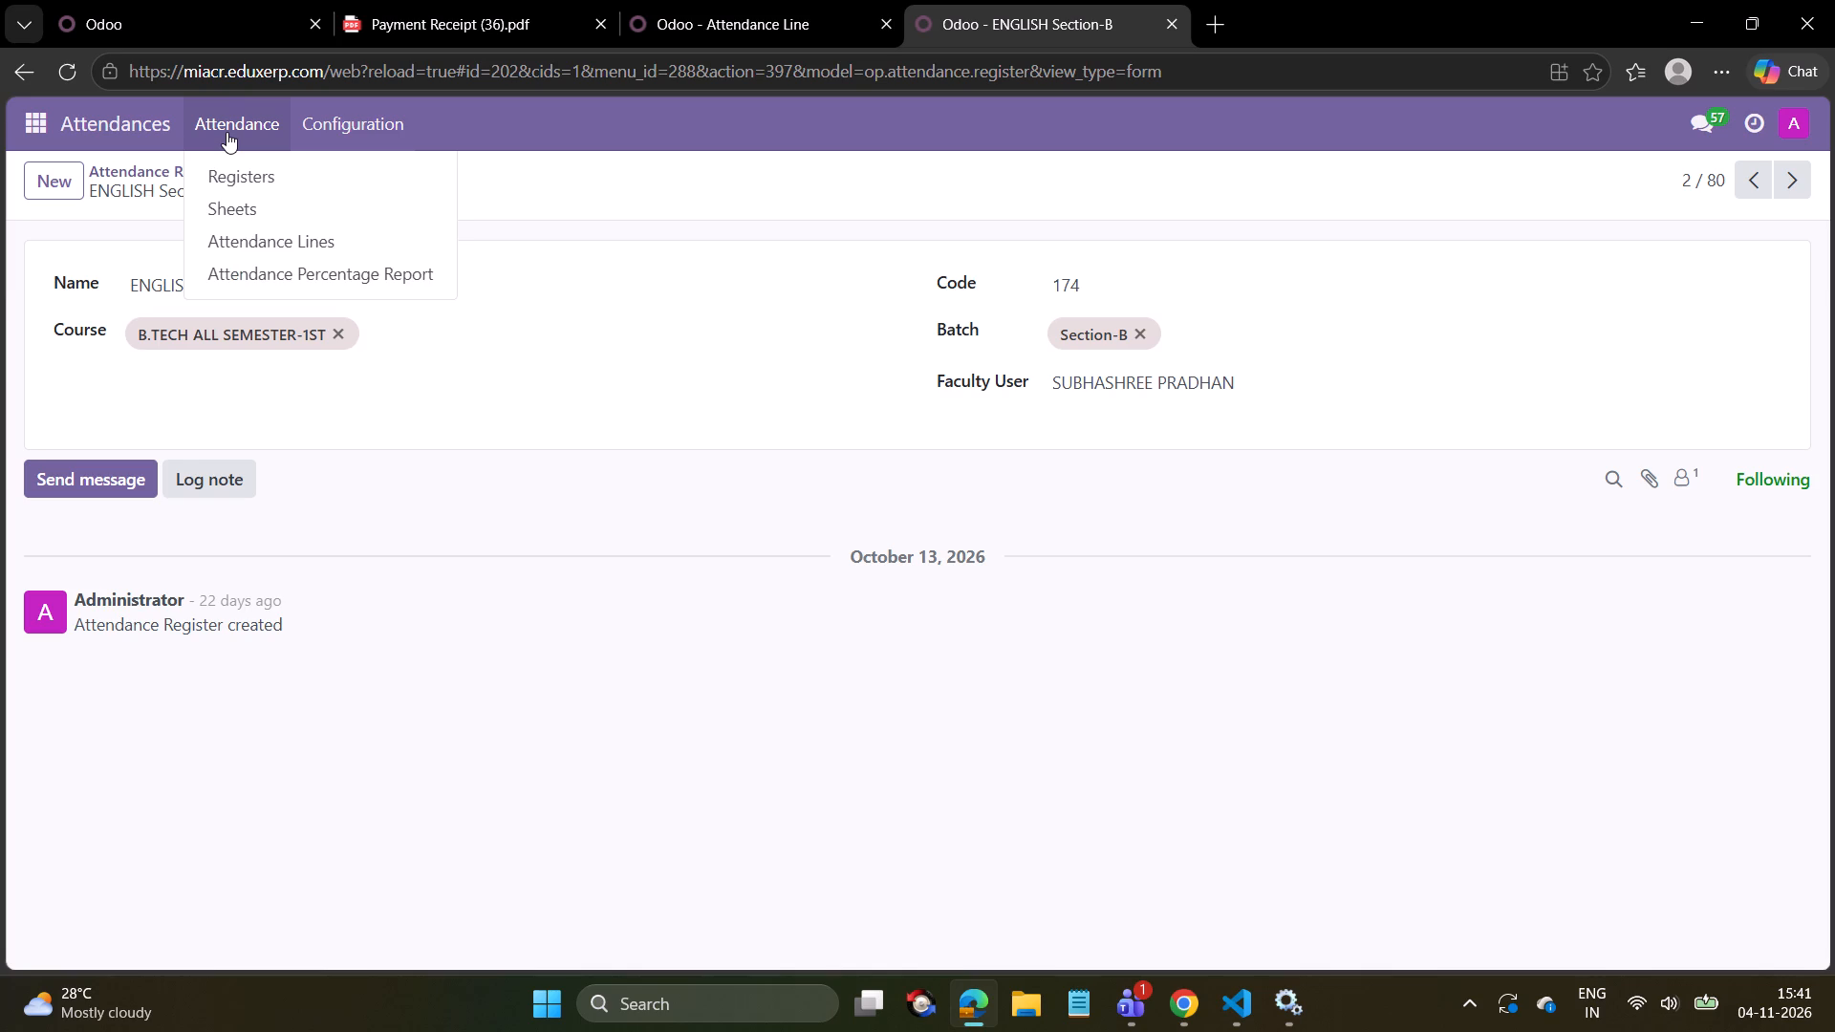
pyautogui.click(593, 194)
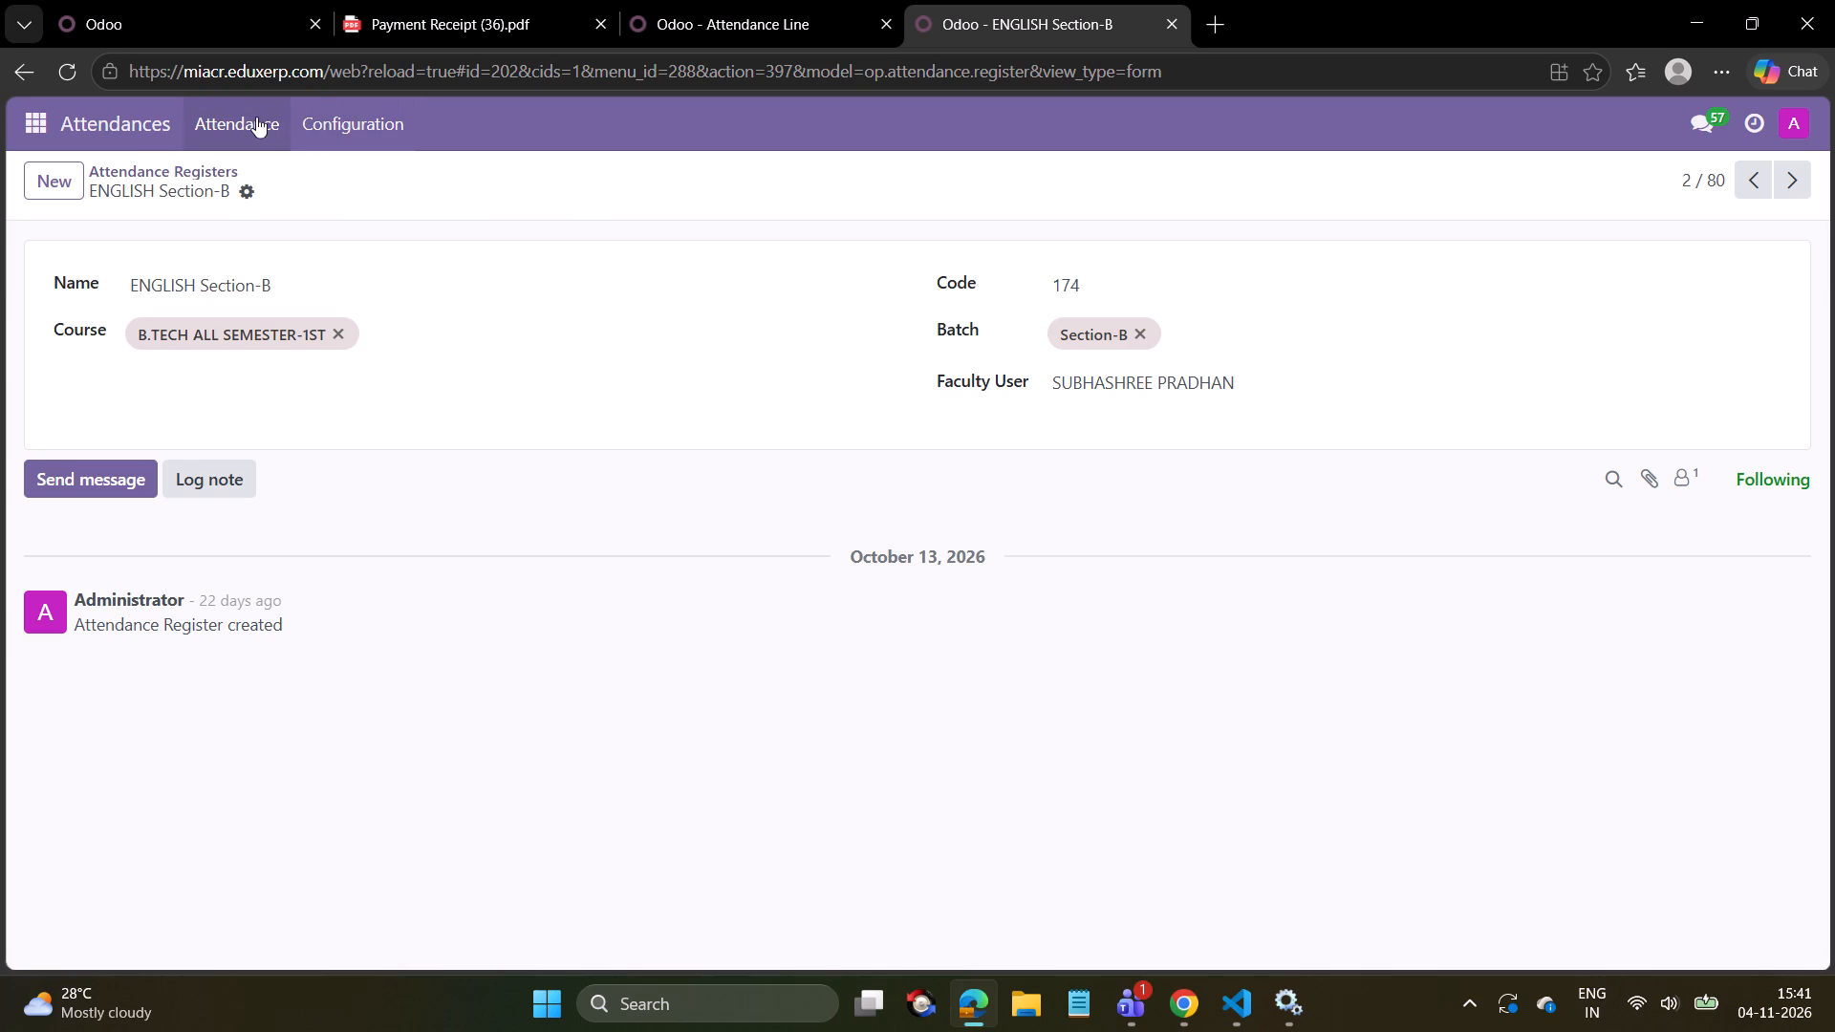
pyautogui.click(256, 117)
pyautogui.click(255, 192)
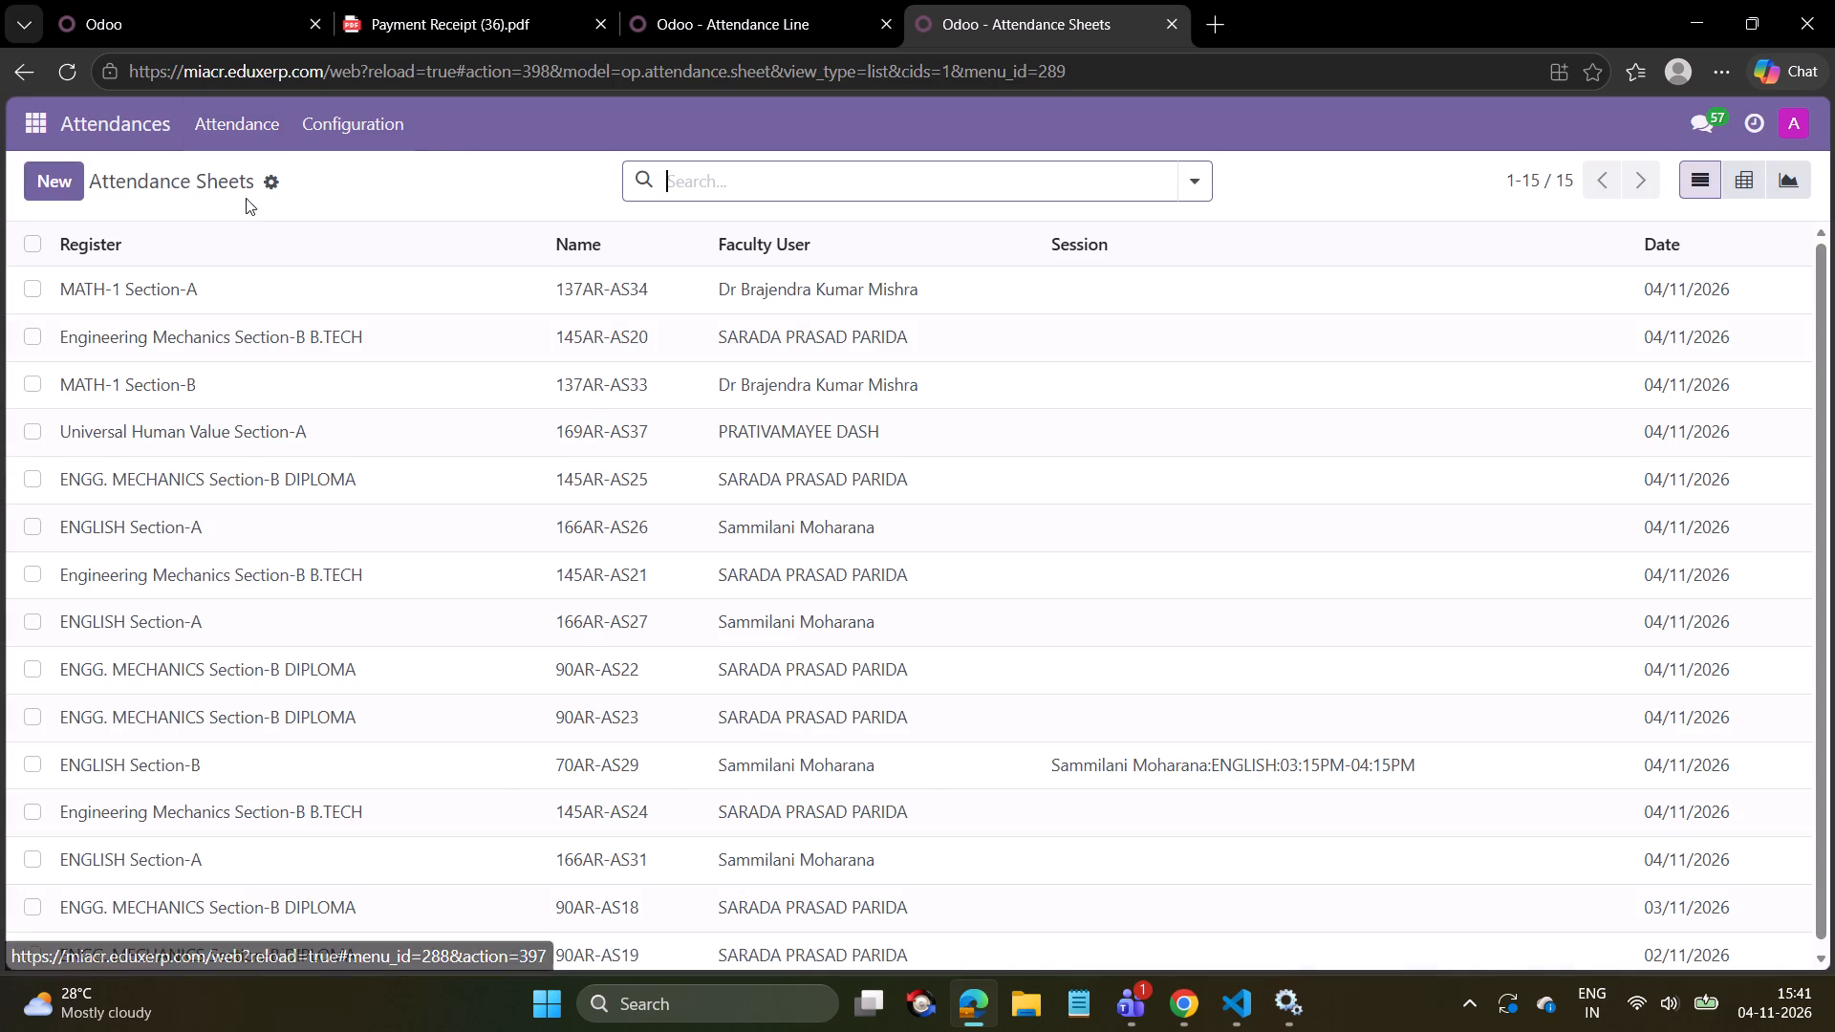
pyautogui.click(52, 196)
pyautogui.click(210, 337)
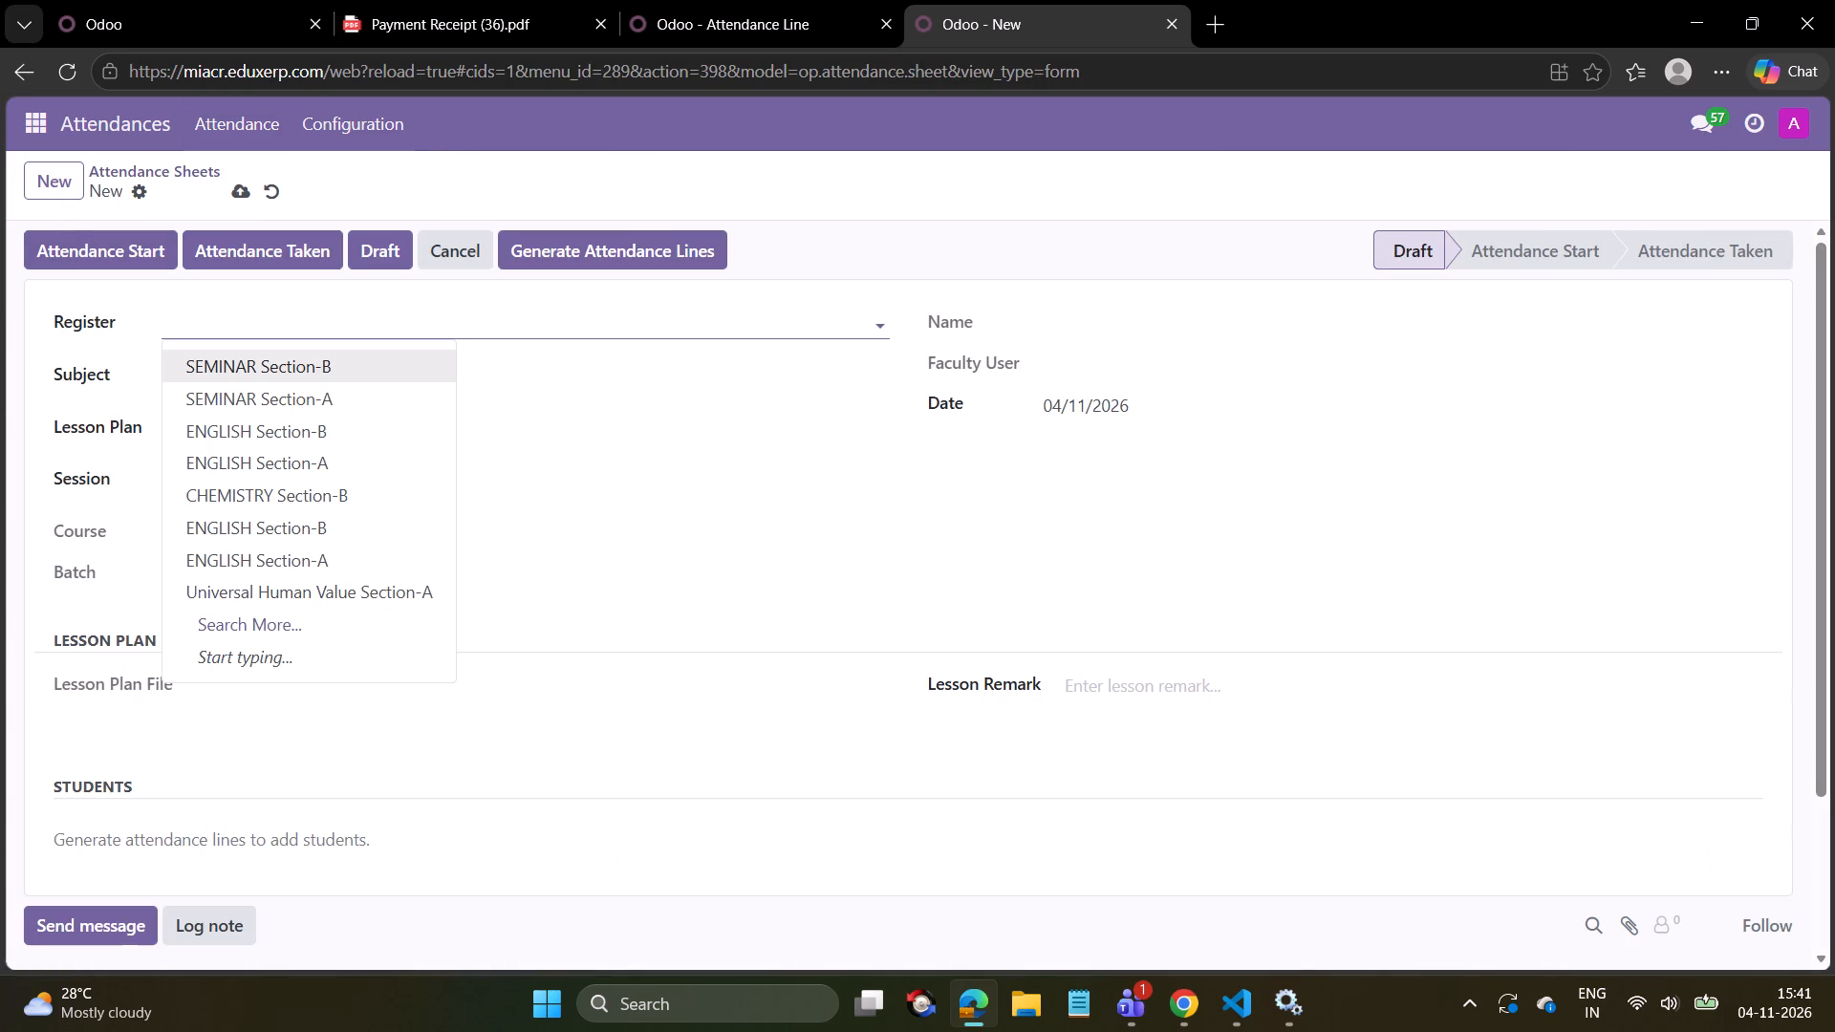
pyautogui.write('shu')
pyautogui.press('BackSpace')
pyautogui.press('BackSpace')
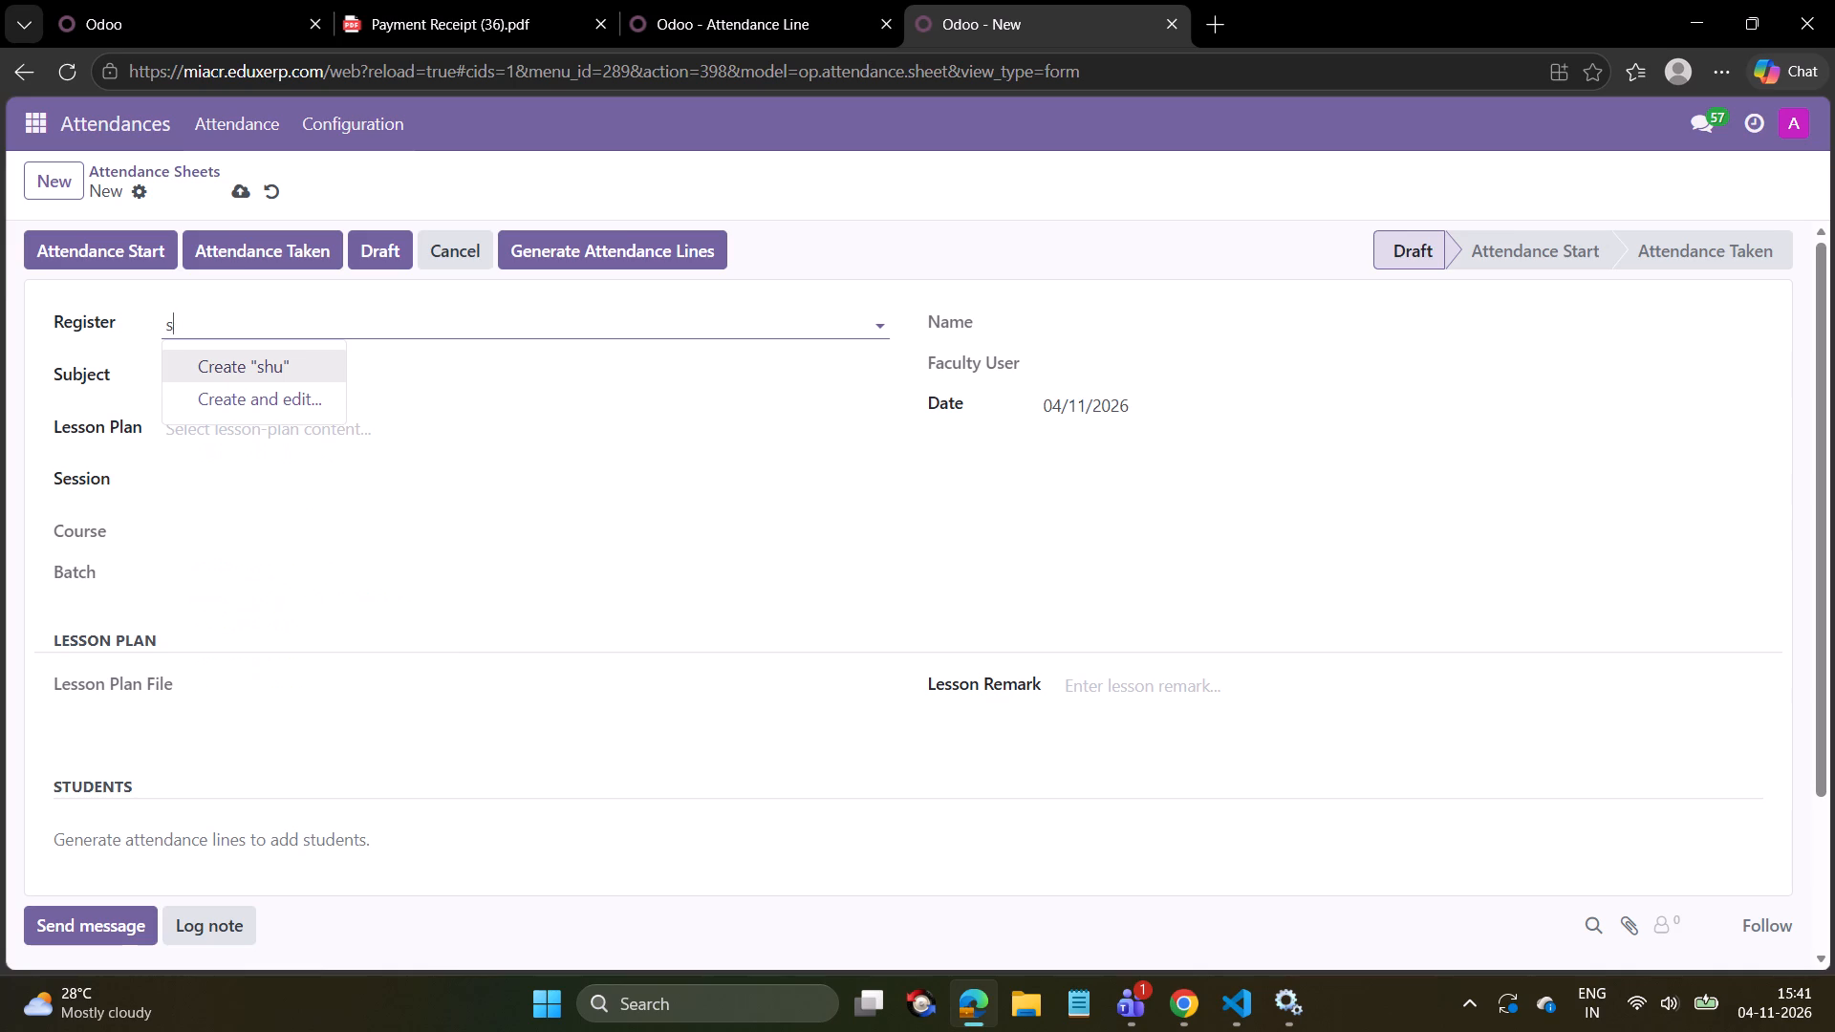
pyautogui.press('BackSpace')
pyautogui.write('eng')
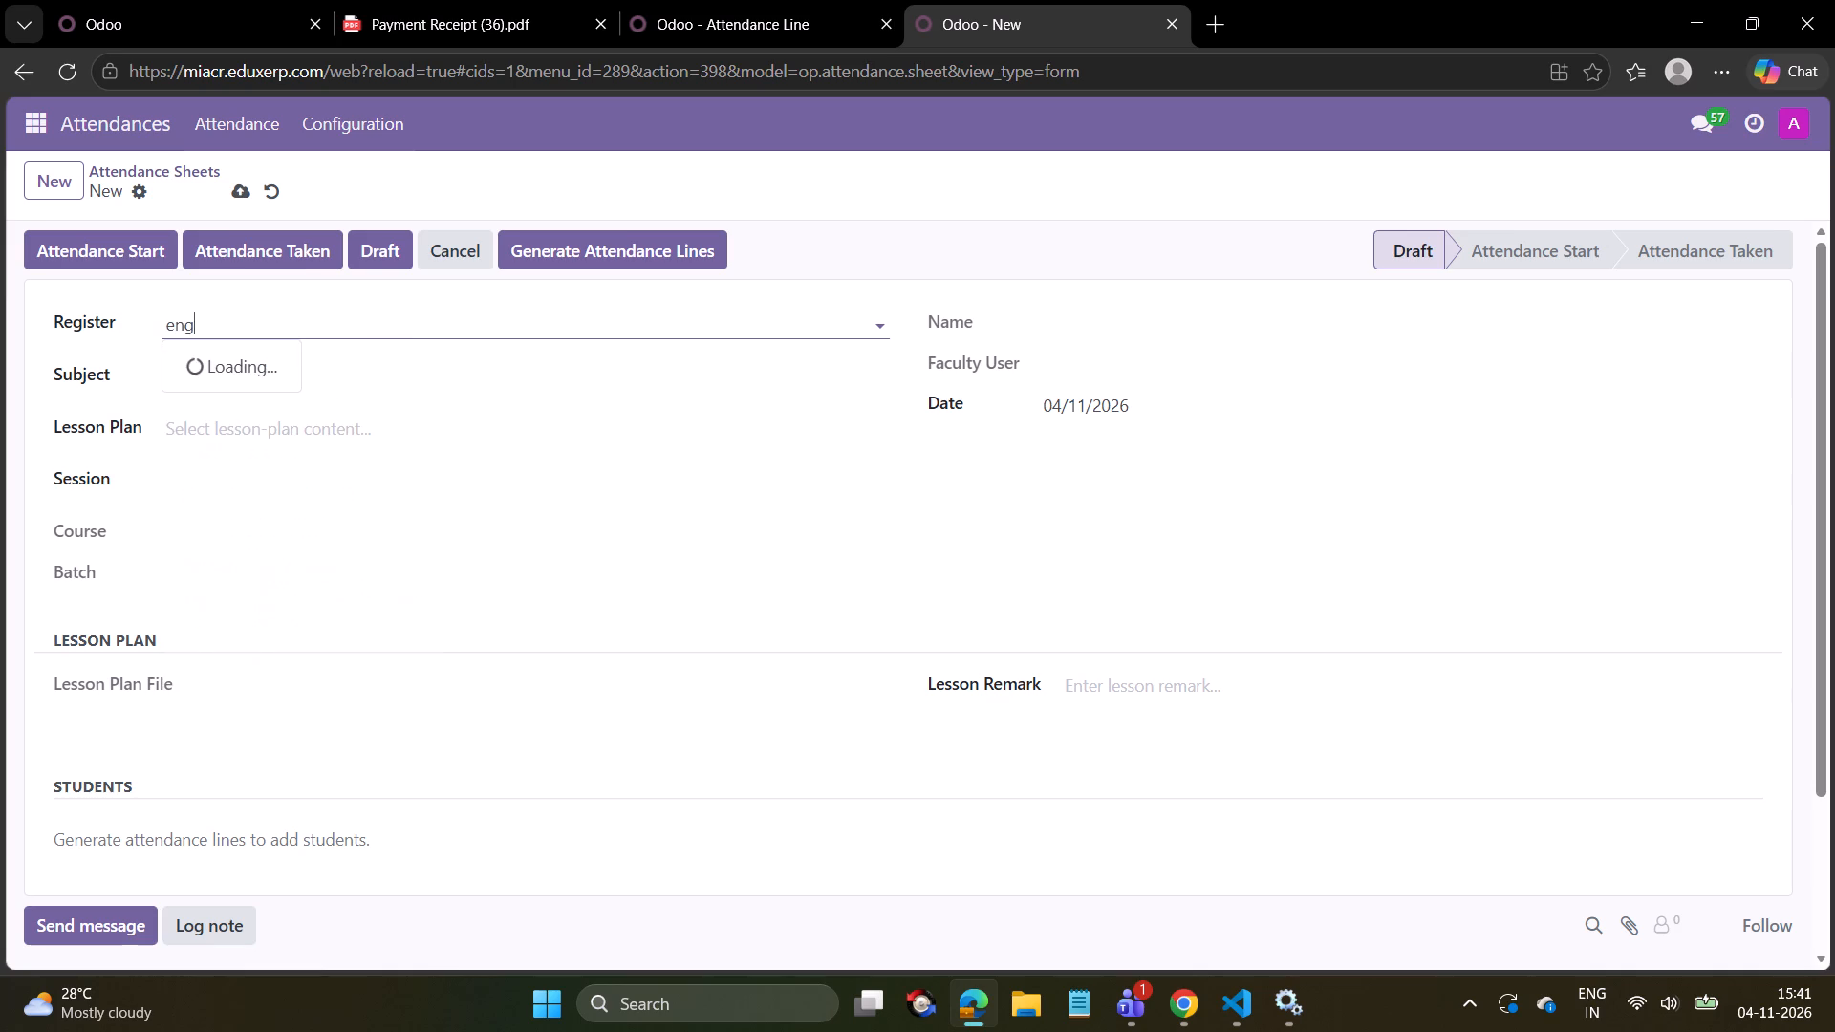
pyautogui.click(270, 399)
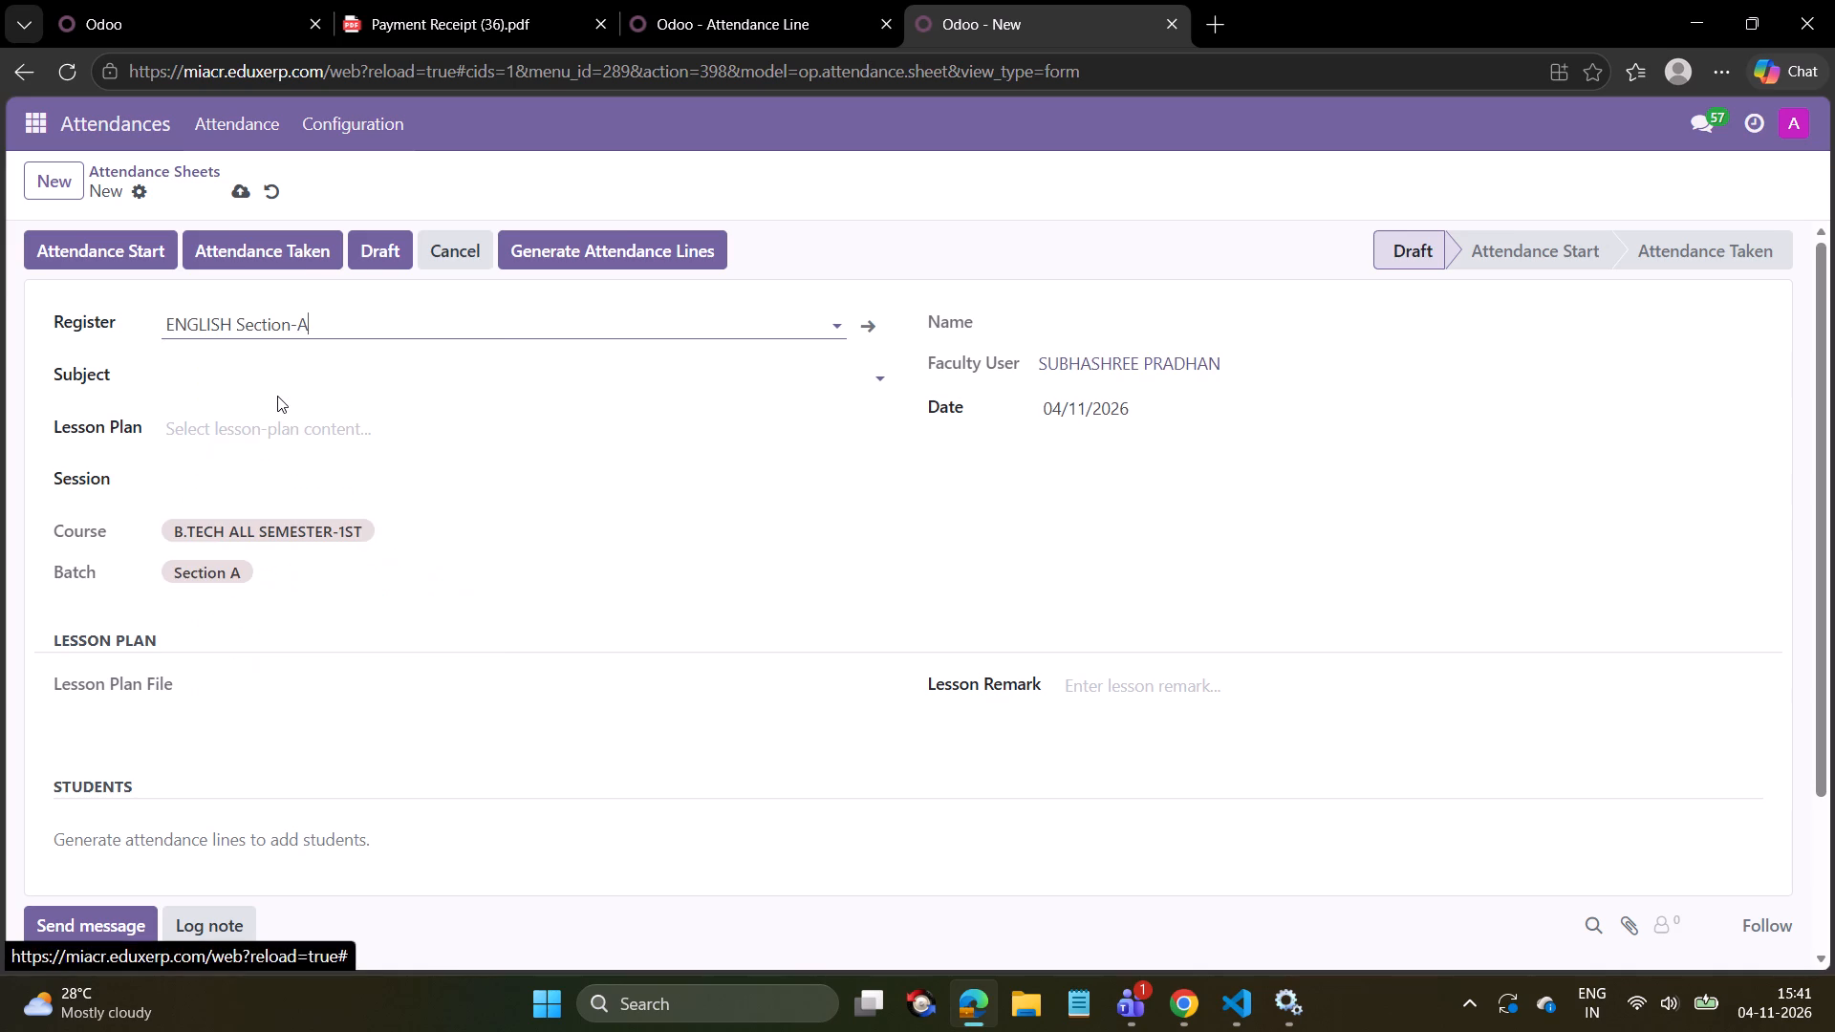
pyautogui.click(281, 386)
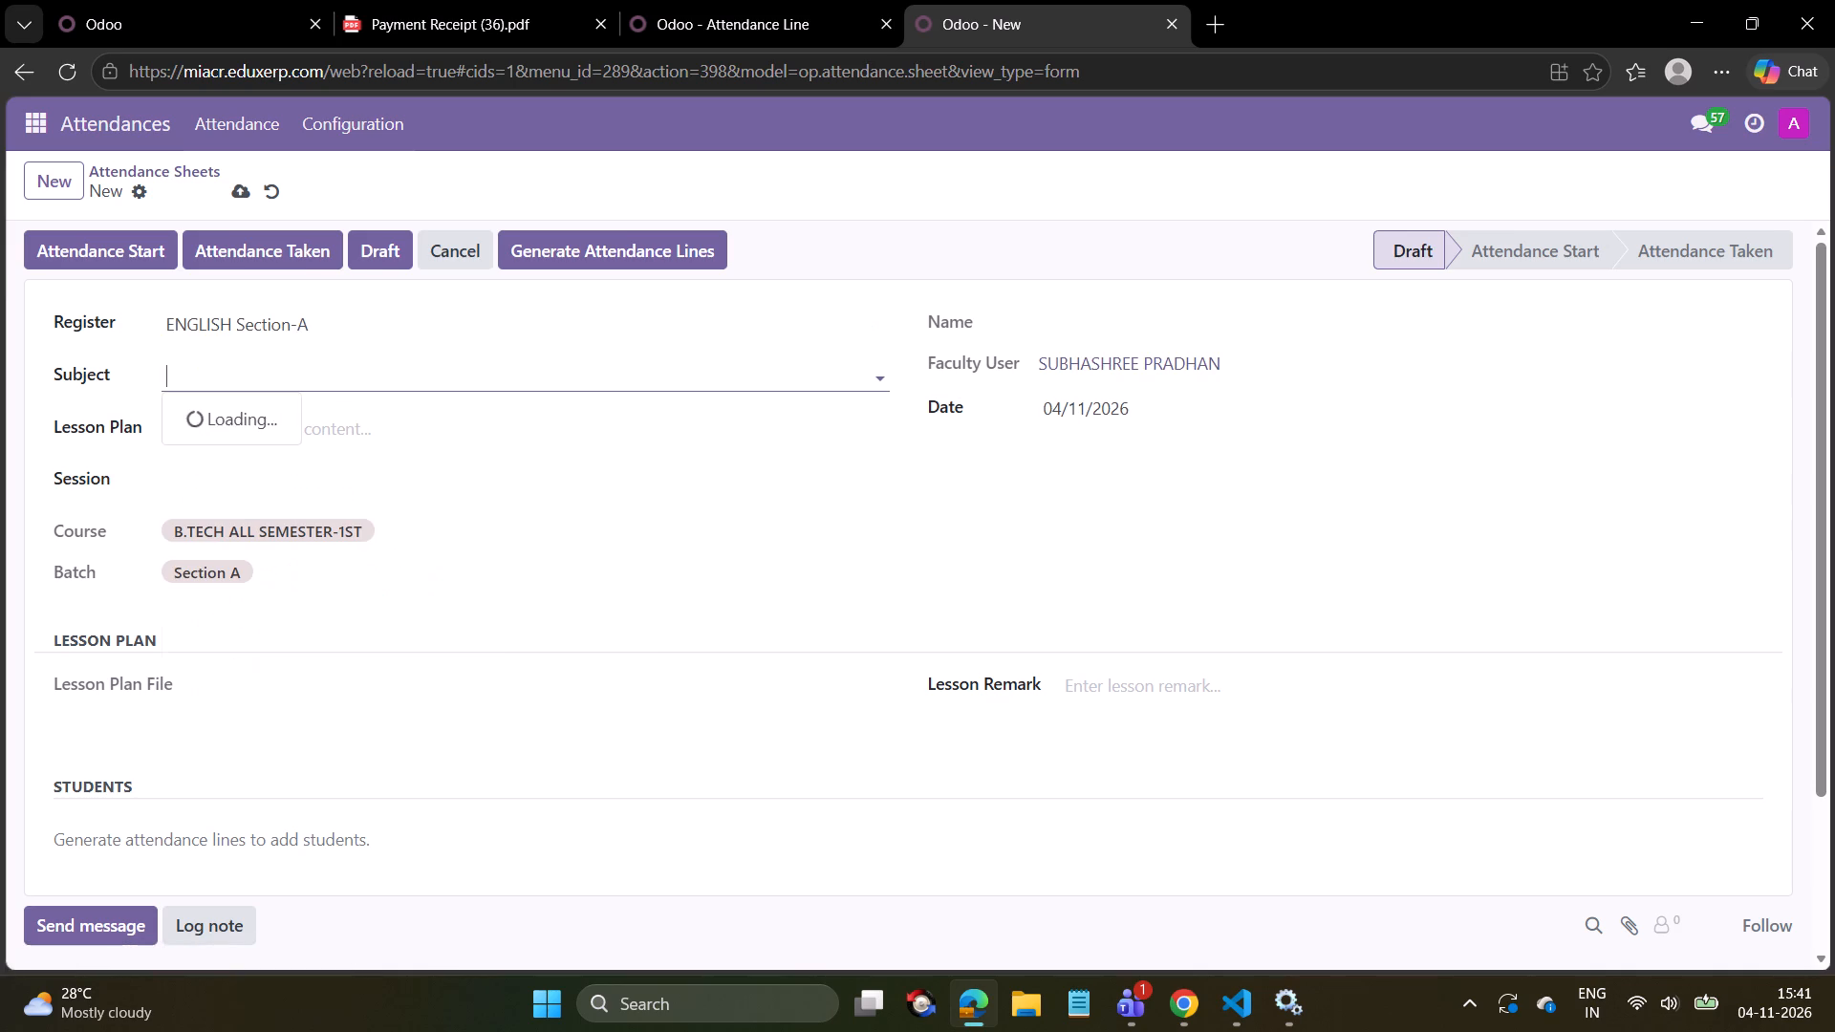
pyautogui.write('eng')
pyautogui.click(230, 572)
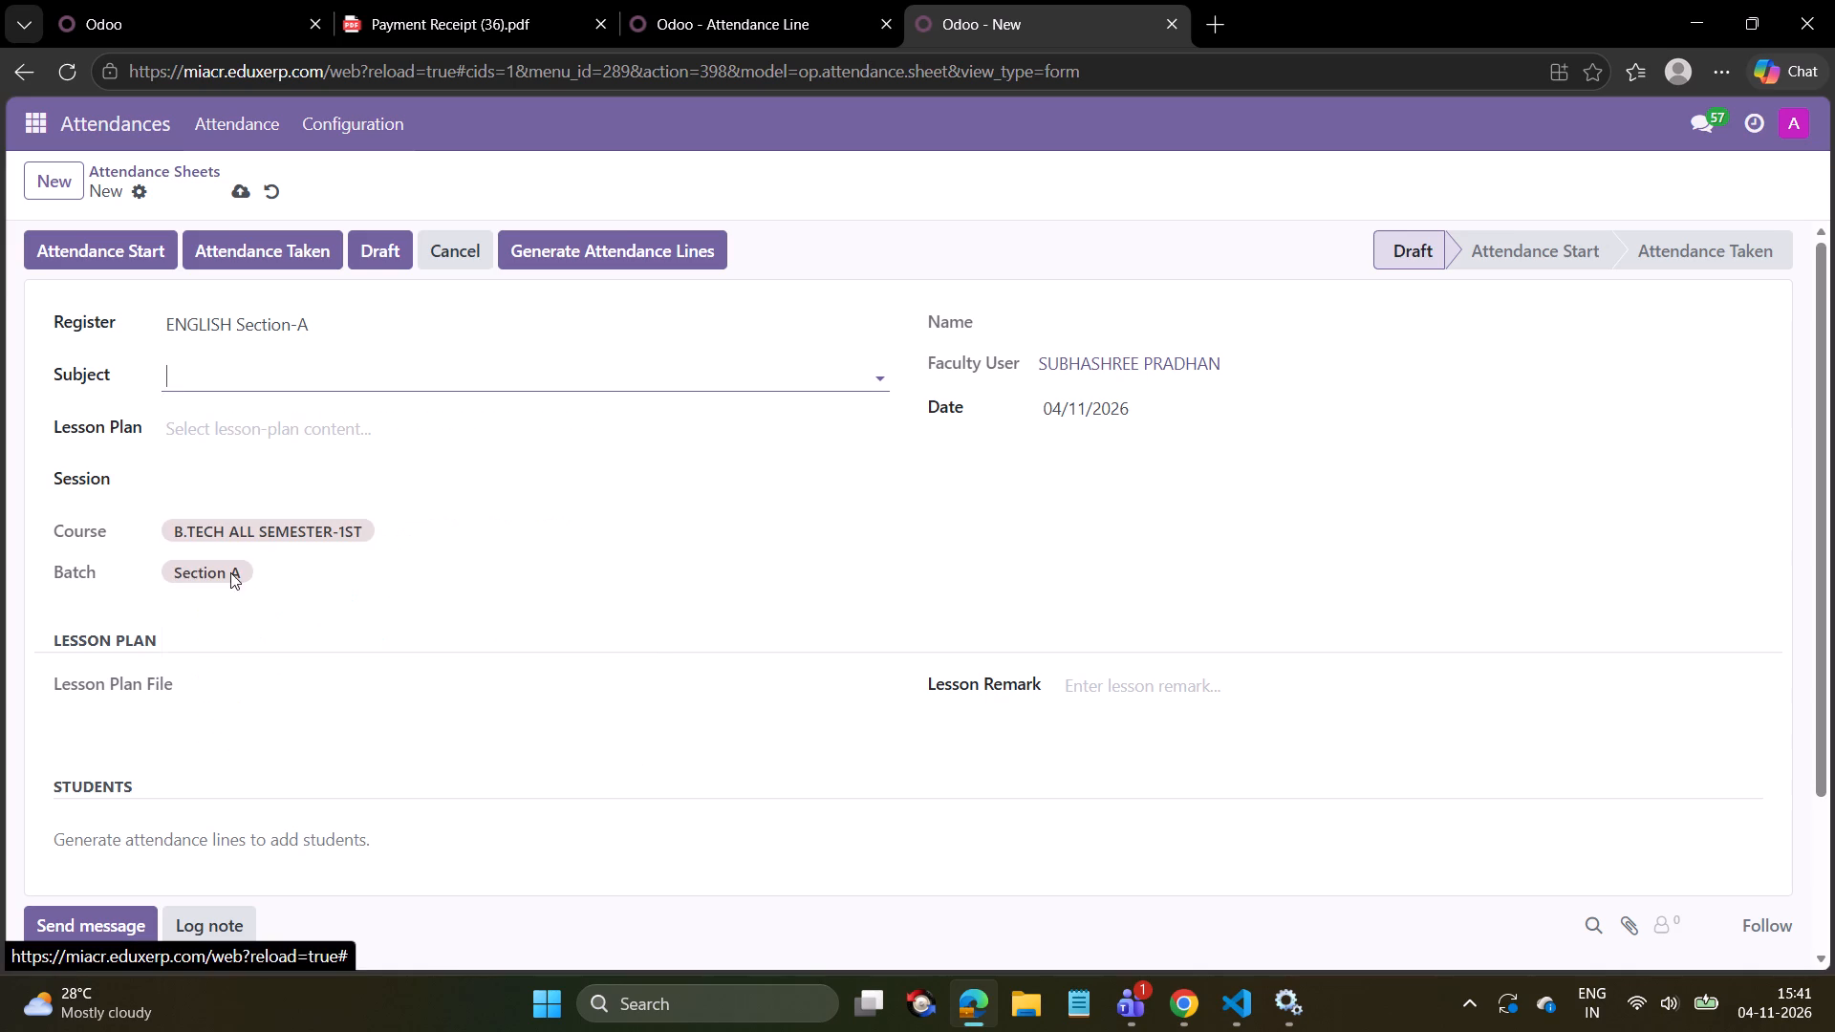
# Generate the attendance lines for the new ENGLISH Section-A sheet, check its student list, and return to the attendance sheets.
pyautogui.click(580, 250)
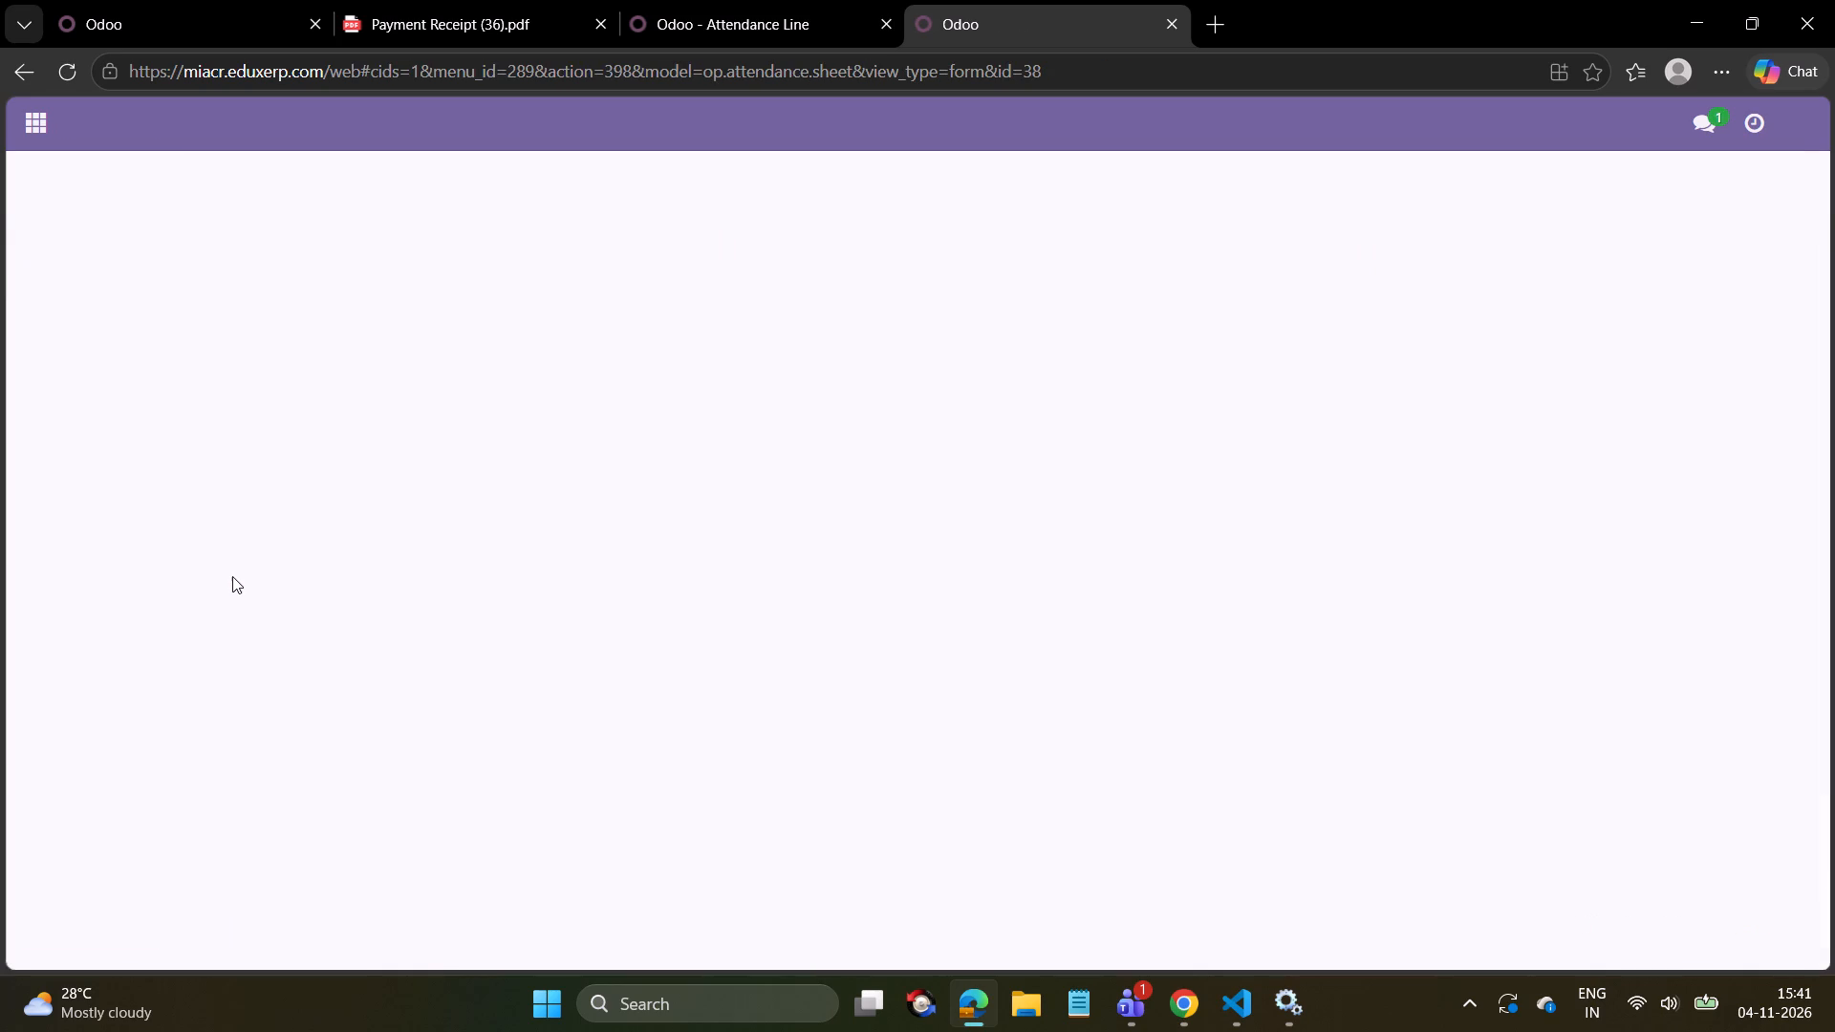
pyautogui.scroll(-5, 232, 576)
pyautogui.scroll(9, 233, 577)
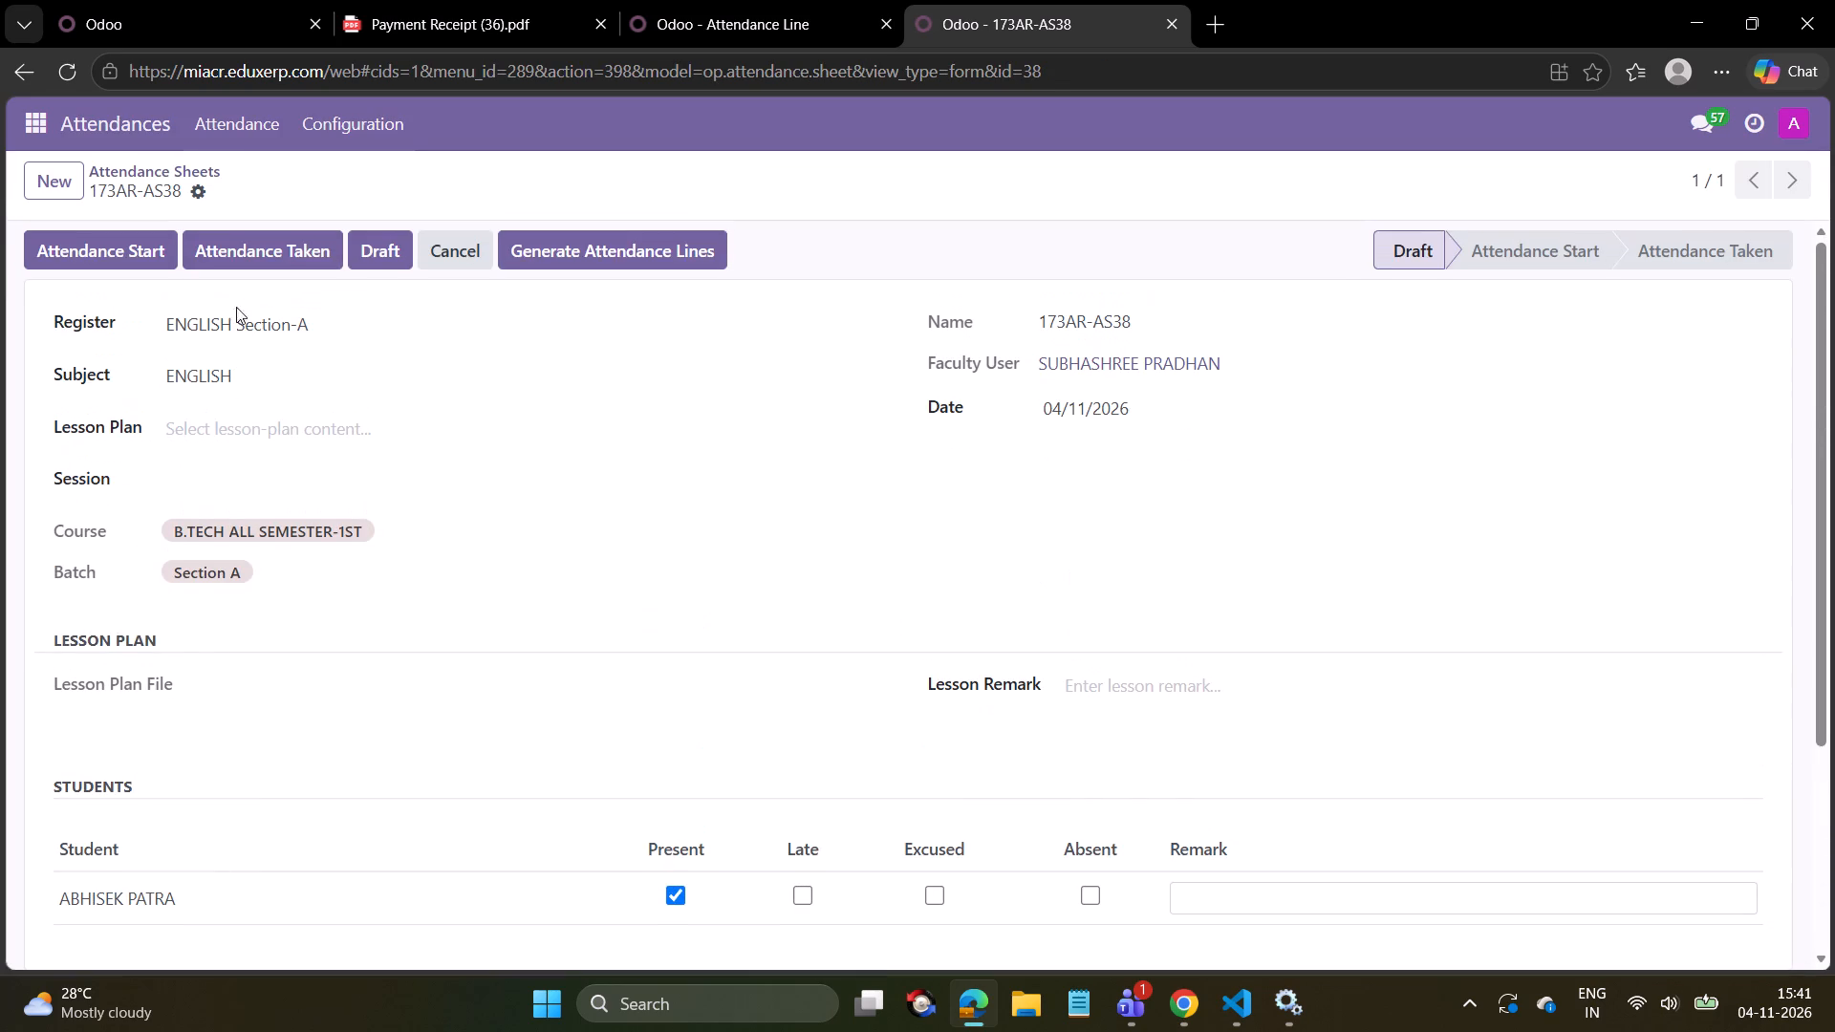
pyautogui.click(168, 173)
# Open the student records as a list and group them by Class.
pyautogui.click(56, 112)
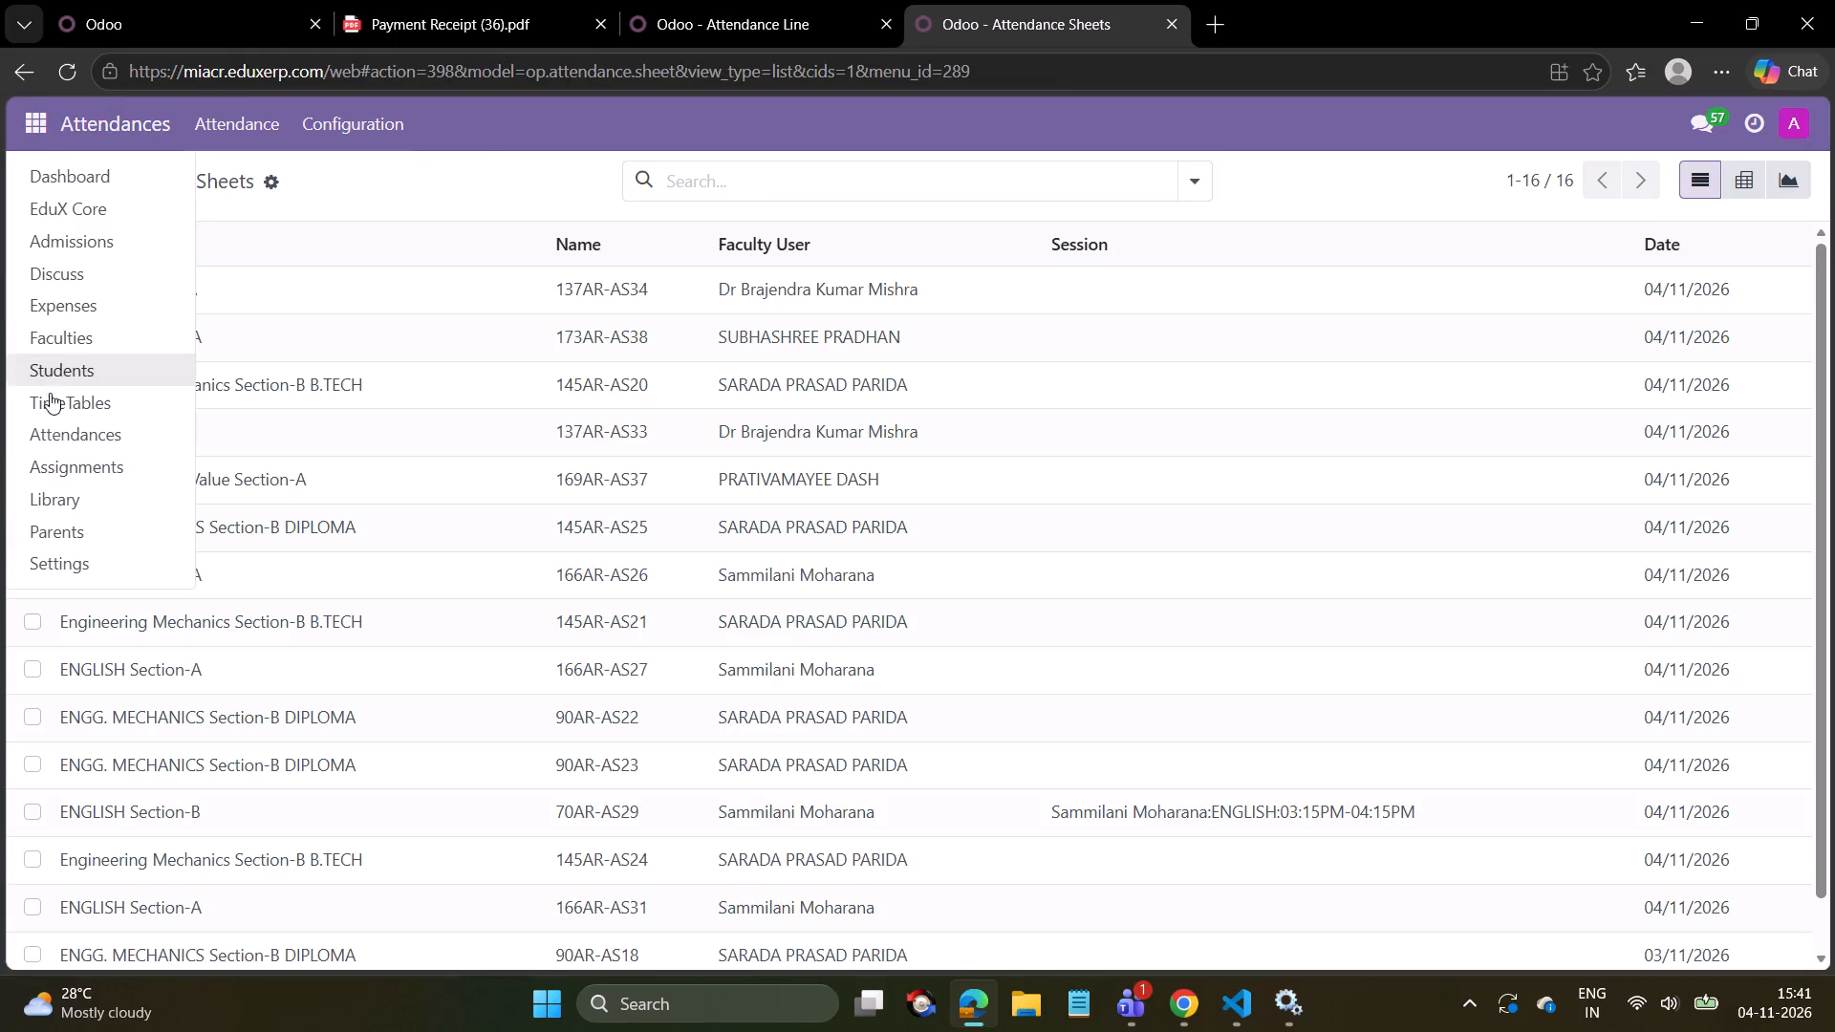
pyautogui.click(58, 379)
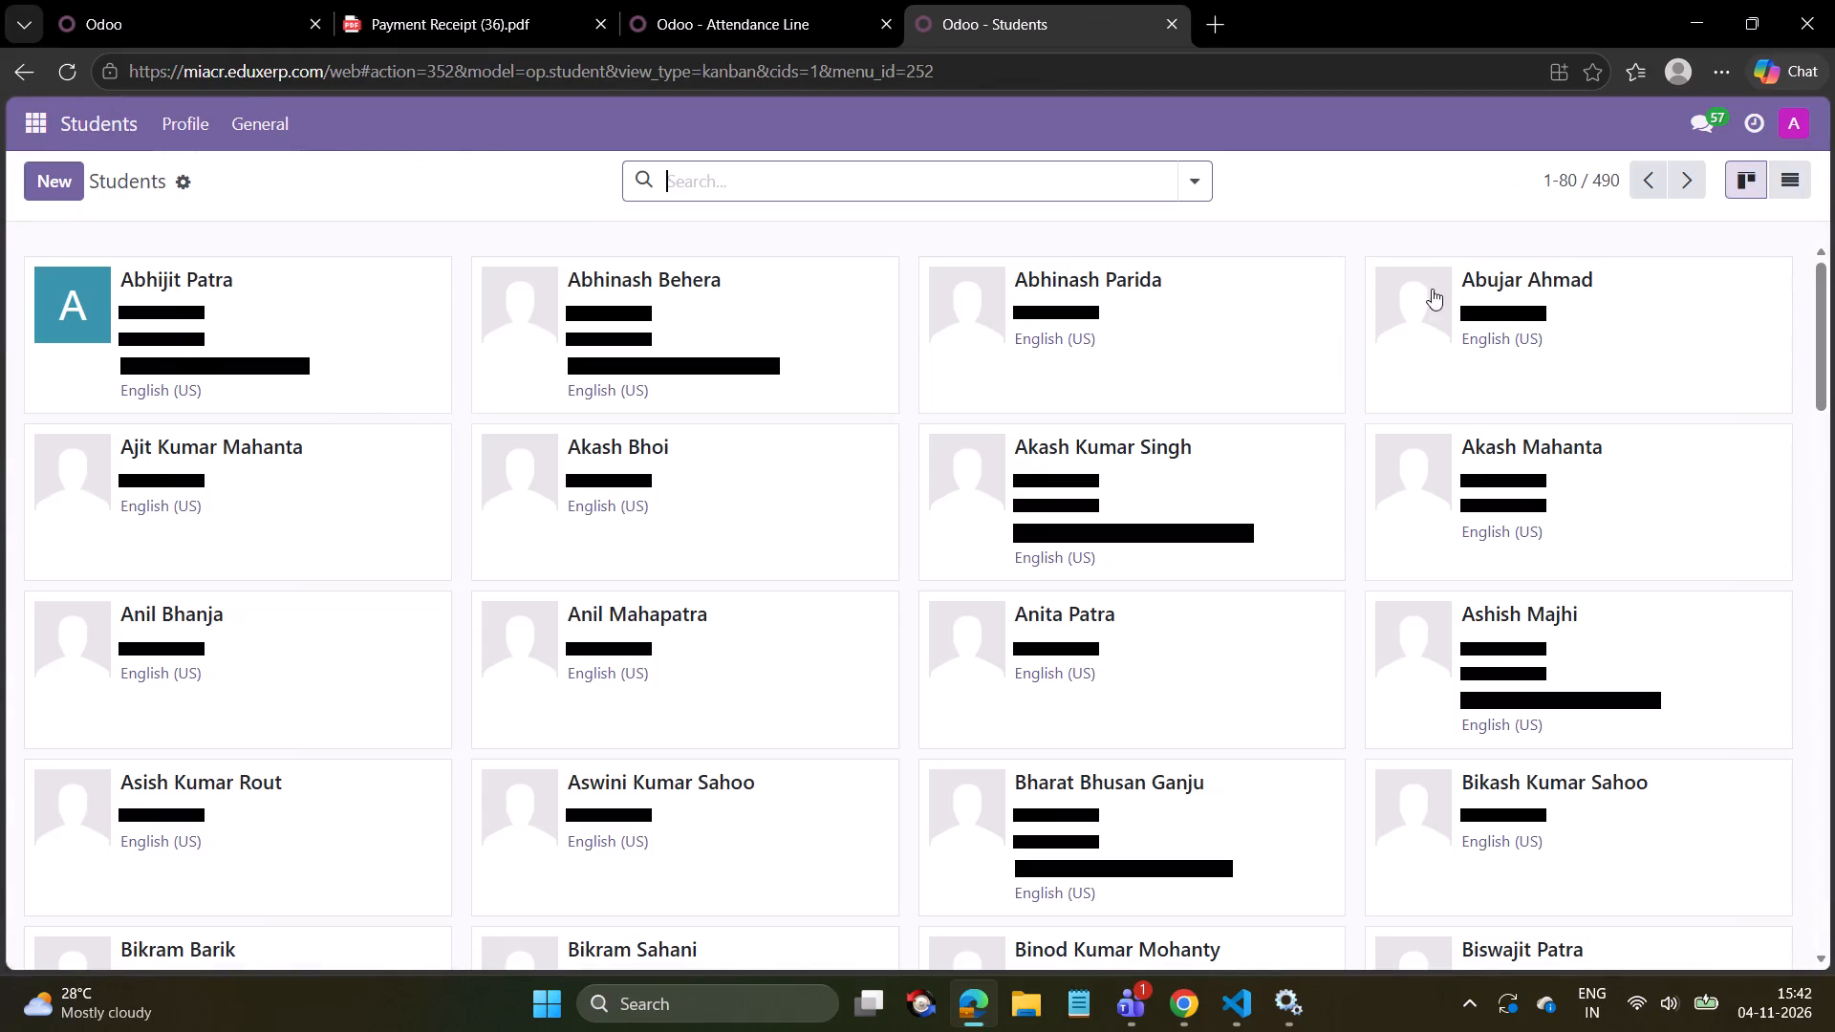
pyautogui.click(1808, 184)
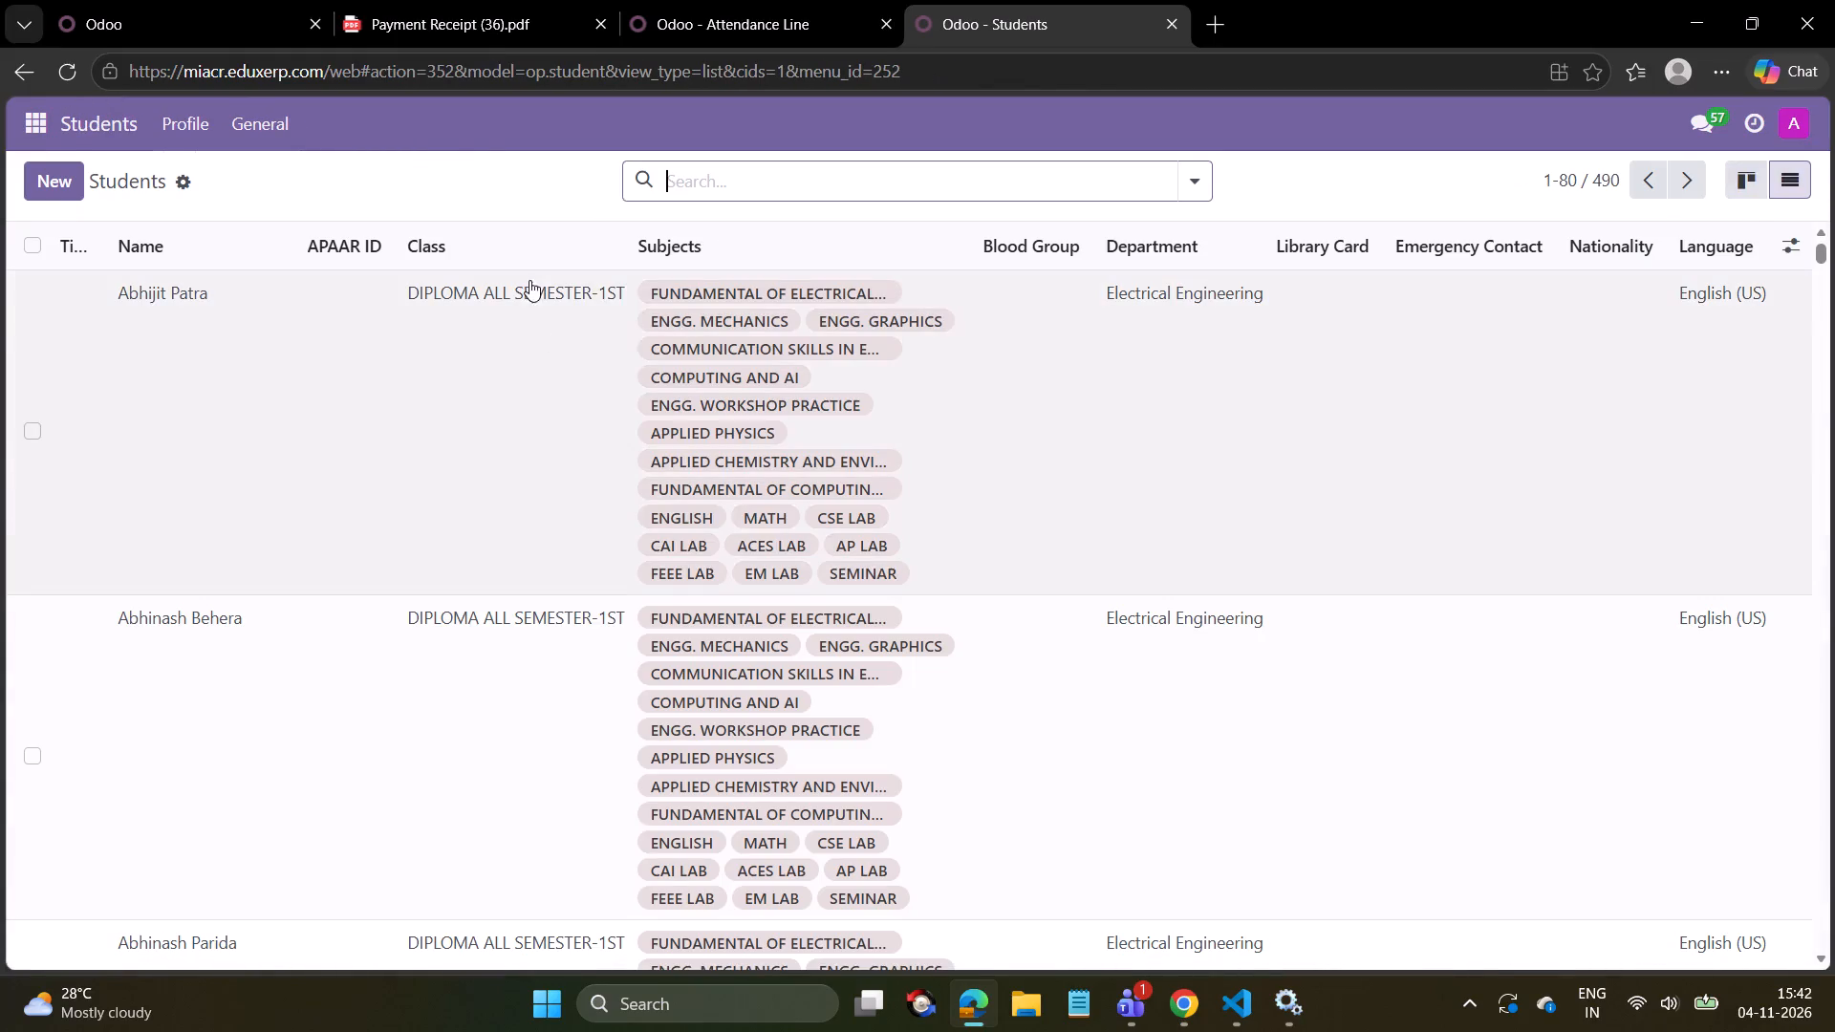
pyautogui.click(1211, 190)
pyautogui.click(794, 389)
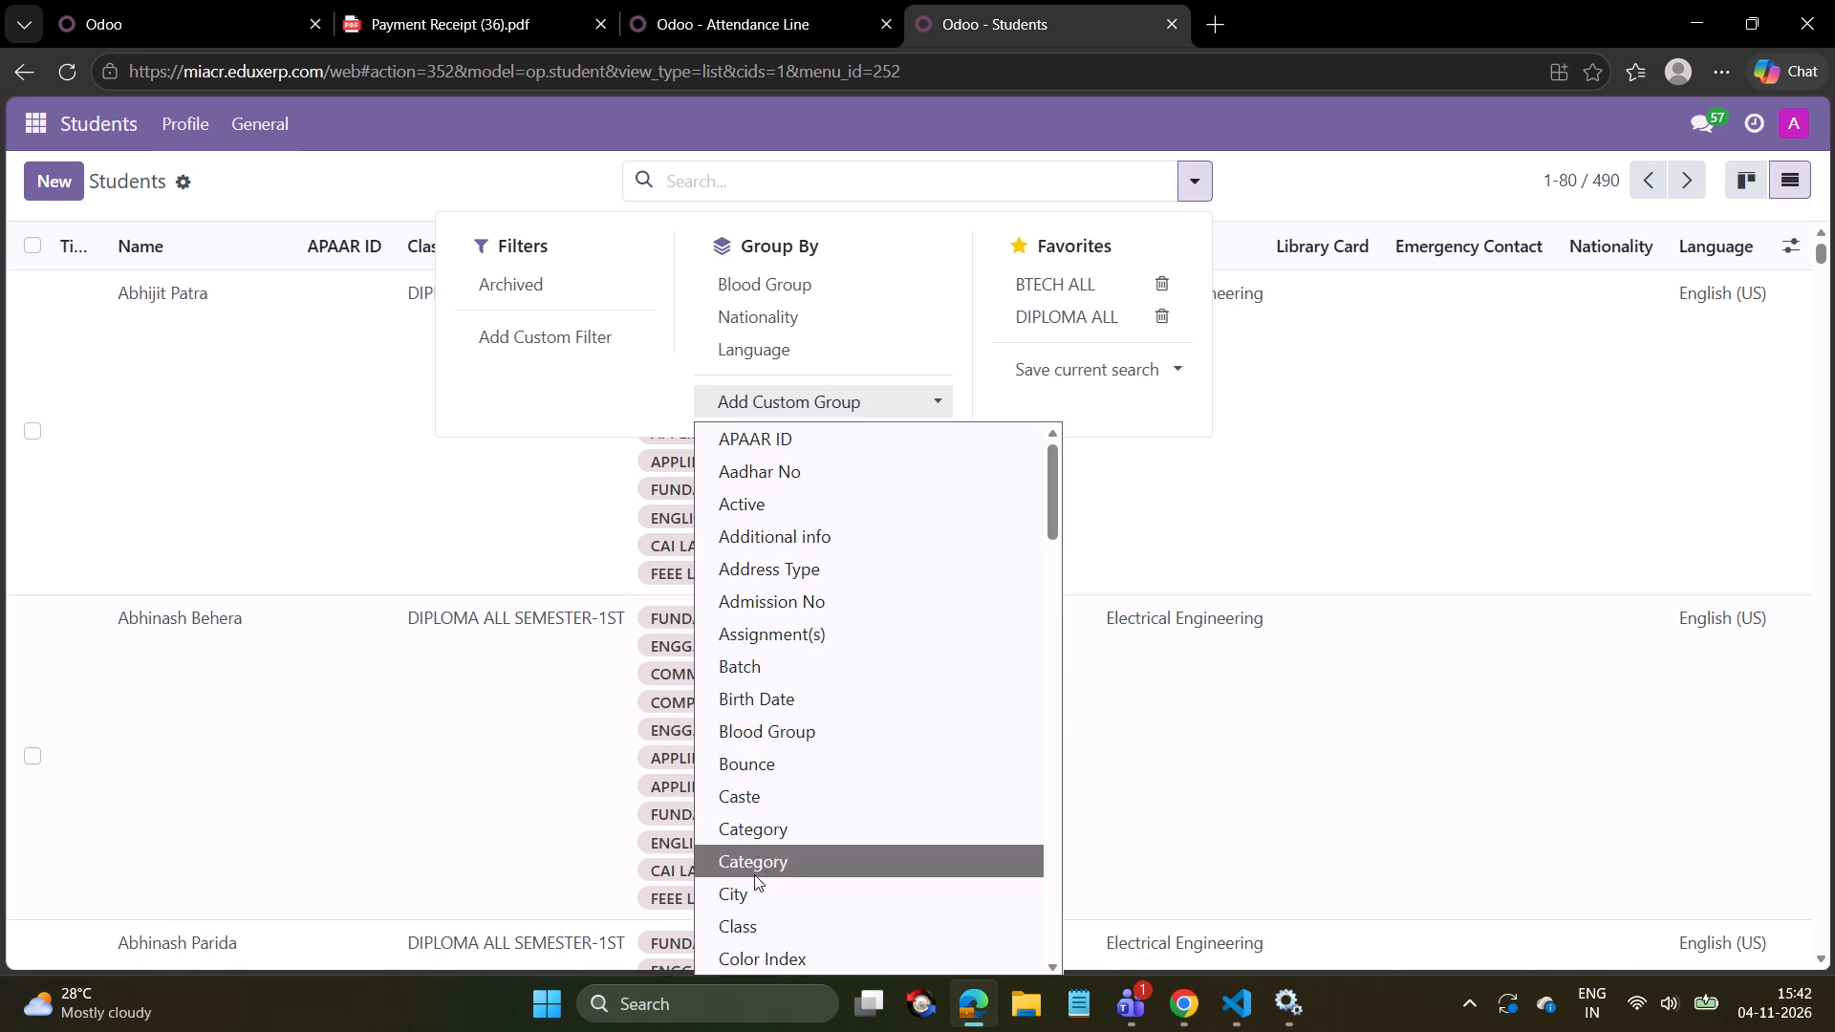
pyautogui.click(767, 920)
pyautogui.click(519, 174)
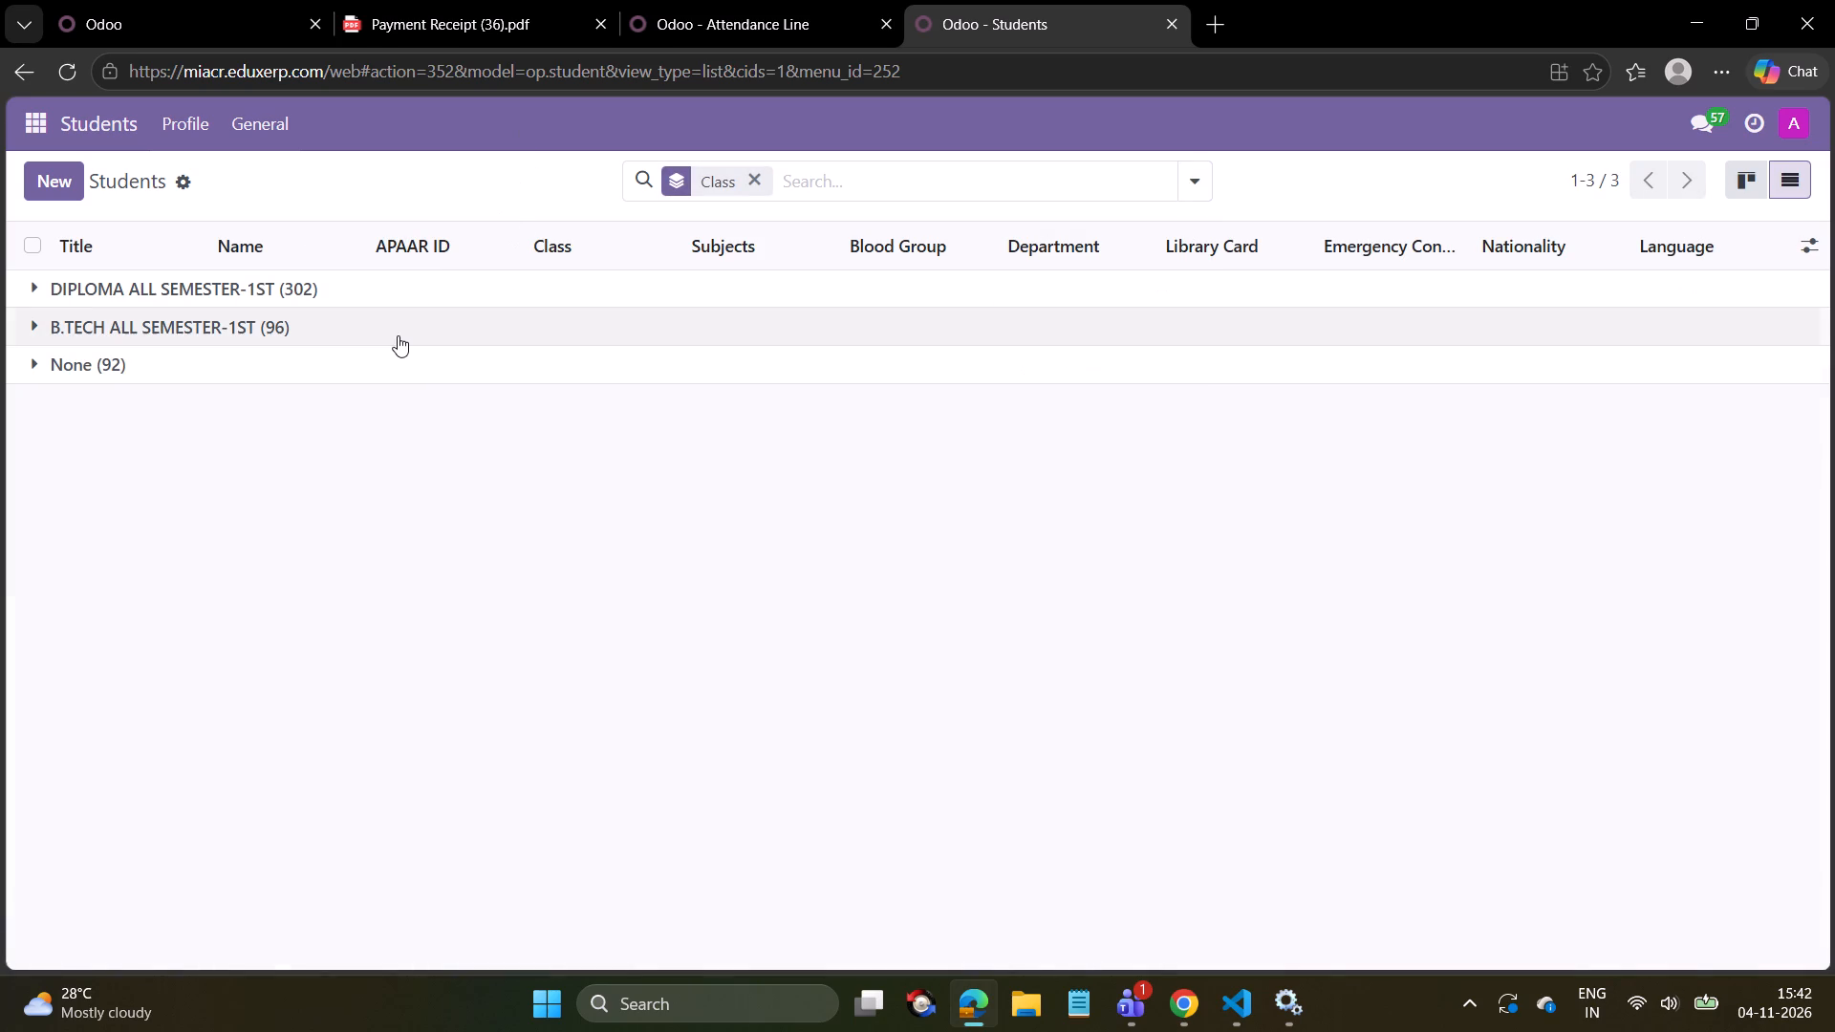
# Expand the B.TECH ALL SEMESTER-1ST group and examine the subjects assigned to each student.
pyautogui.click(397, 336)
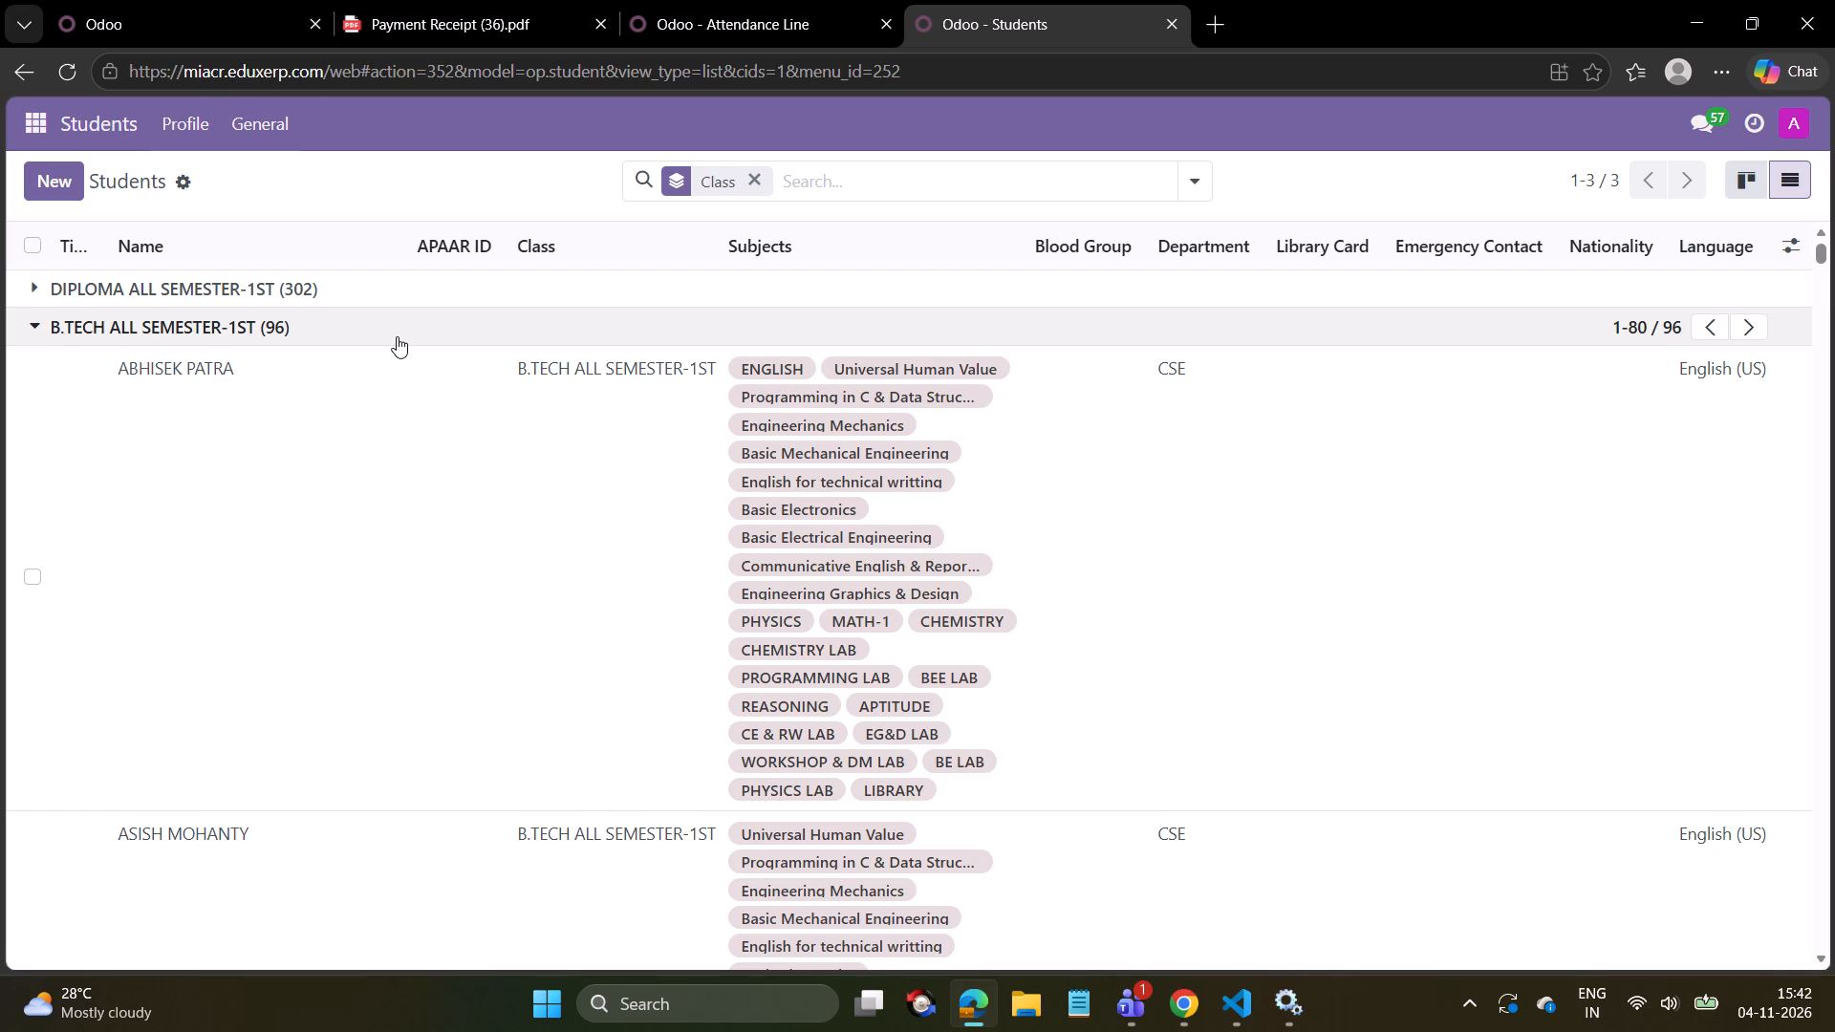
pyautogui.scroll(-2, 519, 510)
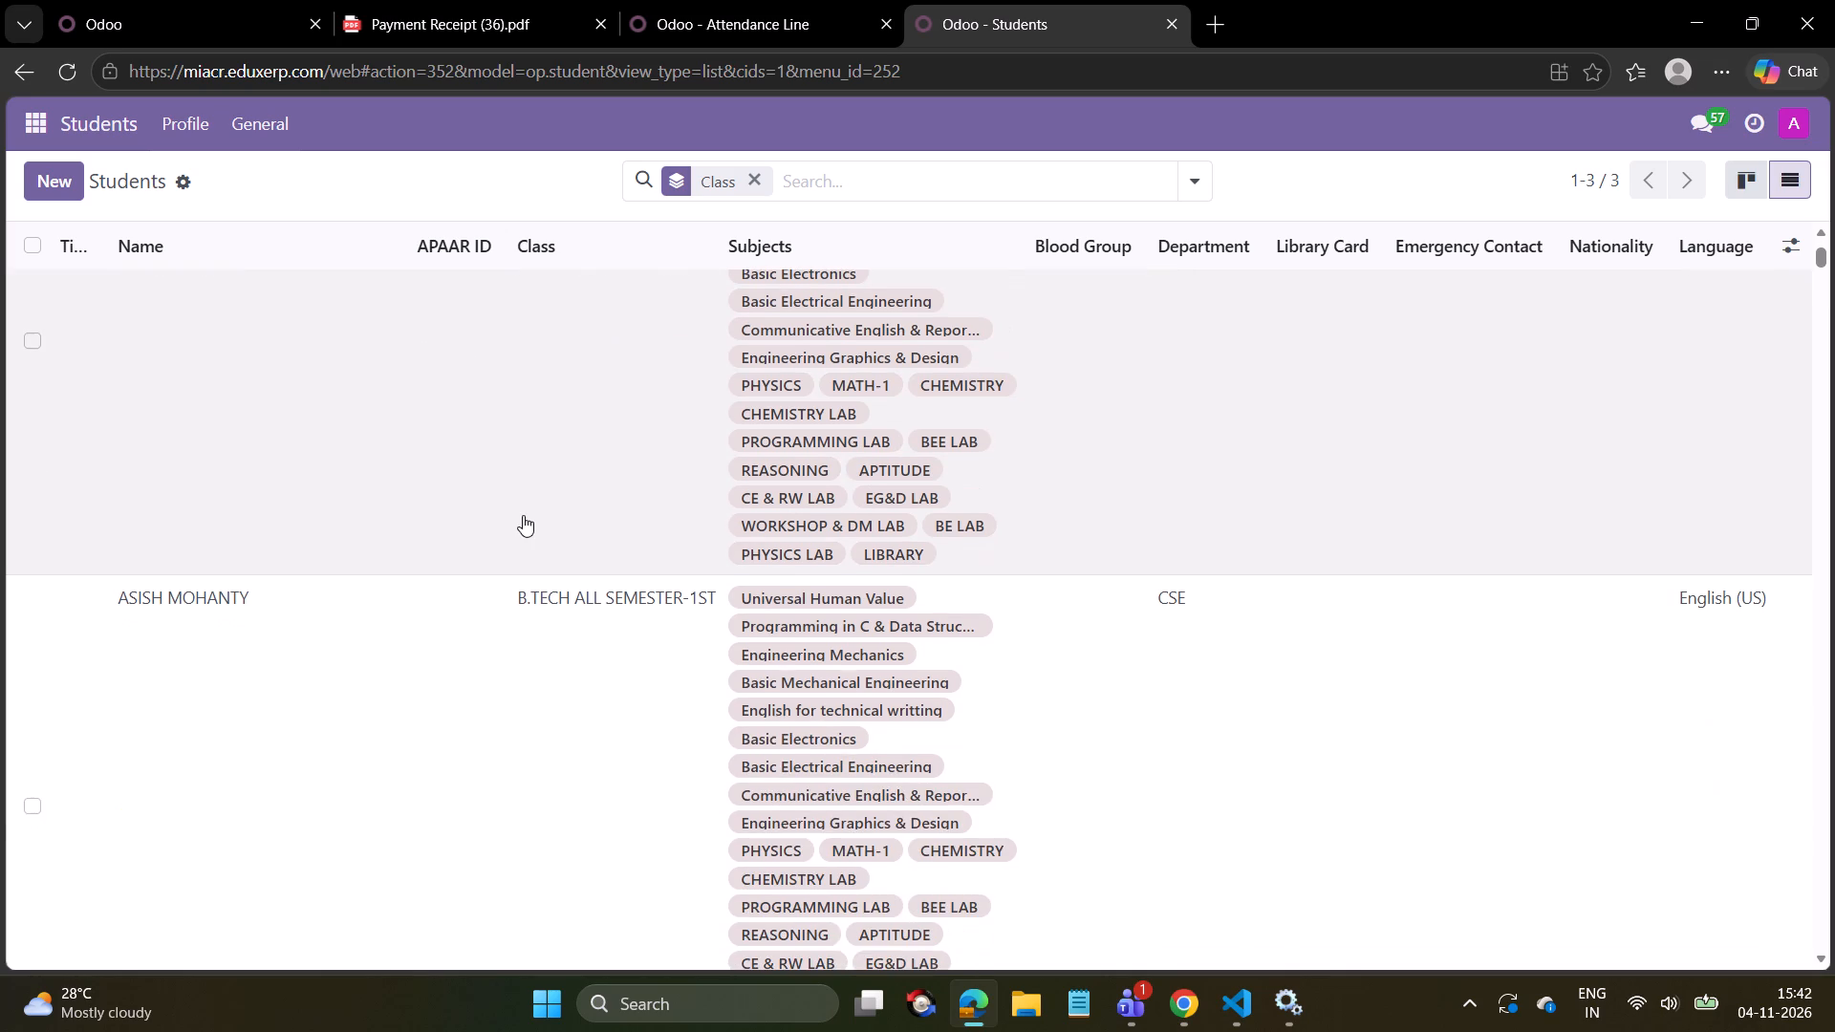
pyautogui.scroll(-3, 523, 515)
pyautogui.scroll(1, 523, 516)
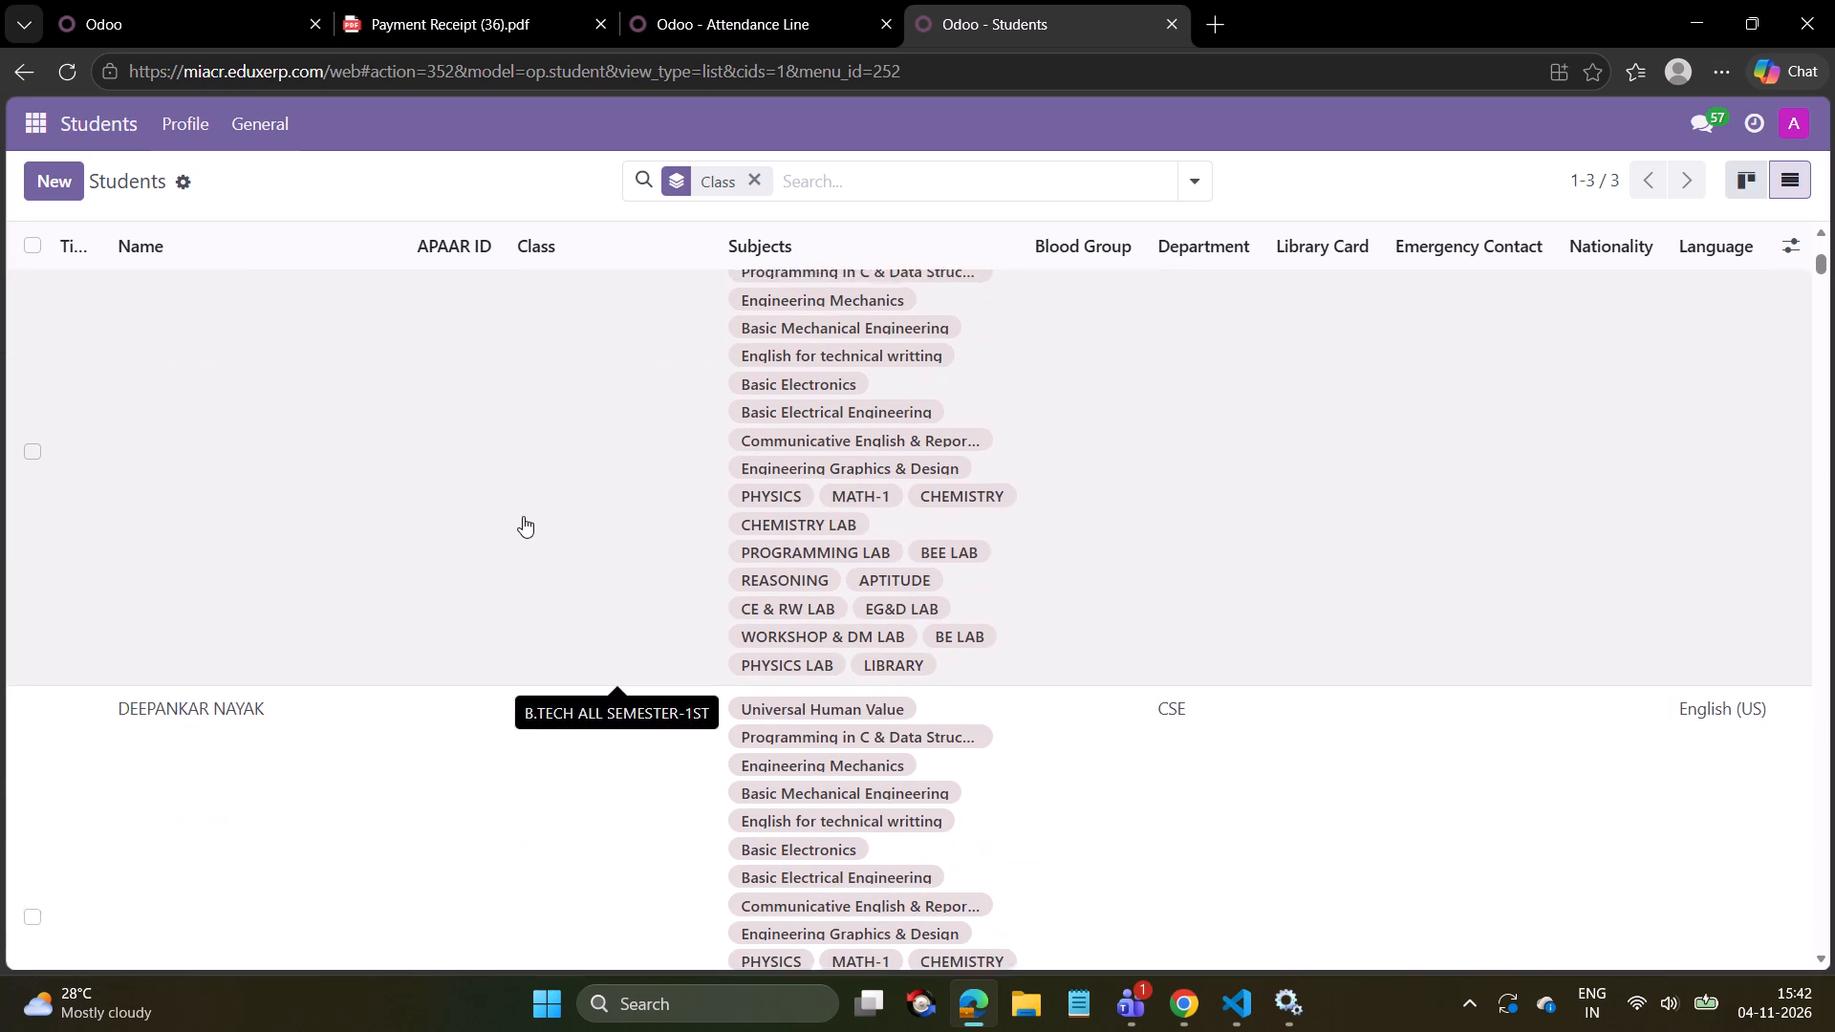
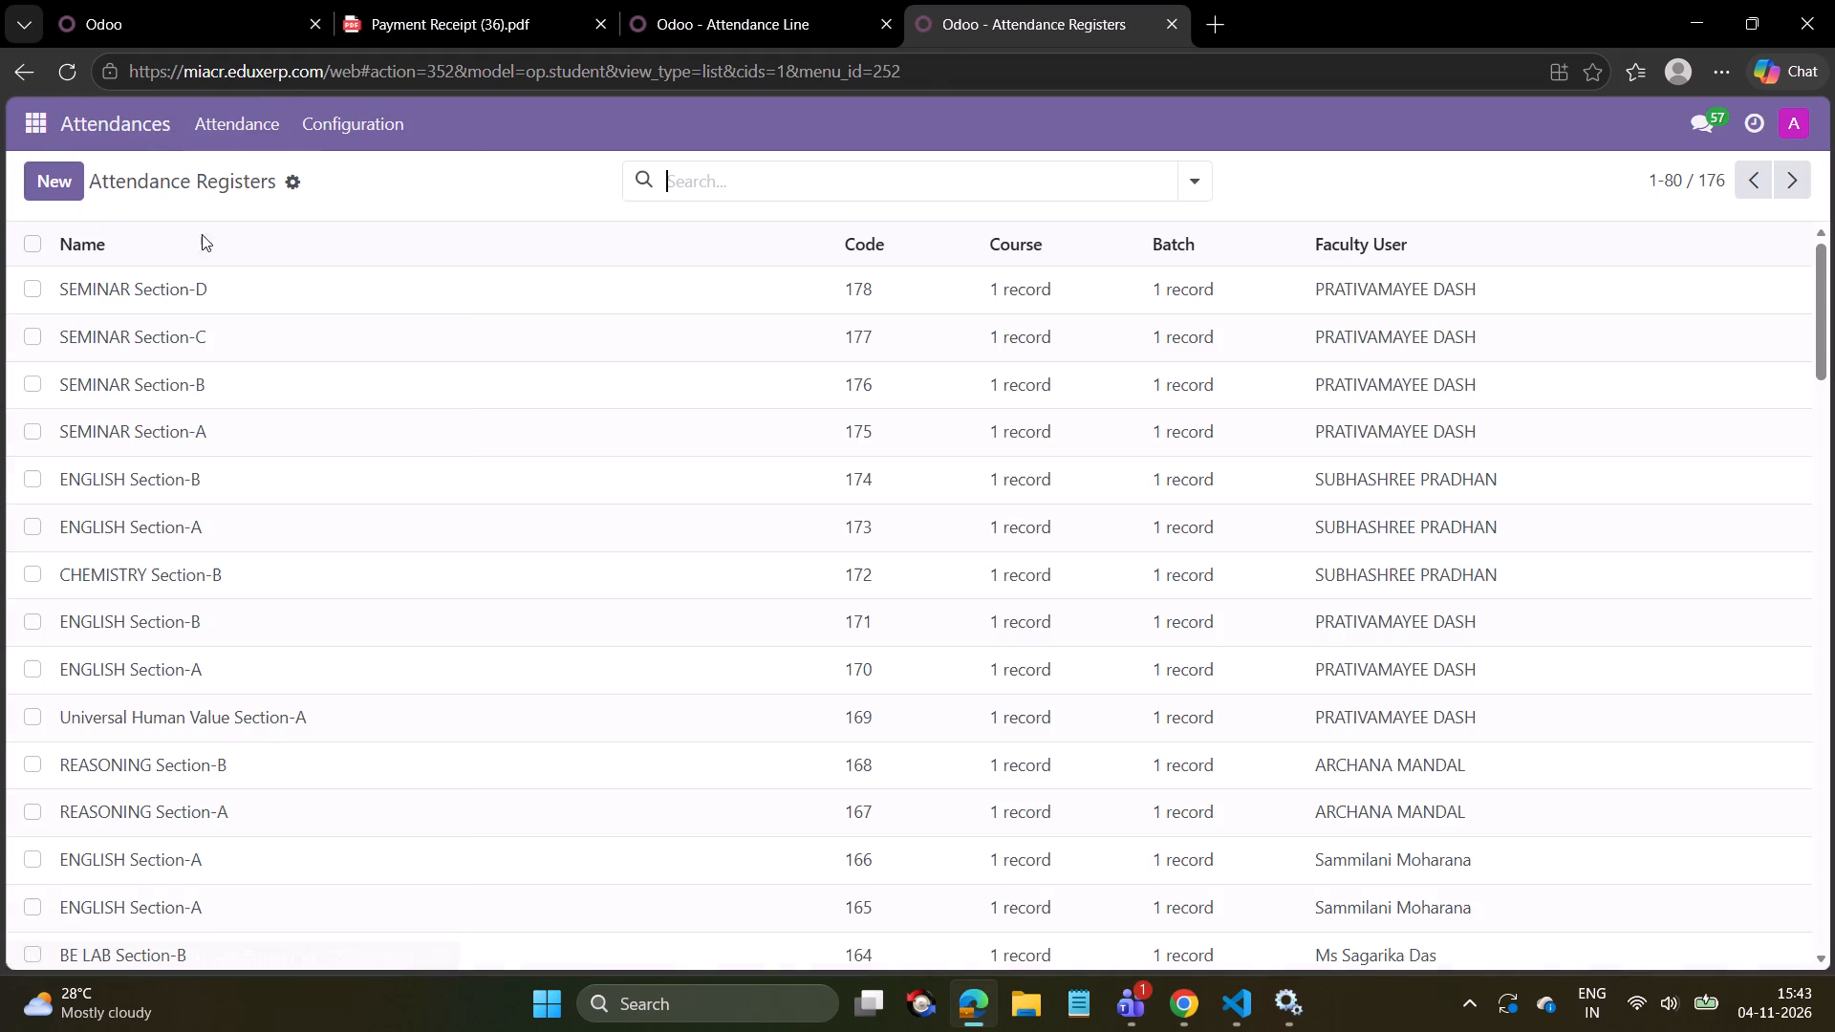
# Find the MATH-1 Section-A entry in the attendance registers and check its course and batch.
pyautogui.click(231, 129)
pyautogui.click(560, 161)
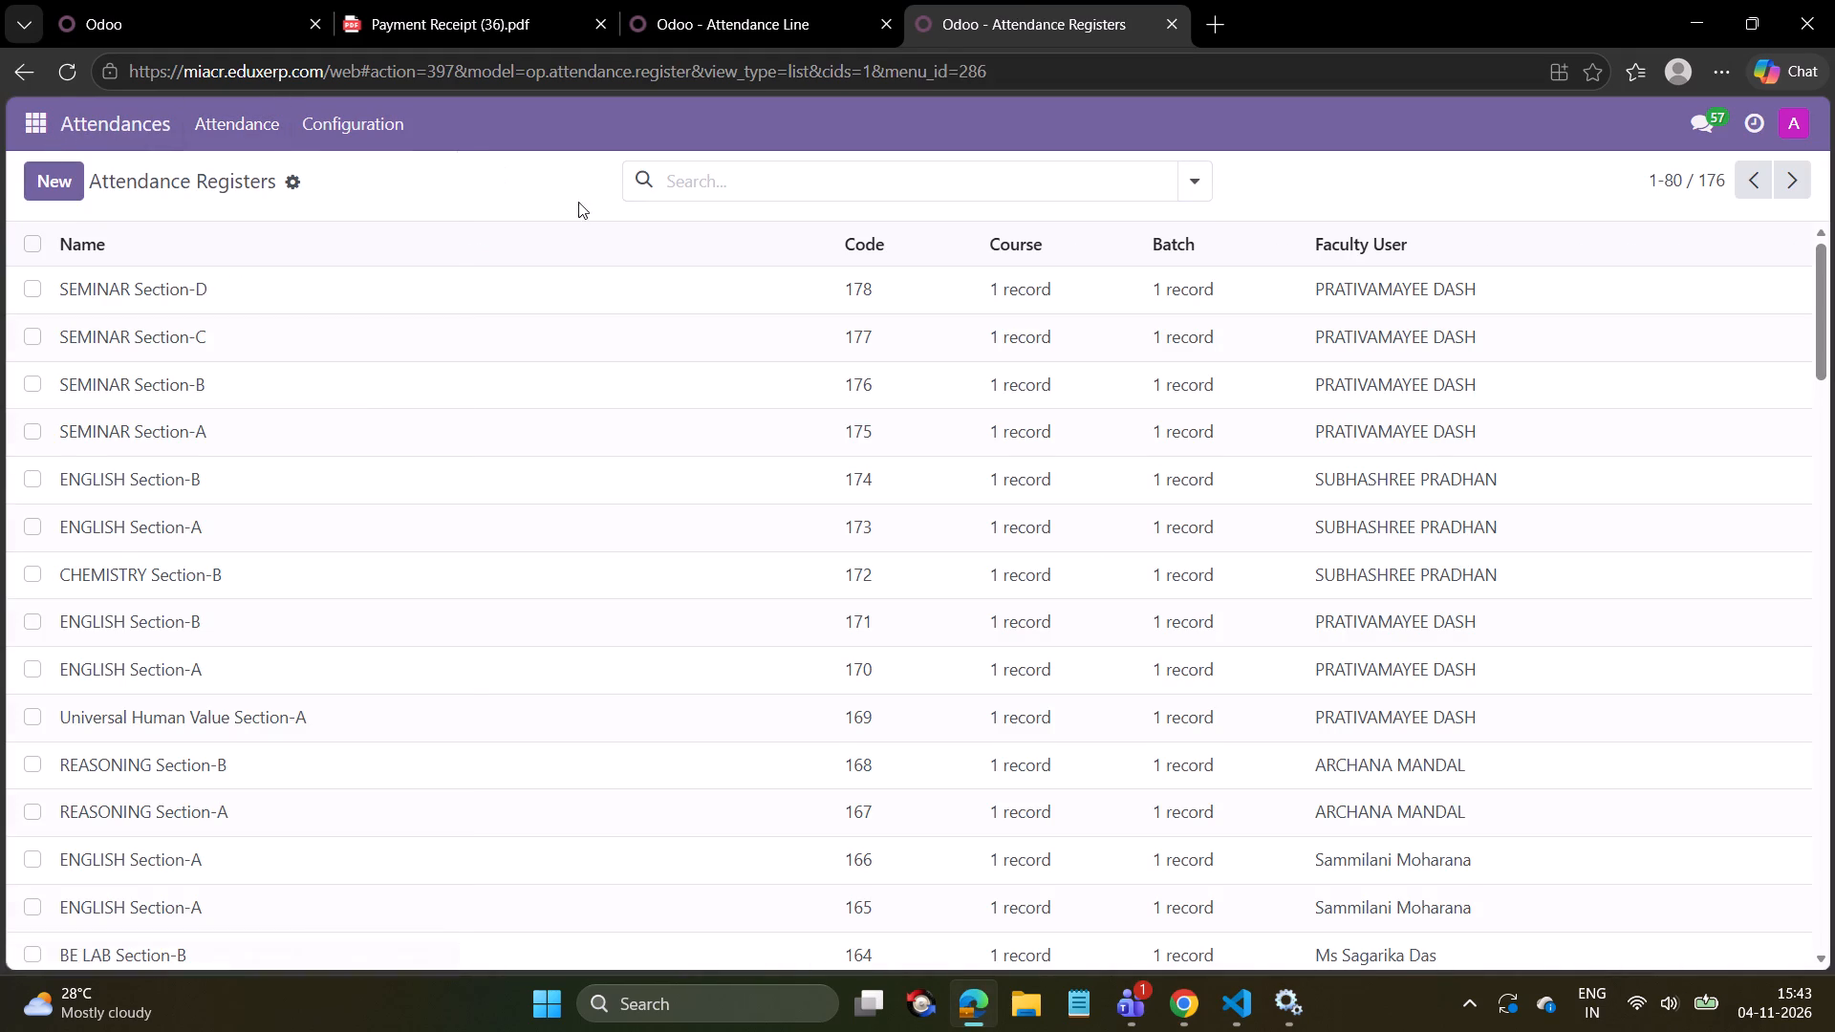
pyautogui.scroll(-9, 1301, 602)
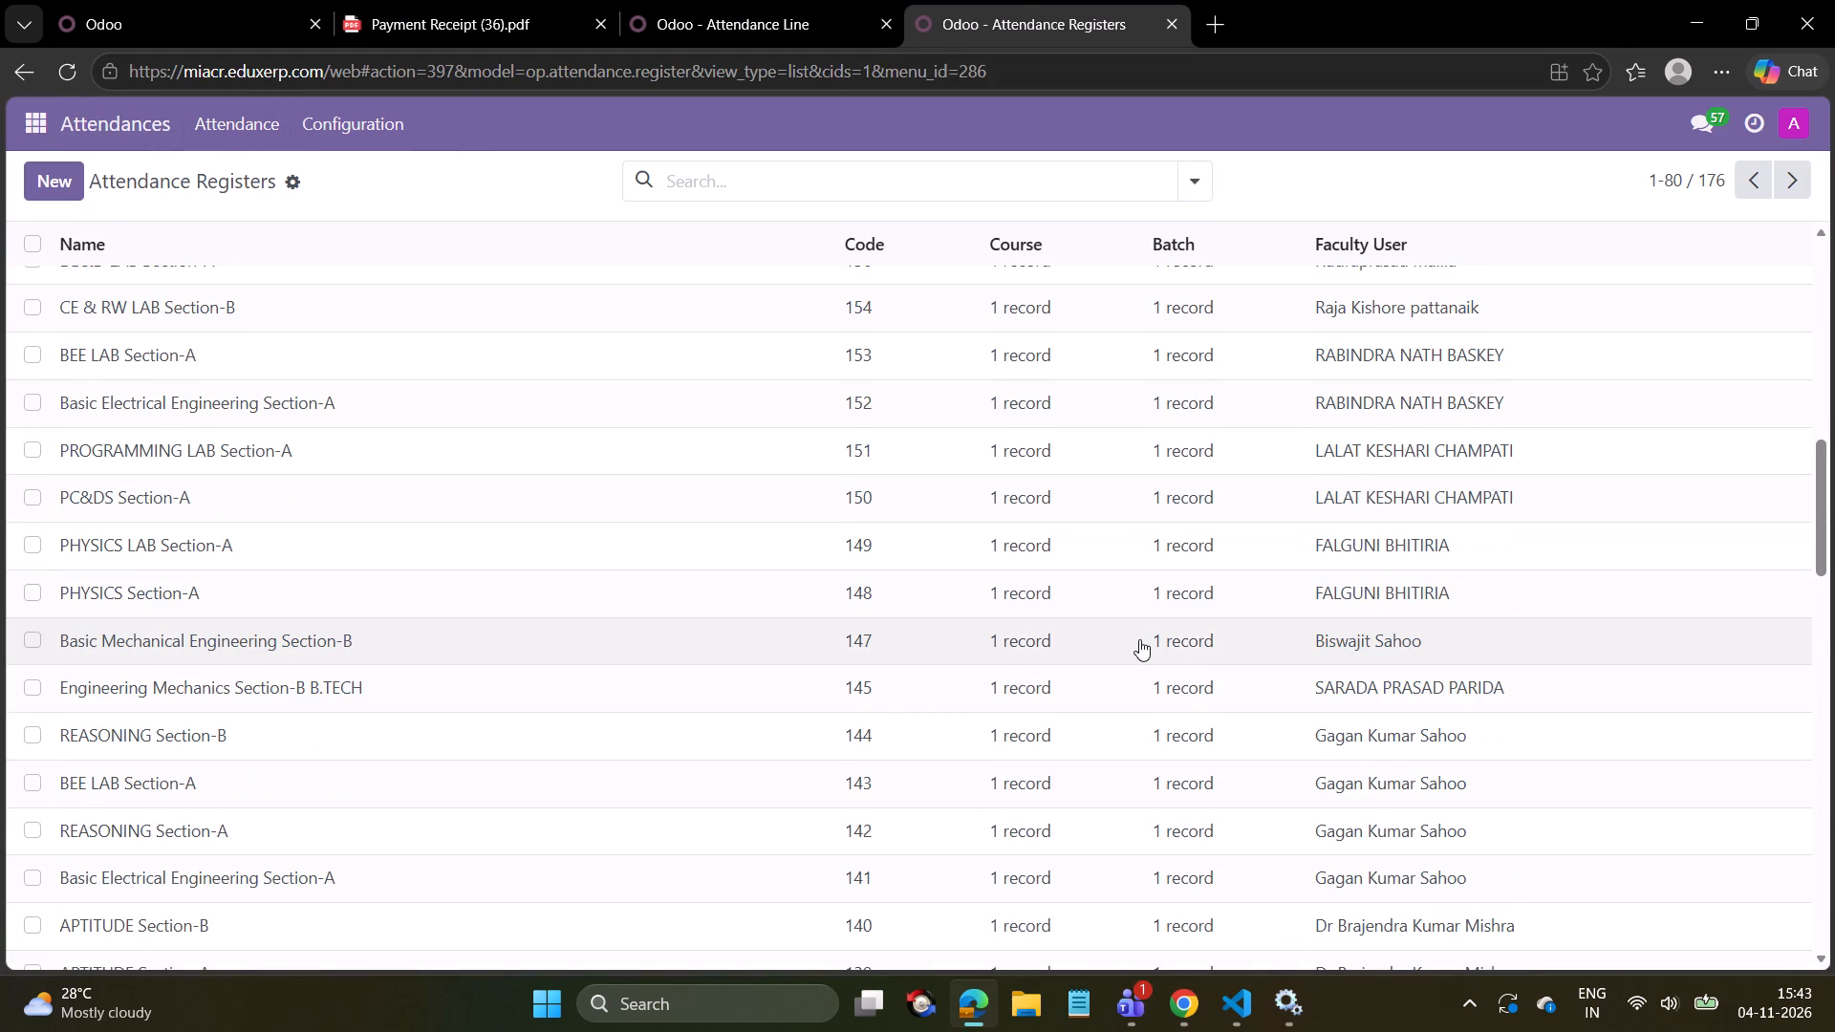
pyautogui.scroll(-3, 1138, 639)
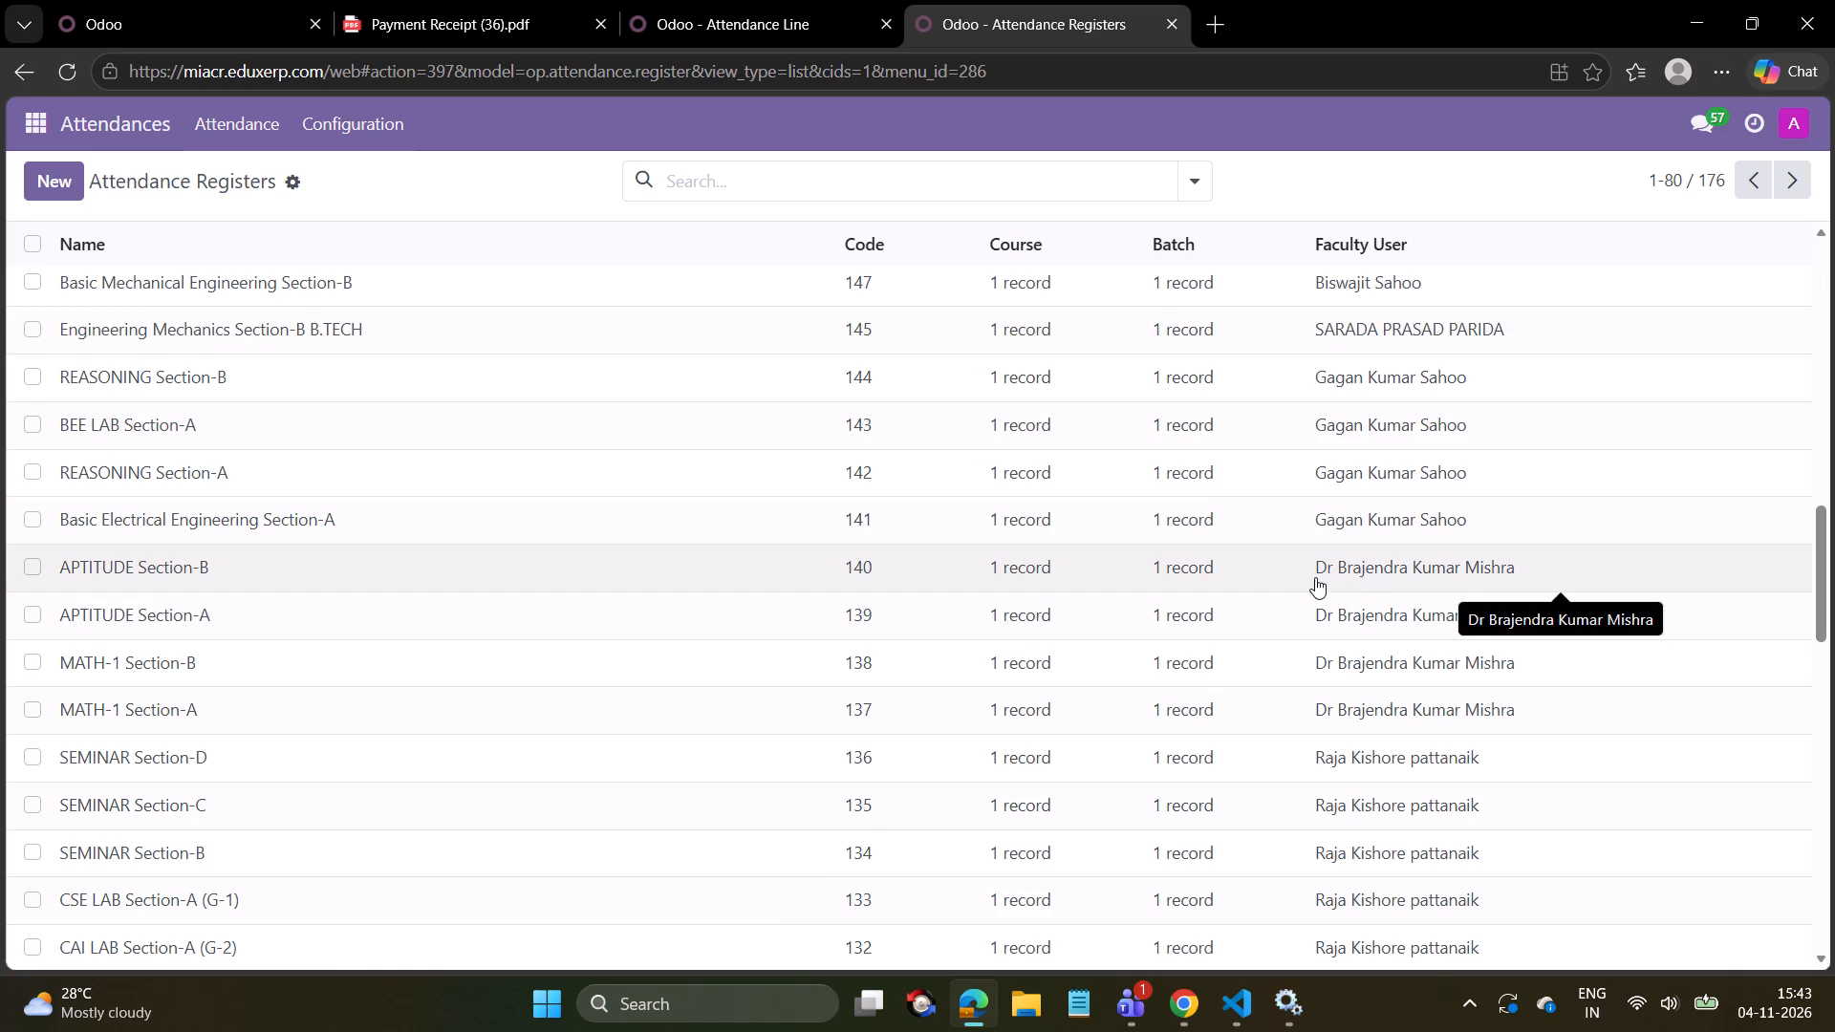
pyautogui.click(543, 718)
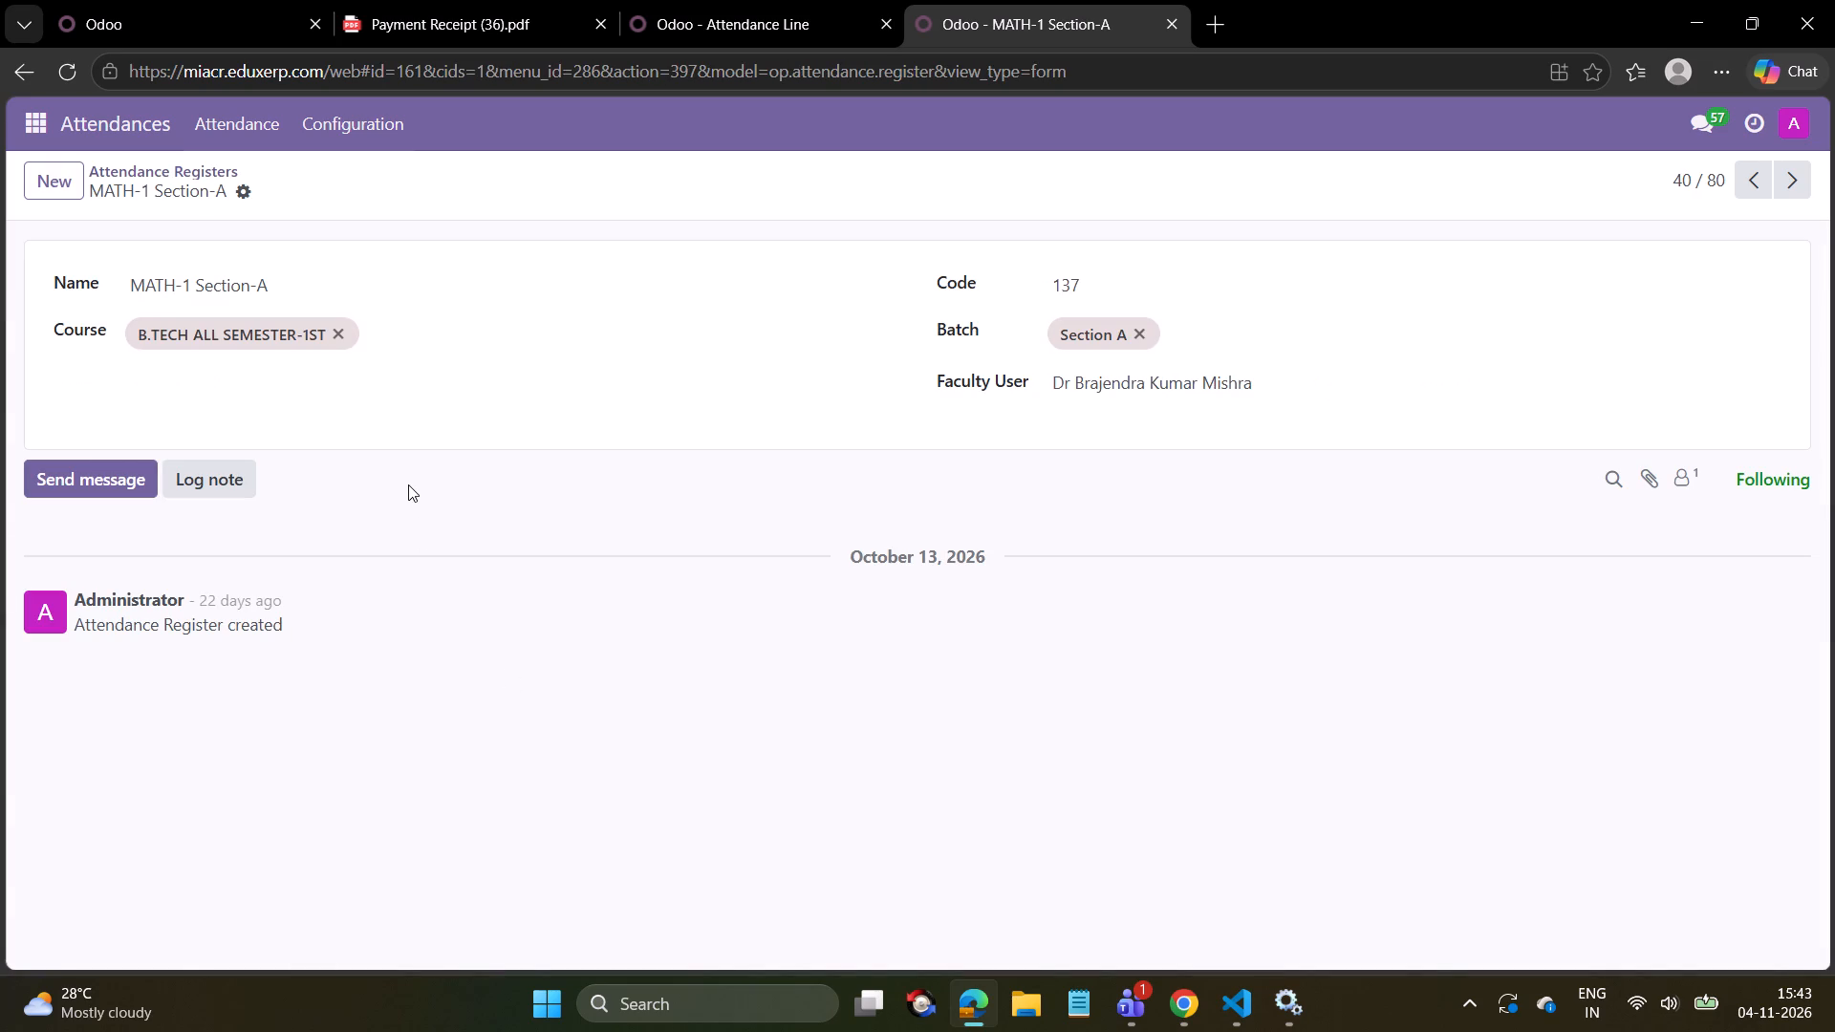
pyautogui.click(212, 133)
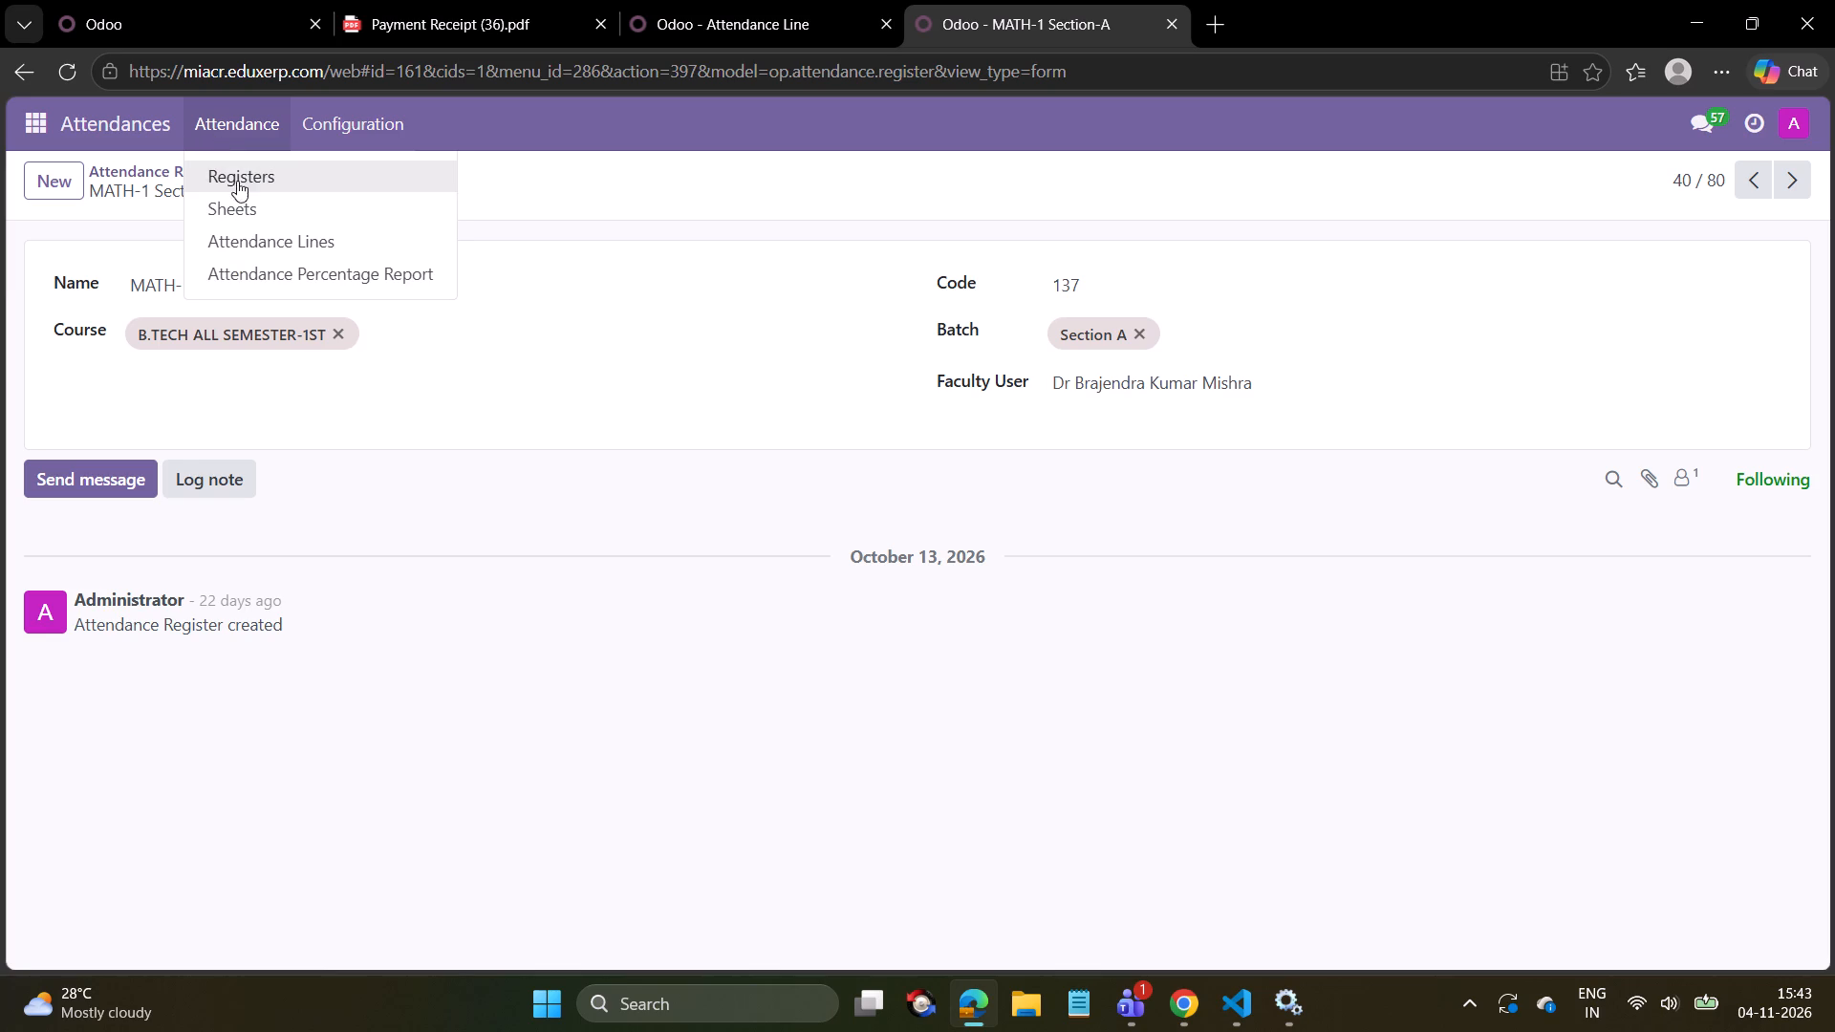
pyautogui.click(510, 156)
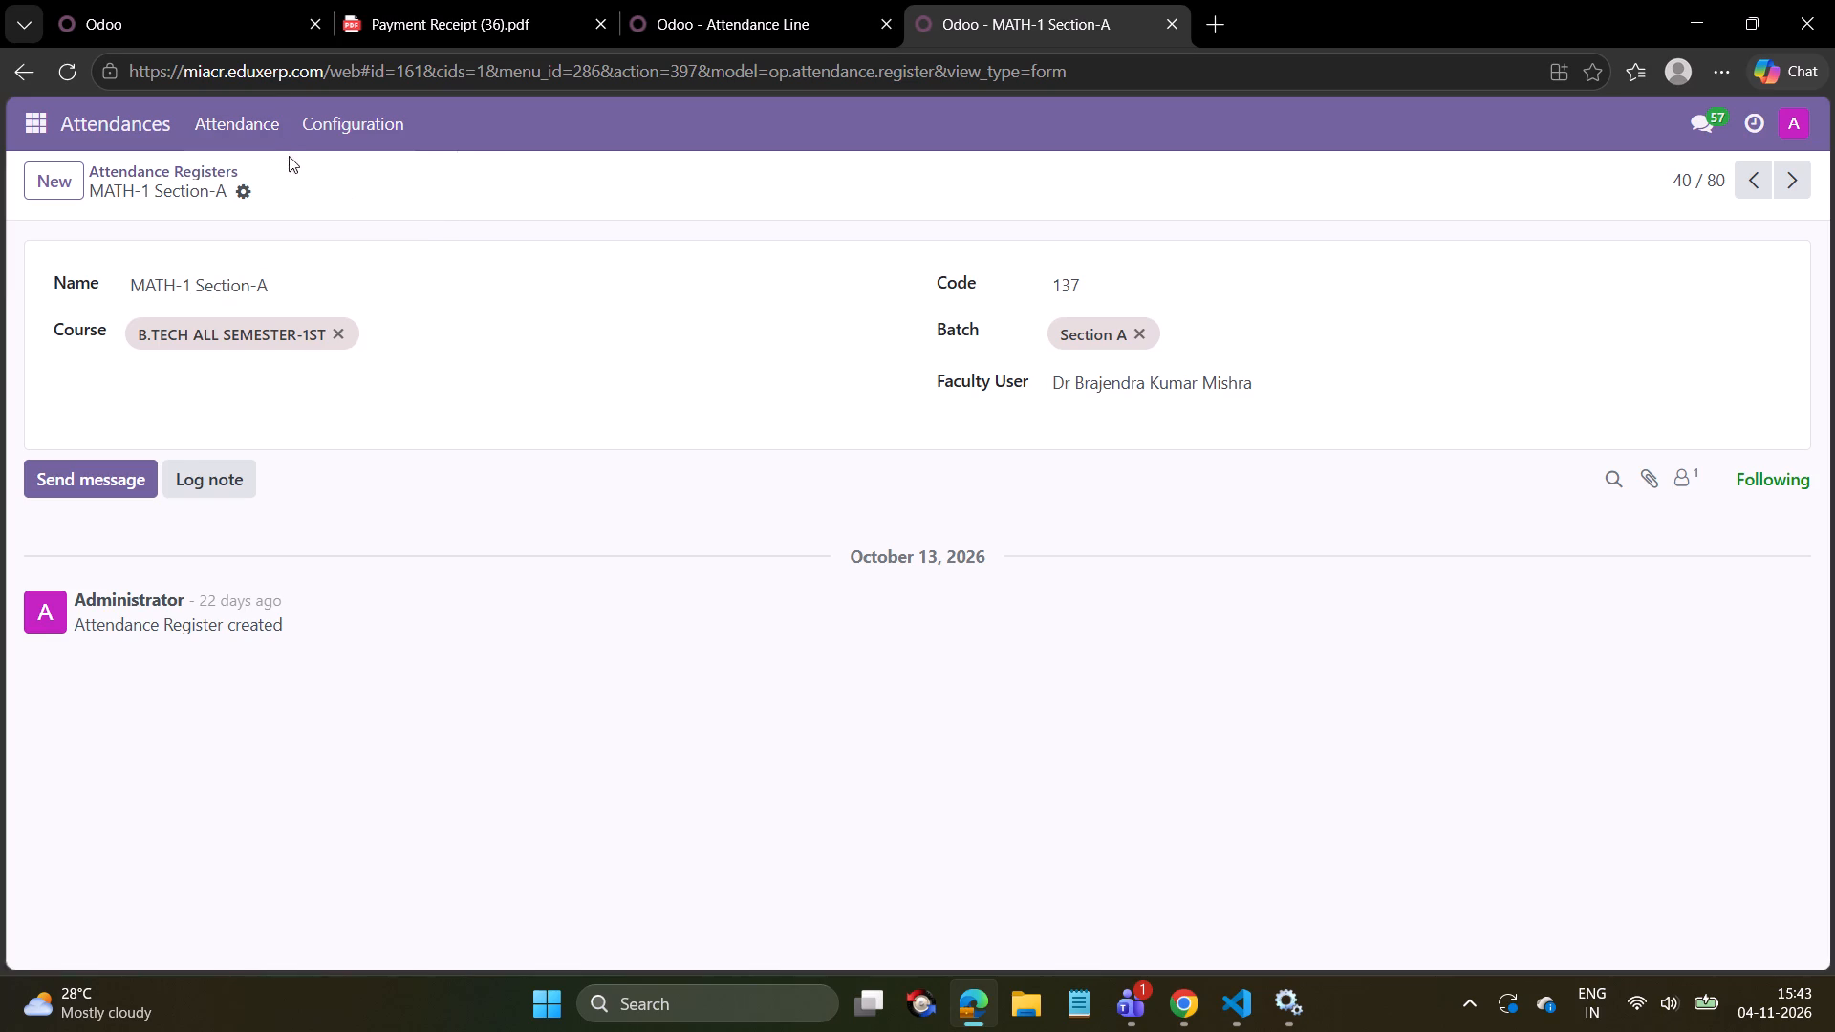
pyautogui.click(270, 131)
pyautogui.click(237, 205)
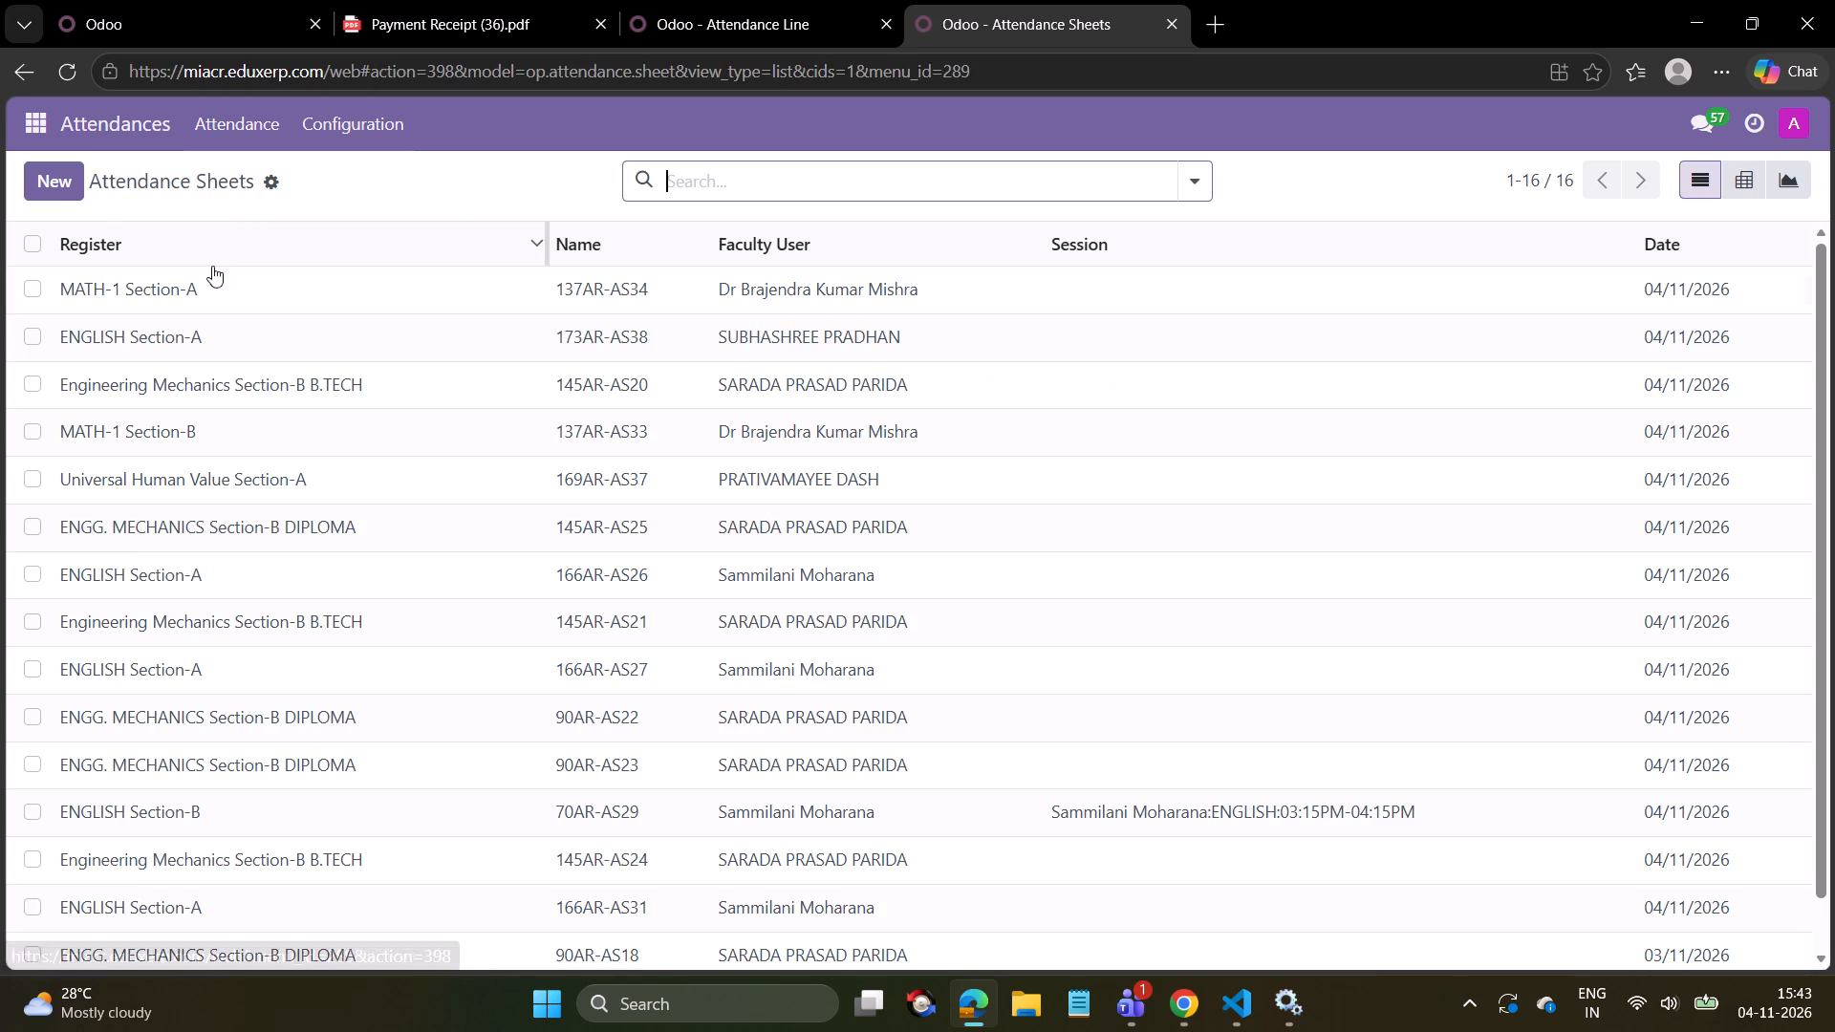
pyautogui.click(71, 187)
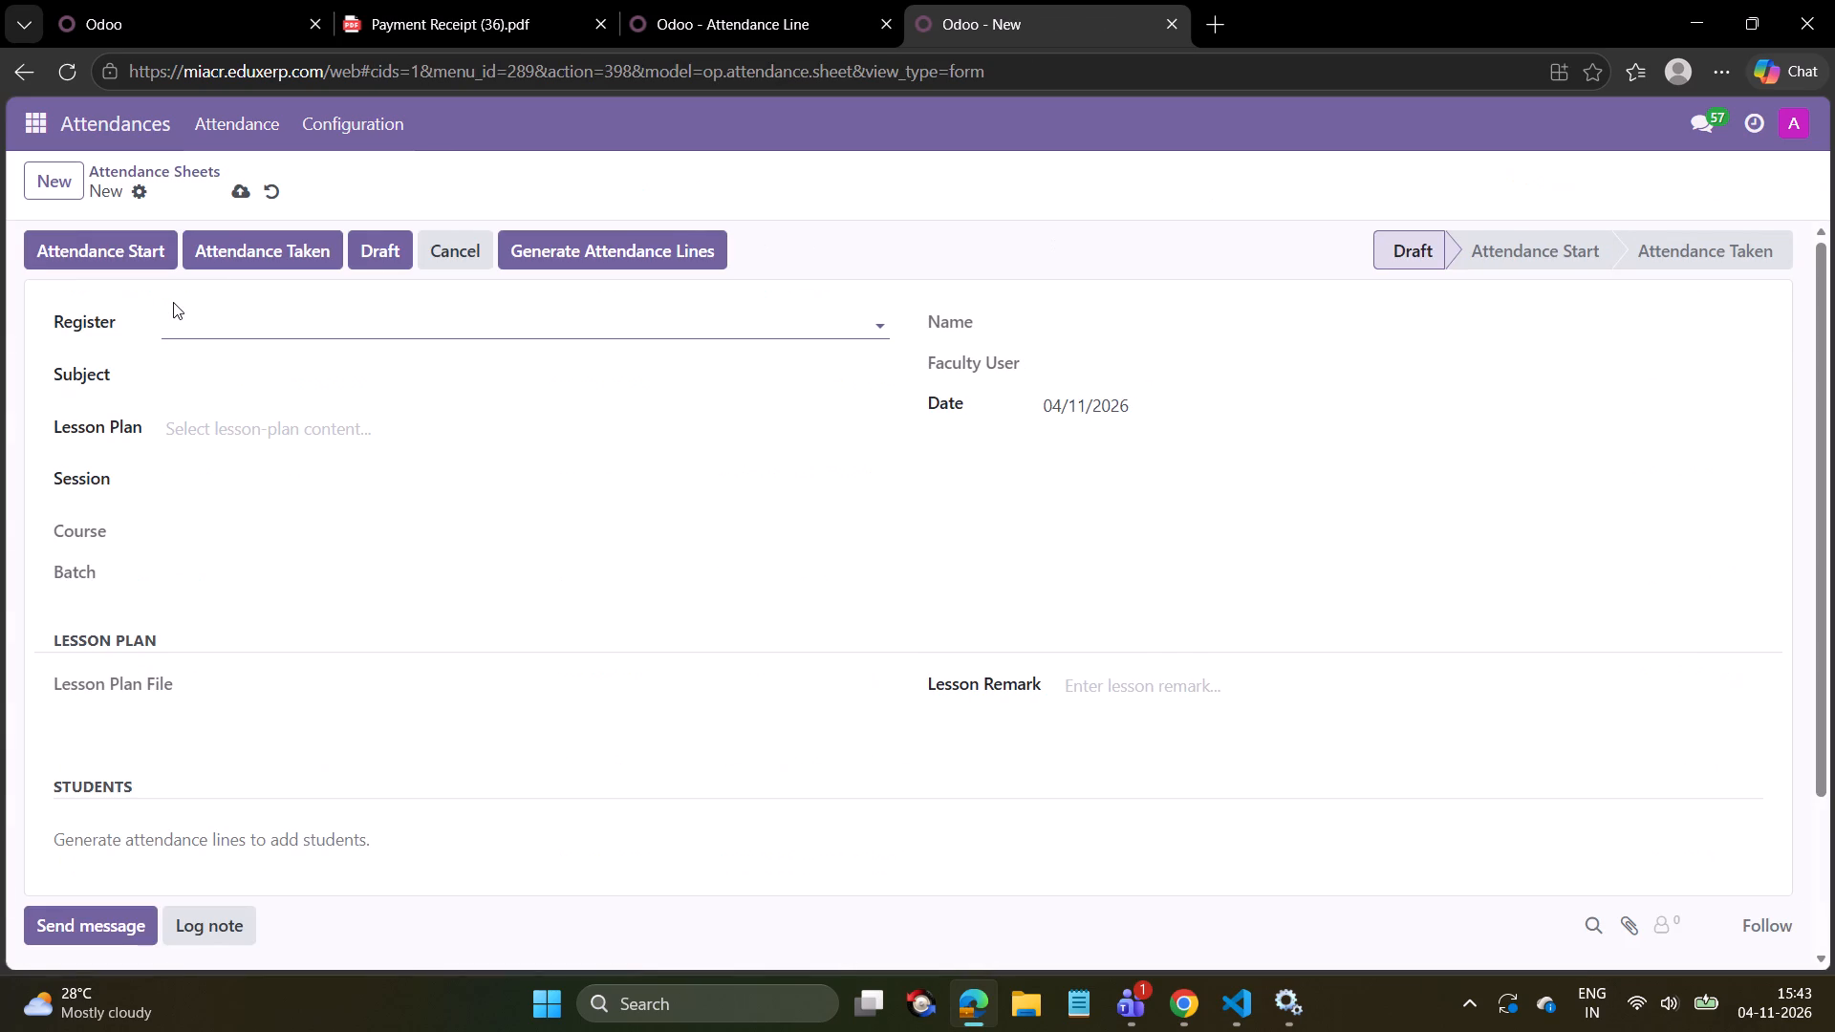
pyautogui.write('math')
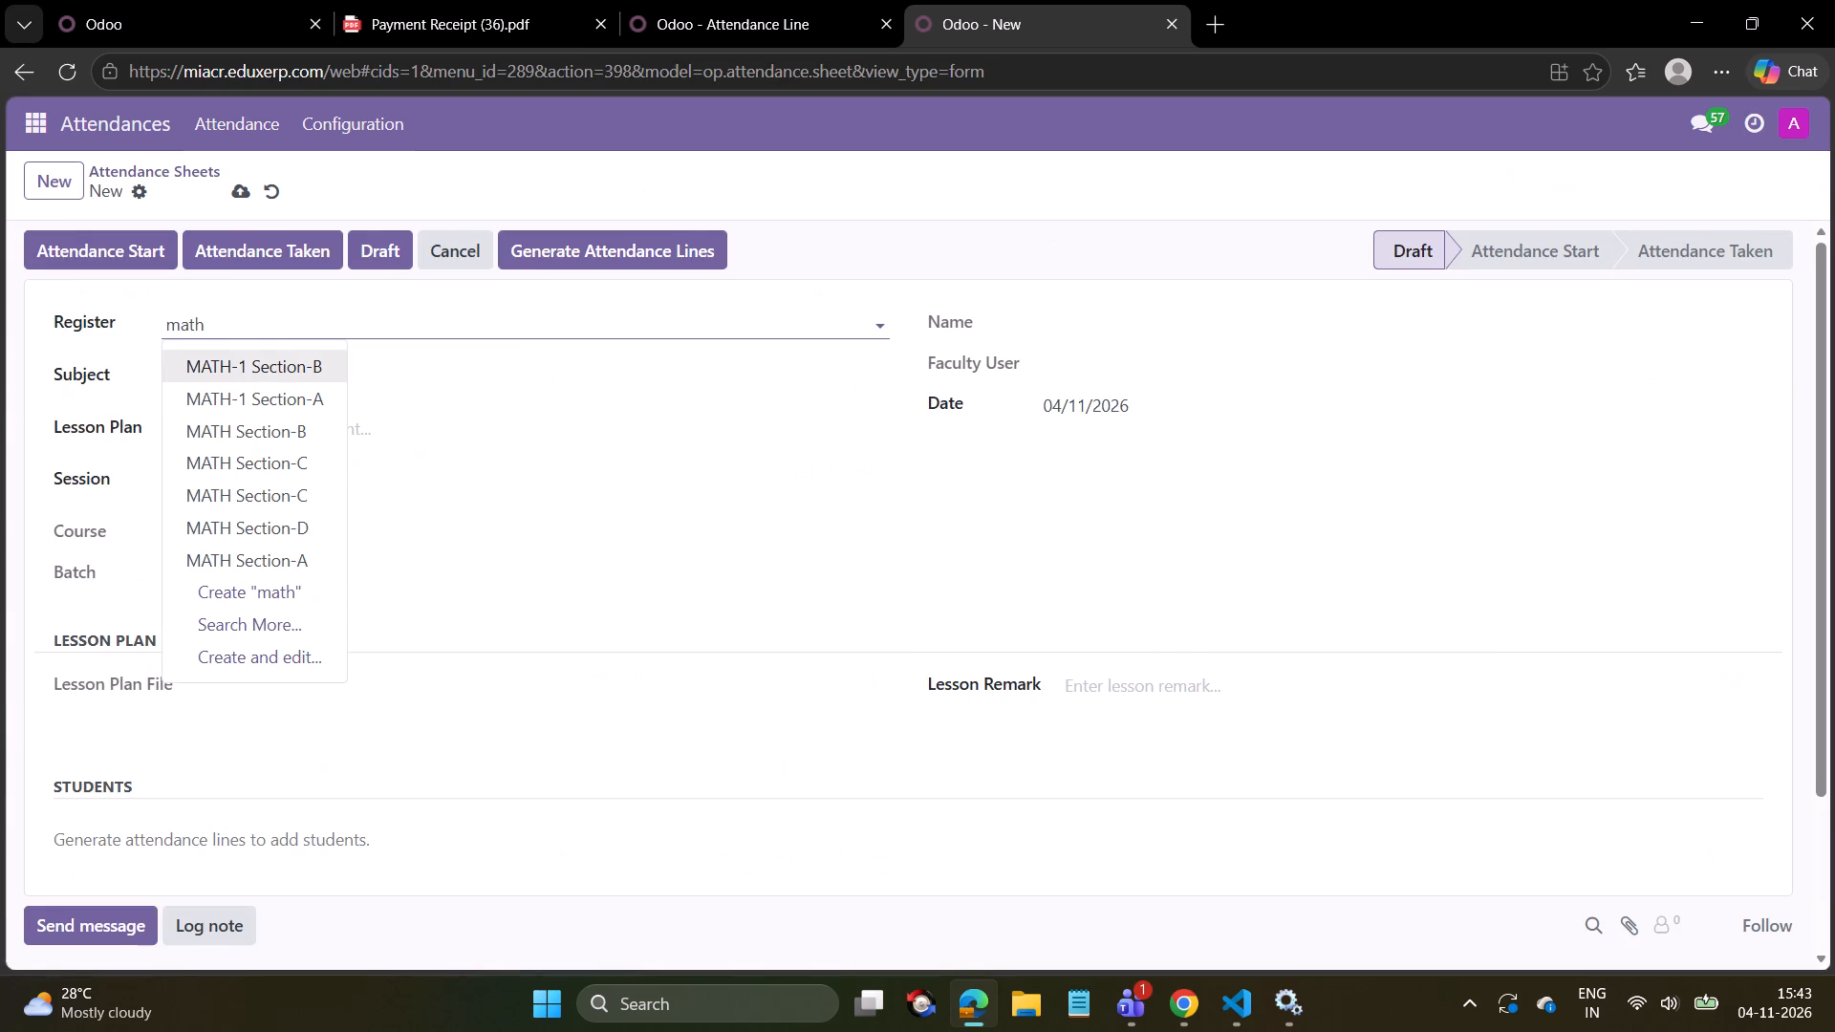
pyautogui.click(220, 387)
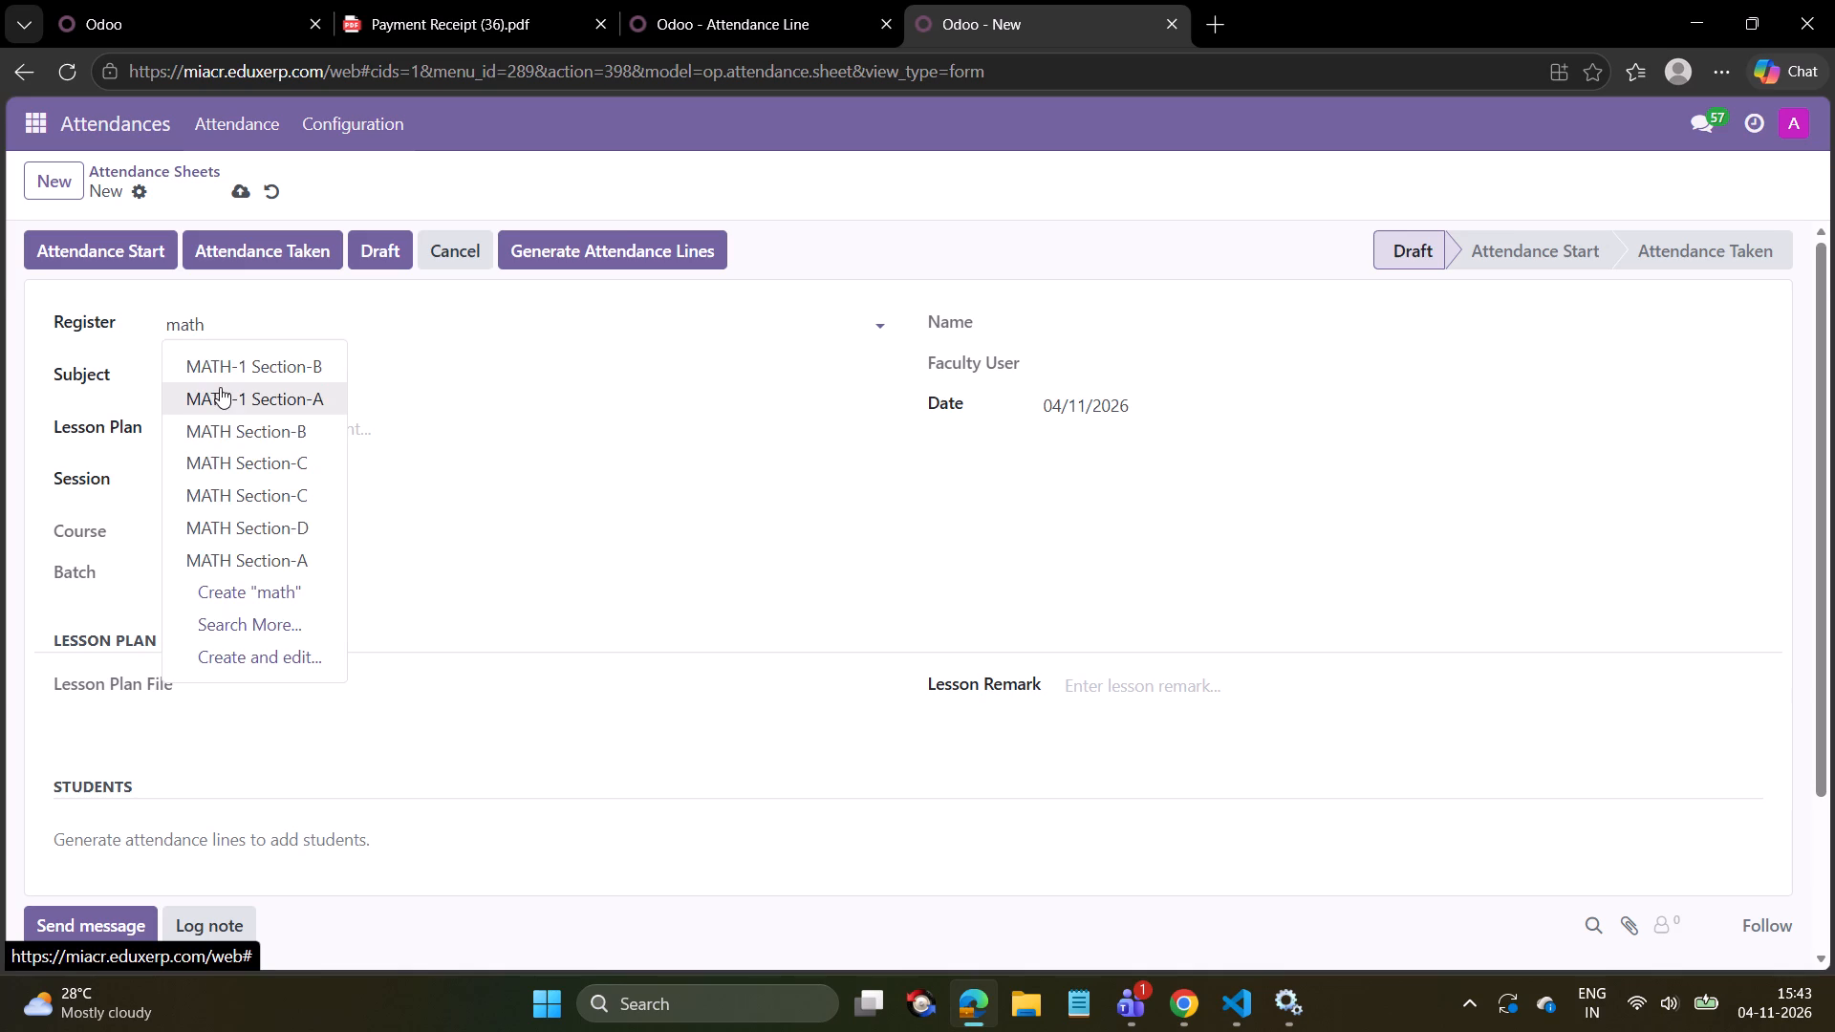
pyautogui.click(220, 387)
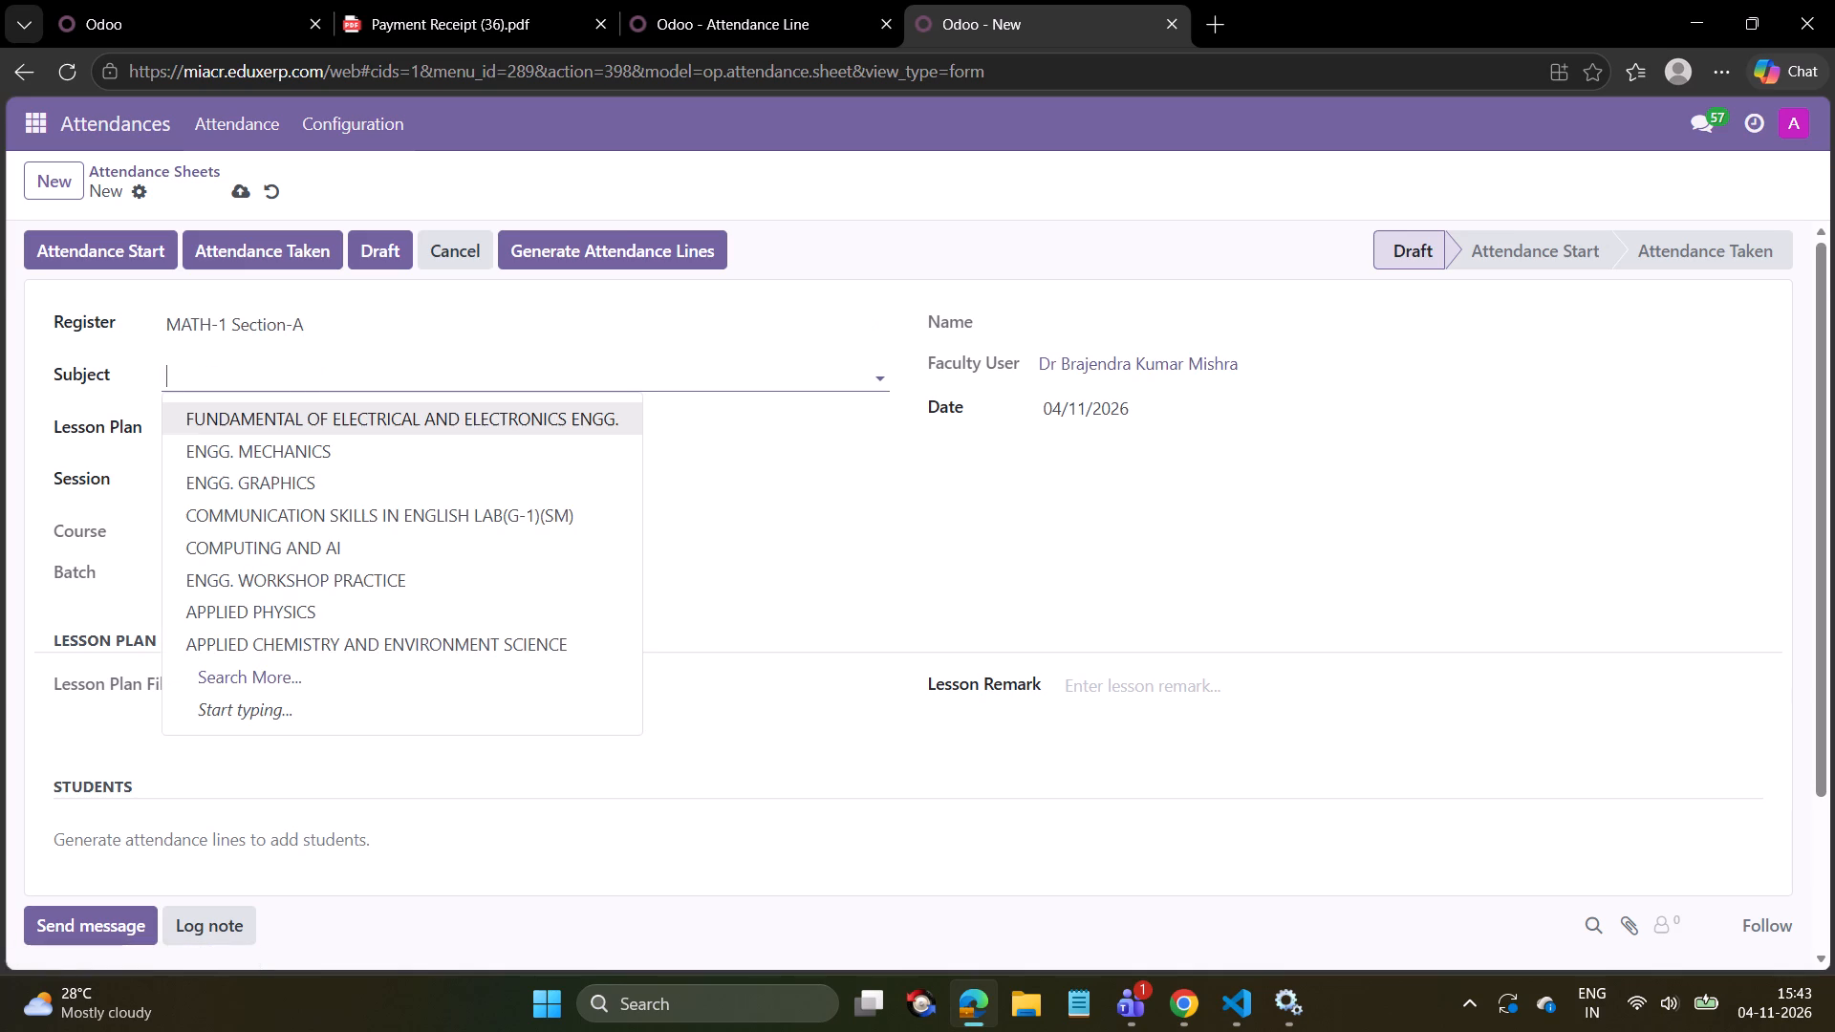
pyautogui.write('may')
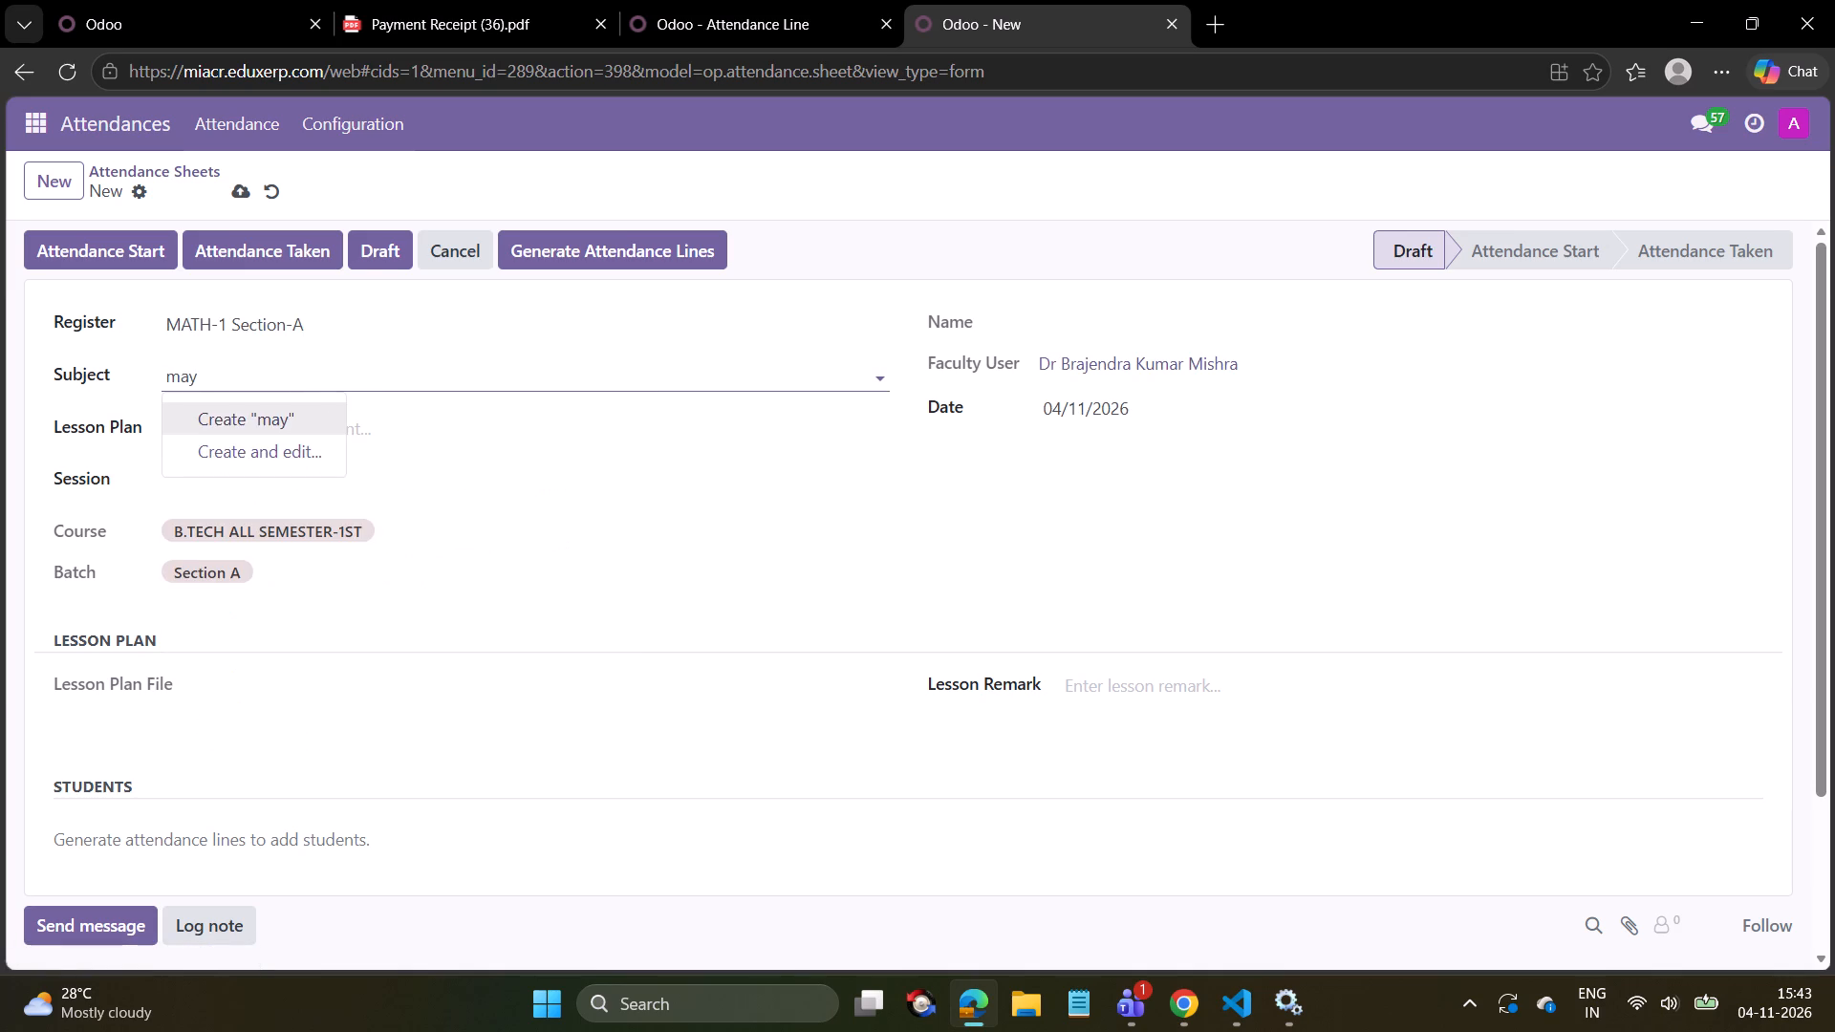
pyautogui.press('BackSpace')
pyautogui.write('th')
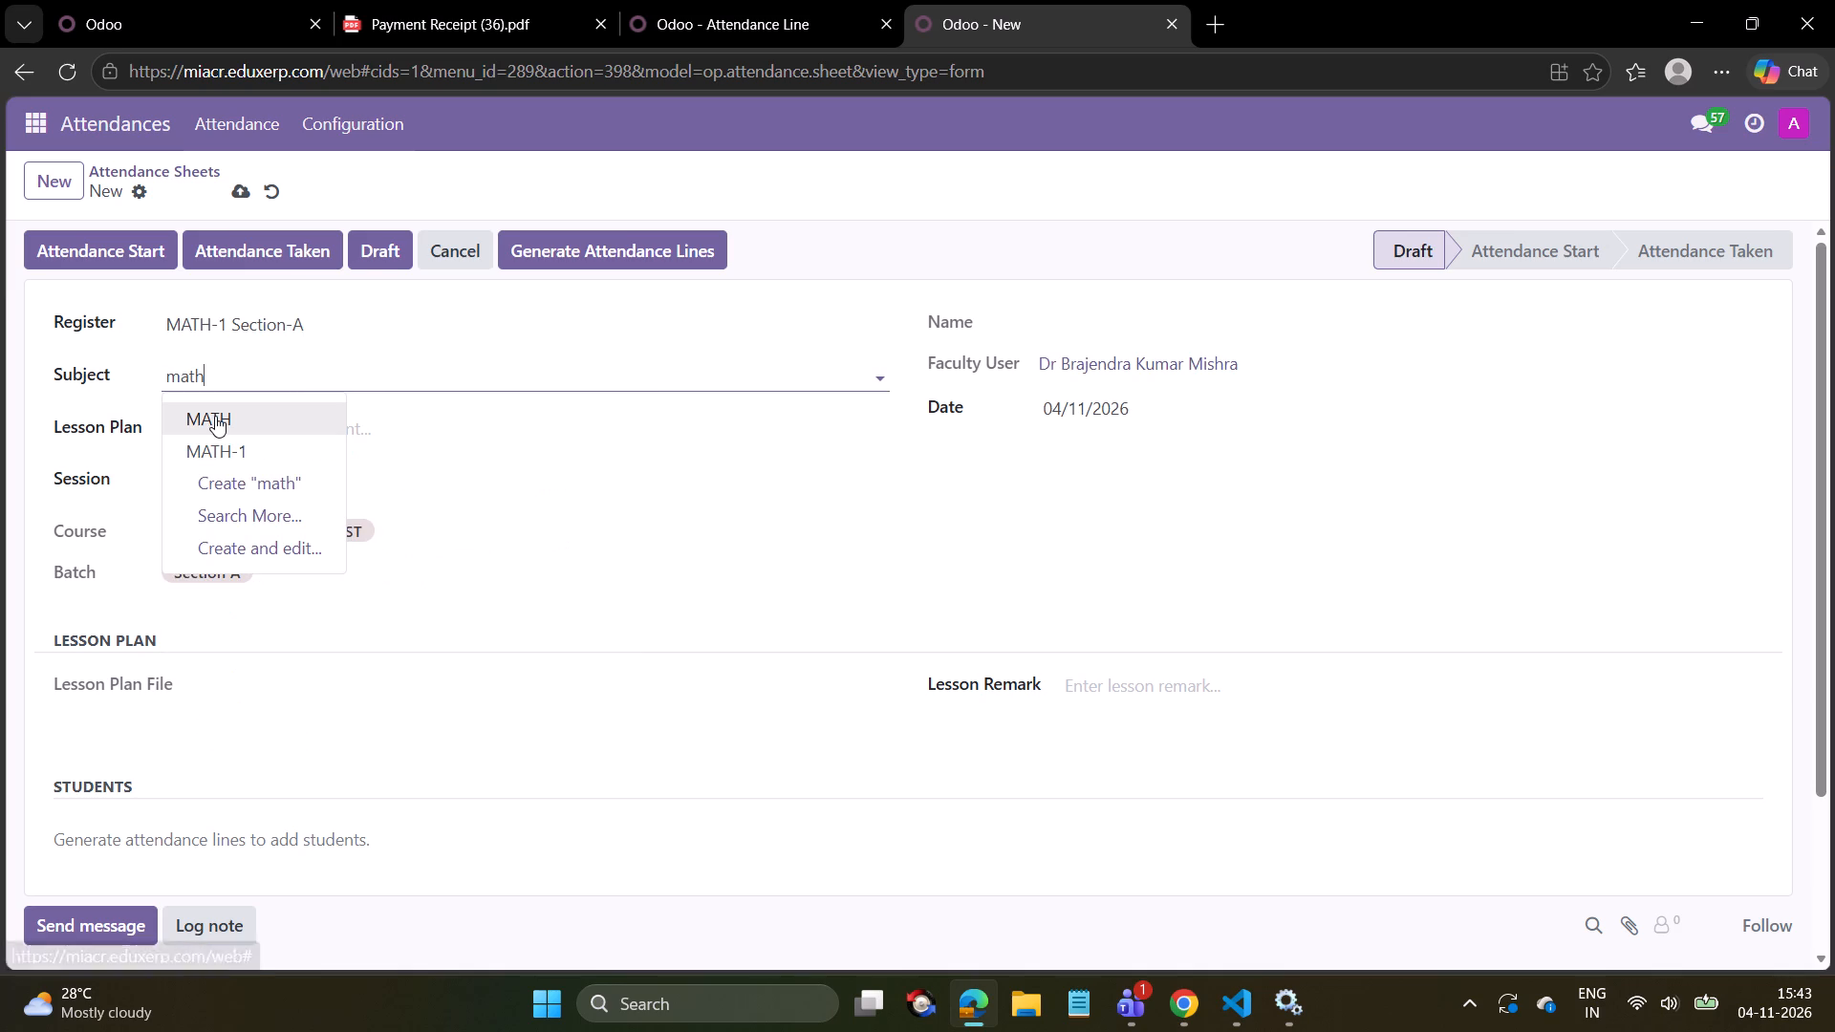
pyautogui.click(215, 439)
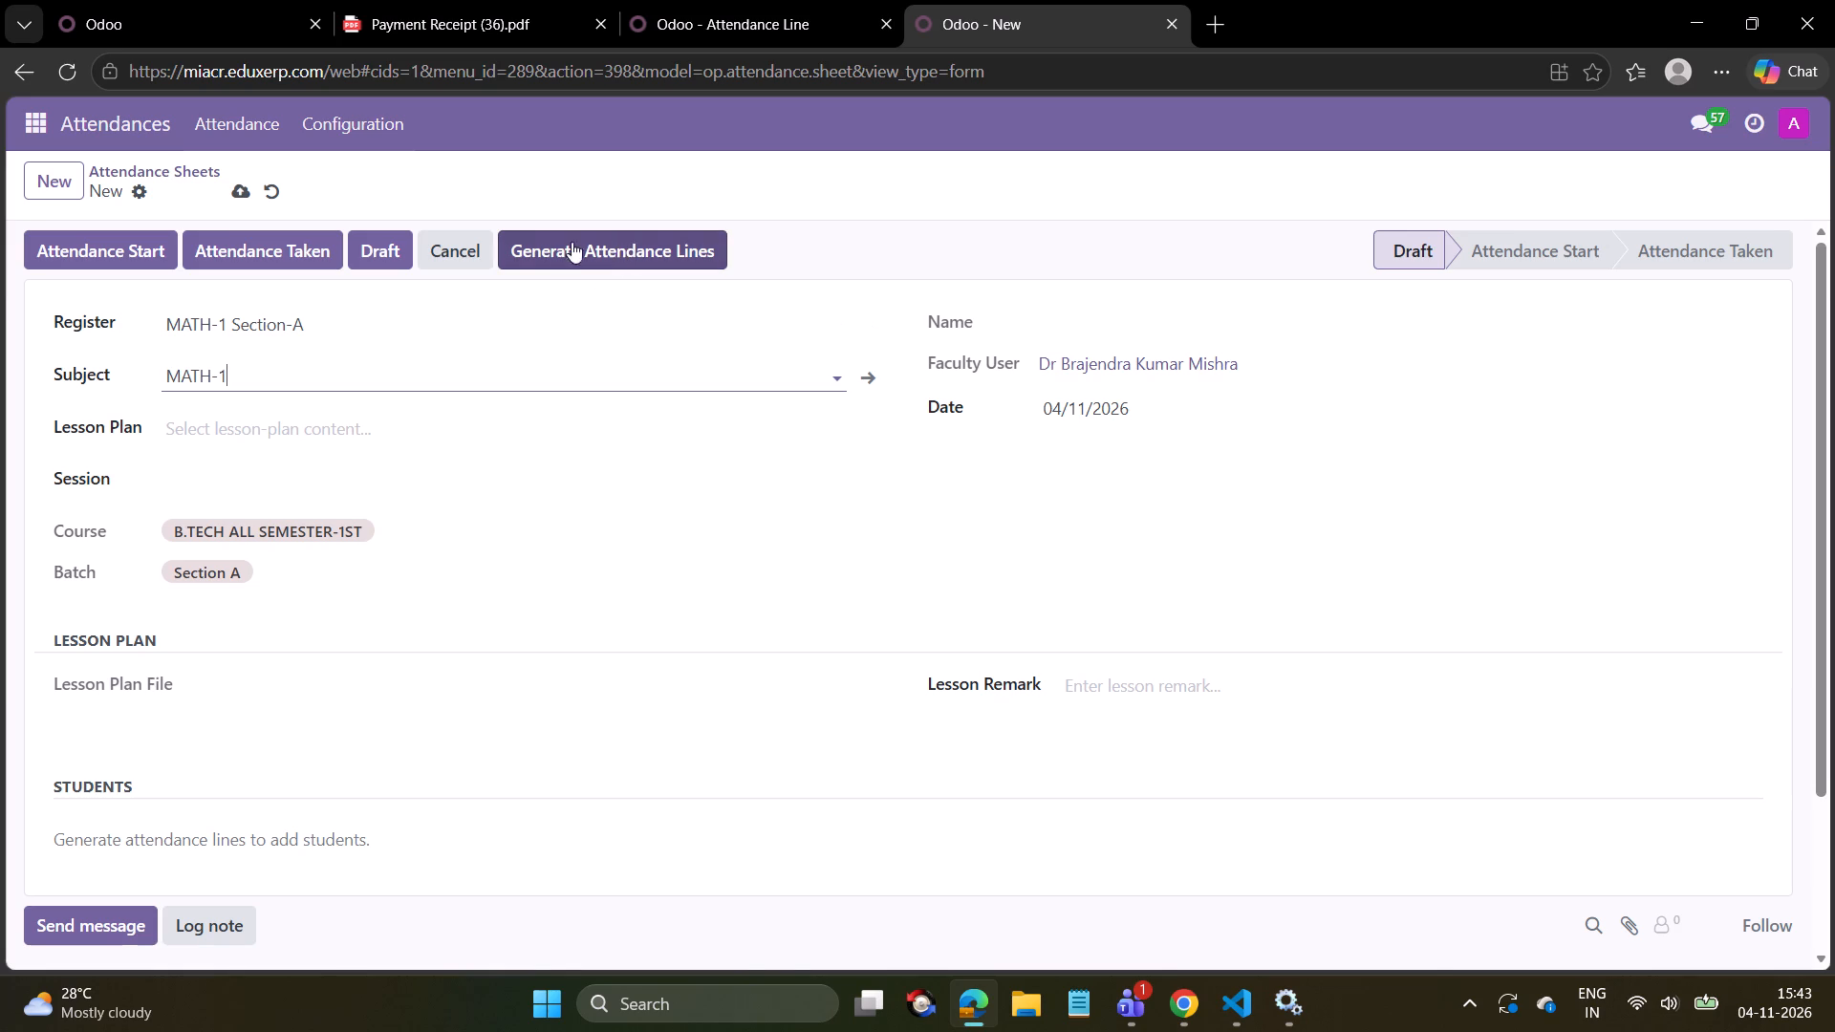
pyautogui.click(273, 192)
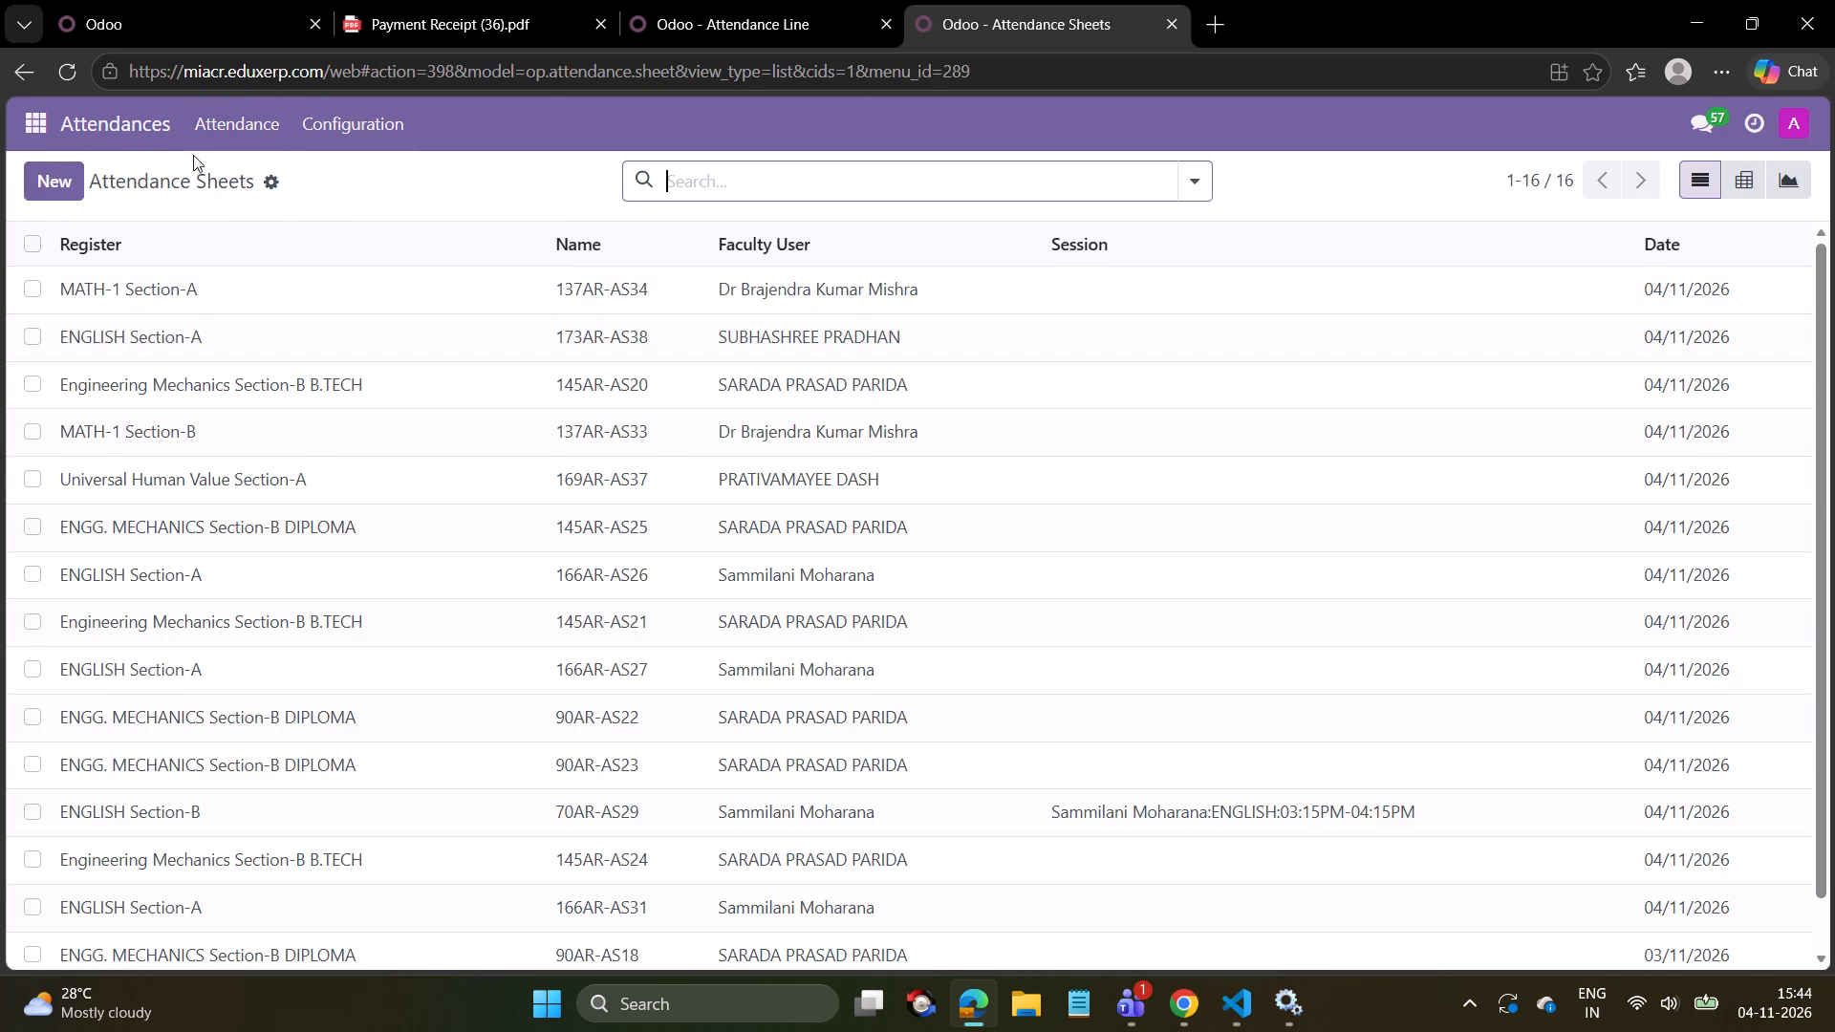
# Open the student records and group them by Class.
pyautogui.click(45, 133)
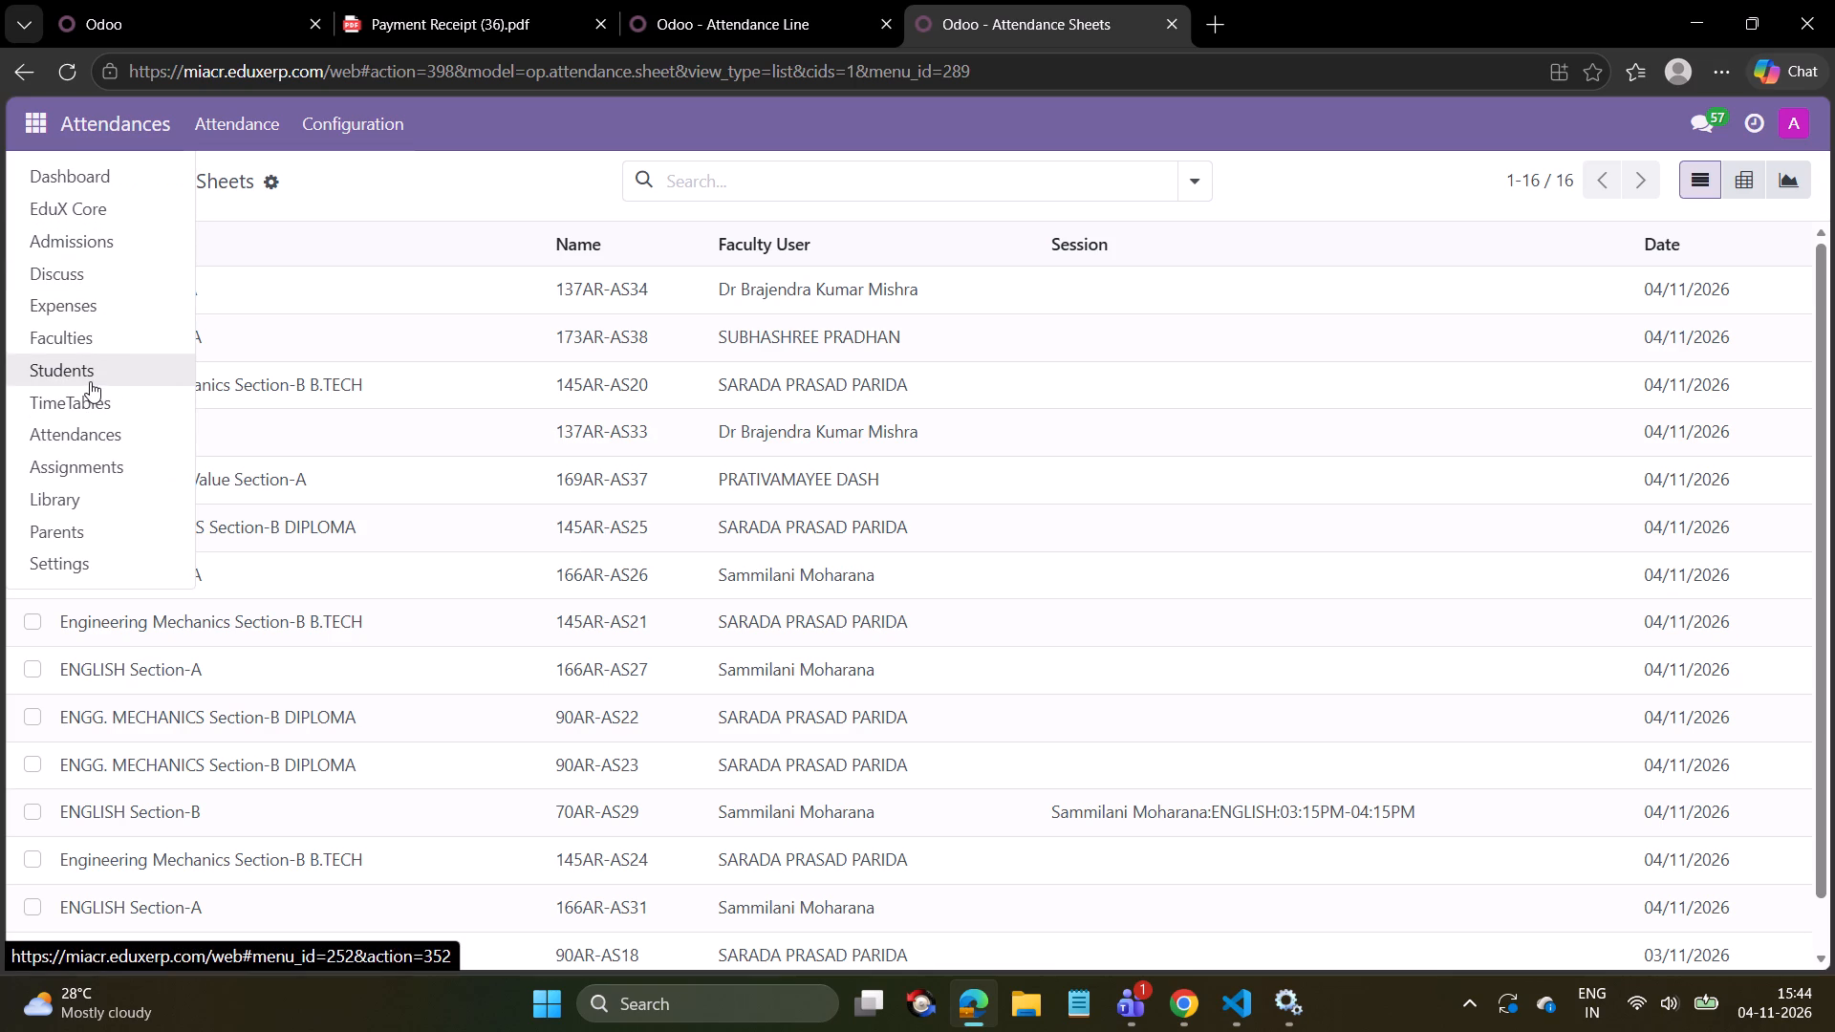
pyautogui.click(280, 290)
pyautogui.click(30, 118)
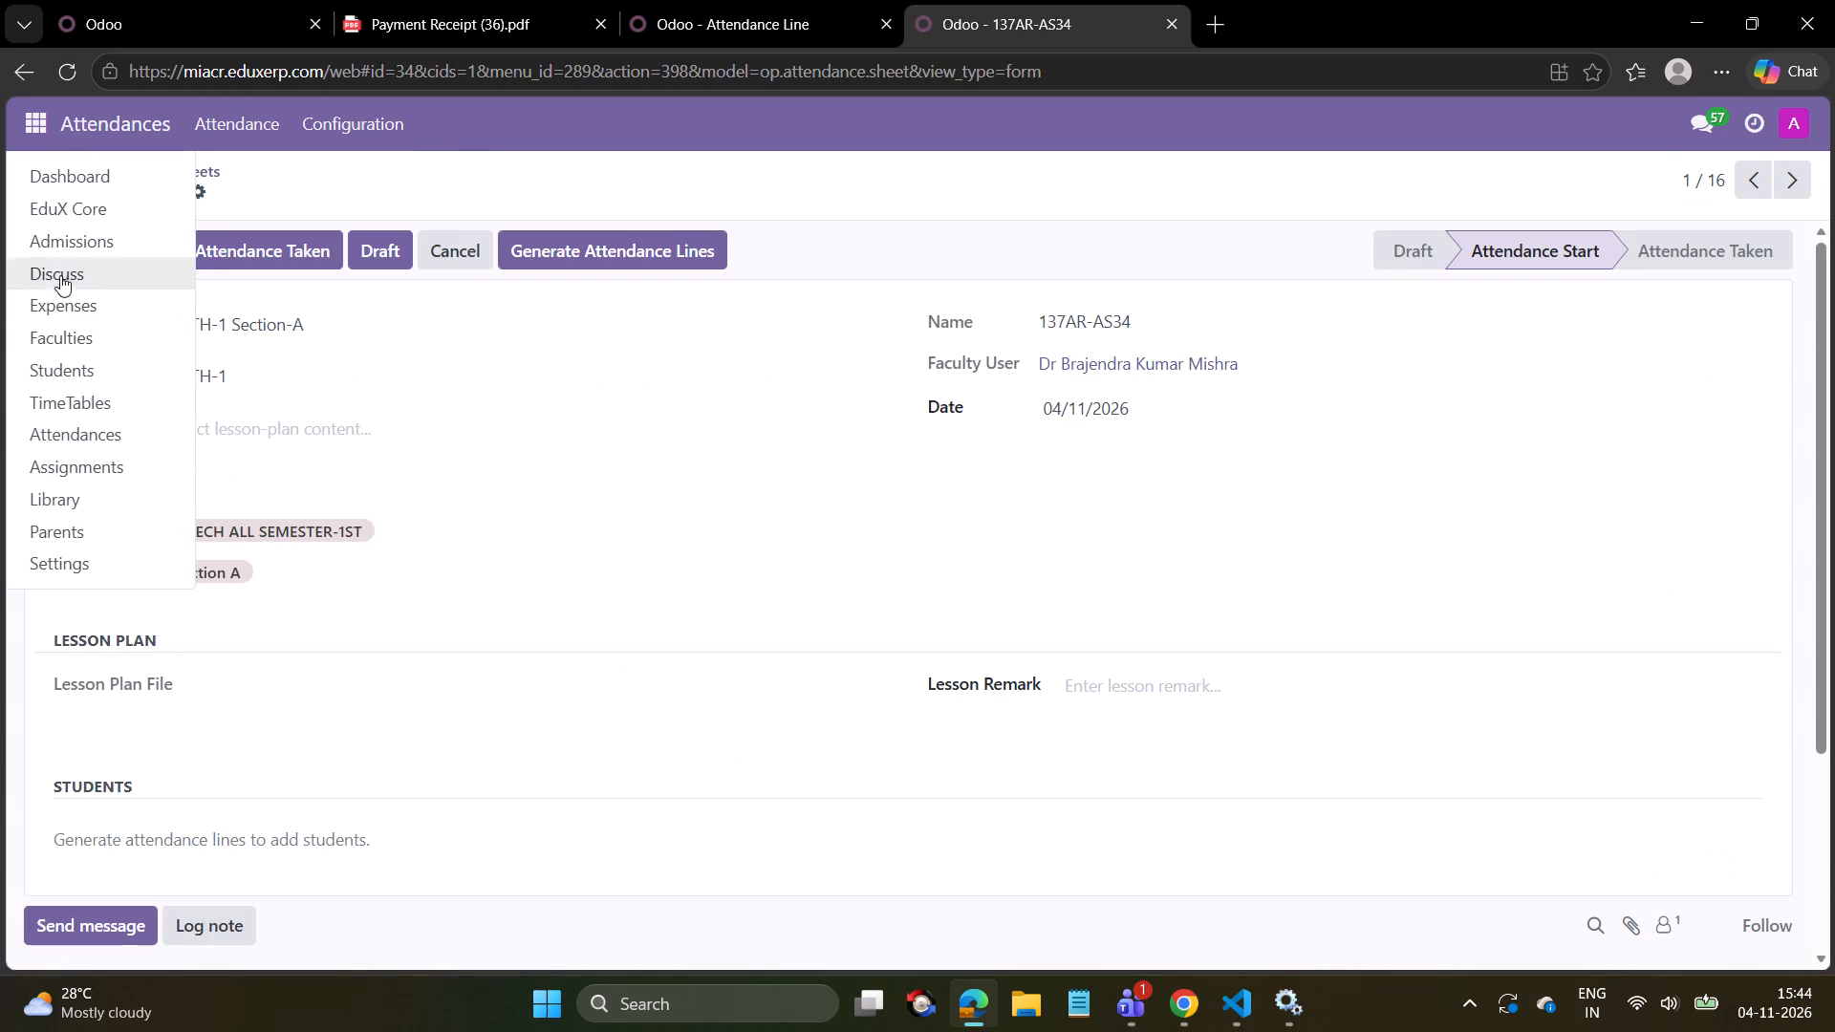
pyautogui.click(64, 364)
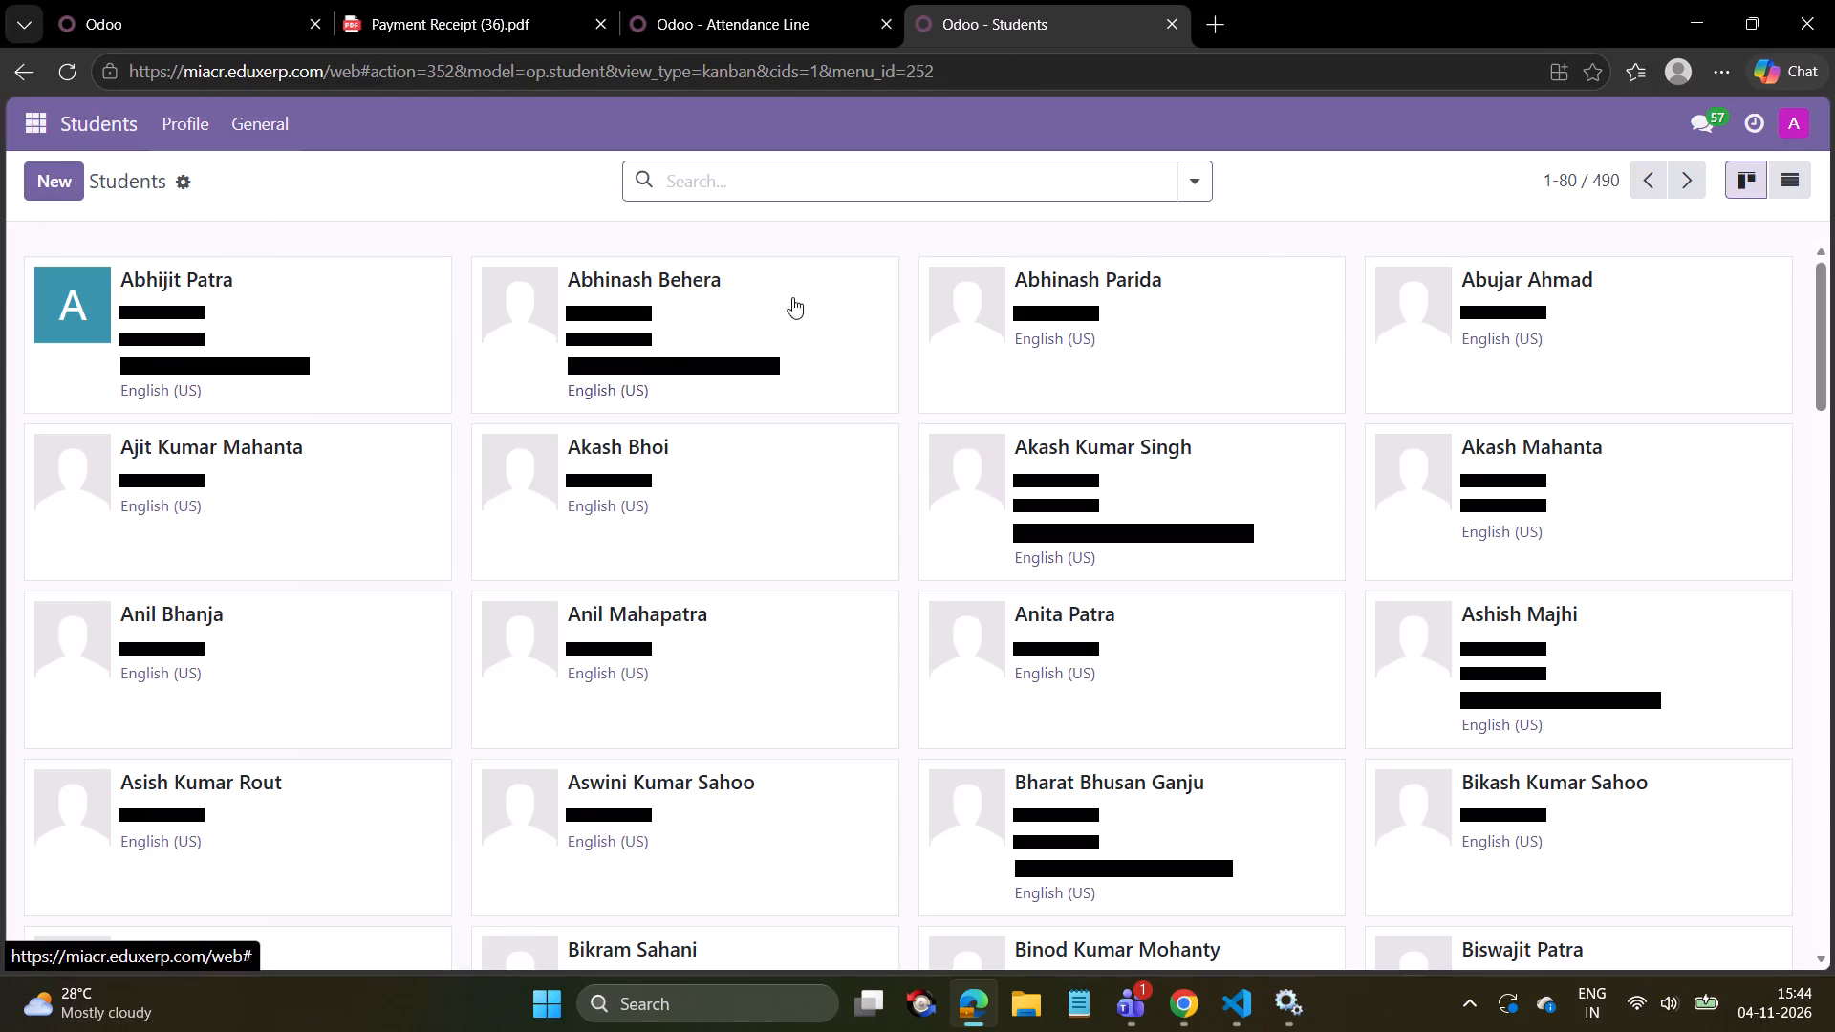
pyautogui.click(1193, 180)
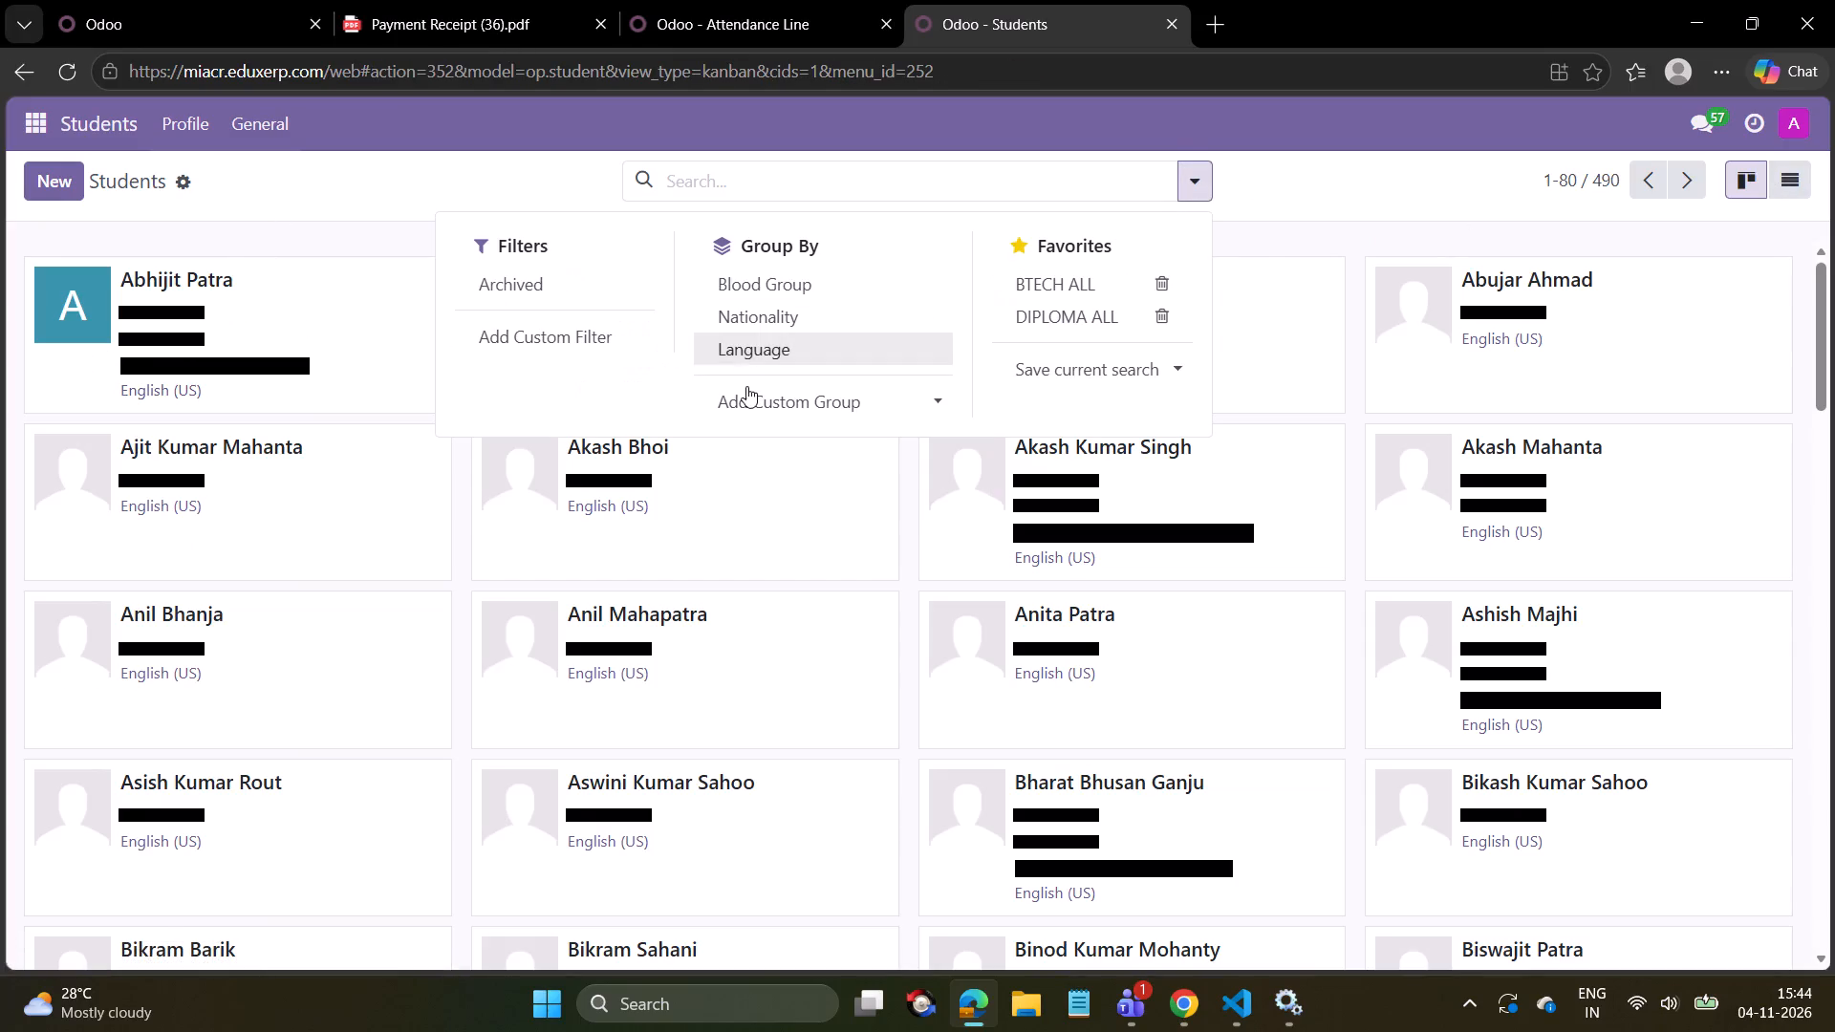
pyautogui.click(751, 387)
pyautogui.click(771, 914)
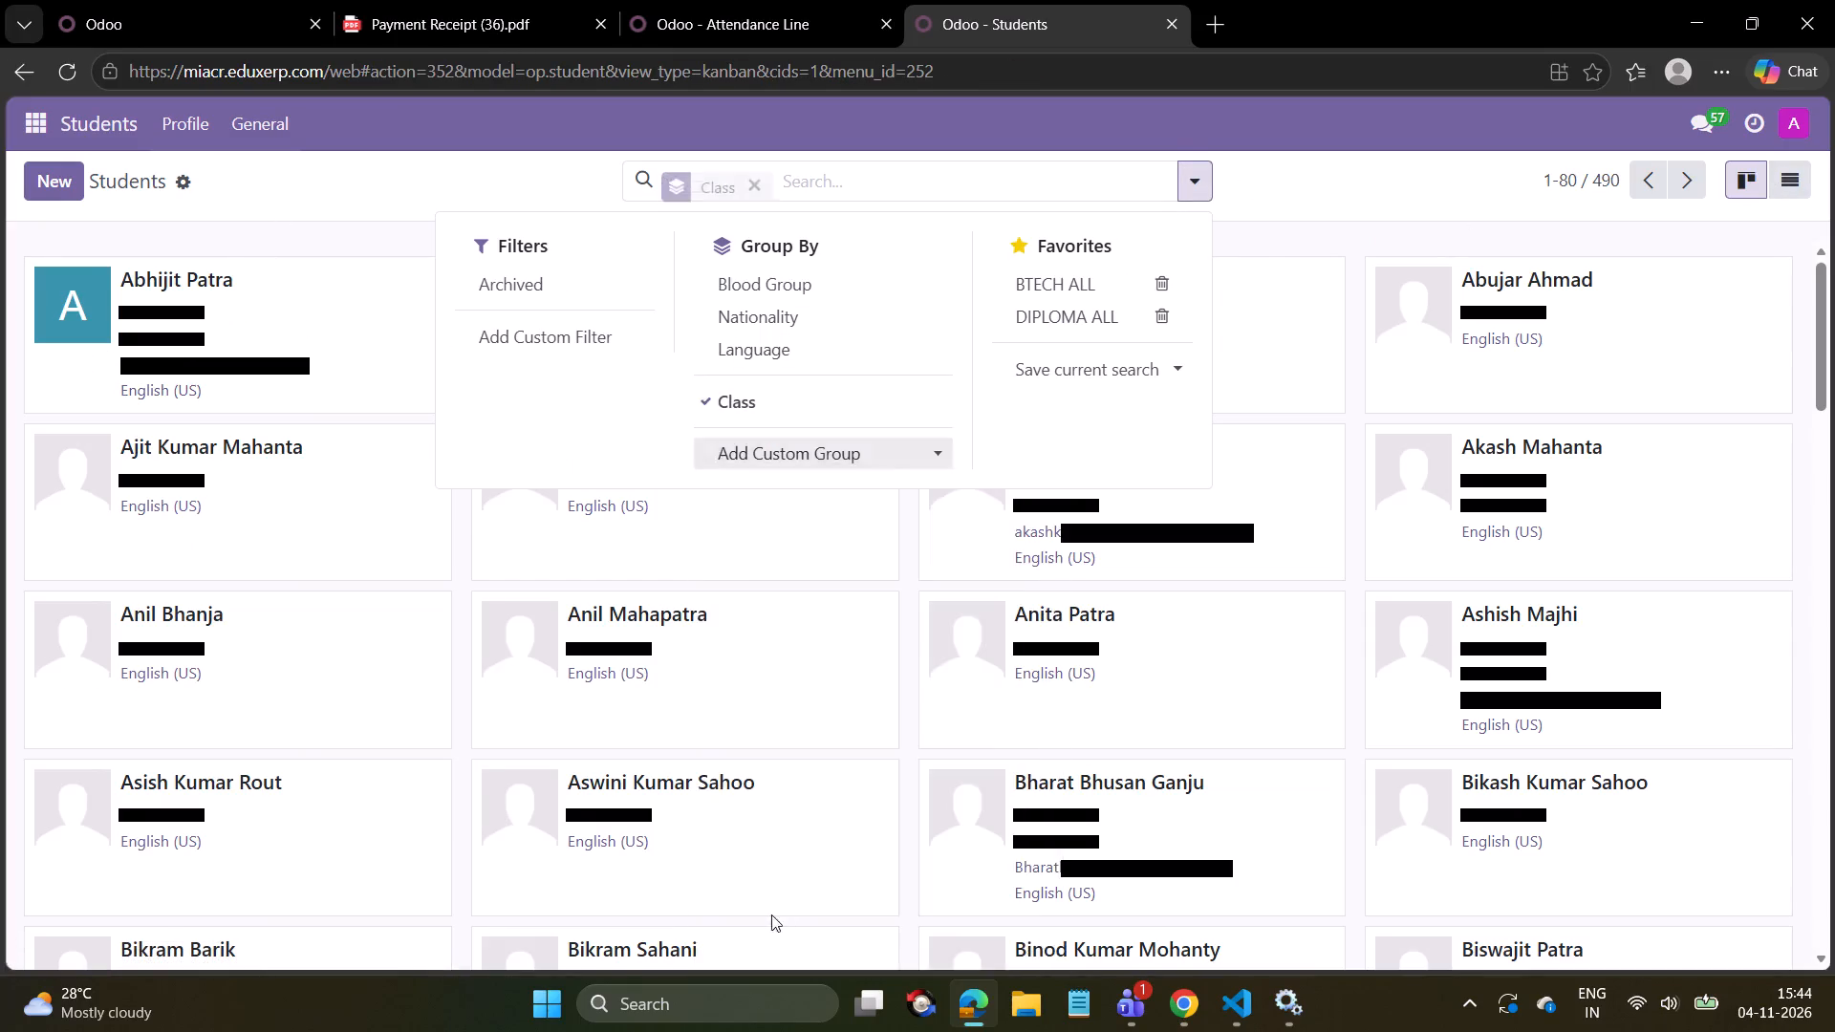
pyautogui.click(554, 168)
# Examine the batch and subjects assigned to the first several students of the B.TECH ALL SEMESTER-1ST group.
pyautogui.click(674, 398)
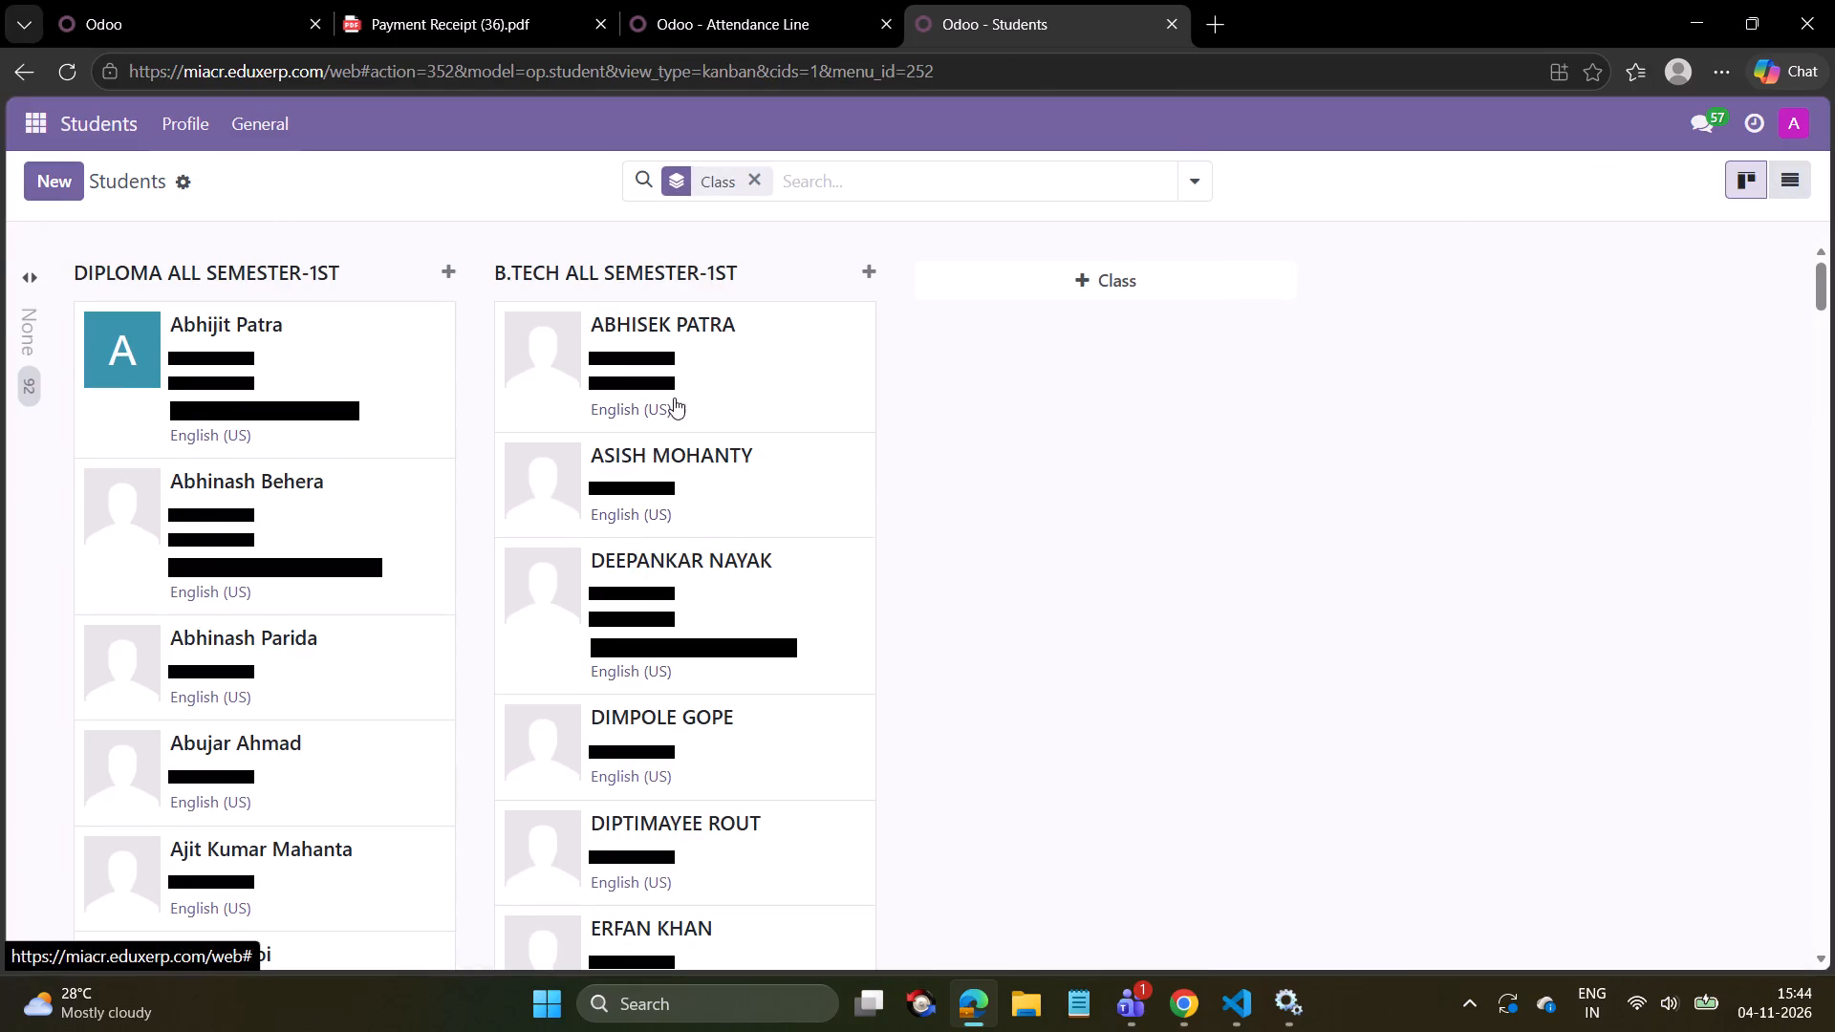
pyautogui.scroll(-5, 530, 651)
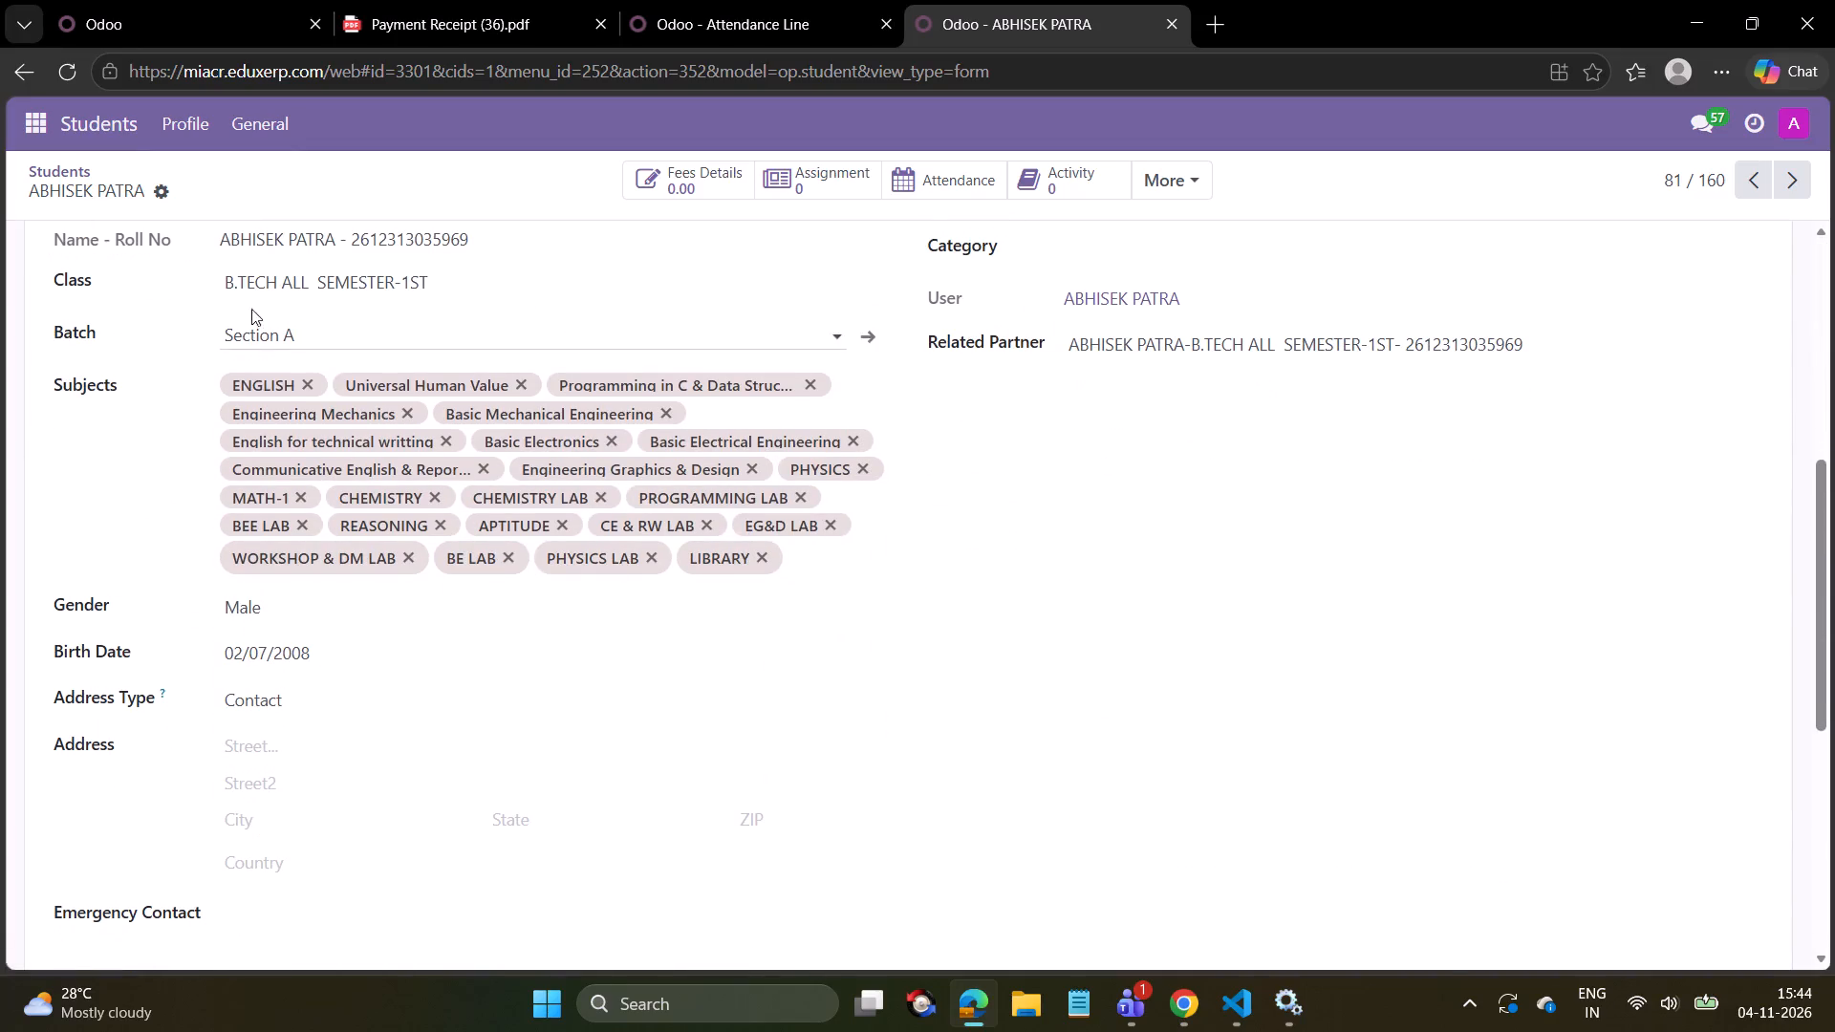
pyautogui.click(1786, 182)
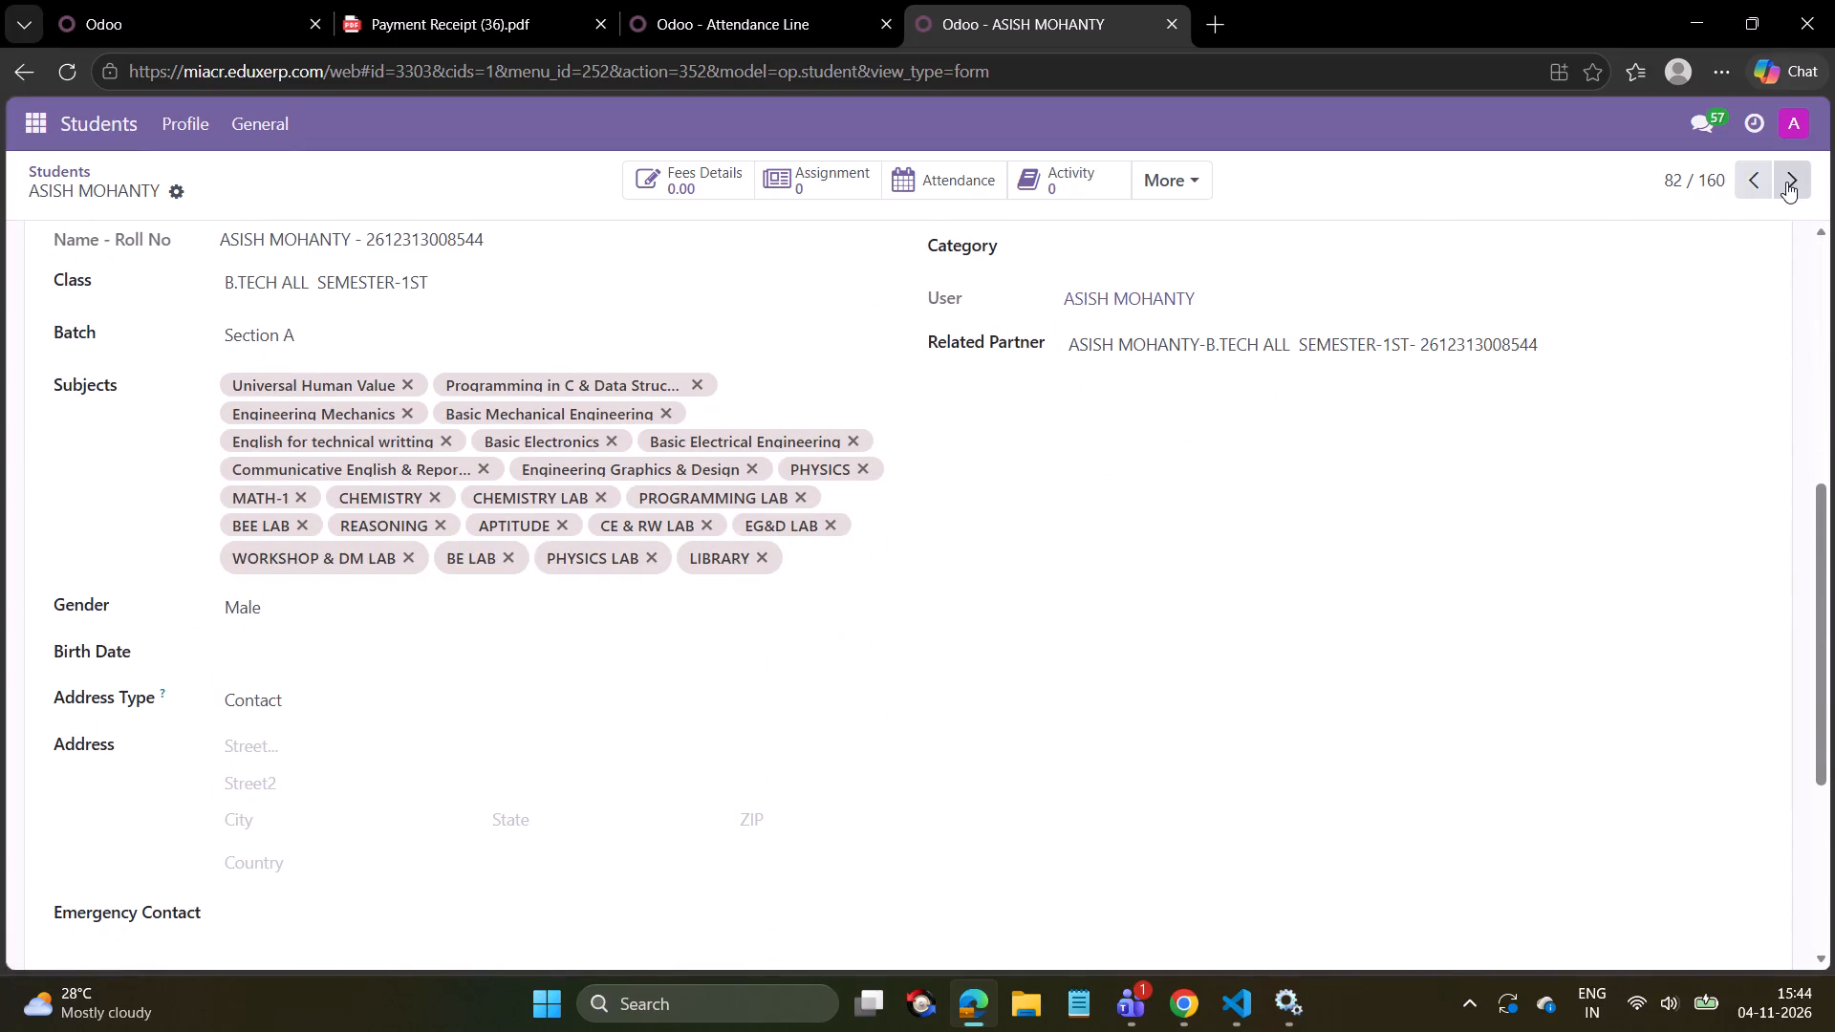
pyautogui.click(1786, 182)
pyautogui.click(1788, 178)
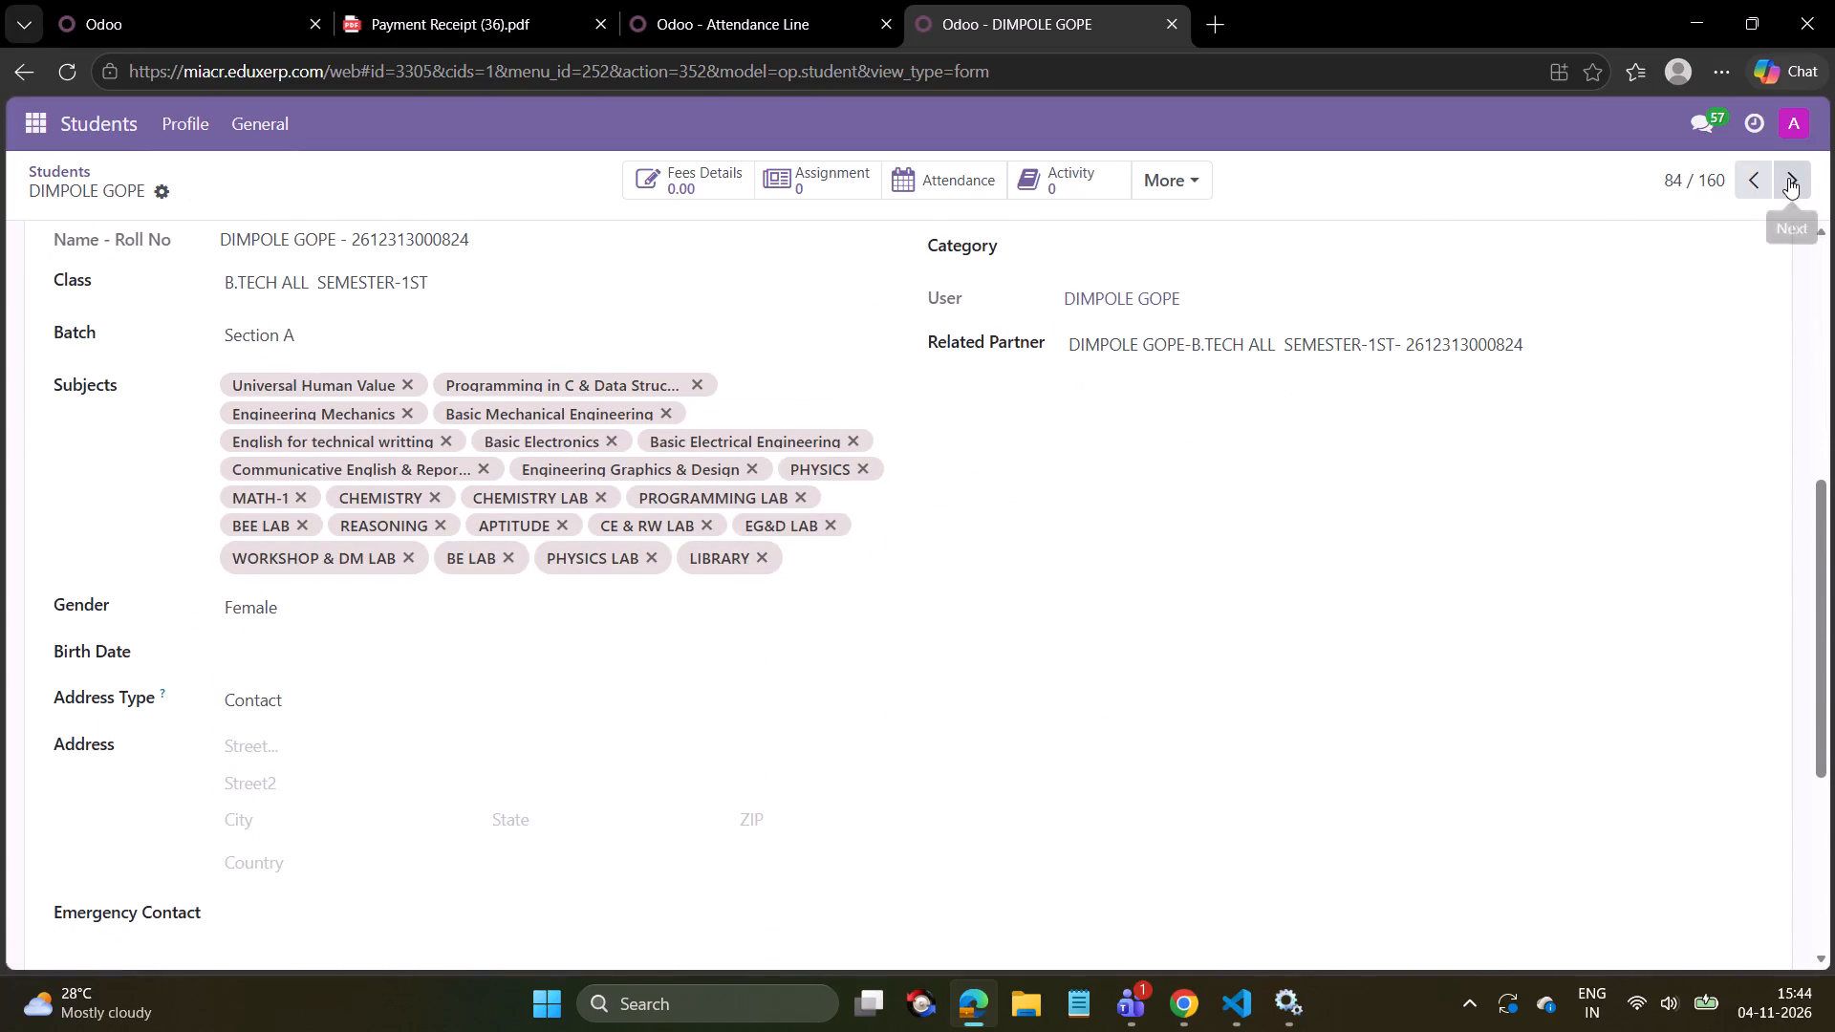
pyautogui.click(1788, 178)
# Open the existing MATH-1 Section-A attendance sheet and generate its attendance lines.
pyautogui.click(32, 136)
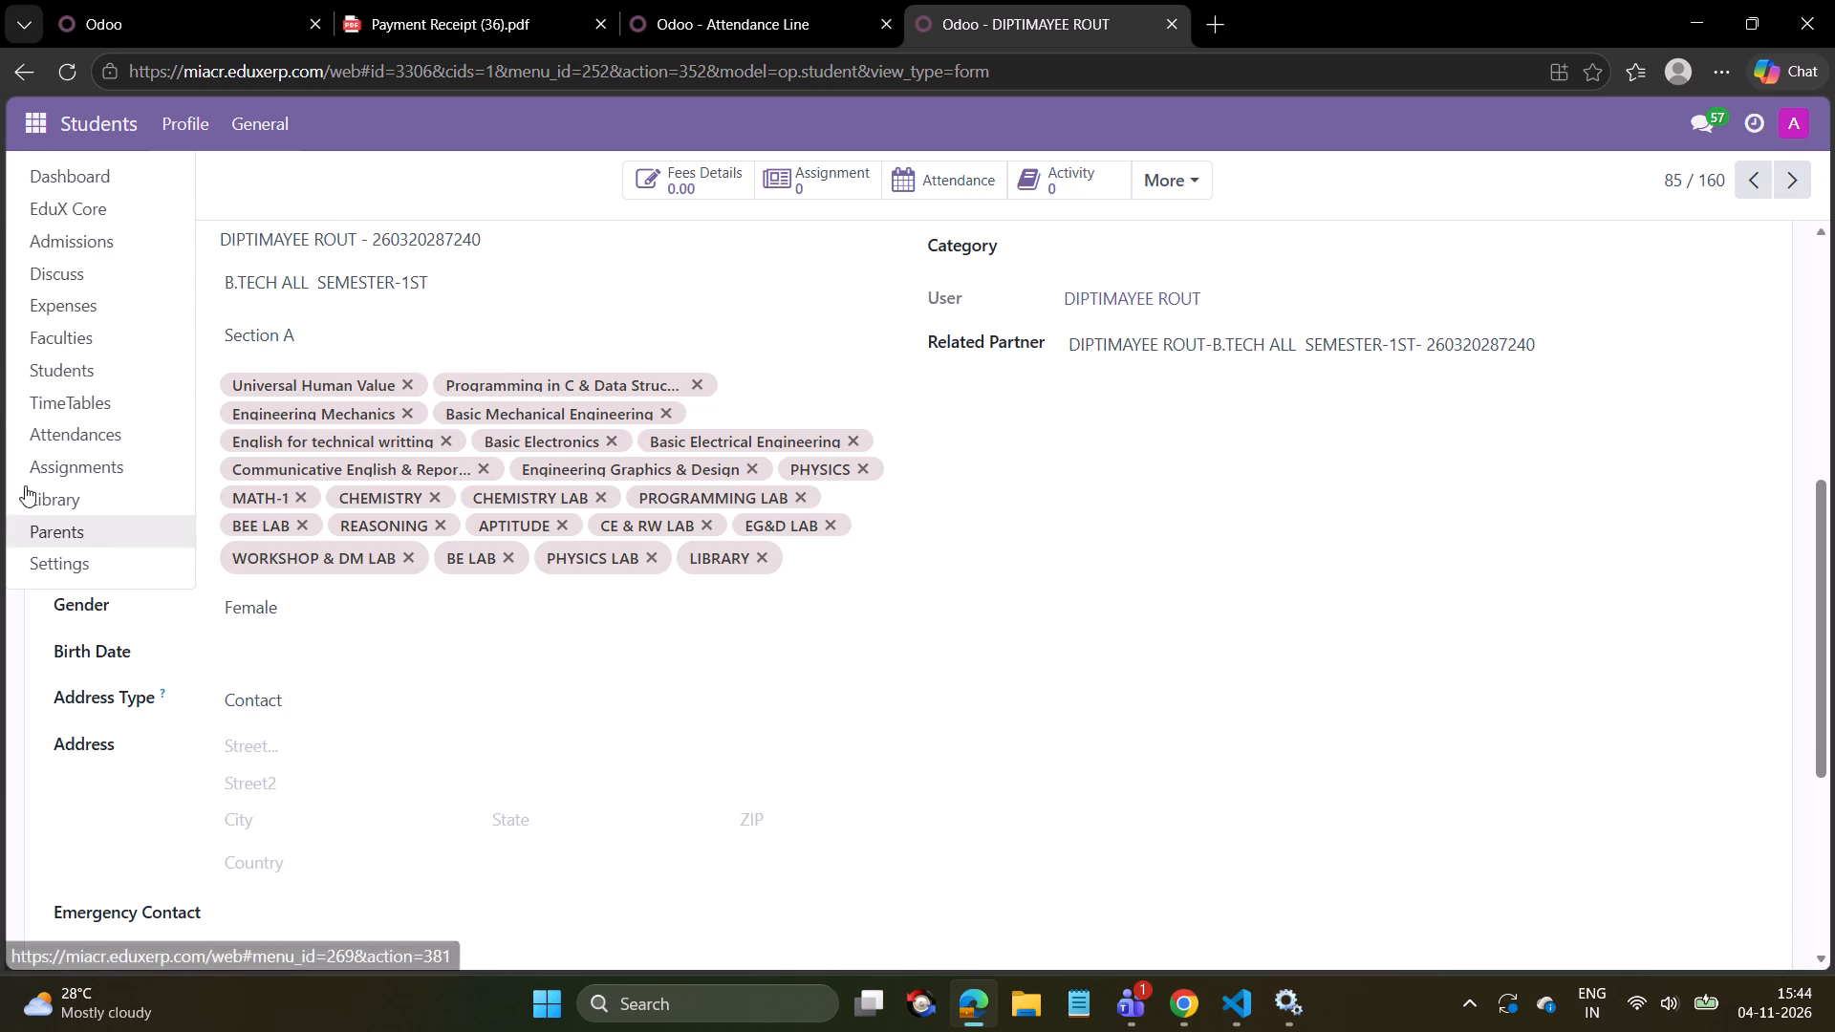
pyautogui.click(49, 430)
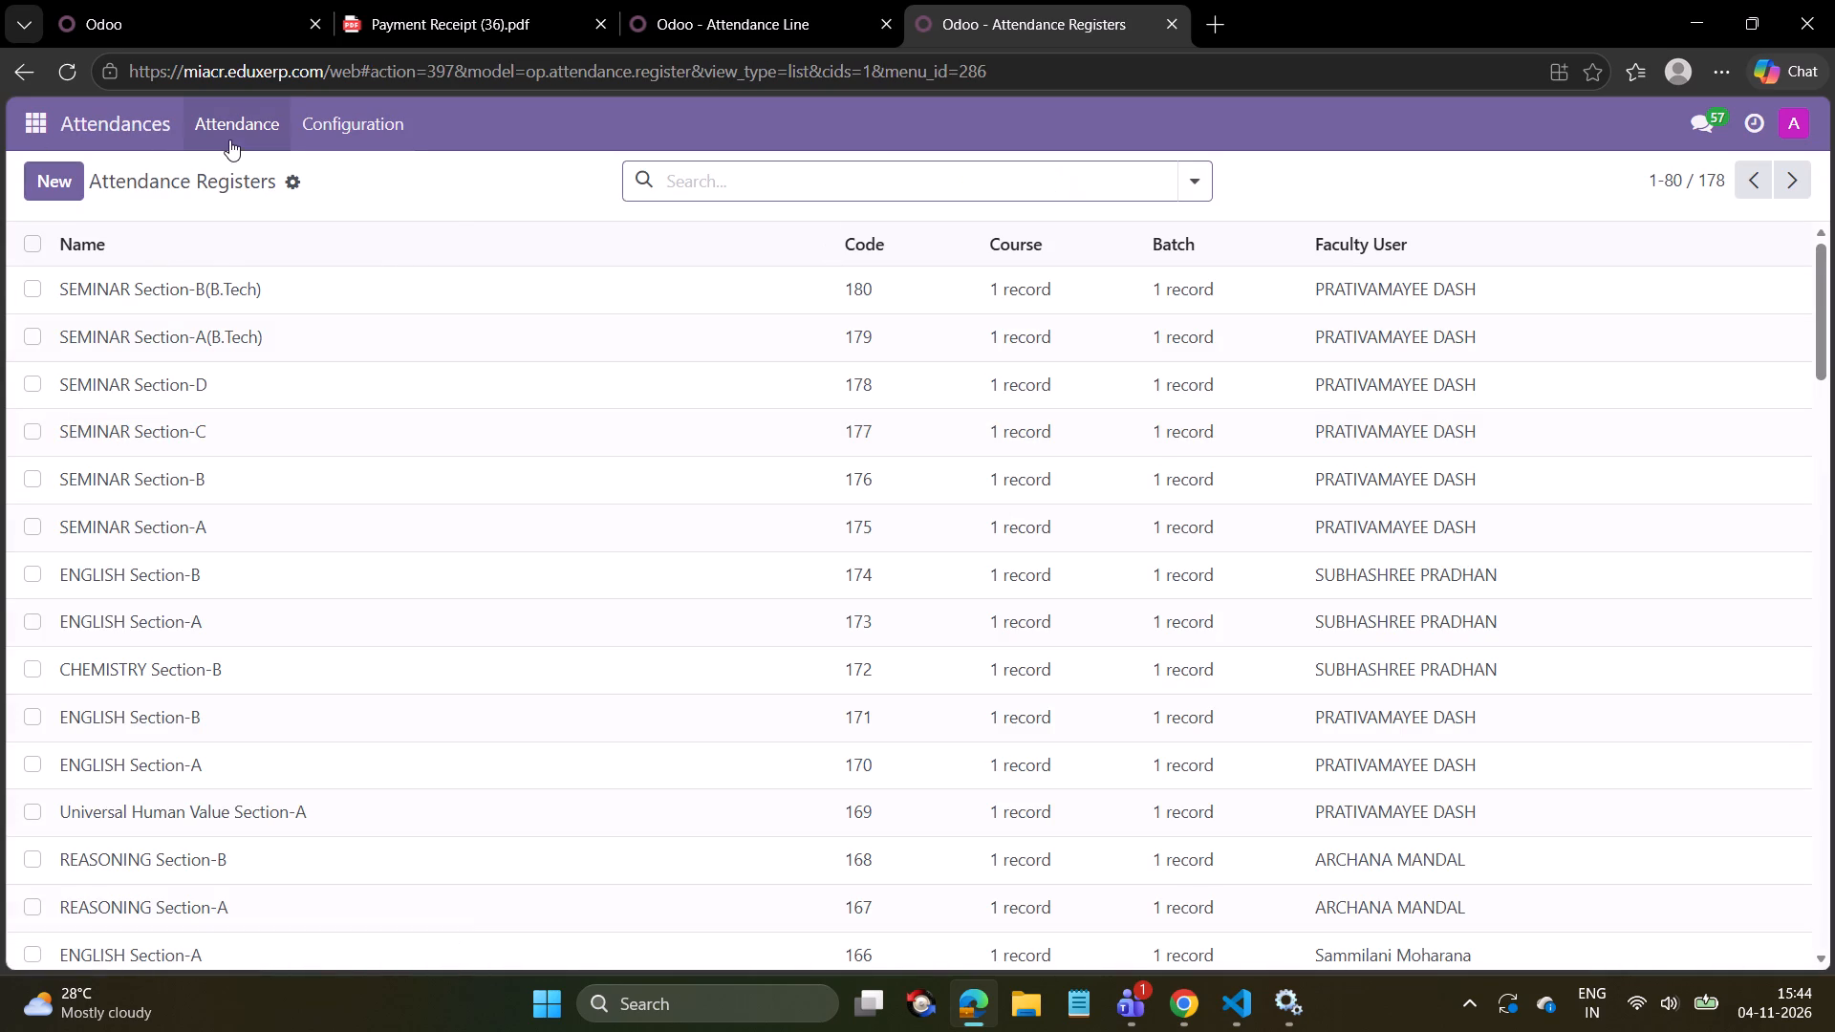
pyautogui.click(229, 140)
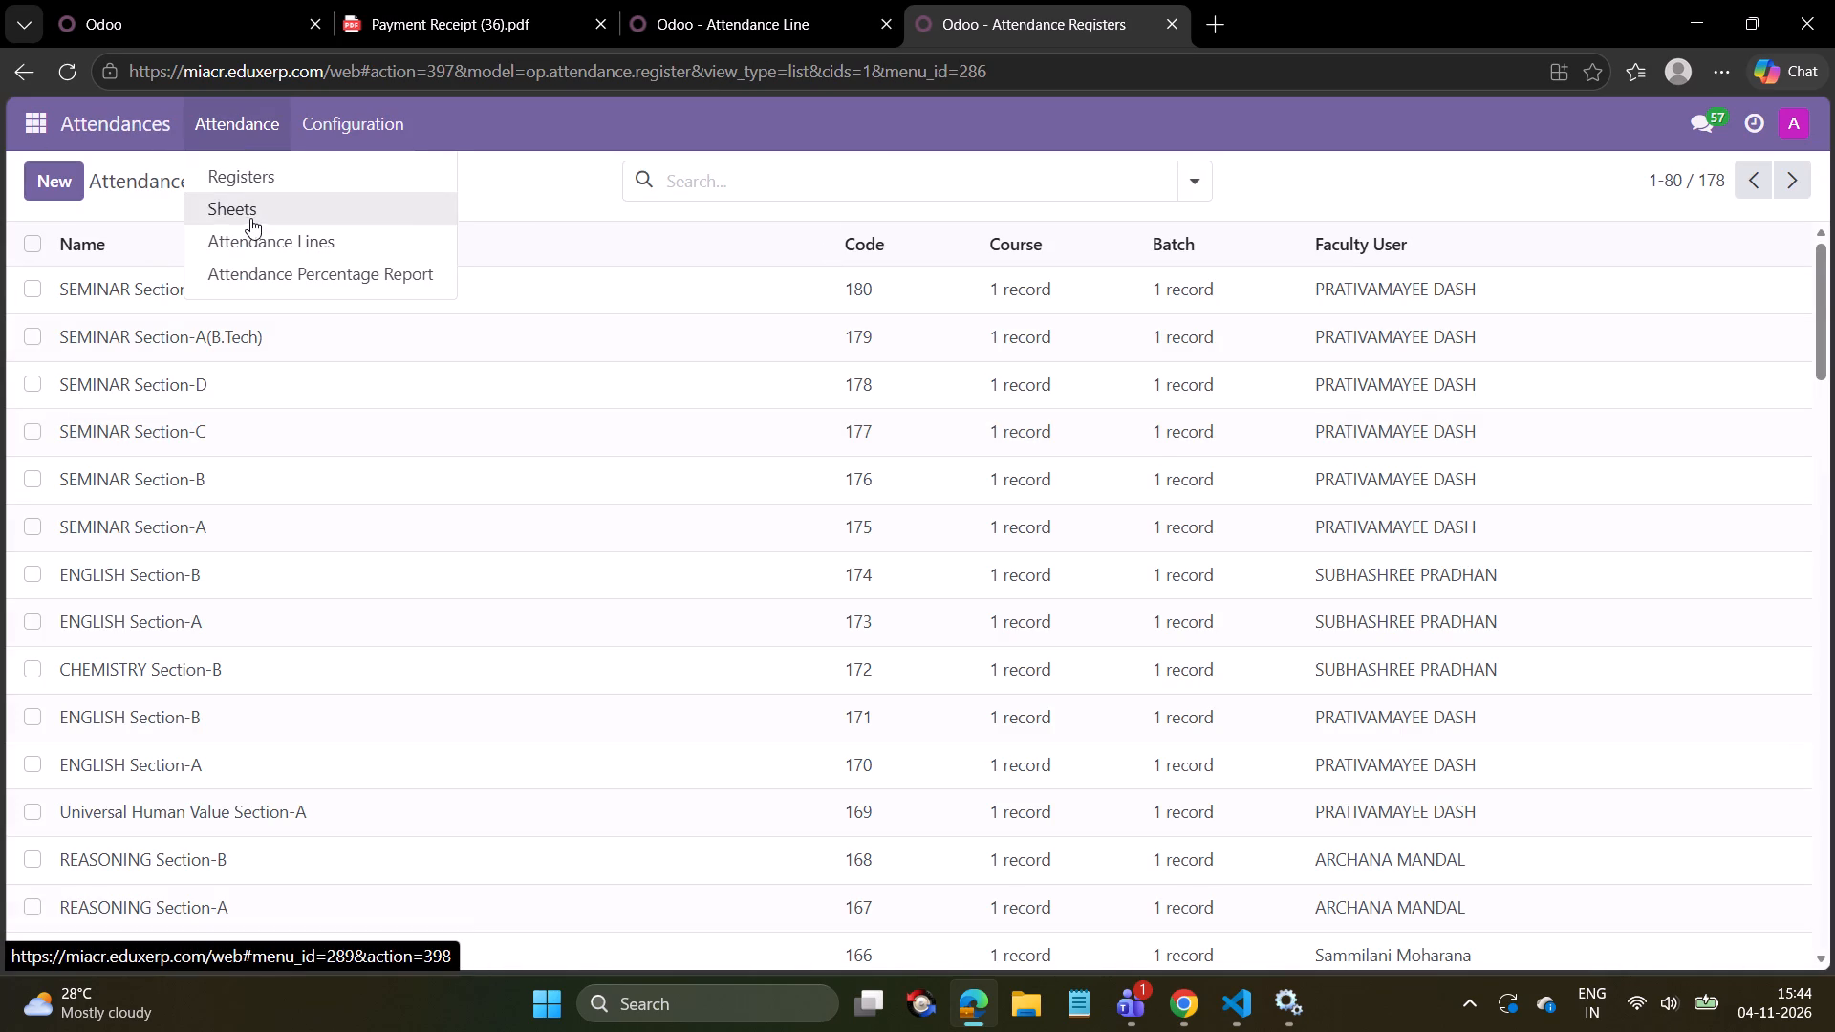
pyautogui.click(250, 218)
pyautogui.click(237, 274)
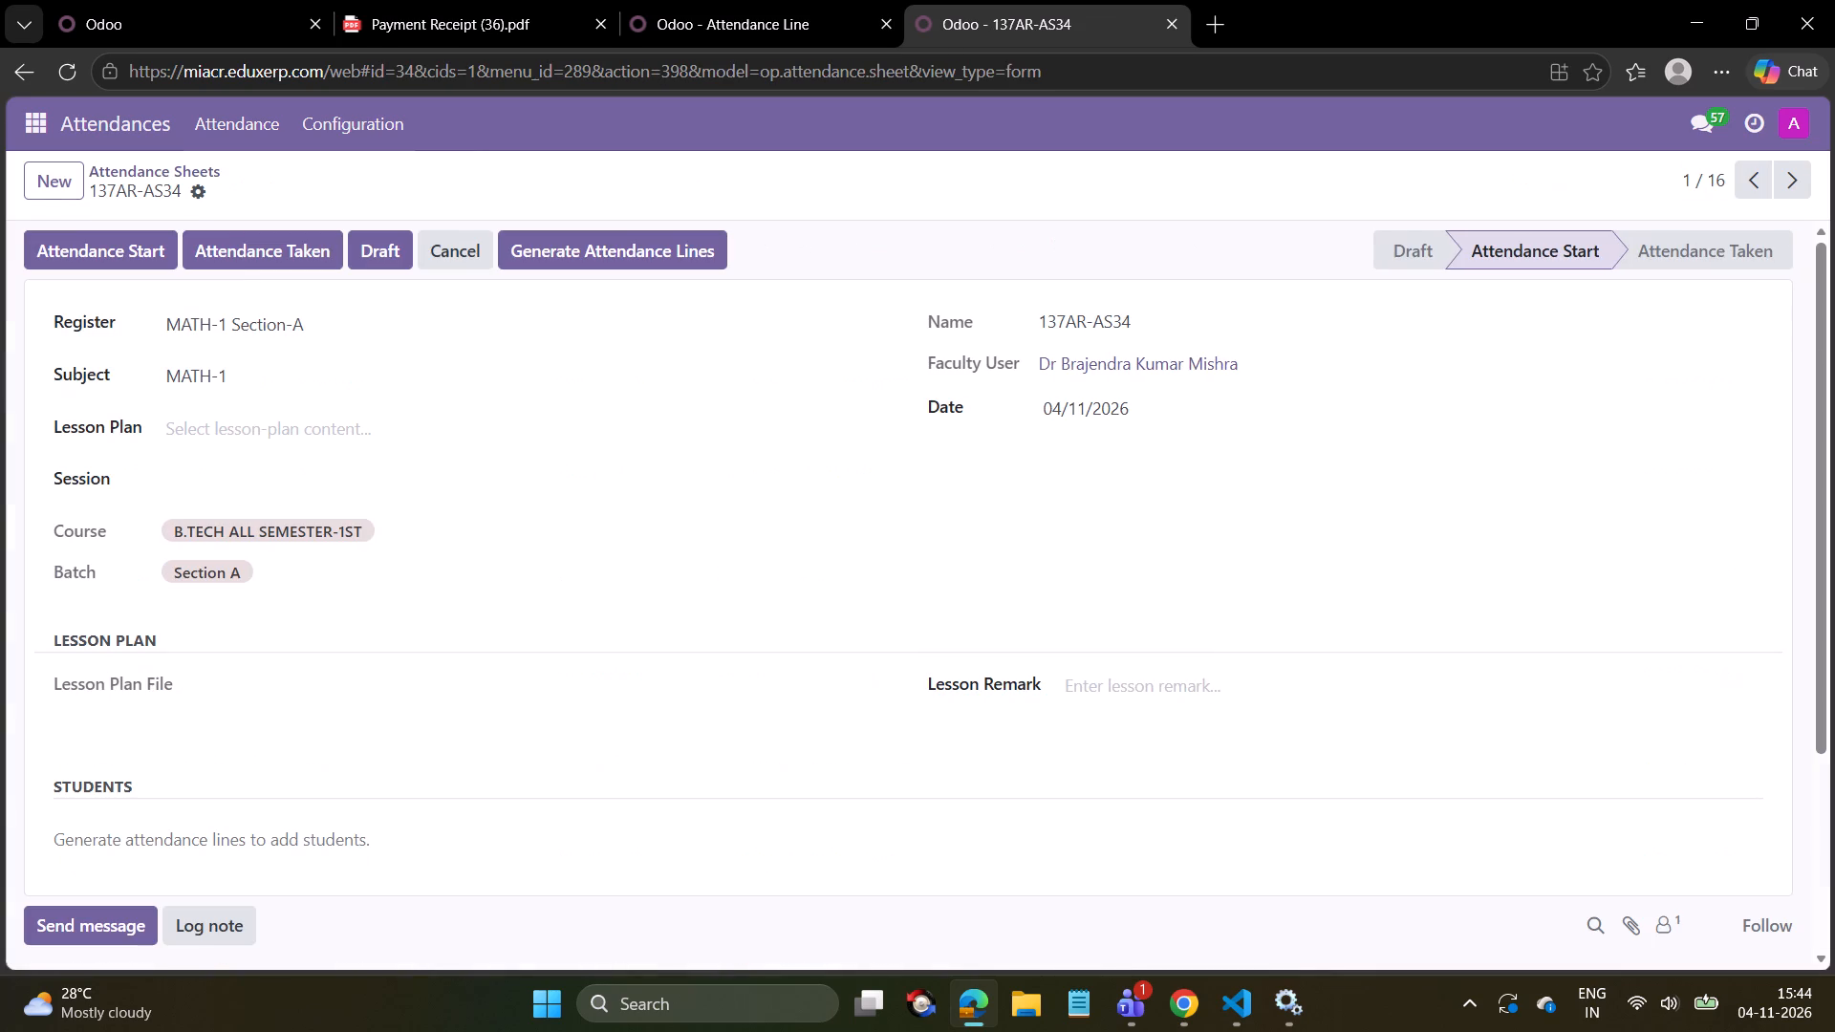
pyautogui.click(547, 264)
# Check the student list of the MATH-1 Section-A sheet and return to the attendance sheets.
pyautogui.scroll(-12, 457, 467)
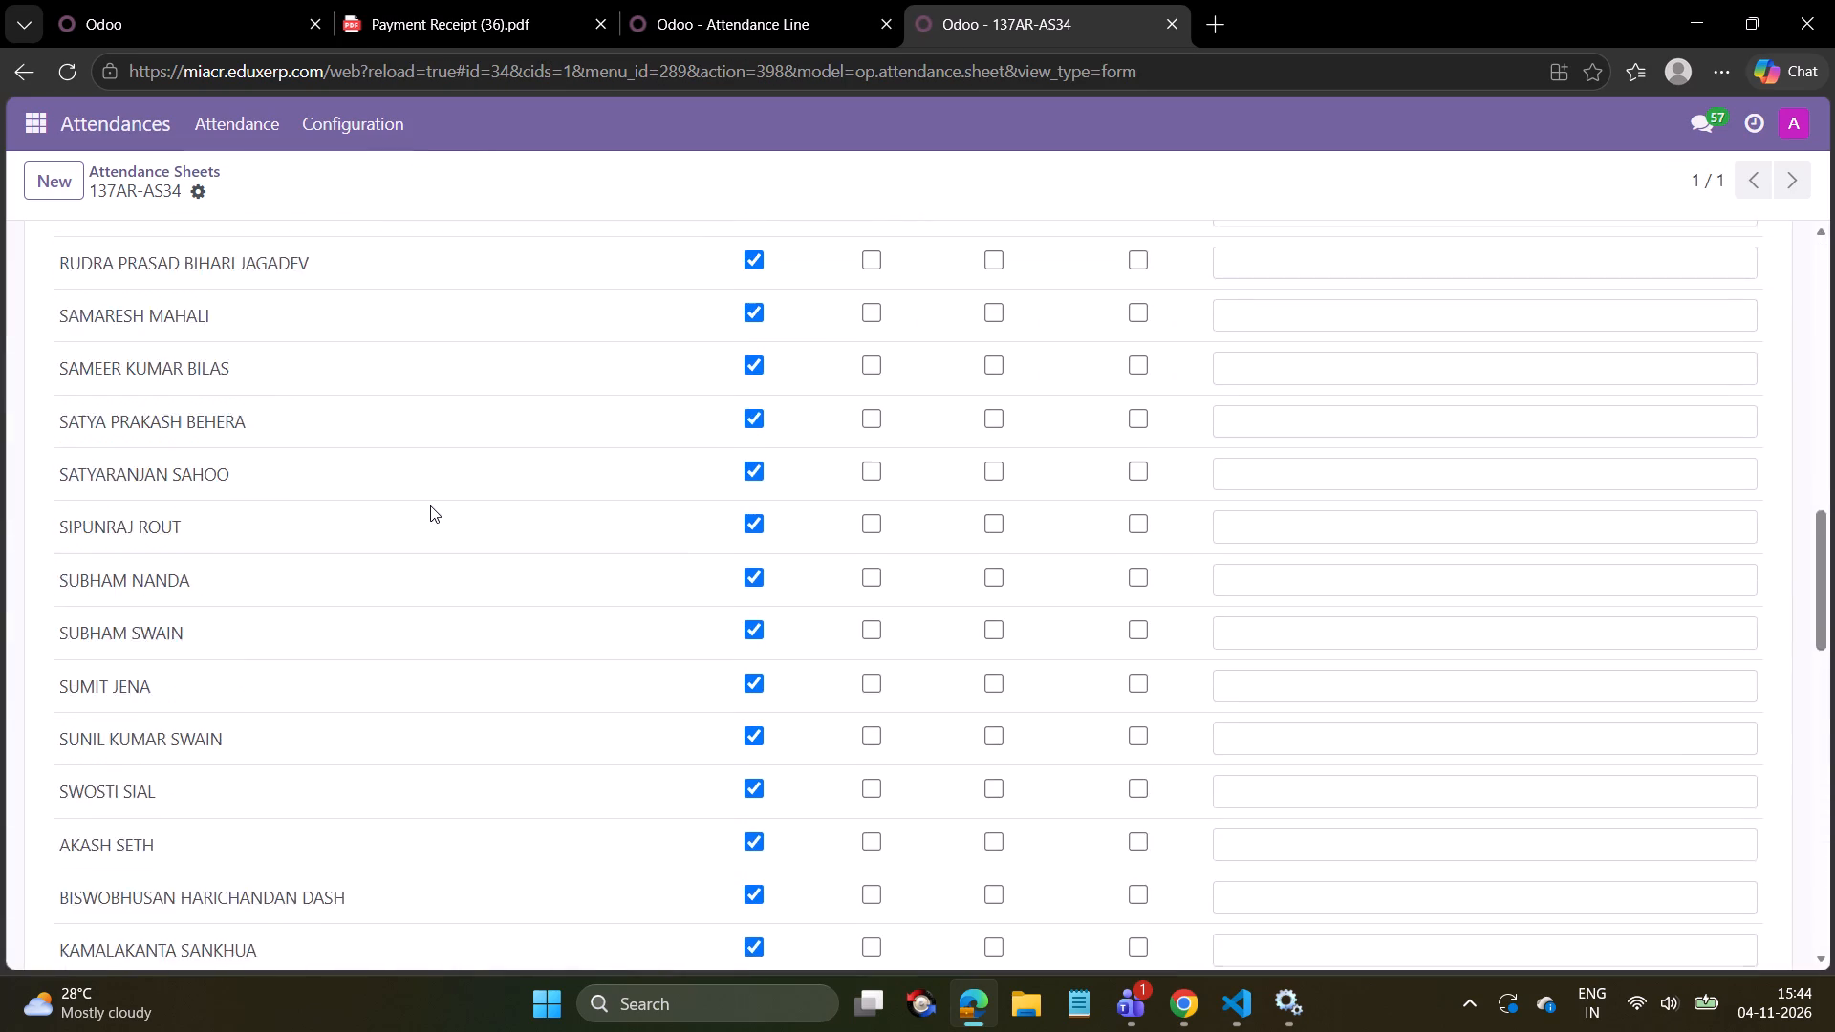
pyautogui.scroll(-20, 430, 505)
pyautogui.scroll(-3, 430, 505)
pyautogui.scroll(20, 455, 484)
pyautogui.scroll(4, 455, 484)
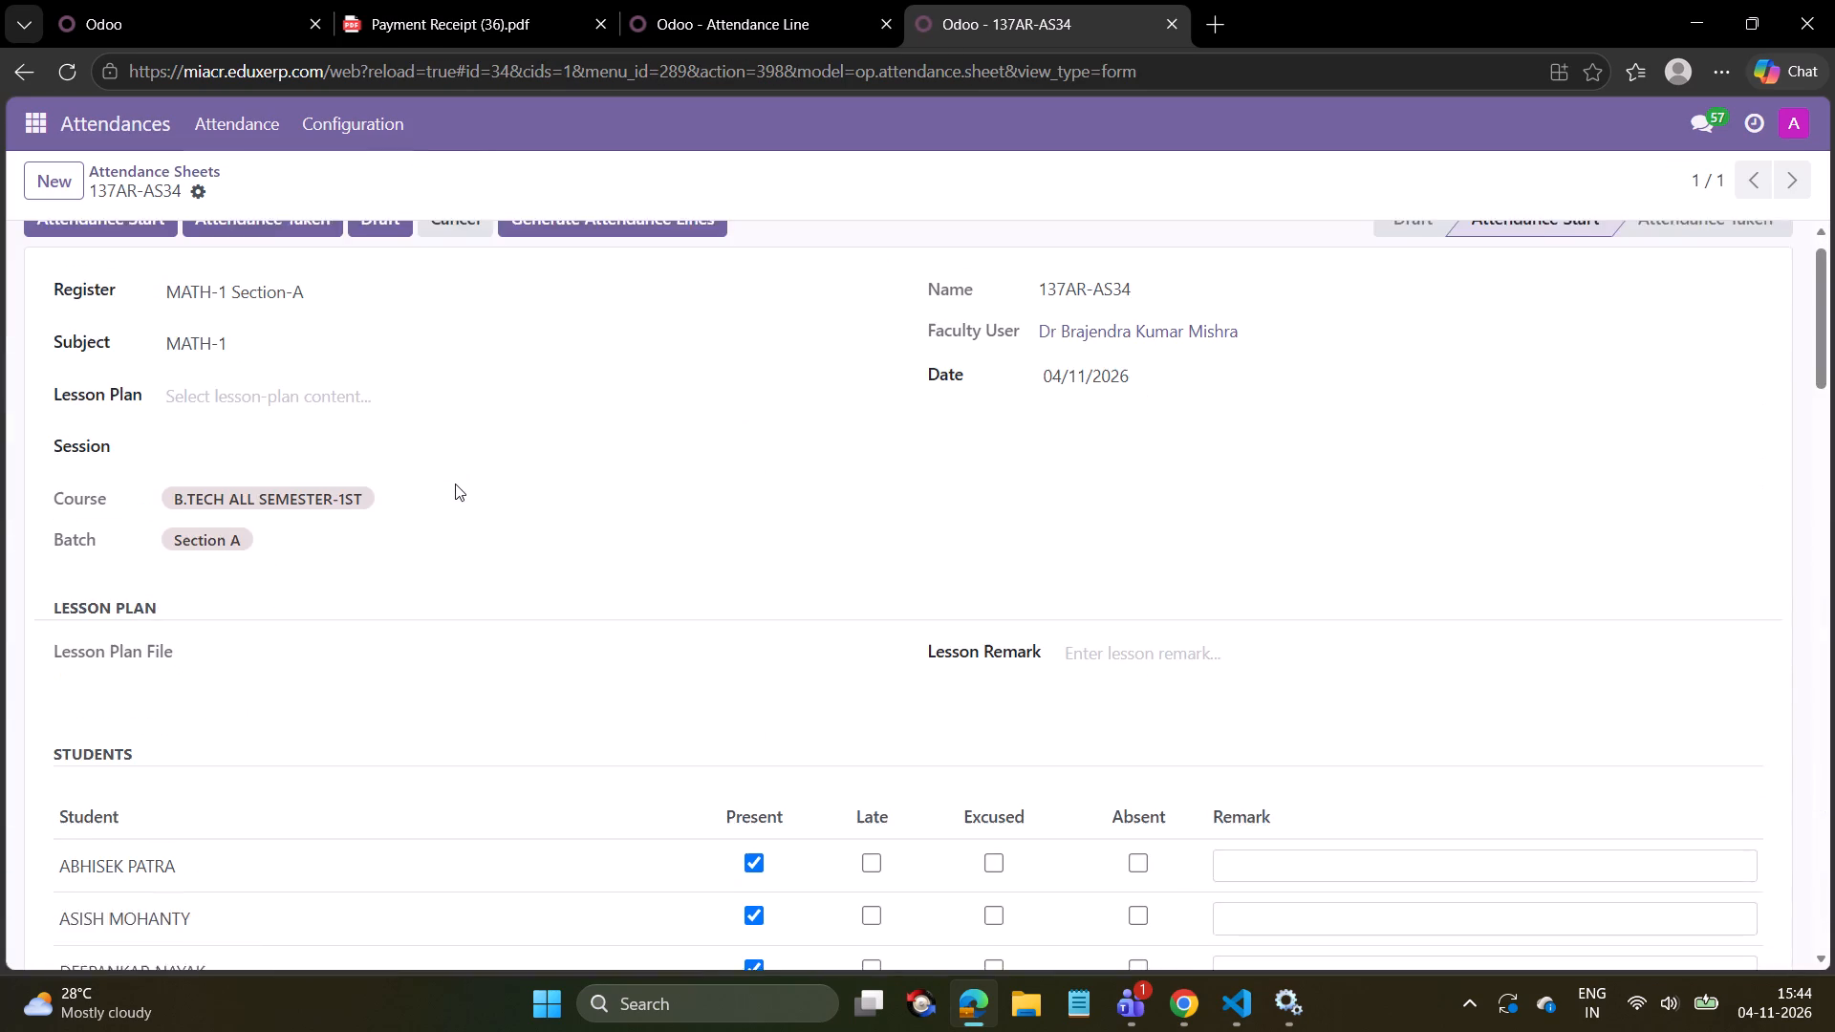
pyautogui.scroll(10, 455, 484)
pyautogui.click(209, 172)
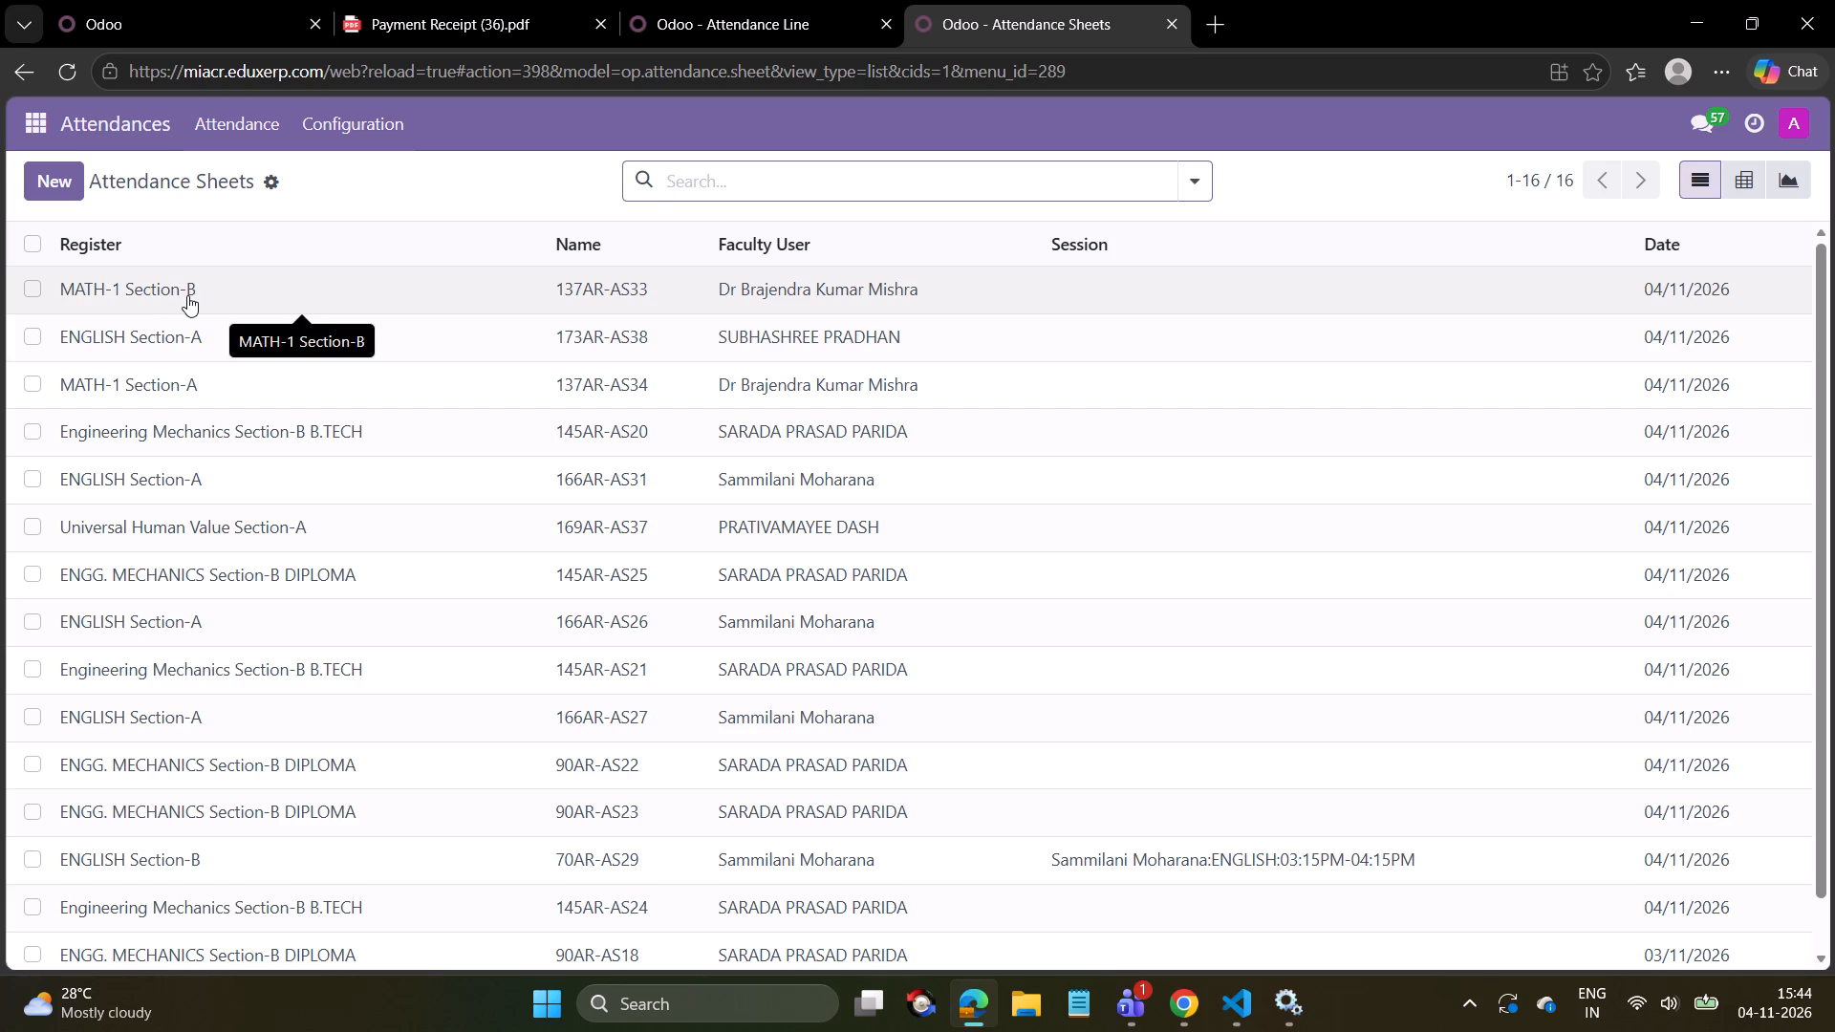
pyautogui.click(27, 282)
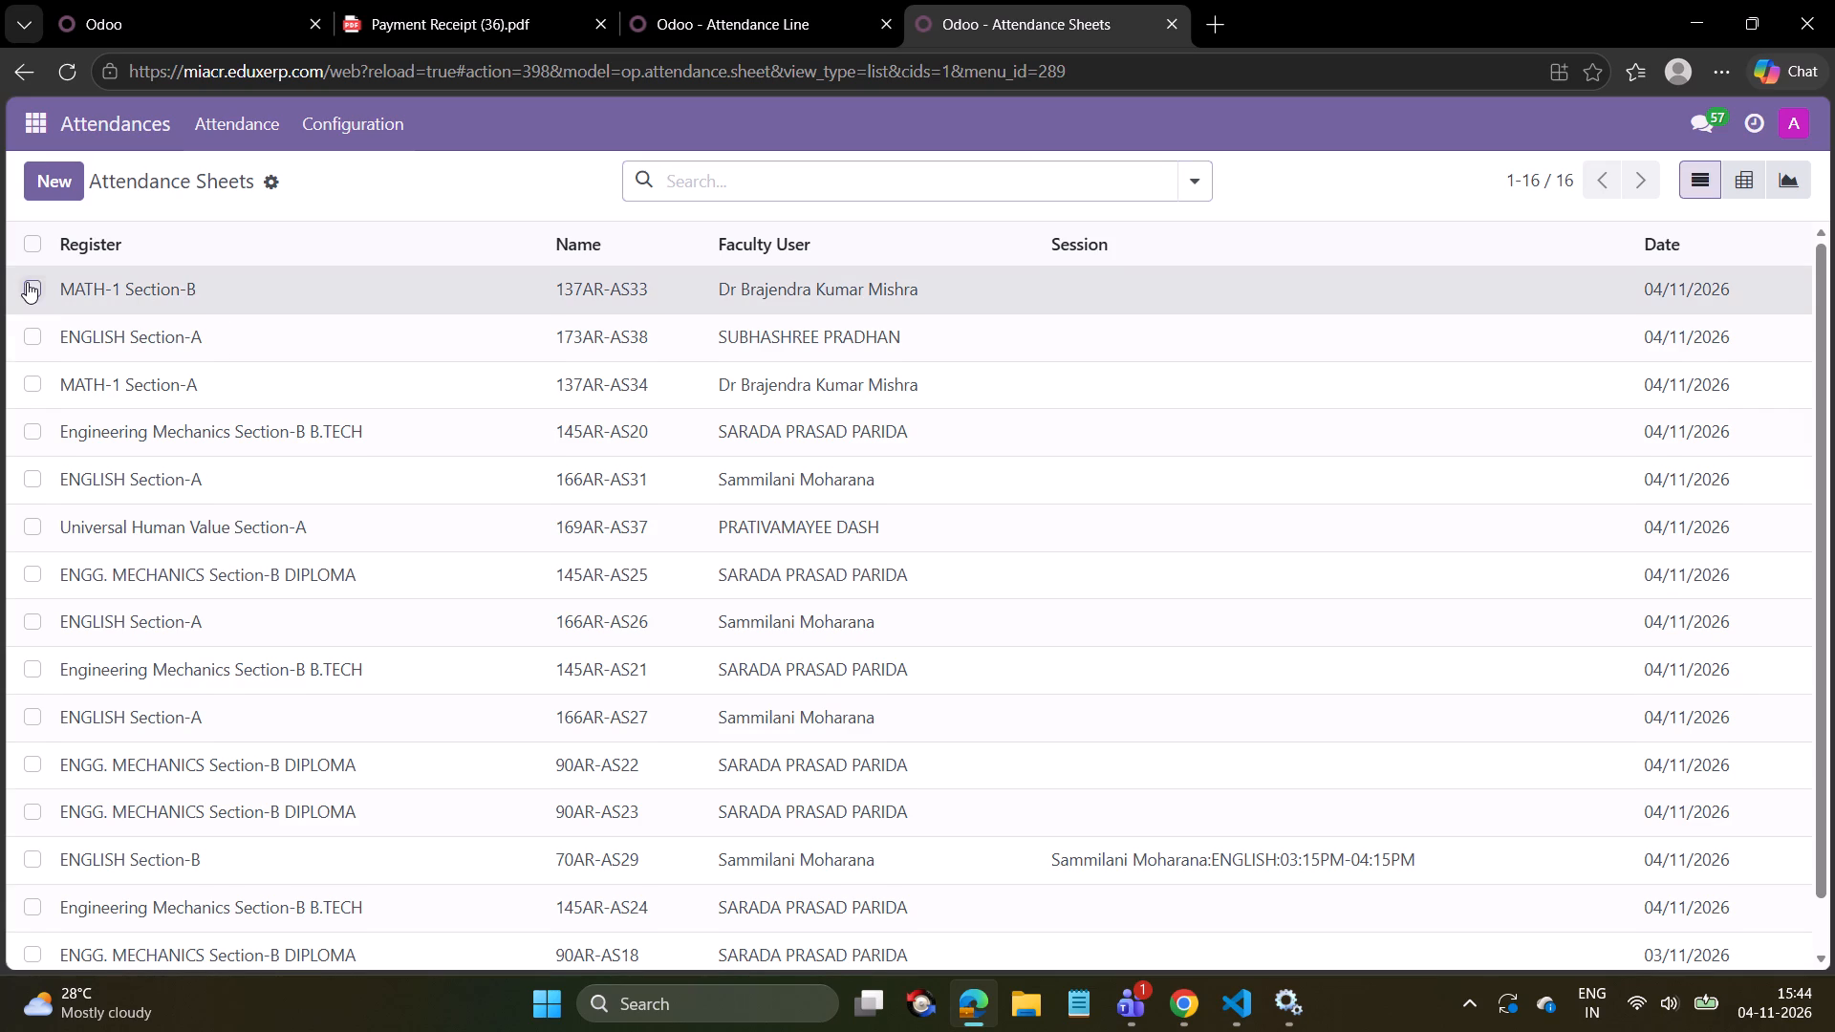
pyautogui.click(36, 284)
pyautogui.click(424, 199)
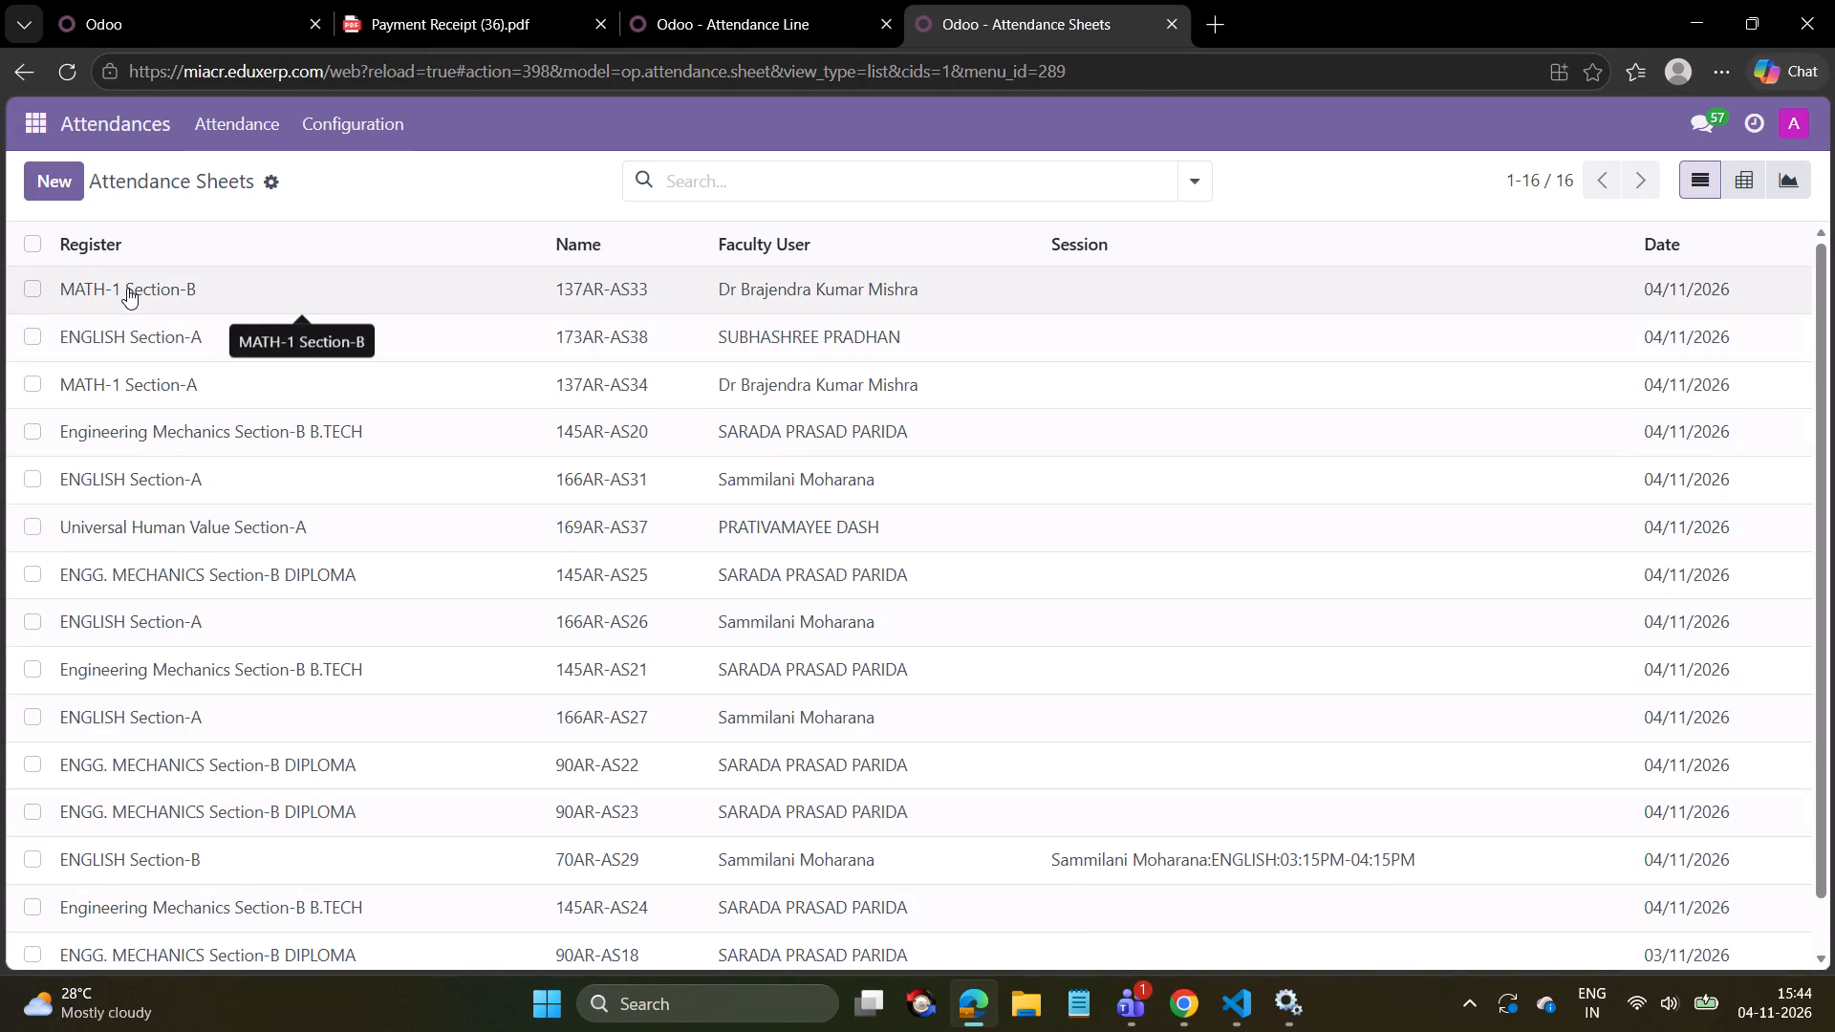
# Check the attendance lines and the attendance registers, and return to the attendance sheets.
pyautogui.click(214, 139)
pyautogui.click(251, 249)
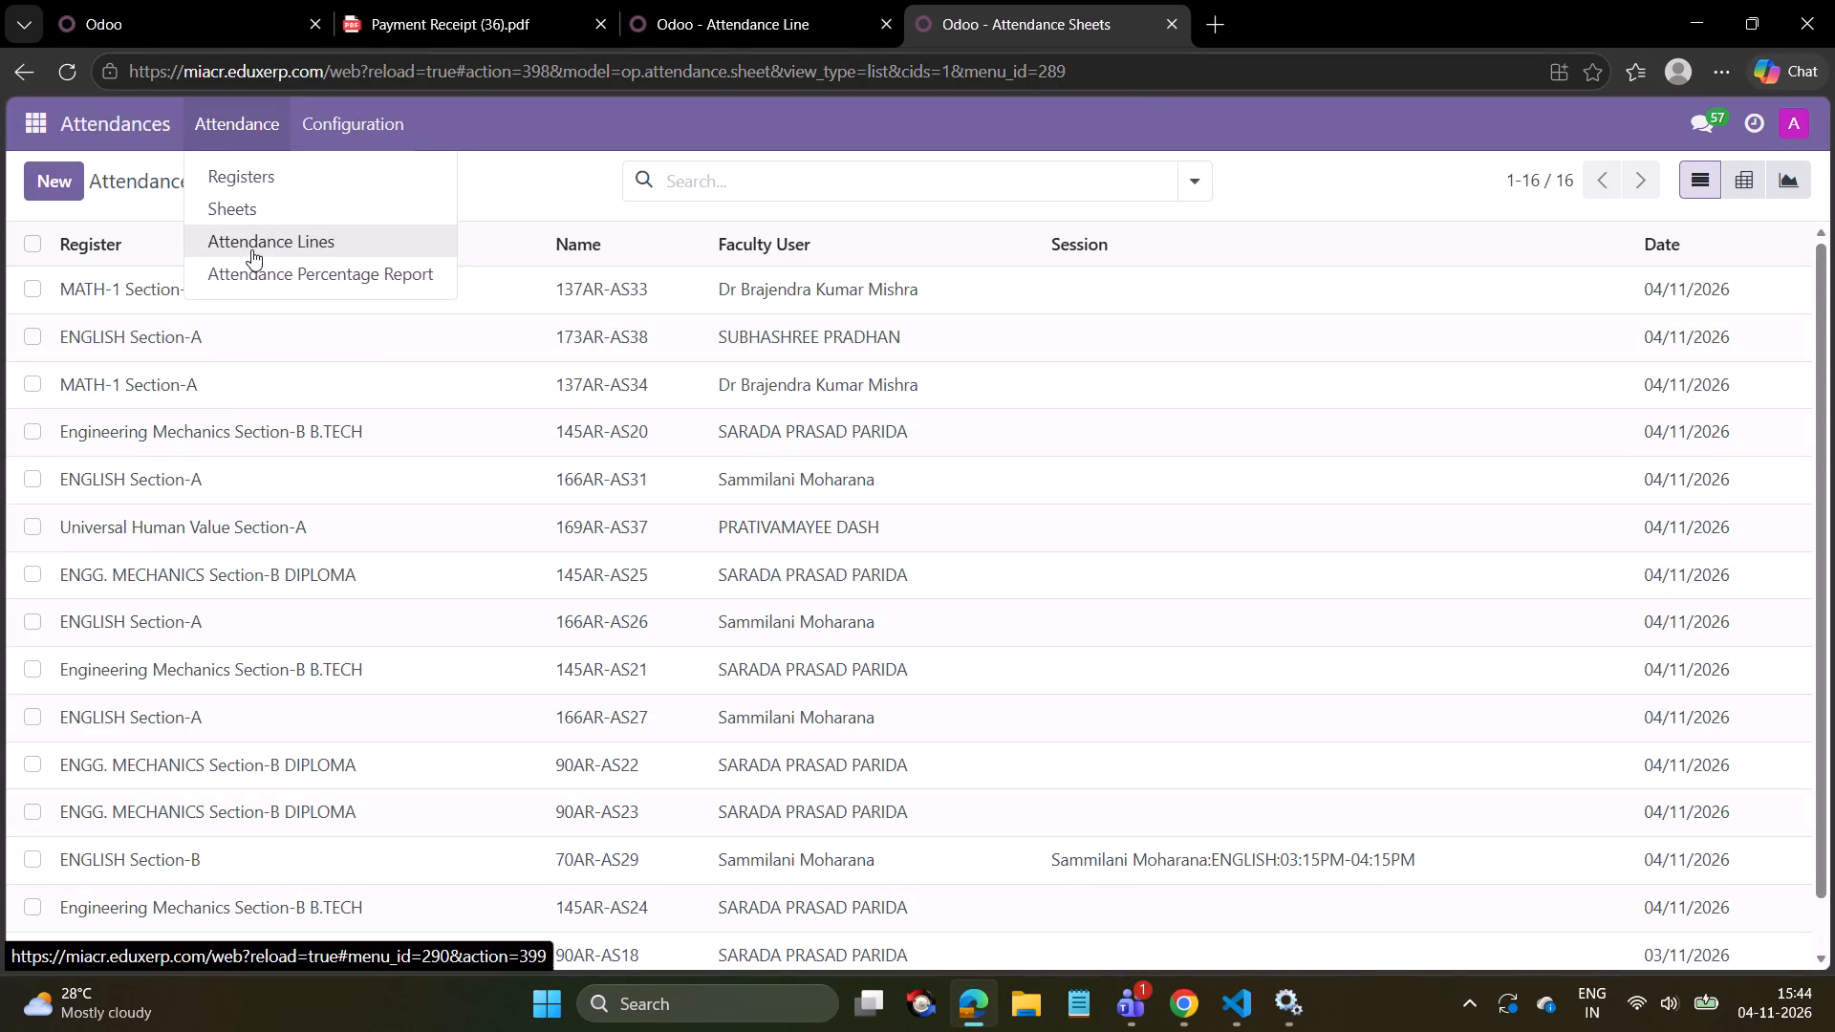
pyautogui.click(119, 113)
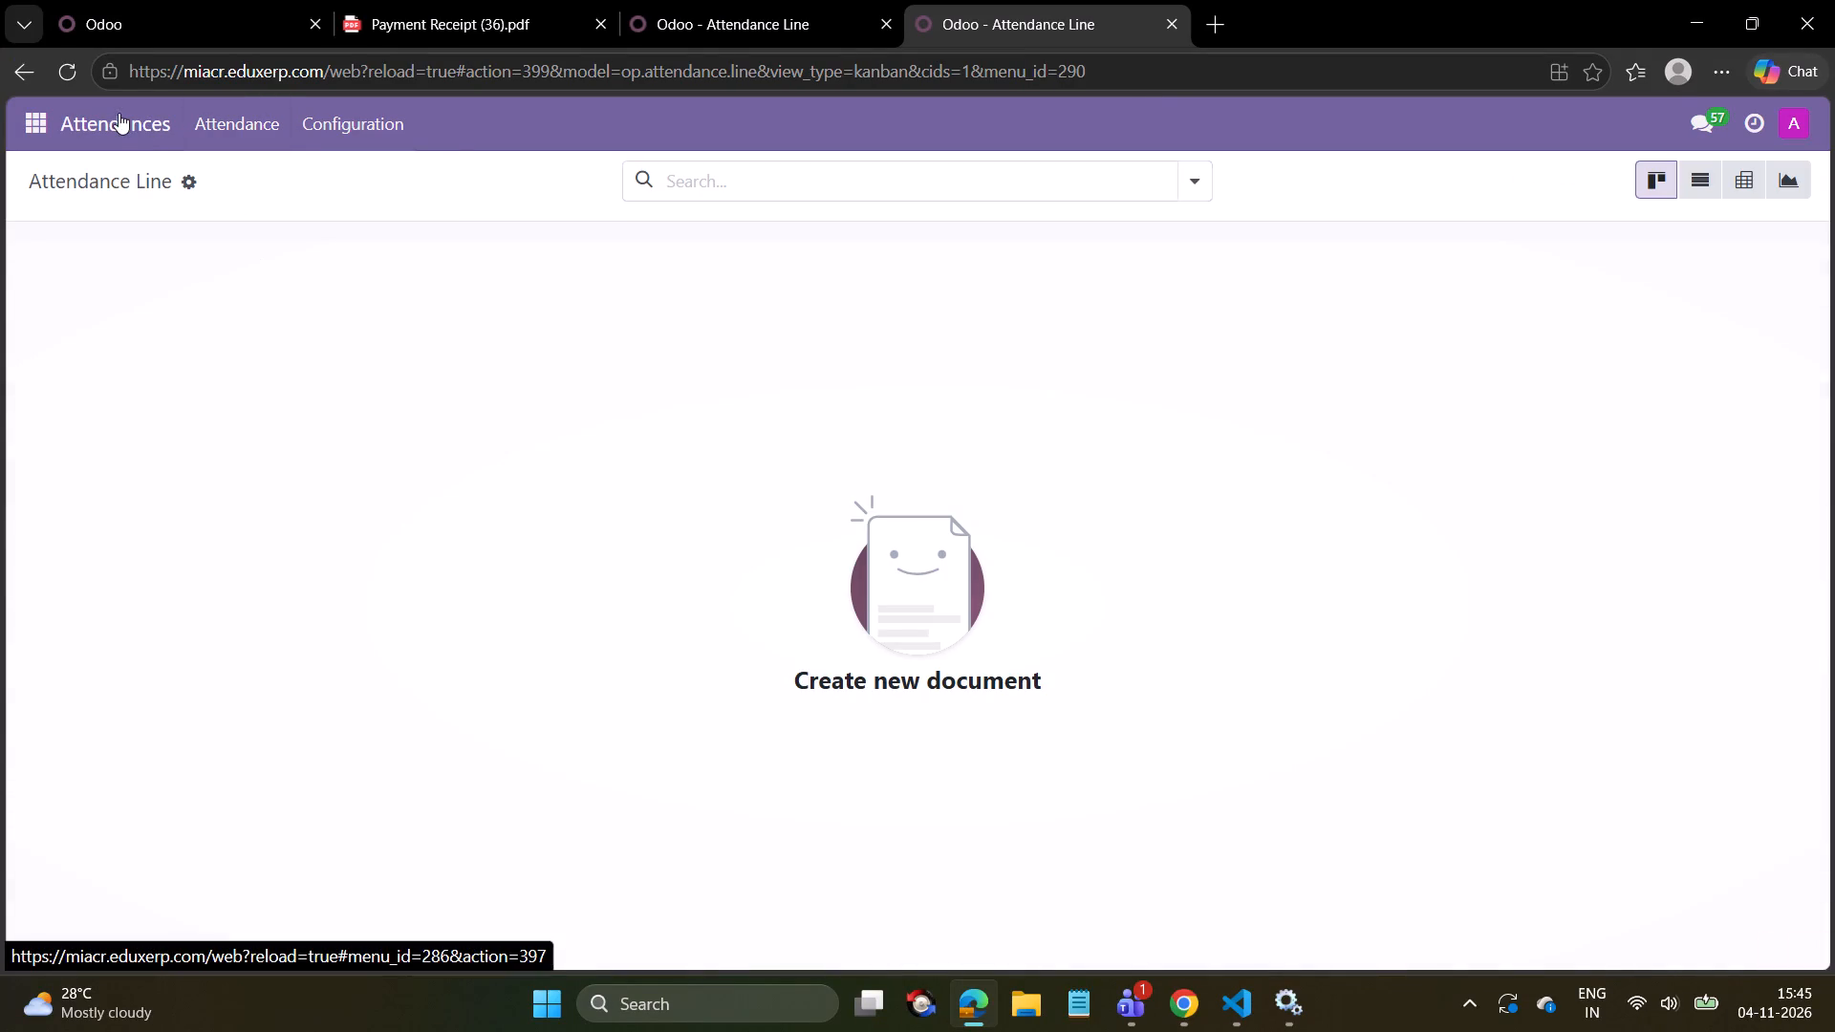
pyautogui.click(253, 129)
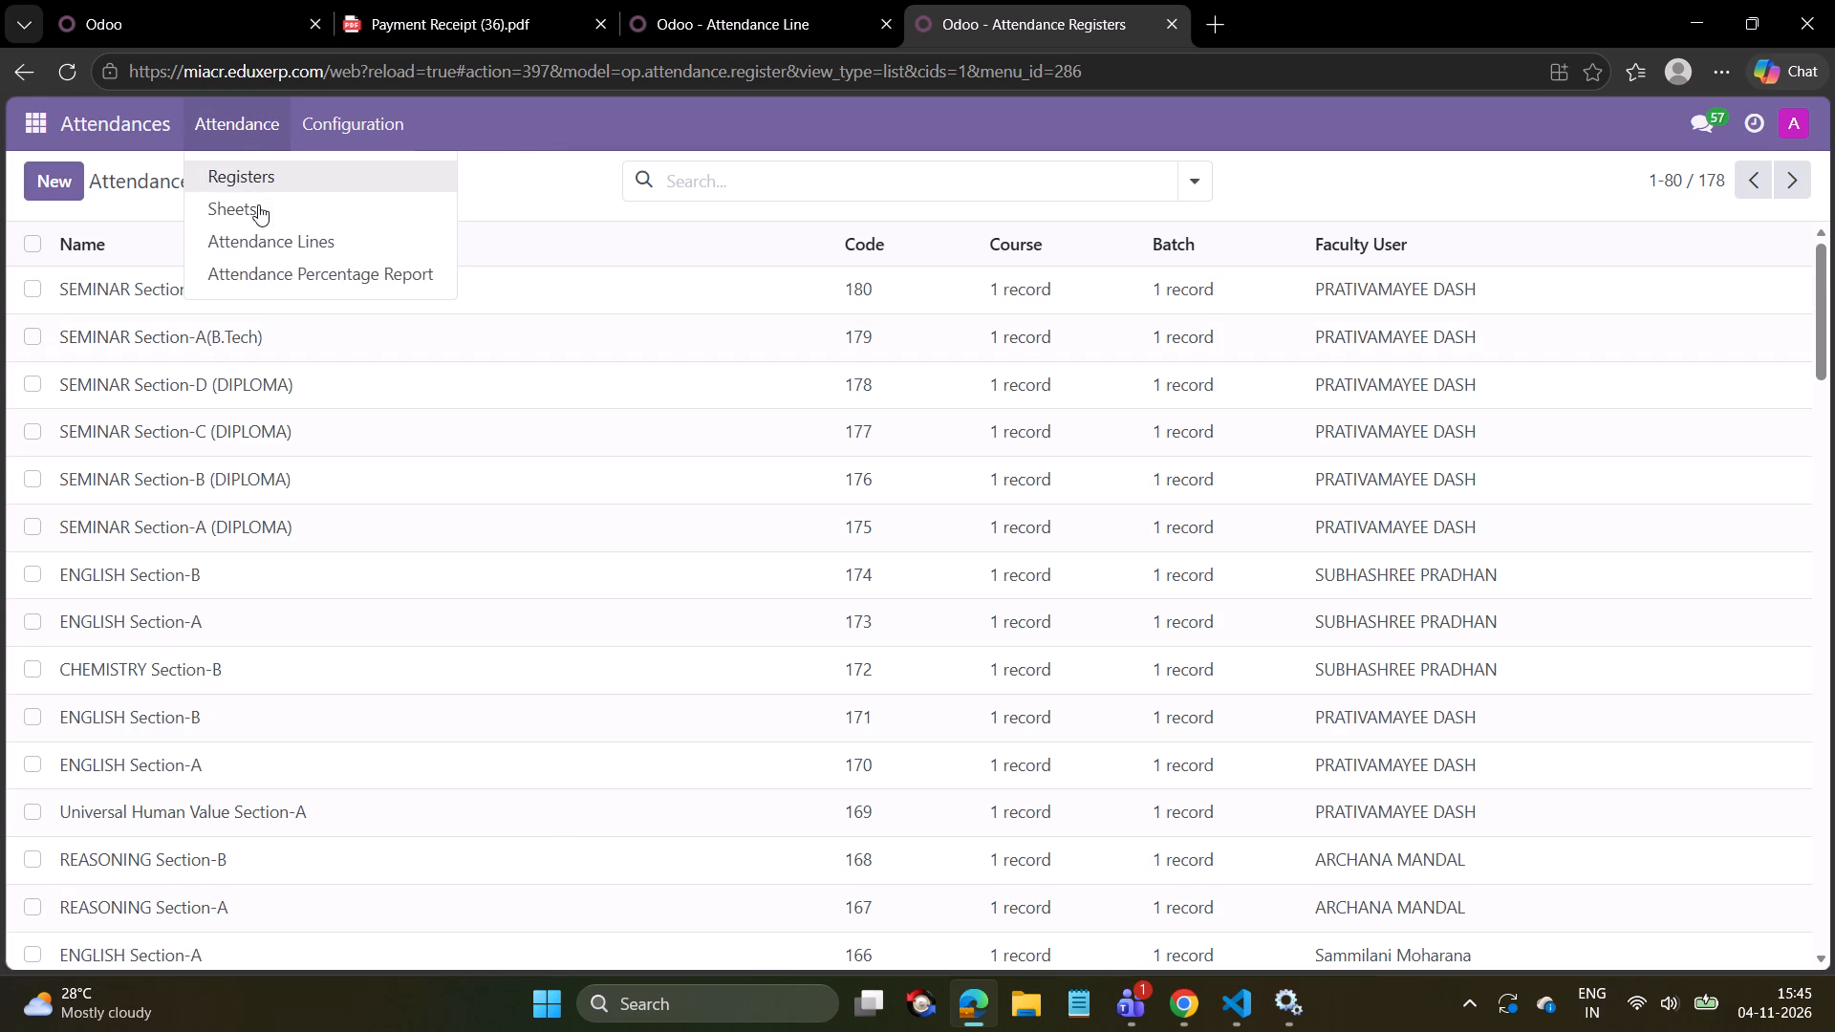
pyautogui.click(258, 204)
# Examine the MATH-1 Section-B, ENGLISH Section-A and MATH-1 Section-A attendance sheets to identify the one generated for MATH-1 Section-A.
pyautogui.click(37, 284)
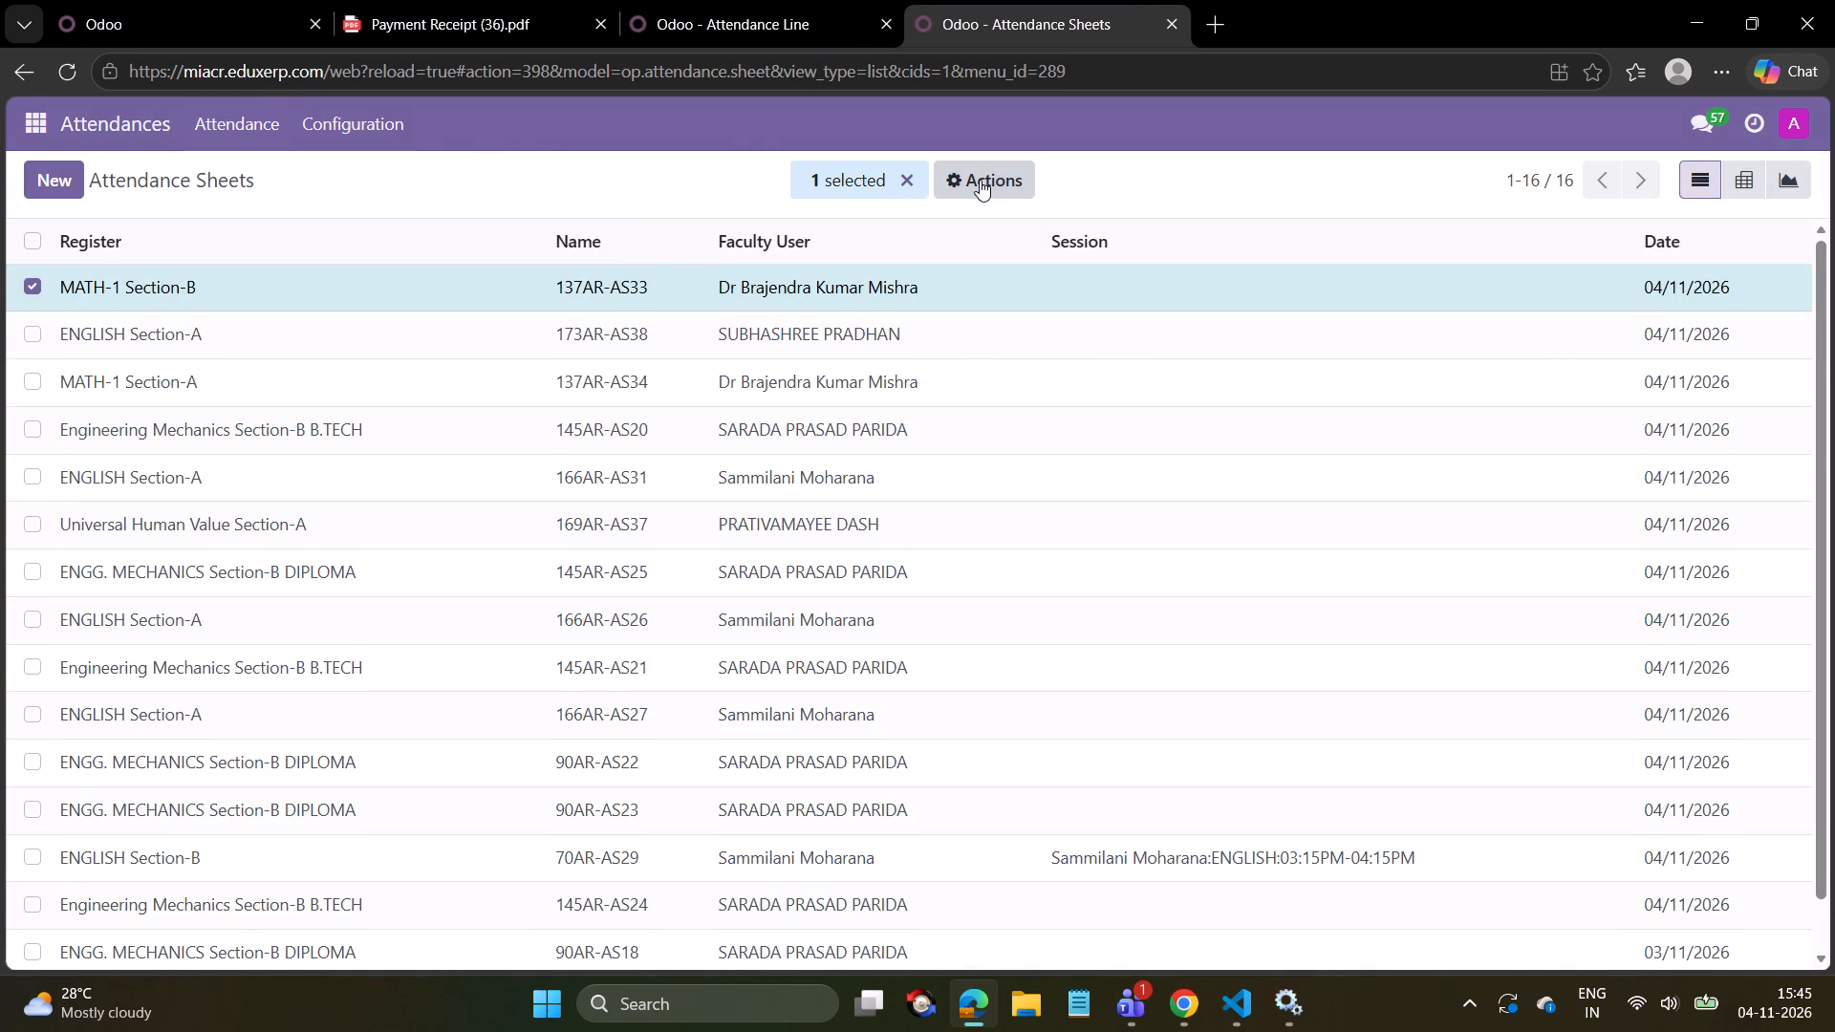
pyautogui.click(898, 275)
pyautogui.scroll(-4, 231, 538)
pyautogui.scroll(8, 229, 542)
pyautogui.click(153, 172)
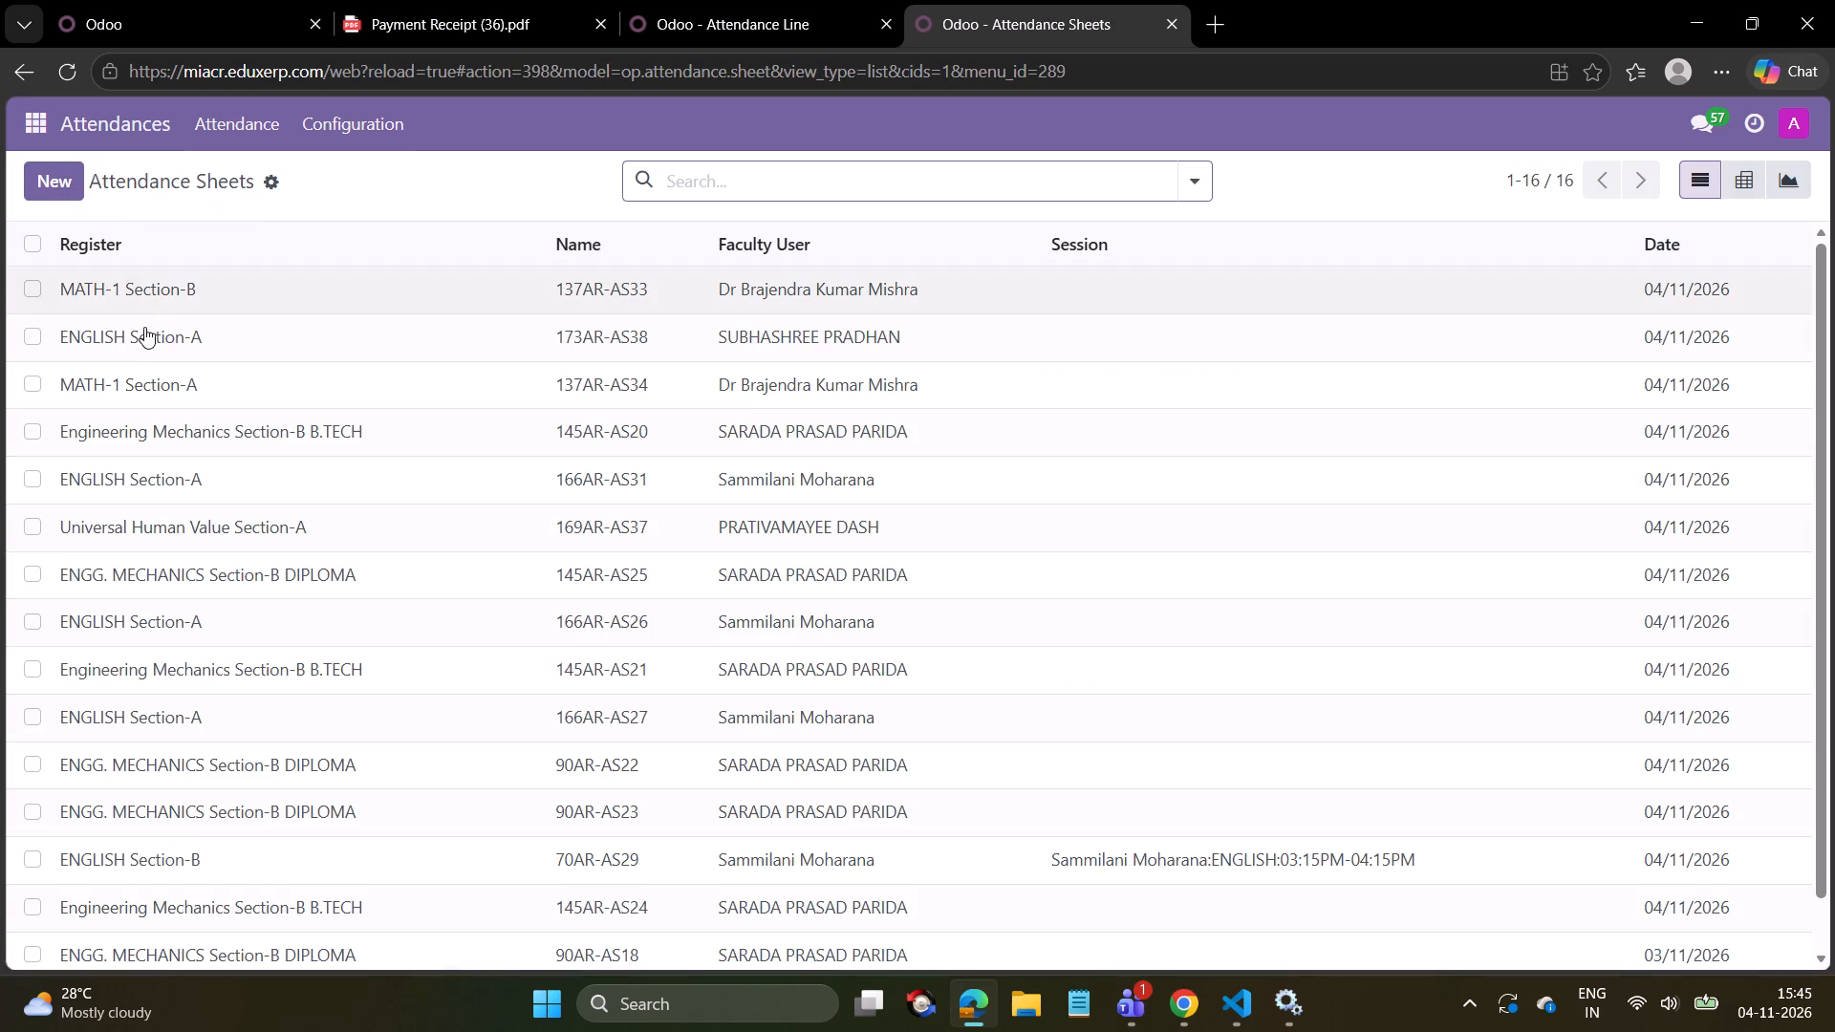
pyautogui.click(144, 330)
pyautogui.click(143, 158)
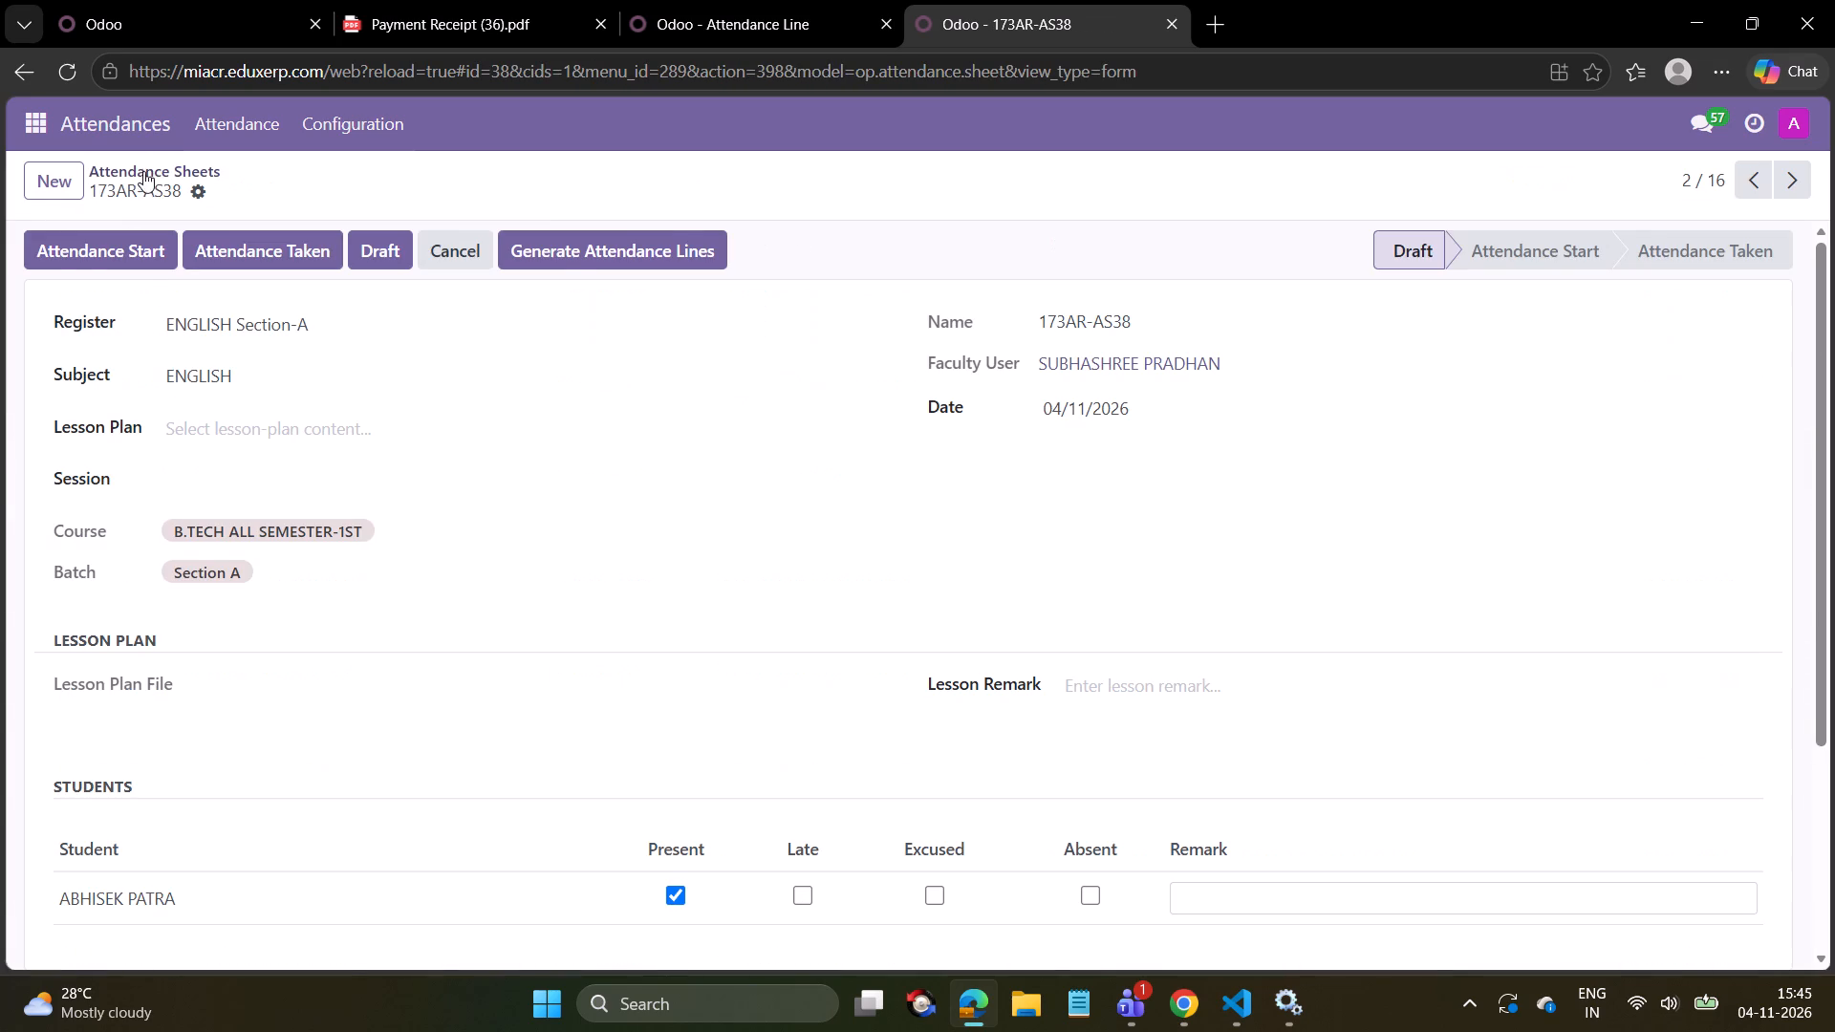
pyautogui.click(143, 173)
pyautogui.click(133, 372)
pyautogui.scroll(-1, 424, 626)
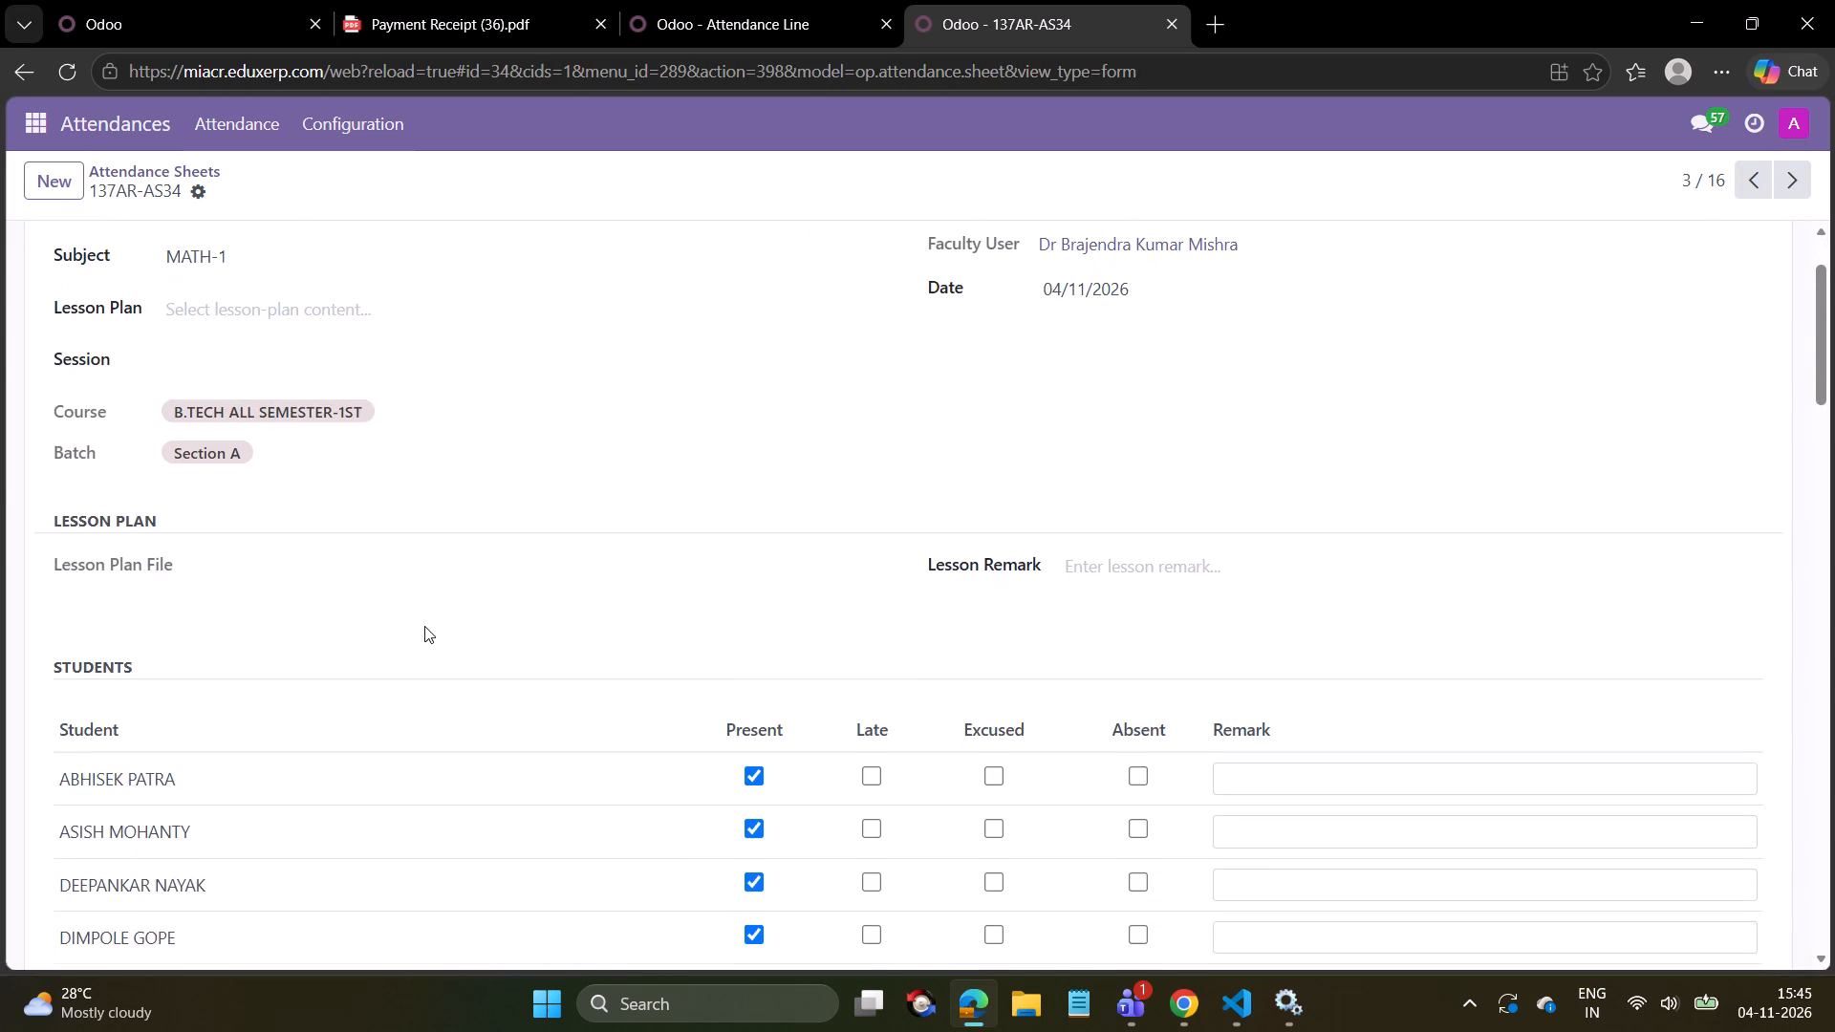
pyautogui.scroll(3, 424, 626)
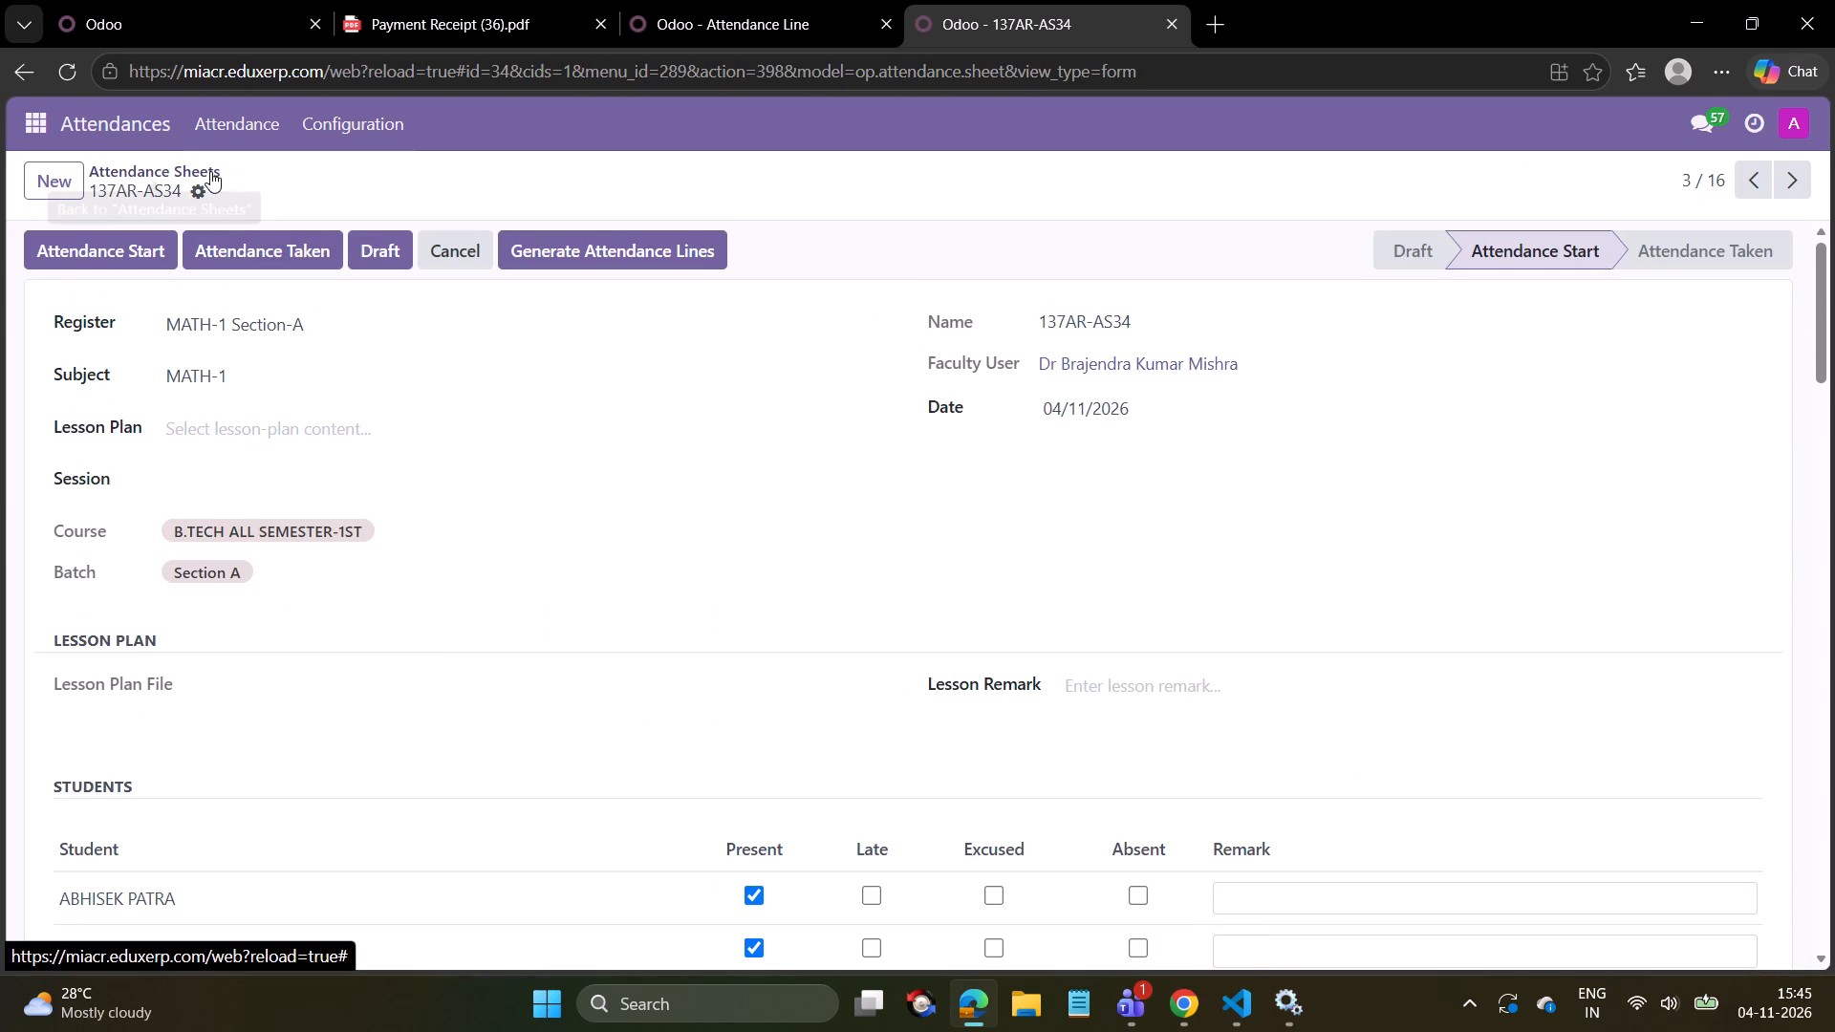
pyautogui.click(210, 171)
# Delete the MATH-1 Section-A attendance sheet 137AR-AS34.
pyautogui.click(34, 379)
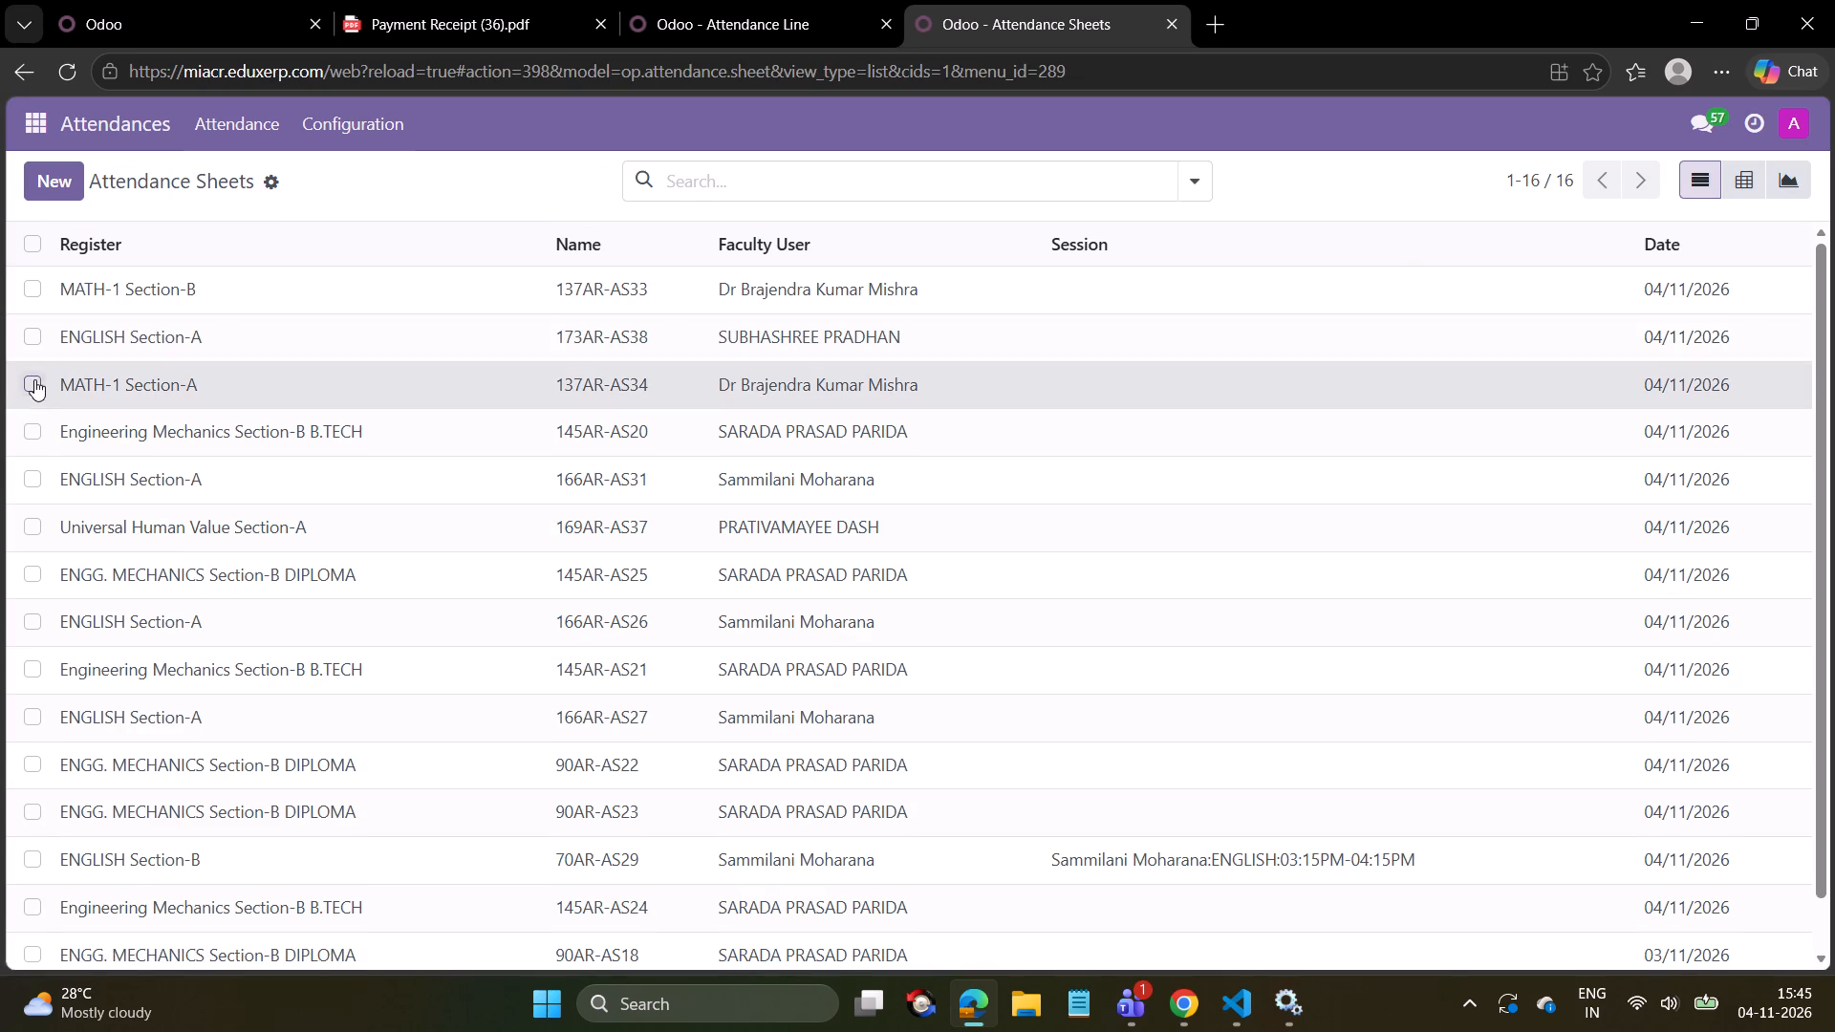
pyautogui.click(951, 185)
pyautogui.click(1000, 355)
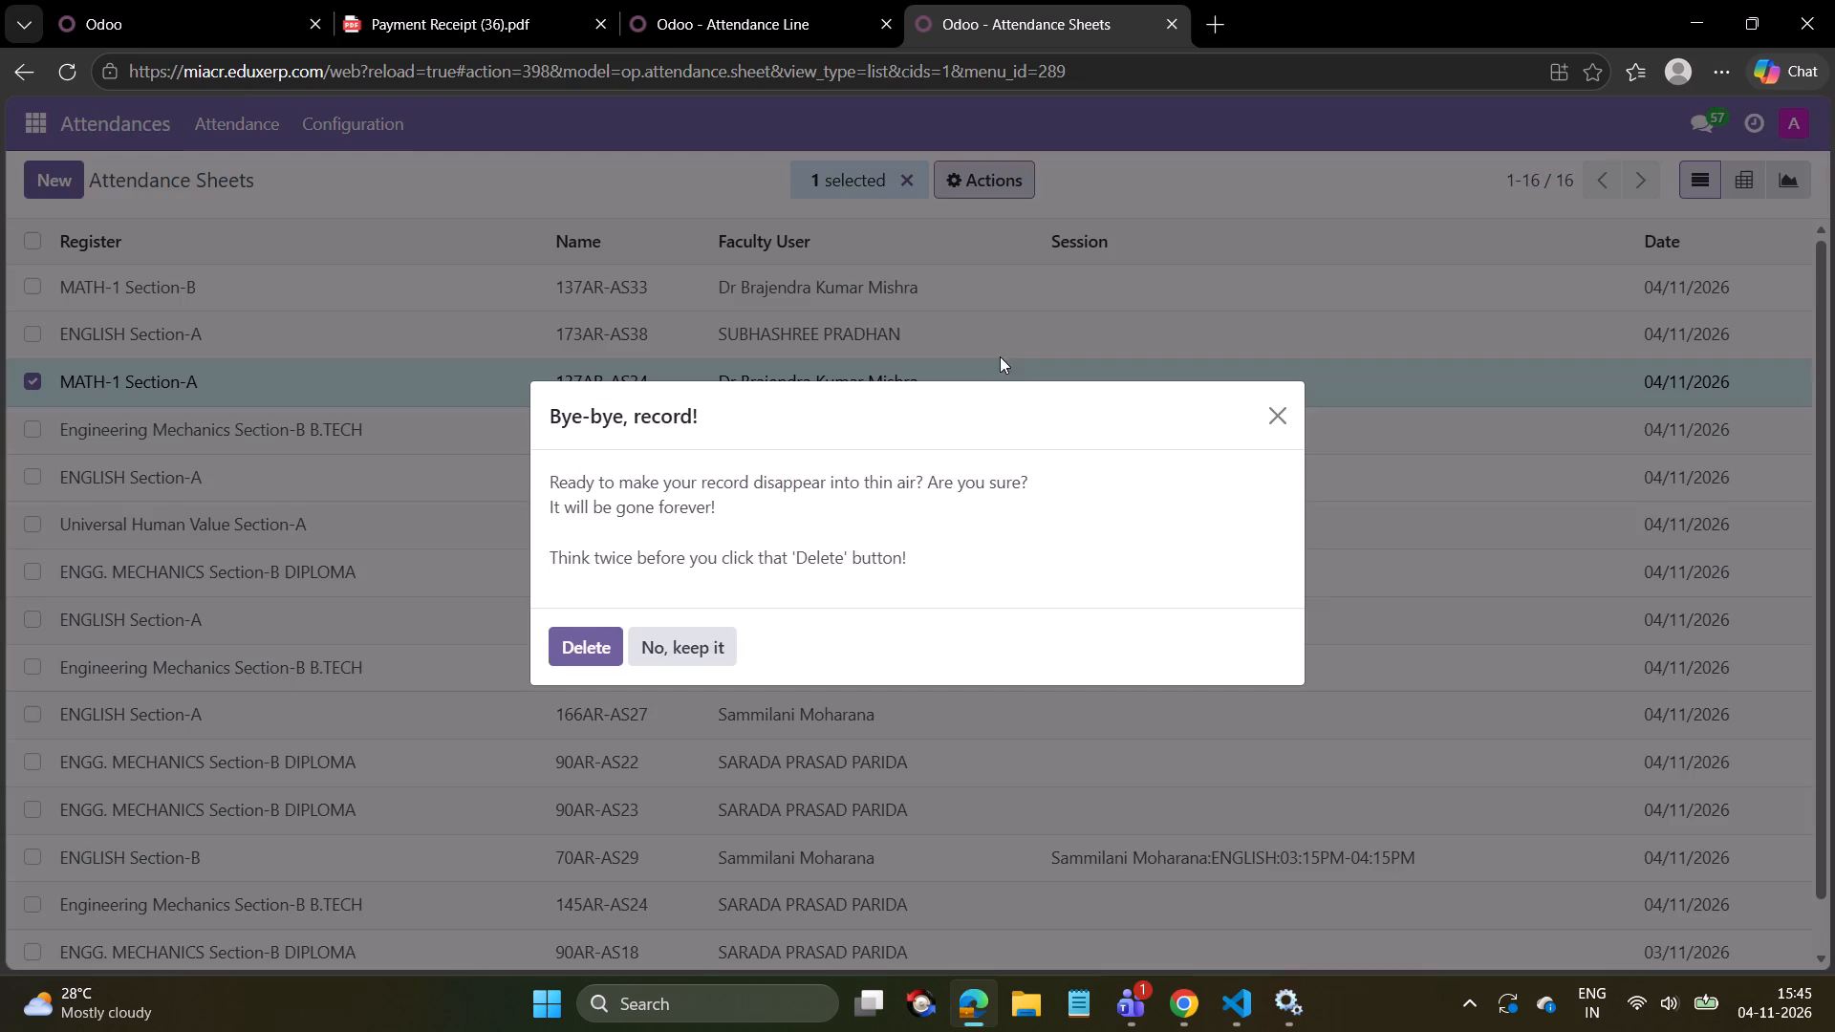
pyautogui.click(608, 653)
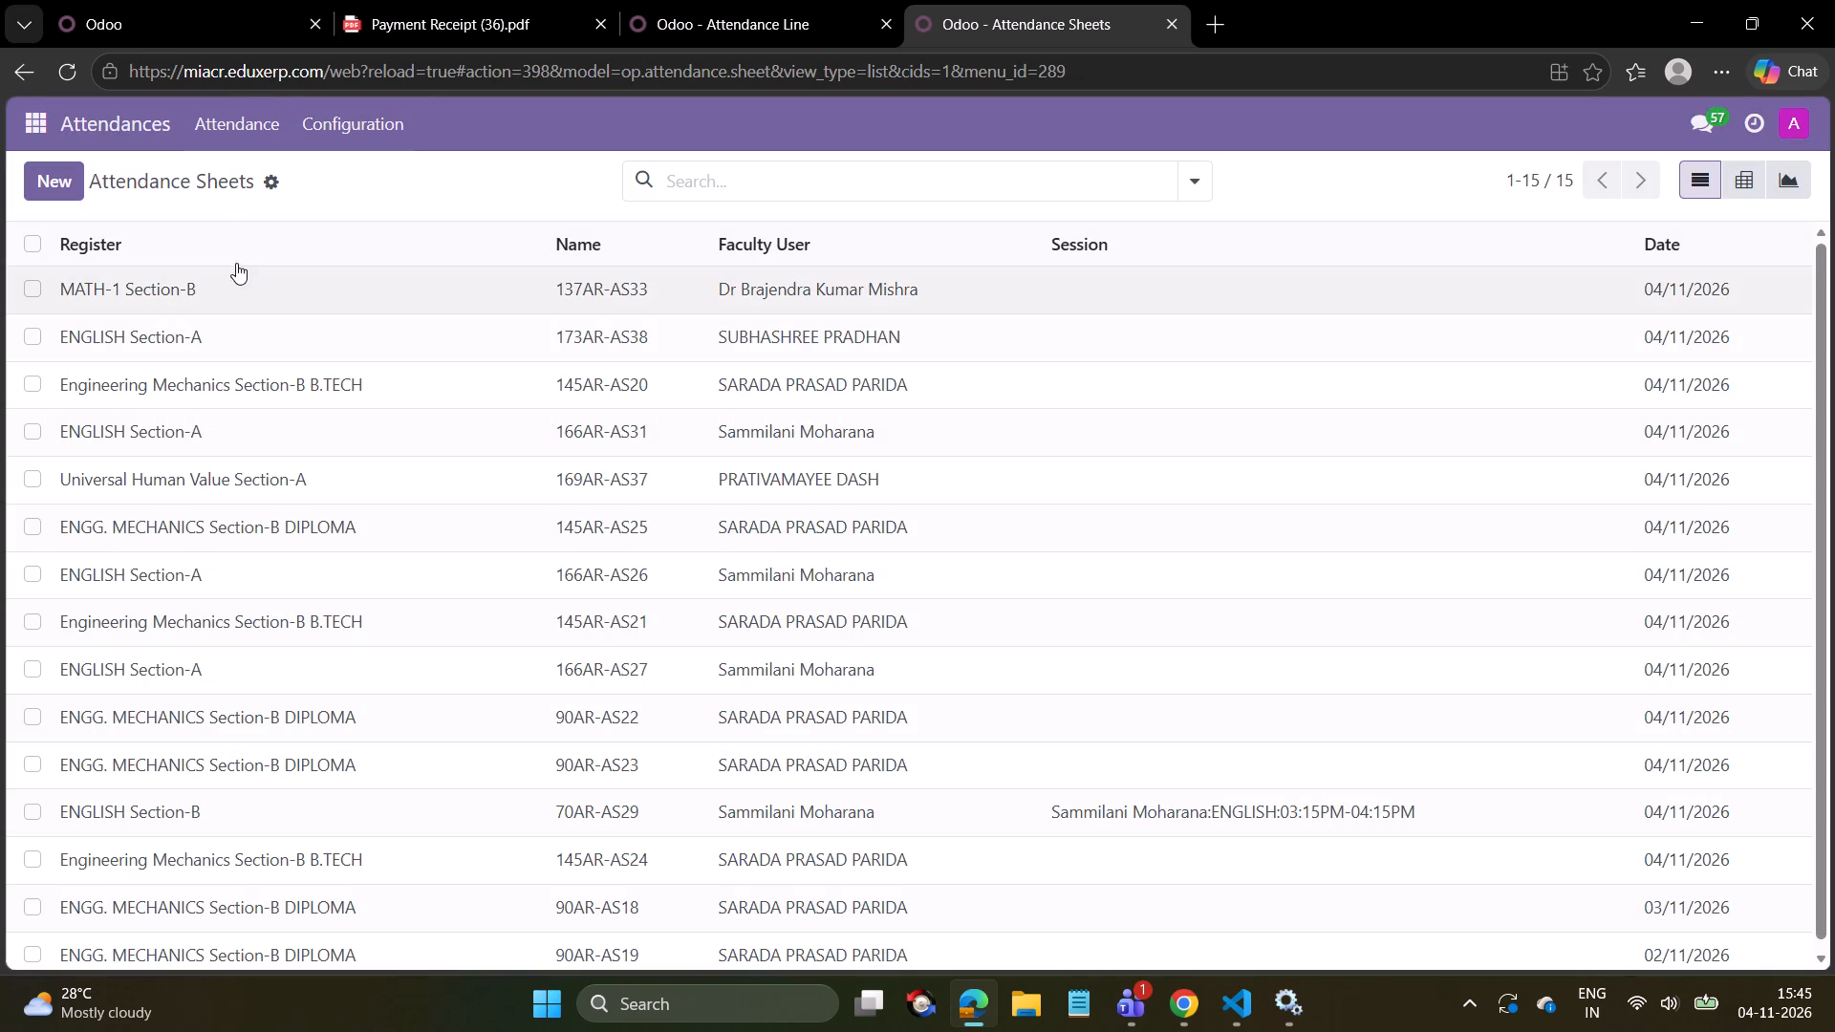
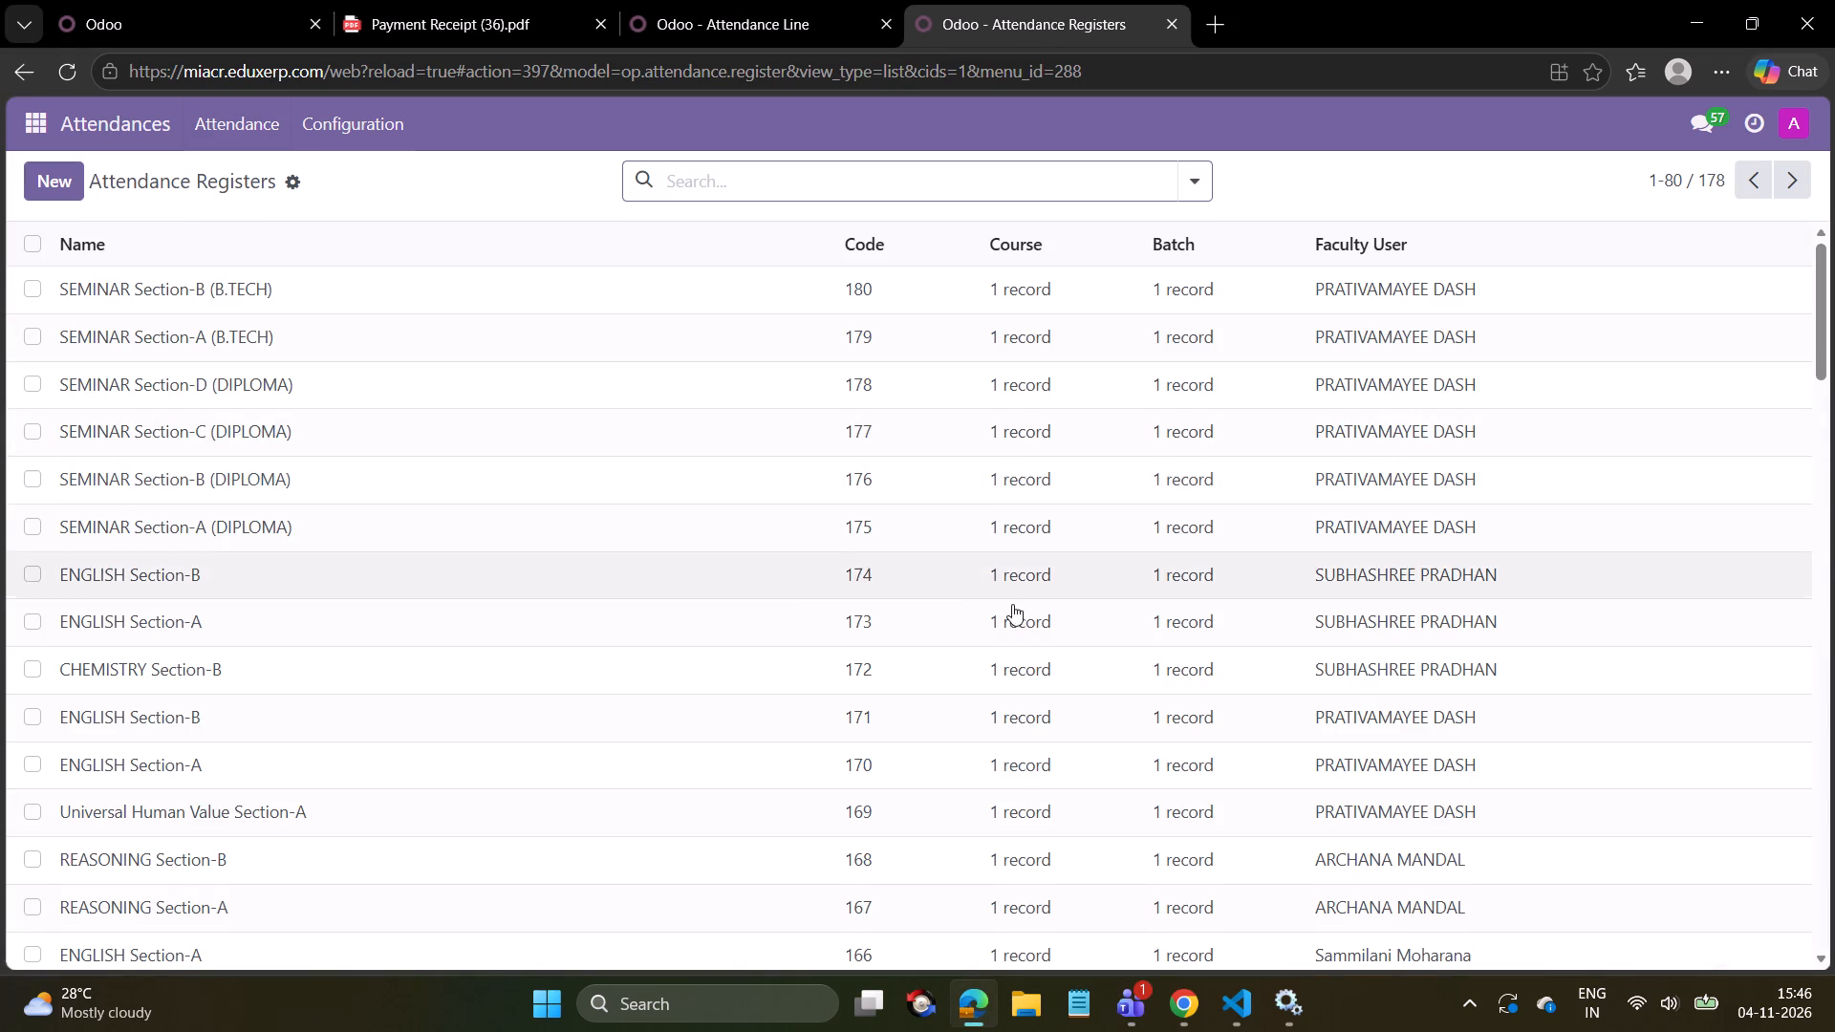
# Look through the attendance registers list, examining the register names, codes and assigned faculty.
pyautogui.scroll(-11, 946, 595)
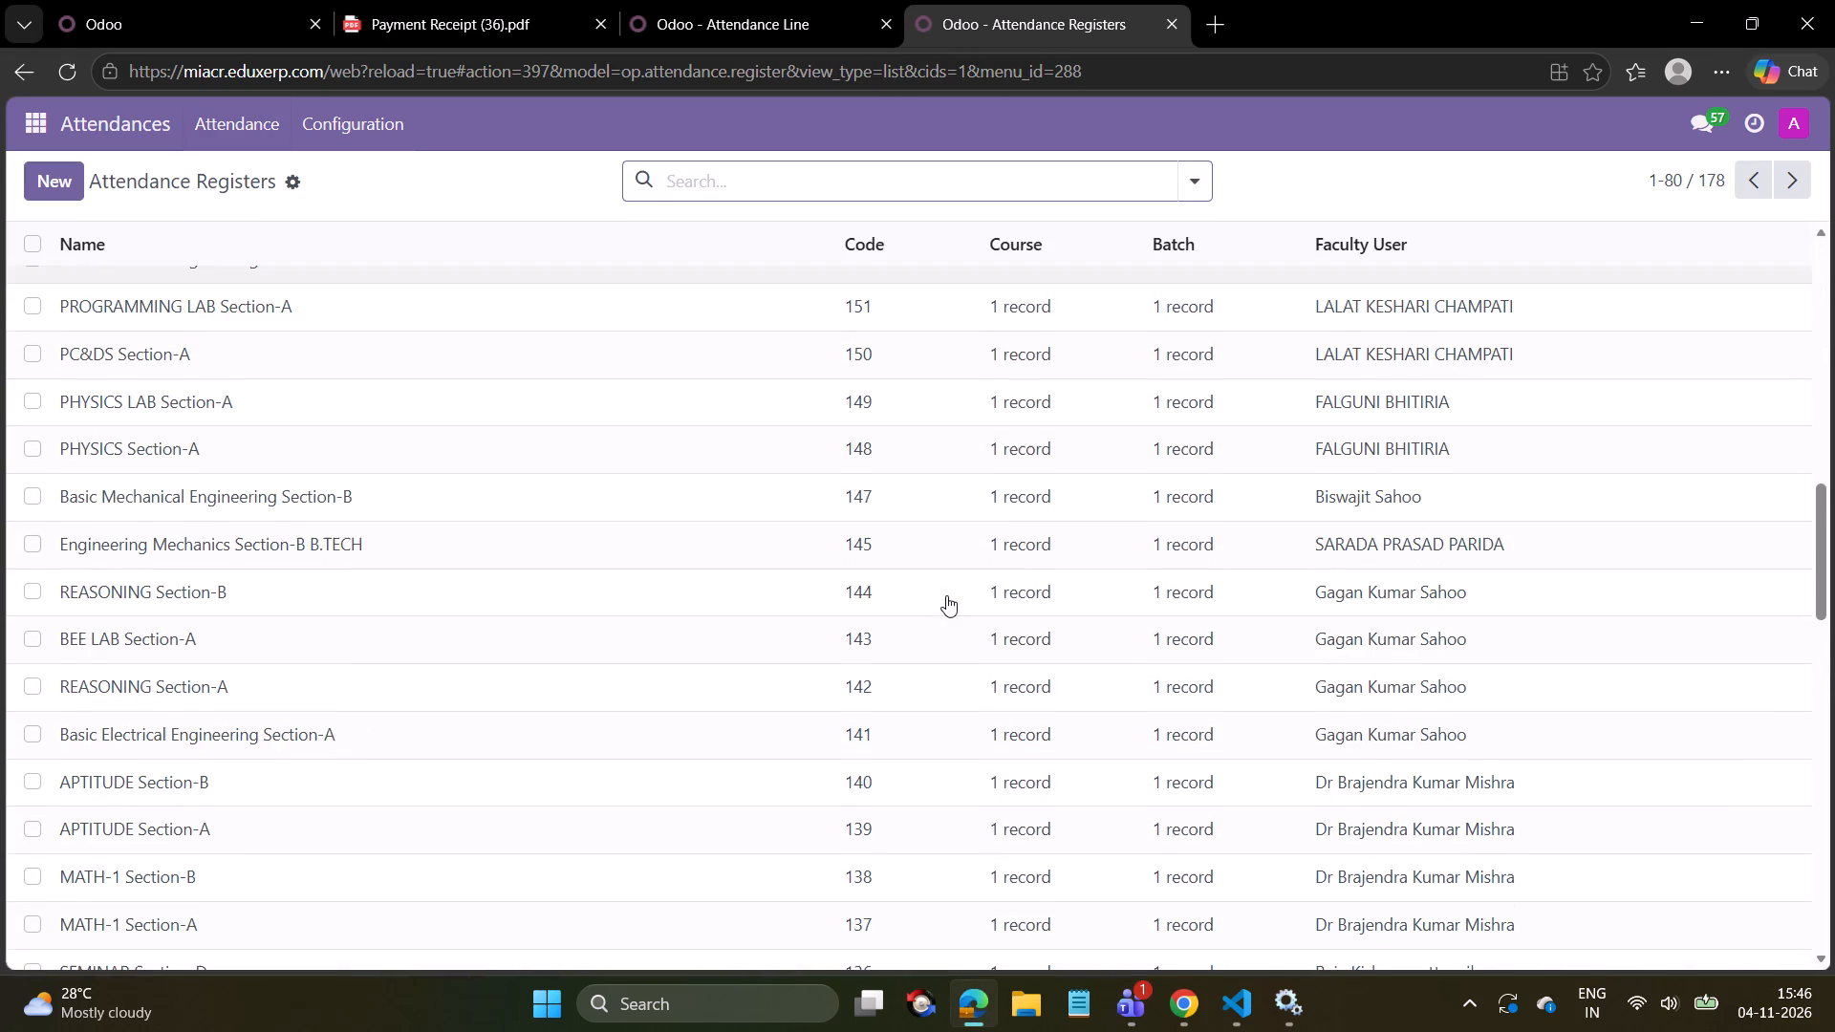
pyautogui.scroll(-9, 982, 608)
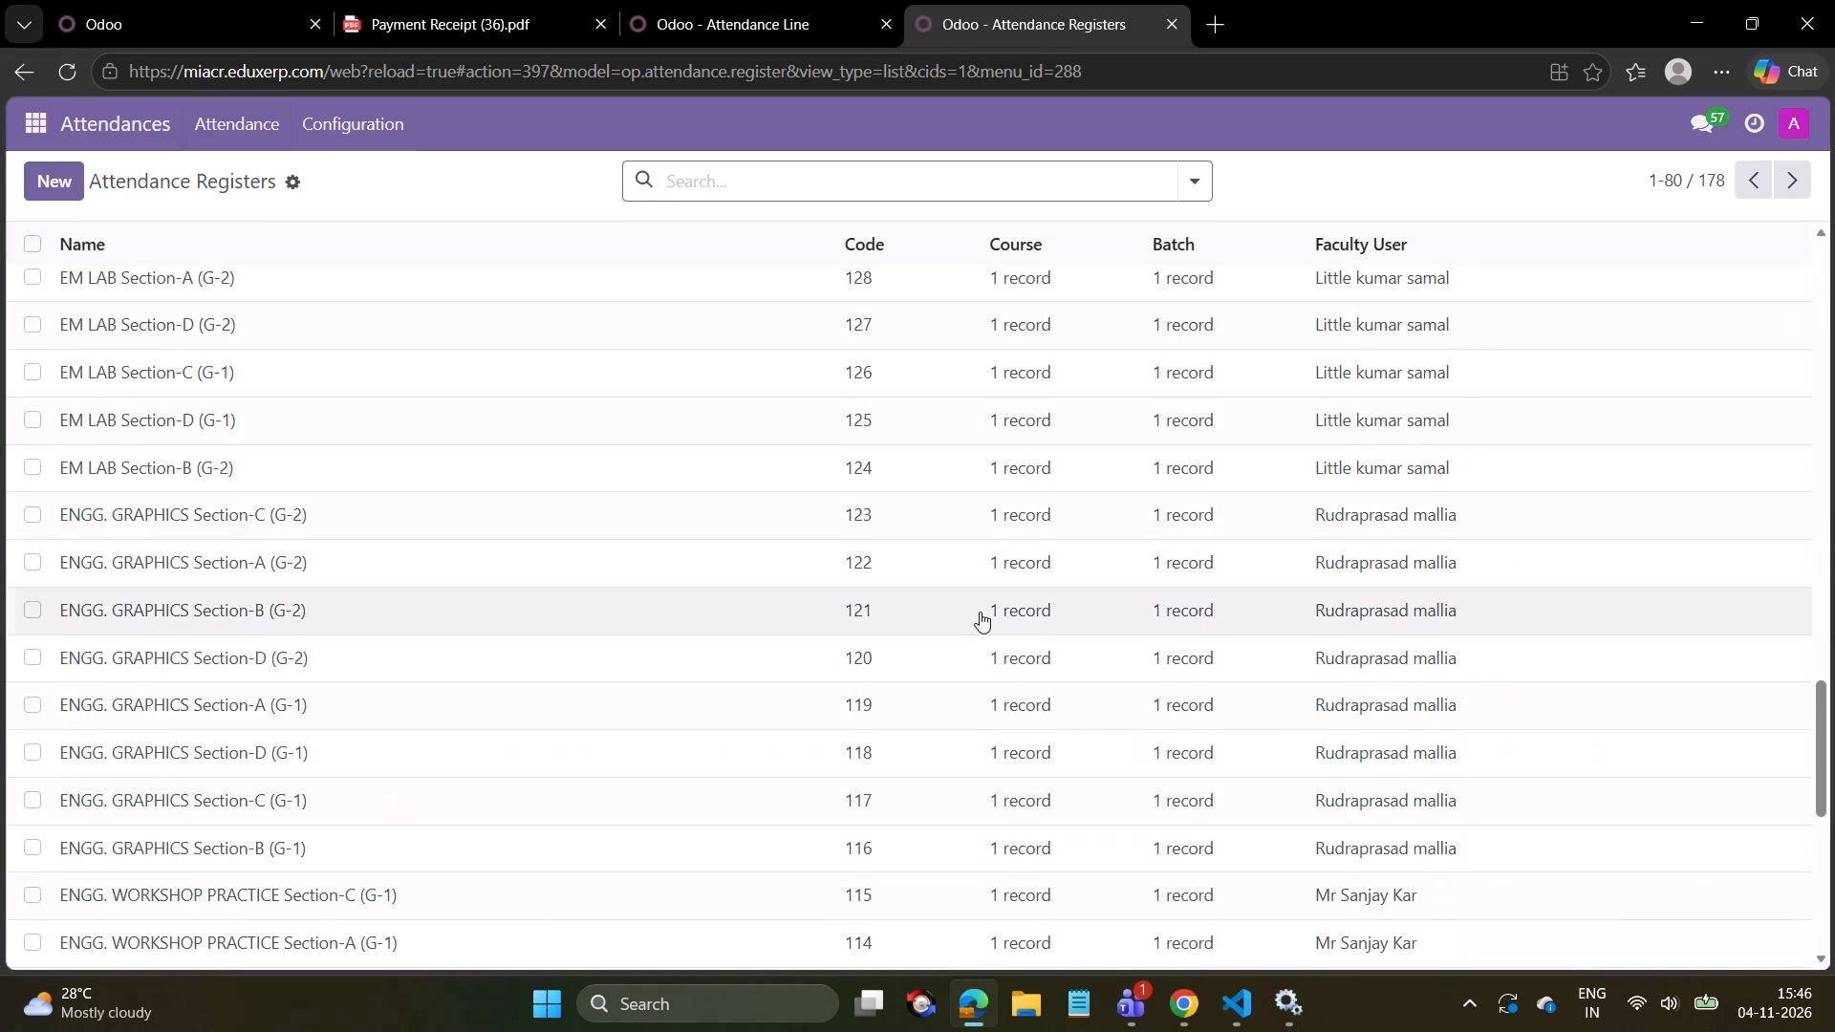
pyautogui.scroll(-11, 980, 612)
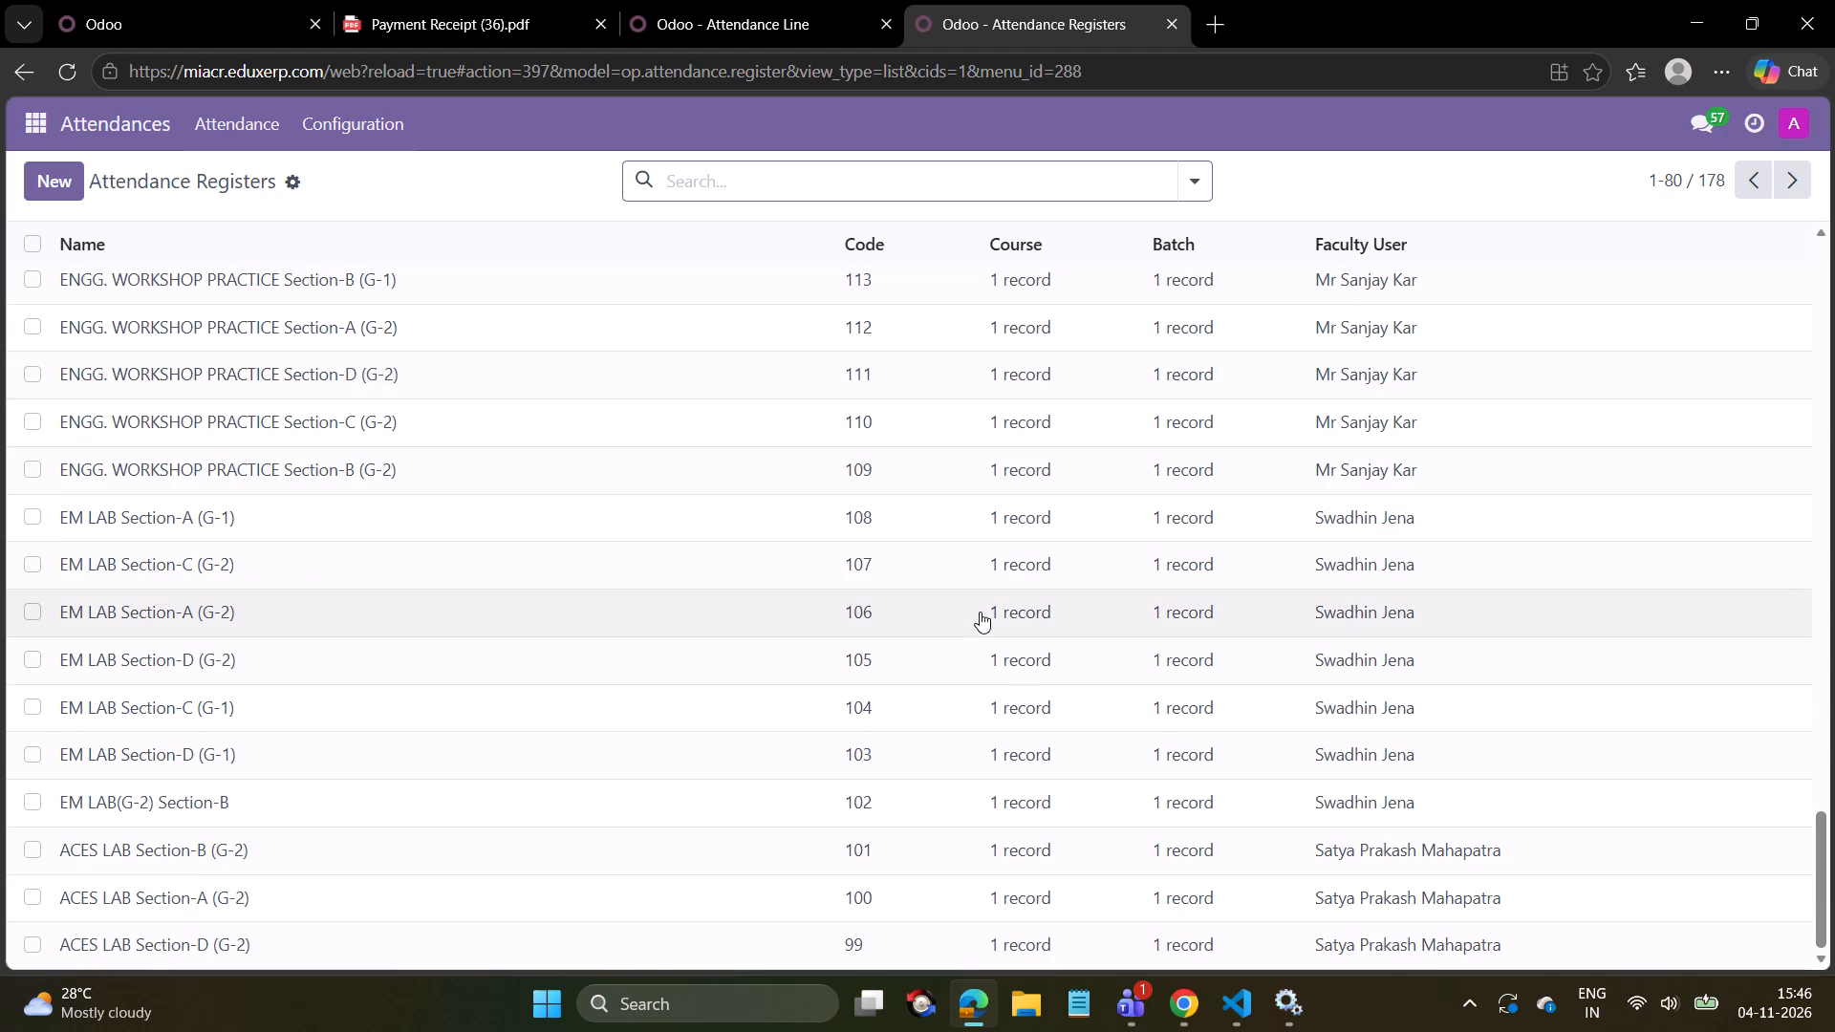
pyautogui.scroll(-4, 980, 612)
pyautogui.scroll(11, 980, 612)
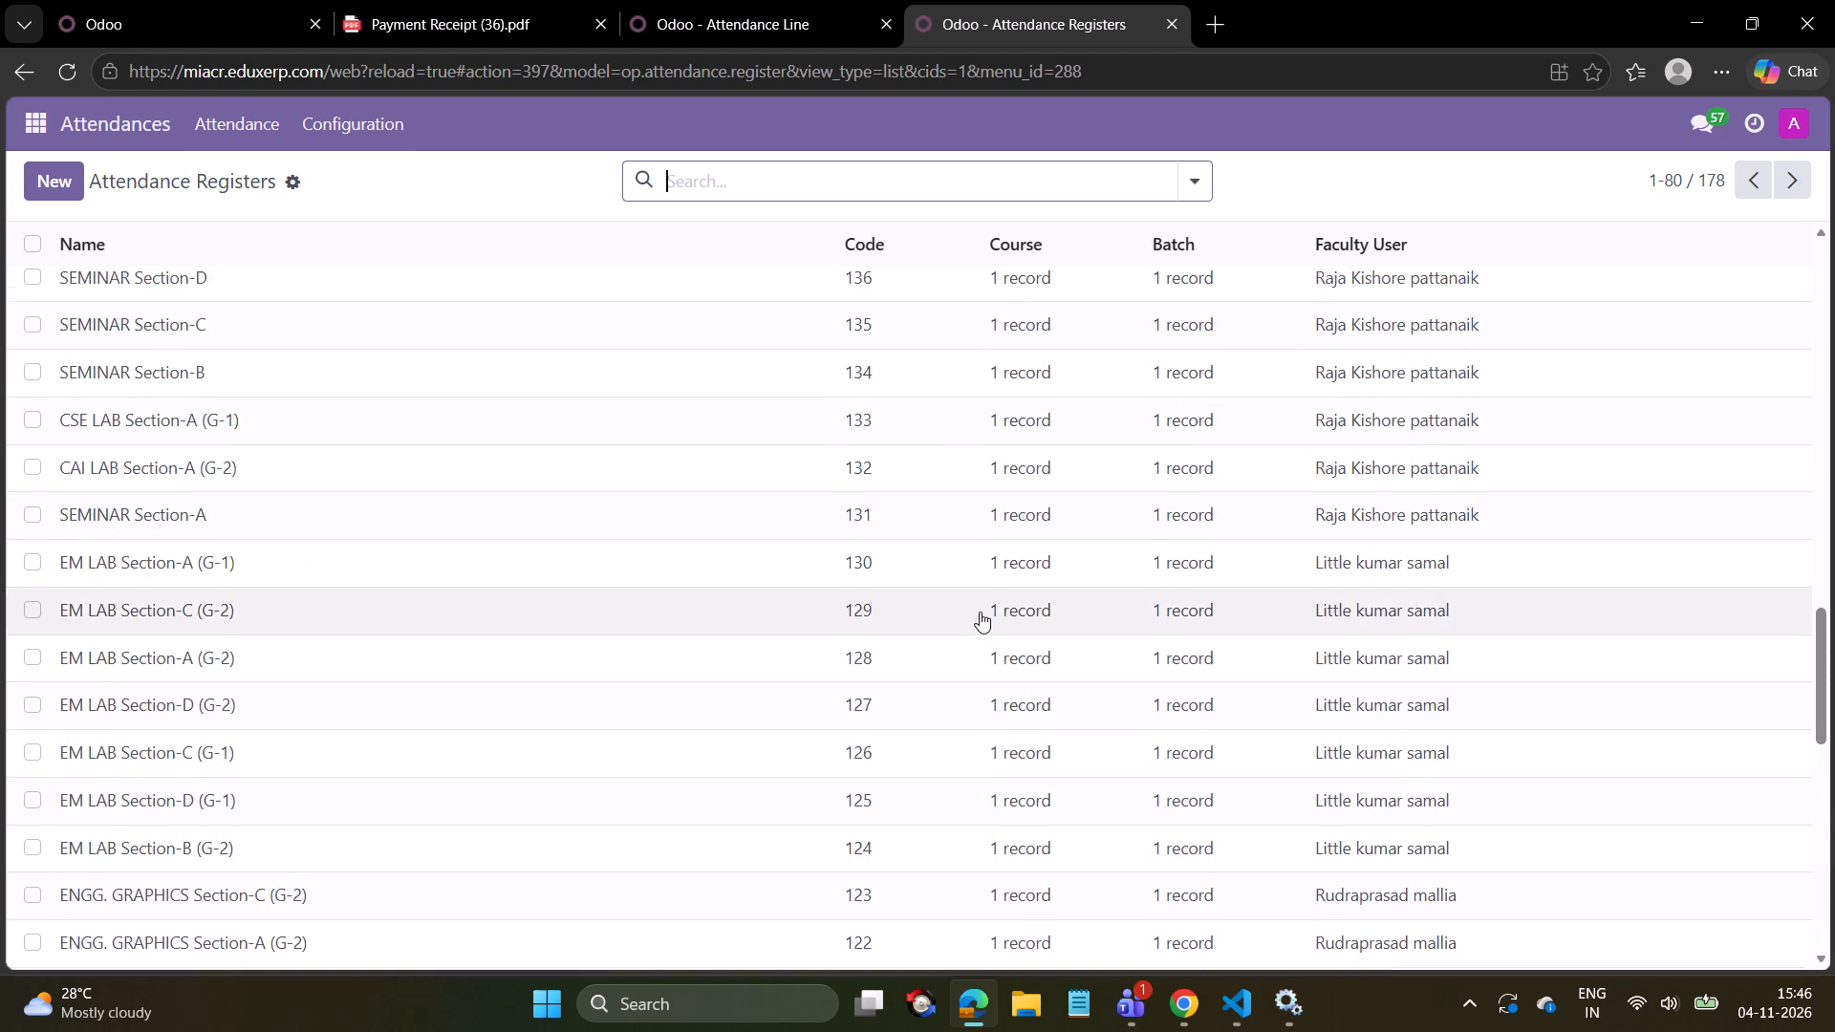
pyautogui.scroll(4, 980, 612)
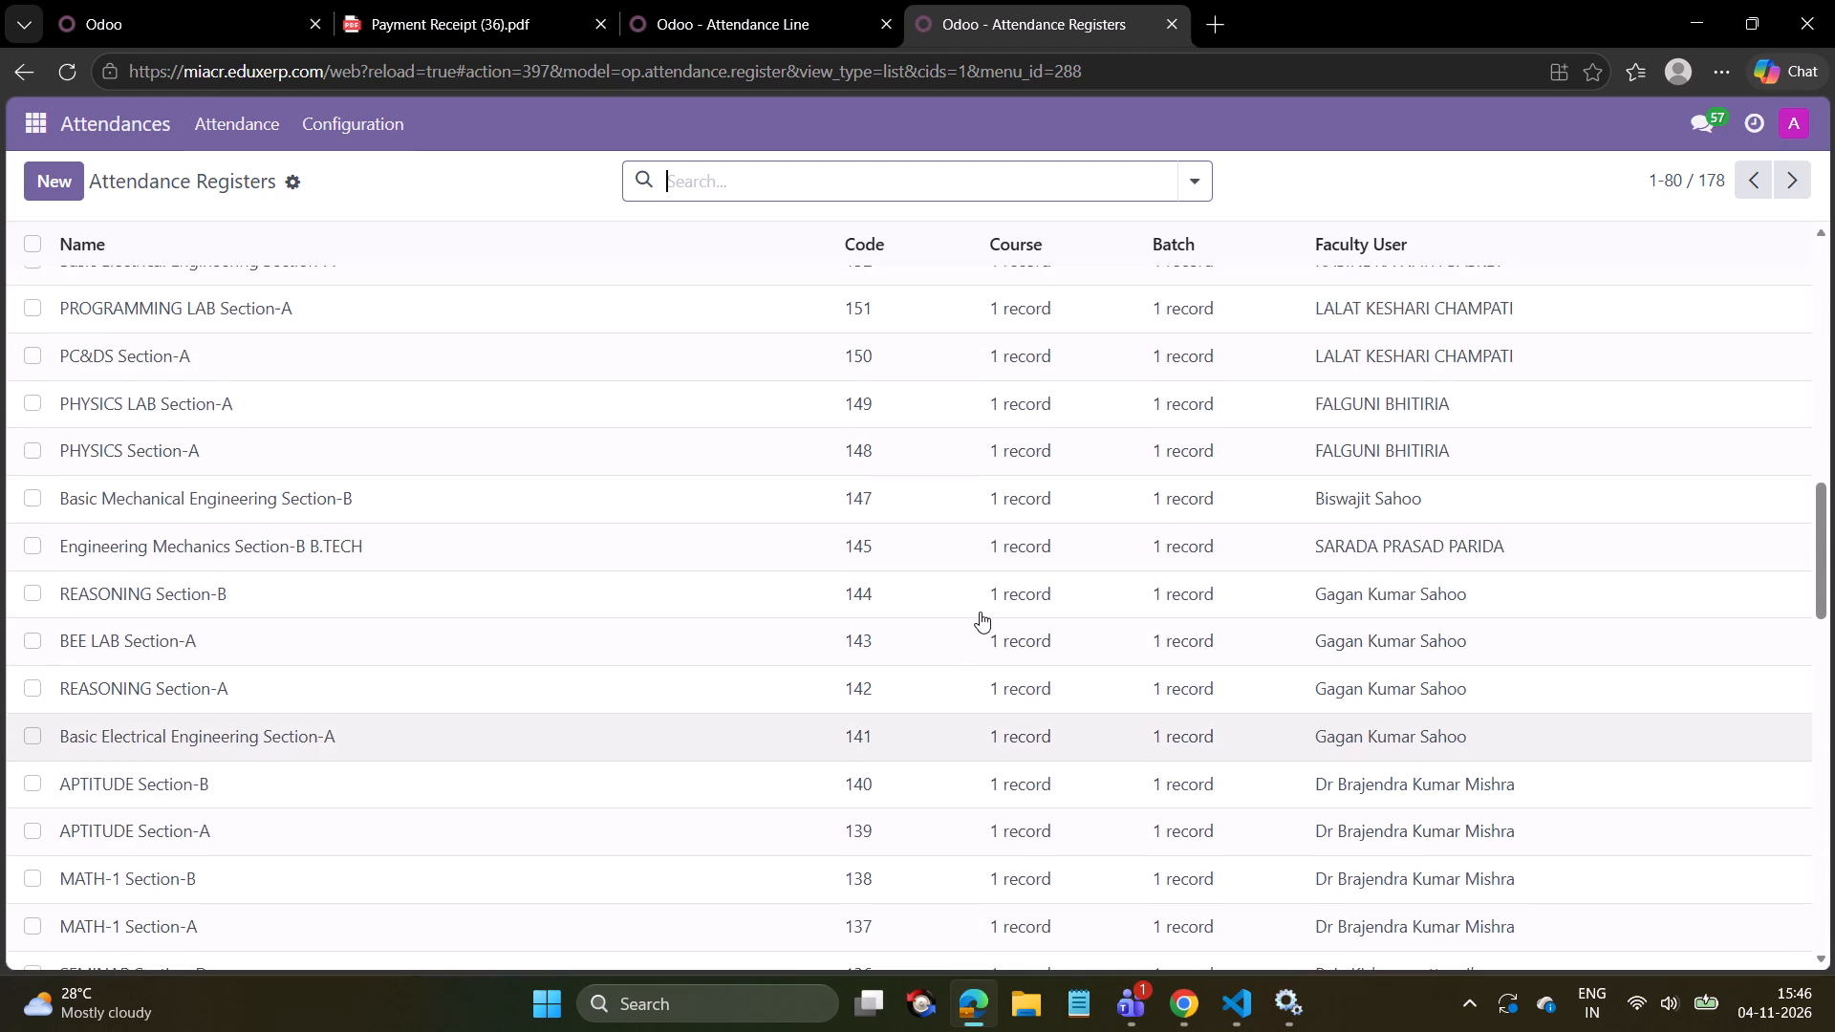
pyautogui.scroll(4, 980, 612)
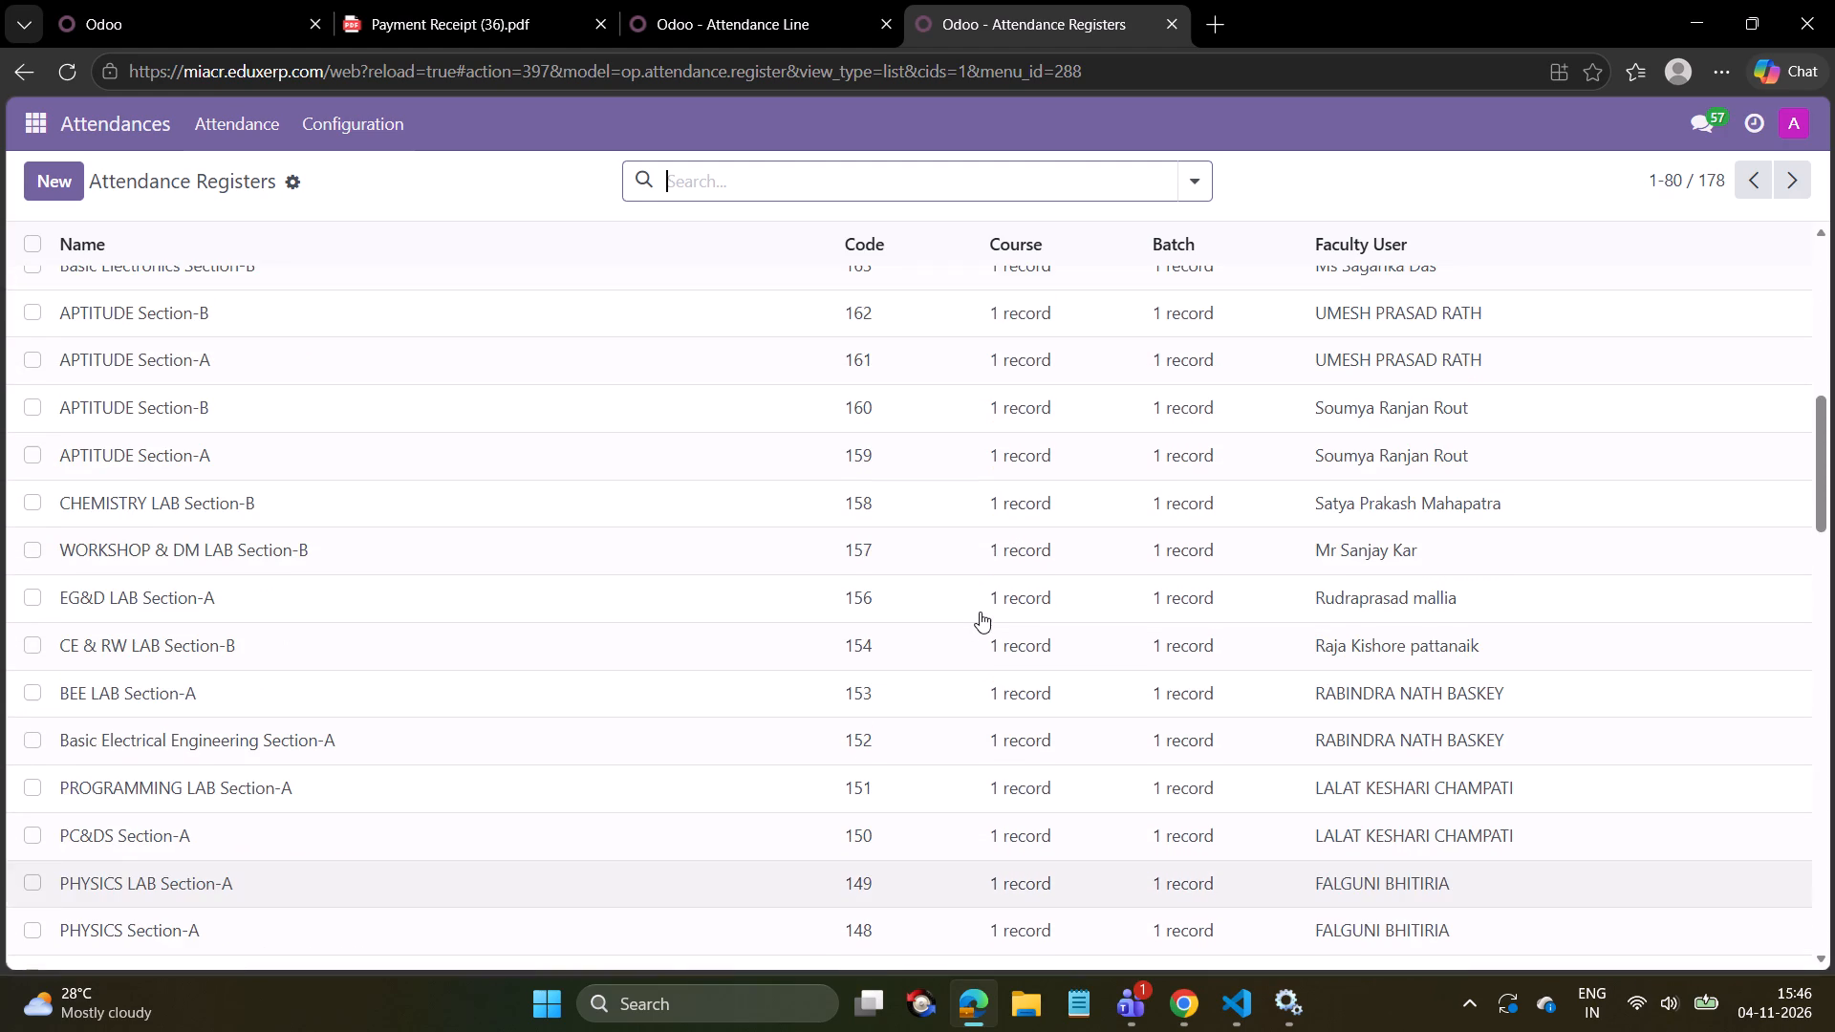
pyautogui.scroll(1, 980, 612)
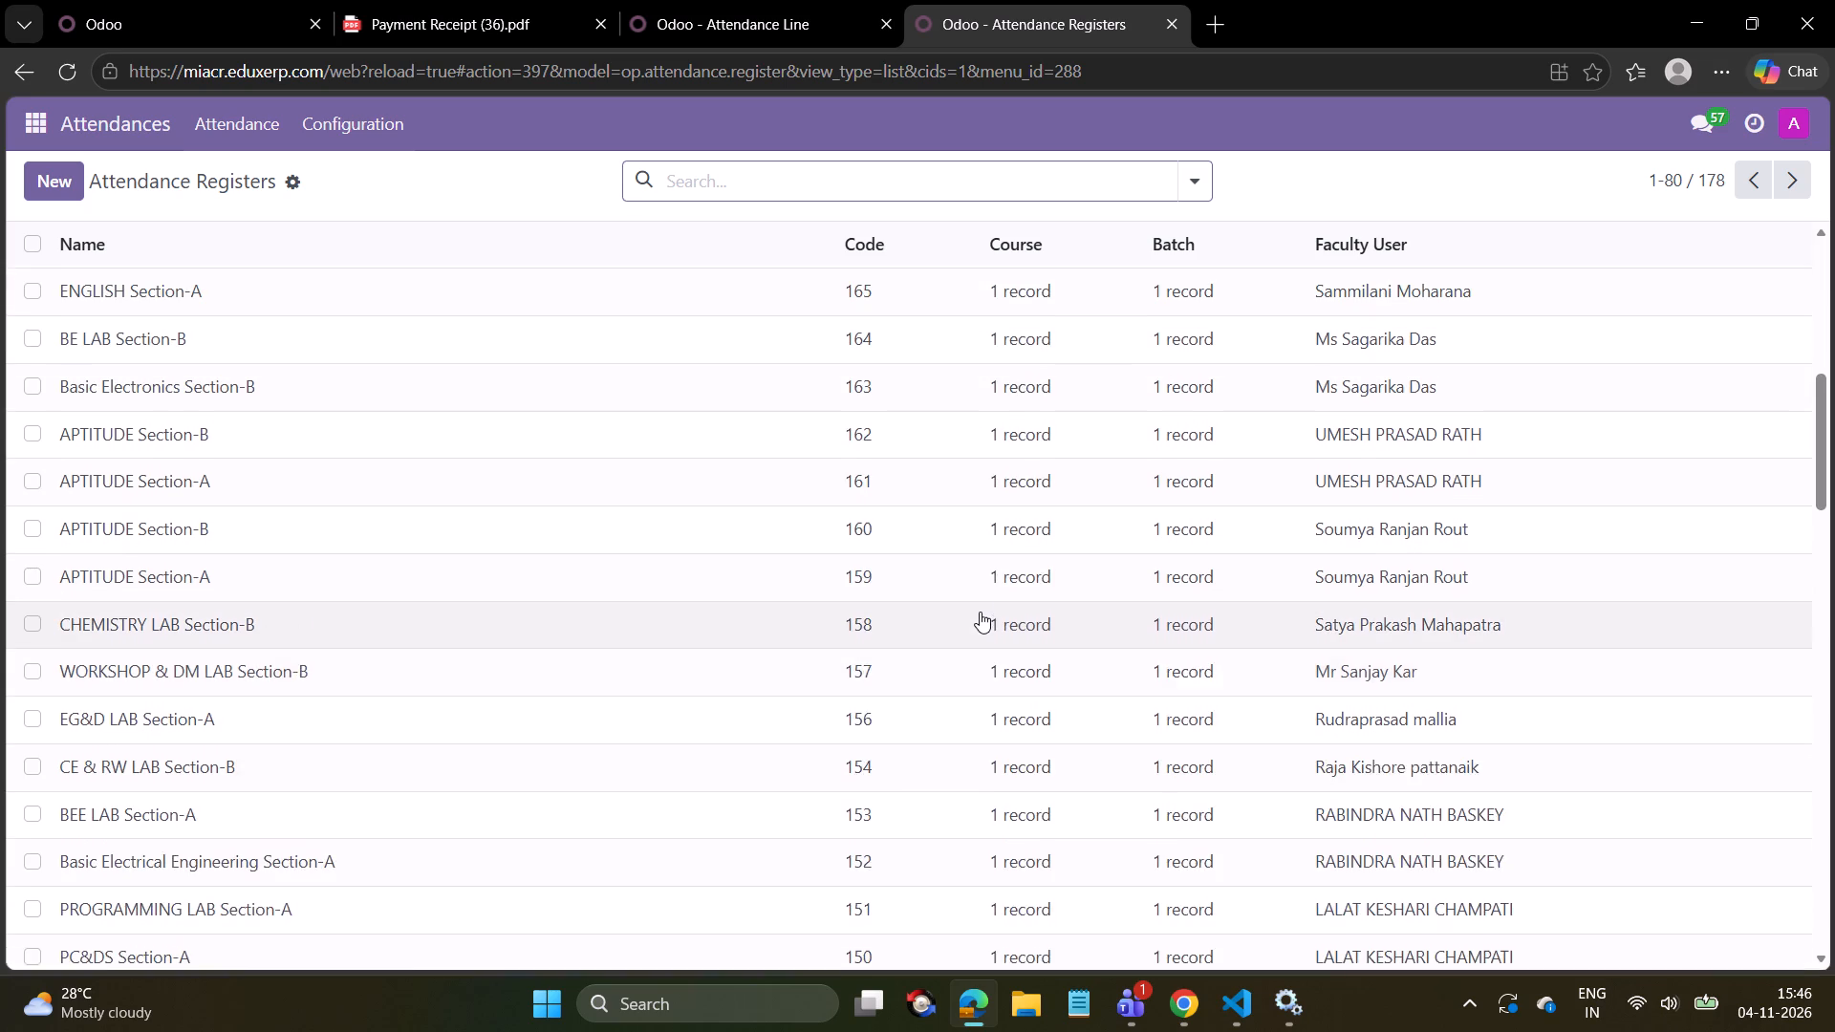
pyautogui.scroll(7, 980, 612)
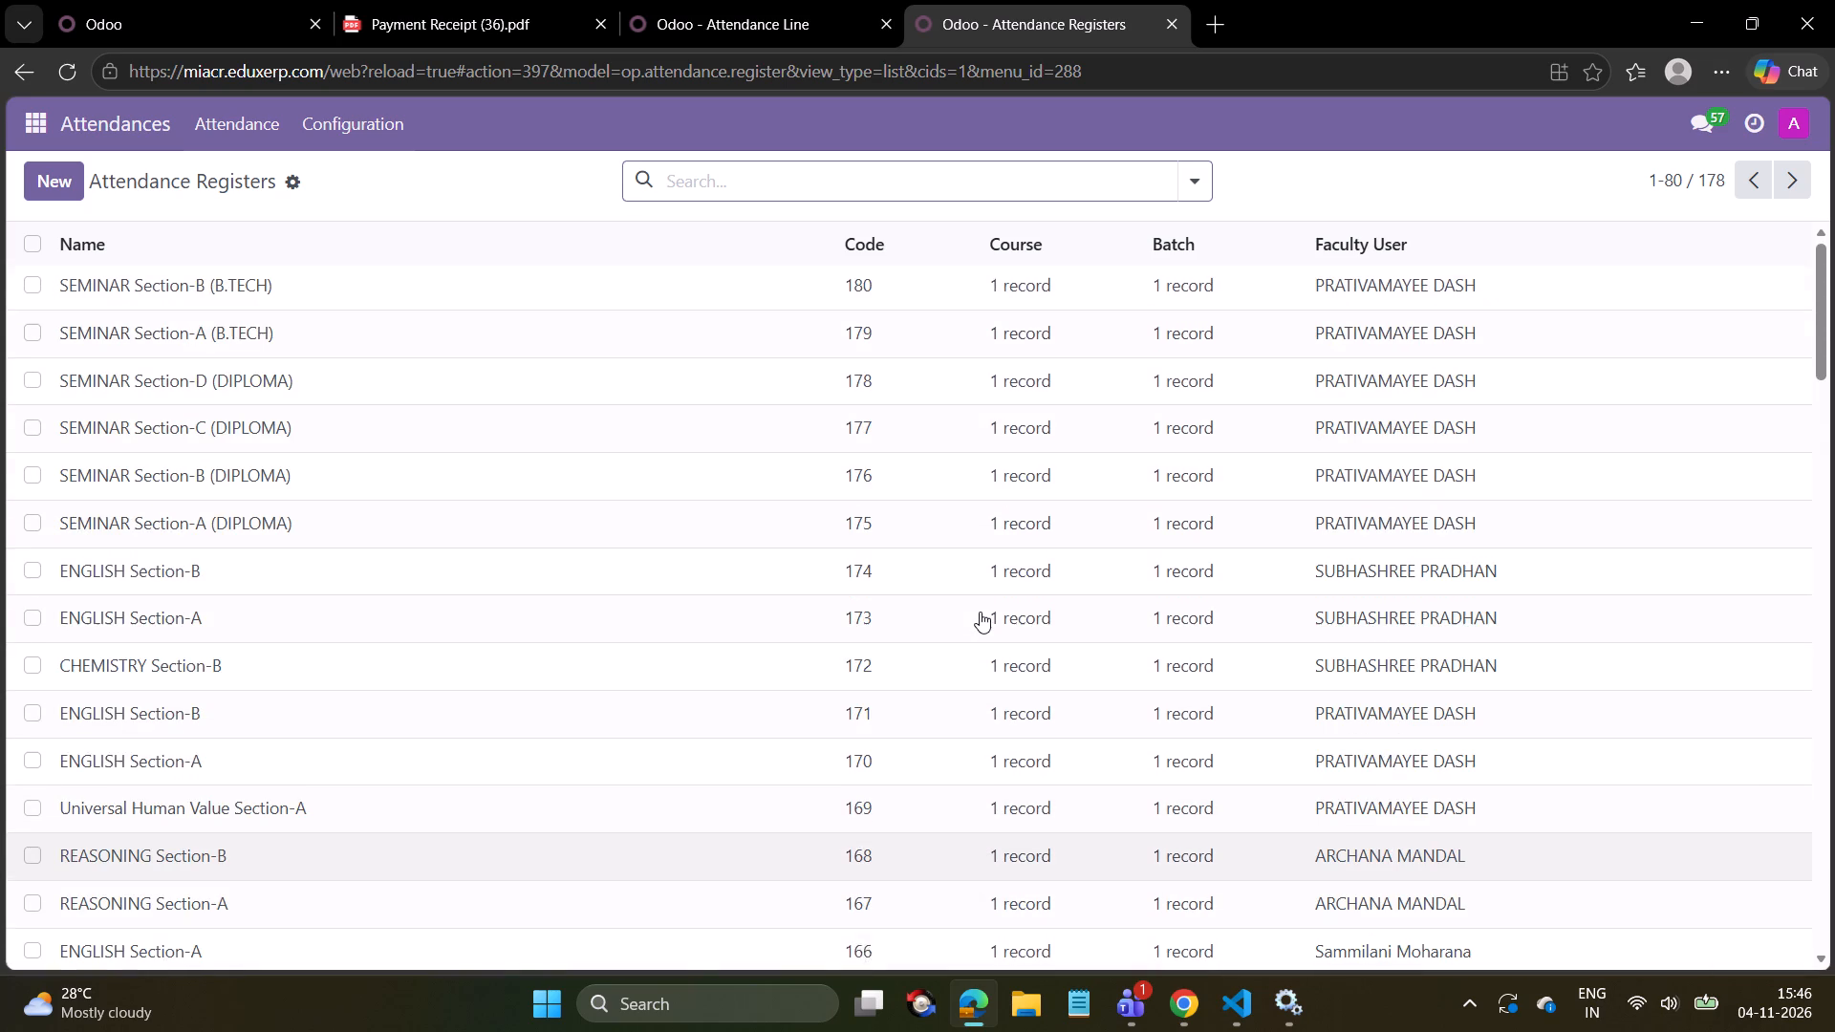
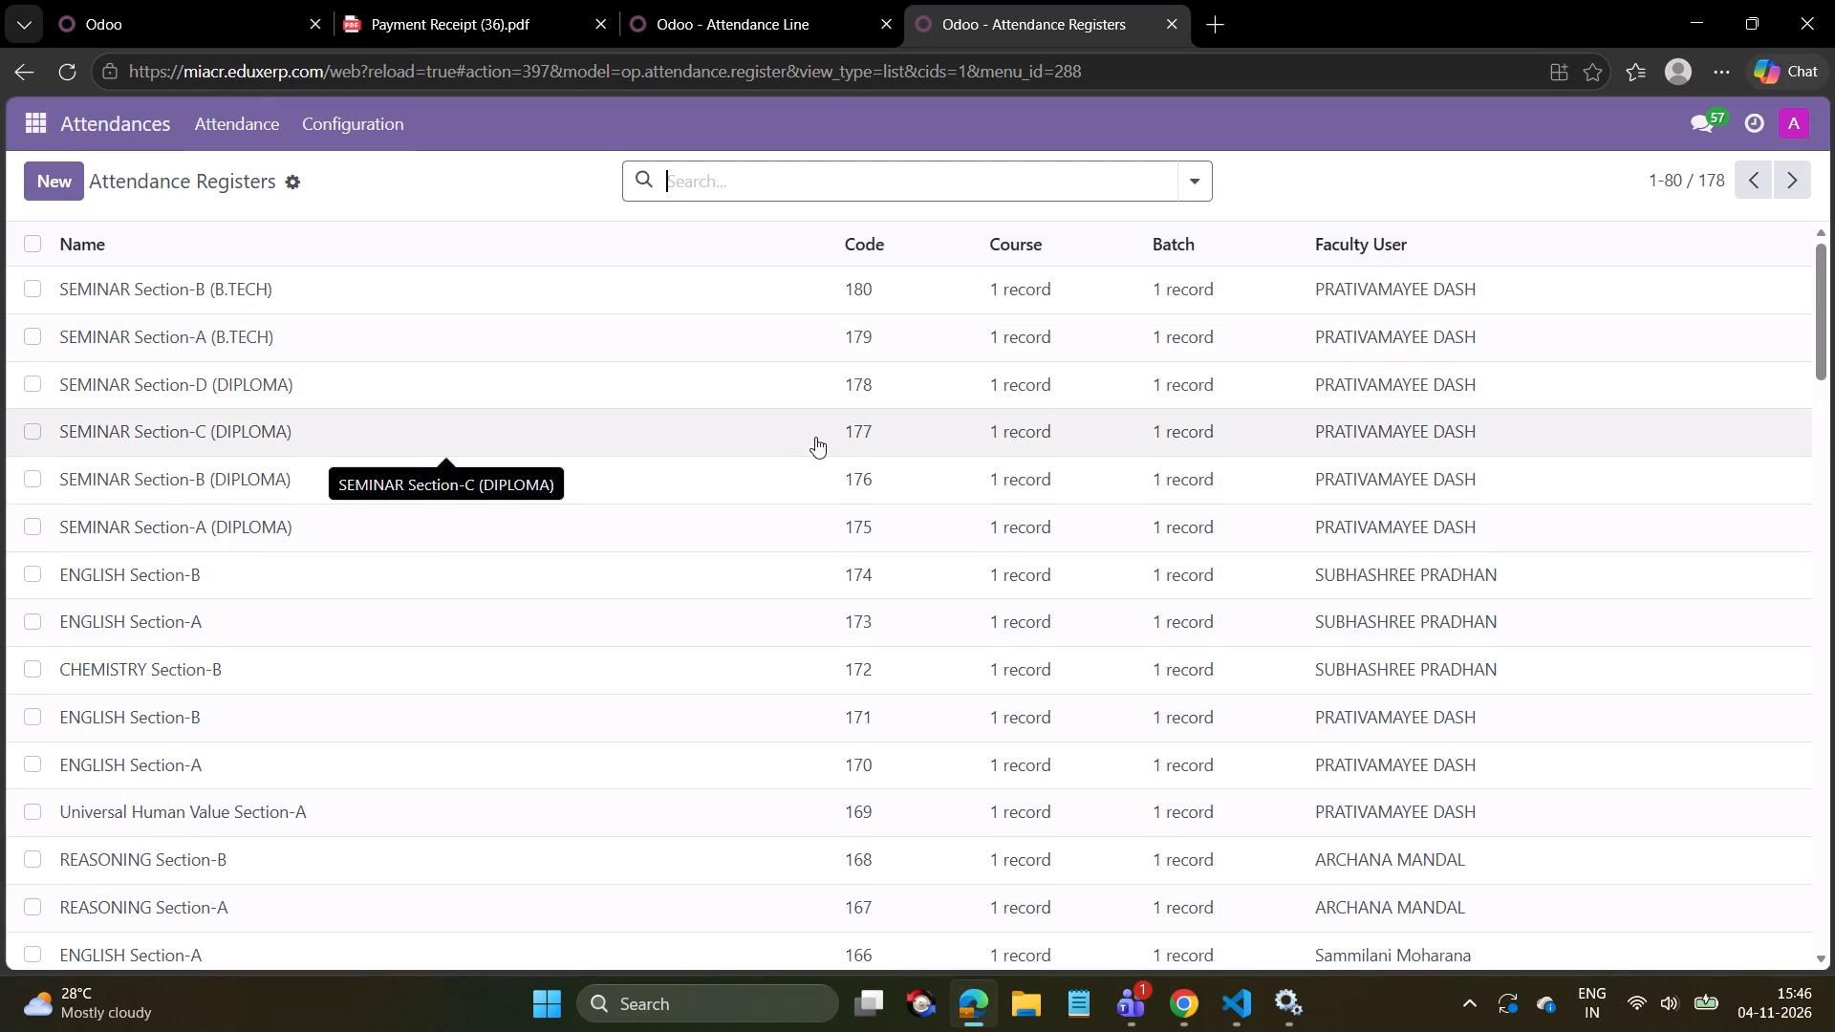
# Review the first page of attendance registers again, checking the section and group names against their codes and assigned faculty.
pyautogui.scroll(-13, 815, 437)
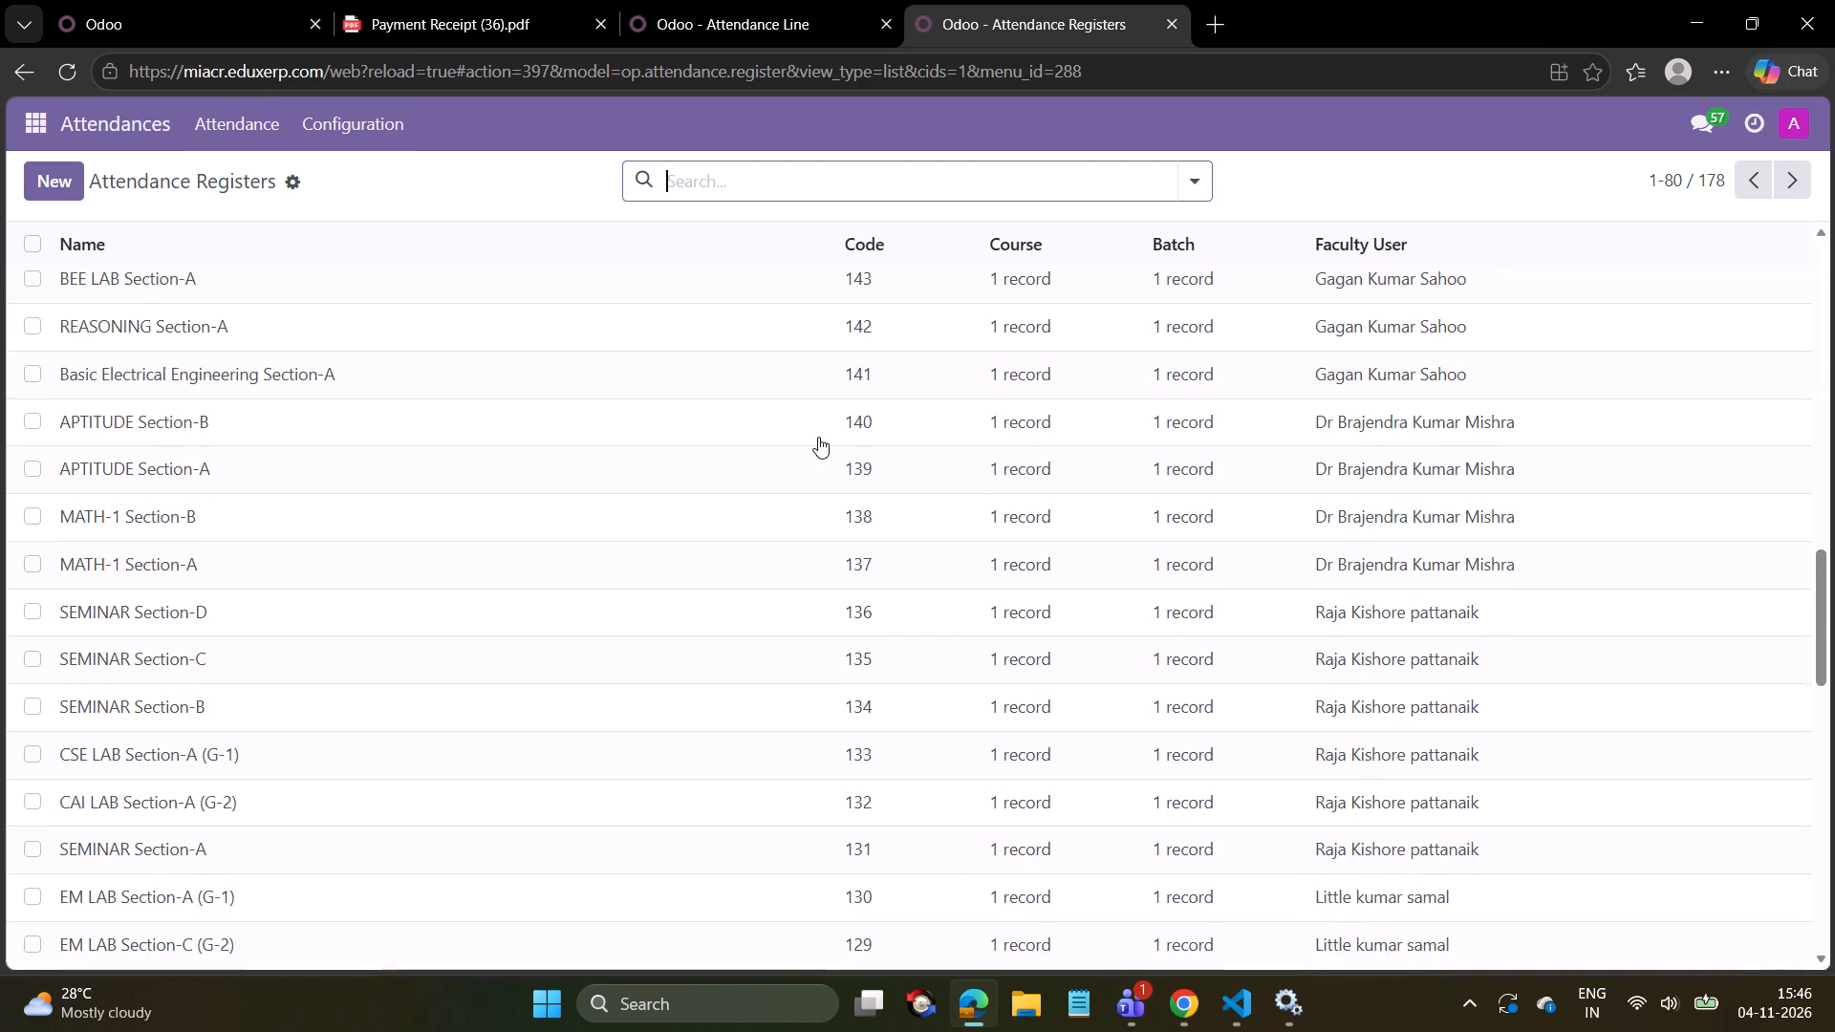
pyautogui.scroll(-9, 101, 634)
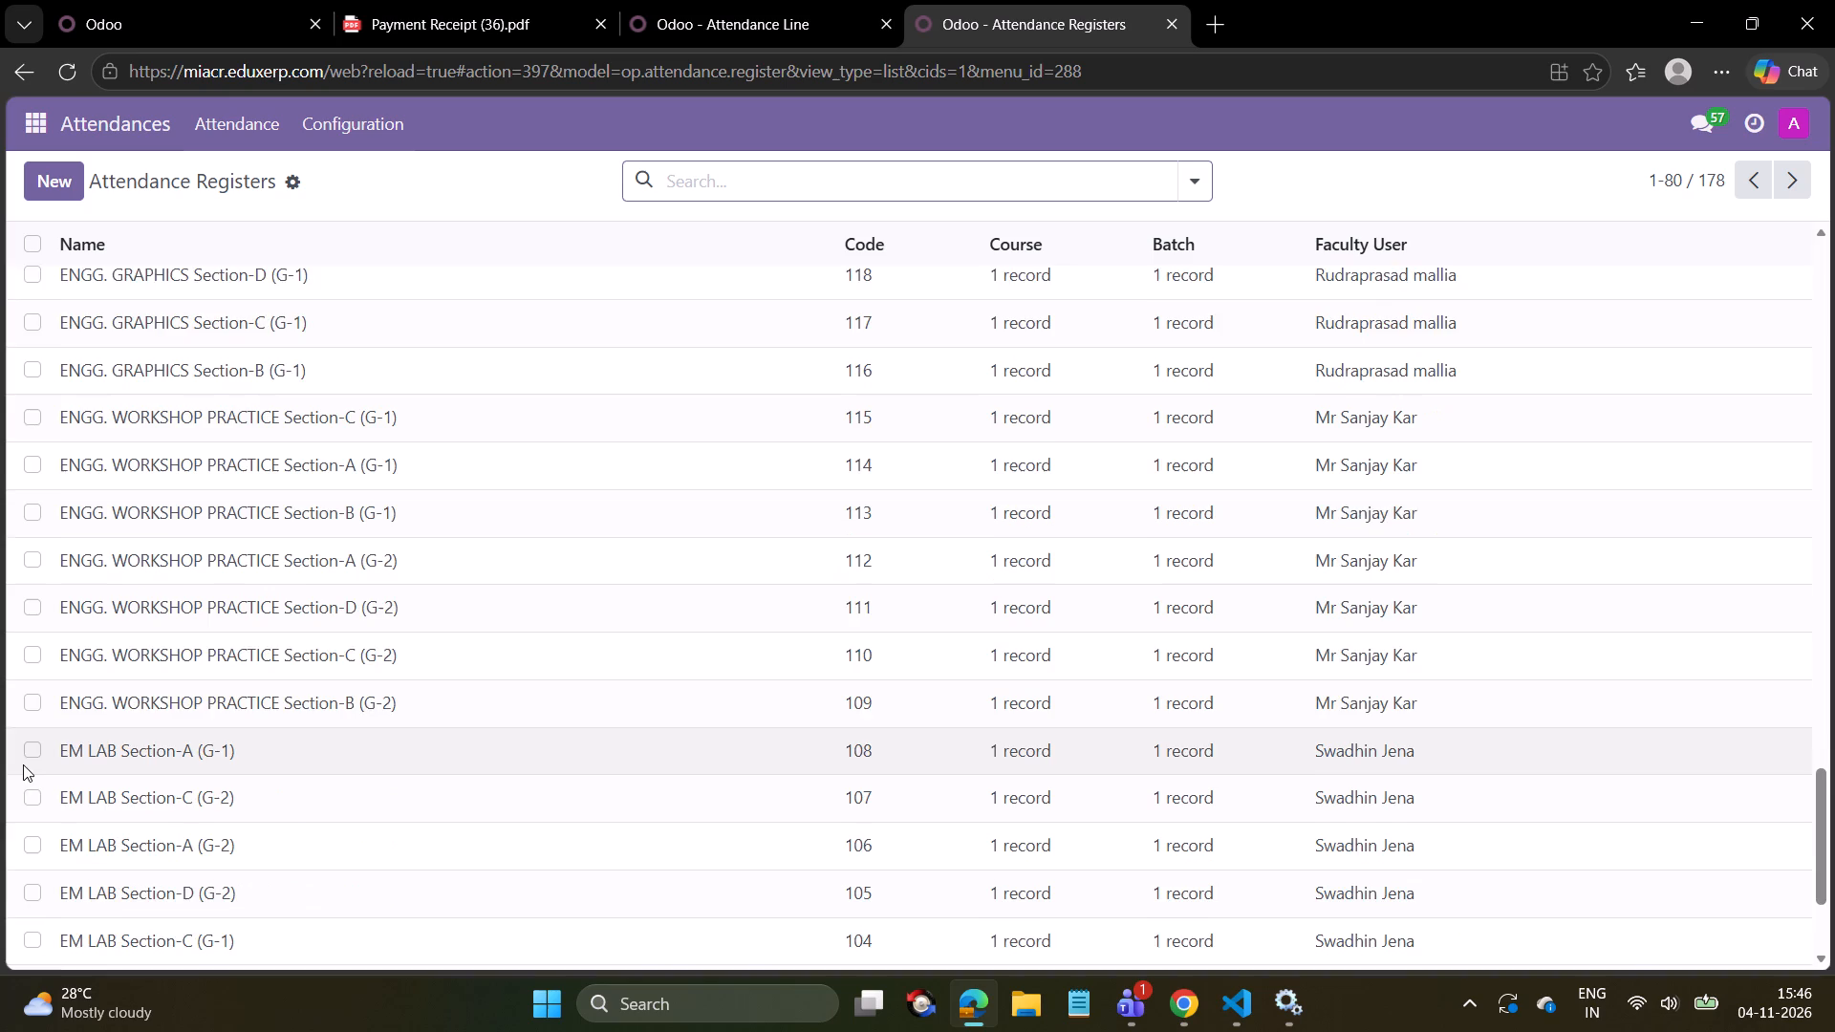
pyautogui.scroll(-9, 23, 764)
pyautogui.scroll(-3, 101, 693)
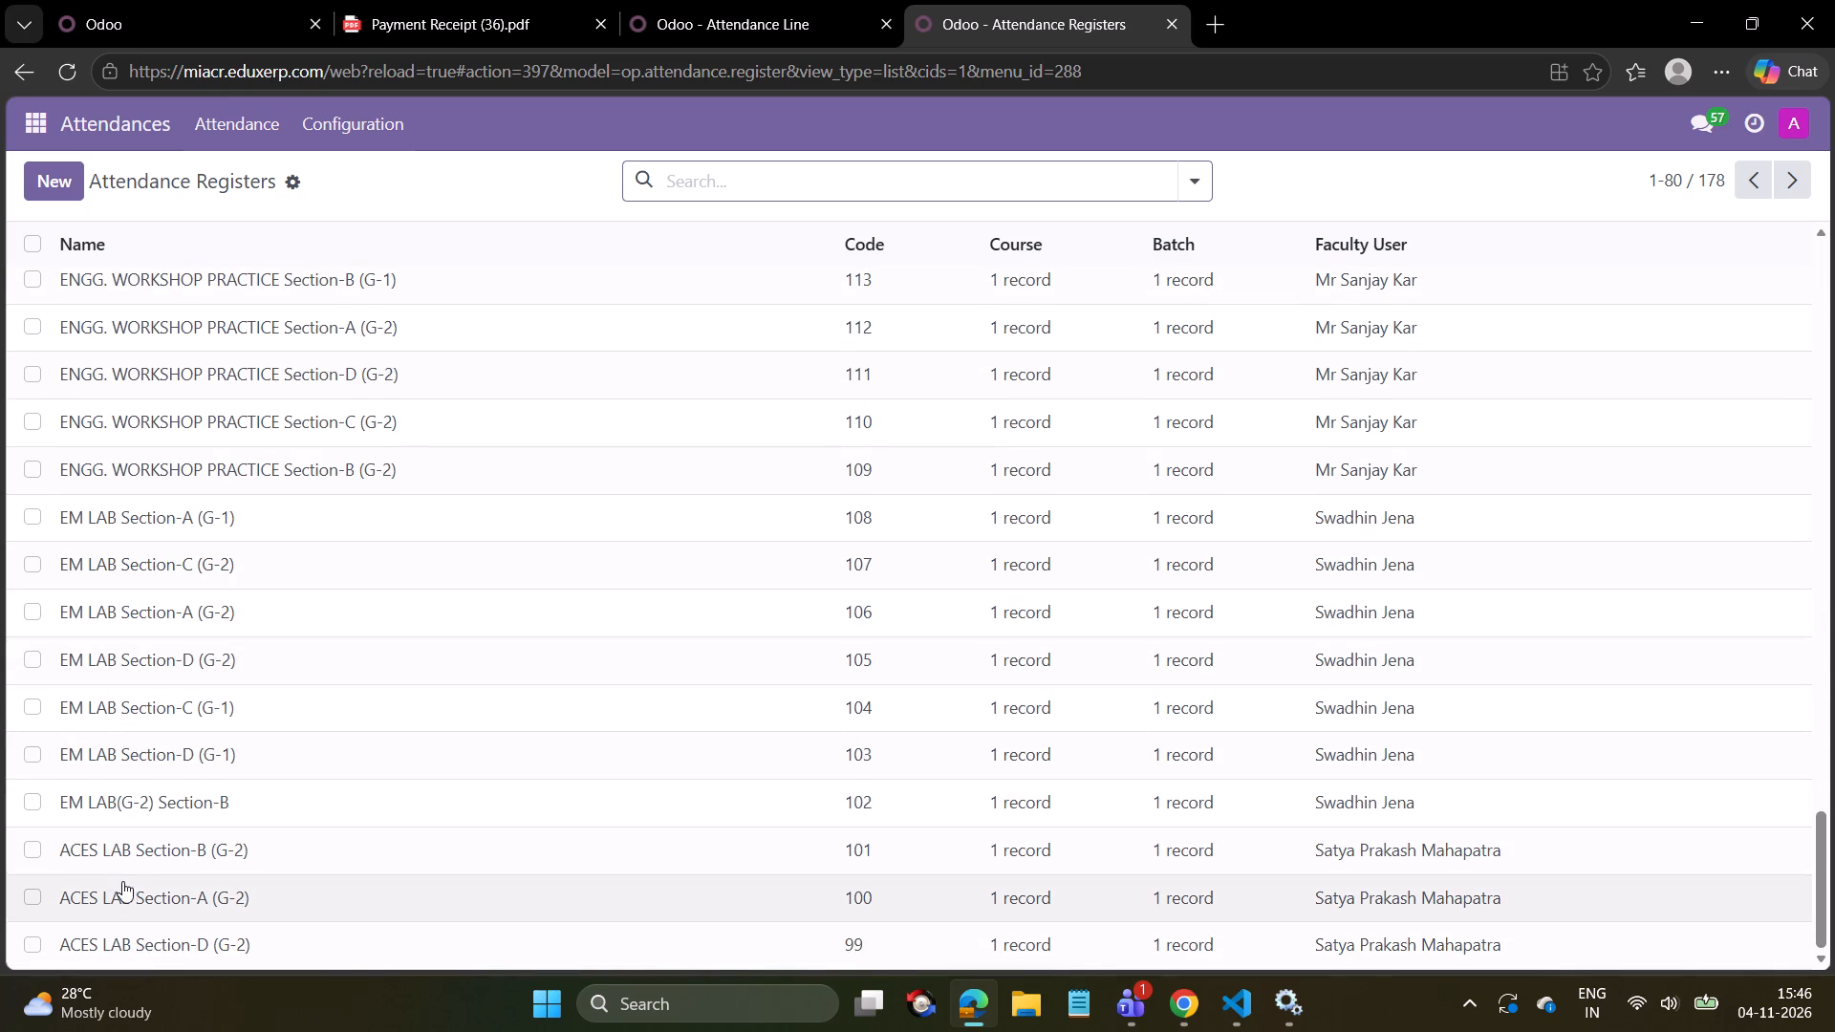
pyautogui.scroll(5, 196, 511)
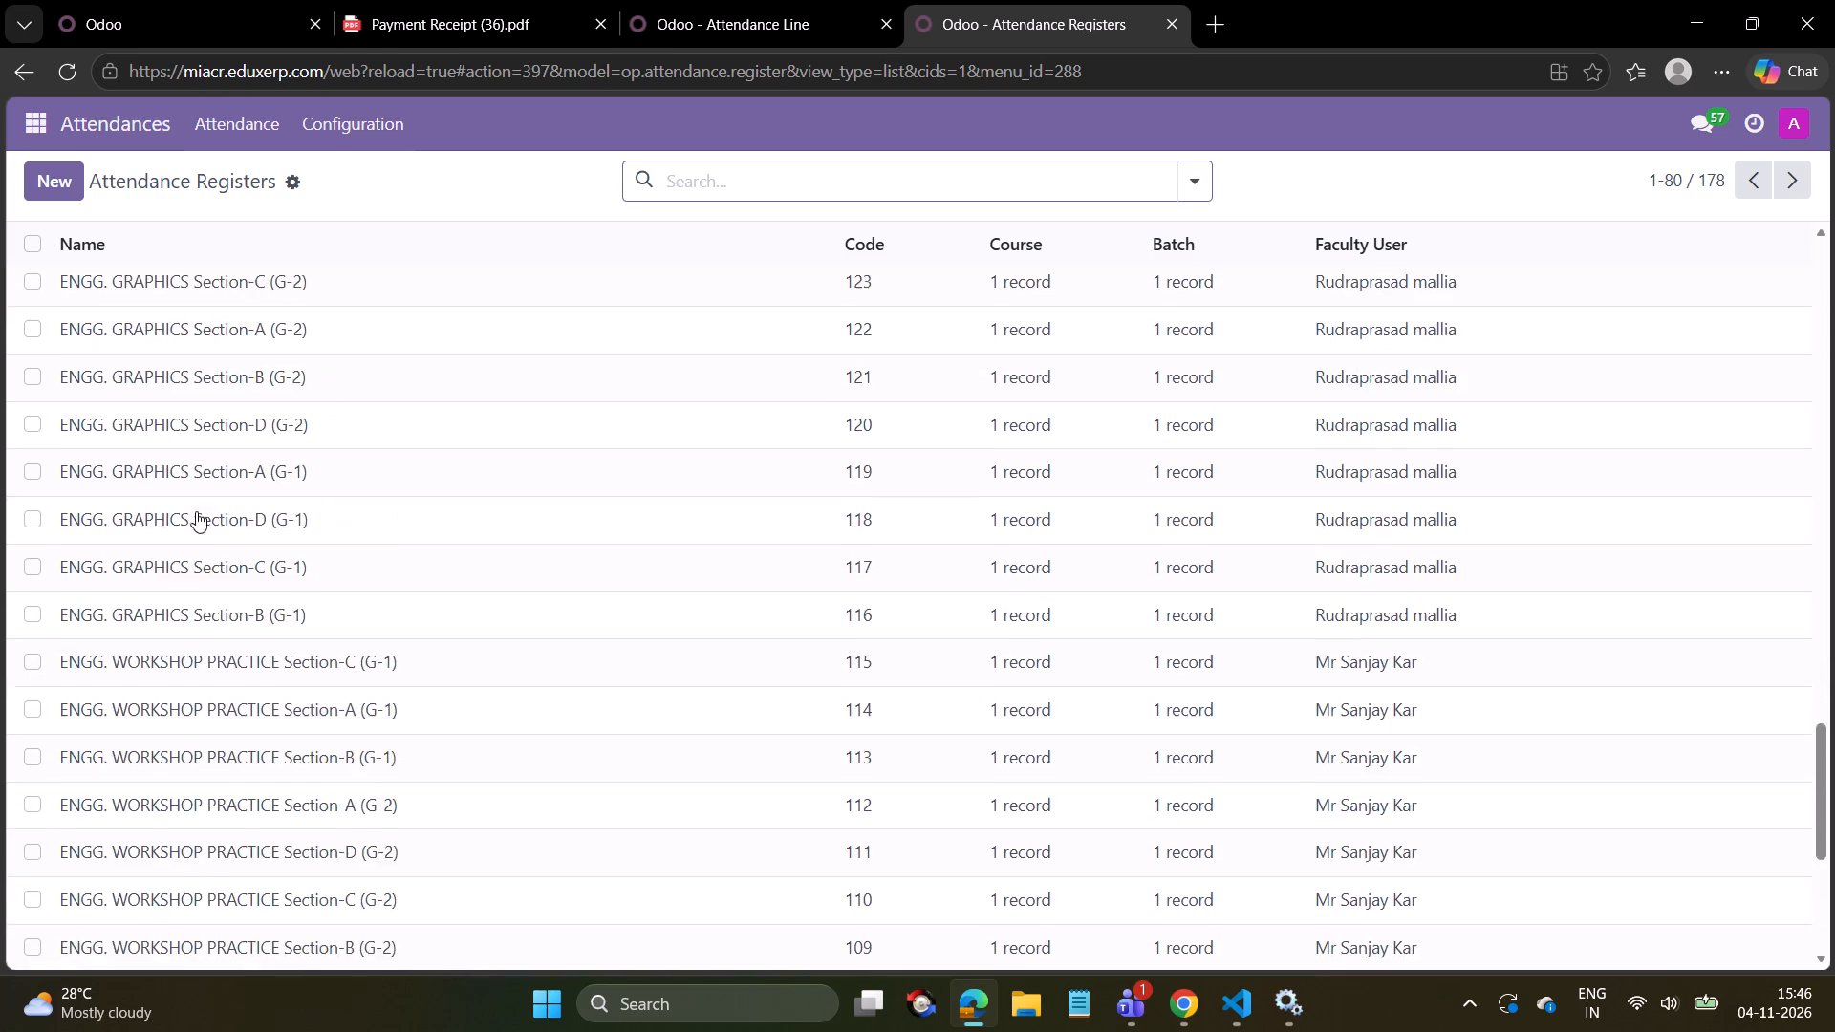
pyautogui.scroll(11, 196, 511)
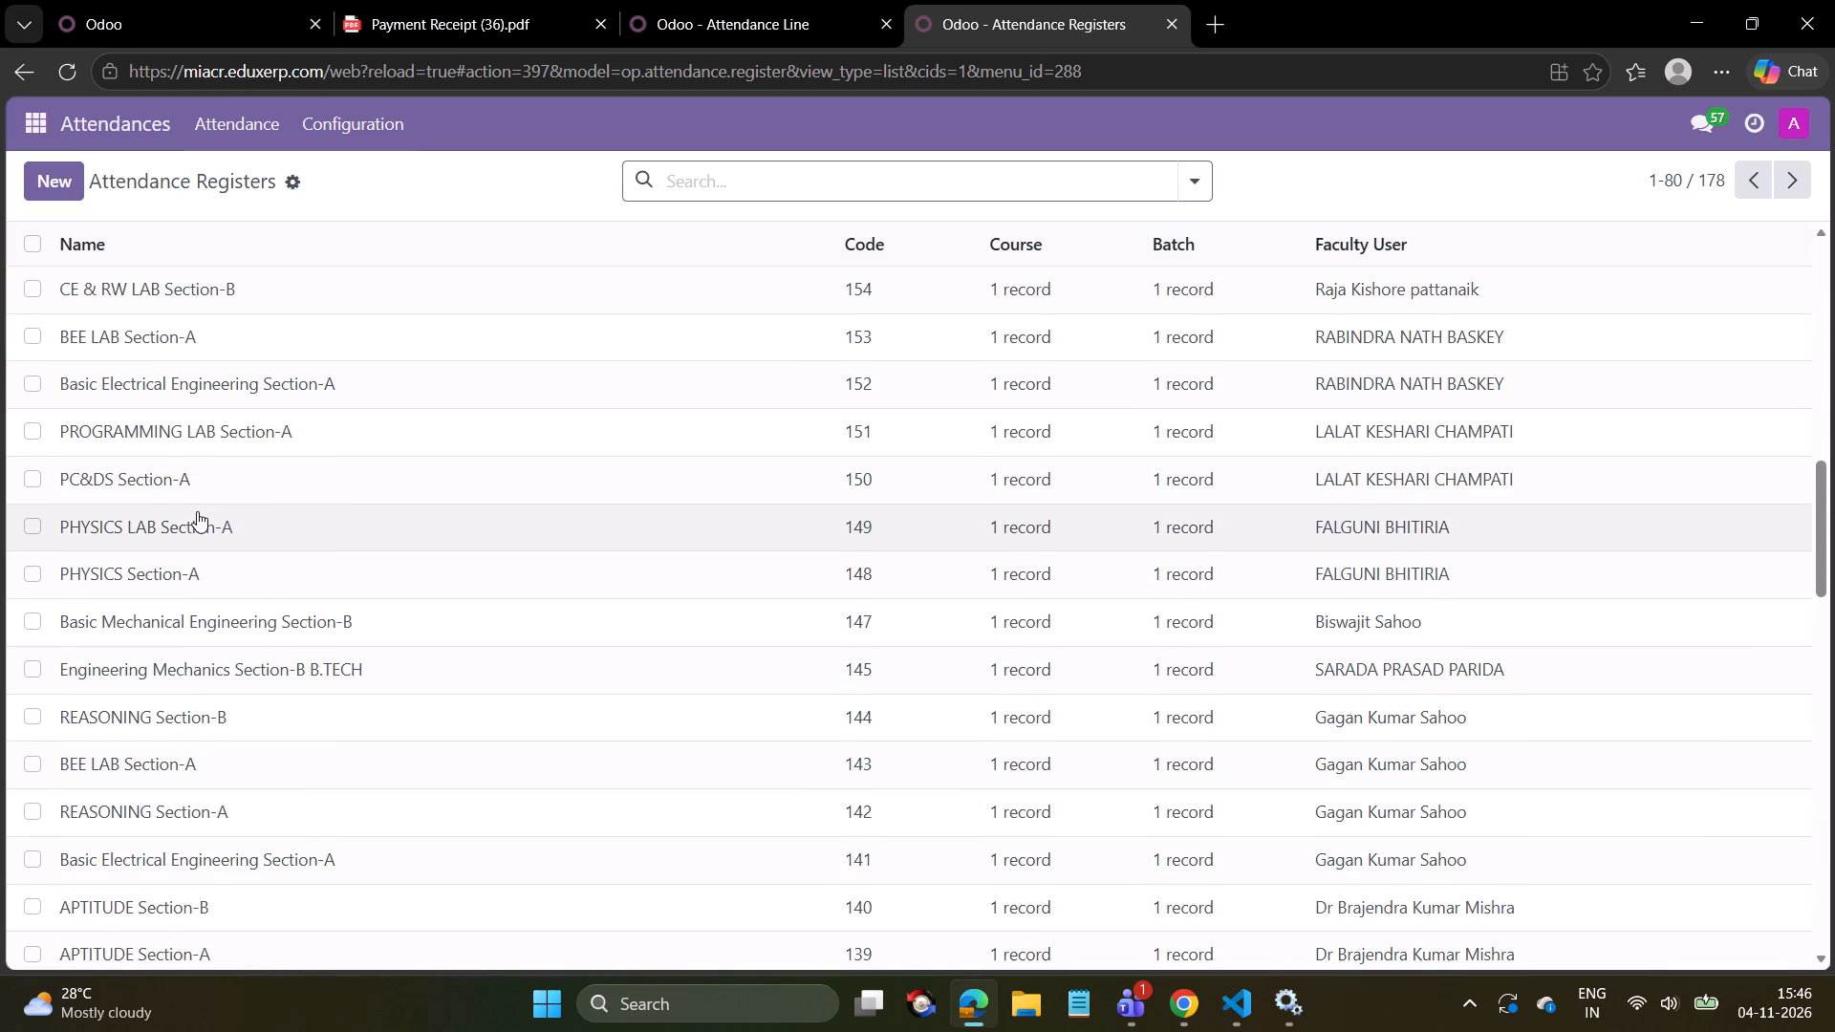
pyautogui.scroll(9, 197, 511)
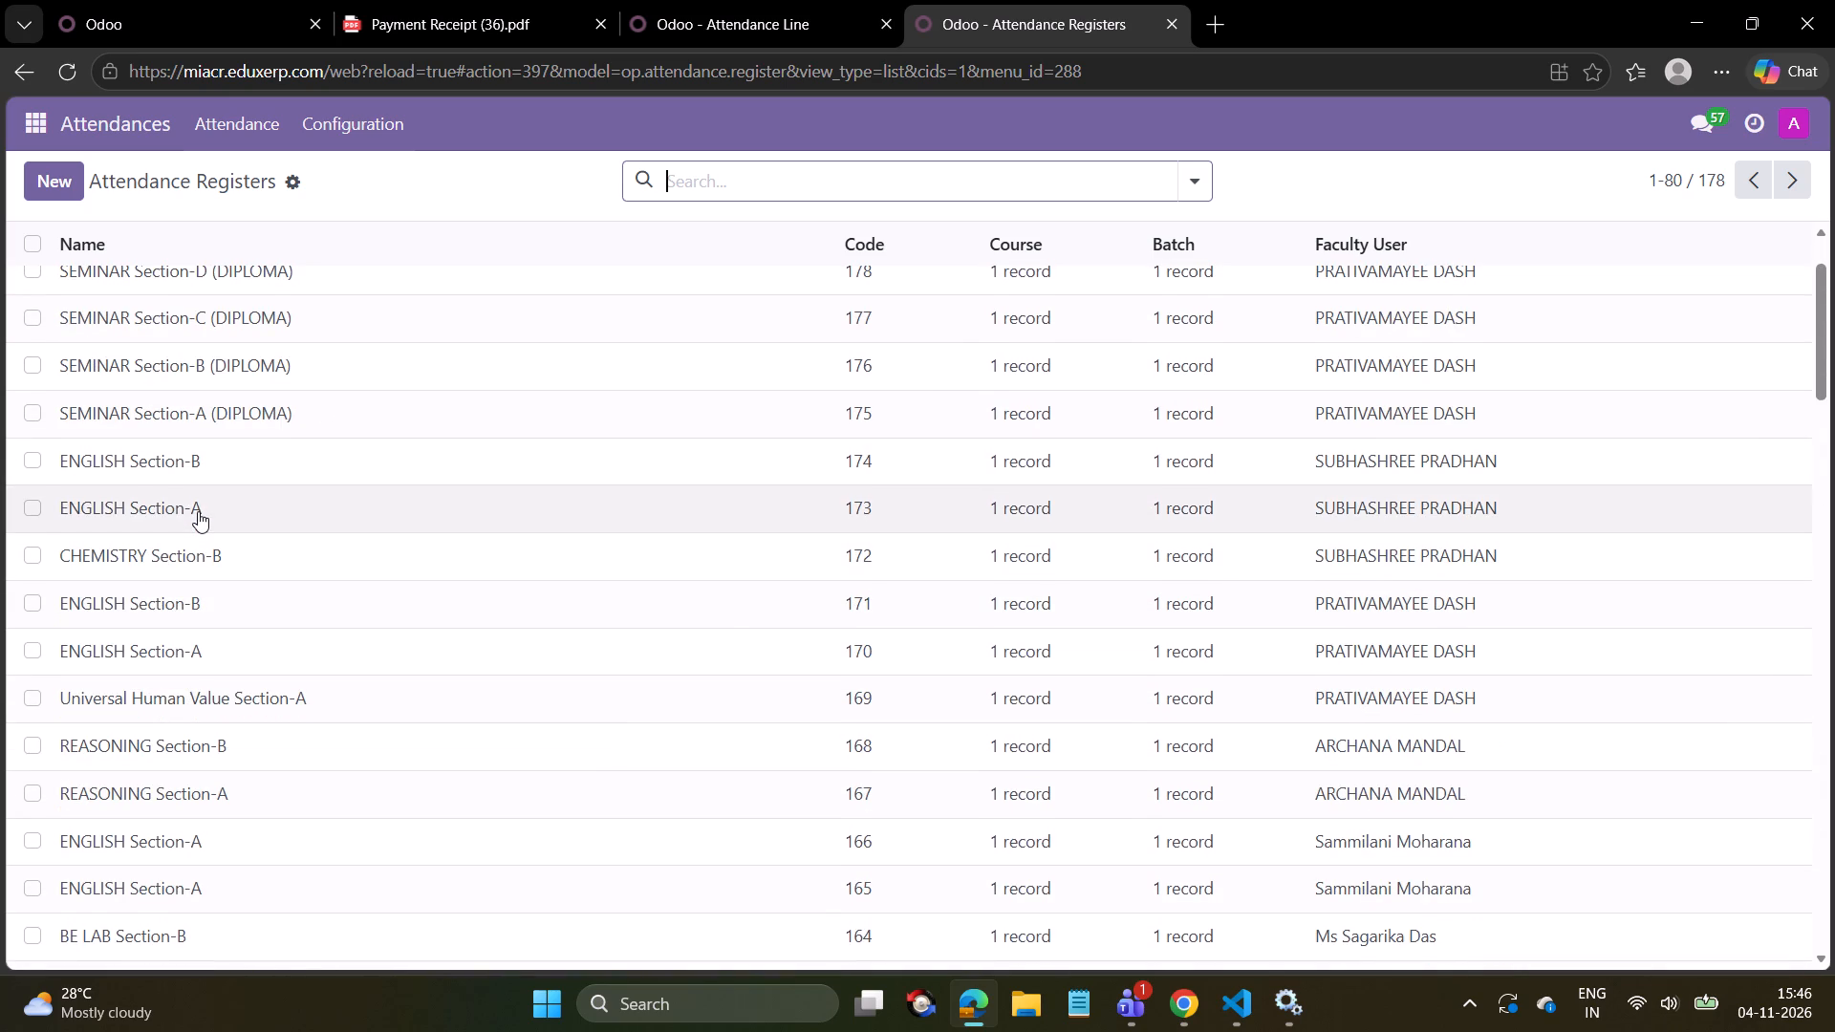
pyautogui.scroll(7, 198, 511)
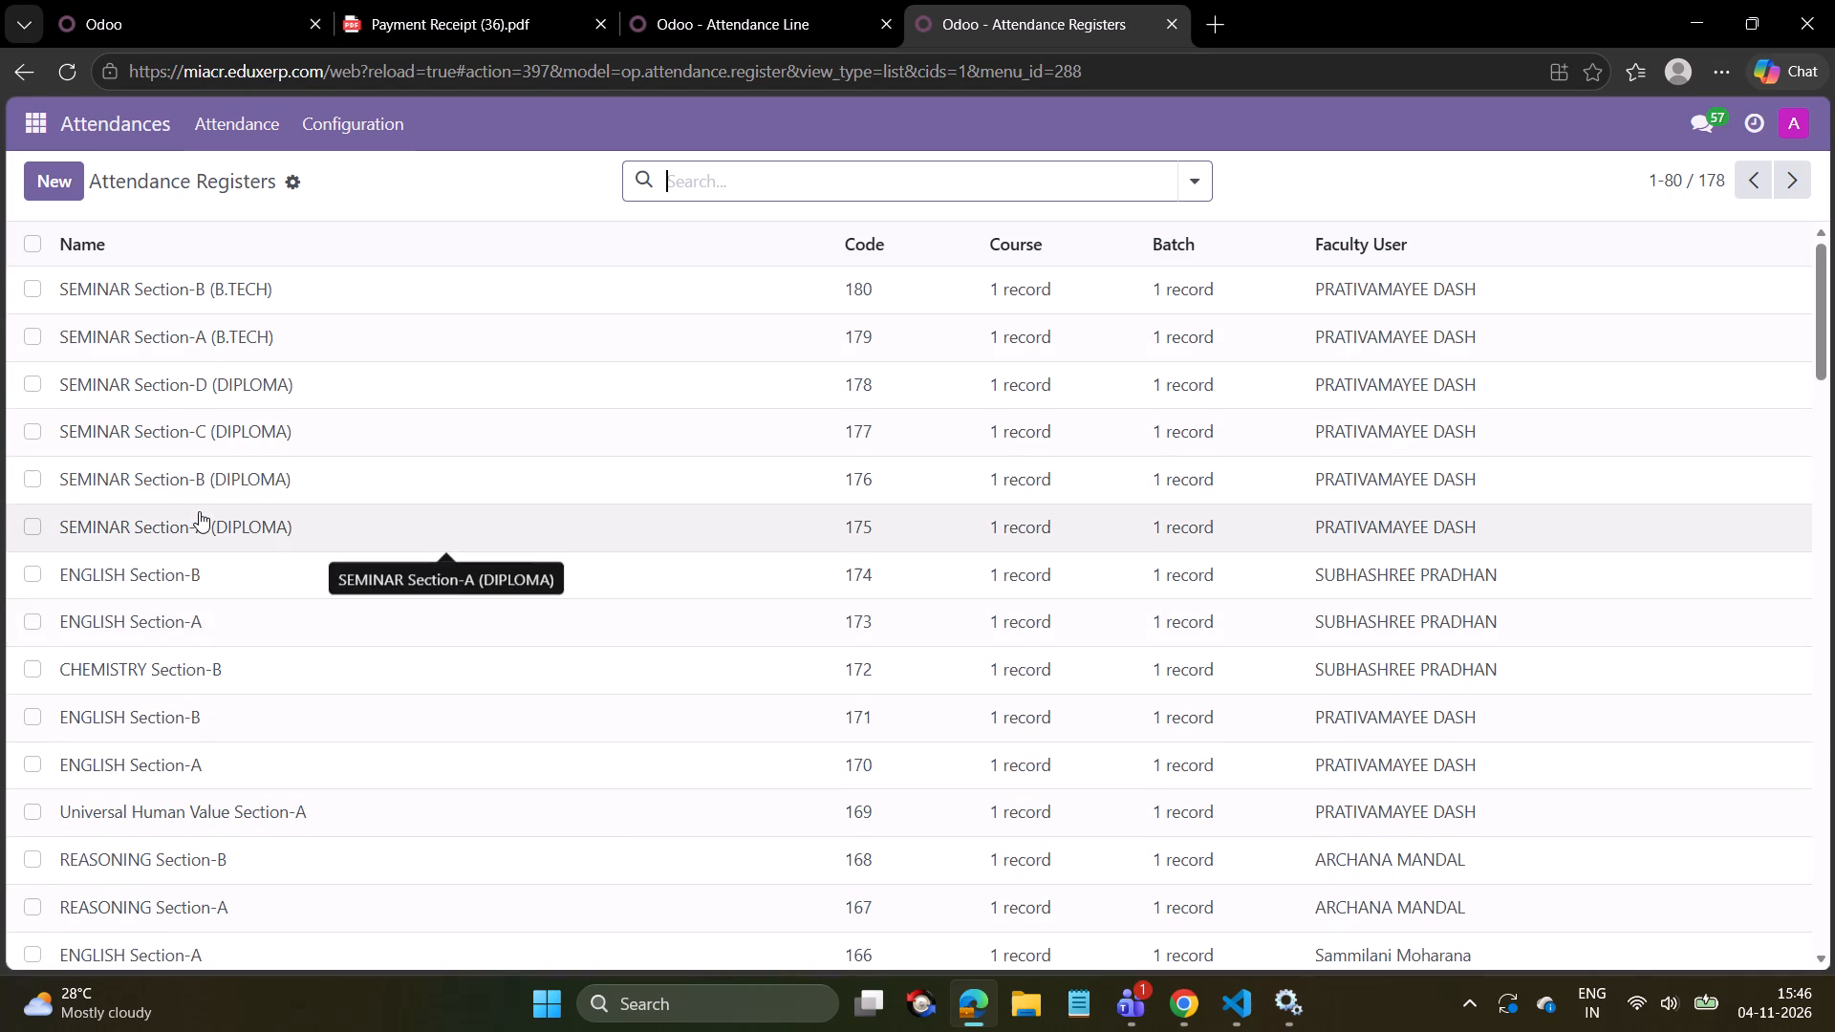
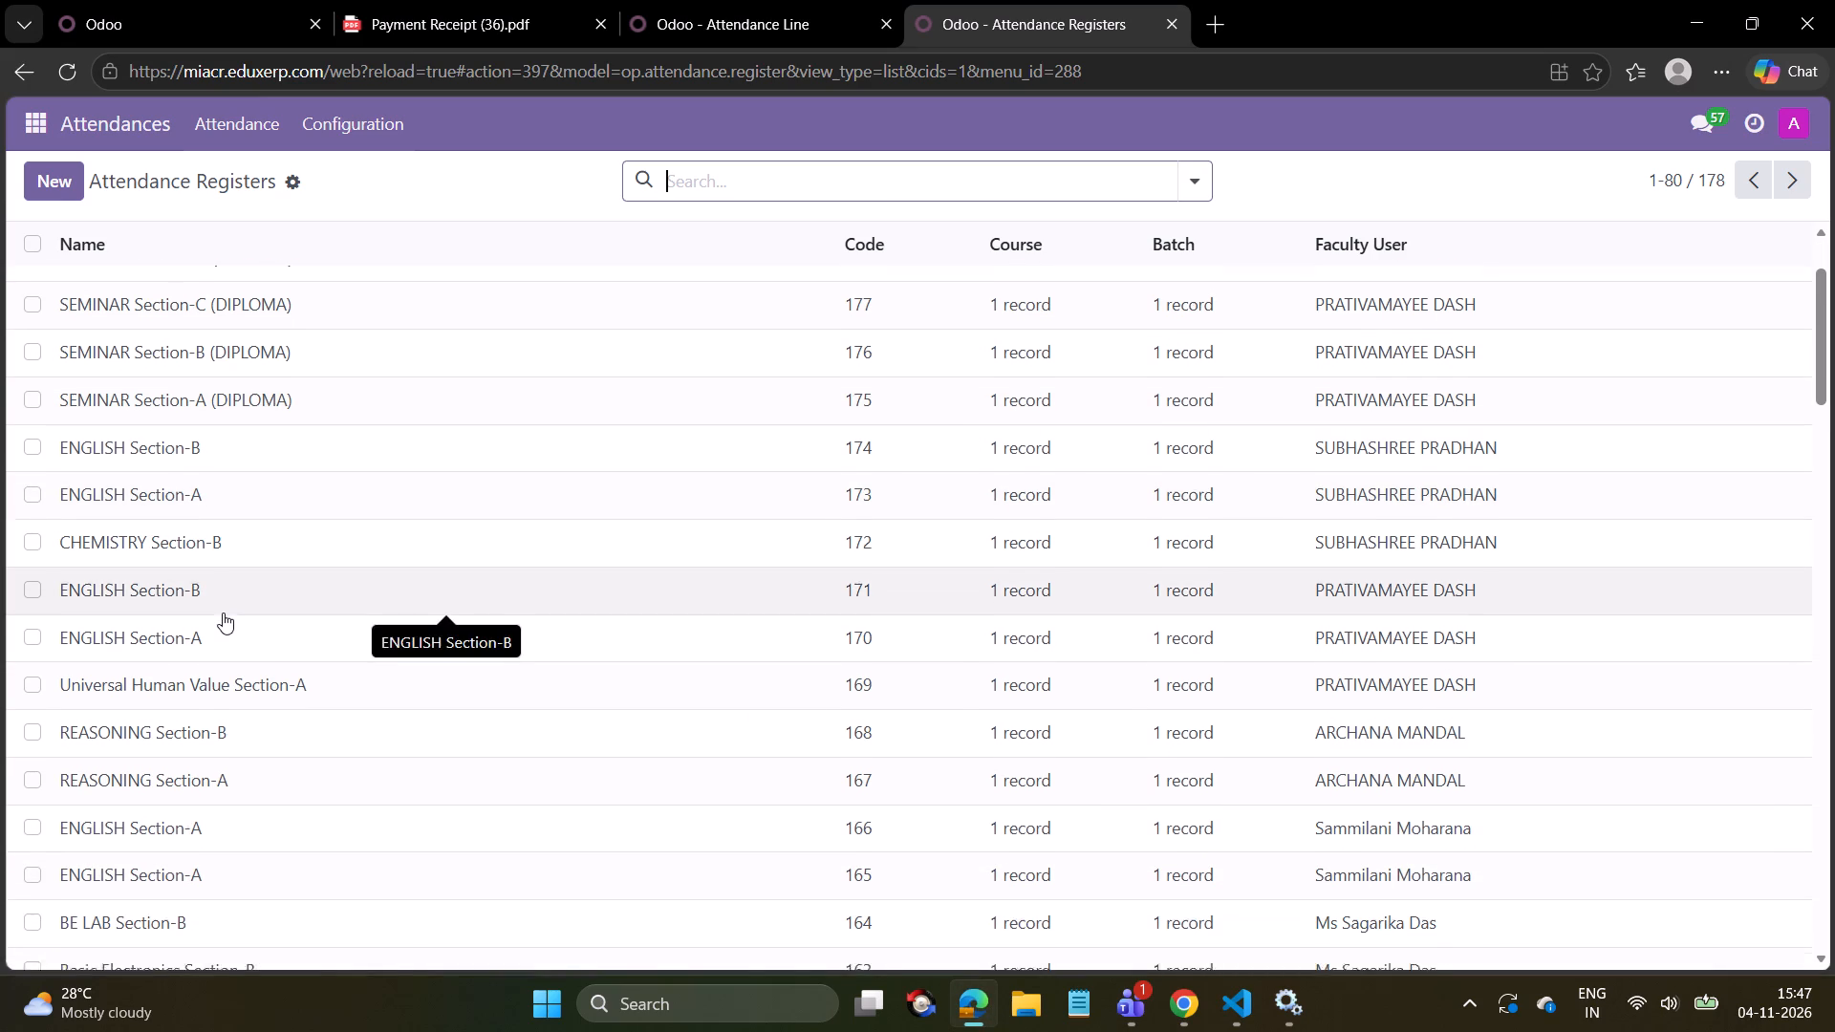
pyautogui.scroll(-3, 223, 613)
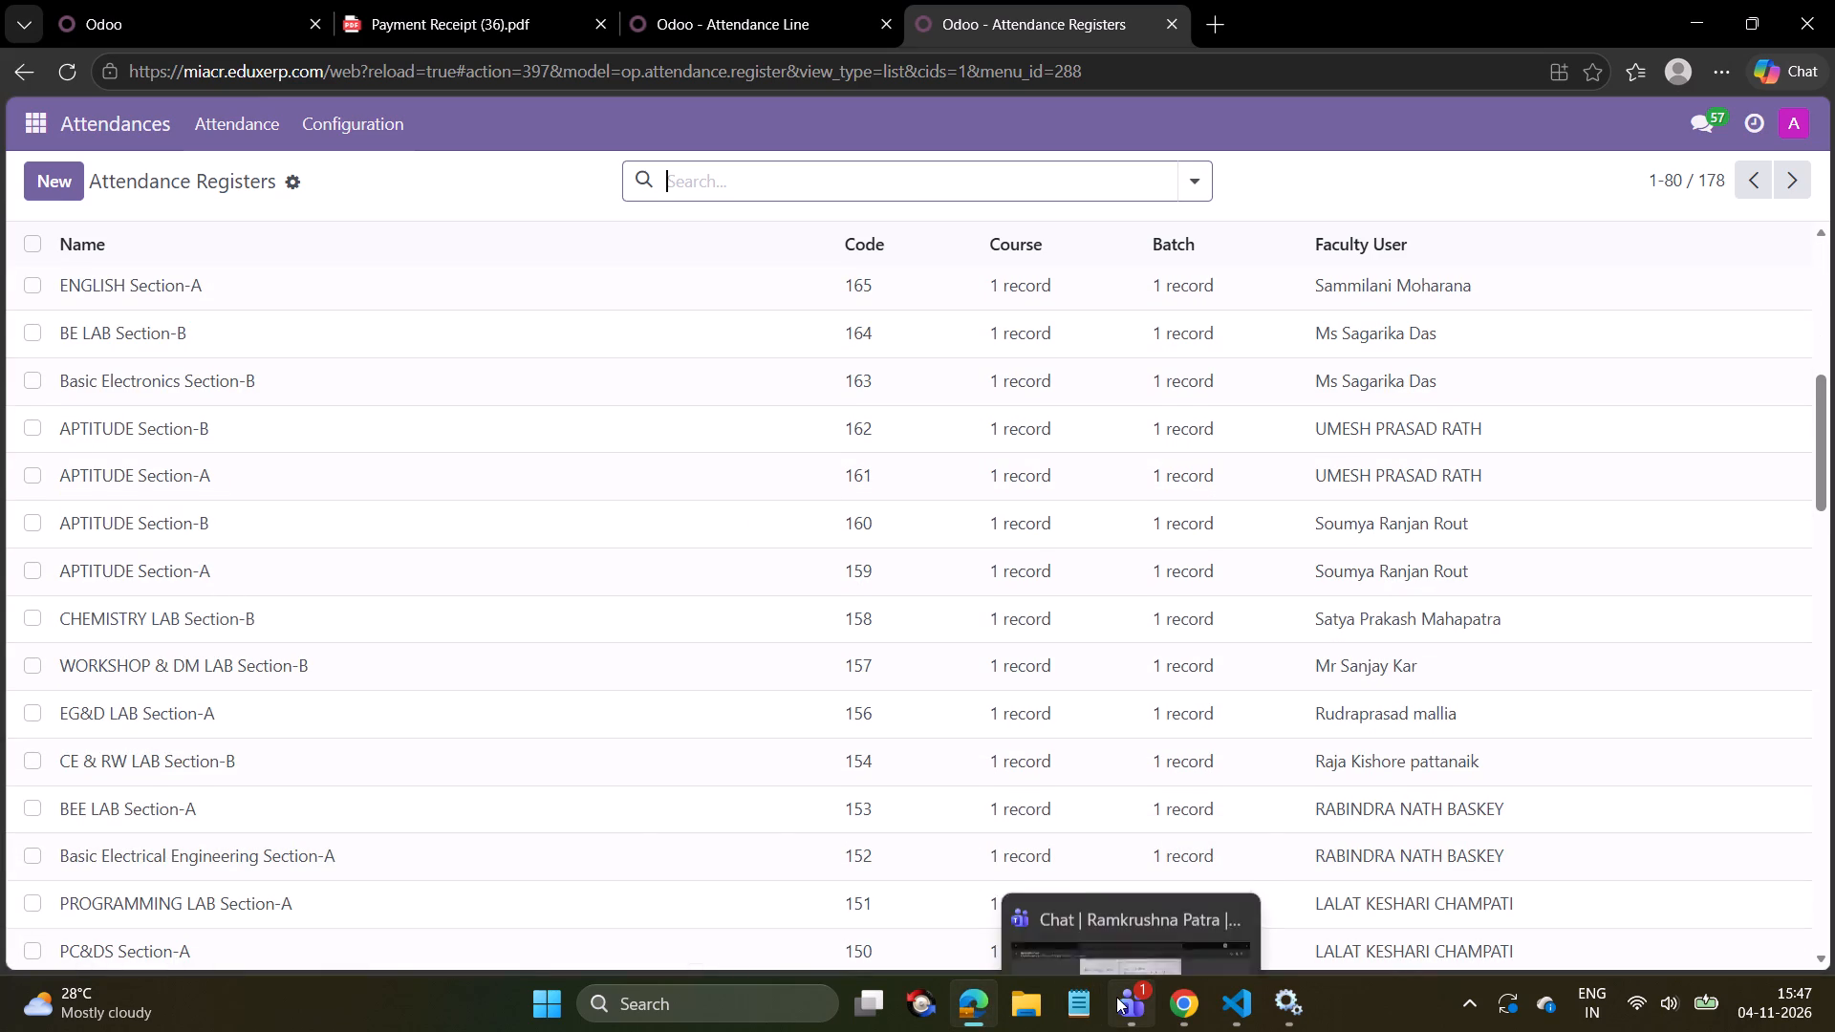
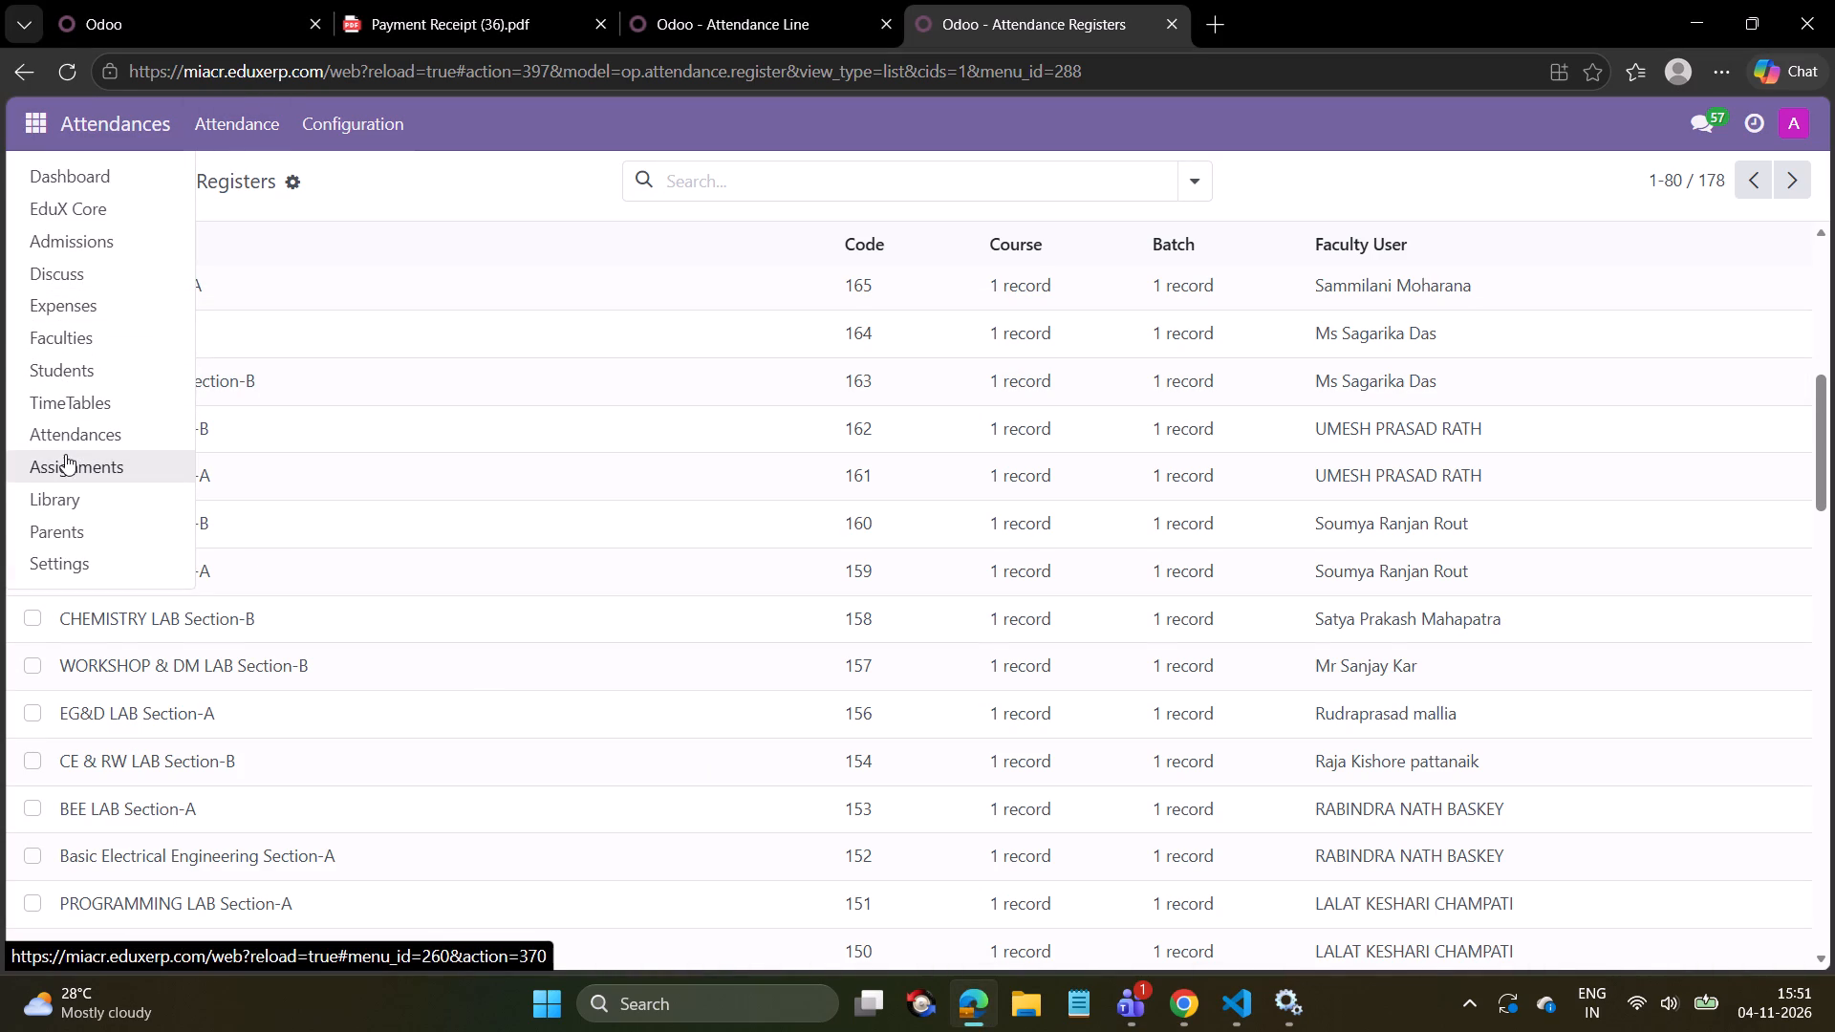
# Review the class, batch and subject assignments in the second student's profile, and return to the Students list.
pyautogui.click(83, 378)
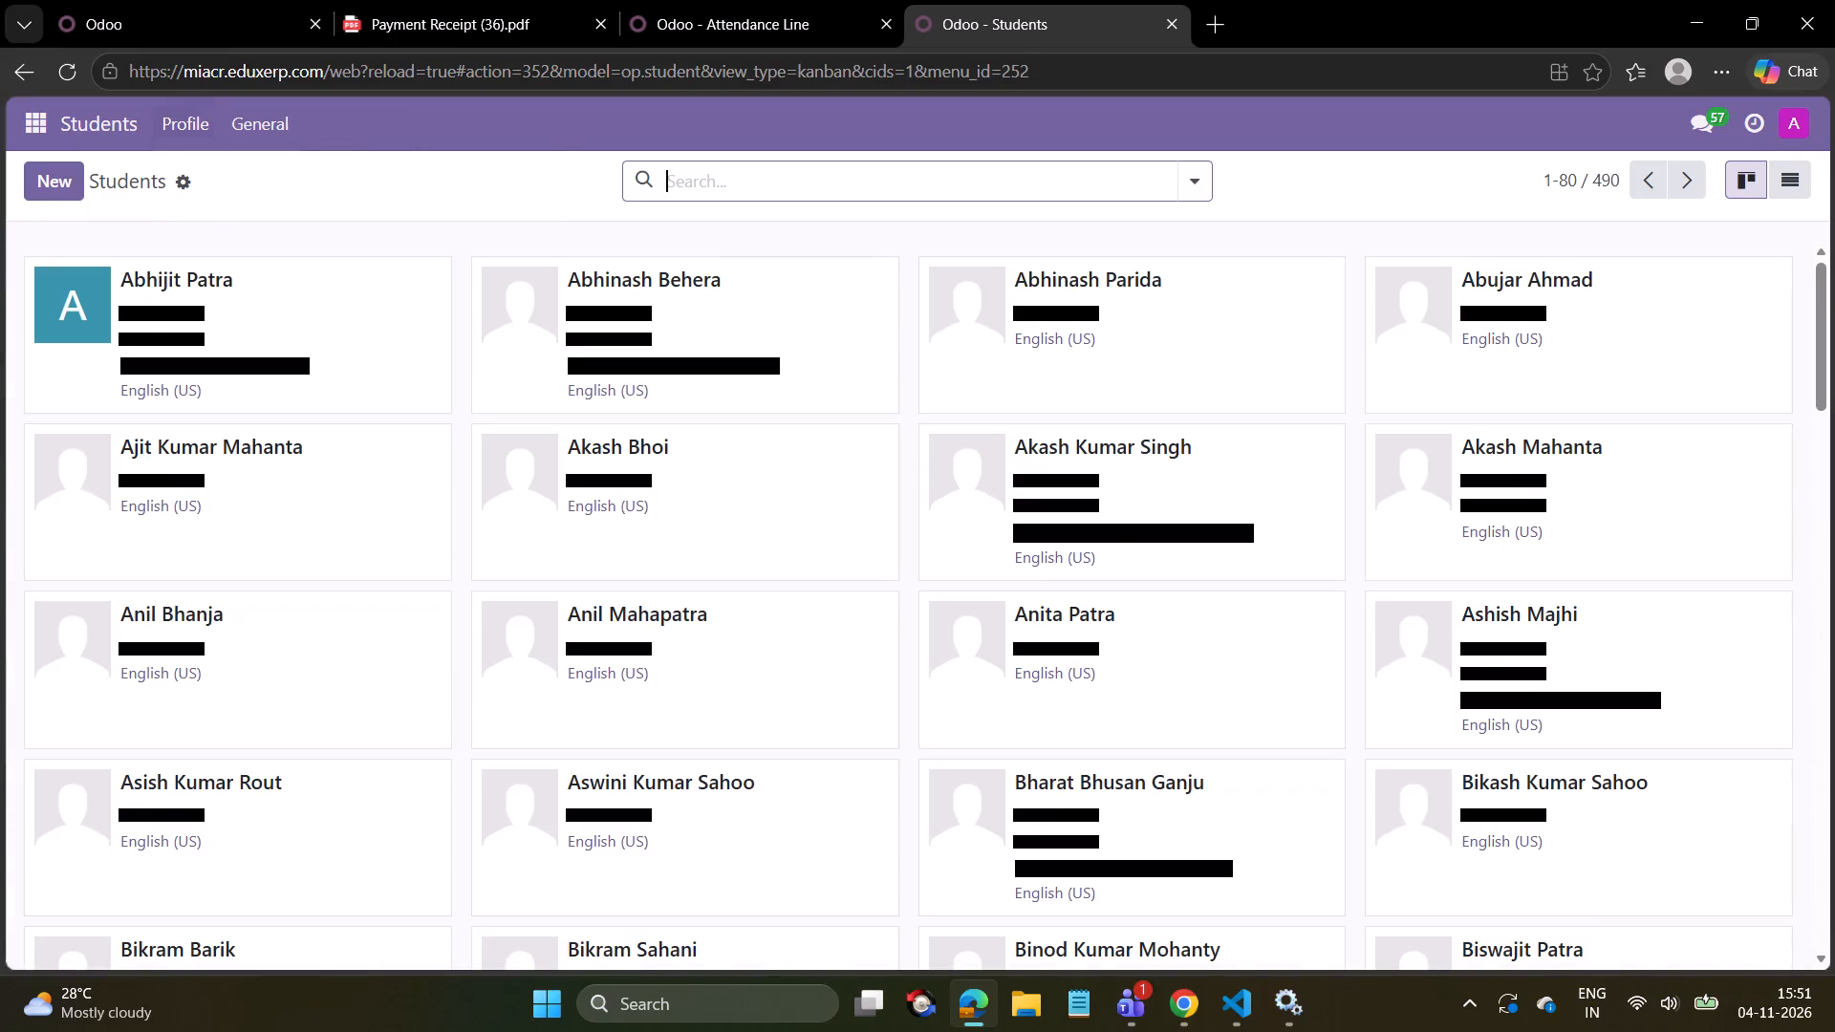
pyautogui.click(724, 349)
pyautogui.scroll(-1, 347, 644)
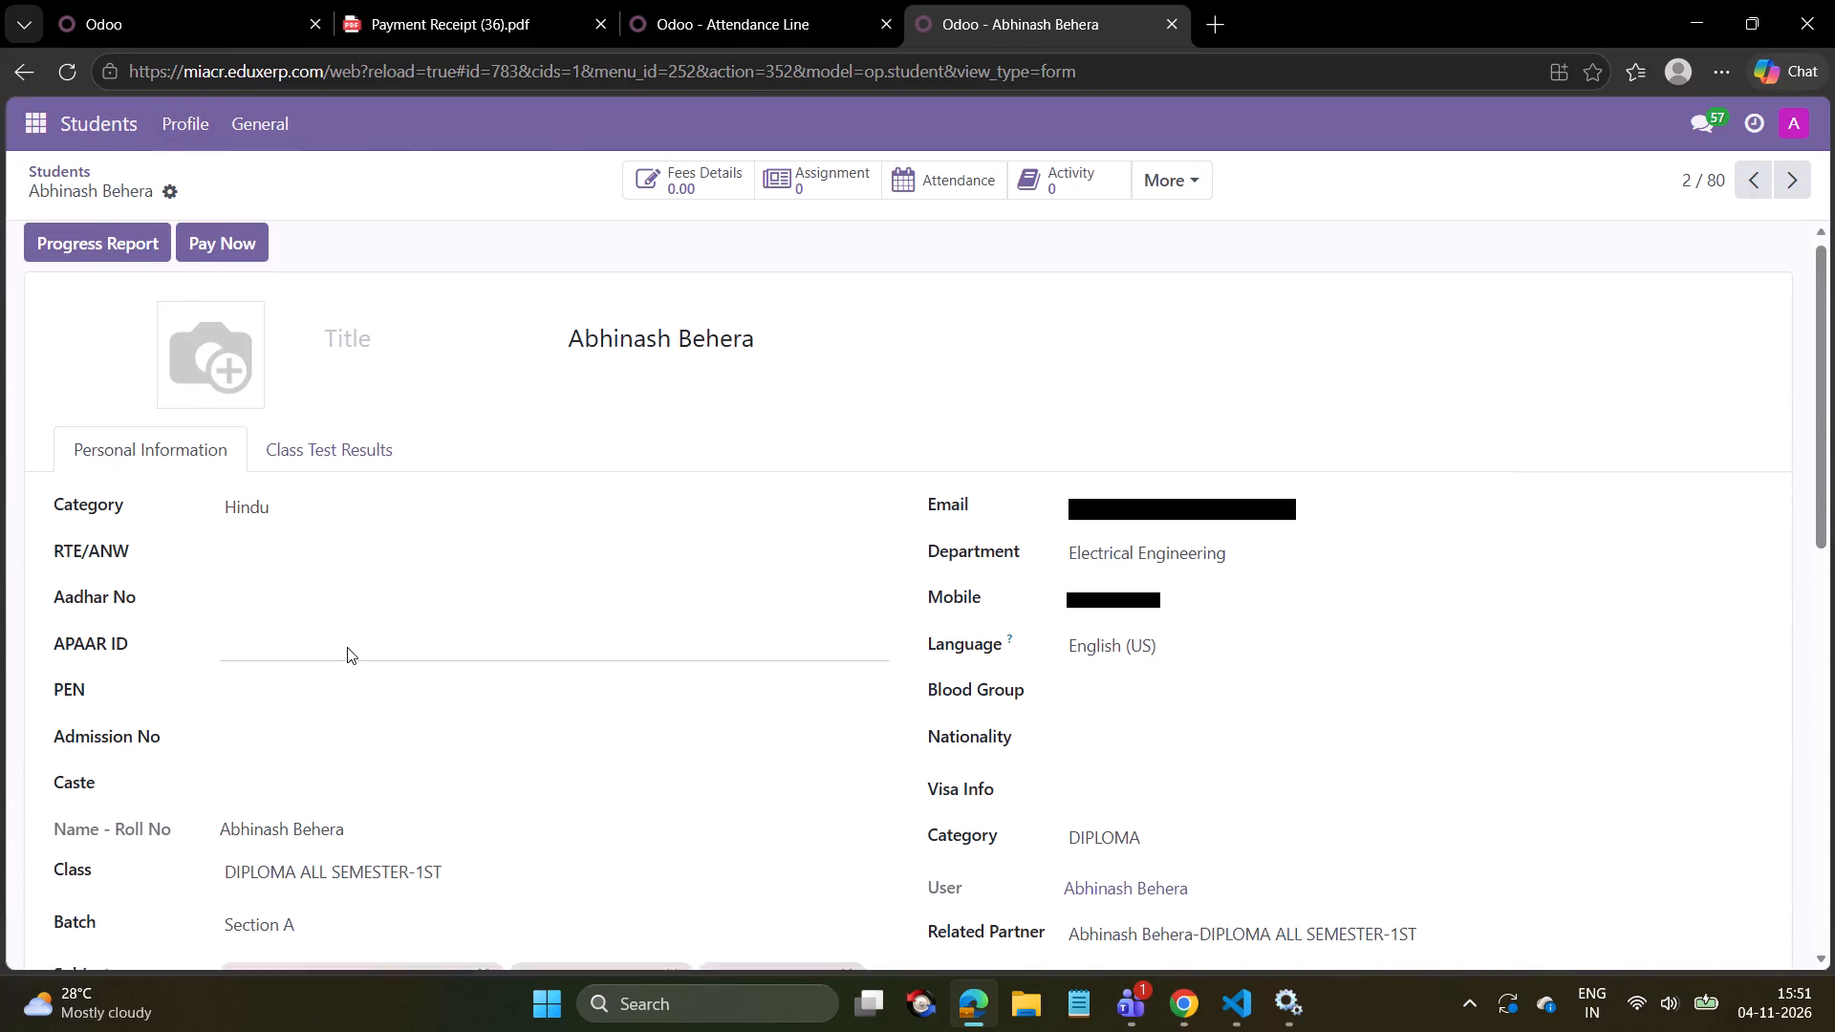
pyautogui.scroll(-1, 347, 647)
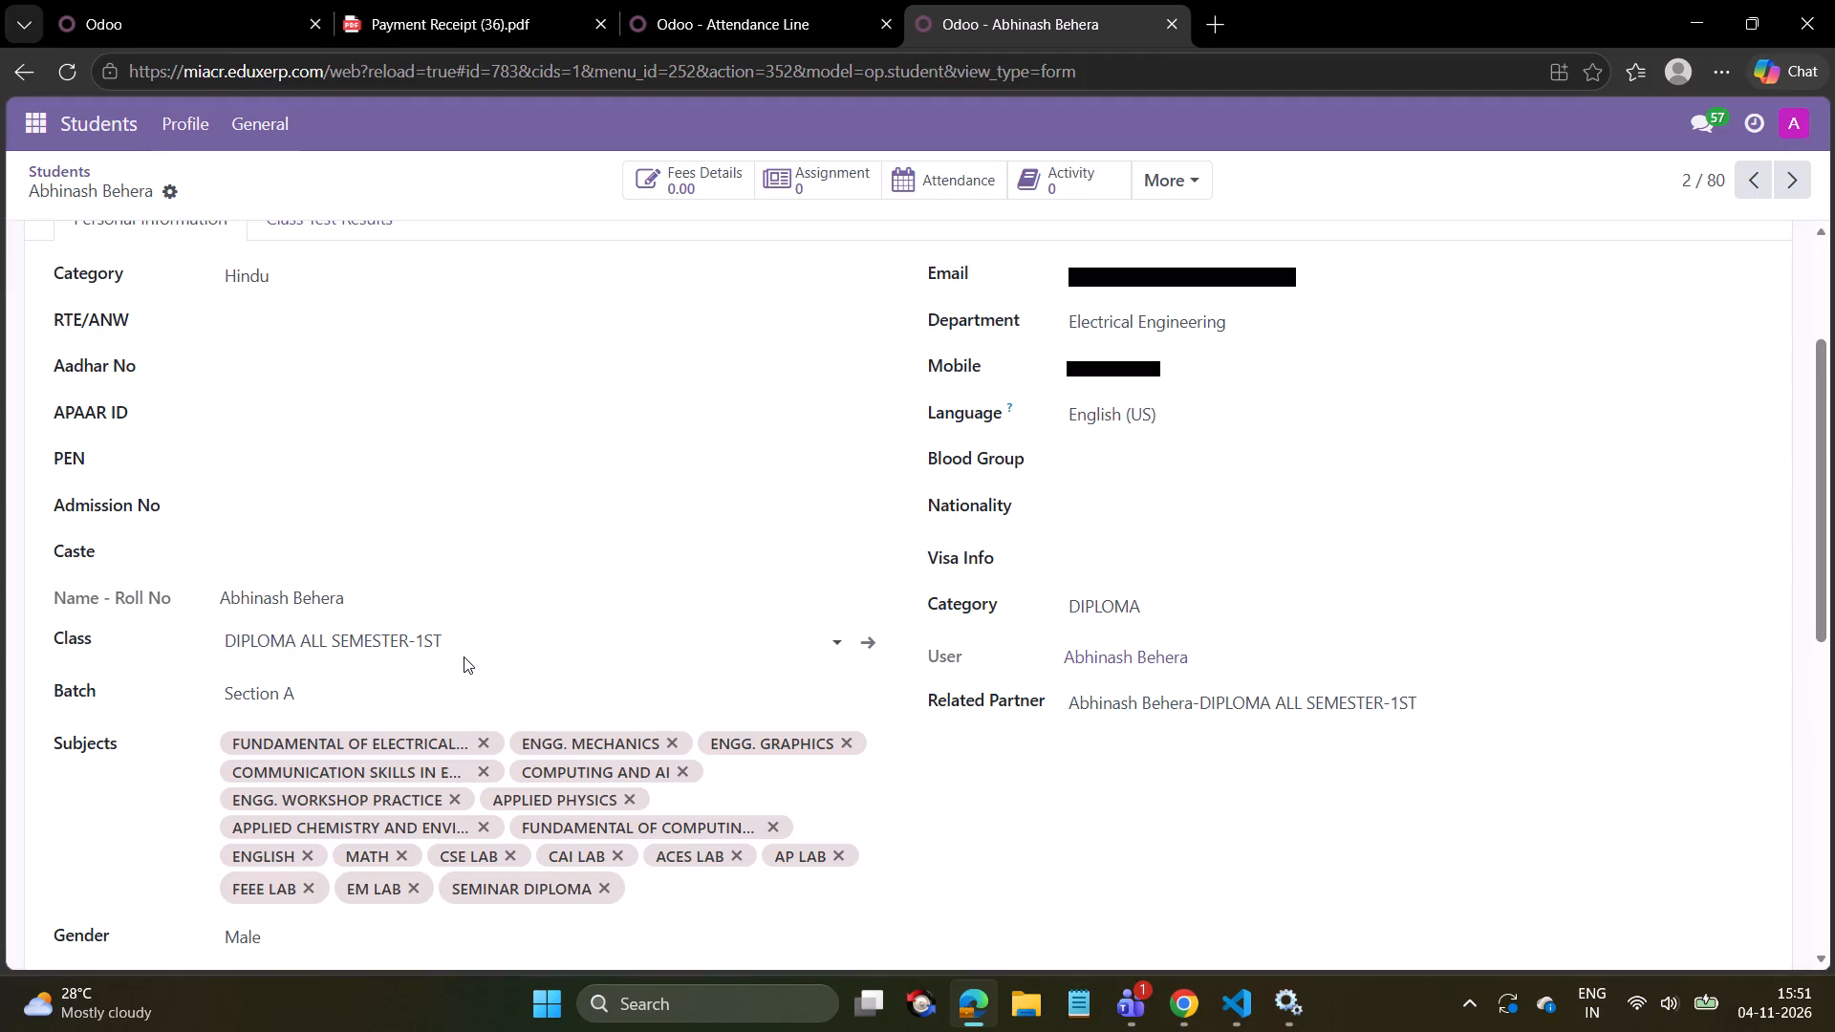
pyautogui.scroll(4, 418, 321)
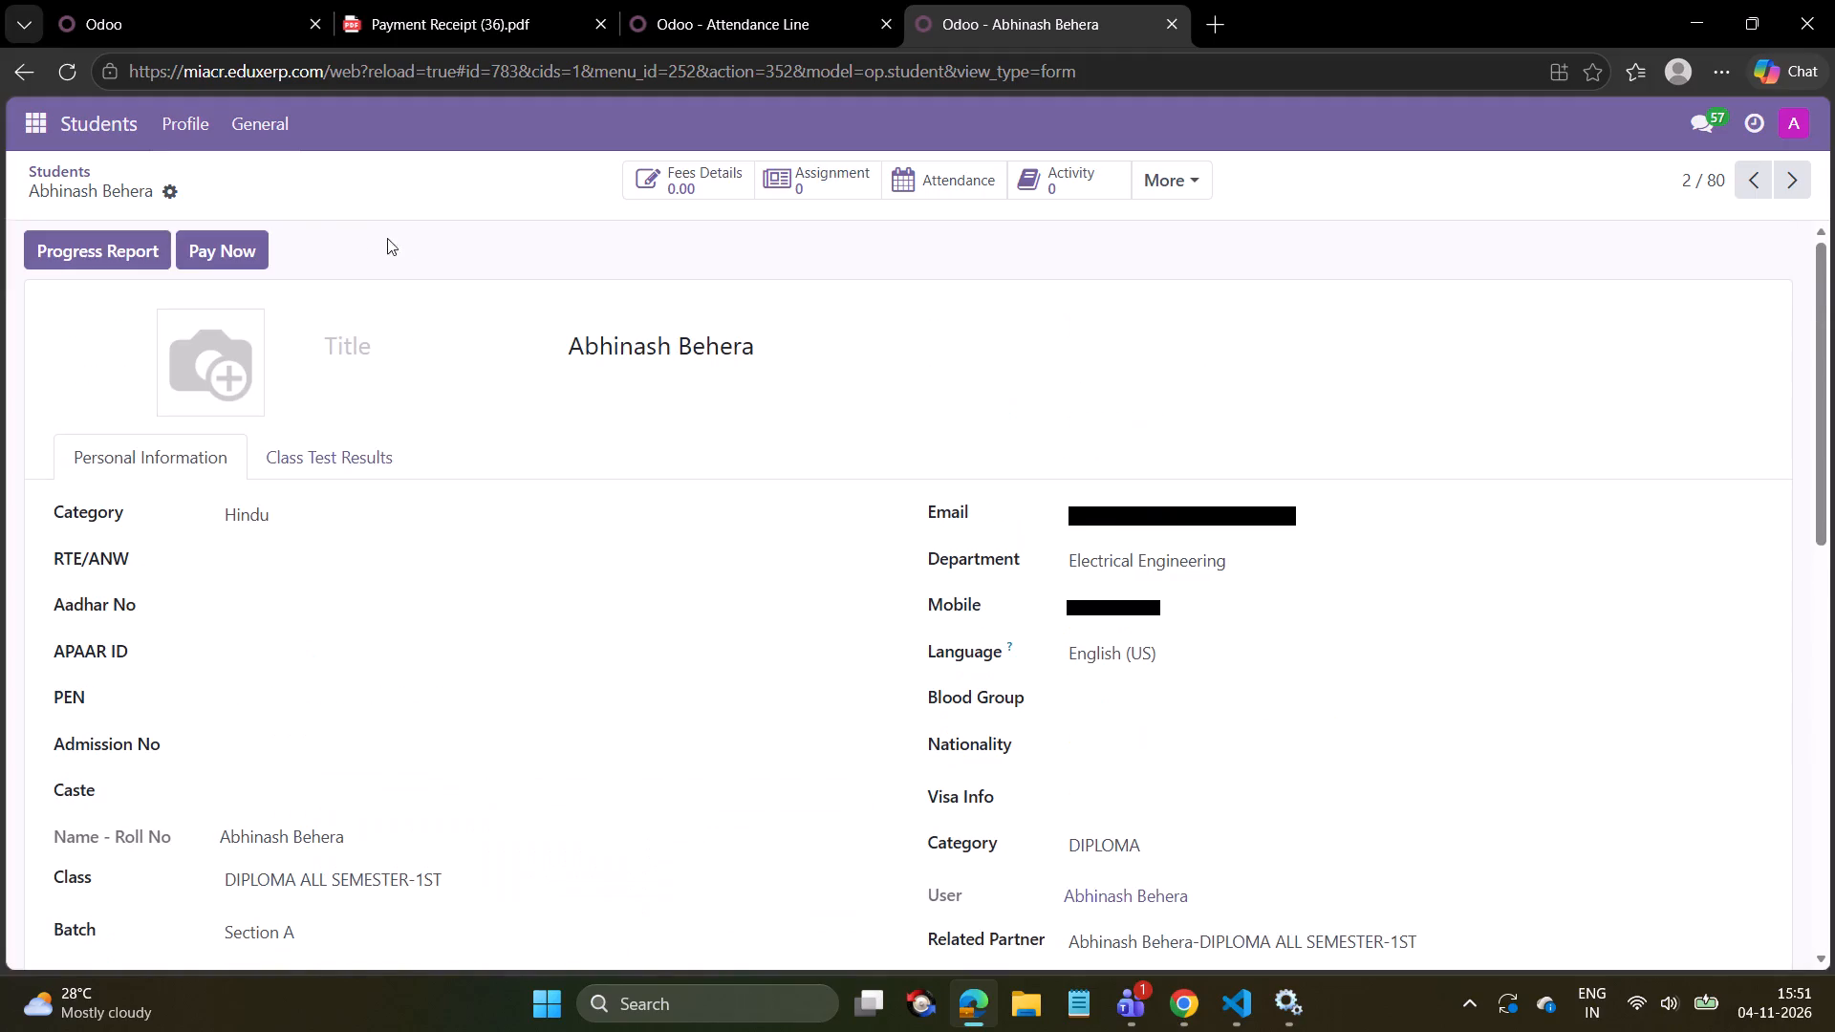
pyautogui.click(77, 169)
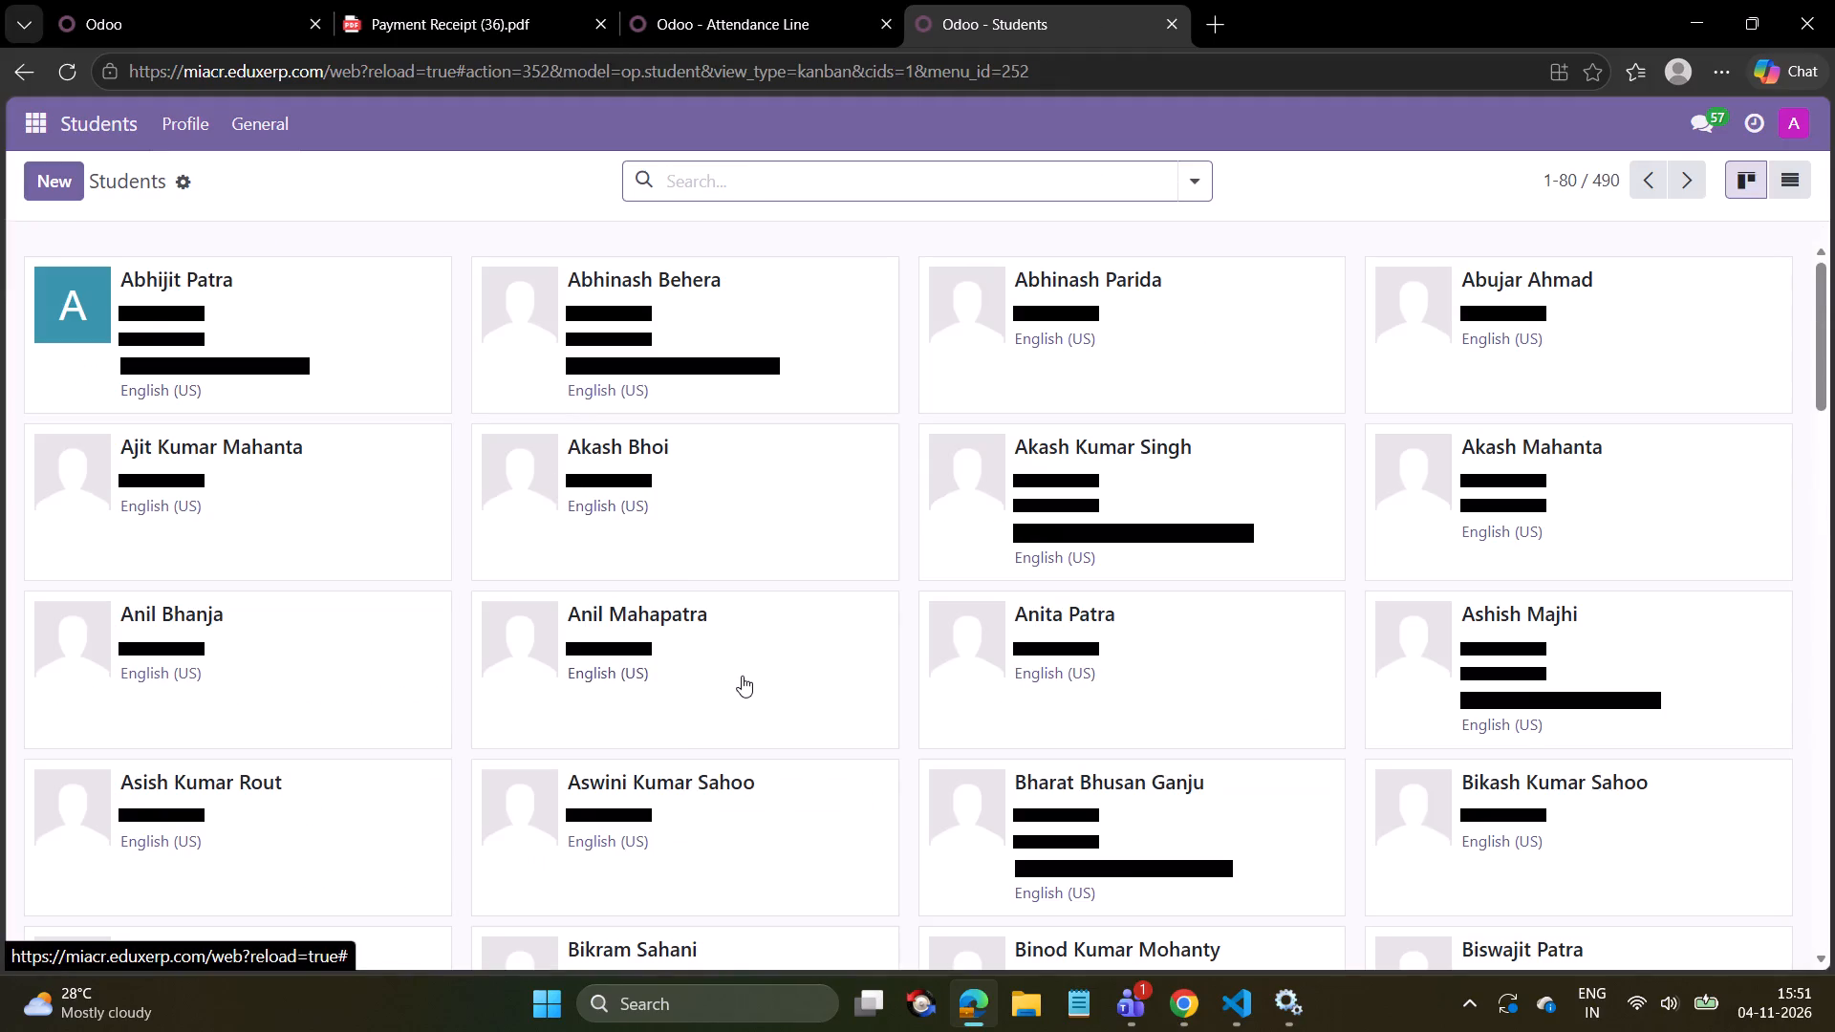
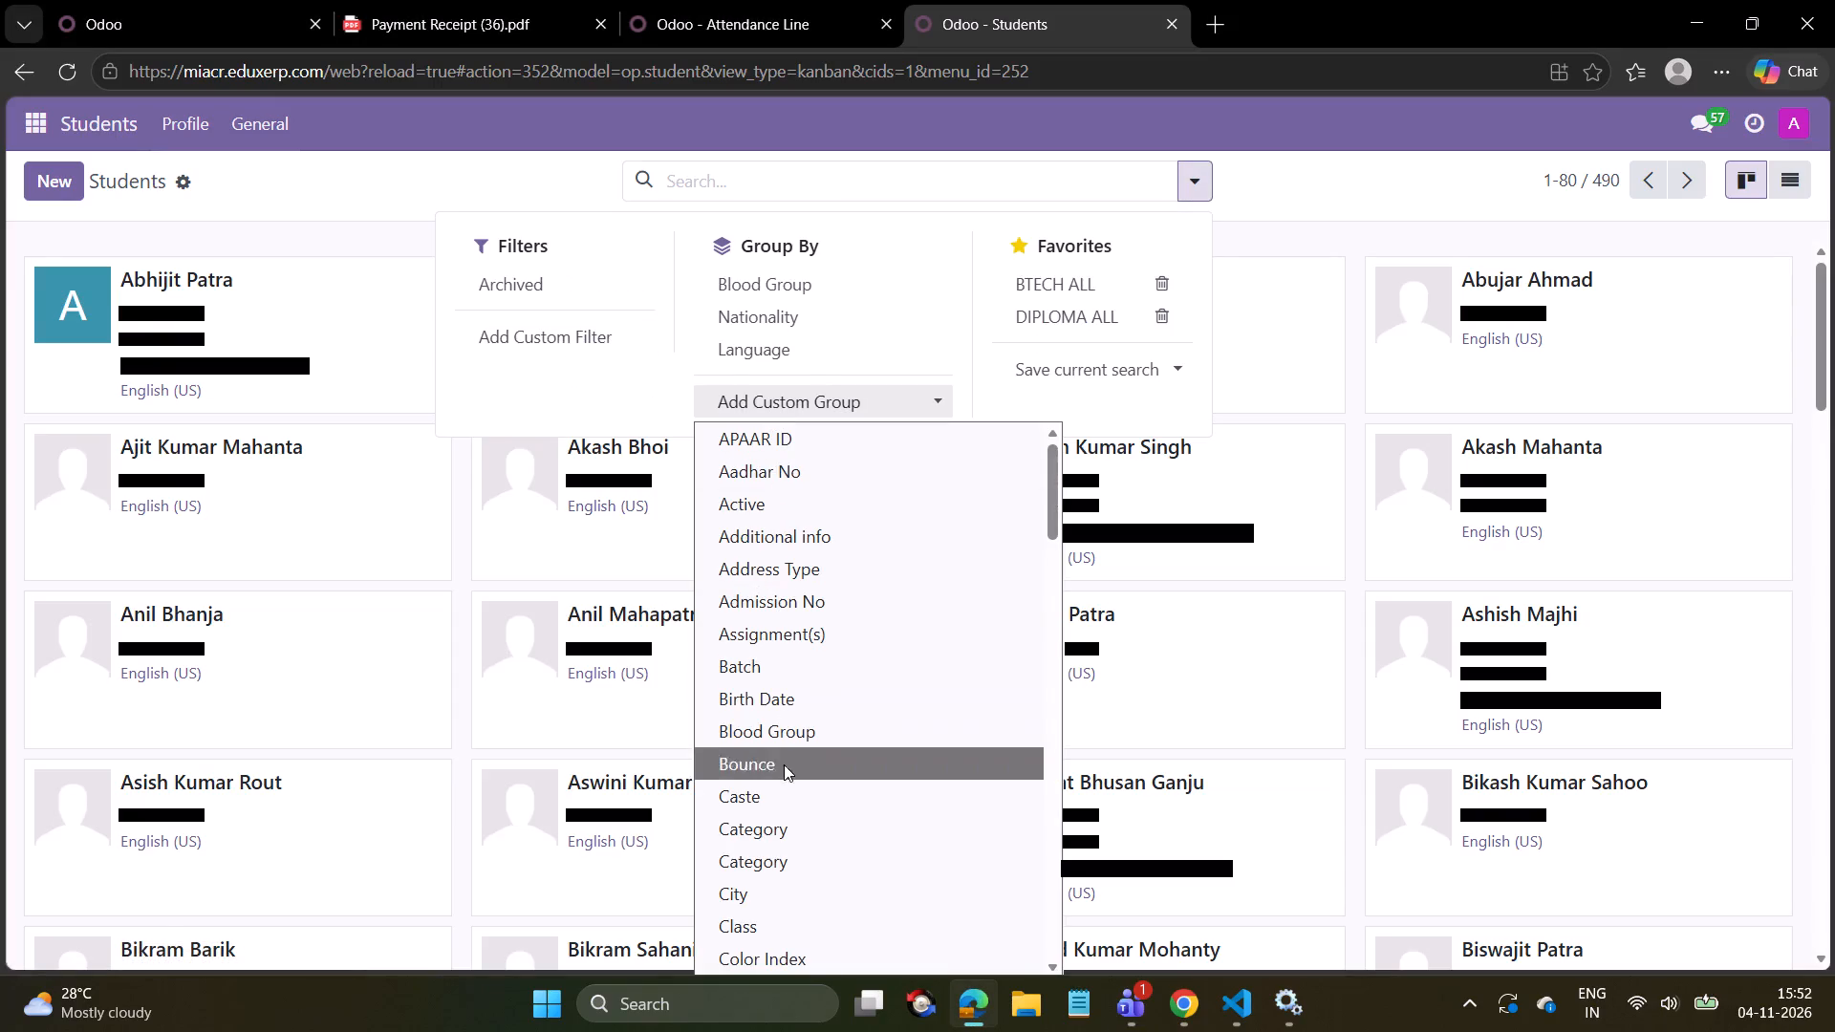
# Group all students by Class and show the grouped records as a list.
pyautogui.click(736, 928)
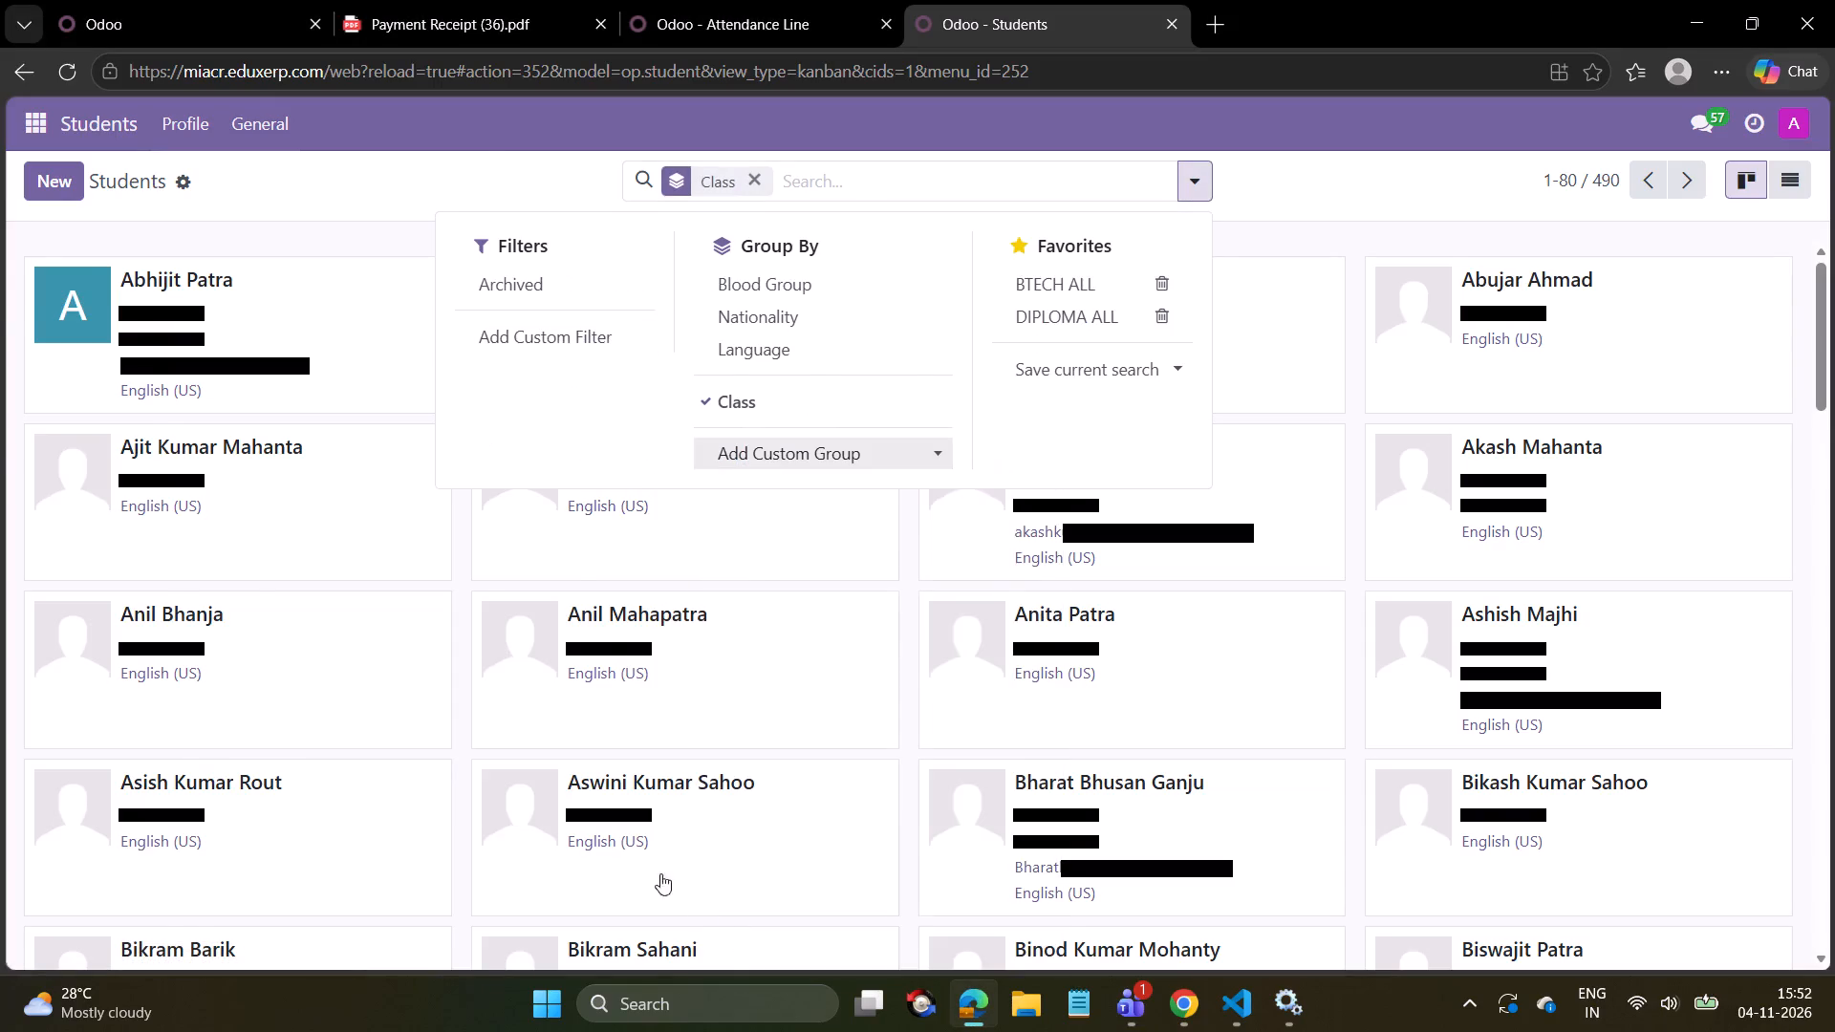
pyautogui.click(486, 150)
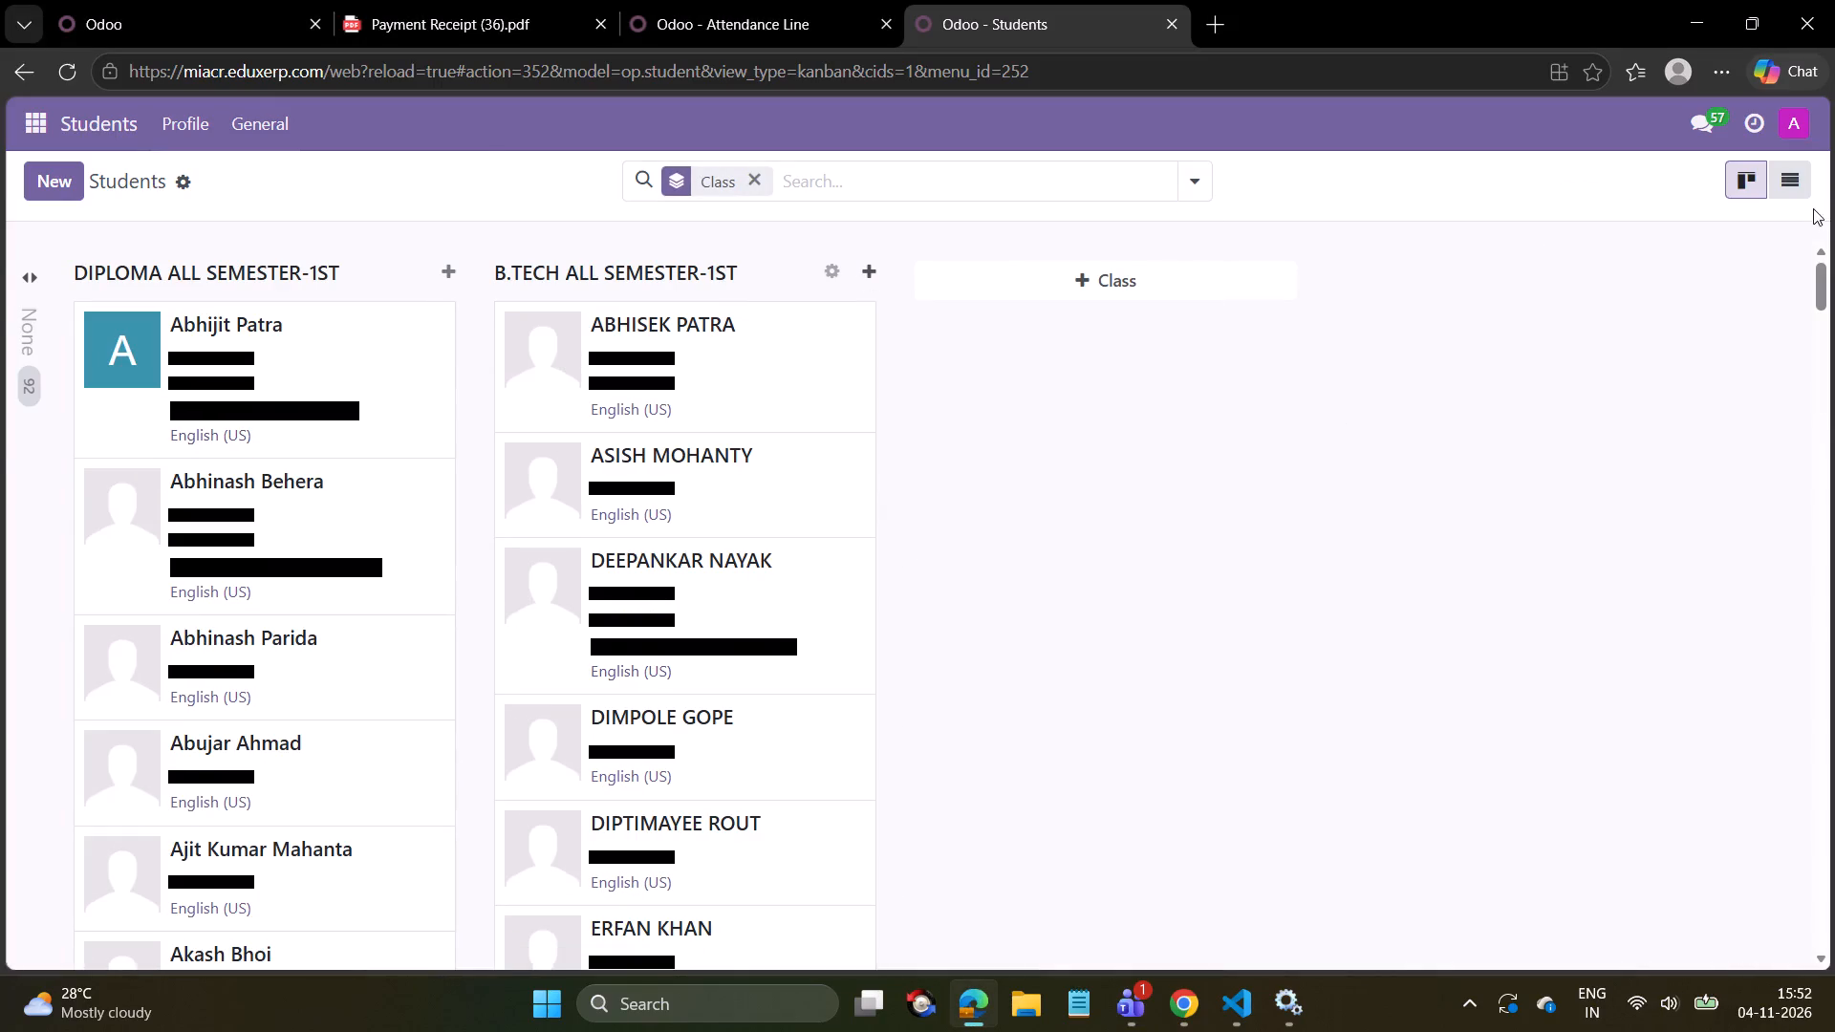
pyautogui.click(1799, 181)
# Open the first student in the None class group, check the class, batch and subjects, and return to the grouped list.
pyautogui.click(118, 358)
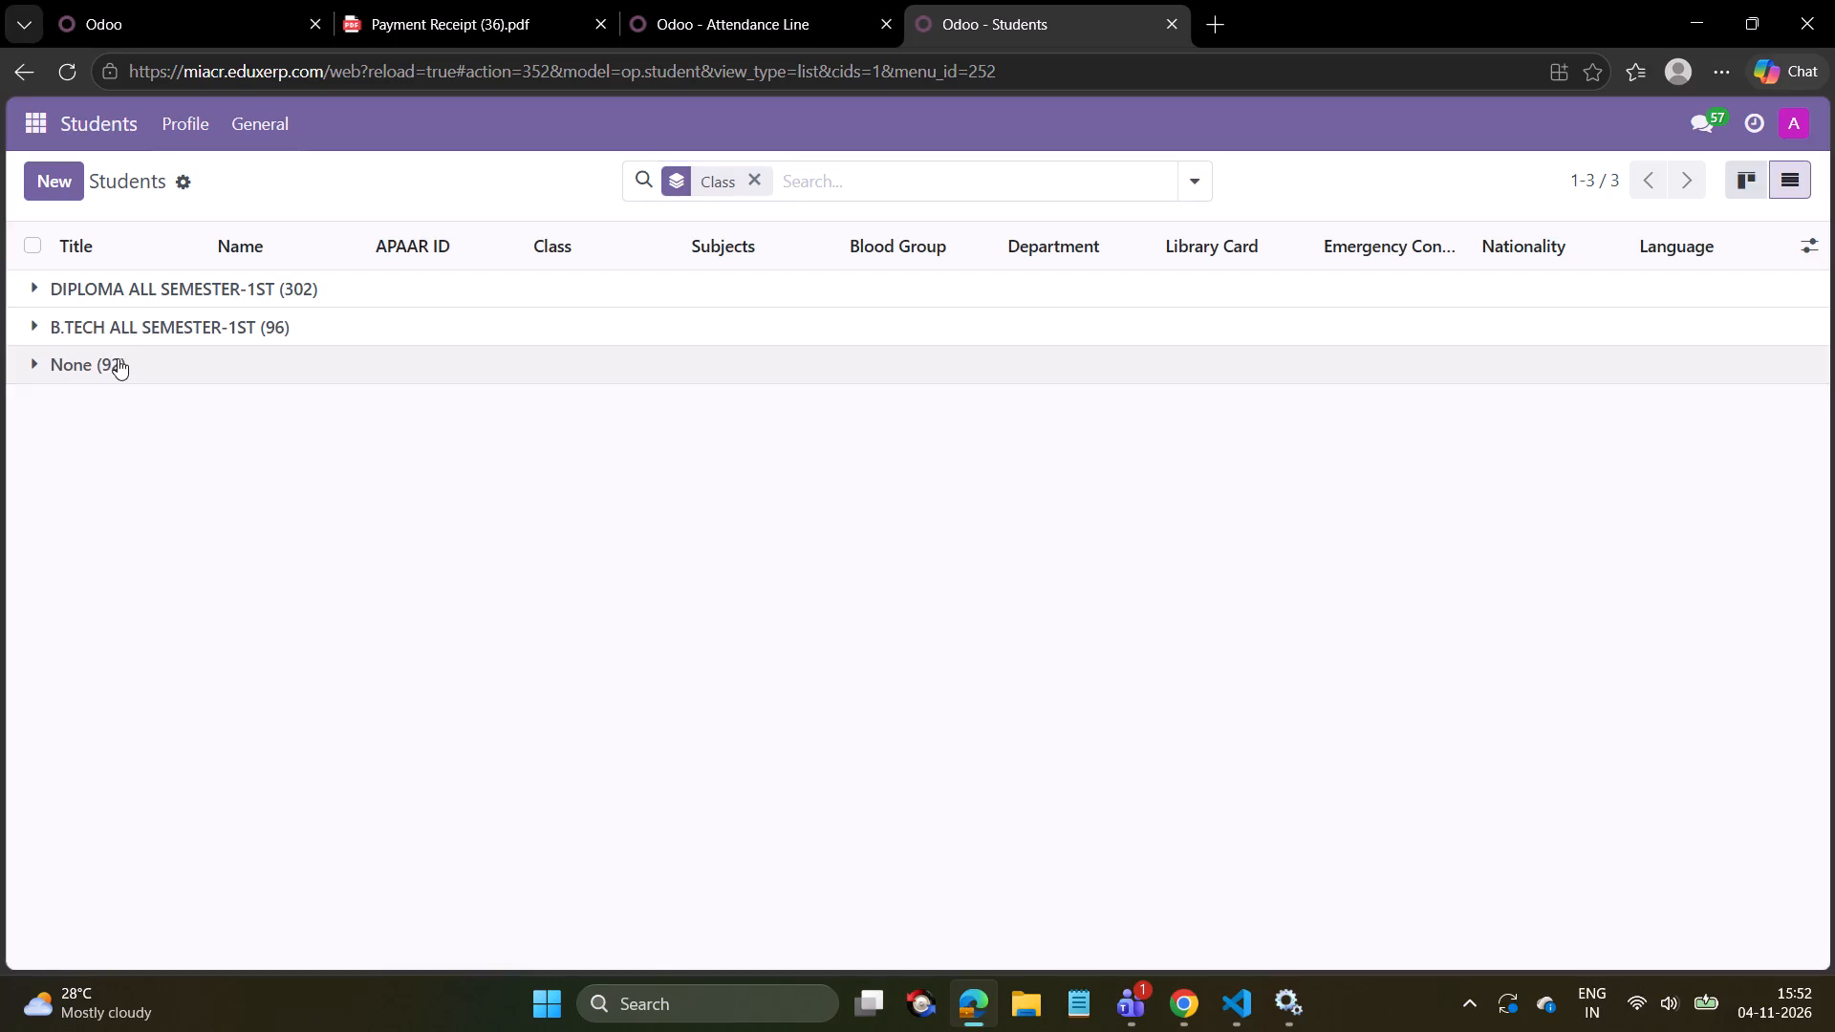
pyautogui.click(353, 484)
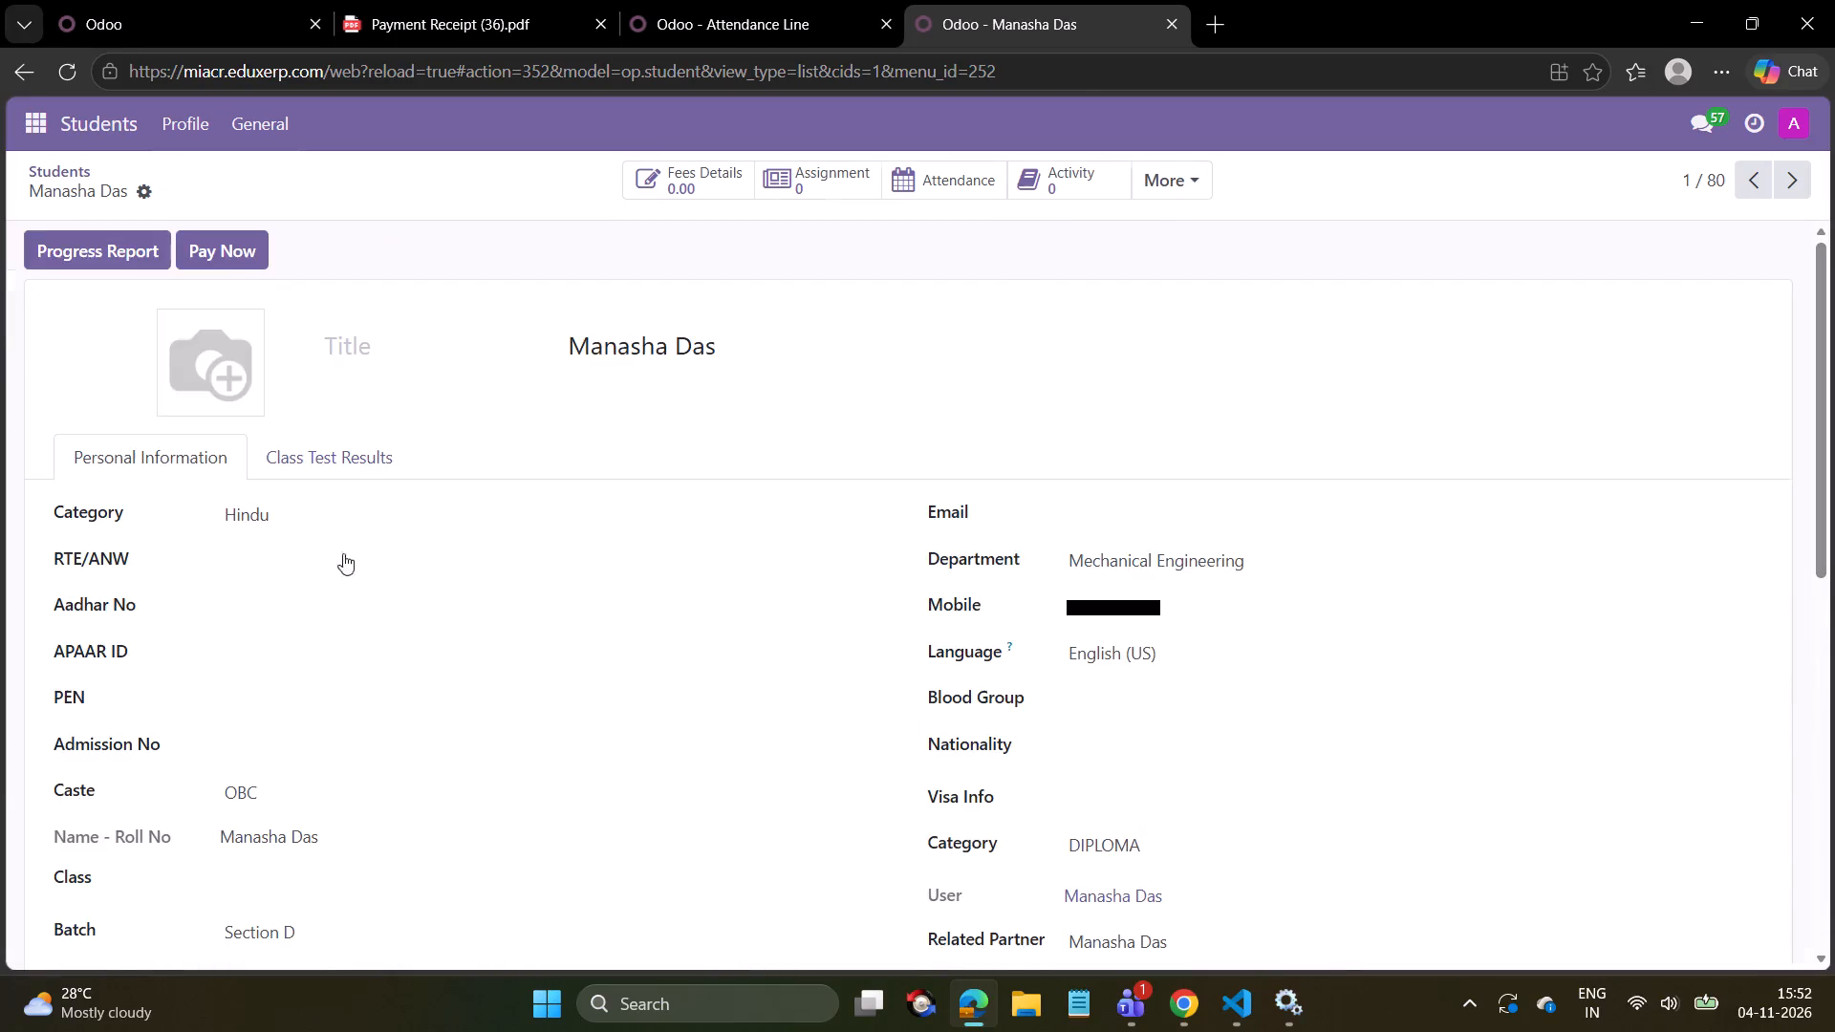
pyautogui.scroll(-2, 419, 699)
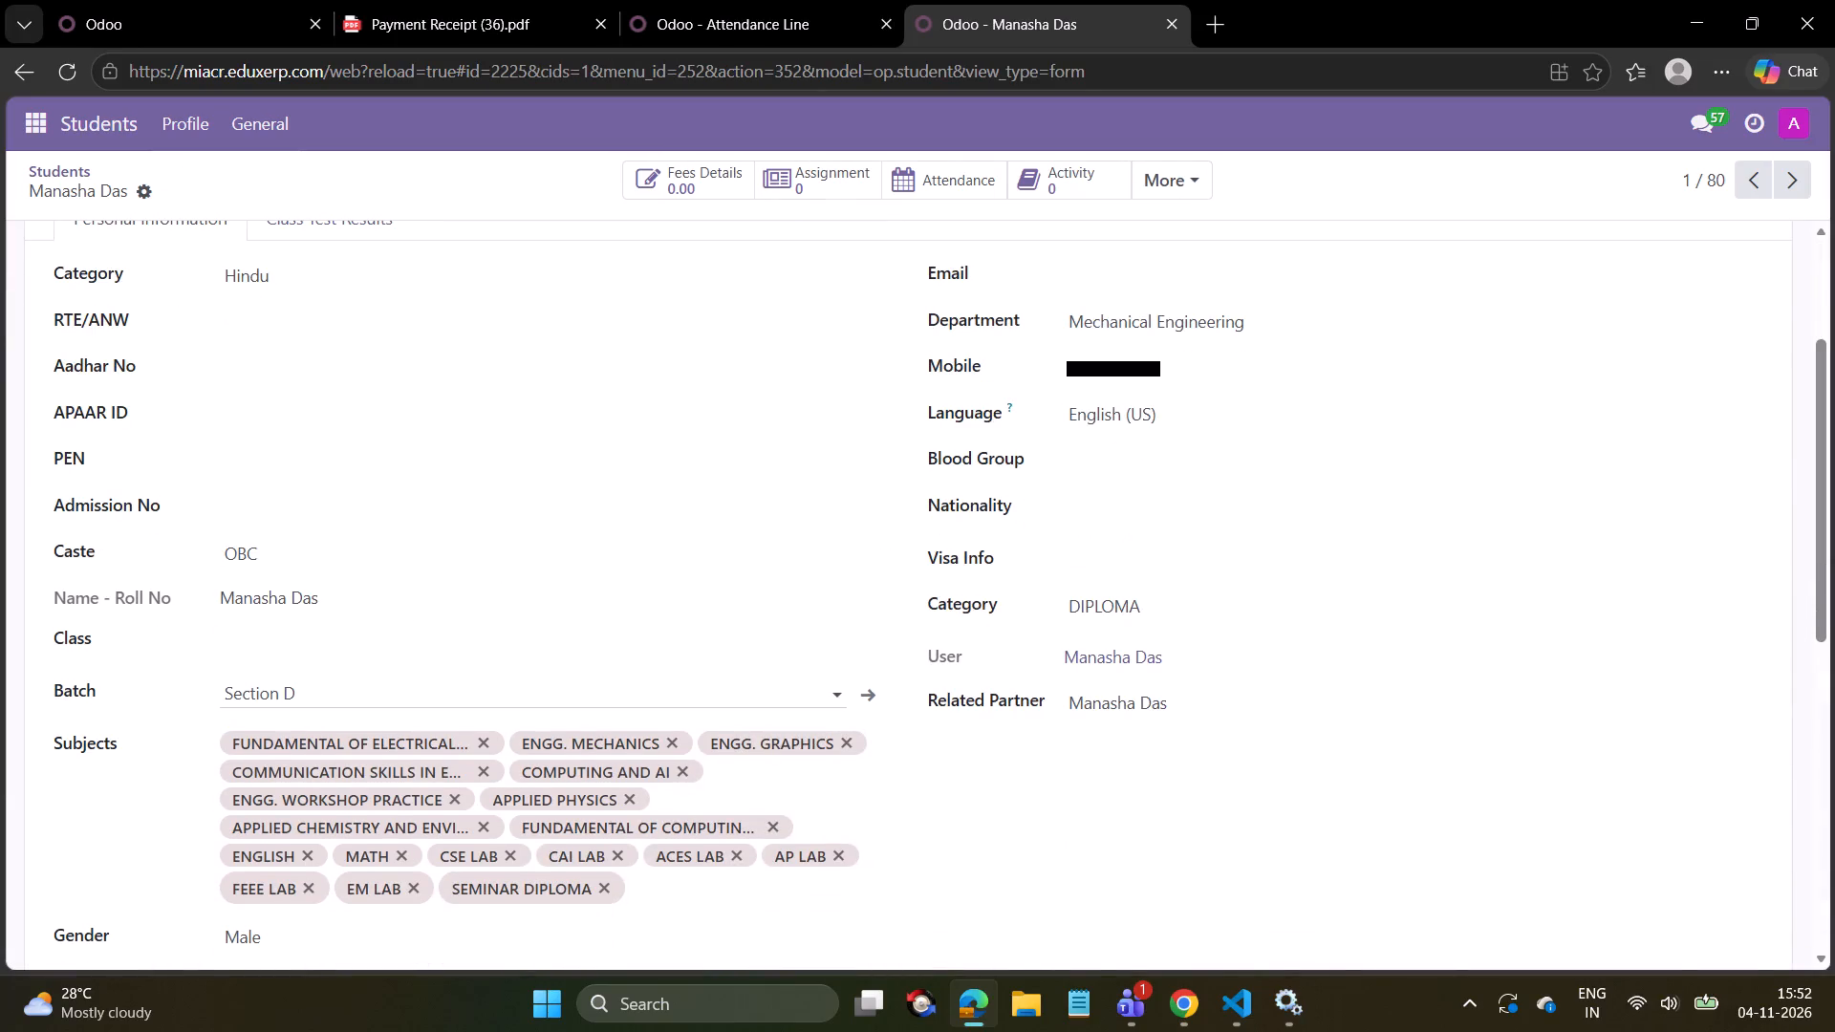
pyautogui.scroll(3, 400, 454)
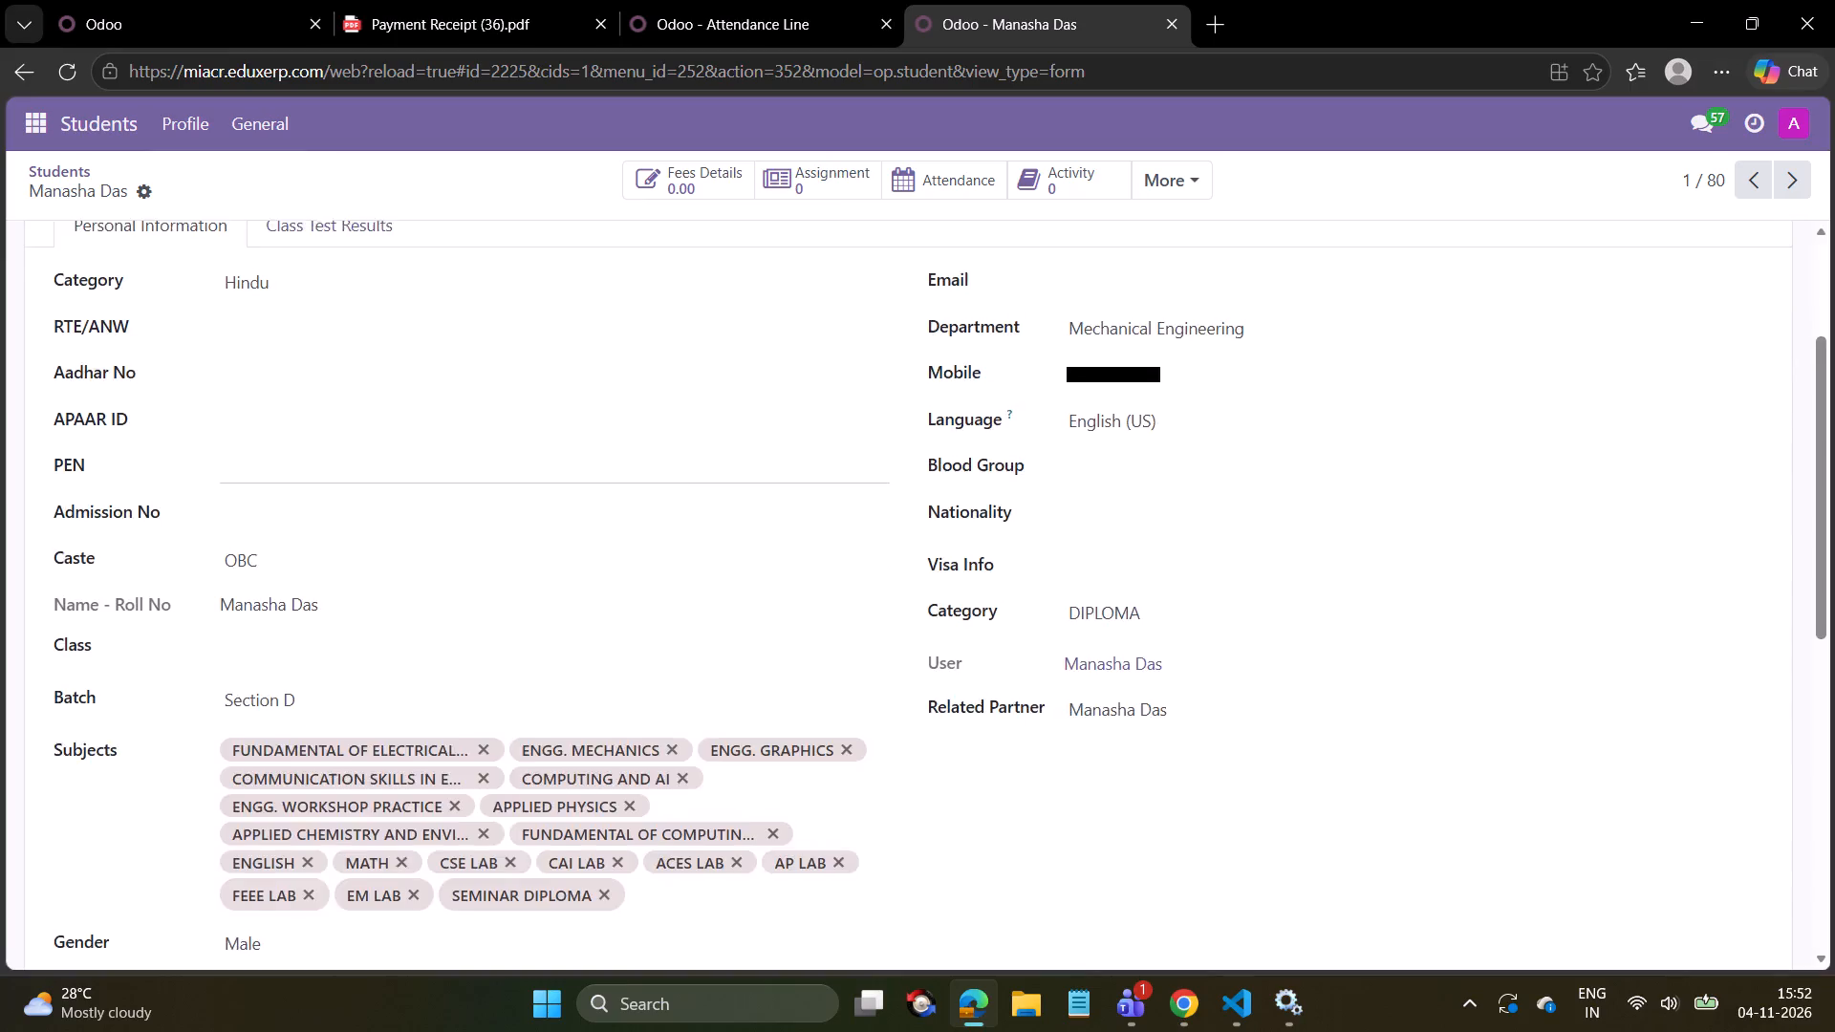
pyautogui.scroll(2, 400, 454)
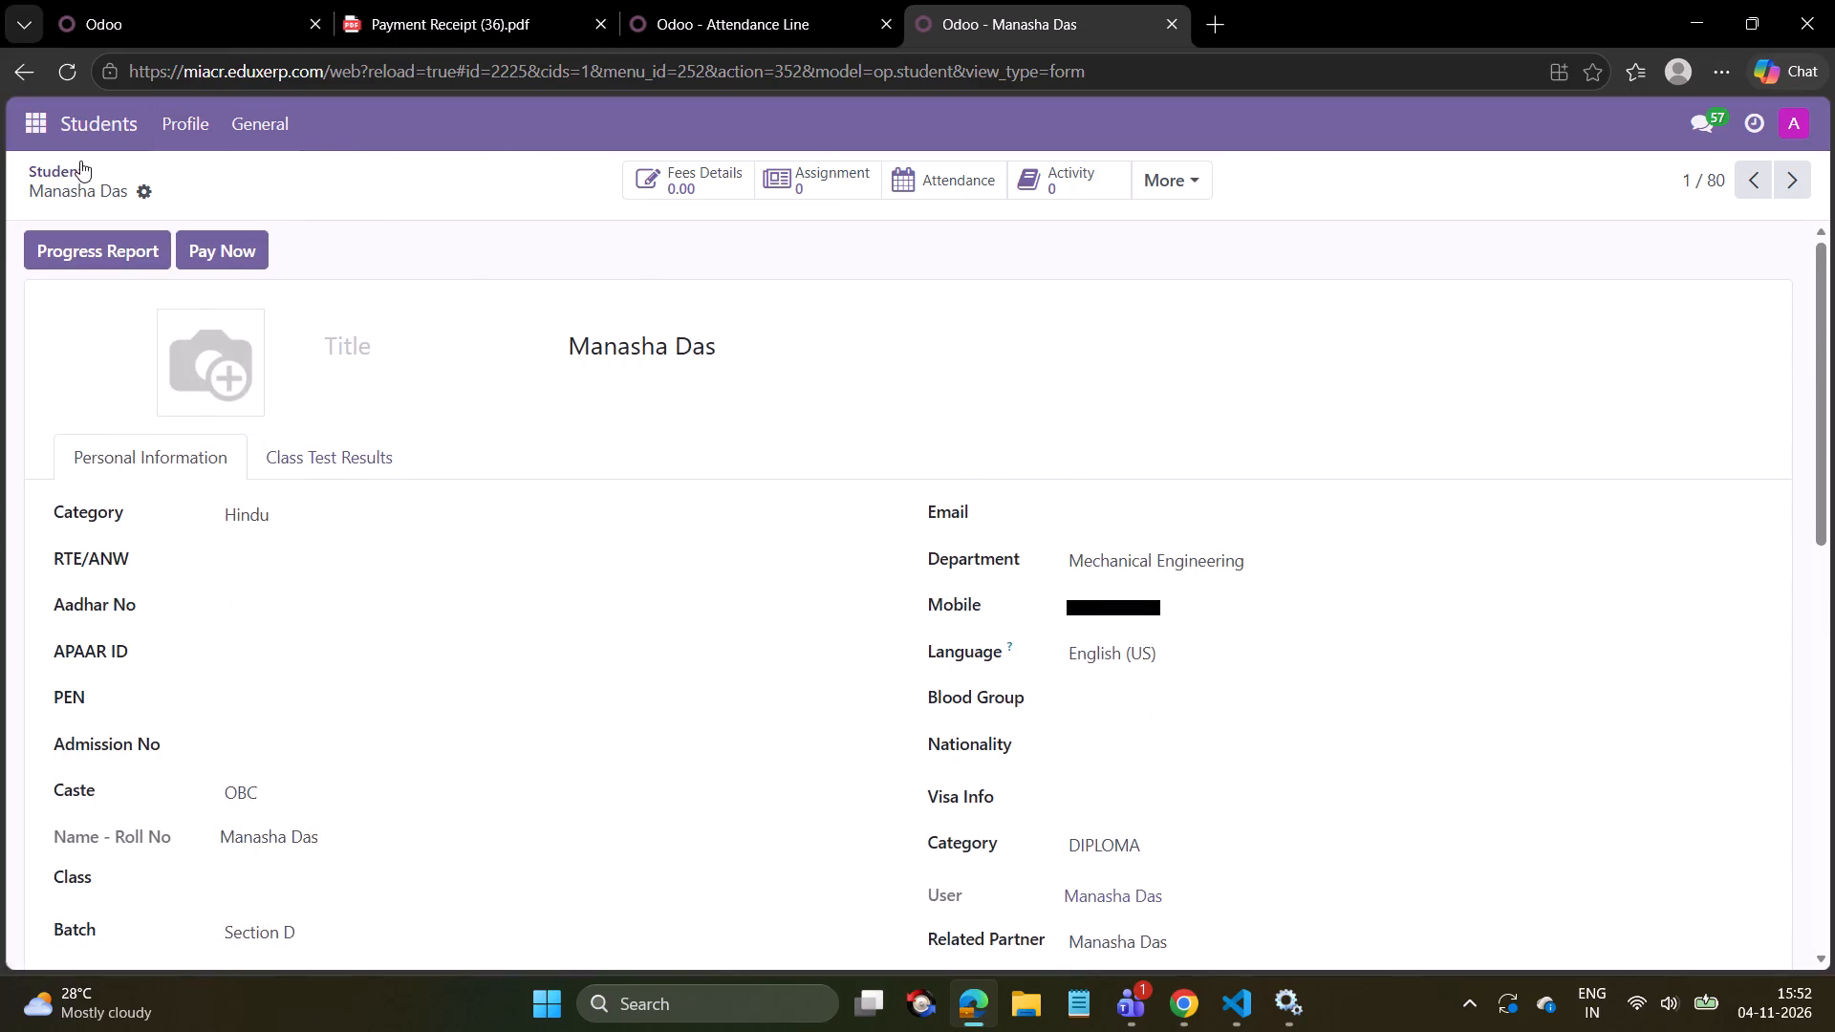
pyautogui.click(76, 166)
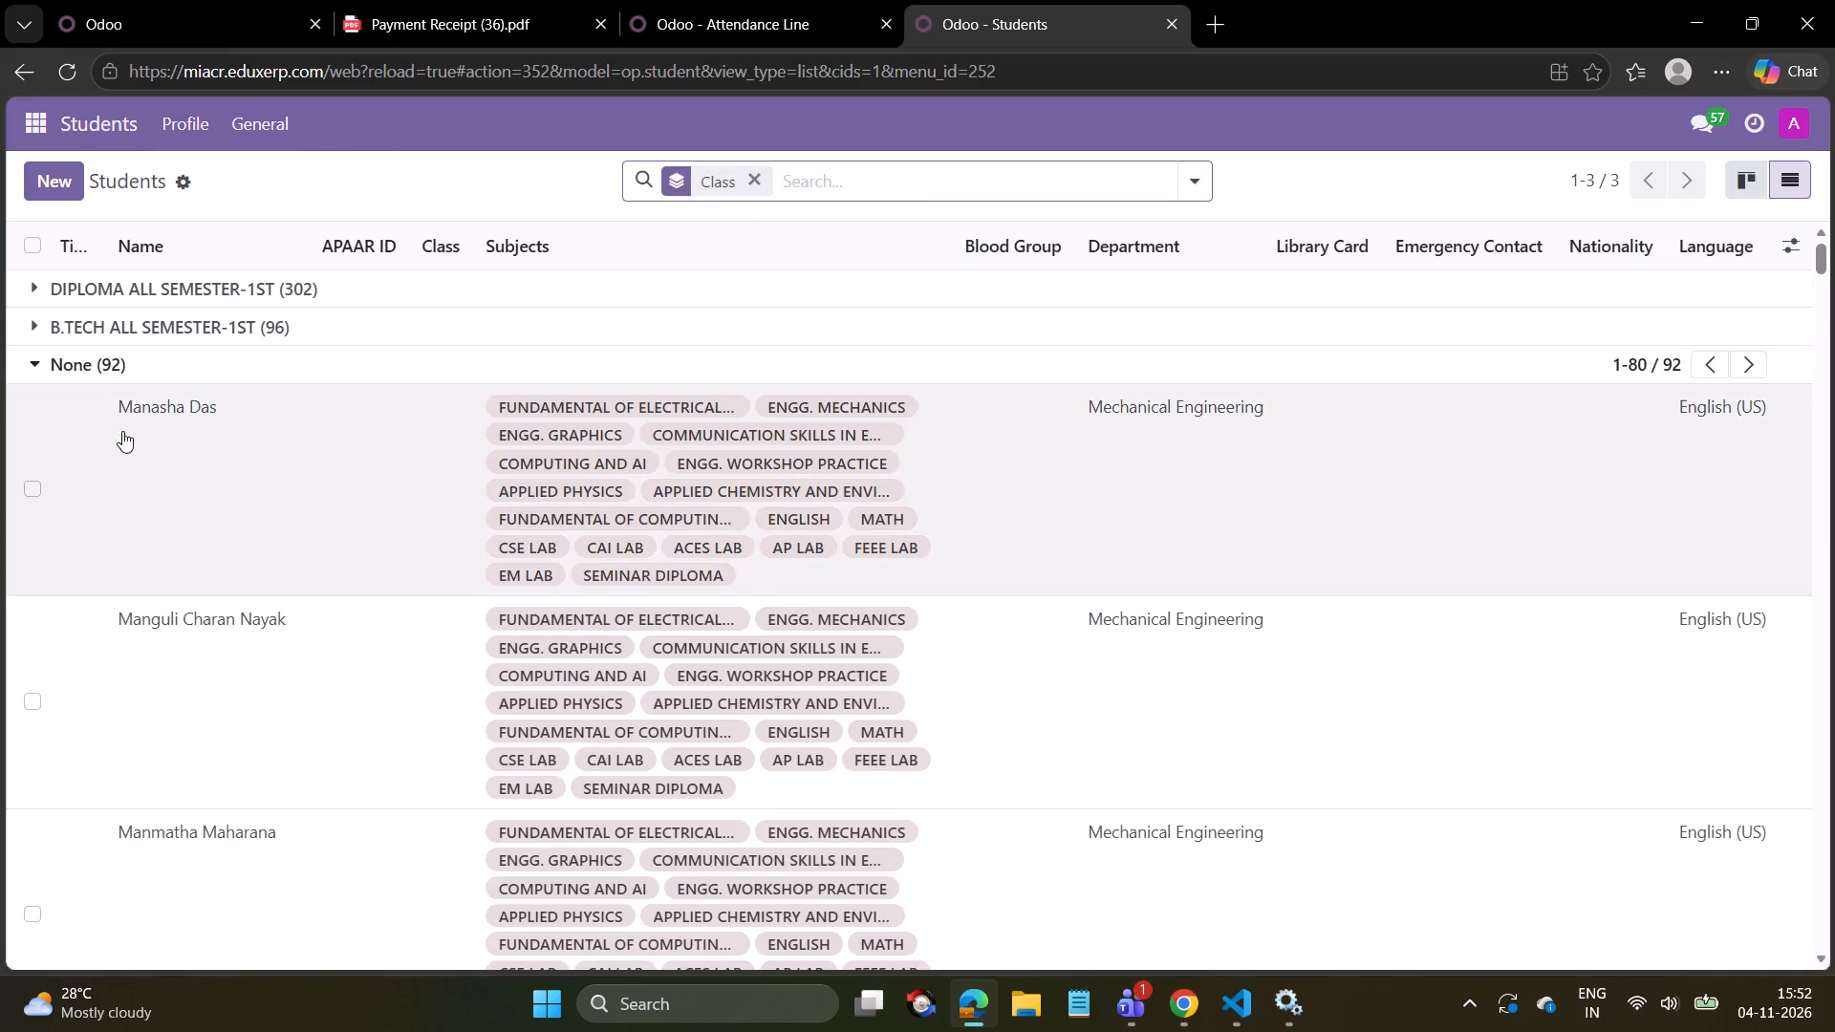
# Reopen the first student without a class, re-examine the department, category, class, batch and subjects, and return to the Students list.
pyautogui.click(115, 373)
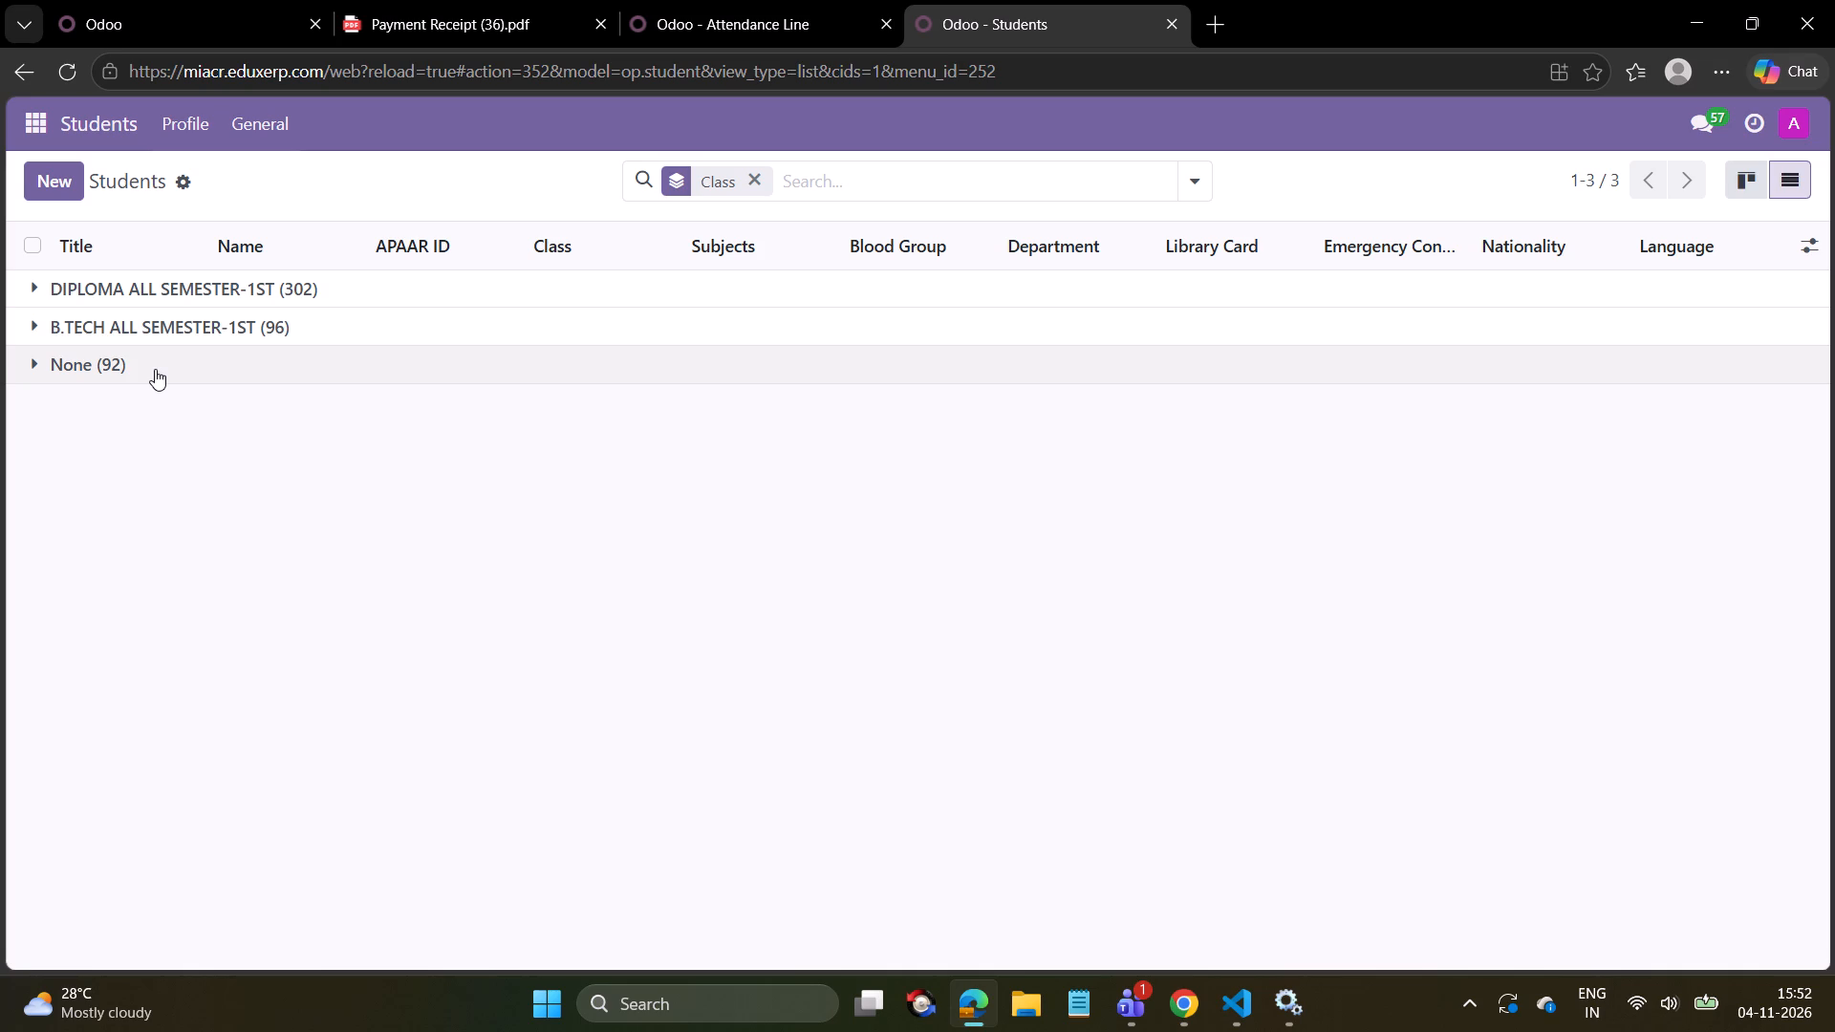
pyautogui.click(155, 369)
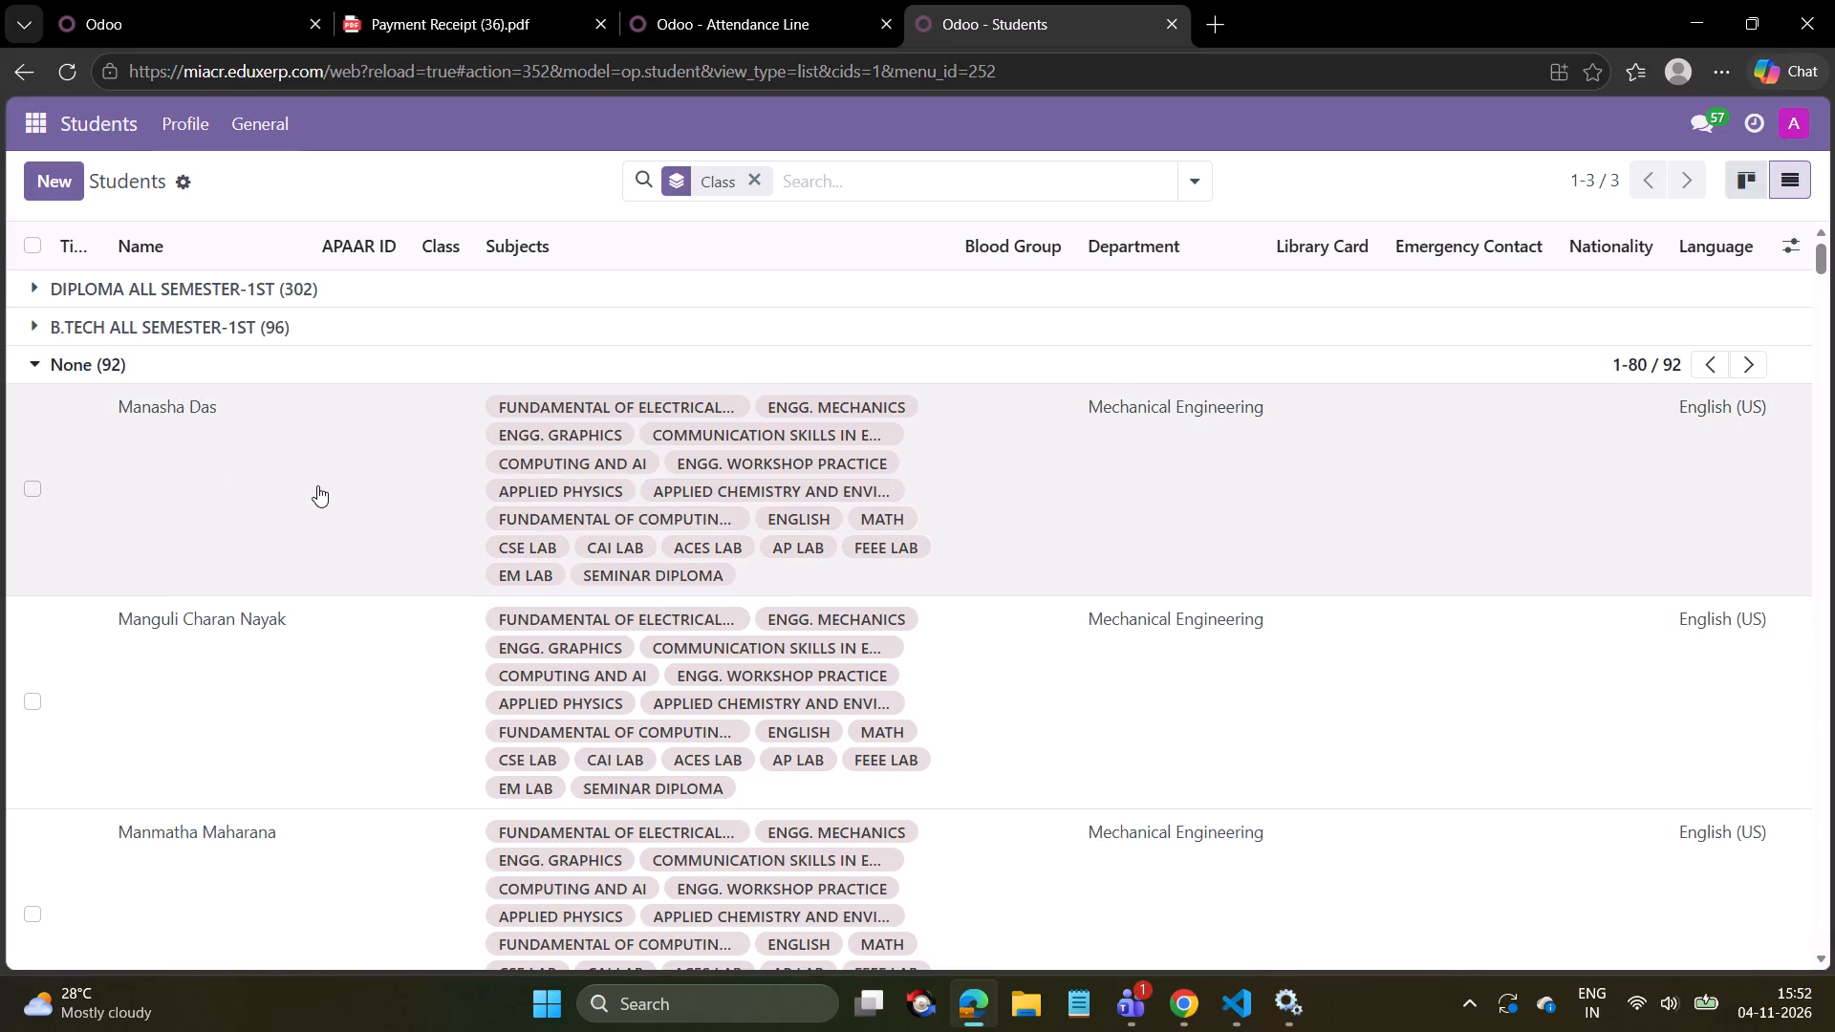
pyautogui.click(317, 485)
pyautogui.scroll(-3, 485, 734)
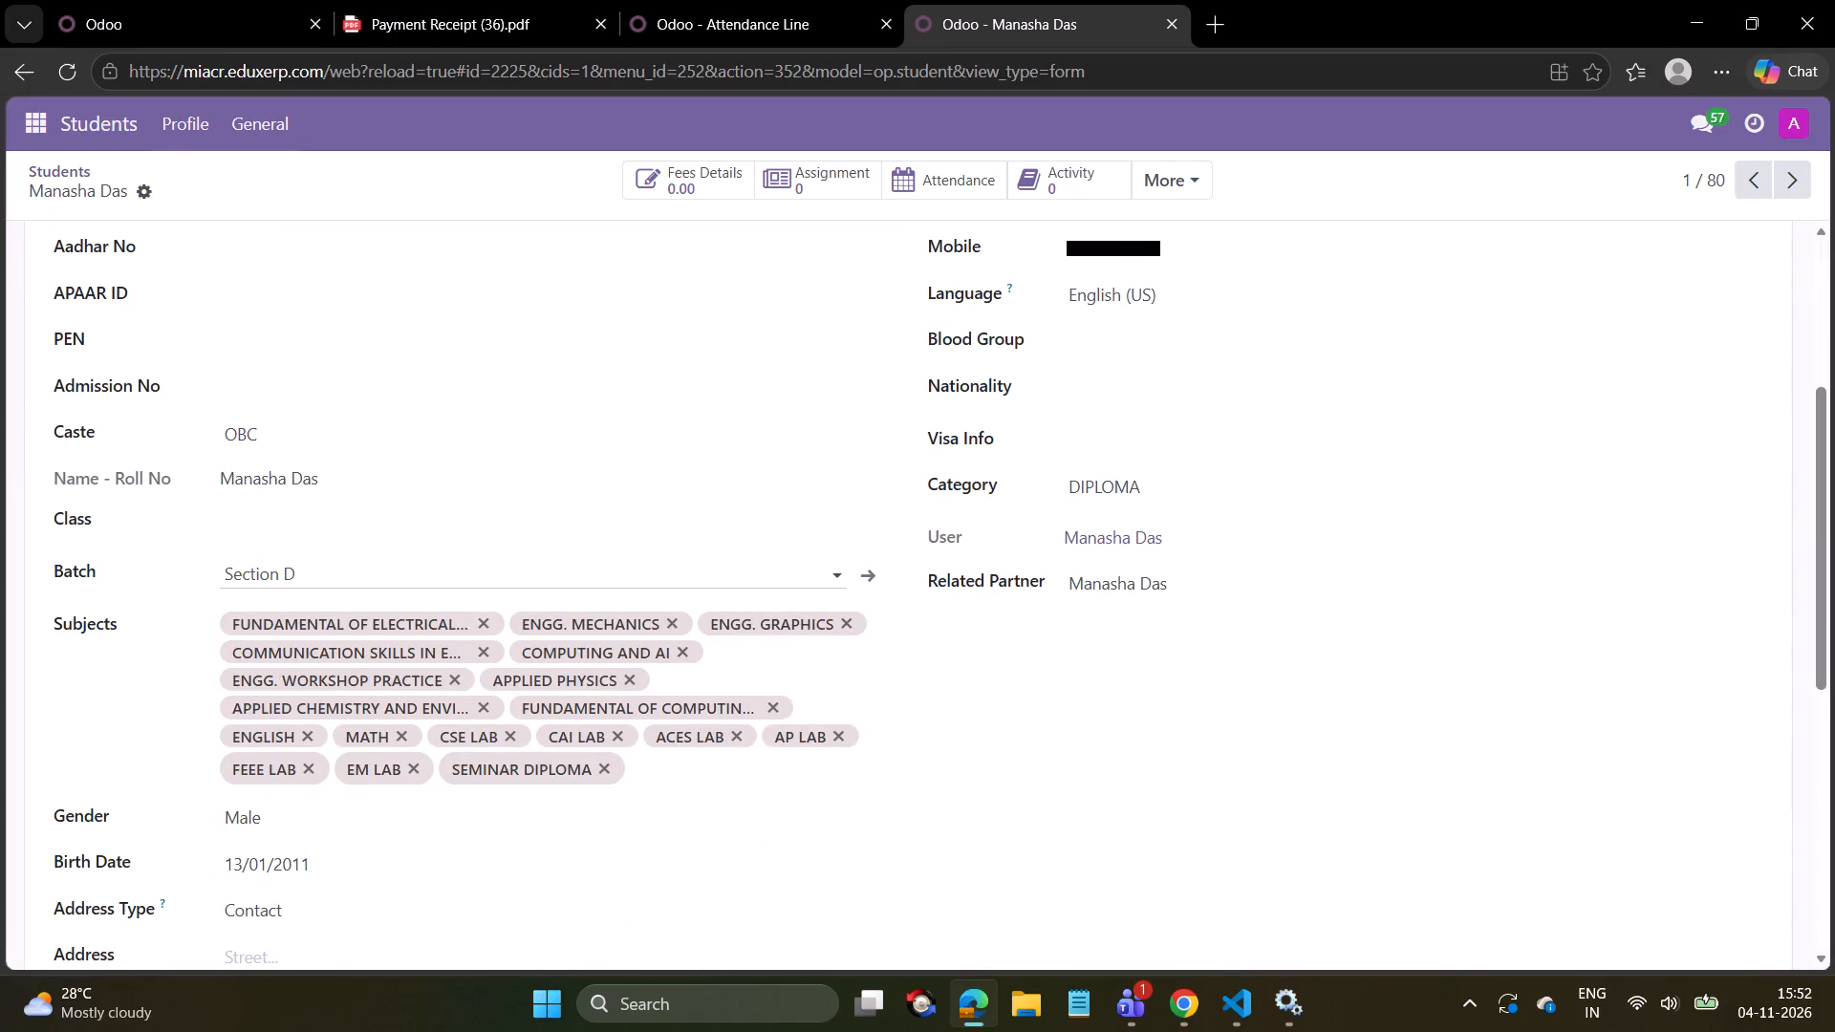
pyautogui.scroll(3, 1054, 572)
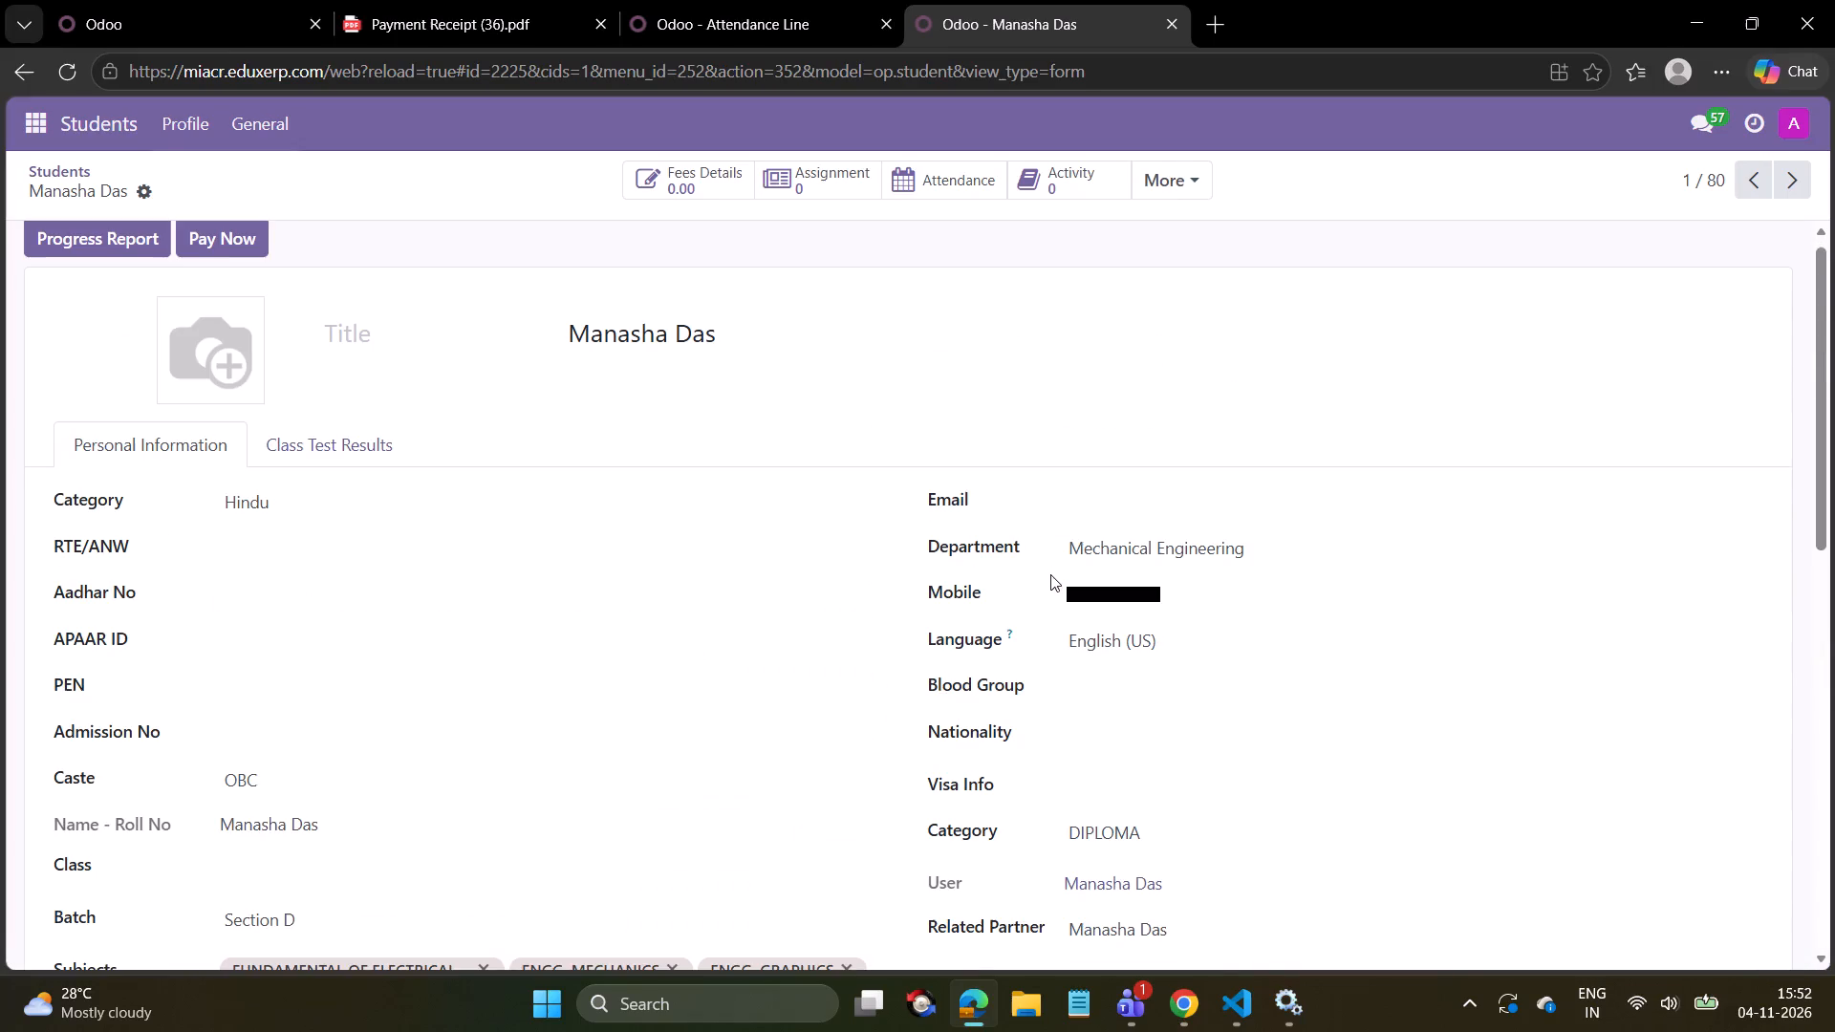
pyautogui.scroll(-1, 577, 581)
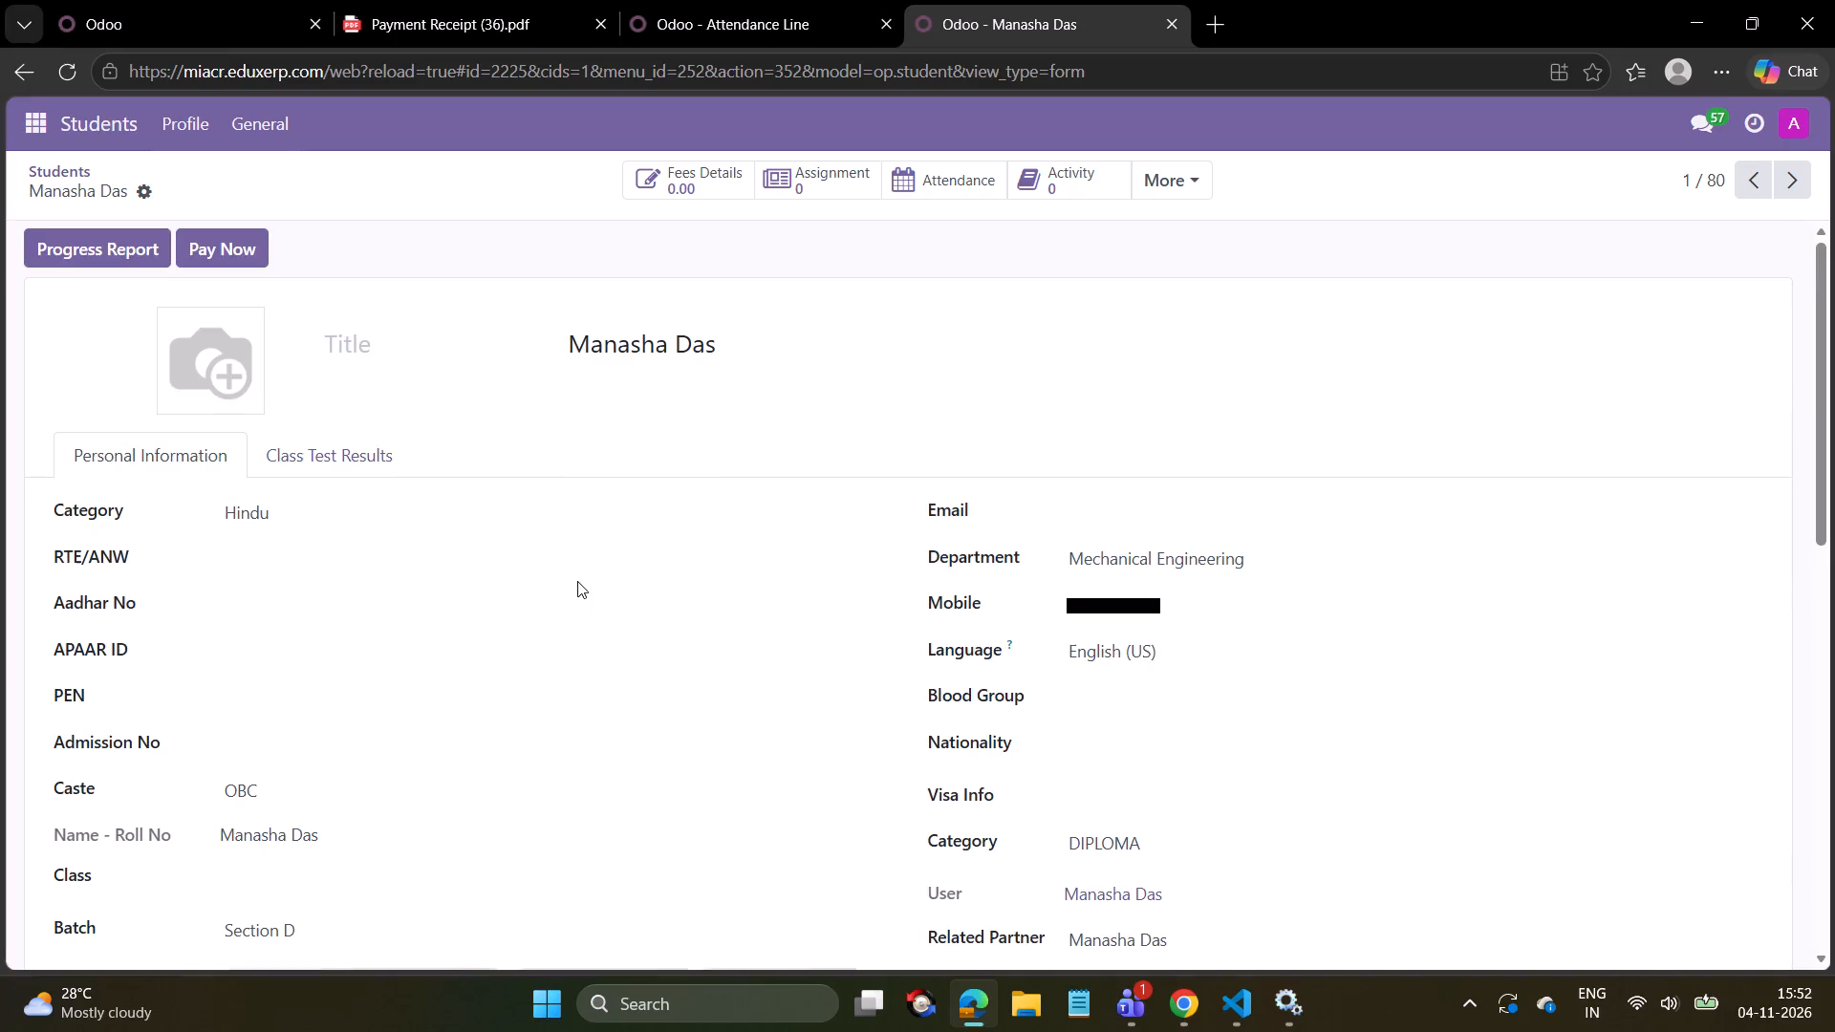
pyautogui.scroll(-2, 412, 671)
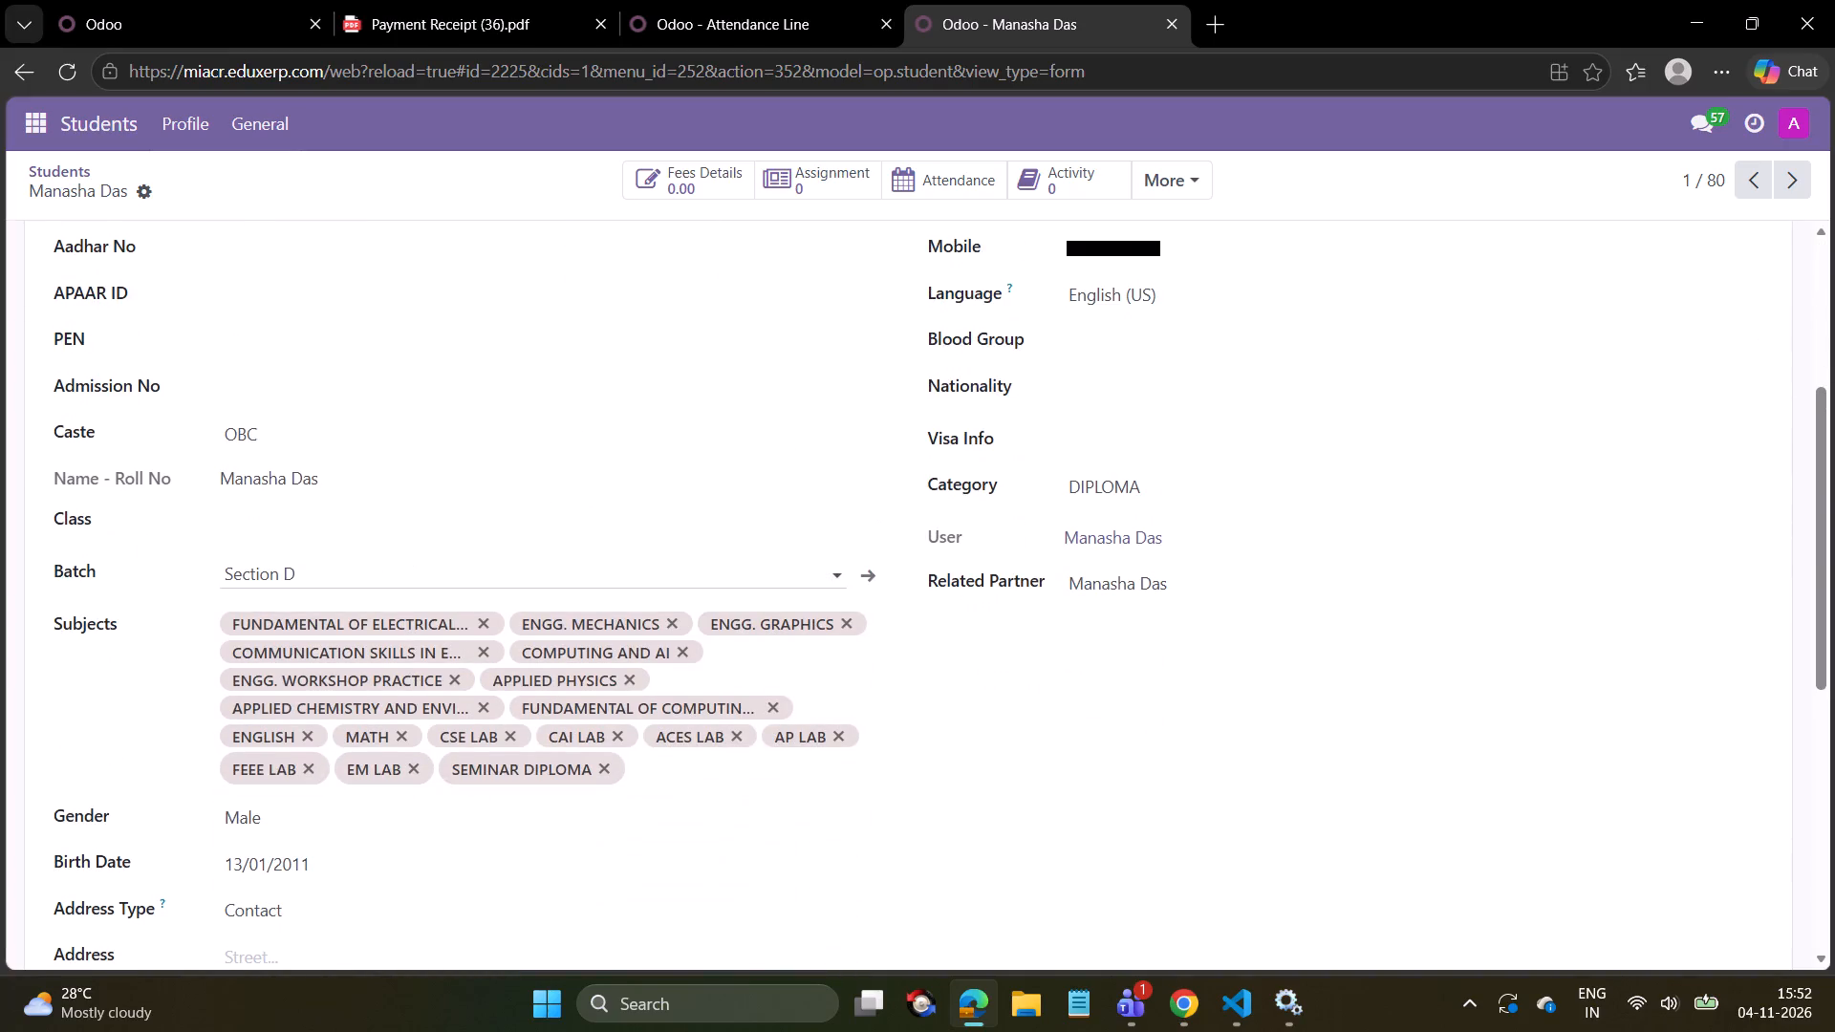
pyautogui.scroll(5, 335, 545)
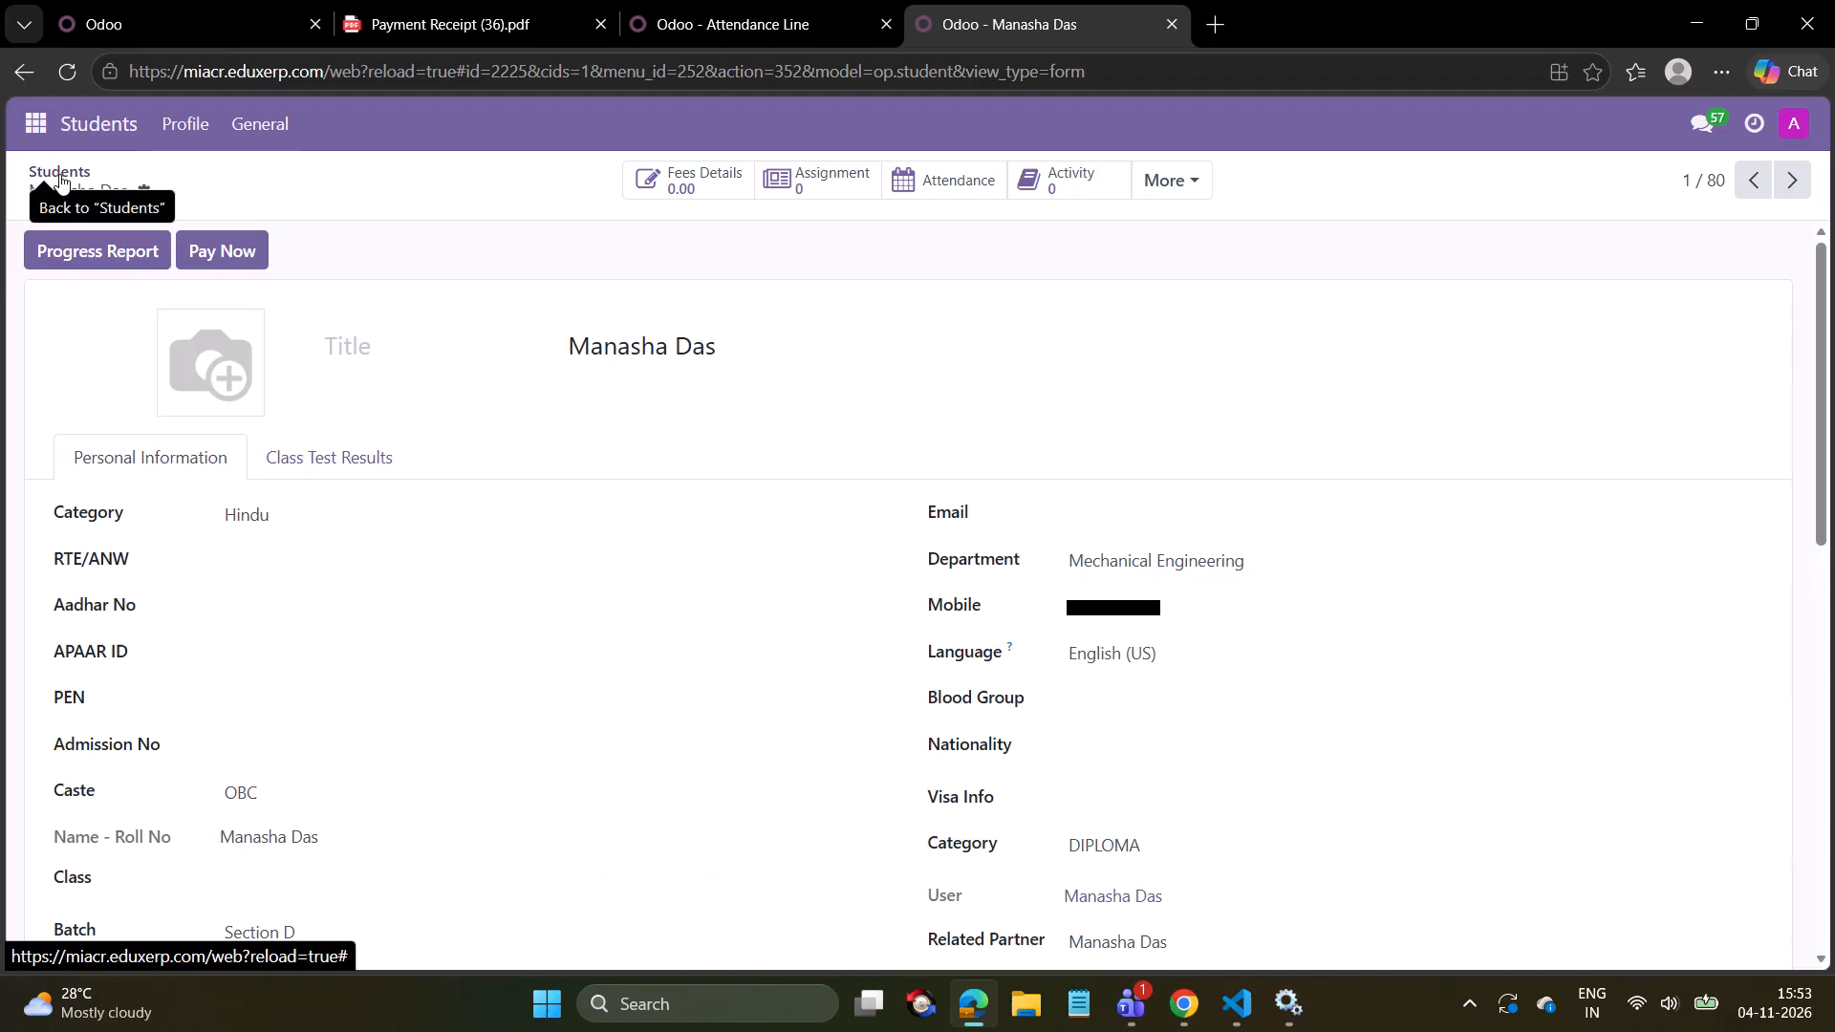
pyautogui.click(43, 169)
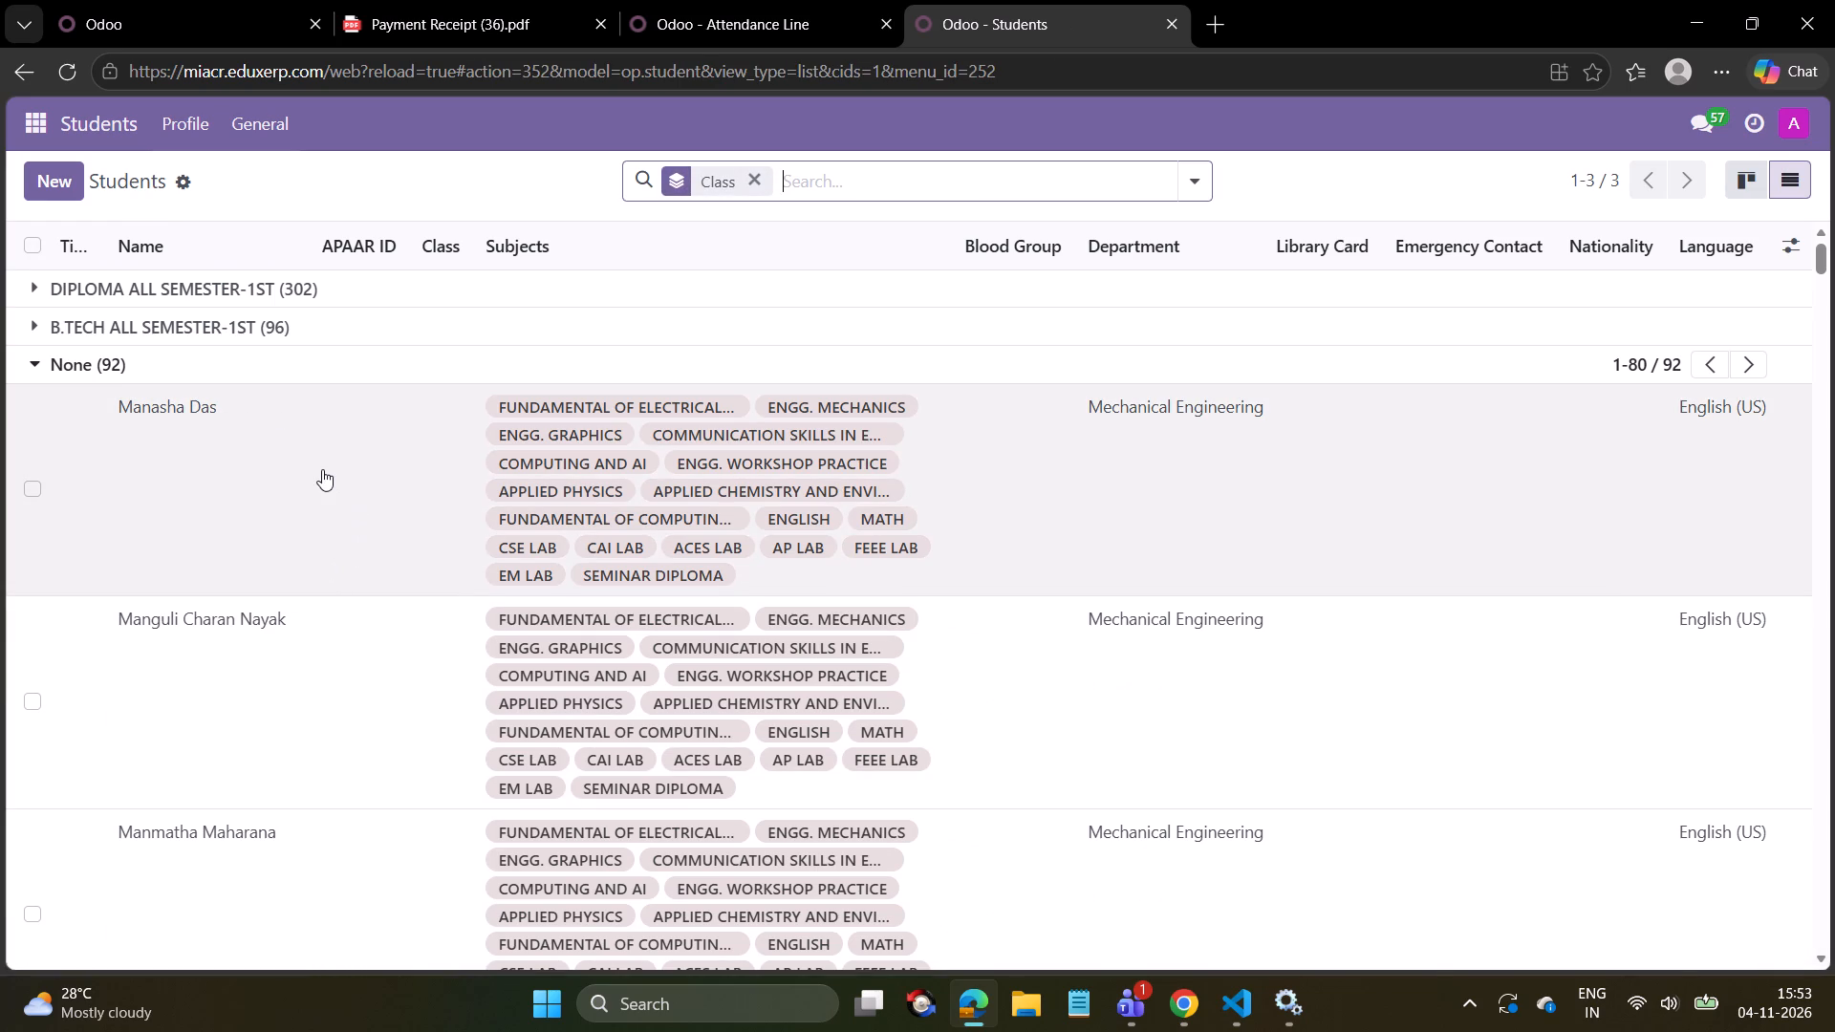
# Collapse the None group, and look briefly into the B.TECH ALL SEMESTER-1ST and DIPLOMA ALL SEMESTER-1ST groups, leaving all collapsed.
pyautogui.click(216, 381)
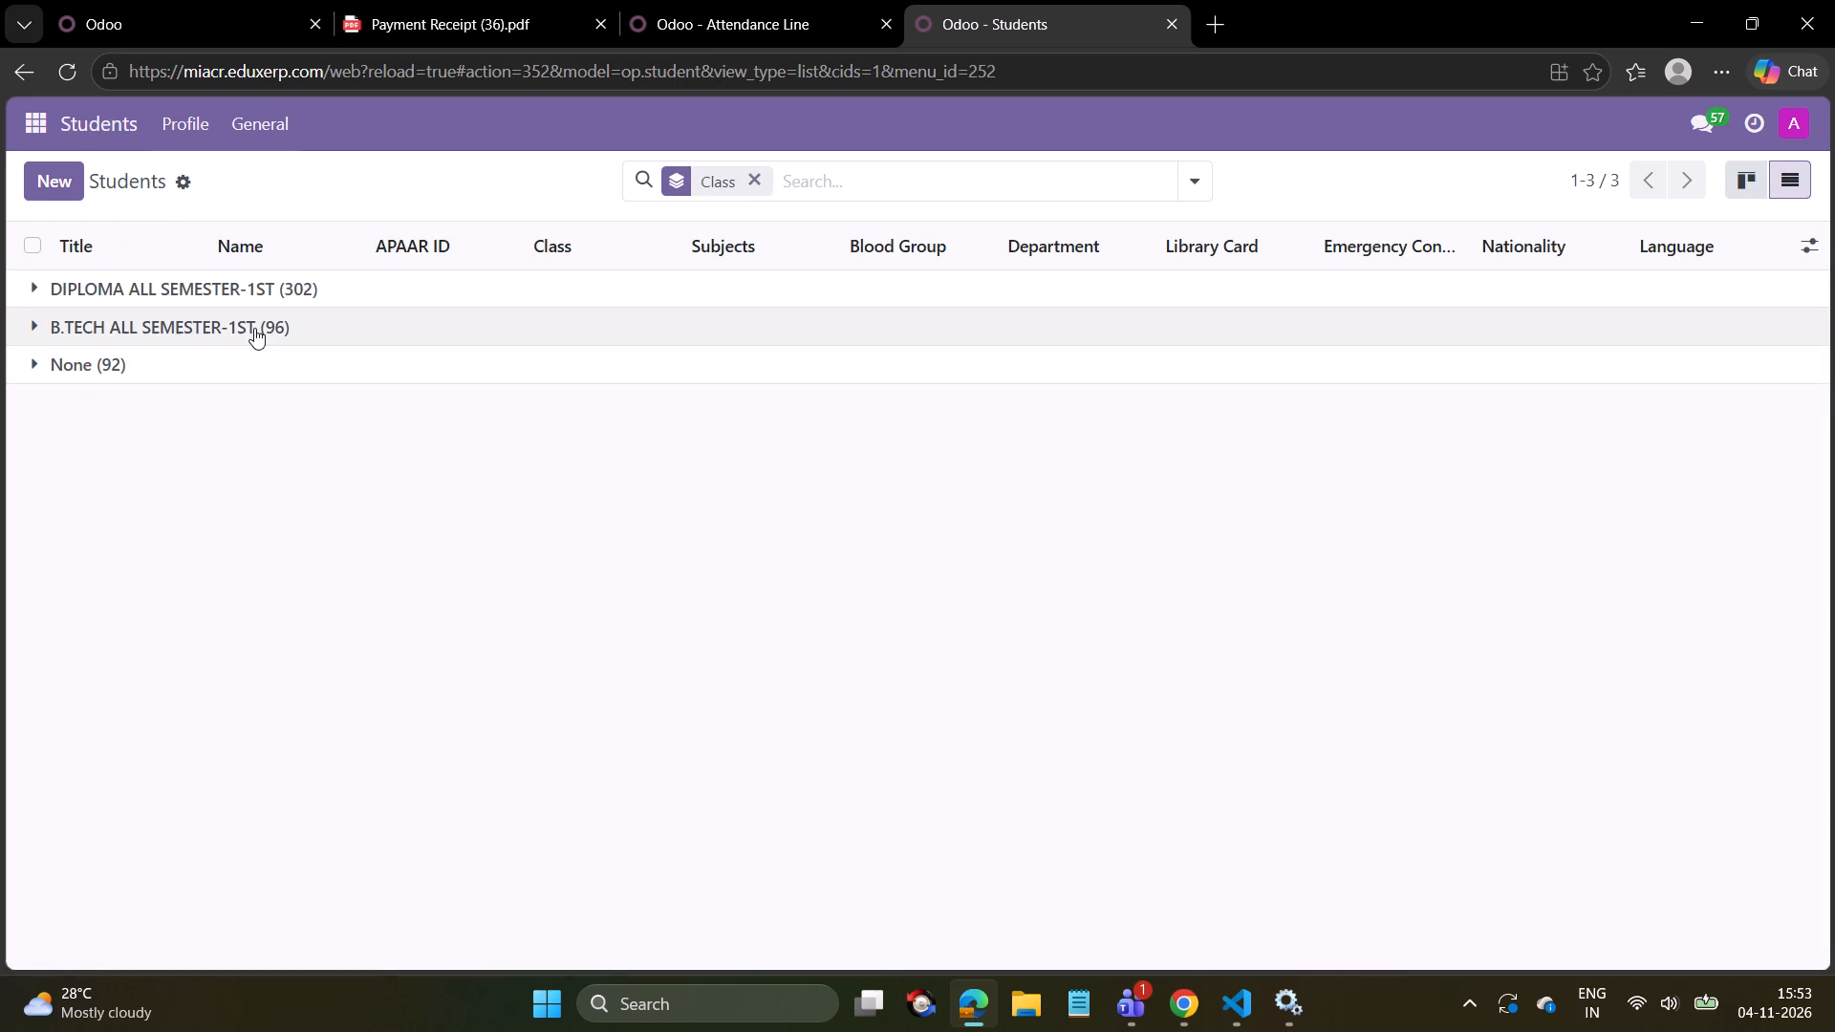
pyautogui.click(254, 328)
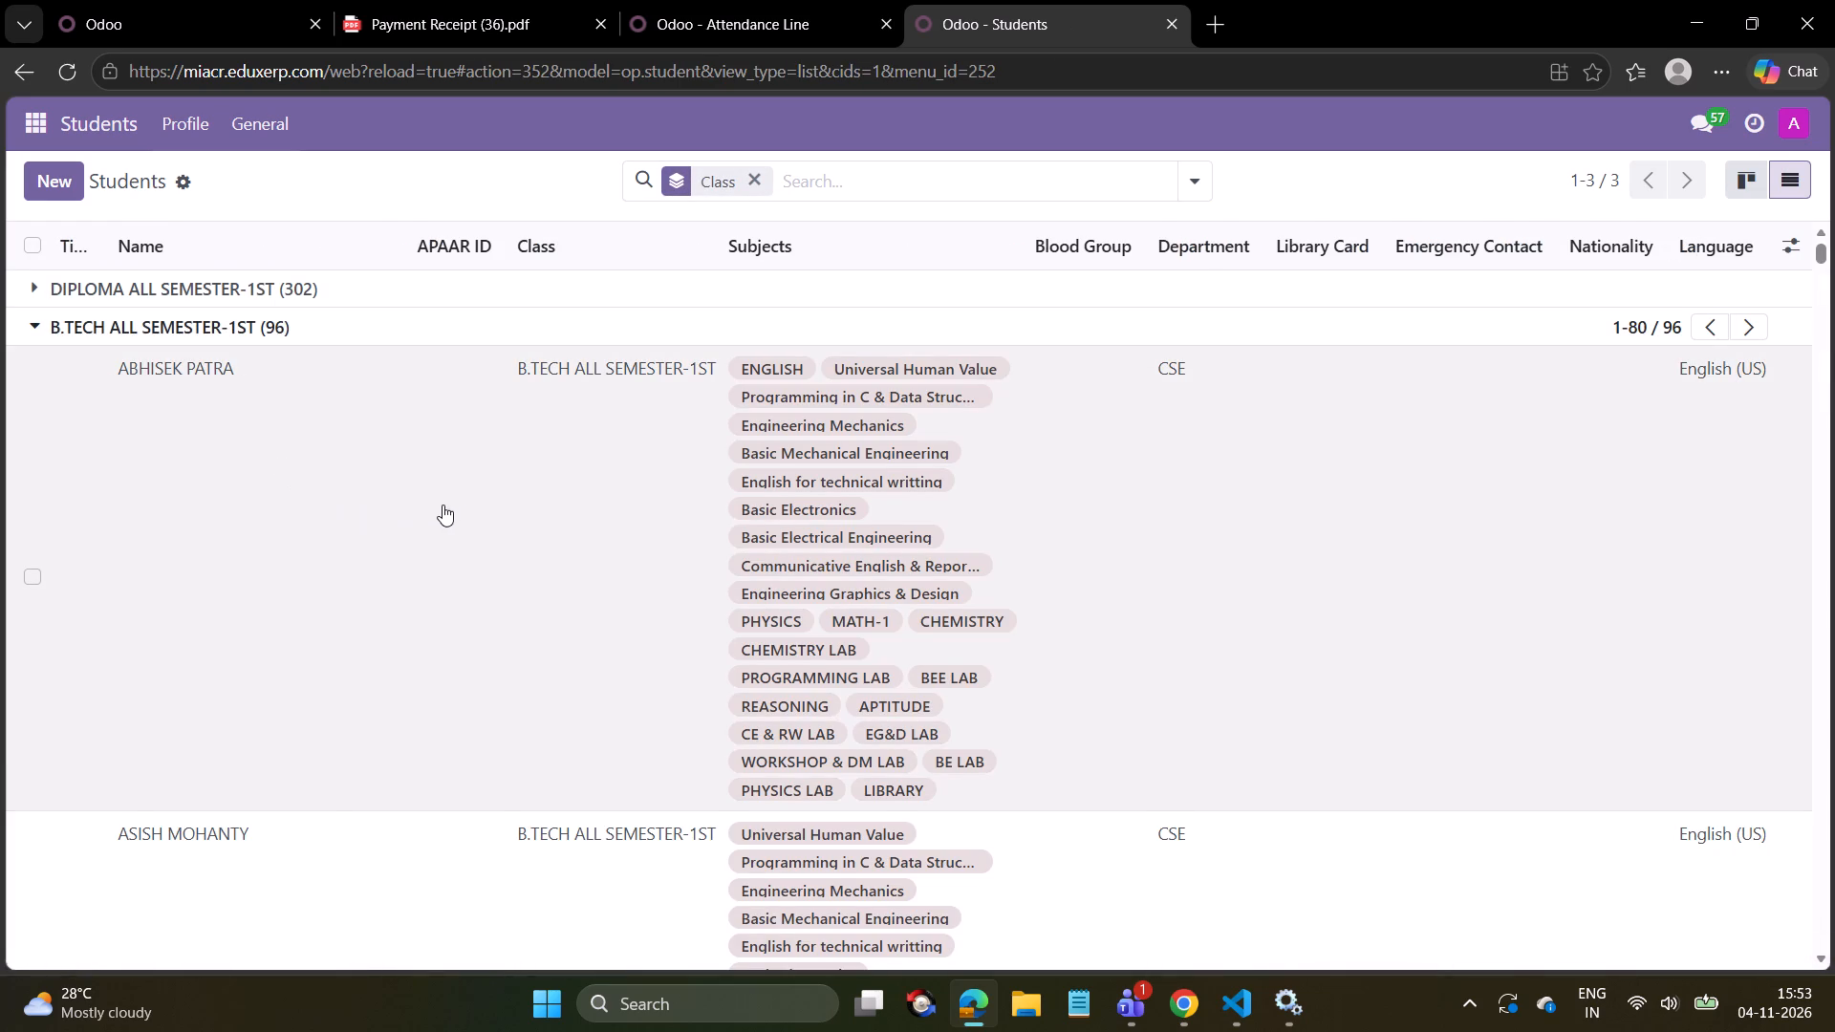
pyautogui.click(325, 323)
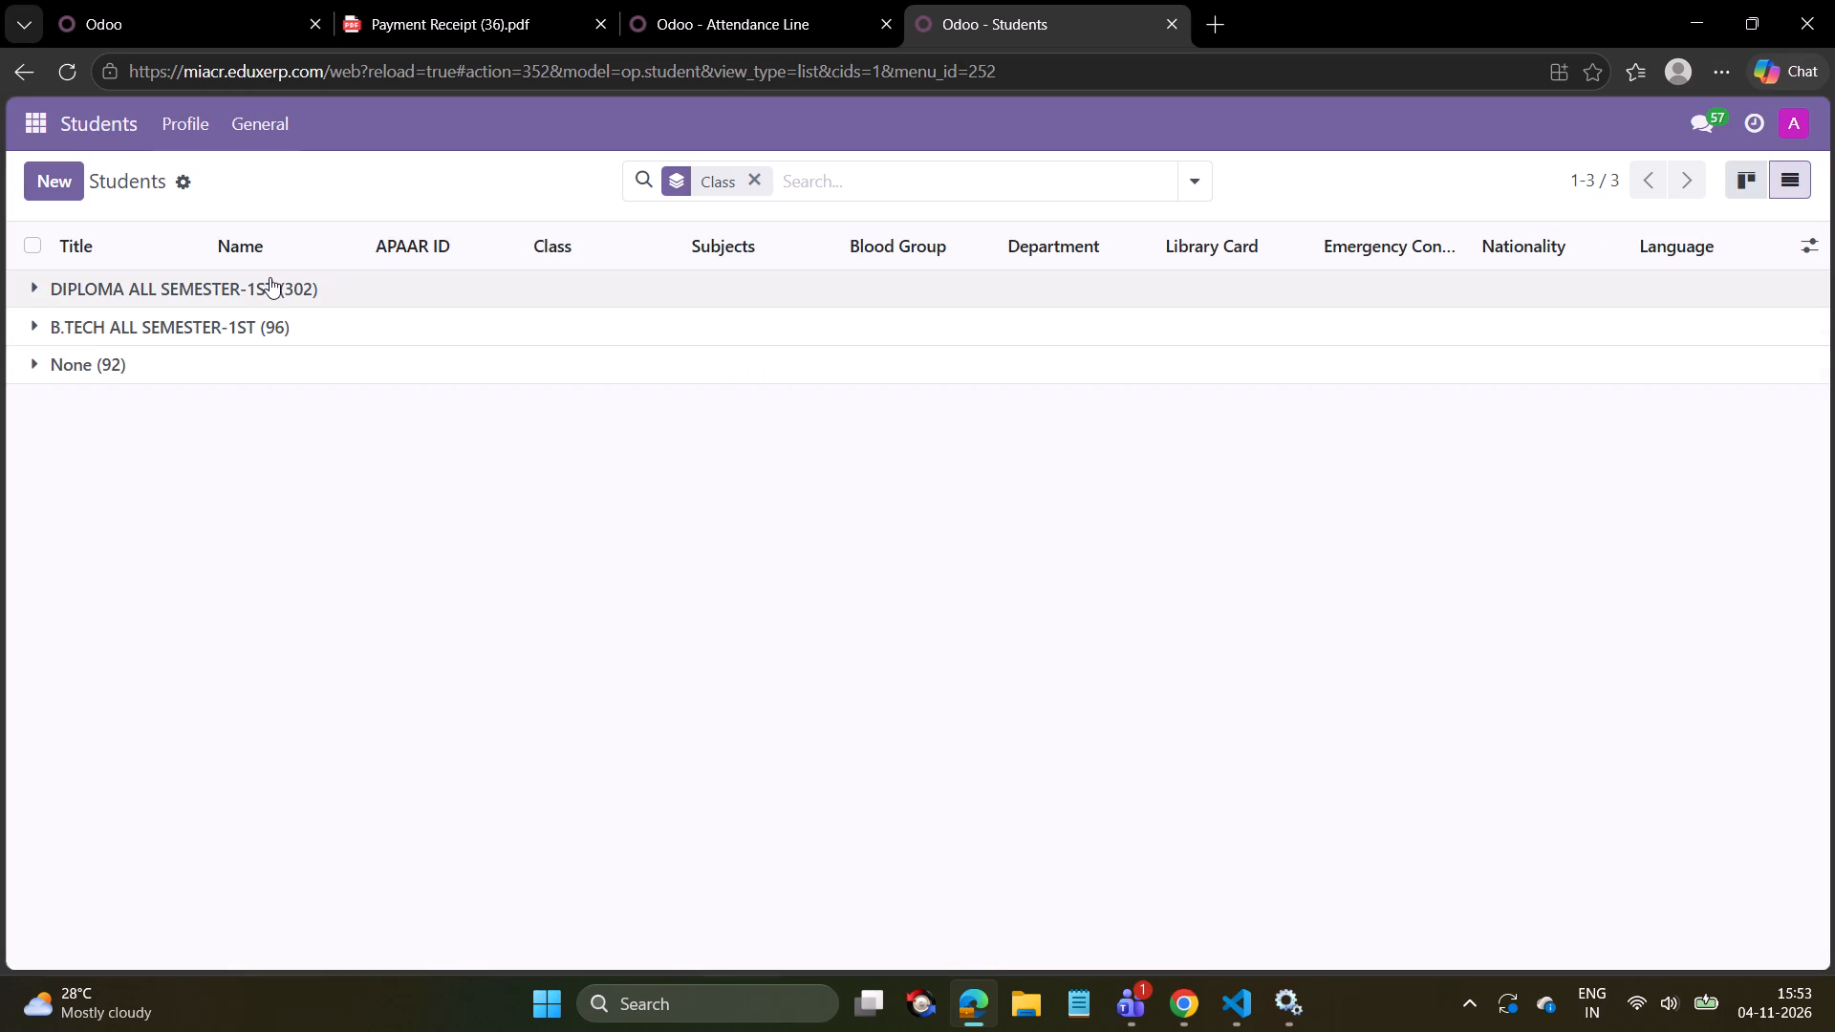
pyautogui.click(270, 277)
pyautogui.click(259, 296)
# Reload the full Students overview, switch it to a list, and group the records by Class.
pyautogui.click(120, 129)
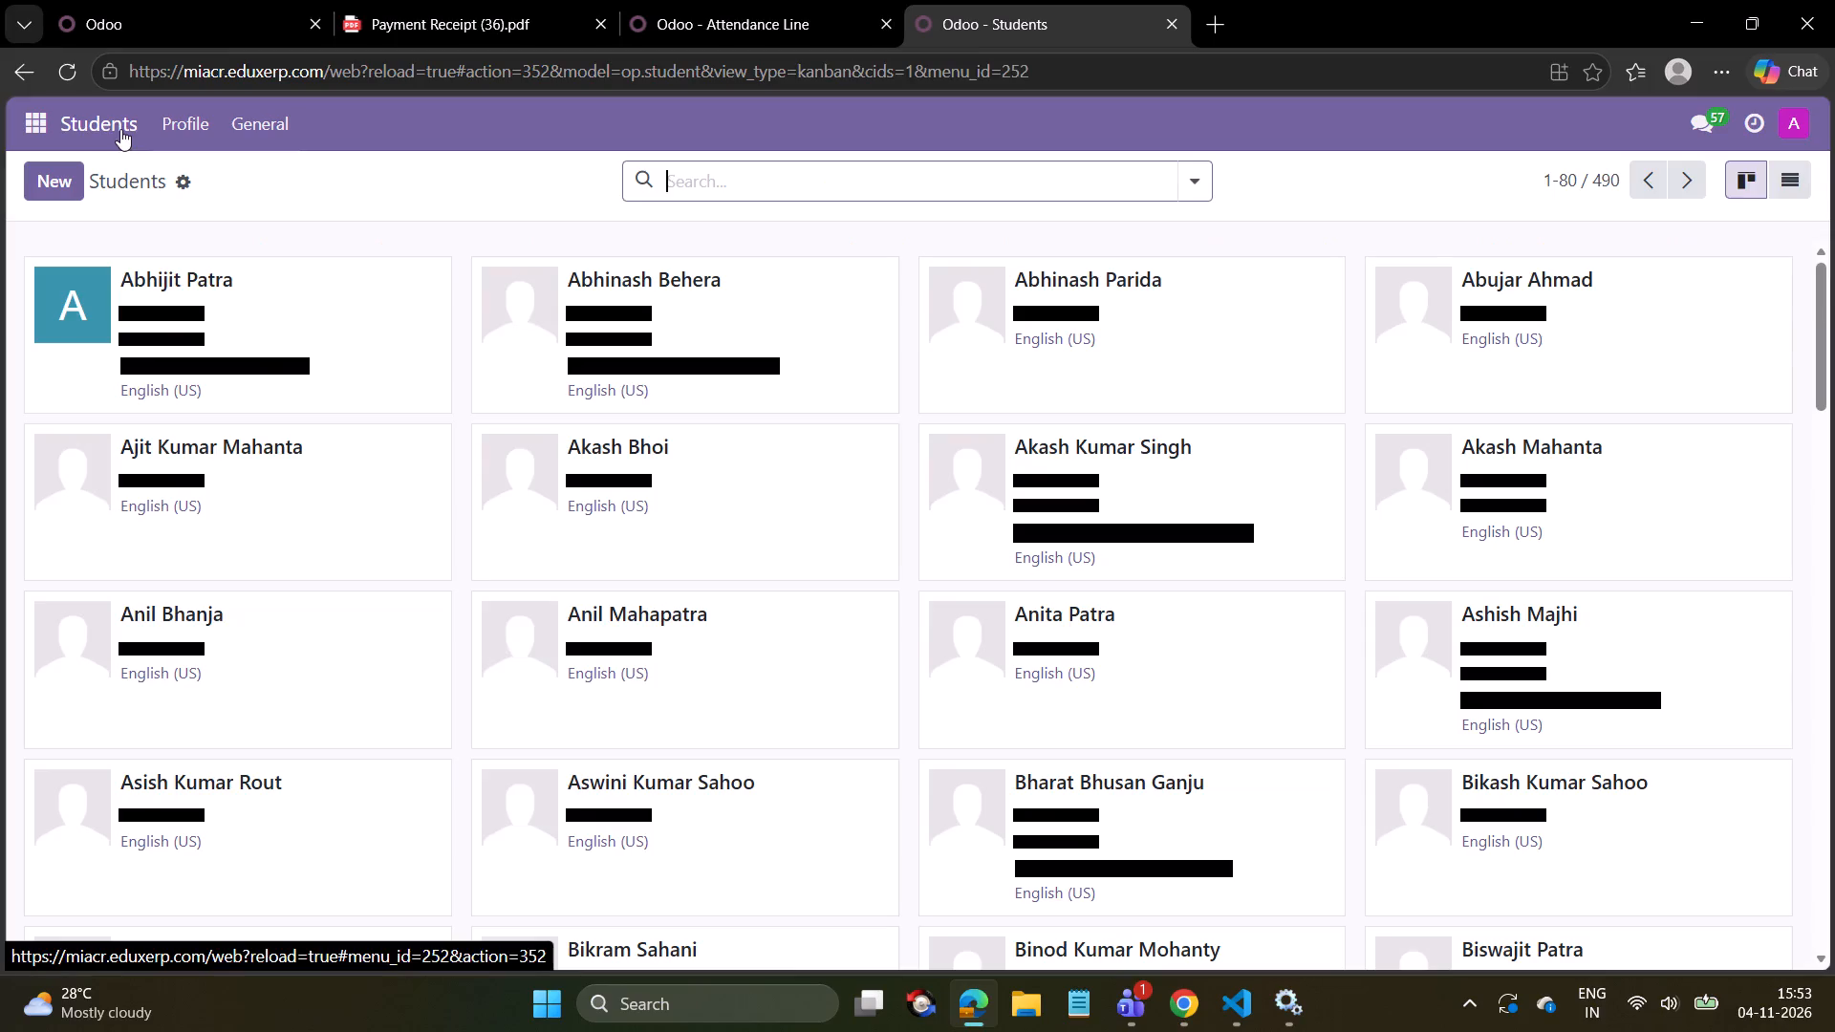
pyautogui.click(1781, 170)
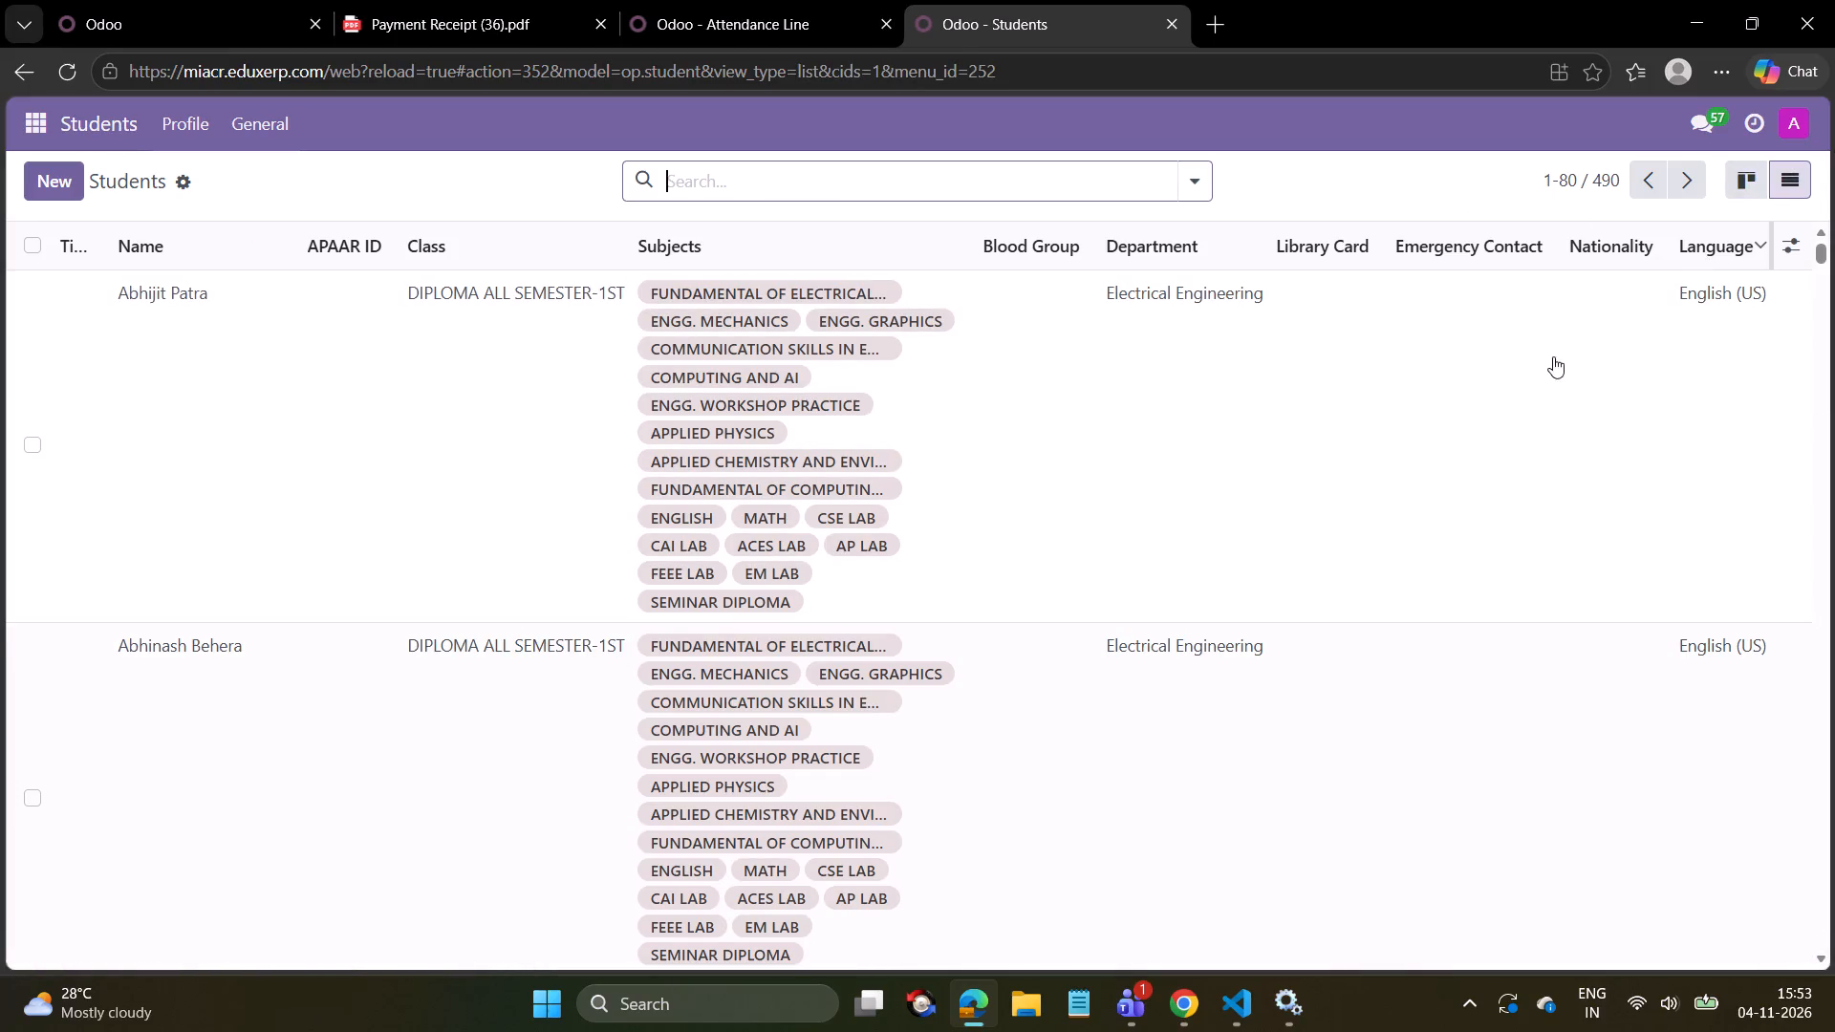
pyautogui.click(1181, 183)
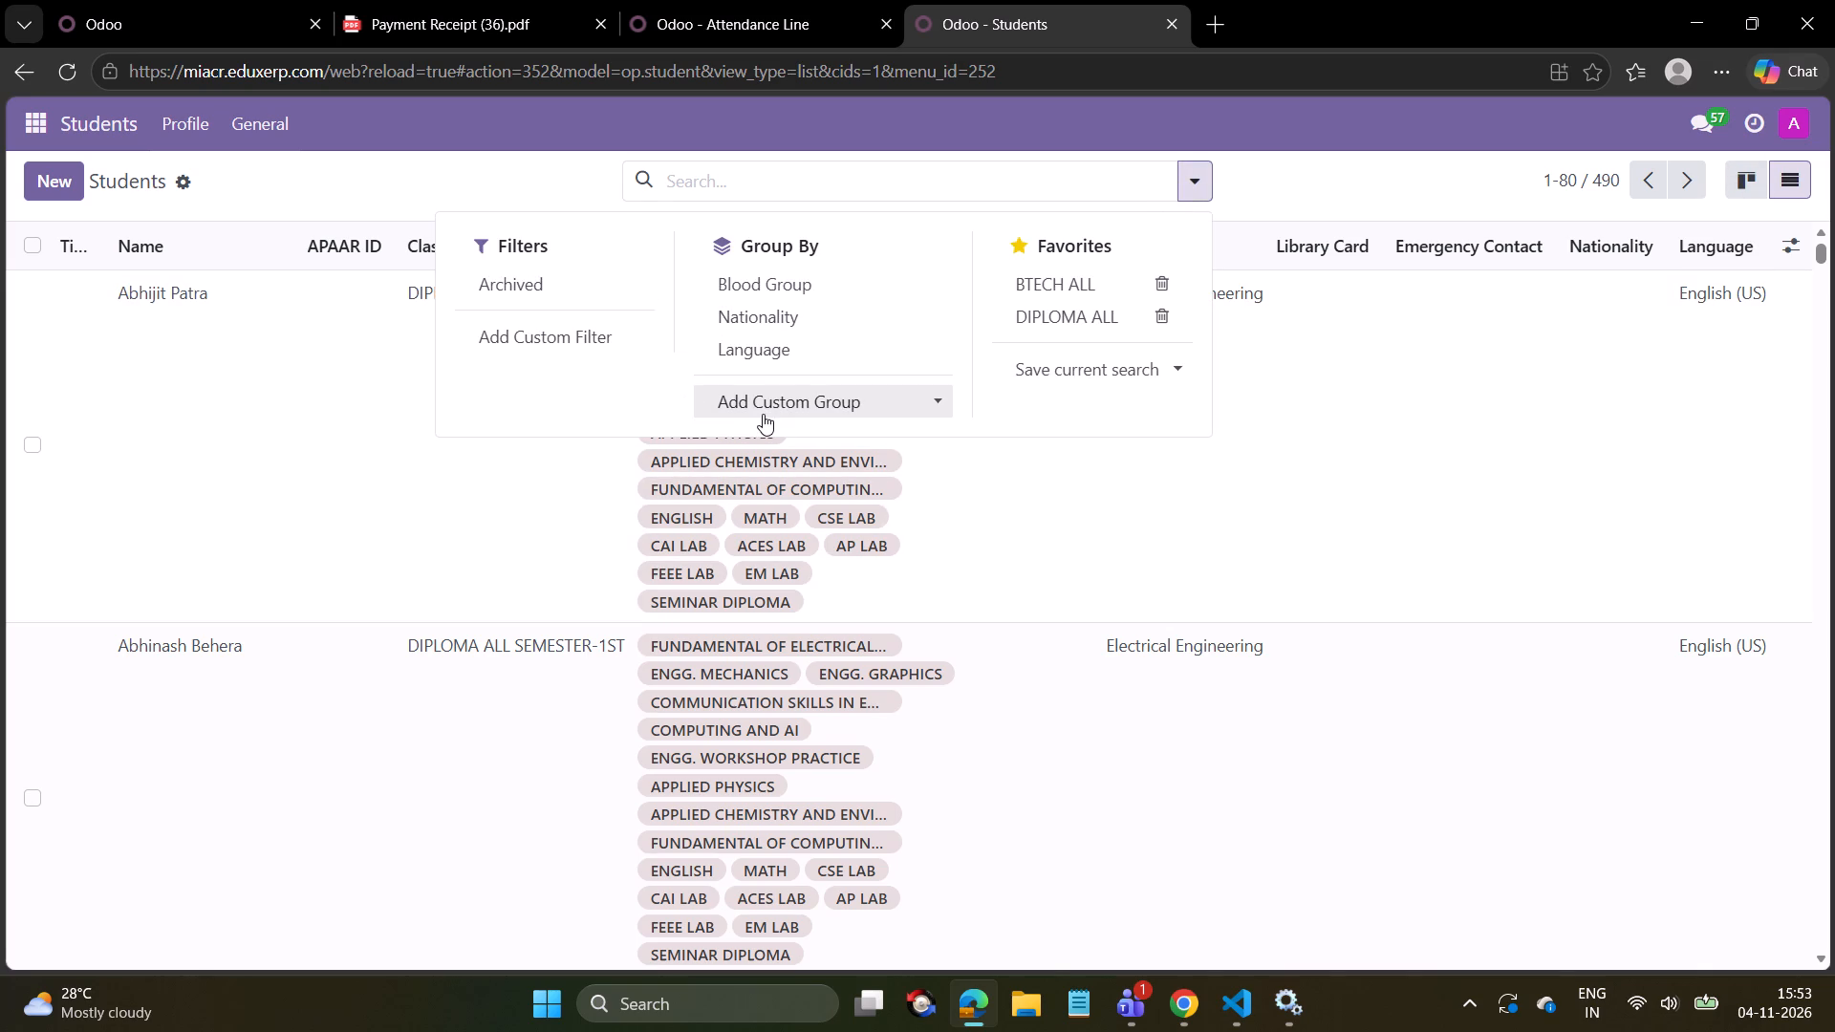
pyautogui.click(766, 414)
pyautogui.click(761, 927)
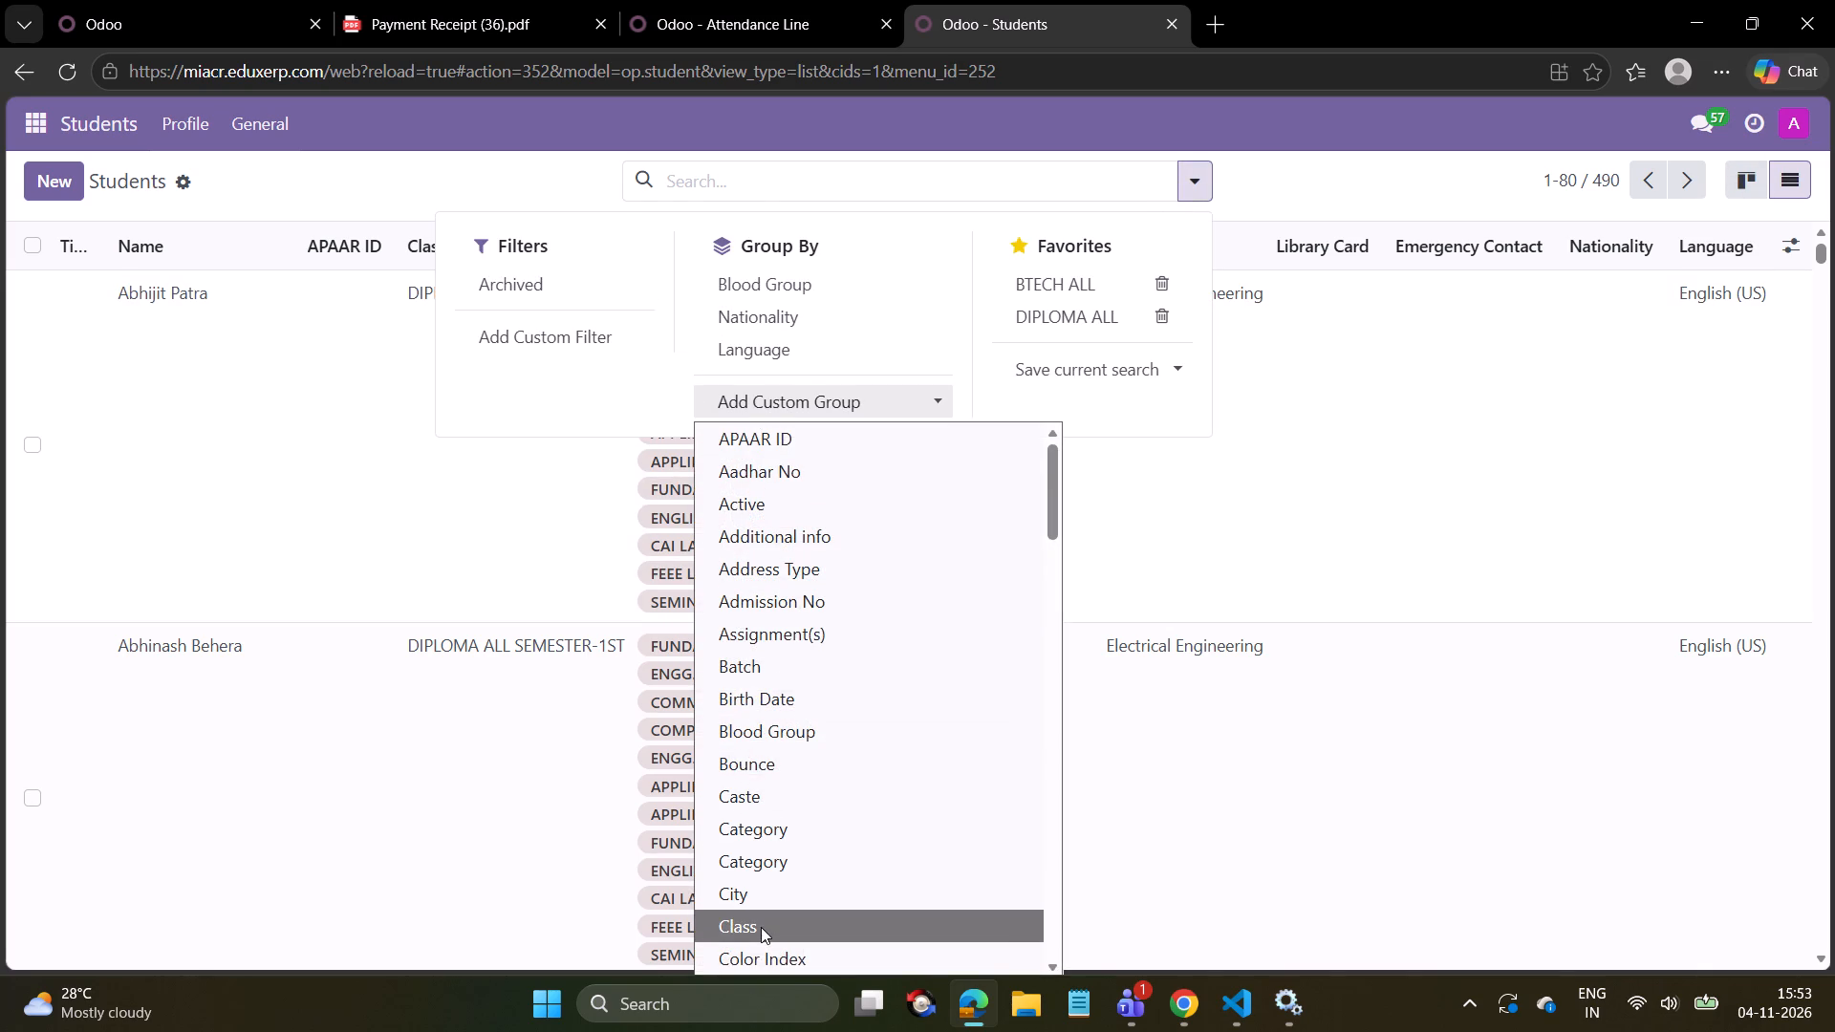
pyautogui.click(410, 169)
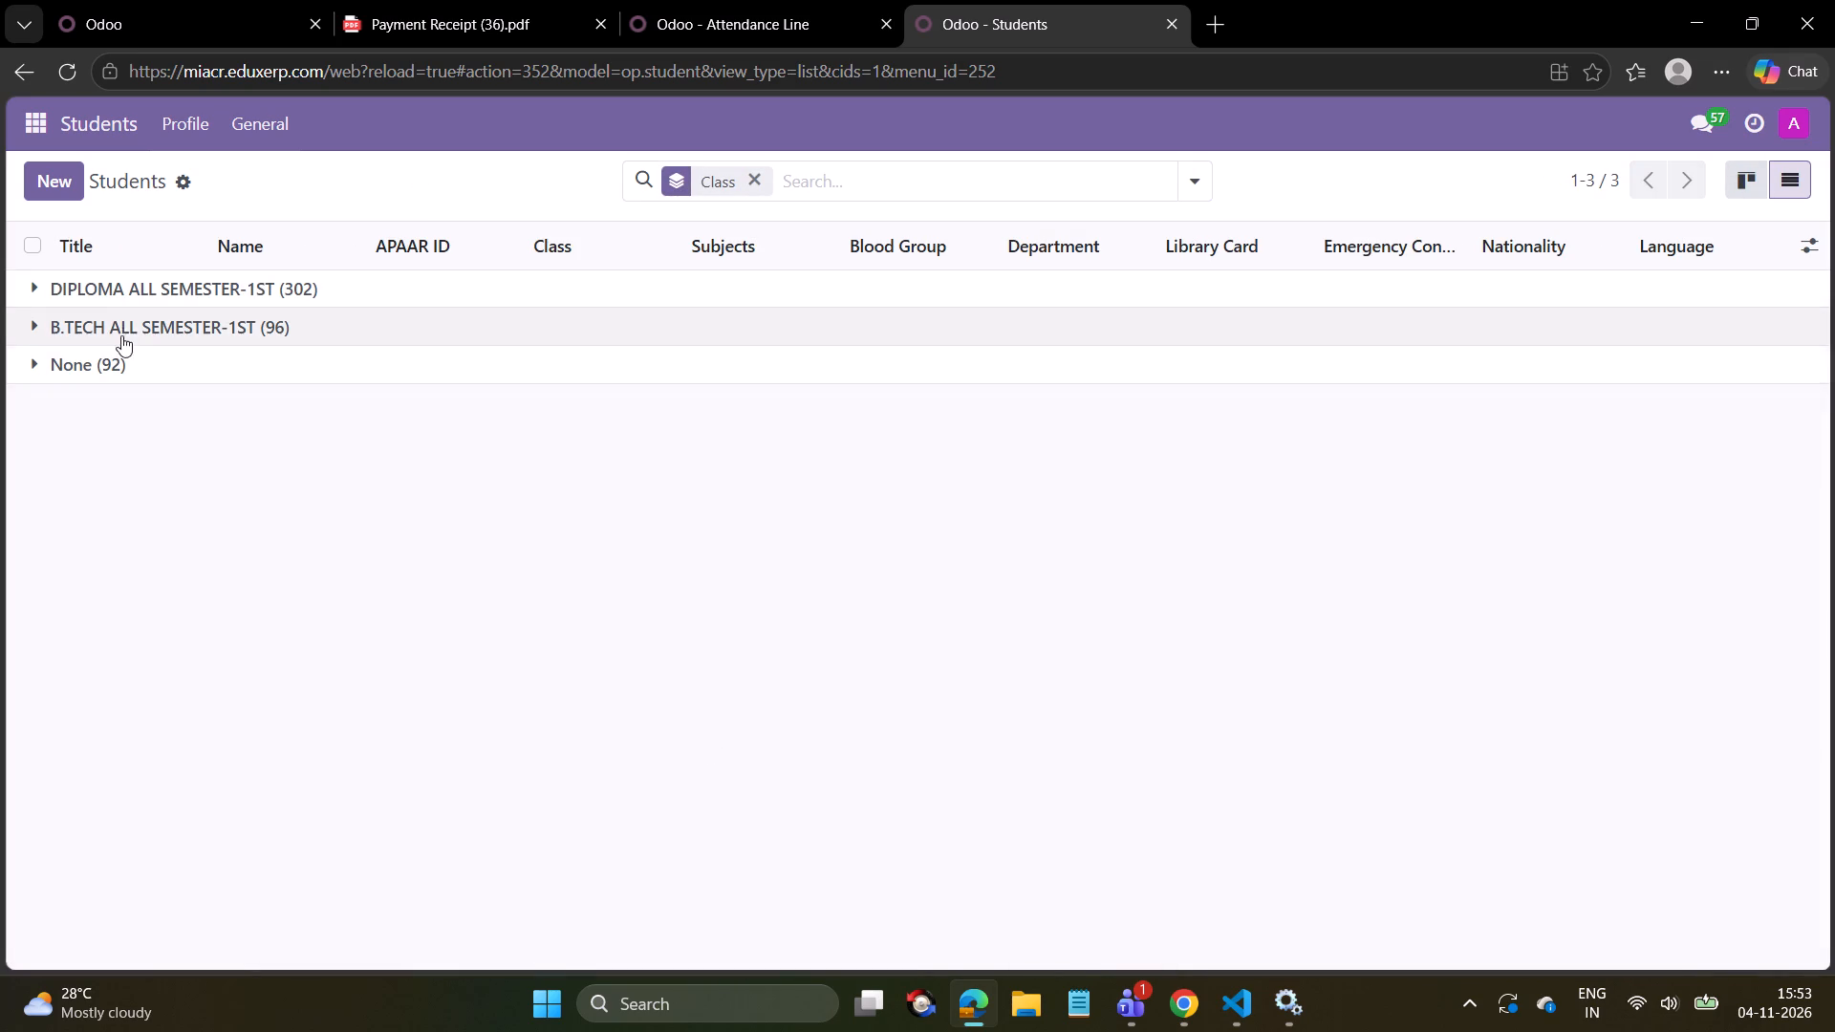
# Open the first student's profile in the DIPLOMA ALL SEMESTER-1ST group and go to the class, batch and subject details.
pyautogui.click(158, 292)
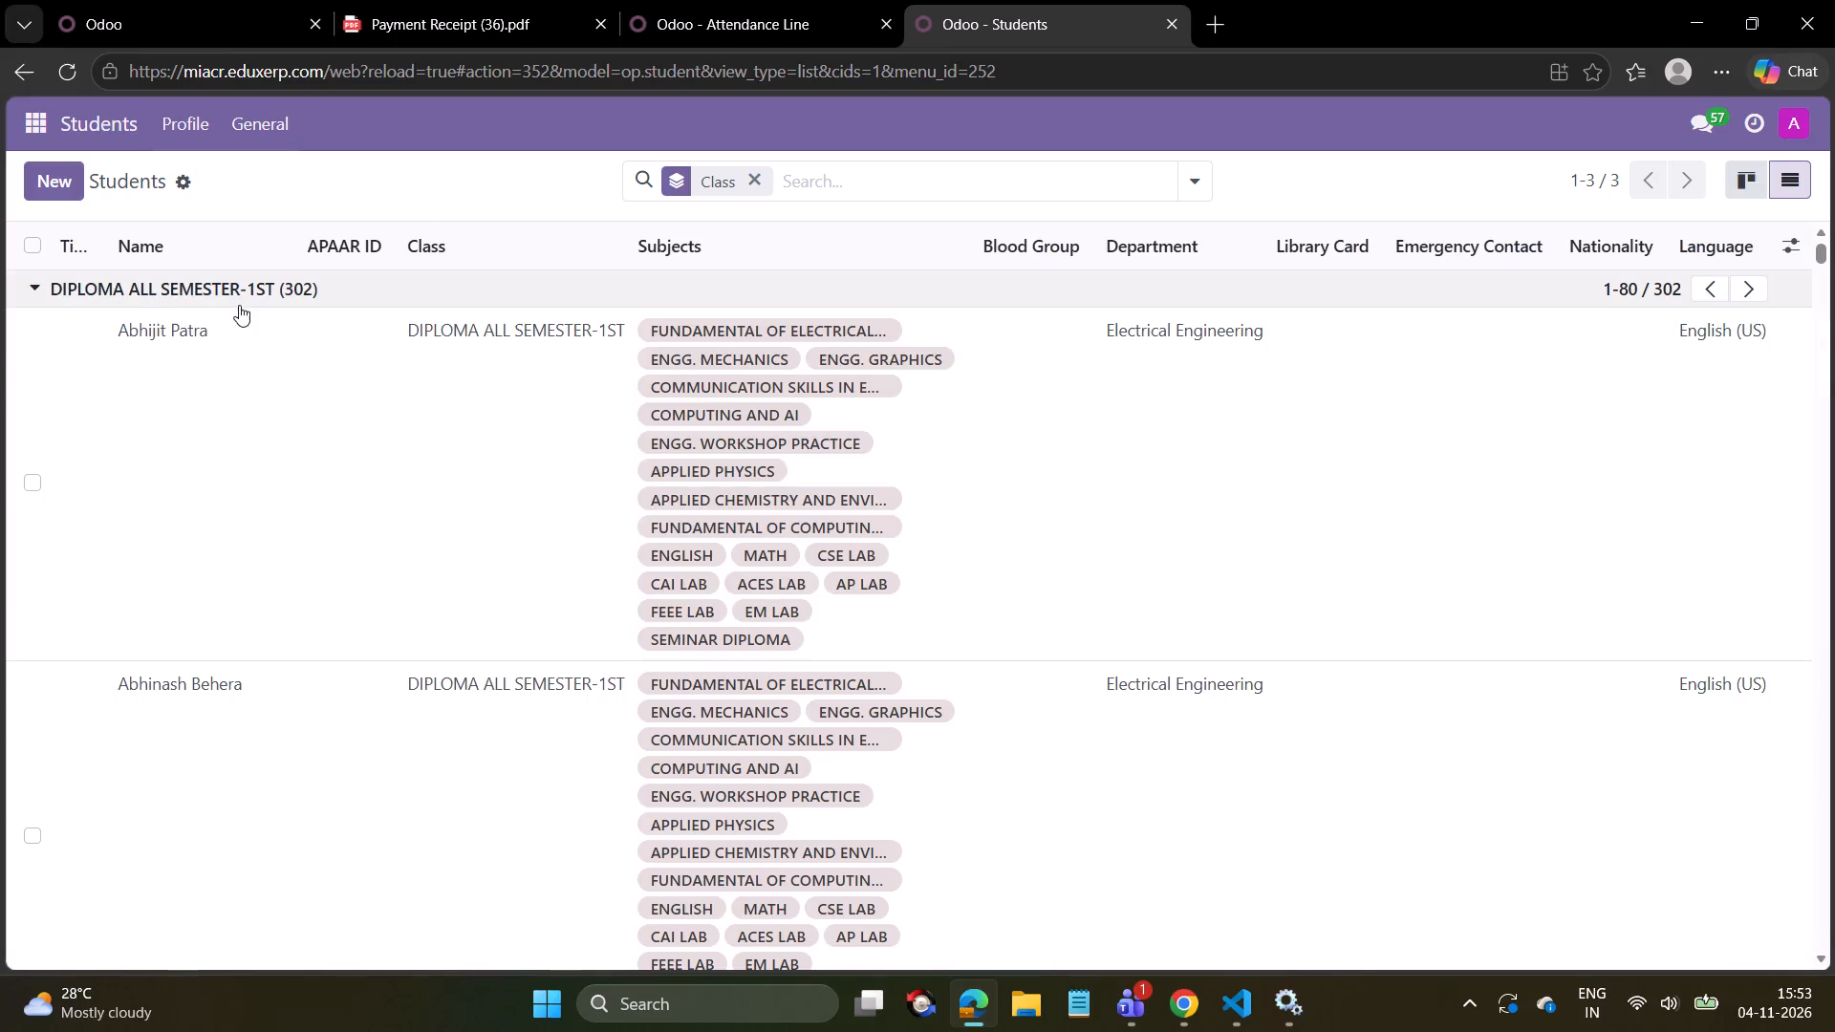
pyautogui.click(533, 473)
pyautogui.scroll(-3, 449, 613)
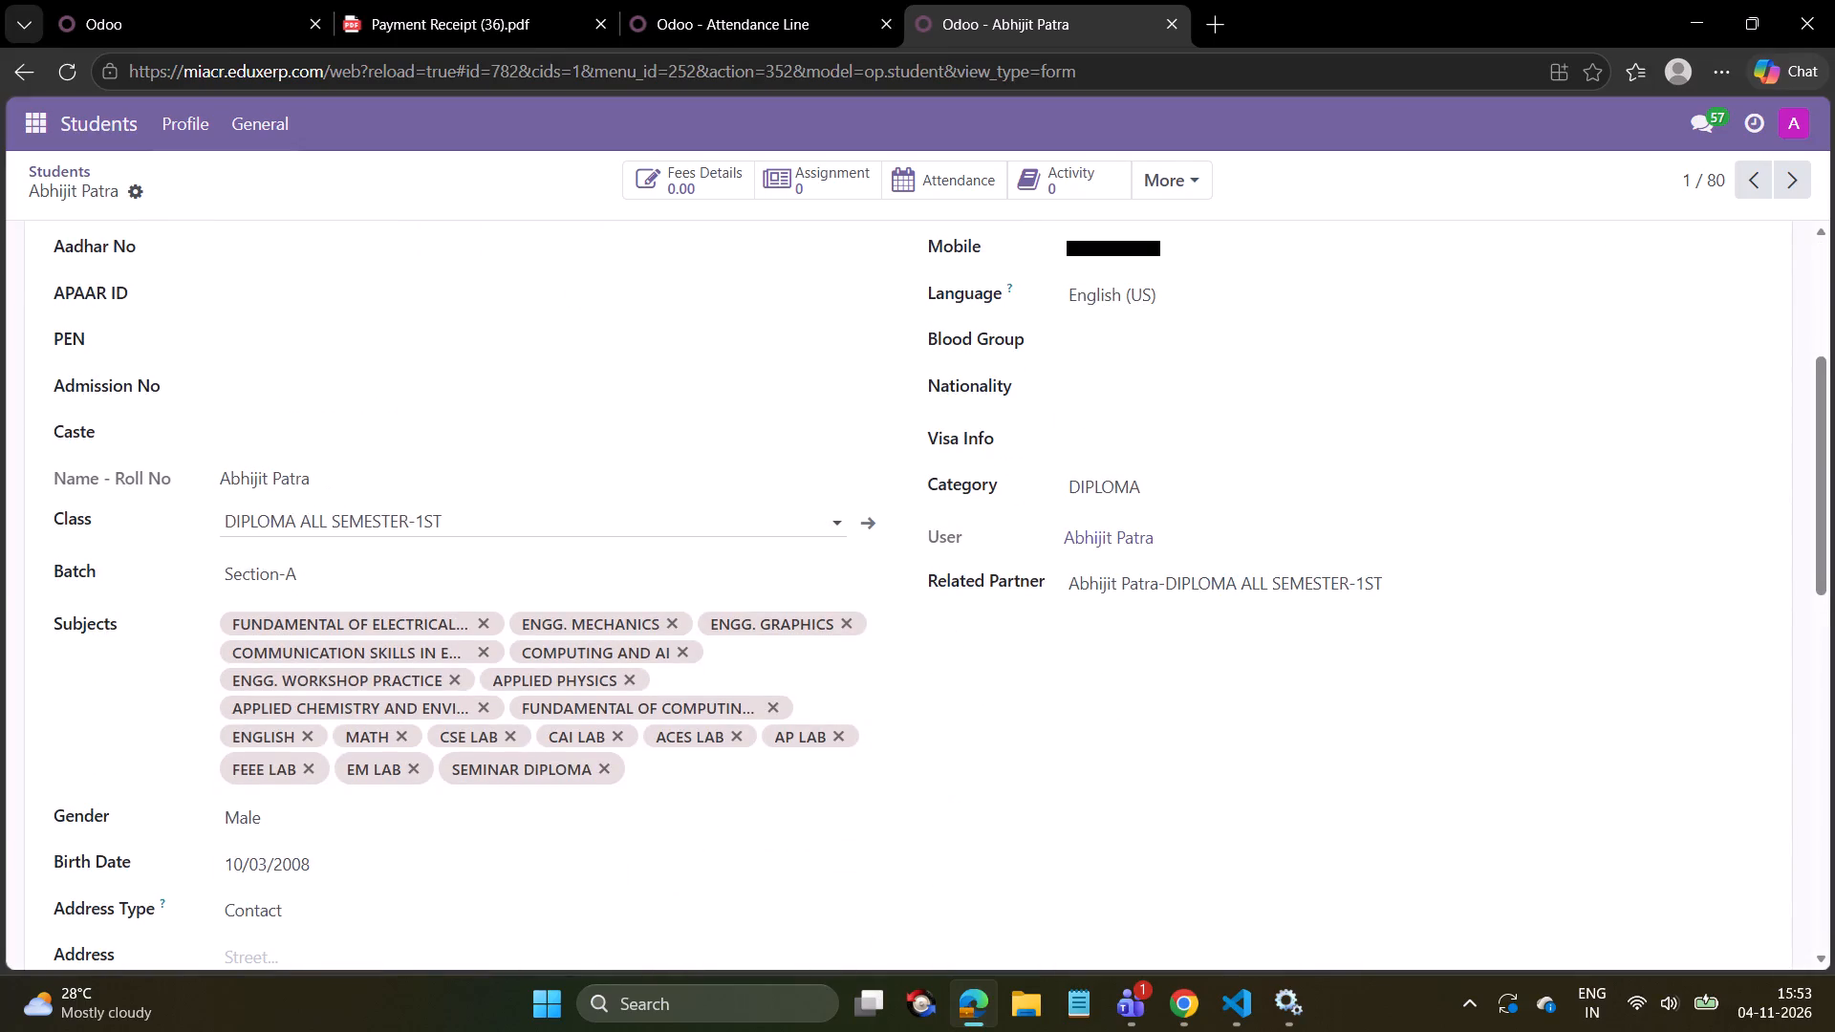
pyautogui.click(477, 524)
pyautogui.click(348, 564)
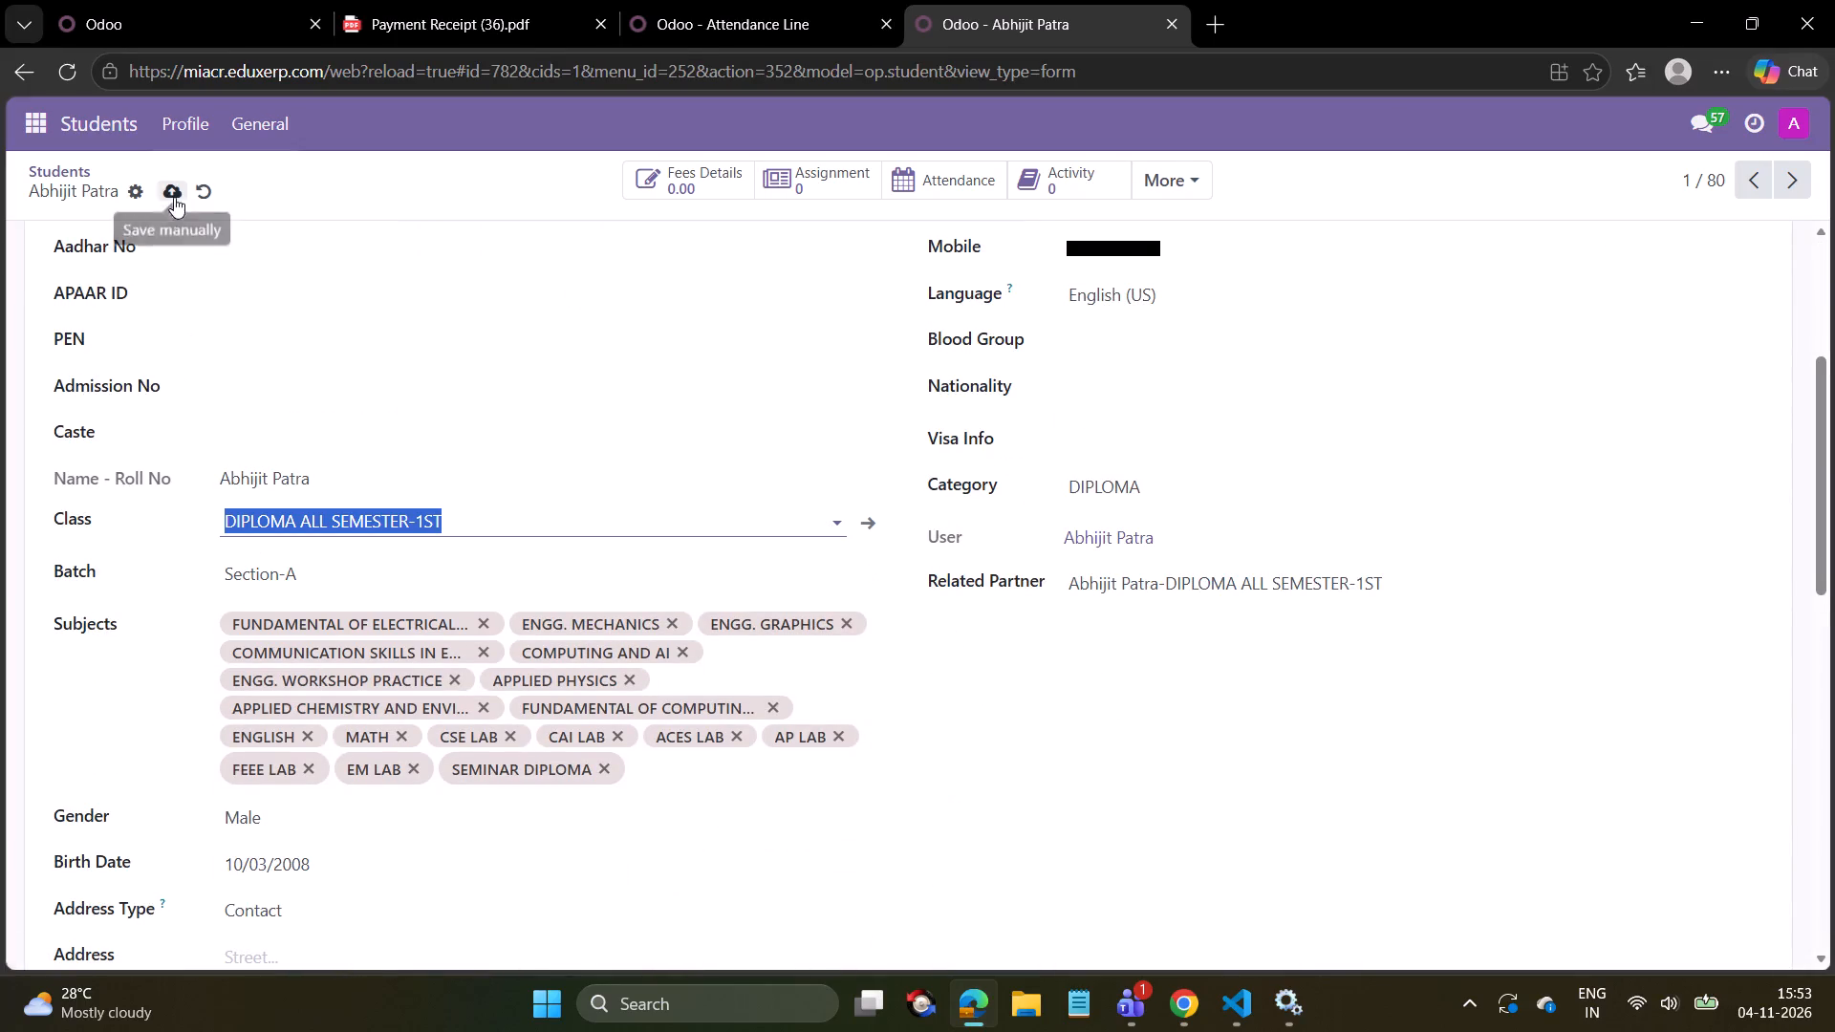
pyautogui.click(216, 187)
# Reselect DIPLOMA ALL SEMESTER-1ST as the student's class and save the record.
pyautogui.click(372, 528)
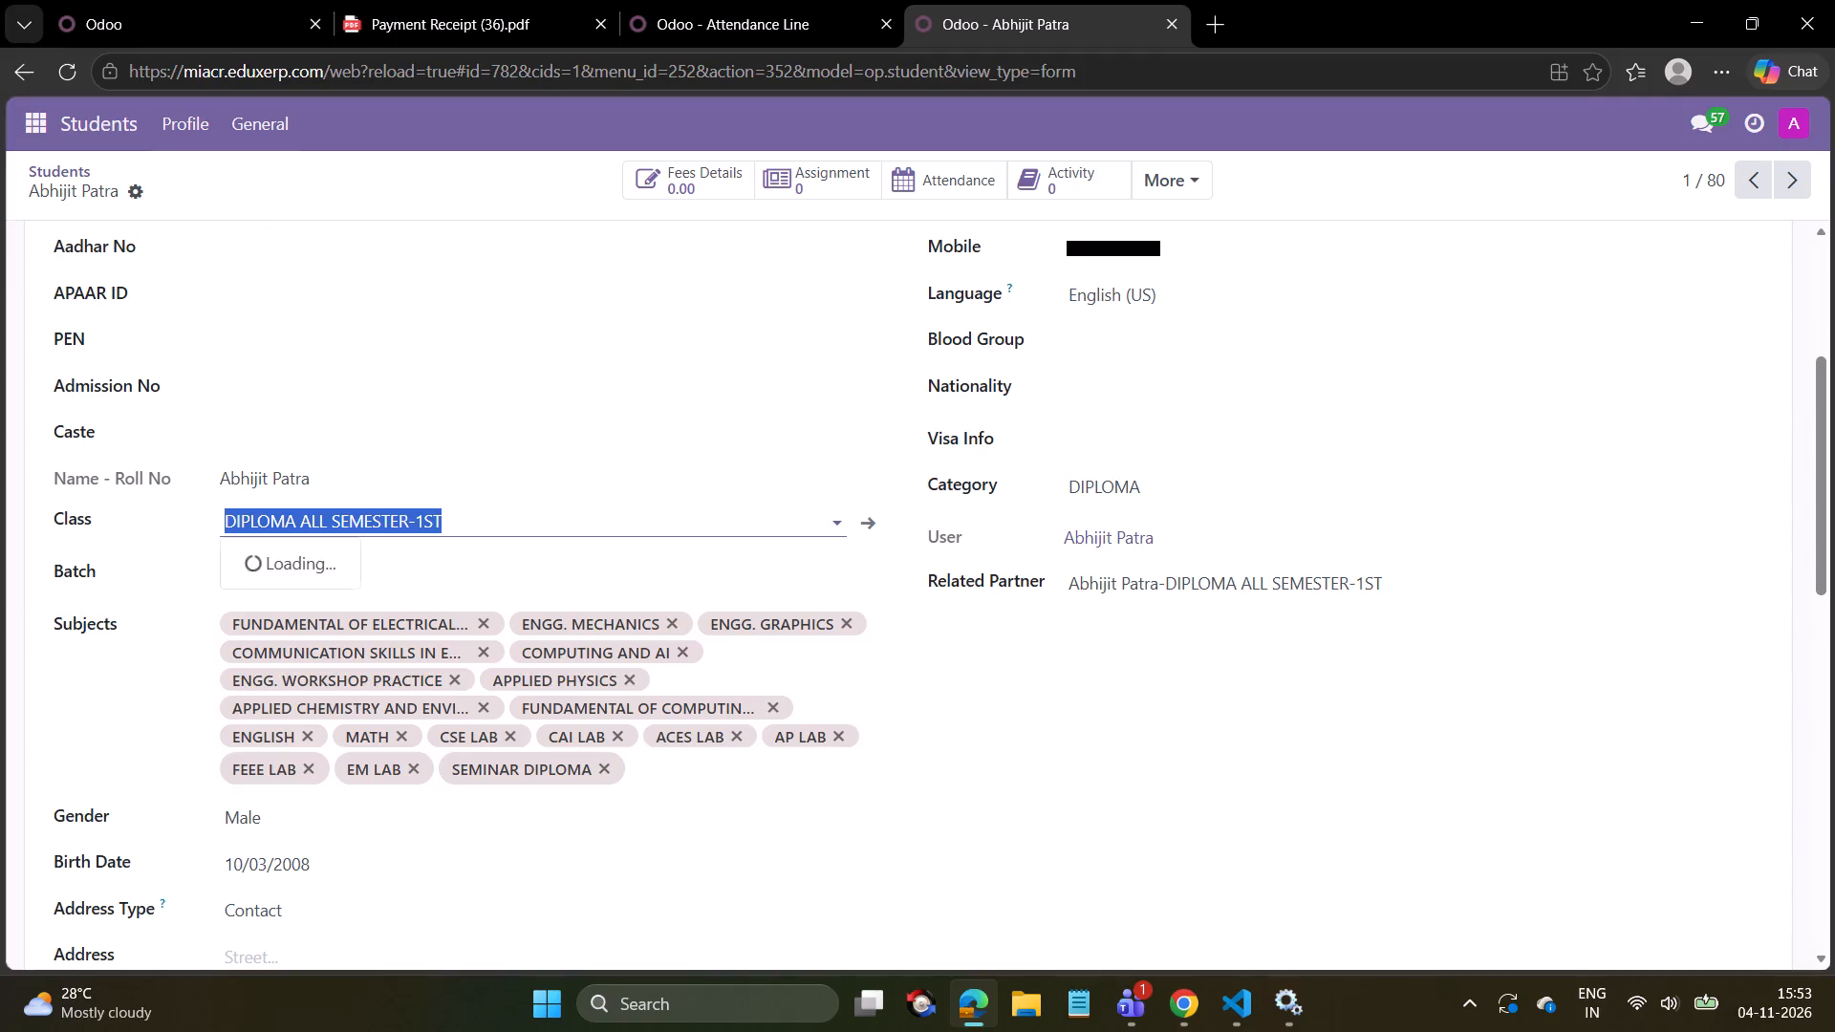
pyautogui.click(361, 565)
pyautogui.click(167, 202)
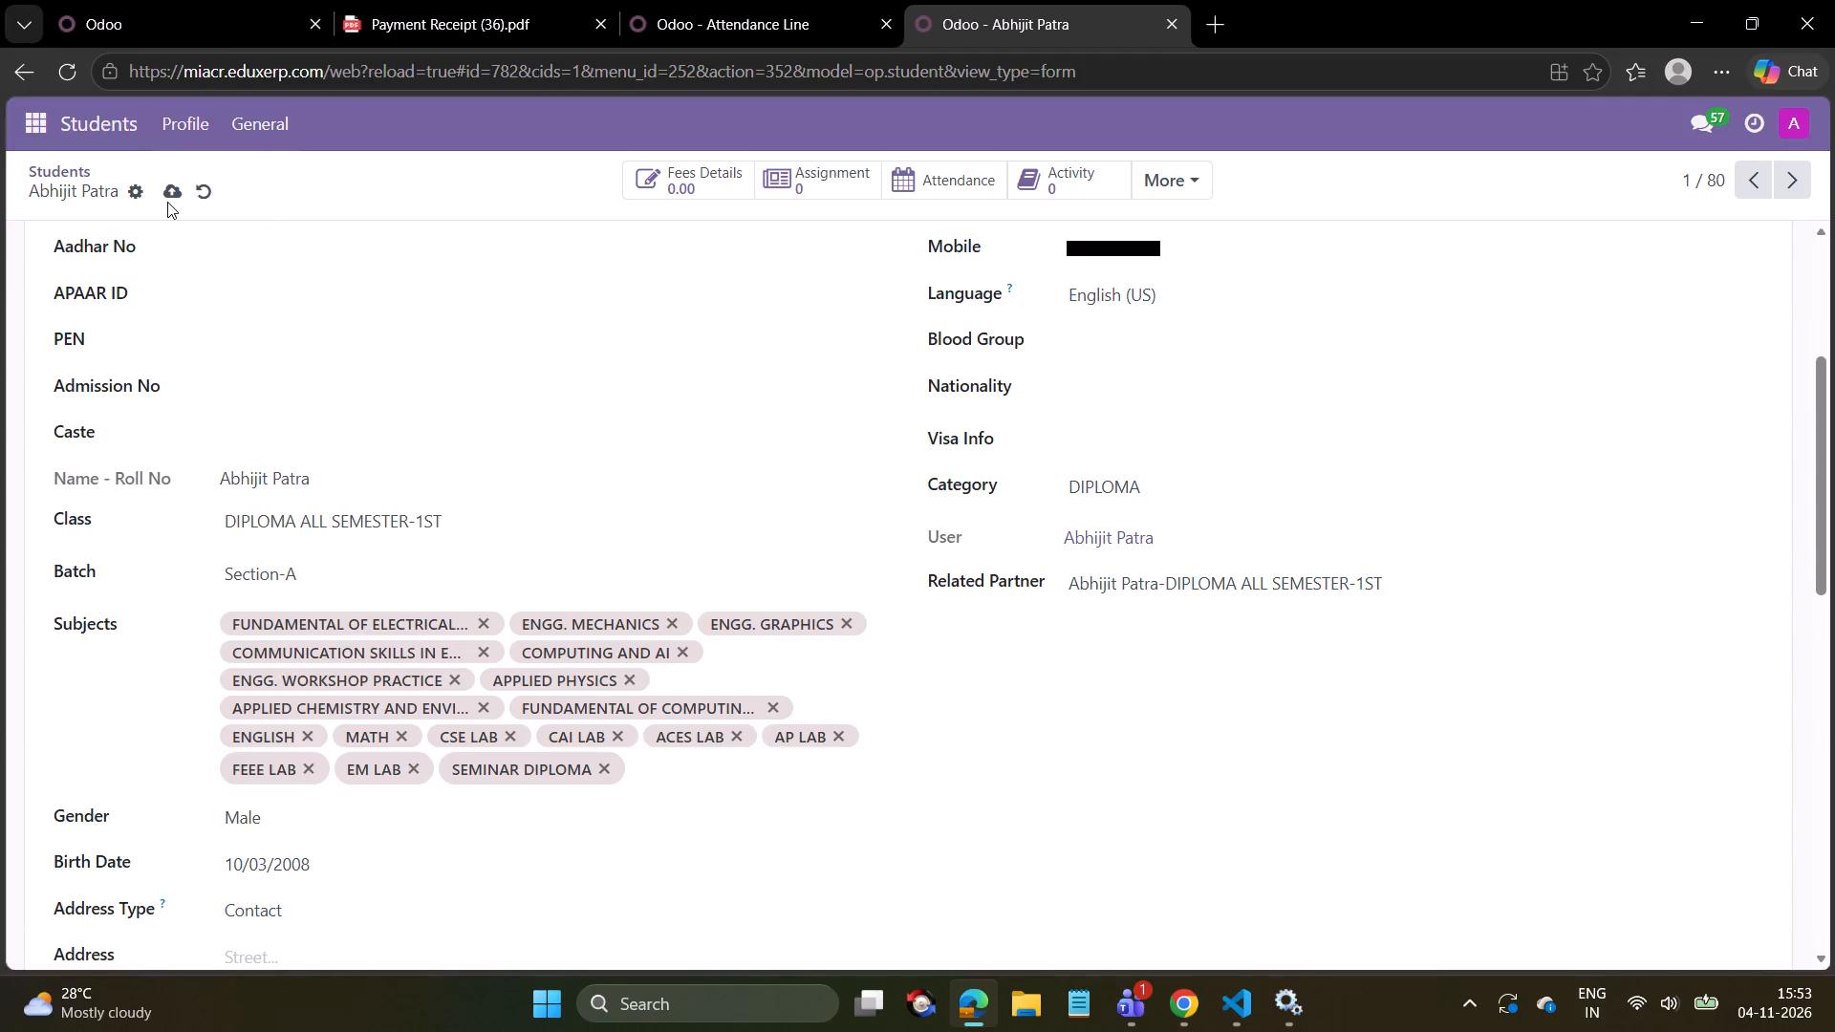
pyautogui.click(174, 190)
# Open the class choices again in the same student's profile.
pyautogui.click(466, 543)
pyautogui.click(470, 527)
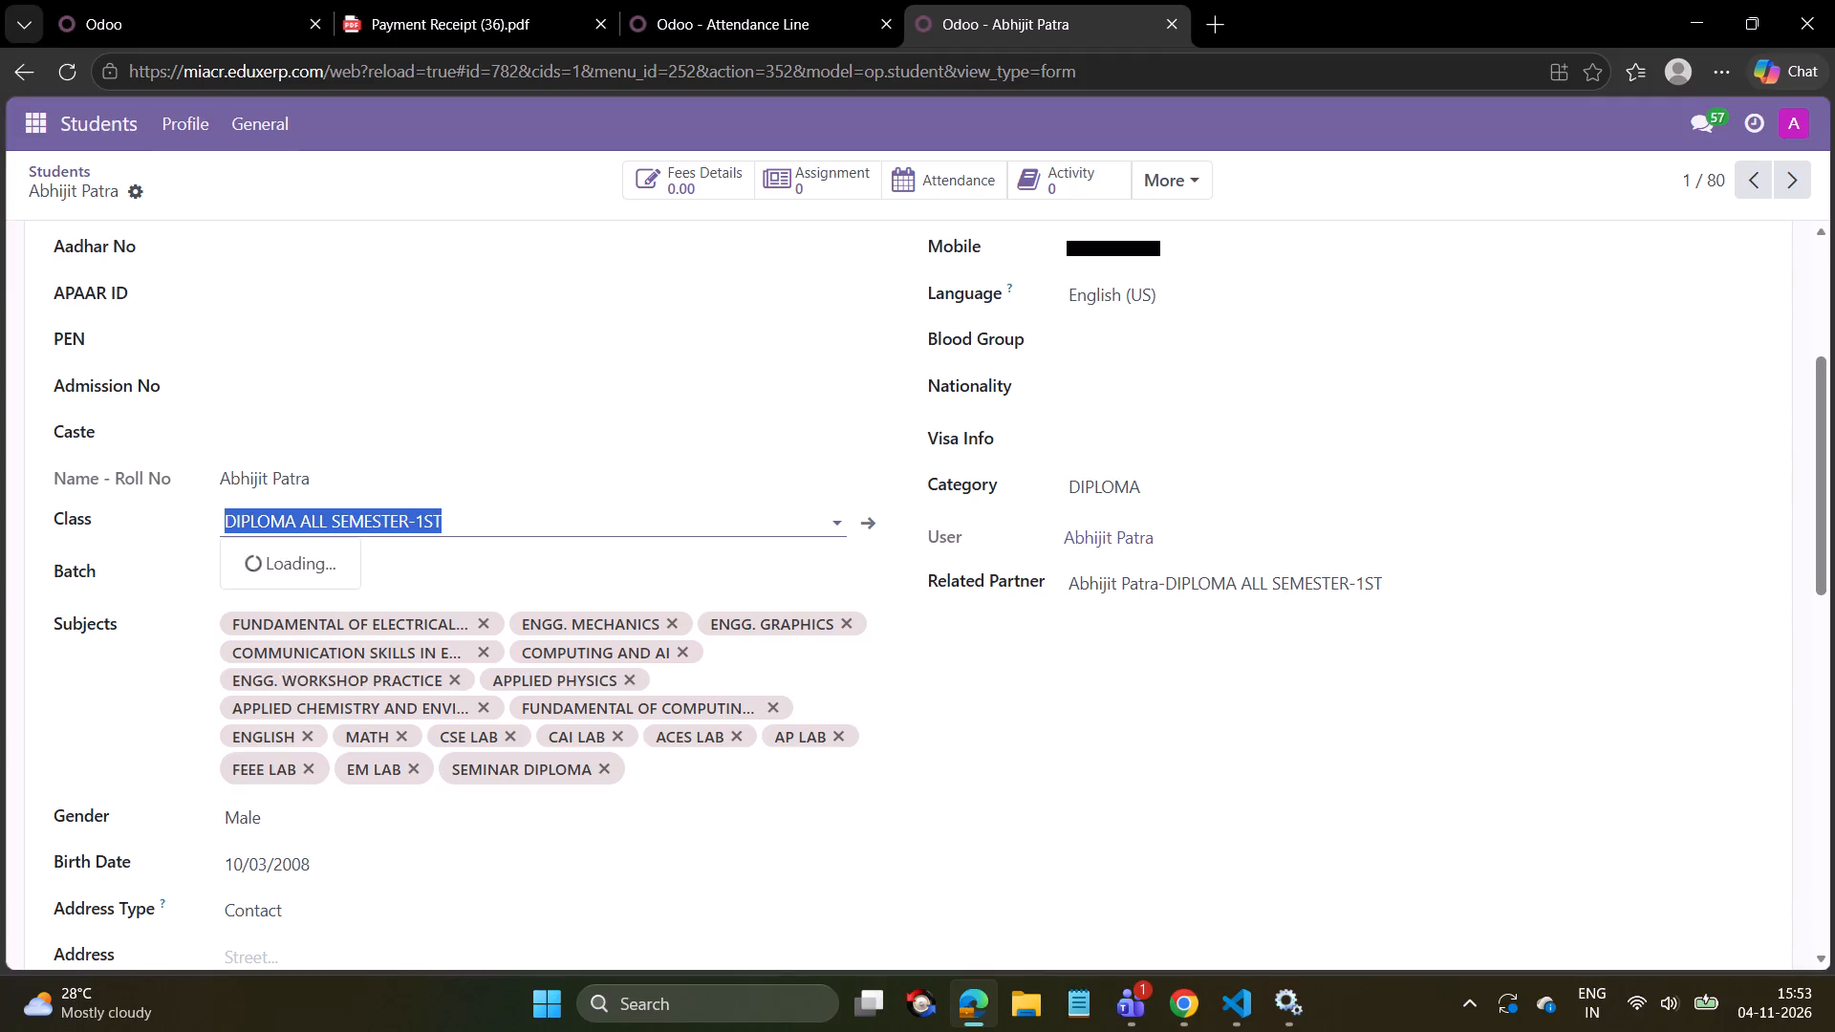
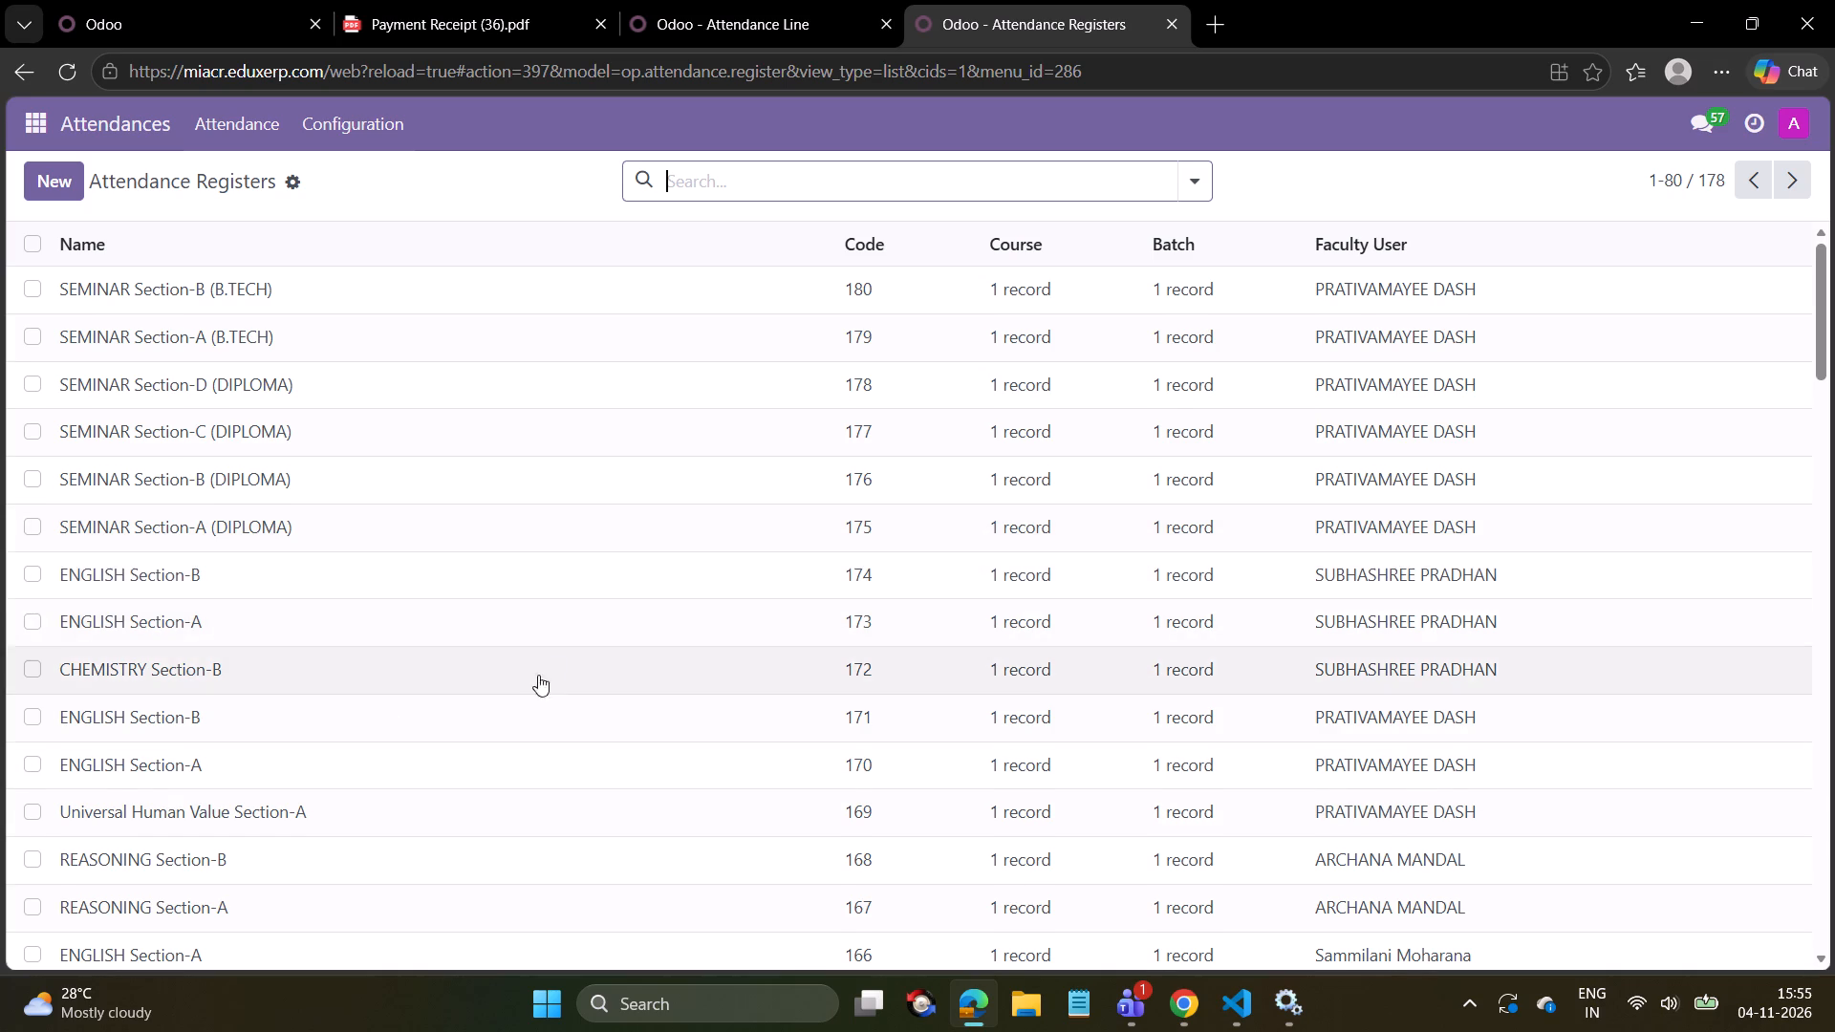
# Look through the Attendance Registers list, examining the subject and section names, codes and assigned faculty users.
pyautogui.scroll(-3, 532, 680)
pyautogui.scroll(-3, 413, 707)
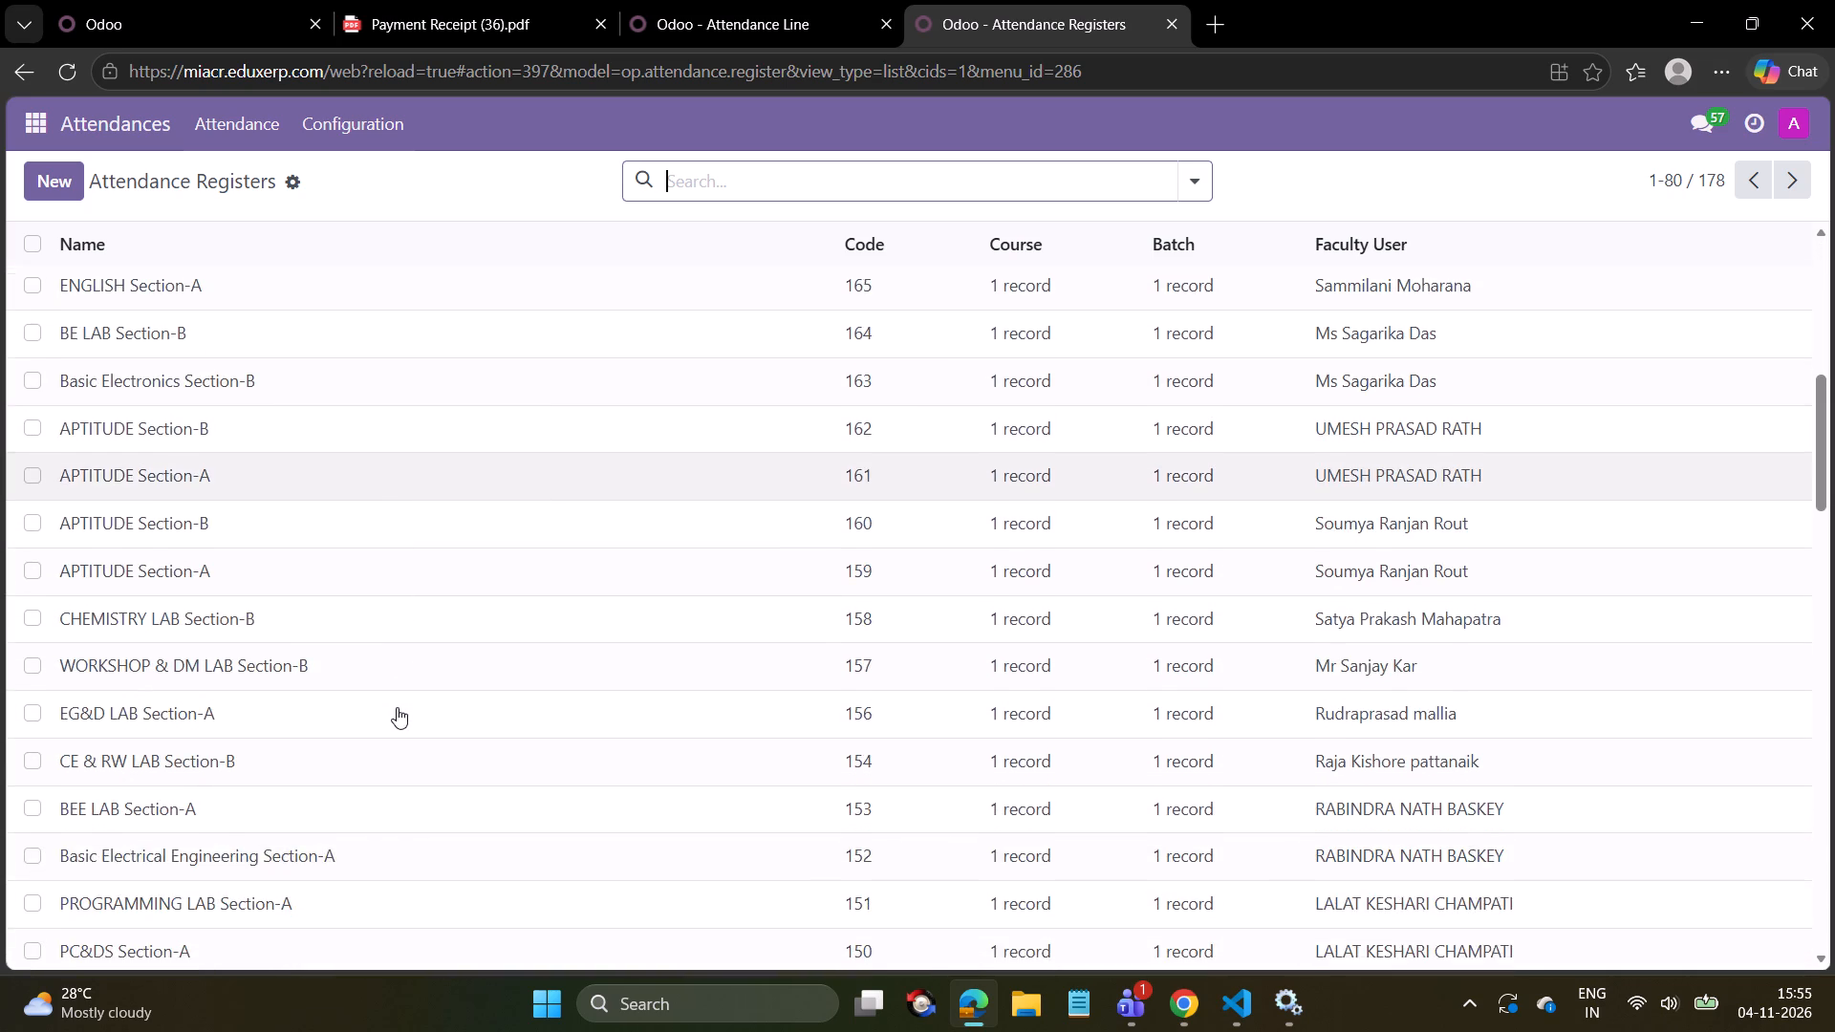
pyautogui.scroll(-5, 397, 707)
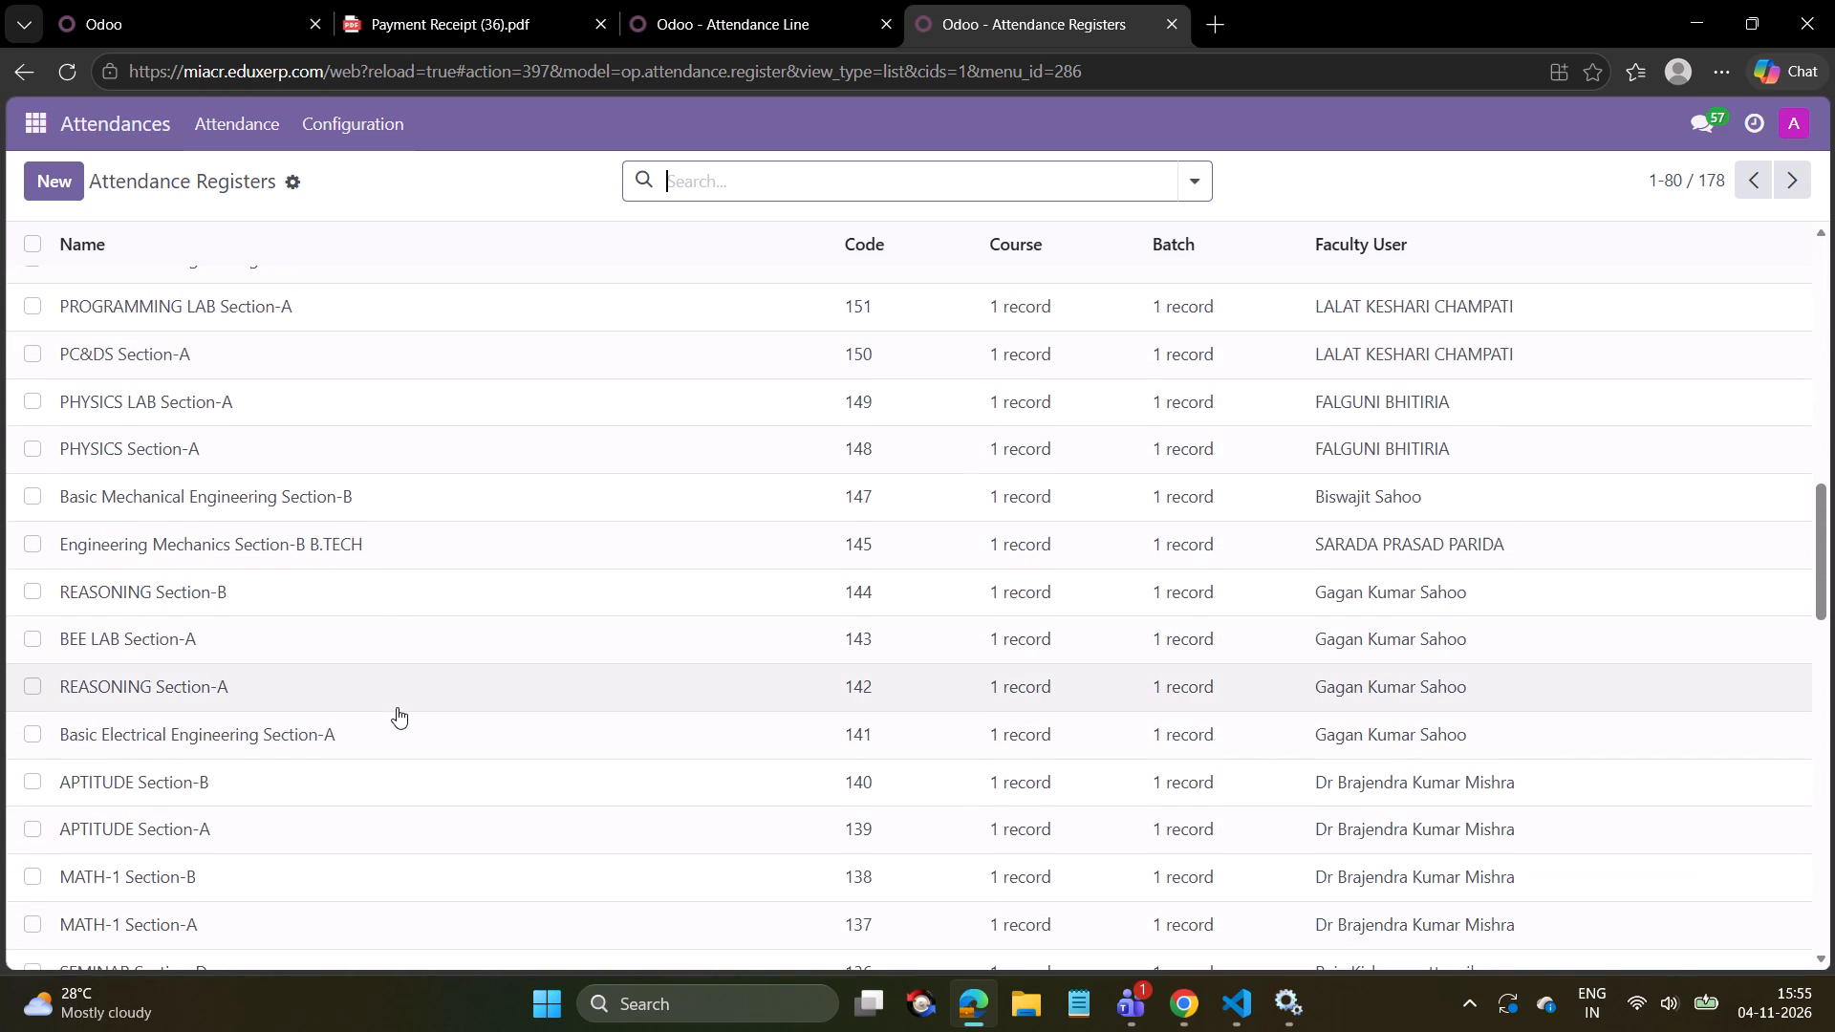
pyautogui.scroll(-7, 397, 707)
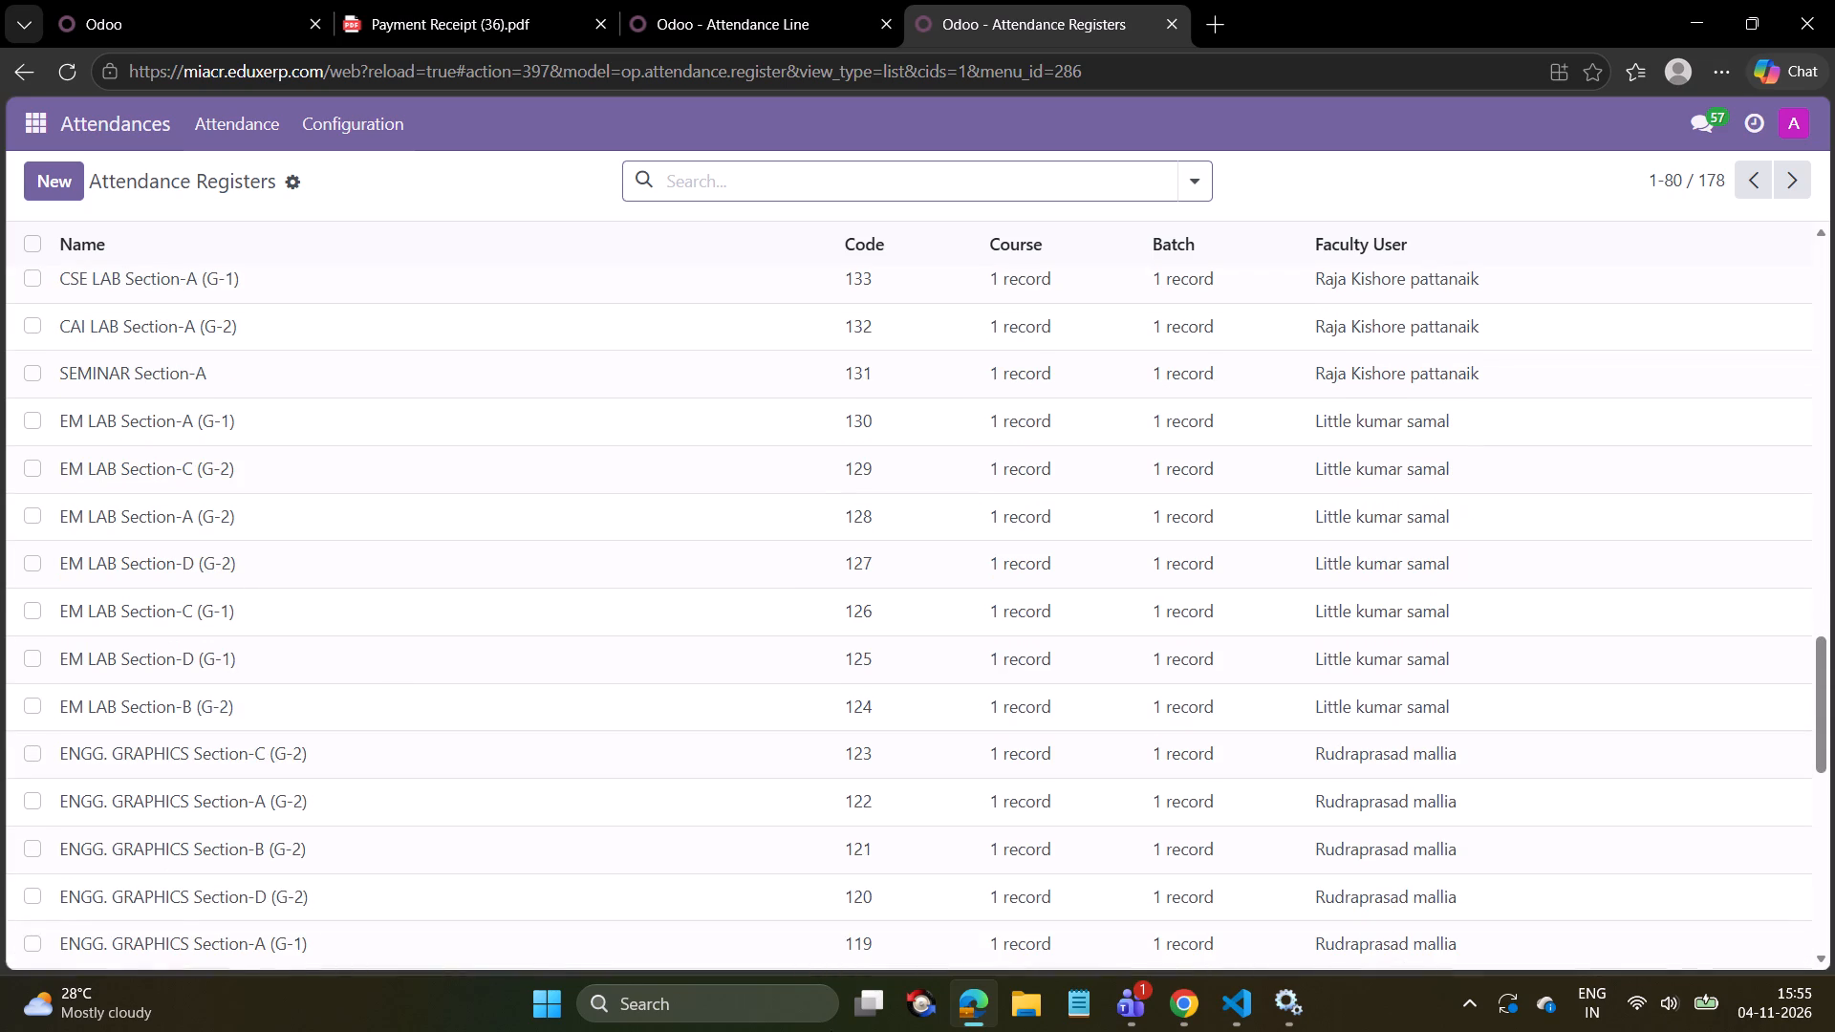
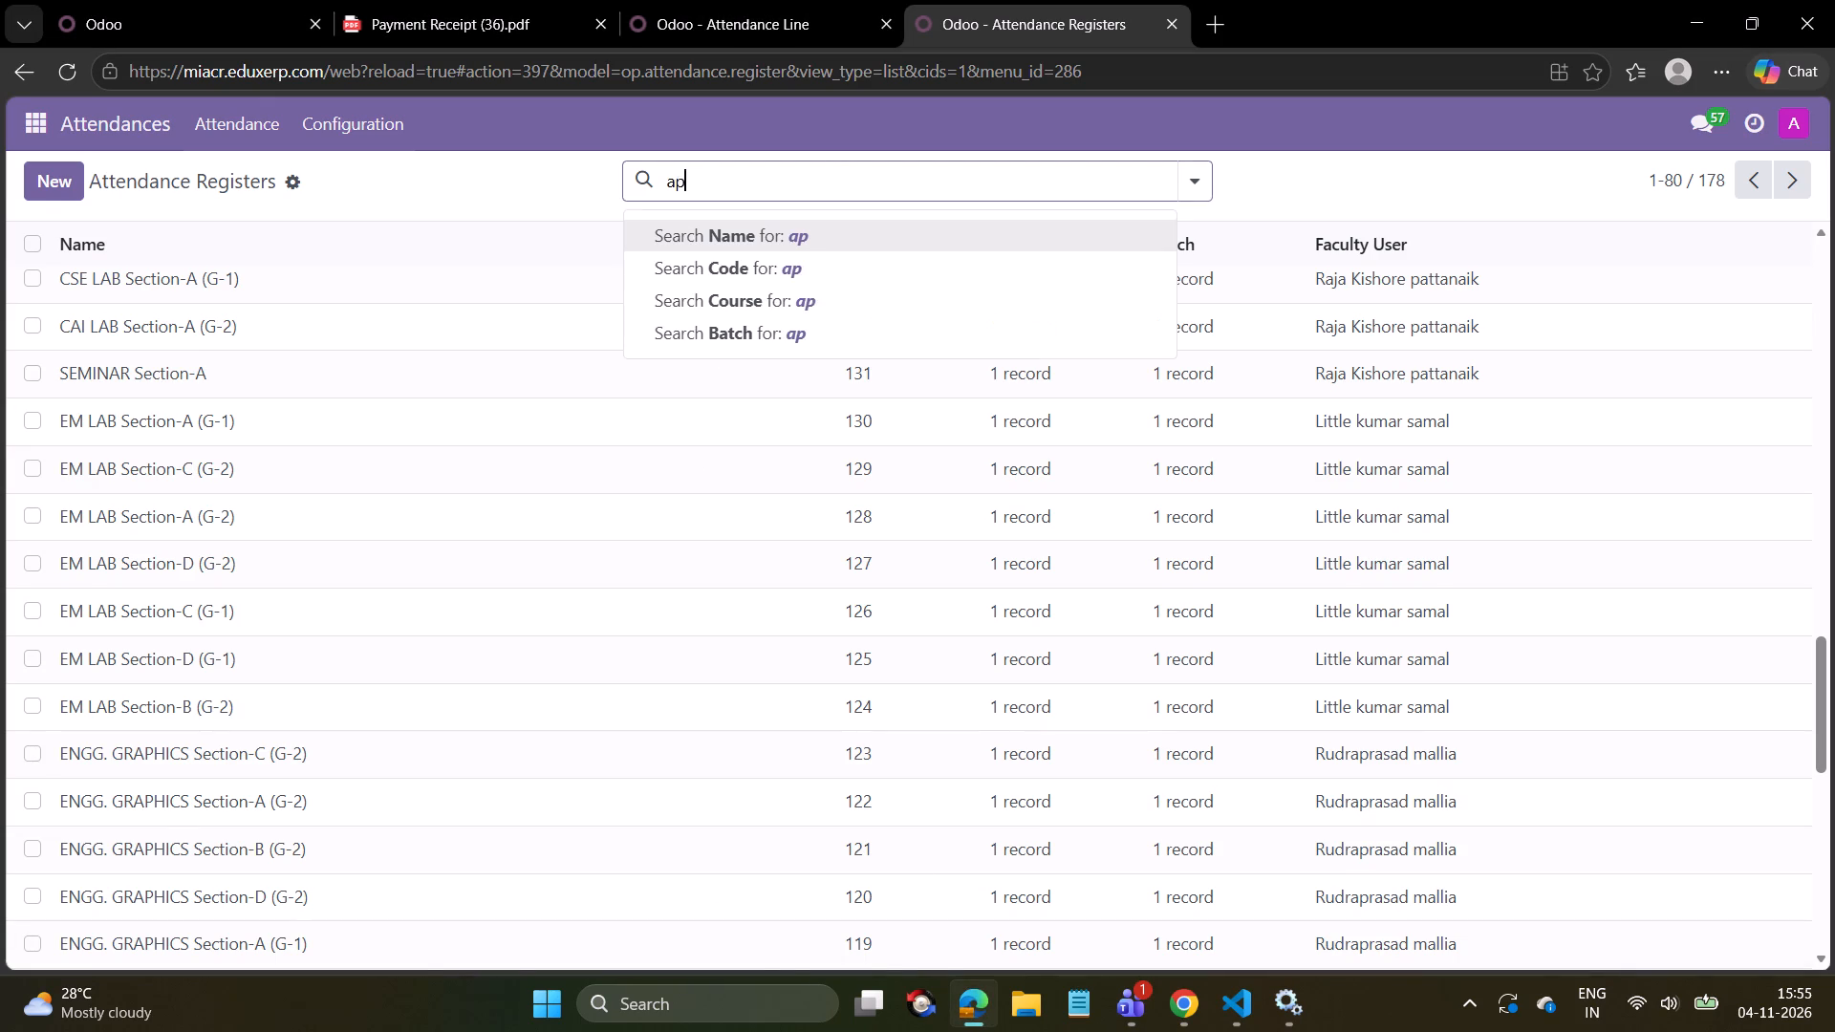
# Search the attendance registers by name for "applied" and open APPLIED CHEMISTRY AND ENVIRONMENT SCIENCE Section-A to check its course and batch.
pyautogui.write('plied')
pyautogui.press('Return')
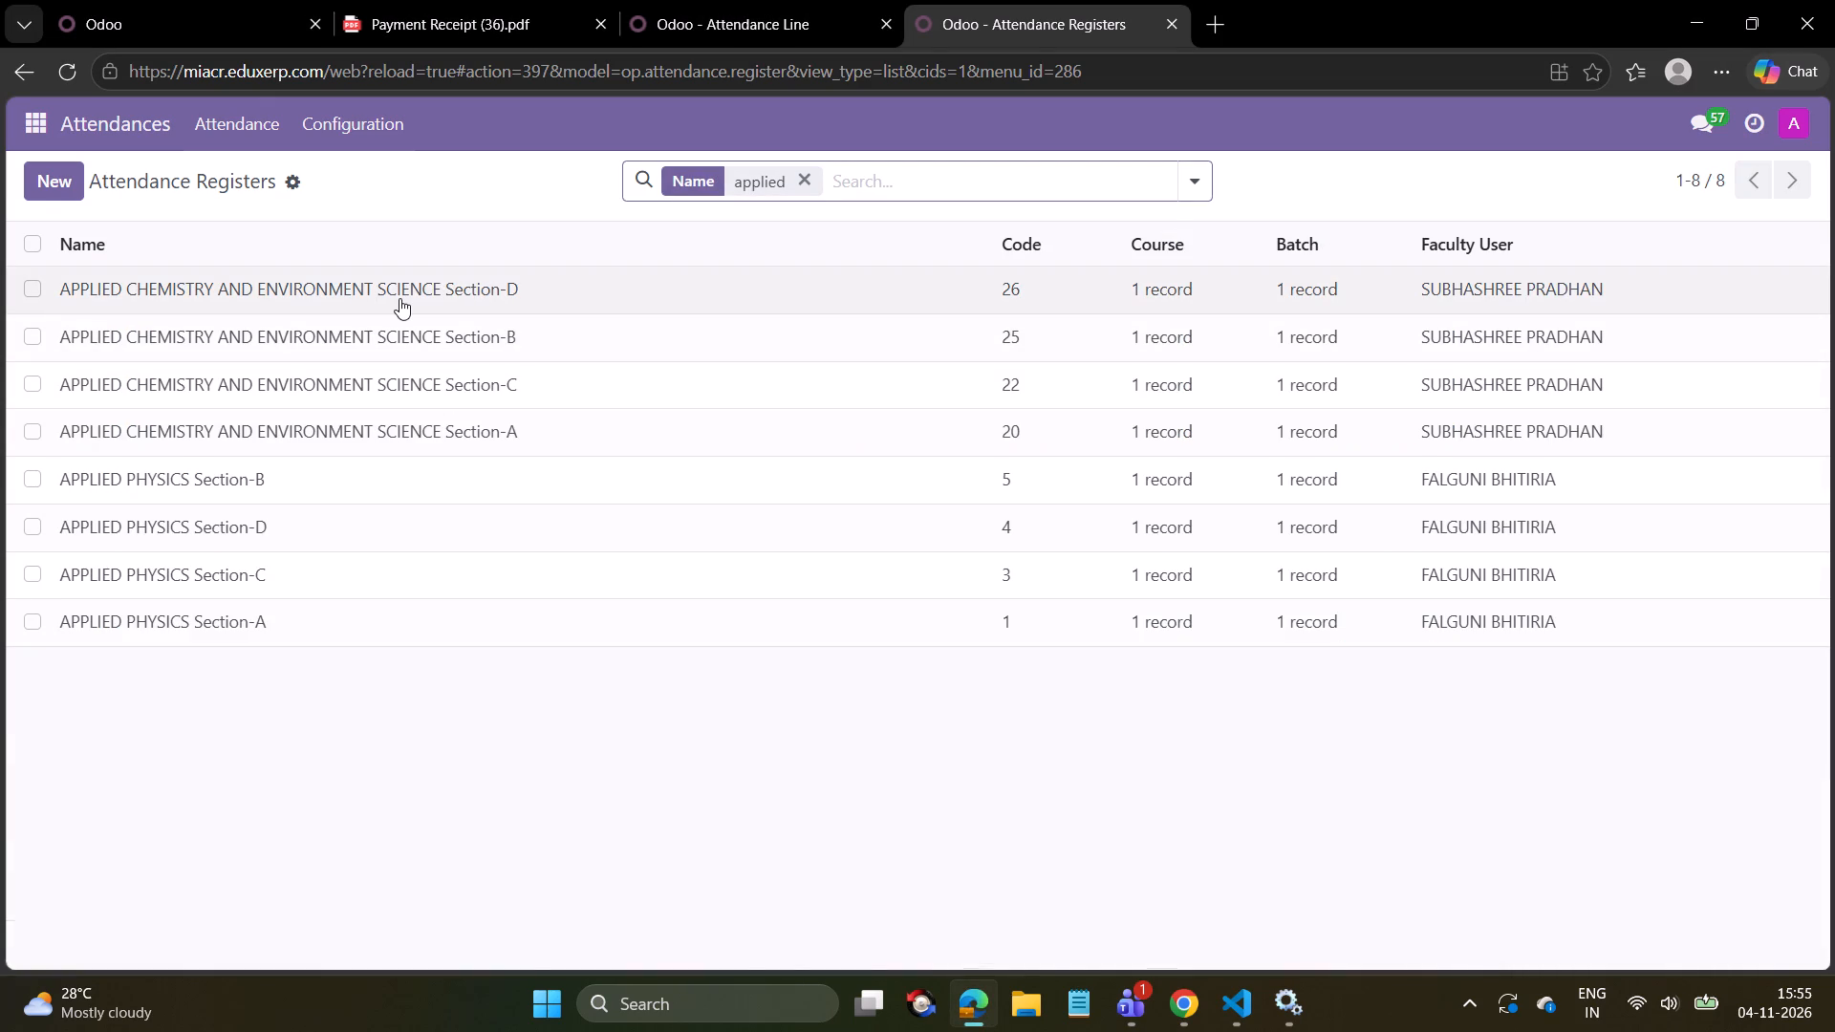
pyautogui.click(400, 423)
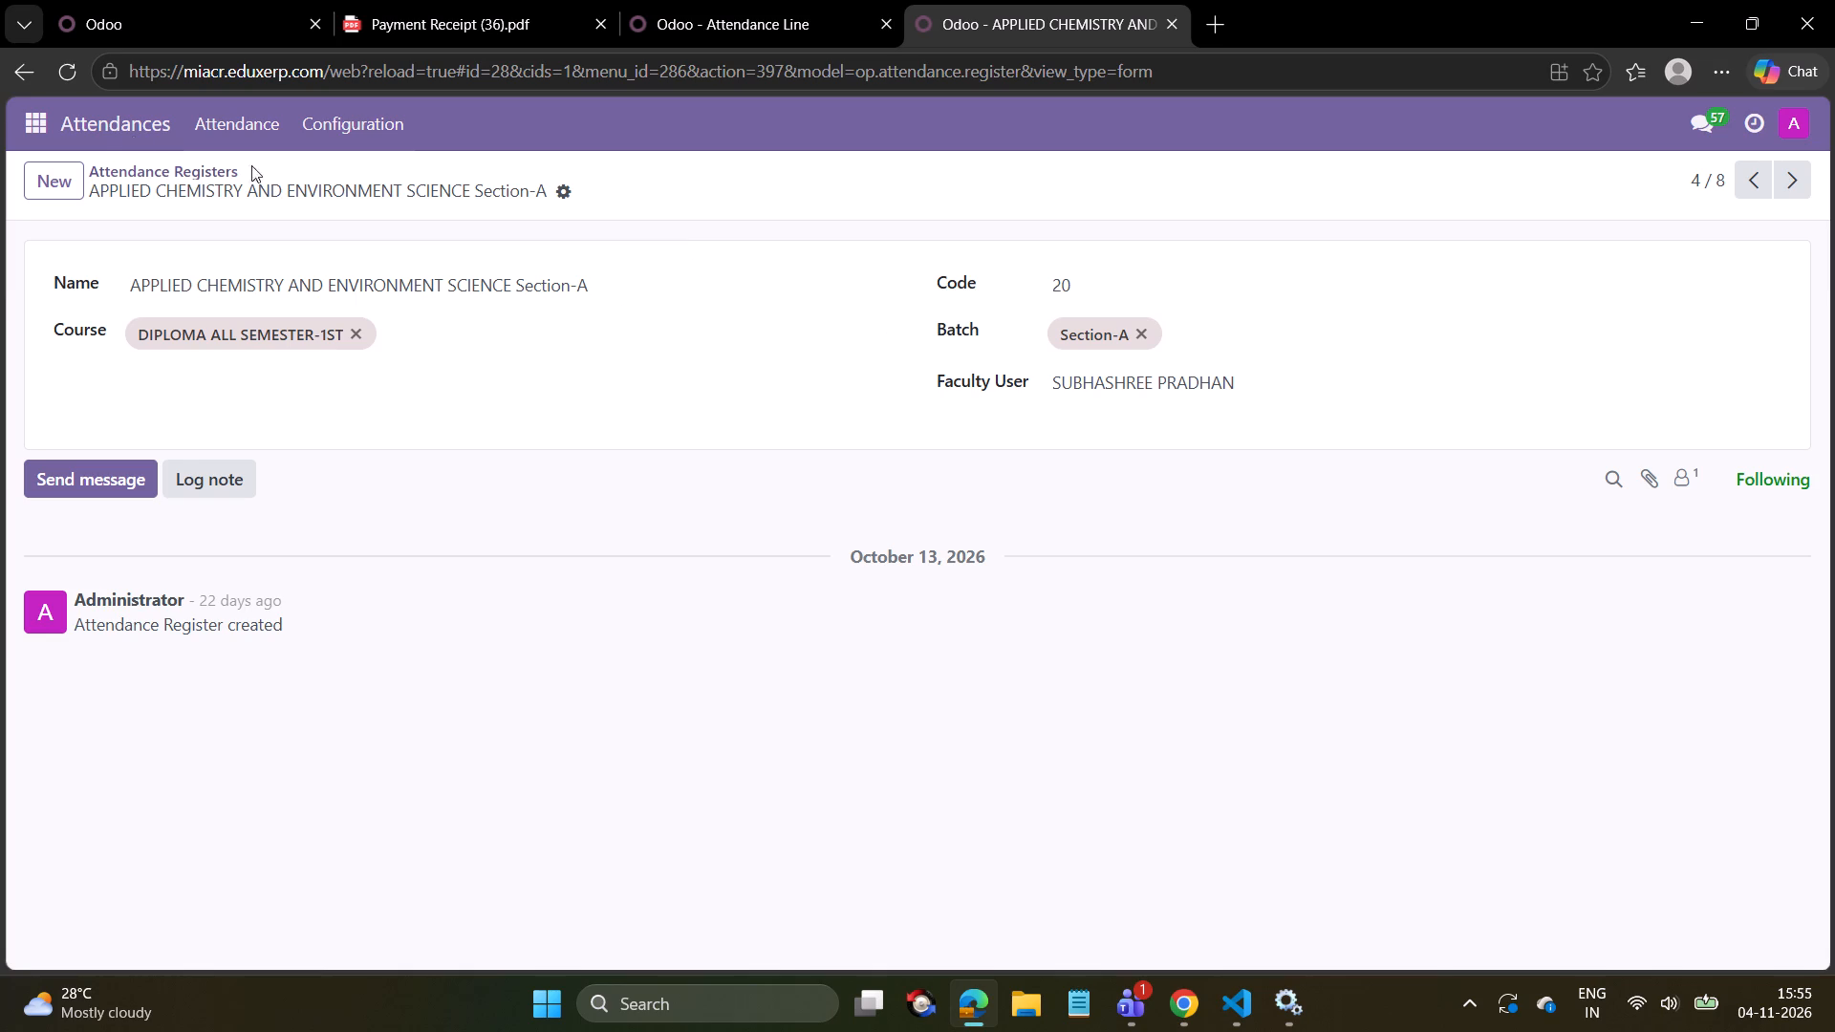
# Group the students by class and open the first DIPLOMA ALL SEMESTER-1ST student's record to check class, batch and subjects.
pyautogui.click(43, 127)
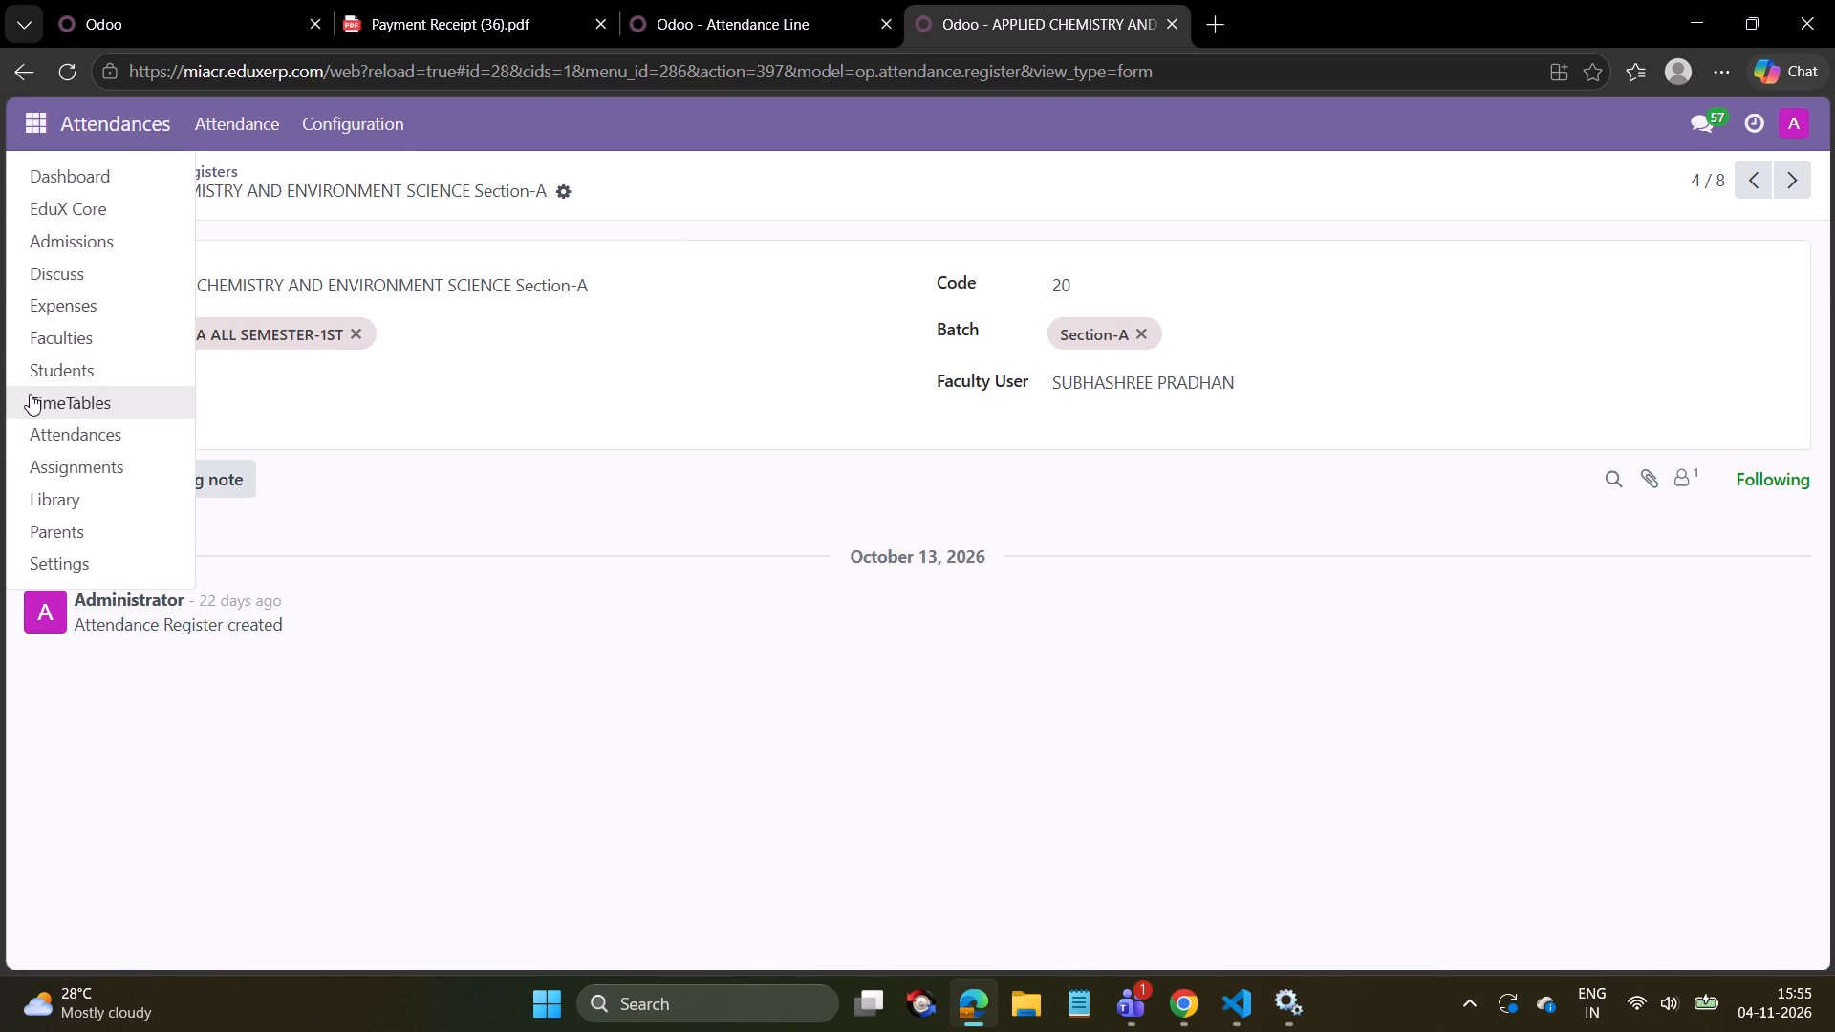
pyautogui.click(54, 367)
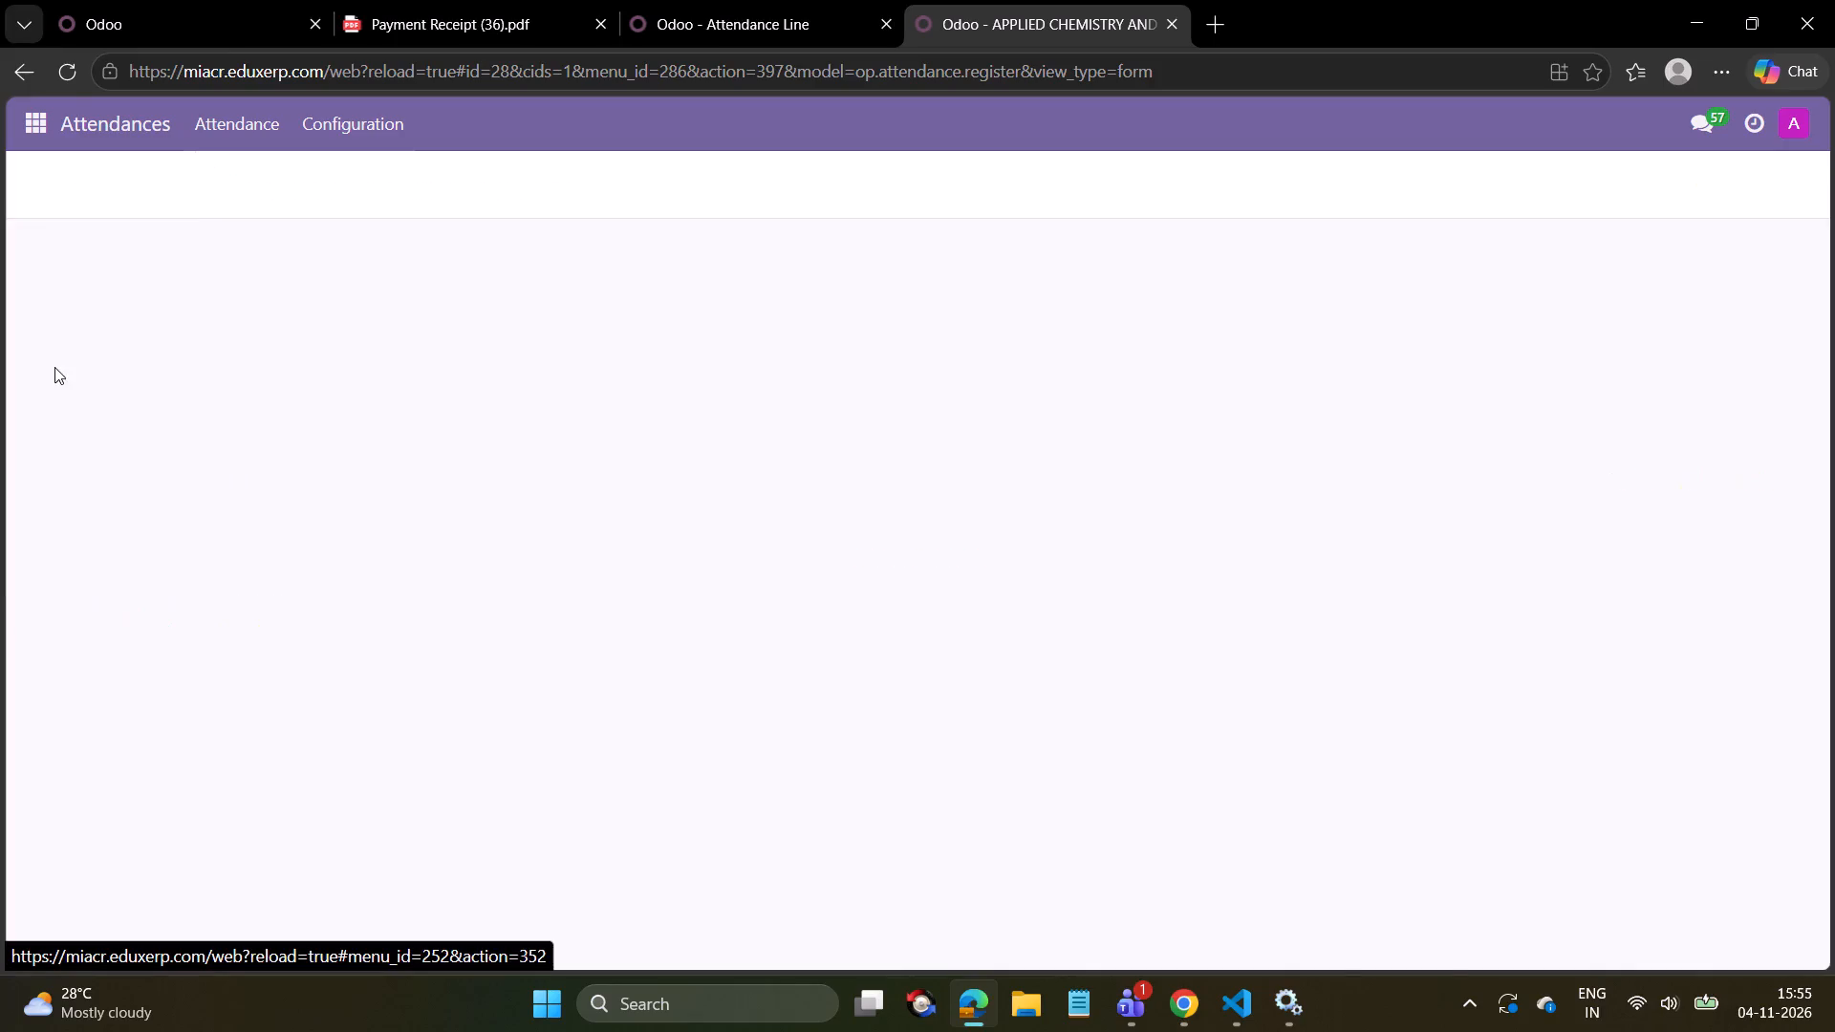
pyautogui.click(1184, 188)
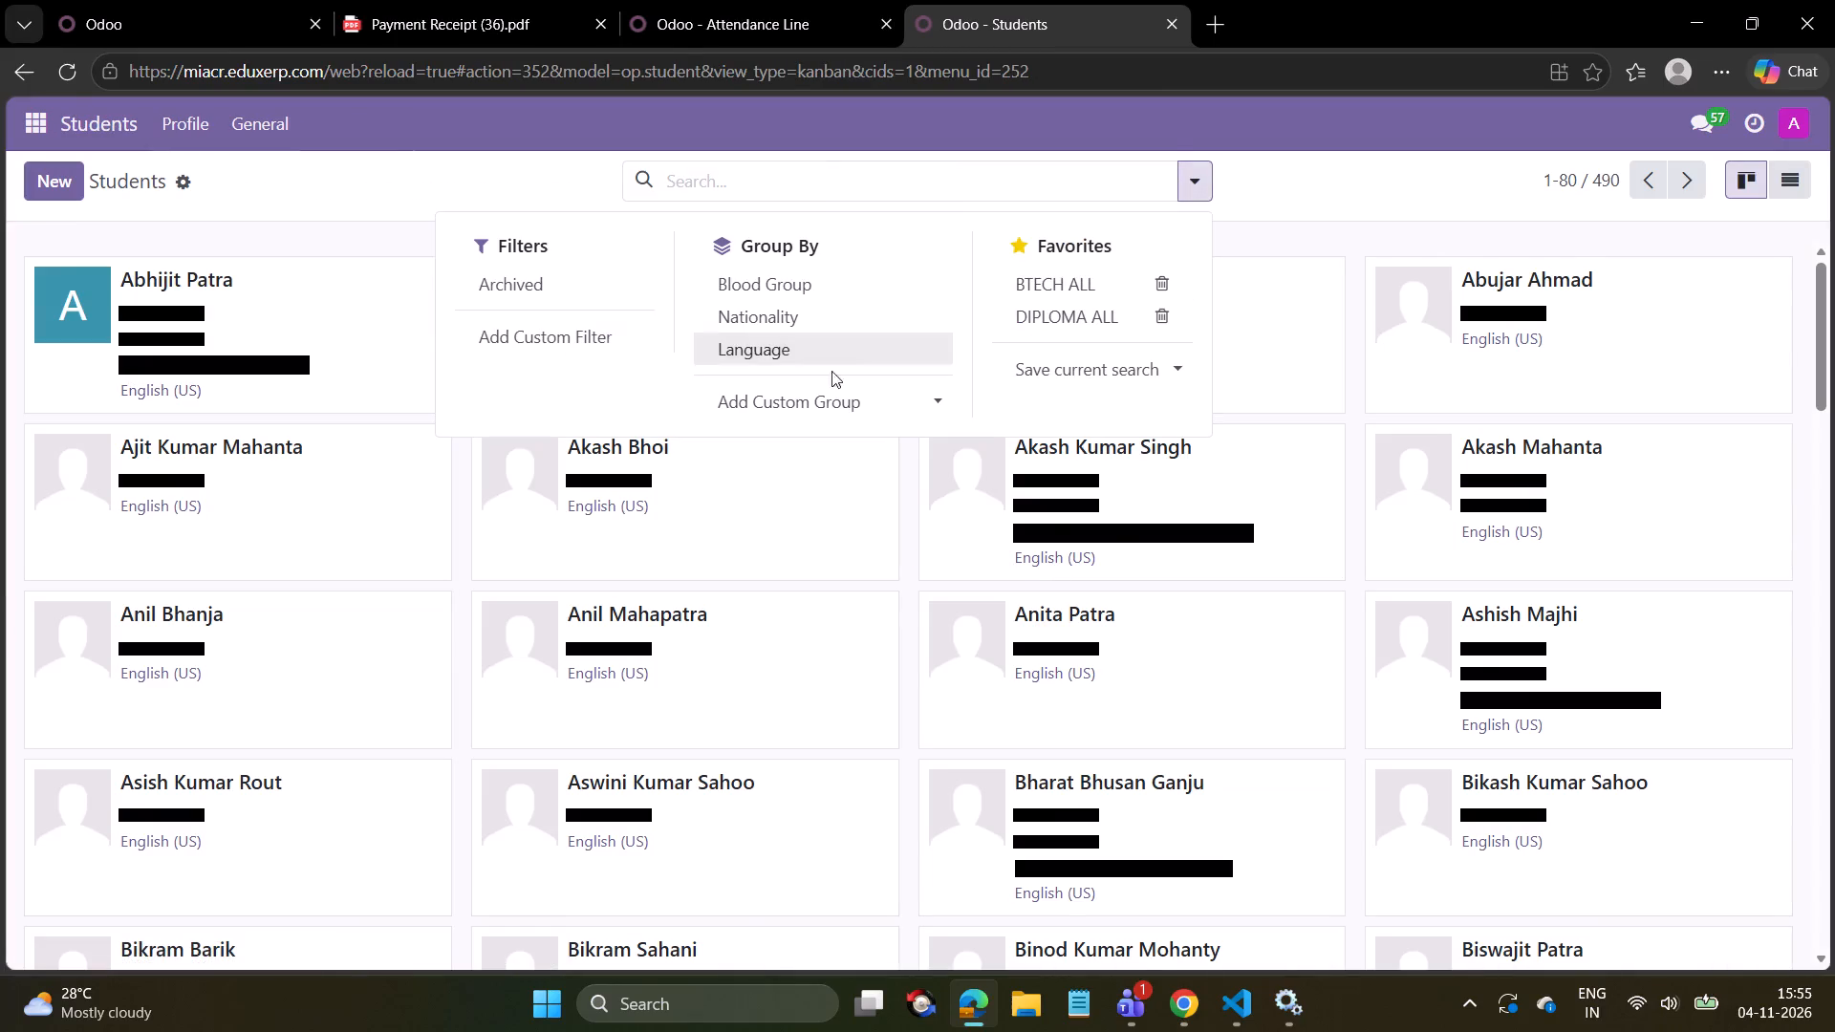
pyautogui.click(823, 399)
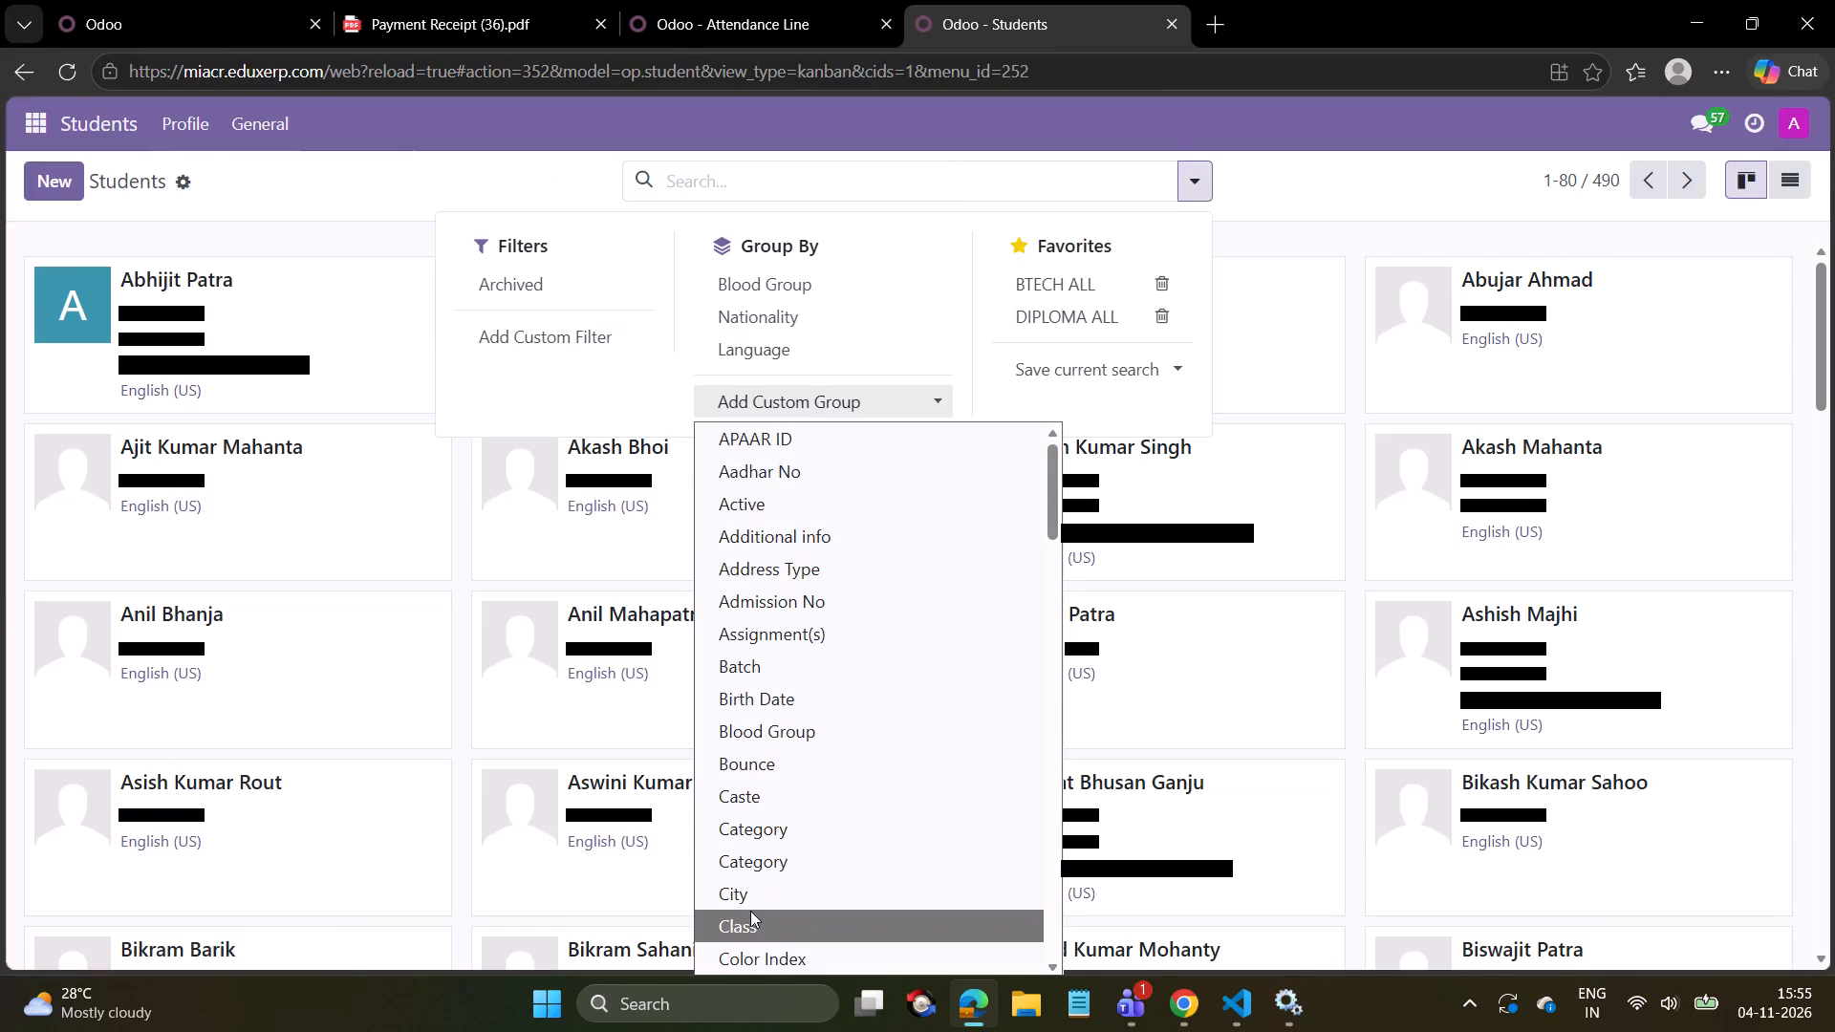
pyautogui.click(750, 911)
pyautogui.click(430, 142)
pyautogui.click(322, 401)
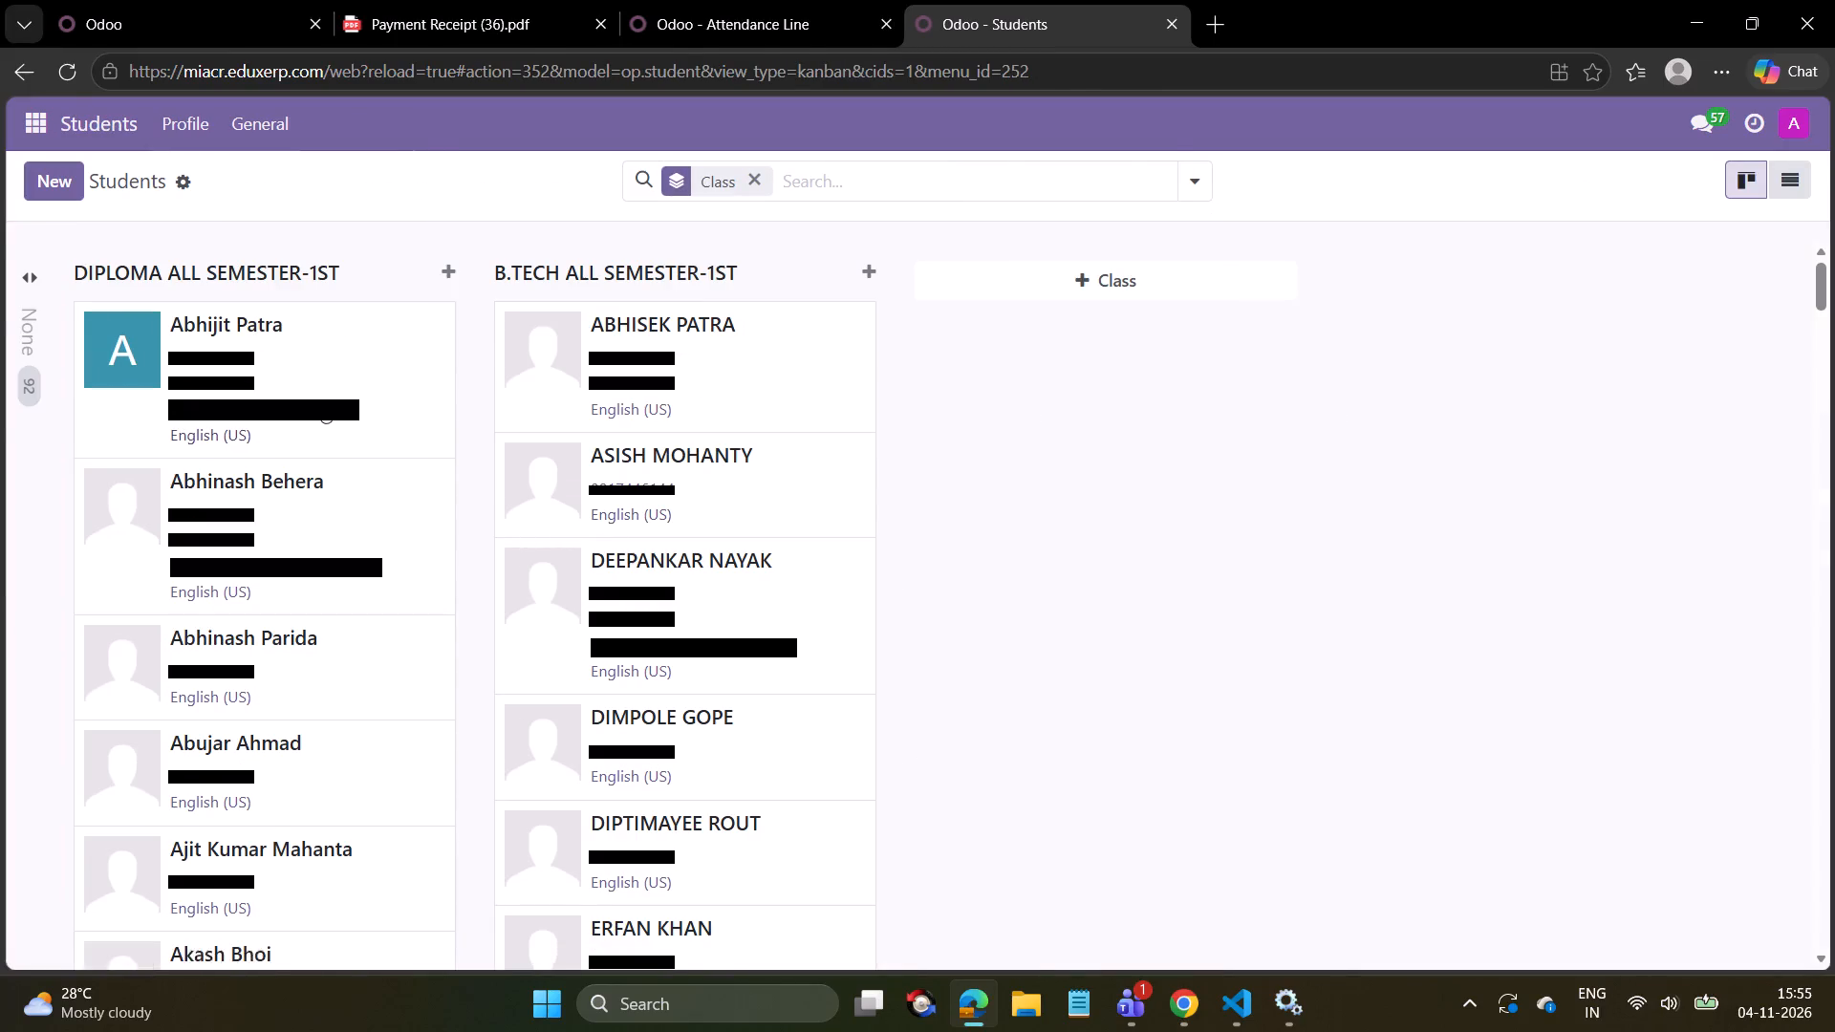
pyautogui.scroll(-3, 431, 623)
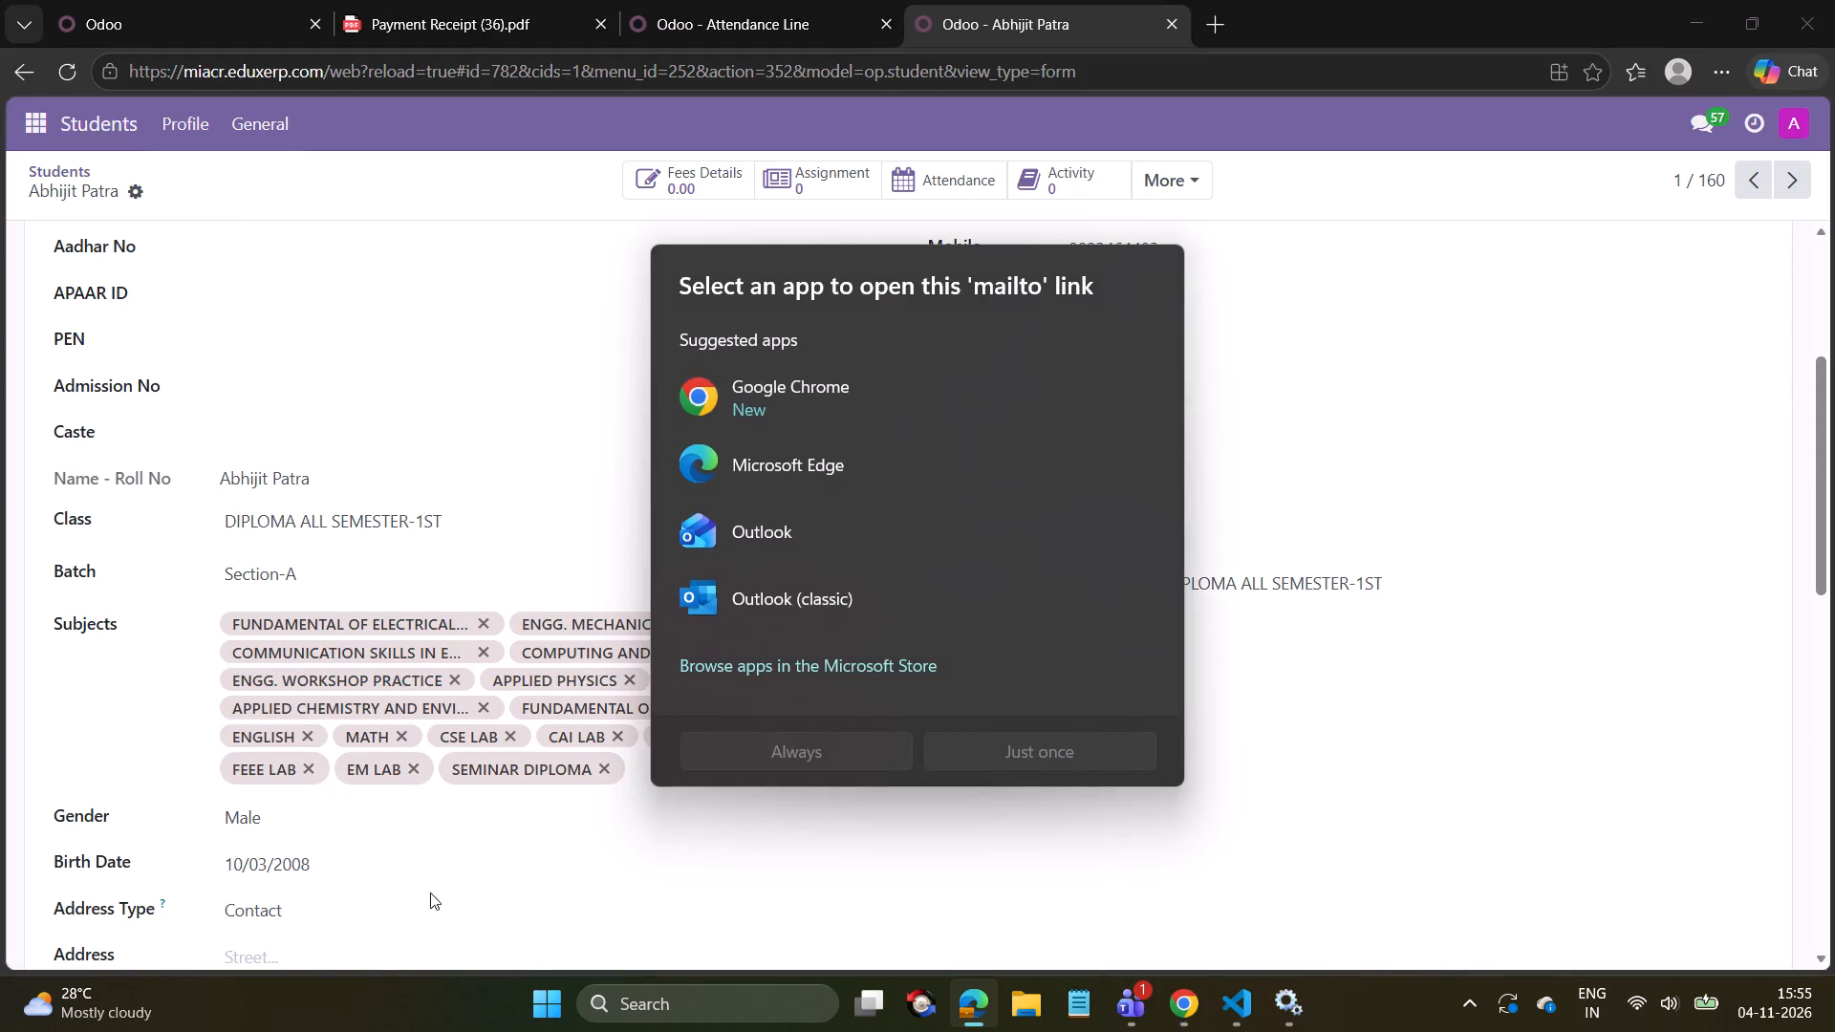
pyautogui.click(1449, 883)
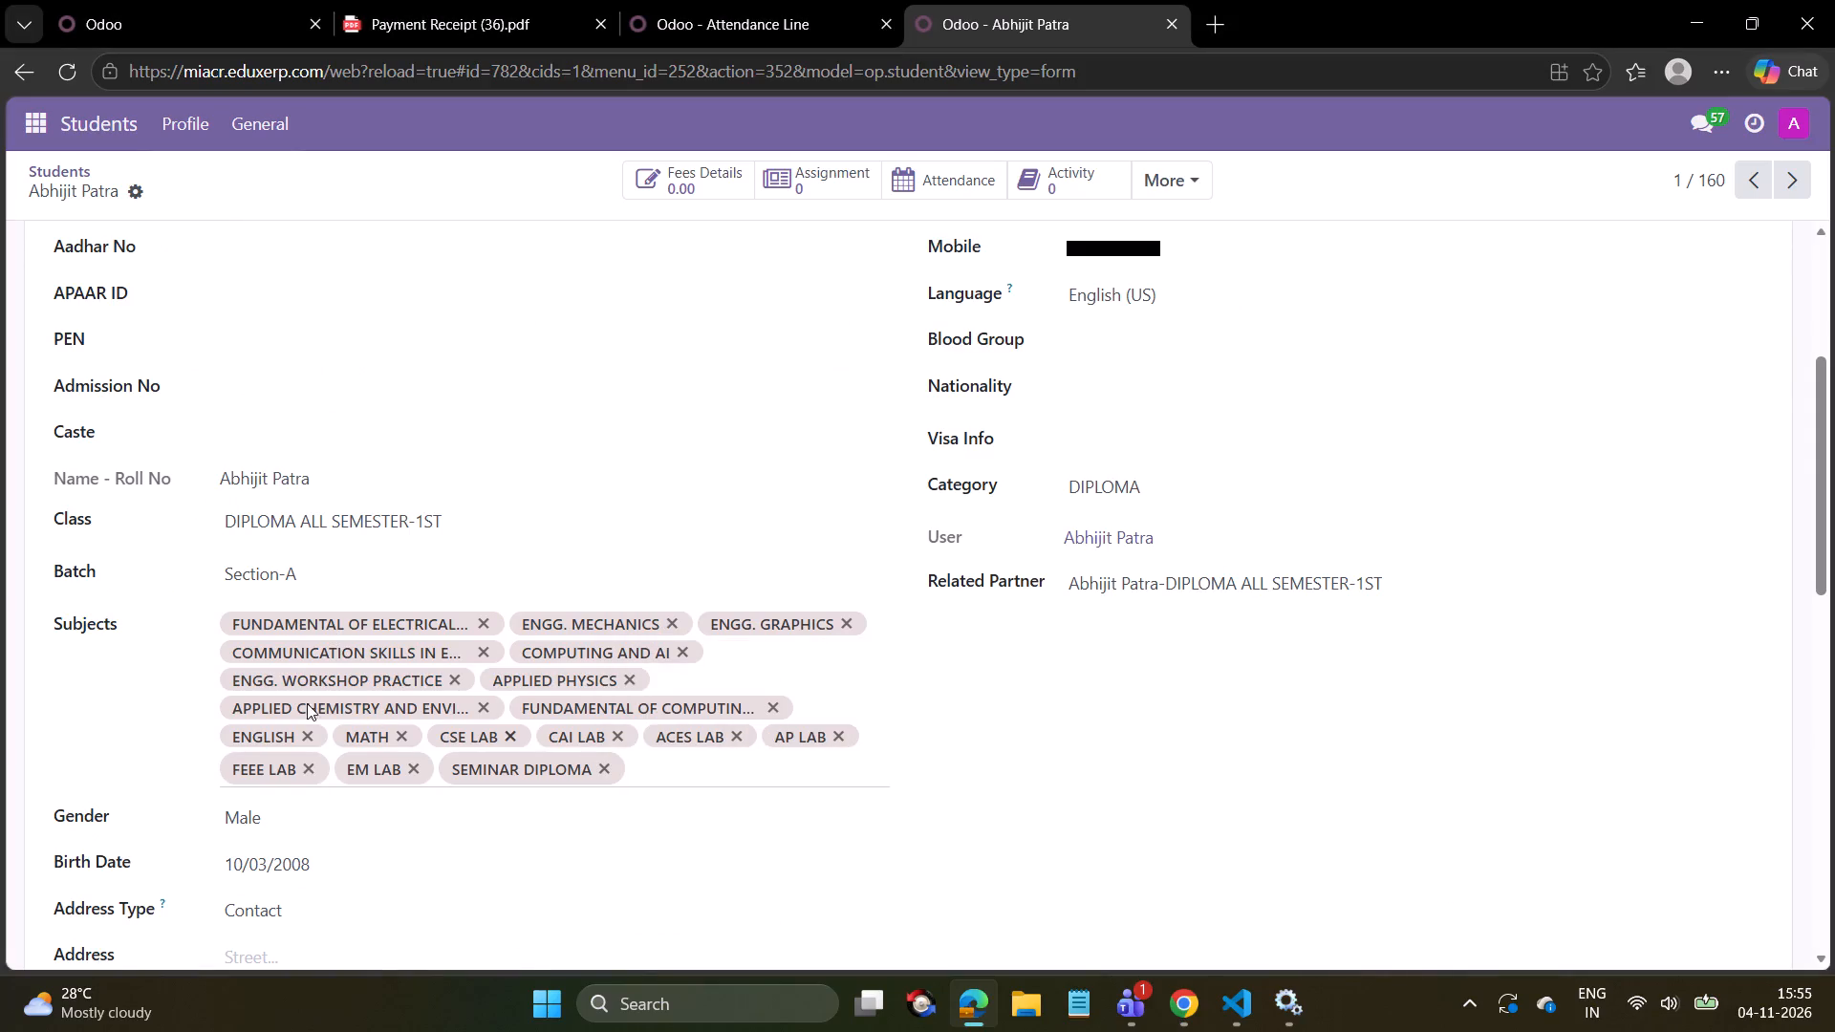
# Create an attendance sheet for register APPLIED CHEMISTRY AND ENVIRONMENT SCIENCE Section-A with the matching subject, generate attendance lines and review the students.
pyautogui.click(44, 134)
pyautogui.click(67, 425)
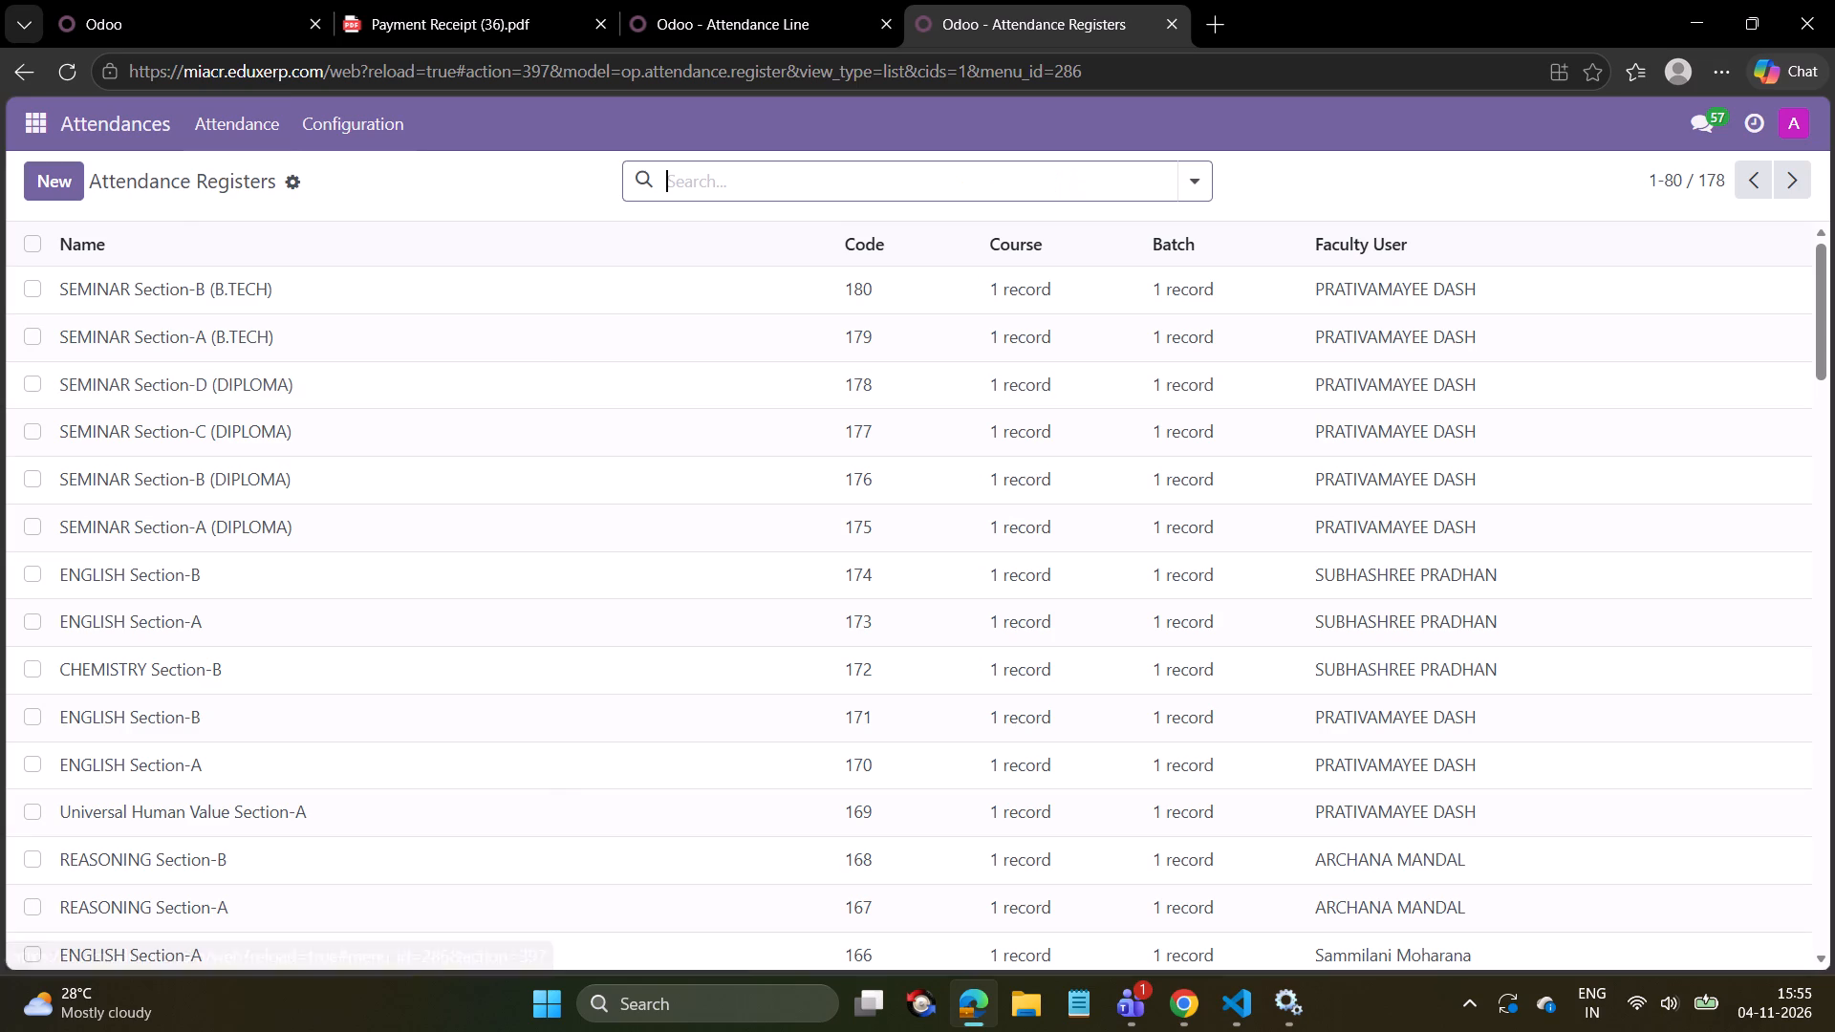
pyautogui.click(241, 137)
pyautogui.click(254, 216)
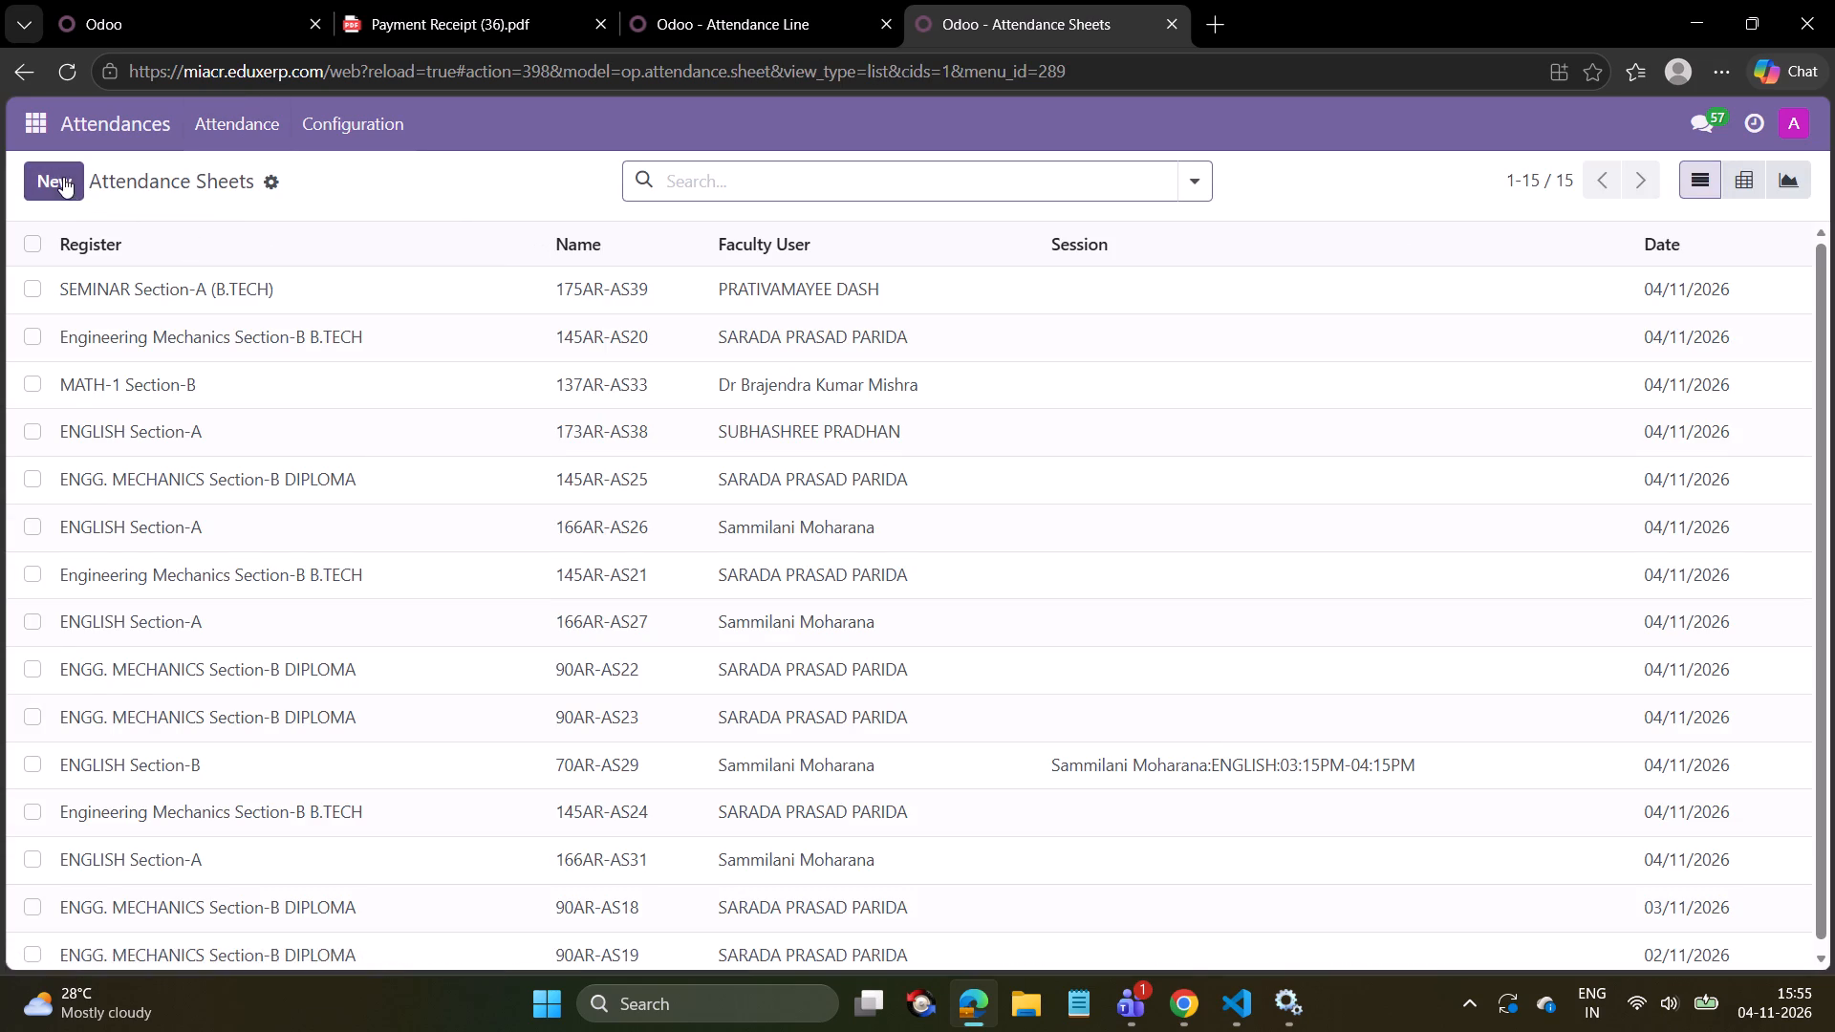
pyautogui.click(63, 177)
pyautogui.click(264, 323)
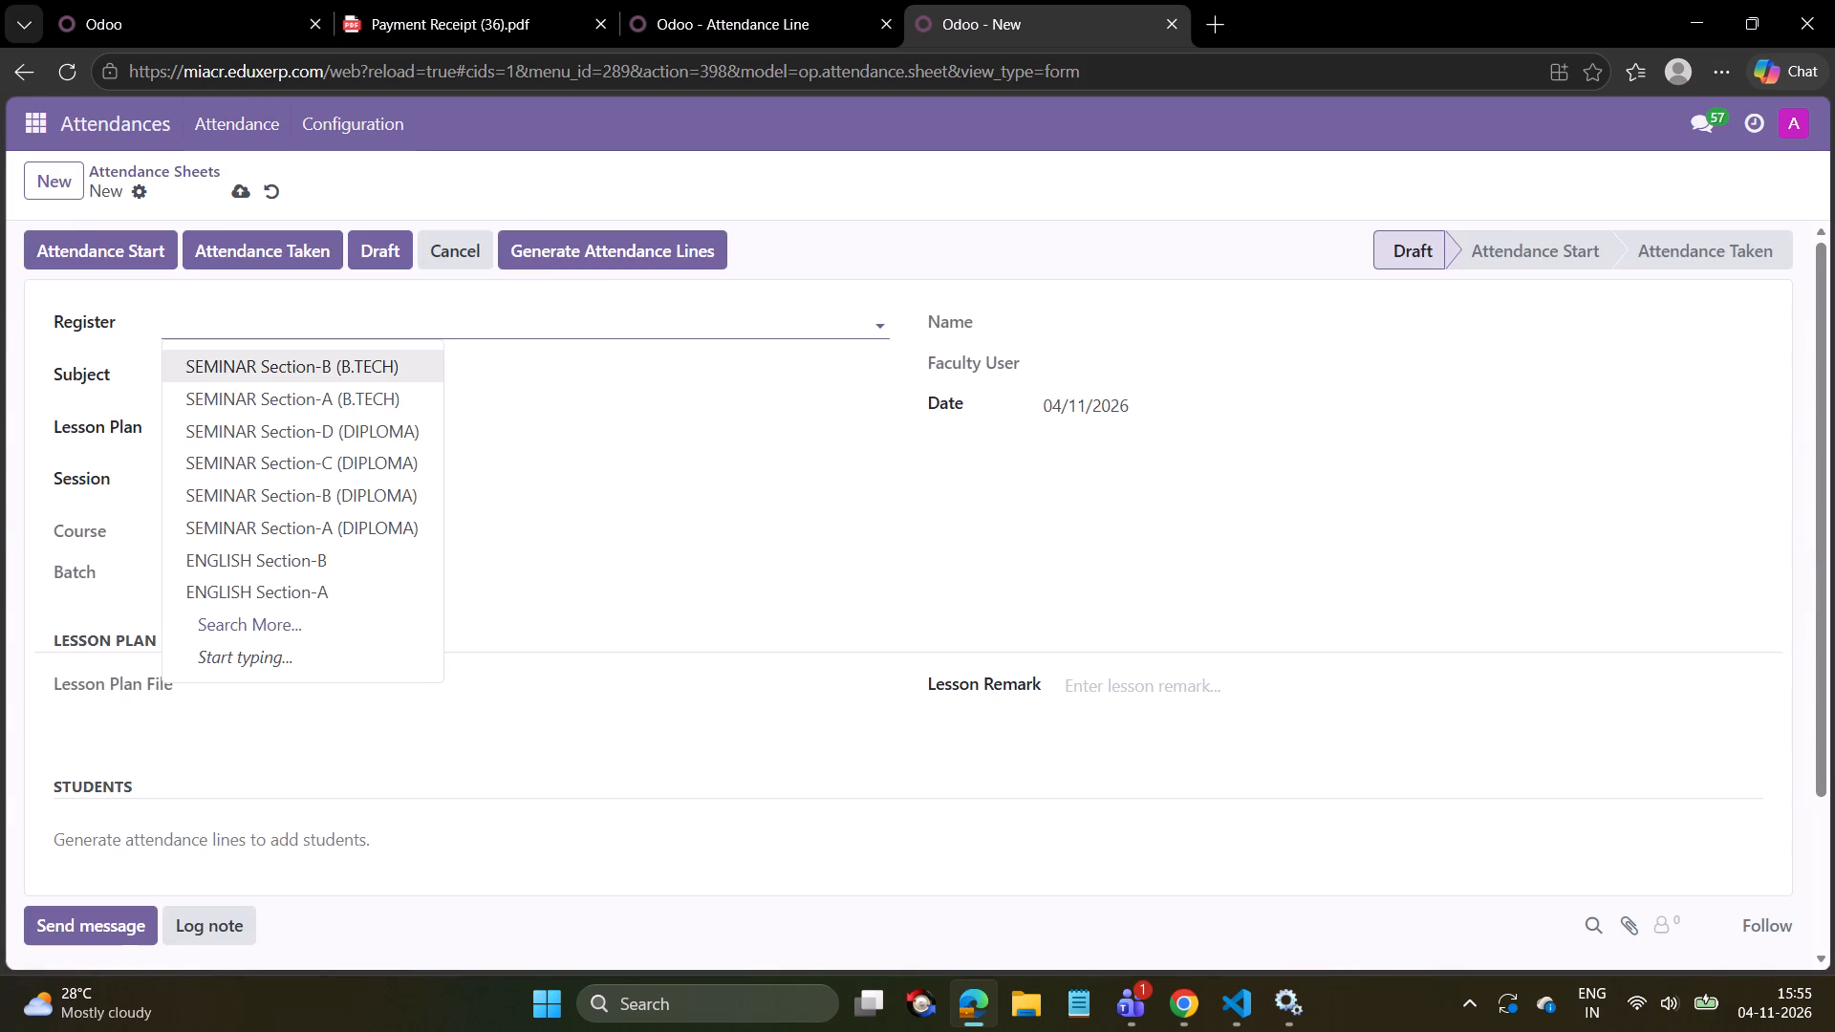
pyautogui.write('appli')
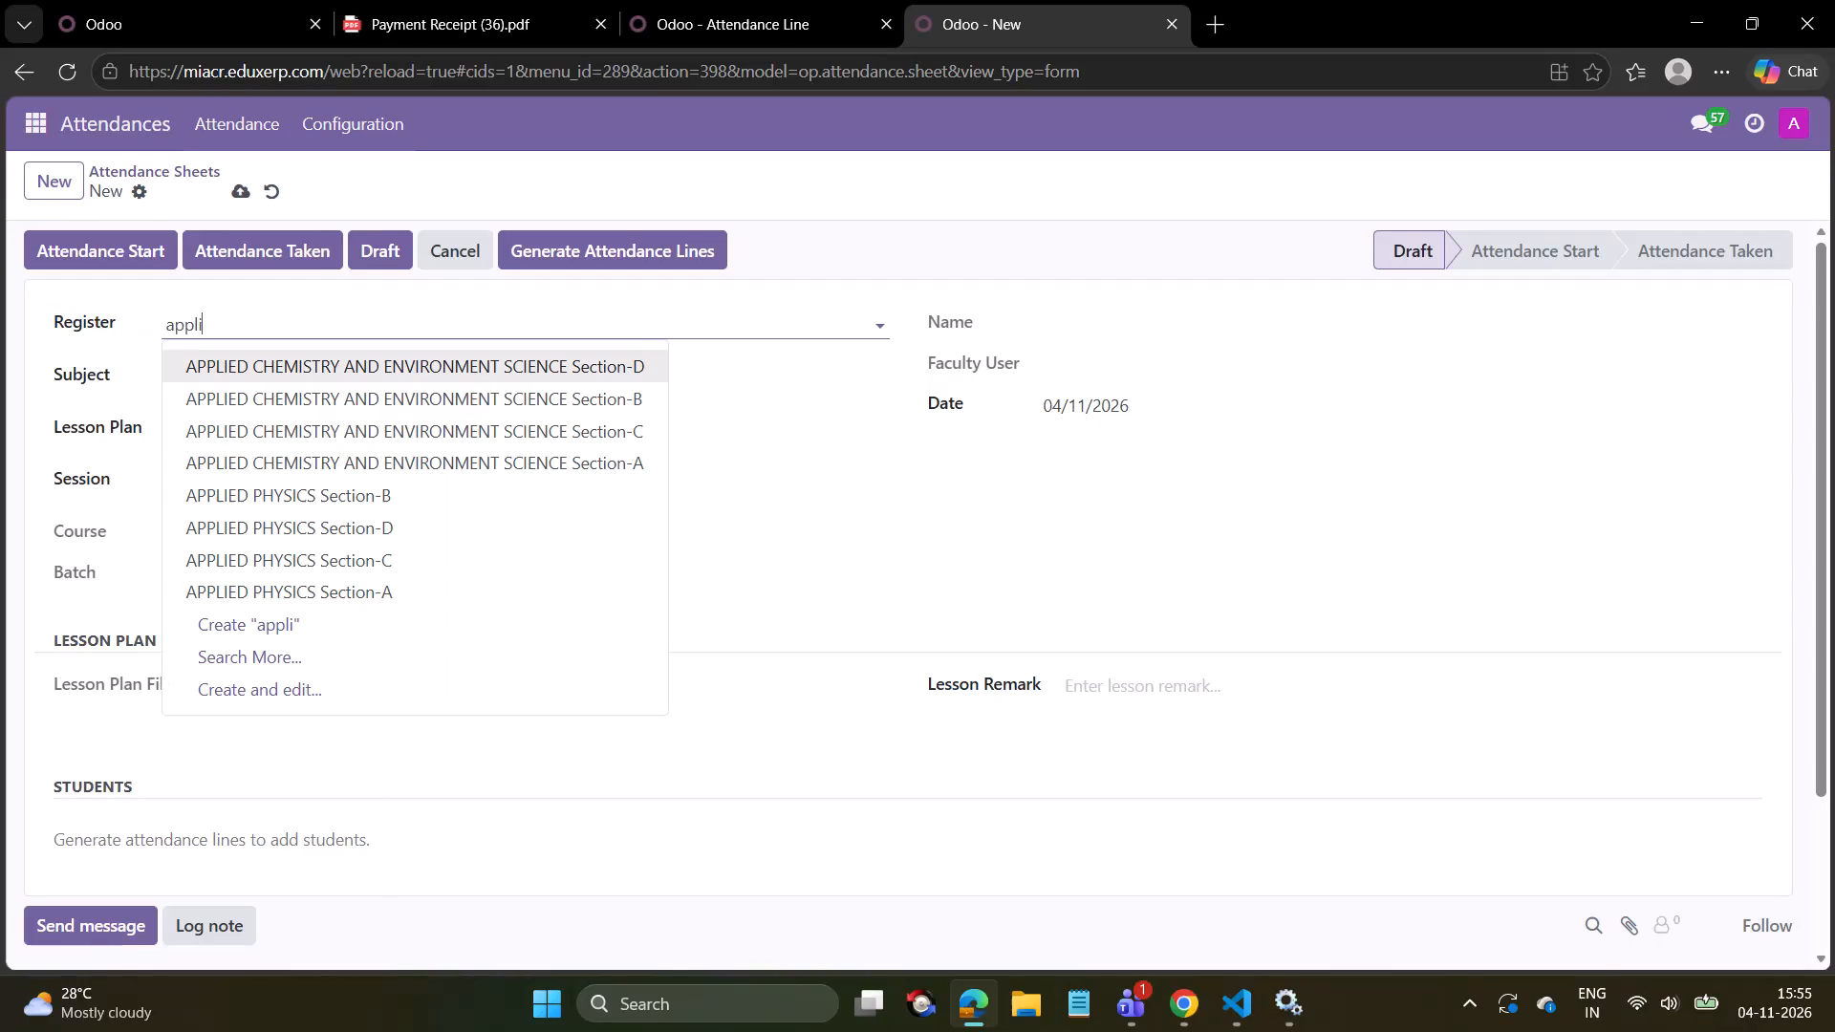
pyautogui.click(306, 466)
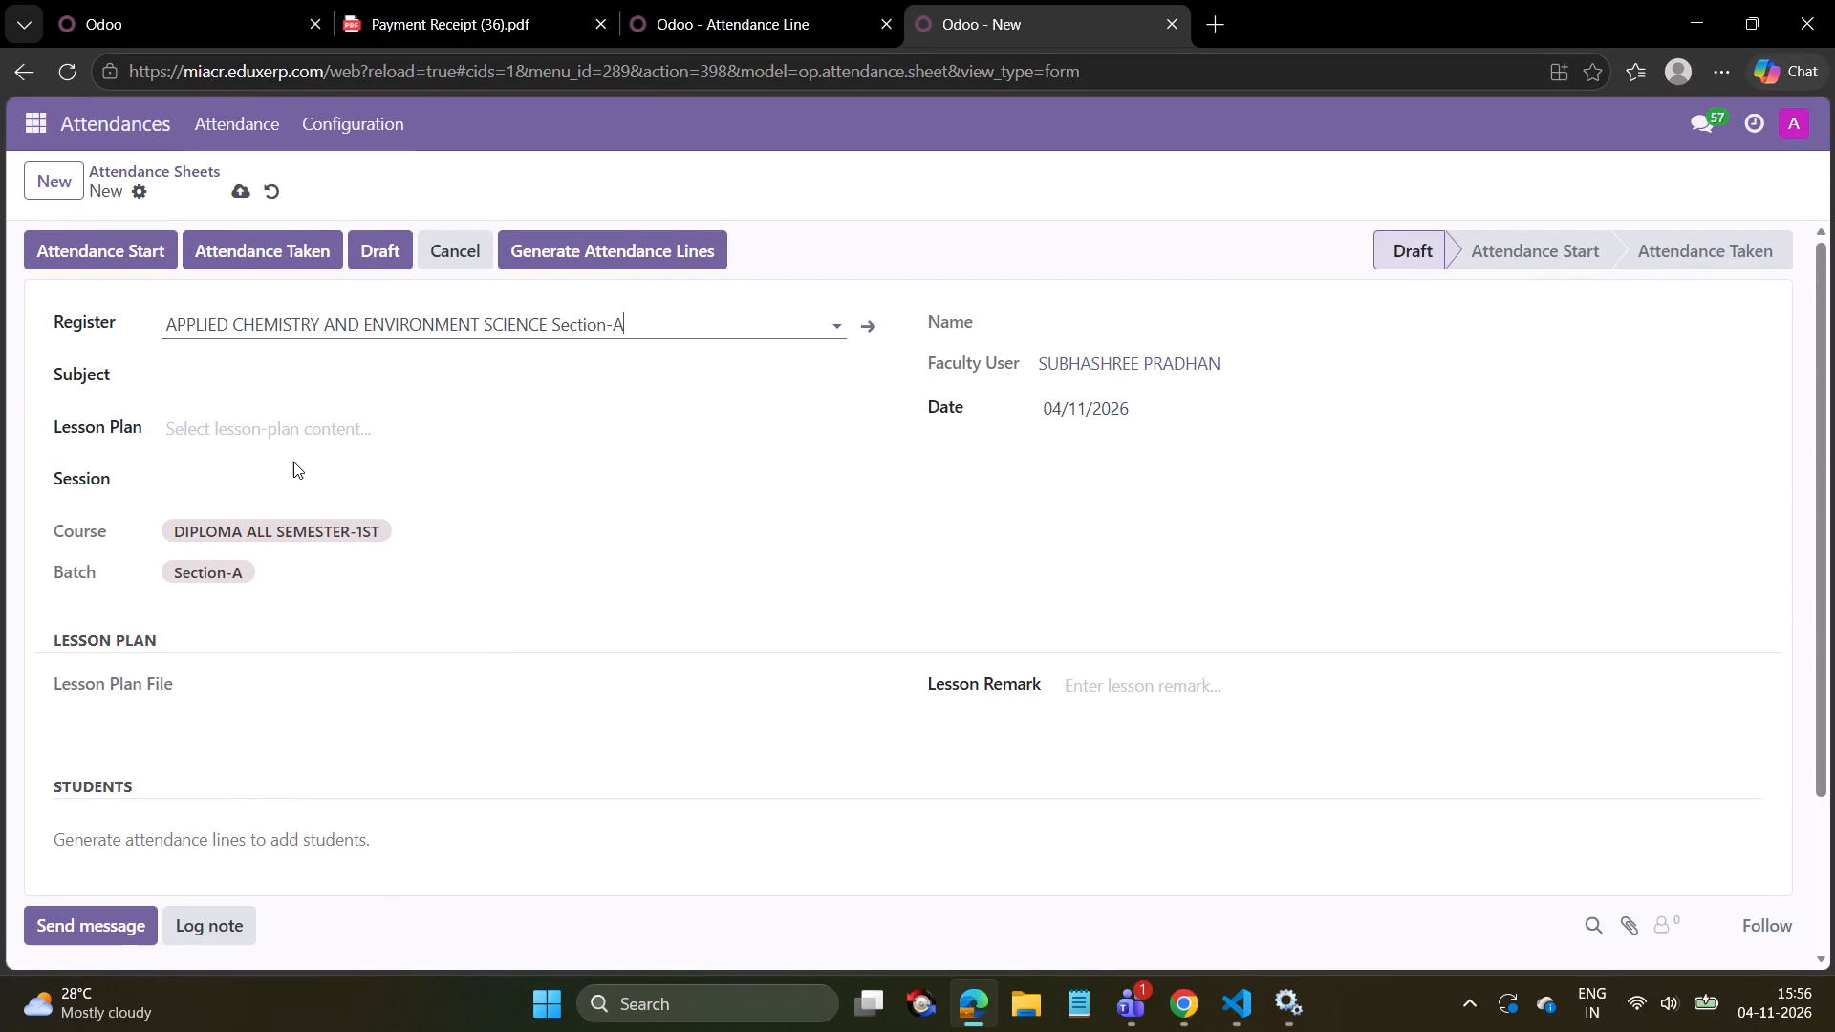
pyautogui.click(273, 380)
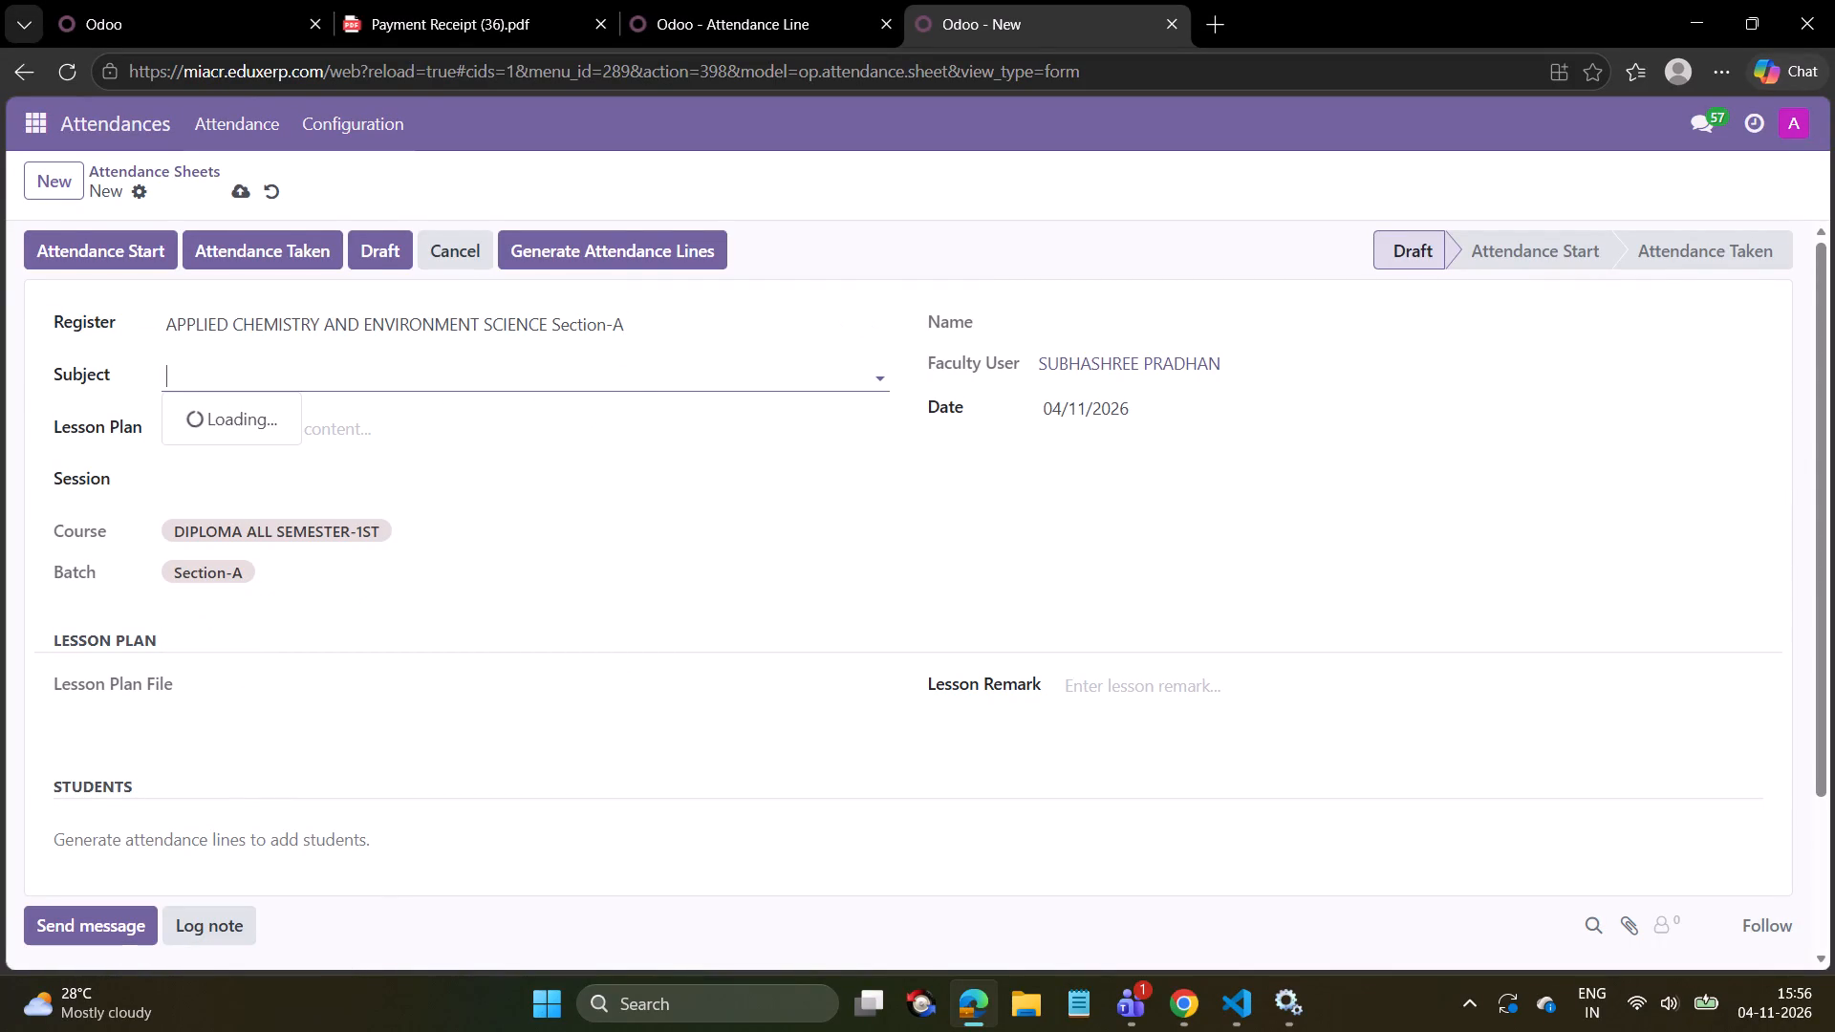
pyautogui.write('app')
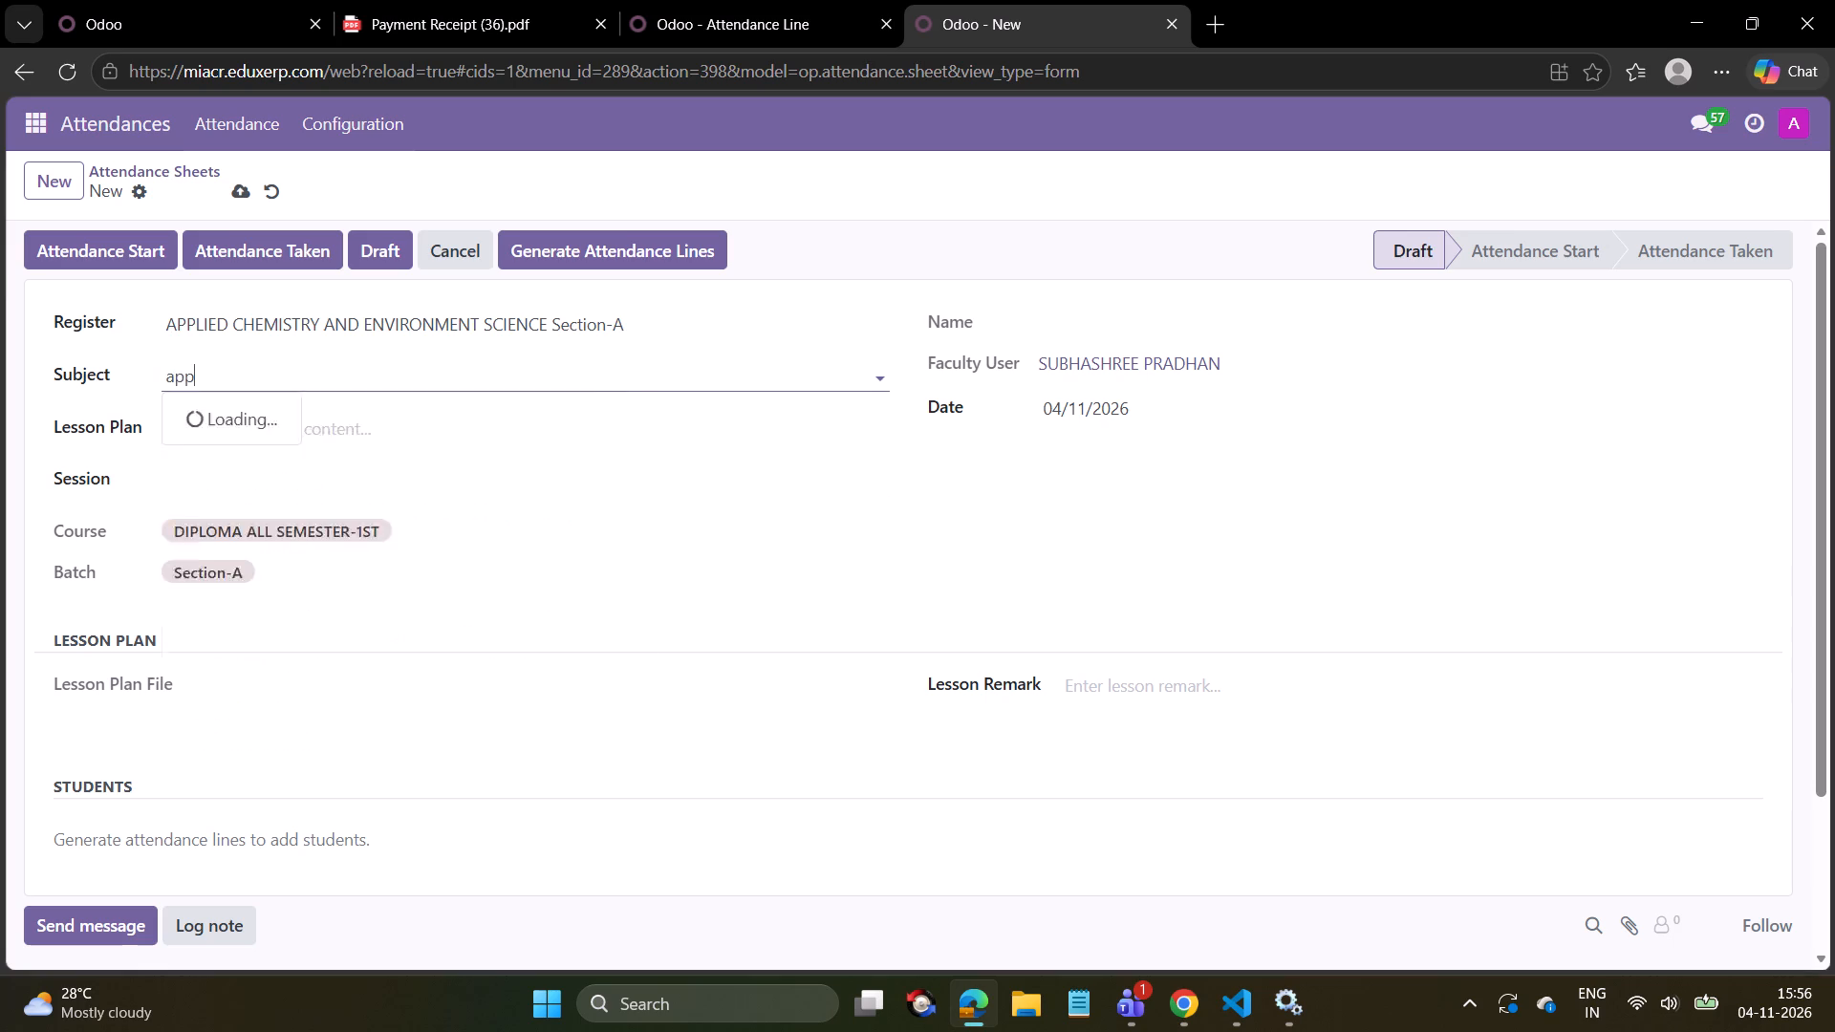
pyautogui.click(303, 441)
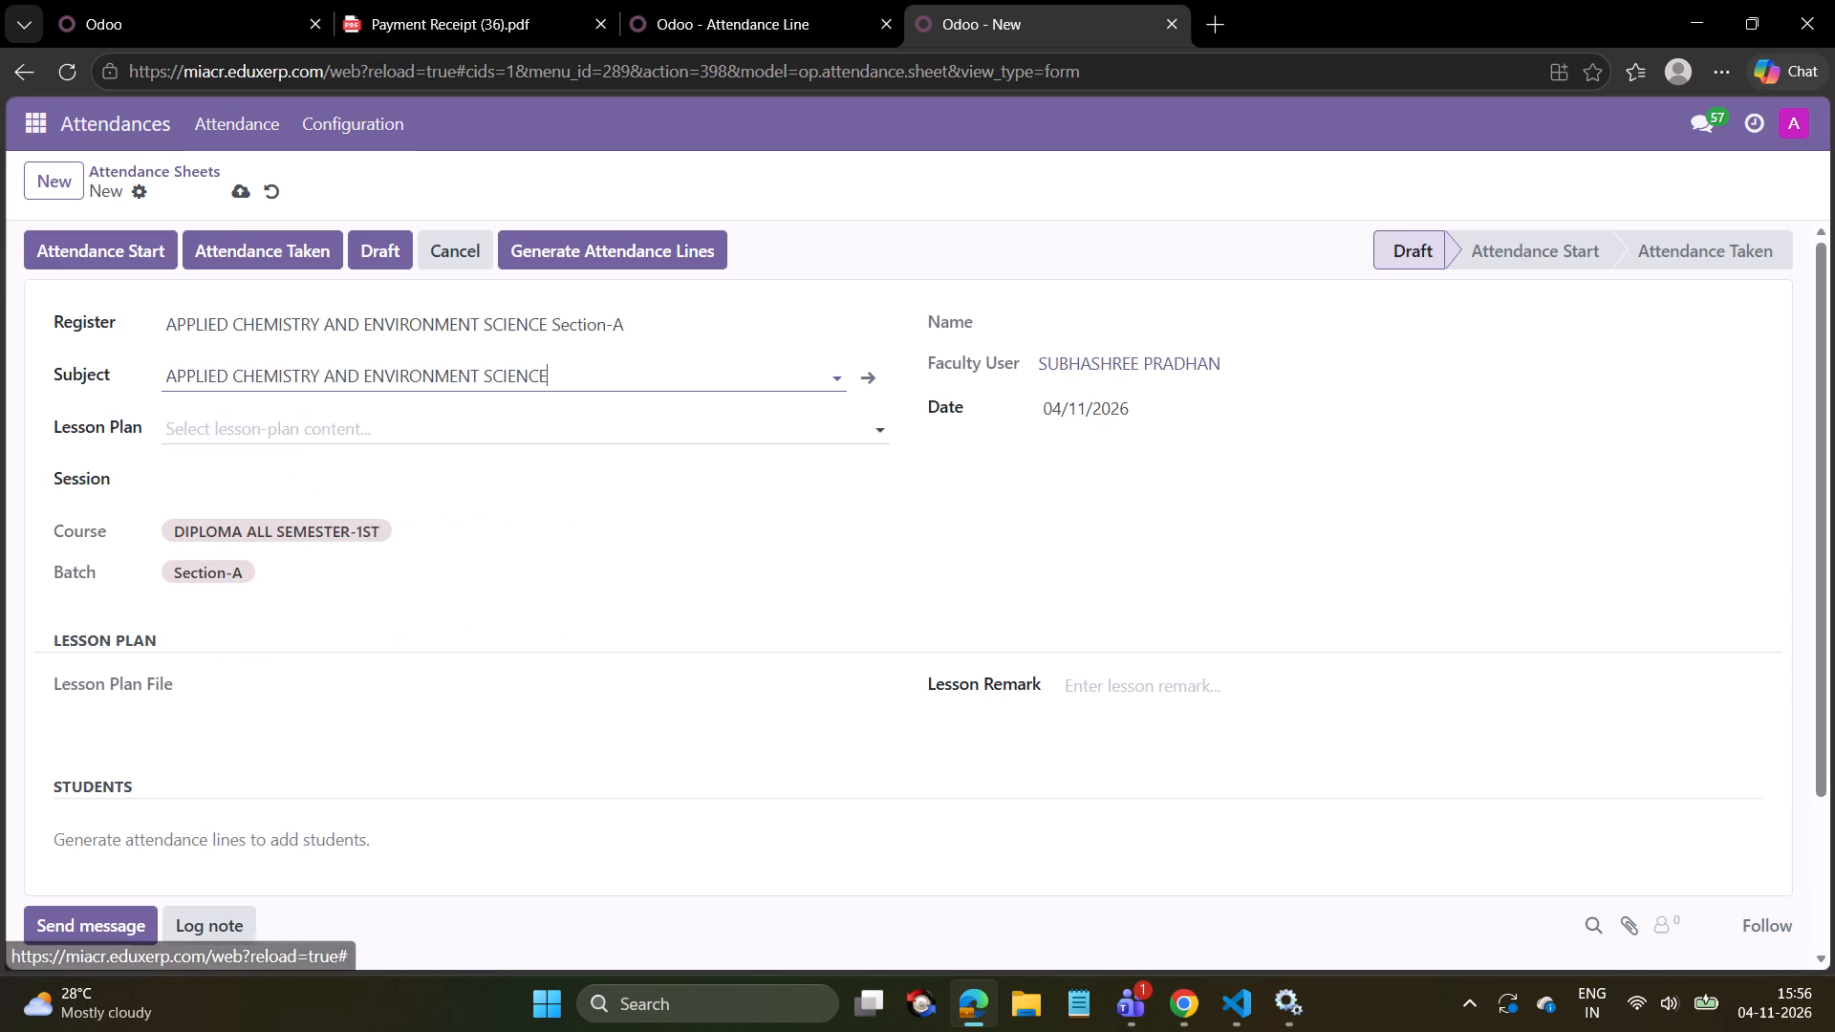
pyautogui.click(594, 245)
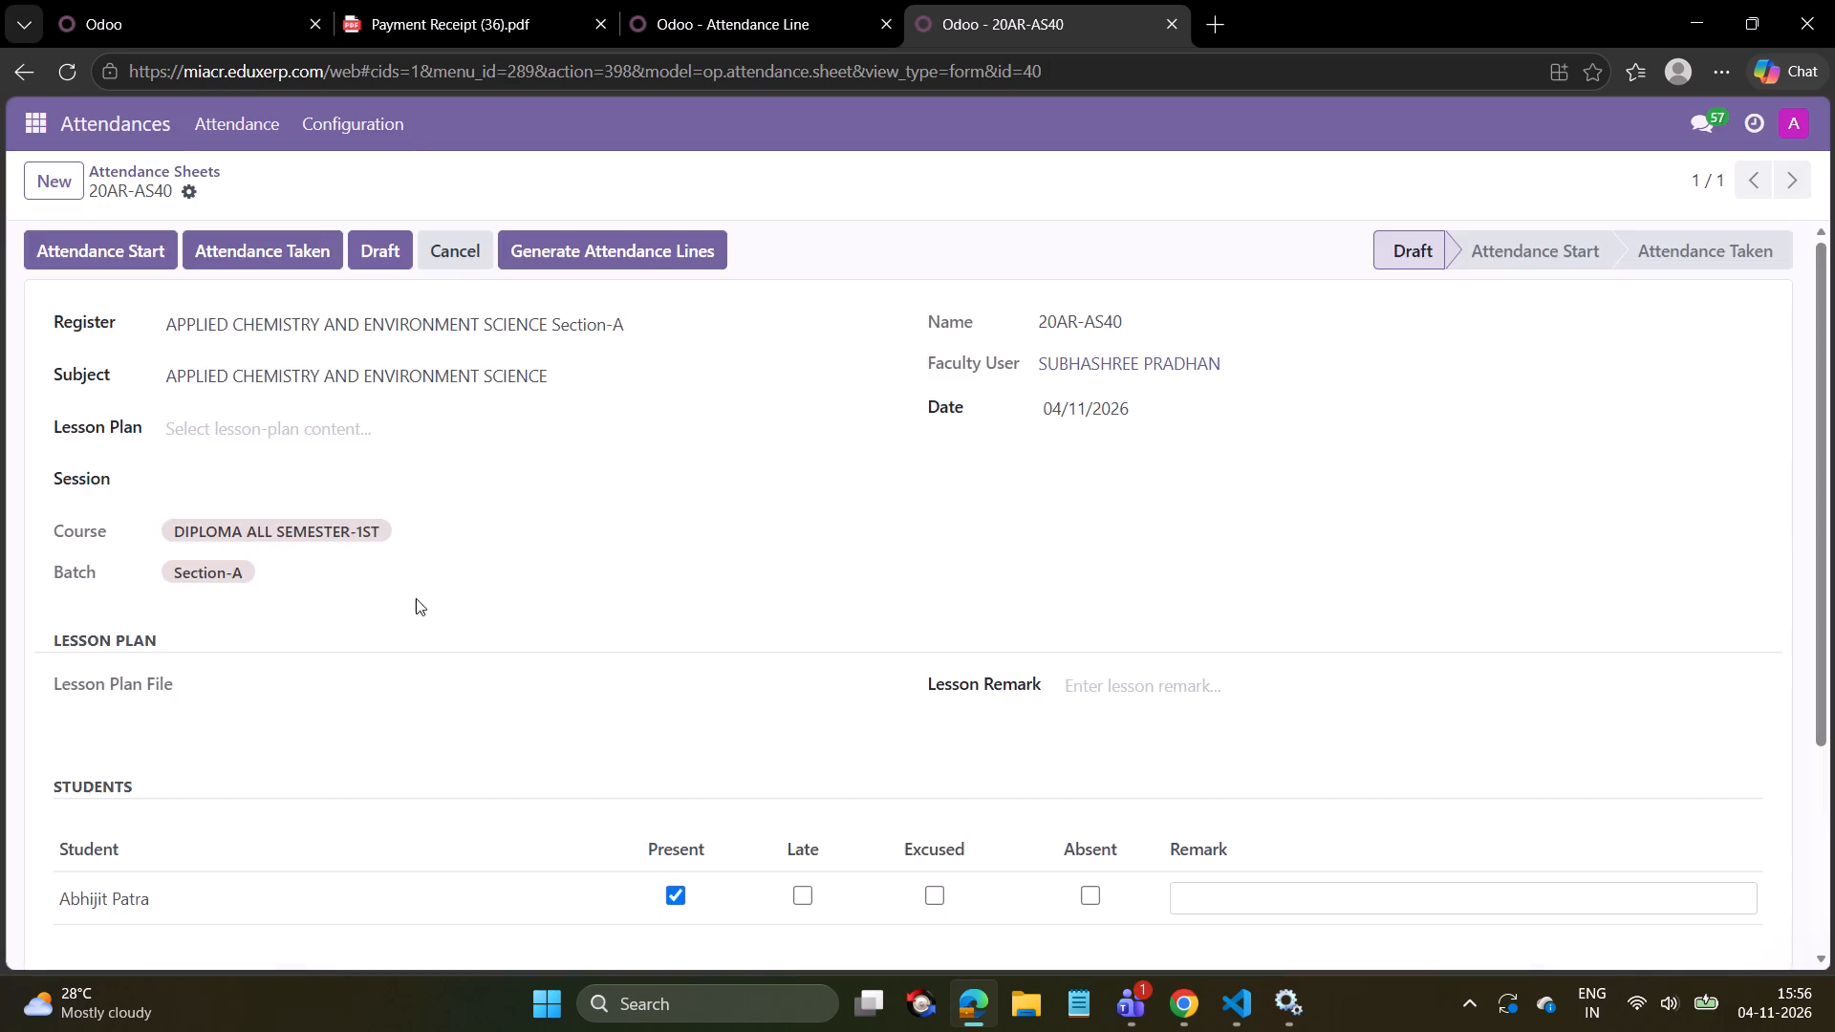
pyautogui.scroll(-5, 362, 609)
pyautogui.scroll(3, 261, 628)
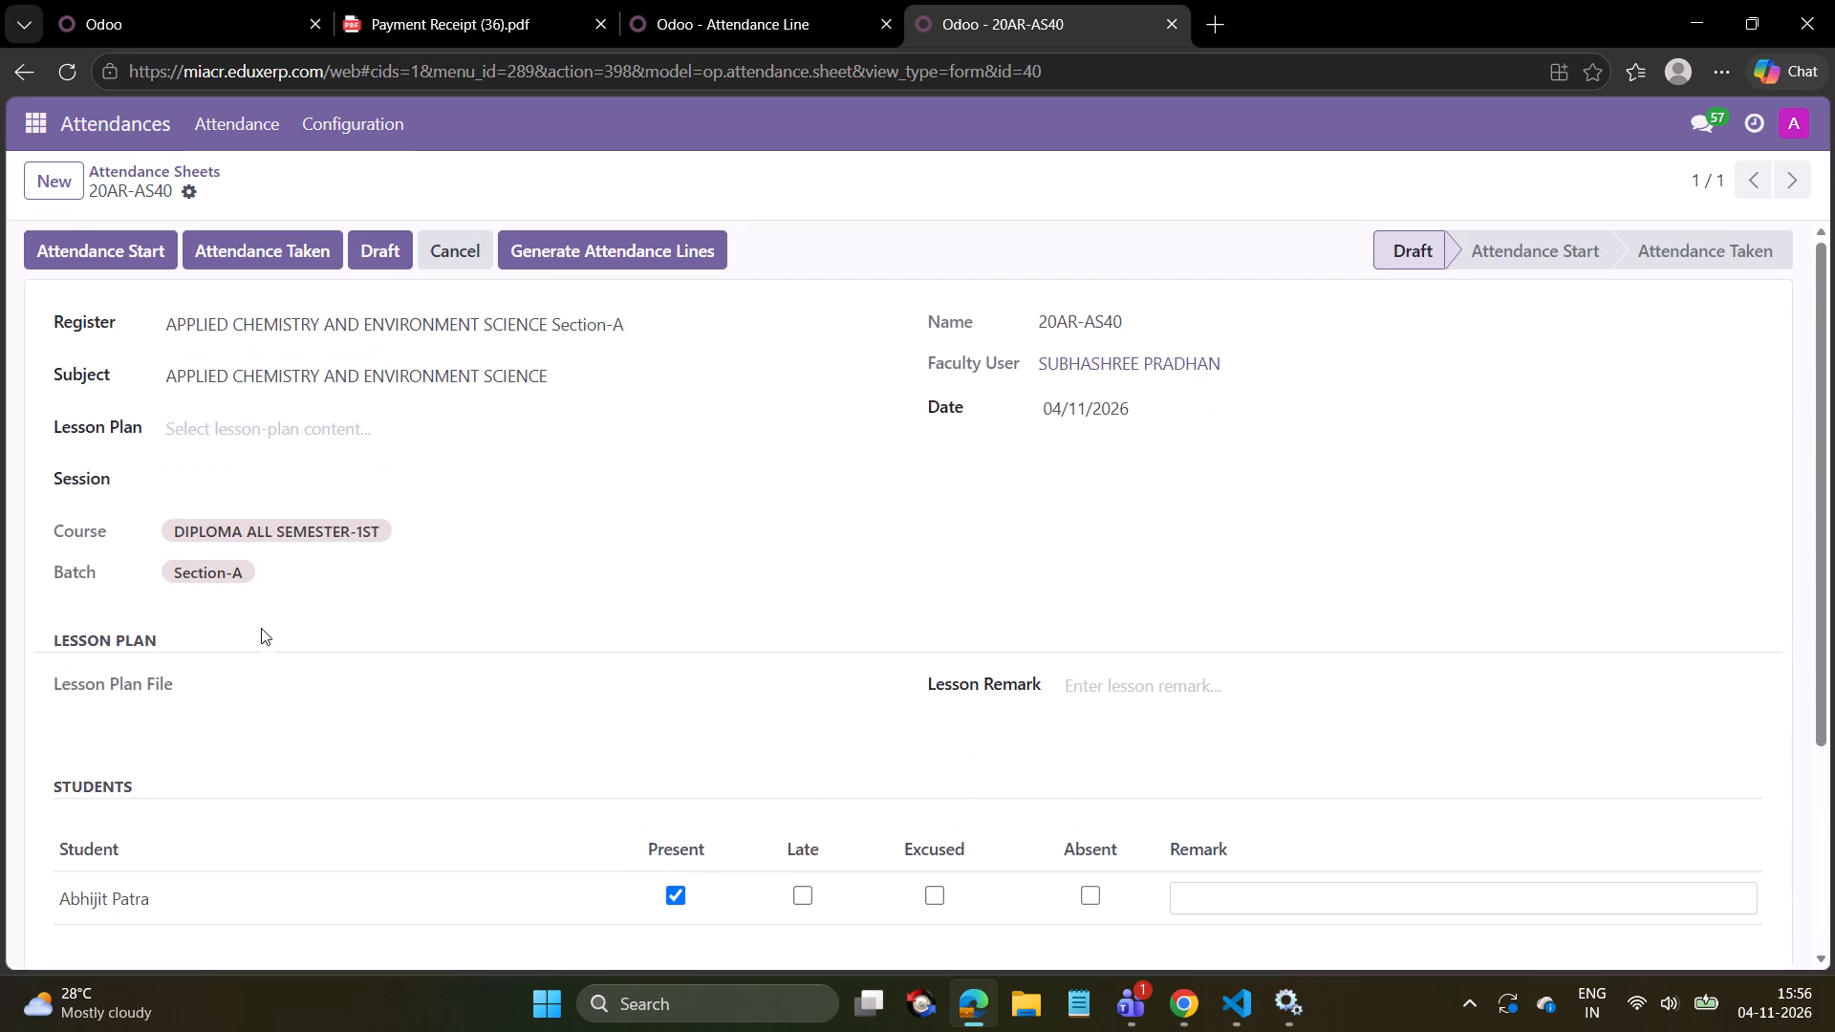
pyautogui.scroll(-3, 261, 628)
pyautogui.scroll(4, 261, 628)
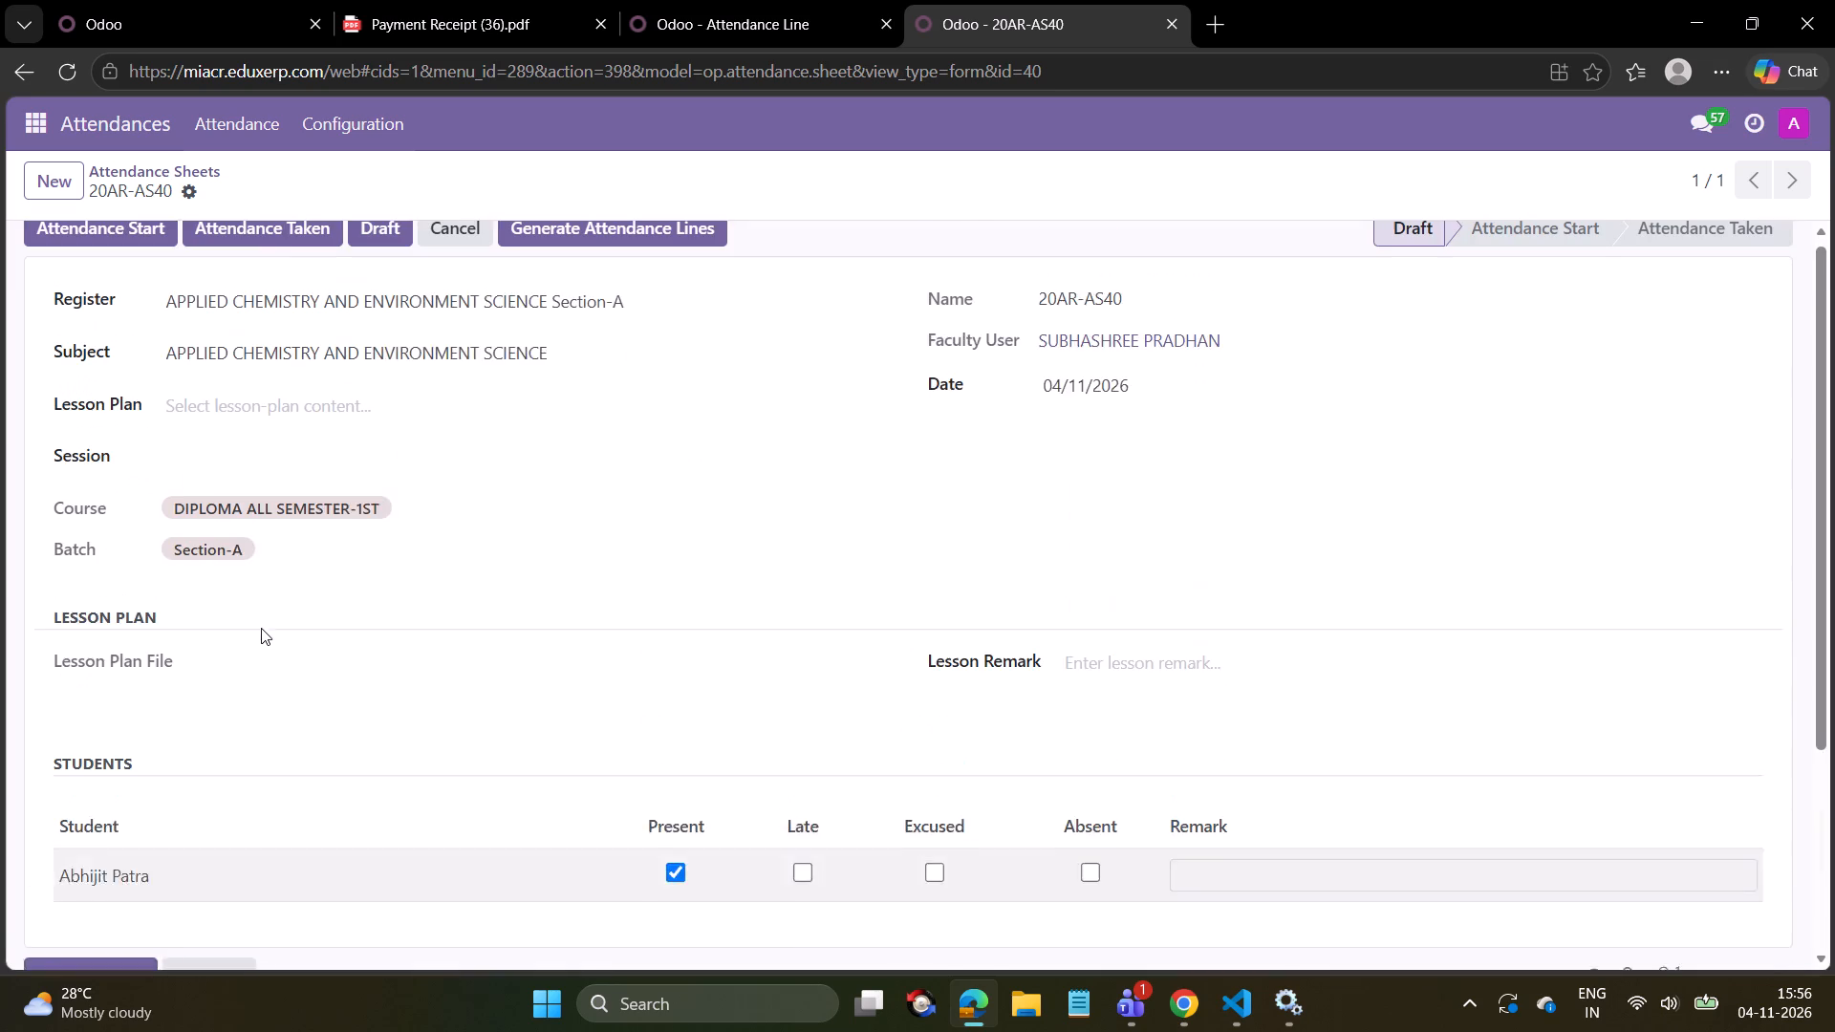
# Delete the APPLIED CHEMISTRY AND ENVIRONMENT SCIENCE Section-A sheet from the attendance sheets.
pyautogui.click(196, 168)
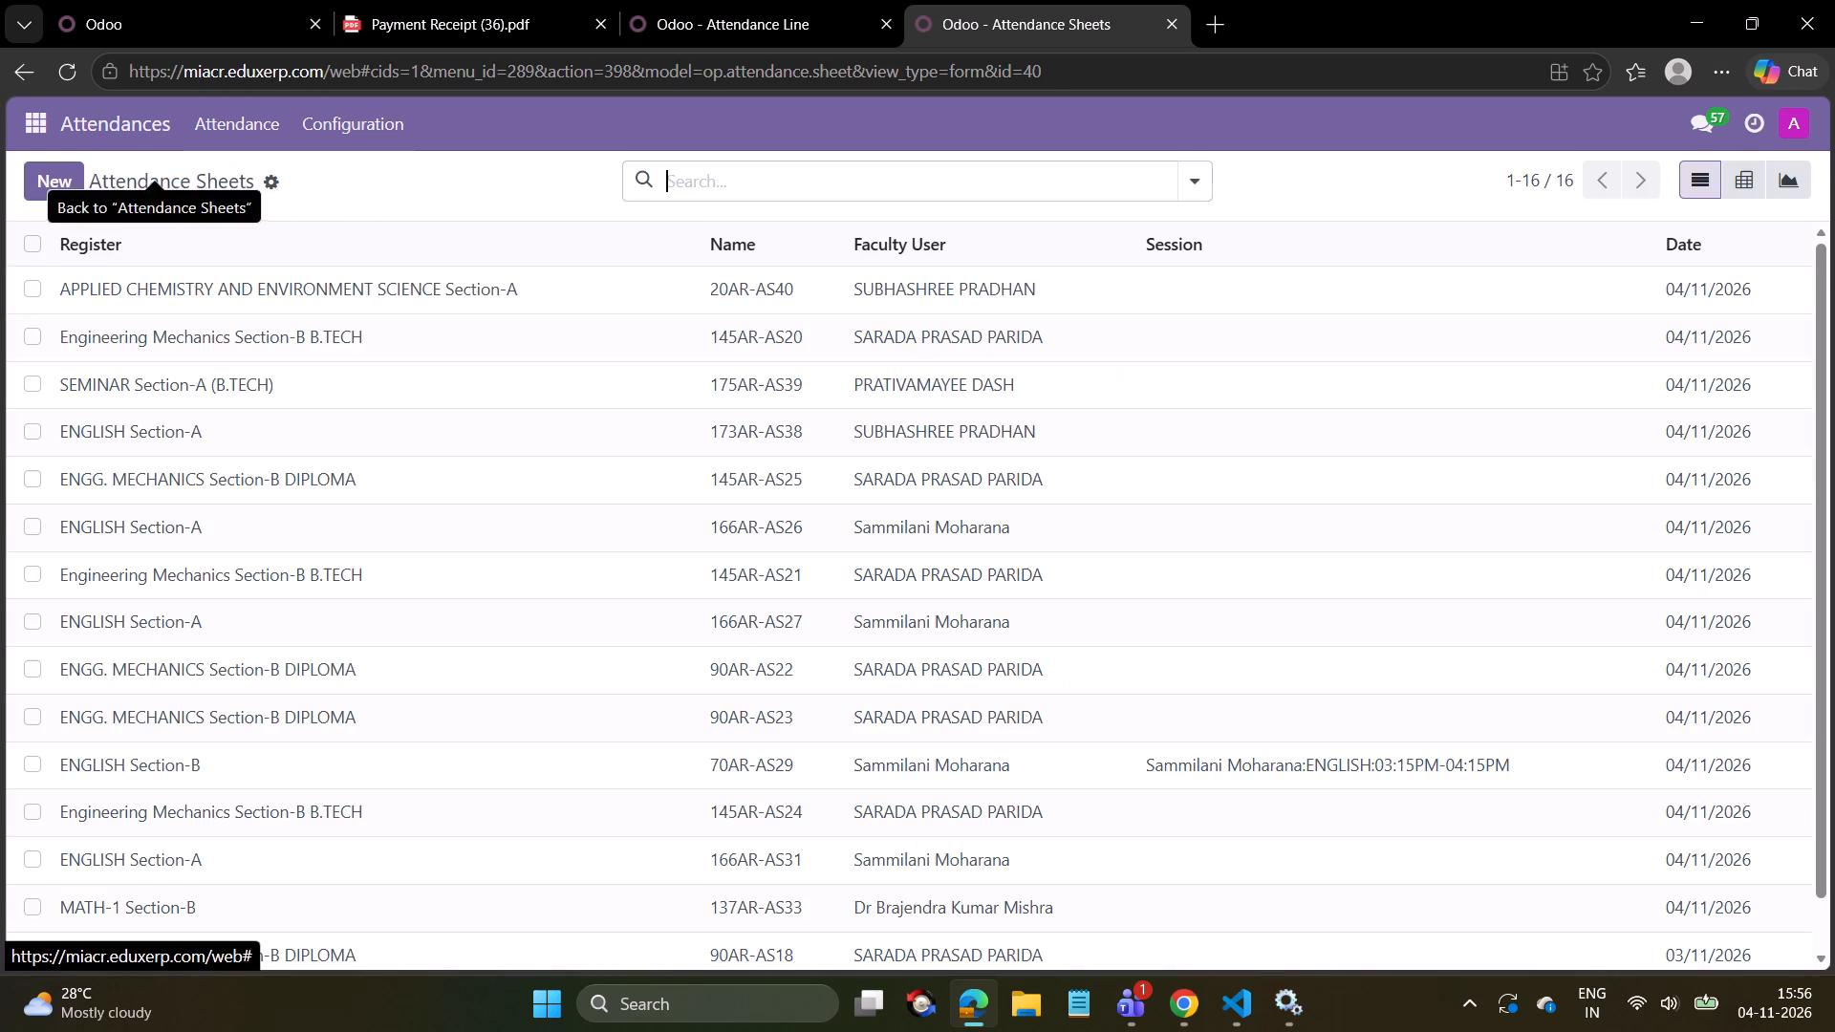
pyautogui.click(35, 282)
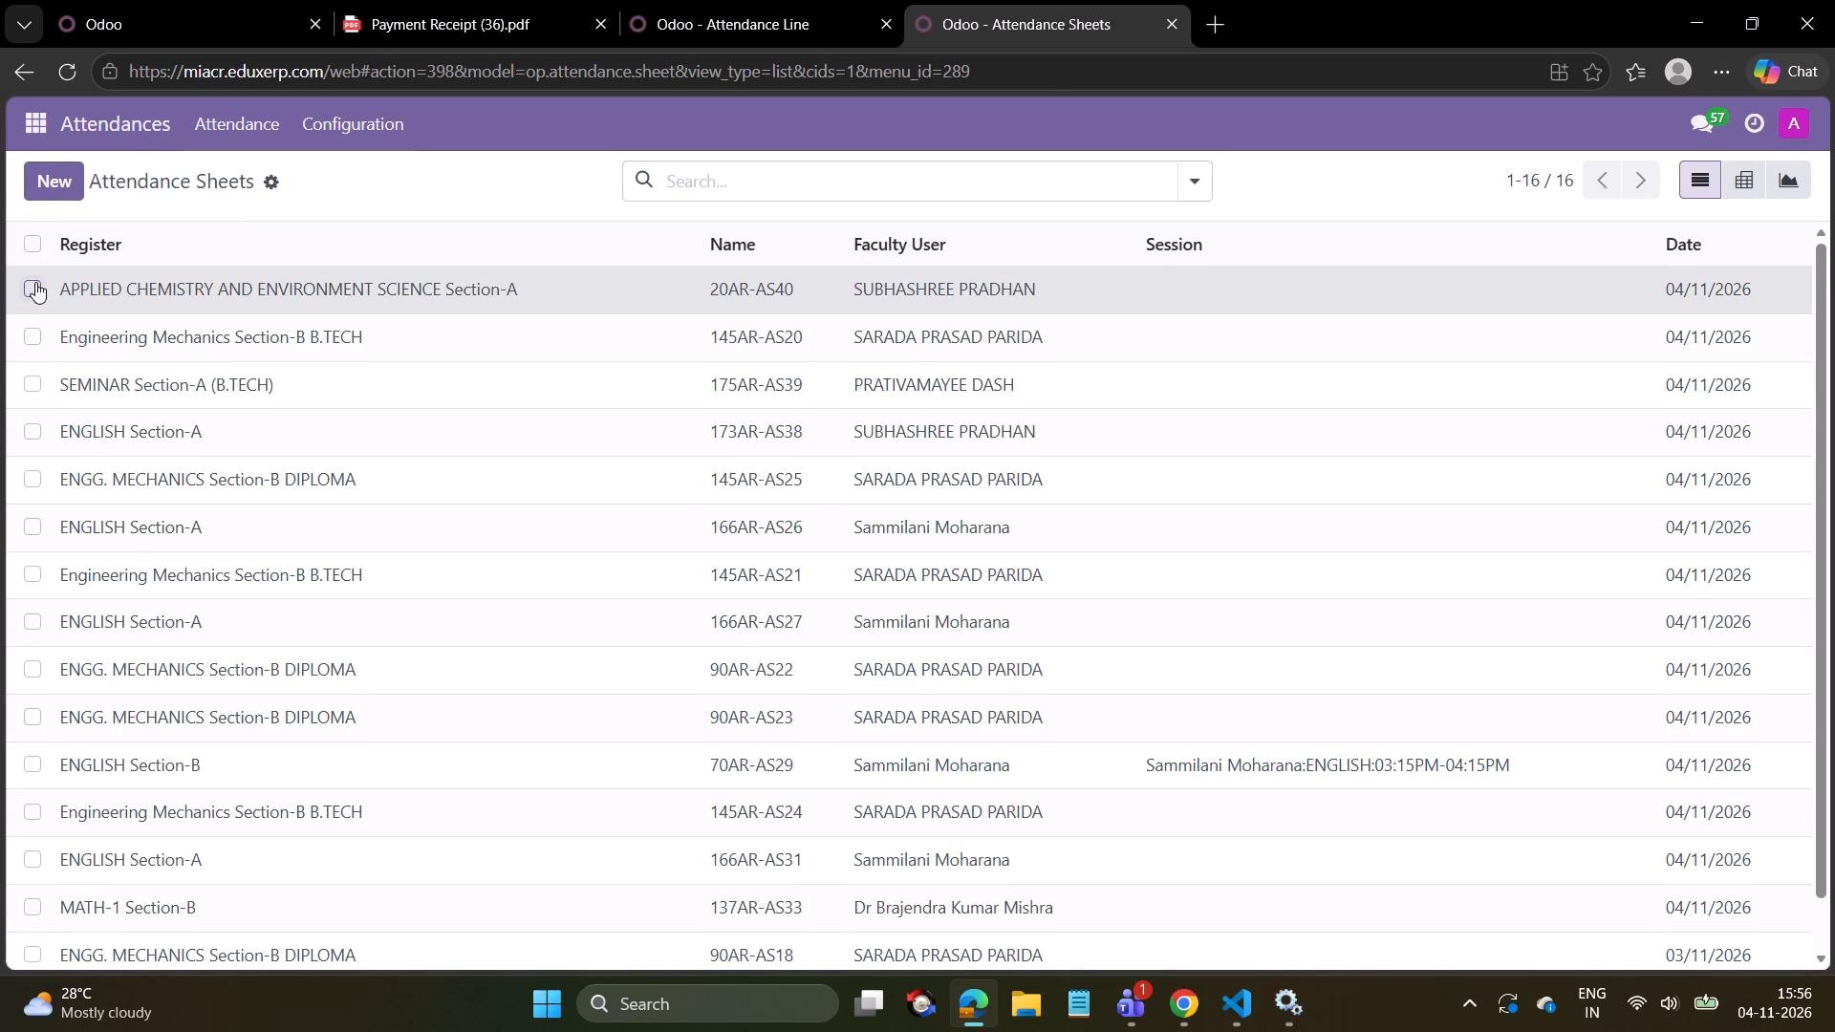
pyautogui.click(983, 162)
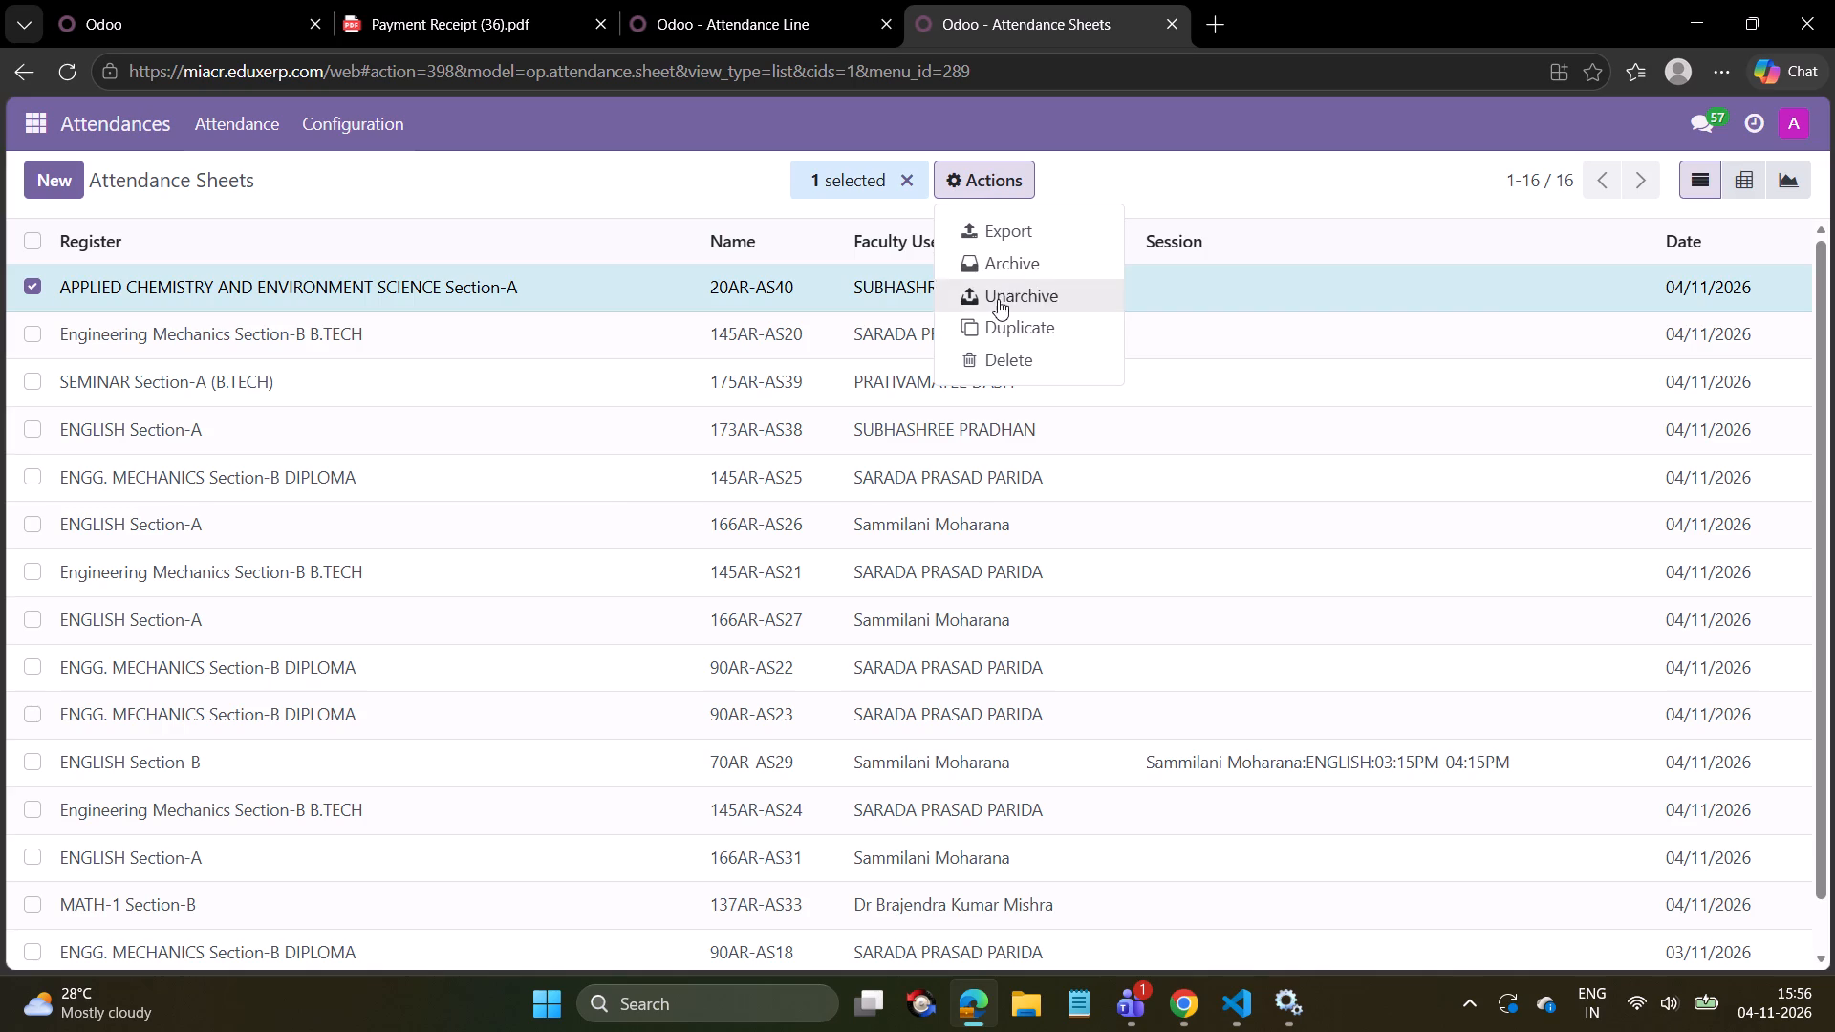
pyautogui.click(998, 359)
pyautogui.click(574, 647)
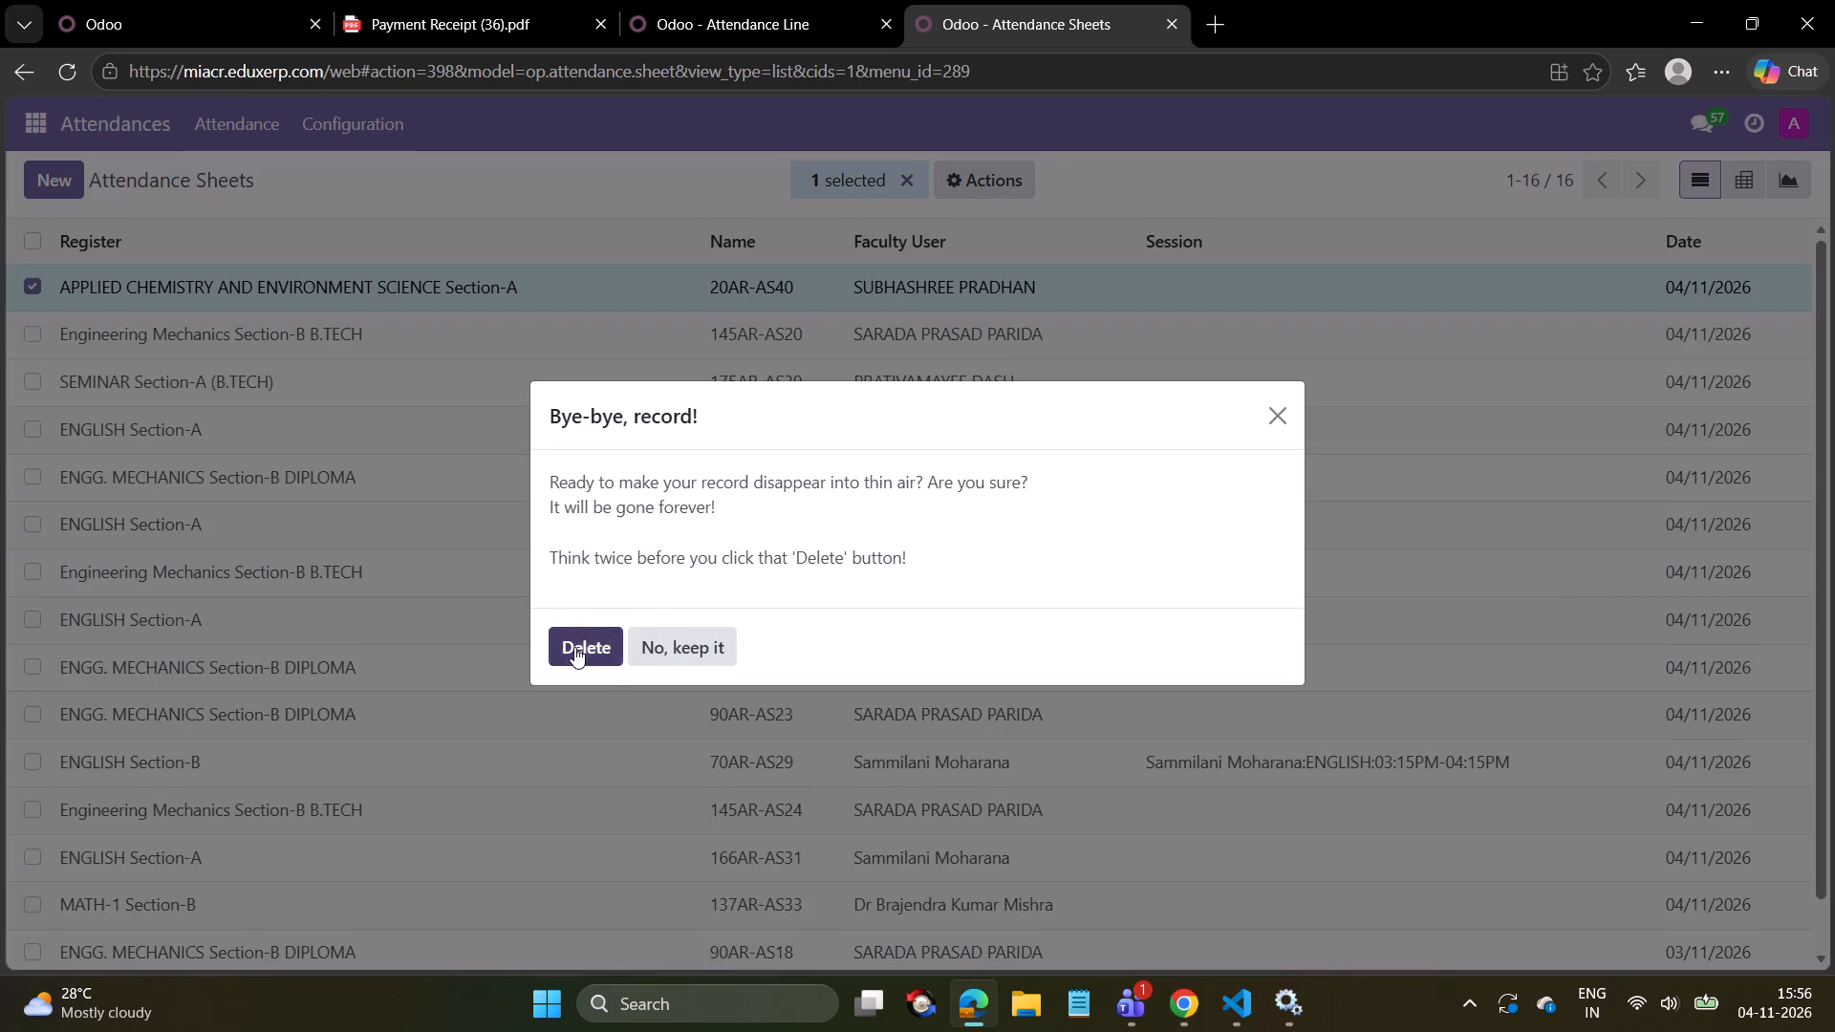
# Group the students by class and compare the batch and subjects of the first two DIPLOMA ALL SEMESTER-1ST students.
pyautogui.click(32, 118)
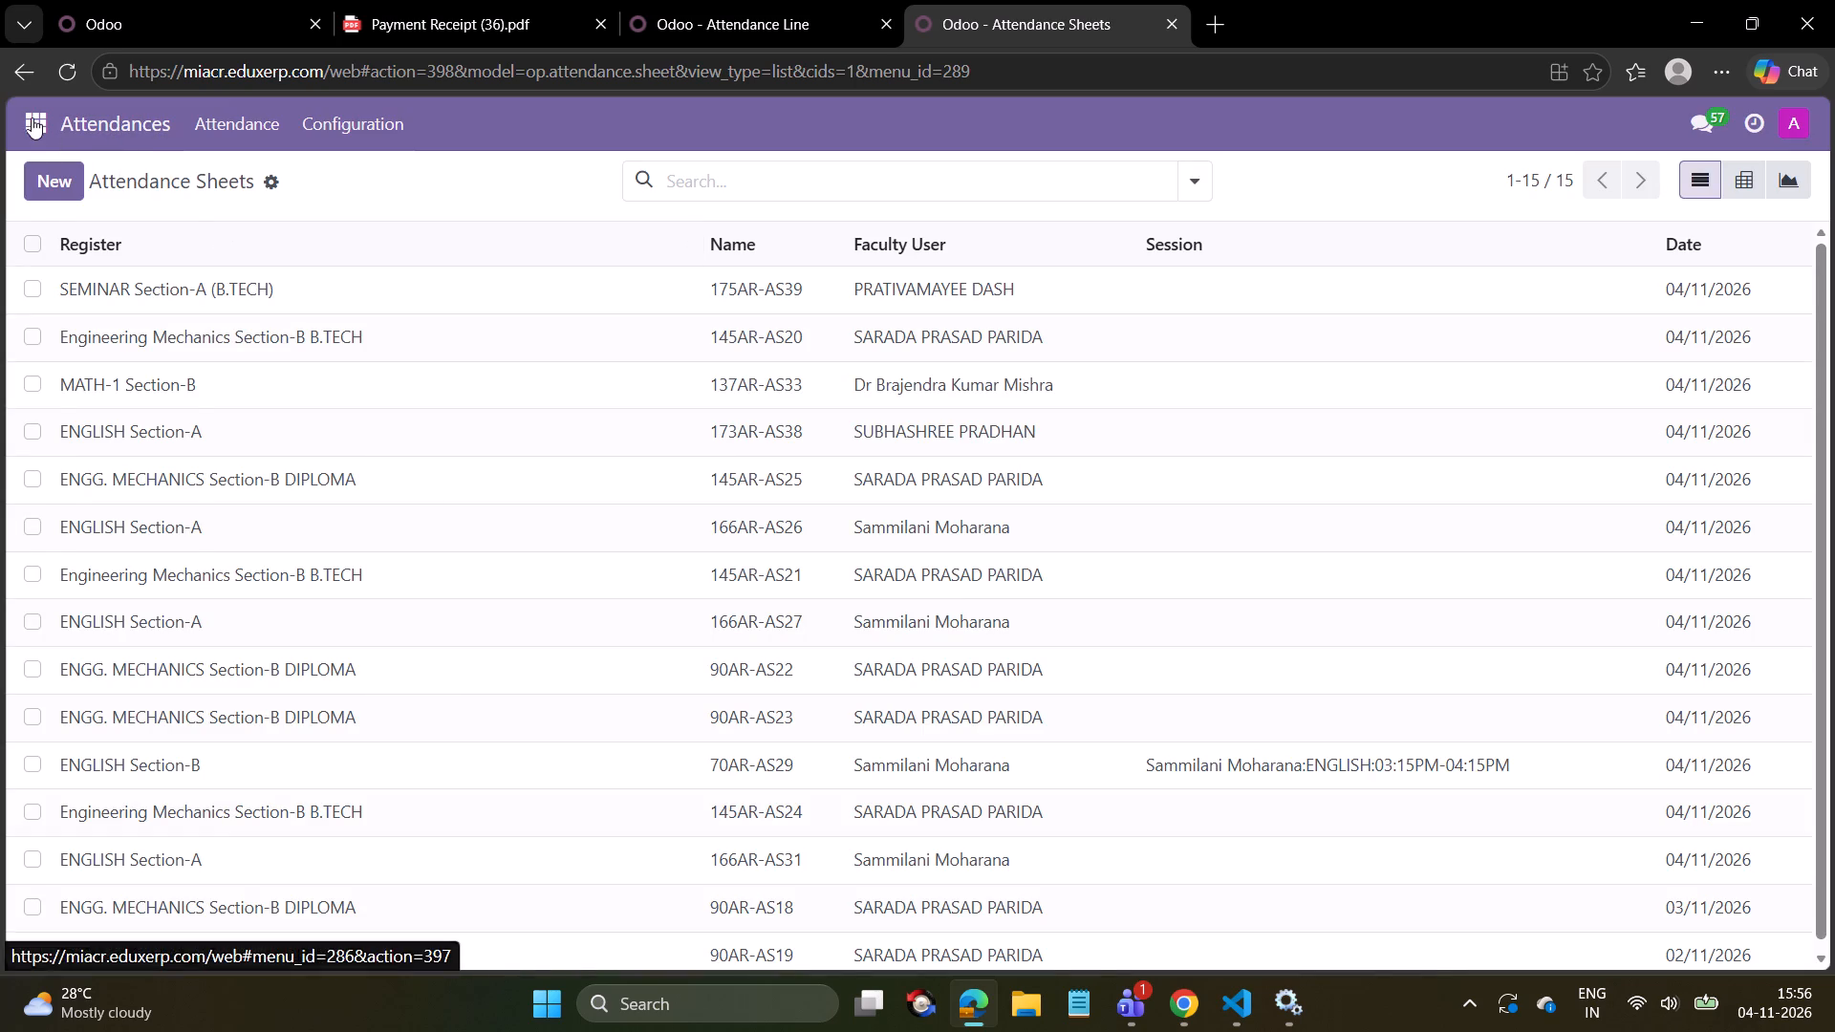
pyautogui.click(60, 377)
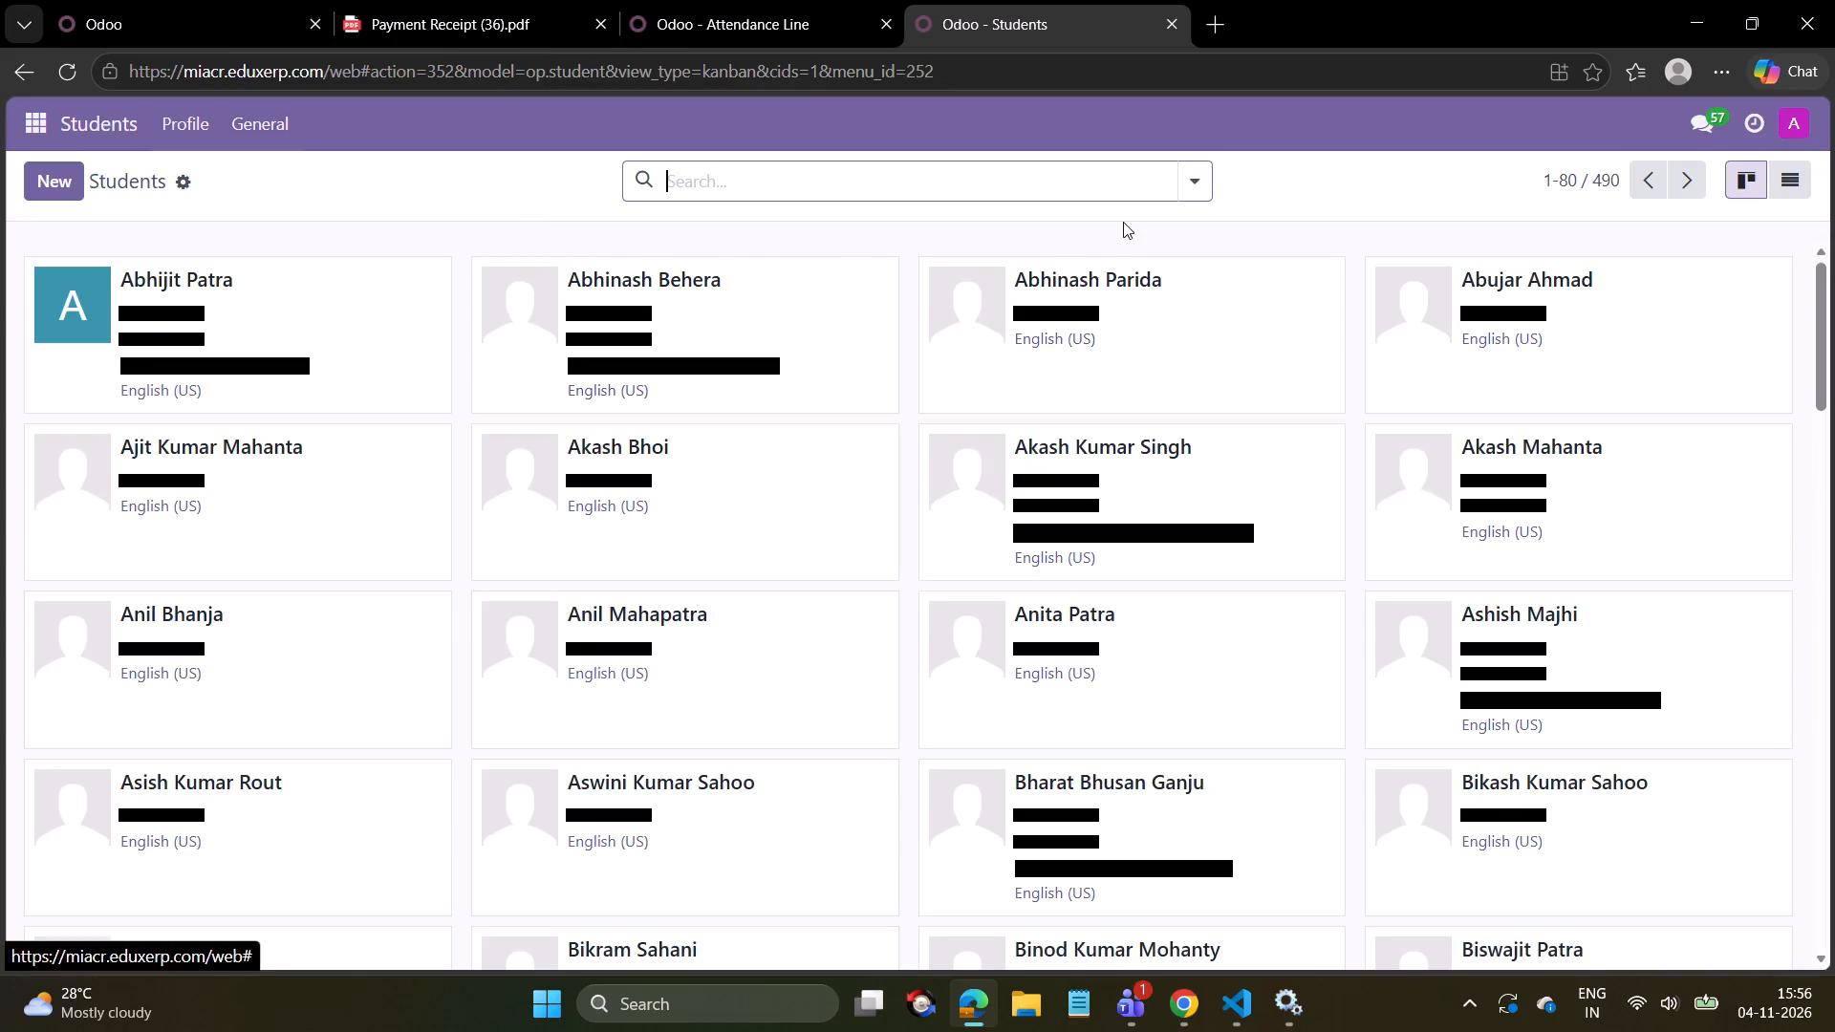
pyautogui.click(1196, 188)
pyautogui.click(812, 394)
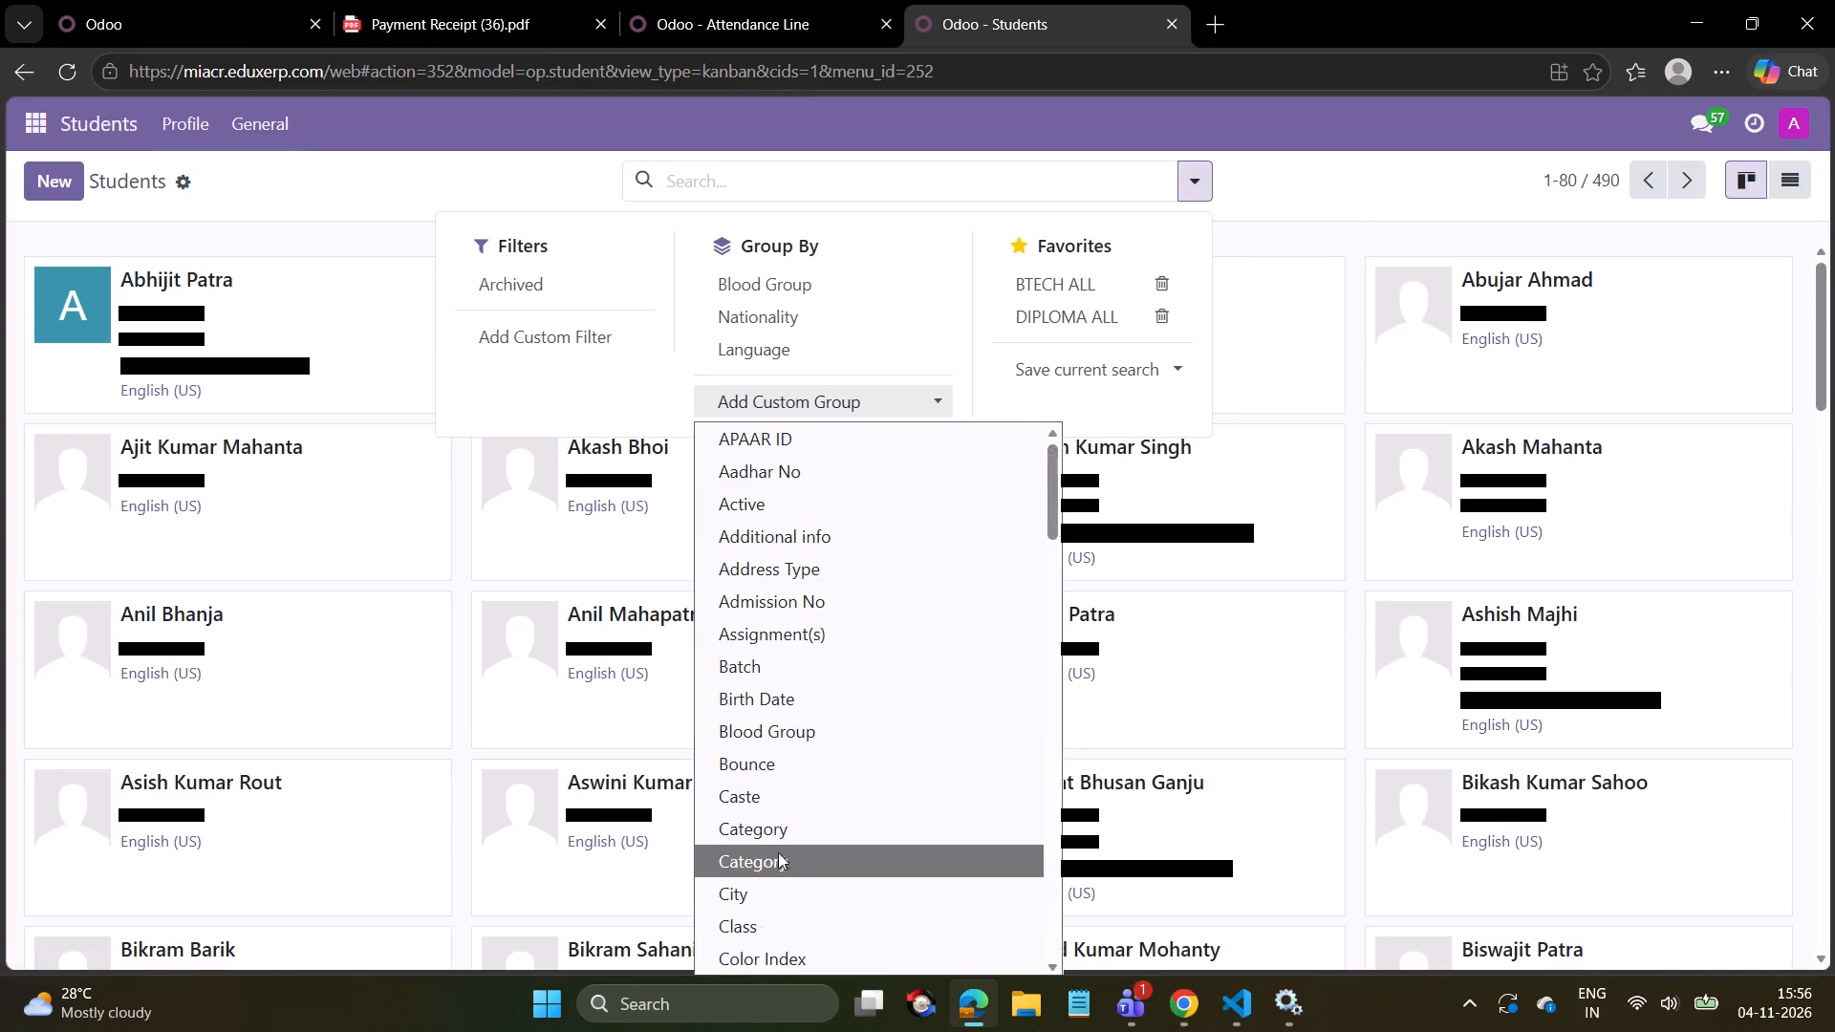
pyautogui.click(748, 918)
pyautogui.click(328, 179)
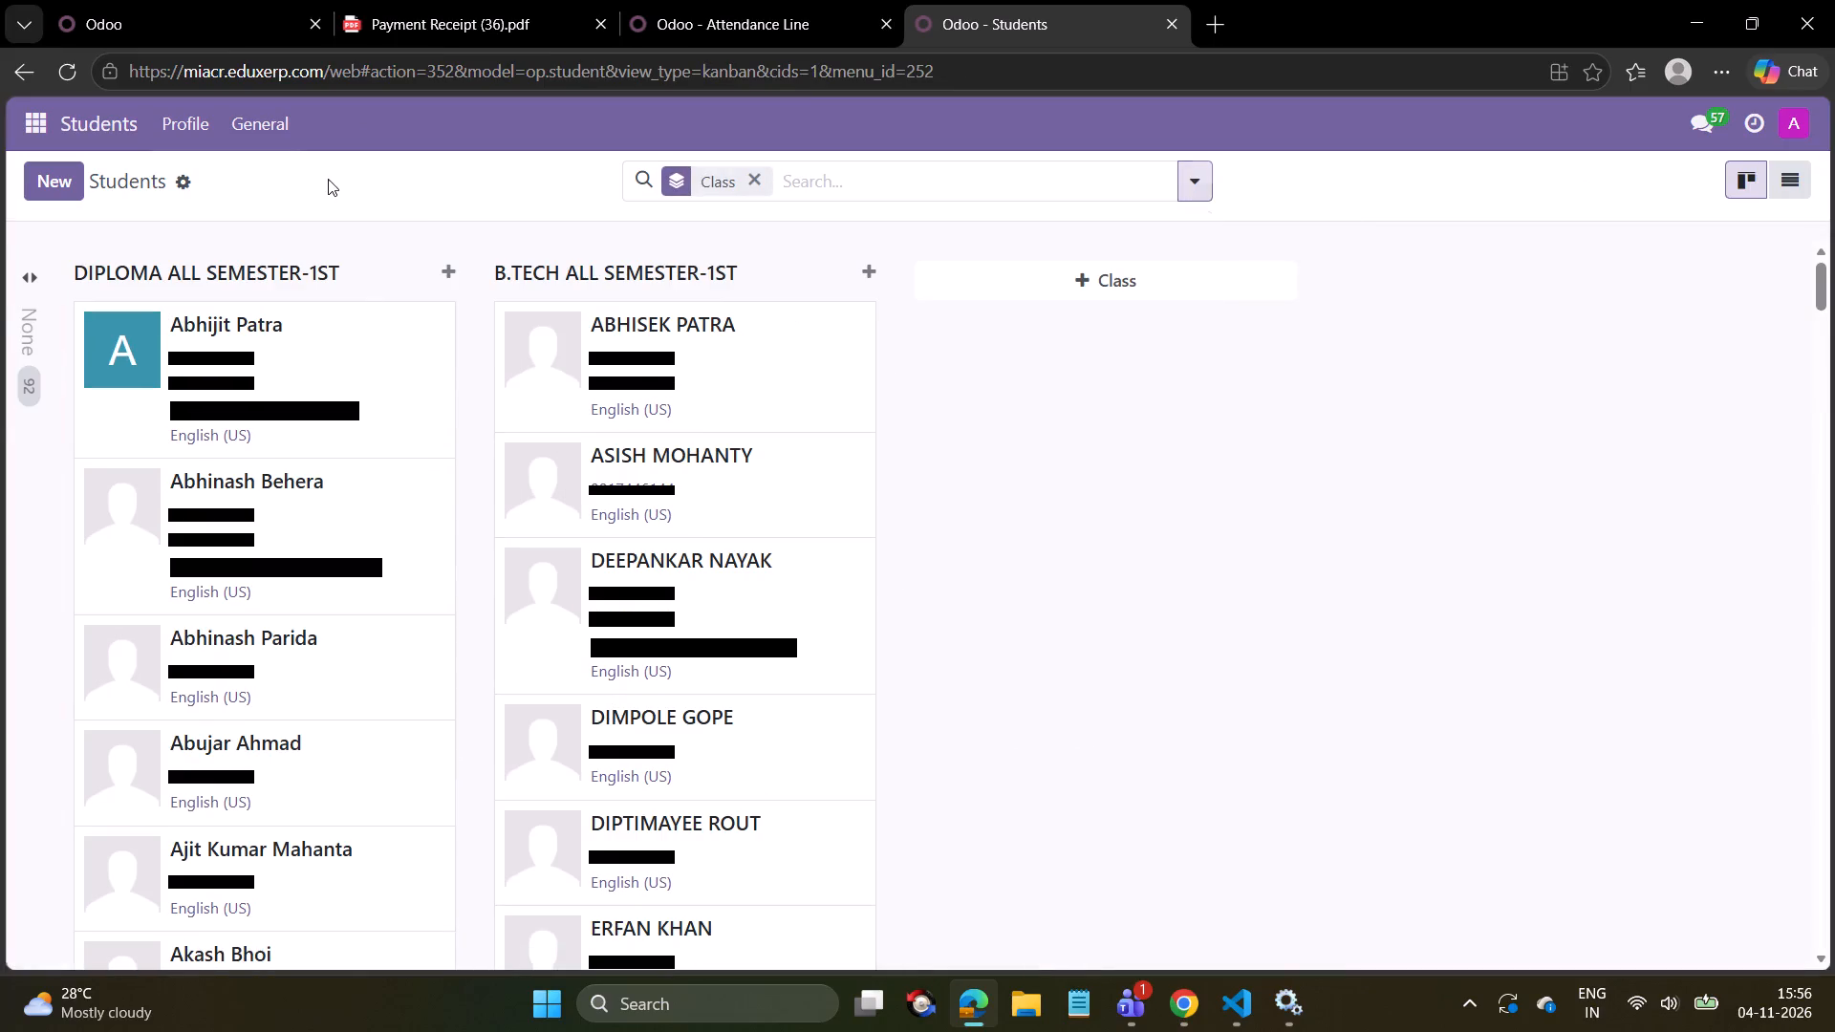
pyautogui.click(281, 360)
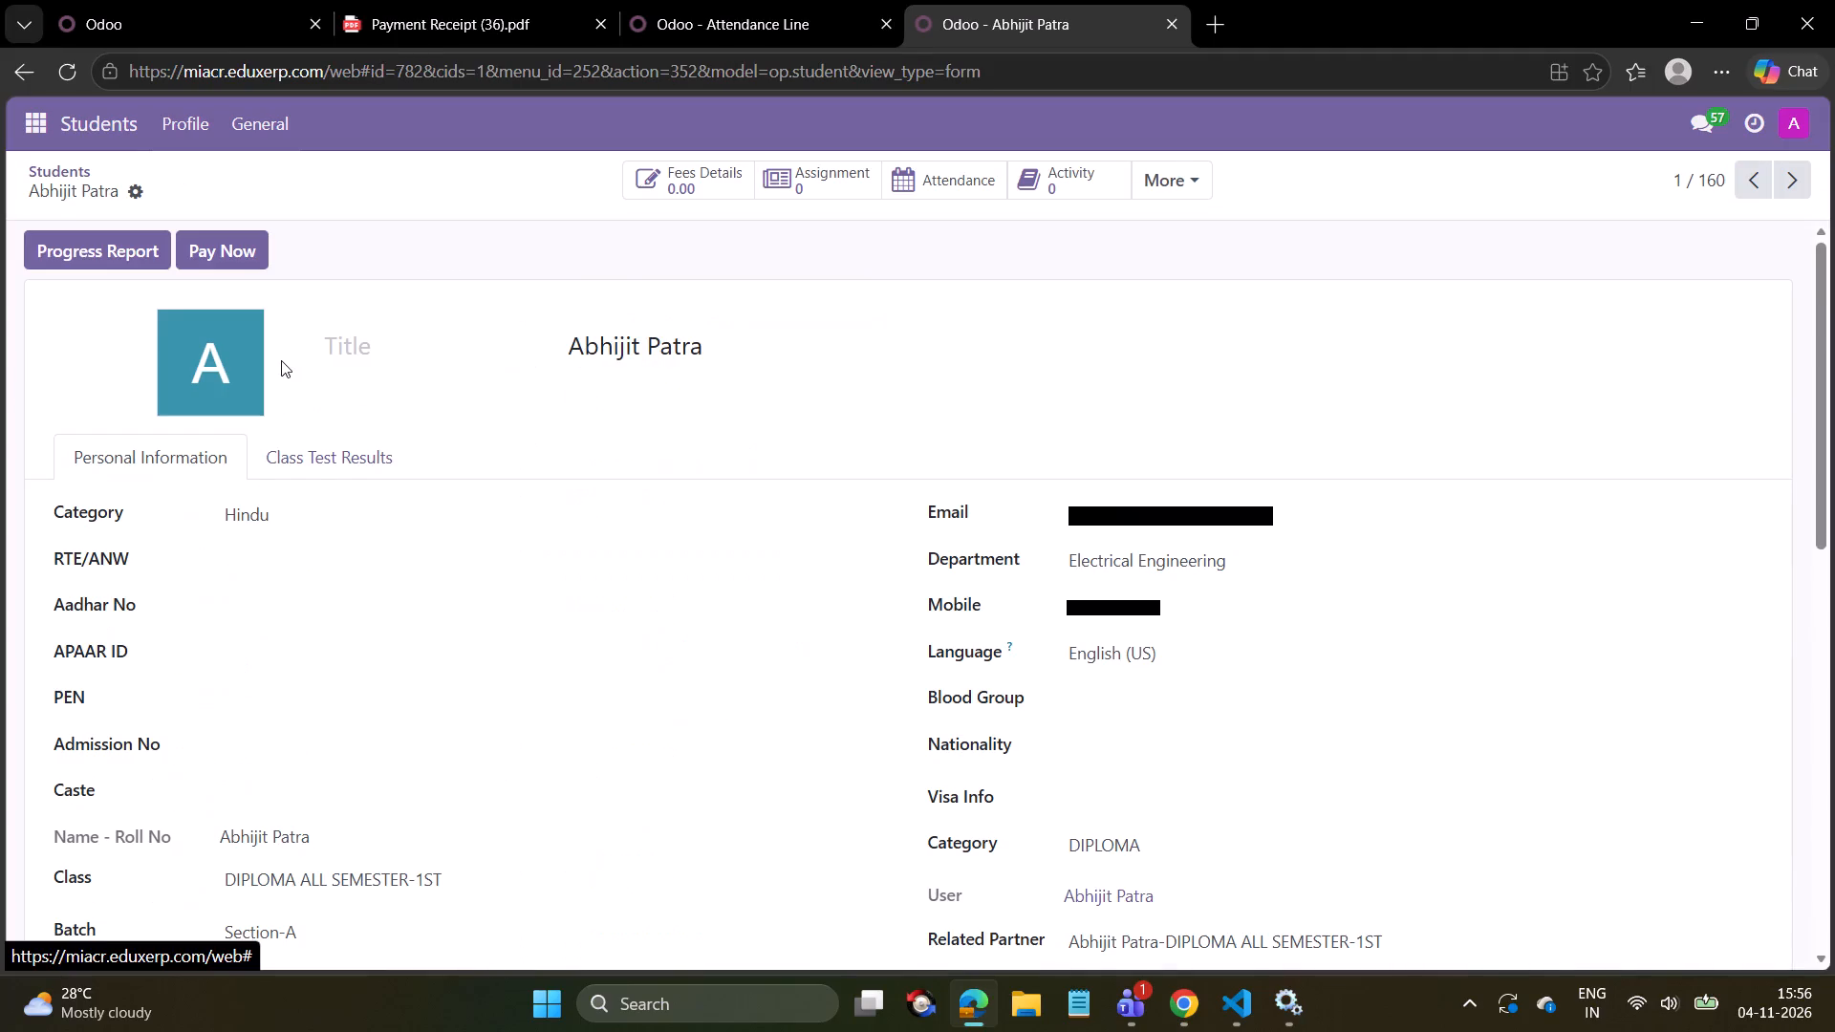
pyautogui.scroll(-2, 388, 780)
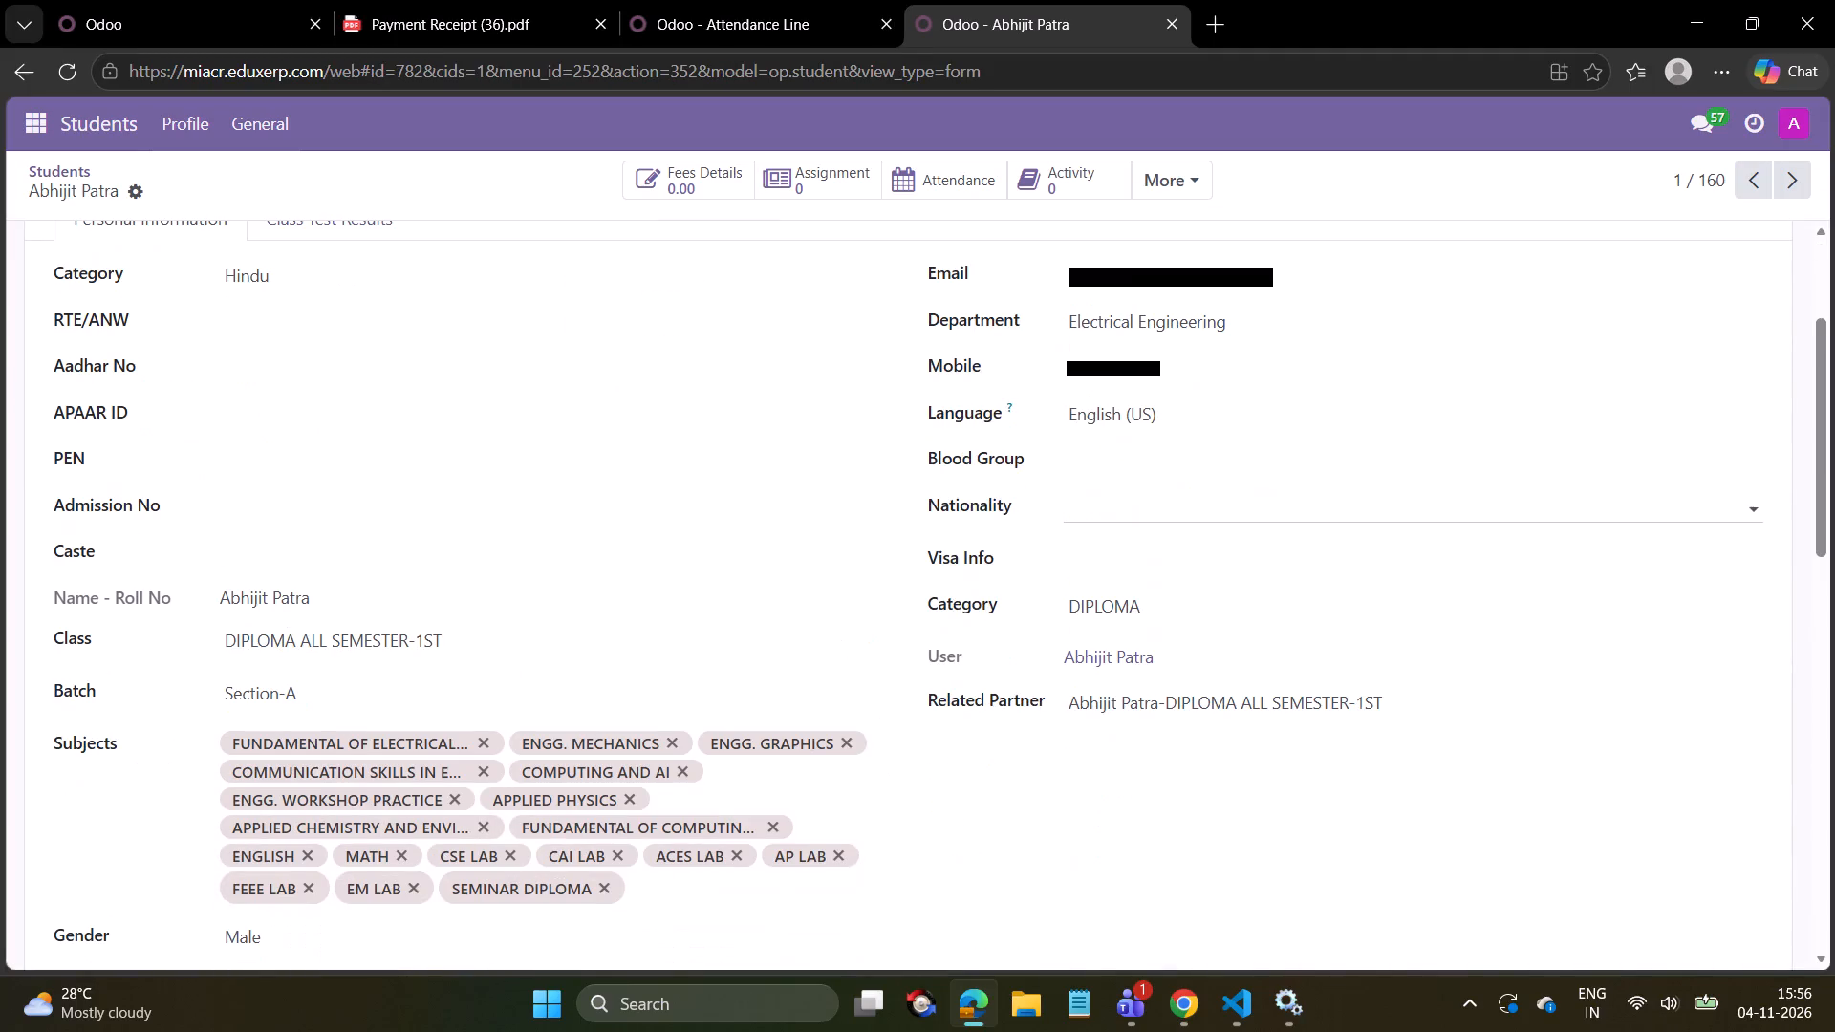
pyautogui.scroll(2, 1651, 391)
pyautogui.click(1794, 182)
pyautogui.scroll(-3, 496, 521)
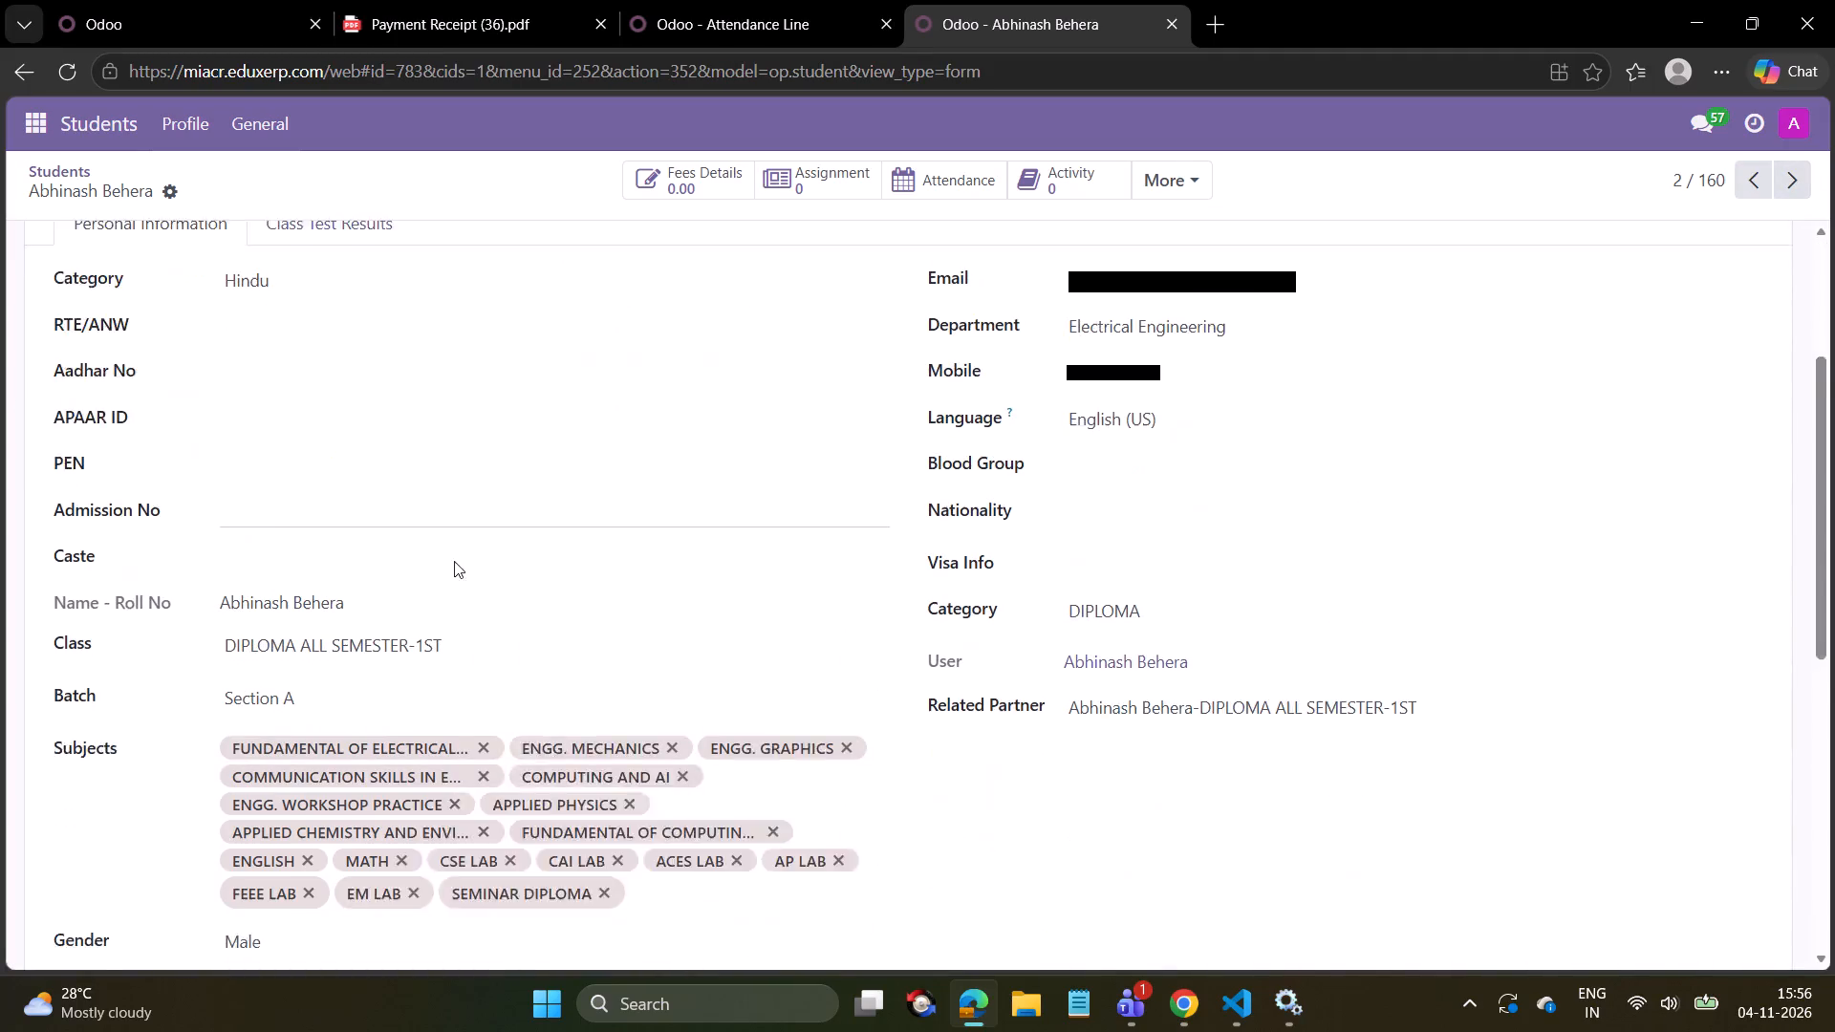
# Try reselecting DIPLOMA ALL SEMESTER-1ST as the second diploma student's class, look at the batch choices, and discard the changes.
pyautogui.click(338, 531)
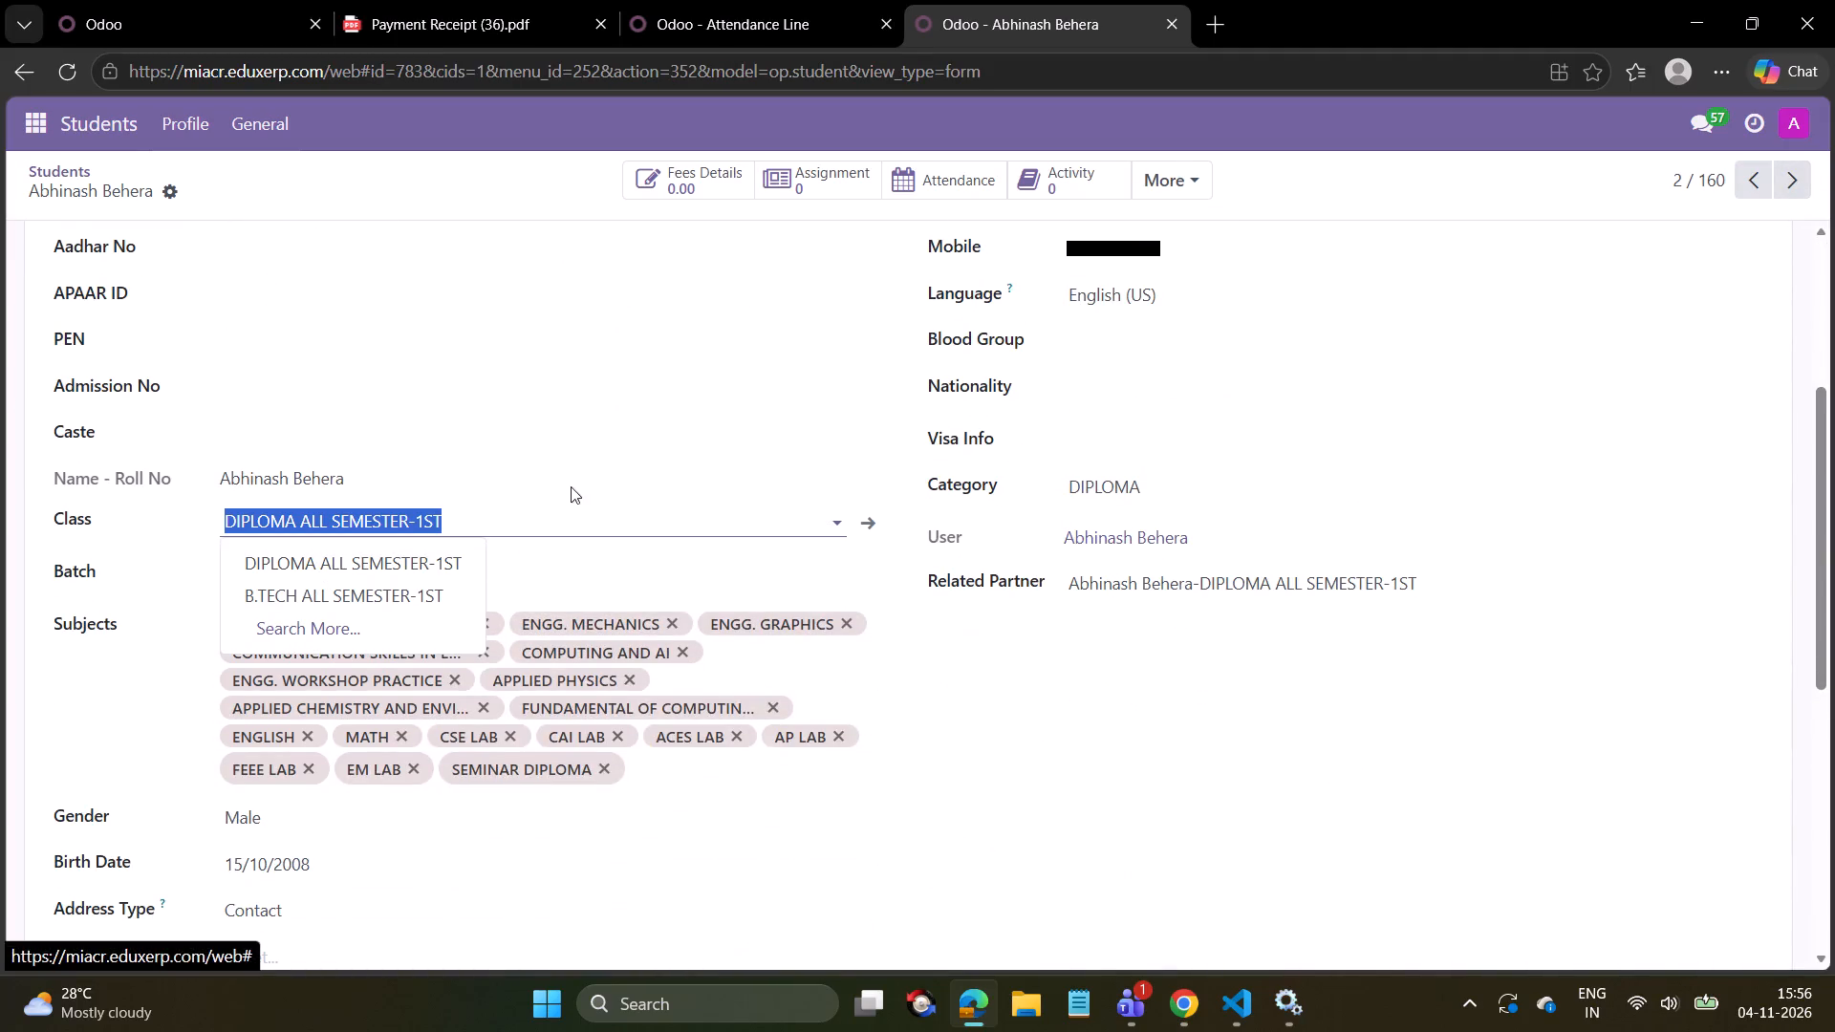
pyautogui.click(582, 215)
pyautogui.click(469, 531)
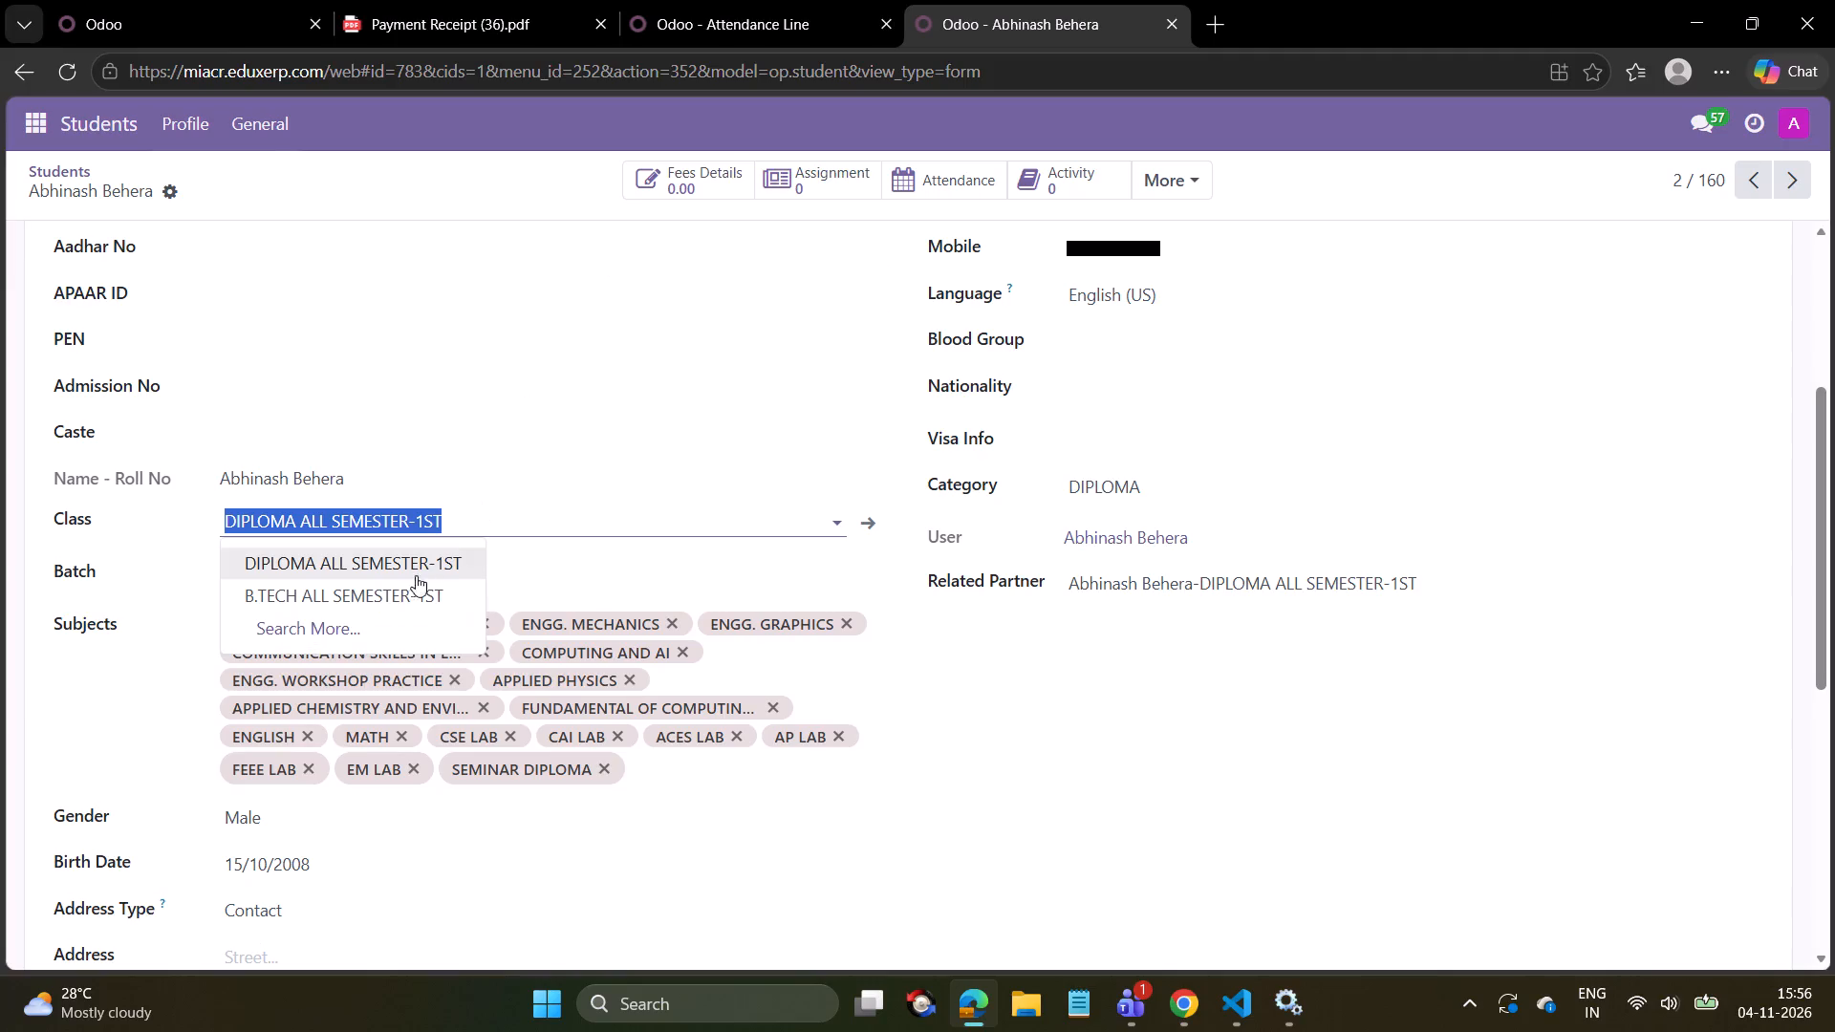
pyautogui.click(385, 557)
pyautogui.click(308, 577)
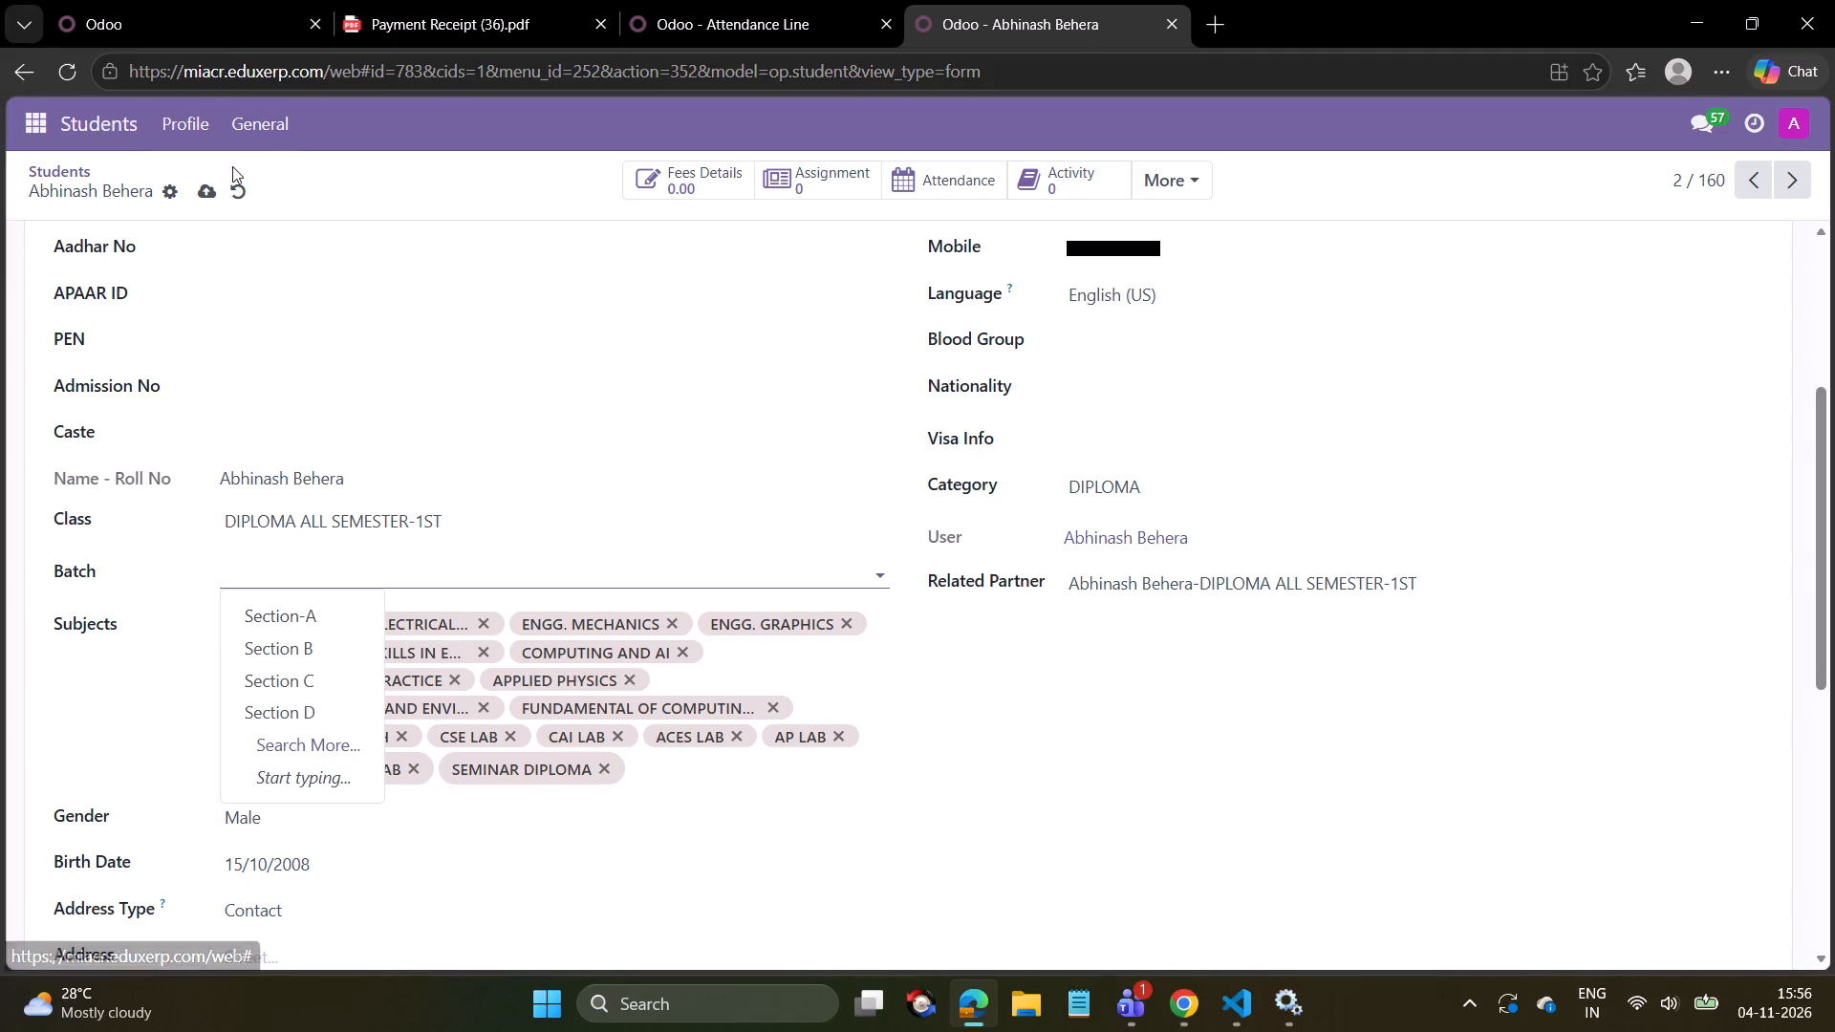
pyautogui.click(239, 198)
# Reselect DIPLOMA ALL SEMESTER-1ST as the second diploma student's class, set the batch to Section-A and save the record.
pyautogui.click(356, 526)
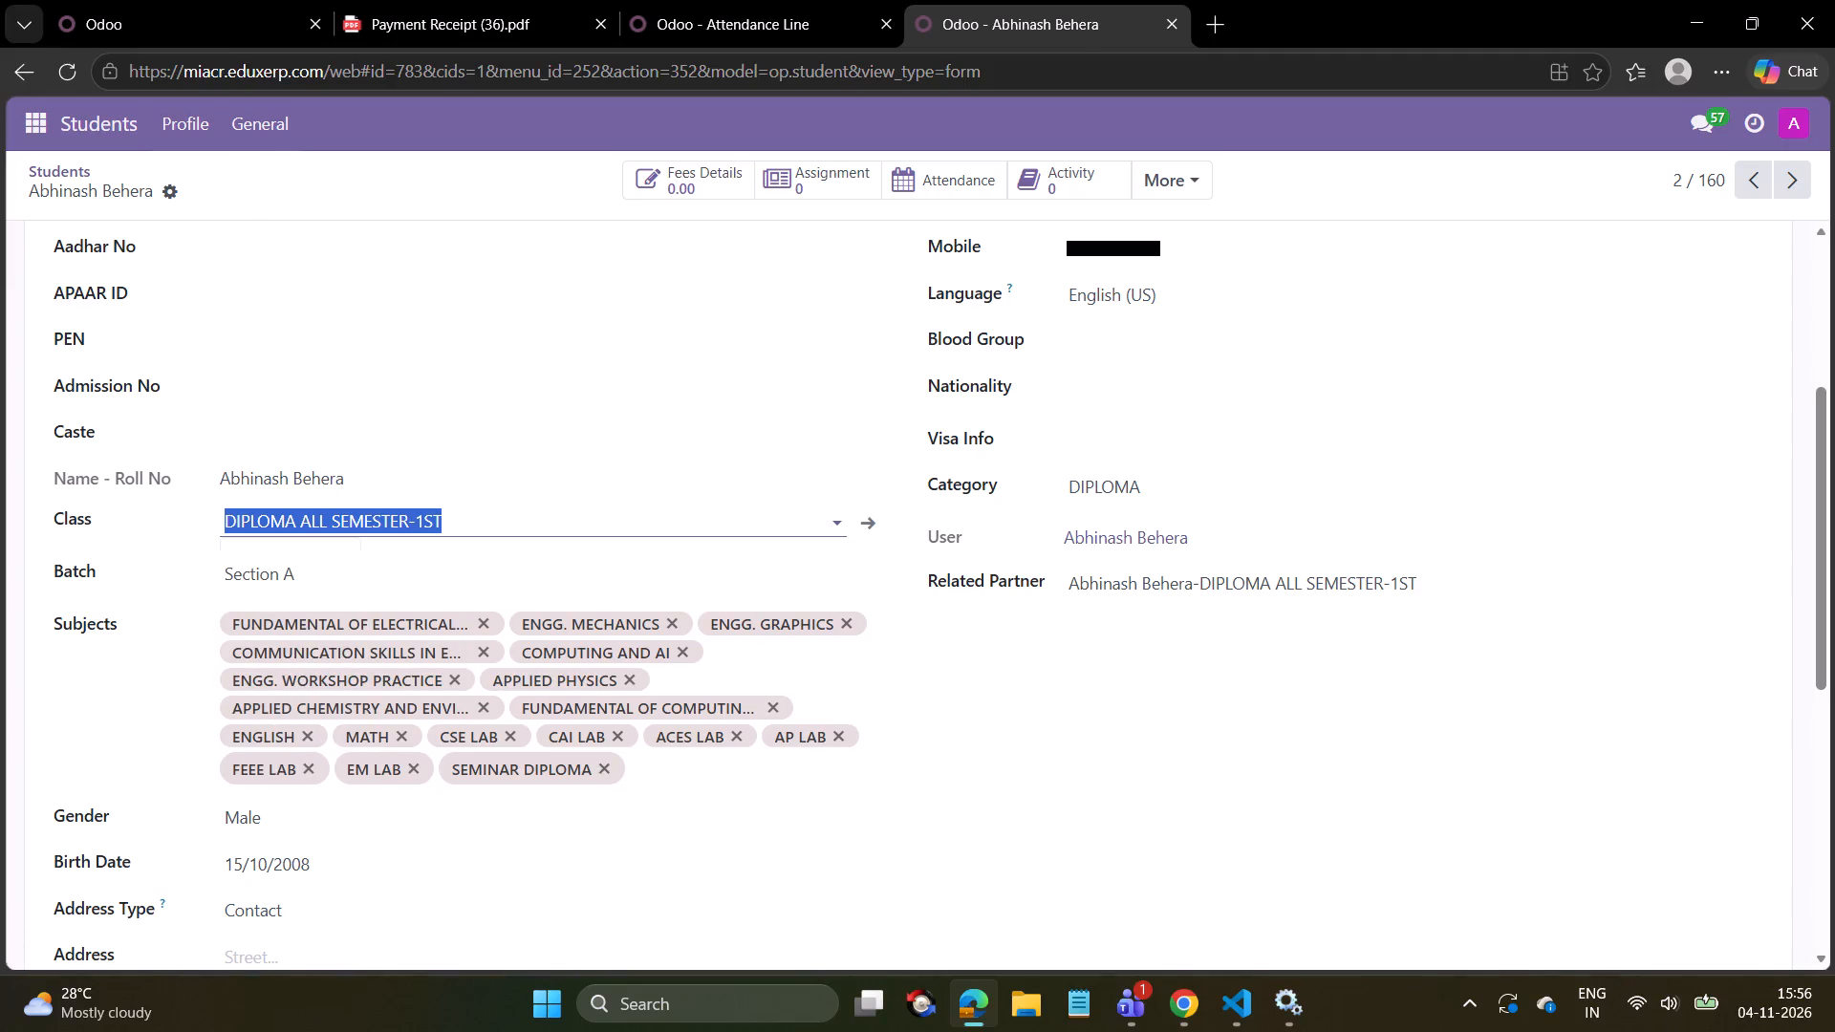
pyautogui.click(345, 558)
pyautogui.click(348, 556)
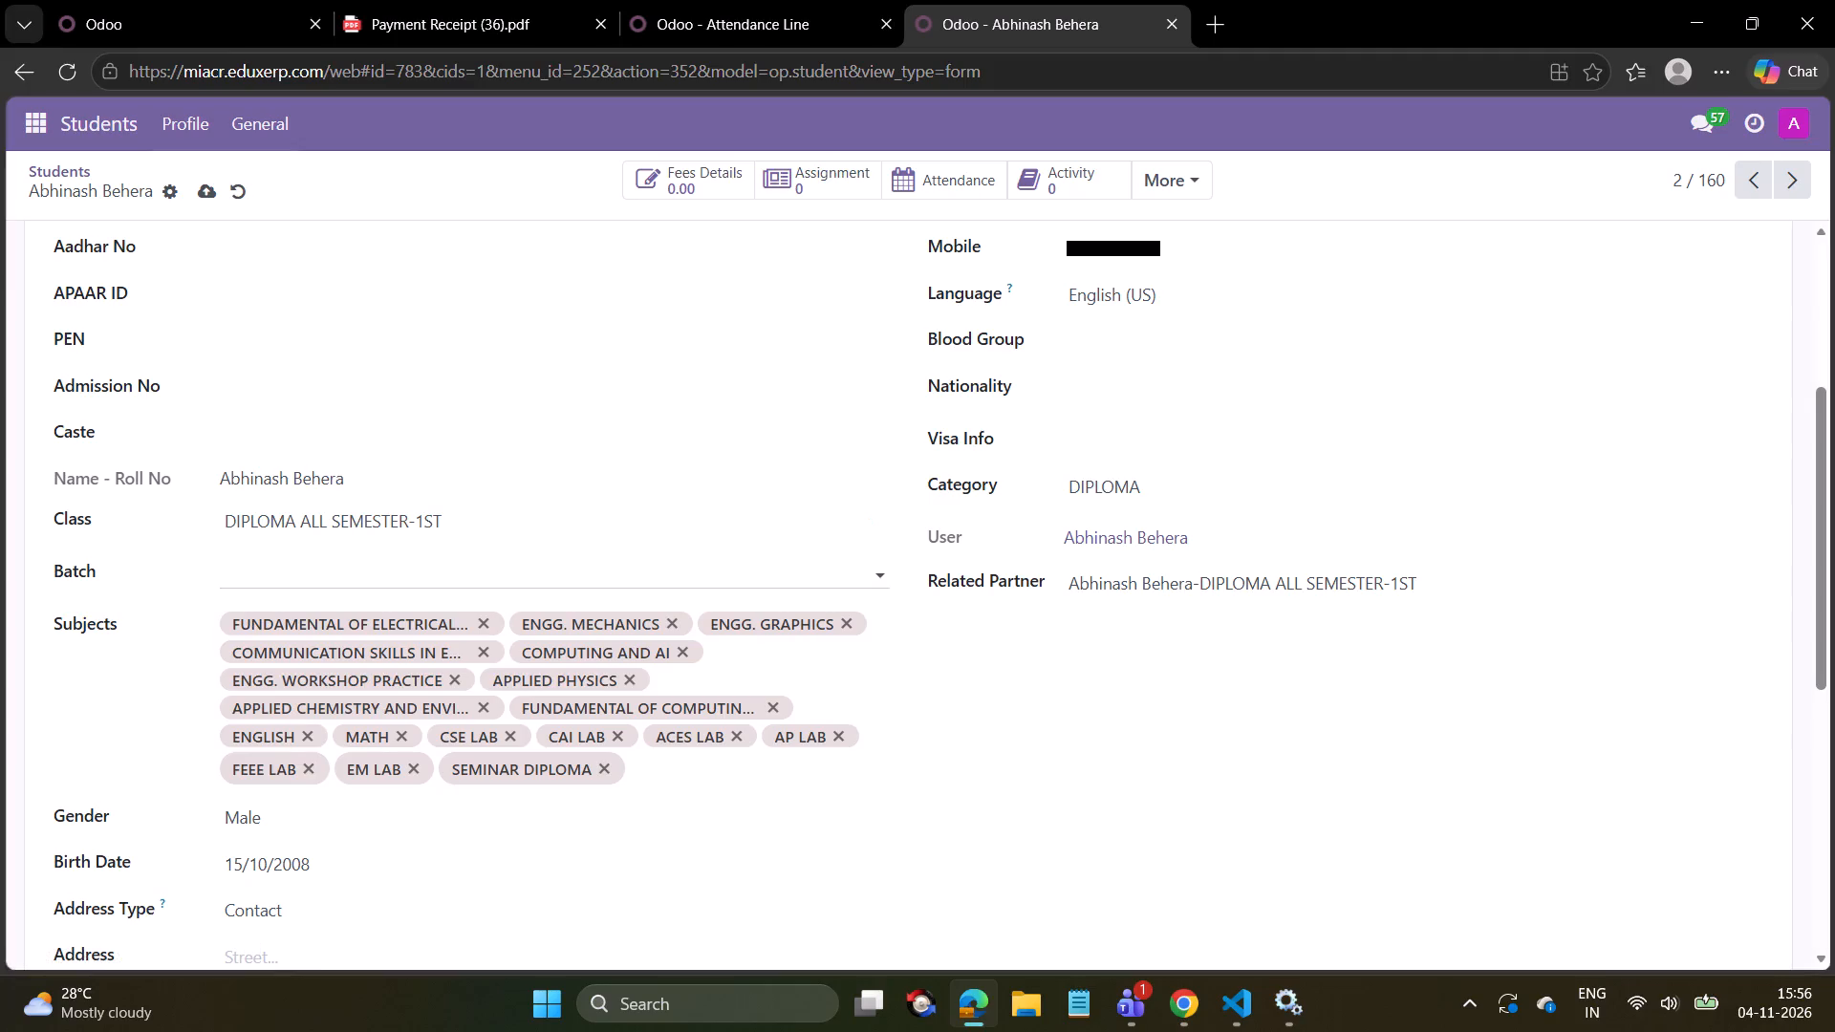
pyautogui.click(345, 569)
pyautogui.click(291, 624)
pyautogui.click(207, 192)
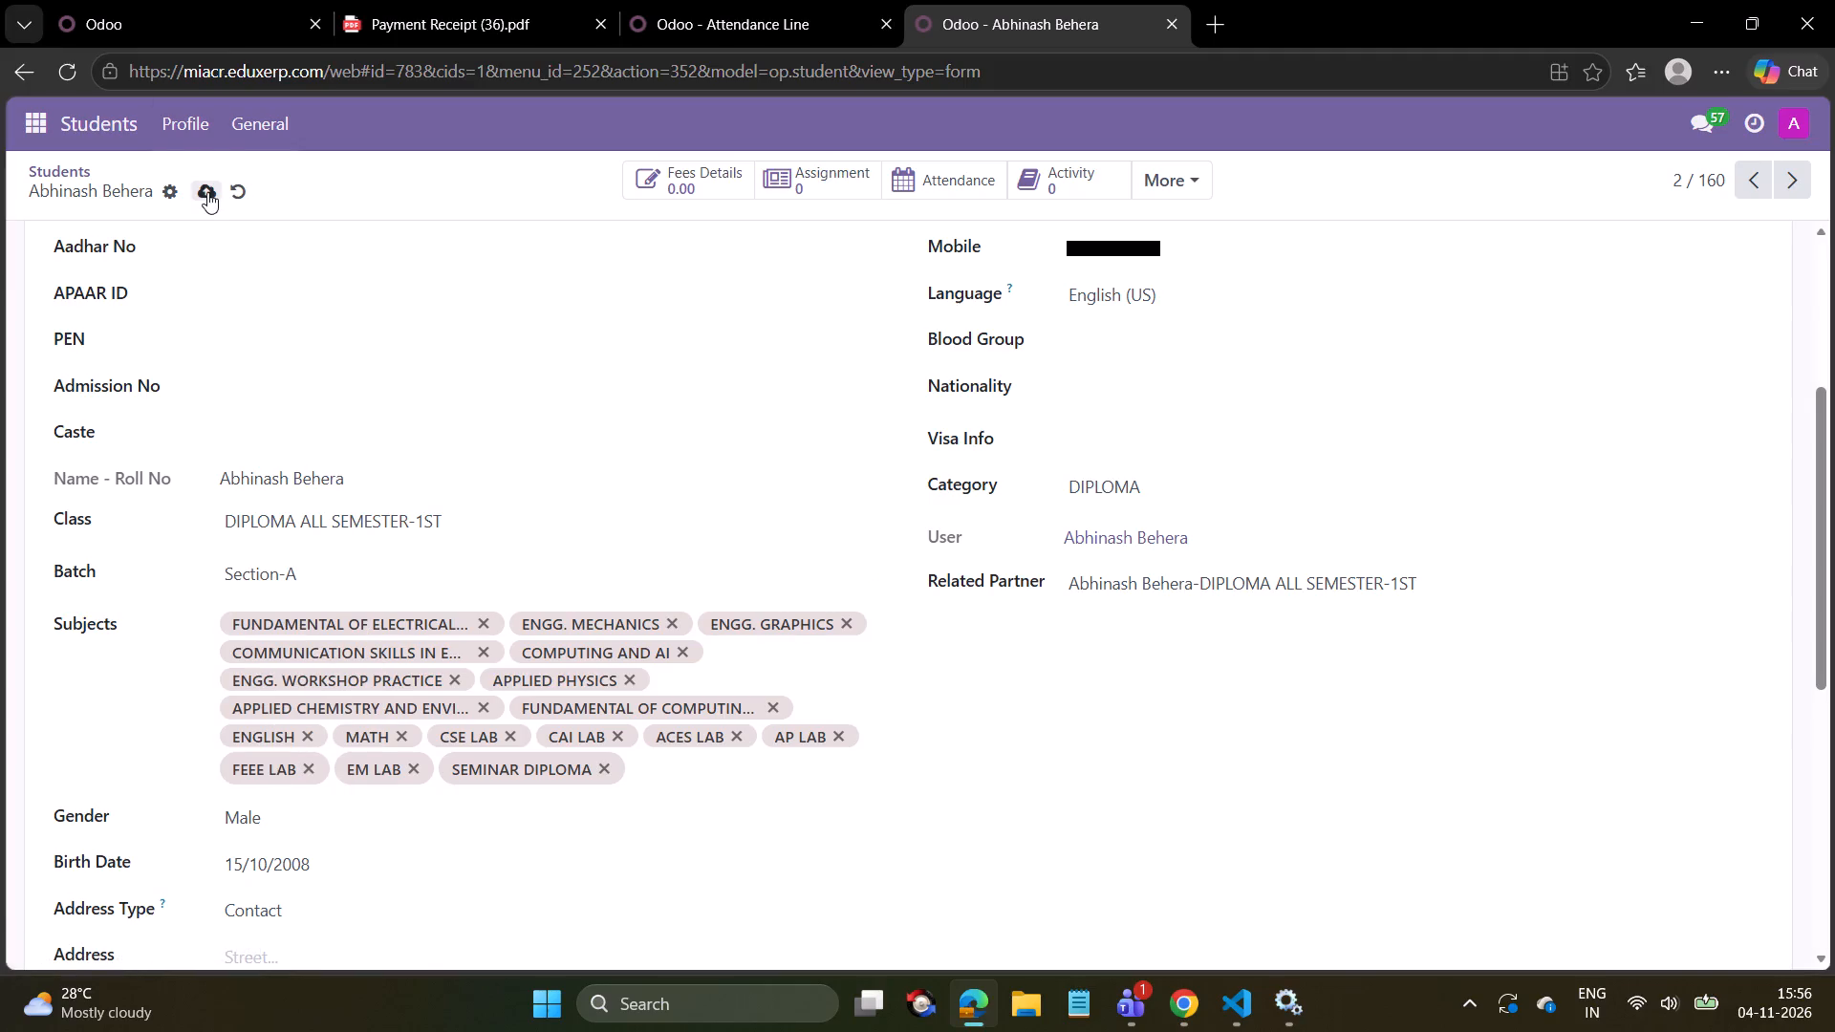
# For the third diploma student, reselect class DIPLOMA ALL SEMESTER-1ST, set the batch to Section-A and save.
pyautogui.click(1800, 194)
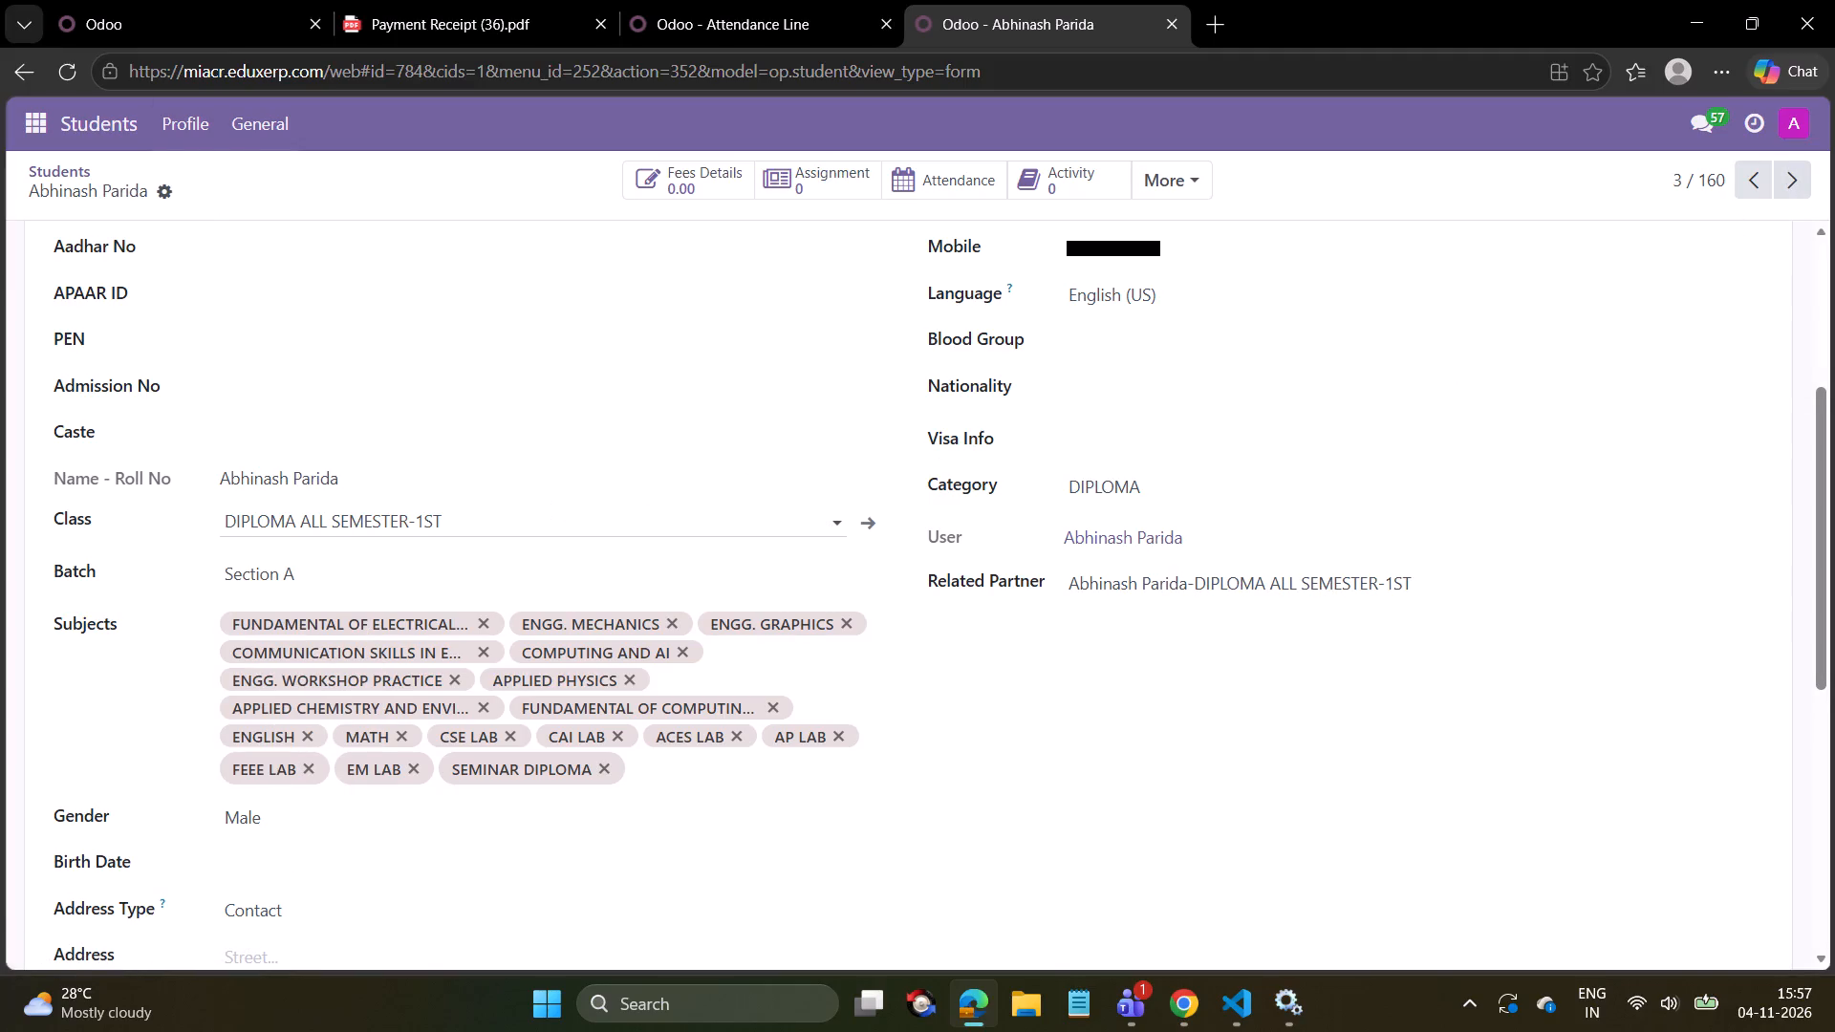
pyautogui.click(507, 517)
pyautogui.click(393, 569)
pyautogui.click(393, 569)
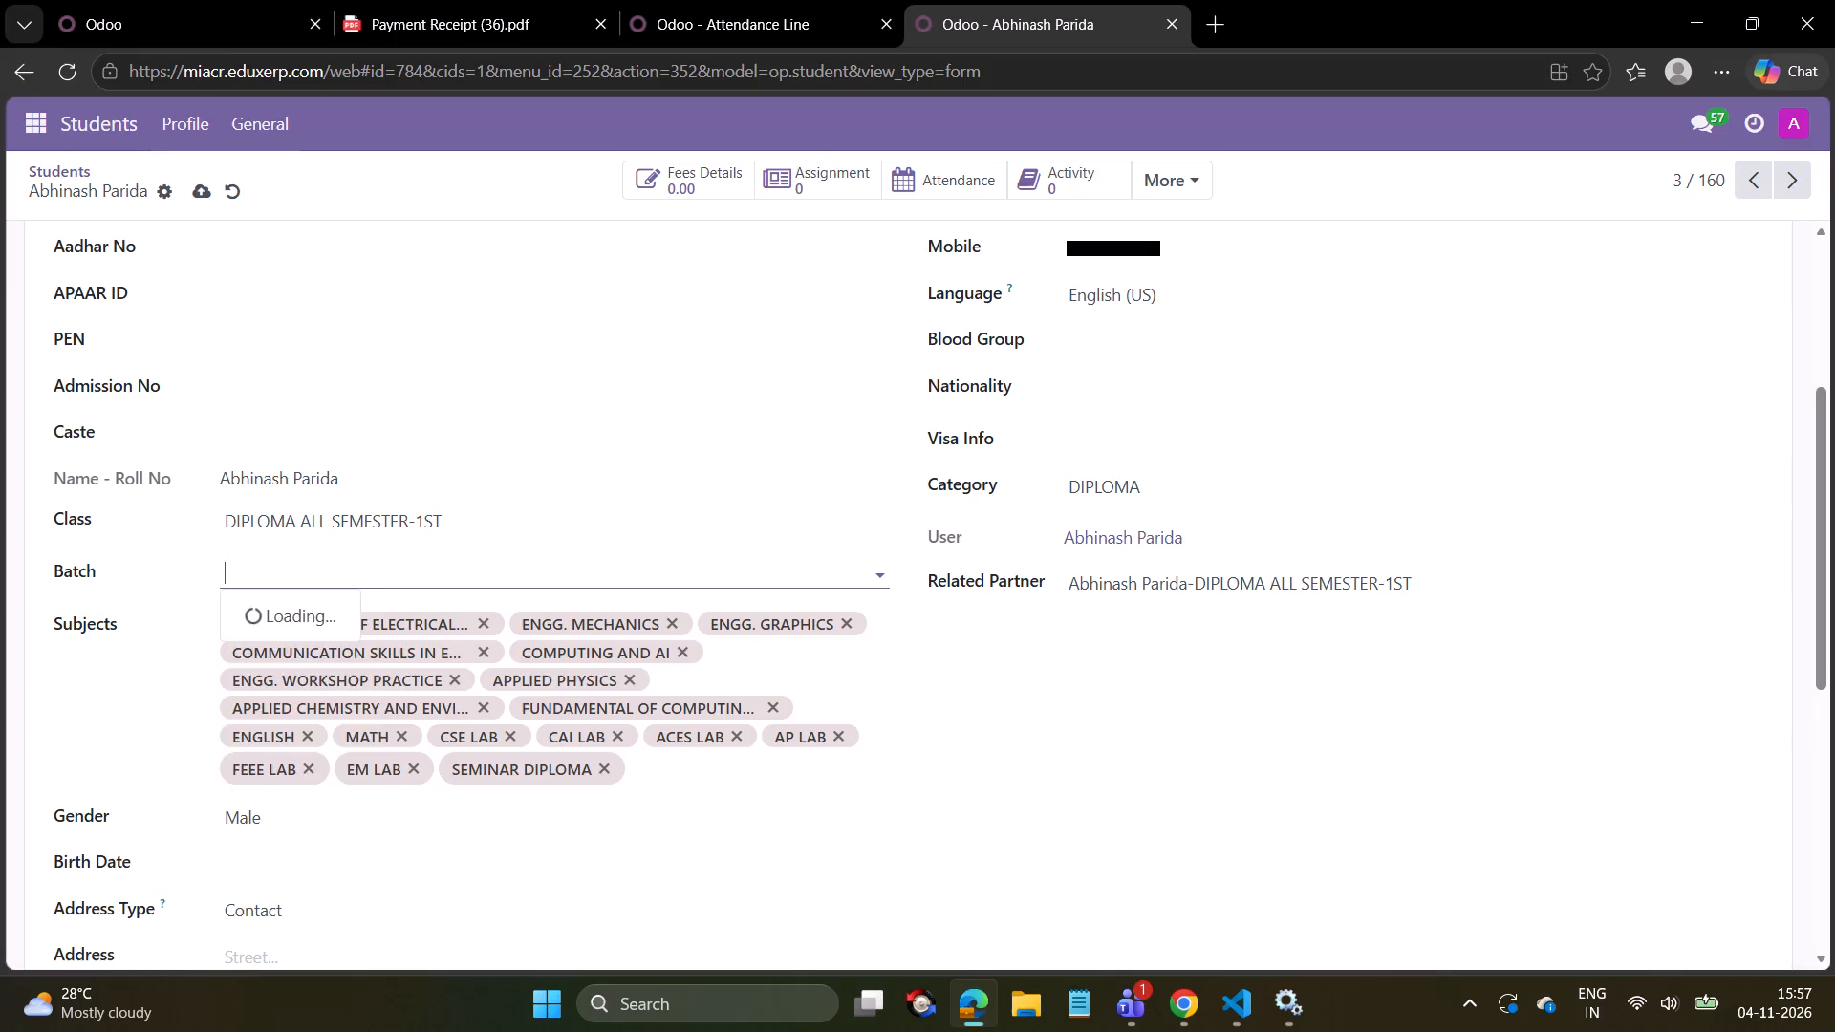
pyautogui.click(291, 611)
pyautogui.click(200, 200)
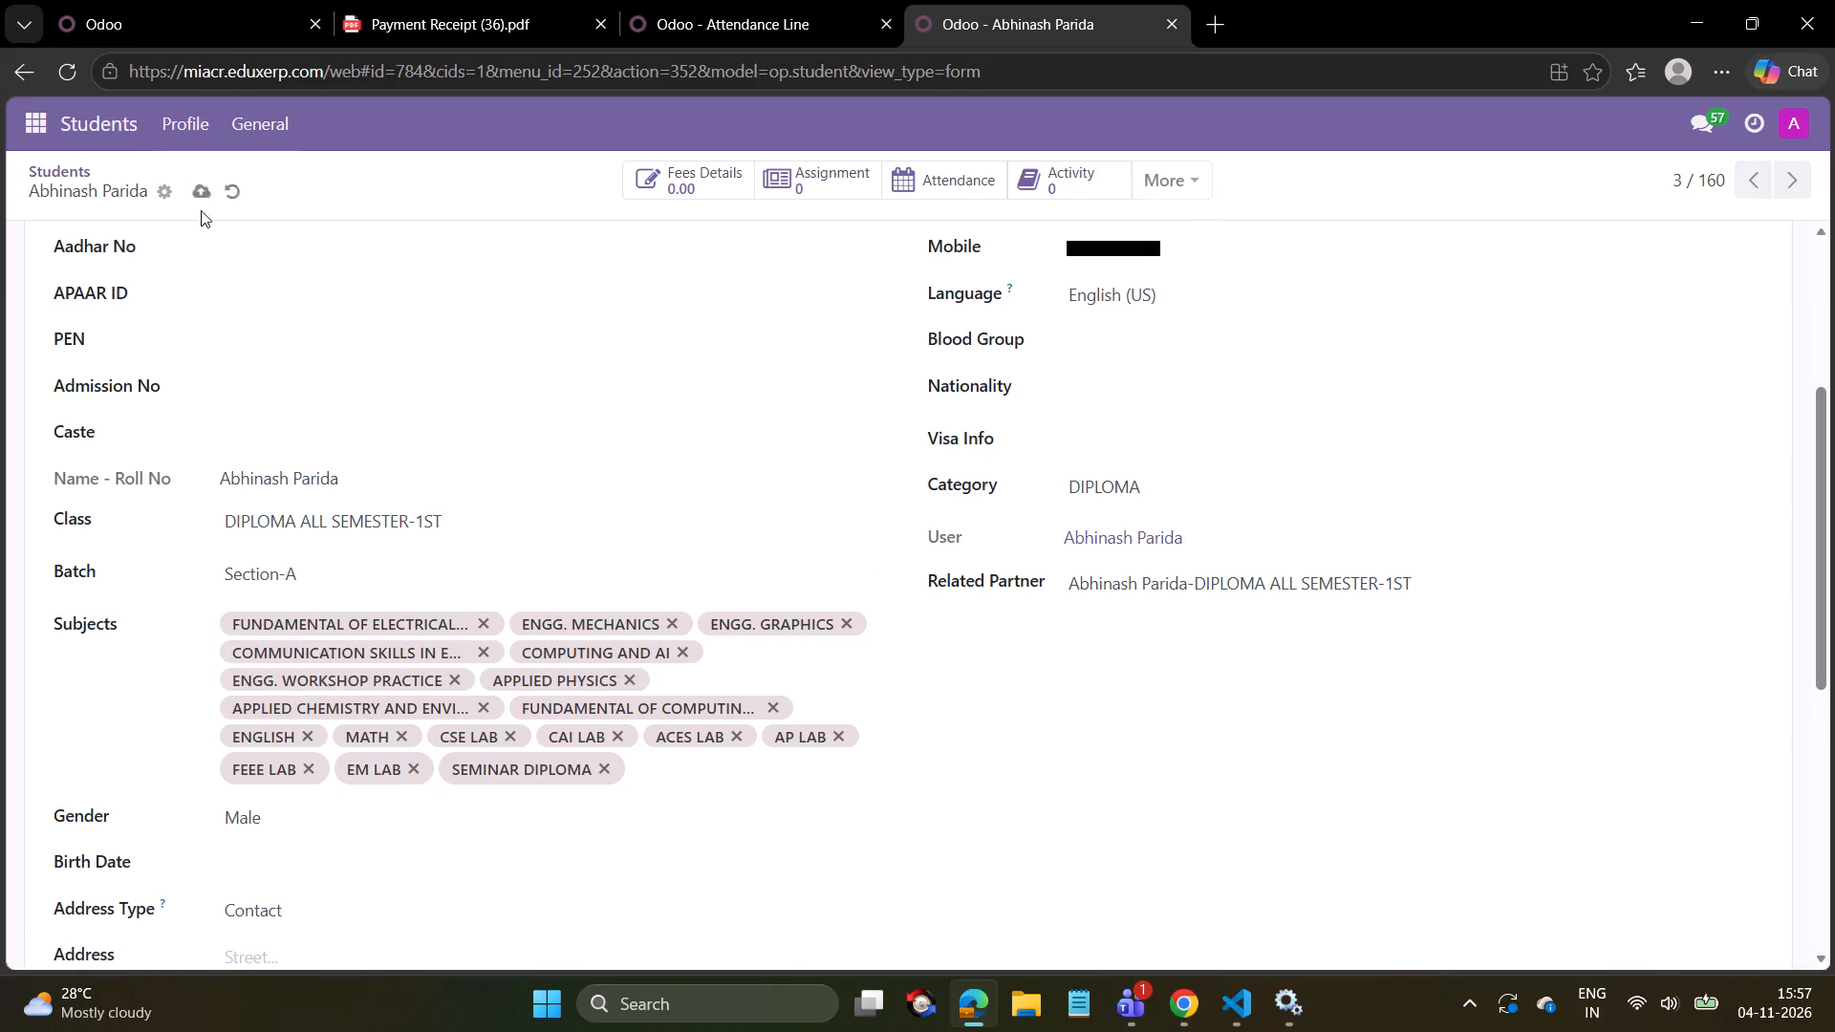
# For the fourth diploma student, reselect class DIPLOMA ALL SEMESTER-1ST, set the batch to Section-A and save.
pyautogui.click(1785, 188)
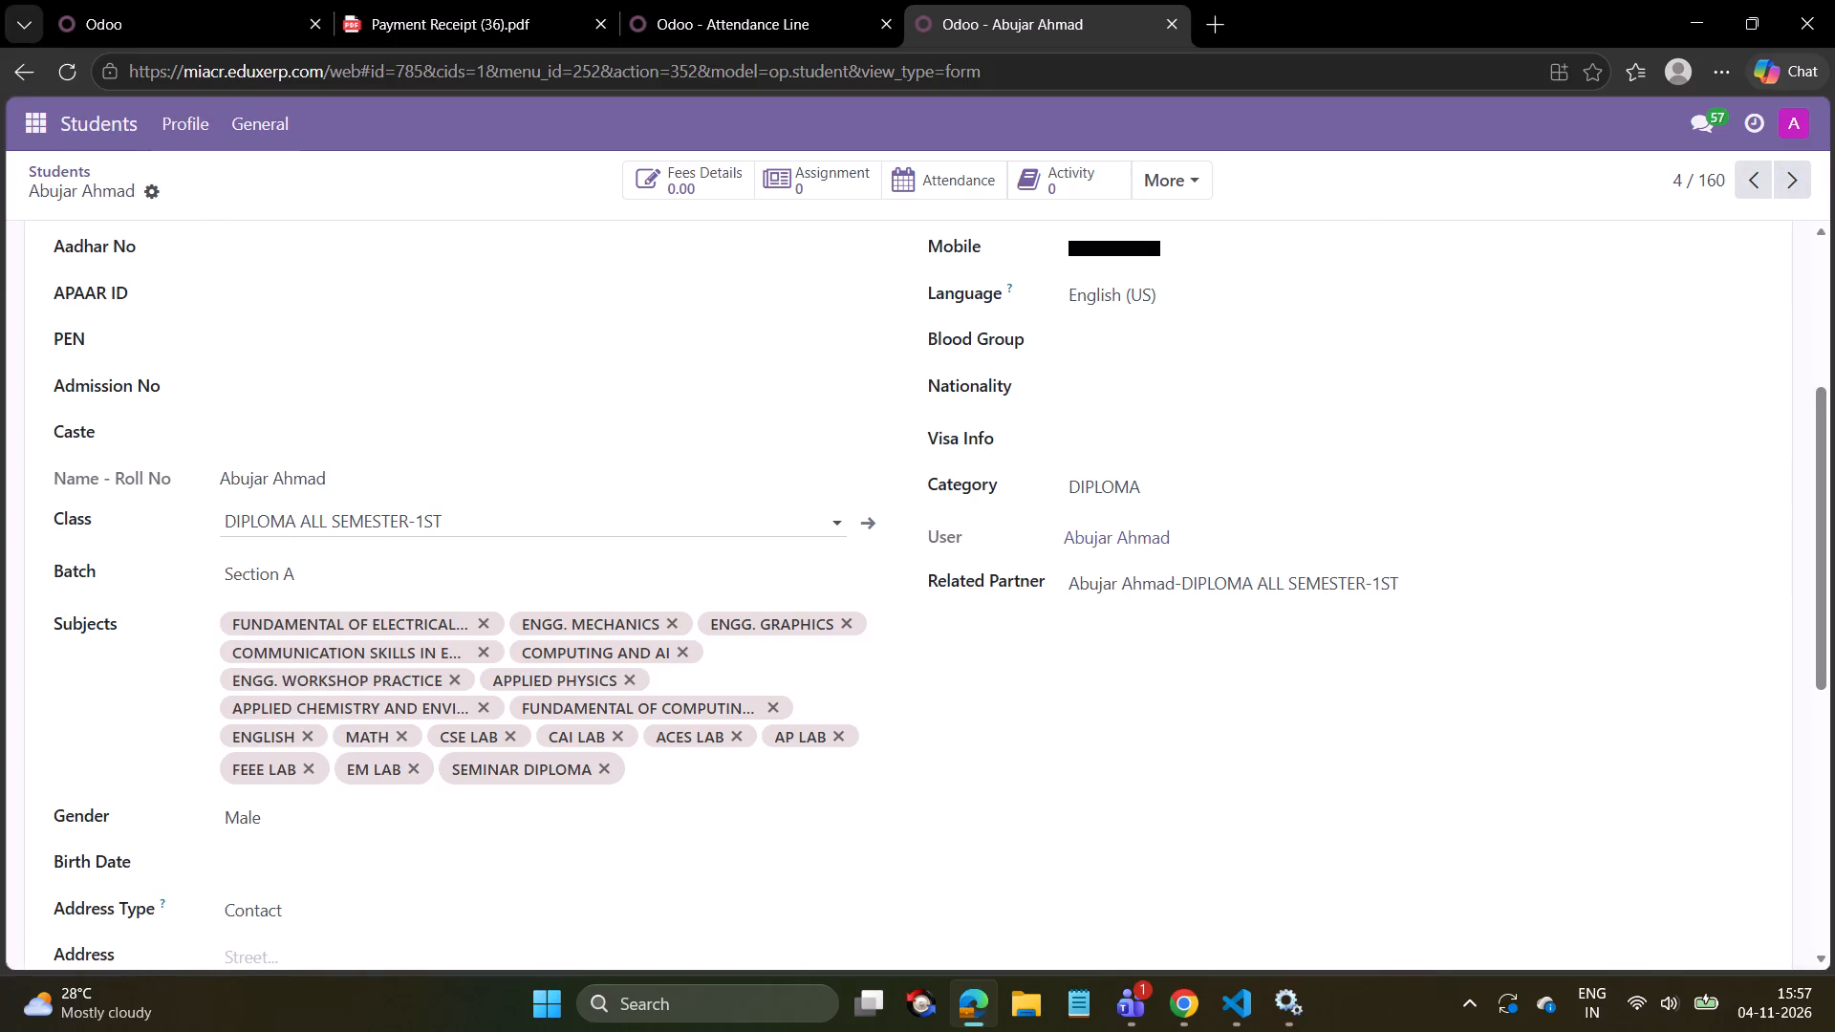
pyautogui.click(435, 515)
pyautogui.click(372, 561)
pyautogui.click(372, 561)
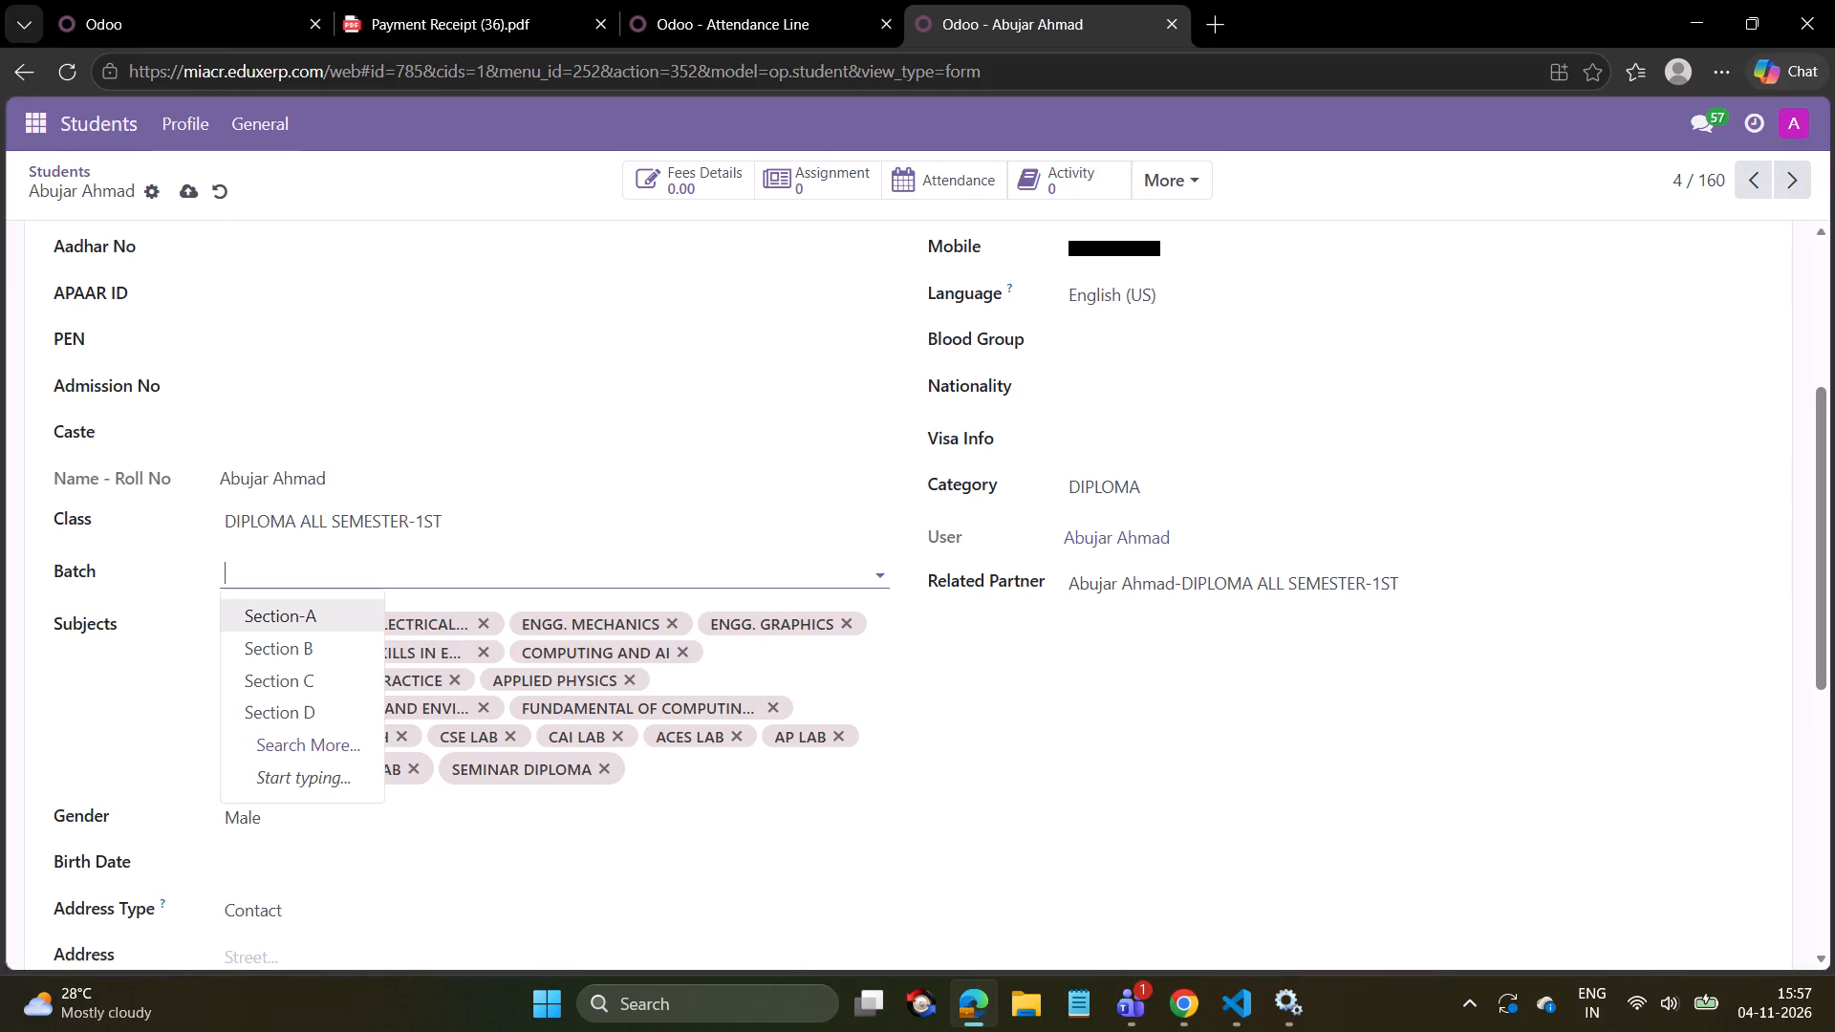
pyautogui.click(314, 613)
pyautogui.click(189, 193)
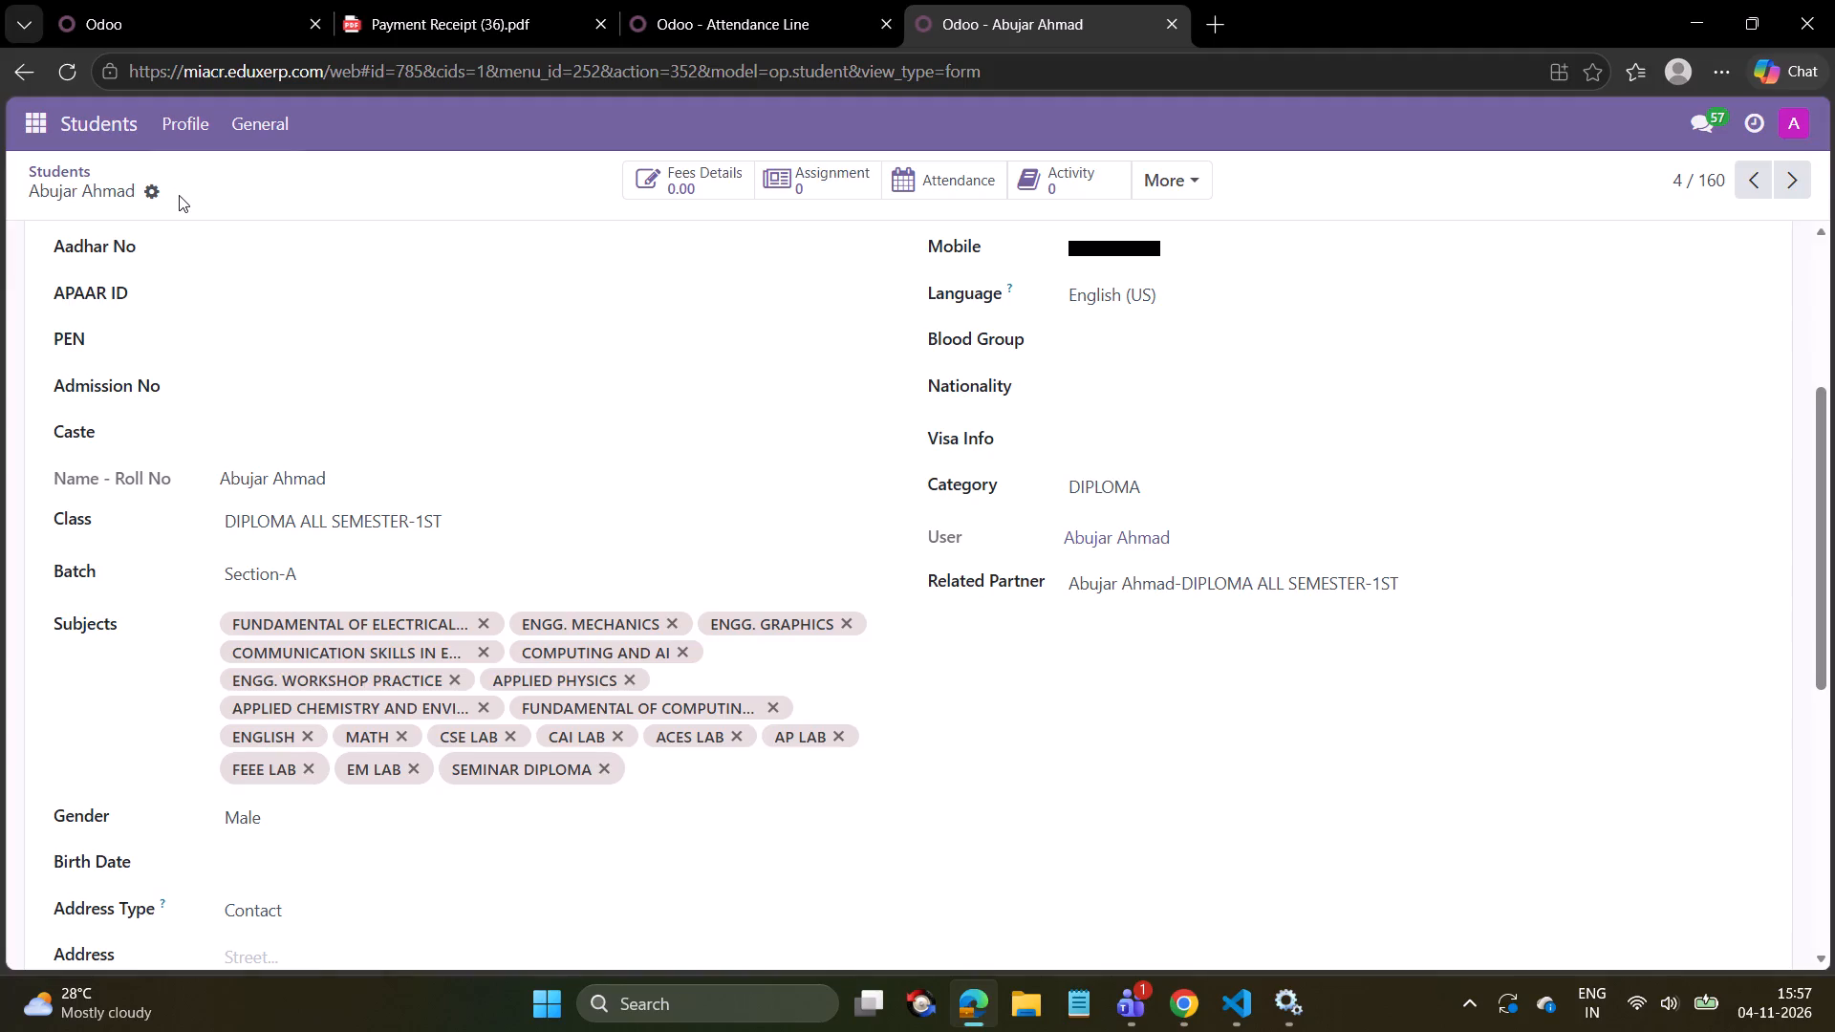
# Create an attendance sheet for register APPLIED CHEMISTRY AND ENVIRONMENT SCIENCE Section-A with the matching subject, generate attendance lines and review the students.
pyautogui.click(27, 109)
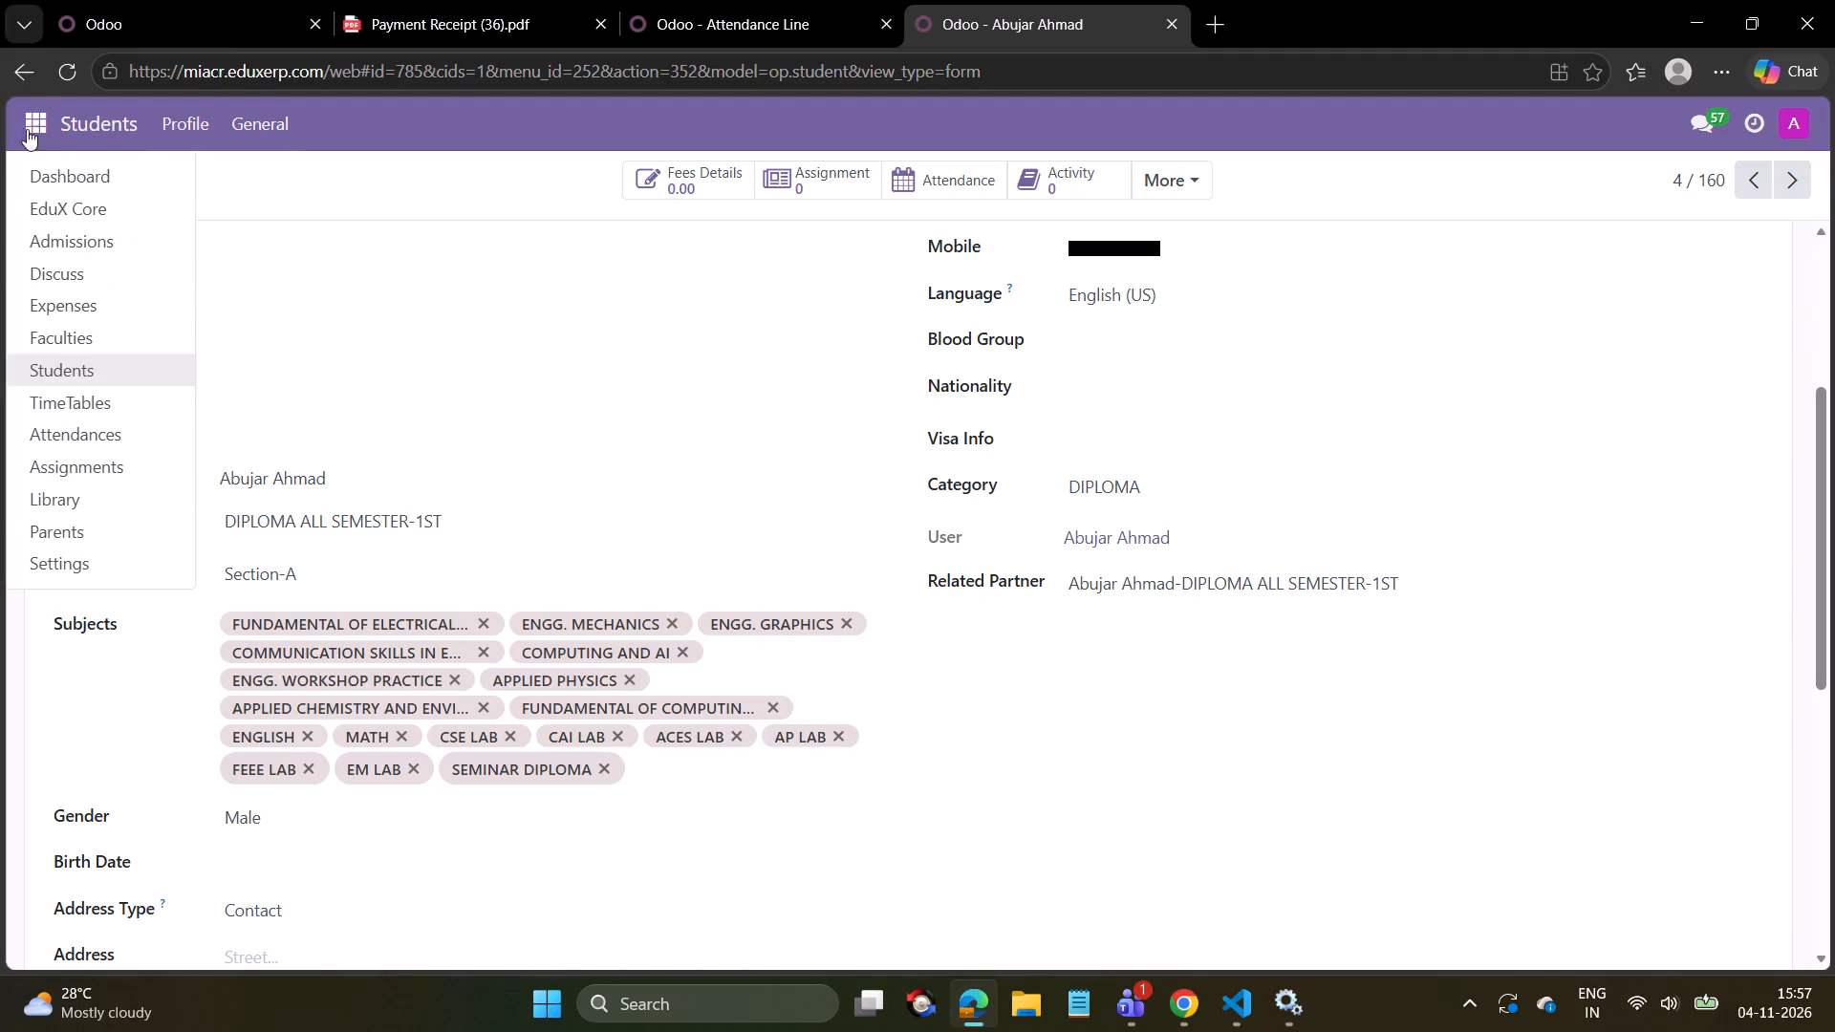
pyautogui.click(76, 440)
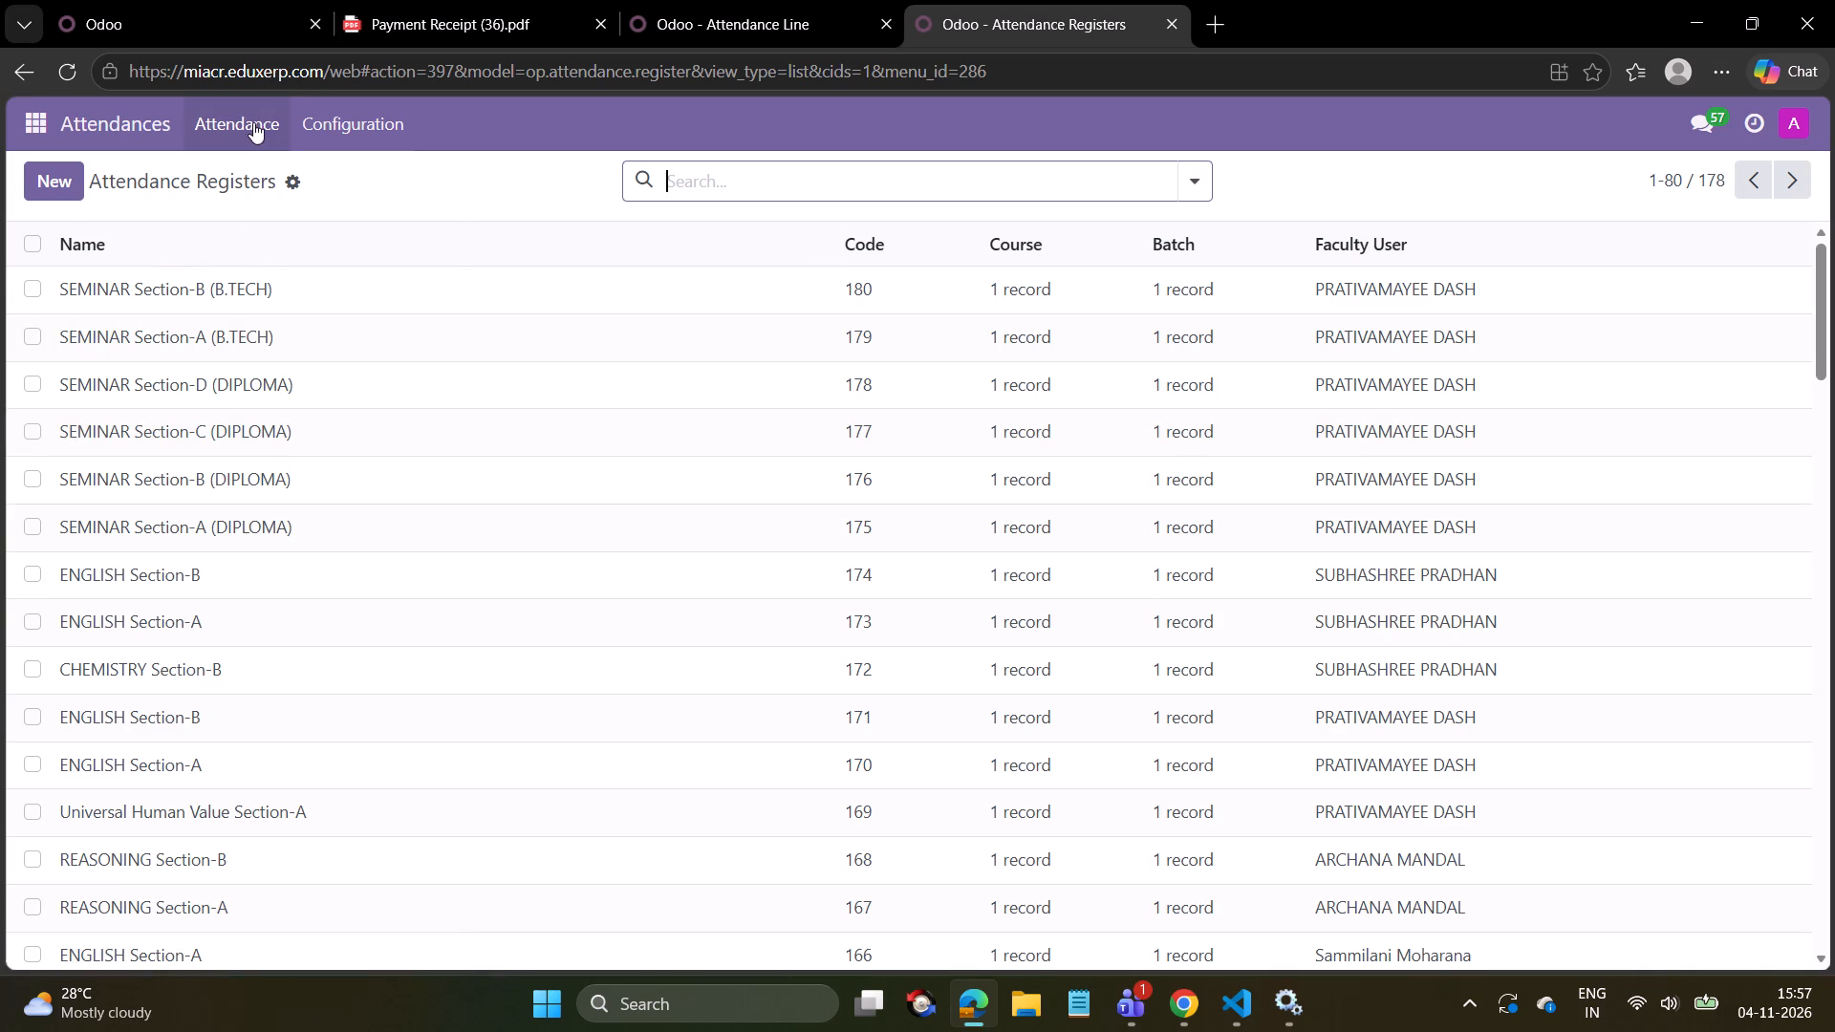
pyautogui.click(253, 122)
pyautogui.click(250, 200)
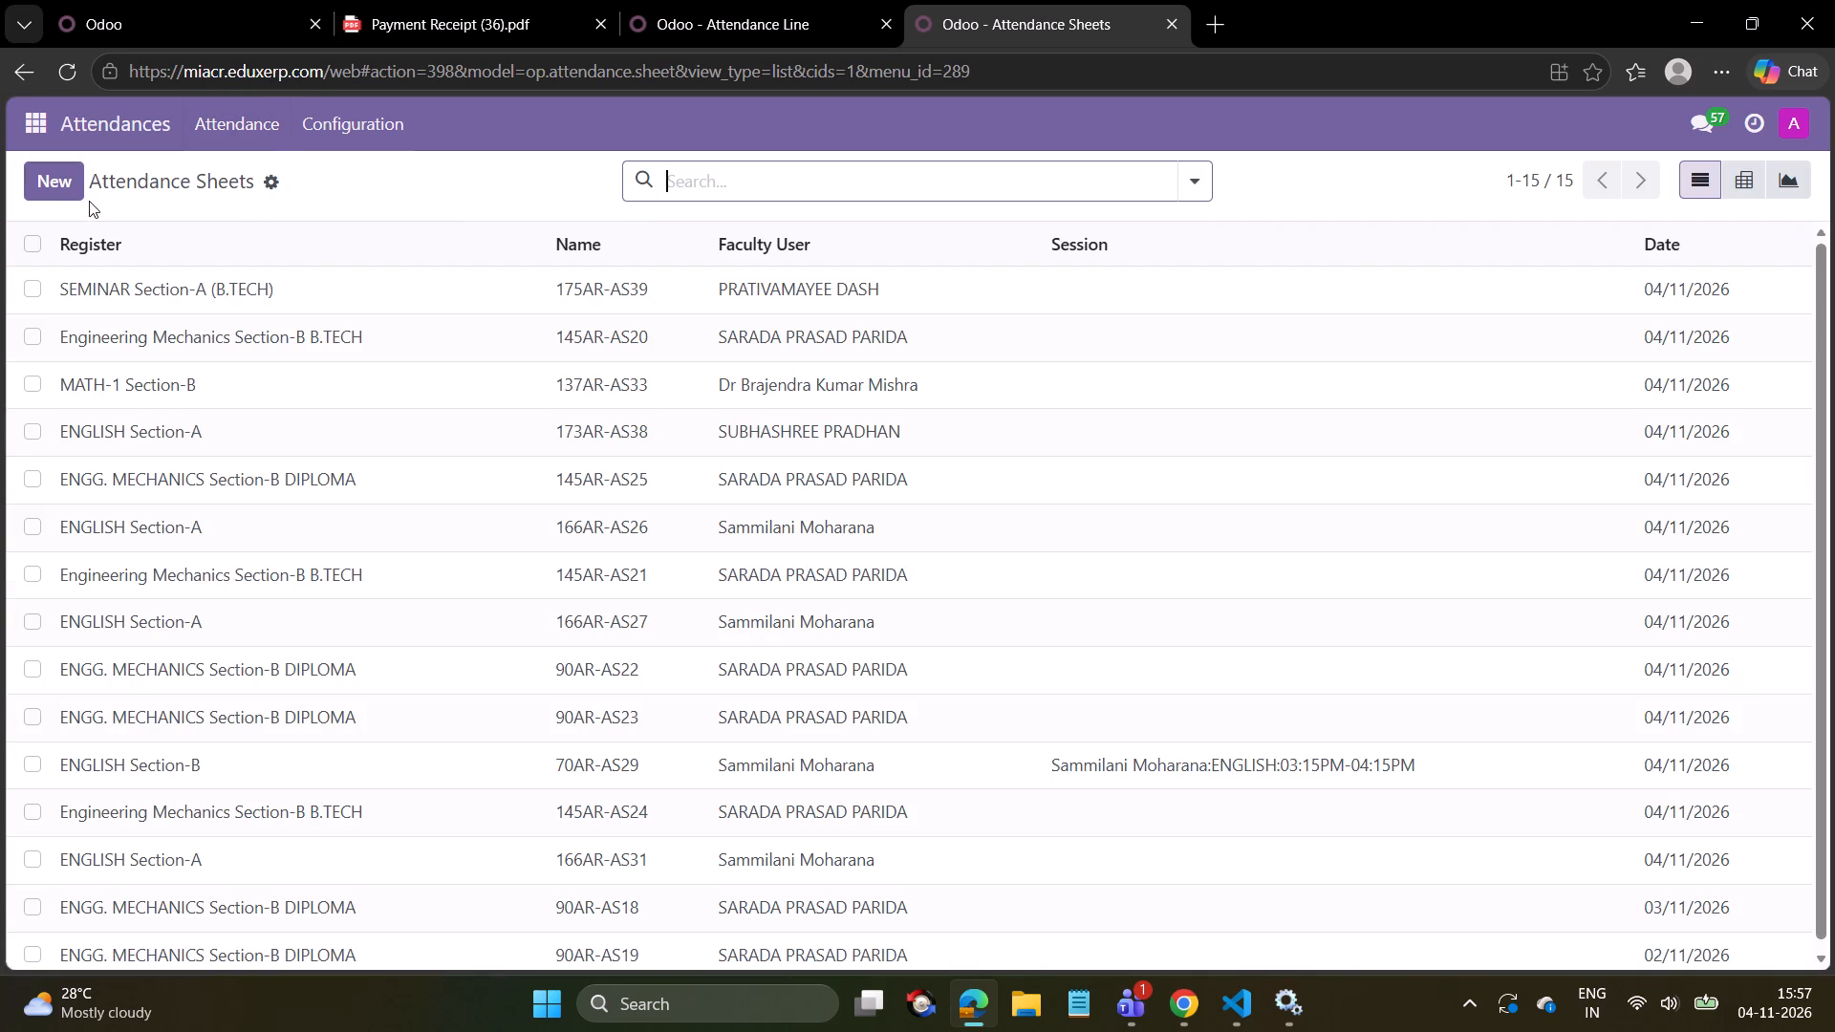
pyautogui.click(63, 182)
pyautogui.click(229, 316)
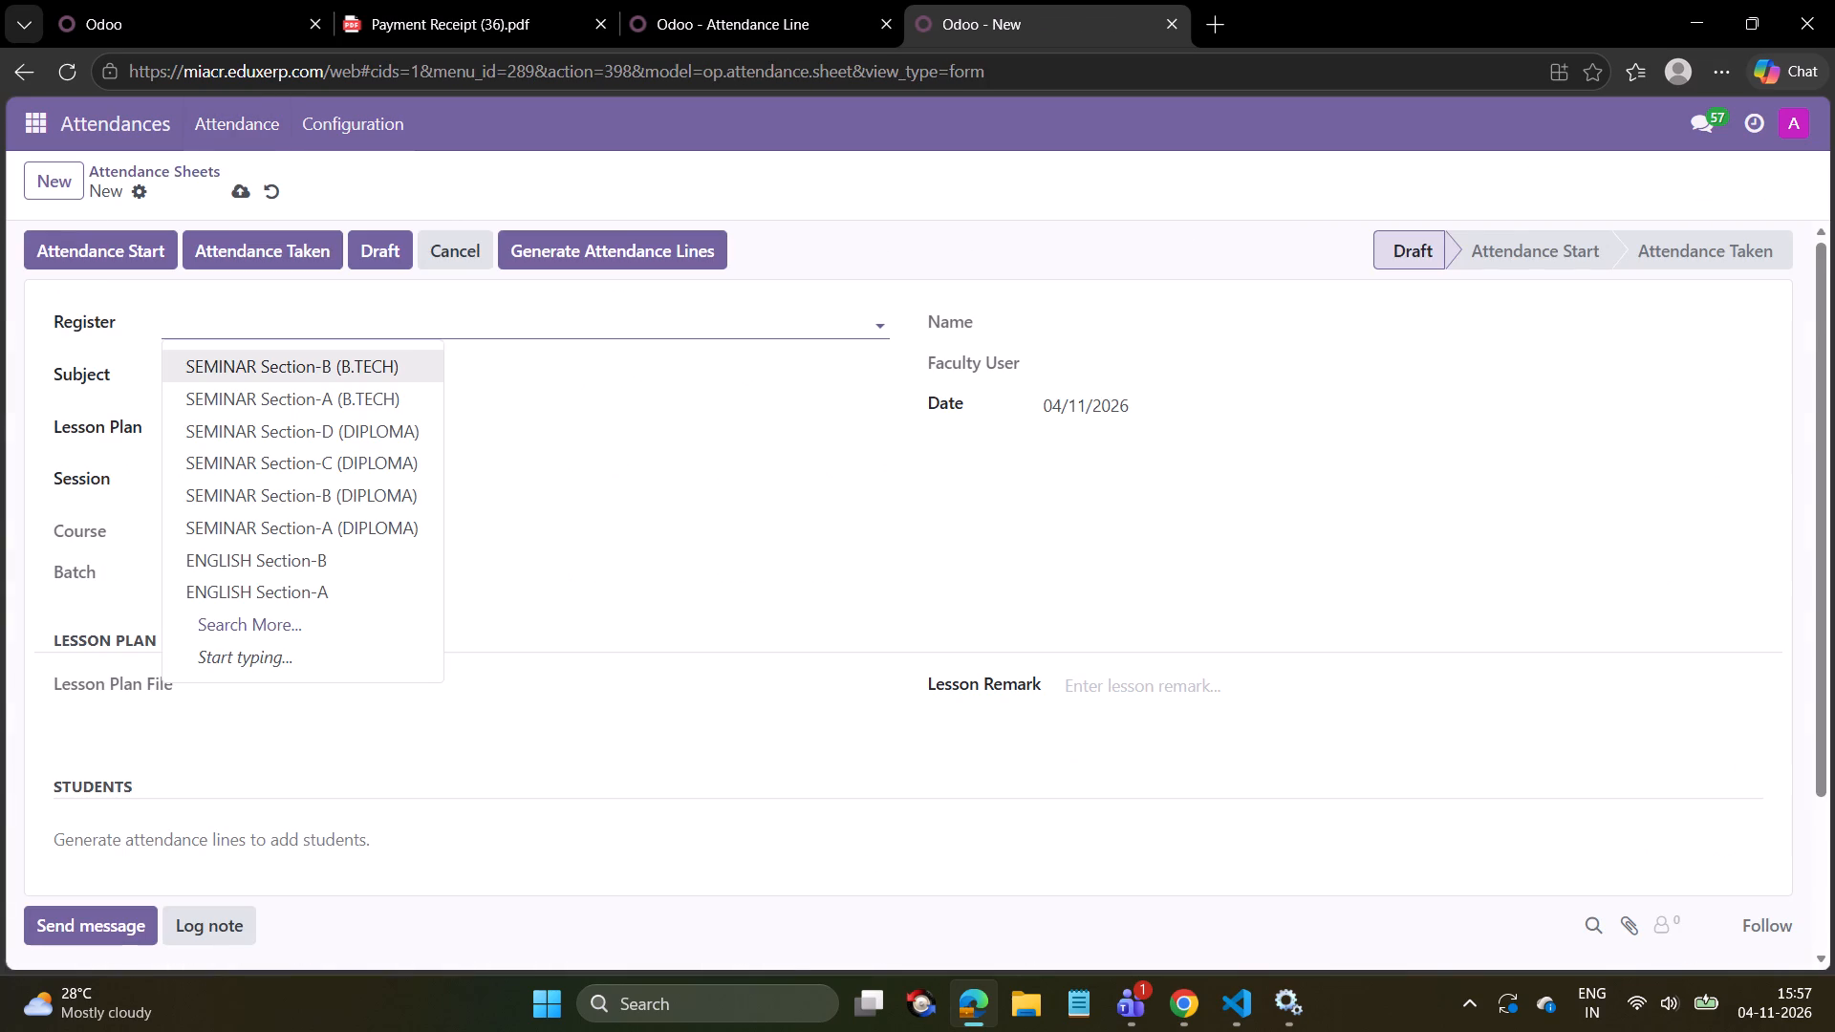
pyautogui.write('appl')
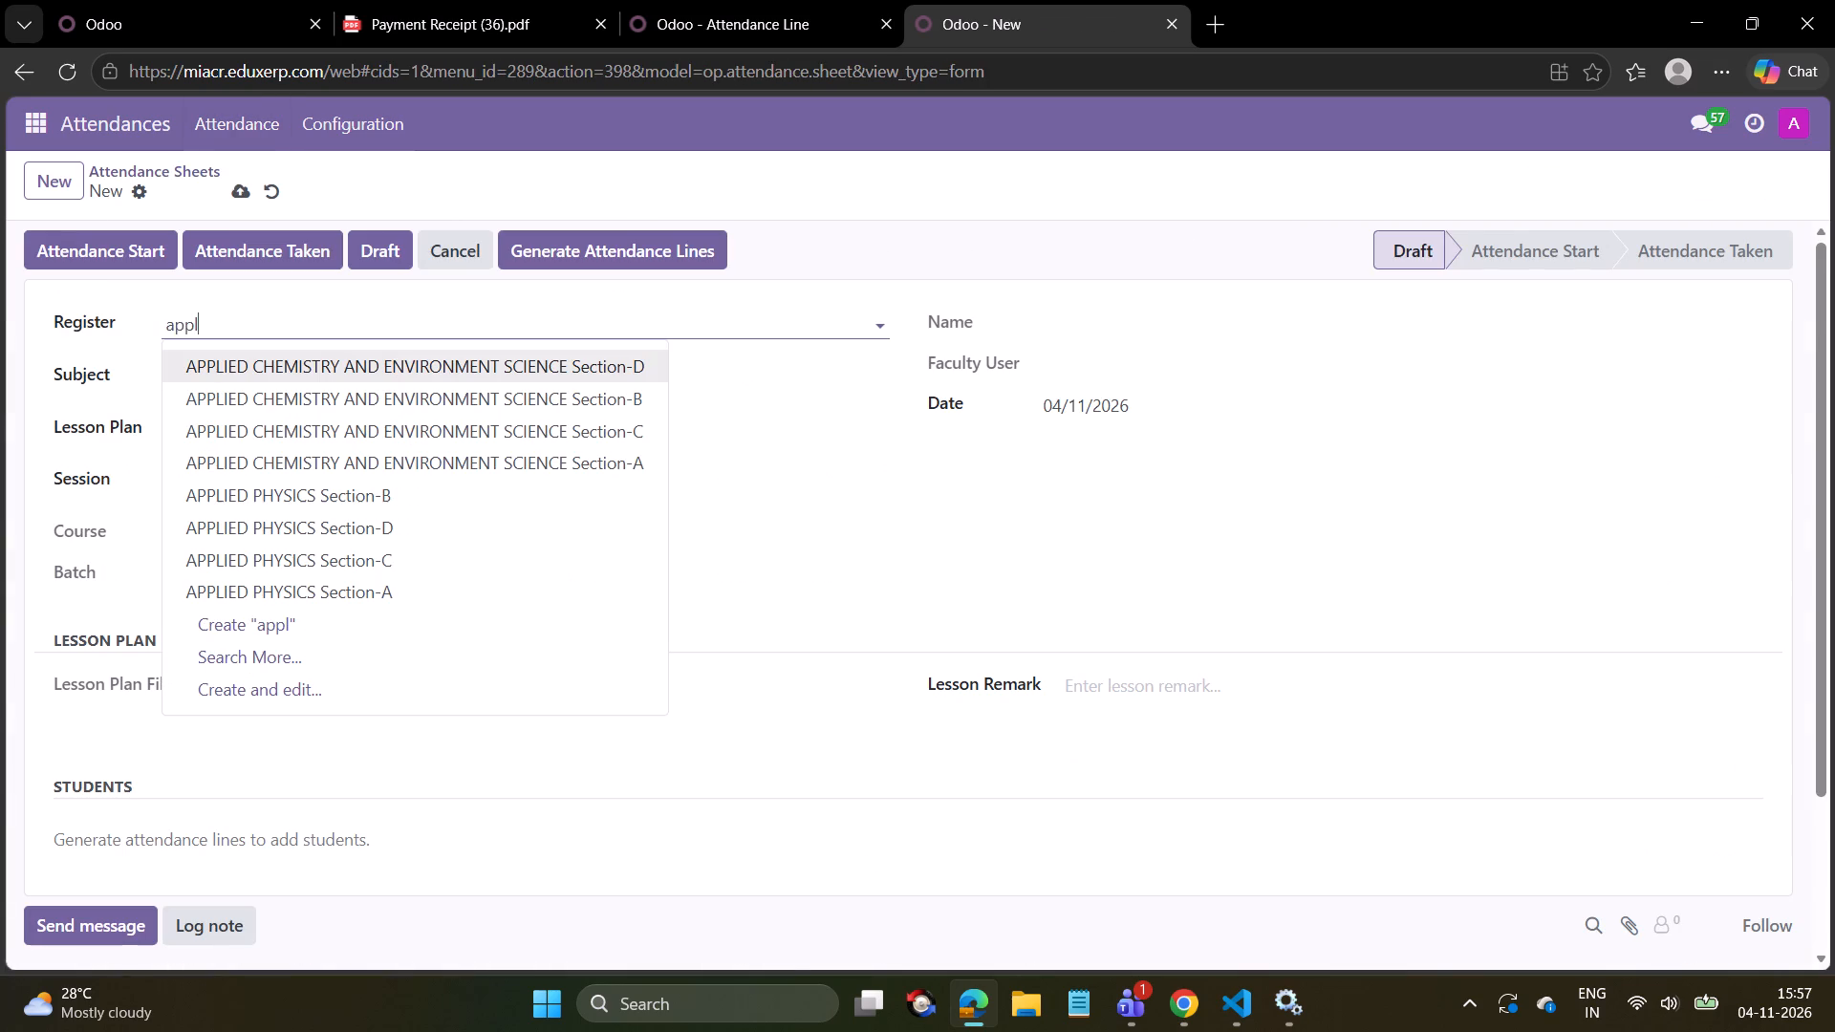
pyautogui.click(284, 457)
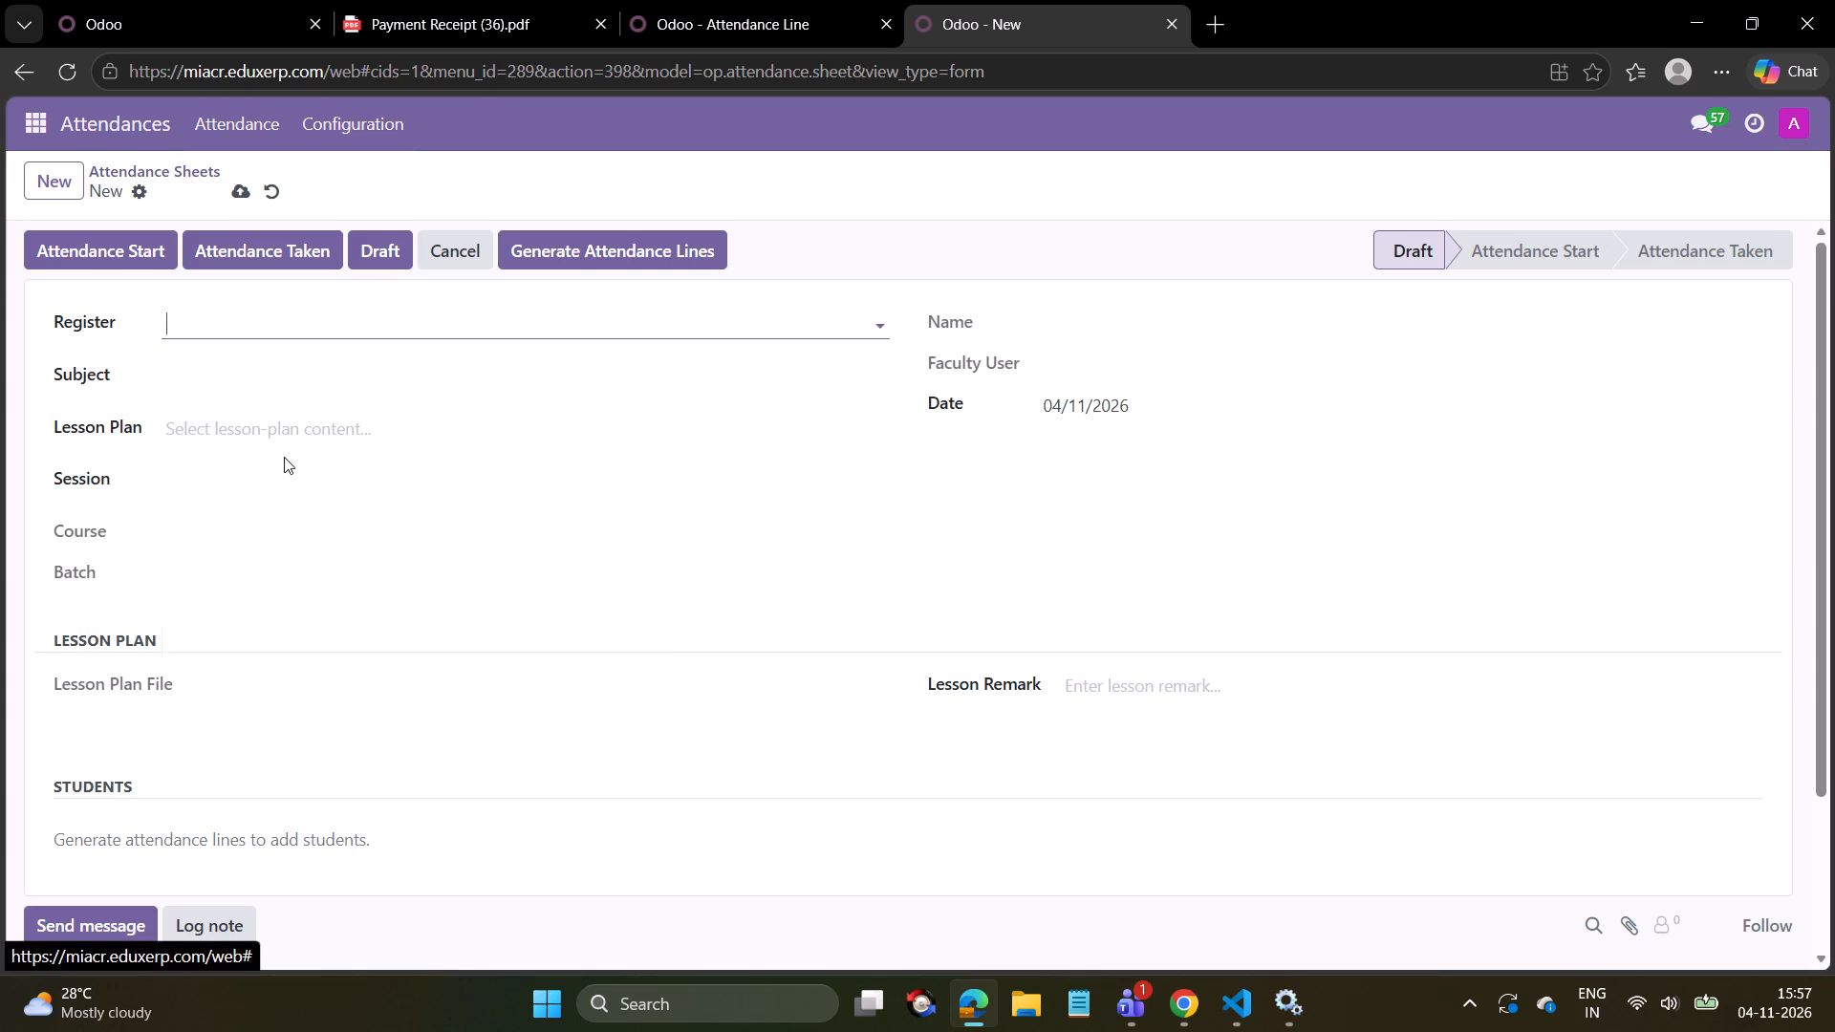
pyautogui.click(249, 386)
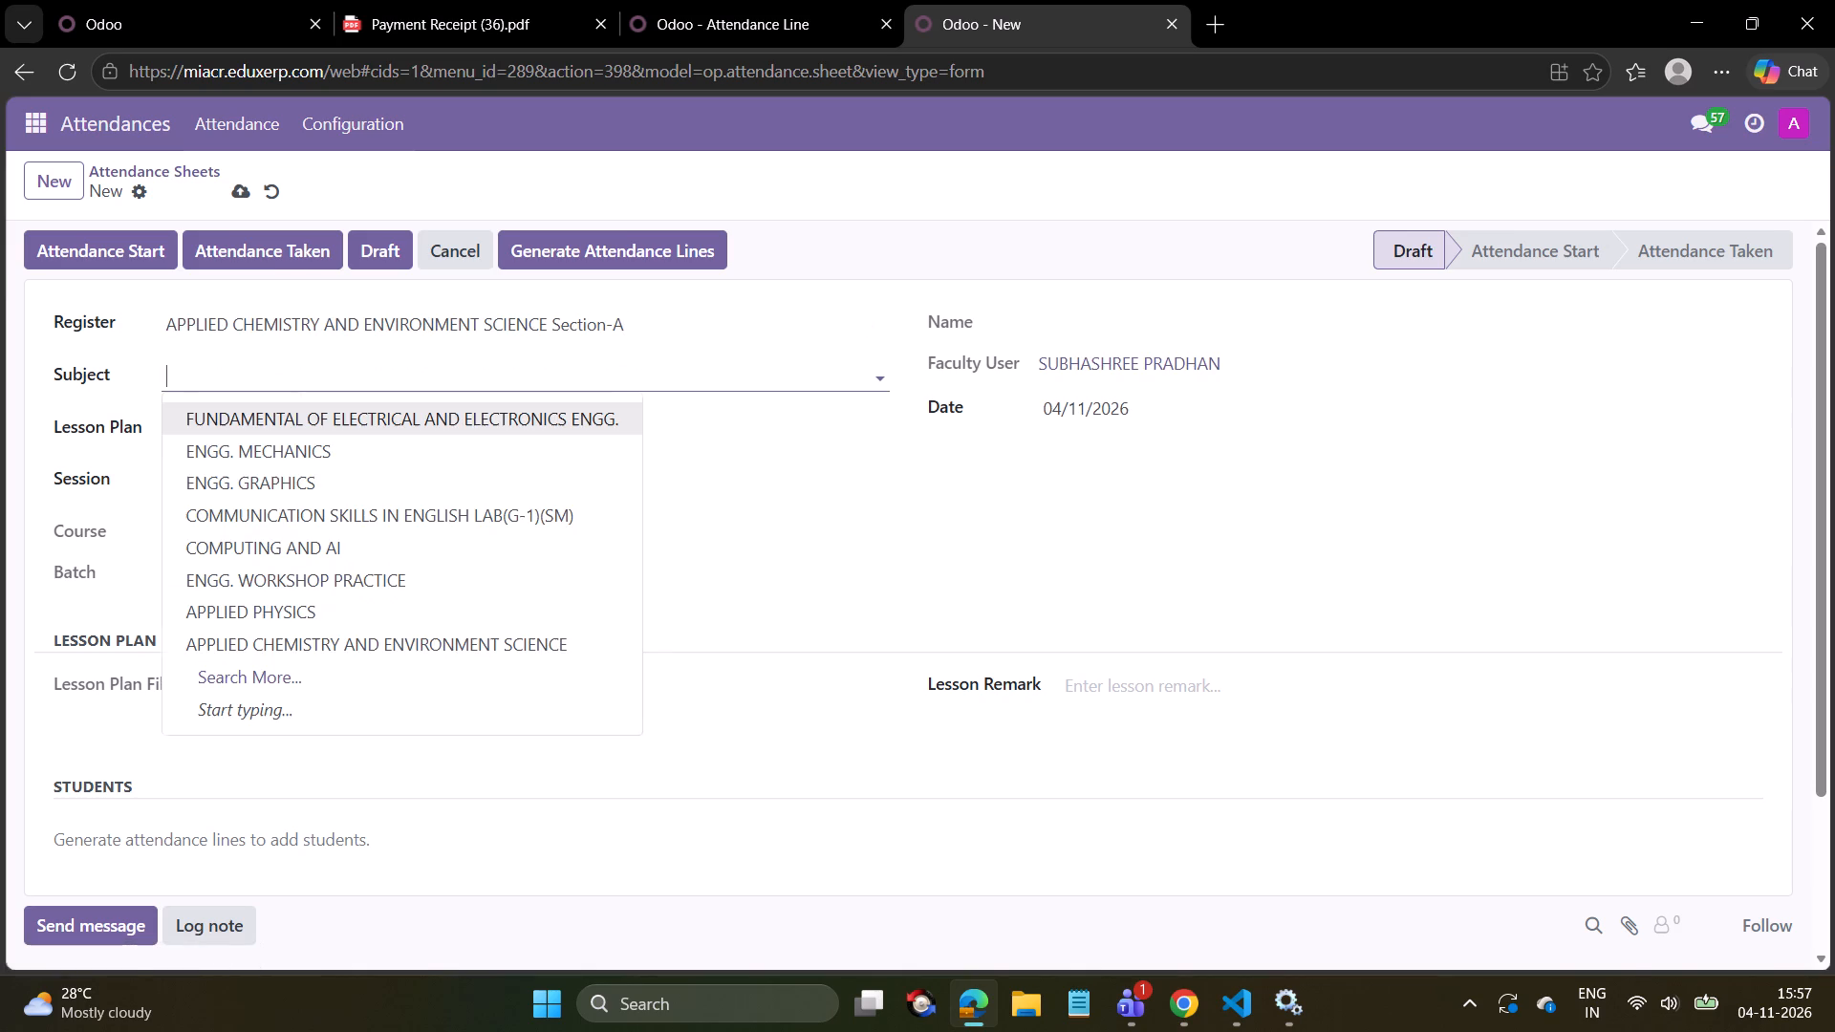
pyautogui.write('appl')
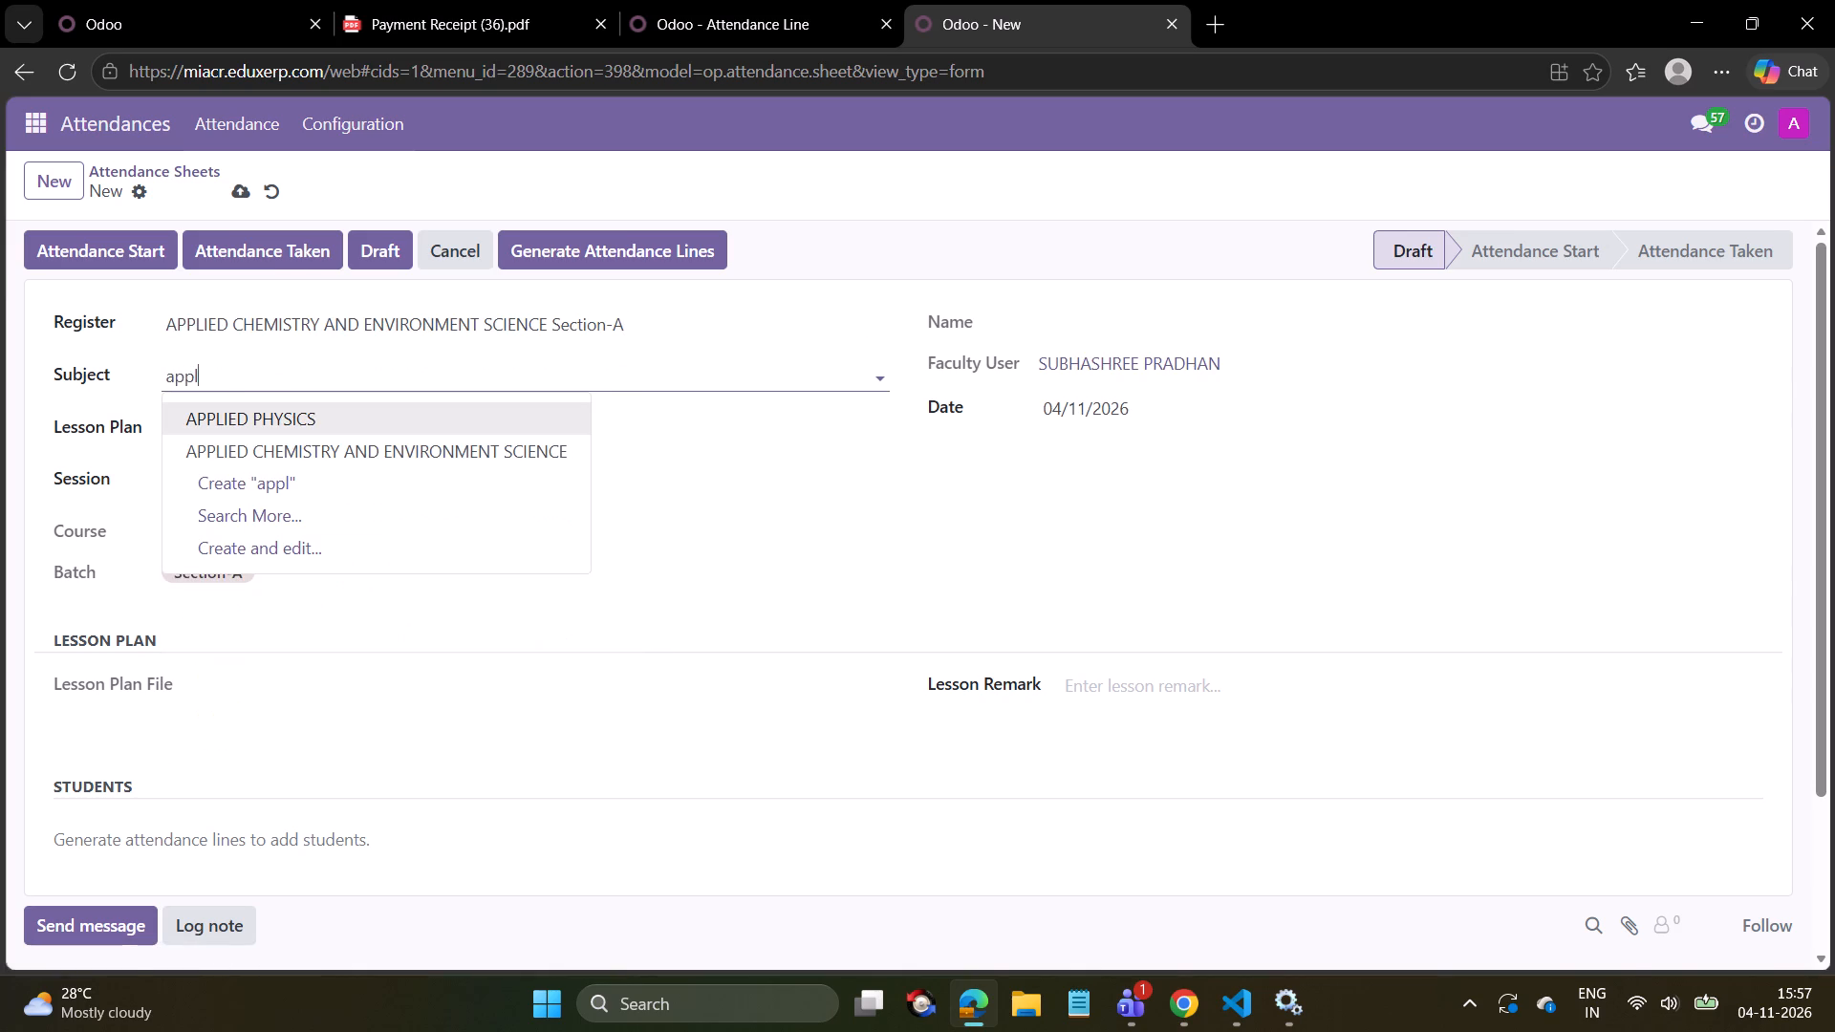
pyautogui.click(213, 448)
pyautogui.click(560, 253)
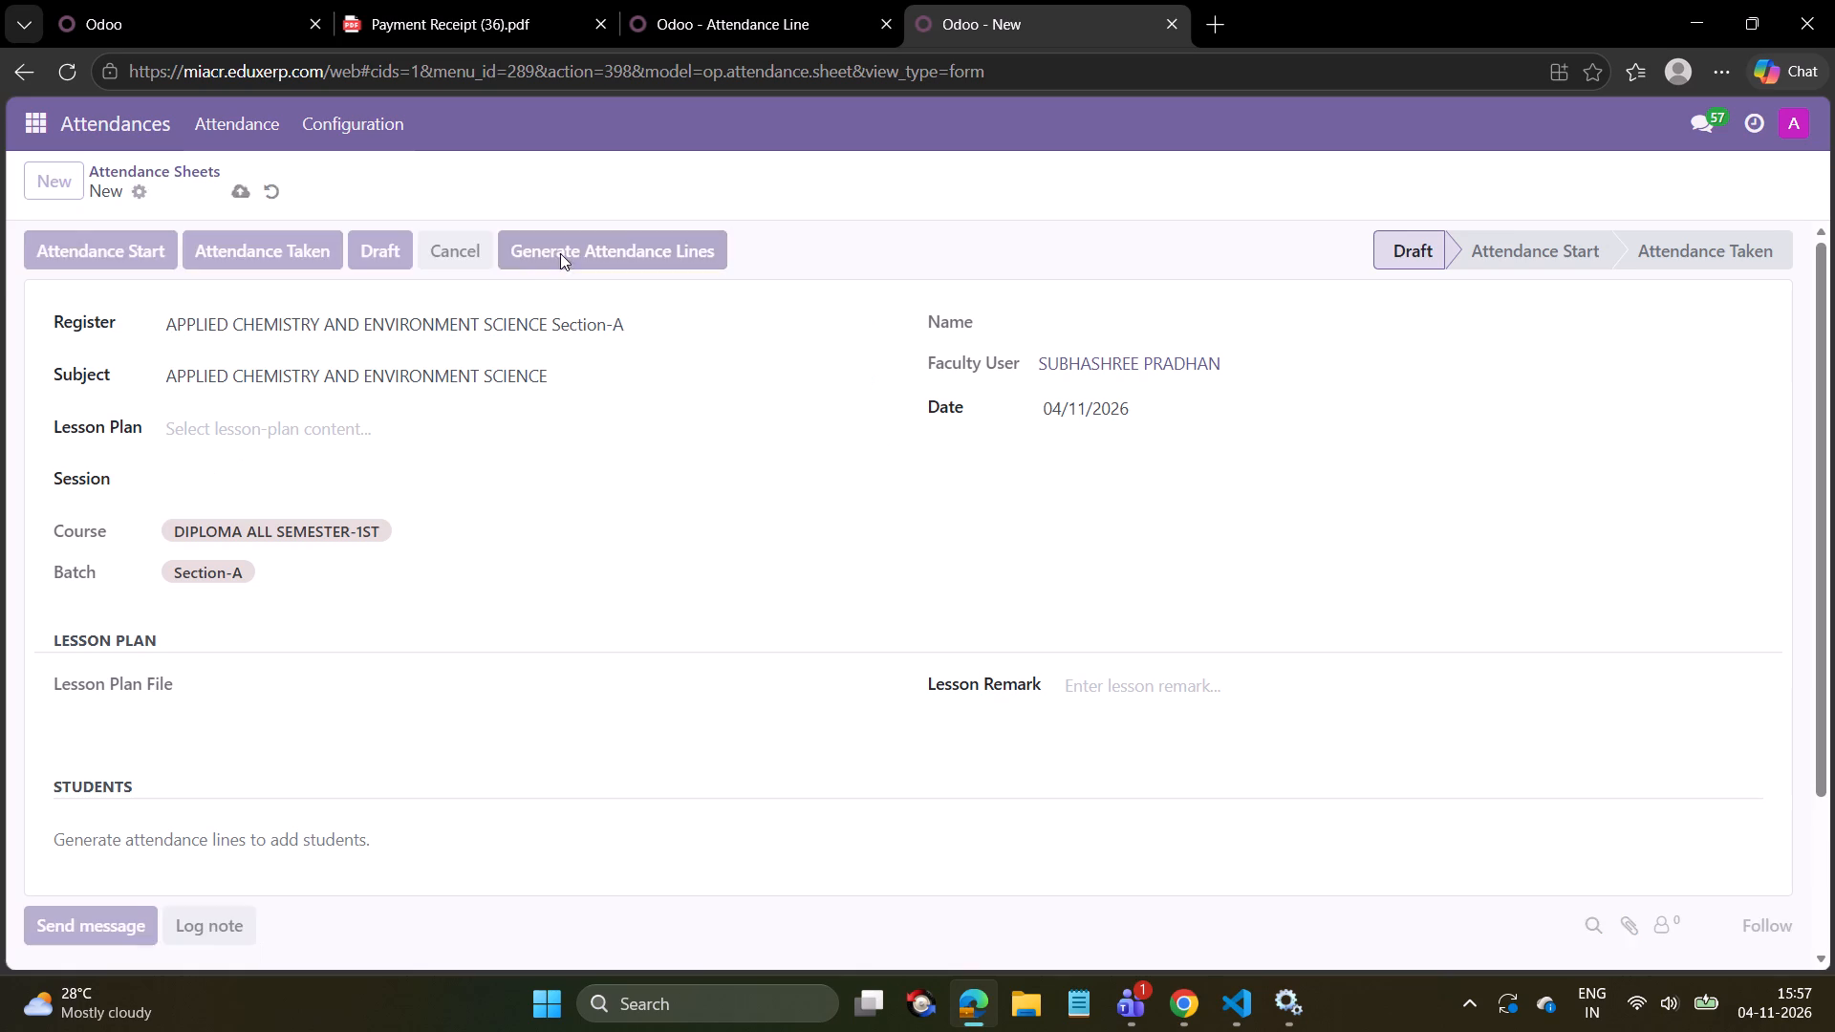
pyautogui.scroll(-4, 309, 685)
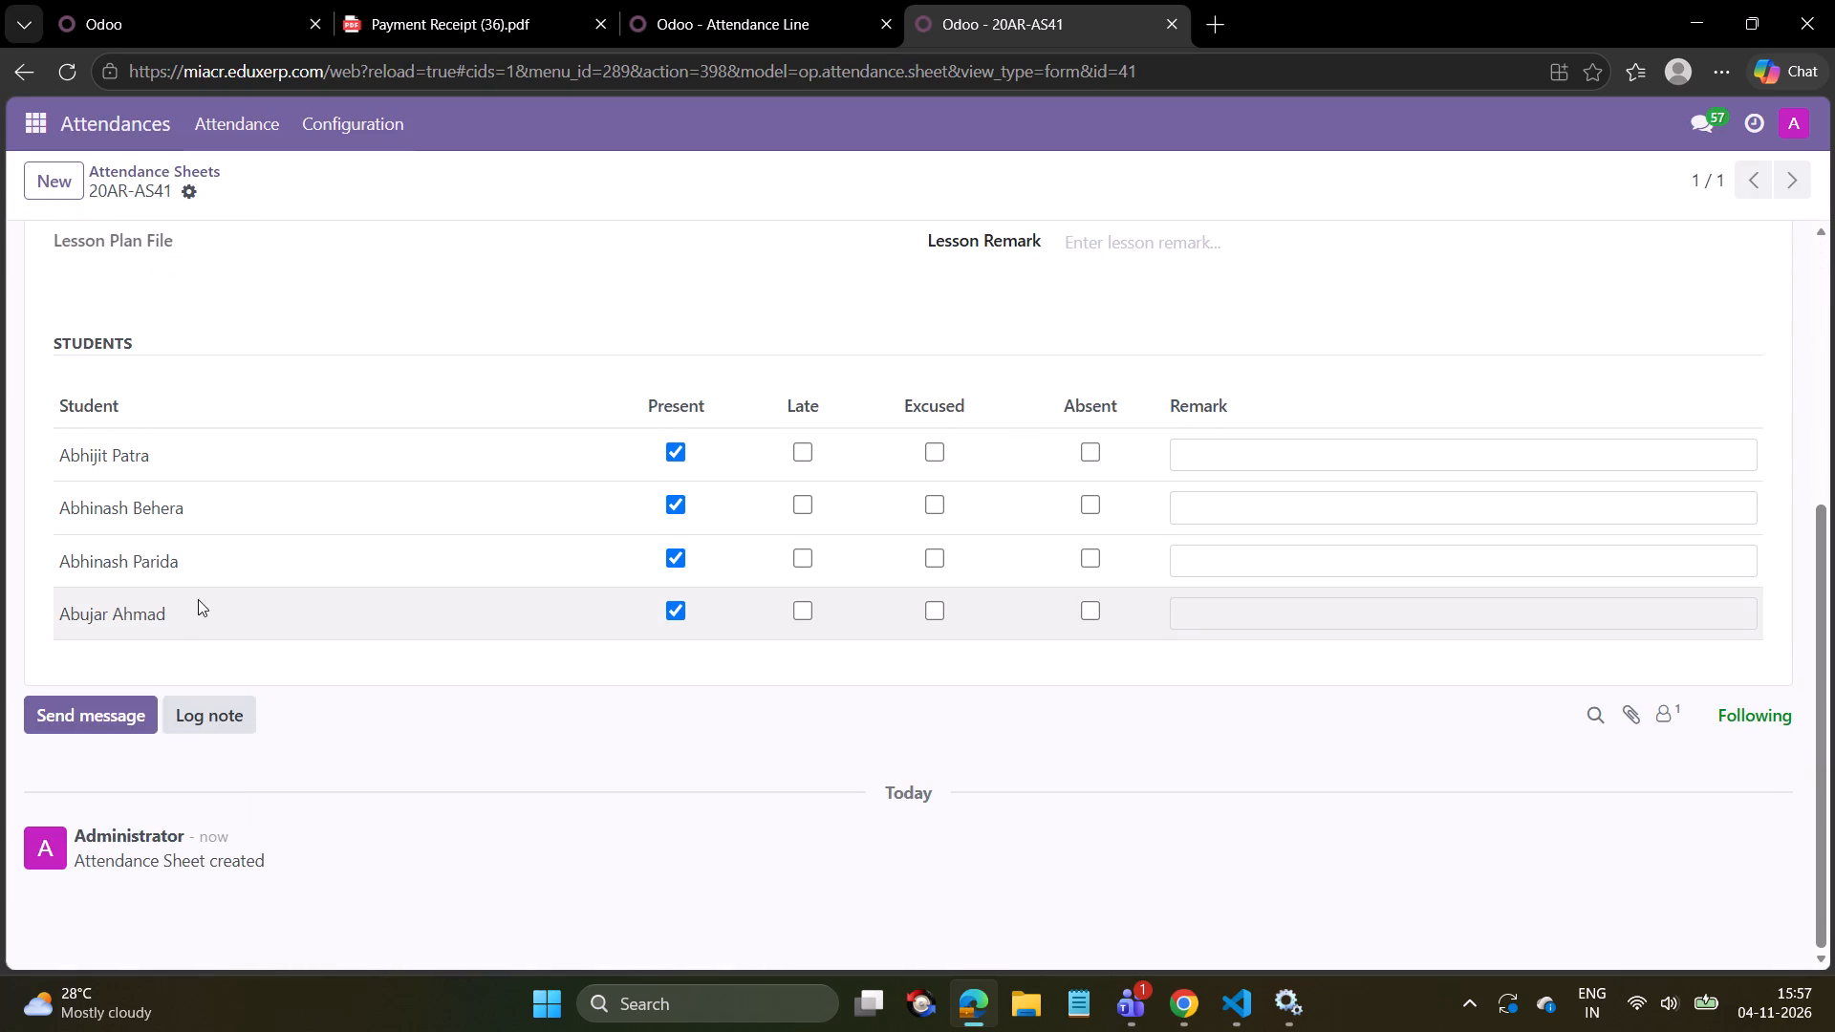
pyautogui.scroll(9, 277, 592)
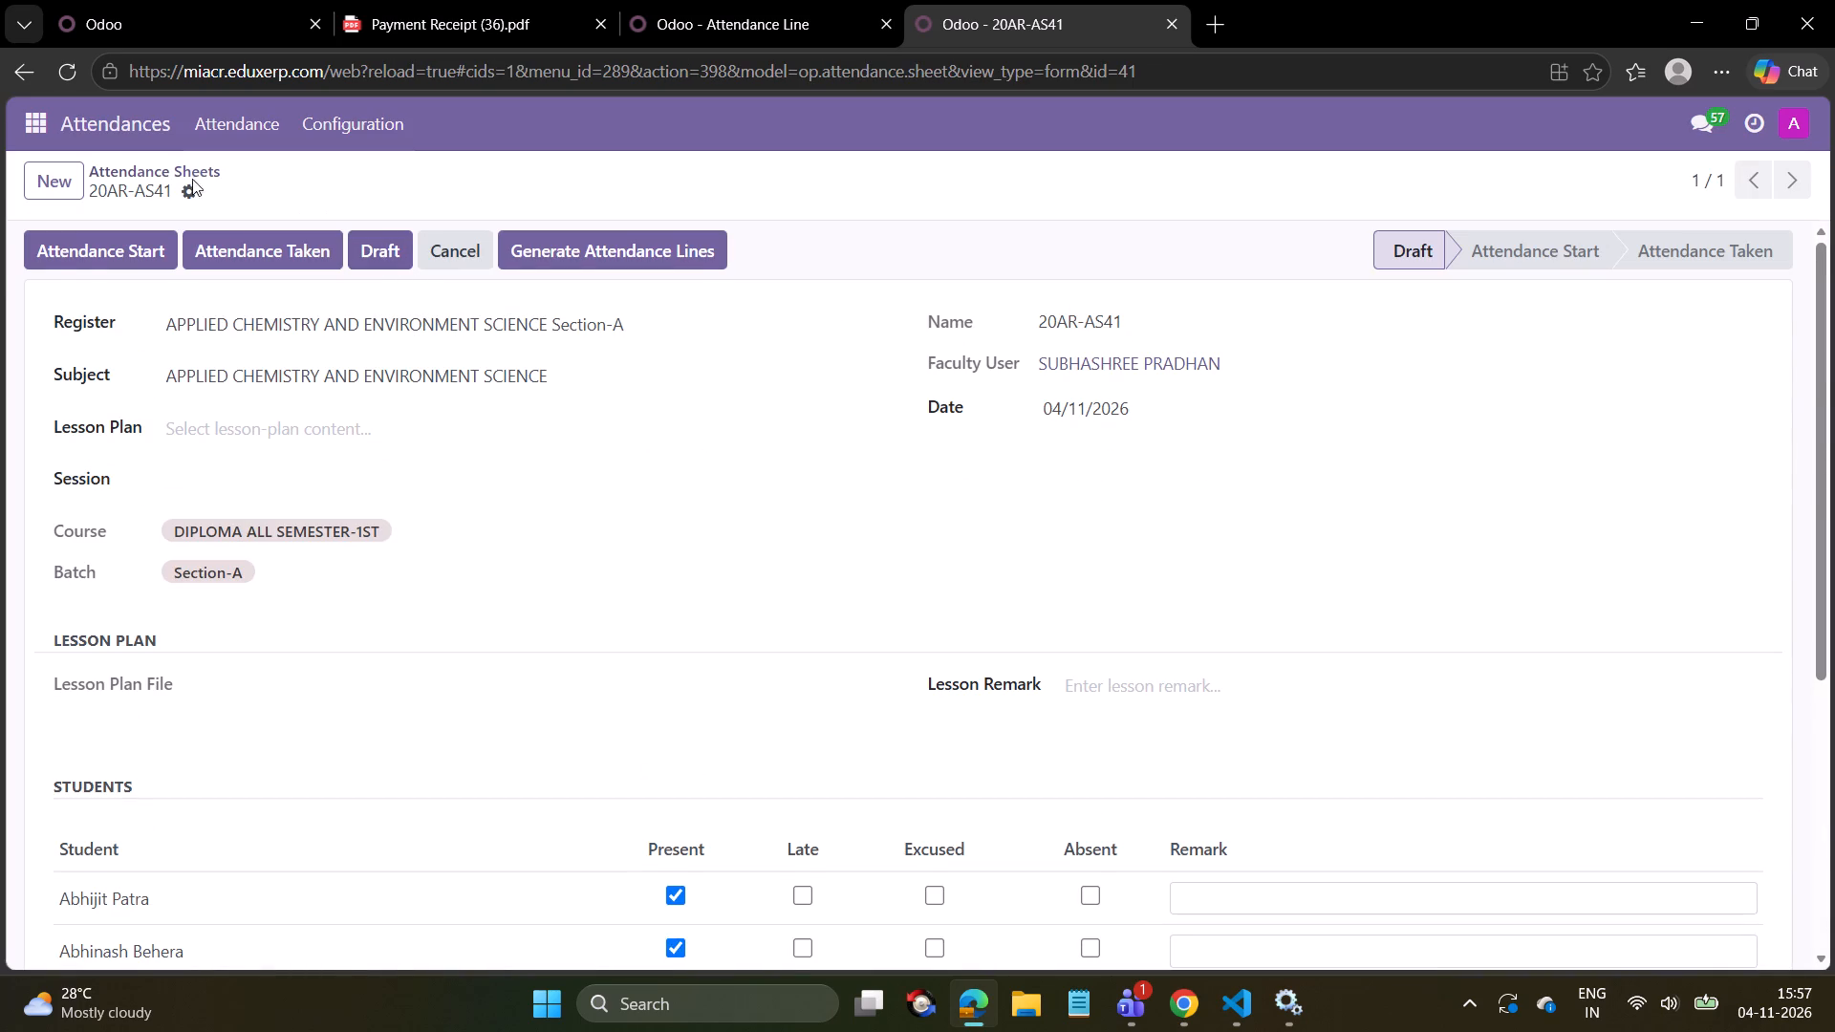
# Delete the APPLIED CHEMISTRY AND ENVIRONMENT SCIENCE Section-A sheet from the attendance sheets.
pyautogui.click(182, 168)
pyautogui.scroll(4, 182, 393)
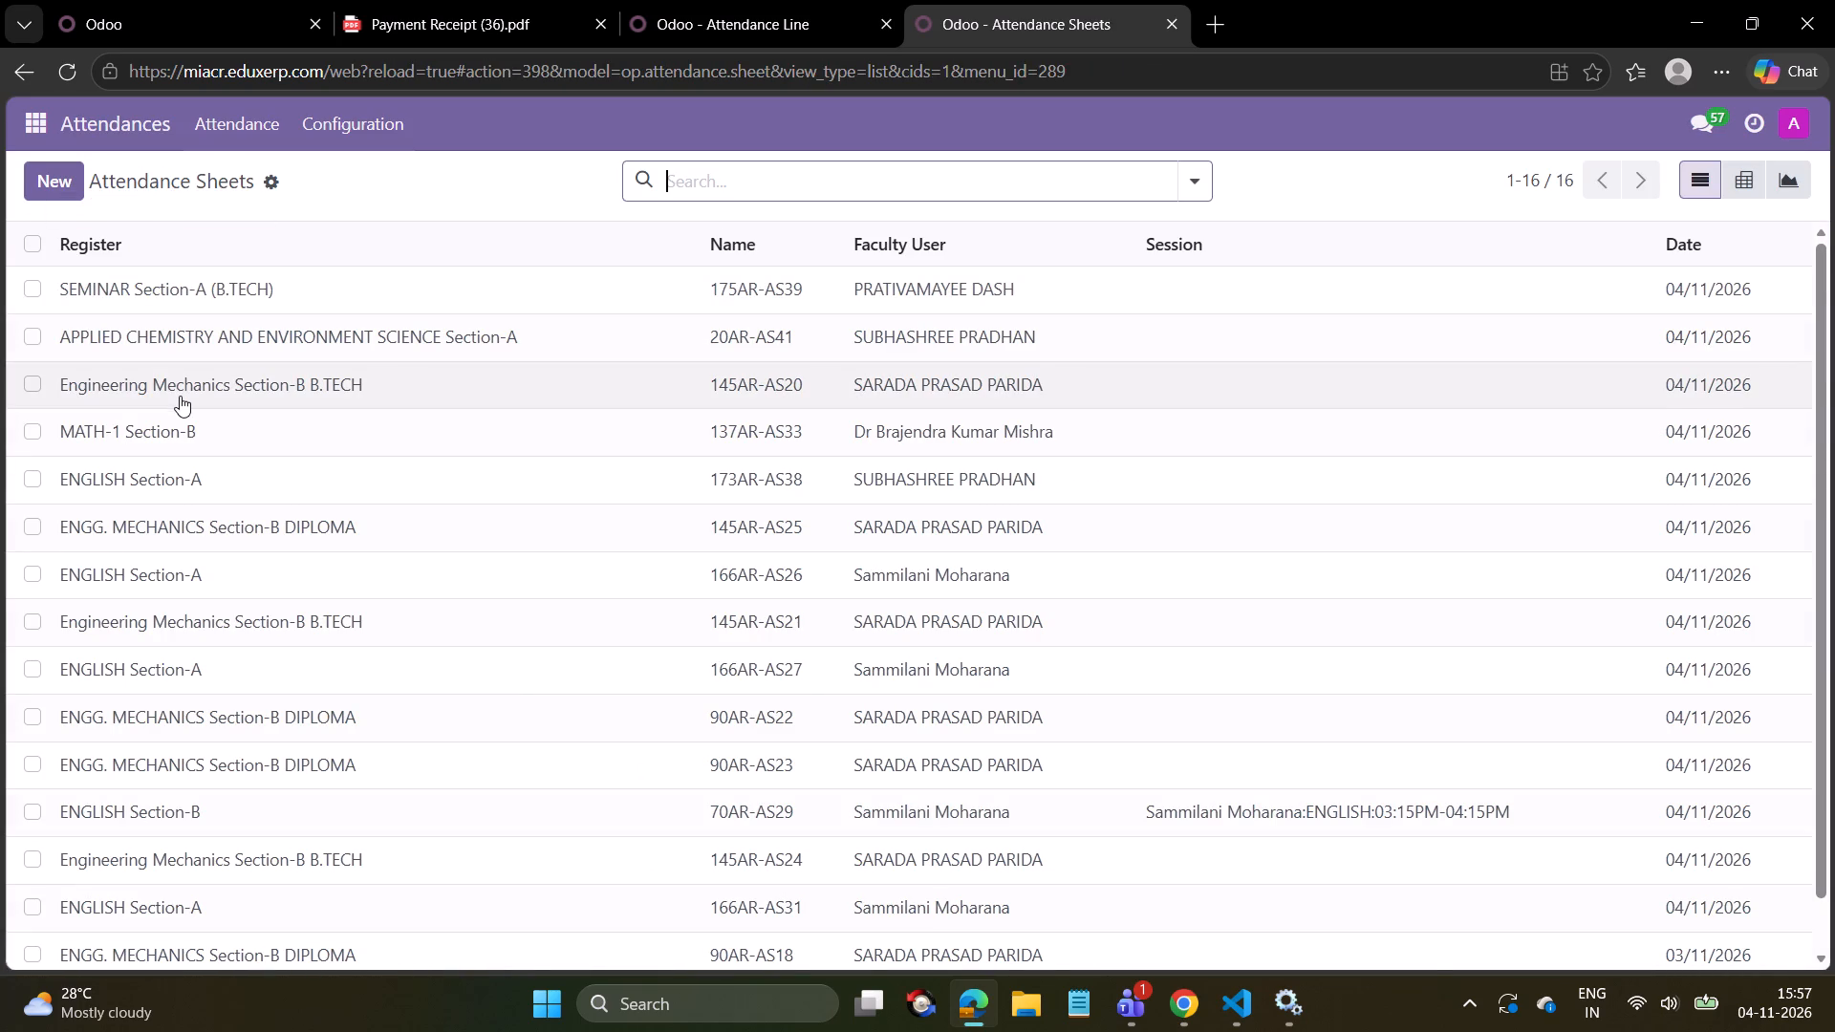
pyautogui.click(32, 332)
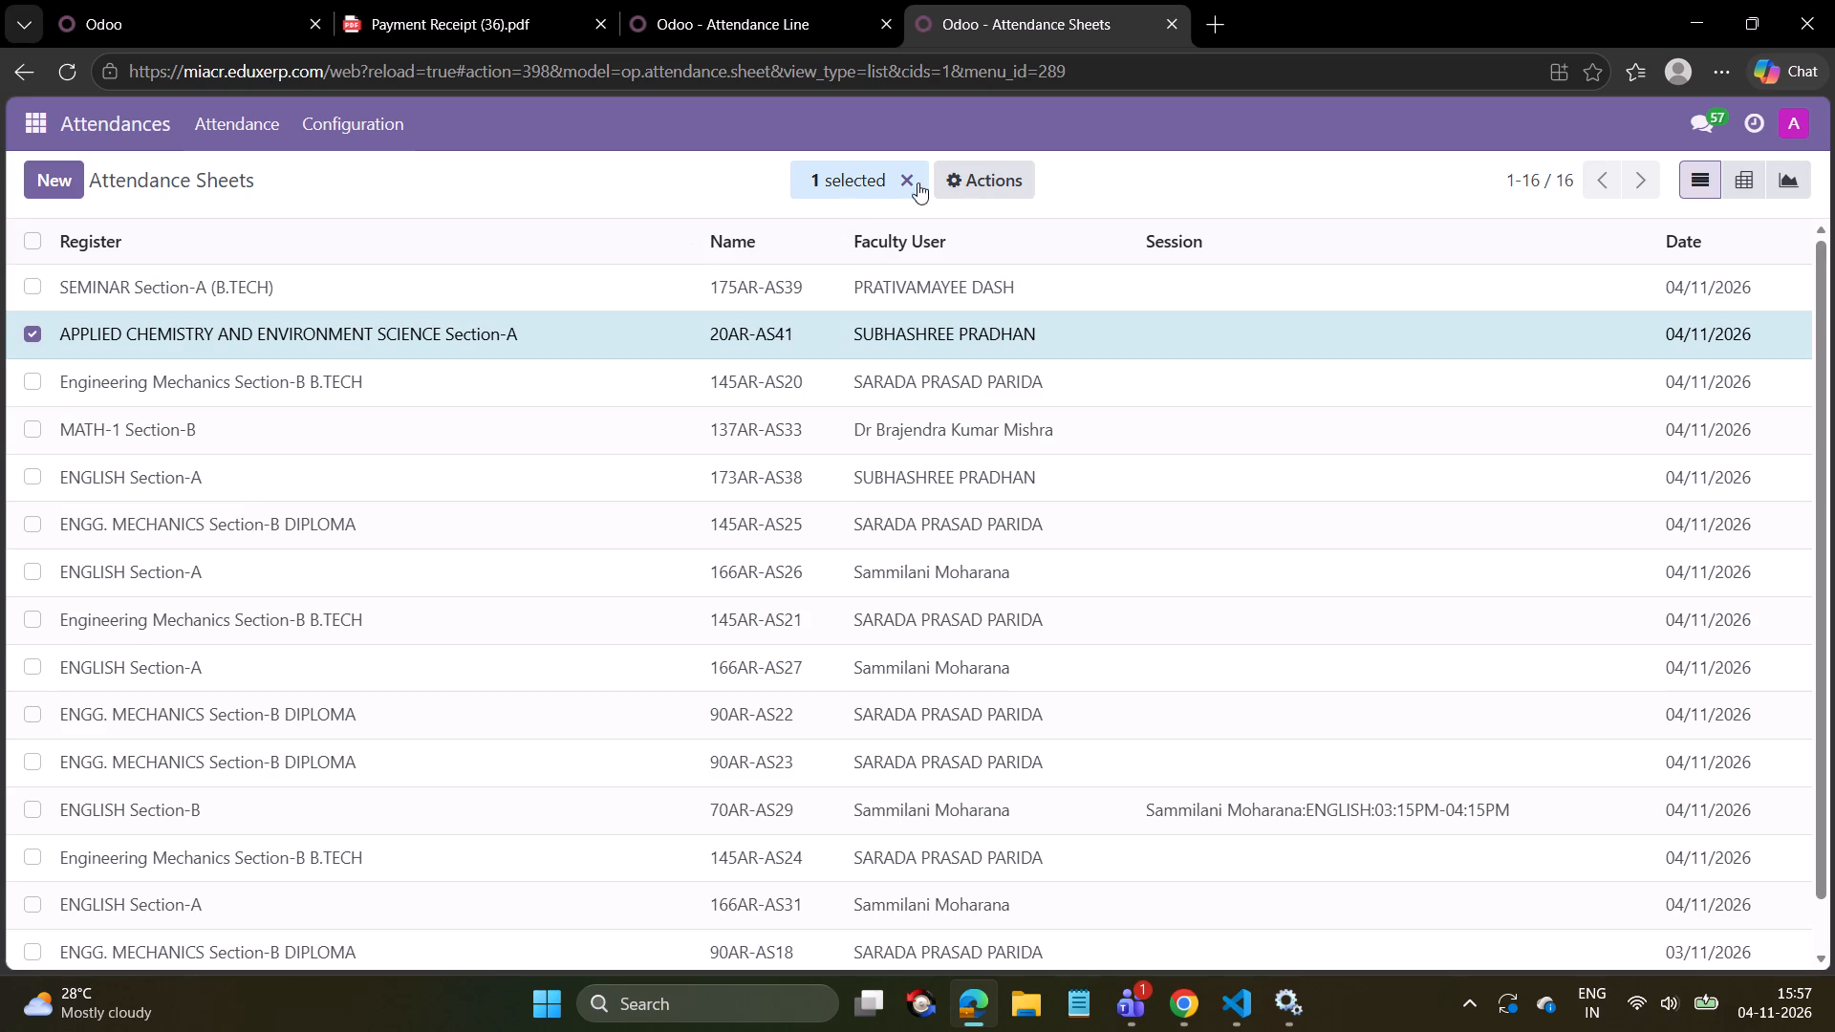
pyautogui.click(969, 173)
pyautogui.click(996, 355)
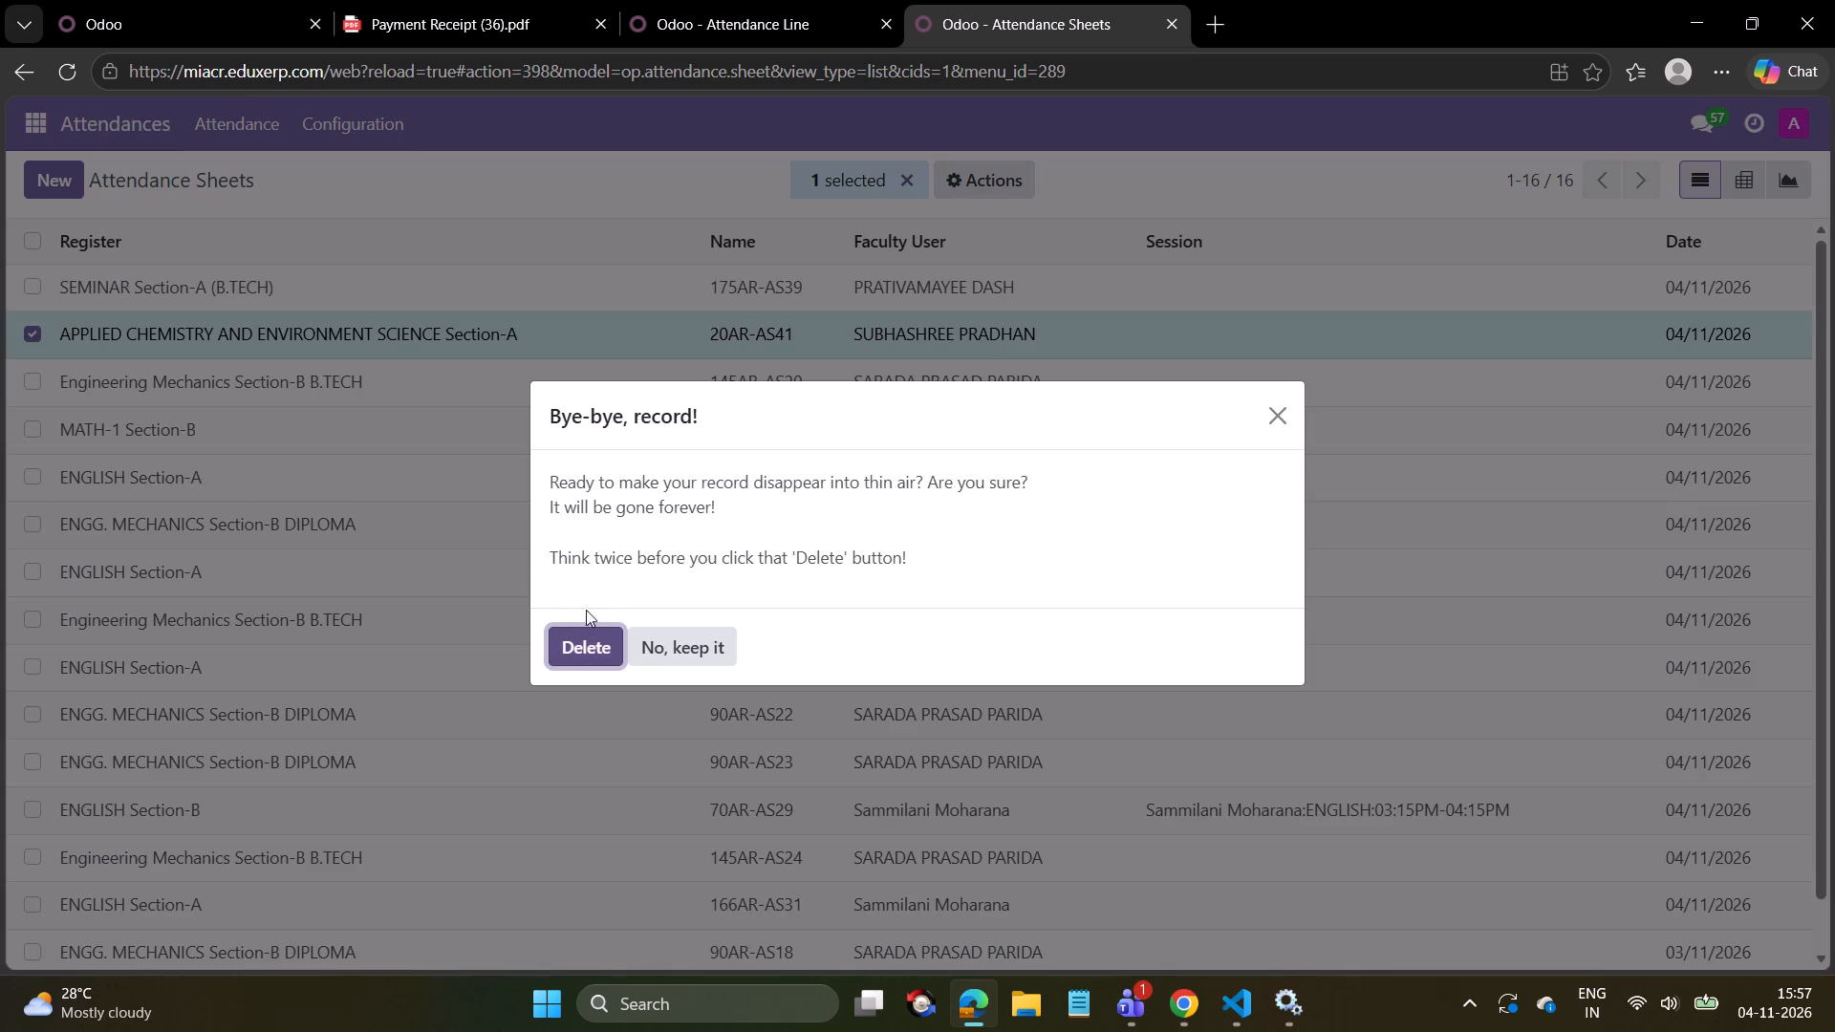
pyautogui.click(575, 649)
# Group the students by class, look through the DIPLOMA ALL SEMESTER-1ST group and load more of its students.
pyautogui.click(37, 118)
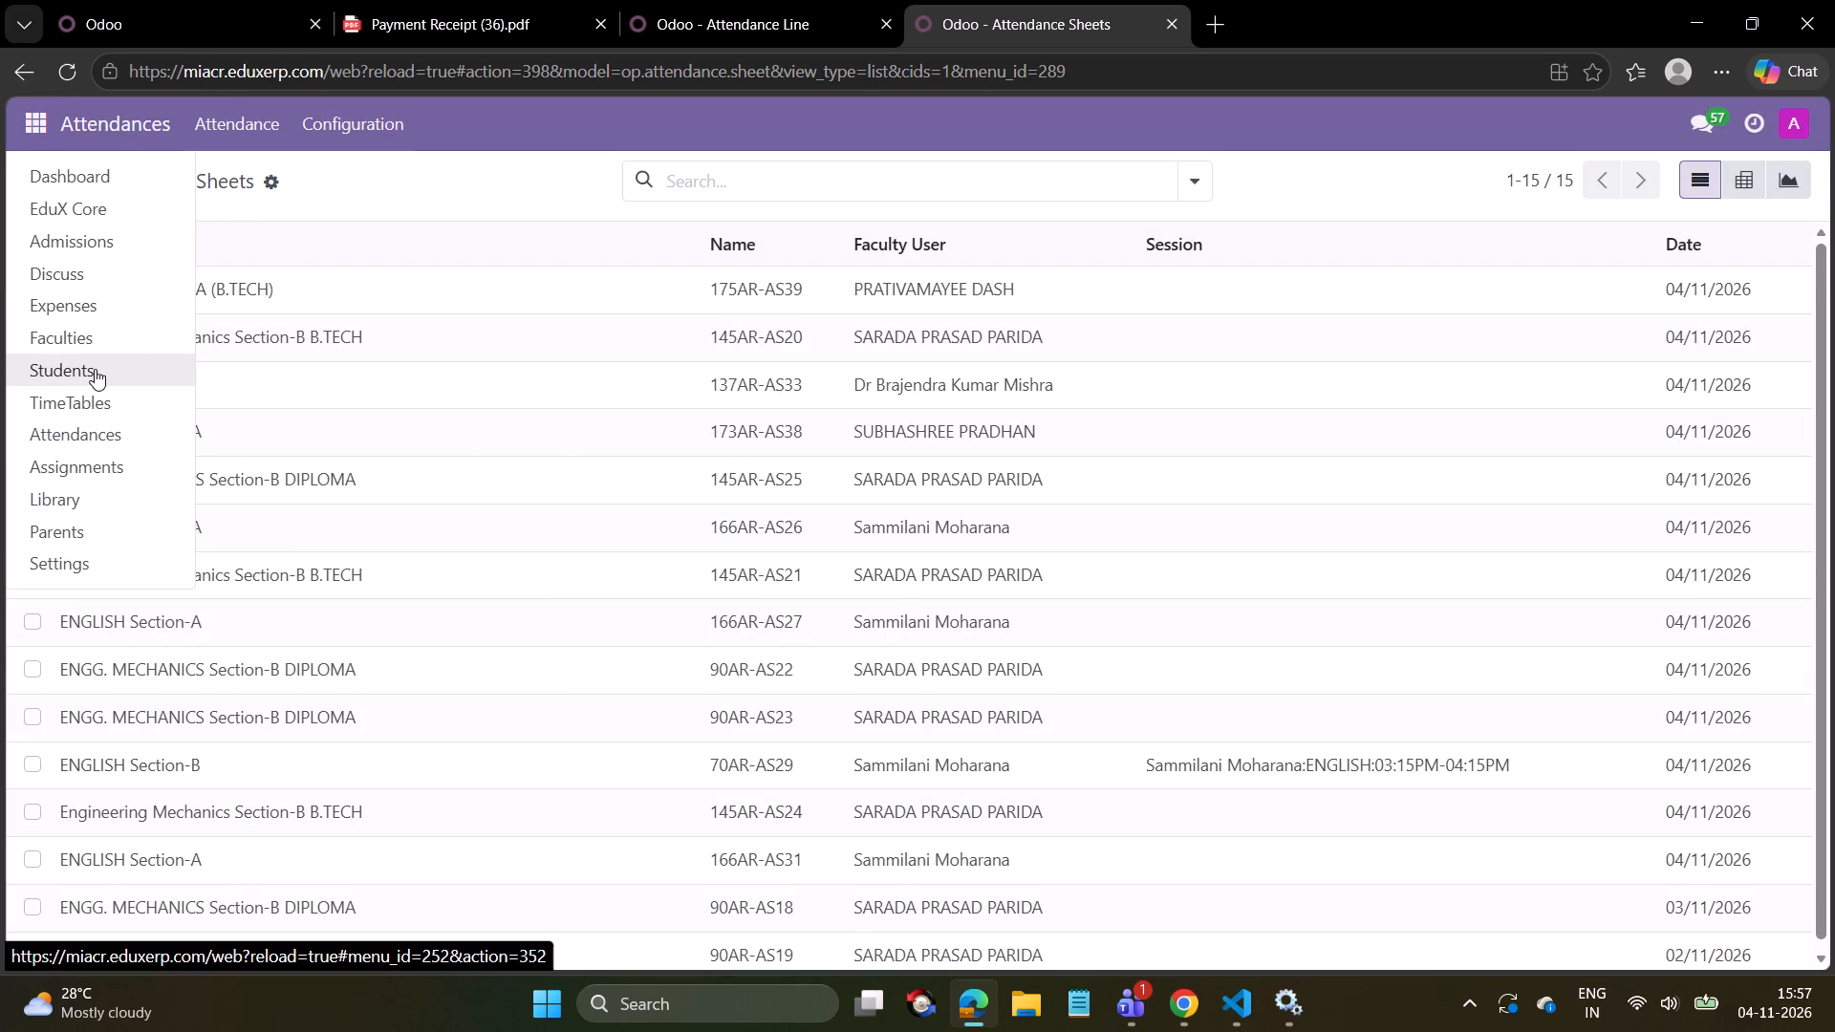
pyautogui.click(95, 369)
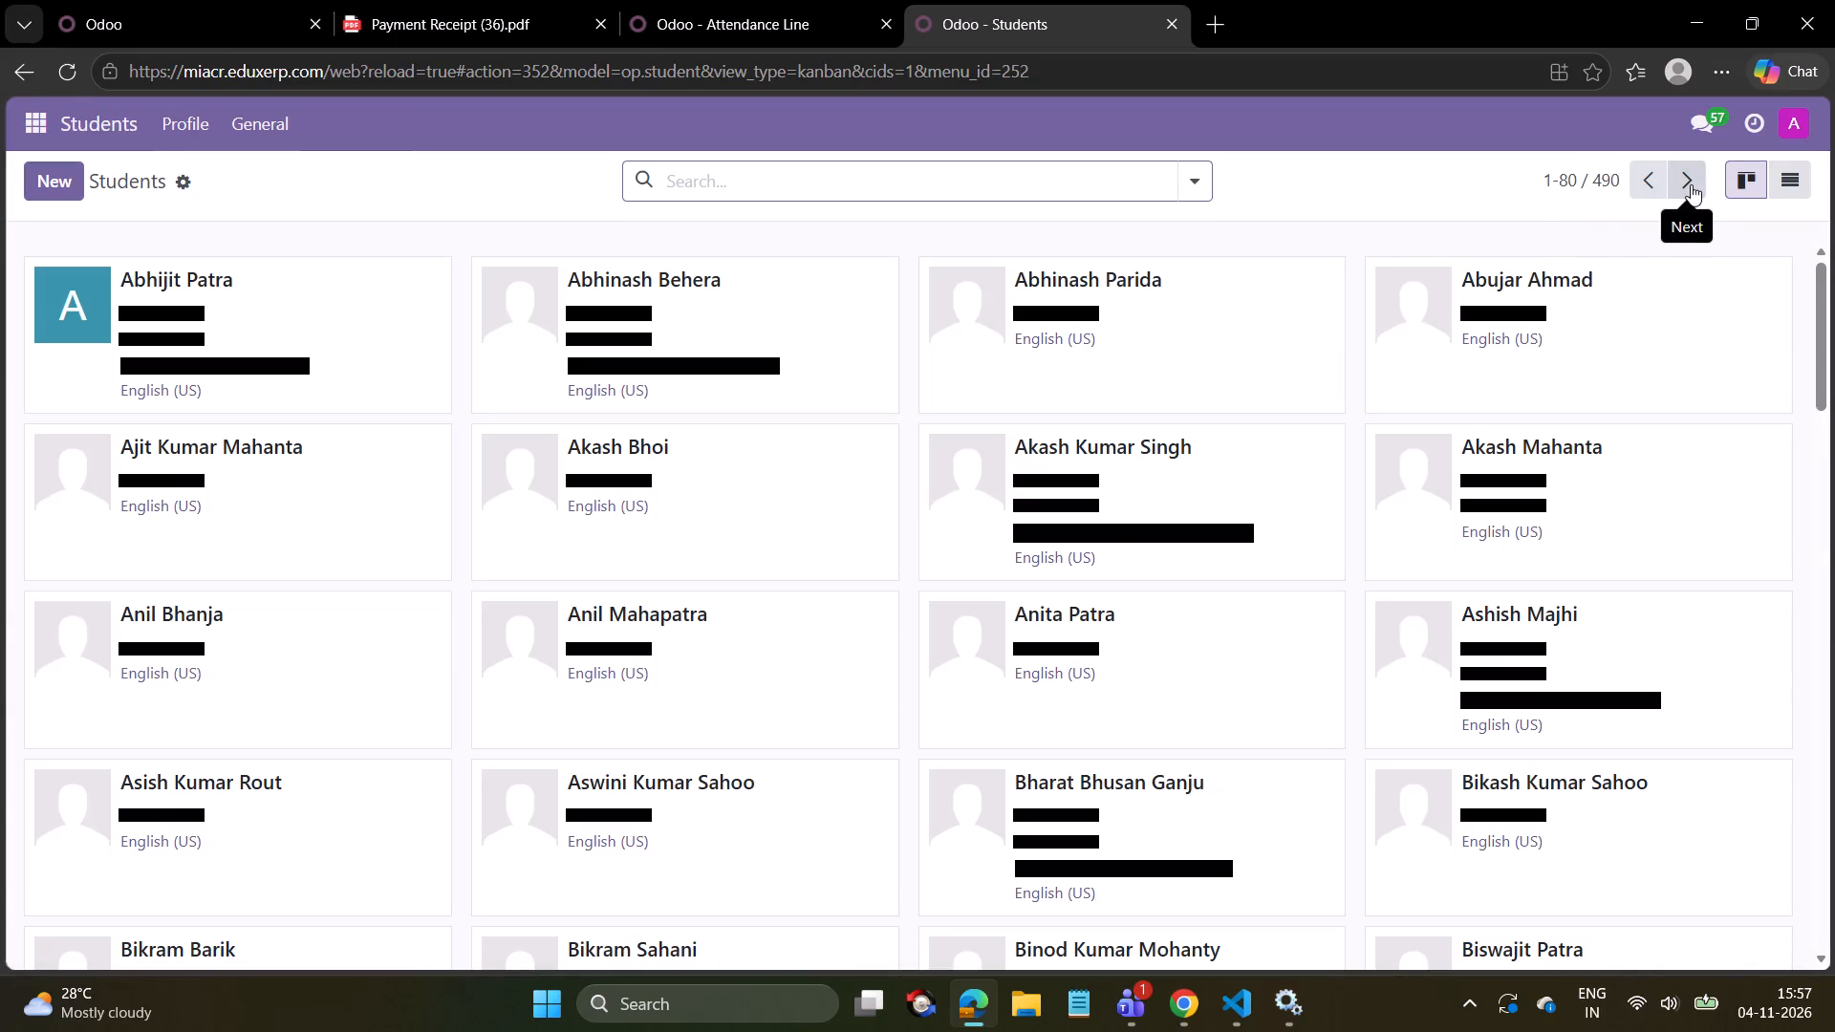
pyautogui.click(1788, 172)
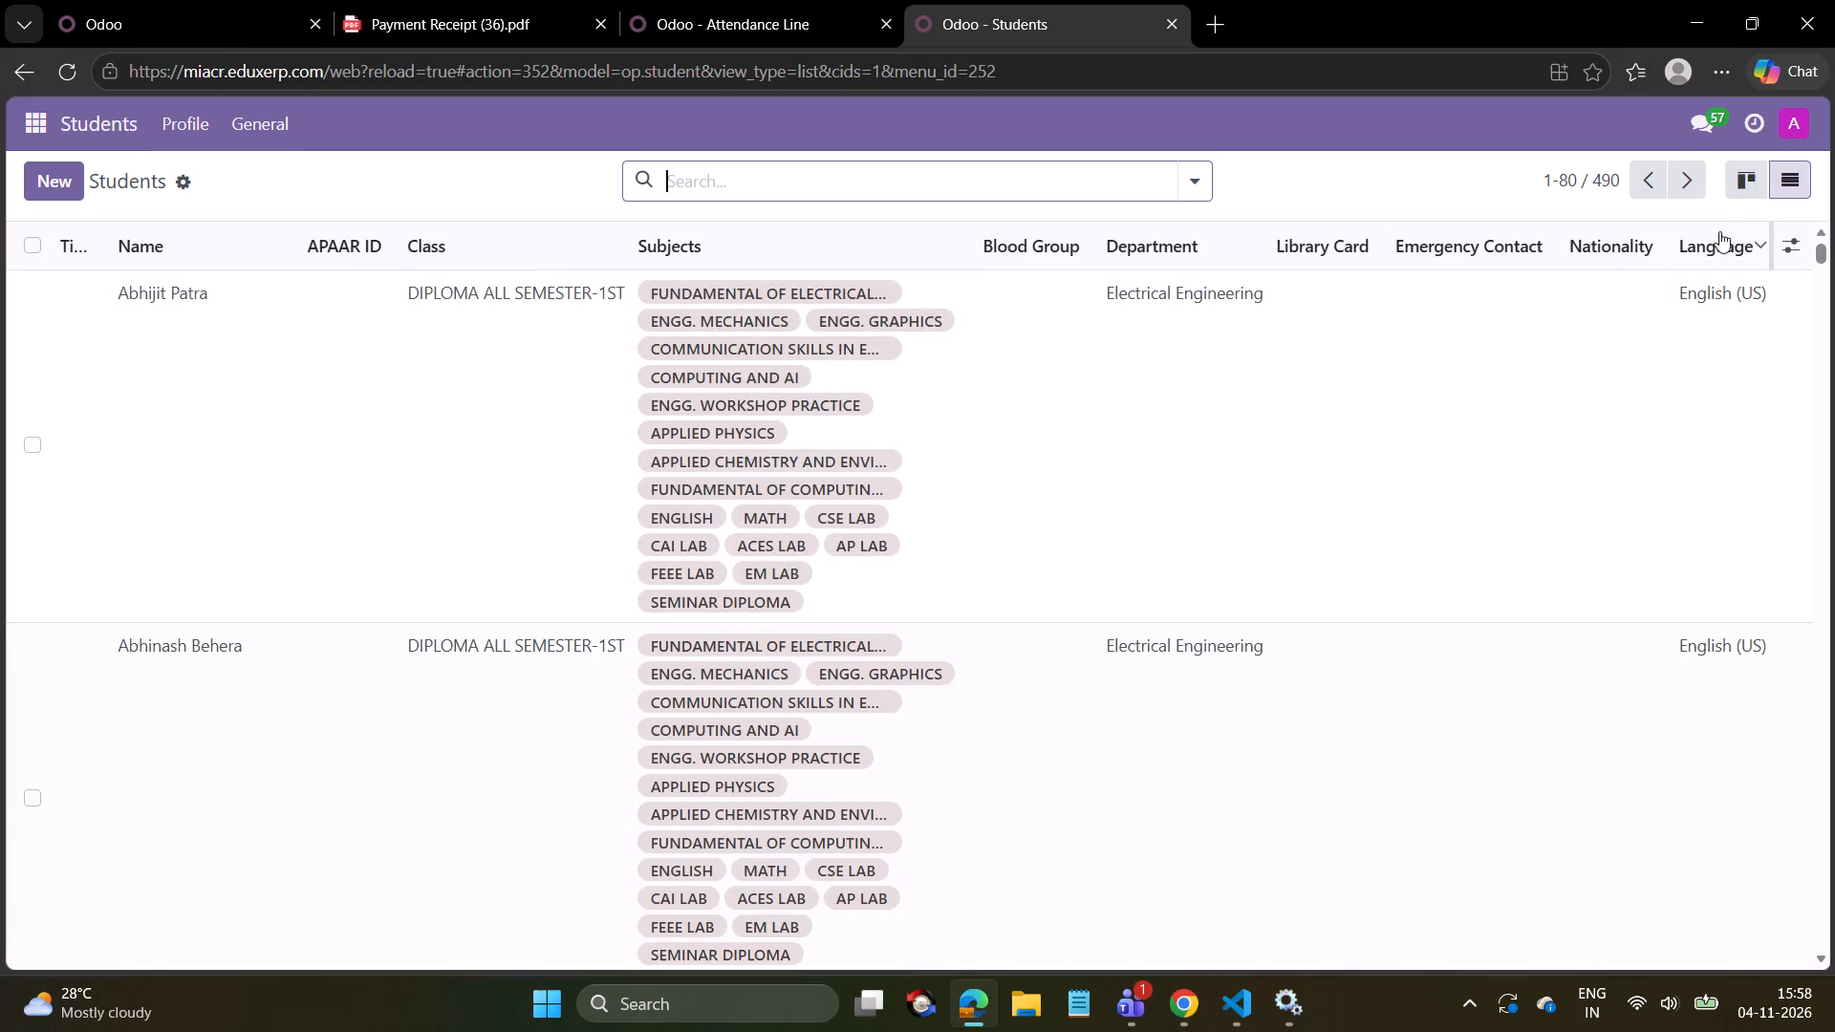
pyautogui.click(1738, 177)
pyautogui.click(1195, 178)
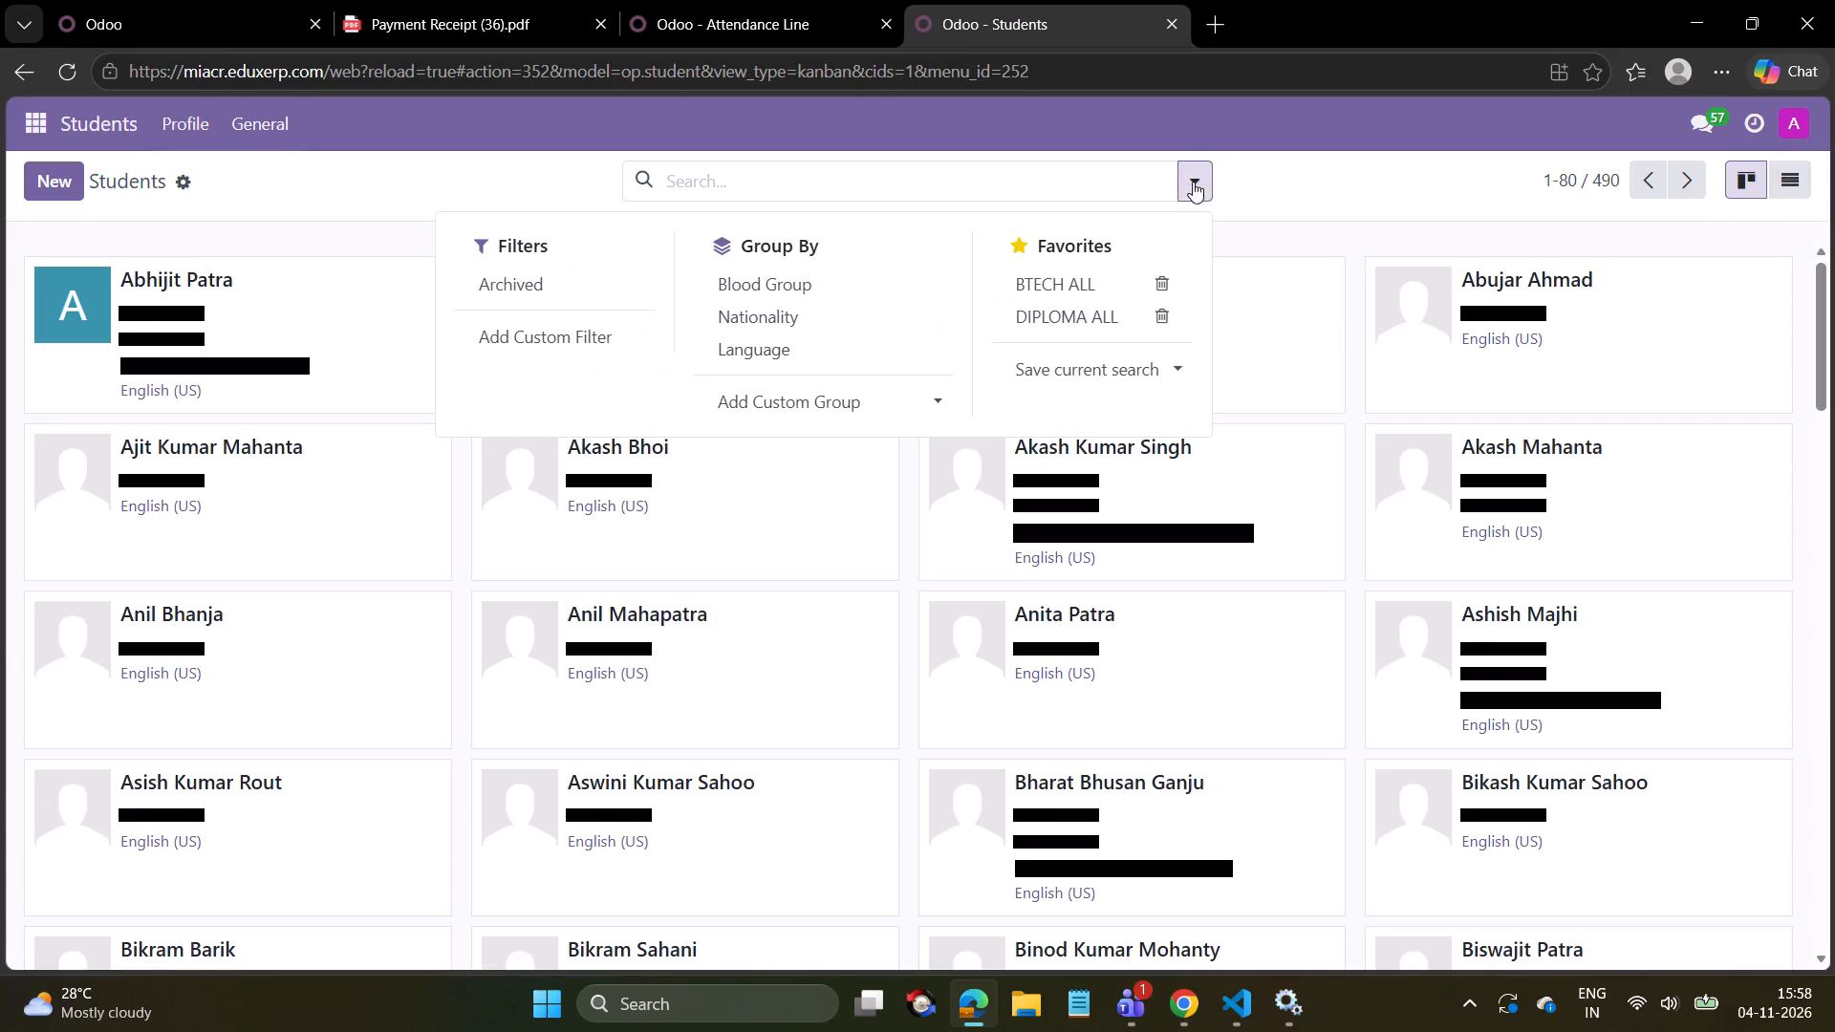
pyautogui.click(930, 393)
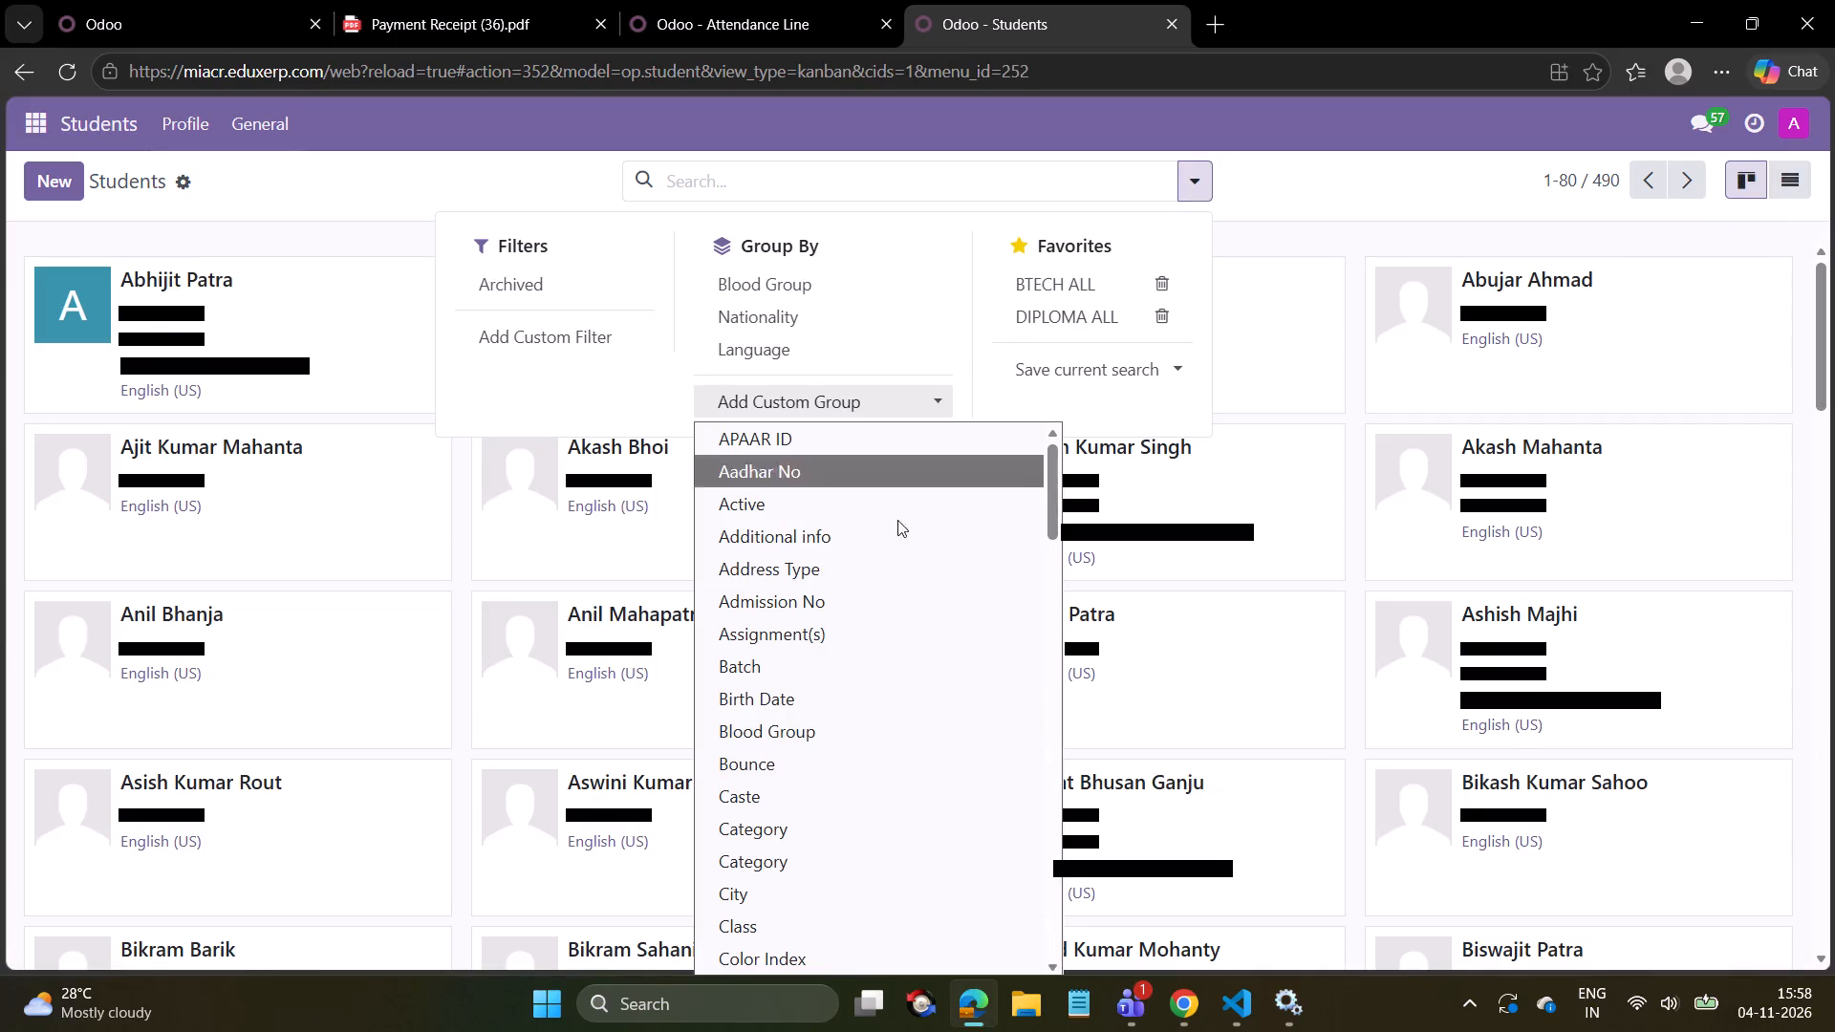
pyautogui.click(786, 914)
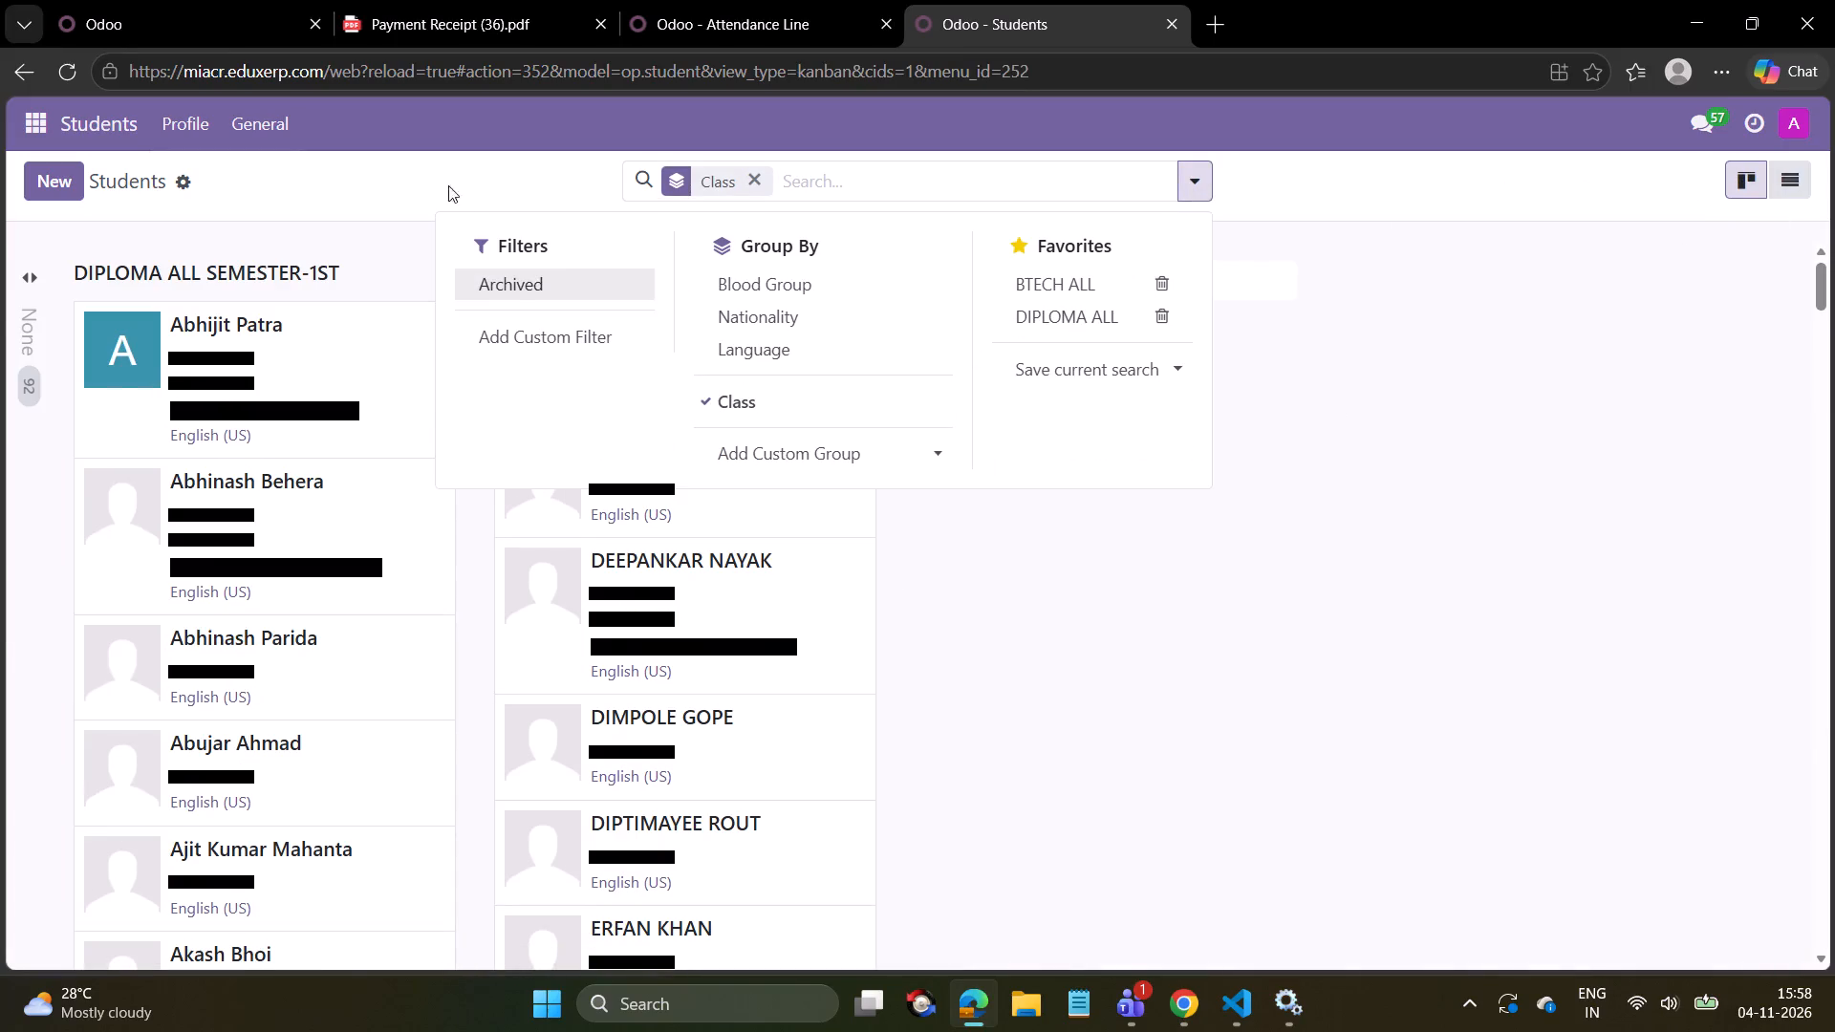
pyautogui.click(445, 179)
pyautogui.scroll(-20, 273, 691)
pyautogui.scroll(-15, 273, 691)
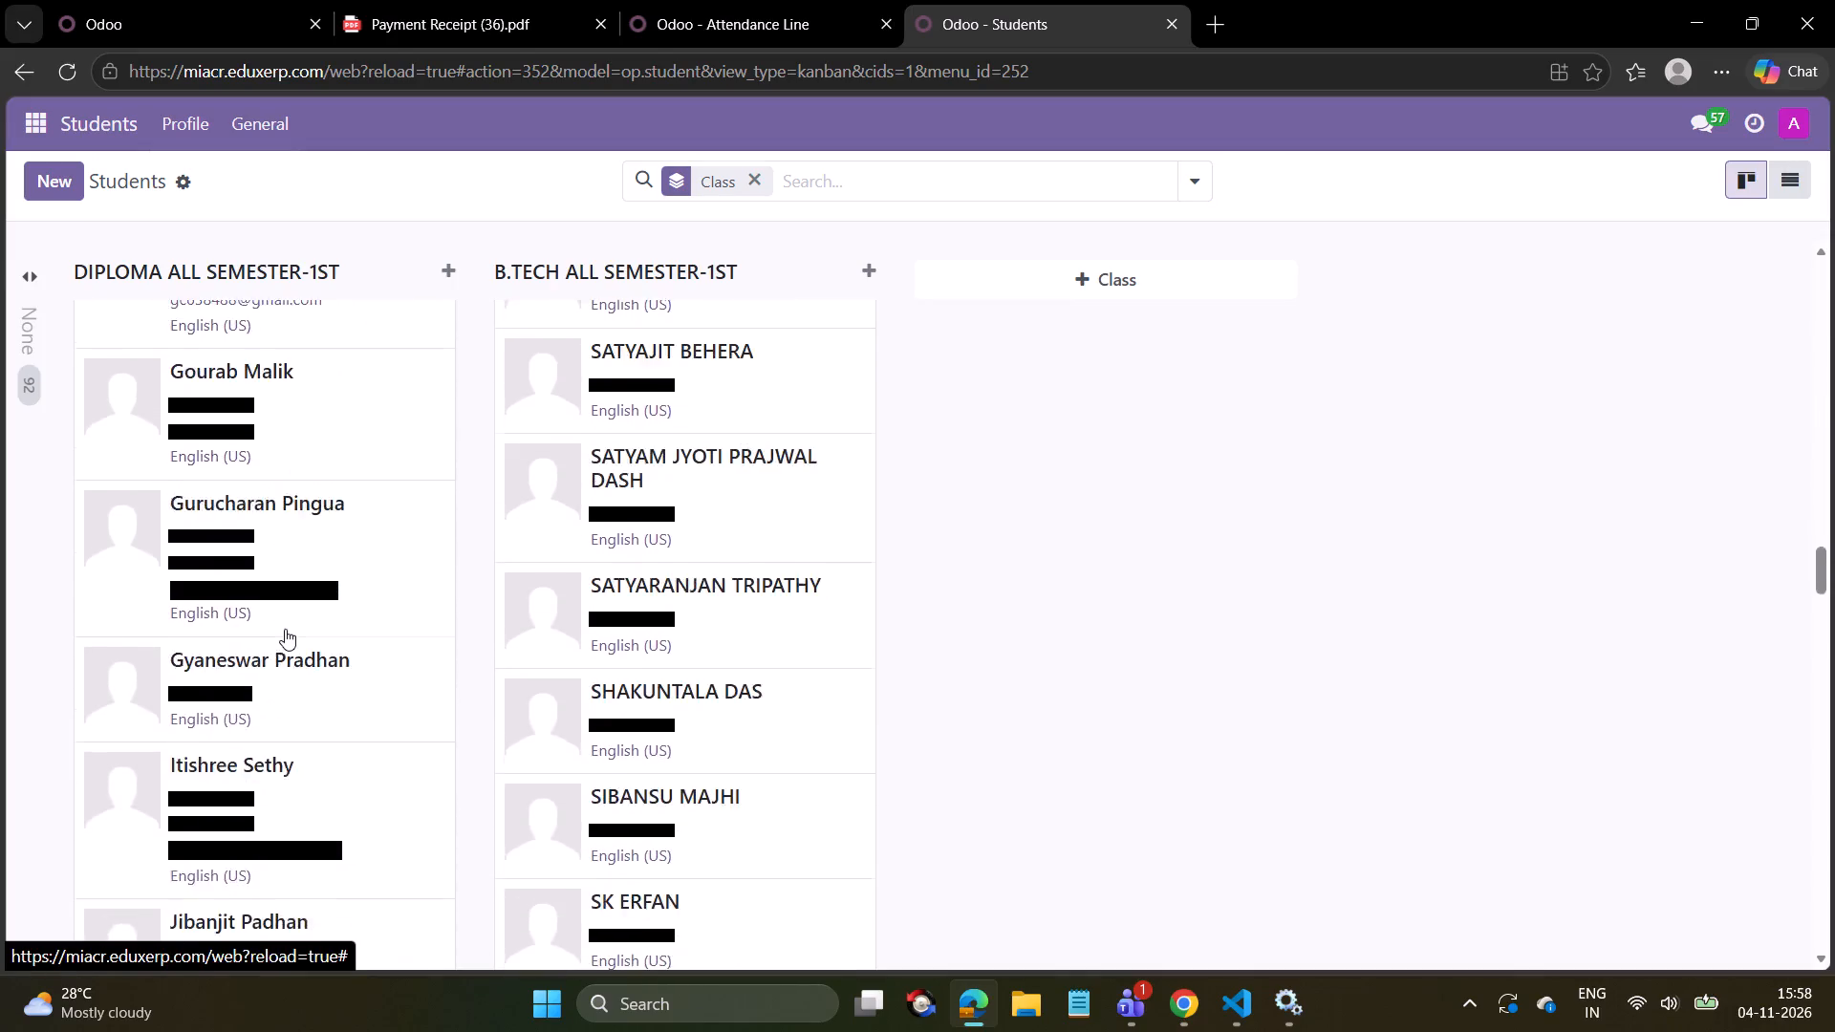
pyautogui.scroll(-20, 285, 629)
pyautogui.scroll(-20, 285, 629)
pyautogui.scroll(-12, 285, 629)
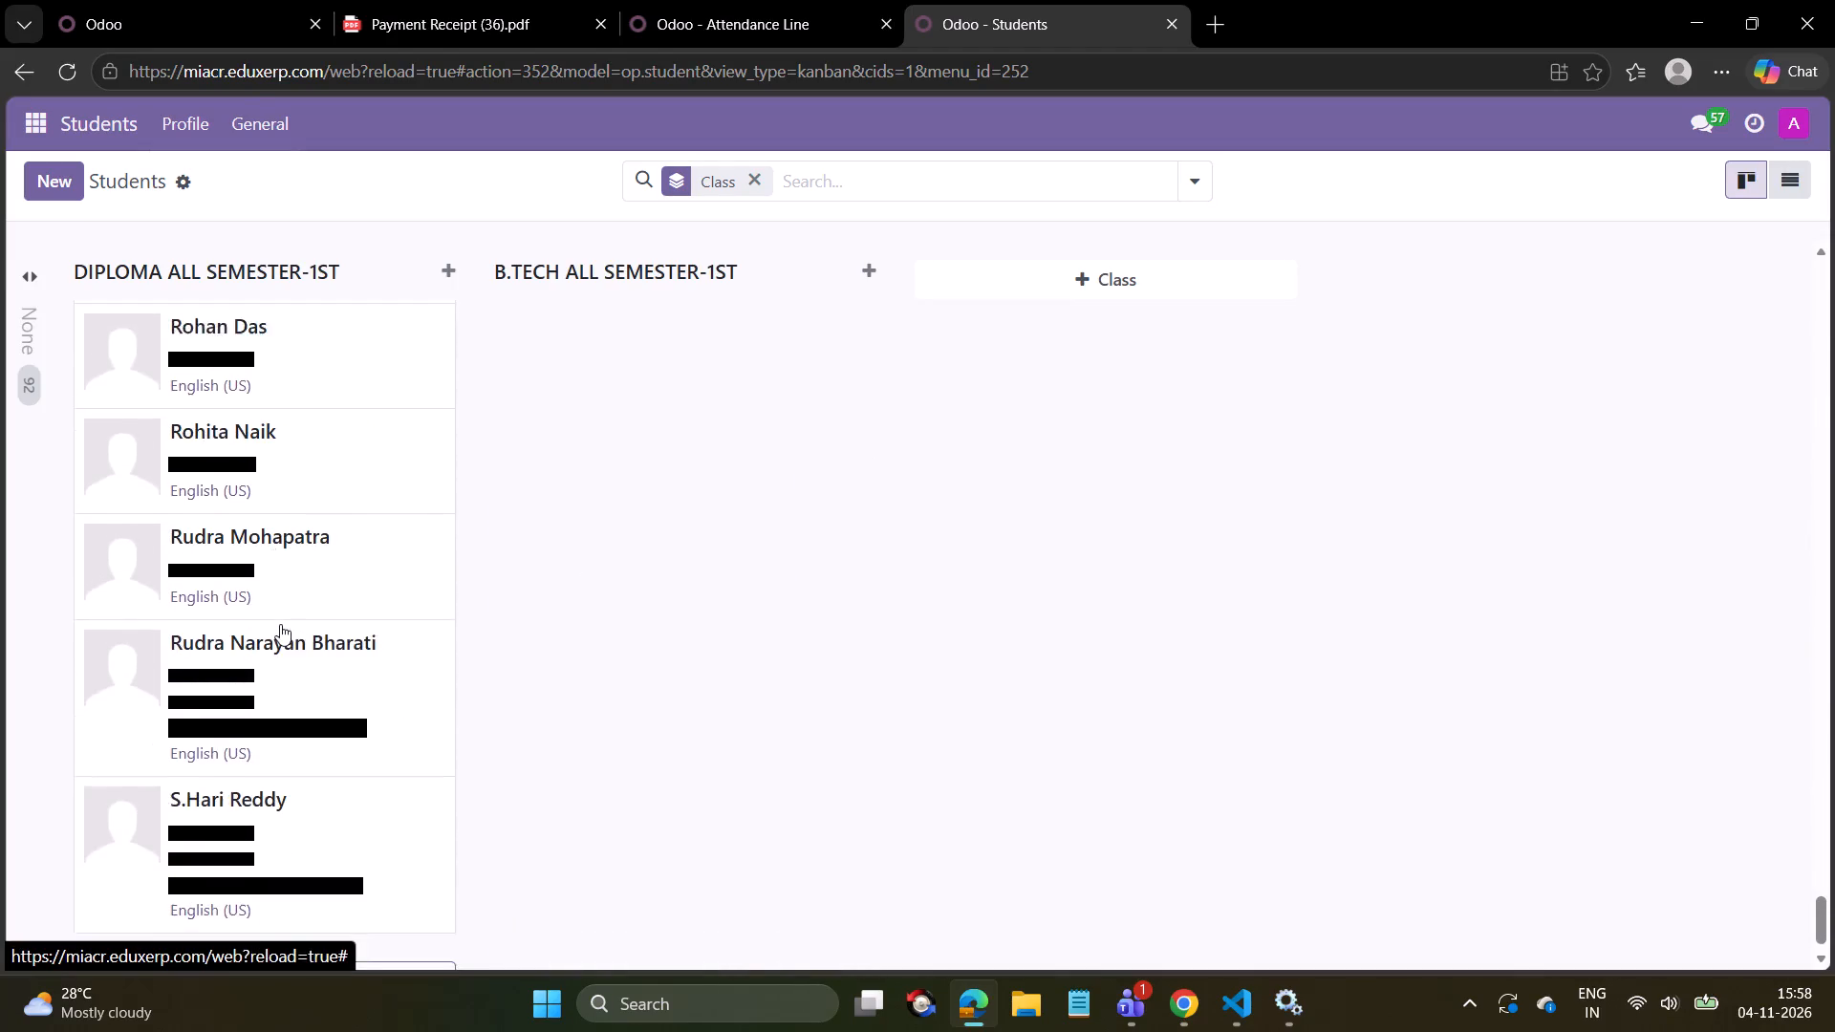
pyautogui.scroll(8, 280, 624)
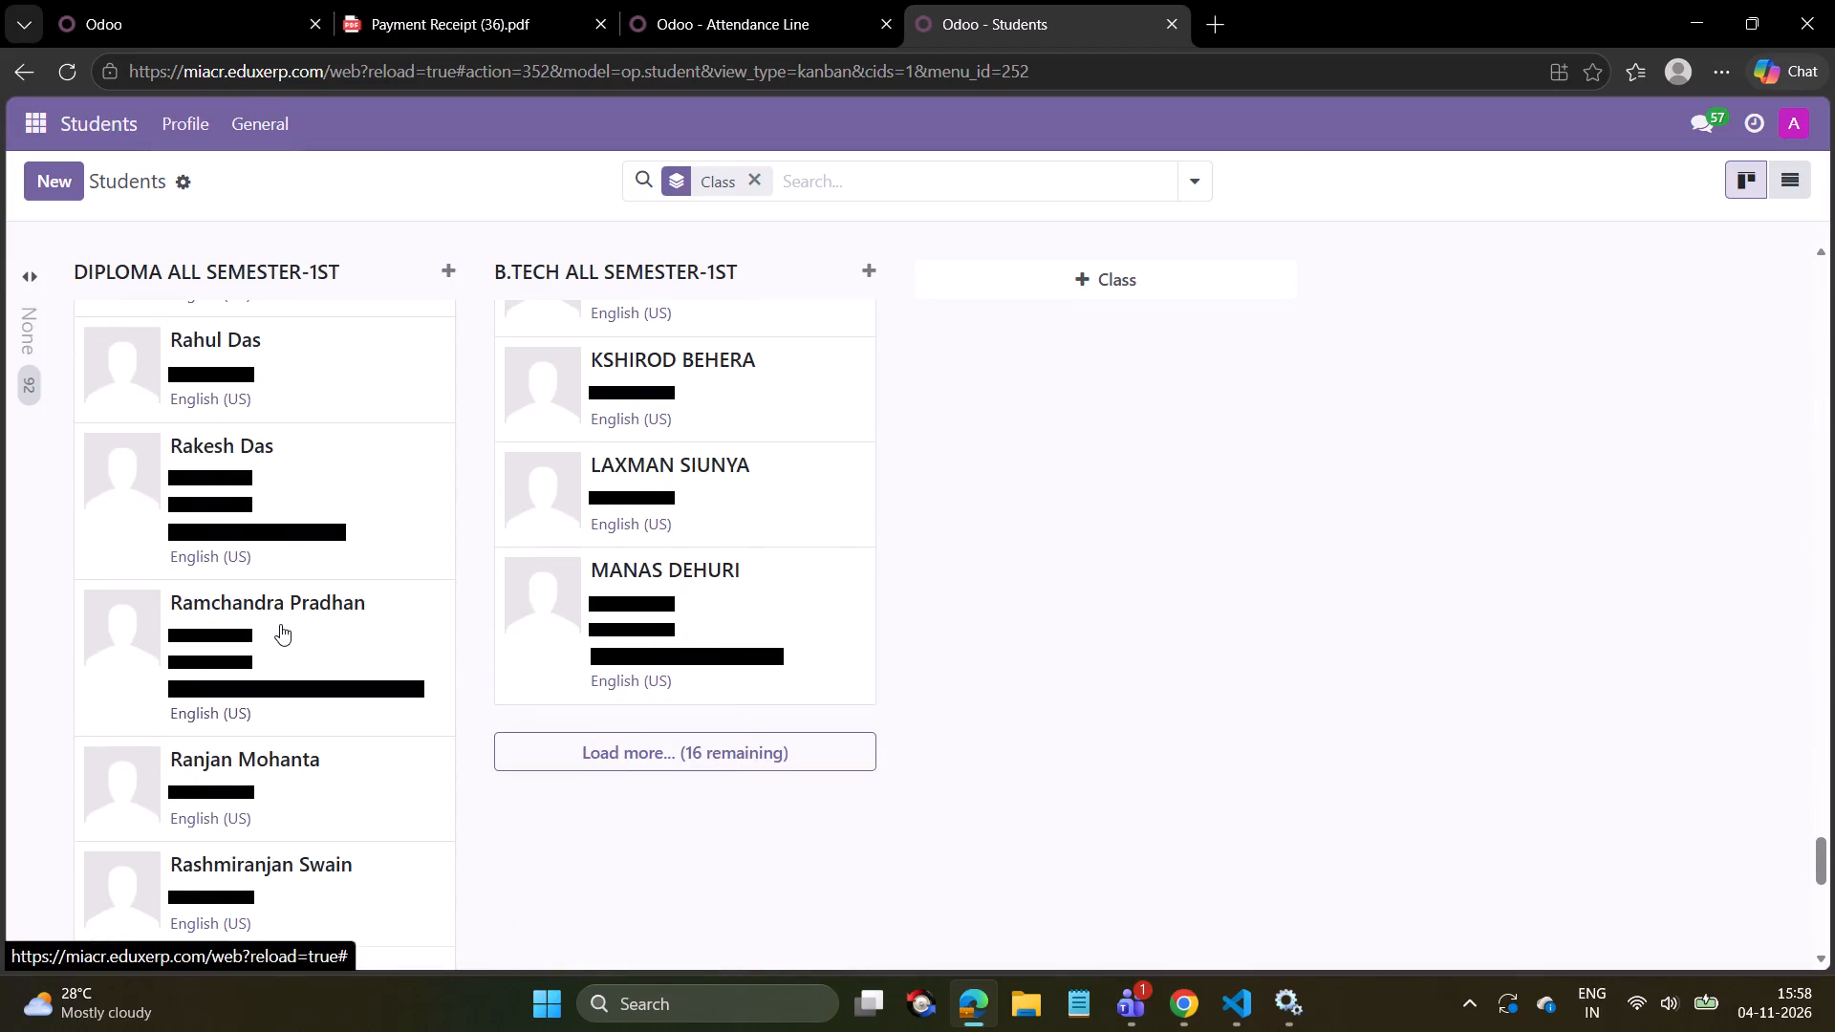
pyautogui.scroll(-2, 280, 624)
pyautogui.scroll(-19, 253, 645)
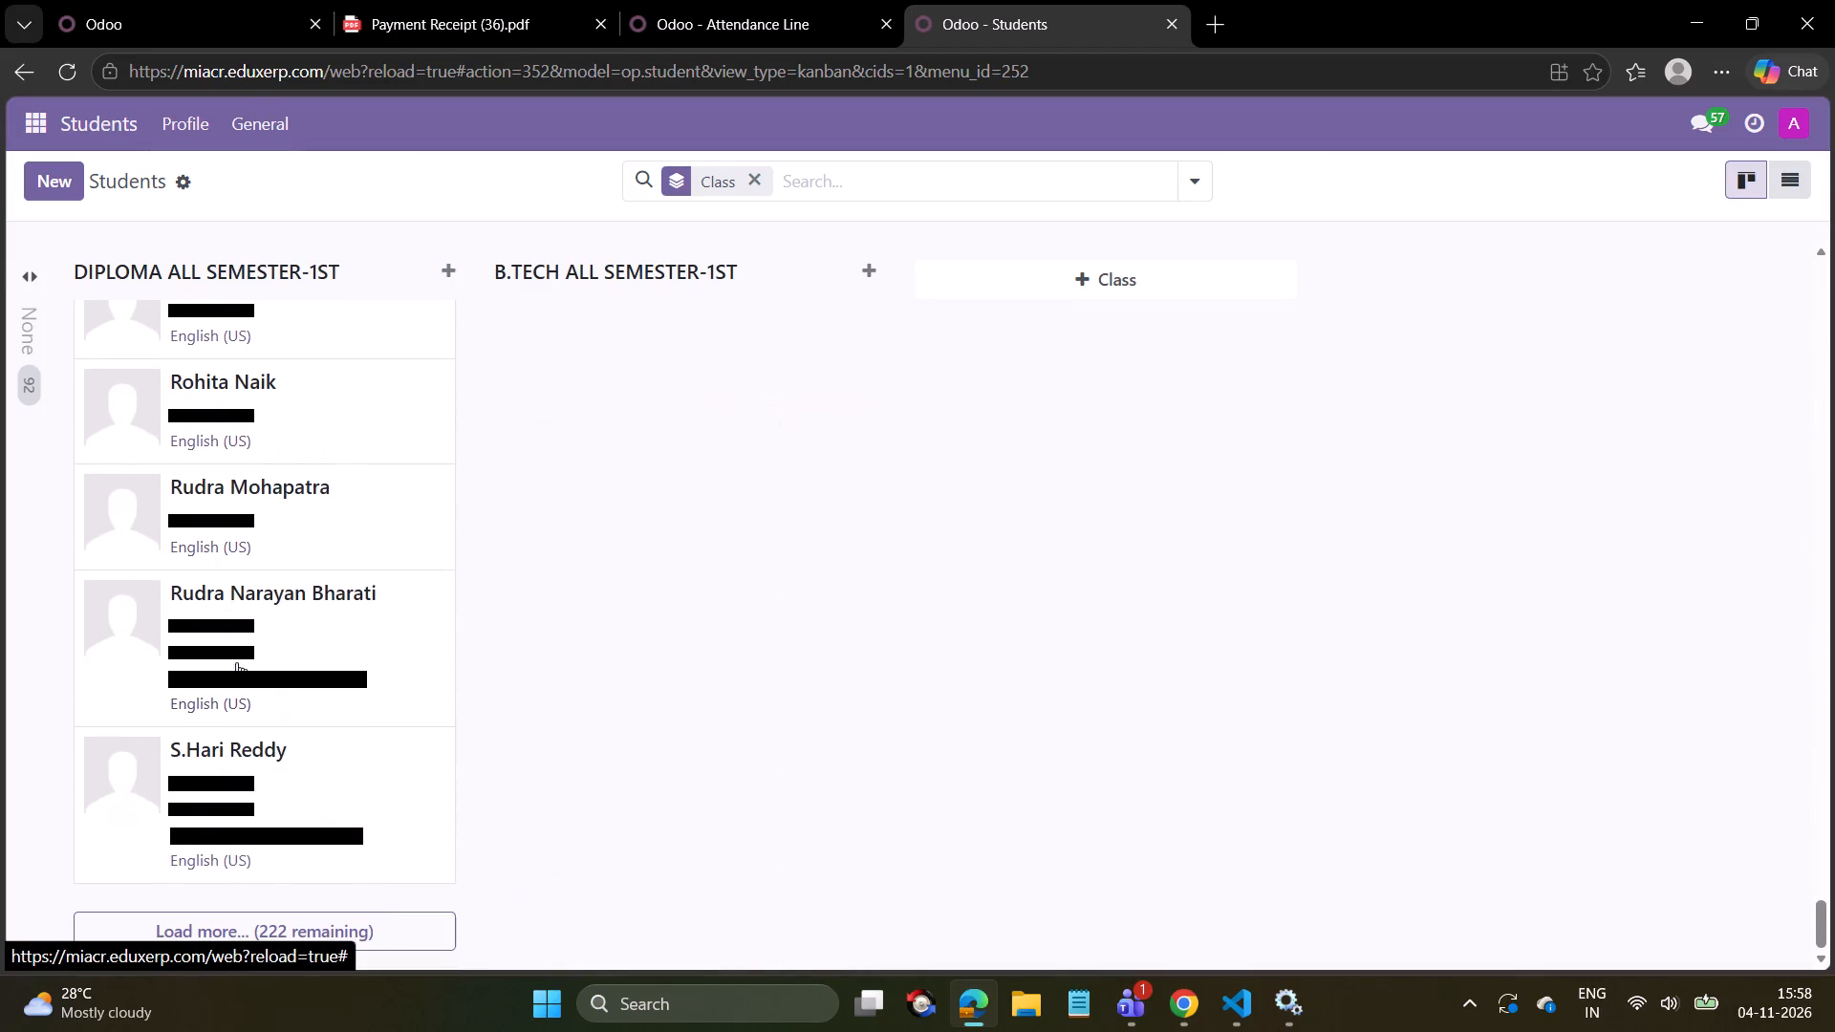
pyautogui.click(274, 926)
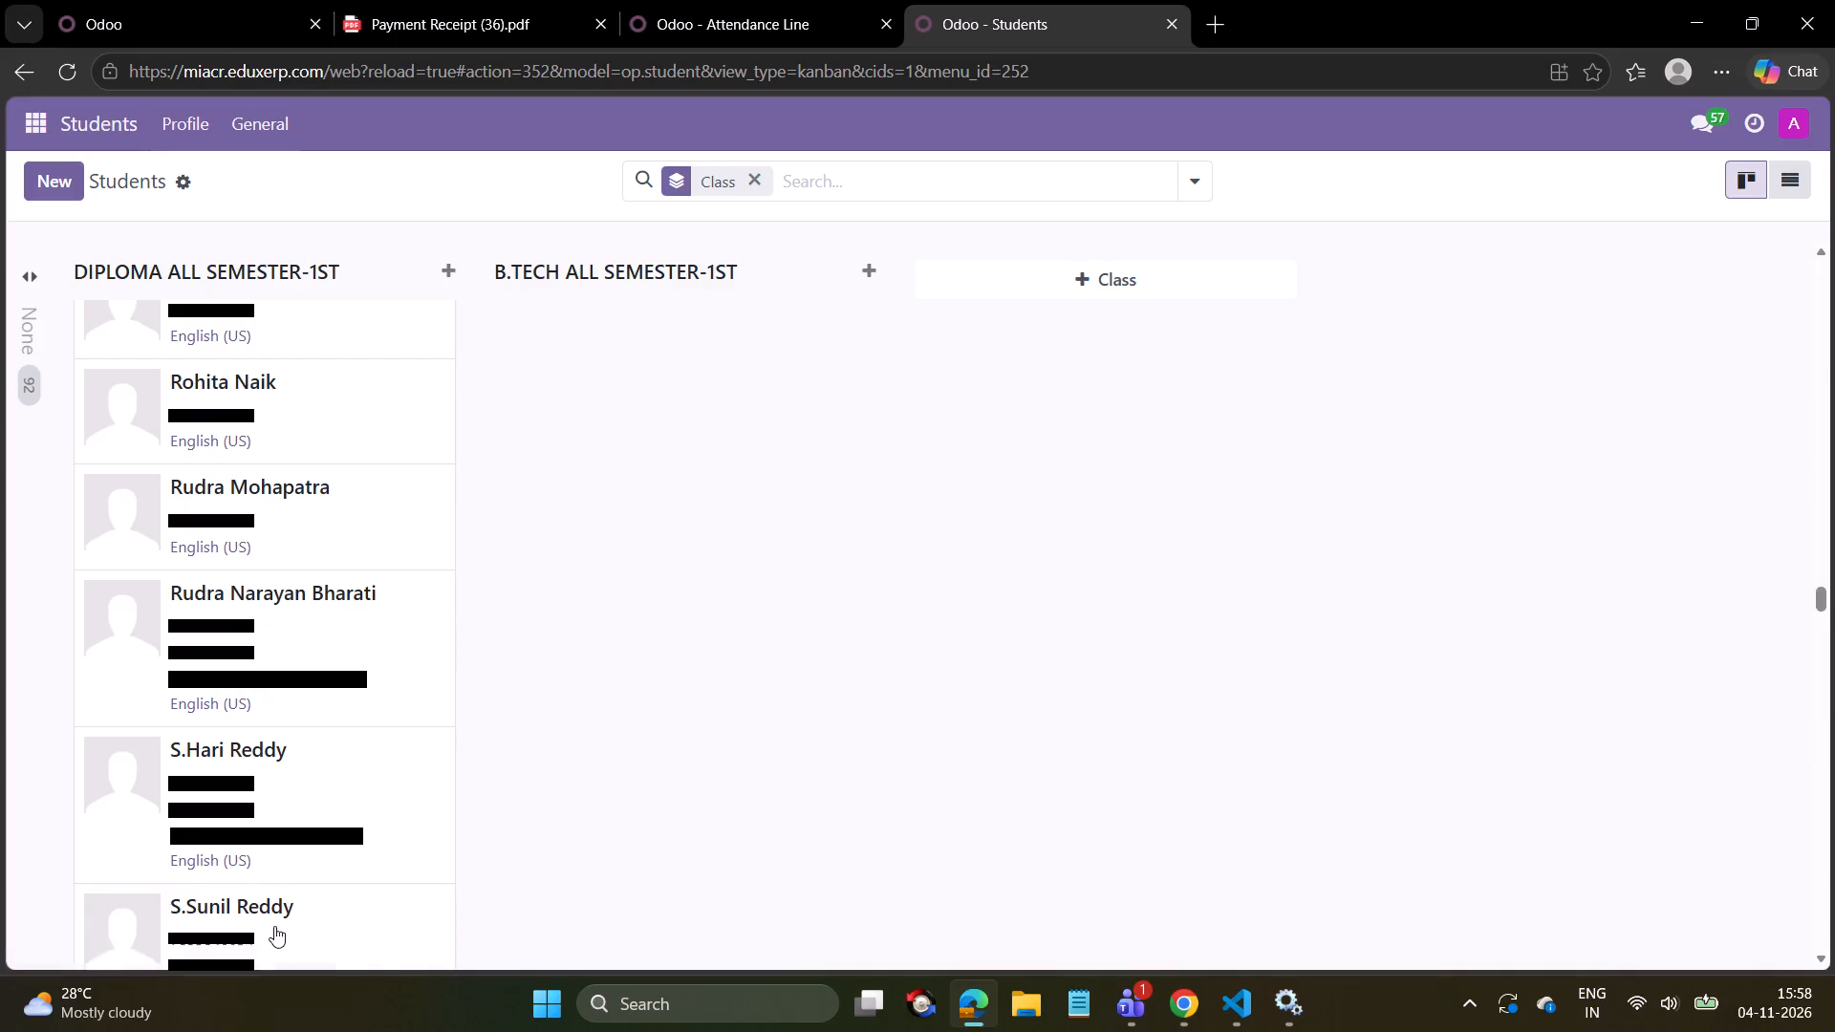
# Look through the loaded students in the DIPLOMA ALL SEMESTER-1ST group and return to the start of the groups.
pyautogui.scroll(-16, 274, 771)
pyautogui.scroll(13, 277, 757)
pyautogui.scroll(-5, 277, 755)
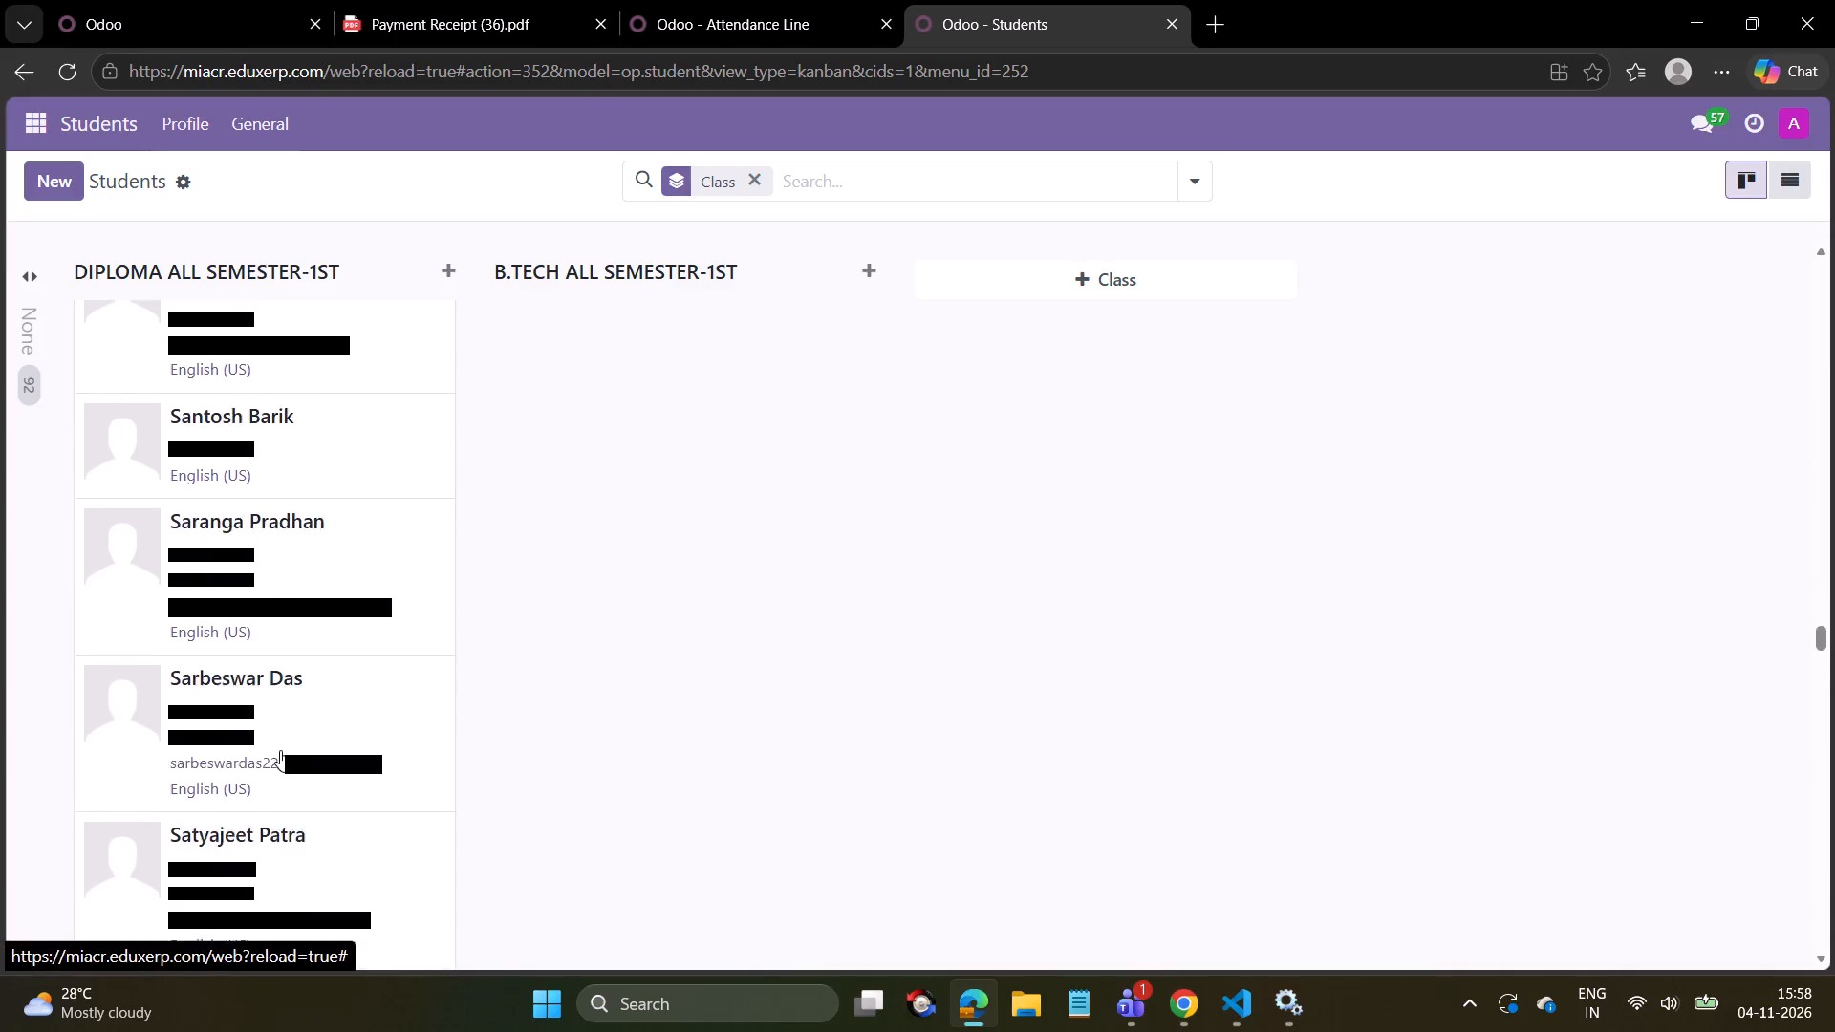
pyautogui.scroll(-20, 280, 750)
pyautogui.scroll(-20, 280, 750)
pyautogui.scroll(-11, 280, 750)
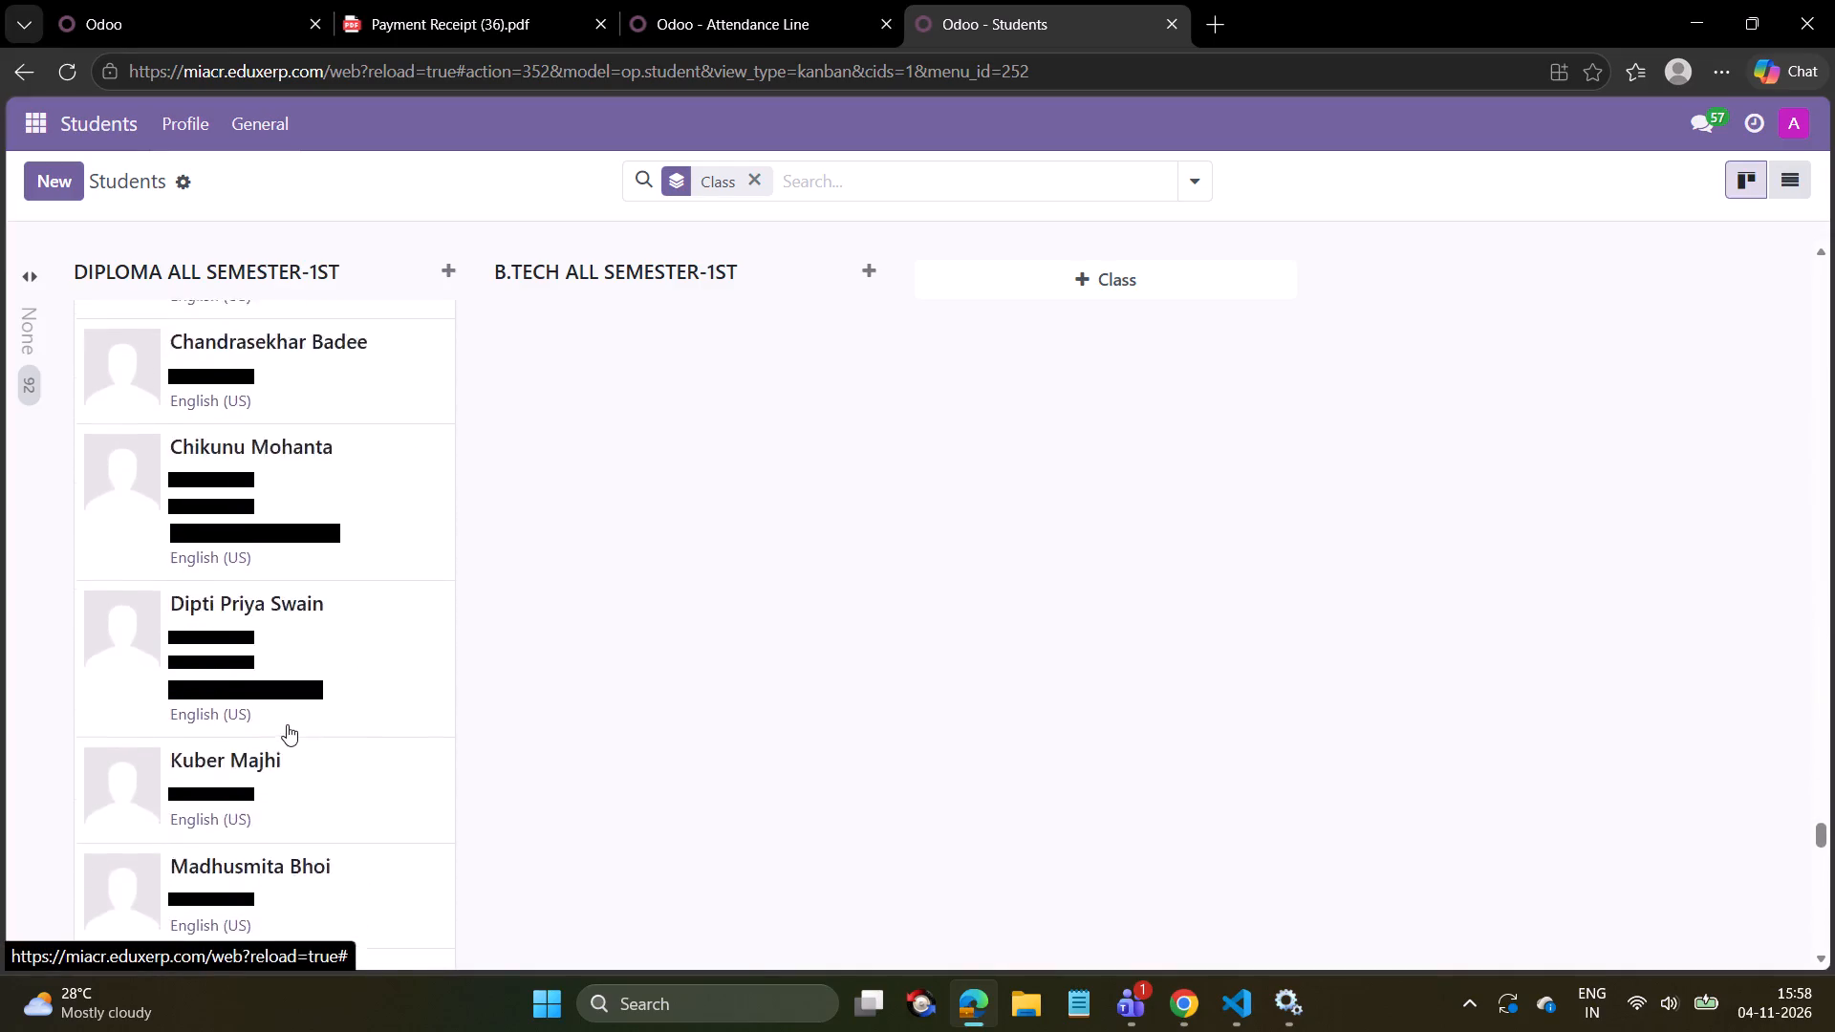
pyautogui.scroll(-20, 287, 724)
pyautogui.scroll(-20, 287, 724)
pyautogui.scroll(-2, 287, 724)
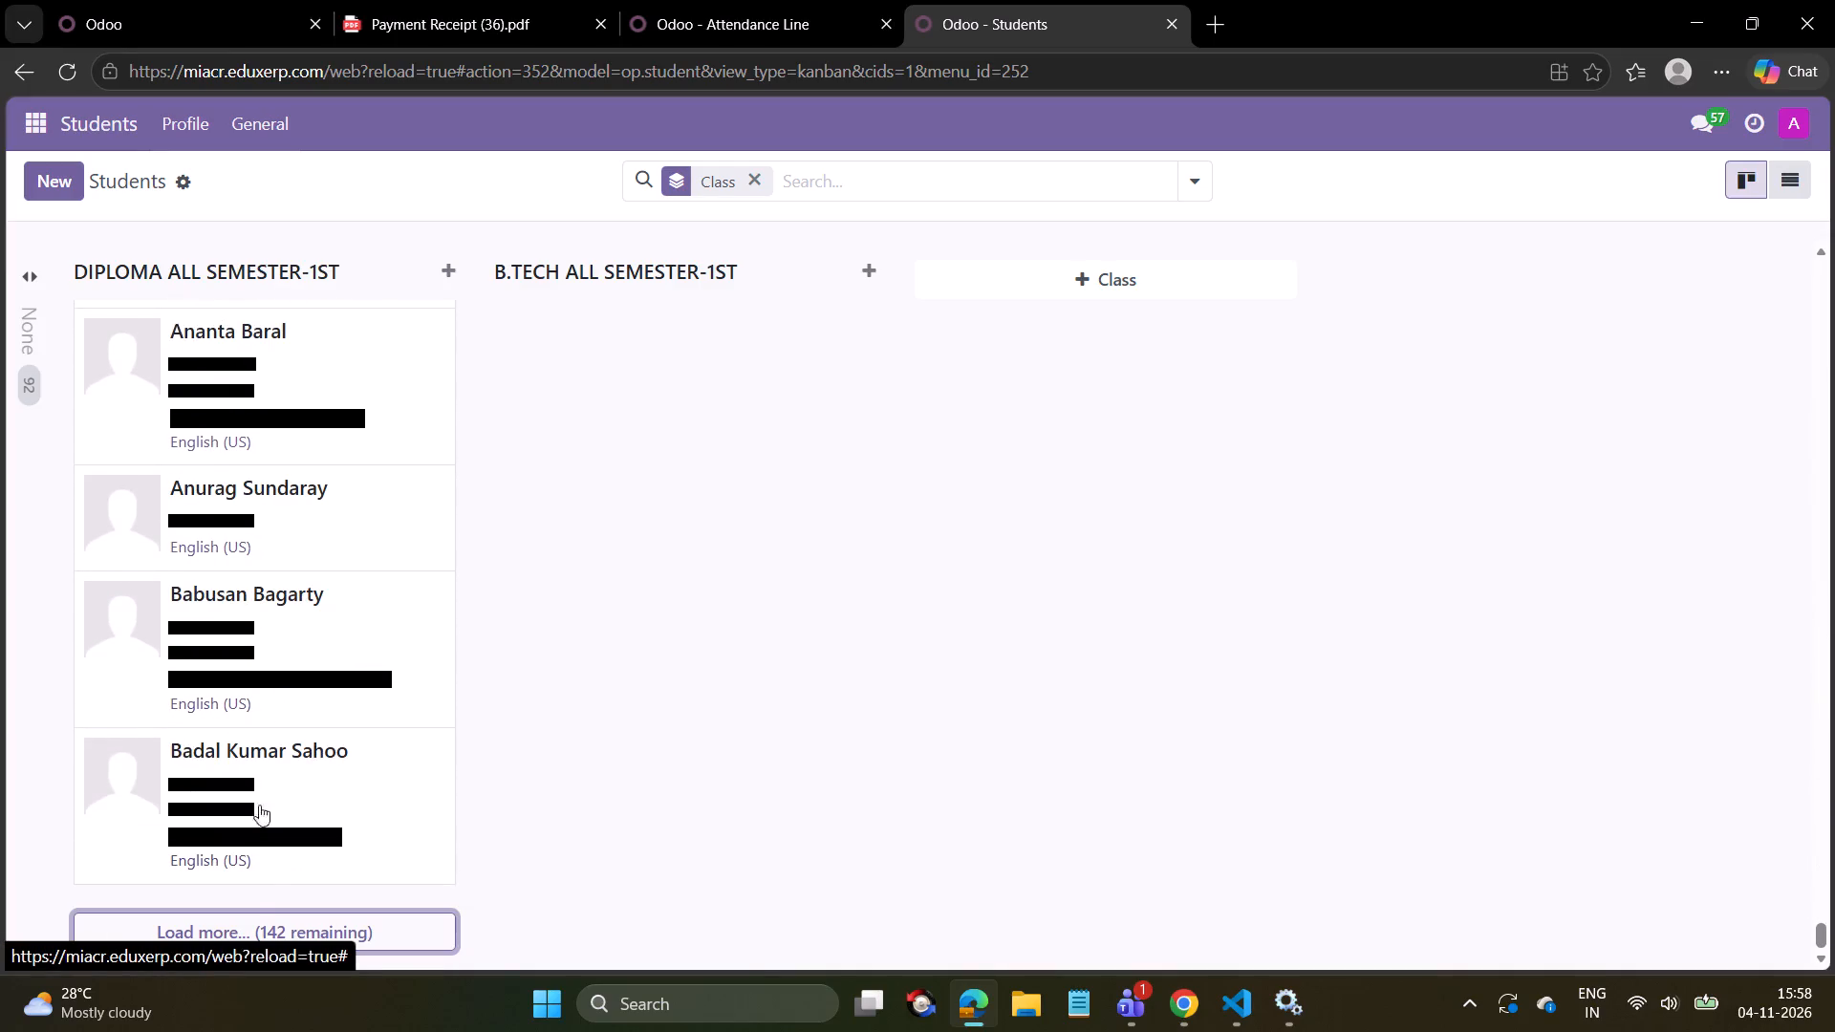
pyautogui.scroll(16, 280, 680)
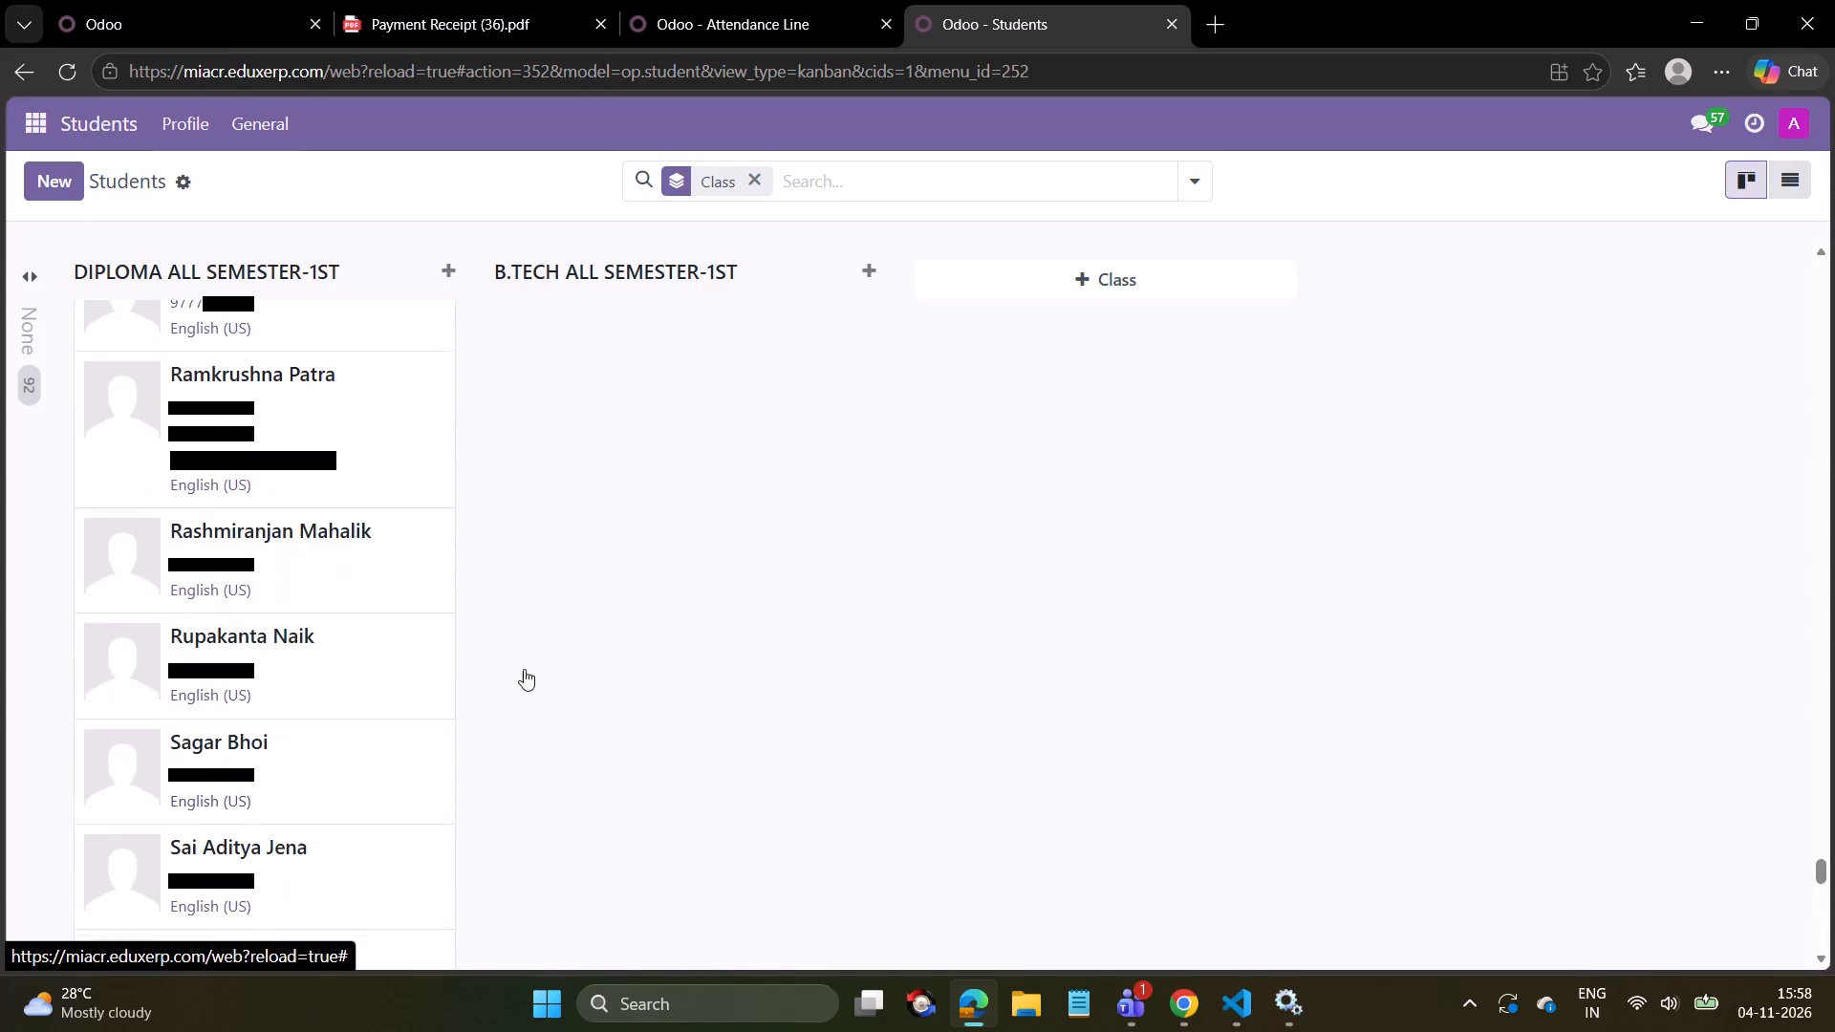
pyautogui.moveTo(1824, 872); pyautogui.dragTo(1716, 258)
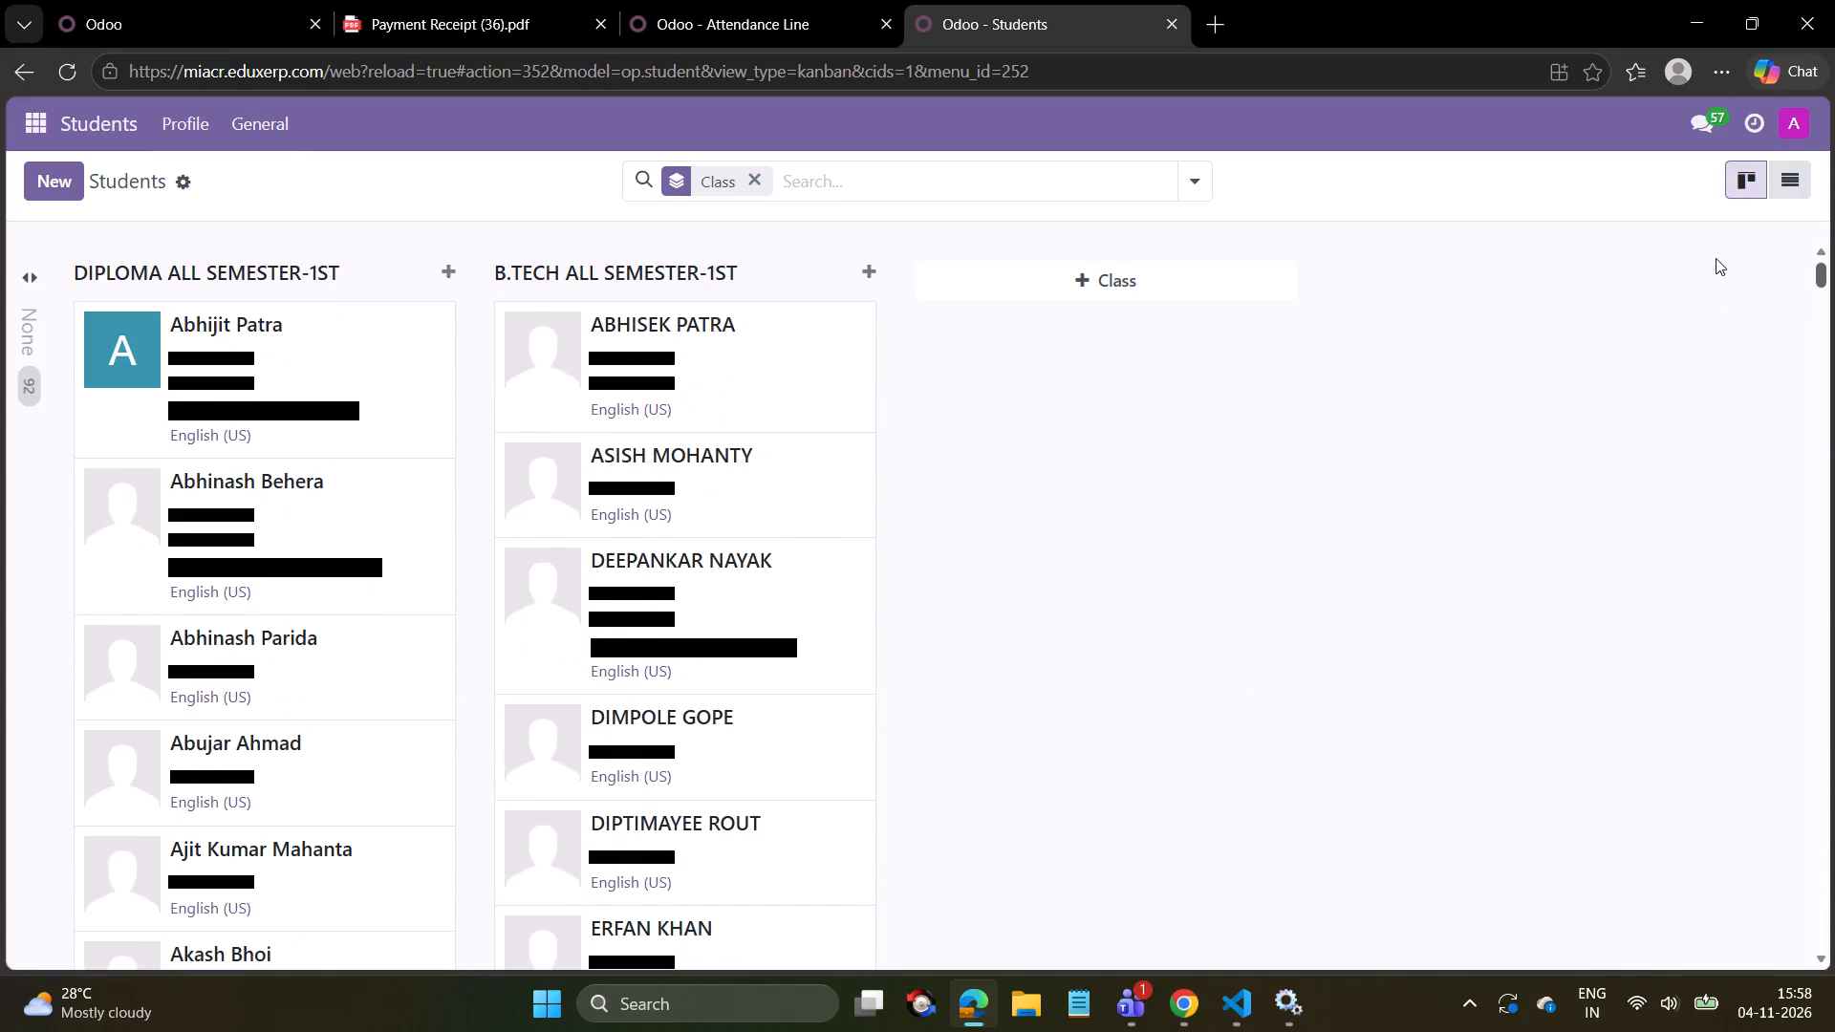
pyautogui.moveTo(1716, 258); pyautogui.dragTo(1716, 257)
# Show the students as a list, expand the B.TECH ALL SEMESTER-1ST group and check the first student's record.
pyautogui.click(1794, 174)
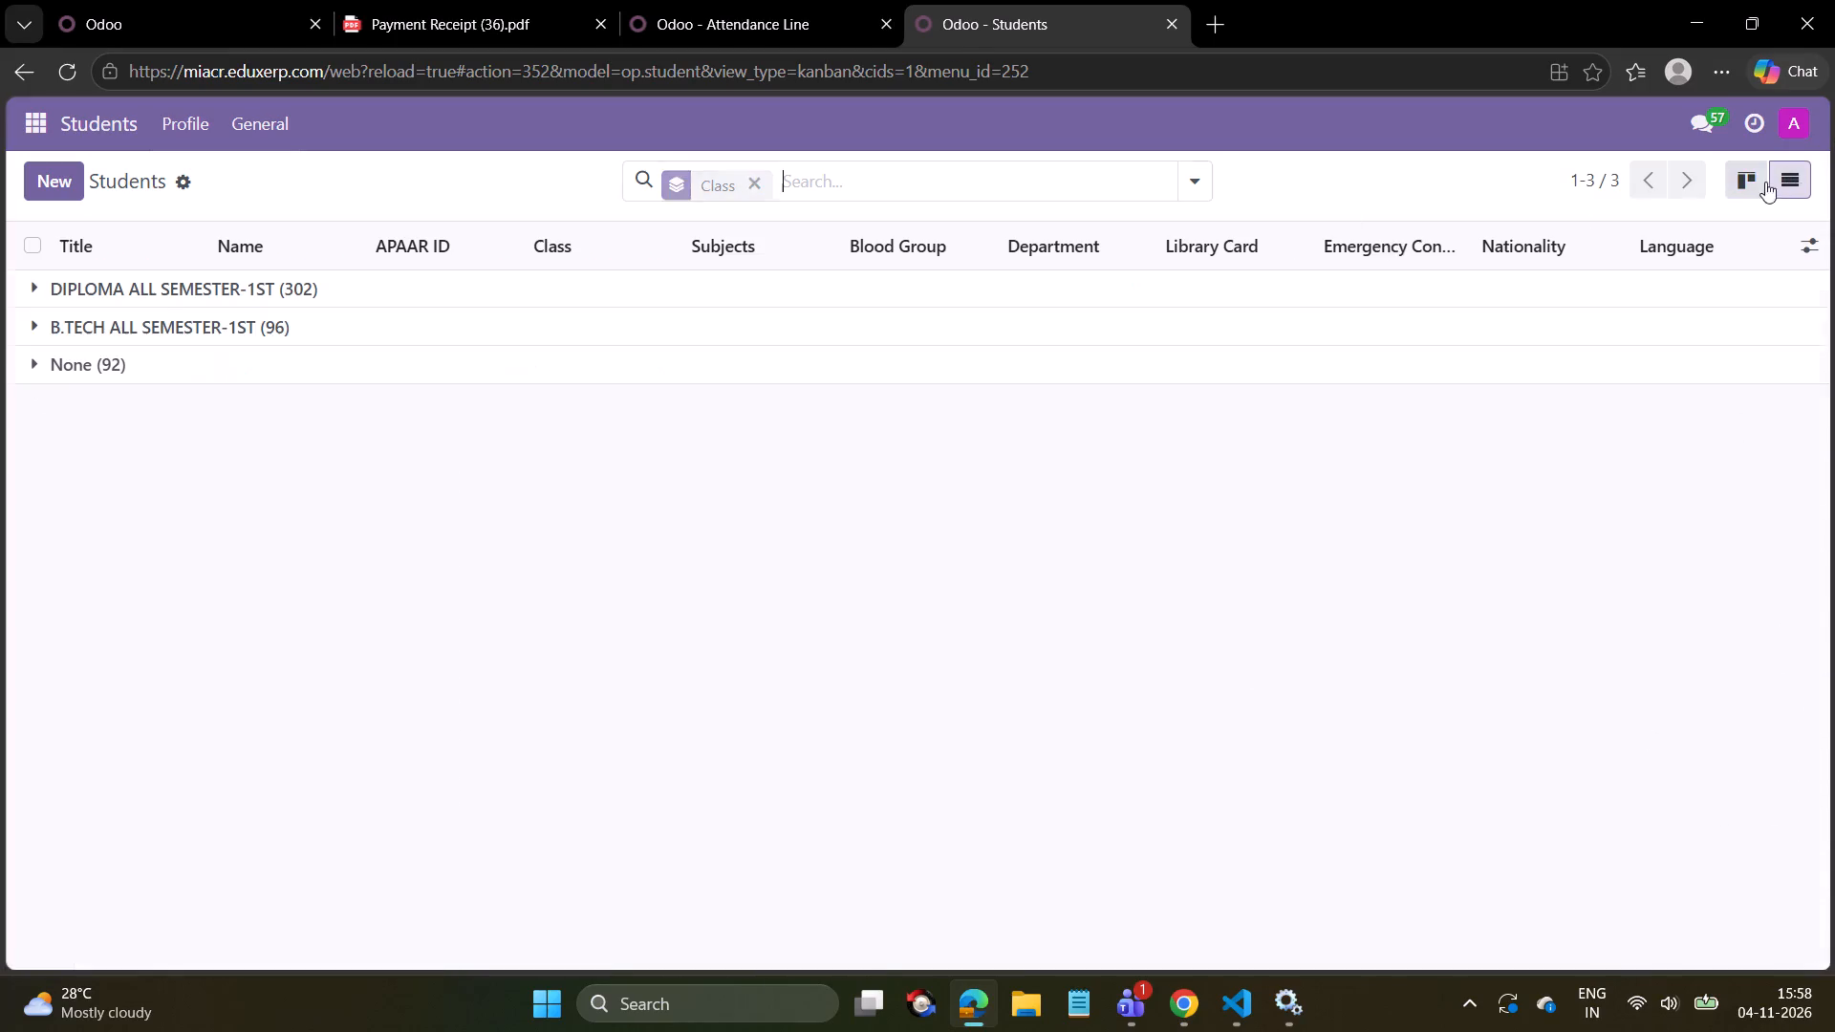
pyautogui.click(176, 282)
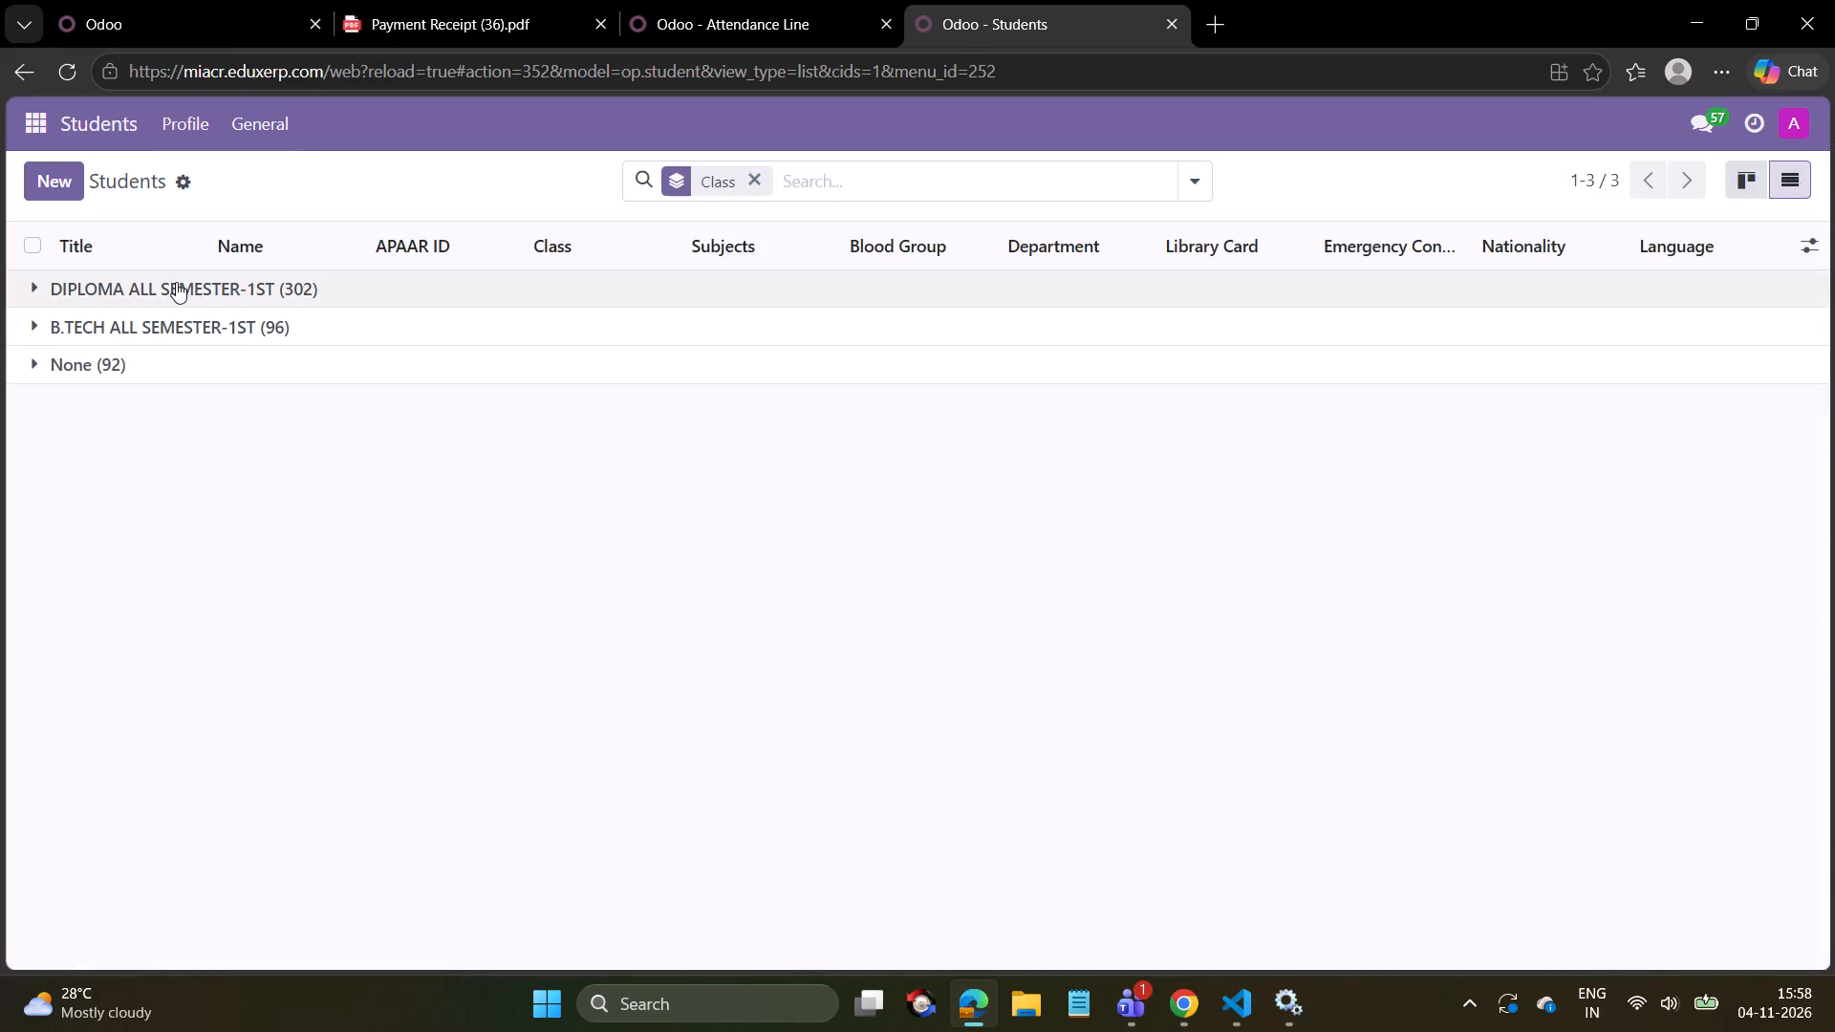
pyautogui.click(171, 293)
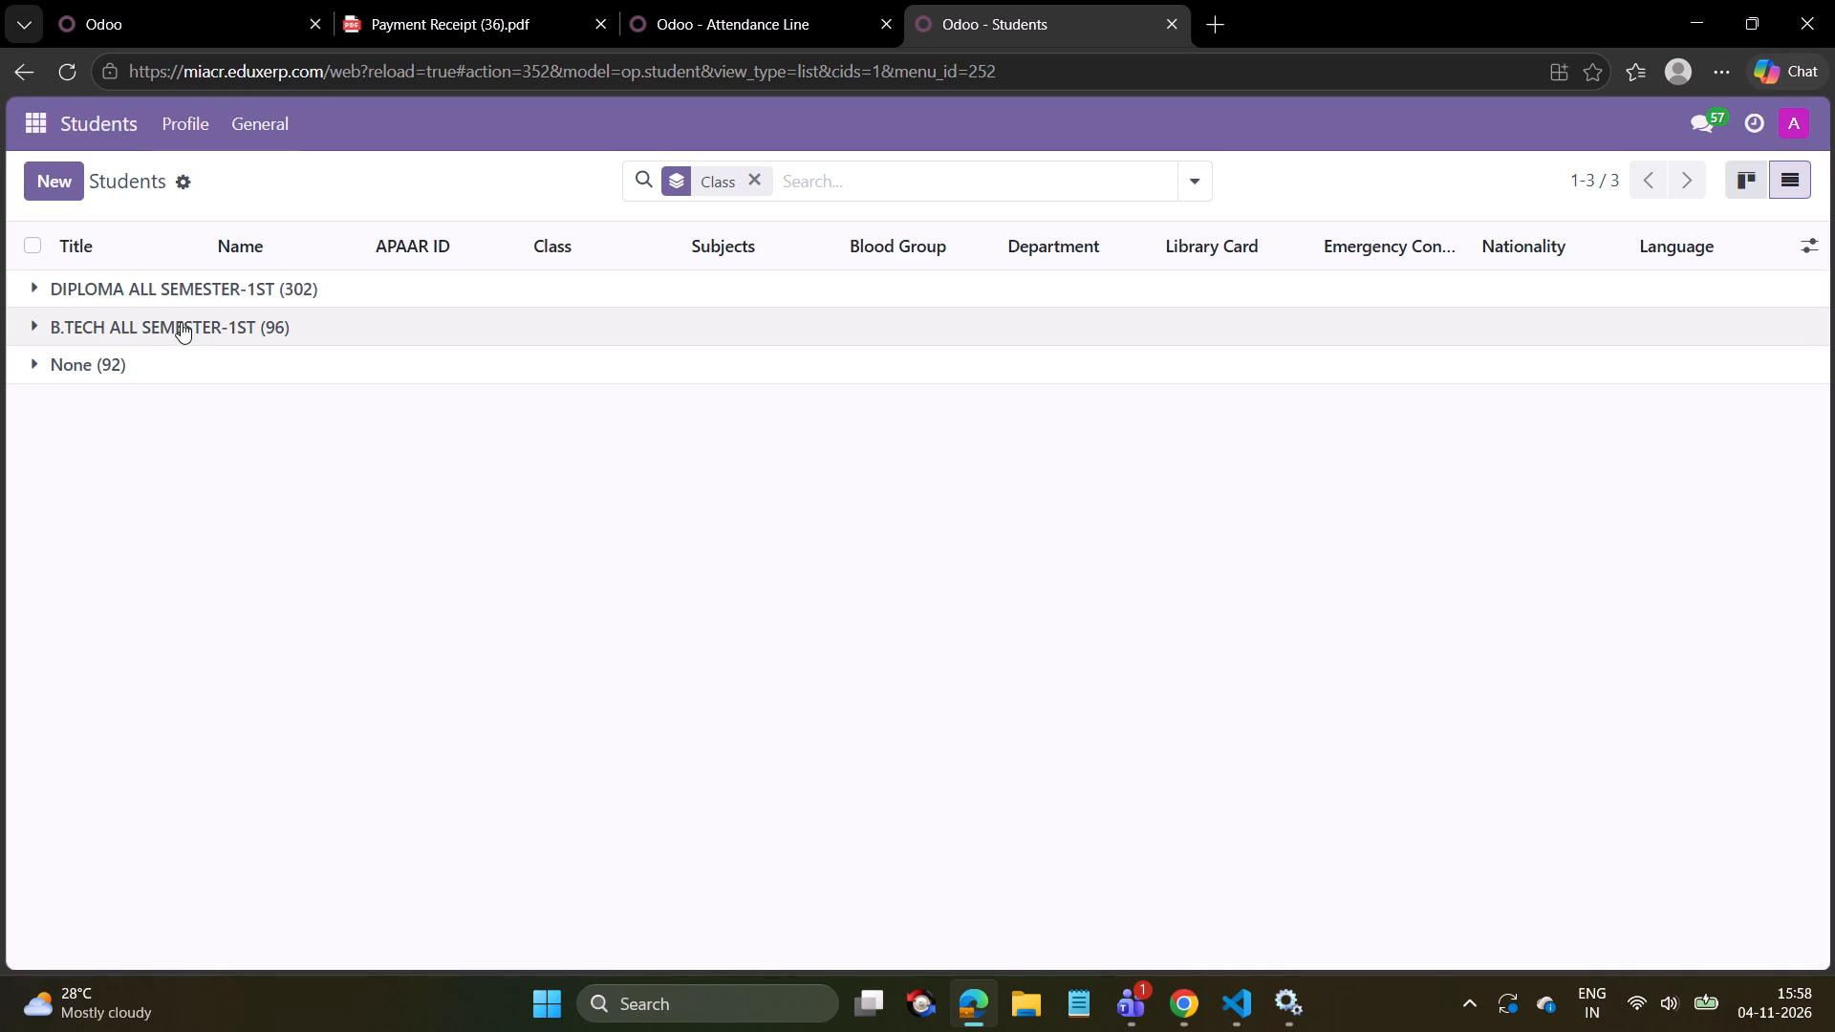
pyautogui.click(181, 322)
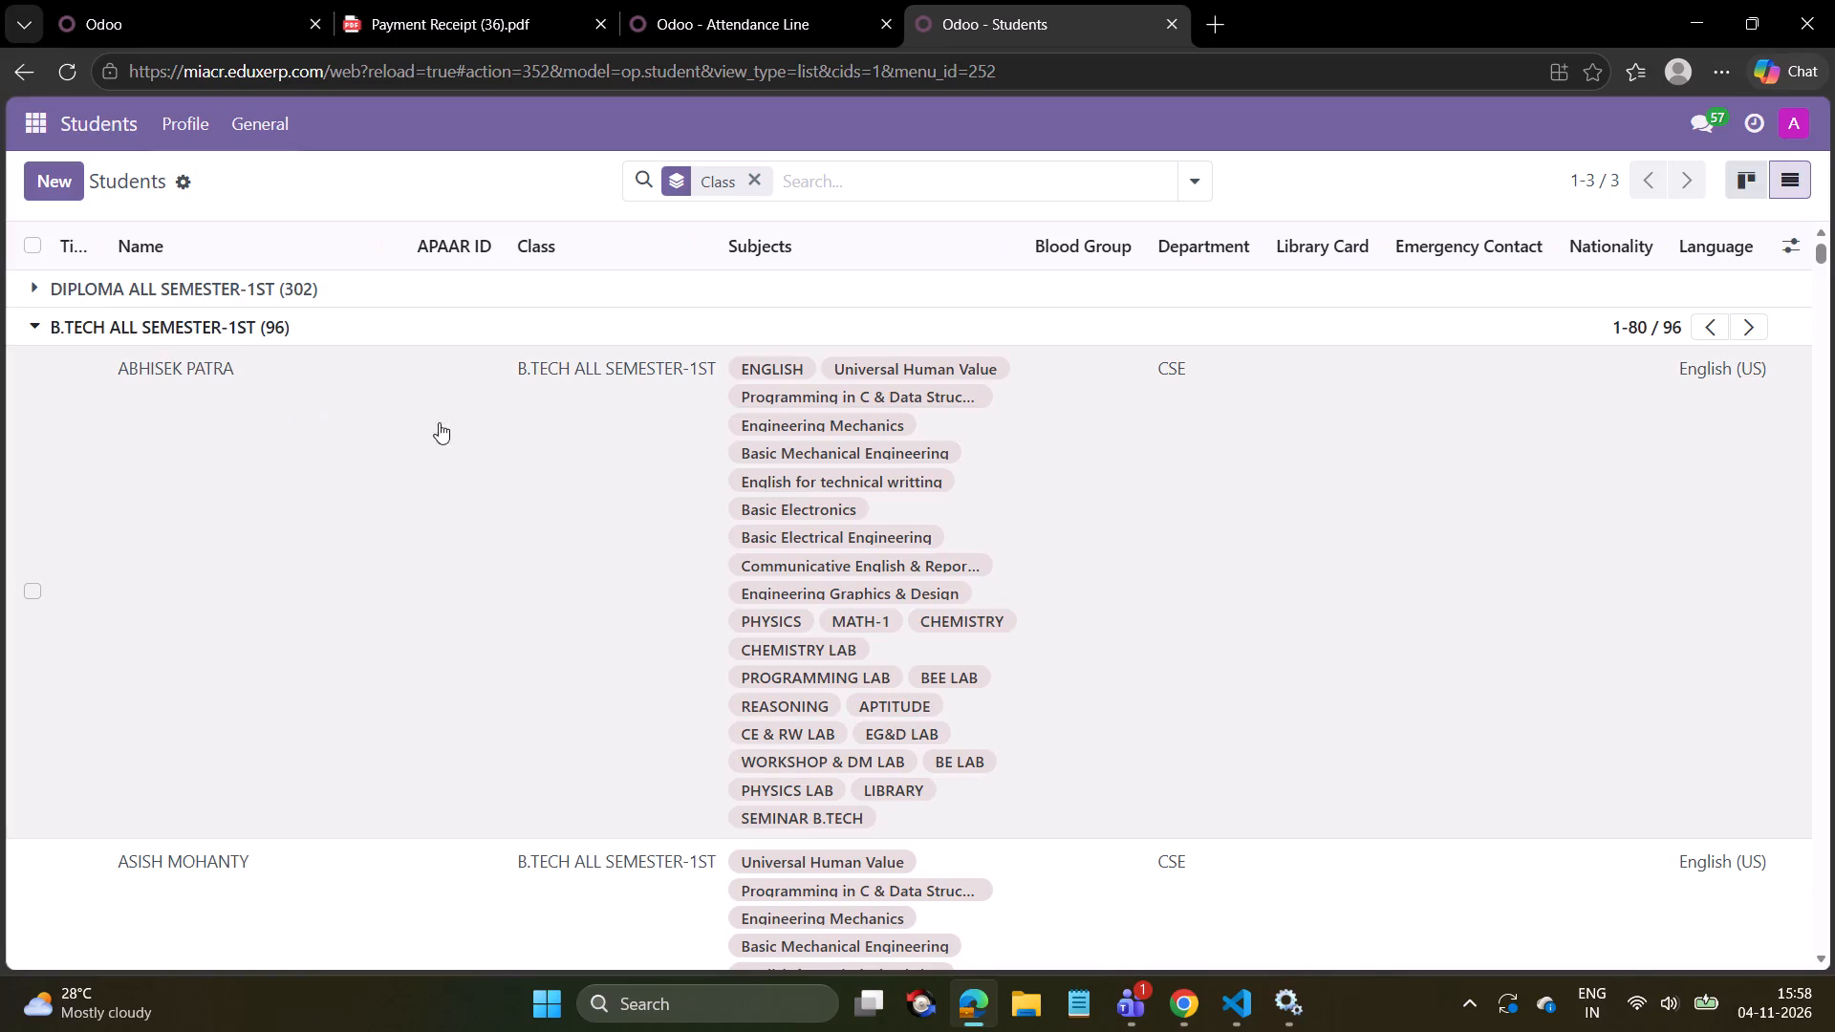
pyautogui.click(260, 456)
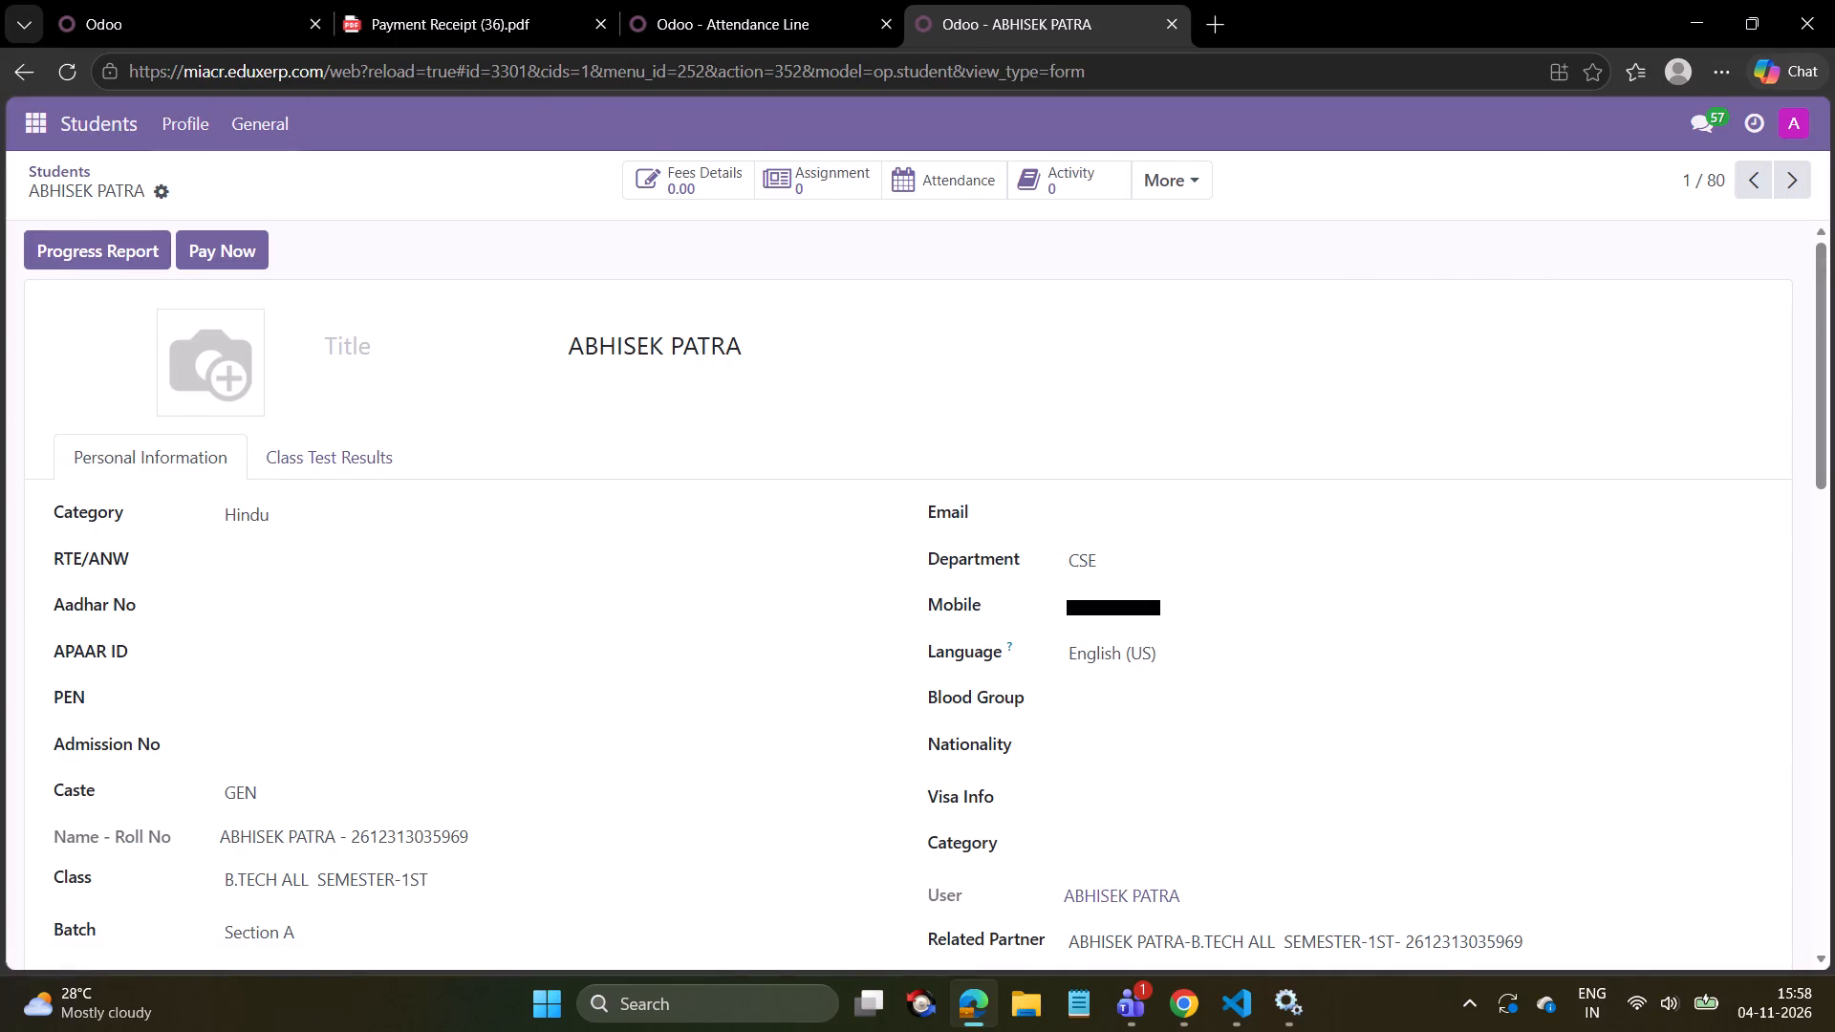
pyautogui.click(74, 176)
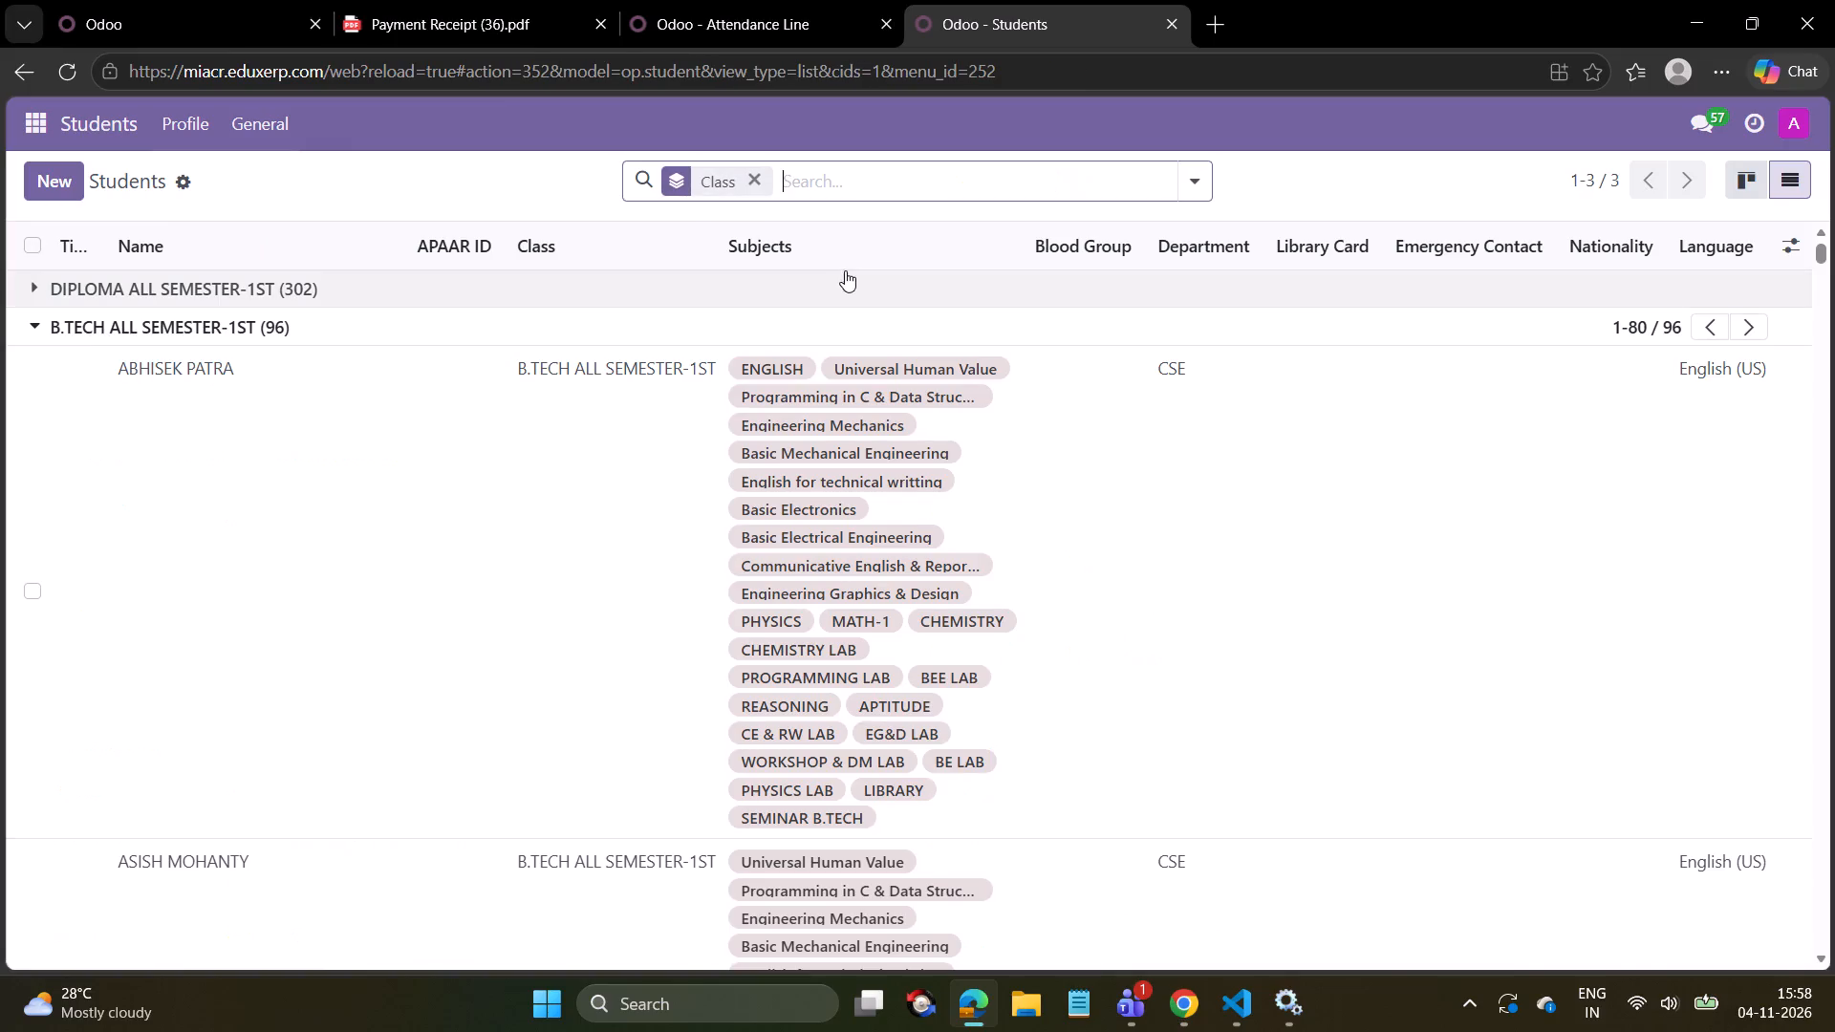
# Switch the students back to kanban view and check the first B.TECH ALL SEMESTER-1ST student's record again.
pyautogui.click(1744, 183)
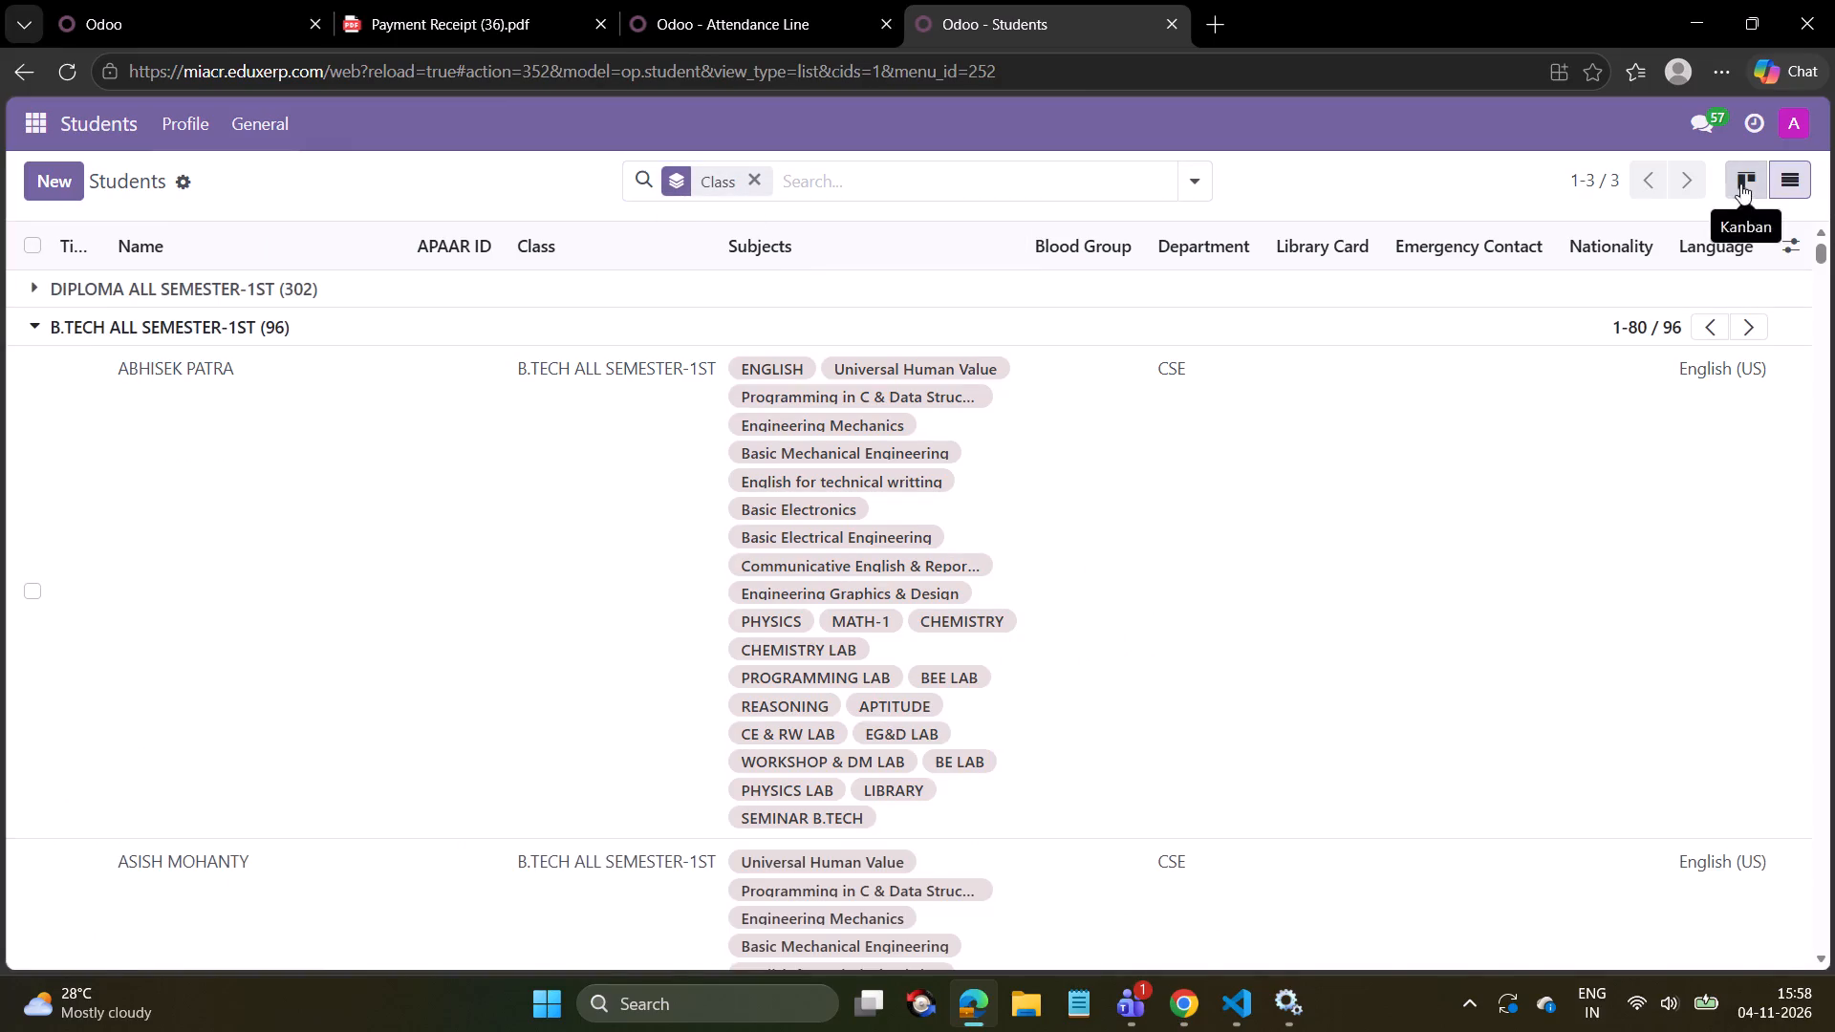
pyautogui.click(483, 181)
pyautogui.scroll(-2, 718, 421)
pyautogui.scroll(4, 716, 410)
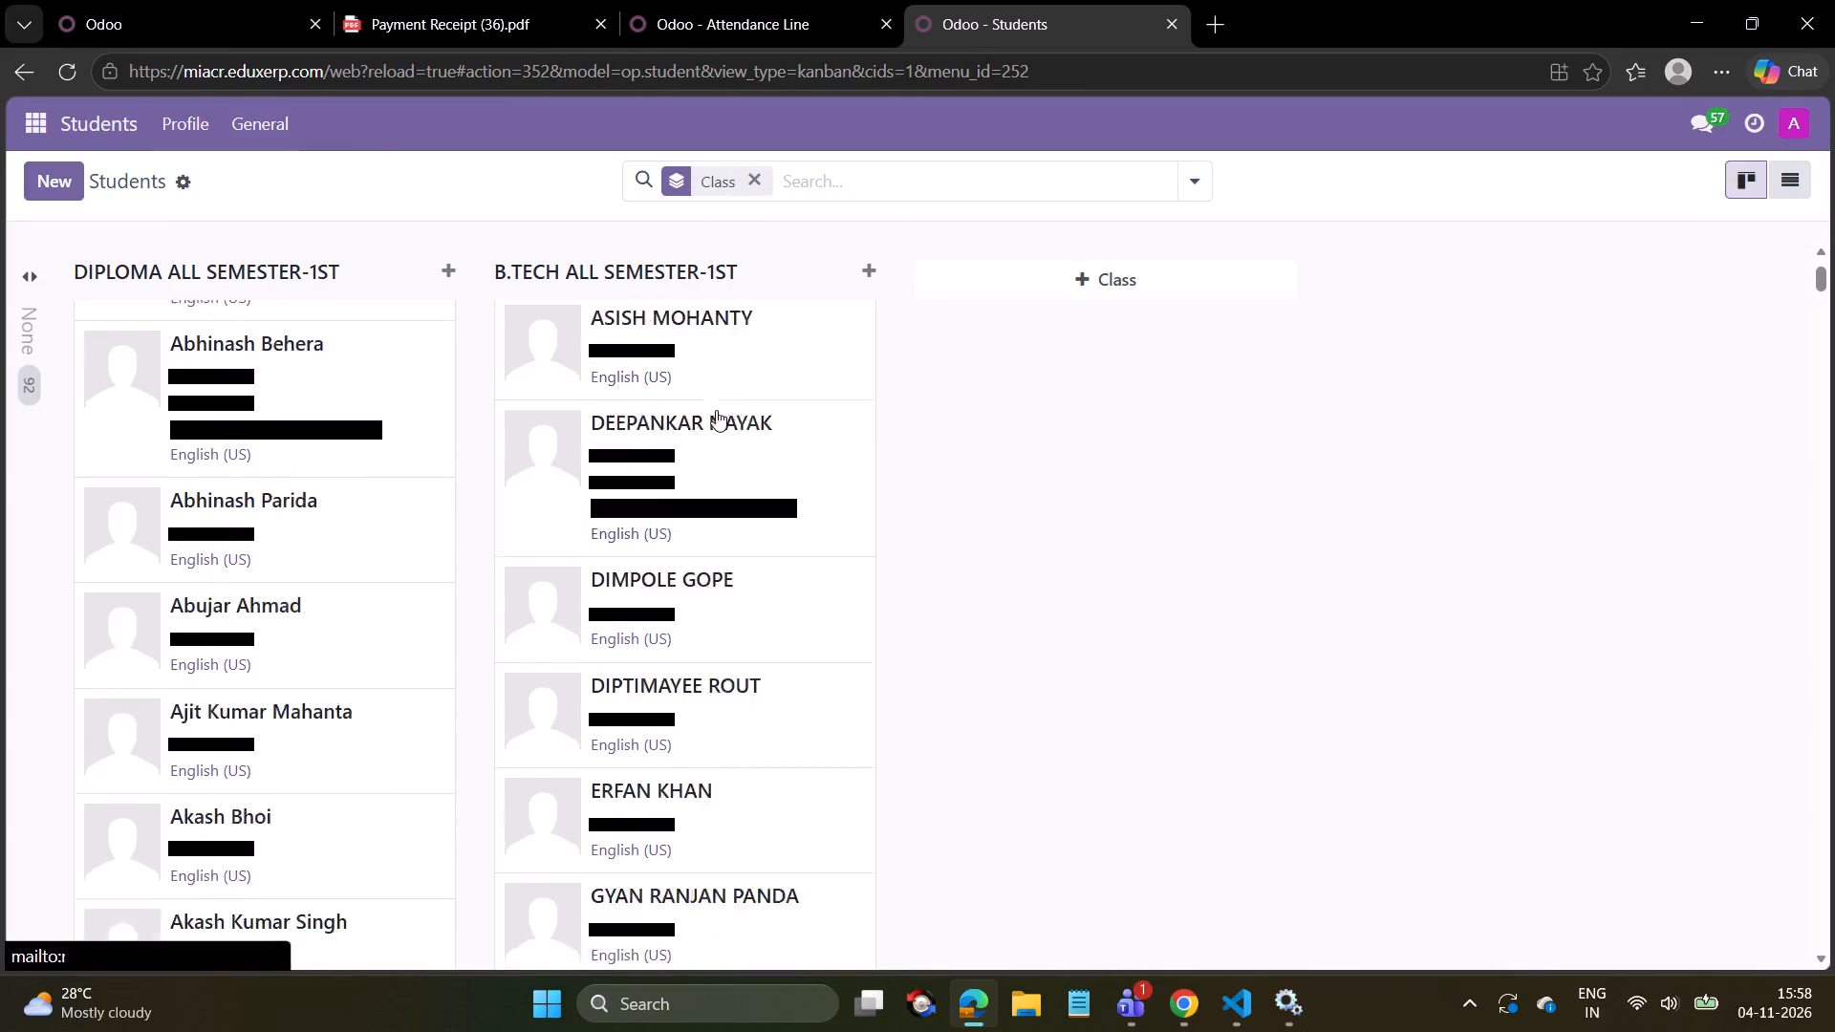
pyautogui.click(713, 389)
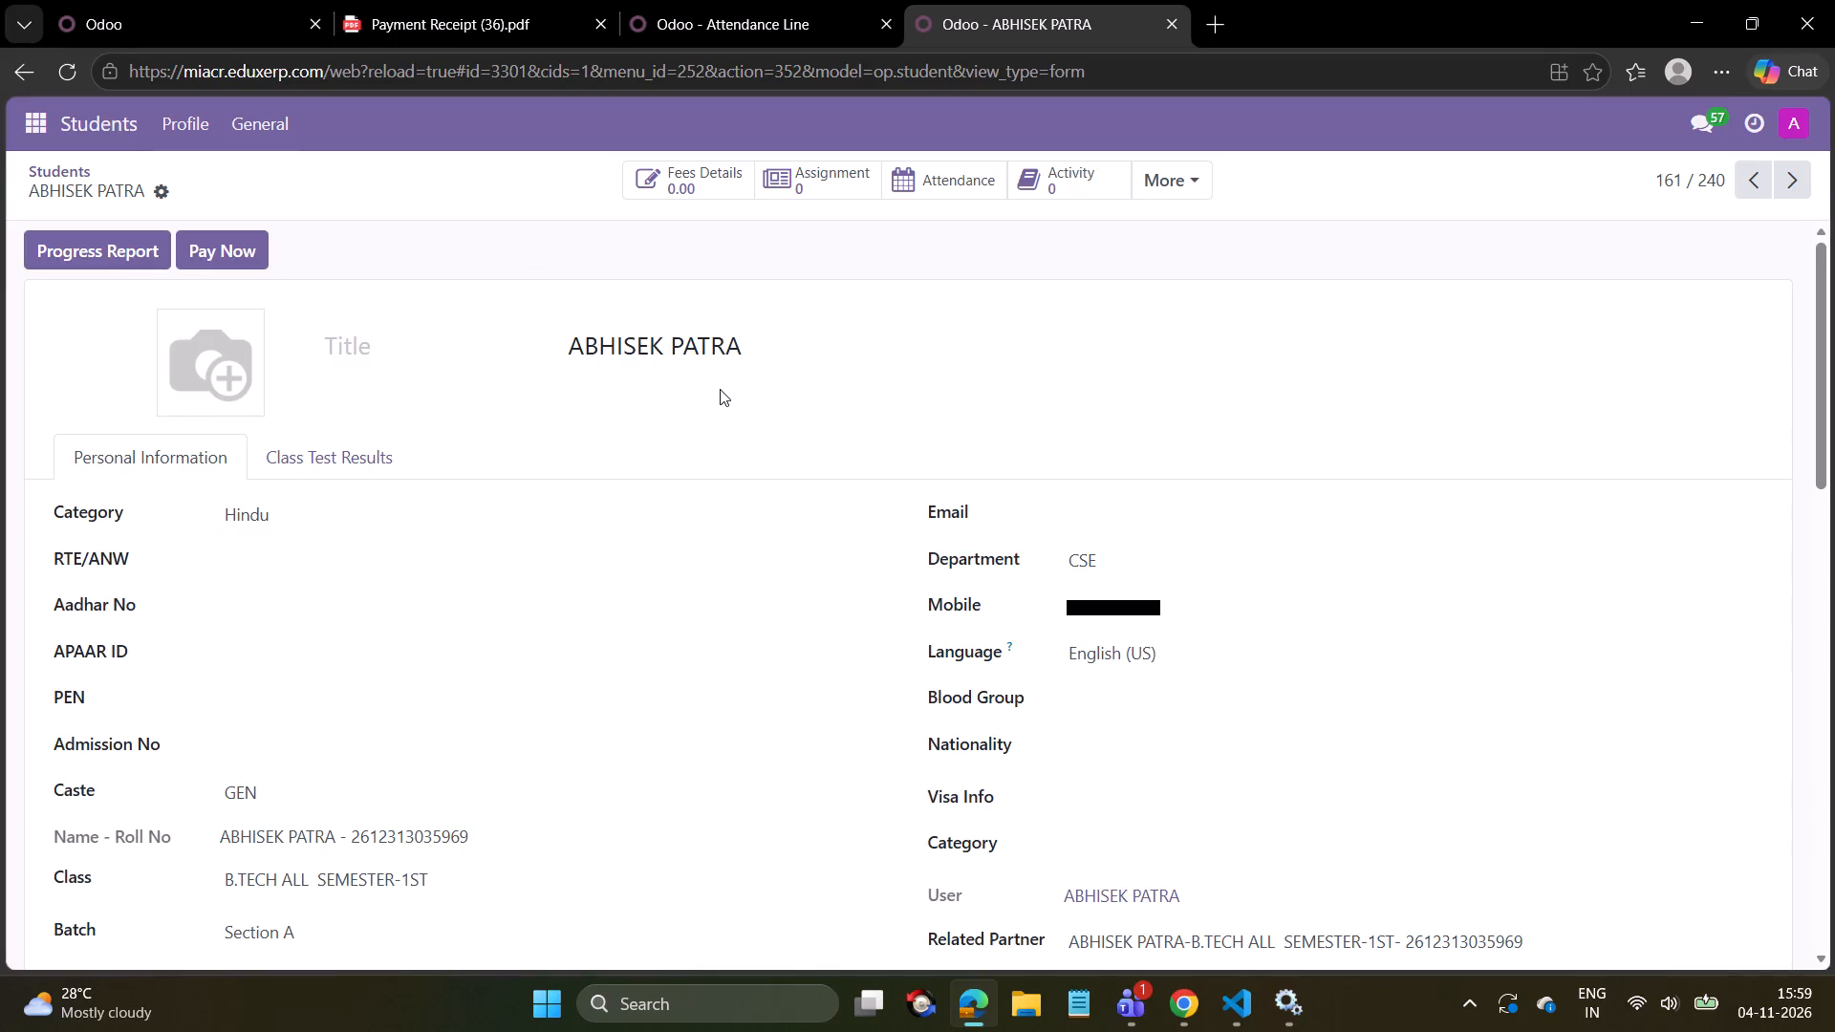
pyautogui.click(53, 167)
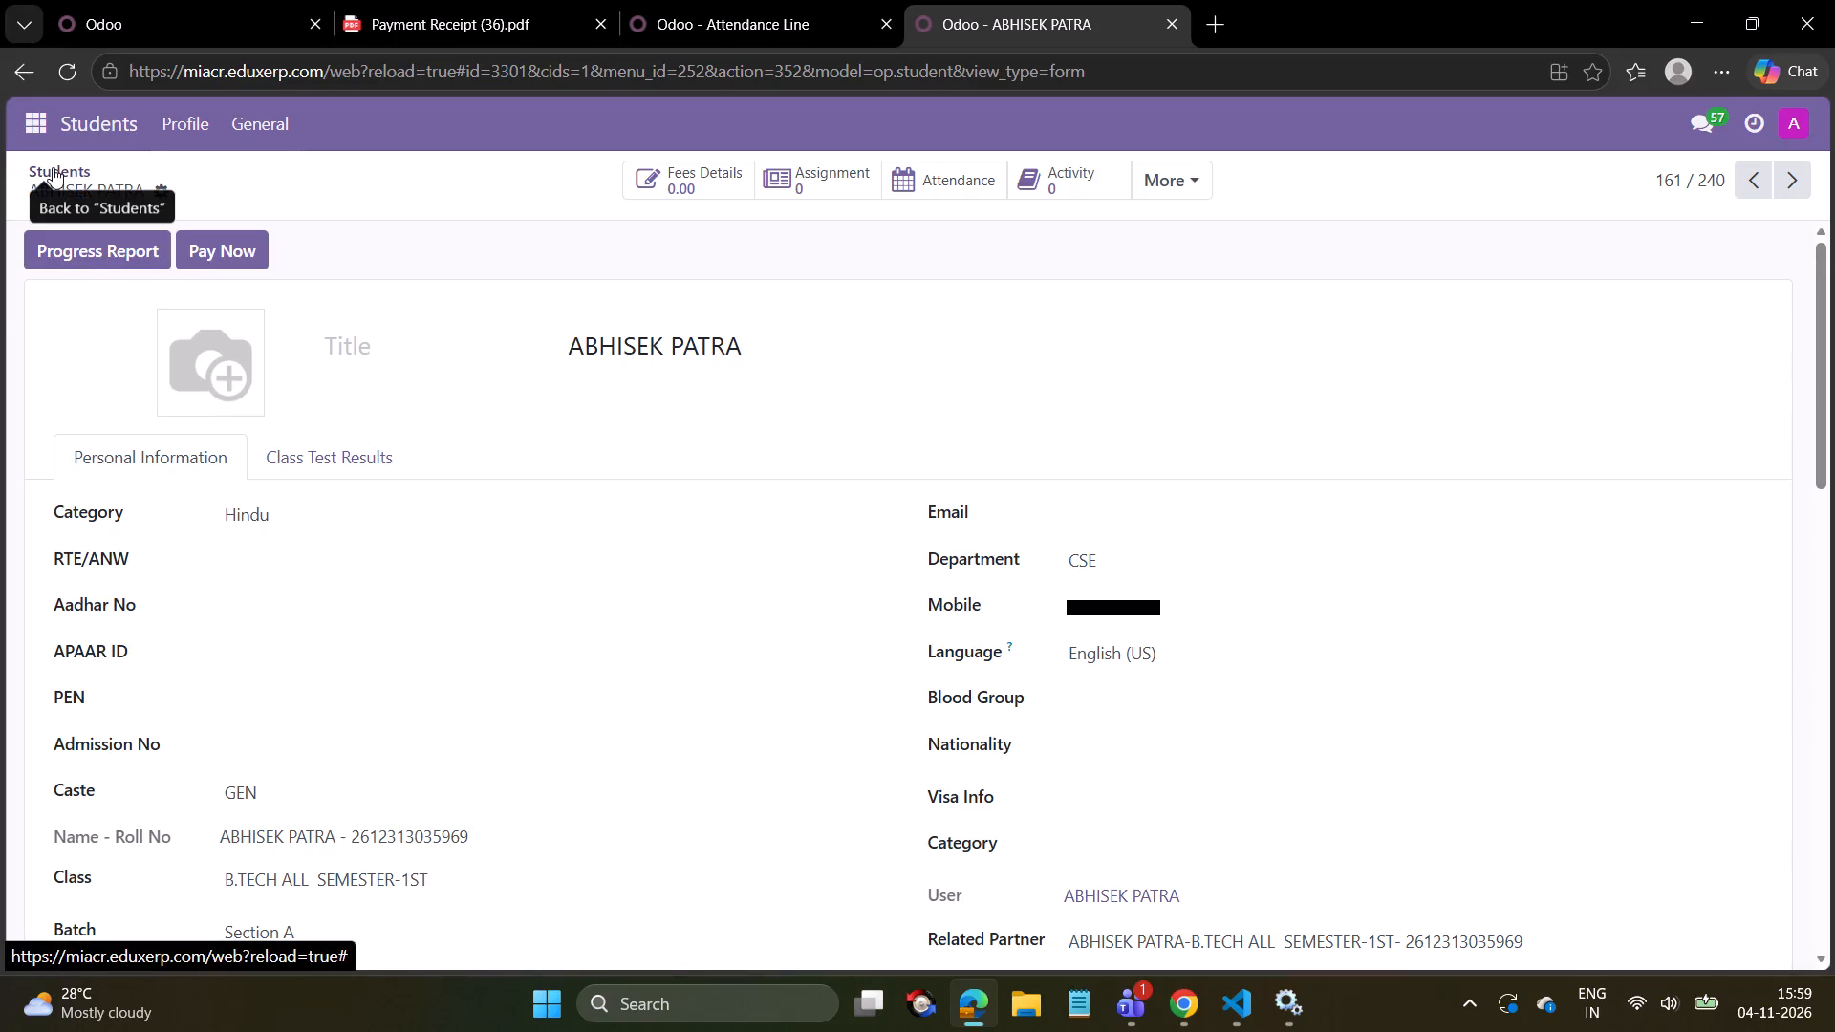
# Find the last loaded student in the B.TECH ALL SEMESTER-1ST group, check the record and return to the student groups.
pyautogui.scroll(-19, 730, 370)
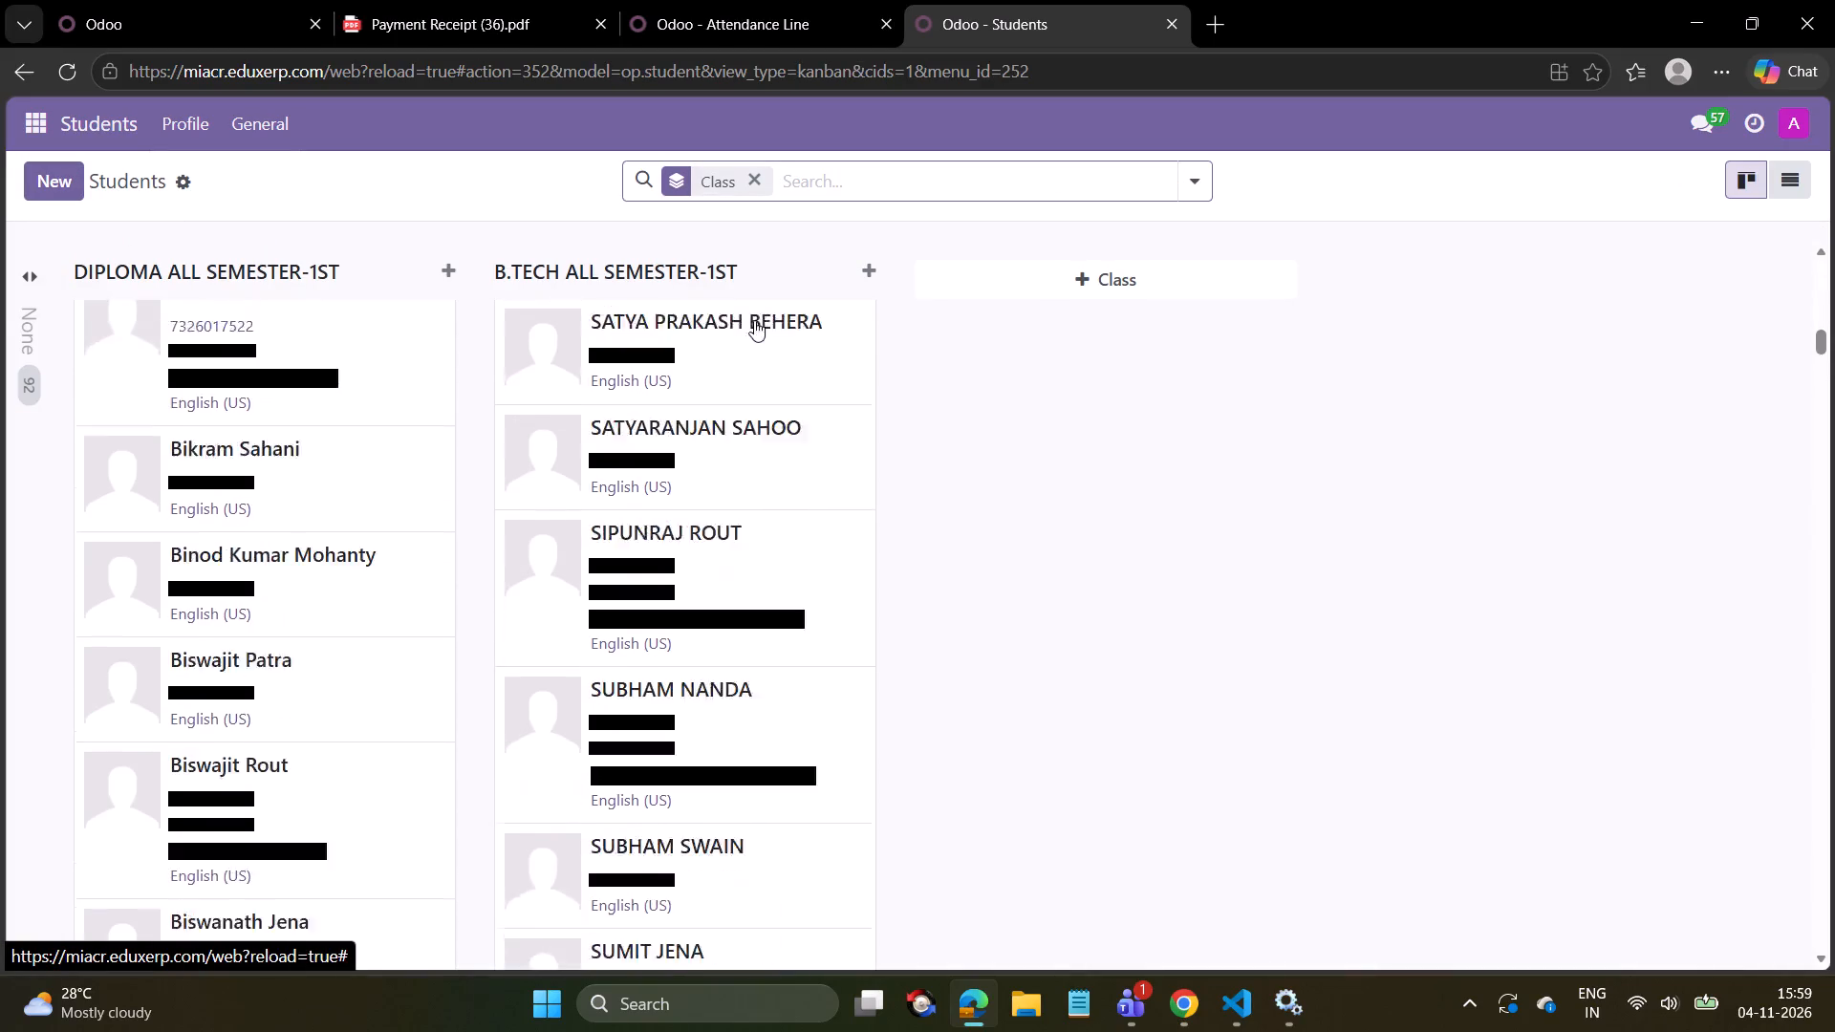
pyautogui.scroll(-20, 754, 320)
pyautogui.scroll(-20, 754, 320)
pyautogui.scroll(-13, 754, 320)
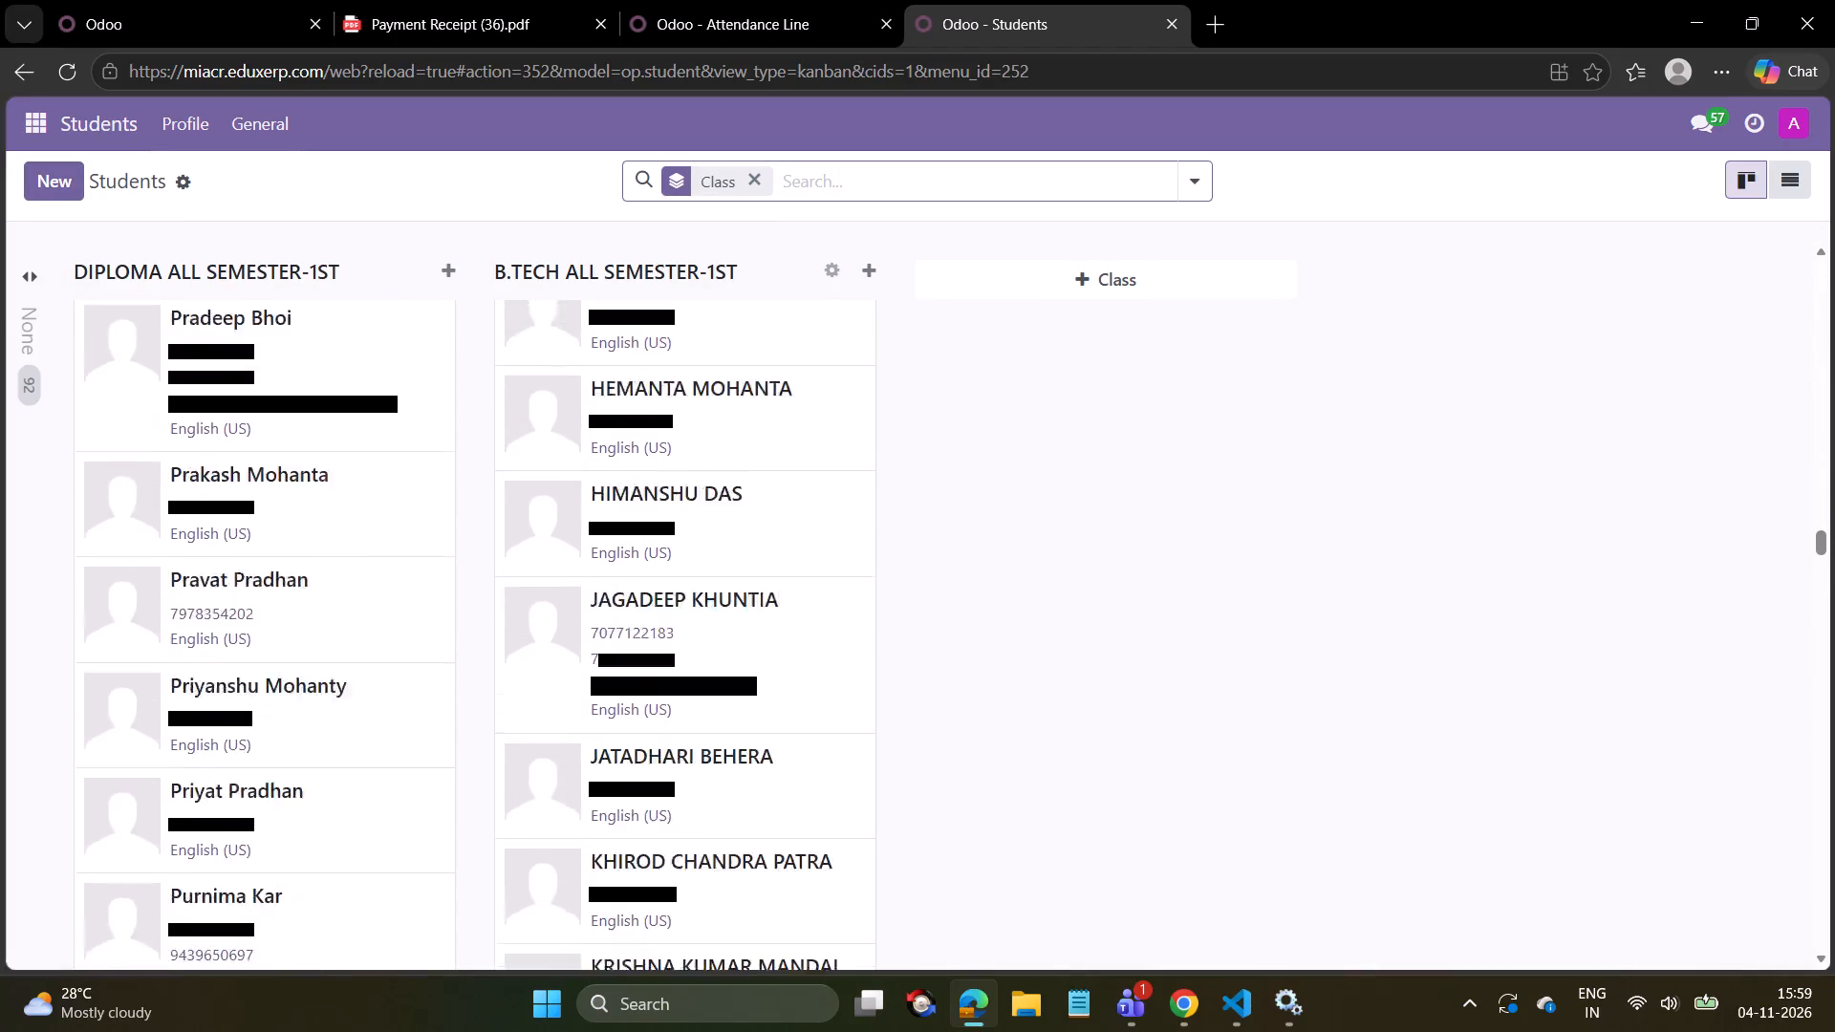
pyautogui.scroll(-19, 767, 285)
pyautogui.scroll(12, 777, 269)
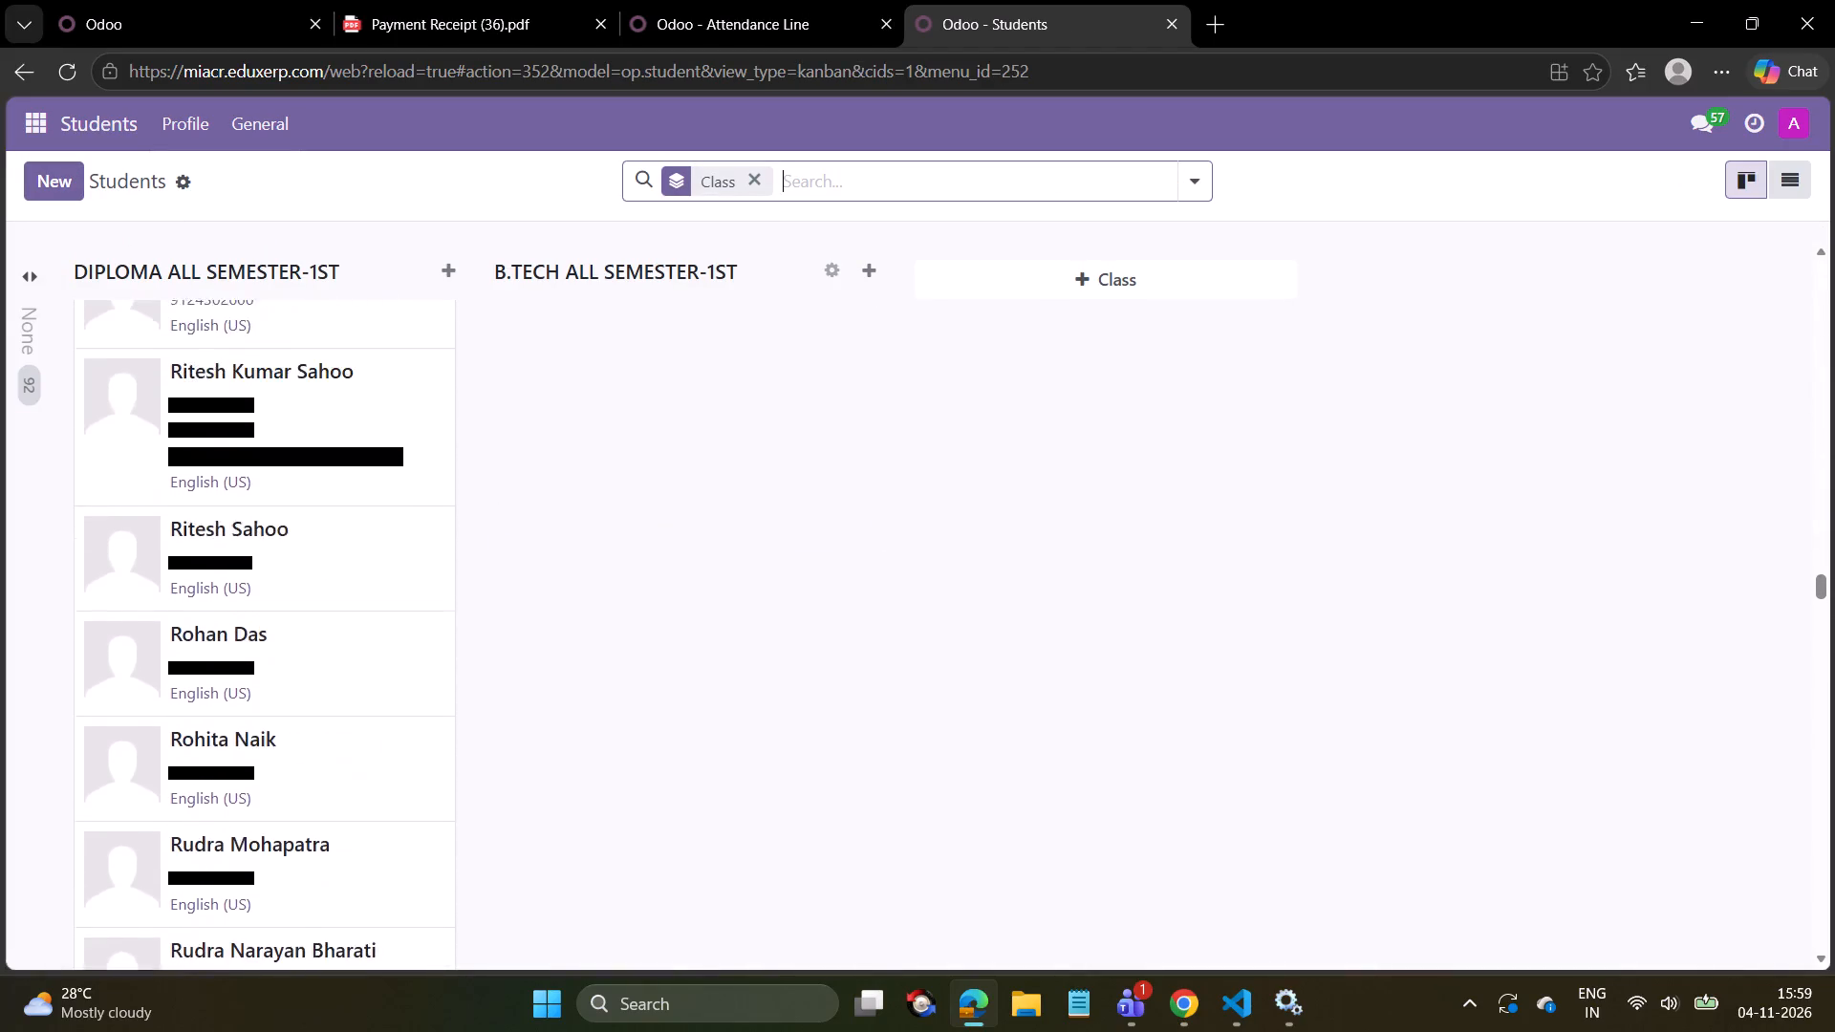
pyautogui.scroll(6, 777, 269)
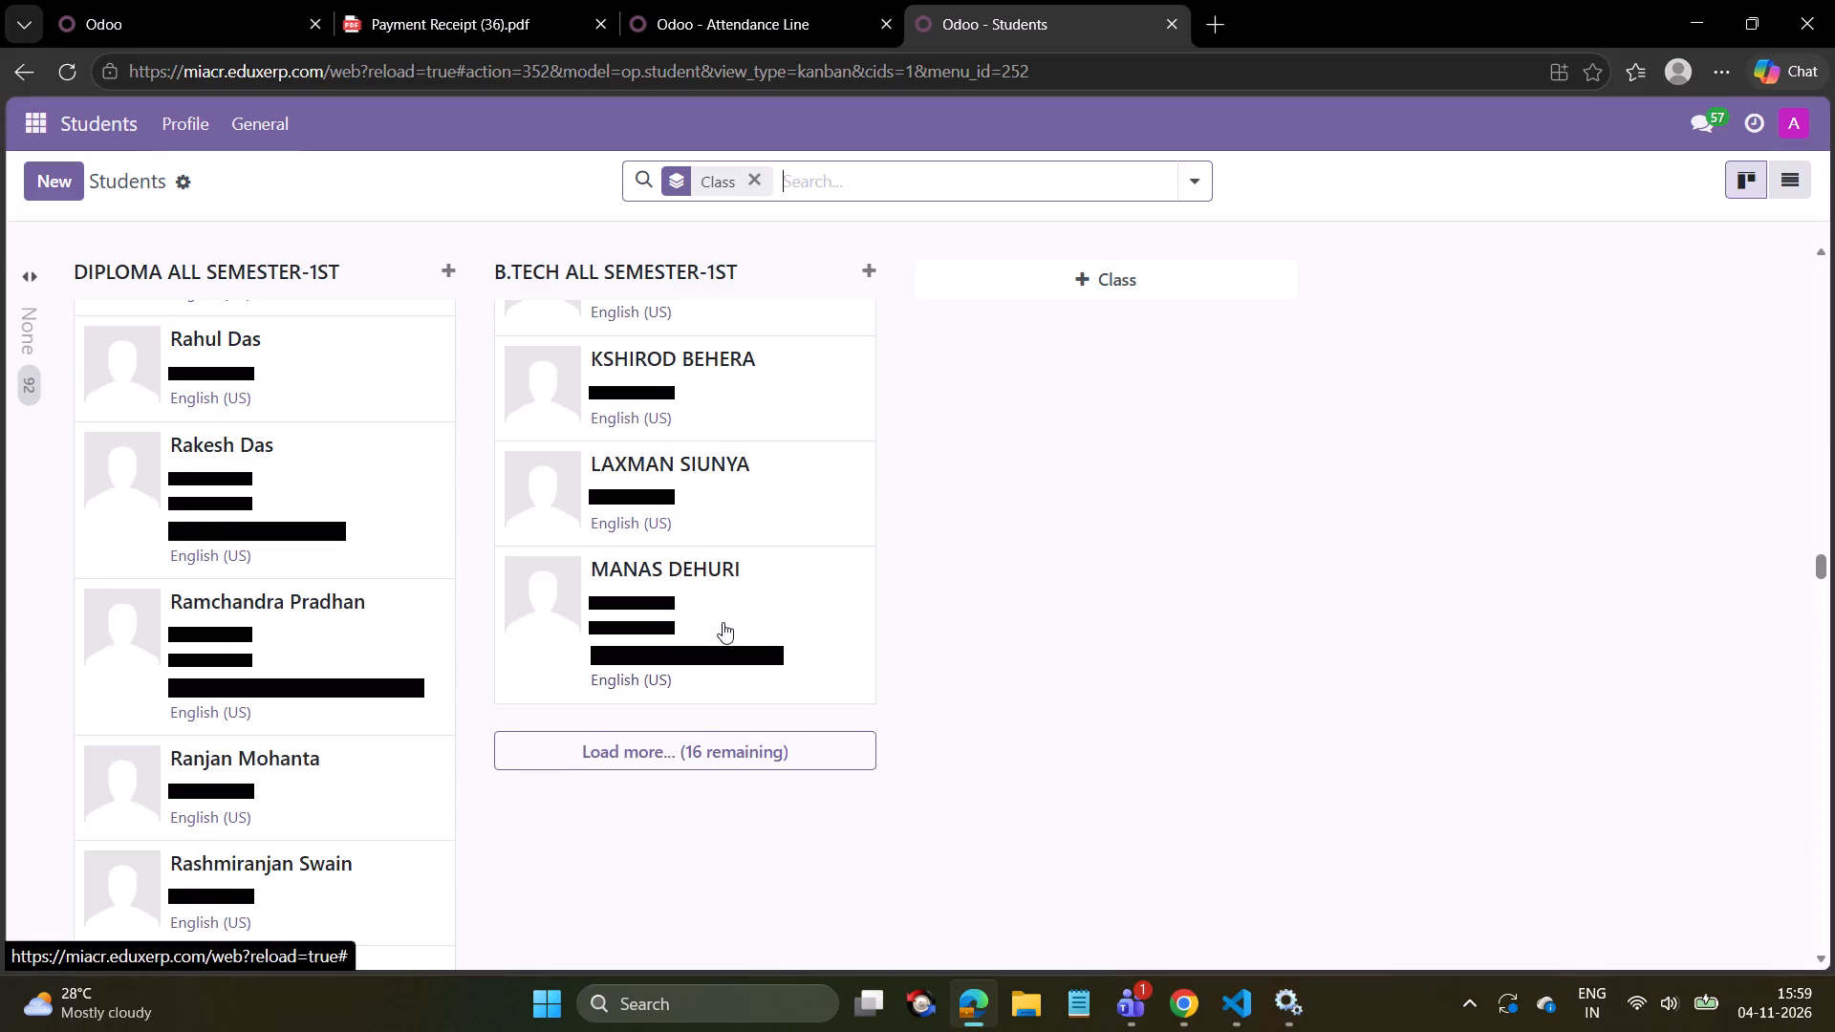
pyautogui.click(723, 622)
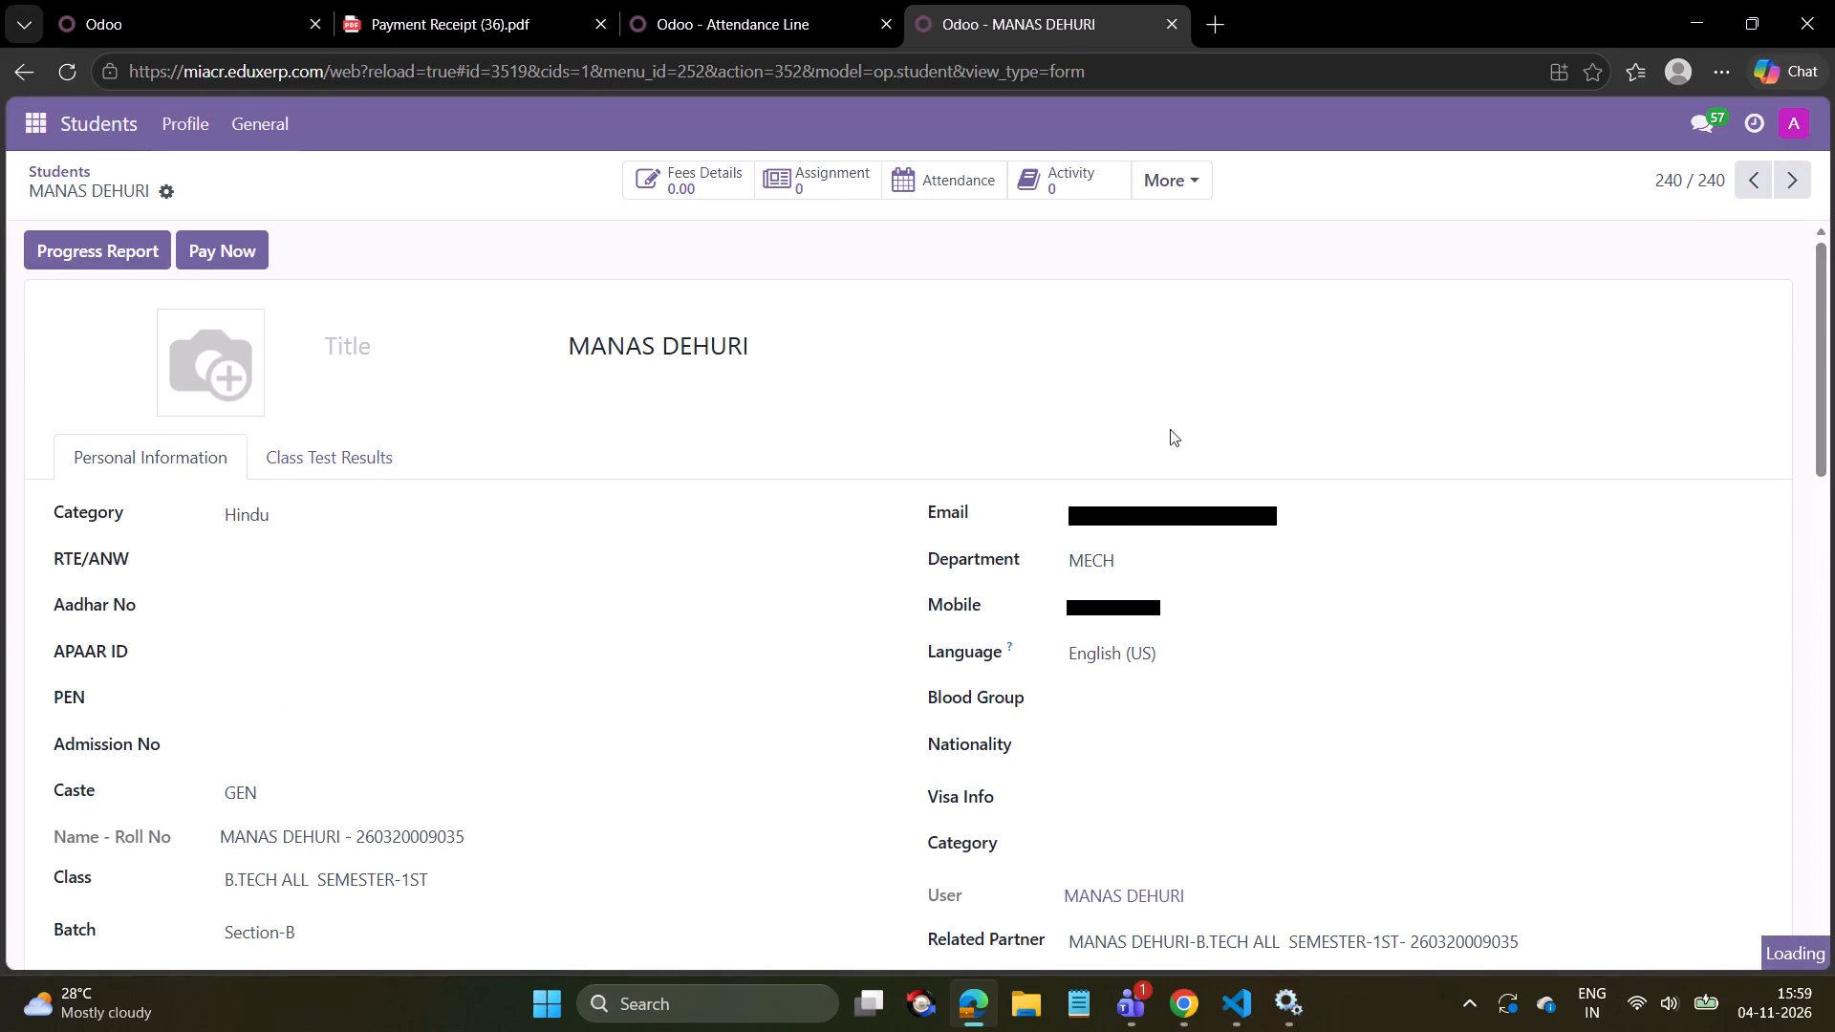
pyautogui.click(1791, 184)
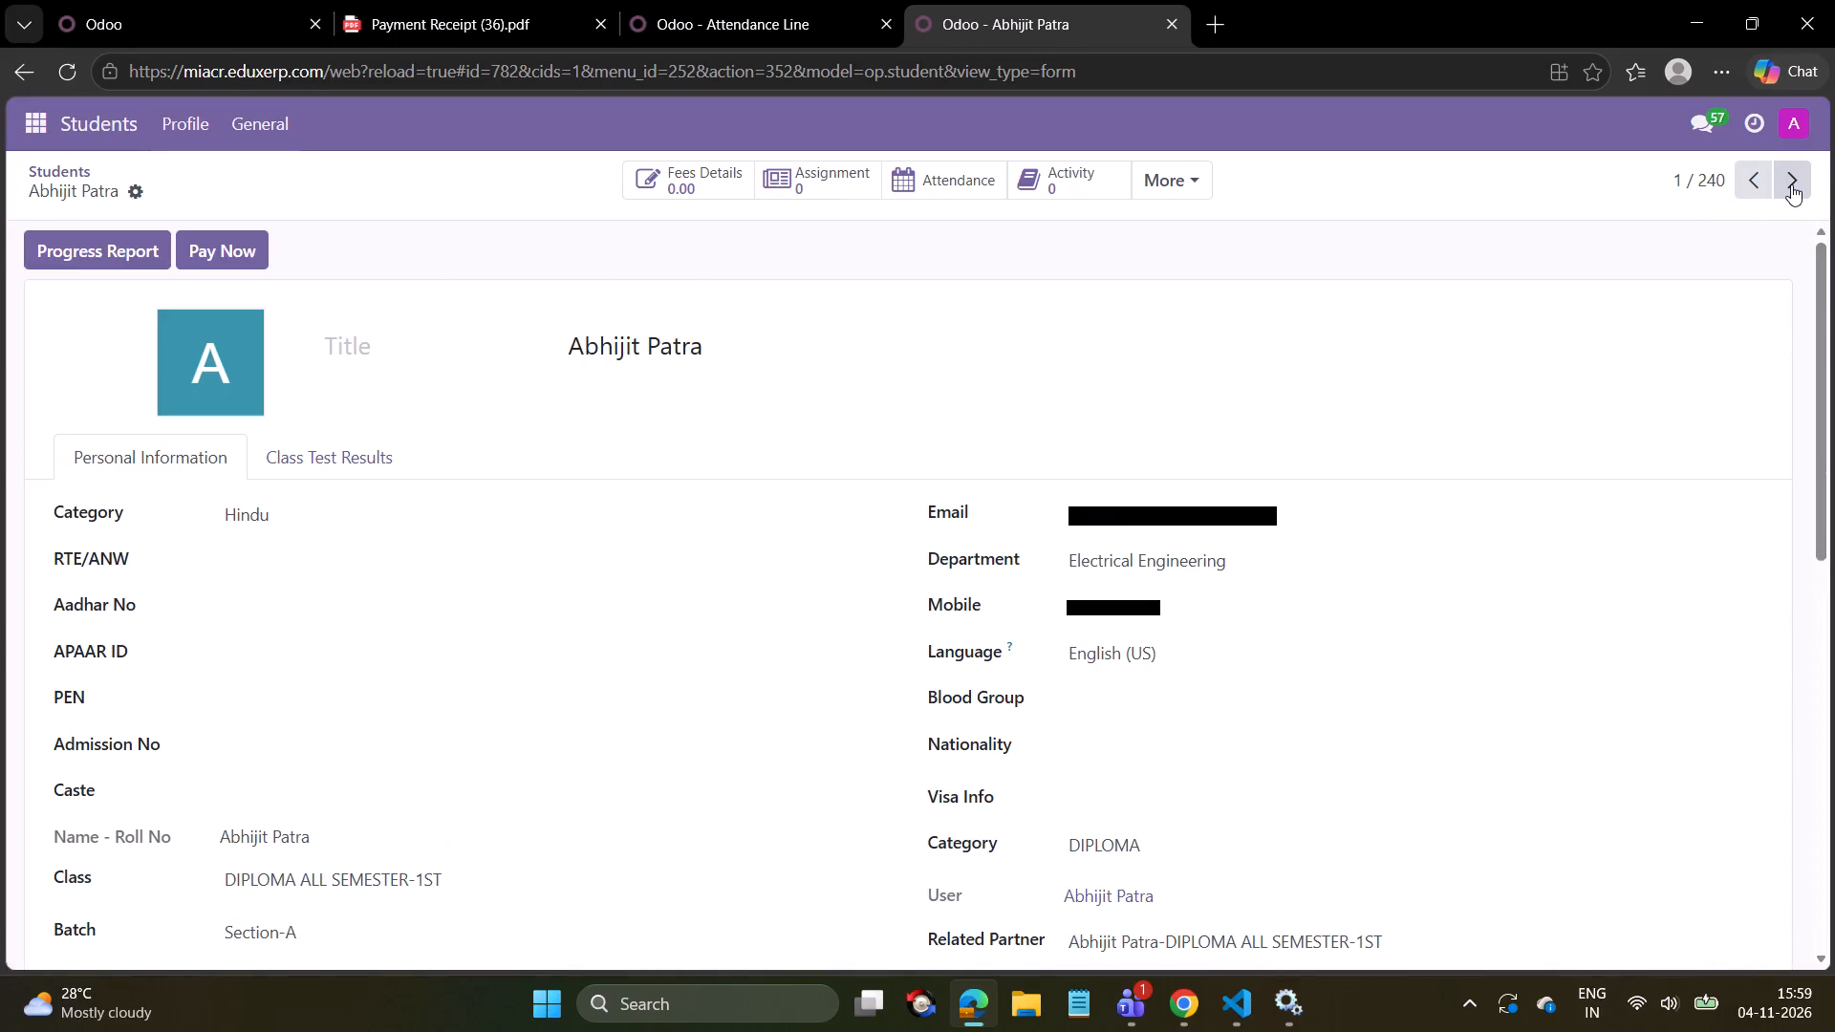
pyautogui.click(1743, 182)
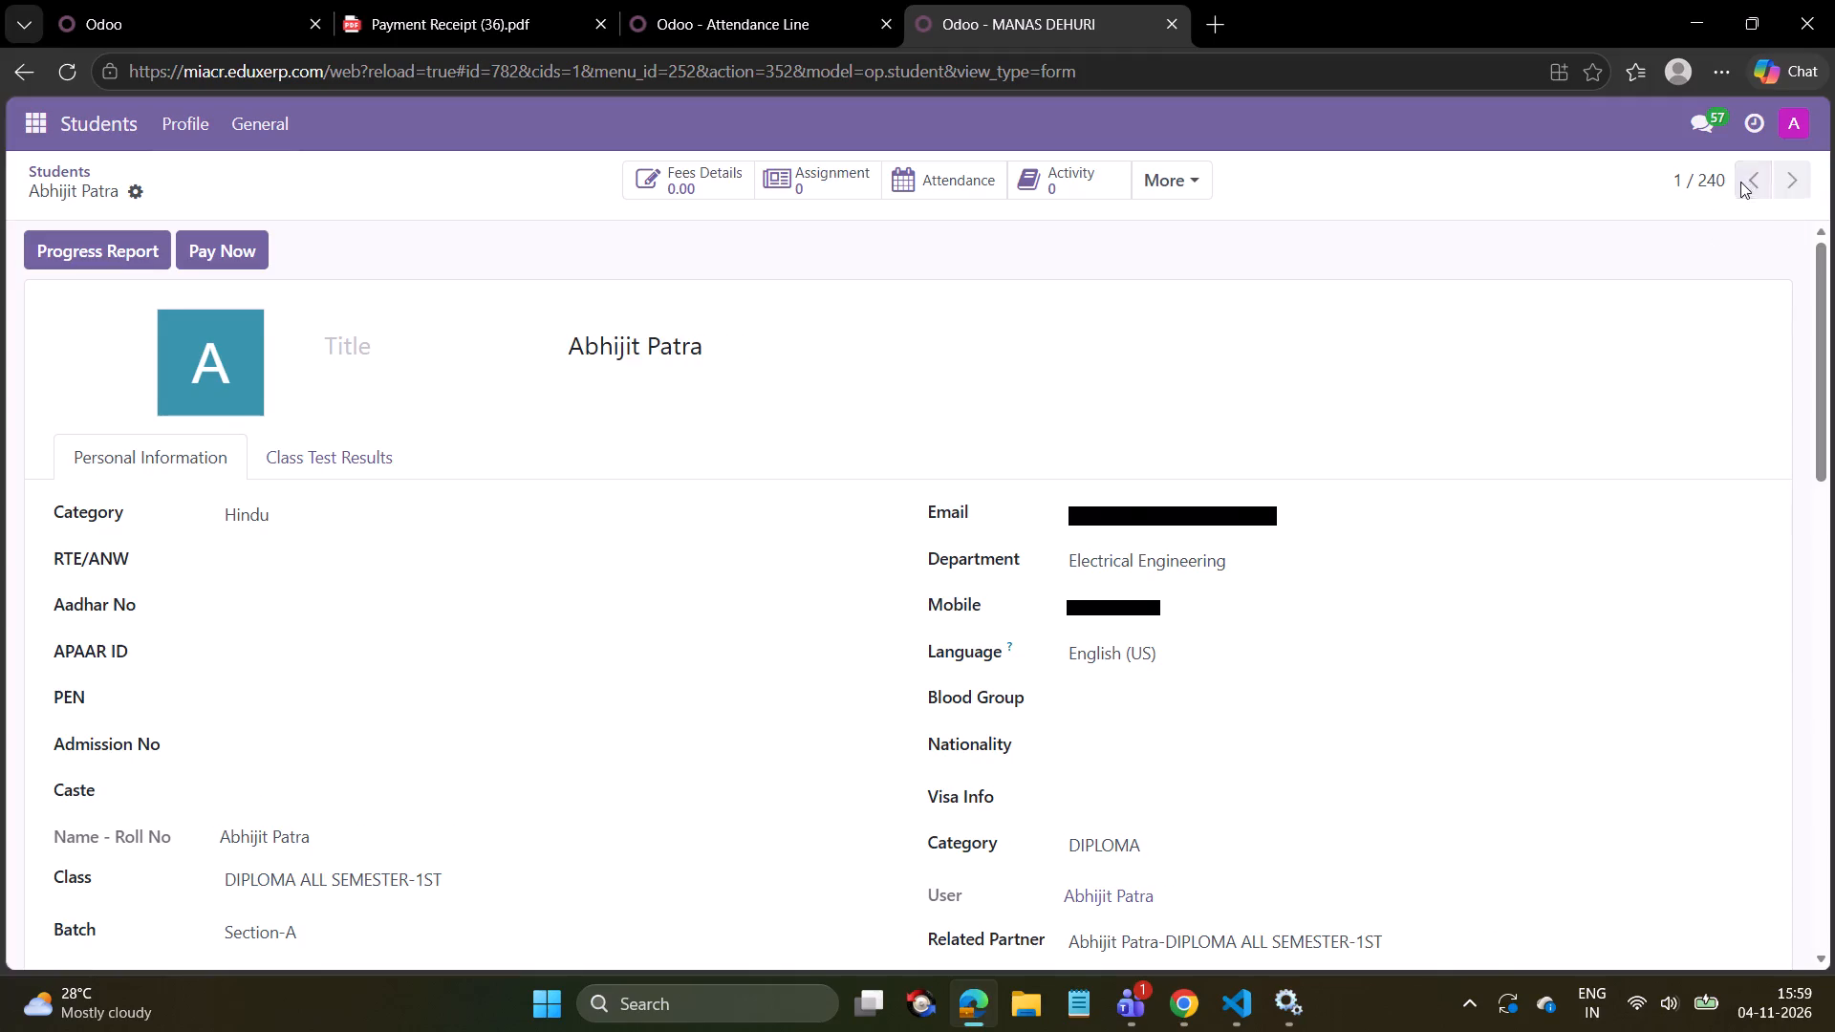
pyautogui.click(77, 164)
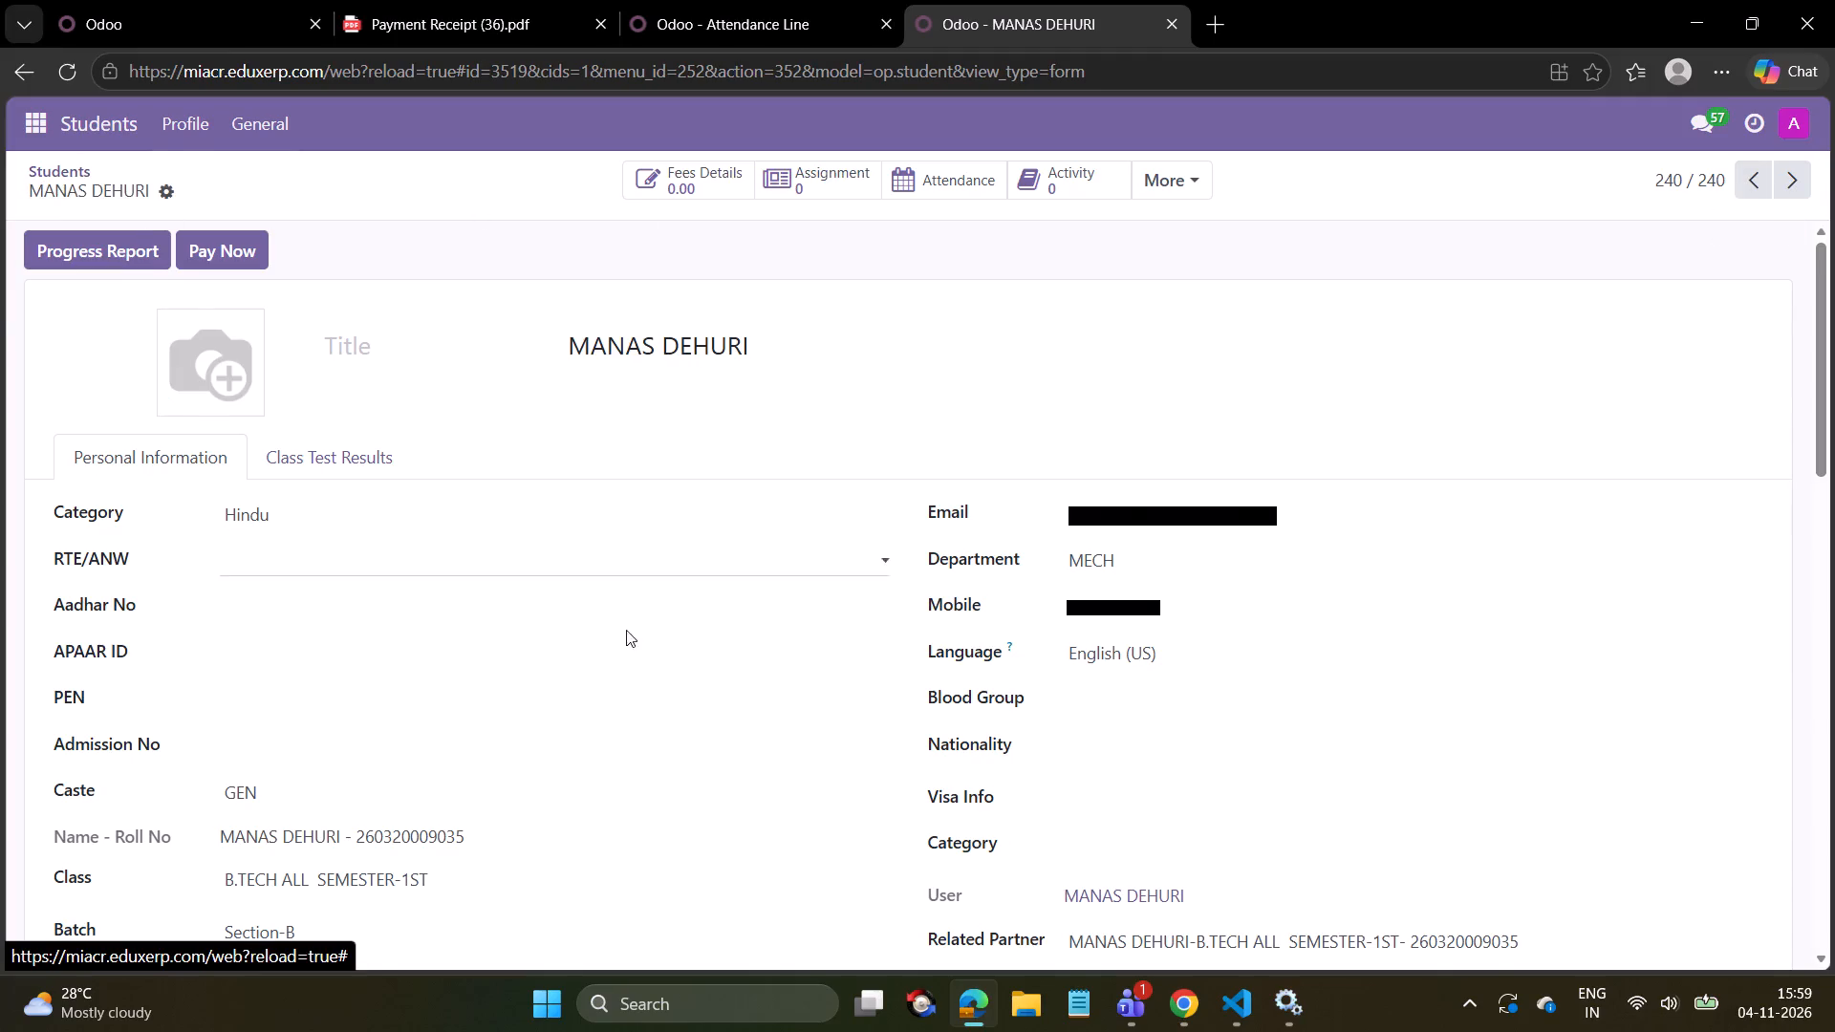
# Load the remaining B.Tech students and, for the first newly loaded one, reselect class B.TECH ALL SEMESTER-1ST and batch Section-B and save.
pyautogui.scroll(-2, 728, 635)
pyautogui.click(688, 523)
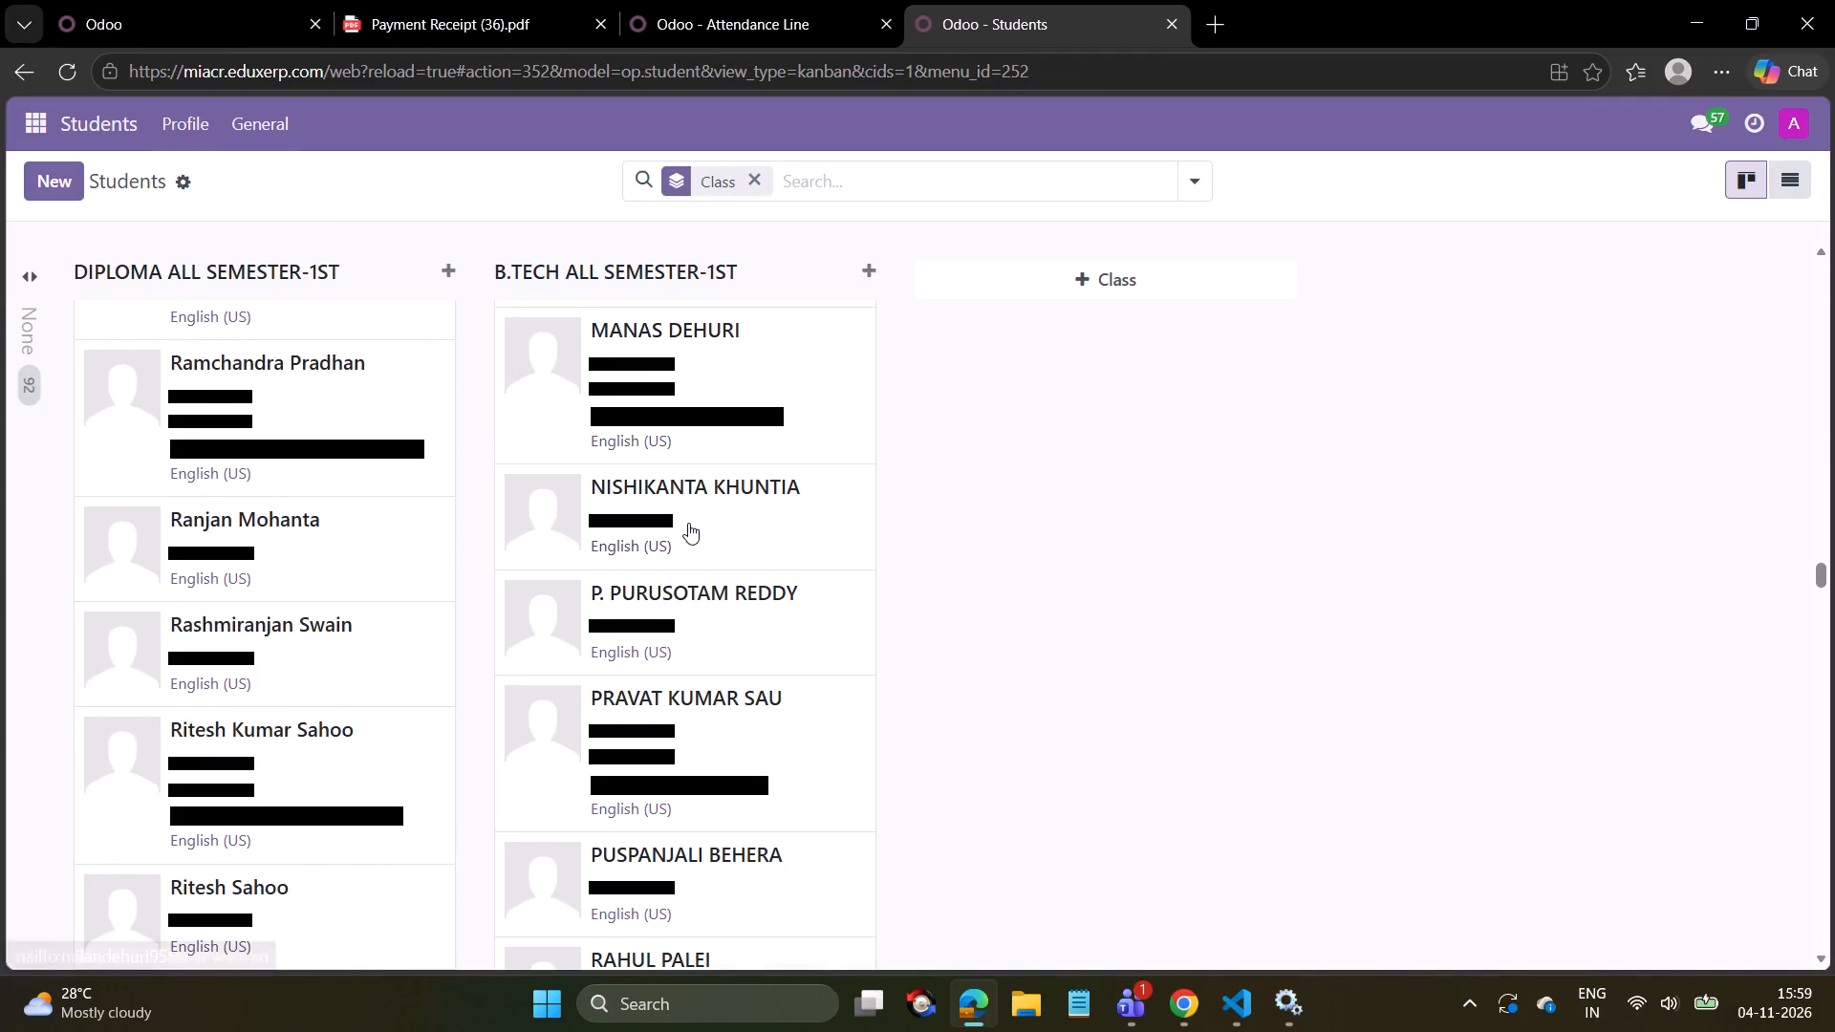
pyautogui.click(676, 500)
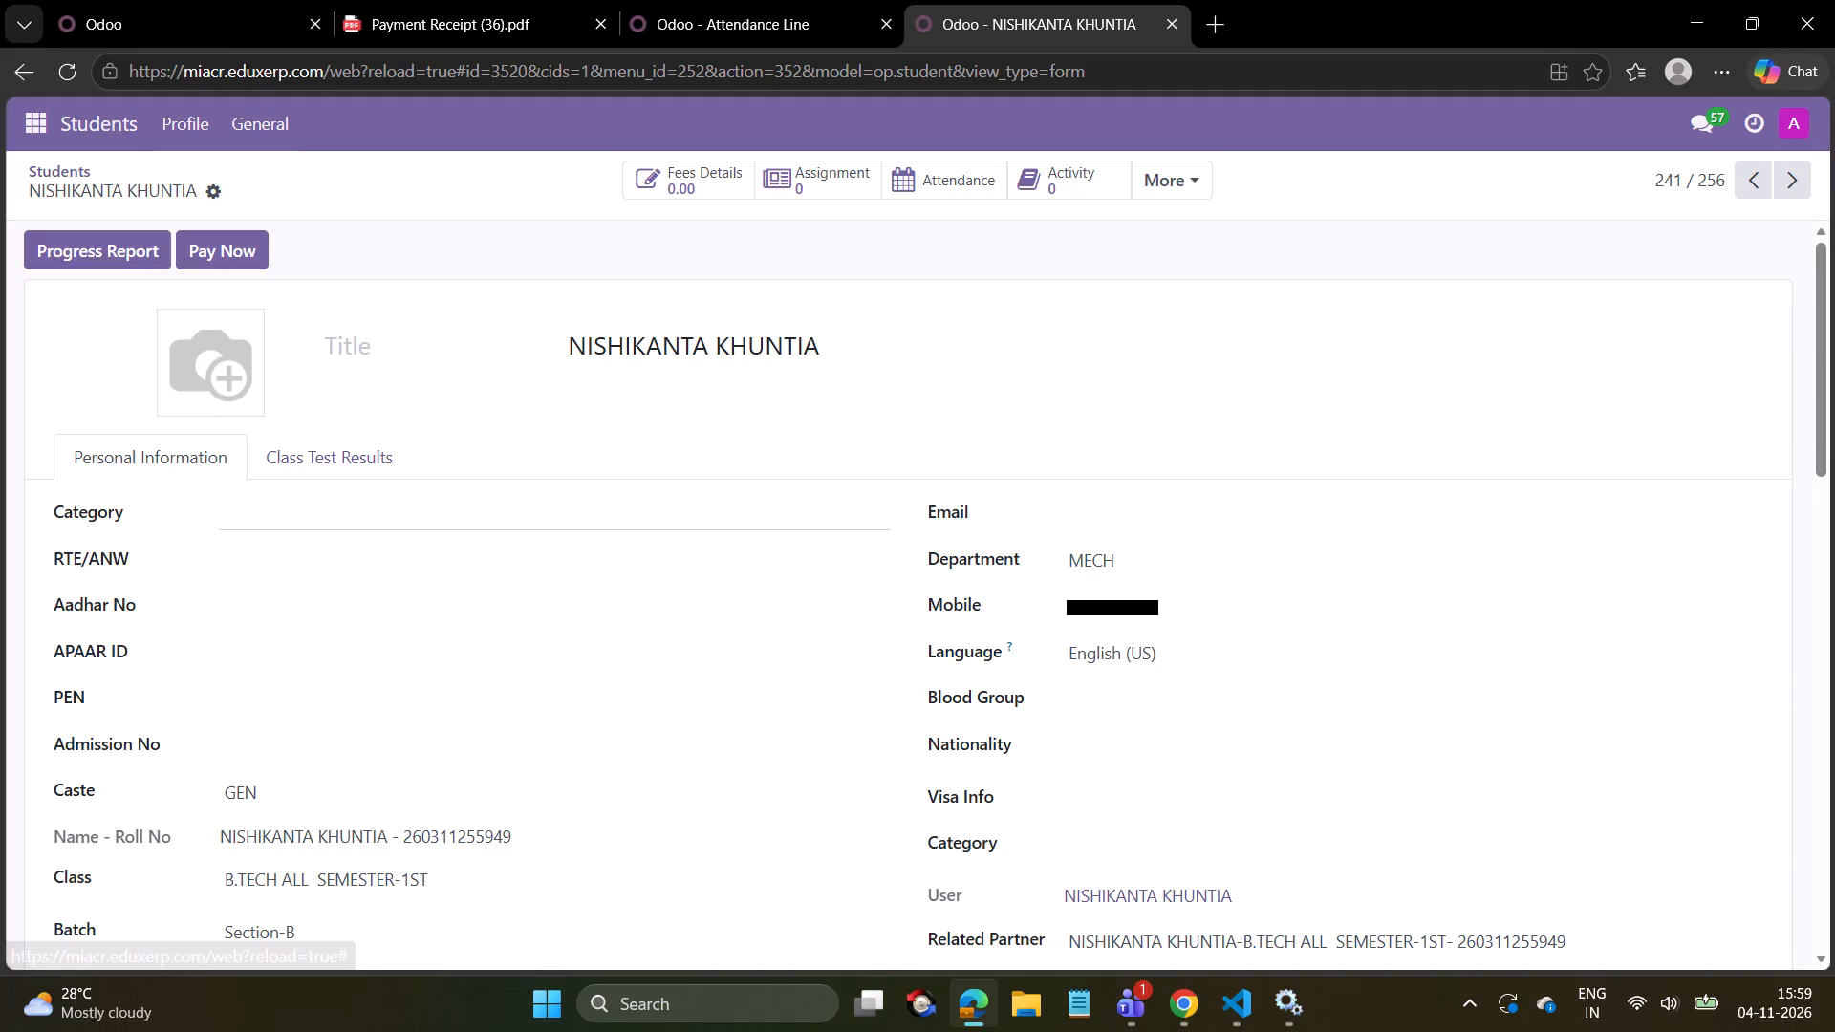
pyautogui.scroll(-2, 331, 740)
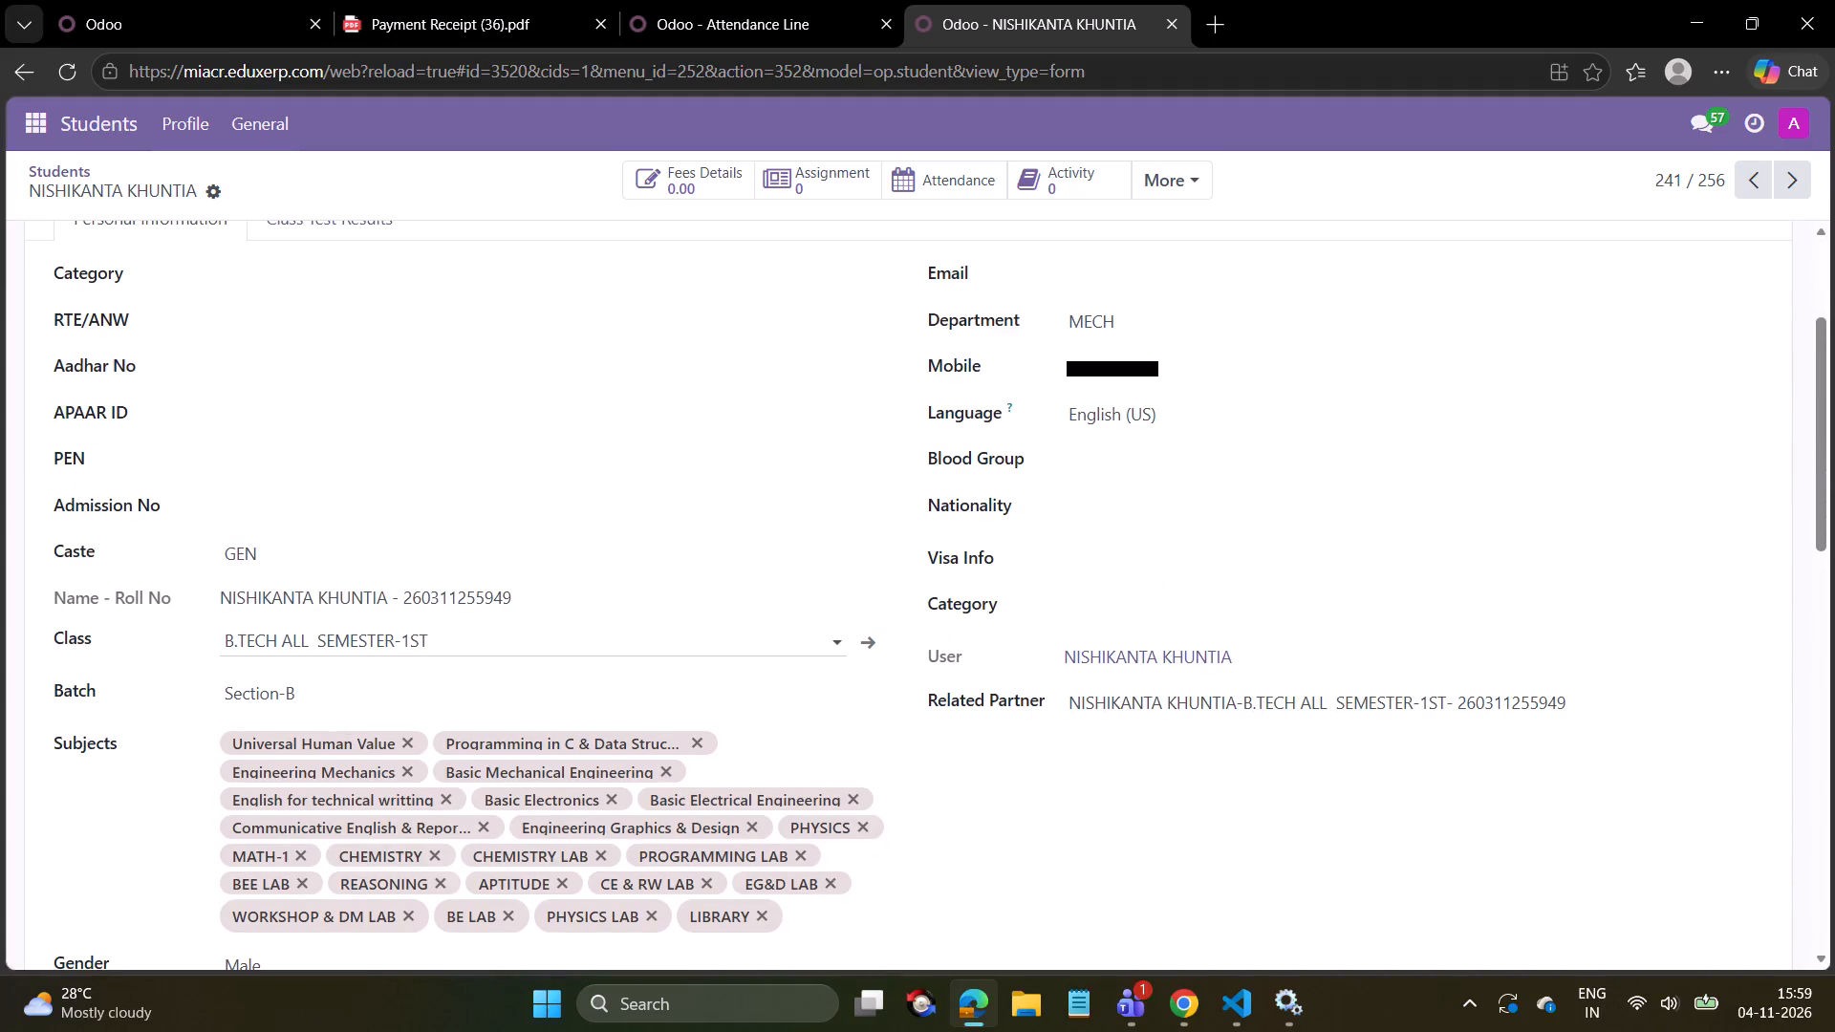
pyautogui.click(316, 634)
pyautogui.click(486, 632)
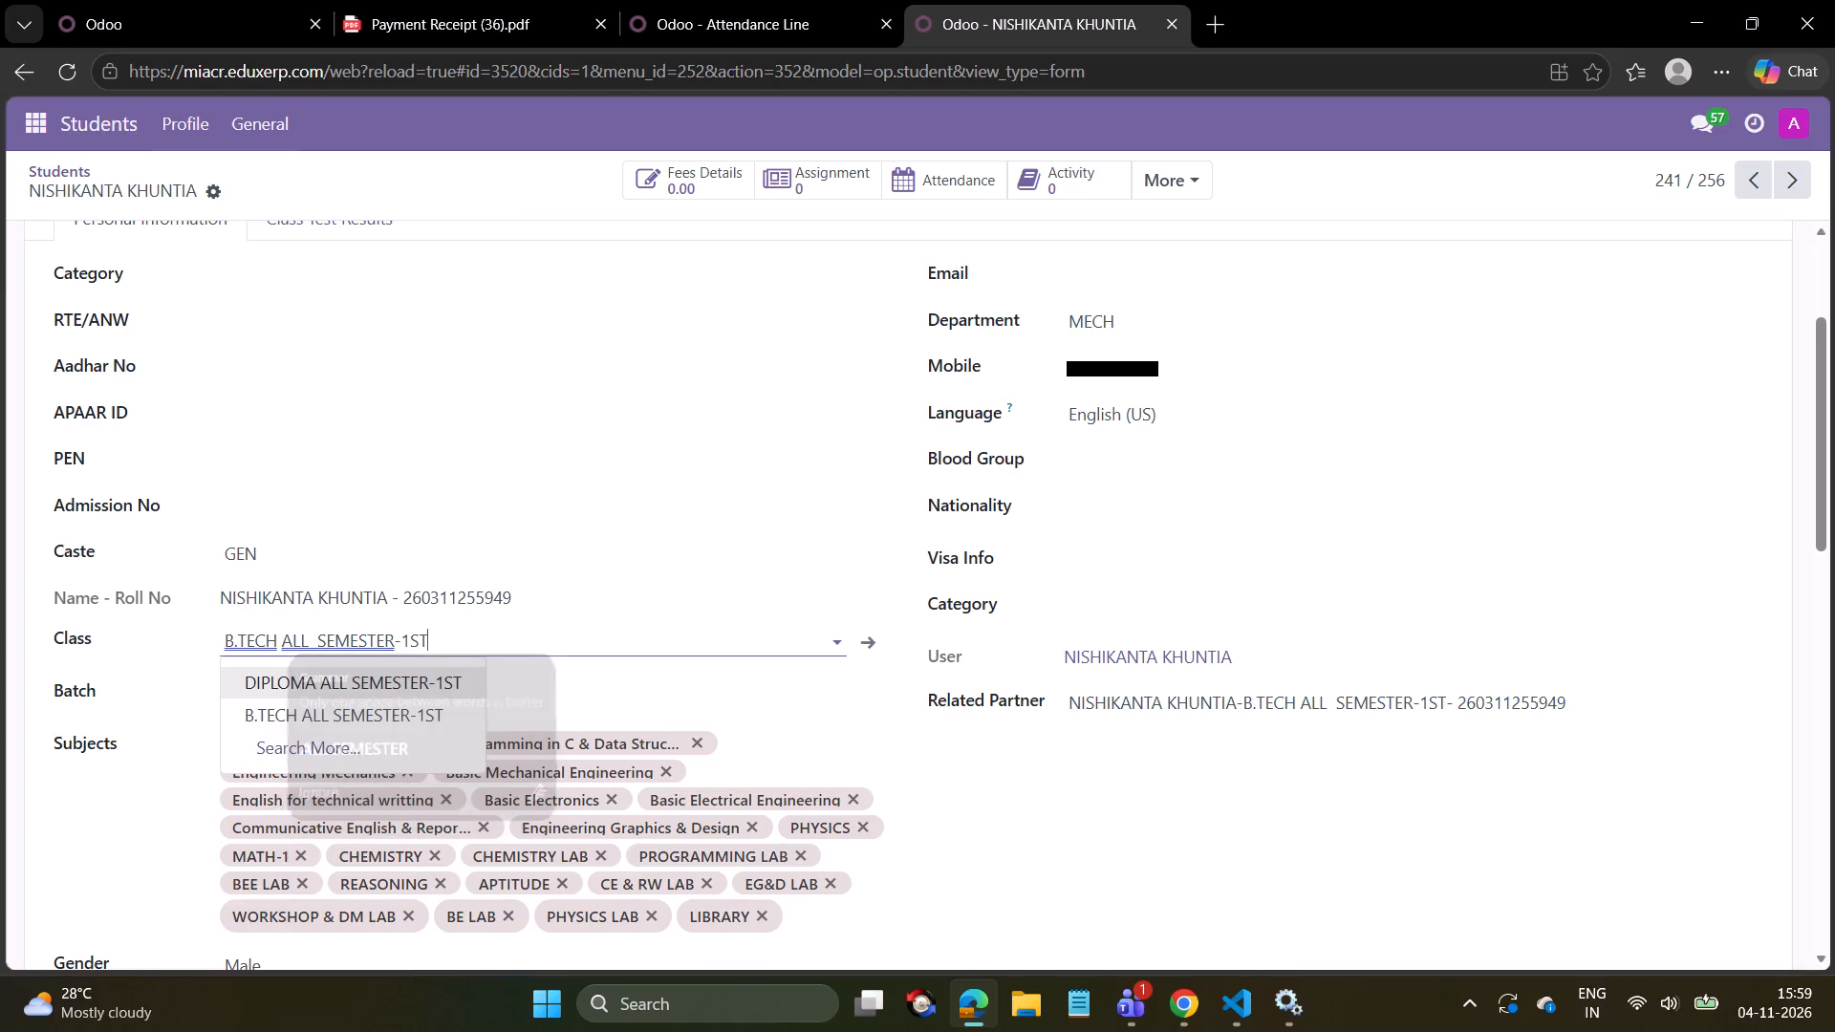
pyautogui.click(398, 708)
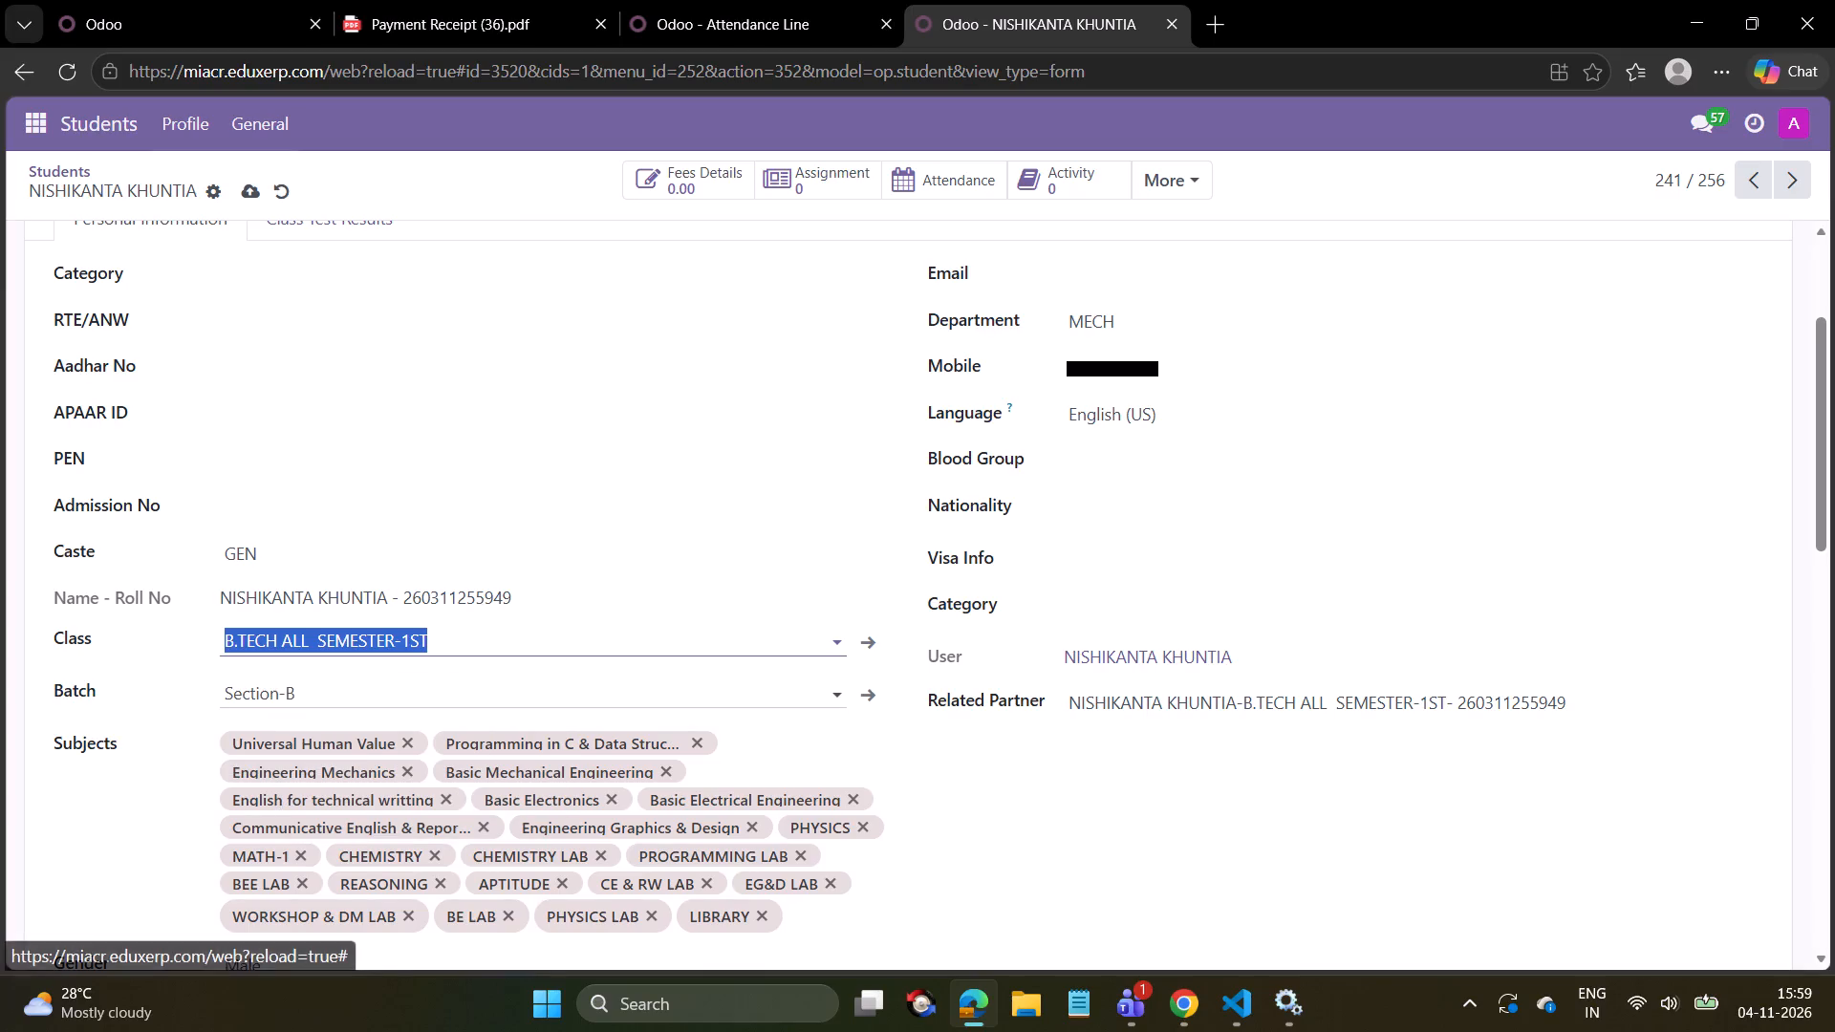
pyautogui.click(384, 699)
pyautogui.click(335, 771)
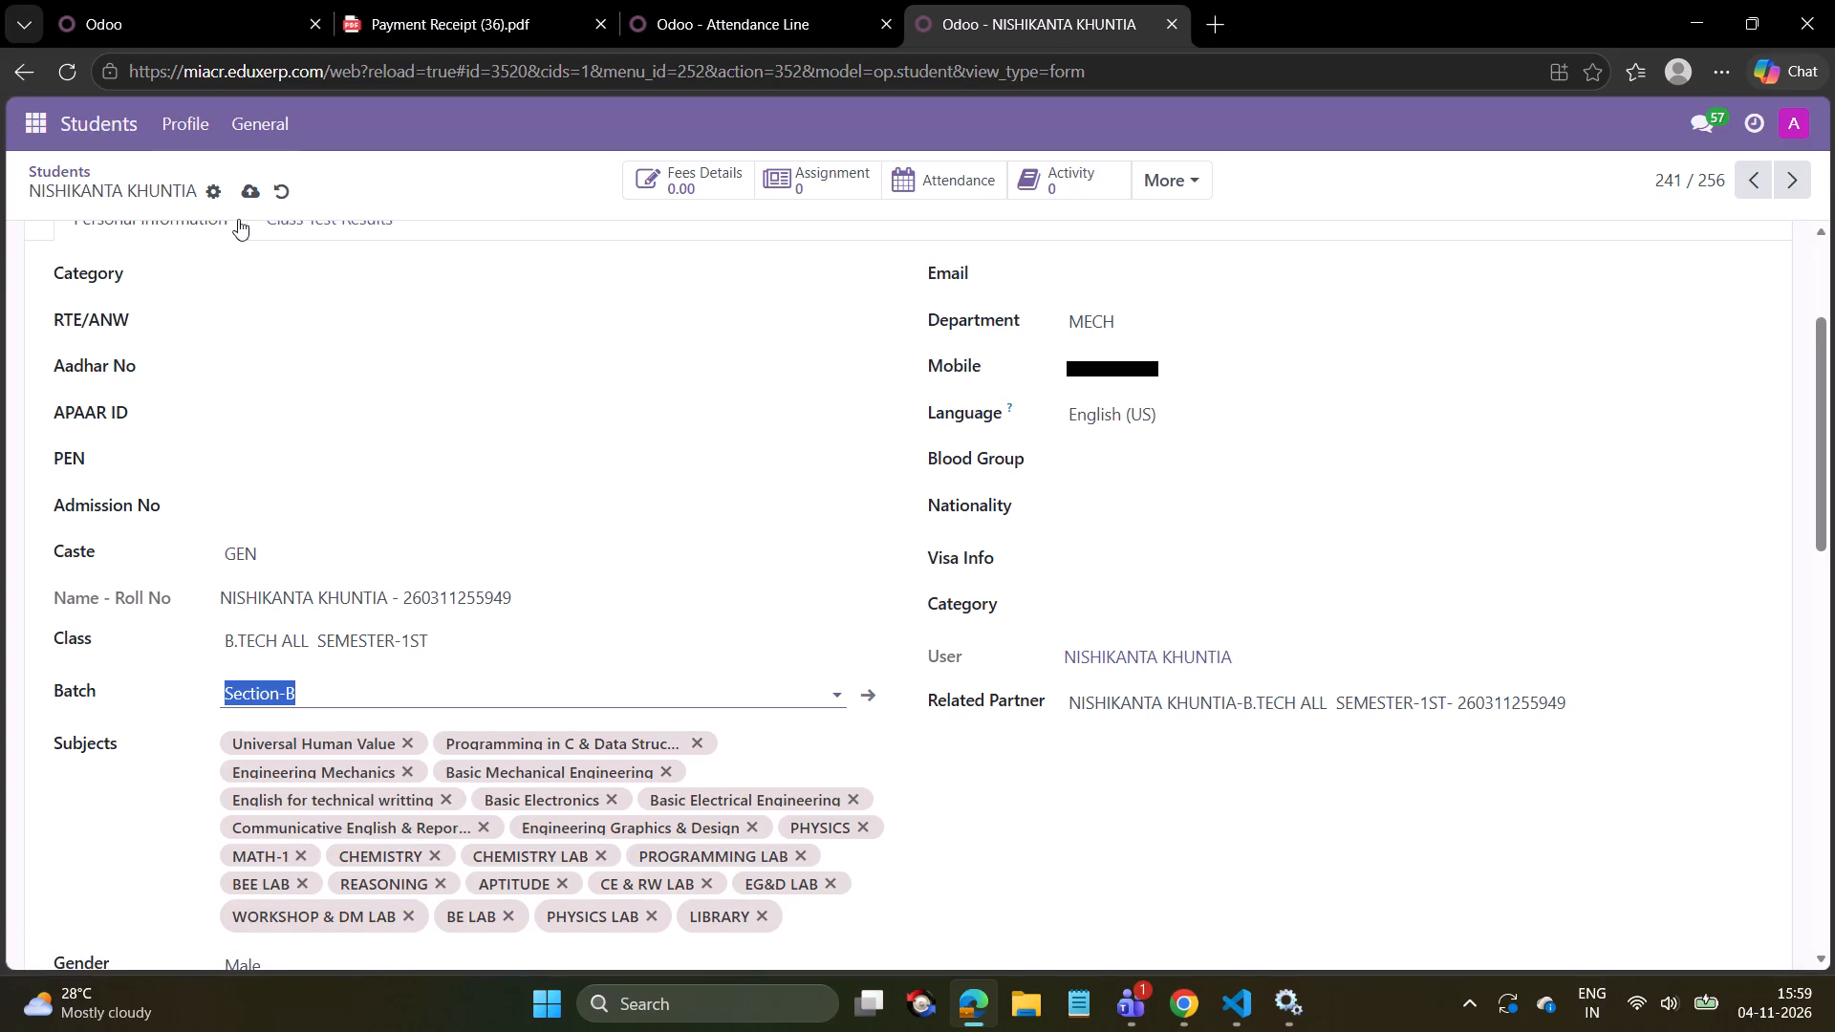
pyautogui.click(244, 190)
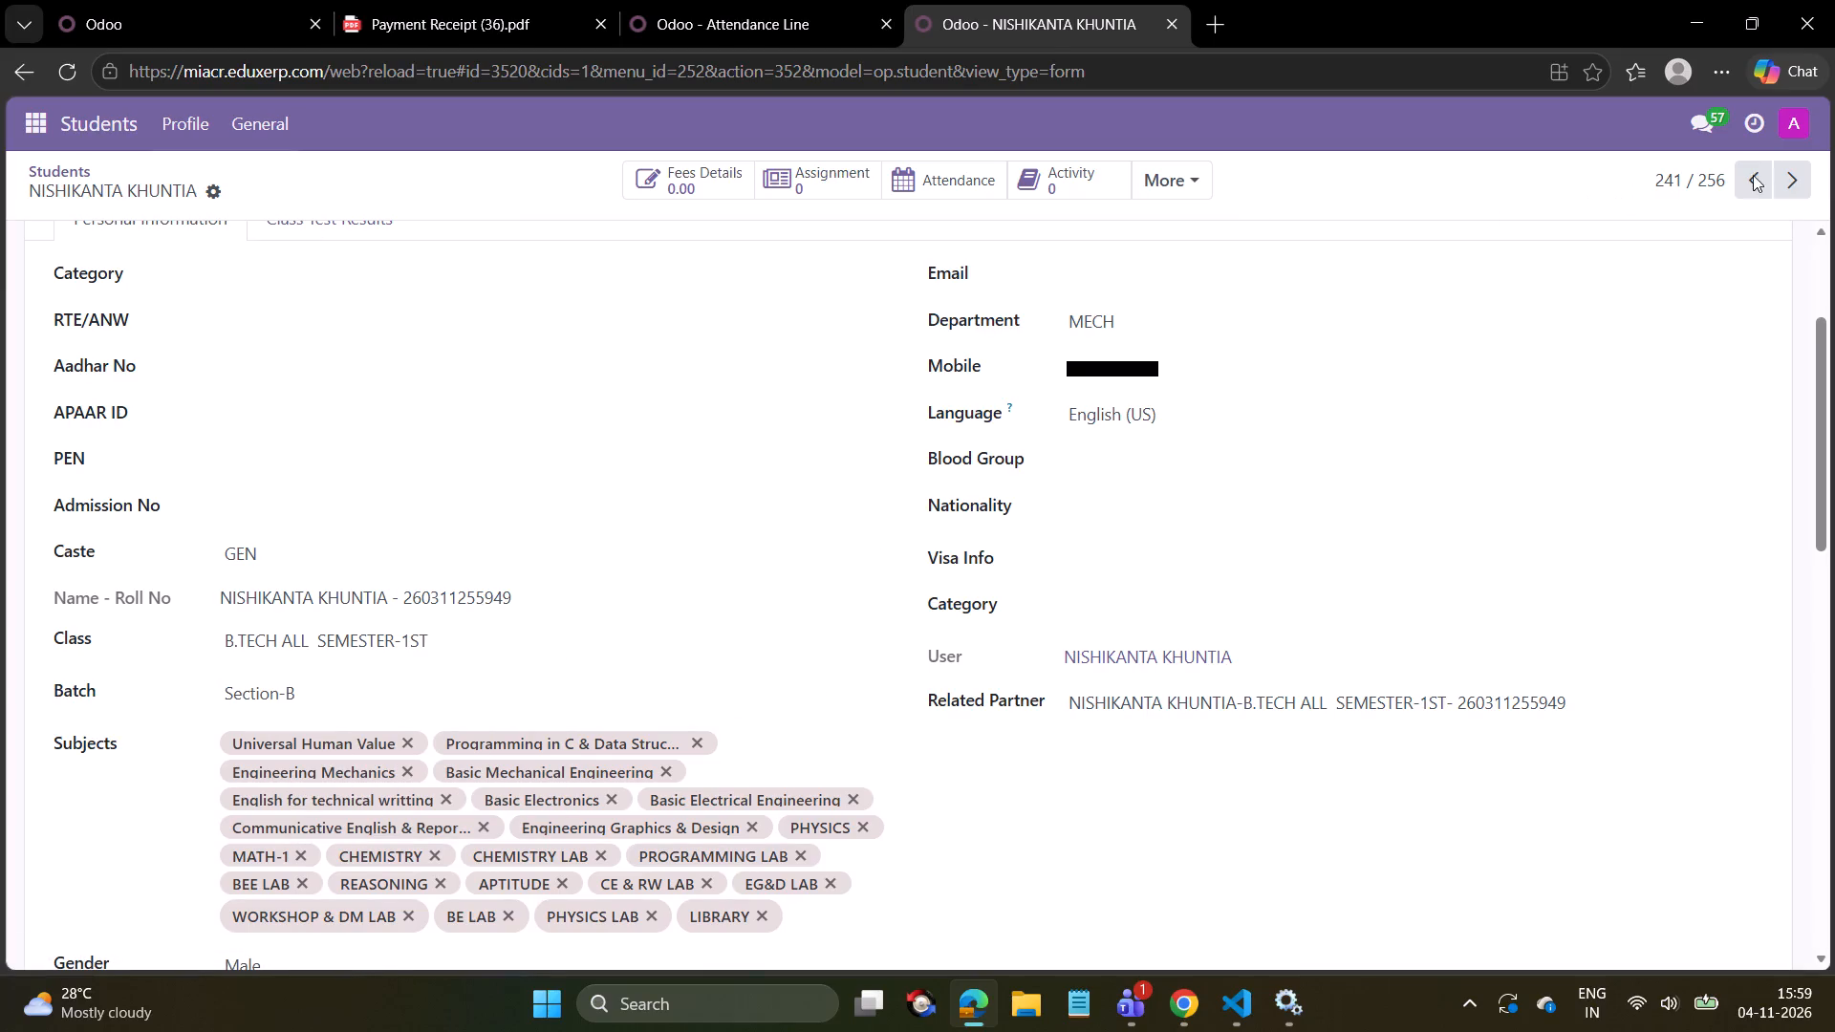
# For the following B.Tech student, reselect class B.TECH ALL SEMESTER-1ST and batch Section-B and save.
pyautogui.click(1794, 175)
pyautogui.click(505, 630)
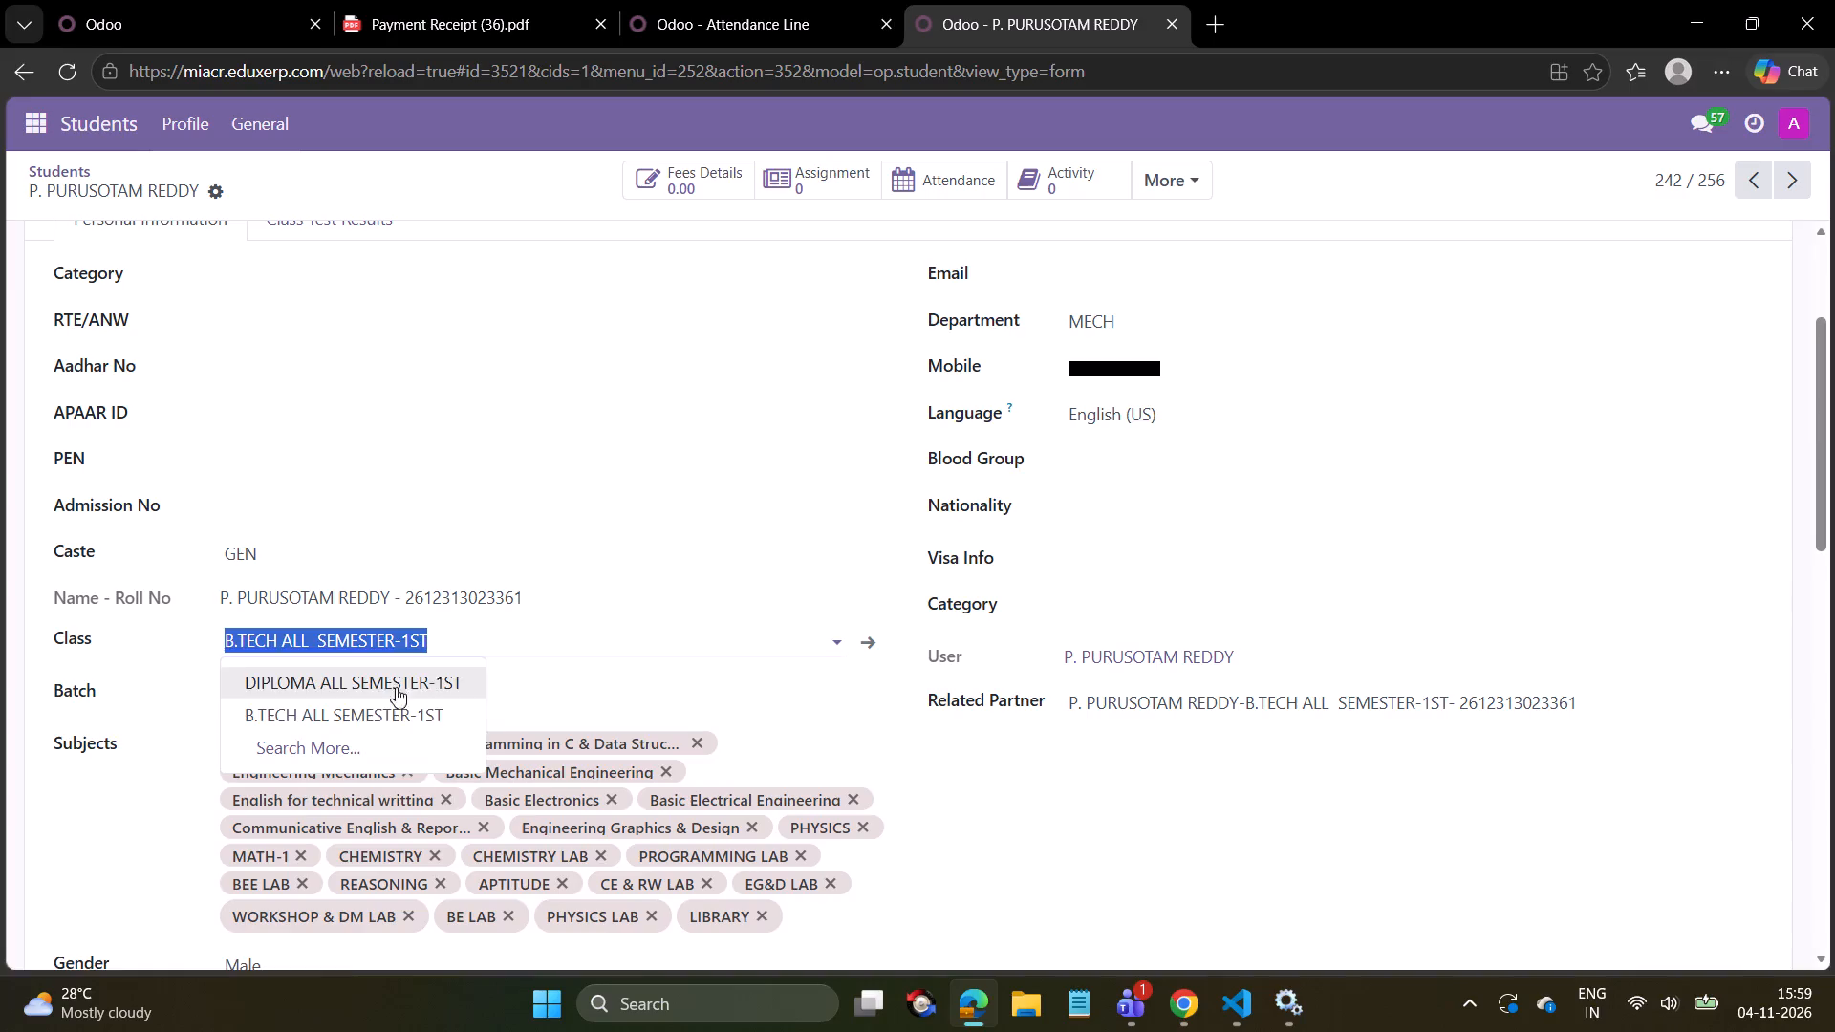
pyautogui.click(337, 720)
pyautogui.click(347, 699)
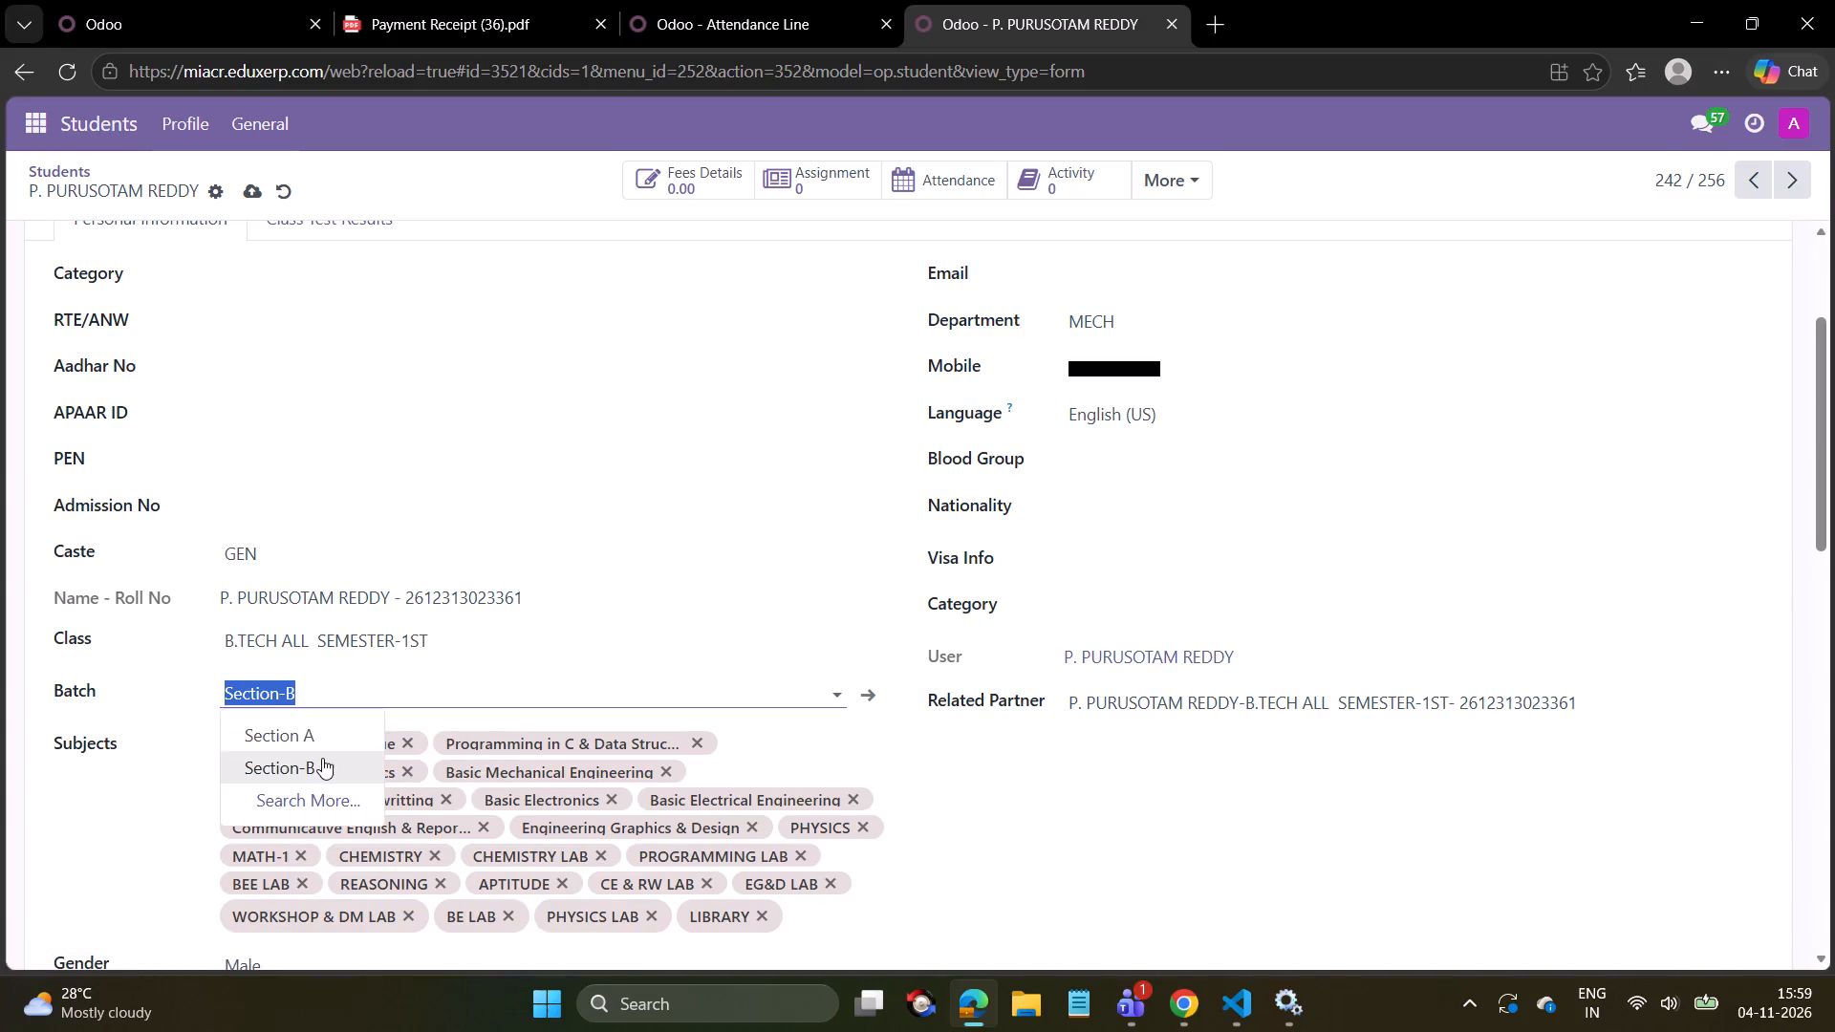
pyautogui.click(321, 759)
pyautogui.click(247, 192)
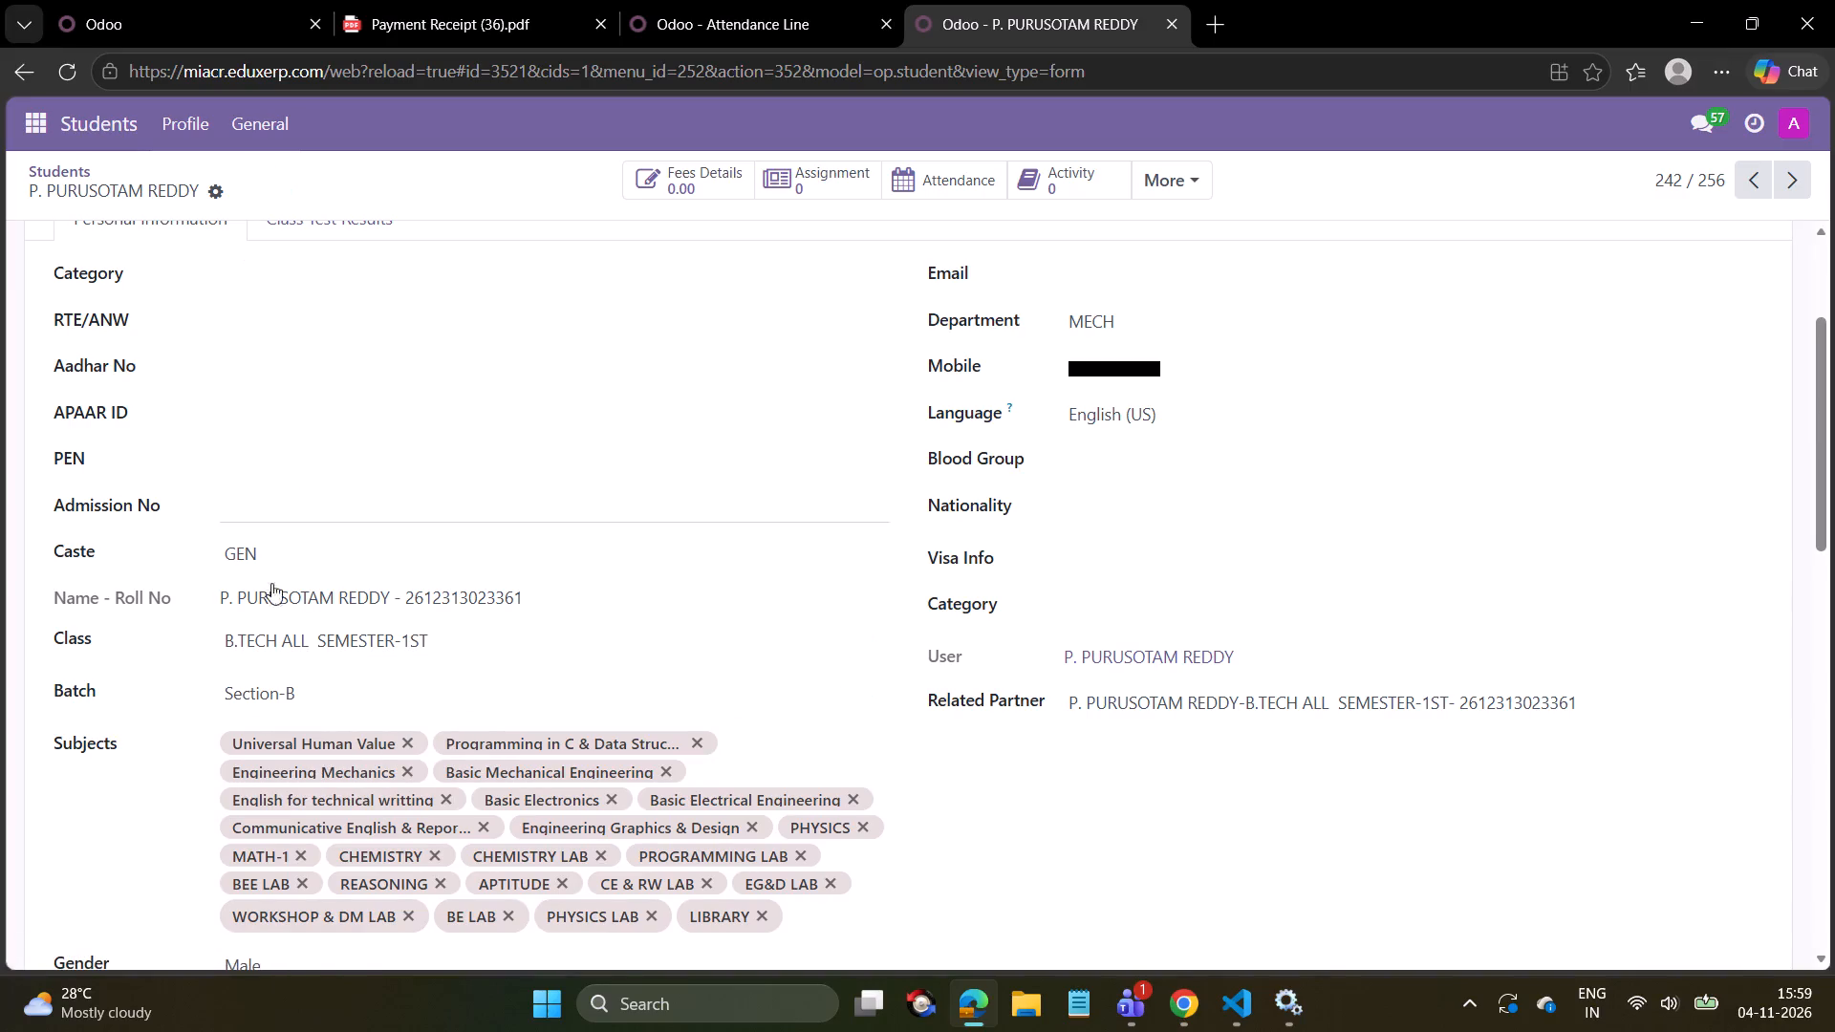
# Reload the saved student record and check its class, batch and subjects.
pyautogui.click(69, 76)
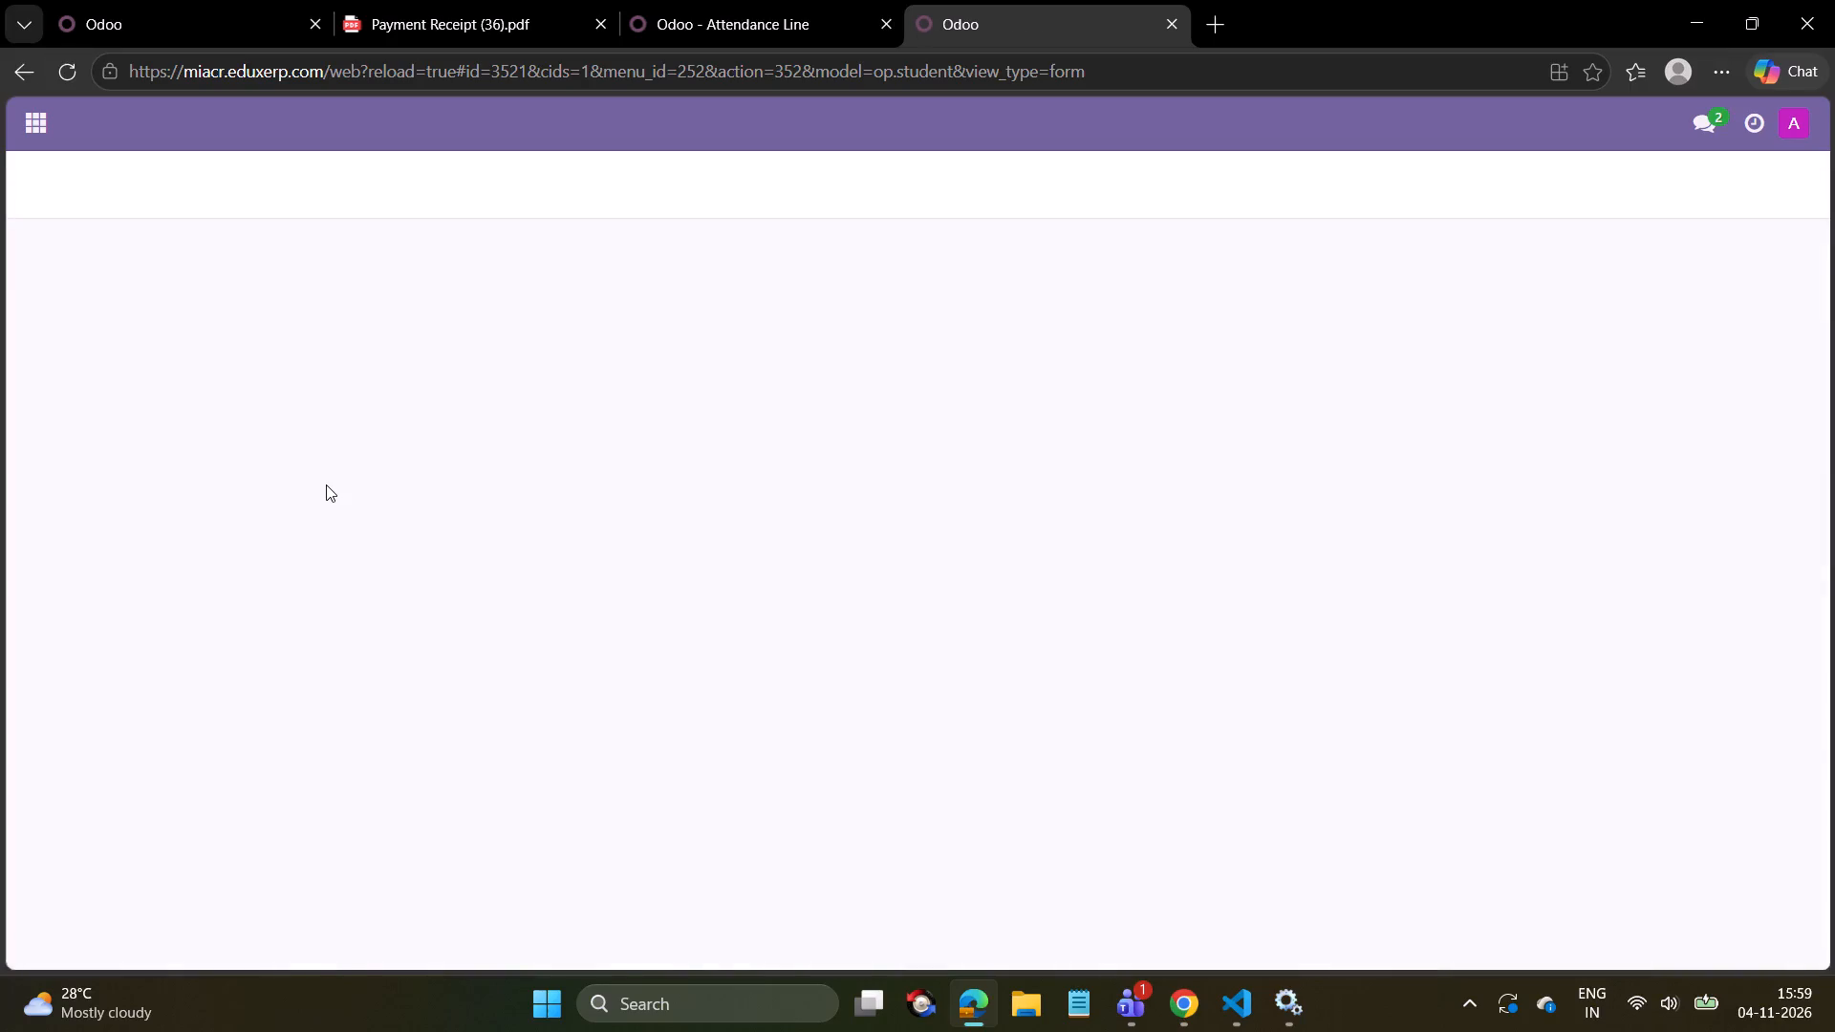
pyautogui.scroll(-2, 317, 706)
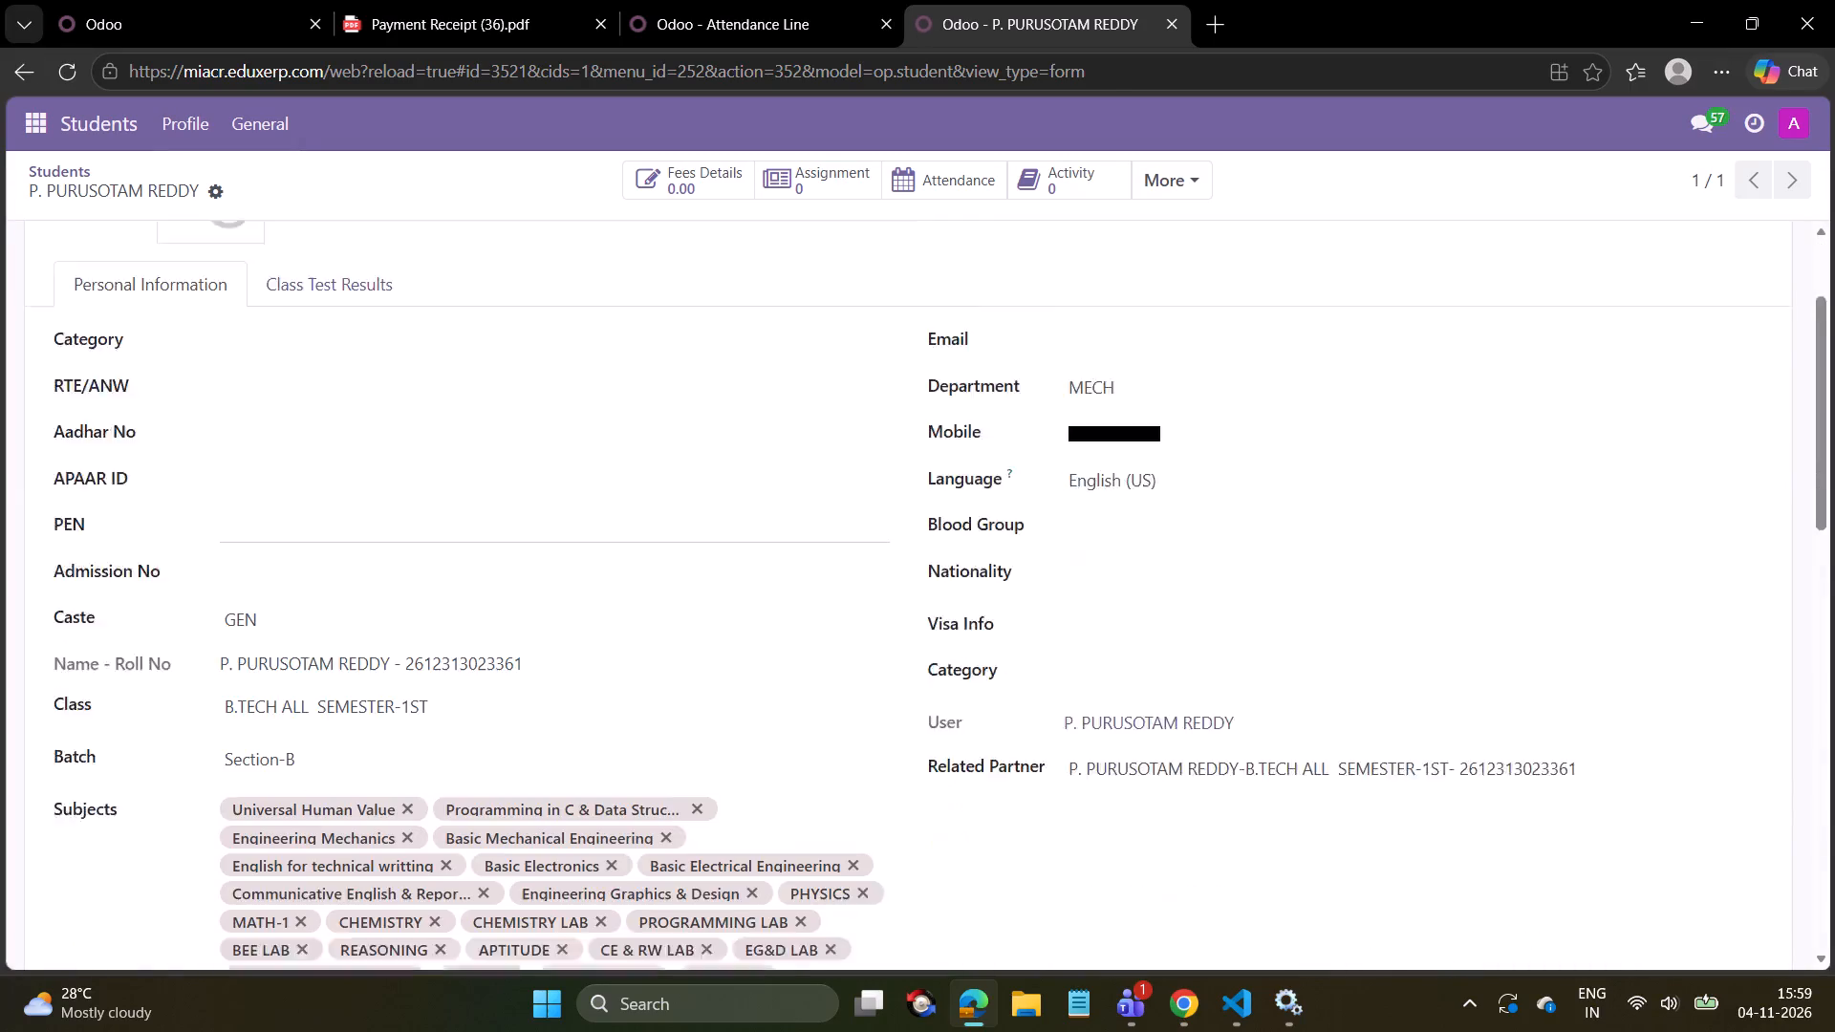
# Return to the full student list and group the students by Class.
pyautogui.scroll(4, 521, 636)
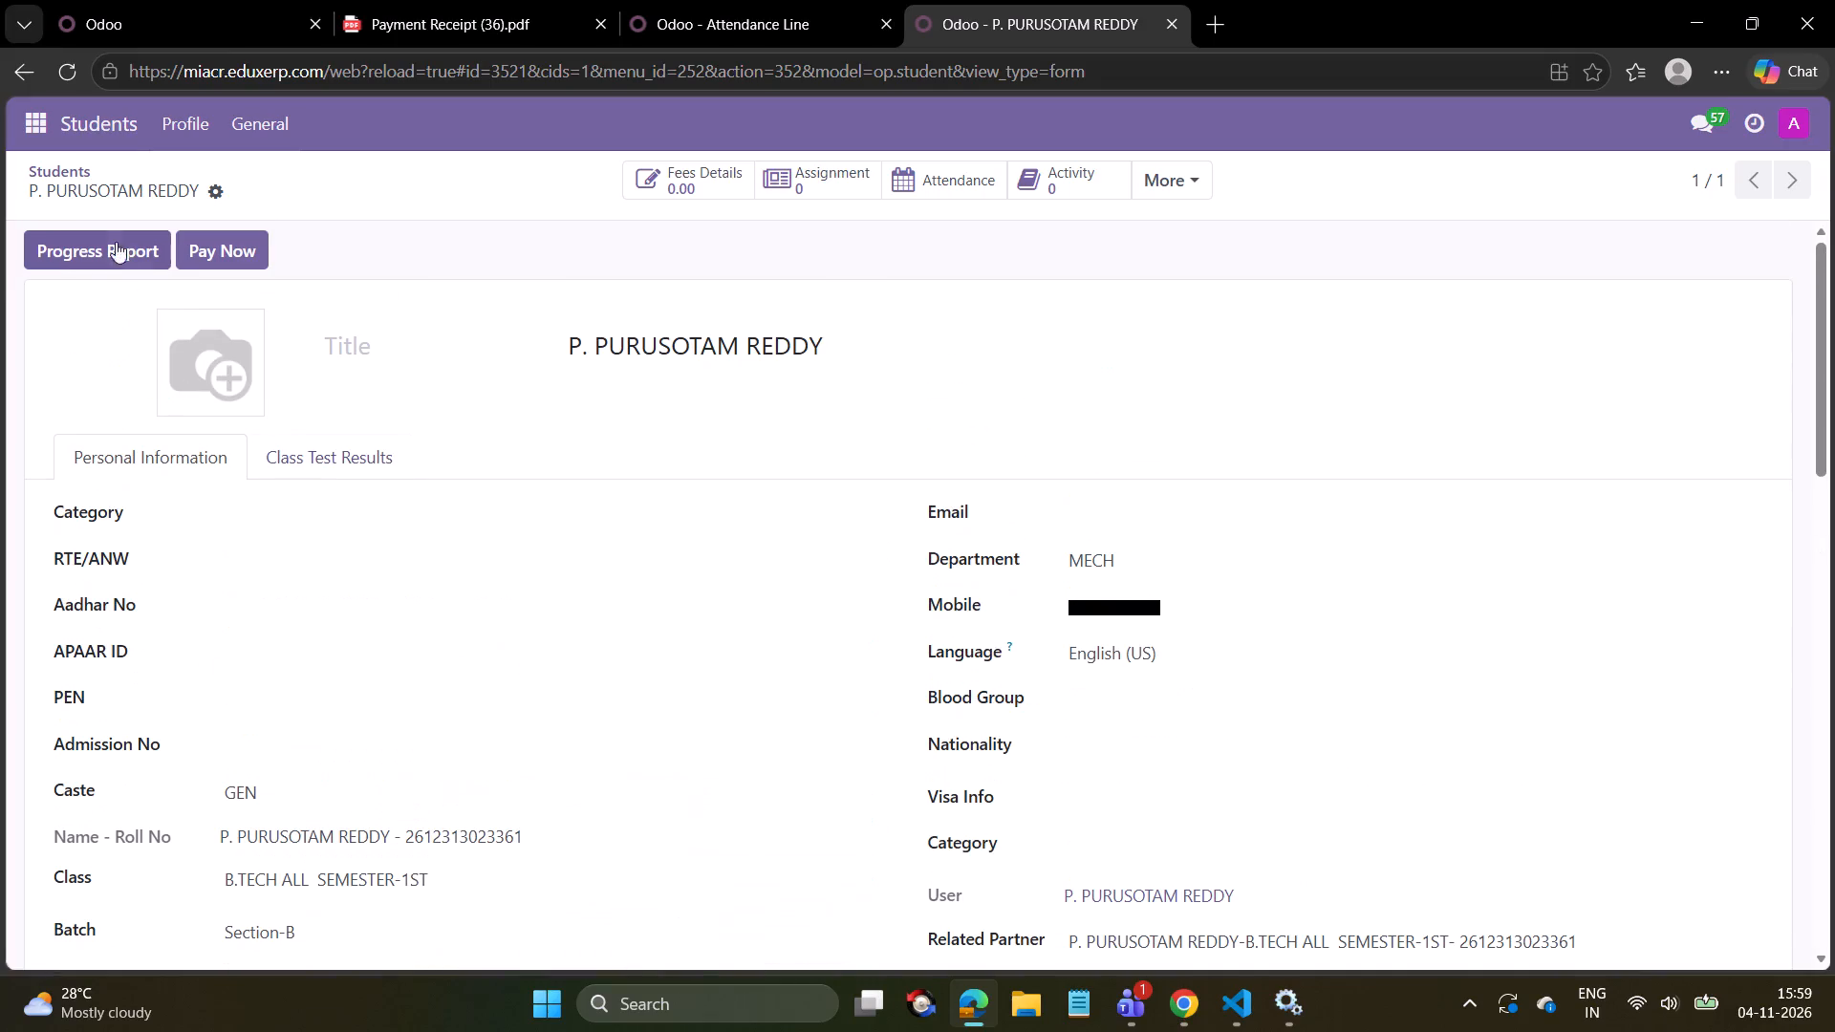
pyautogui.click(83, 159)
pyautogui.click(77, 164)
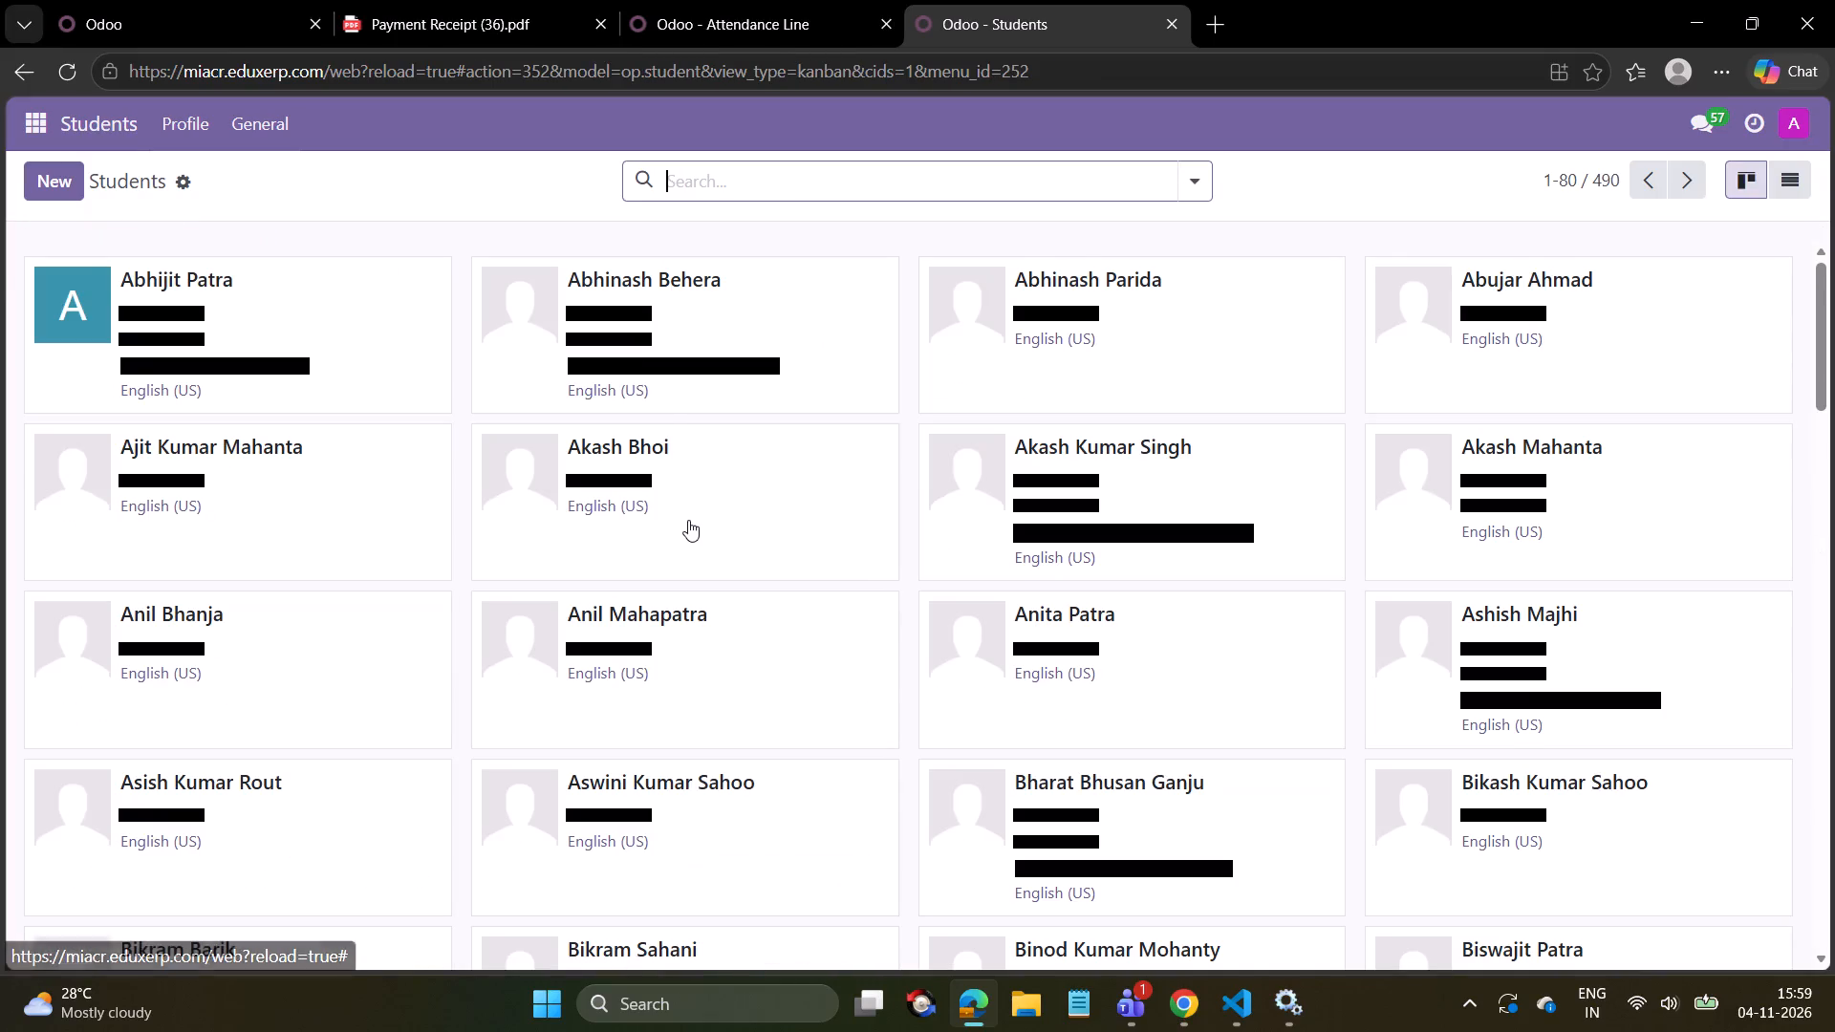
pyautogui.click(1190, 195)
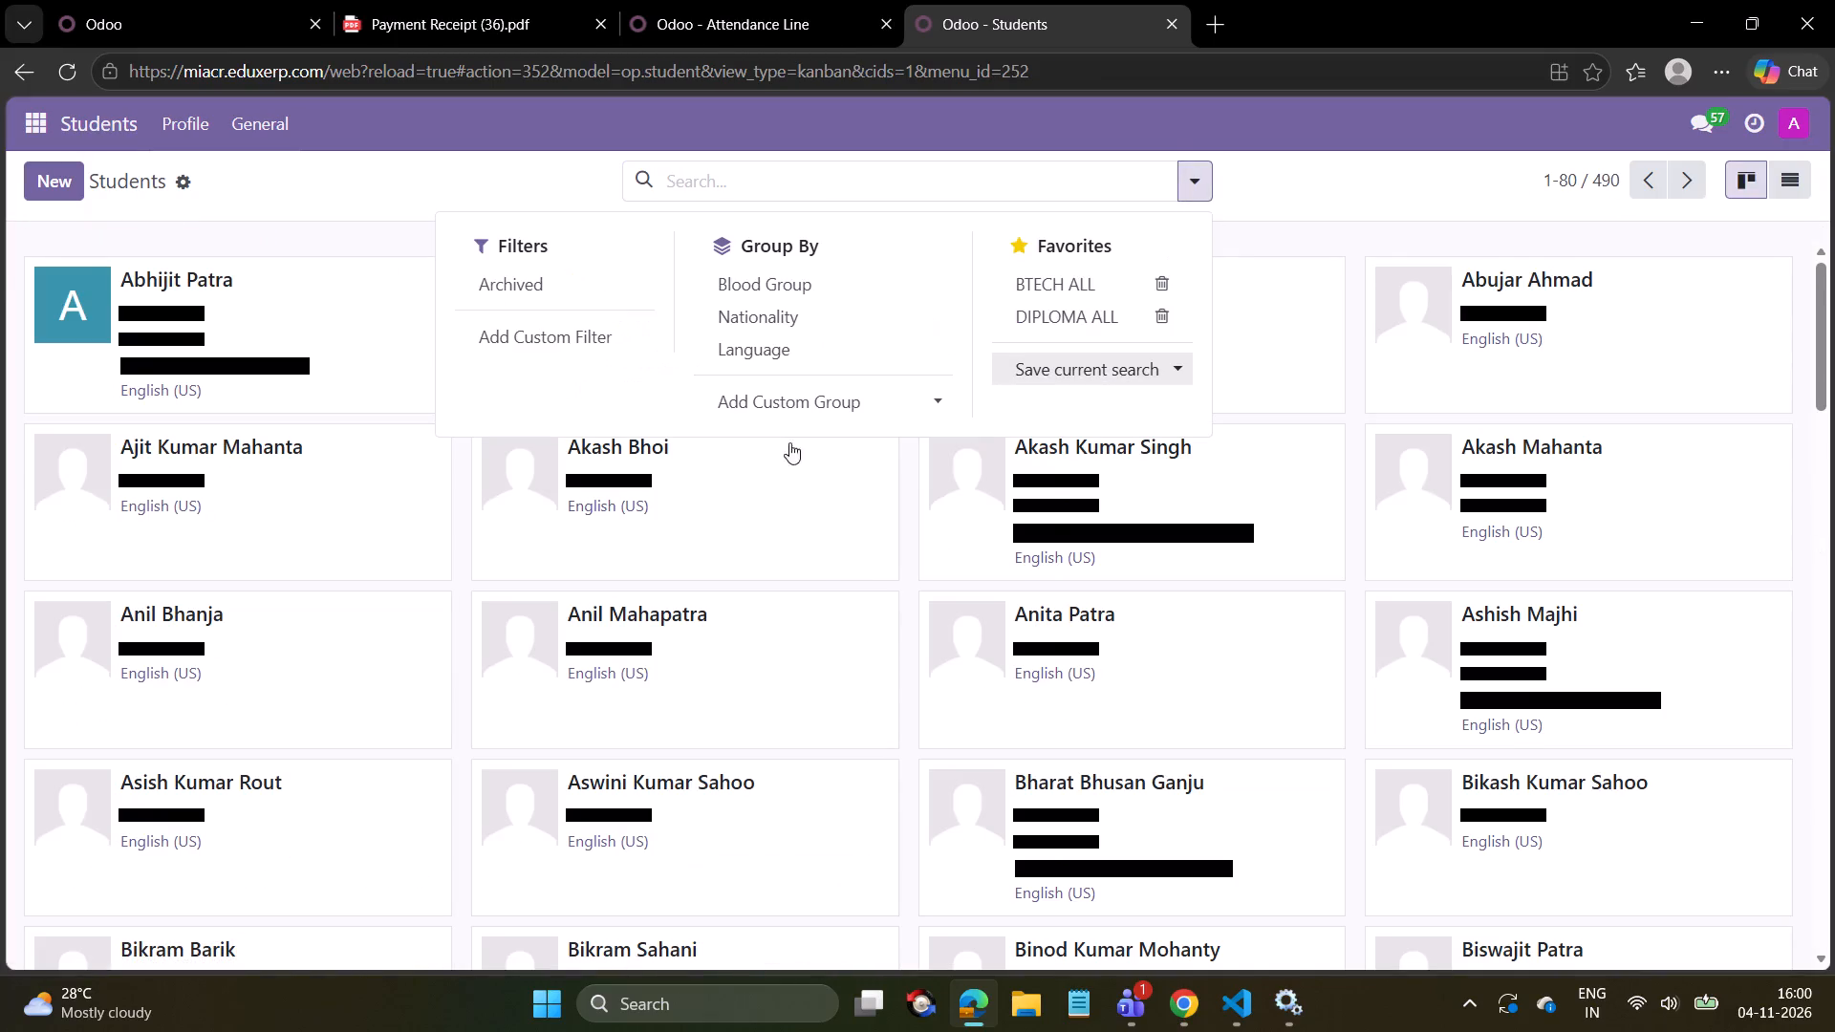
pyautogui.click(785, 399)
pyautogui.click(780, 924)
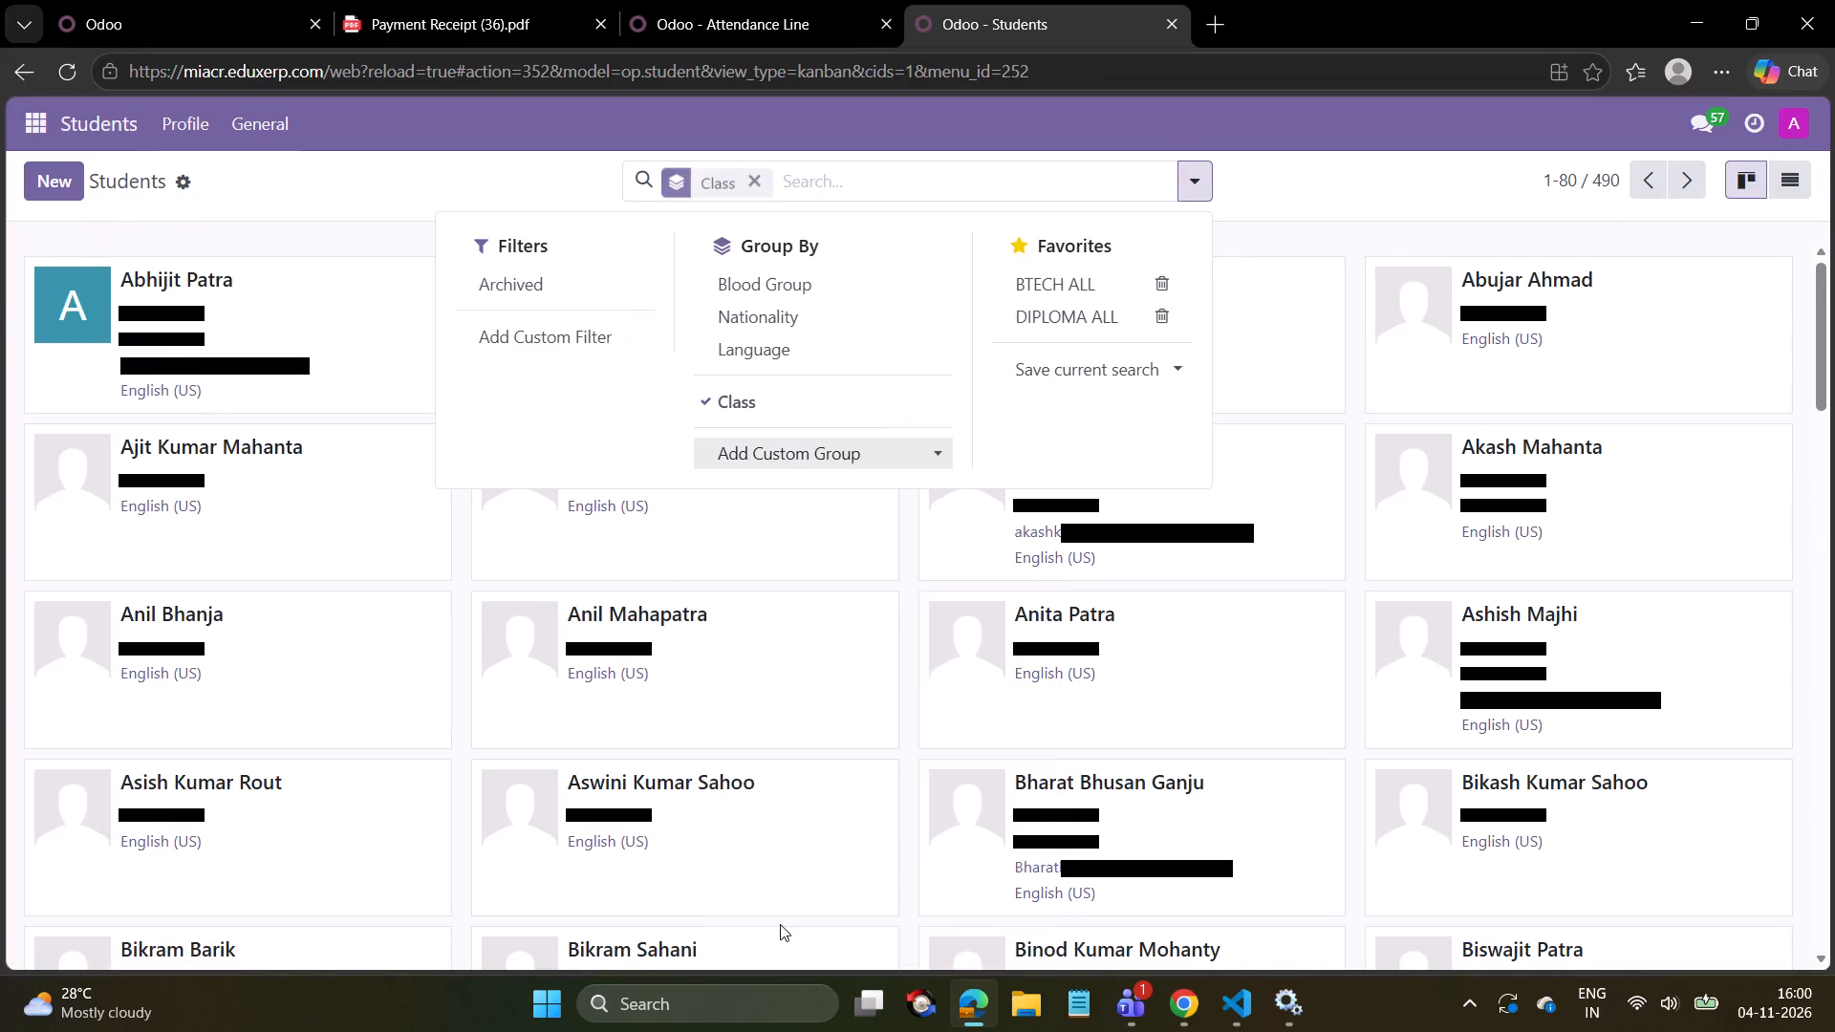
pyautogui.click(535, 171)
# Load the remaining students in the B.TECH ALL SEMESTER-1ST group and open the first newly loaded student's record.
pyautogui.scroll(-14, 732, 746)
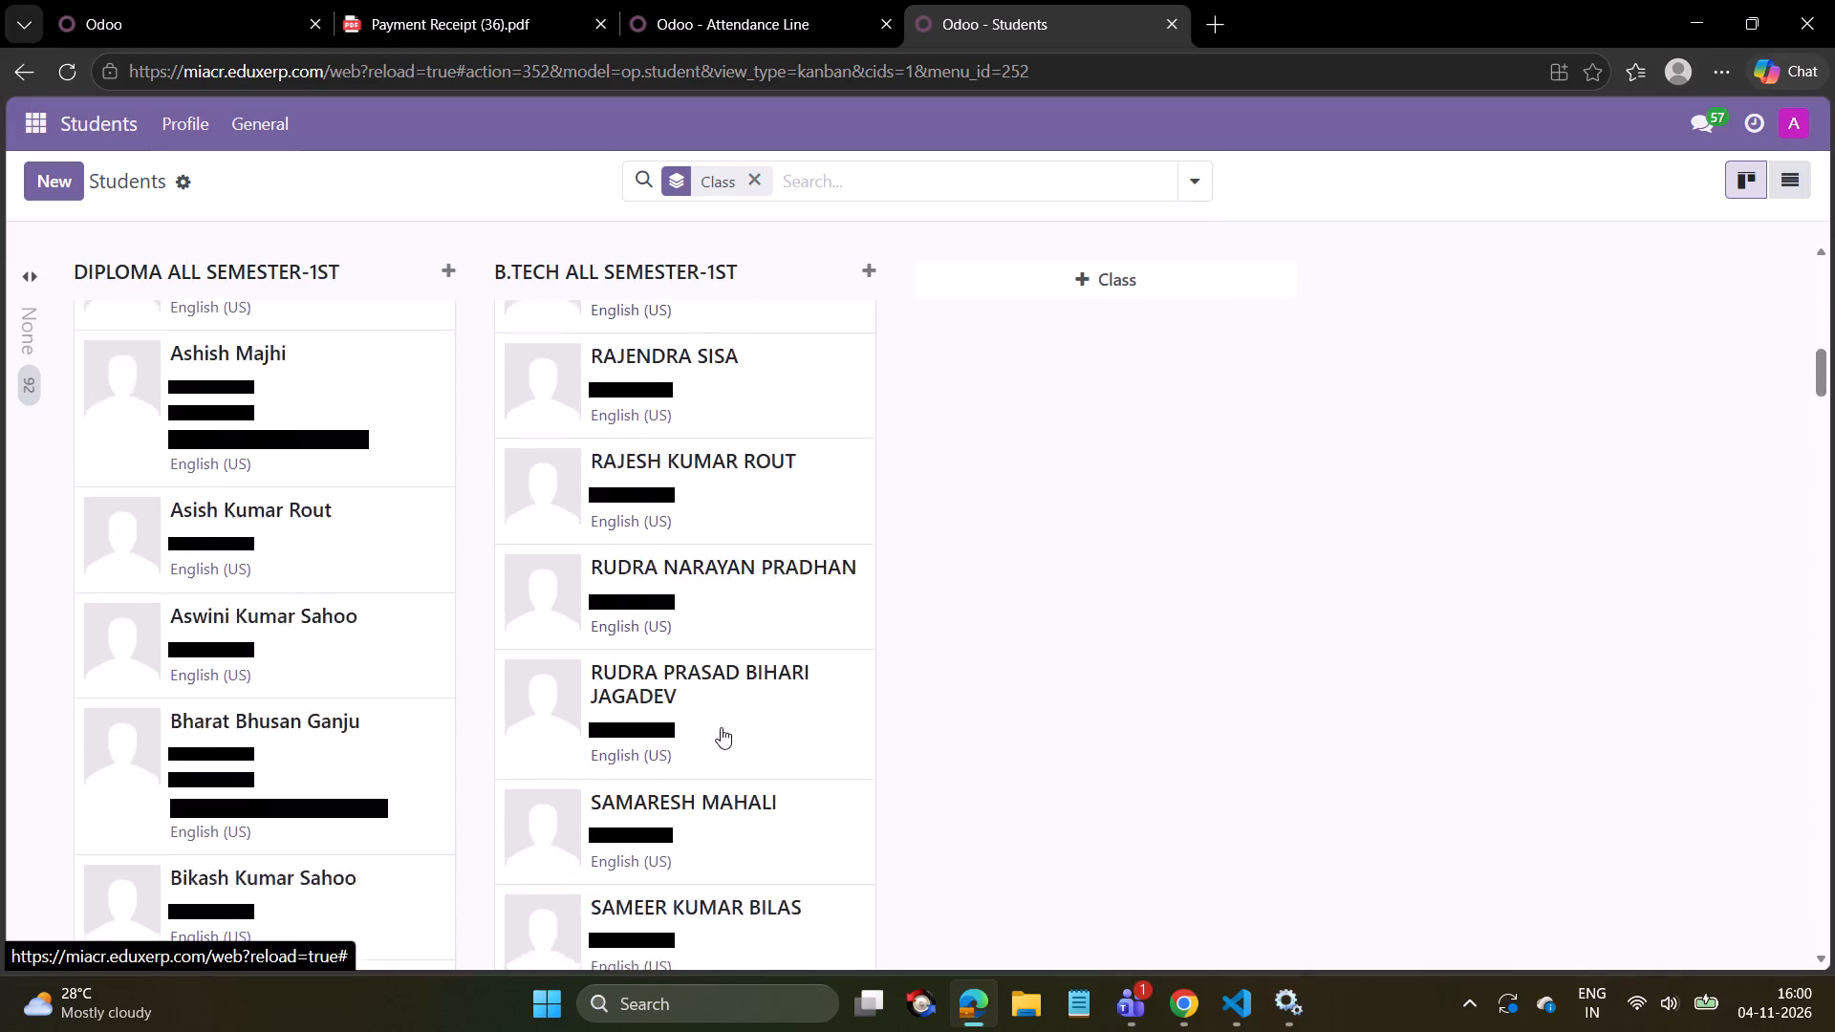
pyautogui.scroll(-20, 721, 727)
pyautogui.scroll(-20, 721, 727)
pyautogui.scroll(-19, 721, 727)
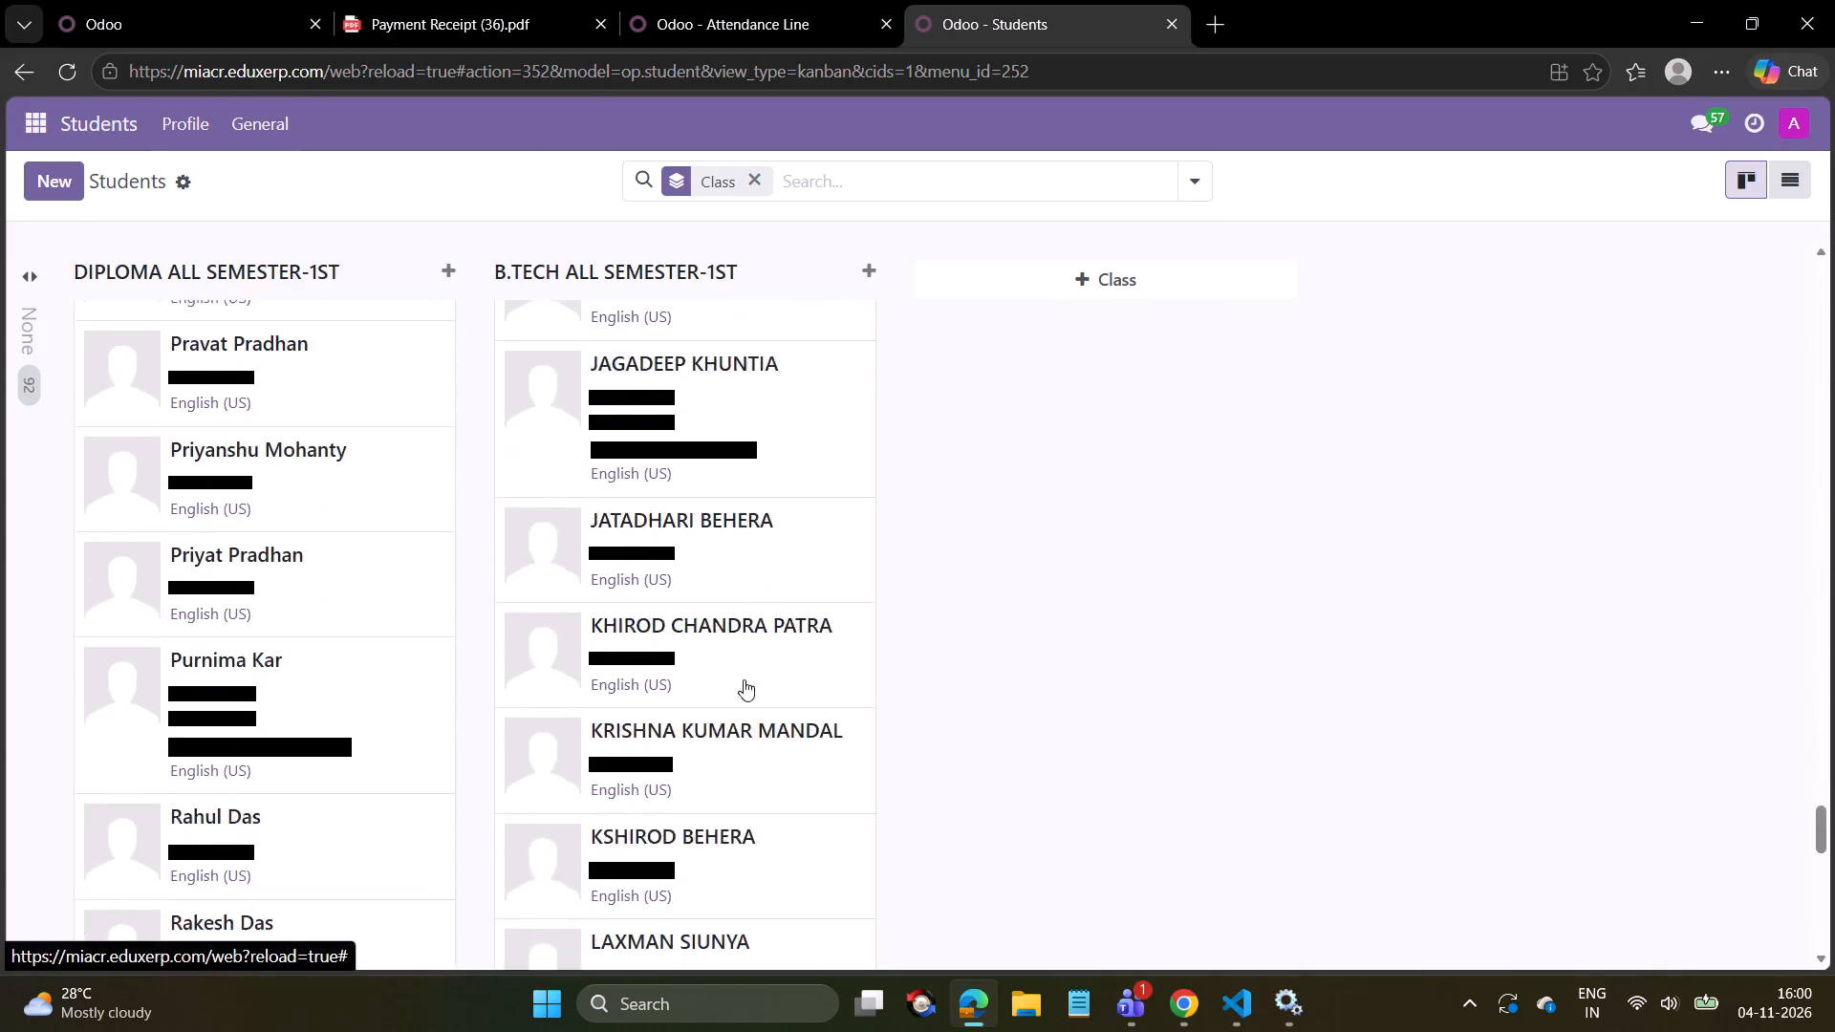
pyautogui.scroll(-8, 744, 679)
pyautogui.scroll(8, 746, 666)
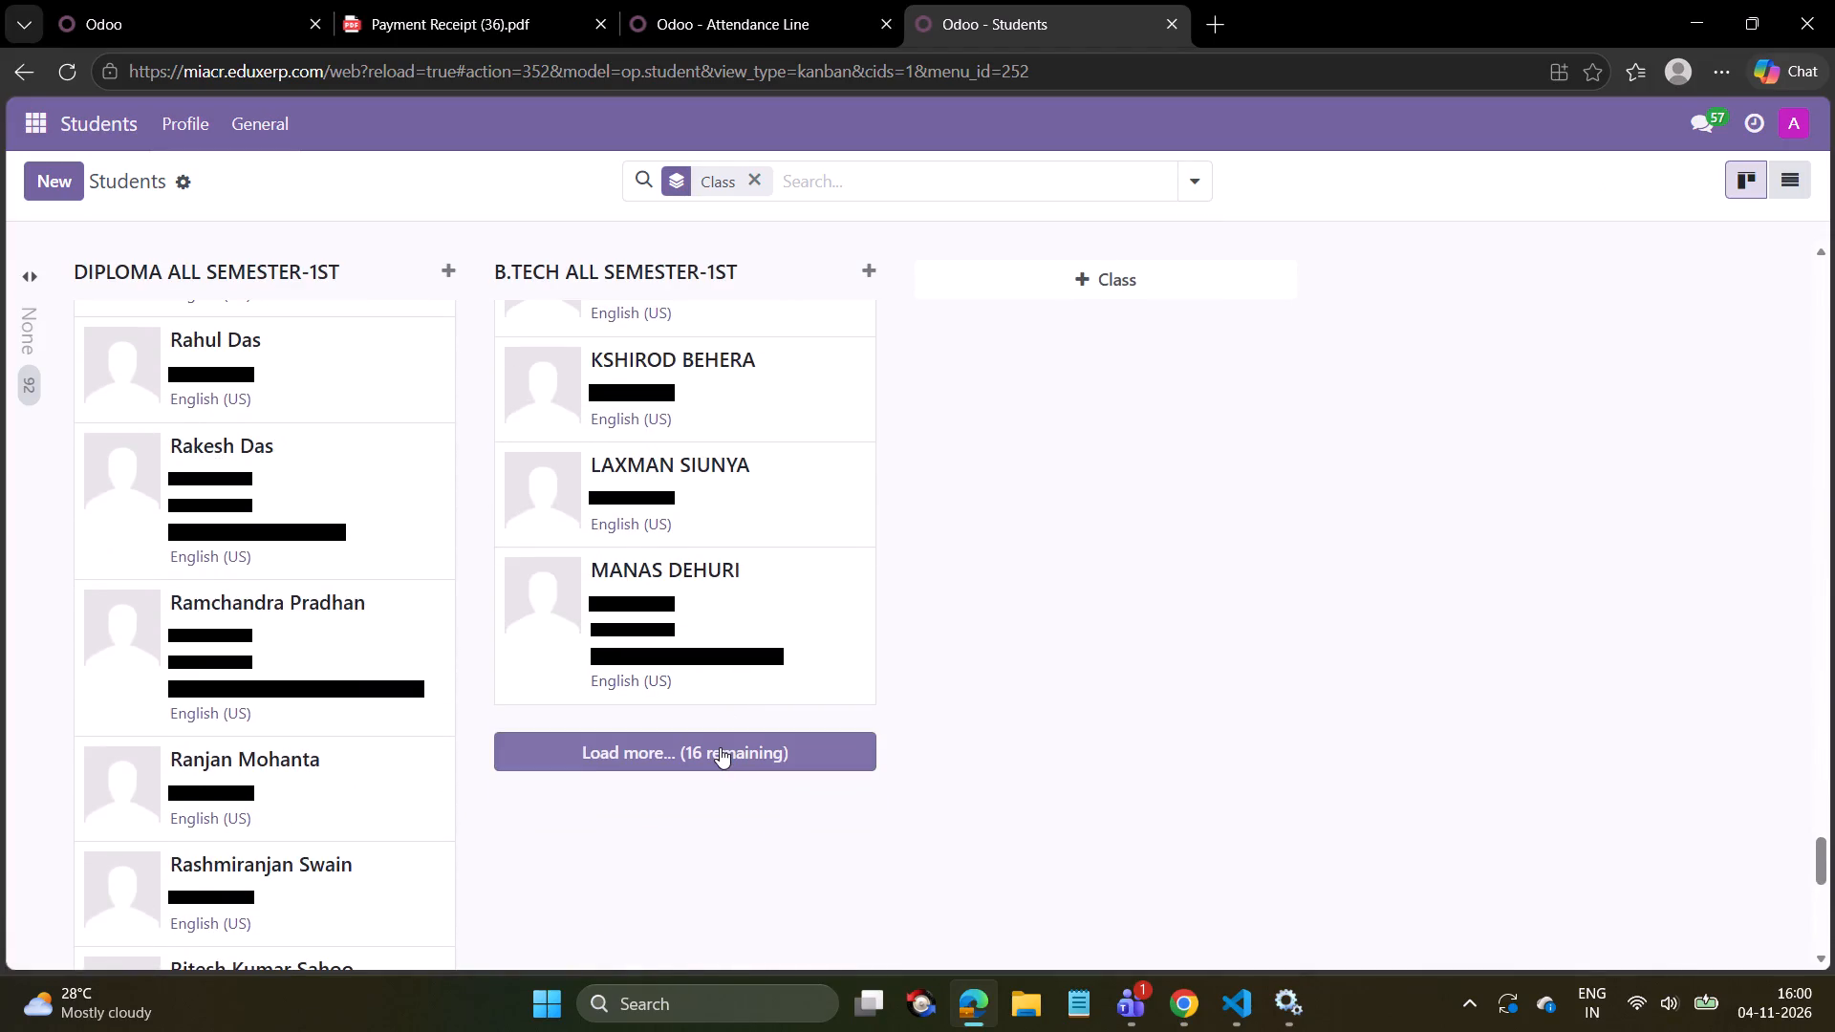
pyautogui.click(720, 747)
pyautogui.click(720, 747)
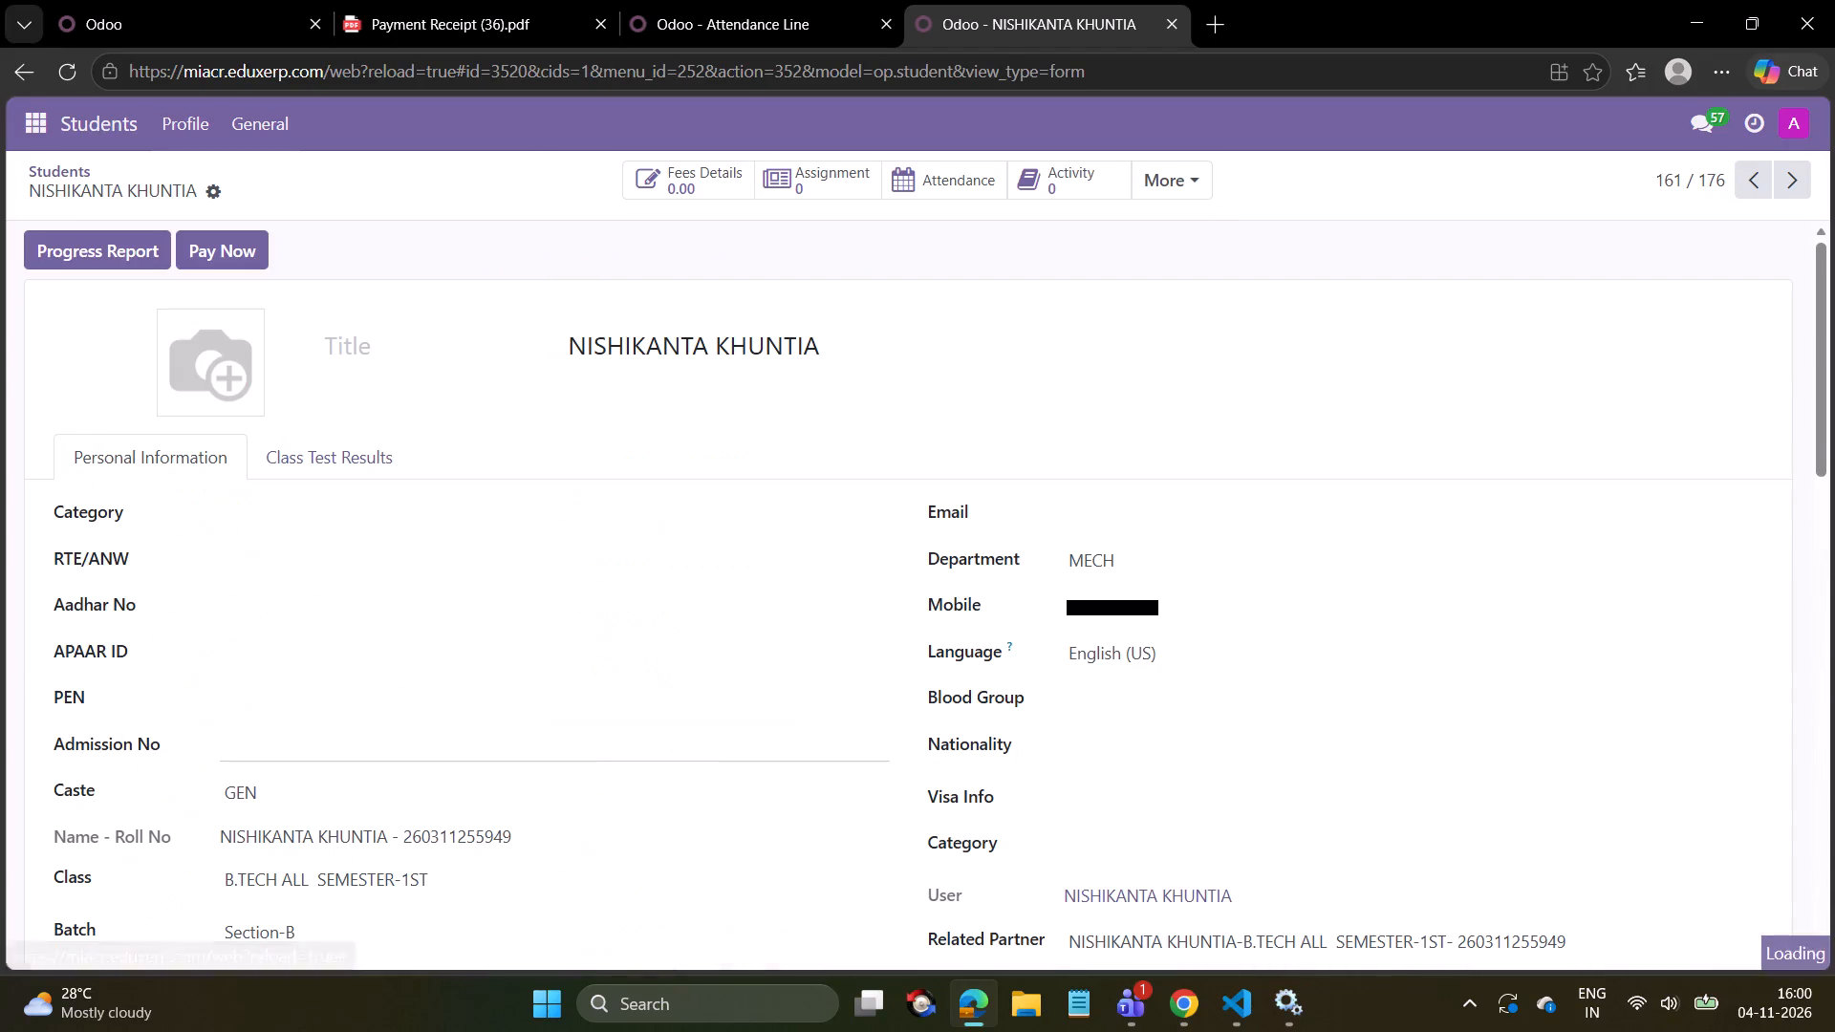
# Reselect class B.TECH ALL SEMESTER-1ST and batch Section-B for this student and save the record.
pyautogui.scroll(-2, 340, 841)
pyautogui.click(432, 634)
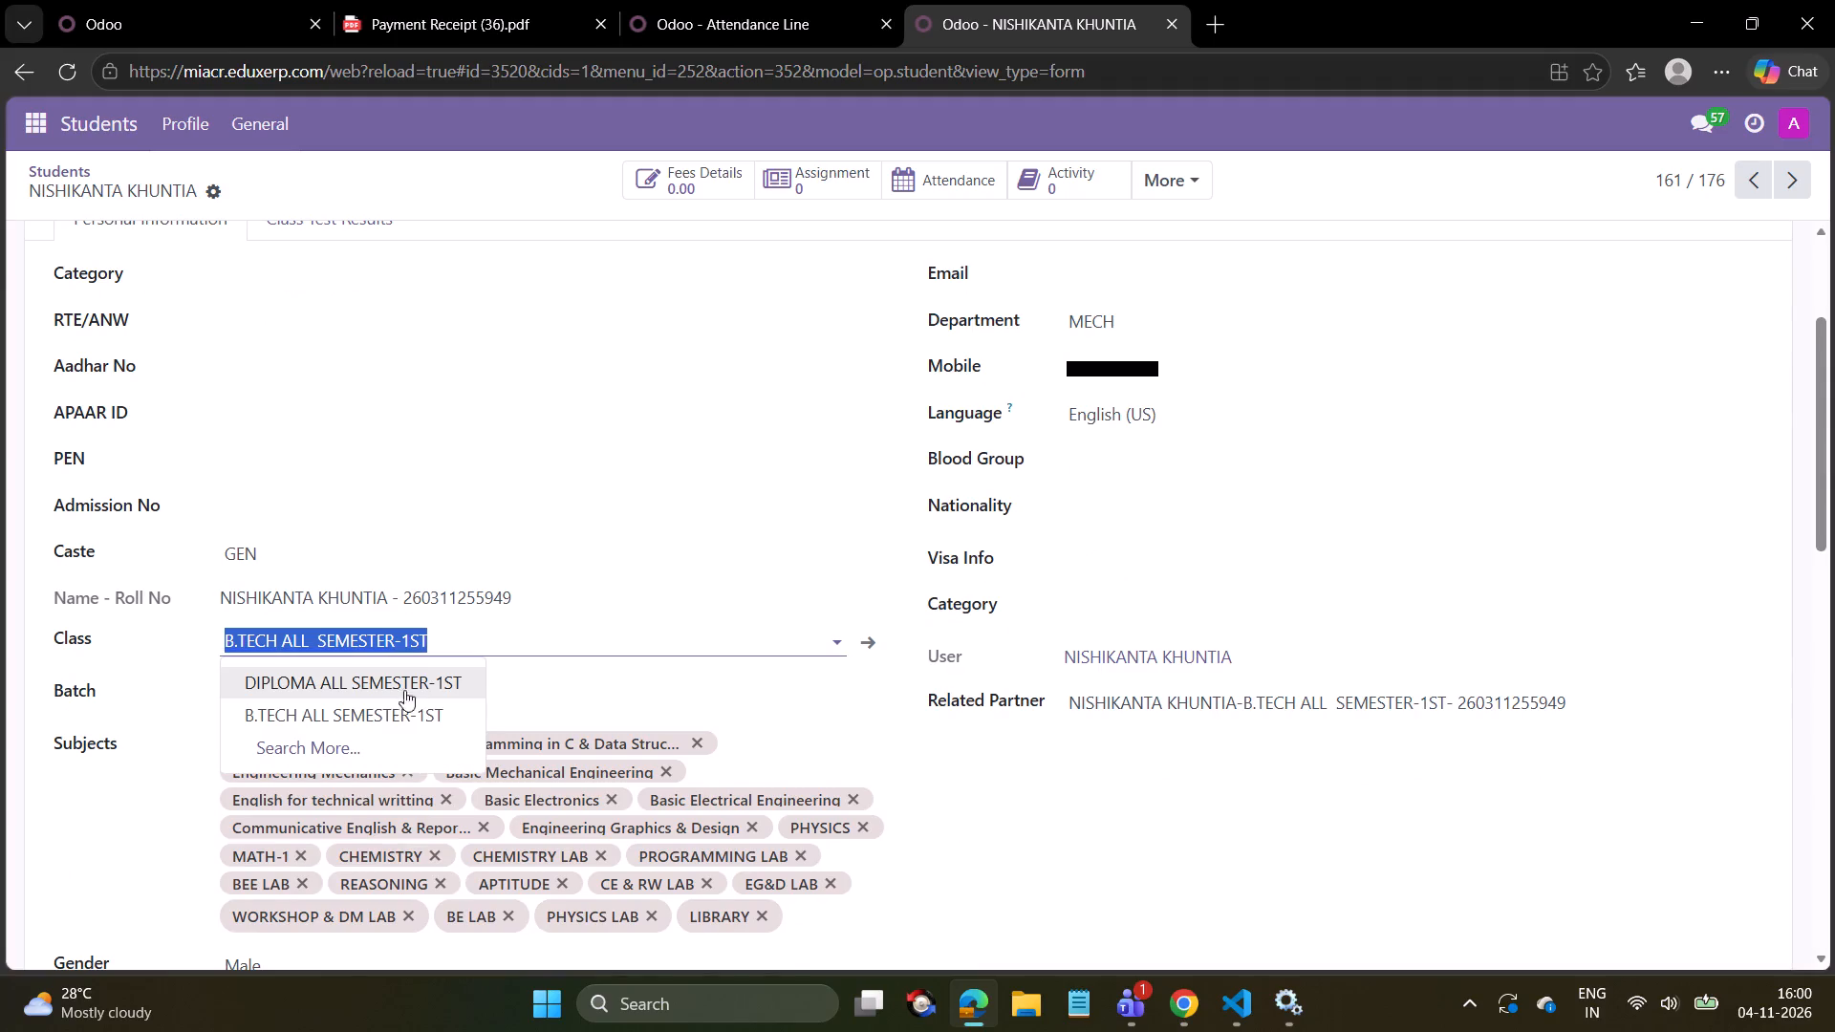
pyautogui.click(378, 709)
pyautogui.click(354, 702)
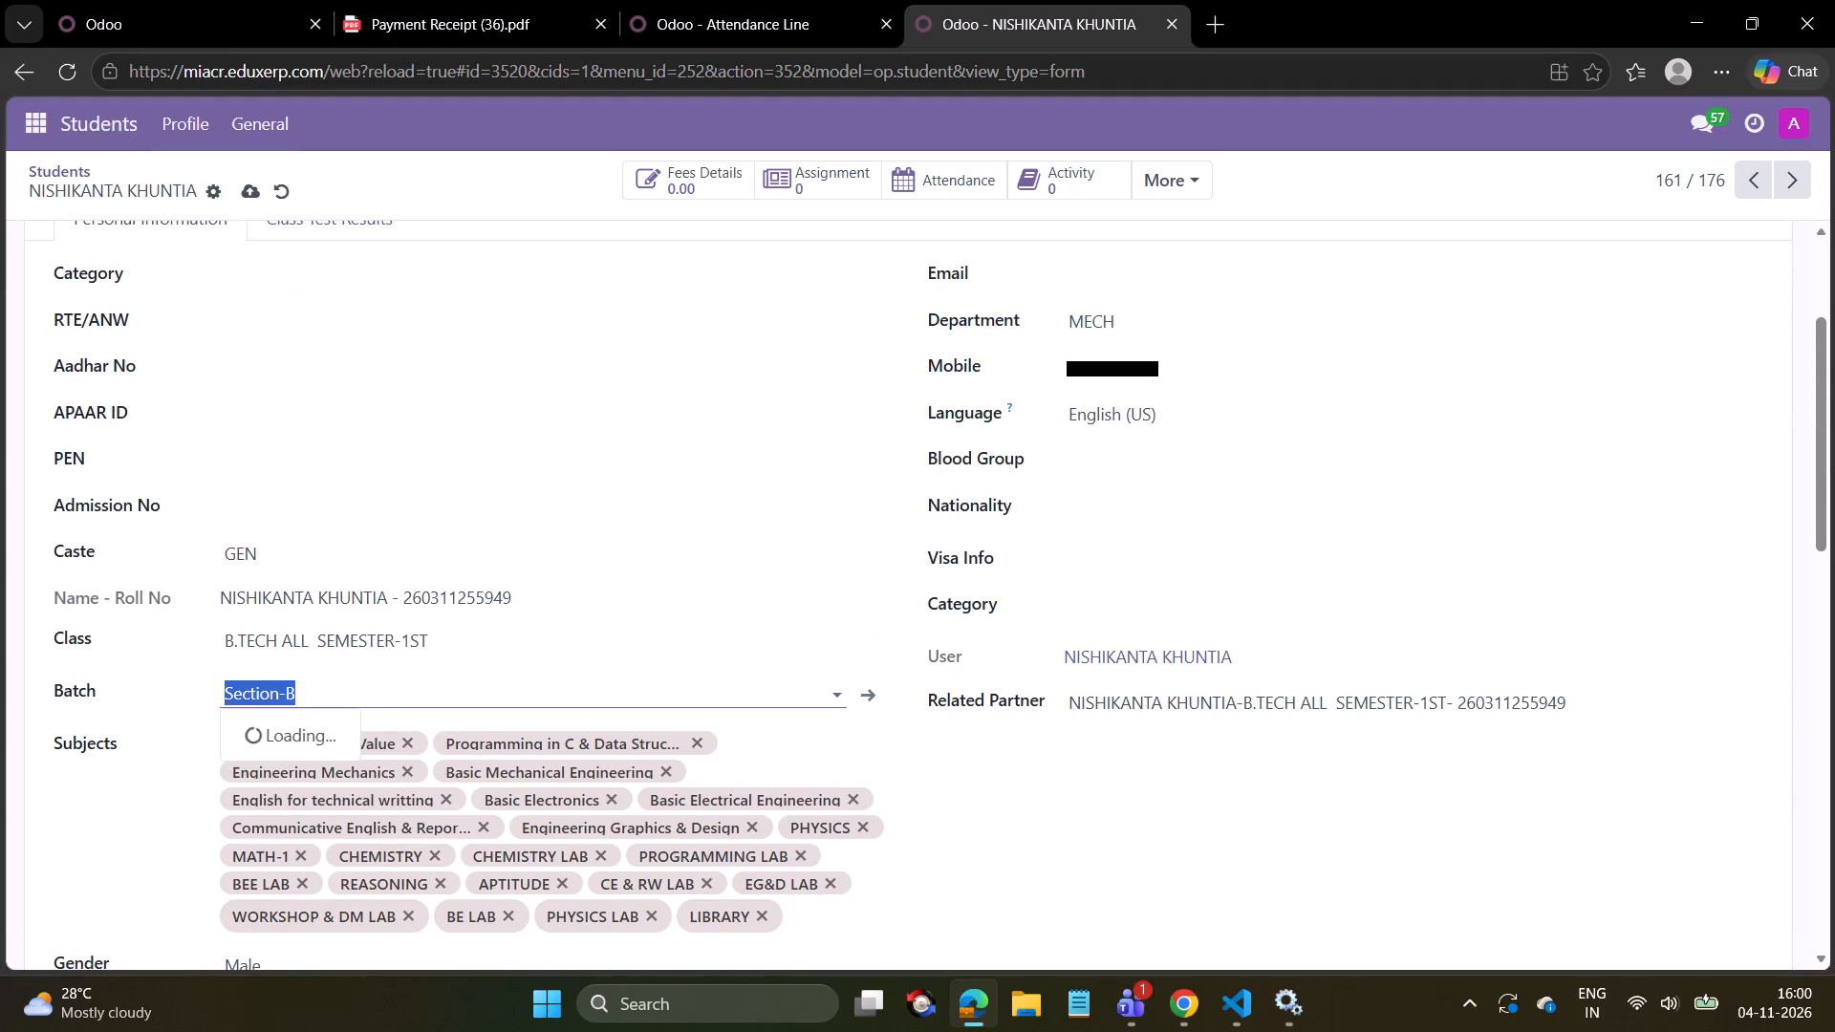
pyautogui.click(314, 762)
pyautogui.click(246, 193)
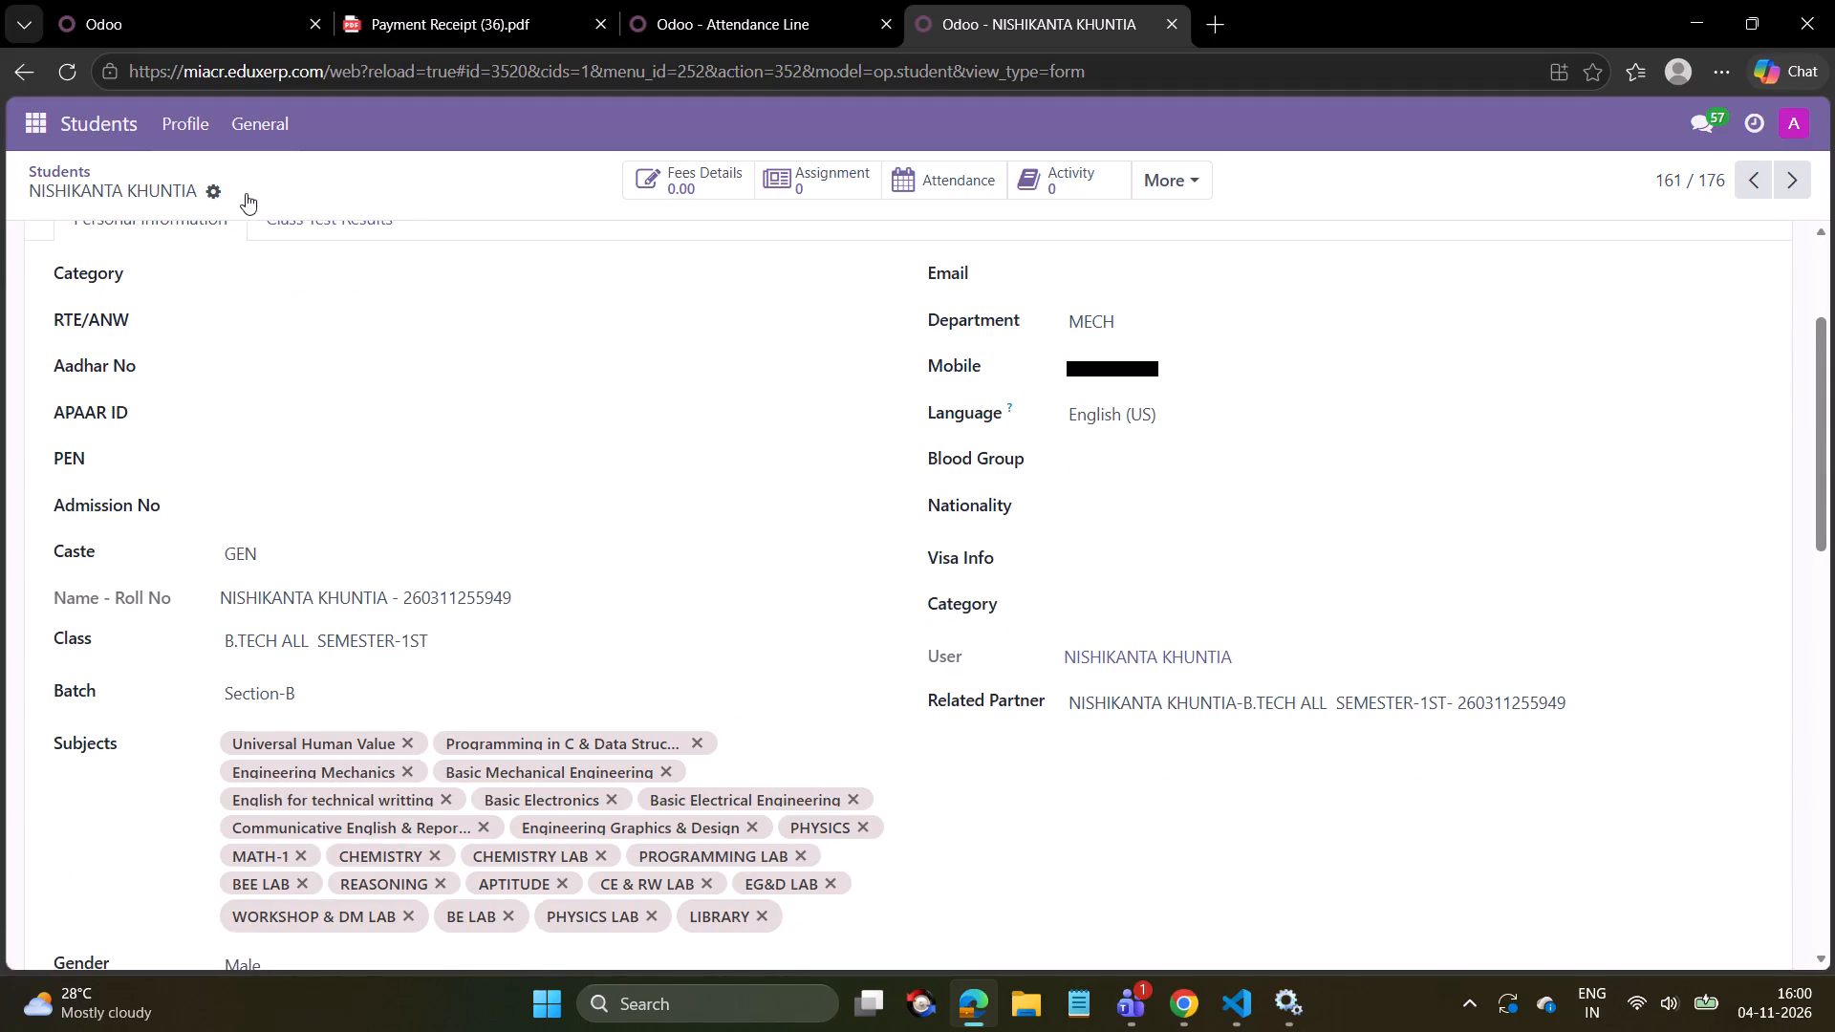
pyautogui.click(1785, 185)
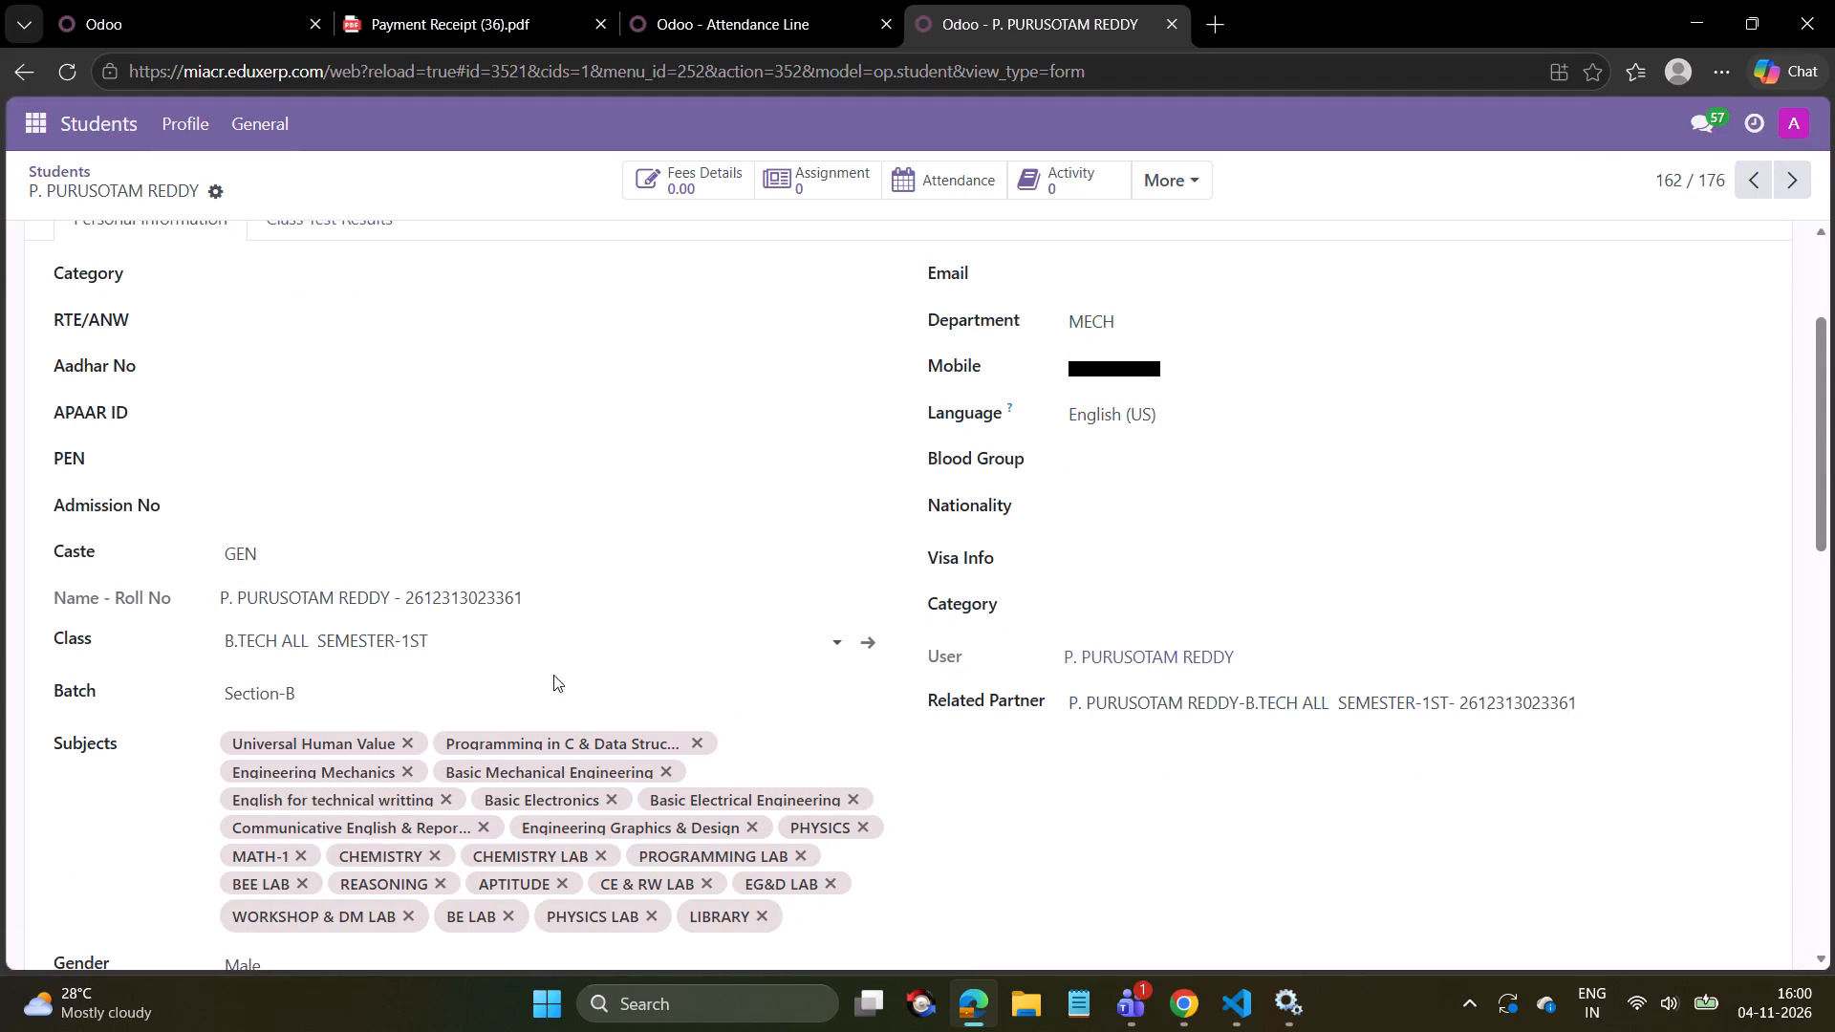
pyautogui.click(398, 649)
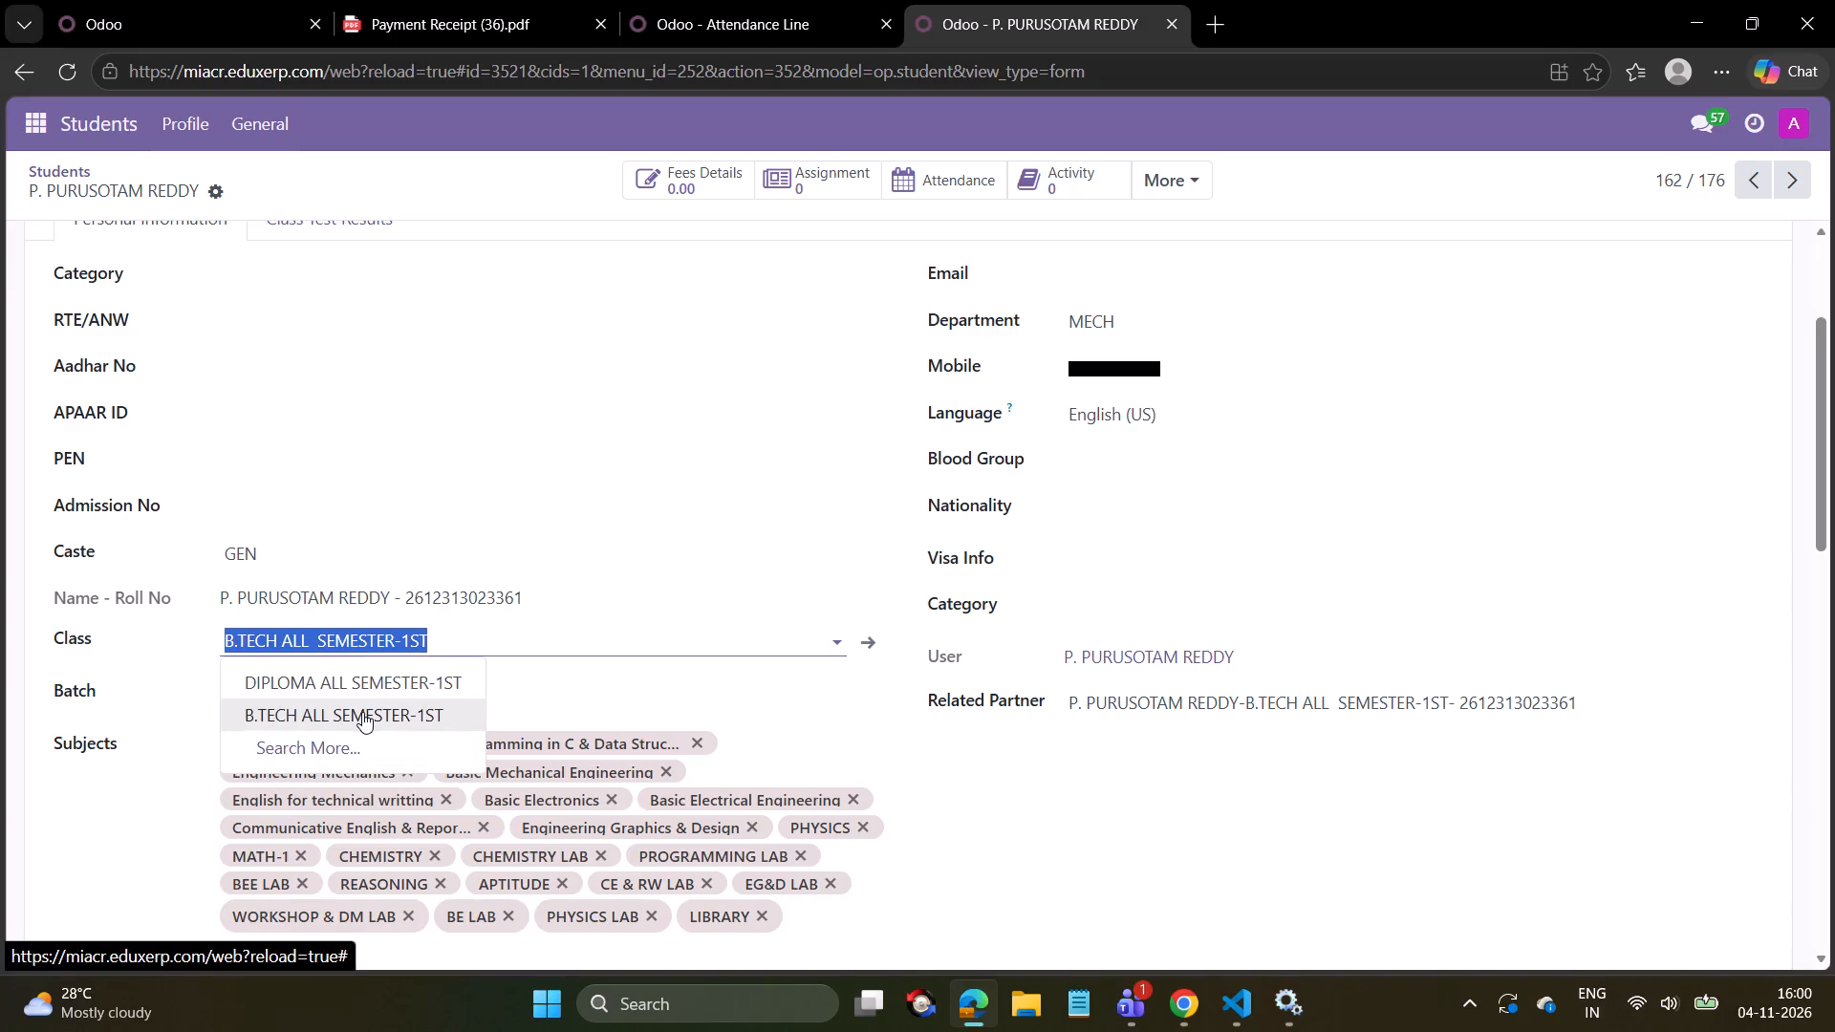
pyautogui.click(362, 712)
pyautogui.click(351, 688)
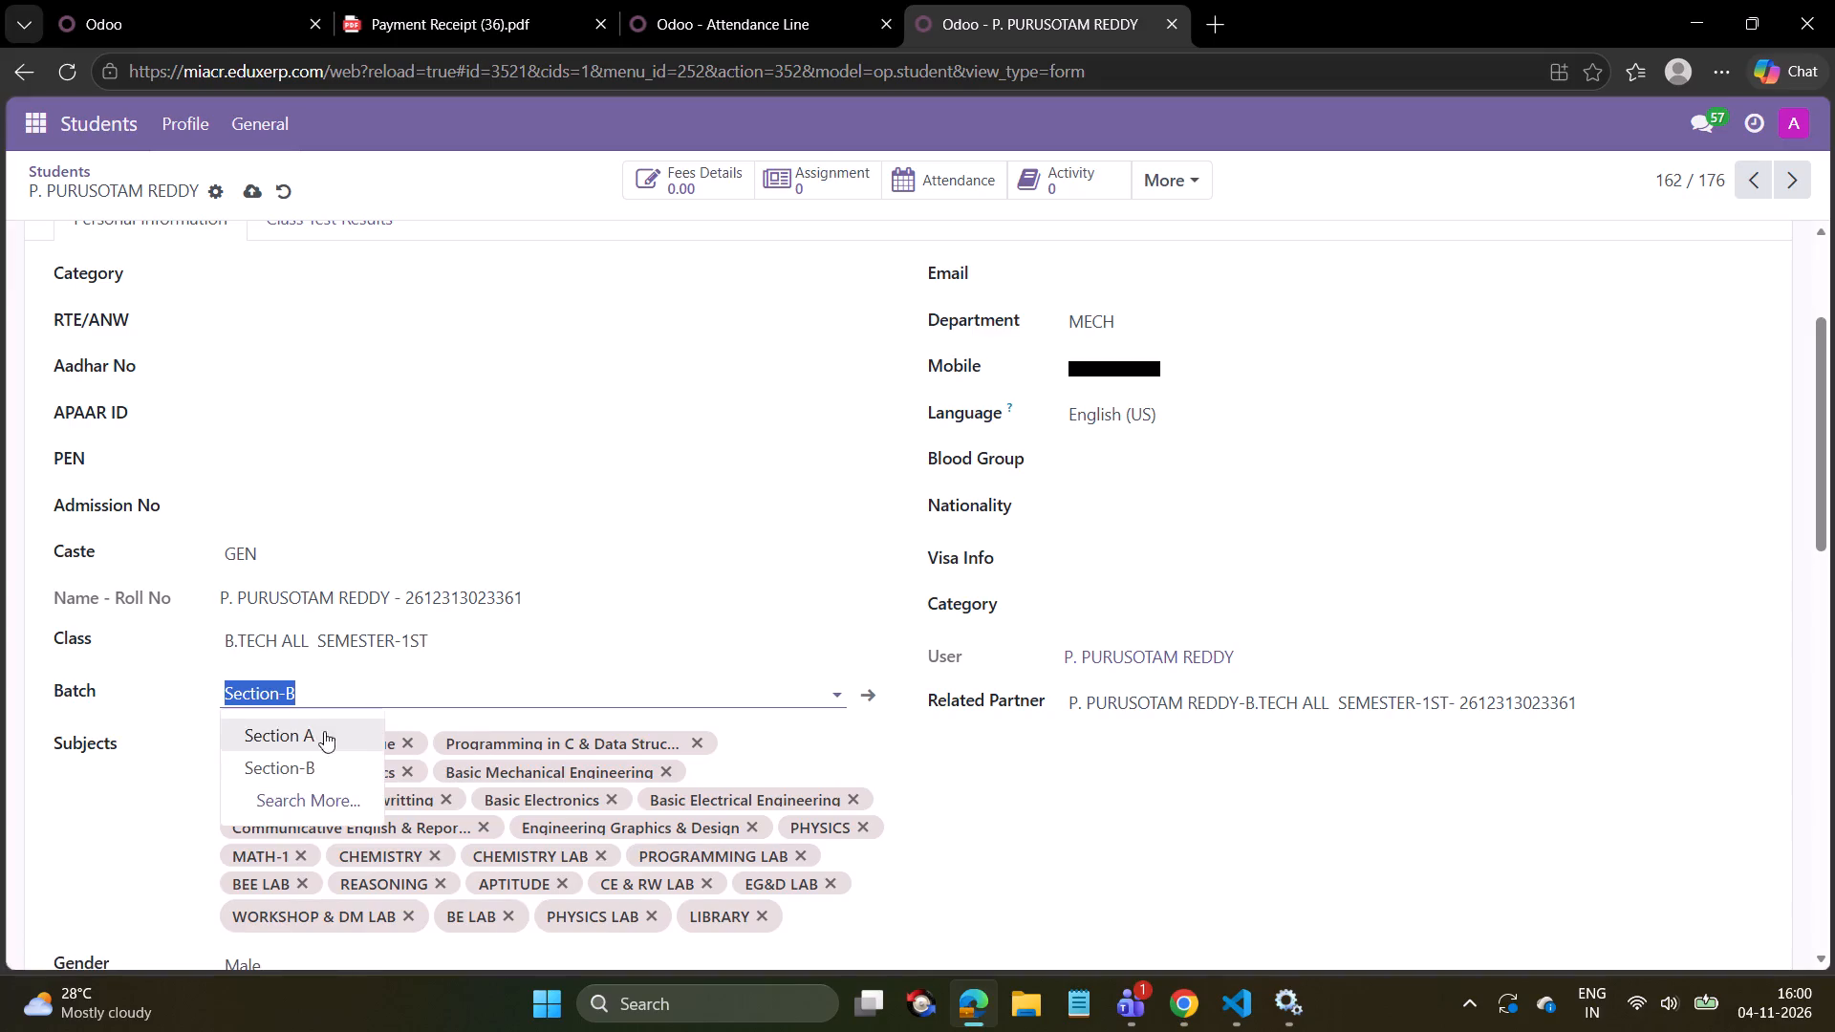
pyautogui.click(313, 761)
pyautogui.click(248, 193)
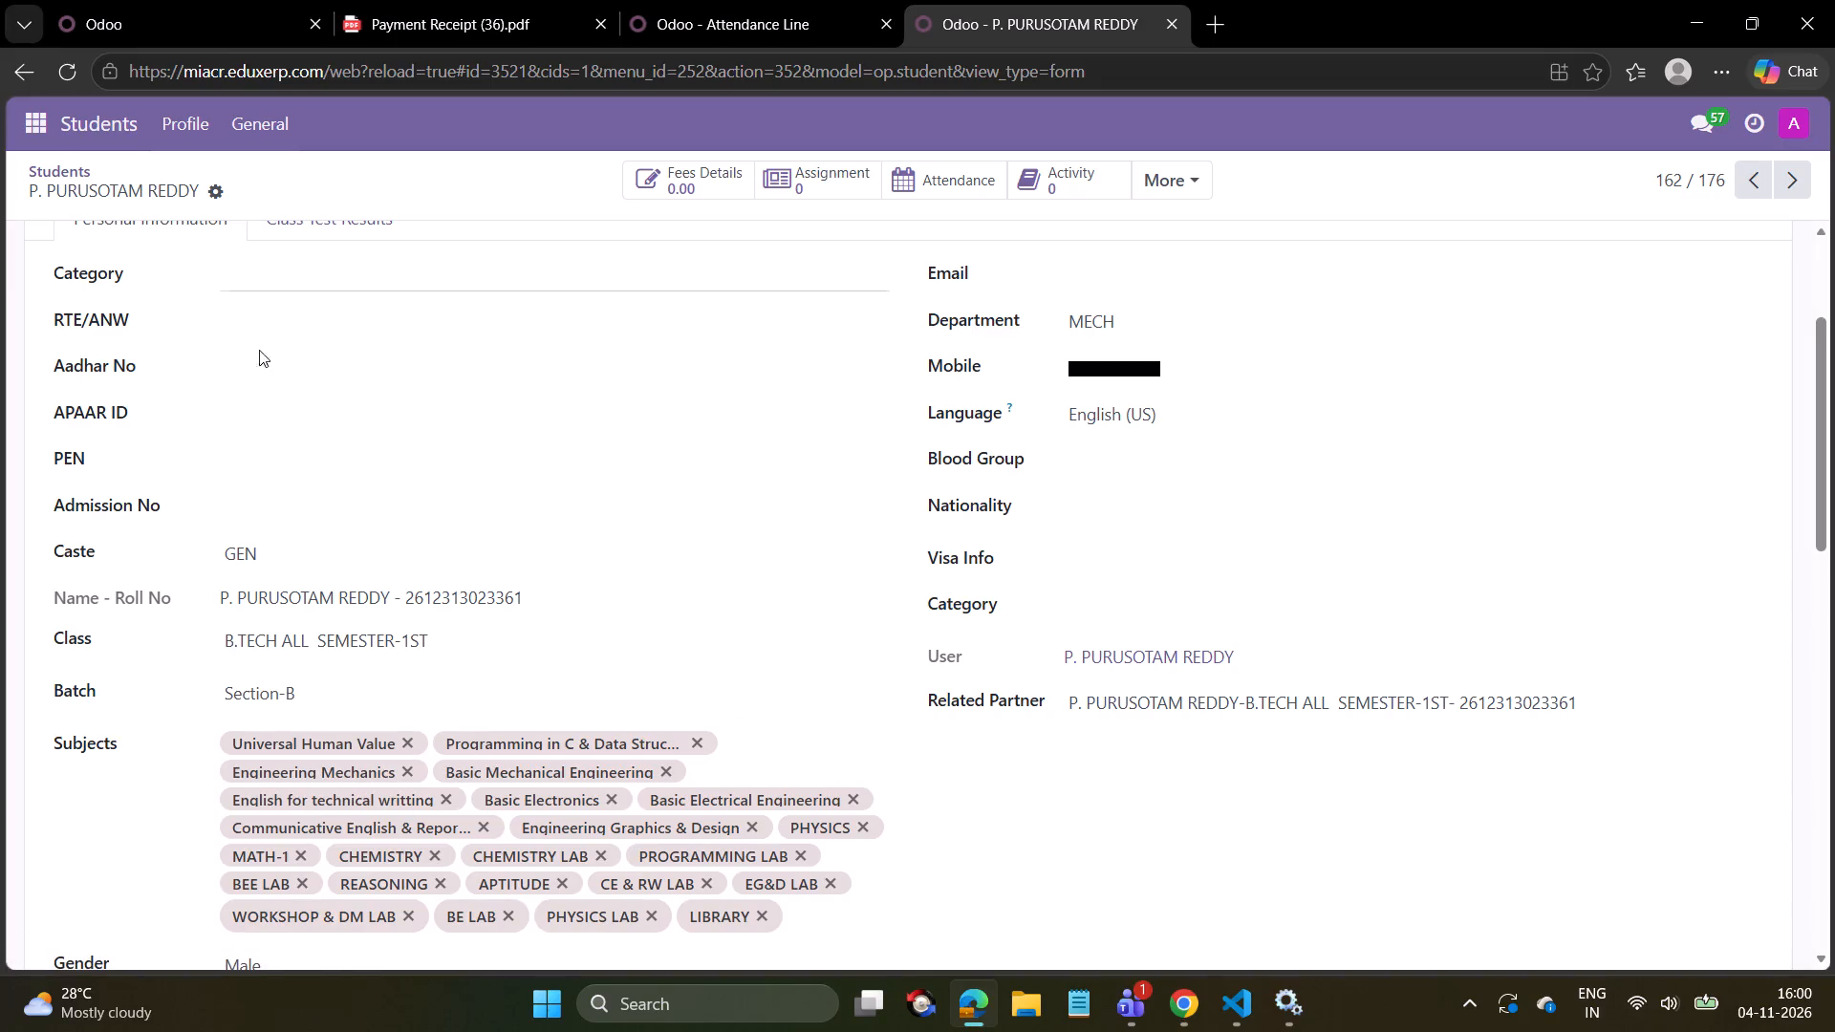
# For the B.Tech student in record 163, reselect class B.TECH ALL SEMESTER-1ST and batch Section-B and save.
pyautogui.click(1799, 175)
pyautogui.click(458, 654)
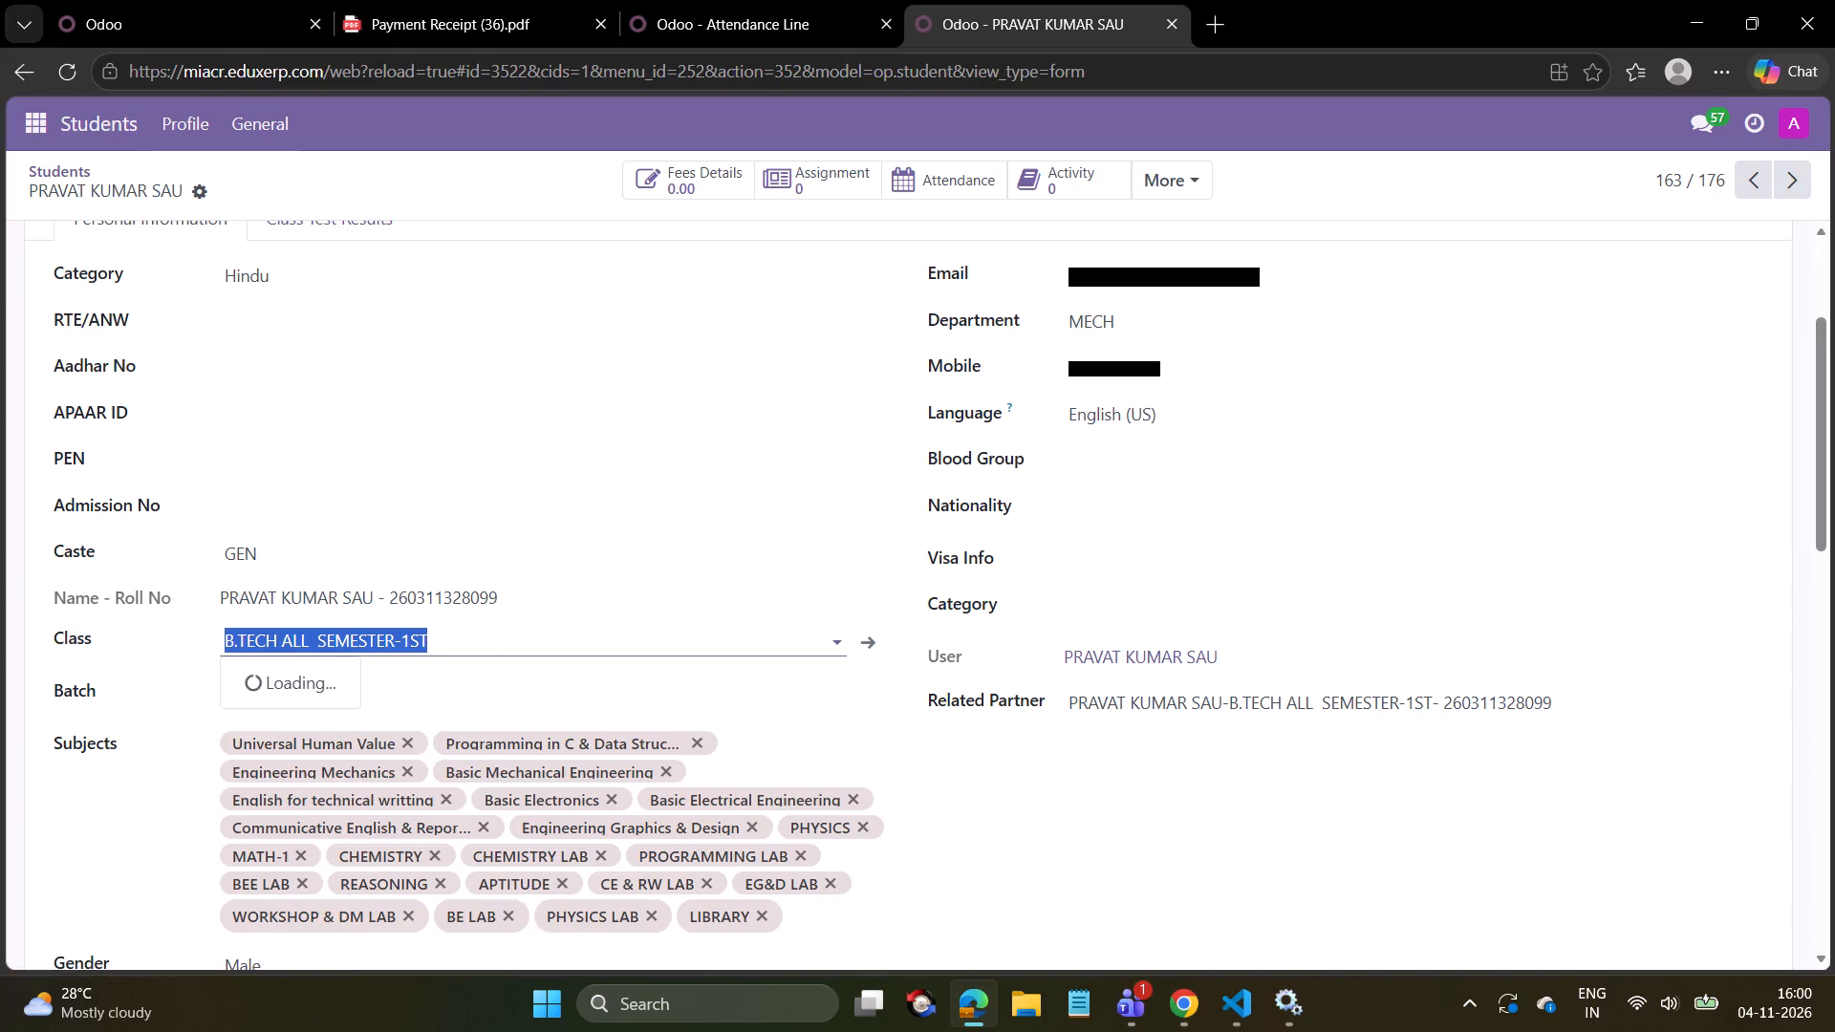
pyautogui.click(399, 719)
pyautogui.click(394, 699)
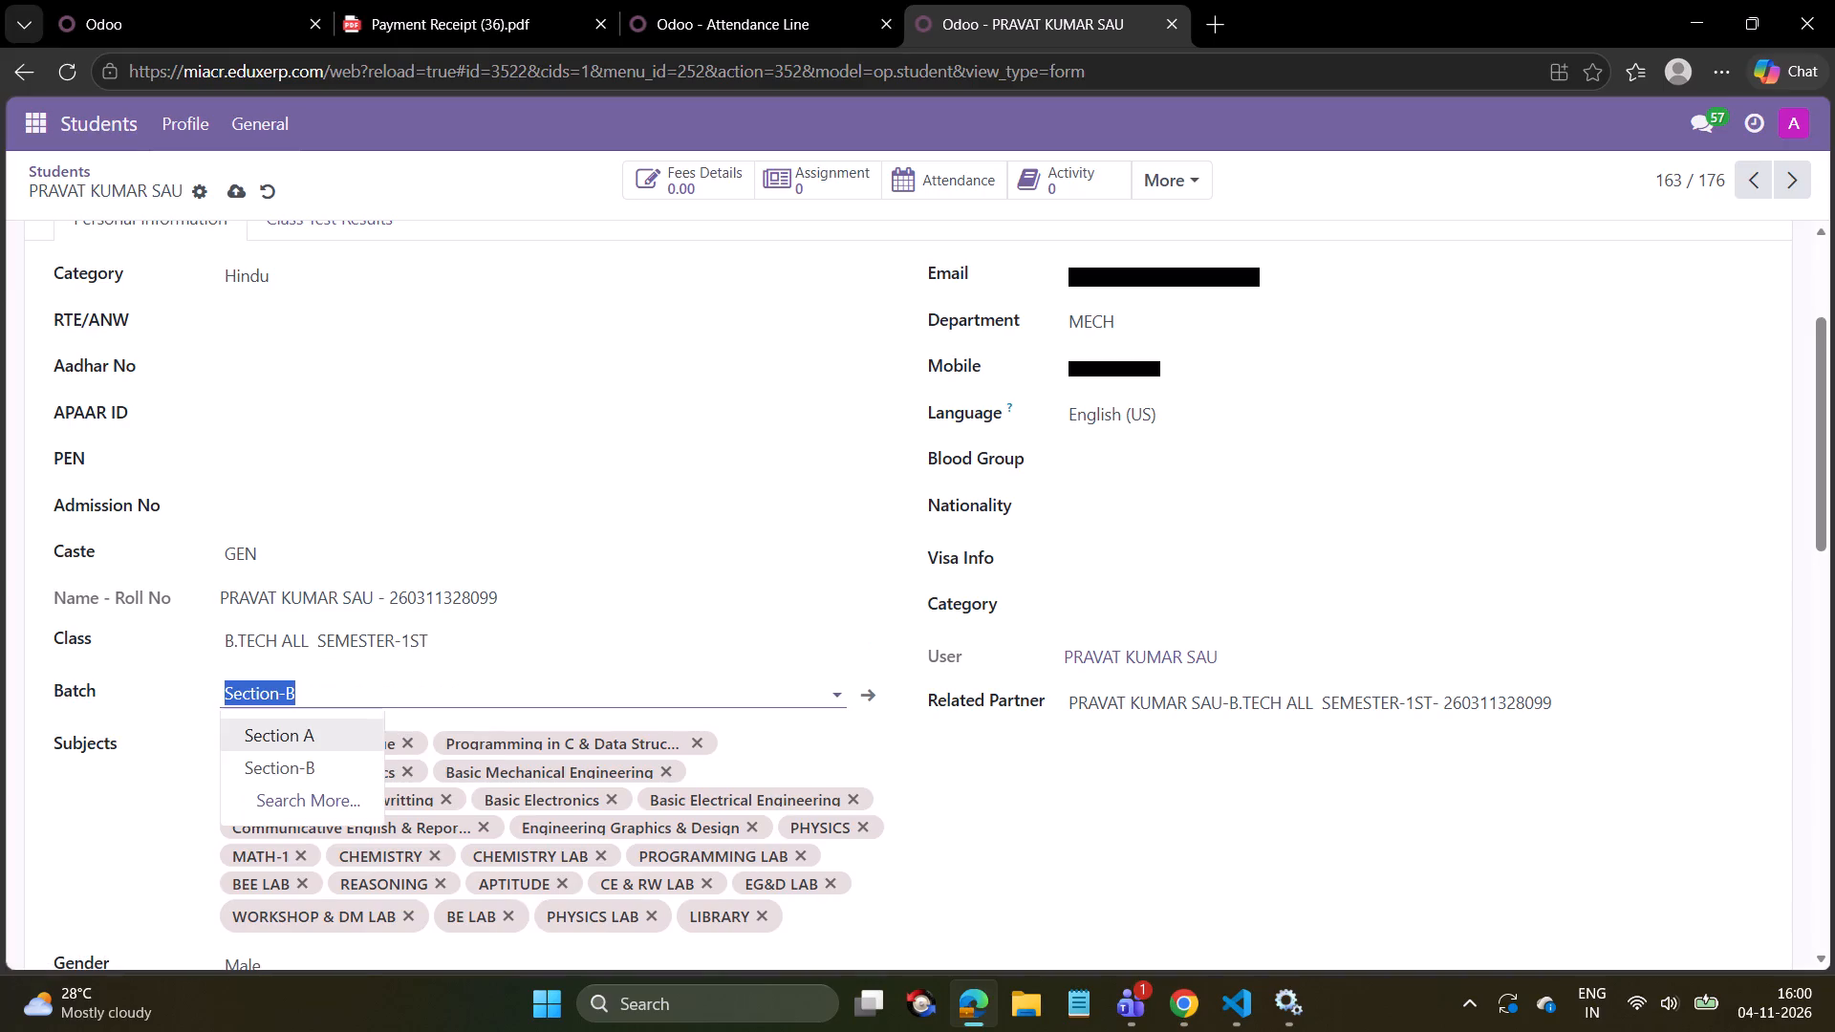
pyautogui.click(307, 758)
pyautogui.click(239, 198)
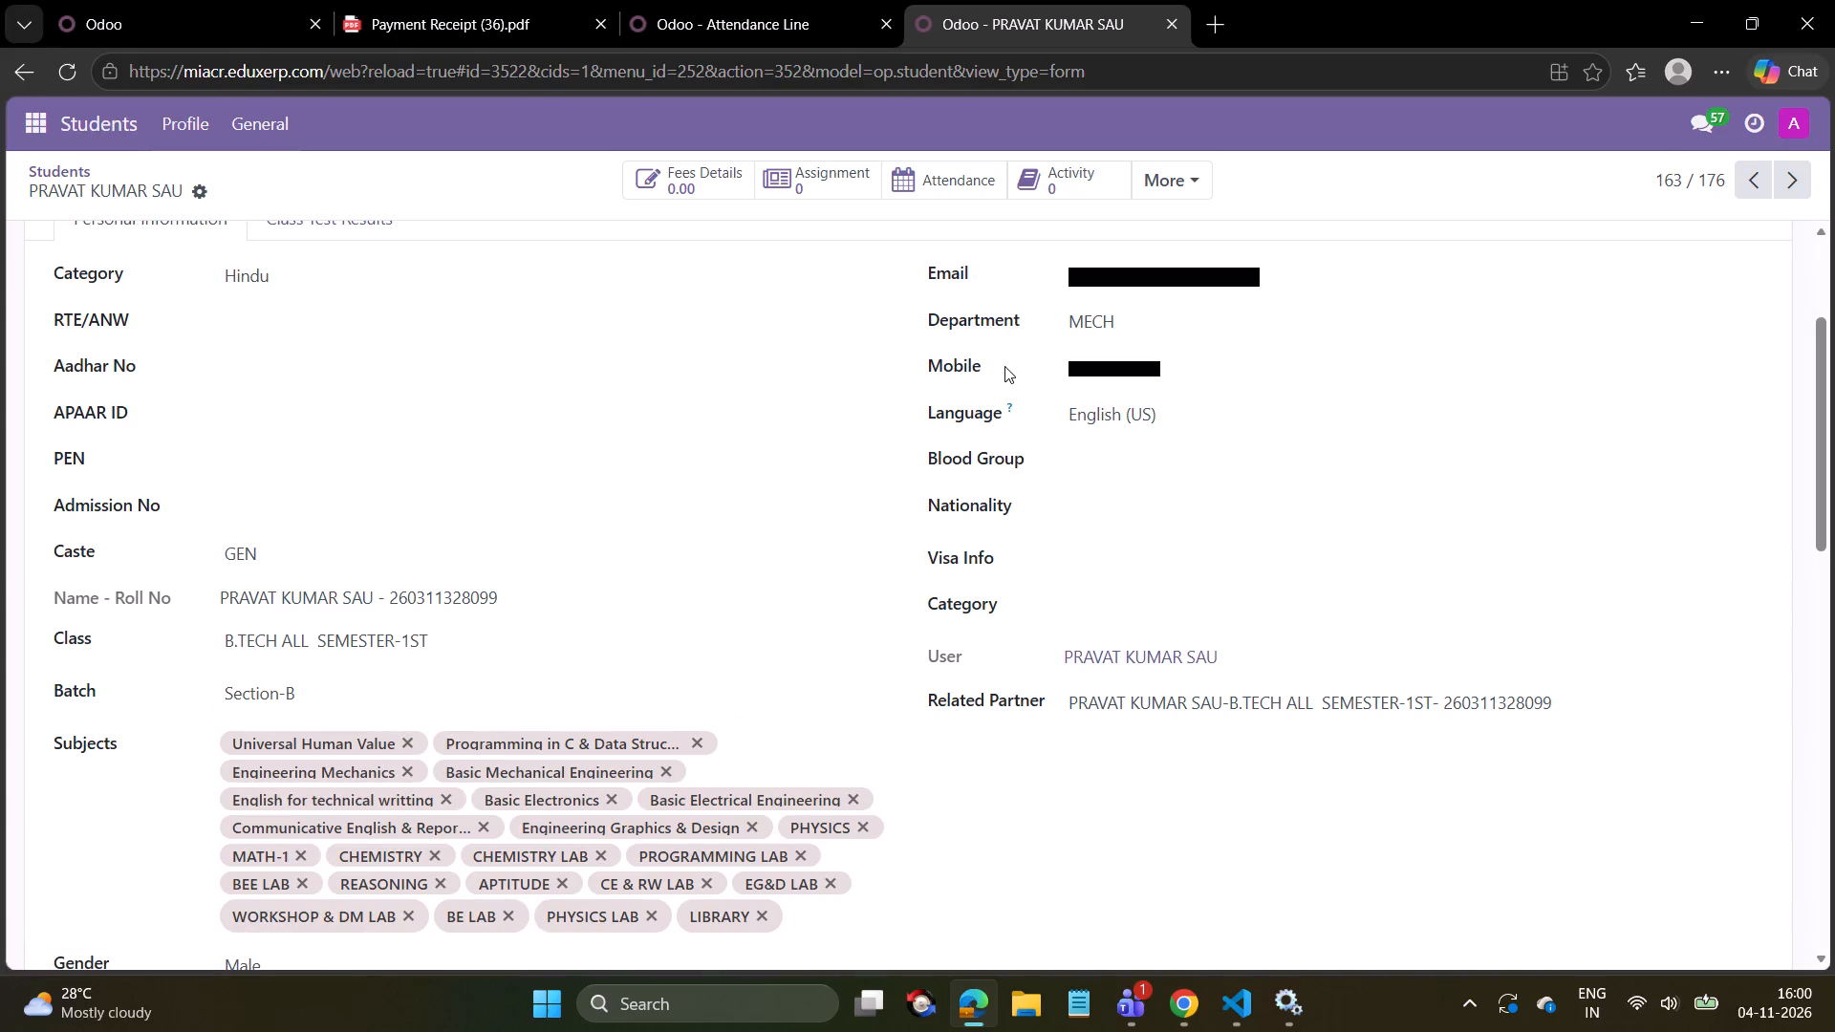
pyautogui.click(1792, 187)
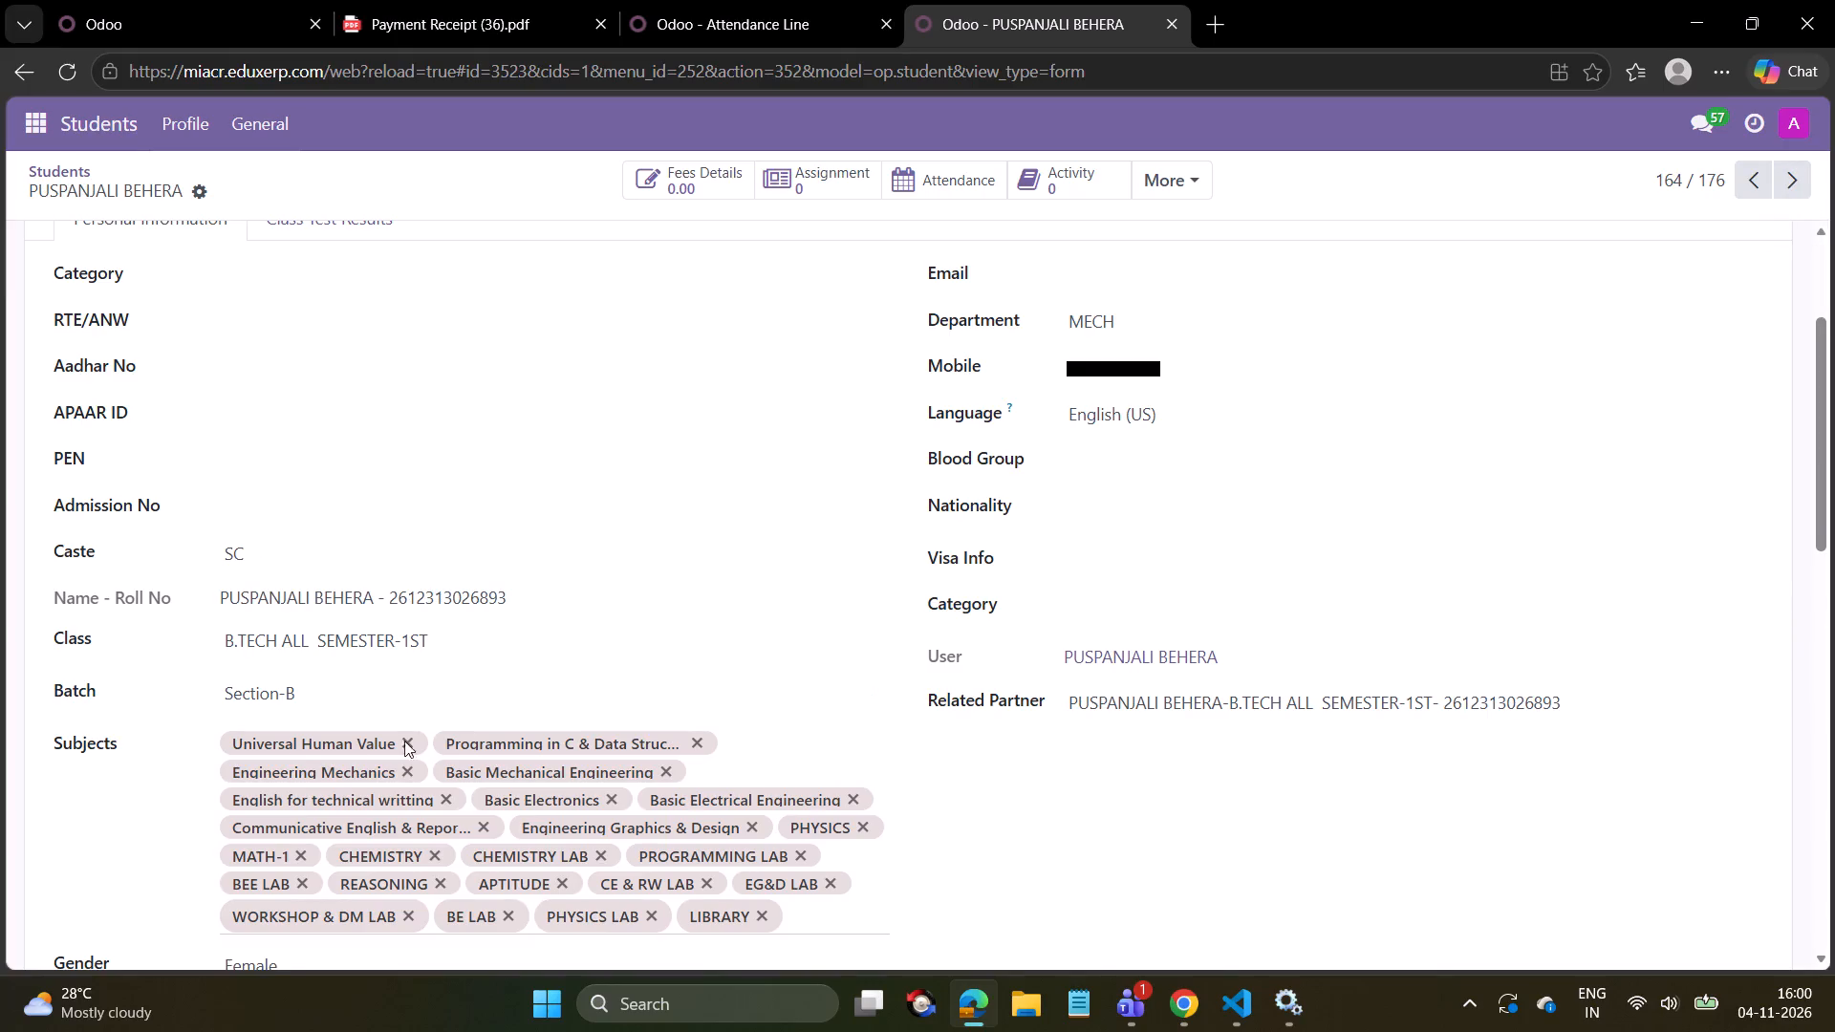
pyautogui.click(324, 686)
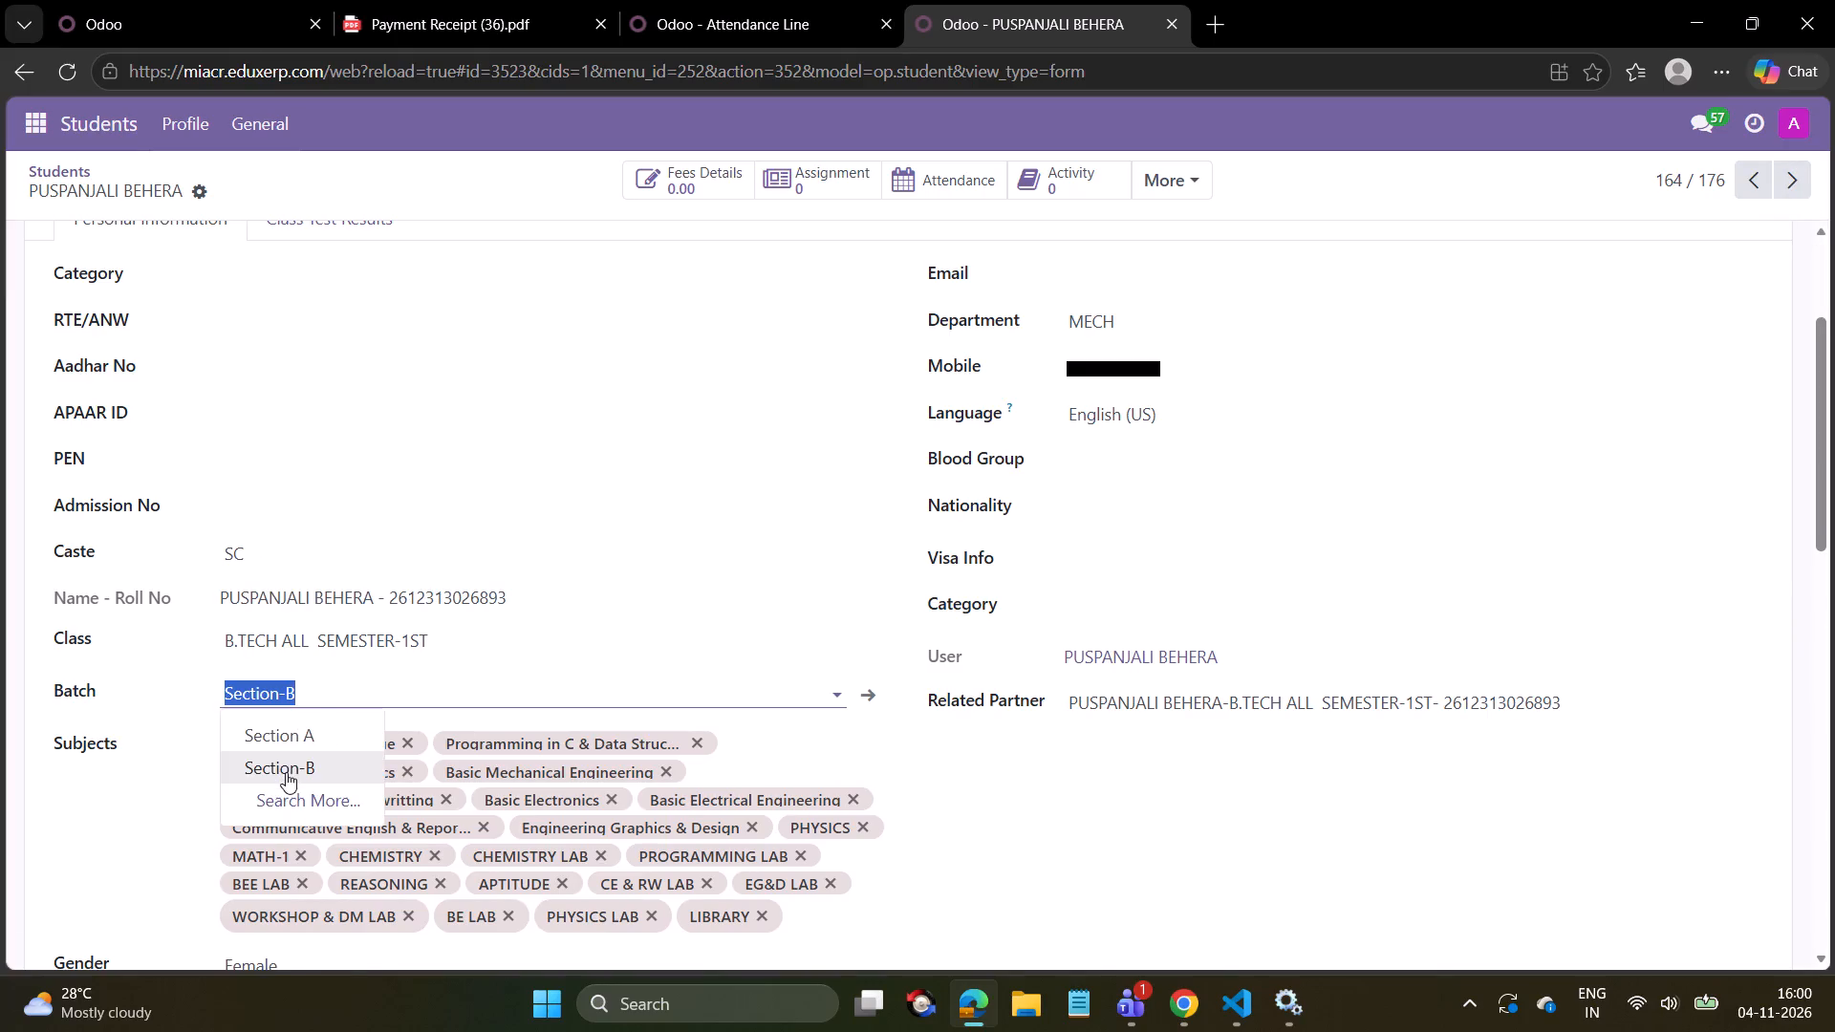
pyautogui.click(286, 772)
pyautogui.click(346, 652)
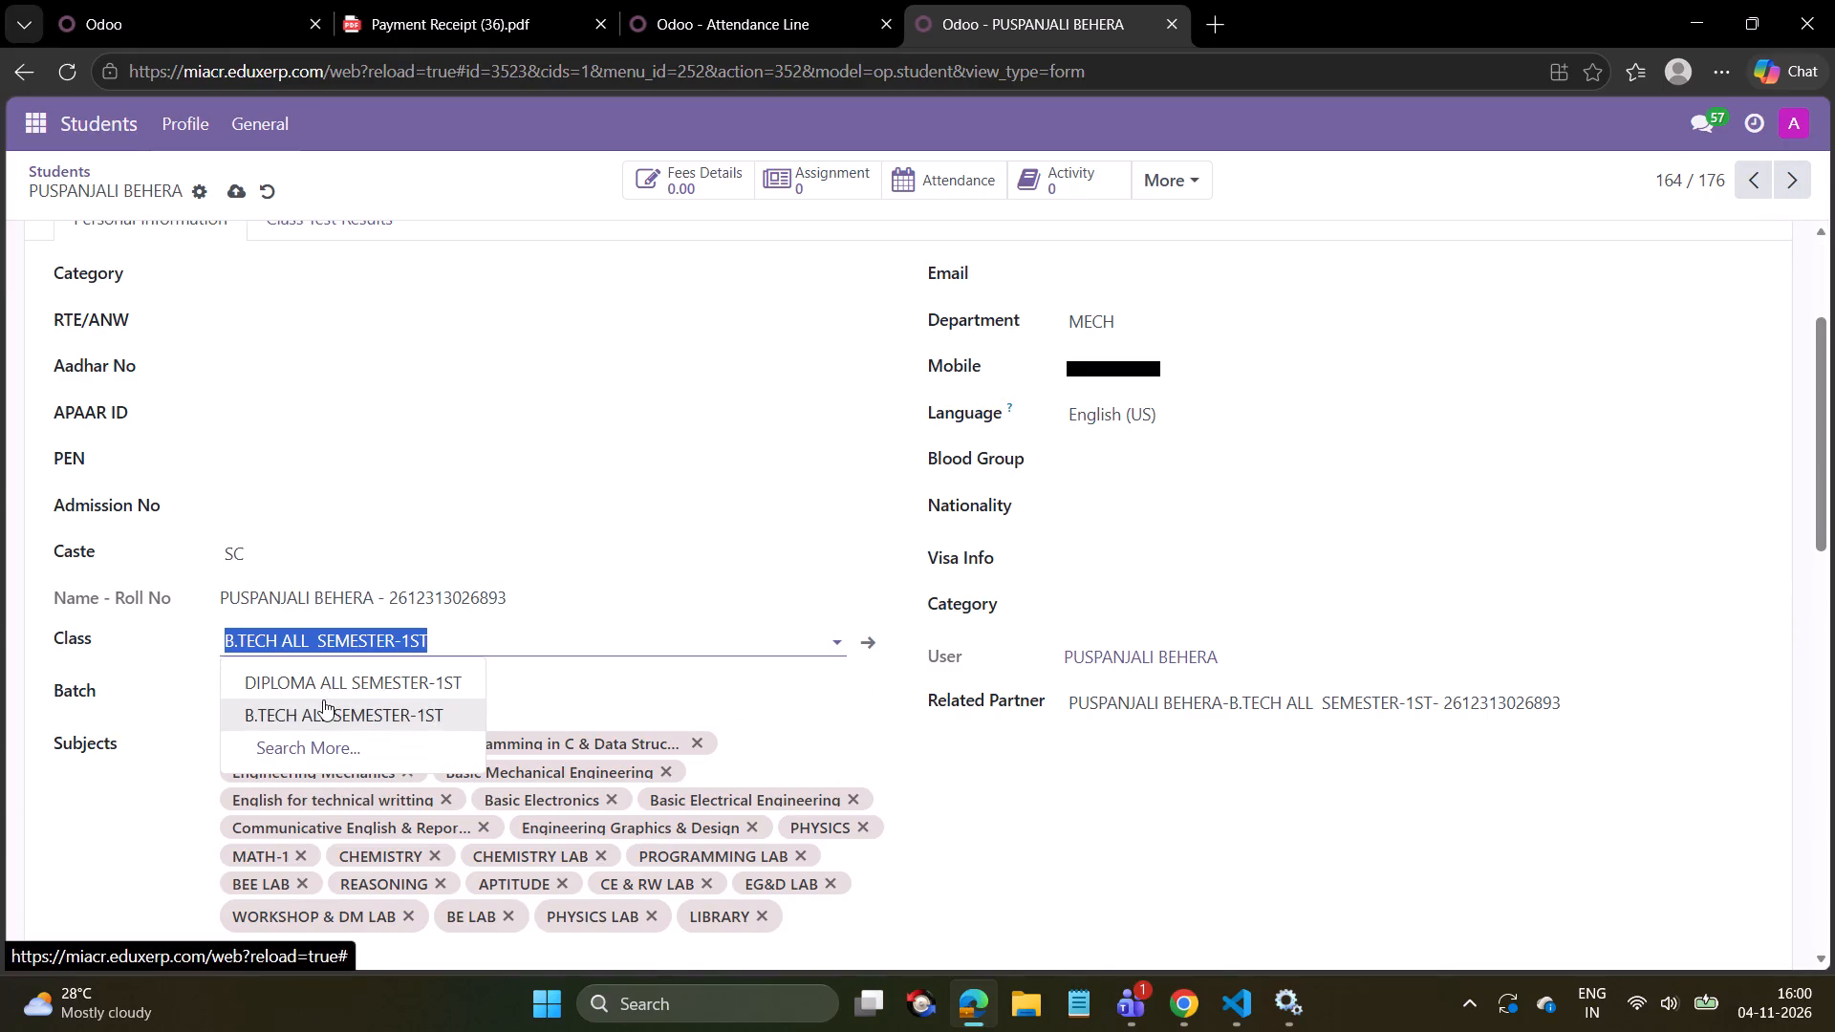
pyautogui.click(323, 691)
pyautogui.click(449, 648)
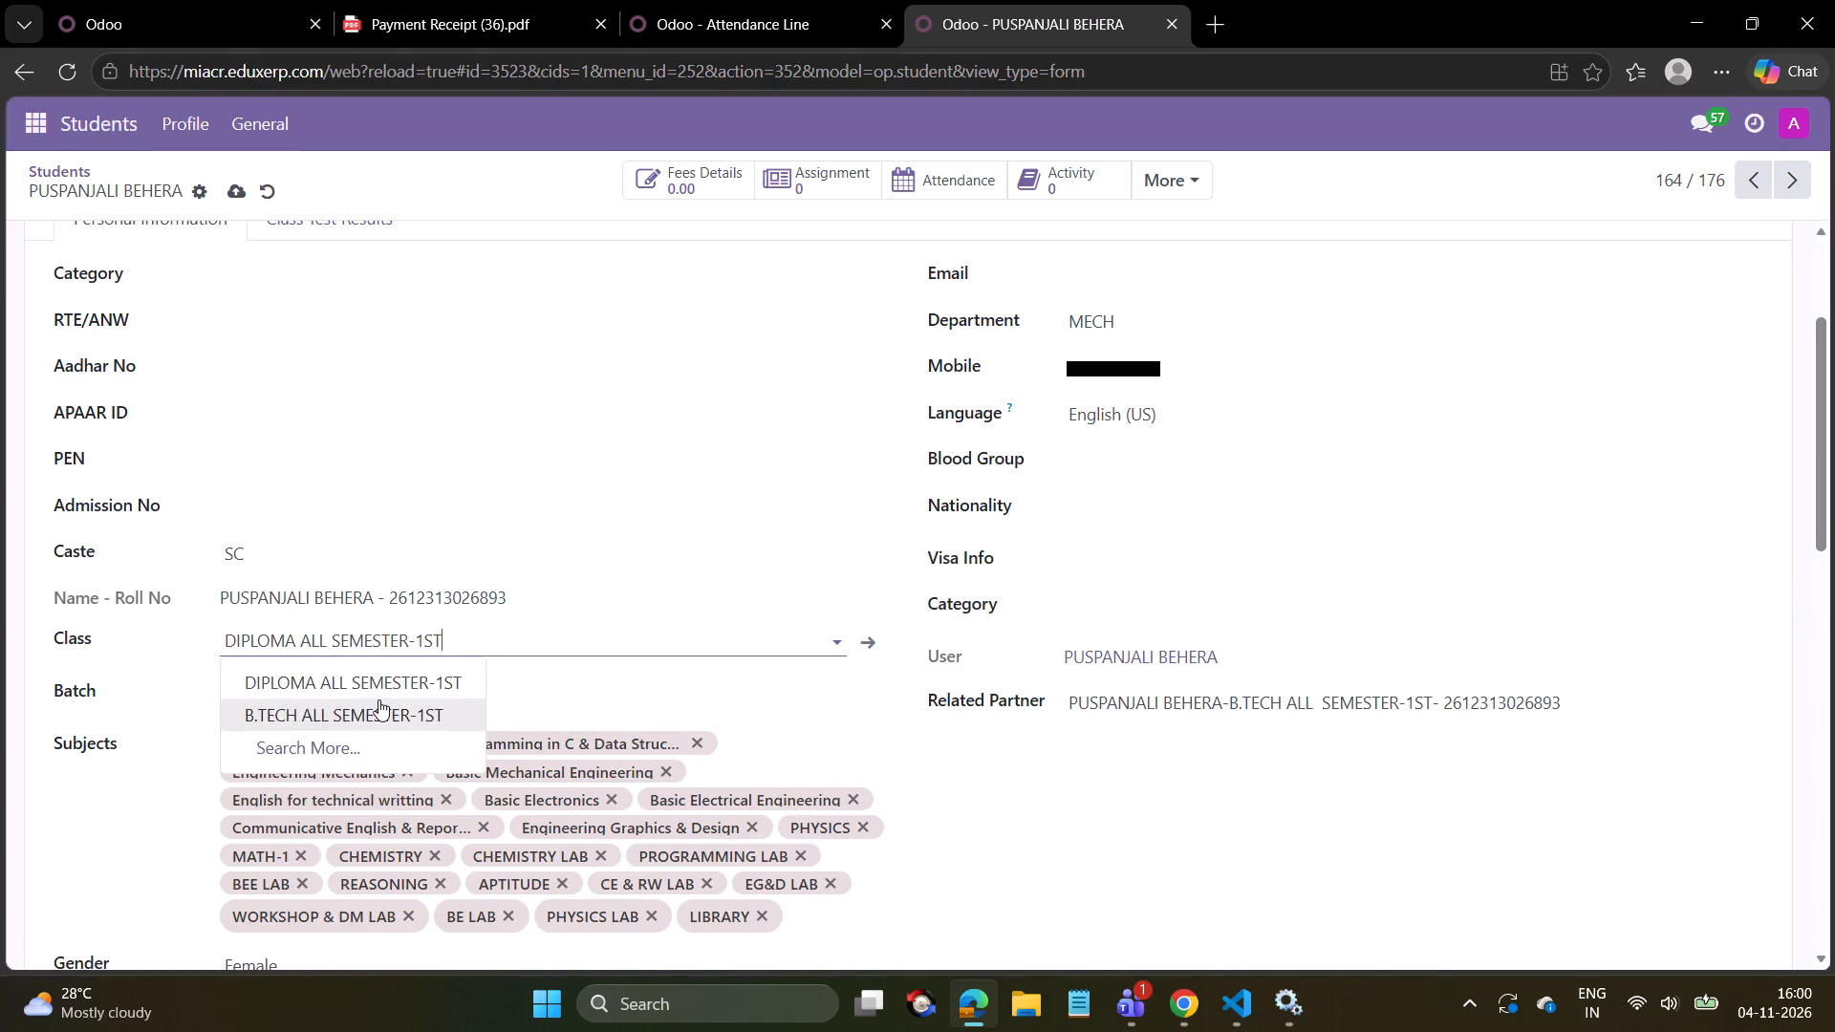
pyautogui.click(373, 702)
pyautogui.click(340, 706)
pyautogui.click(291, 761)
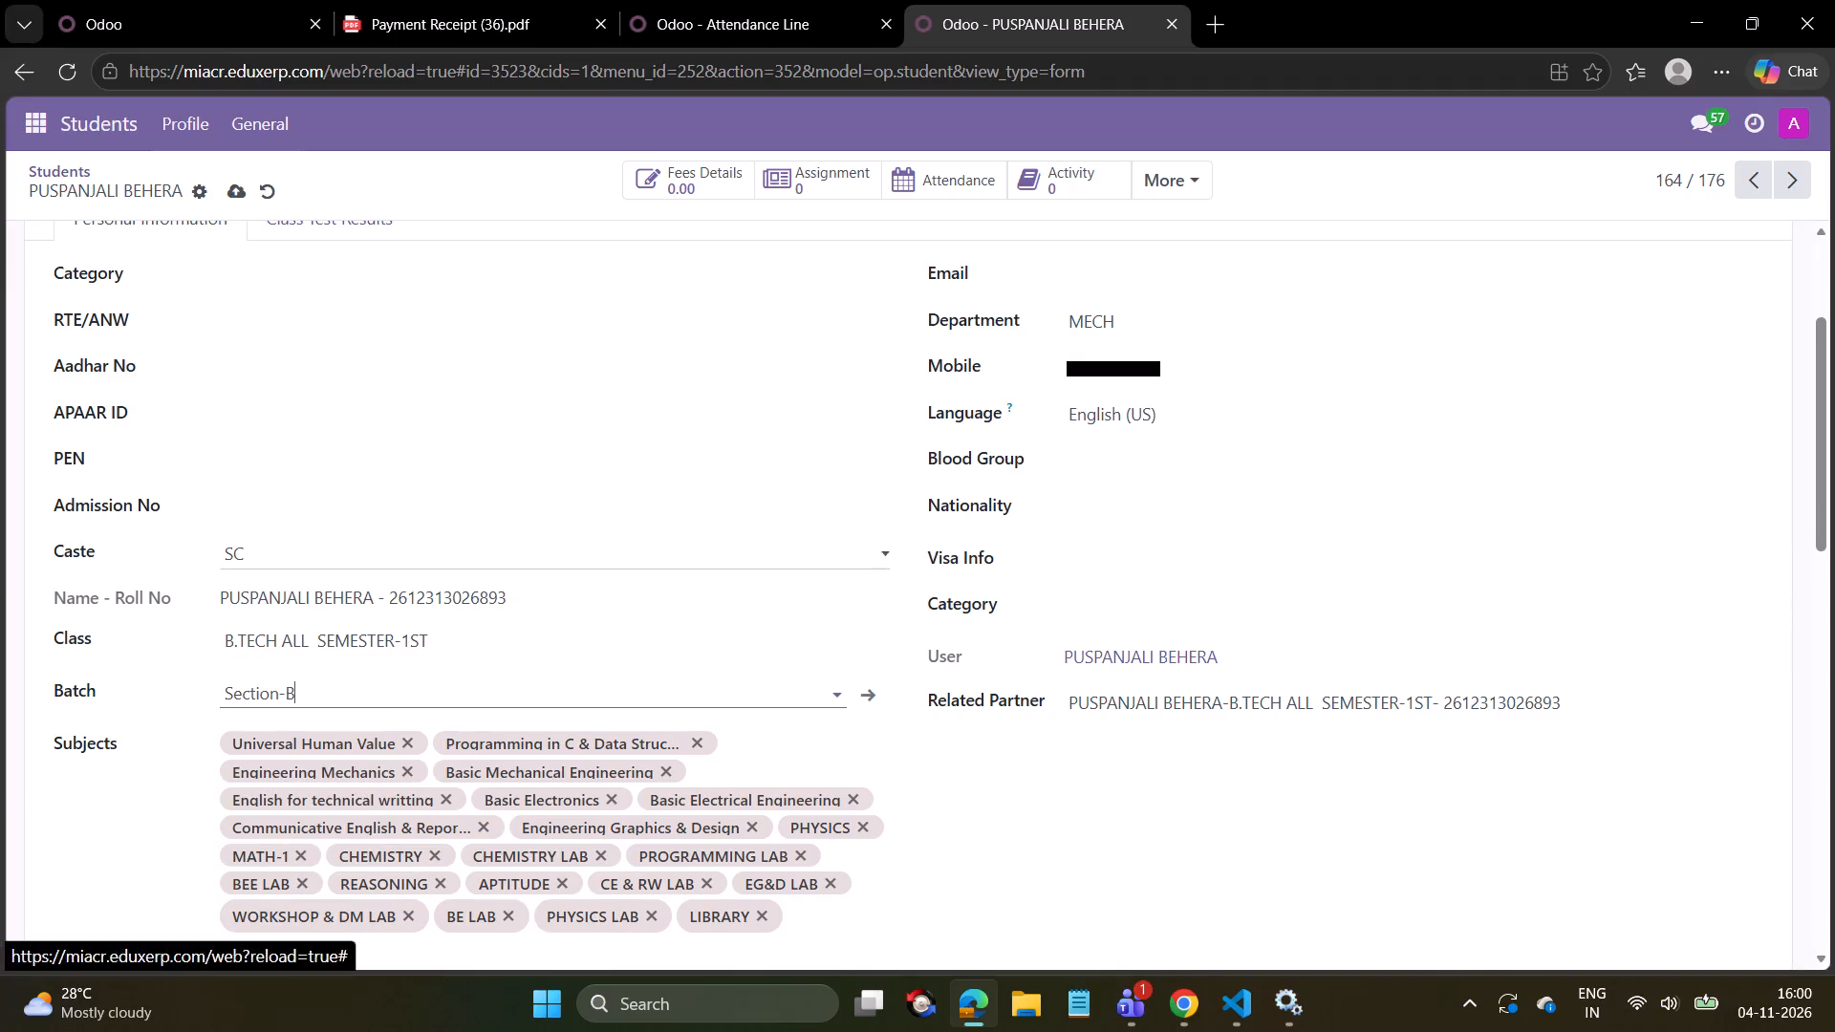
pyautogui.click(230, 183)
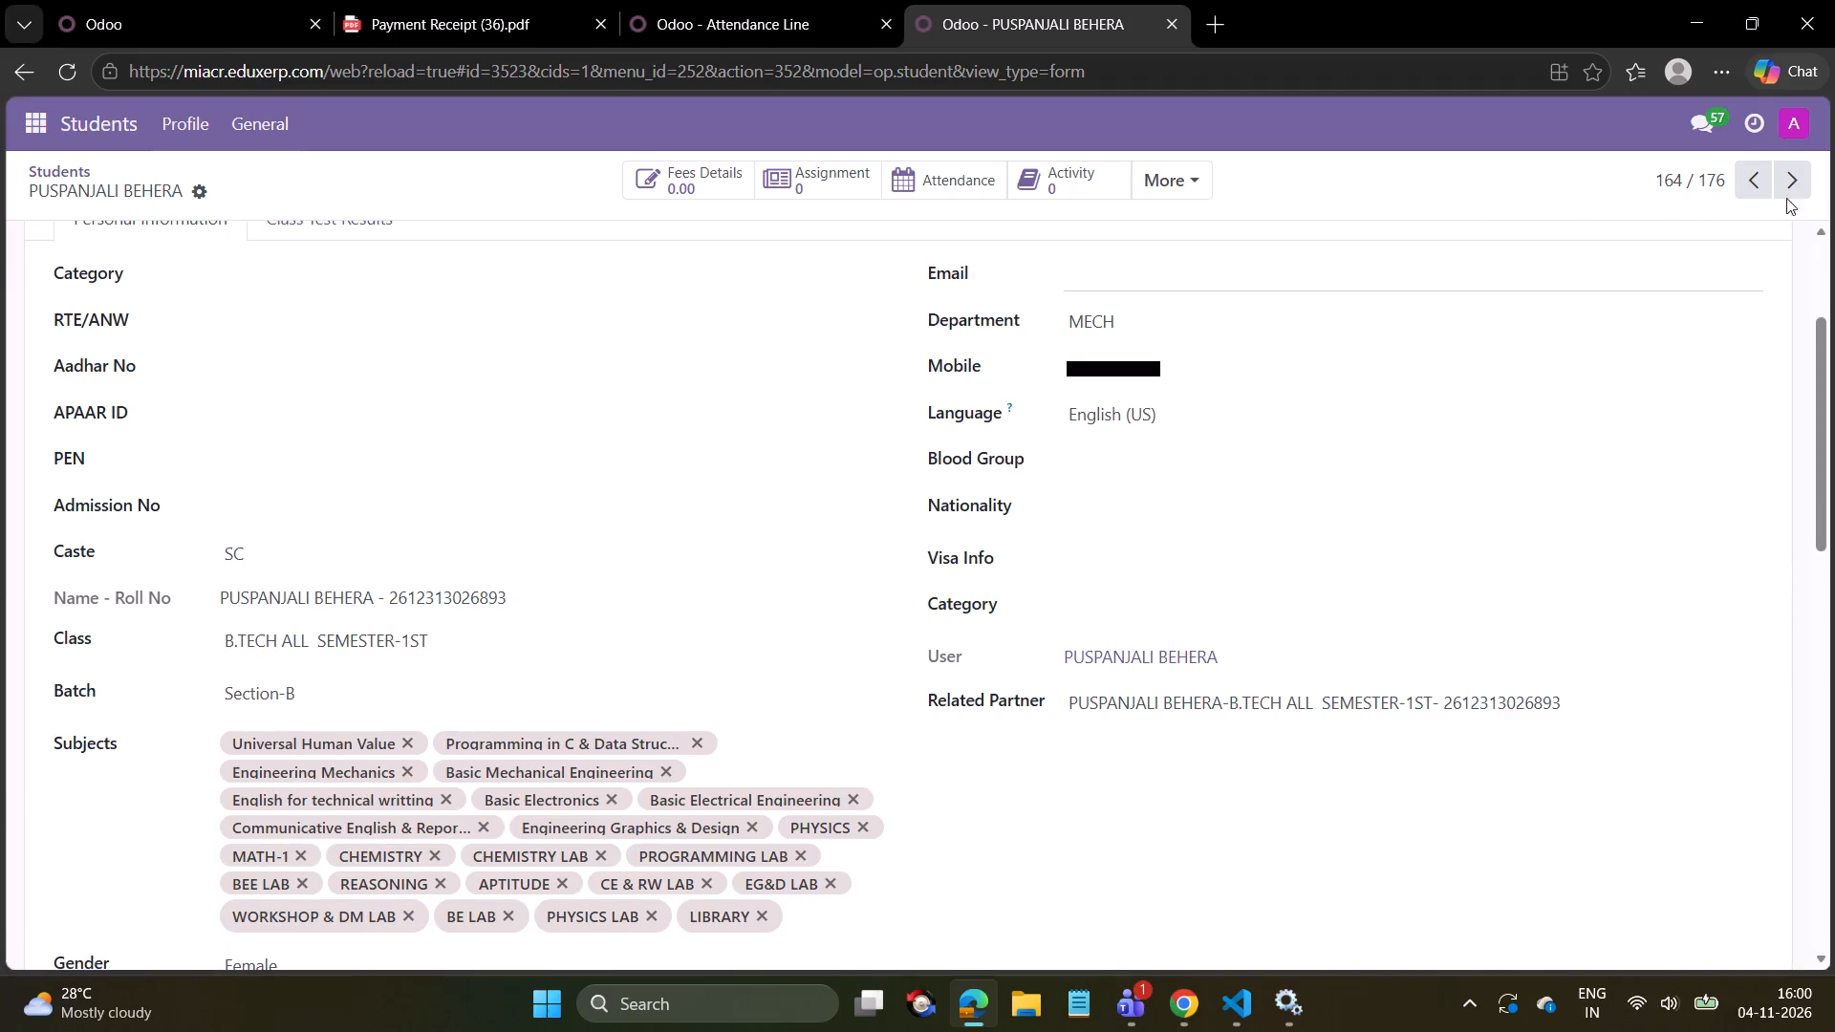
pyautogui.click(1790, 185)
pyautogui.click(484, 641)
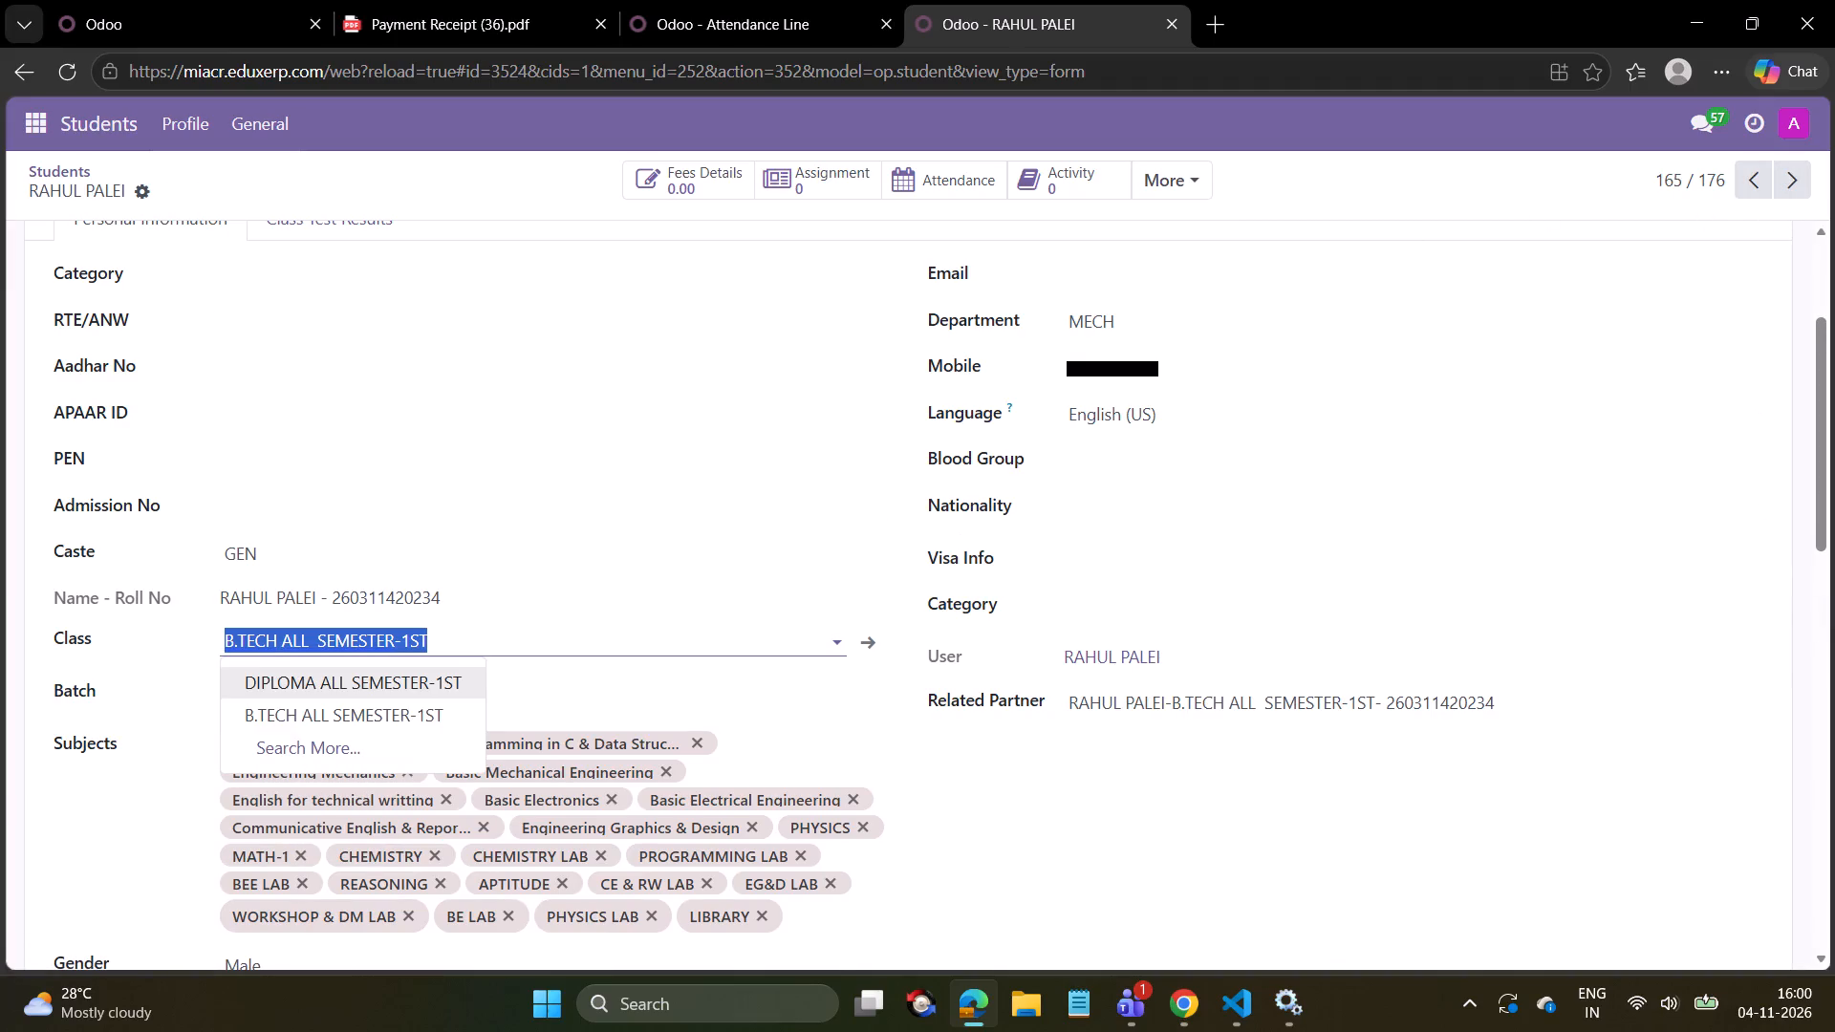
pyautogui.click(336, 706)
pyautogui.click(336, 706)
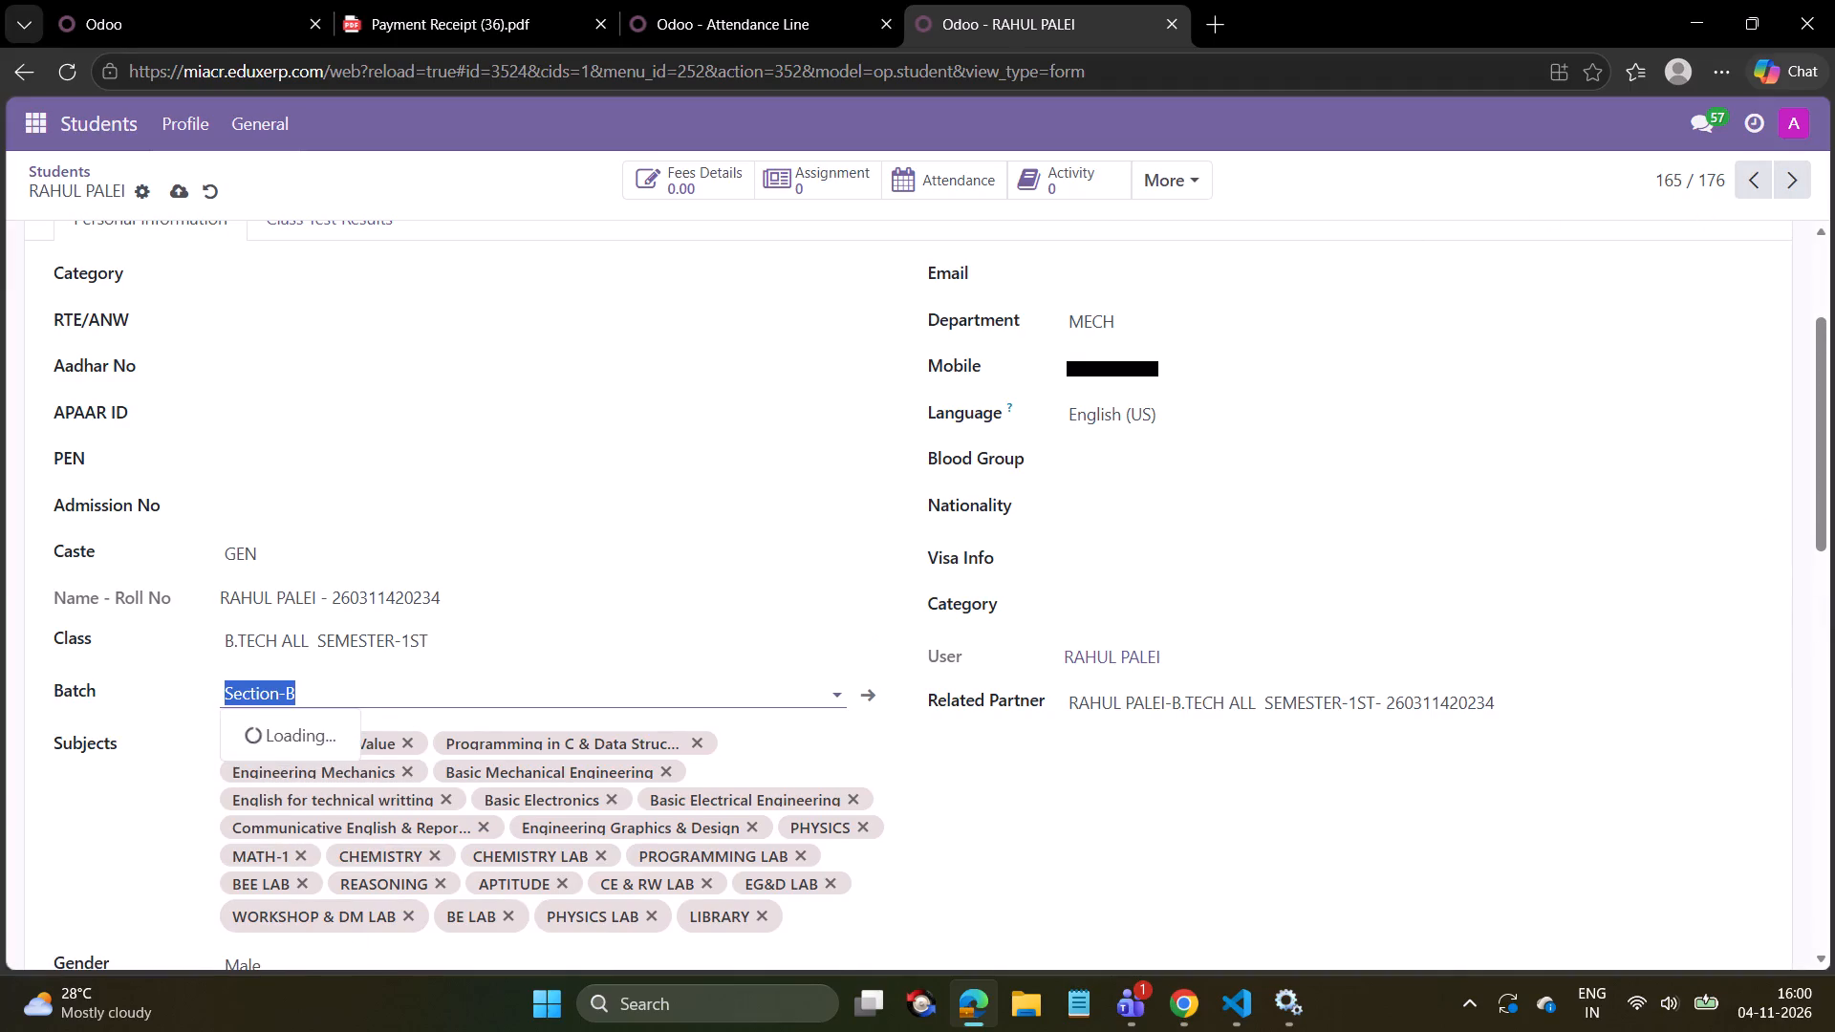
pyautogui.click(293, 769)
pyautogui.click(183, 195)
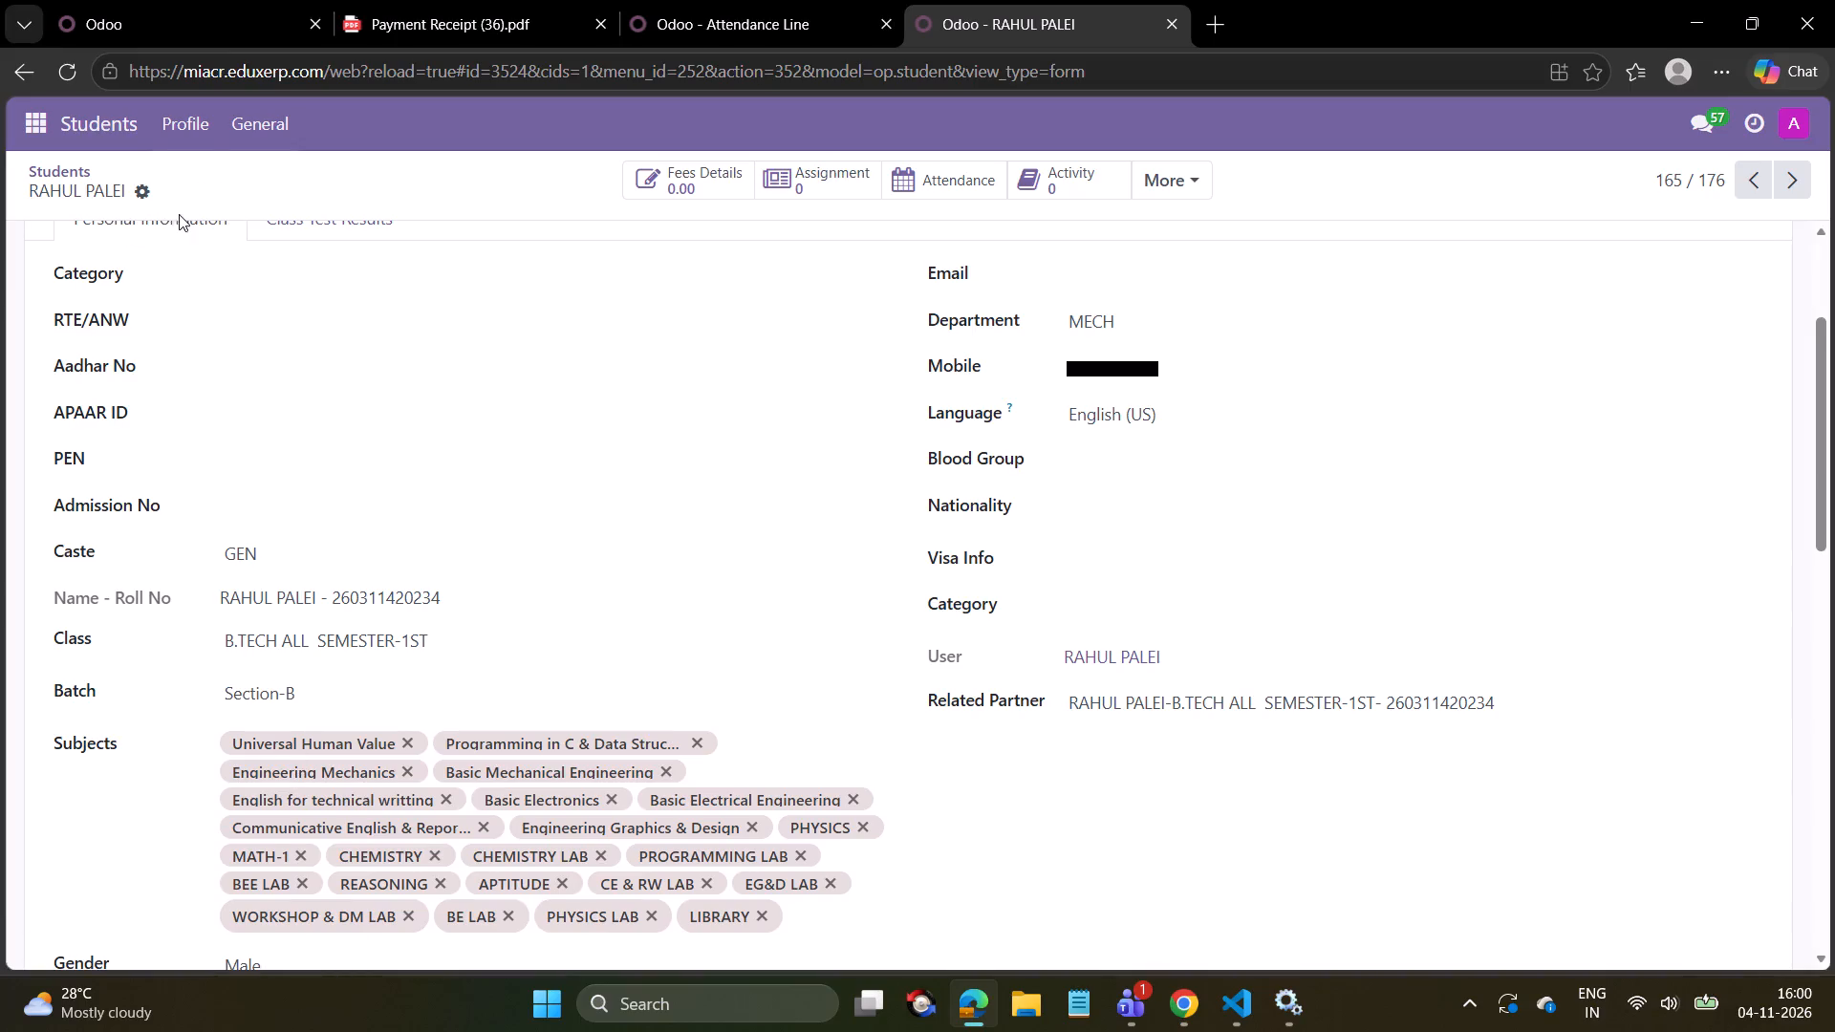
# For the B.Tech student in record 166, reselect class B.TECH ALL SEMESTER-1ST and batch Section-B and save.
pyautogui.click(1795, 183)
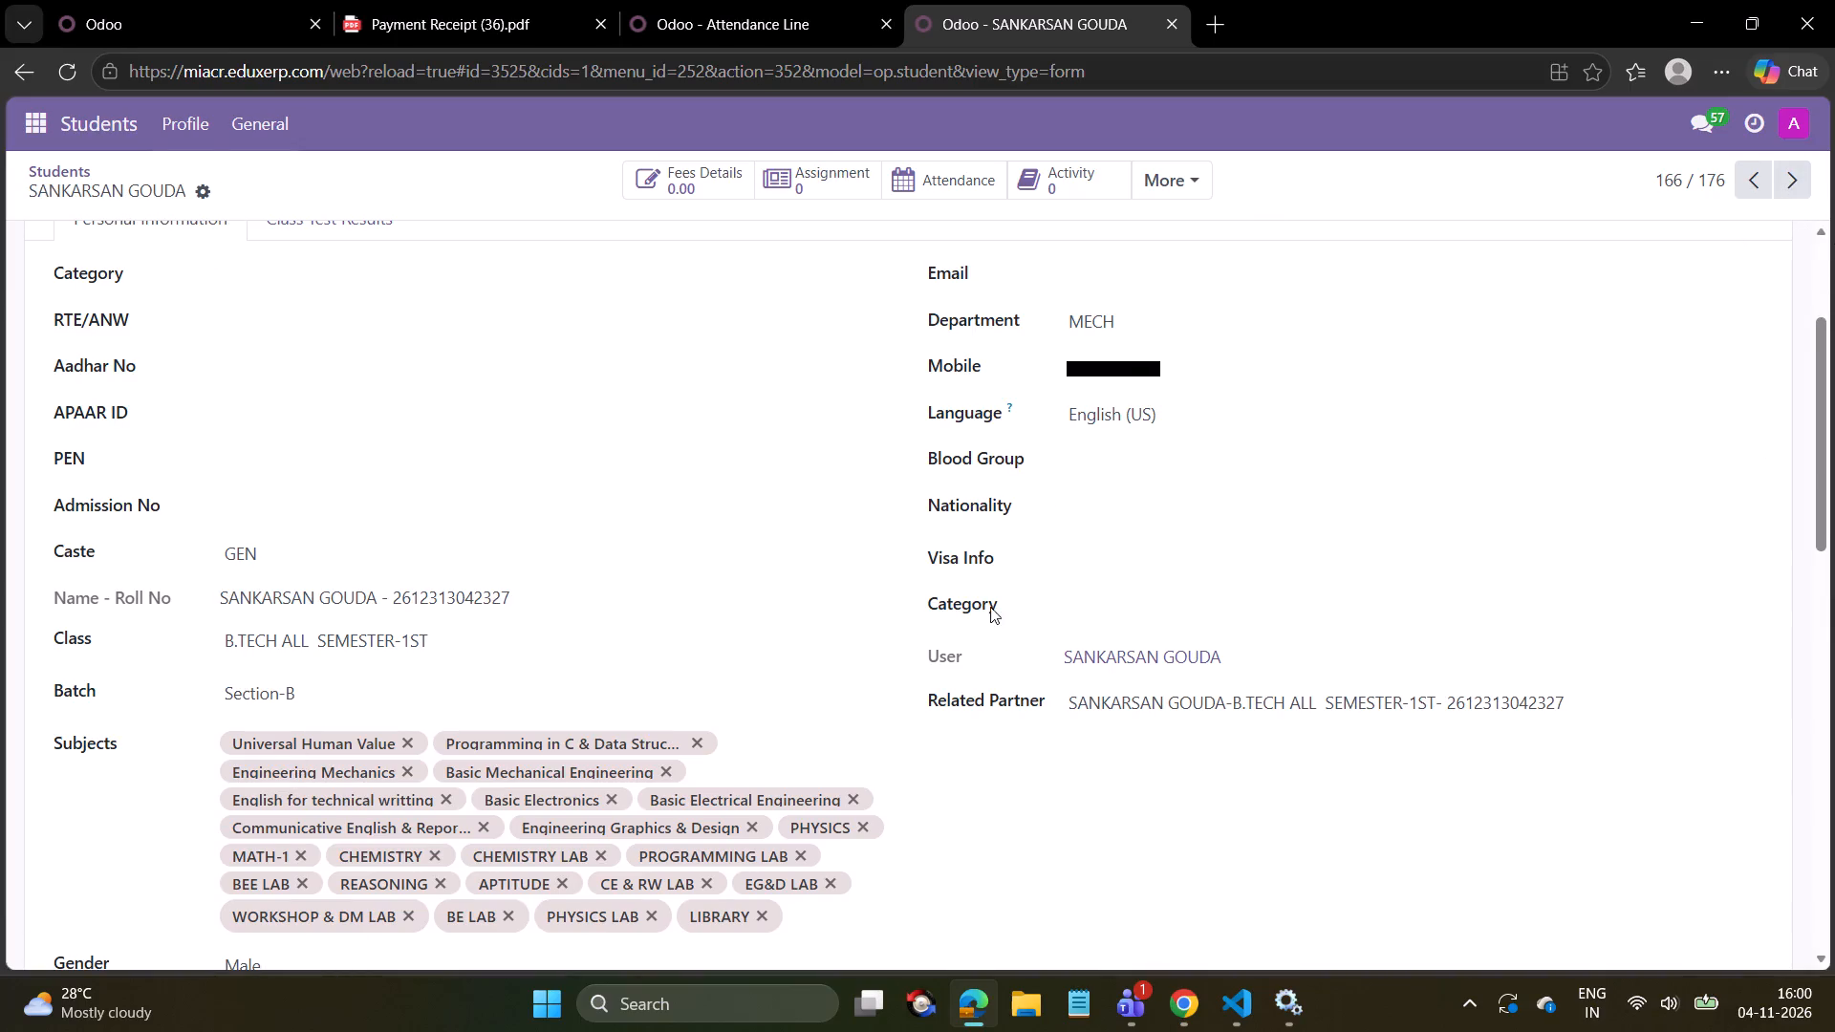
pyautogui.click(594, 643)
pyautogui.click(370, 709)
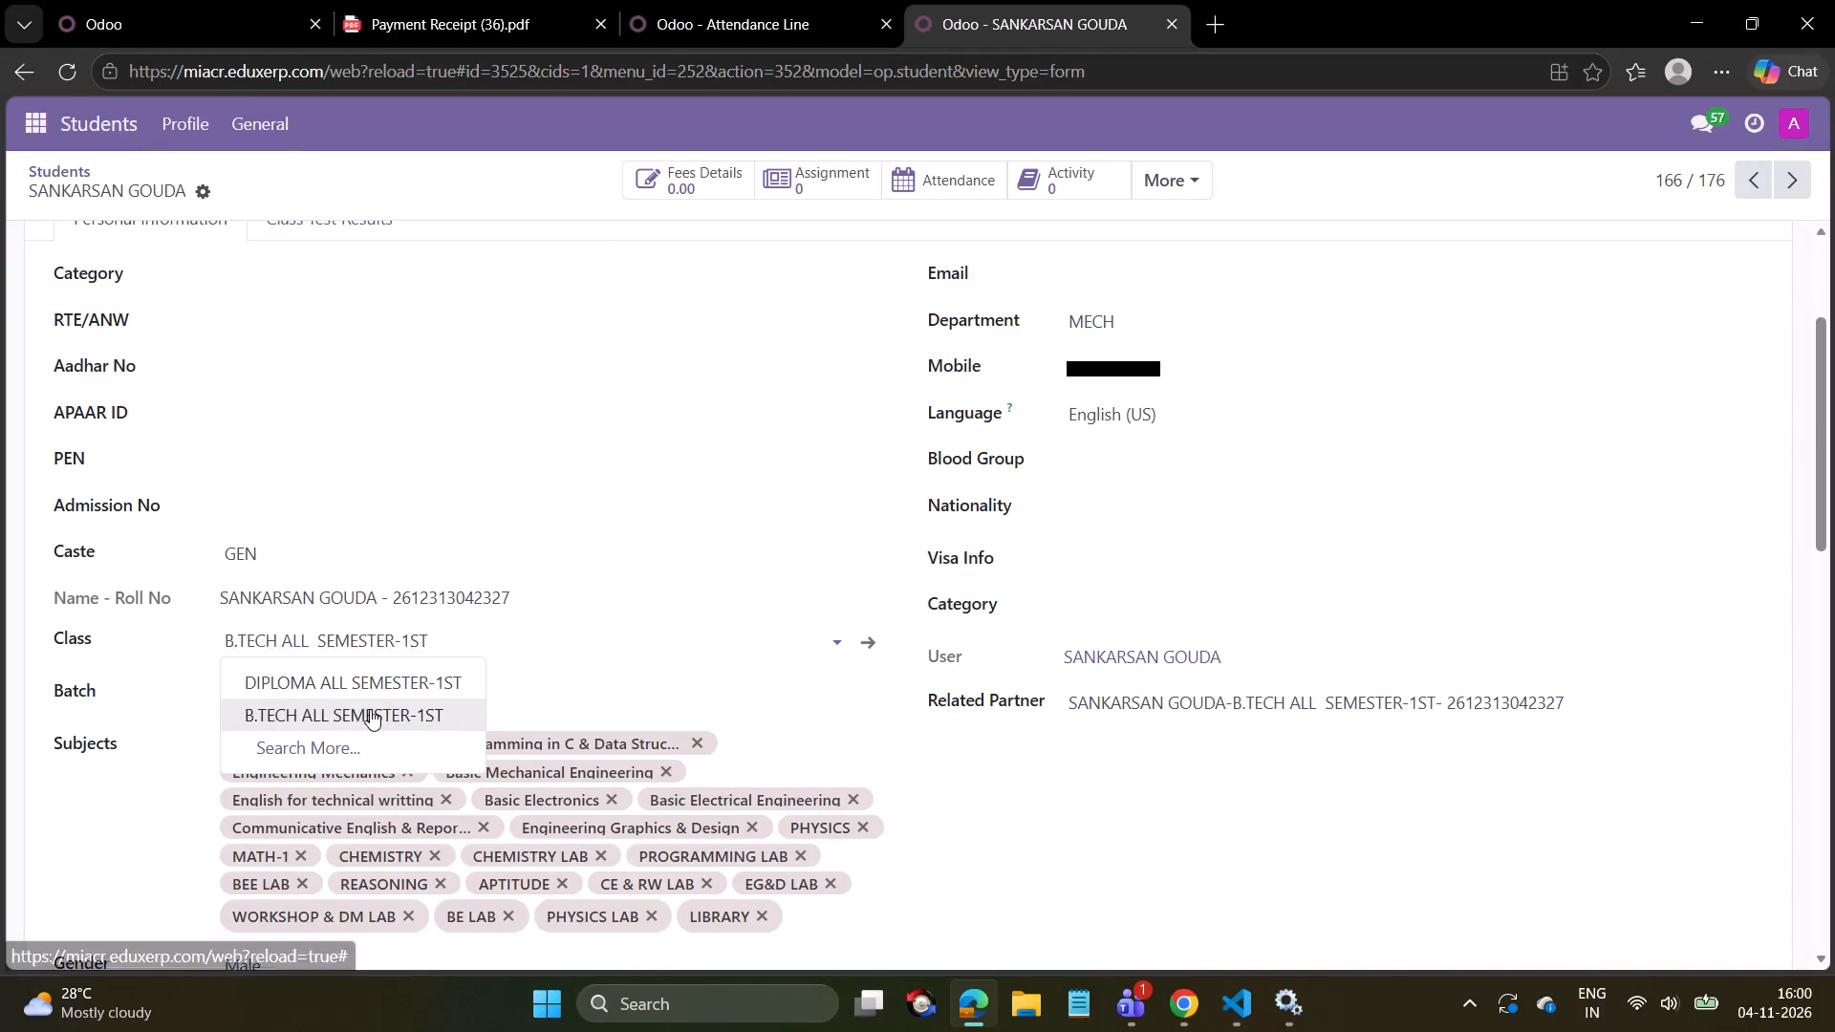
pyautogui.click(364, 697)
pyautogui.click(322, 761)
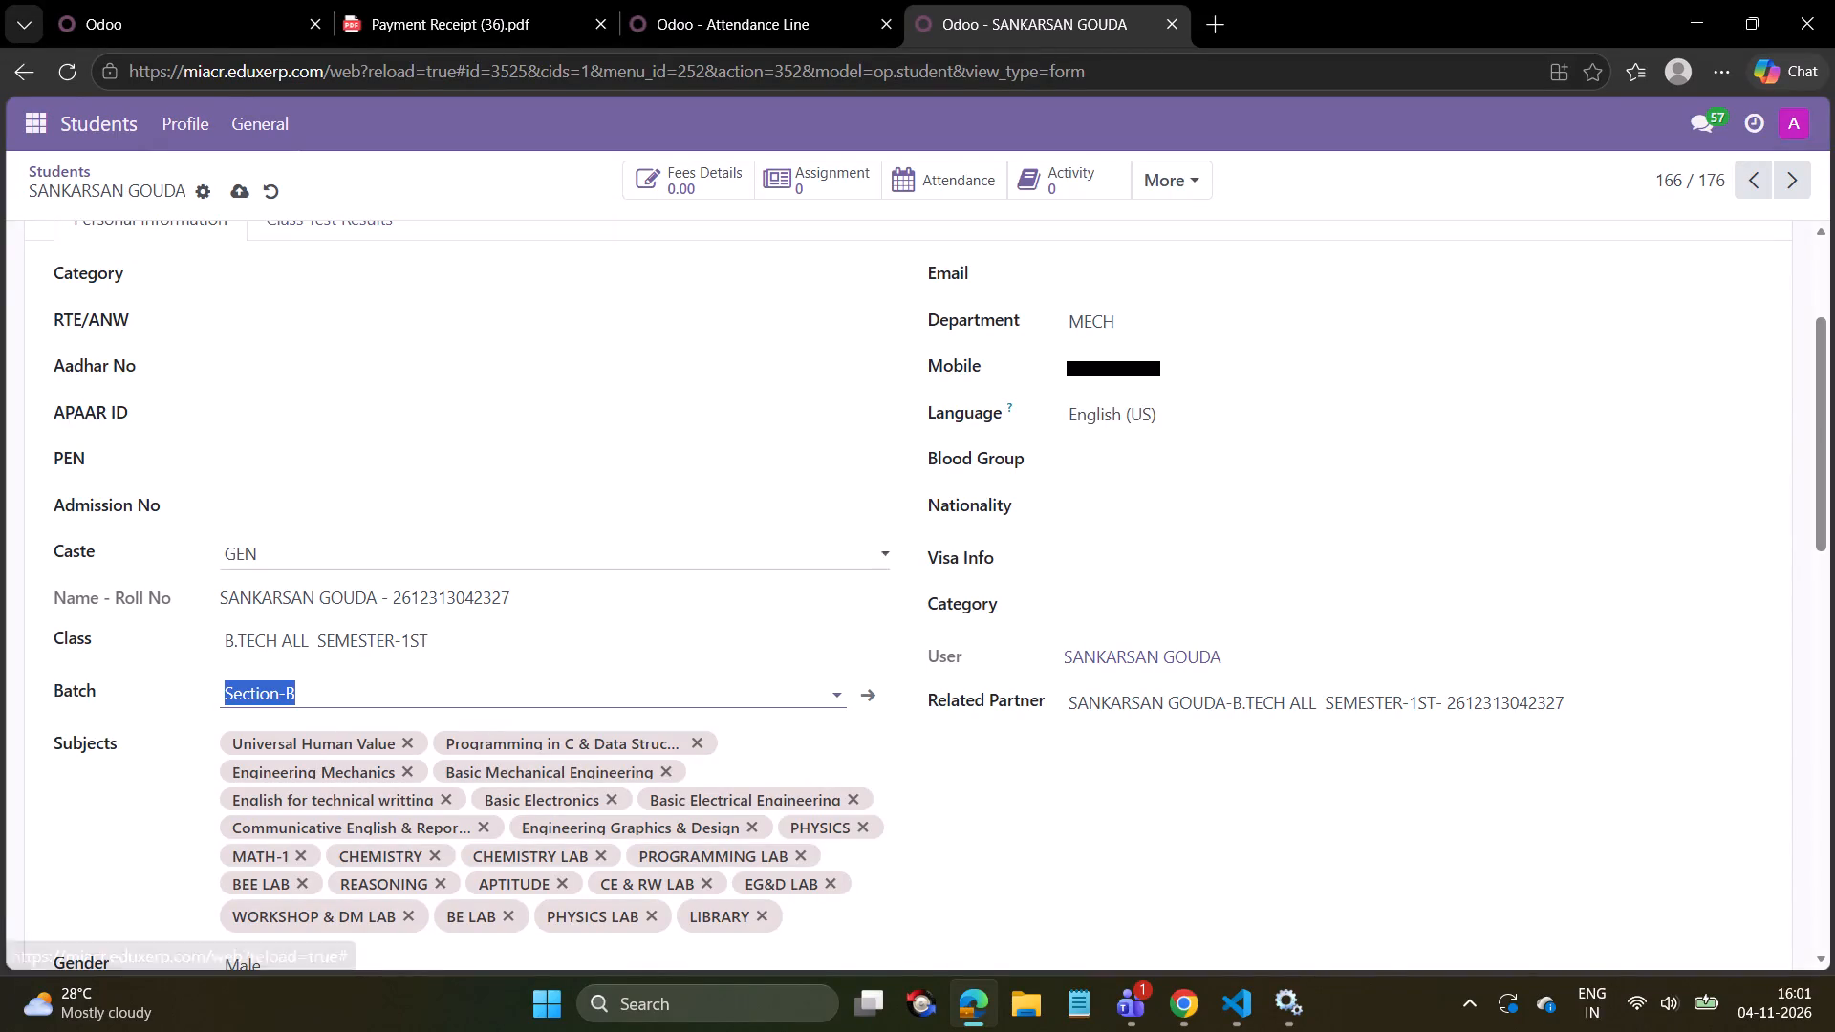
pyautogui.click(228, 199)
pyautogui.click(1803, 191)
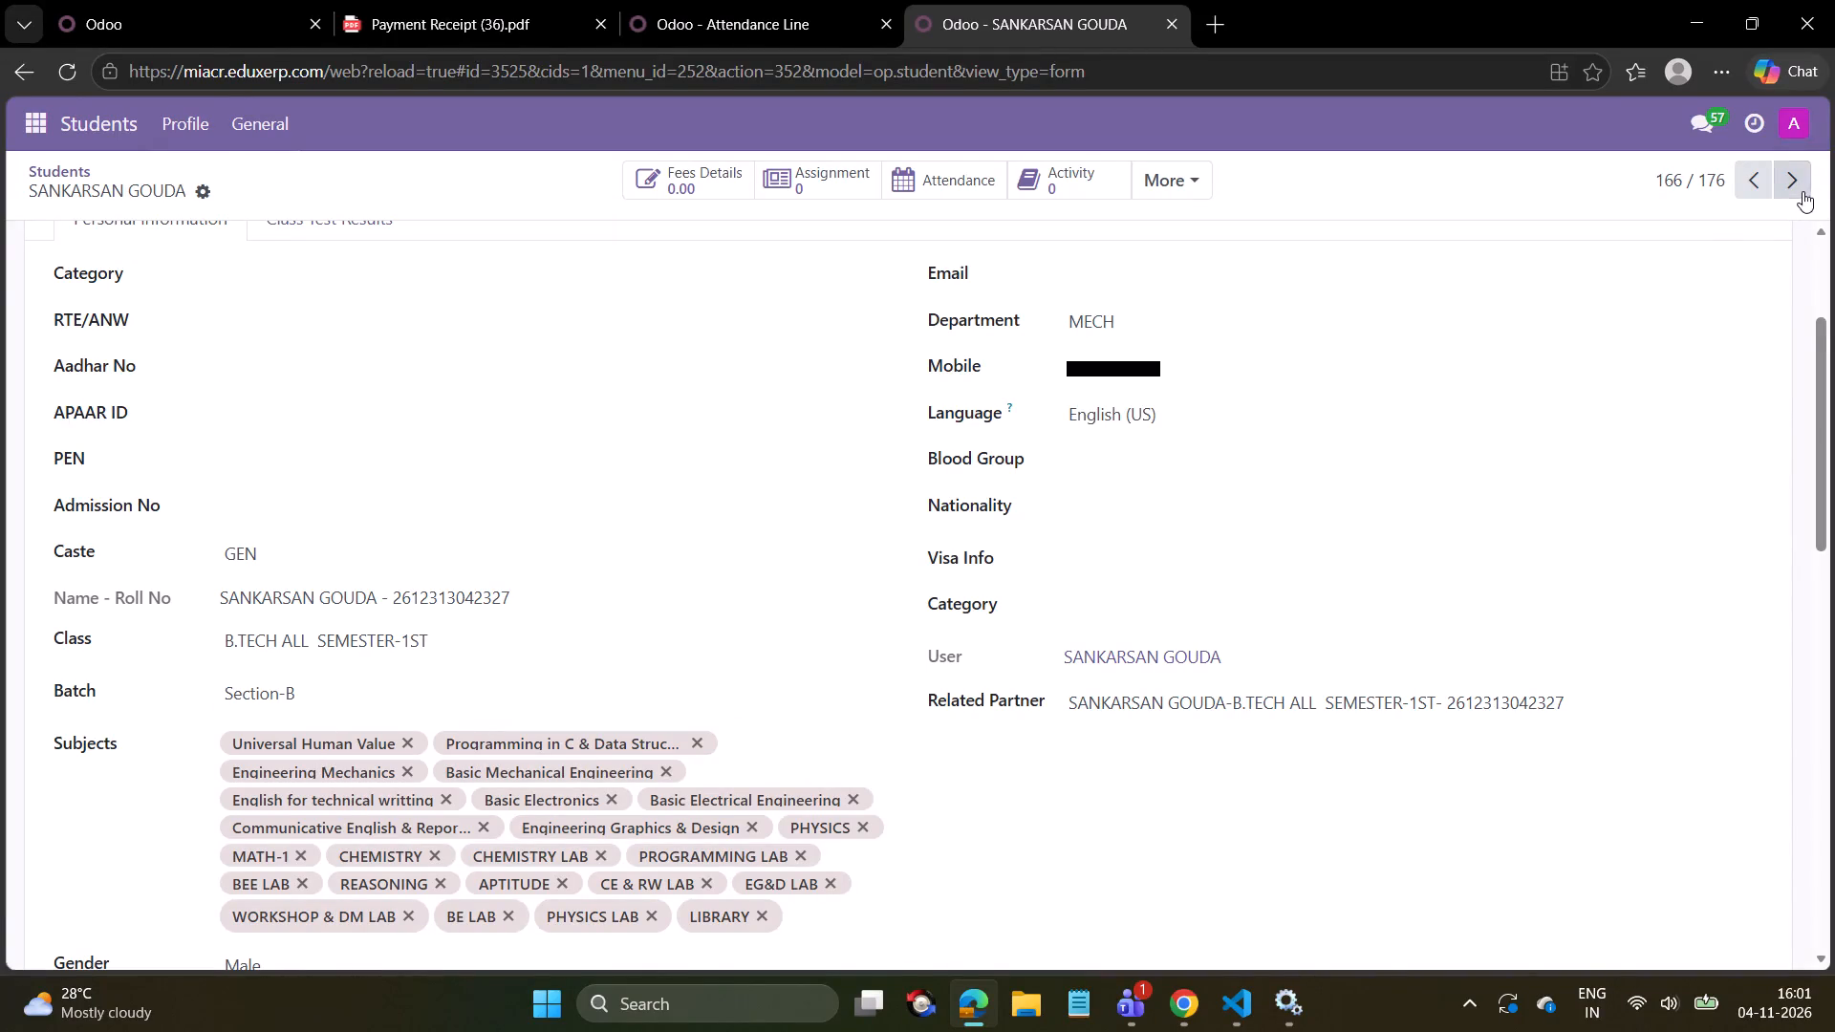
pyautogui.click(526, 640)
pyautogui.click(325, 709)
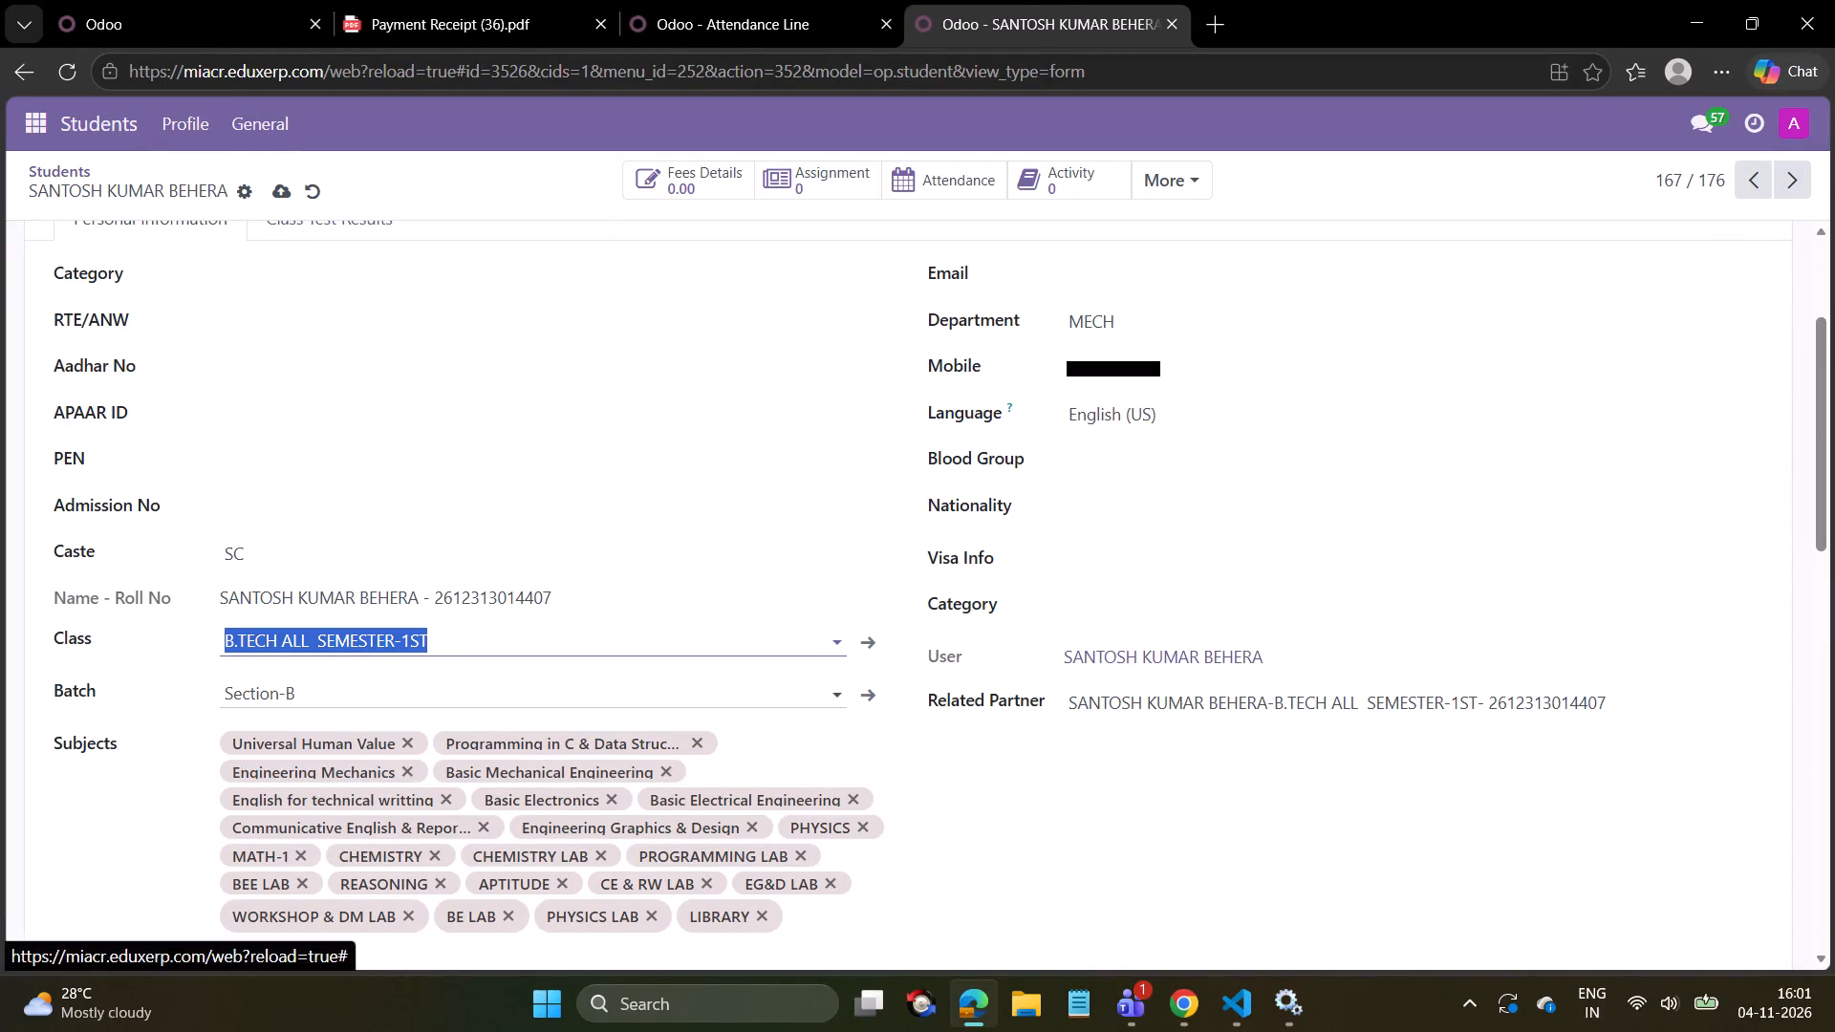
pyautogui.click(321, 692)
pyautogui.click(296, 763)
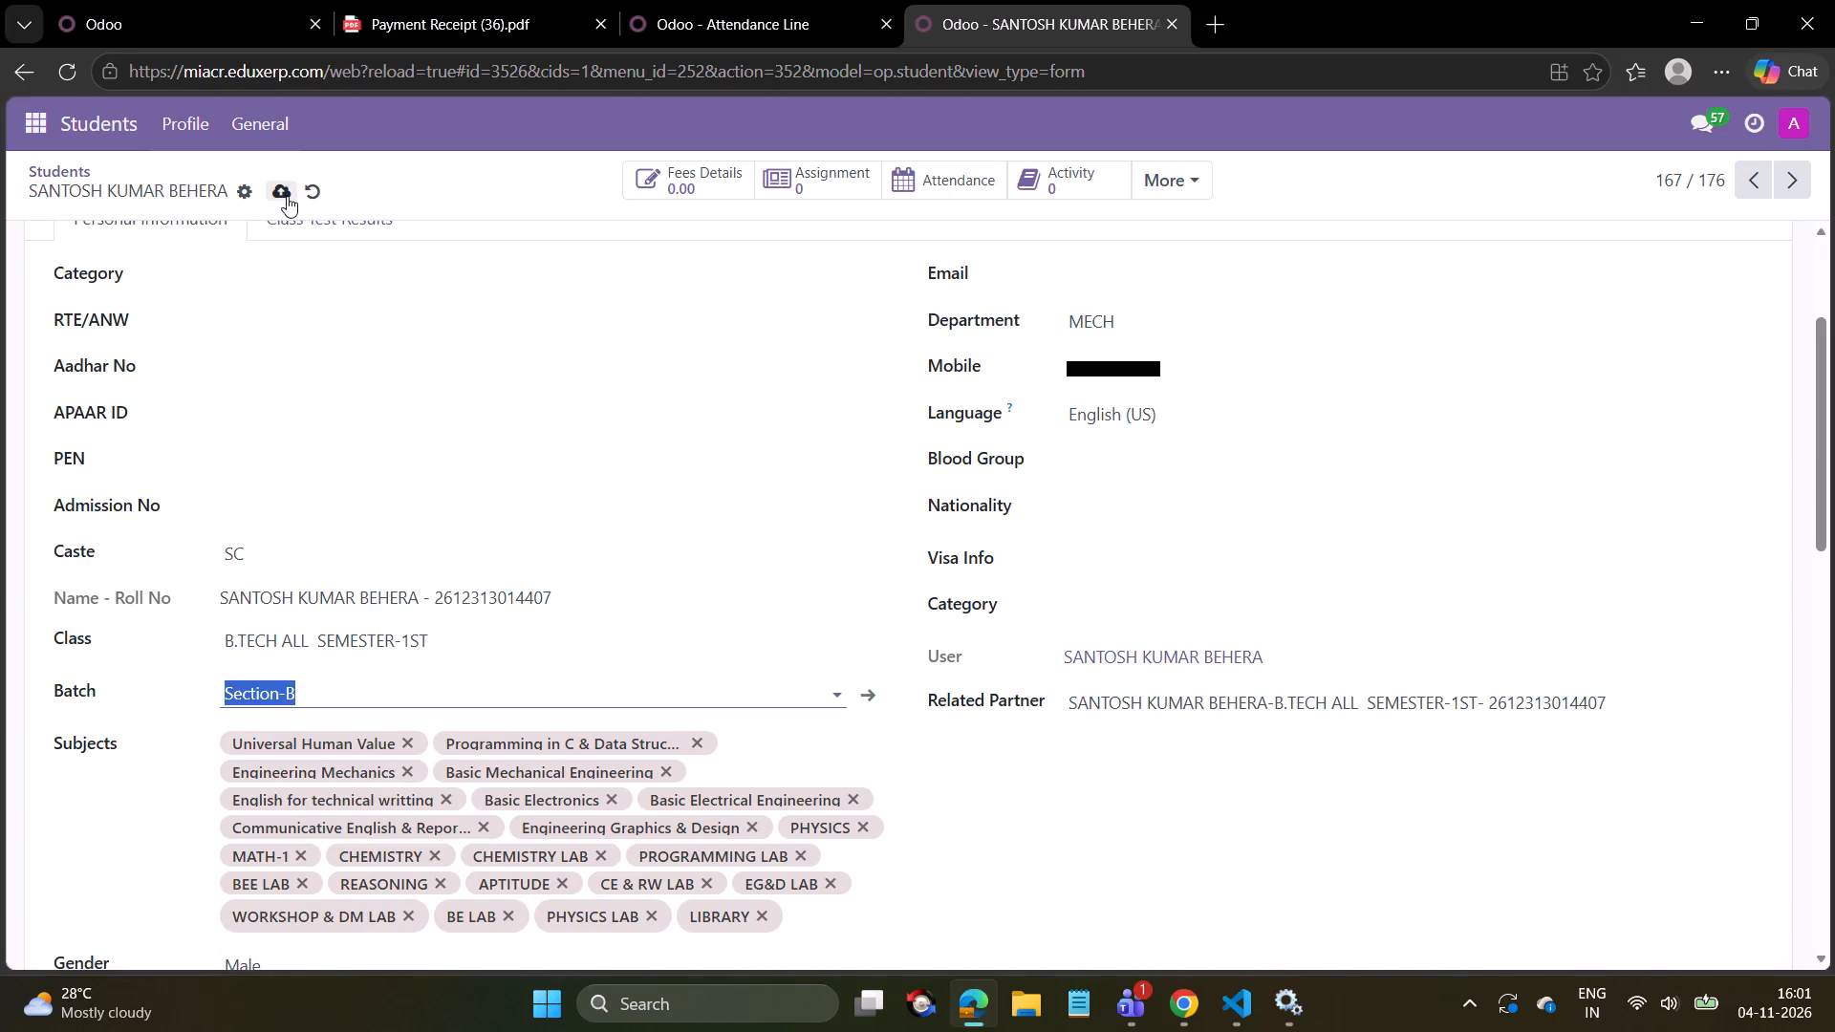
pyautogui.click(287, 196)
pyautogui.click(1810, 183)
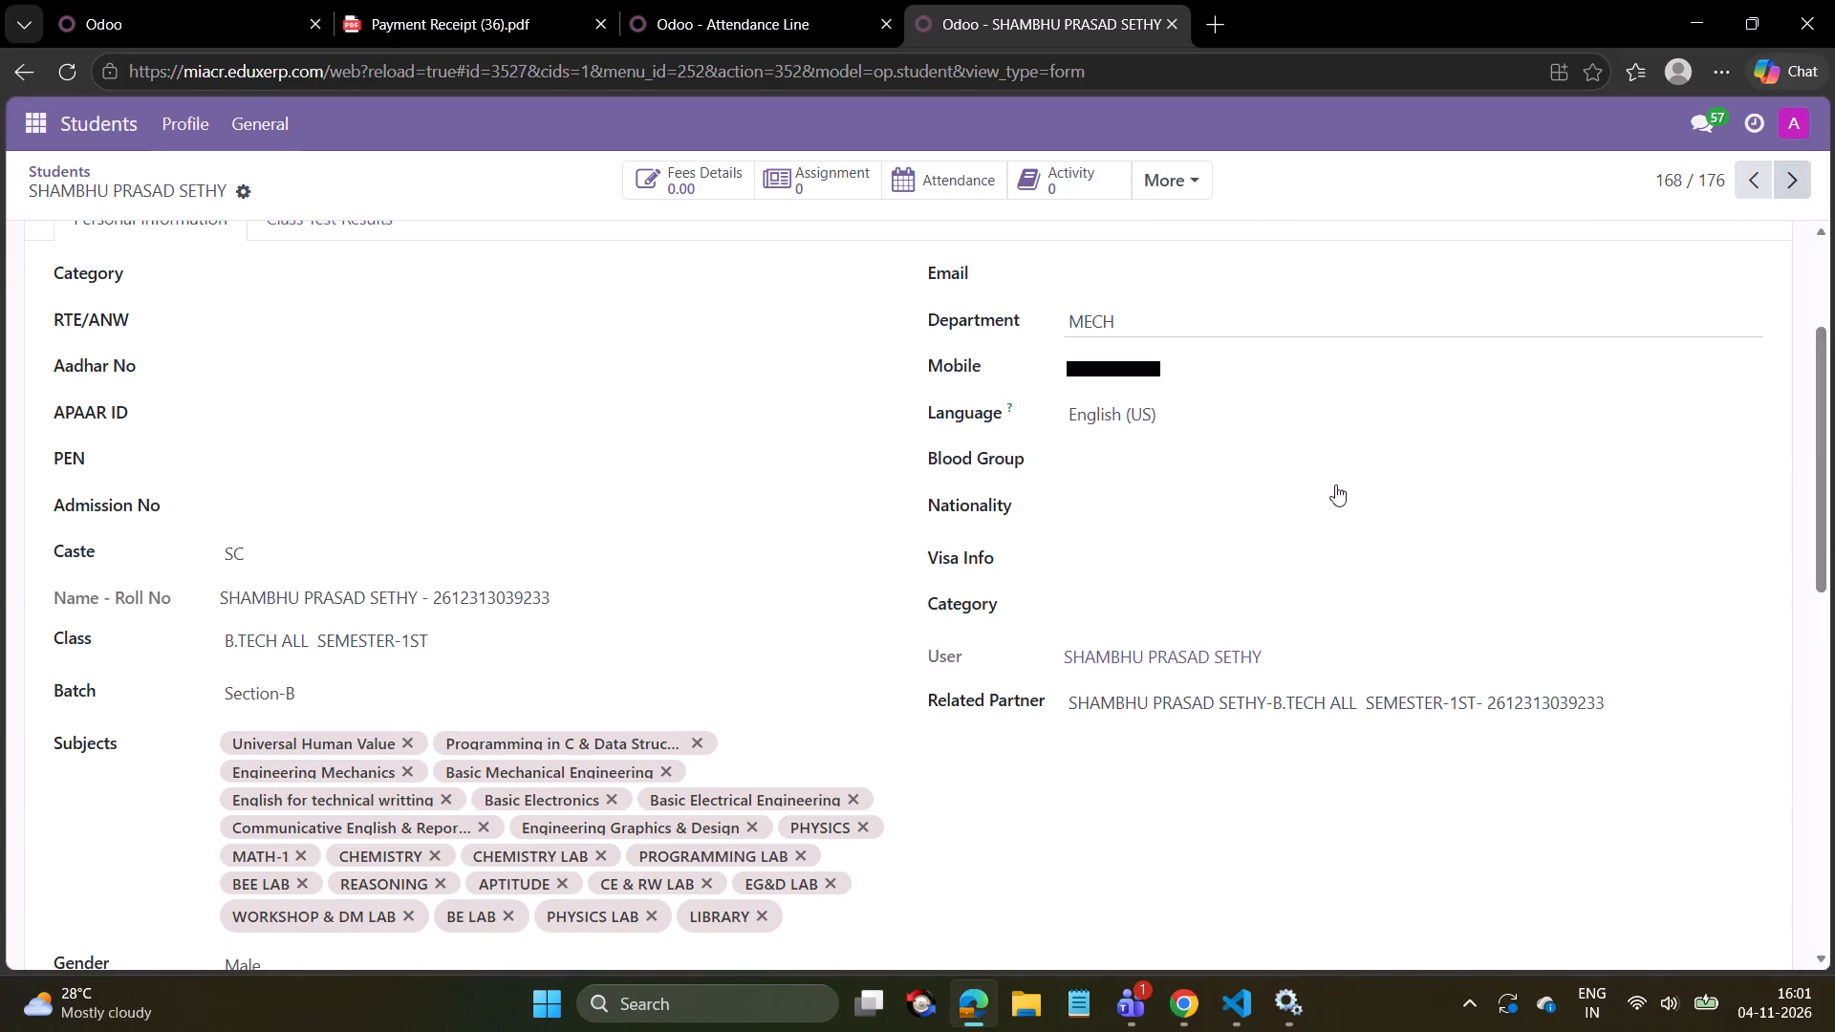
pyautogui.click(510, 646)
pyautogui.click(372, 713)
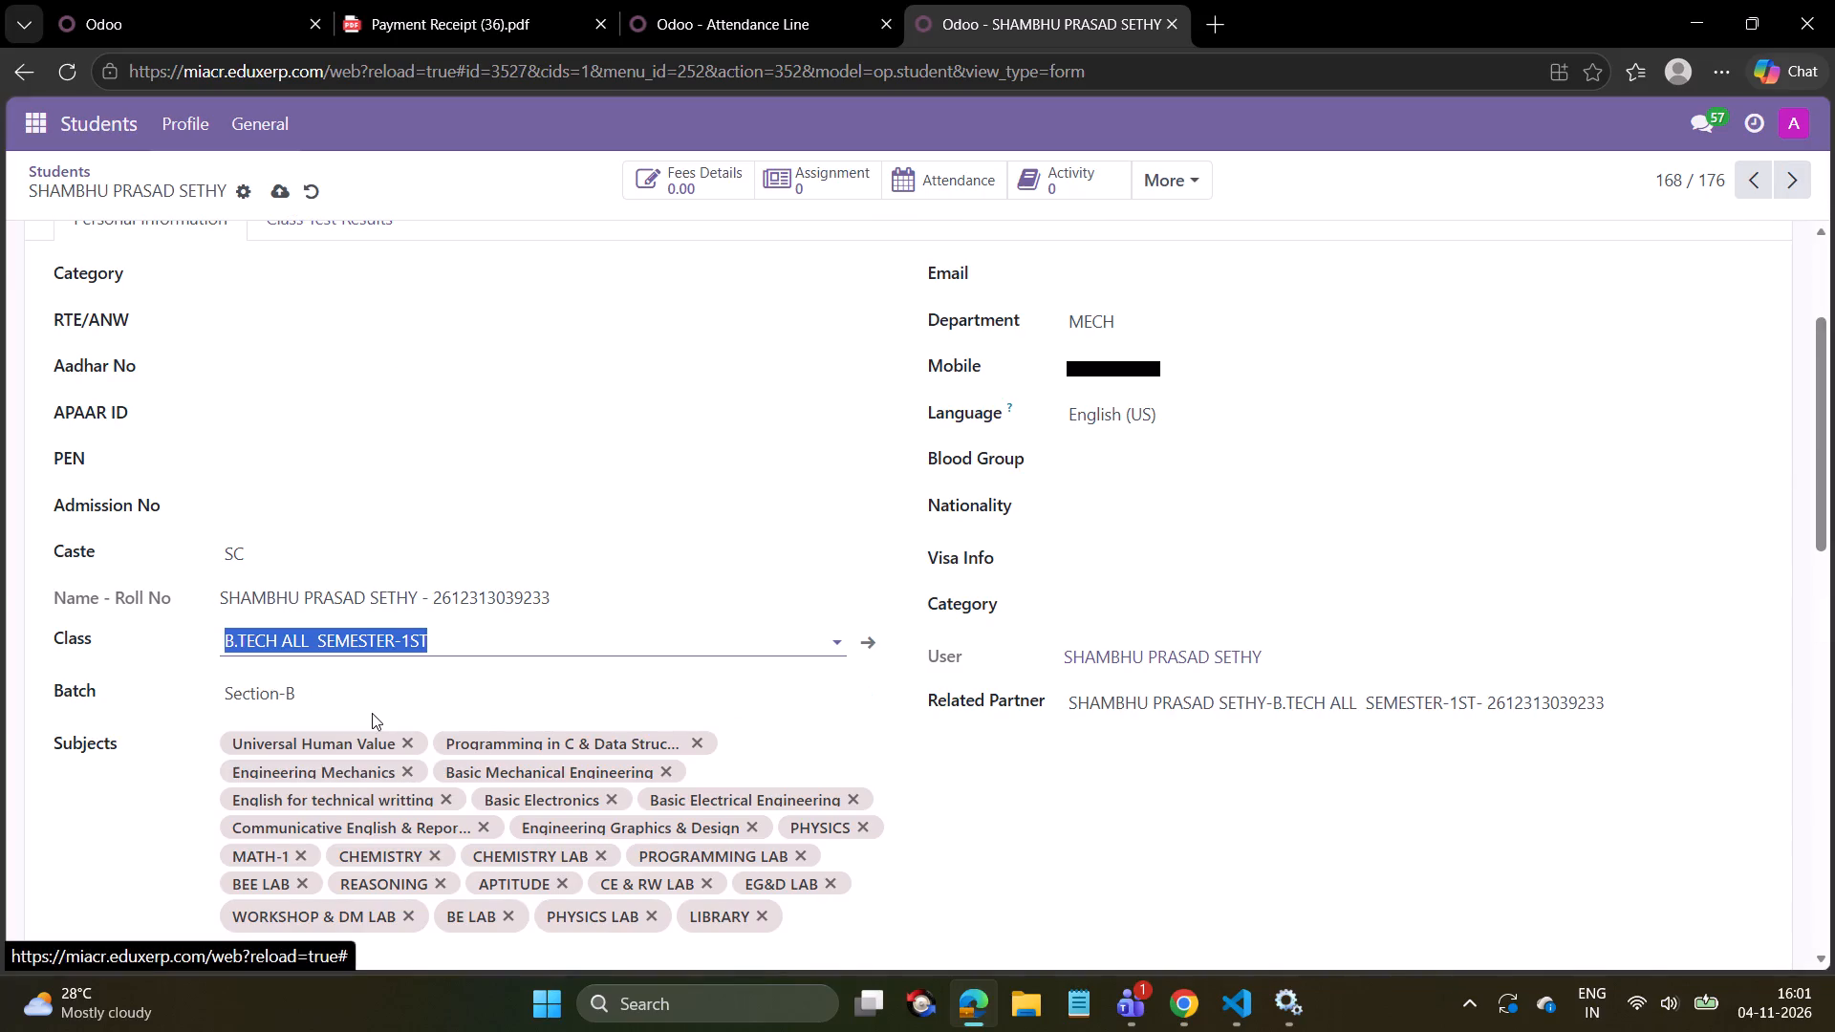
pyautogui.click(295, 681)
pyautogui.click(291, 766)
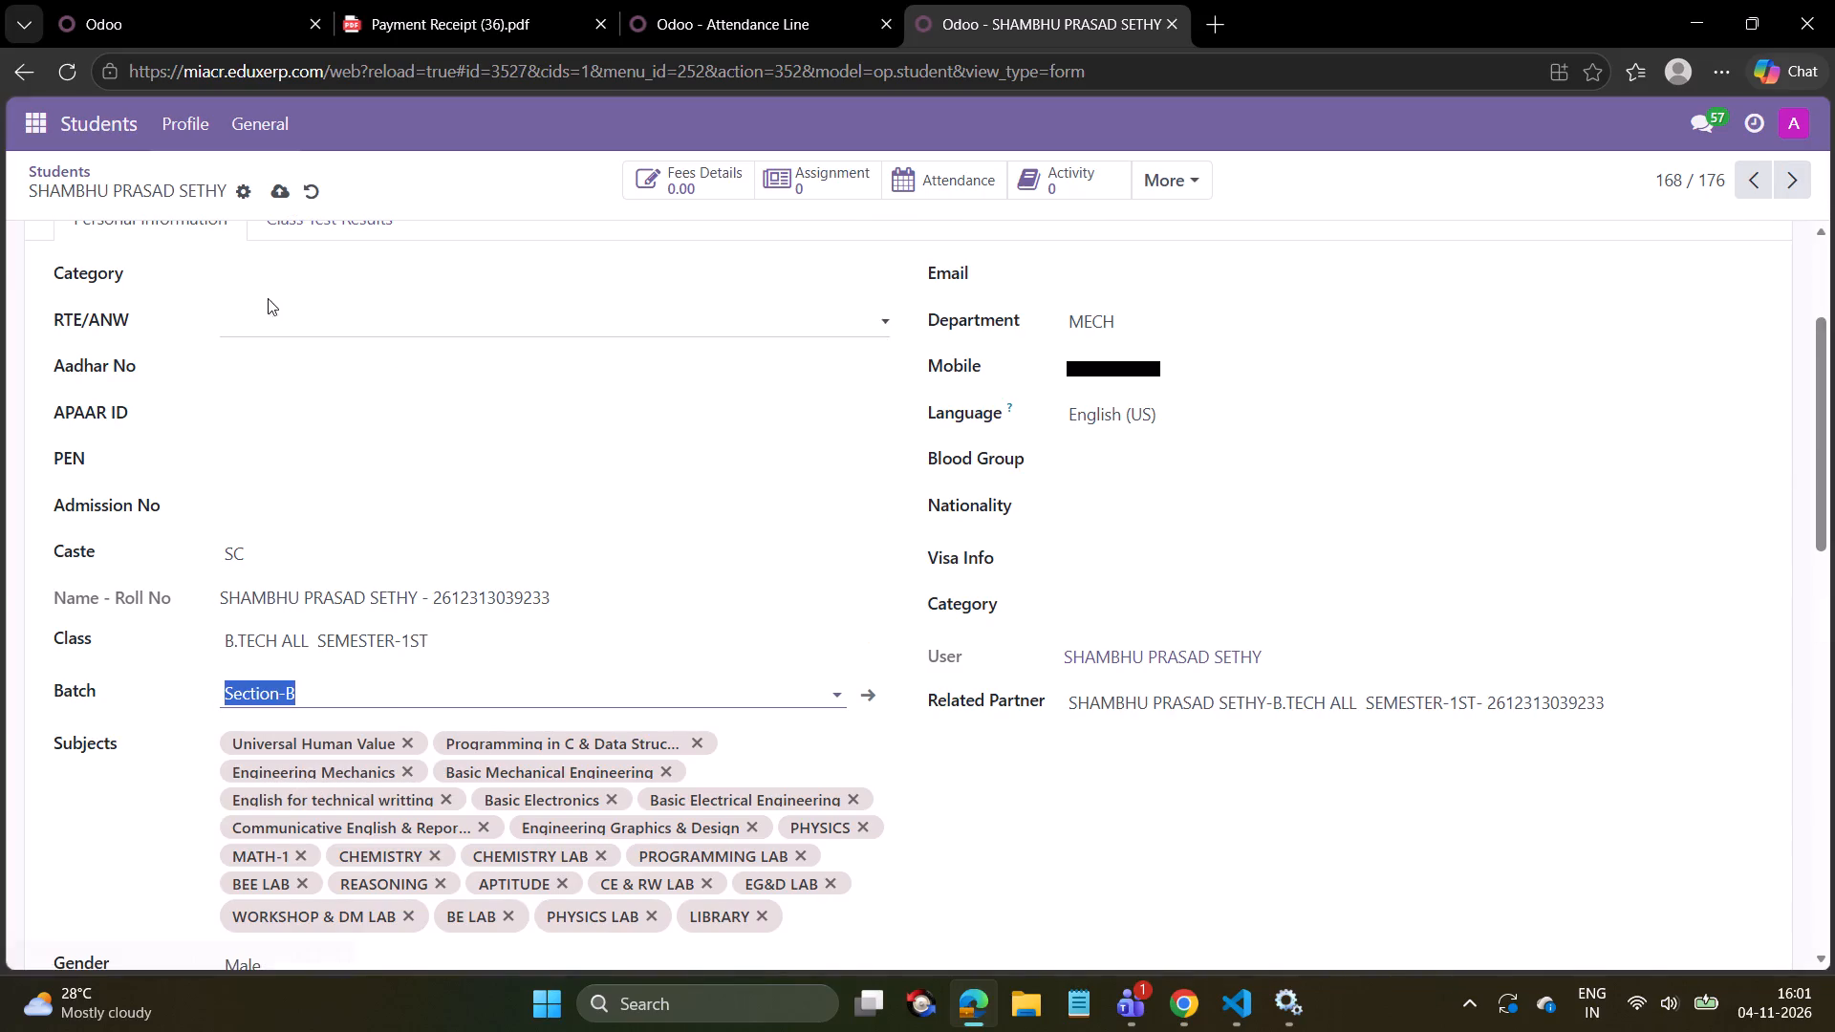
pyautogui.click(274, 199)
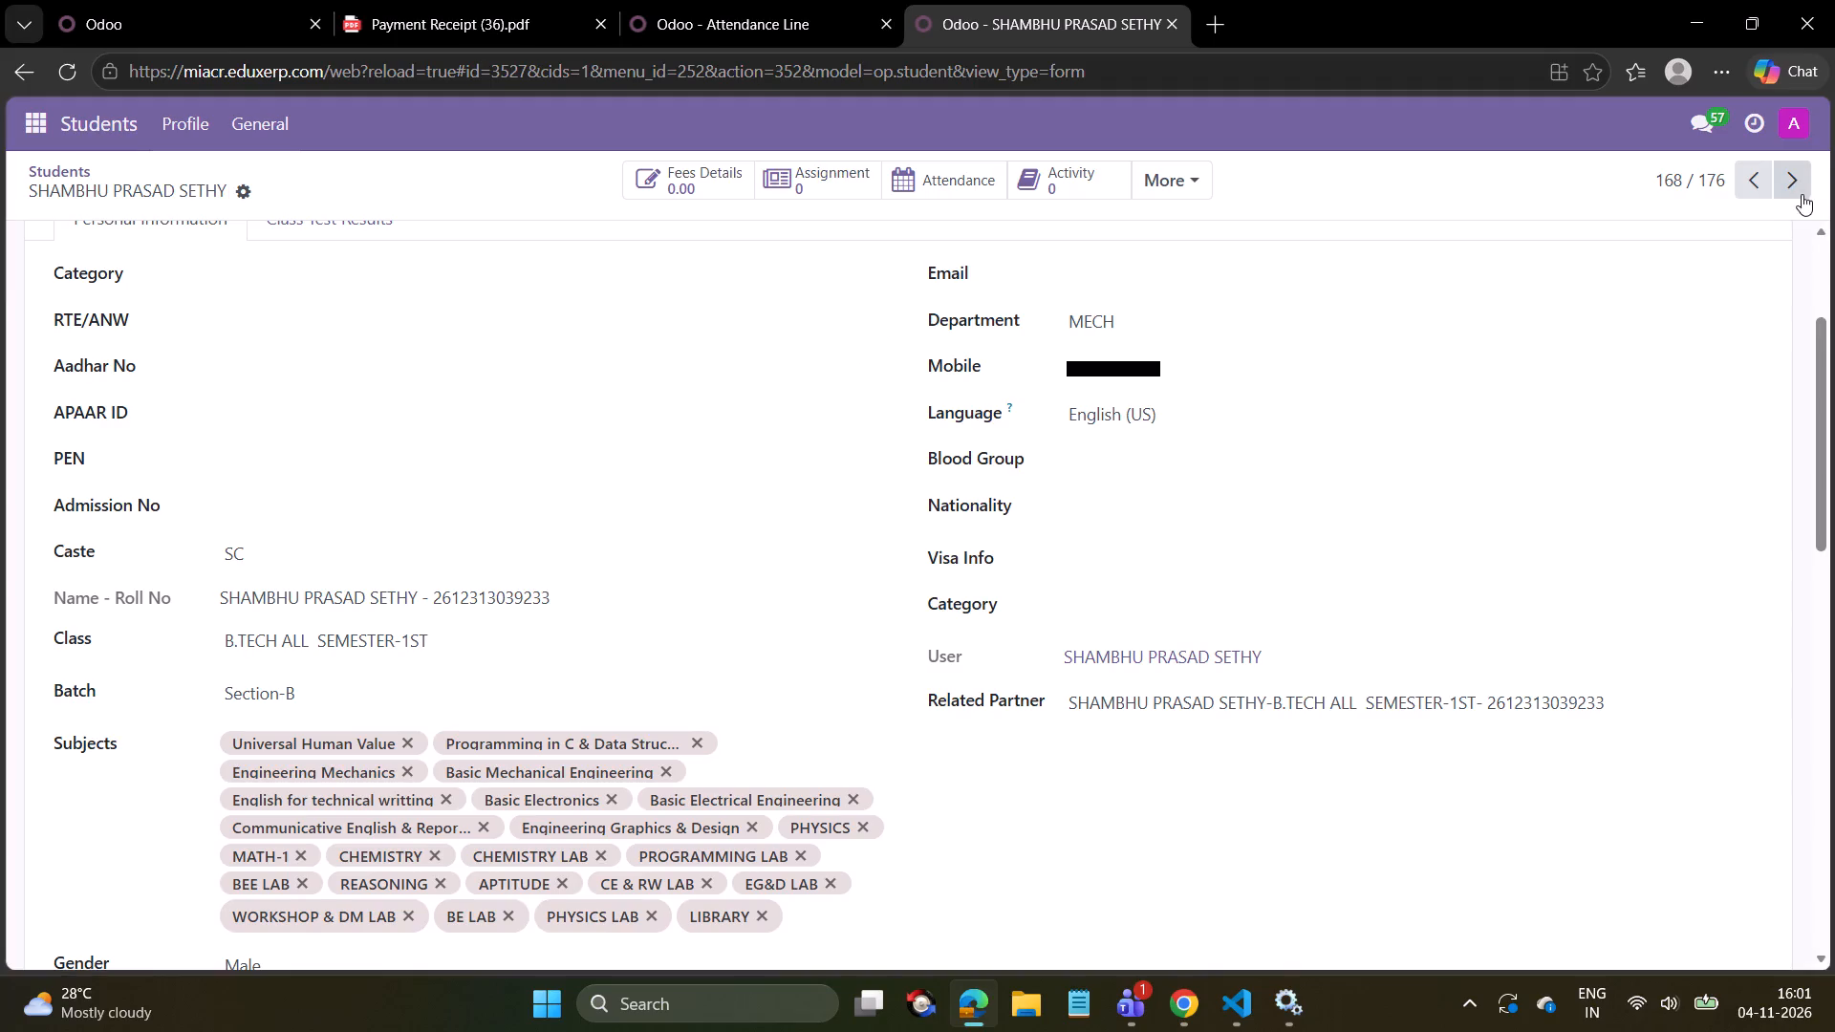
# For the B.Tech student in record 169, reselect class B.TECH ALL SEMESTER-1ST and batch Section-B and save.
pyautogui.click(1802, 194)
pyautogui.click(421, 634)
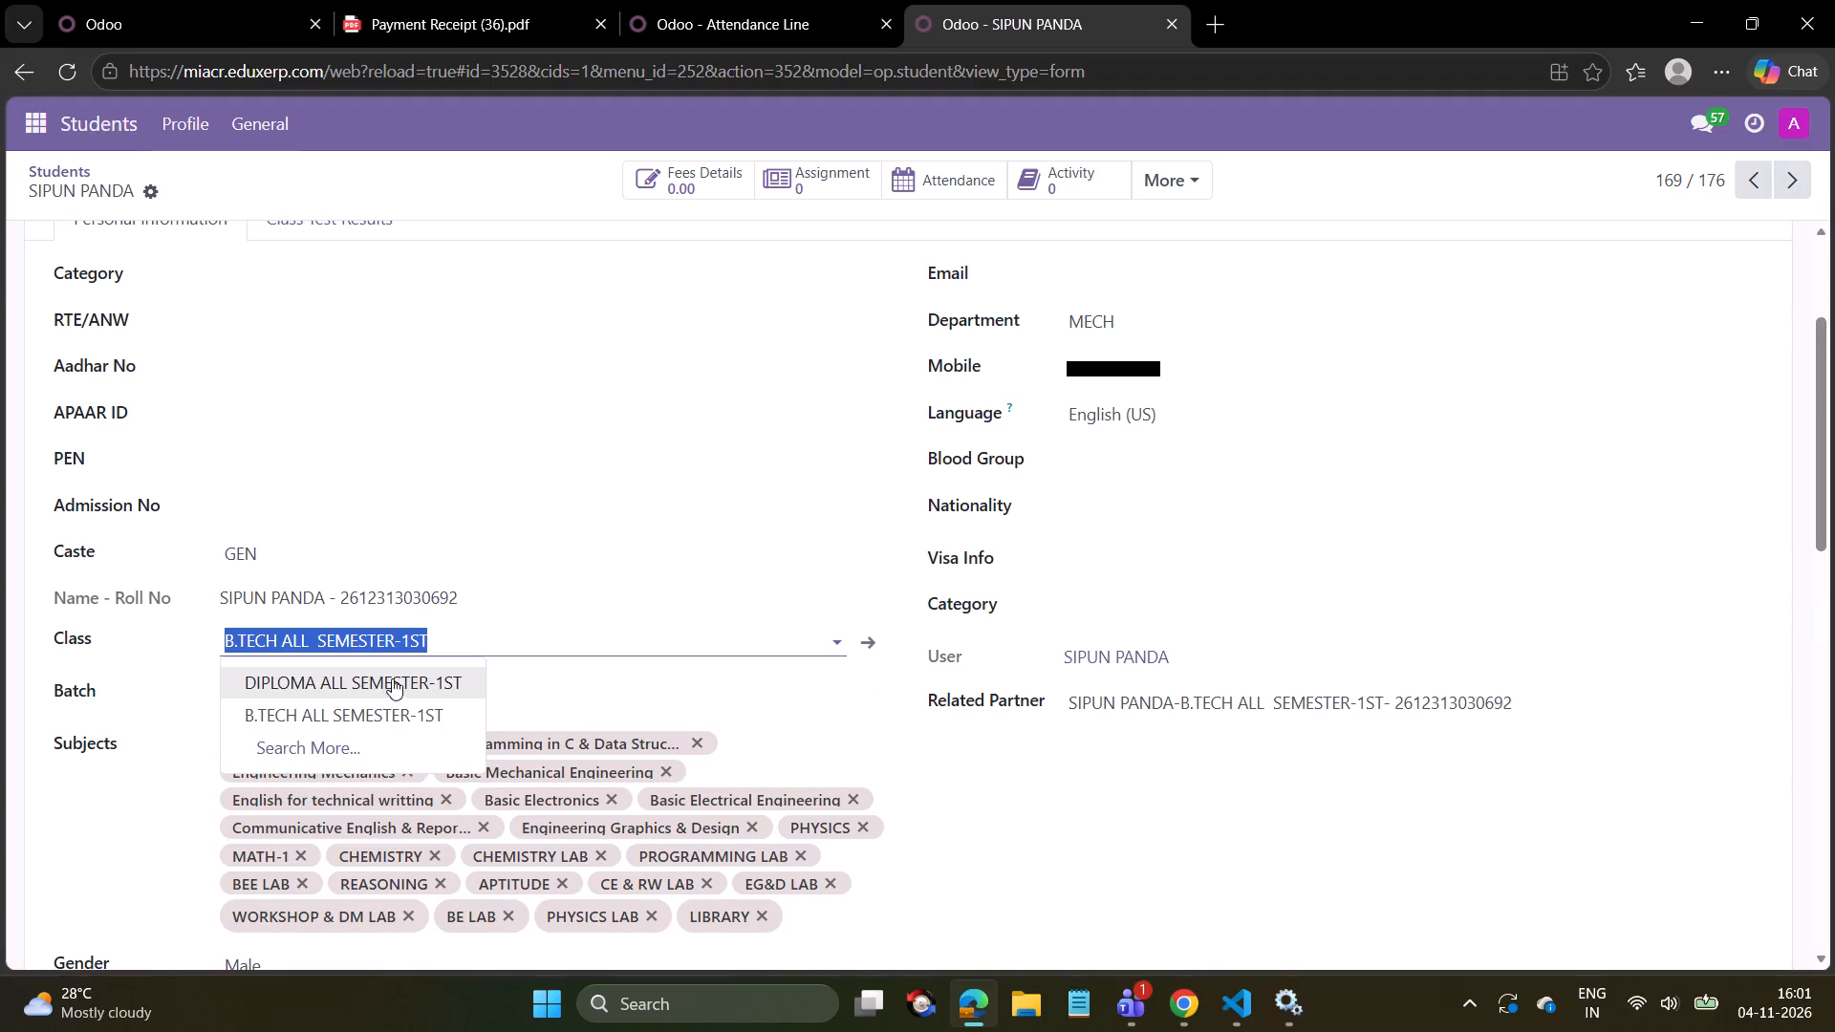
pyautogui.click(343, 715)
pyautogui.click(341, 705)
pyautogui.click(281, 762)
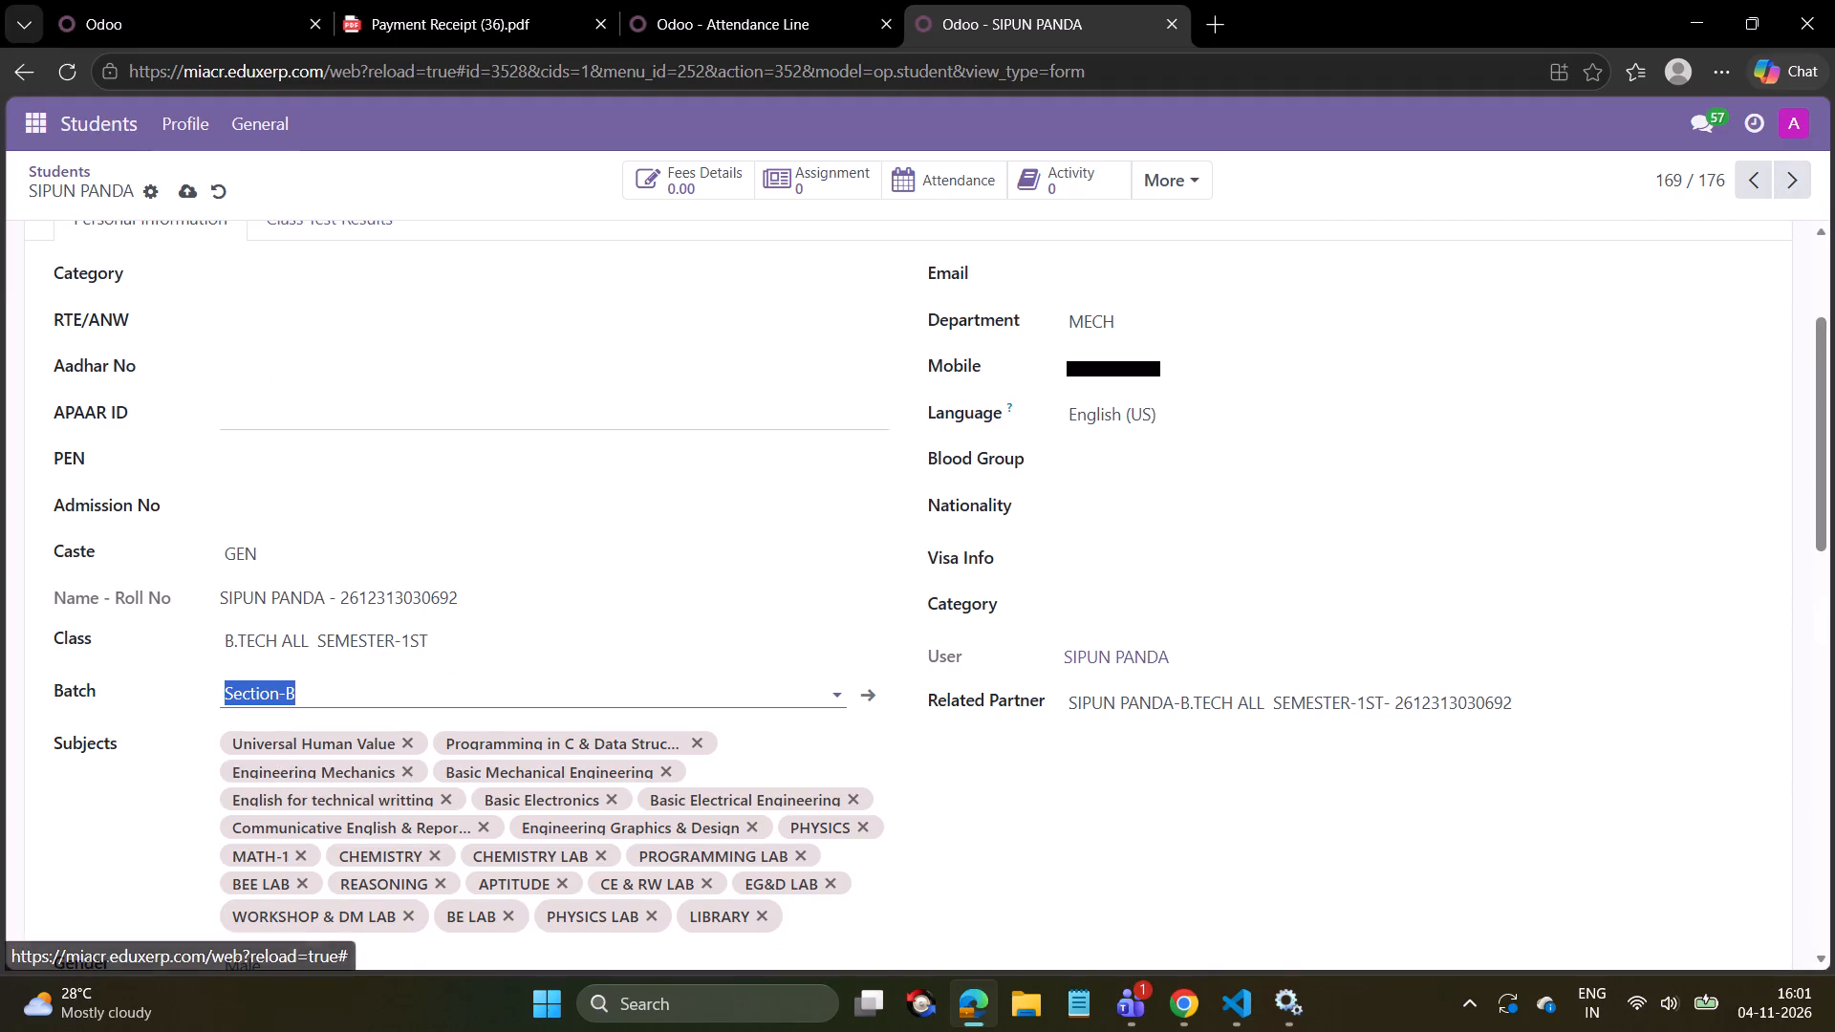
pyautogui.click(185, 192)
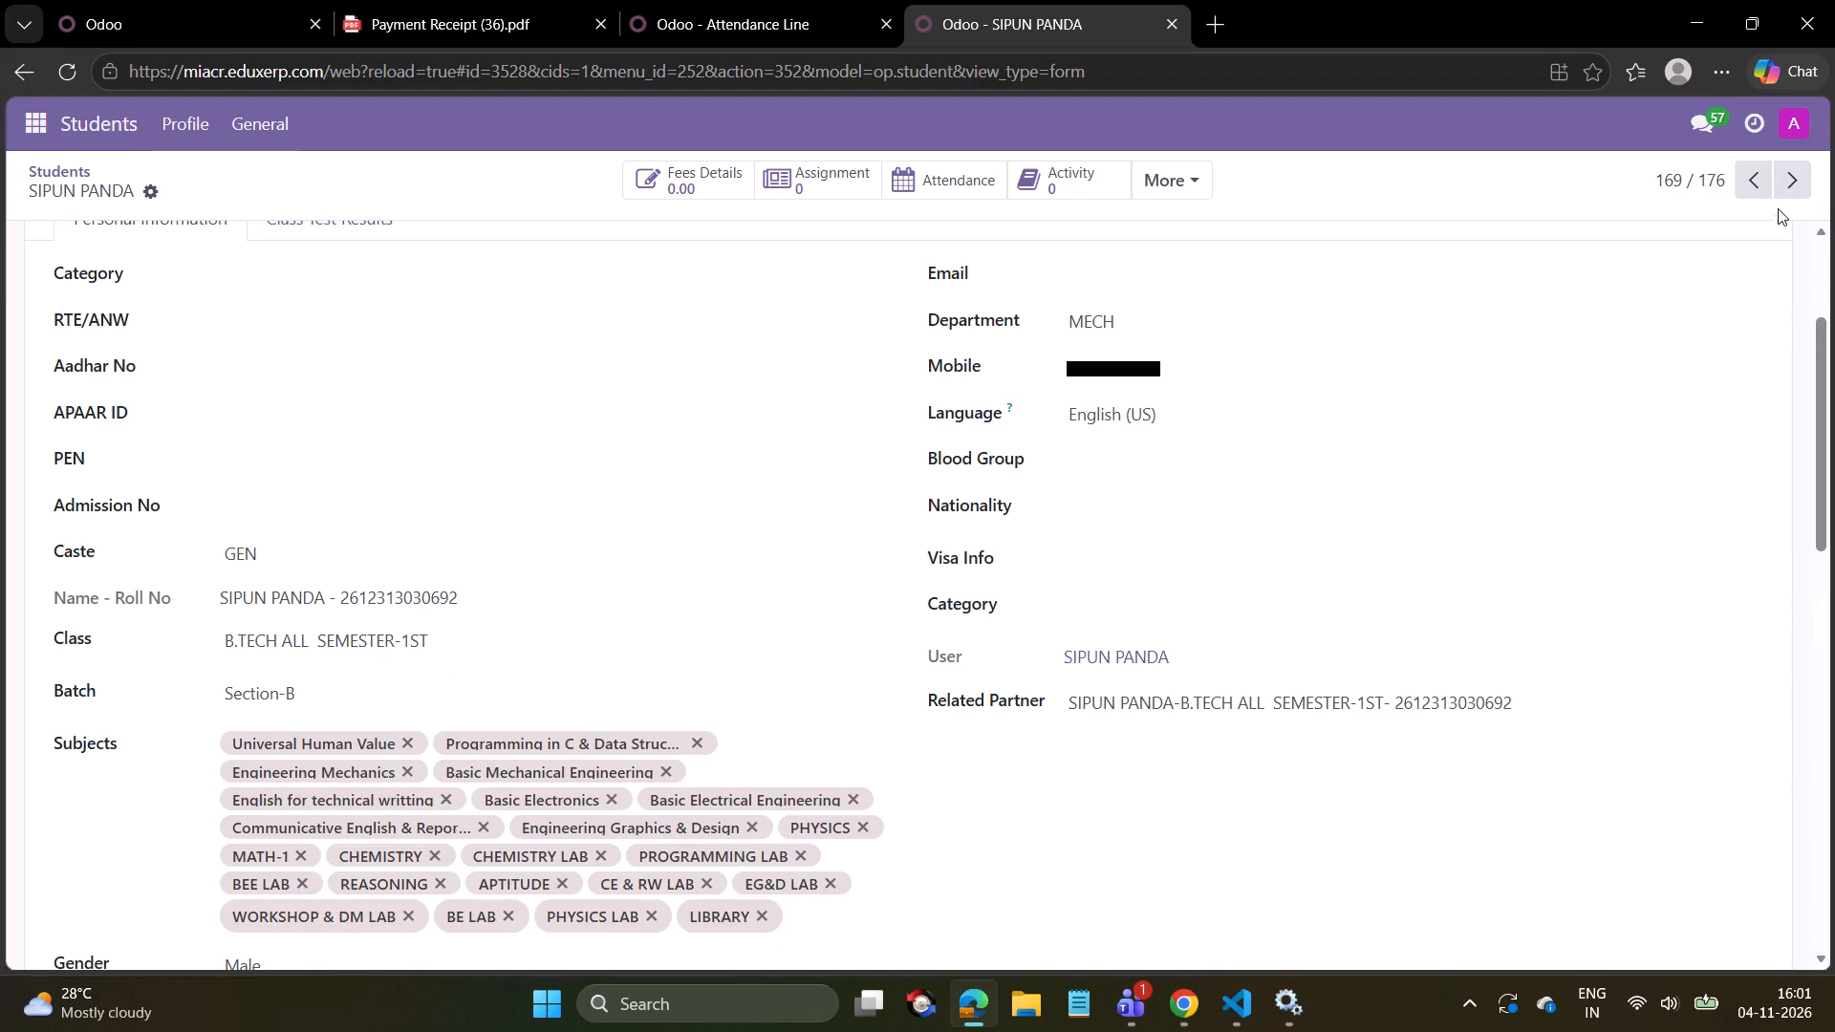
# For the B.Tech student in record 170, reselect class B.TECH ALL SEMESTER-1ST and batch Section-B and save.
pyautogui.click(1788, 191)
pyautogui.click(473, 654)
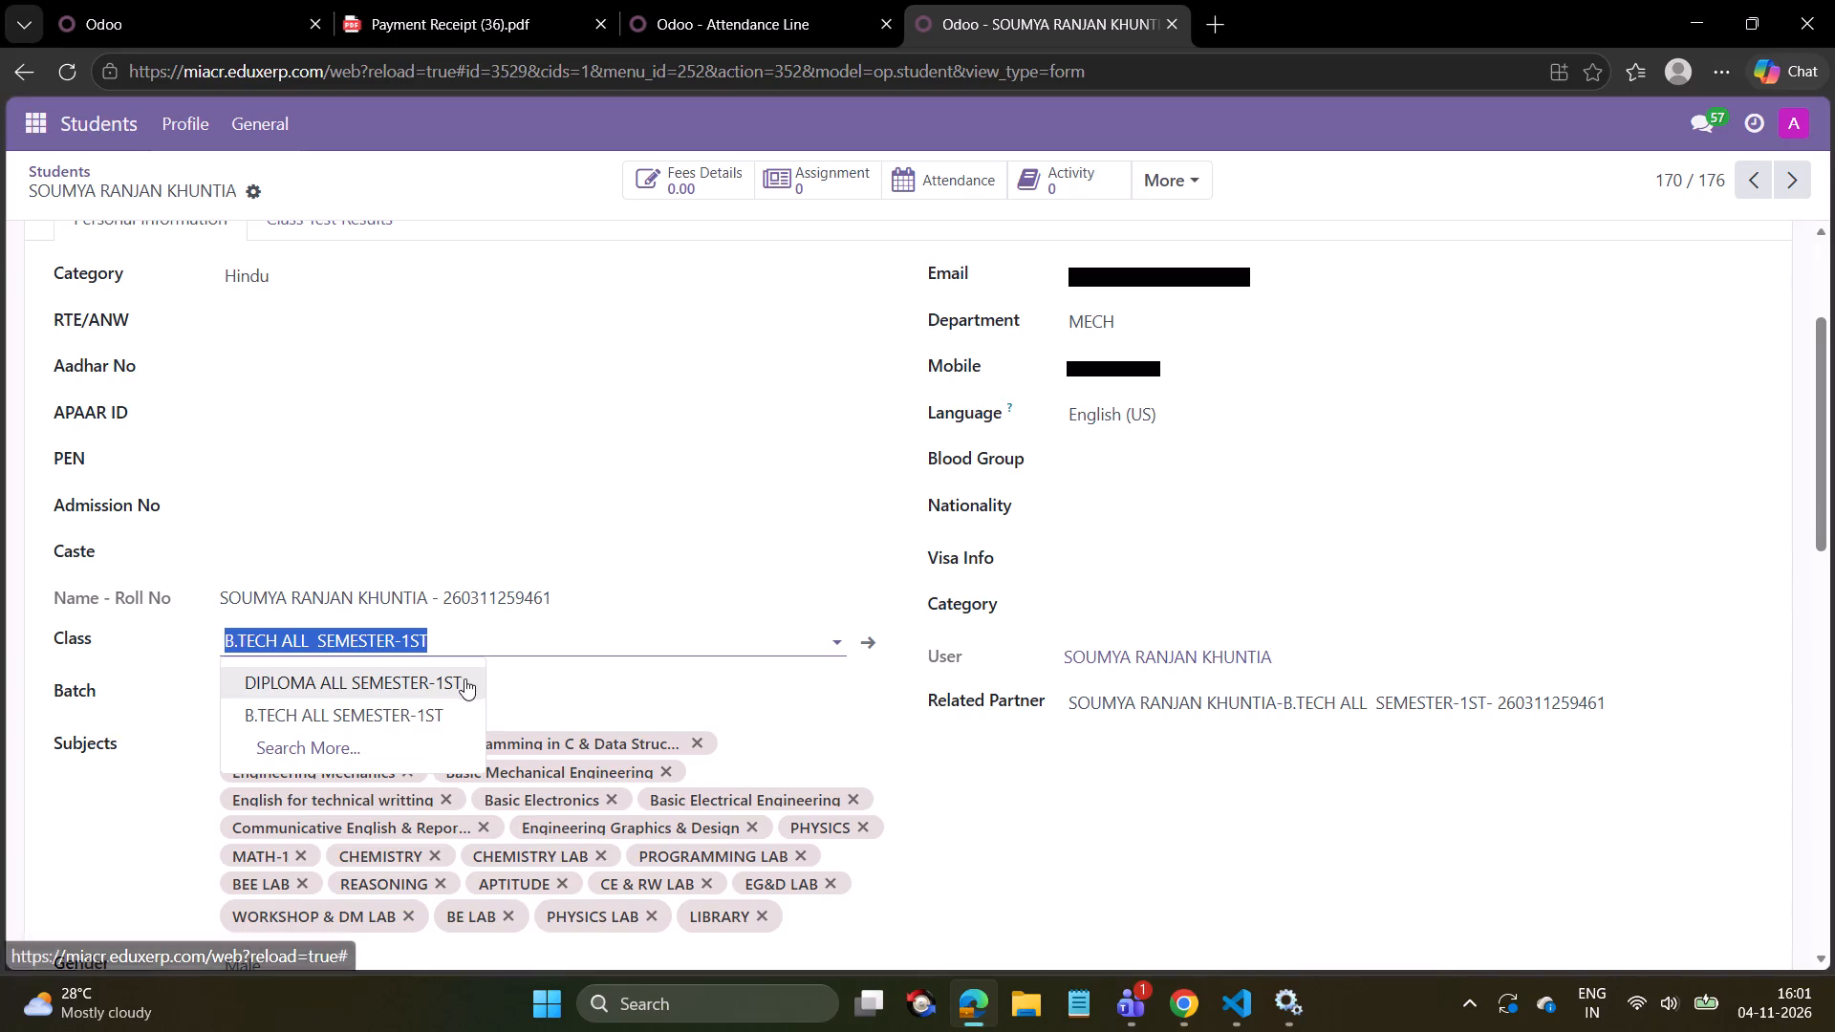
pyautogui.click(328, 709)
pyautogui.click(328, 687)
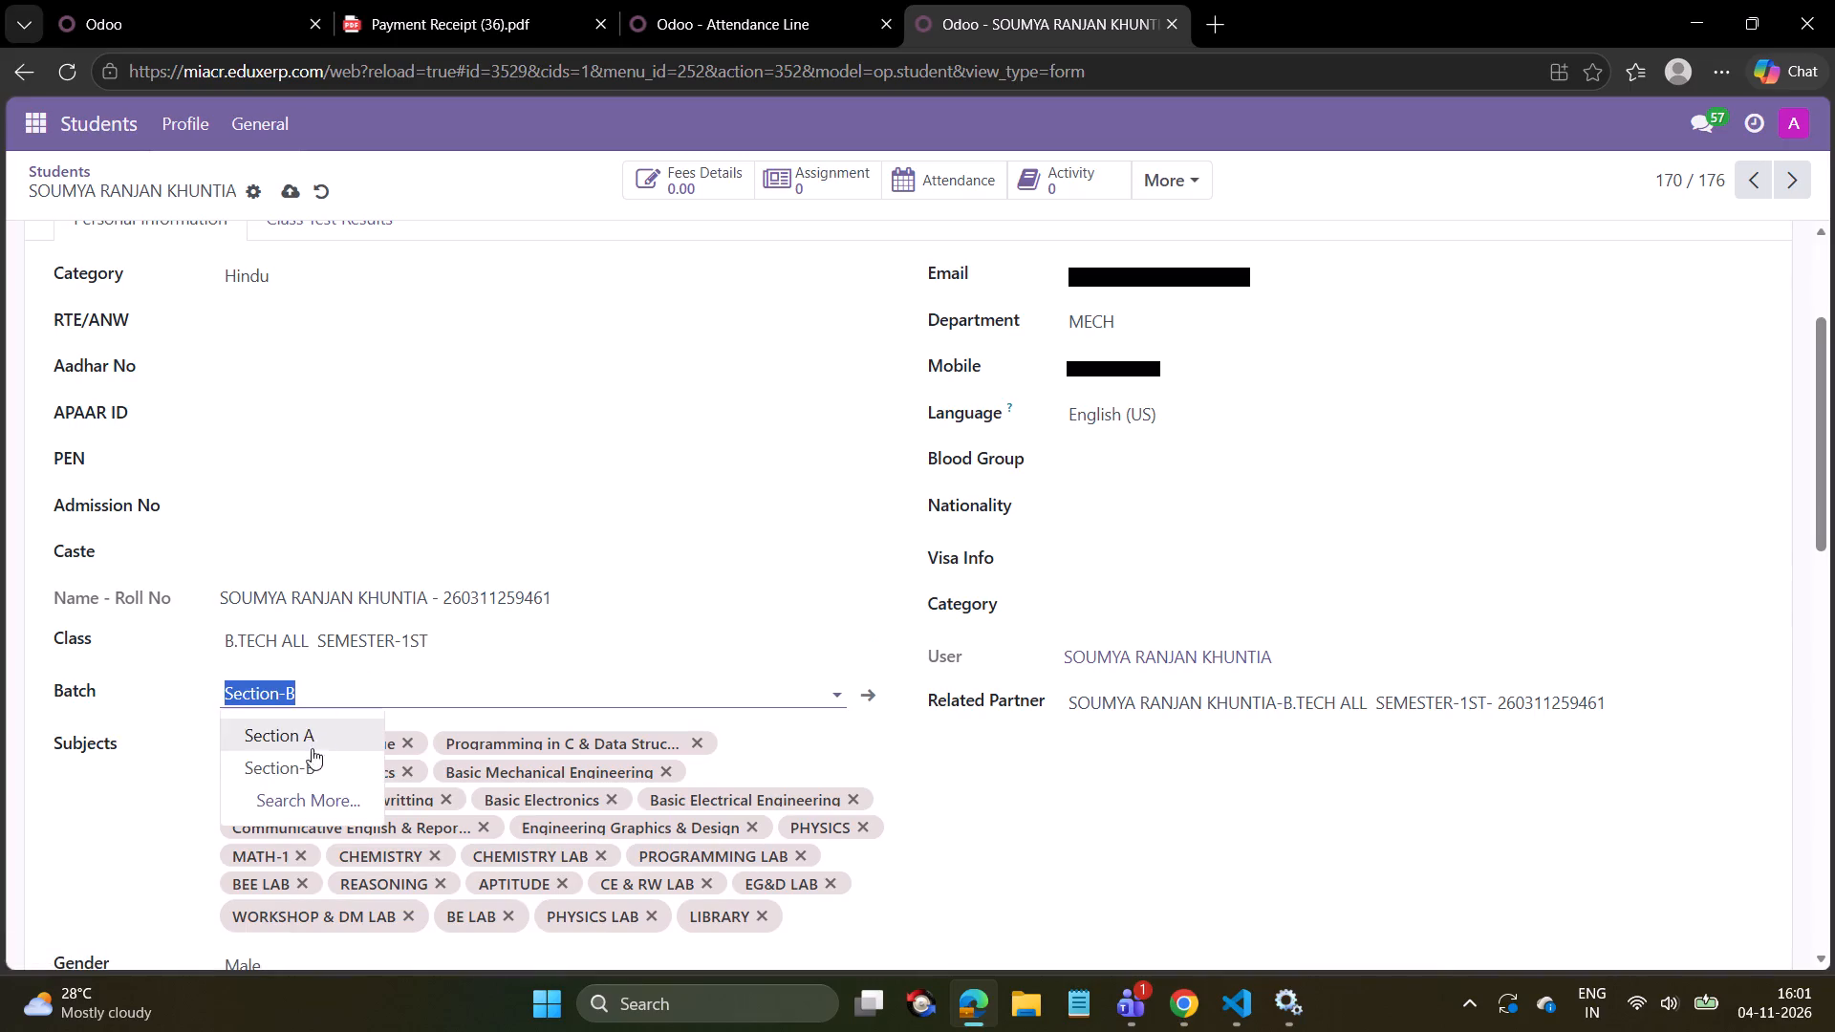
pyautogui.click(306, 763)
pyautogui.click(288, 189)
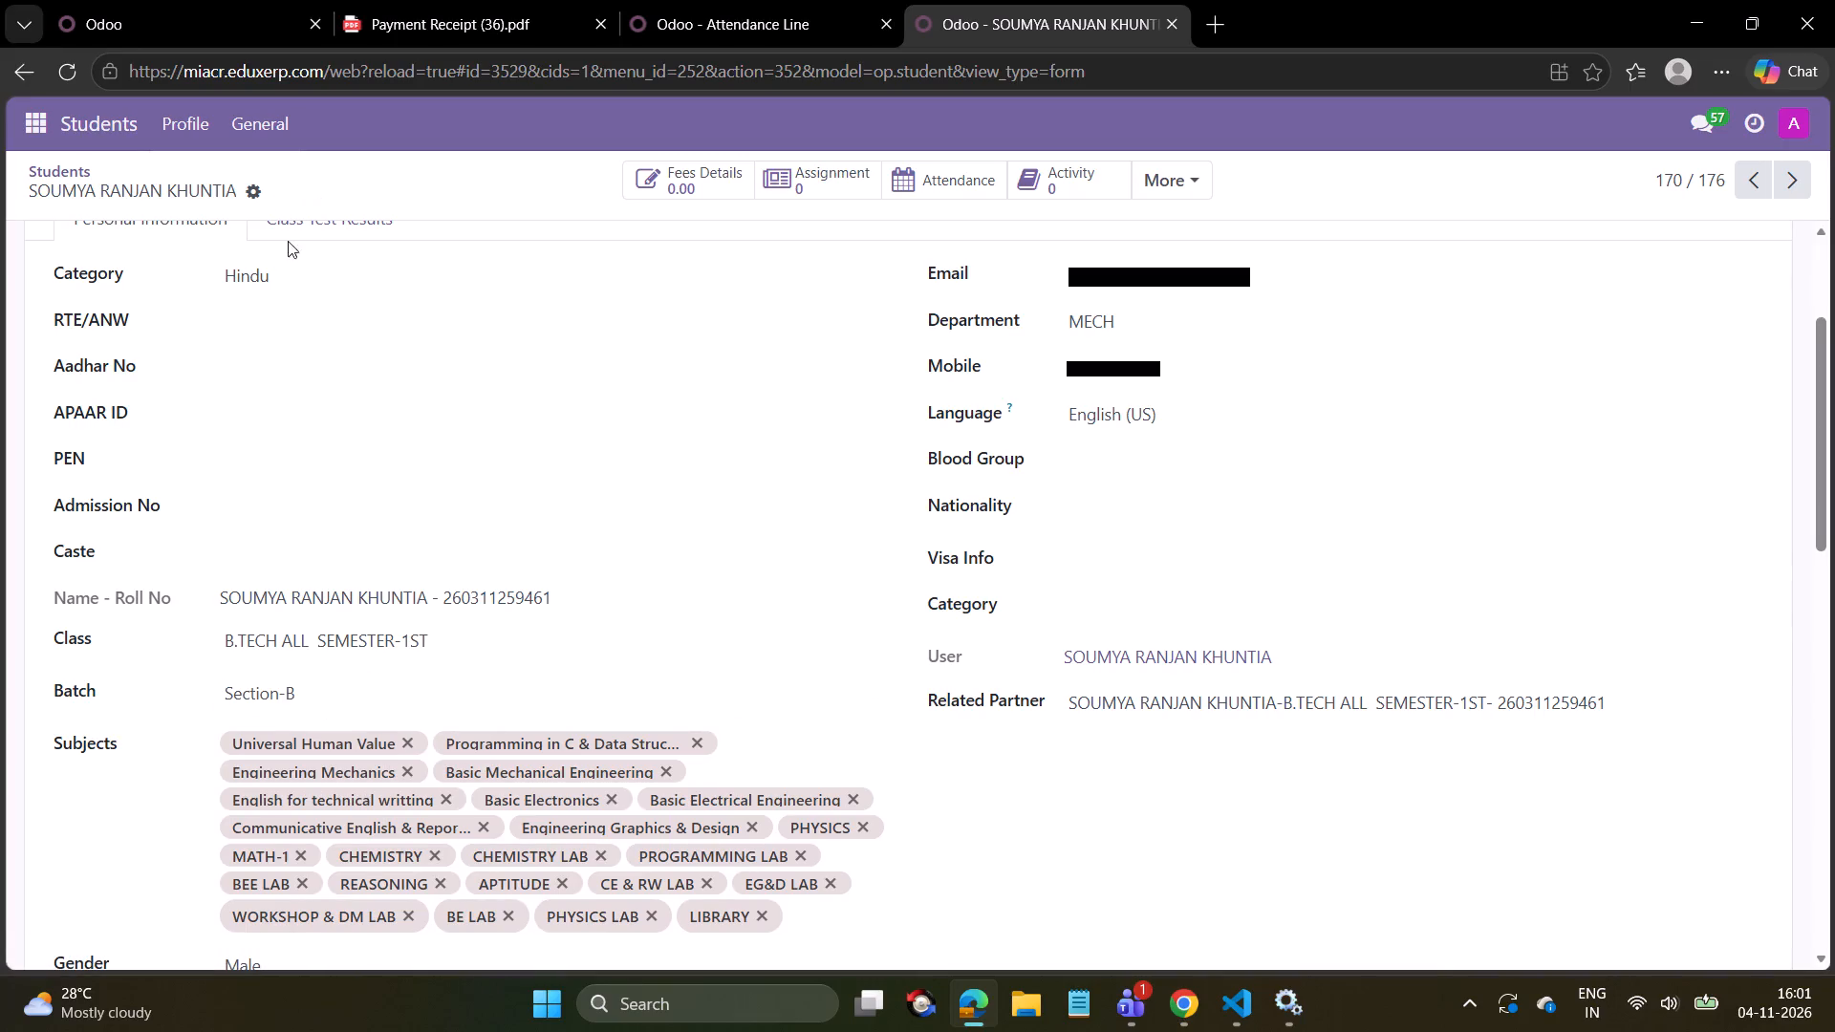
pyautogui.click(1786, 178)
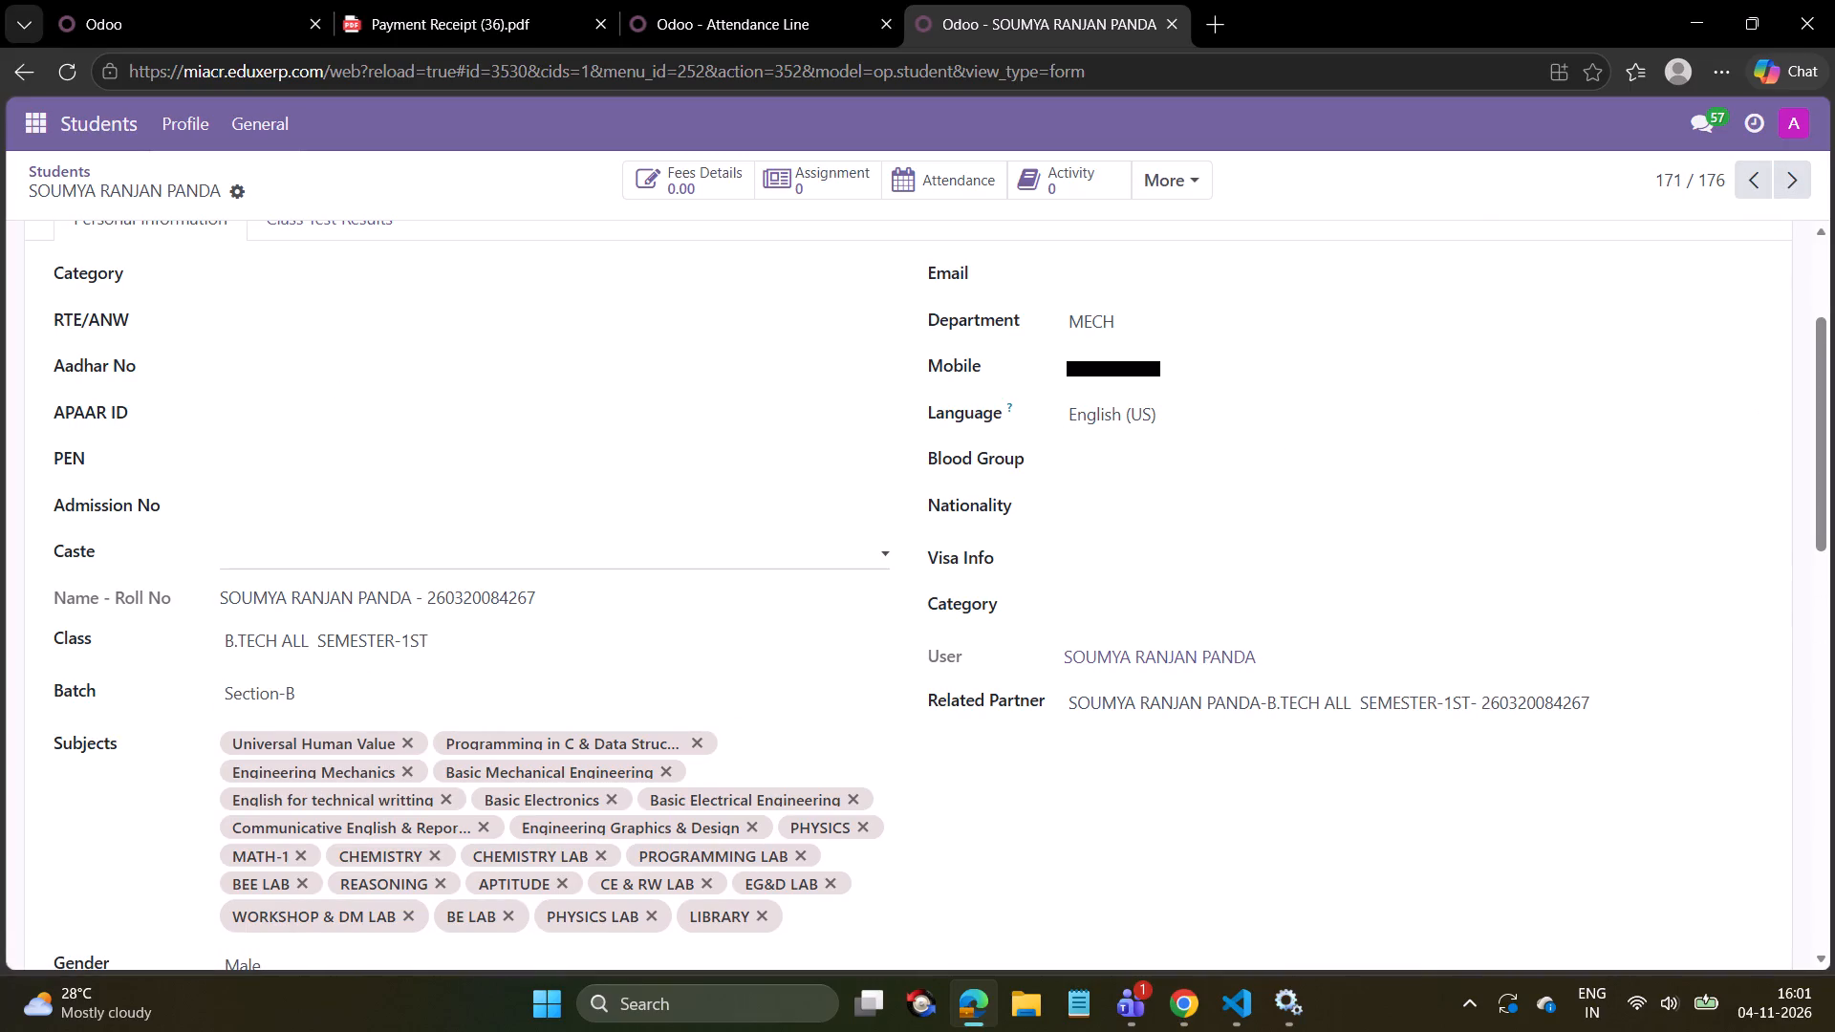
pyautogui.click(285, 634)
pyautogui.click(279, 713)
pyautogui.click(355, 689)
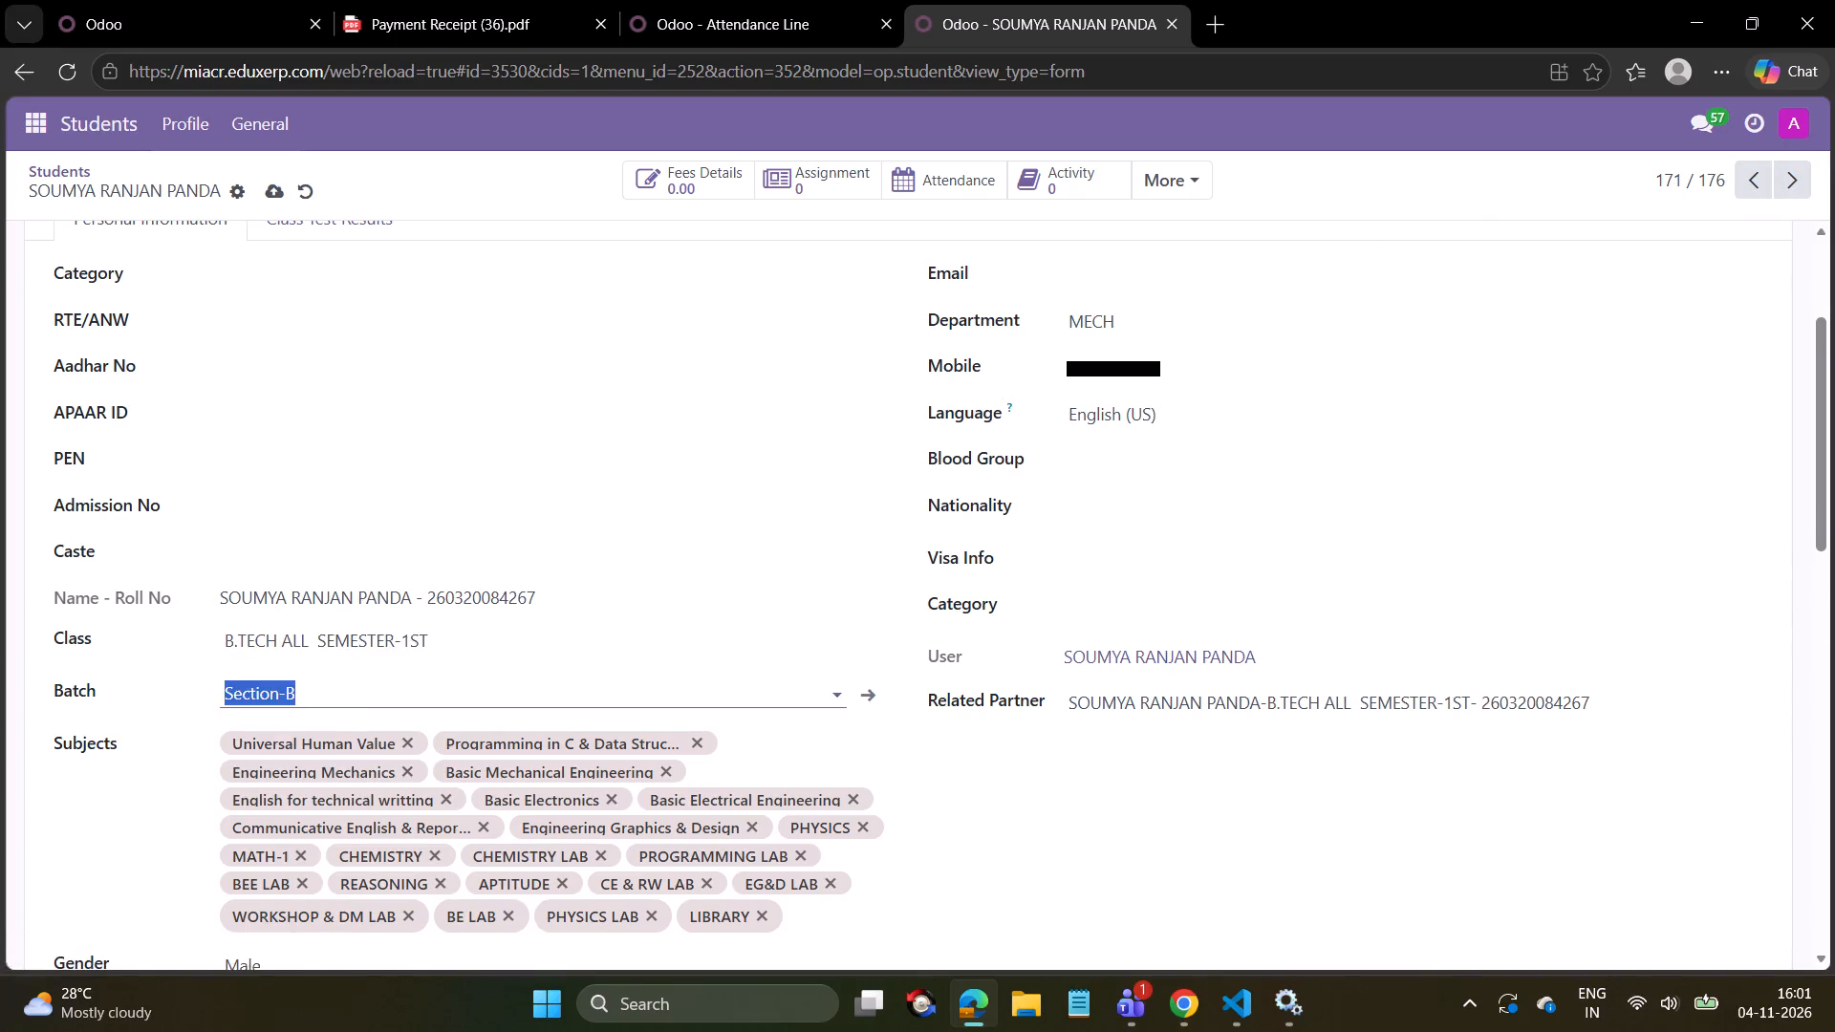
pyautogui.click(291, 767)
pyautogui.click(273, 193)
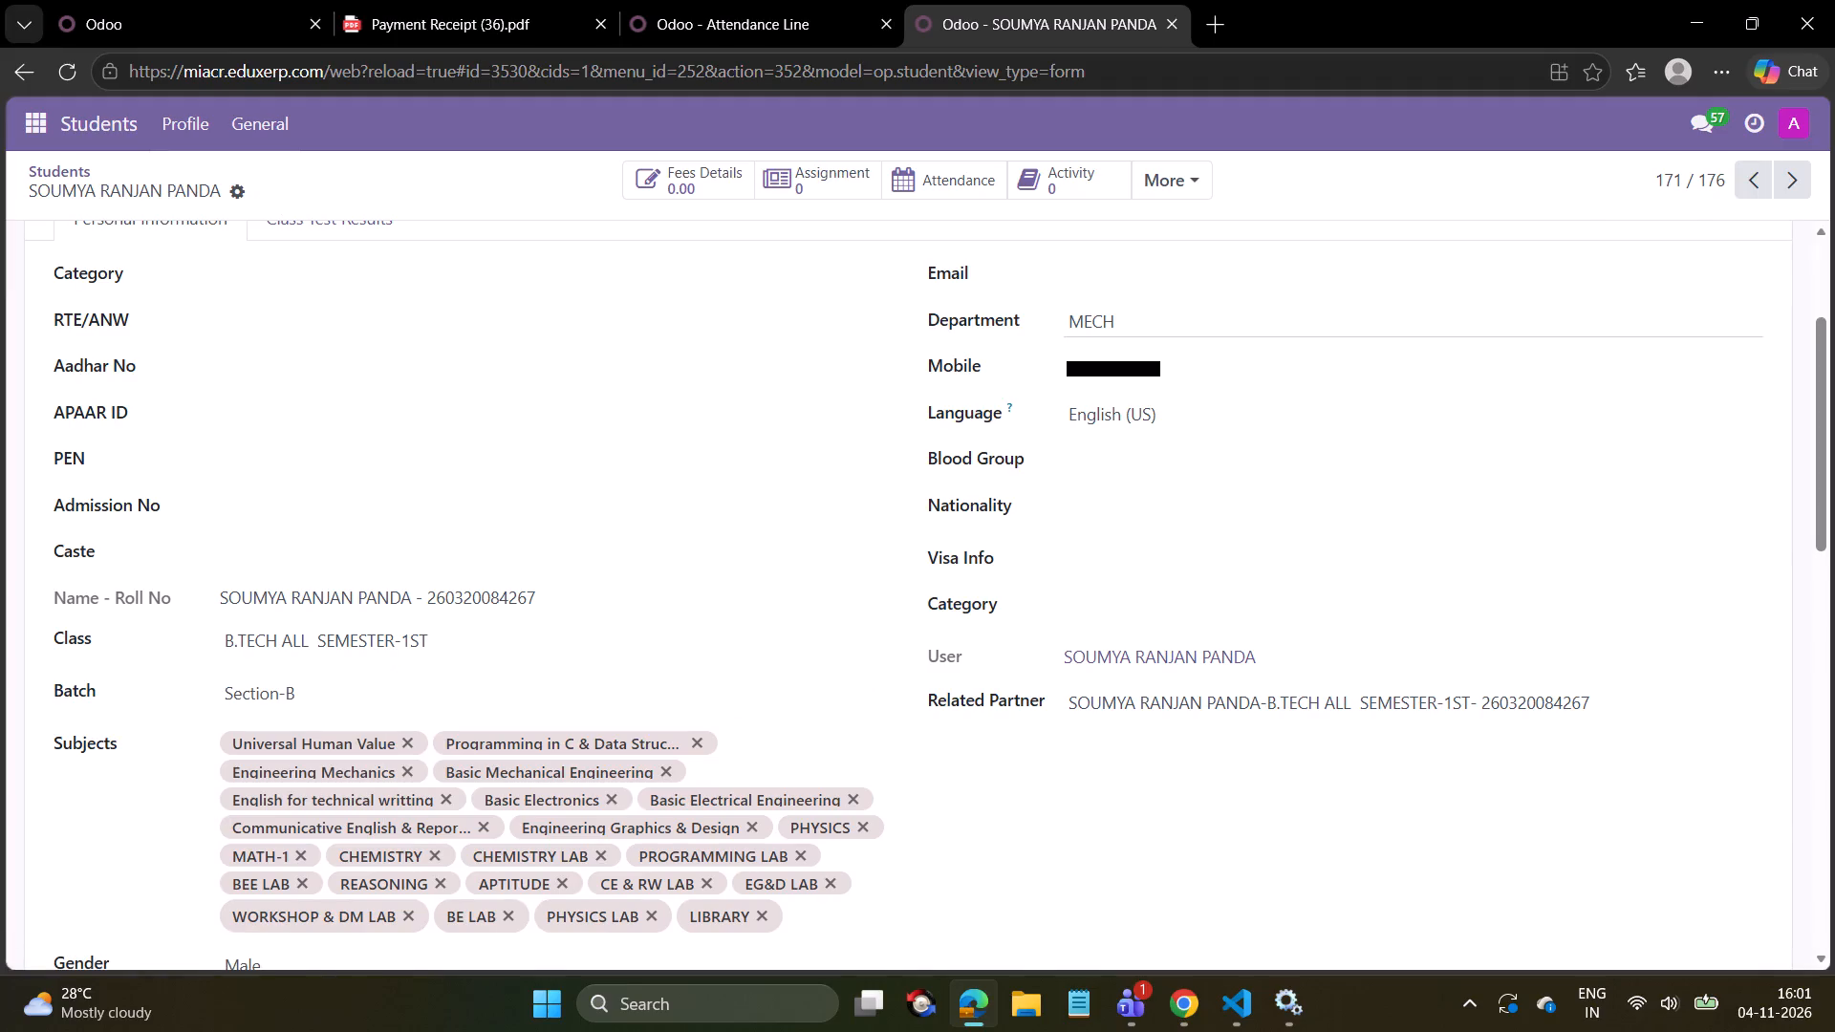
# For the B.Tech student in record 172, reselect class B.TECH ALL SEMESTER-1ST and batch Section-B and save.
pyautogui.click(1793, 180)
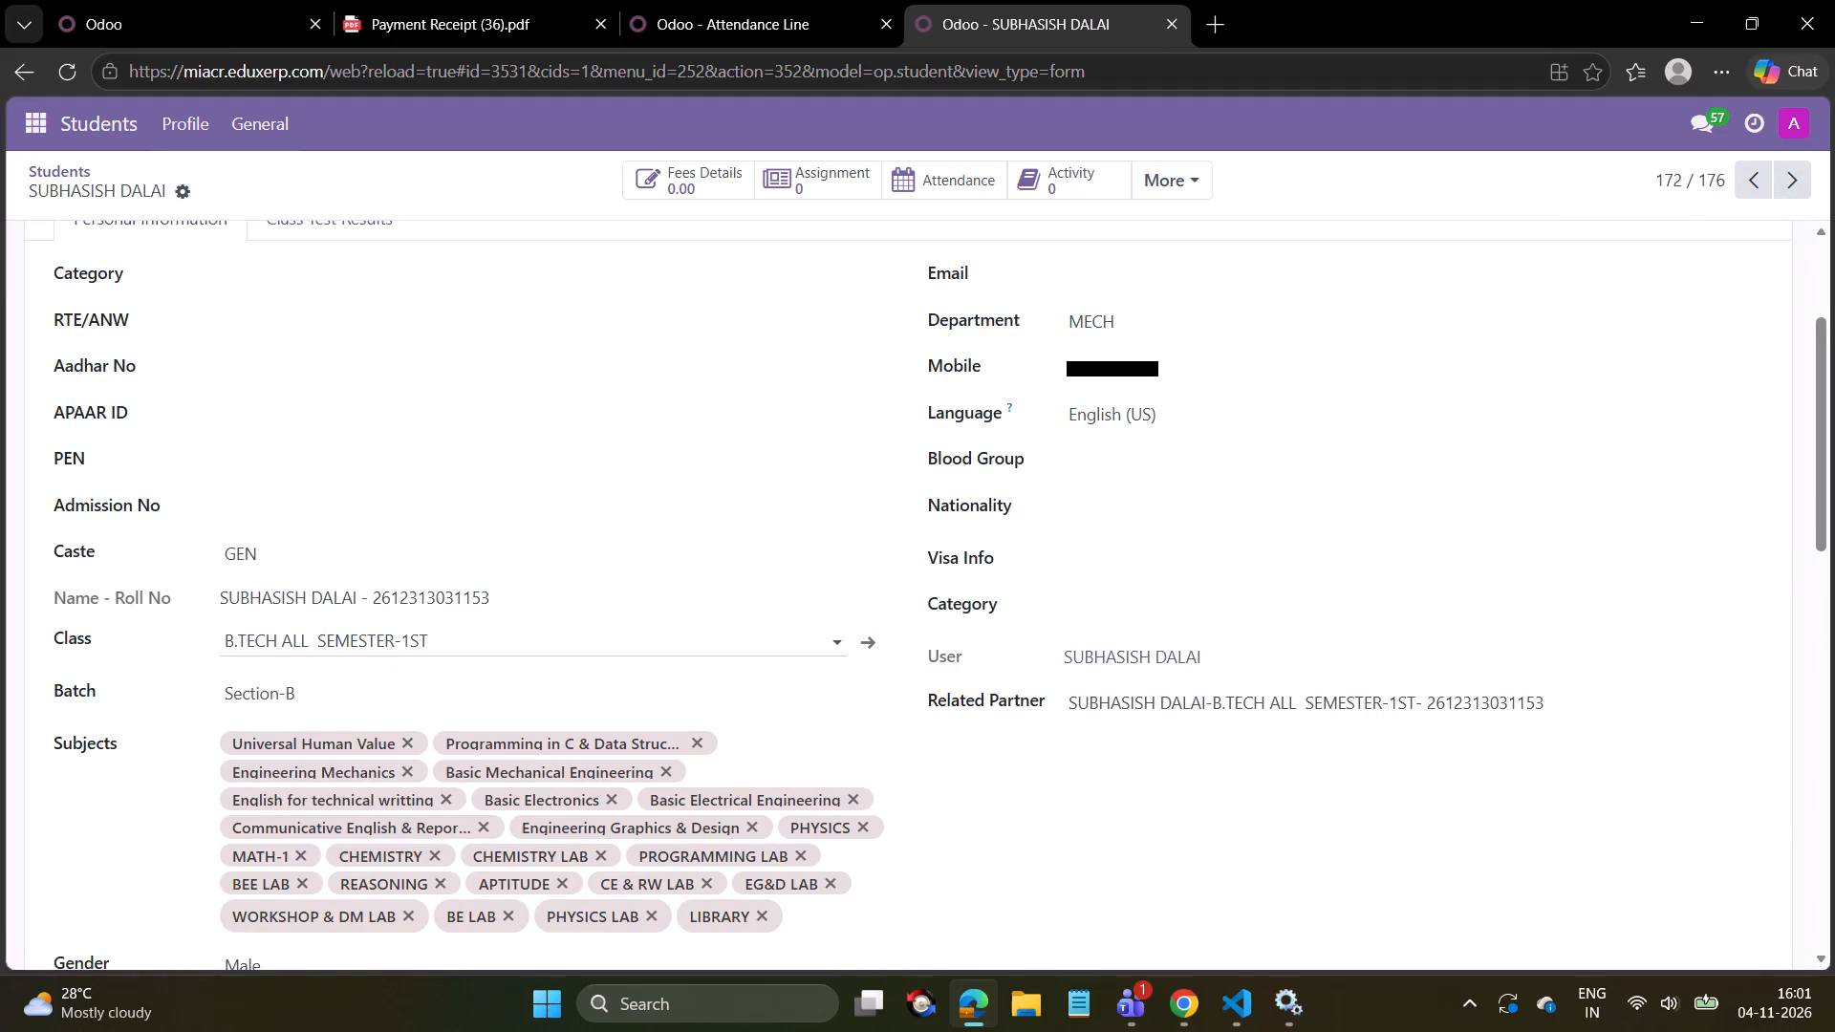
pyautogui.click(432, 655)
pyautogui.click(334, 719)
pyautogui.click(322, 691)
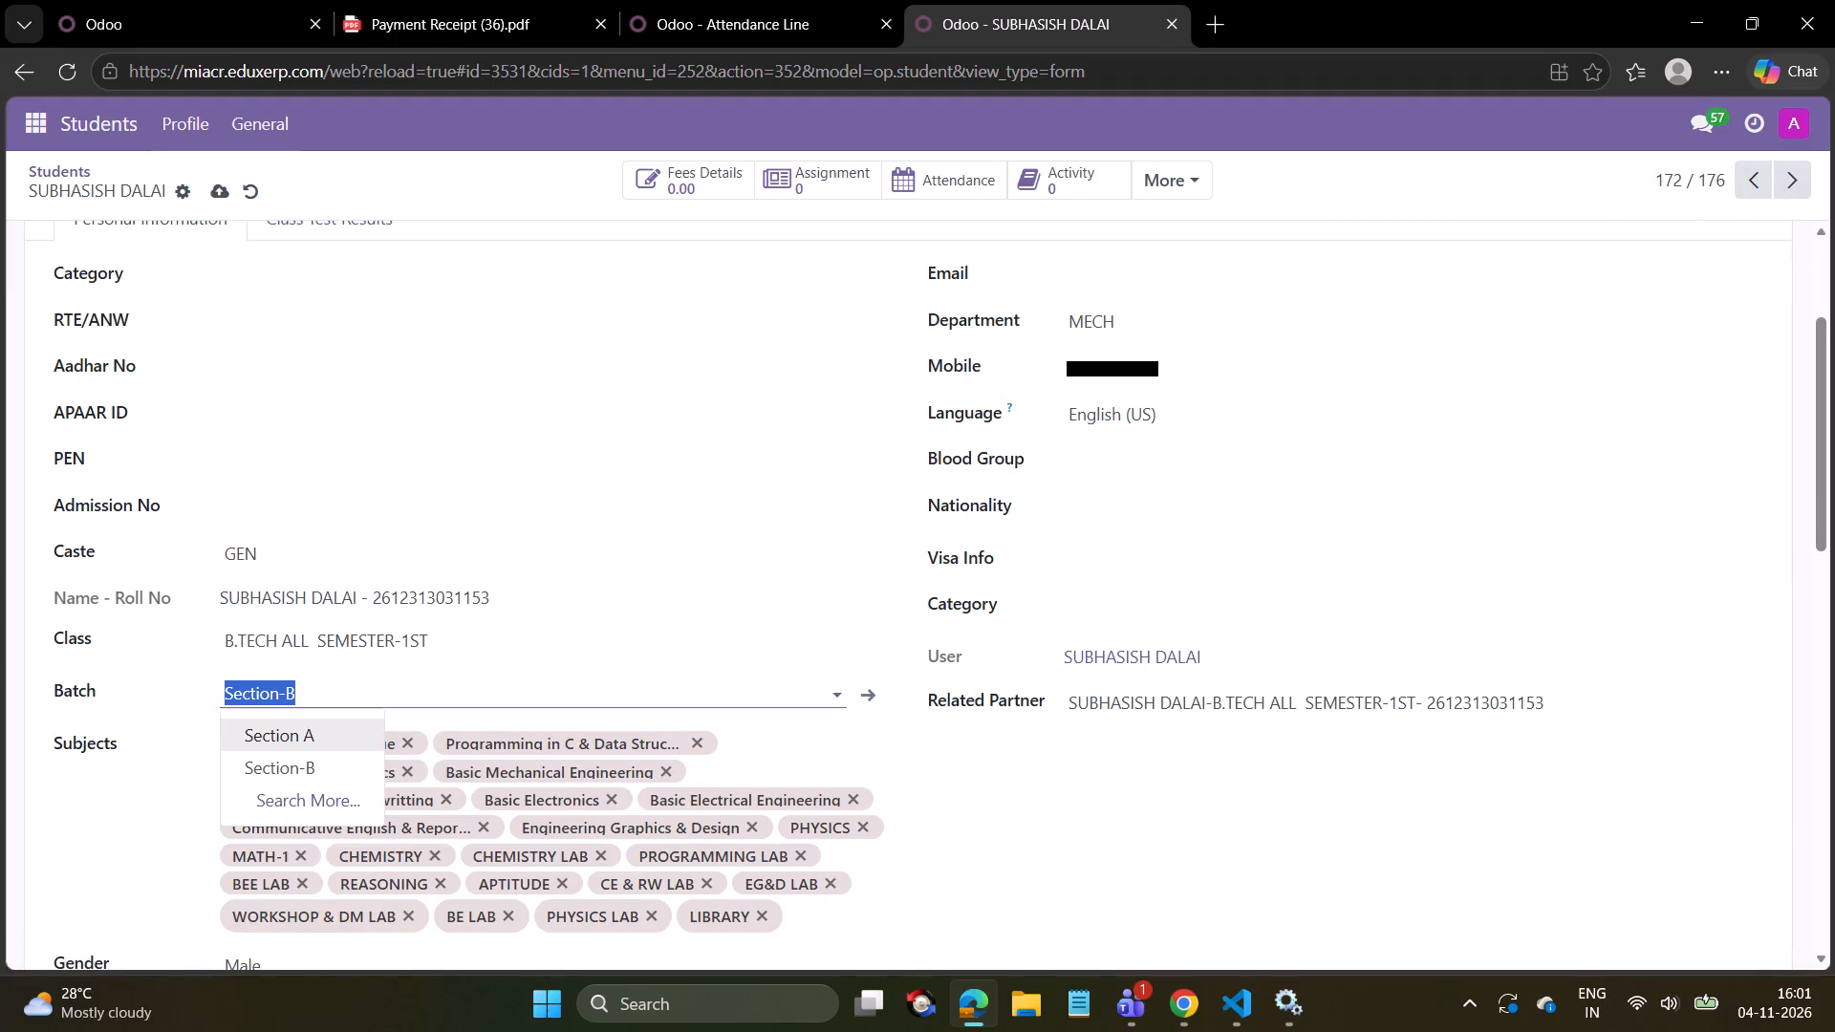
pyautogui.click(295, 759)
pyautogui.click(220, 185)
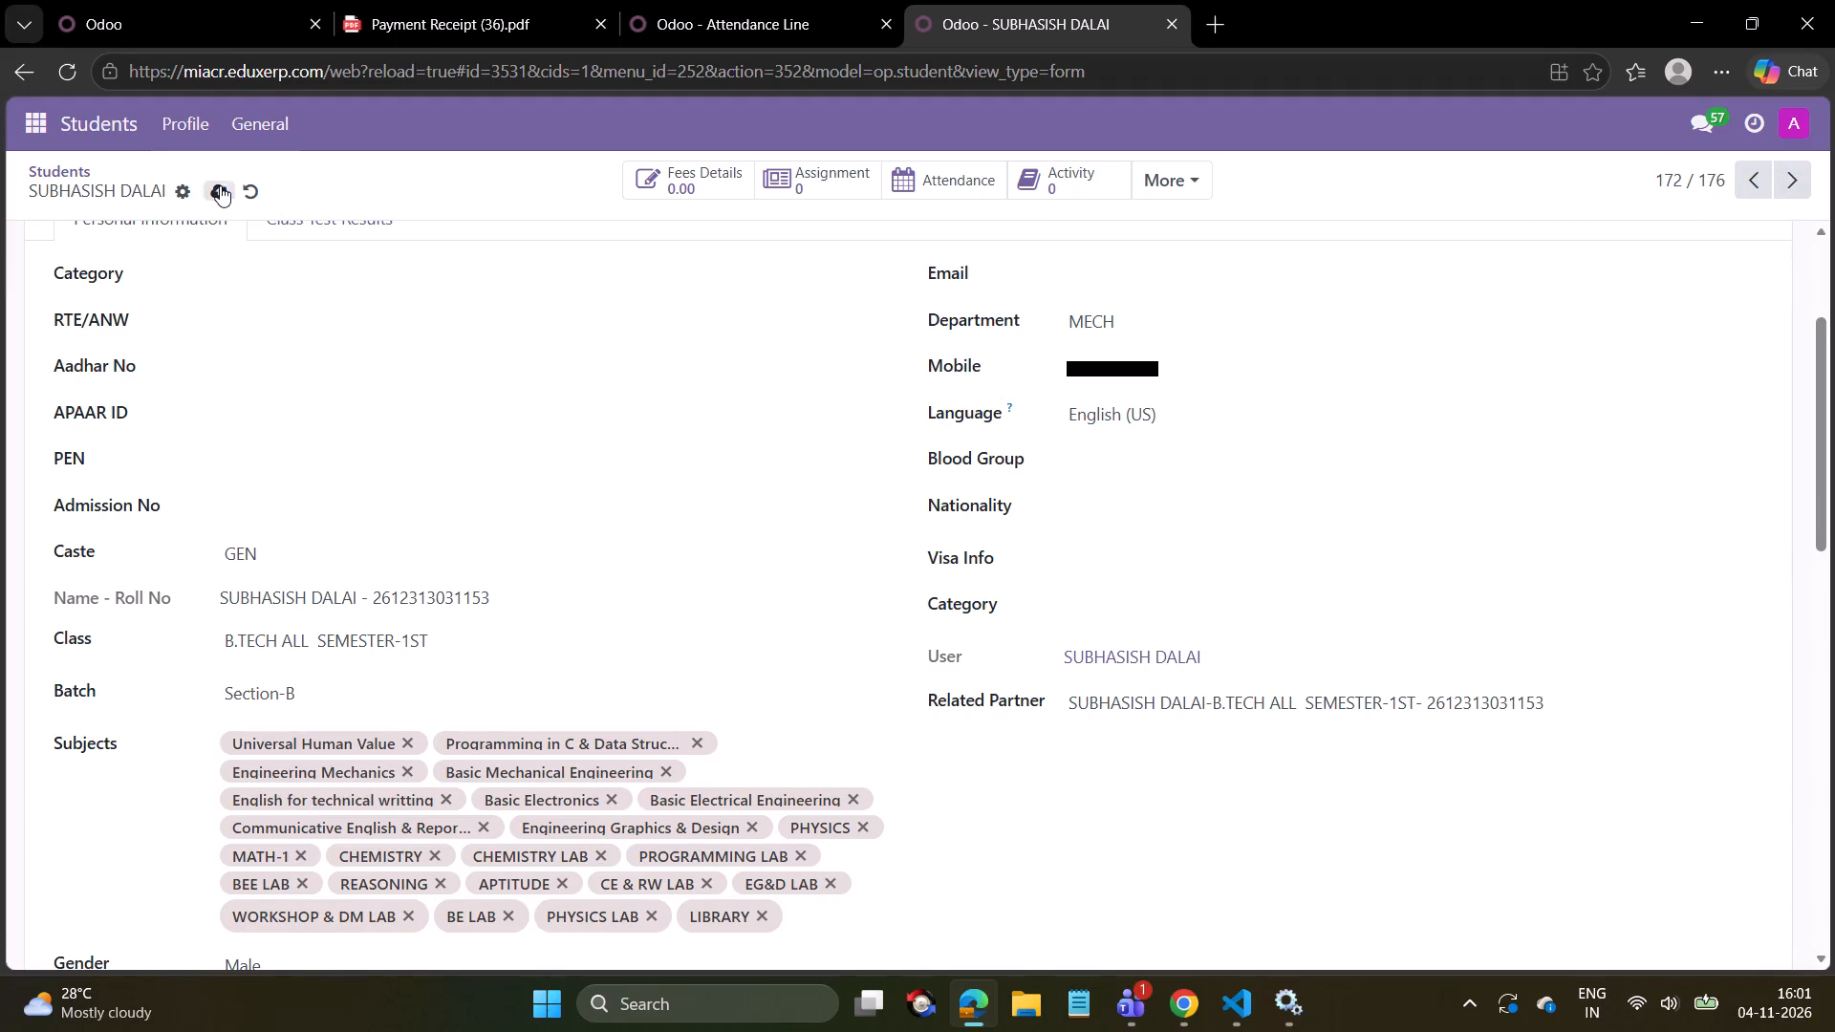
pyautogui.click(1797, 176)
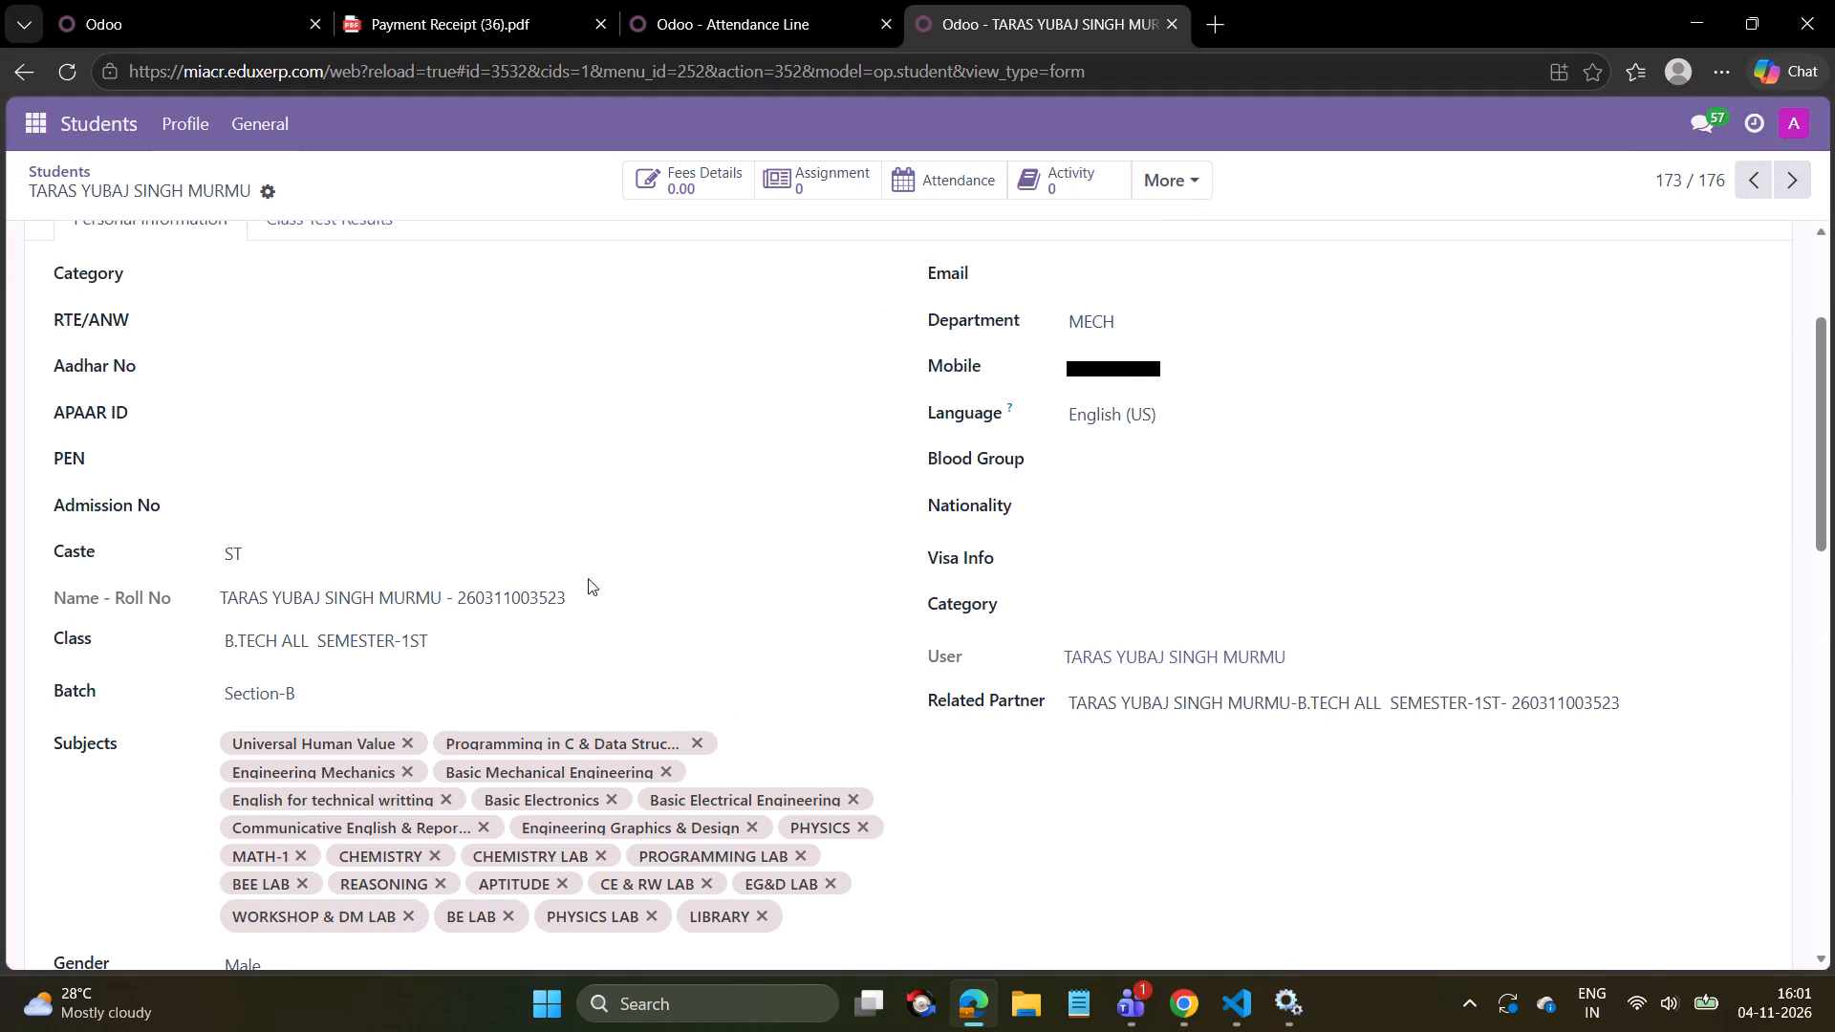
pyautogui.click(490, 633)
pyautogui.click(365, 717)
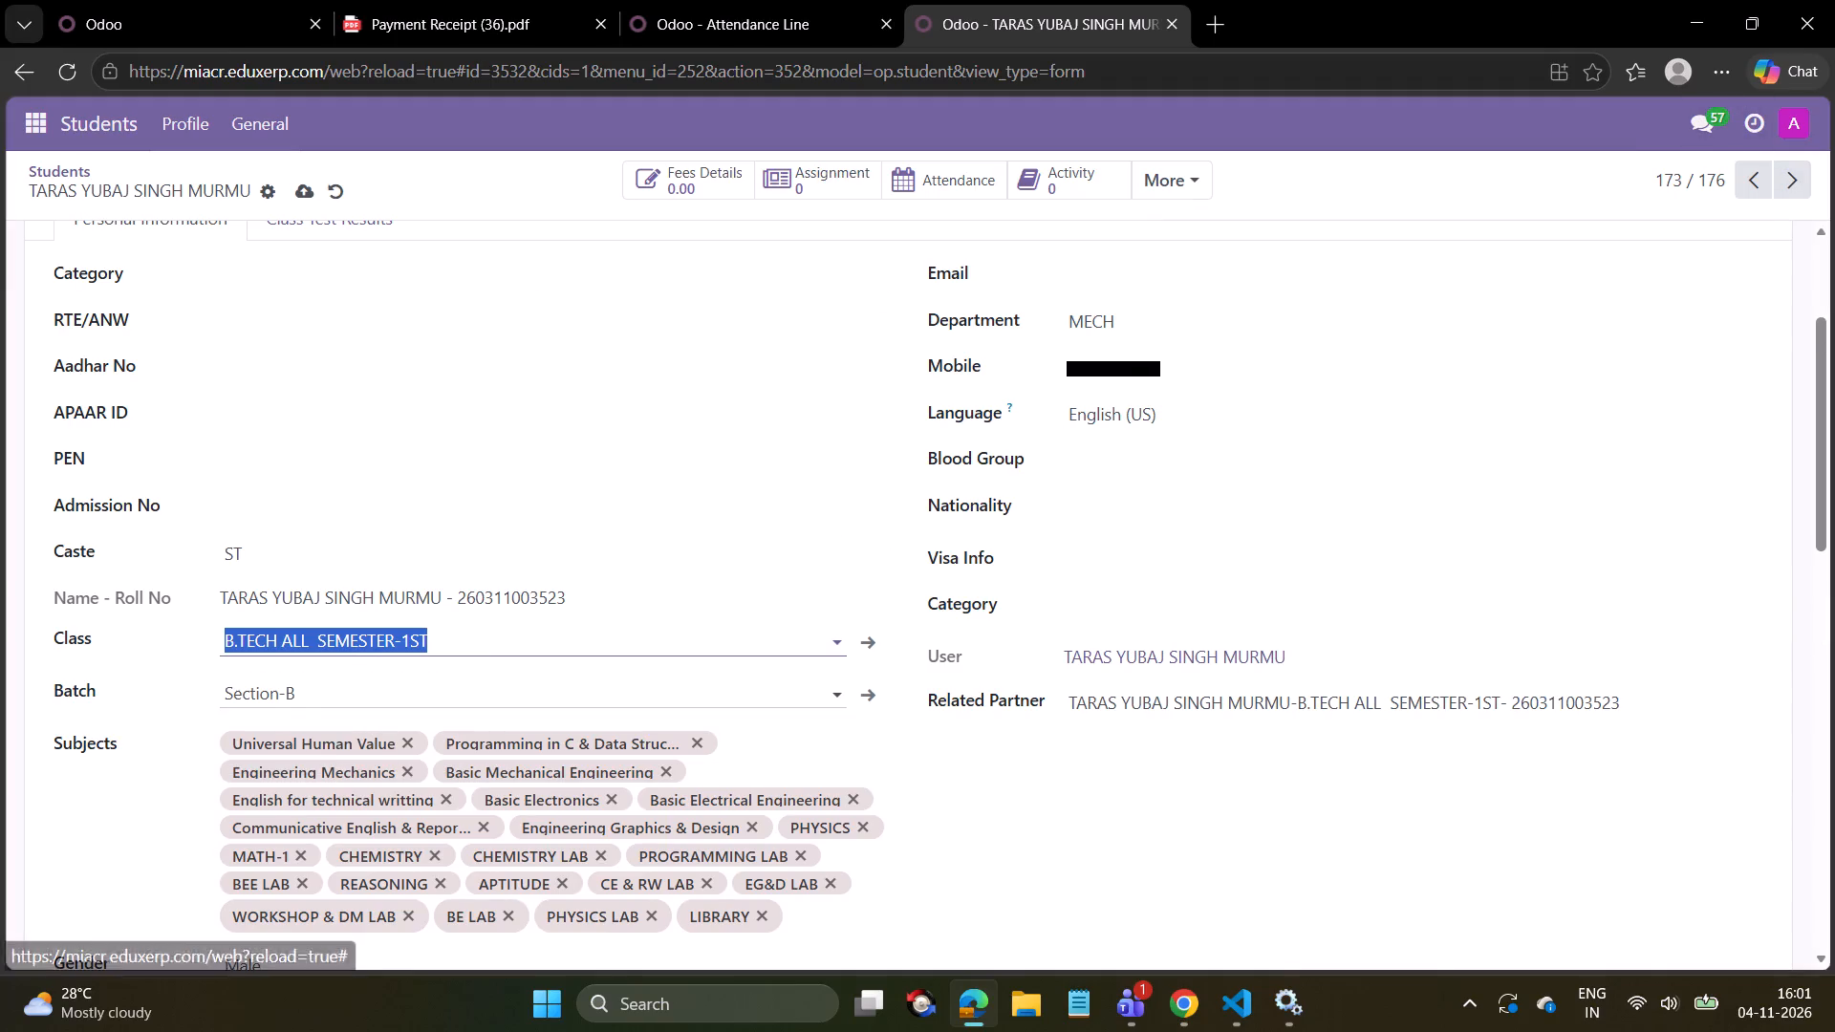
pyautogui.click(345, 706)
pyautogui.click(277, 764)
pyautogui.click(299, 199)
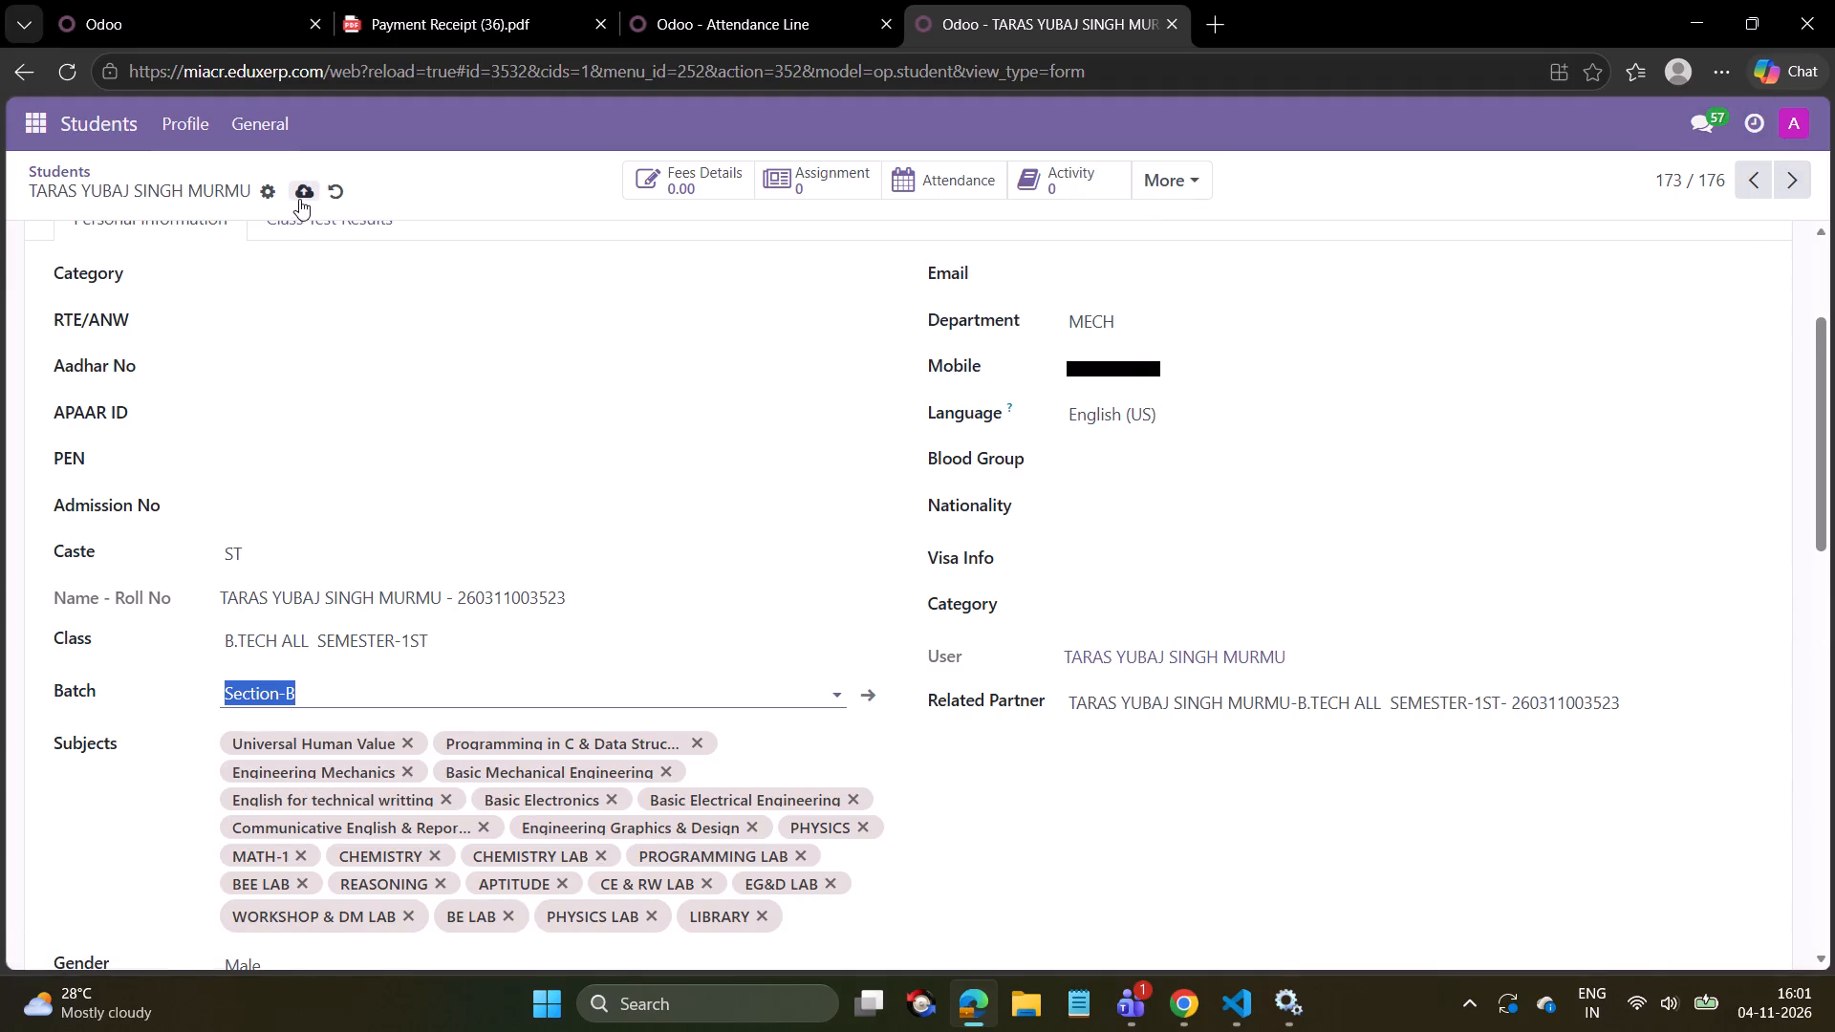
pyautogui.click(1792, 184)
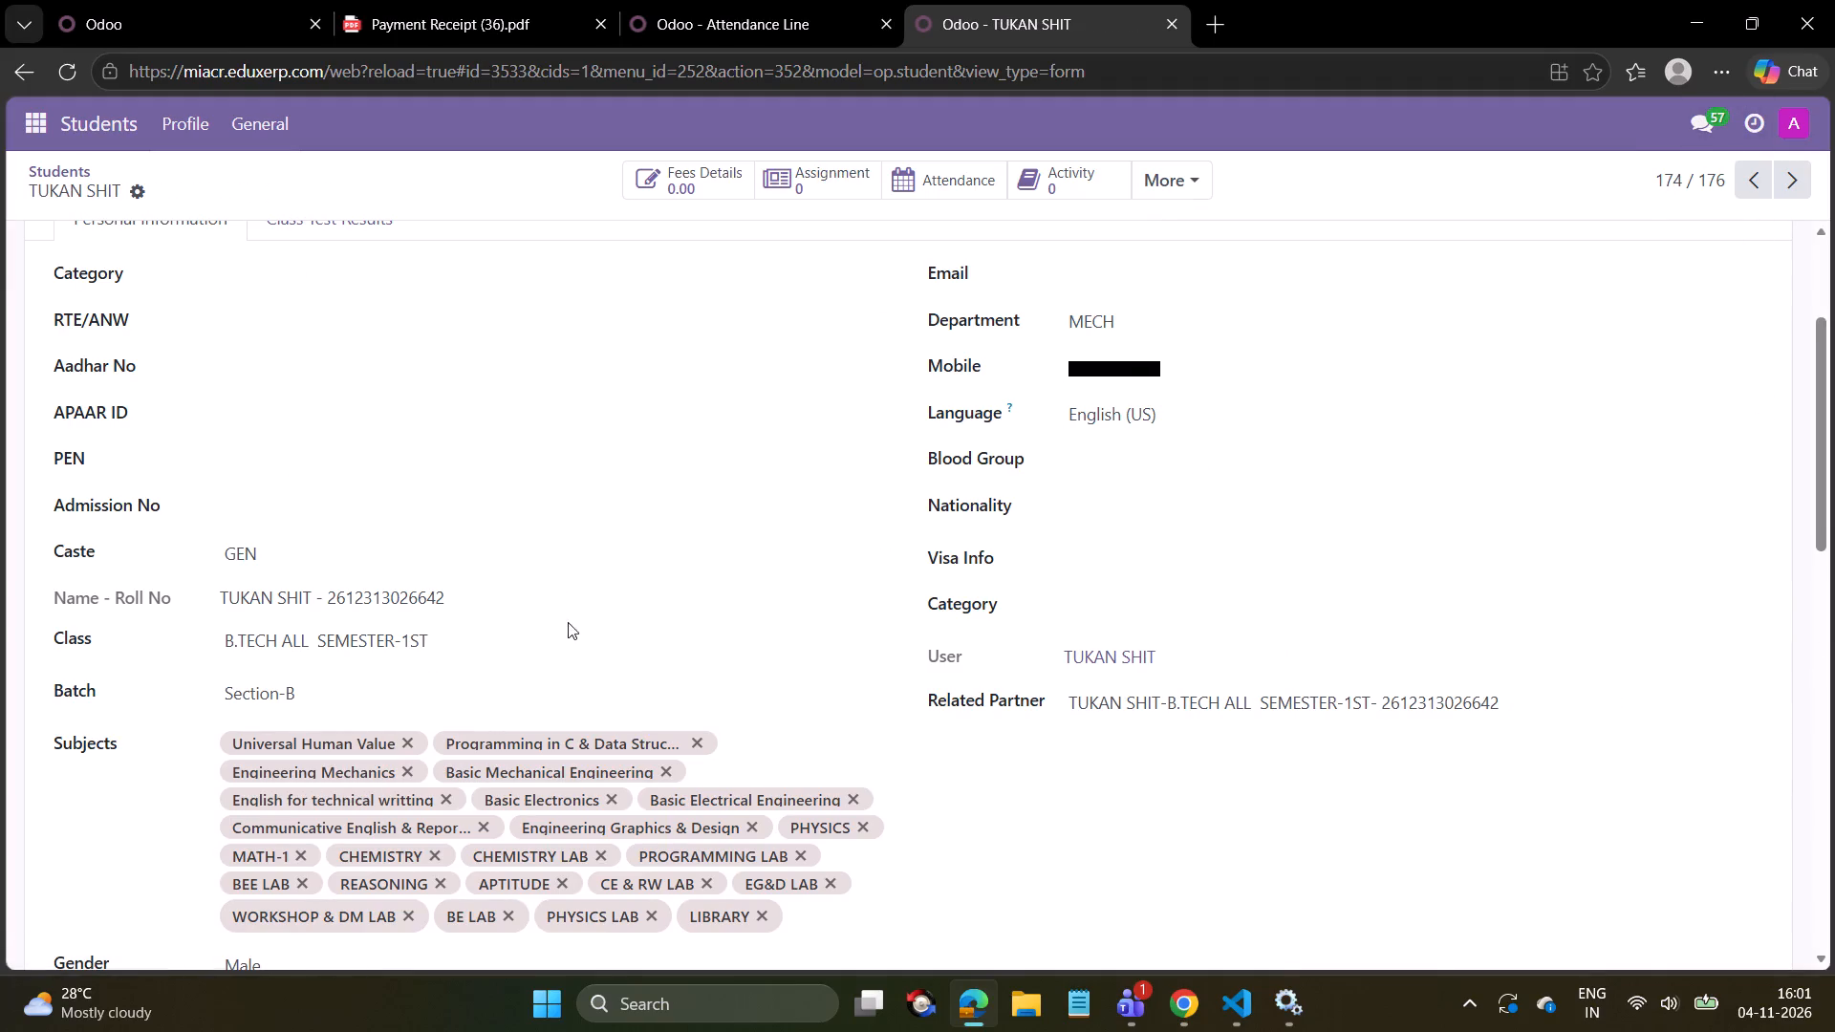
pyautogui.click(550, 625)
pyautogui.click(346, 720)
pyautogui.click(338, 700)
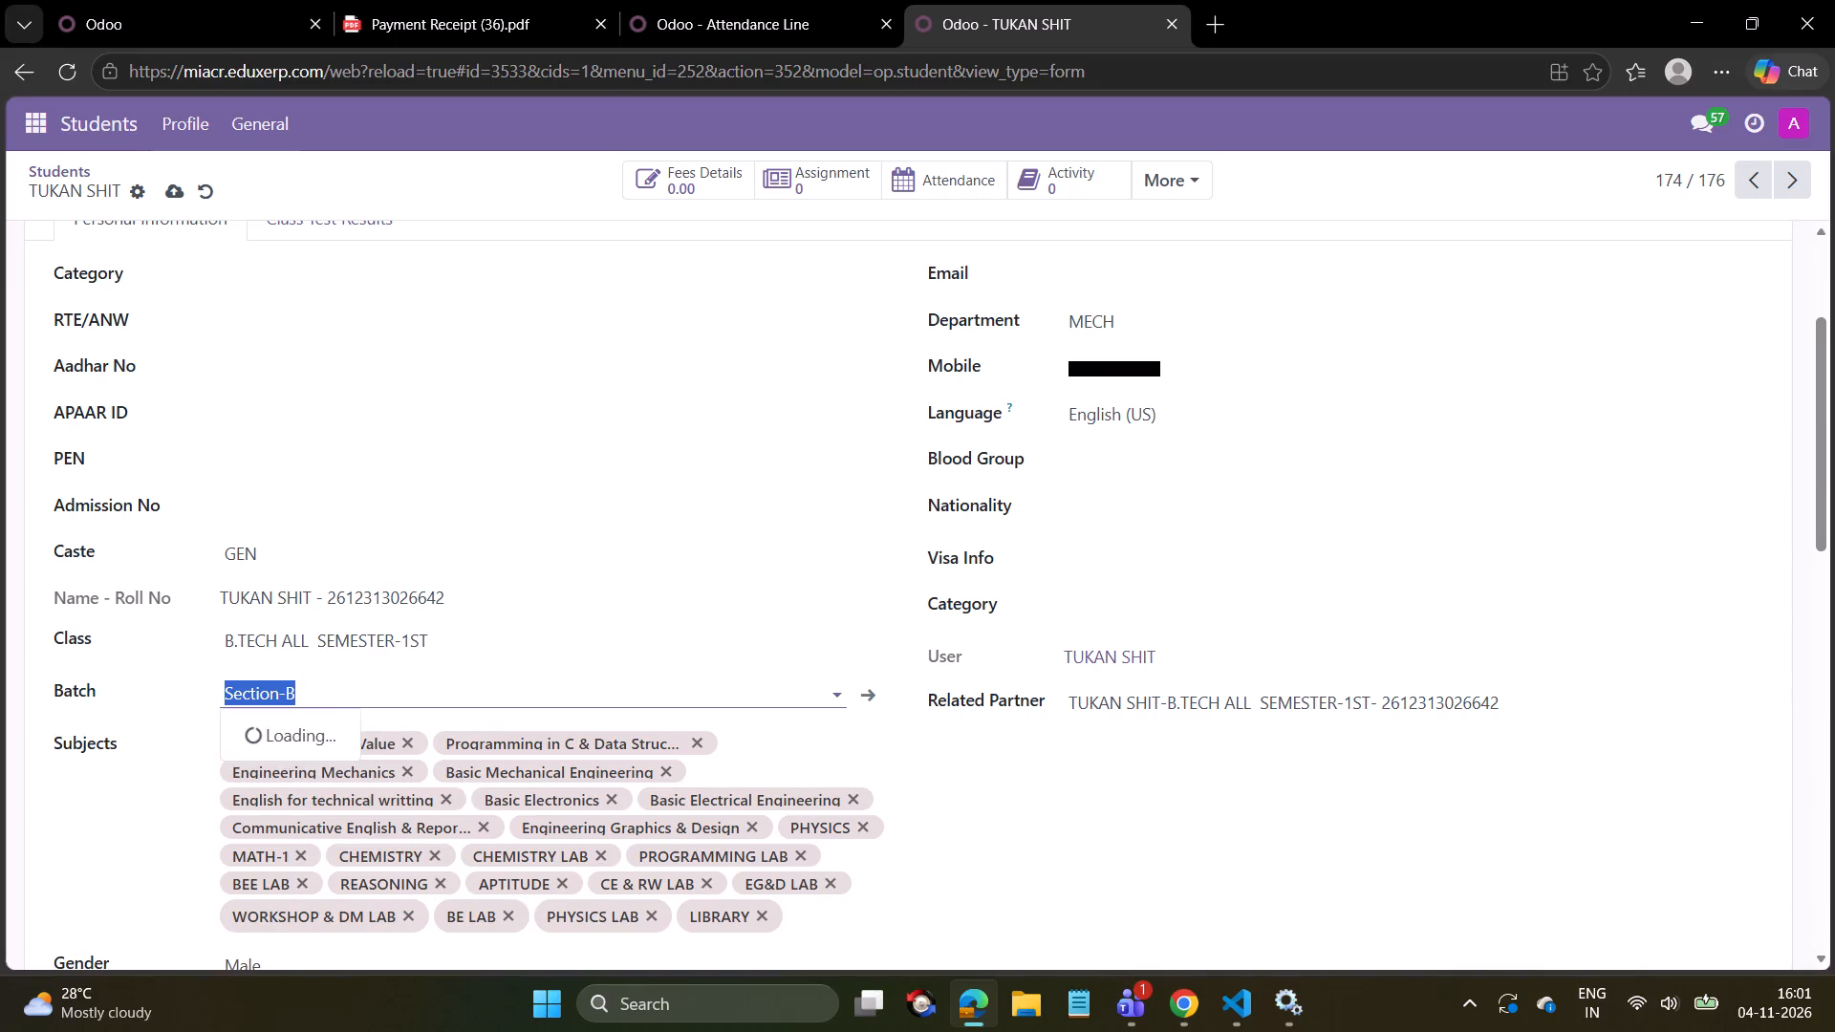
pyautogui.click(291, 757)
pyautogui.click(178, 185)
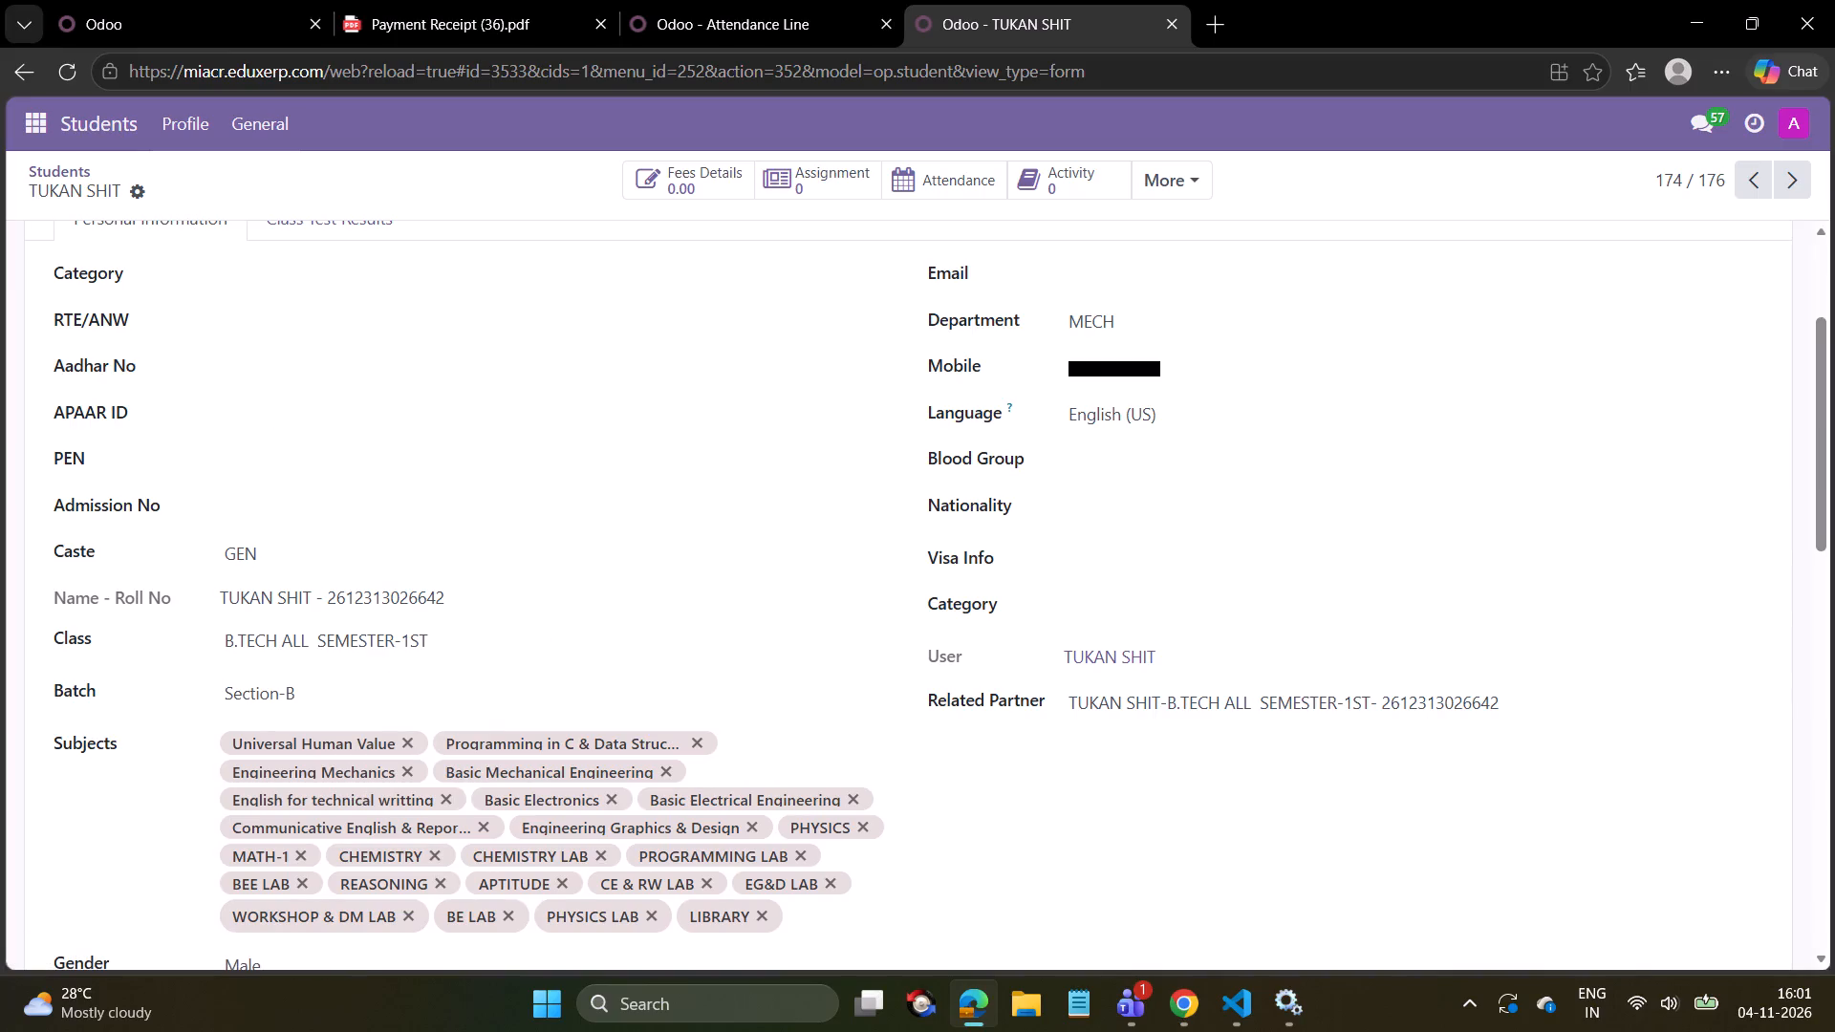
# For the B.Tech student in record 175, reselect class B.TECH ALL SEMESTER-1ST and batch Section-B and save.
pyautogui.click(1797, 171)
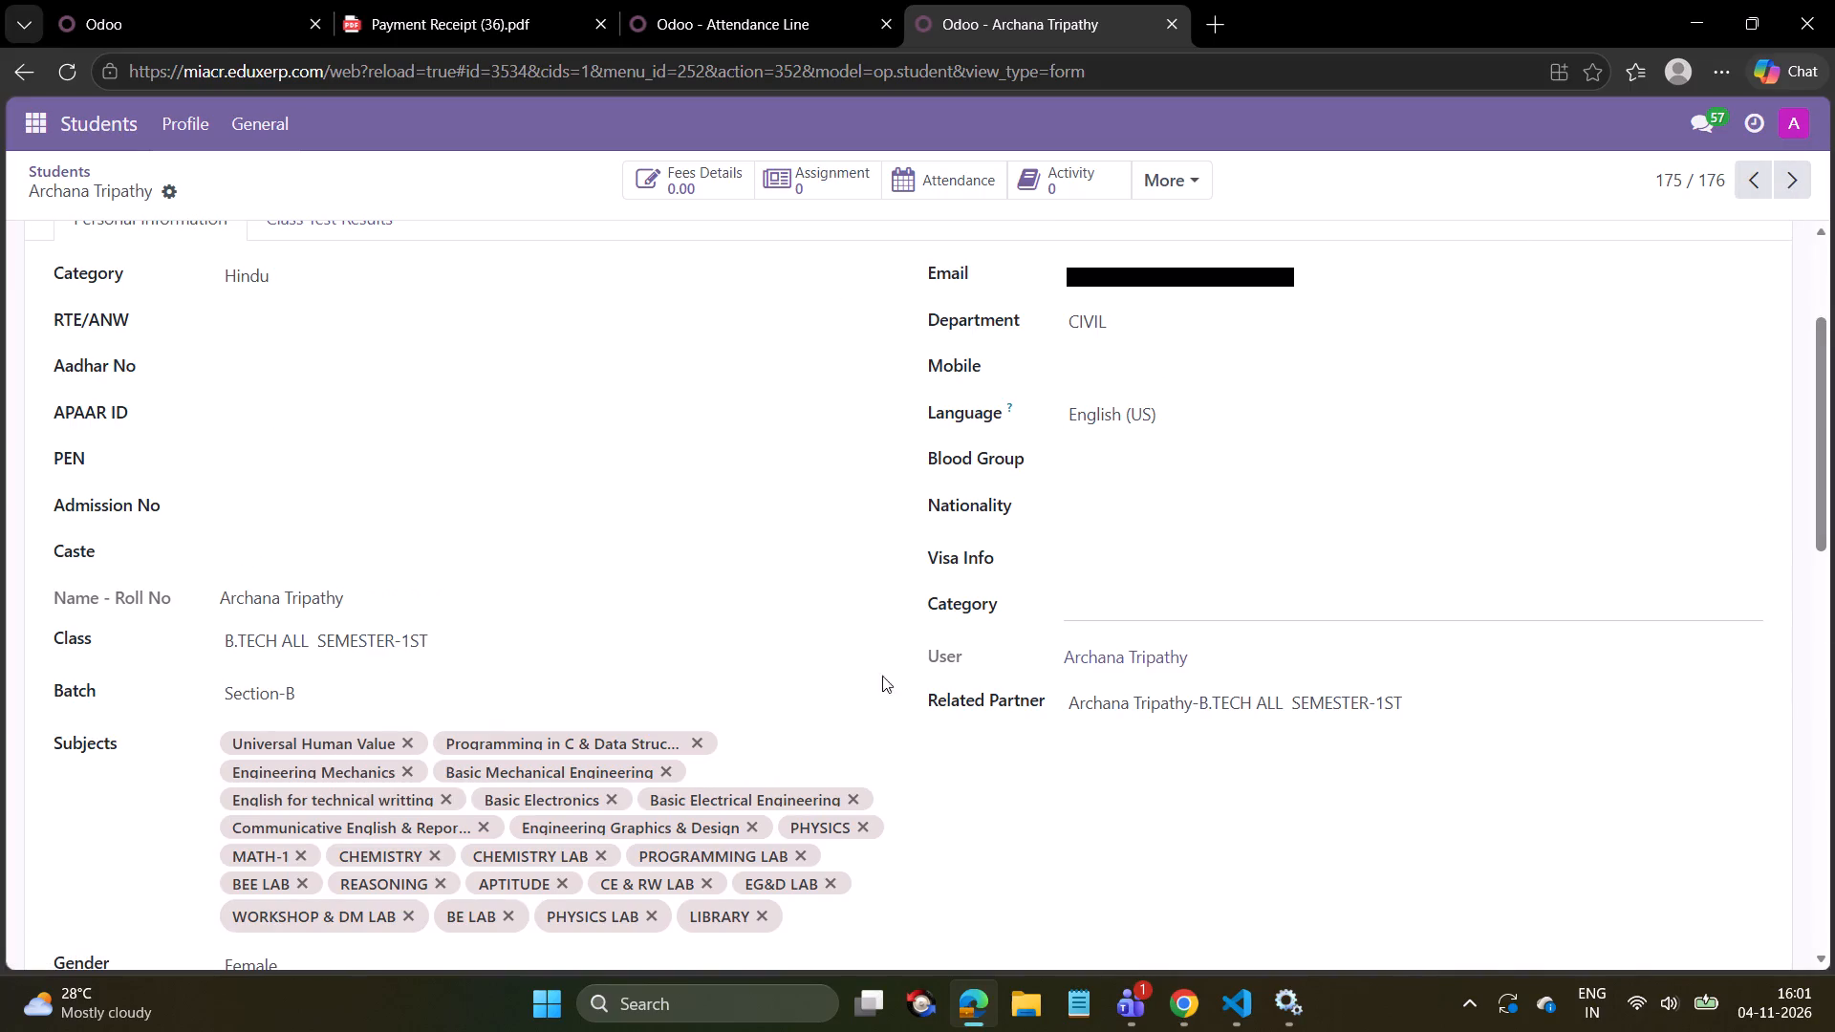
pyautogui.click(521, 647)
pyautogui.click(359, 709)
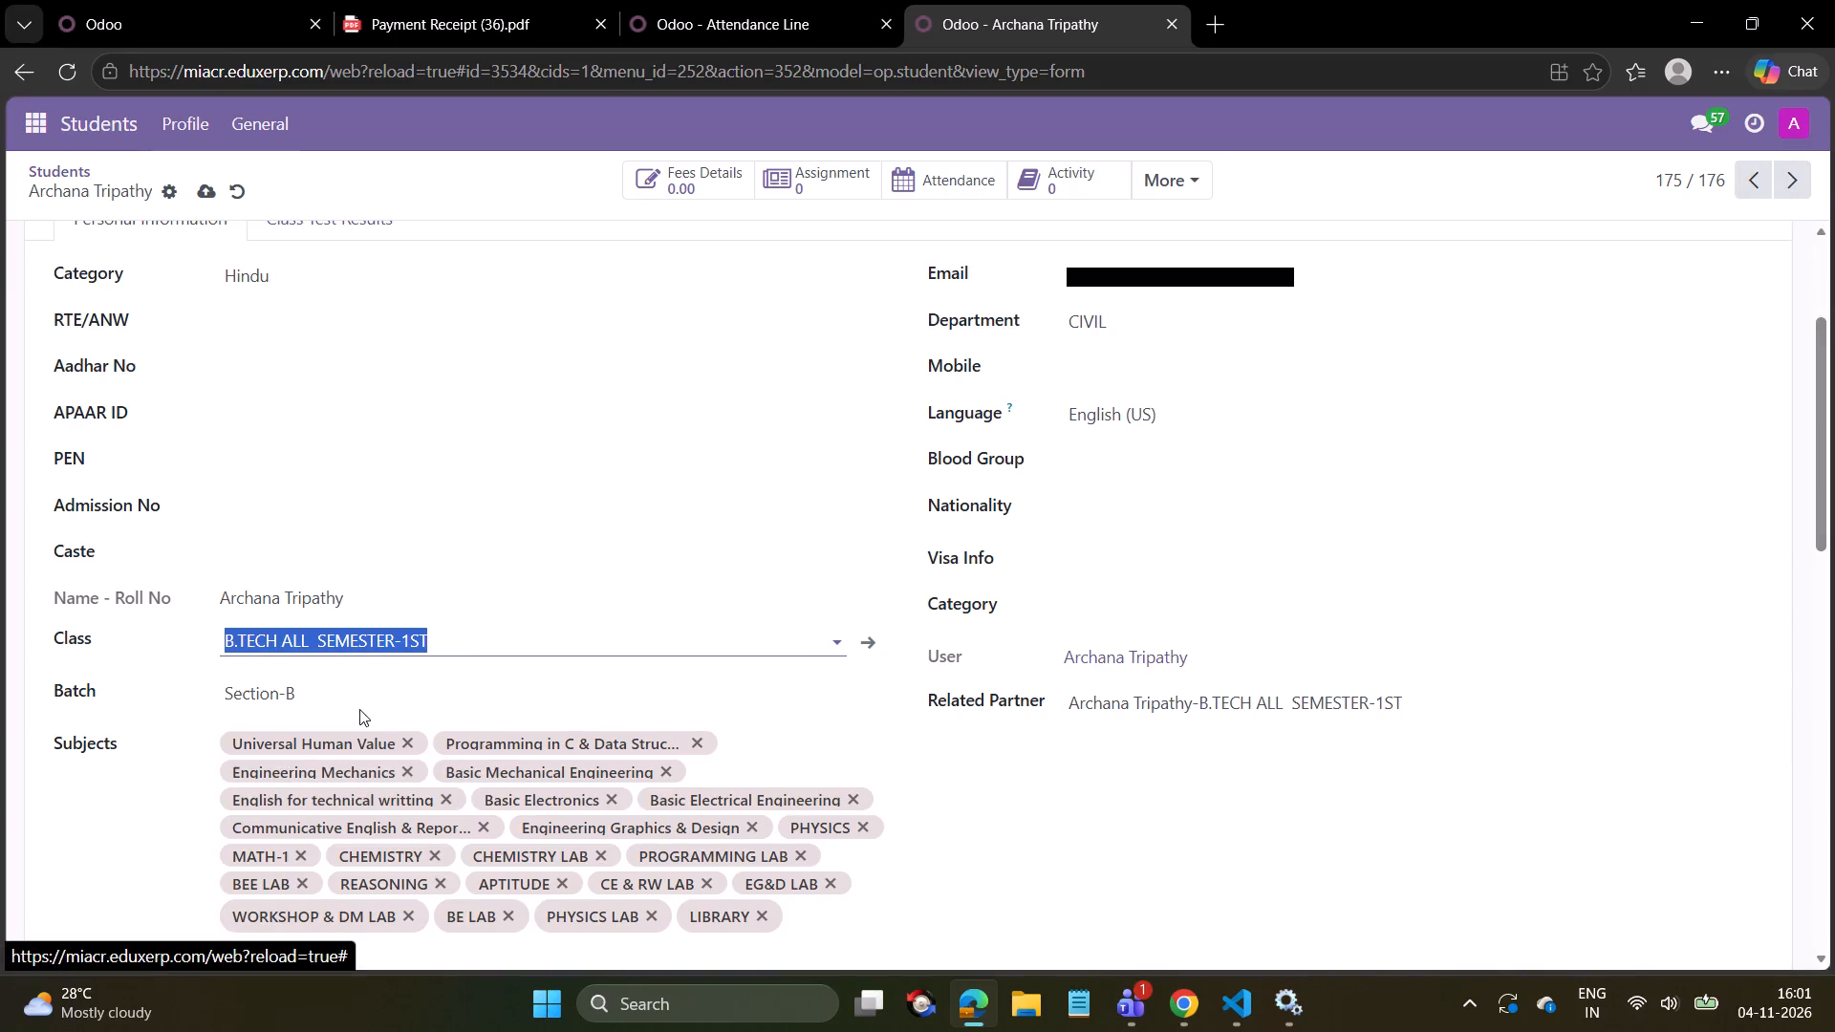
pyautogui.click(345, 691)
pyautogui.click(289, 771)
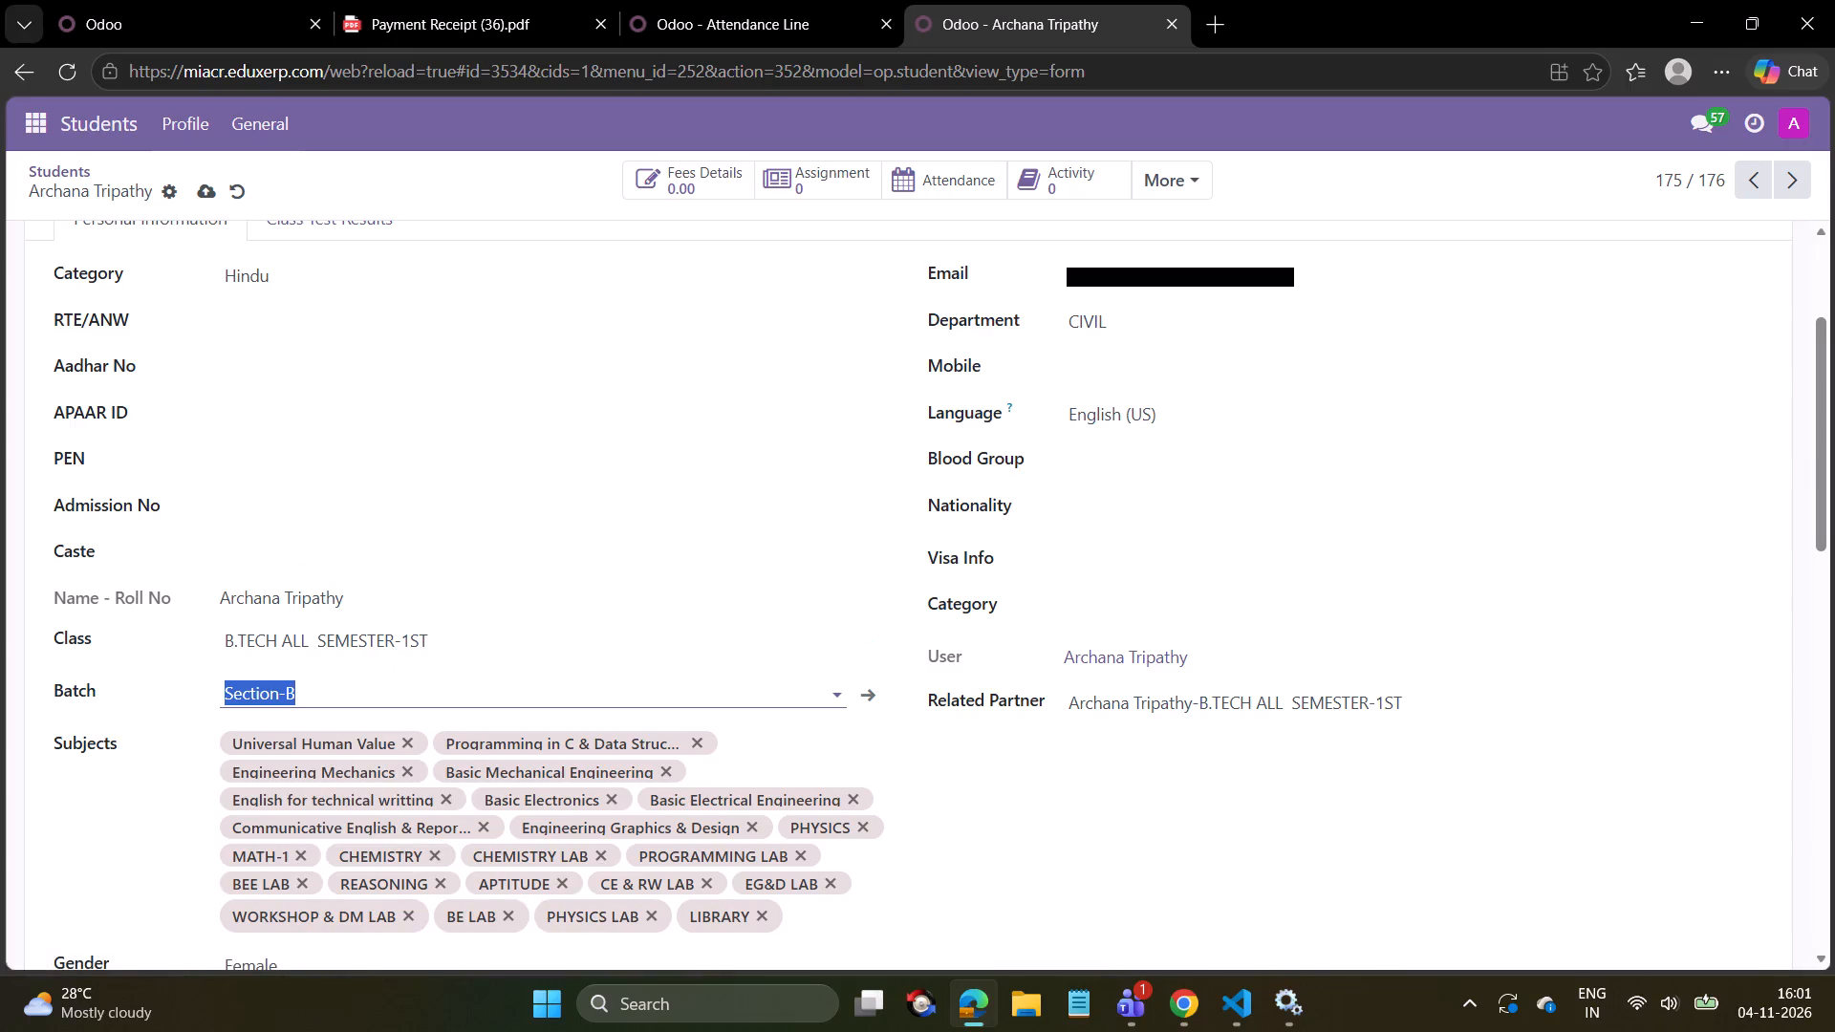
pyautogui.click(212, 194)
# For the B.Tech student in record 176, reselect class B.TECH ALL SEMESTER-1ST and batch Section-B and save.
pyautogui.click(1803, 183)
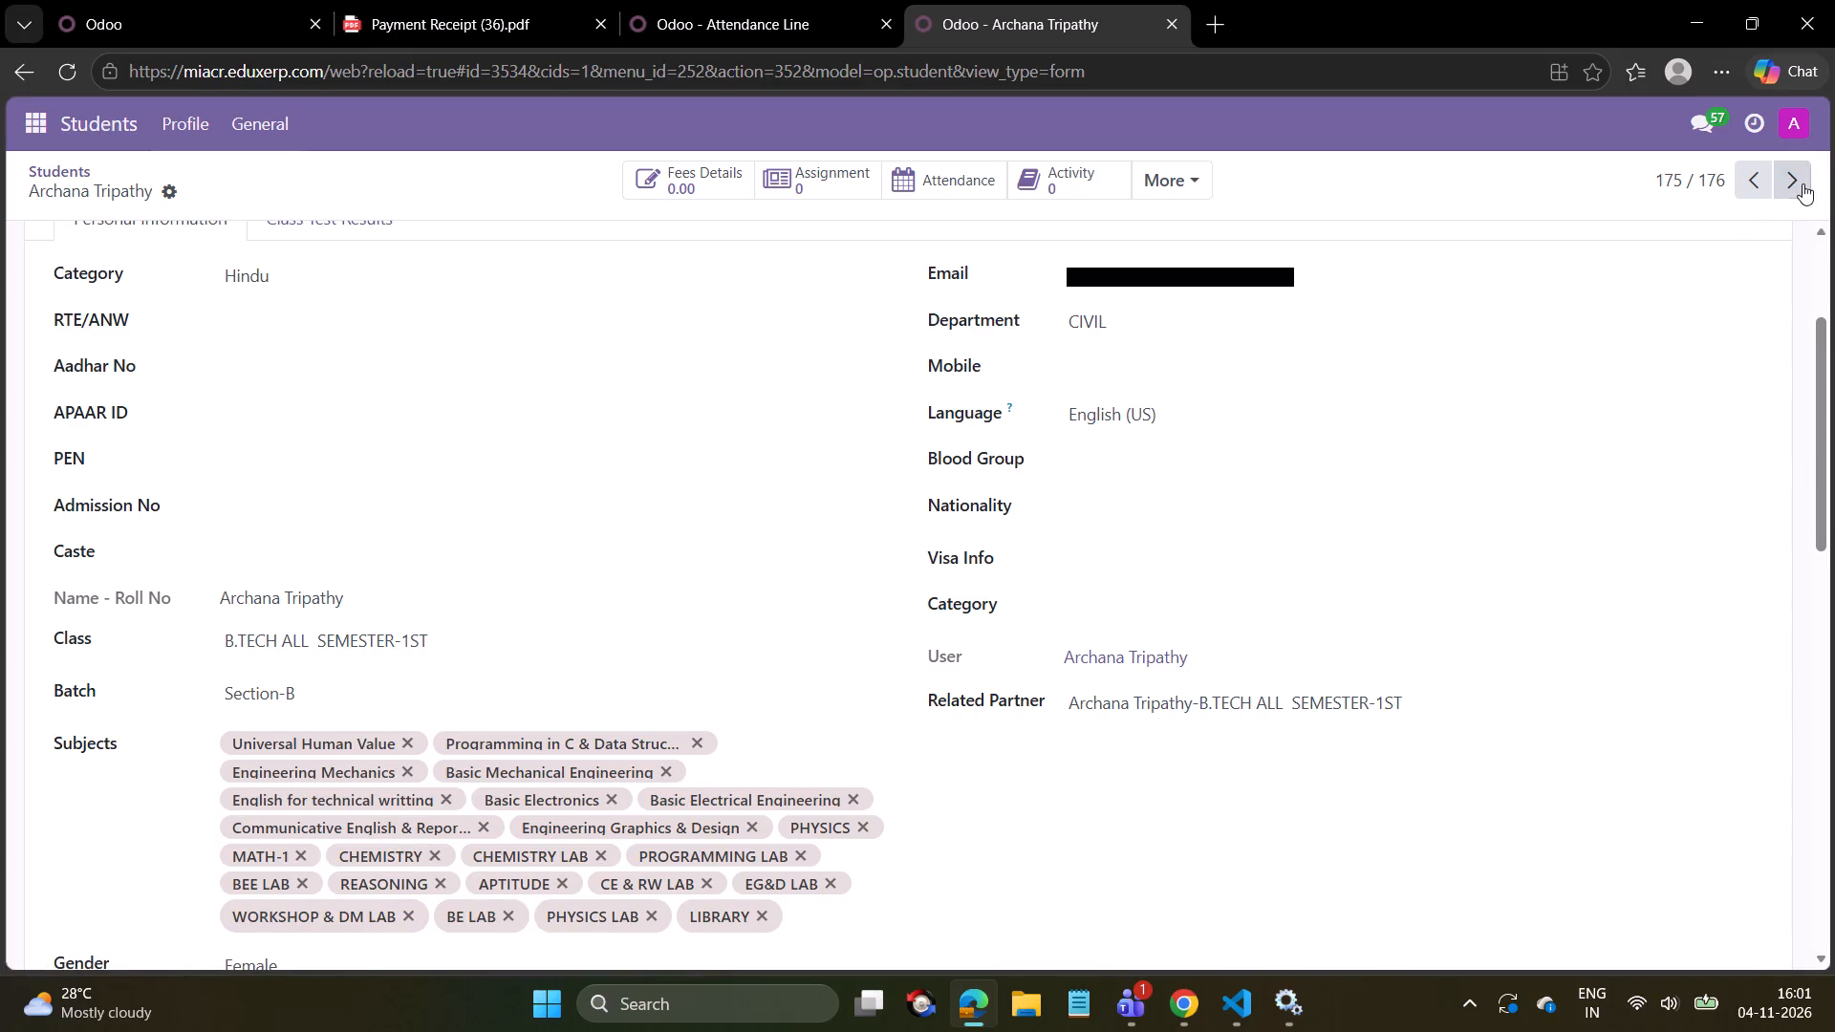
pyautogui.click(529, 656)
pyautogui.click(526, 647)
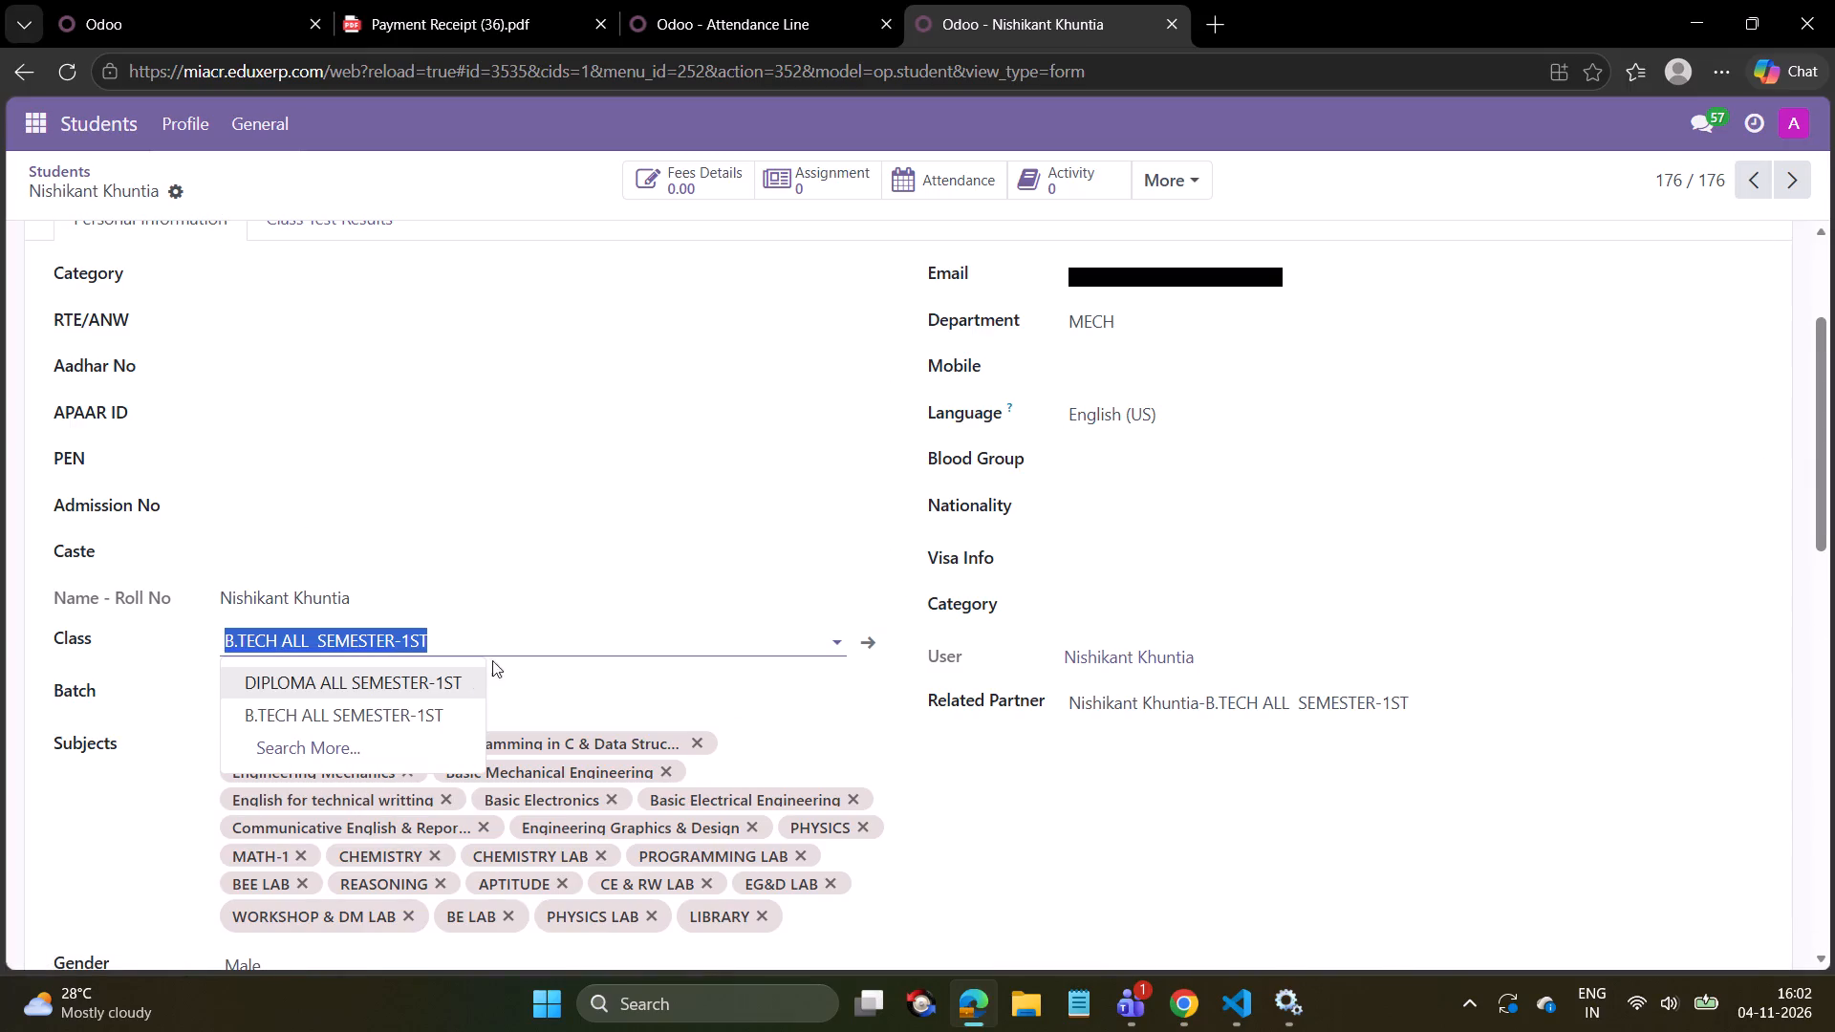
pyautogui.click(398, 710)
pyautogui.click(395, 692)
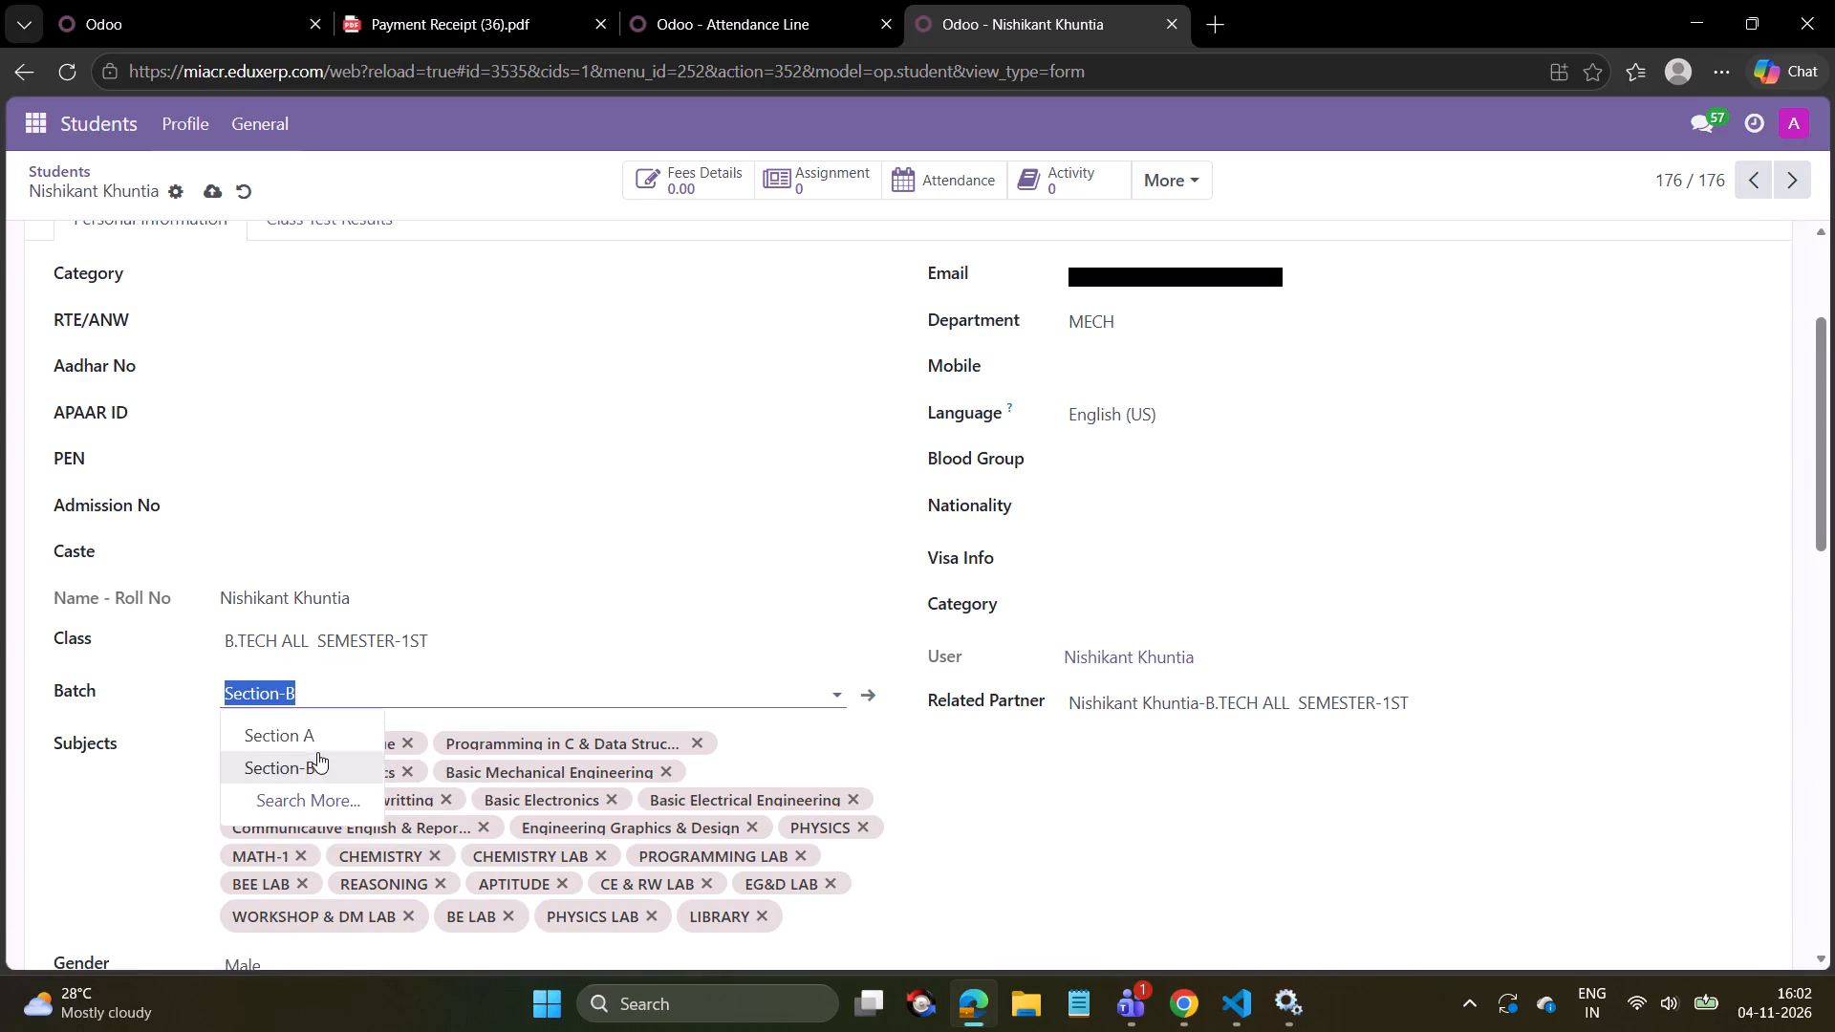
pyautogui.click(317, 752)
pyautogui.click(215, 188)
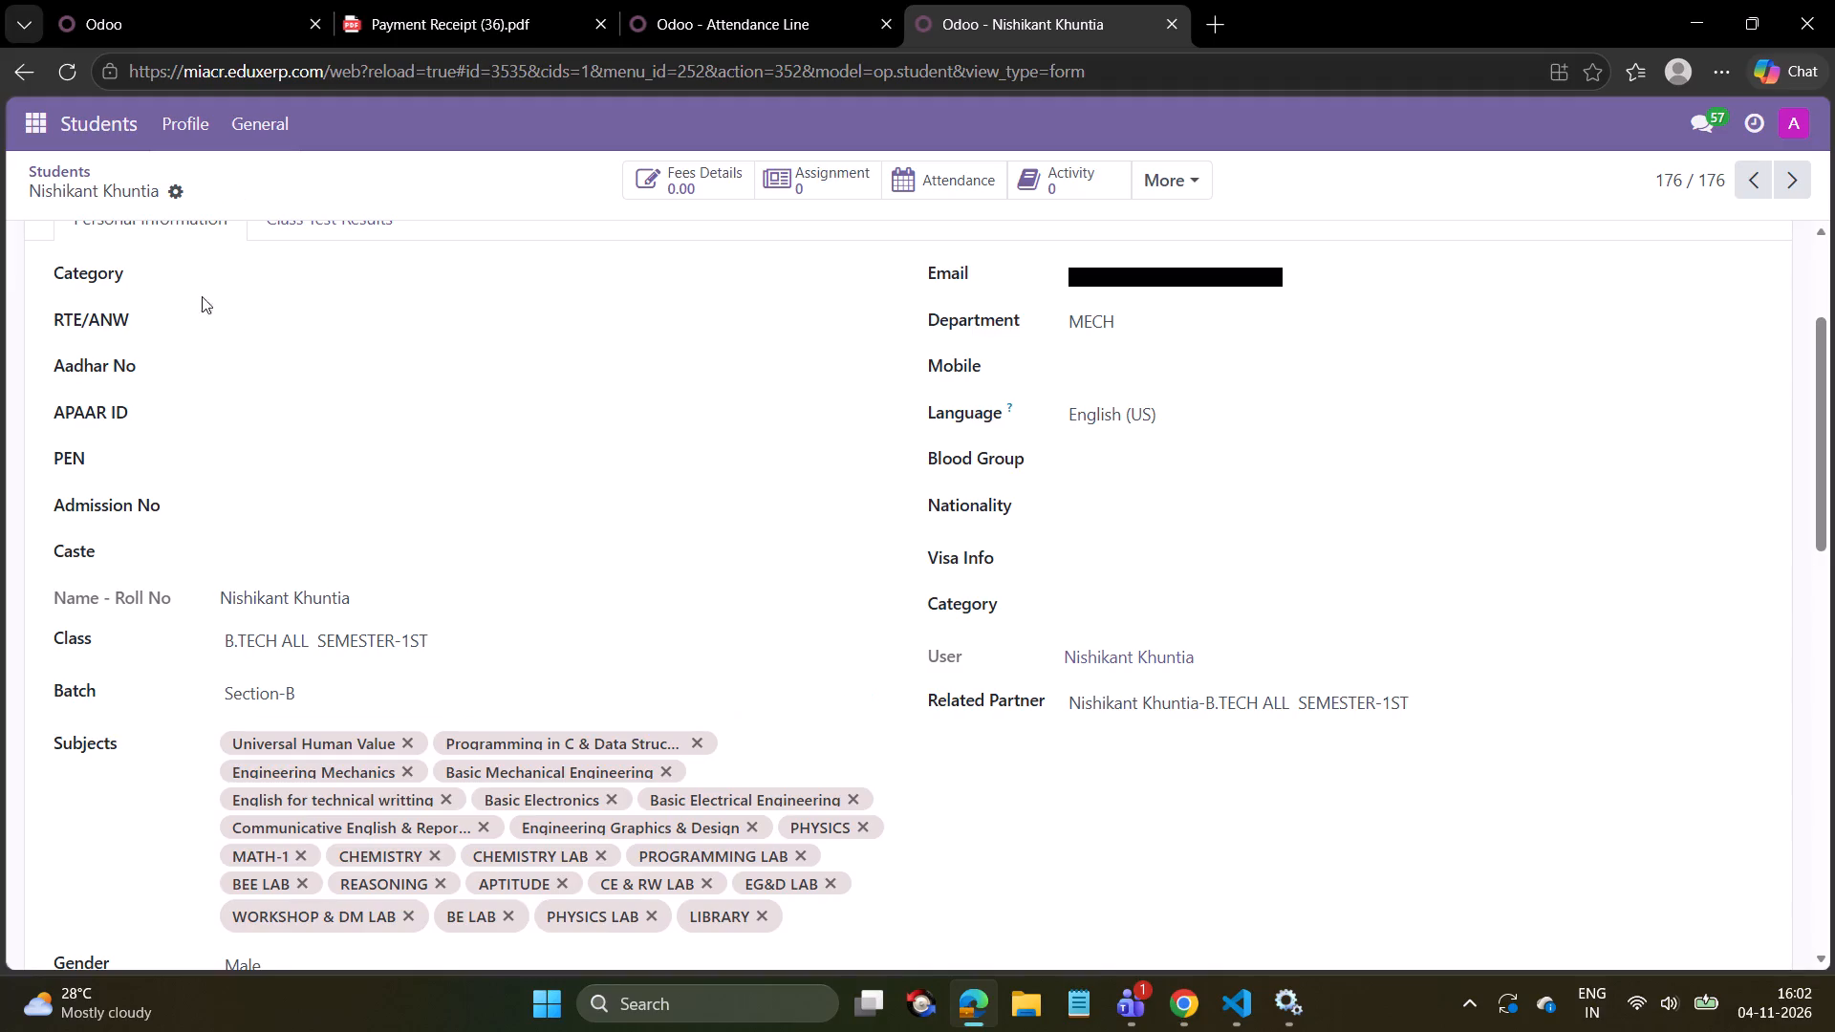
# Check the course and batch of the SEMINAR Section-B (B.TECH) attendance register and return to the register list.
pyautogui.click(35, 123)
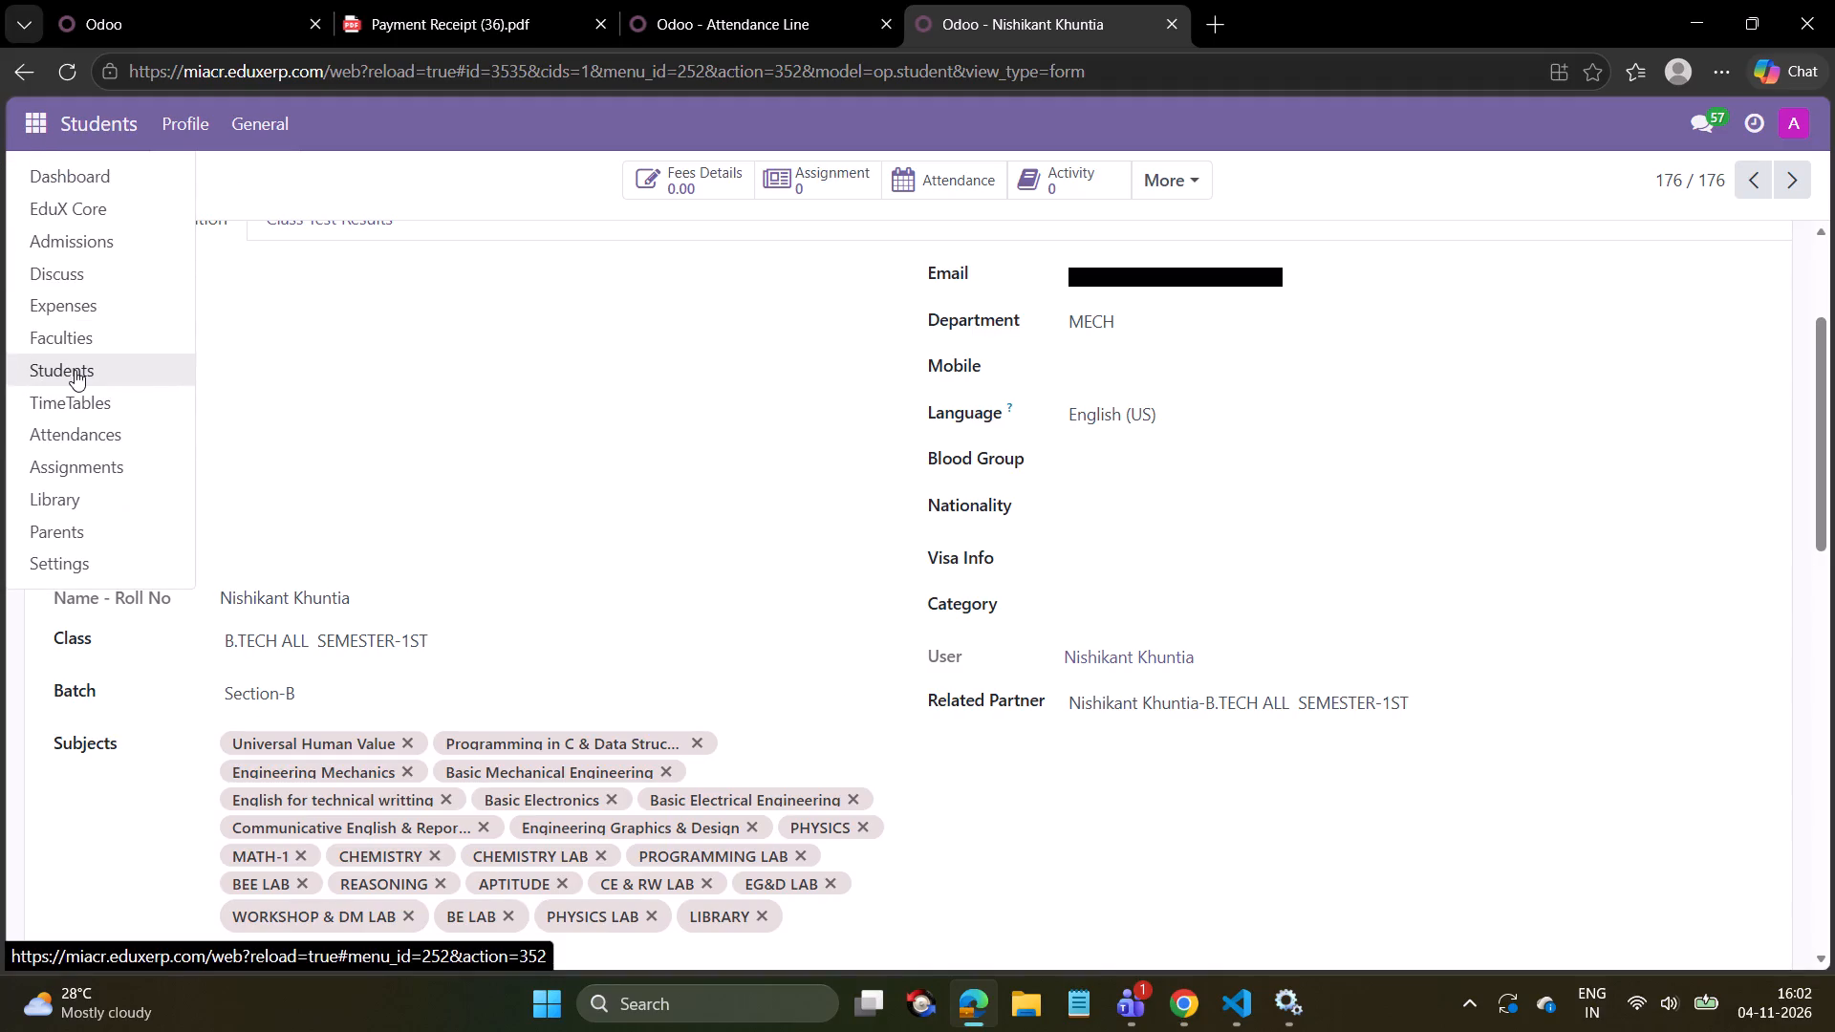
pyautogui.click(75, 370)
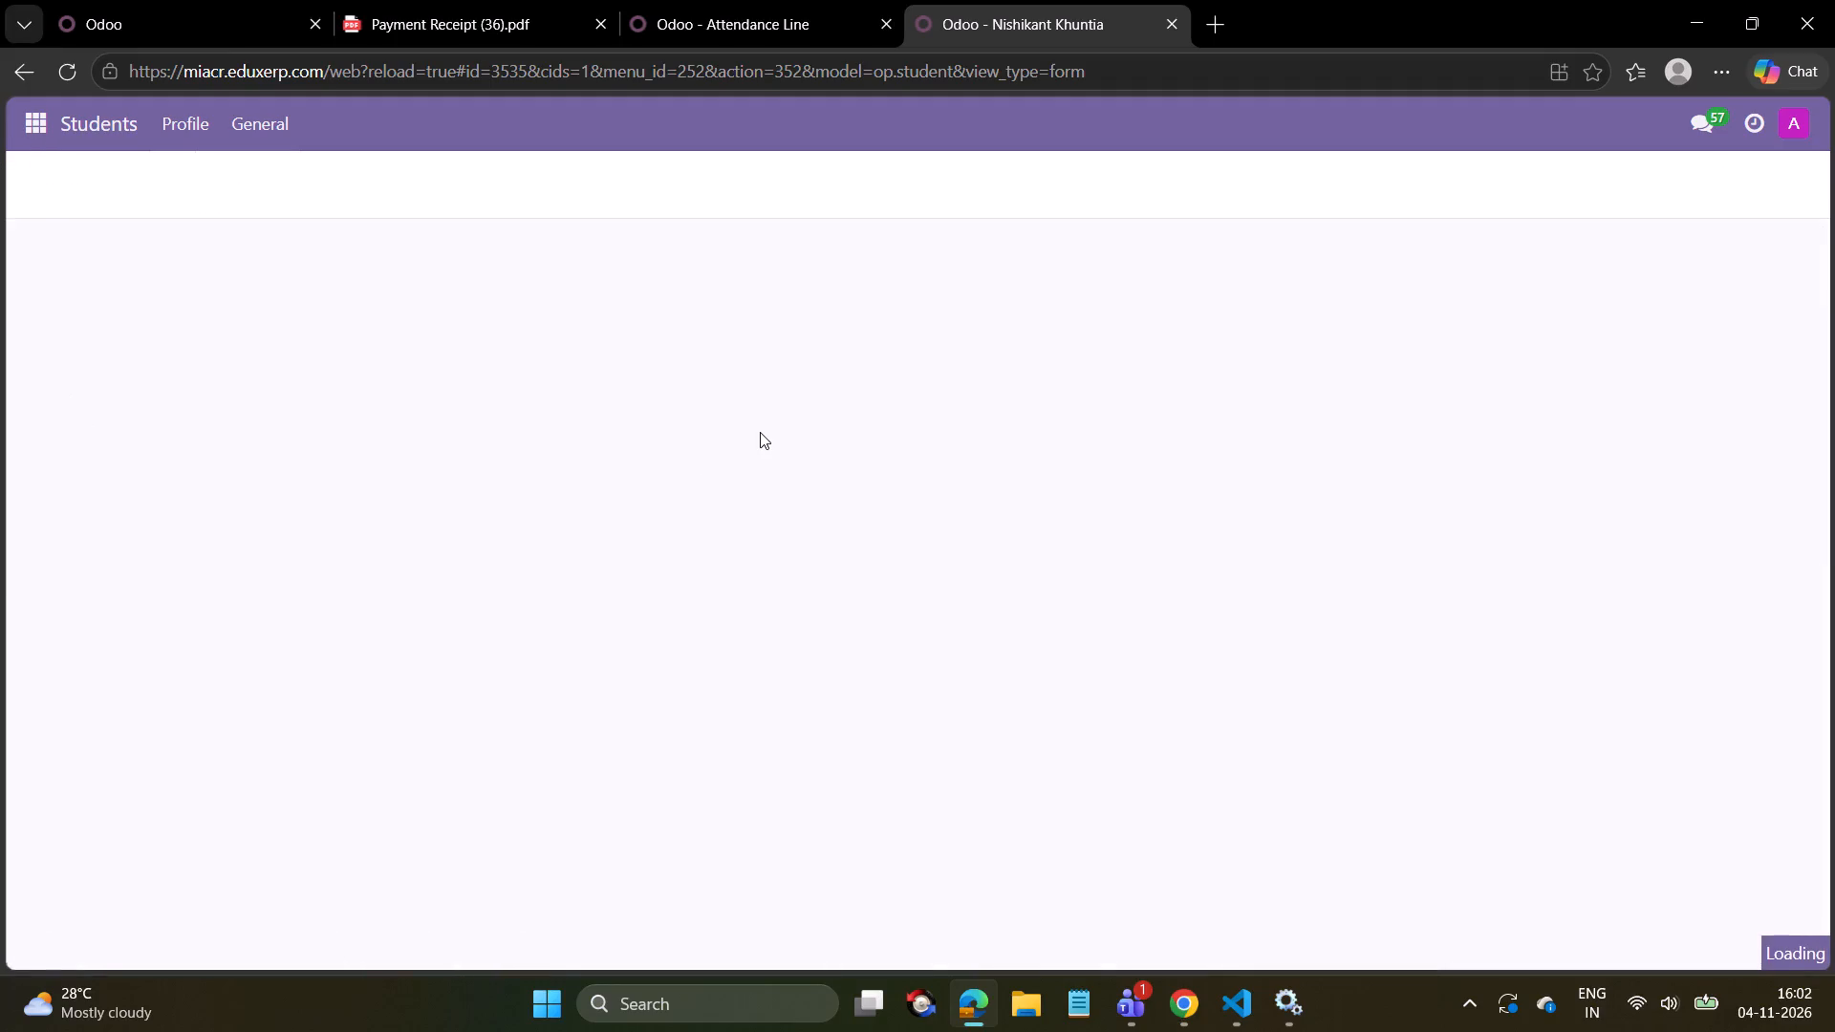
pyautogui.click(24, 118)
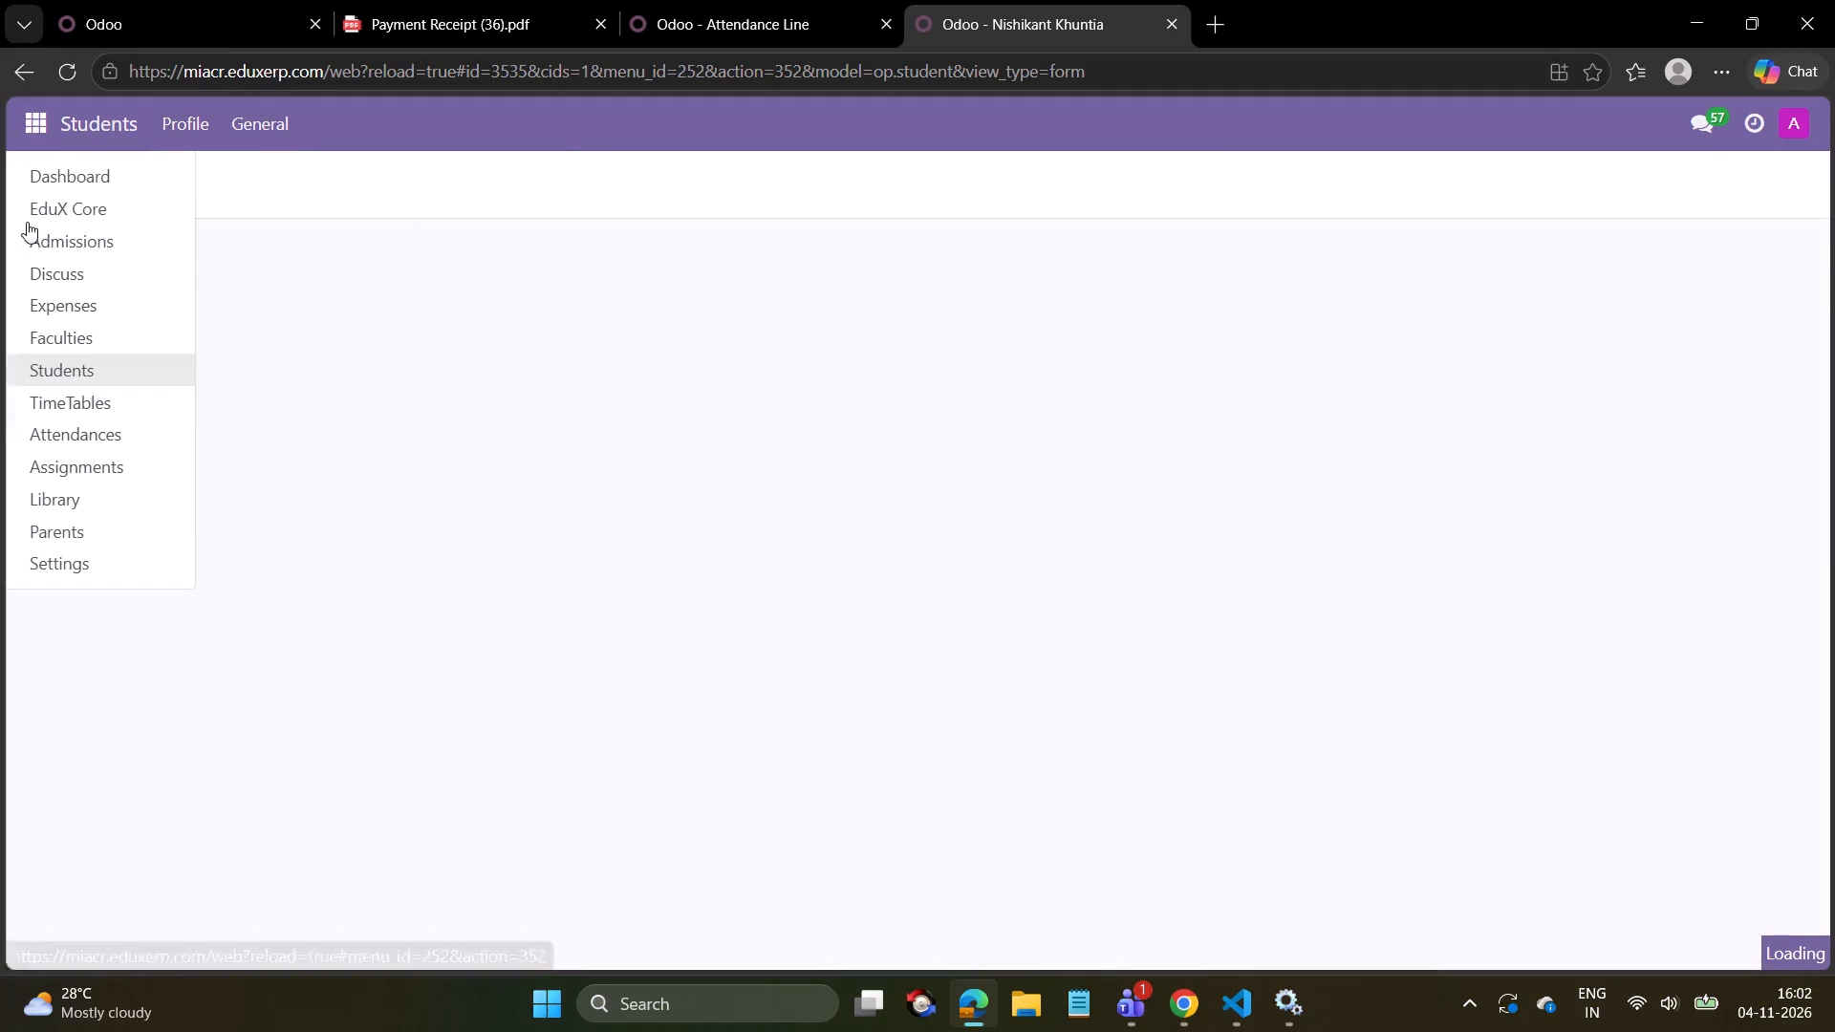
pyautogui.click(48, 422)
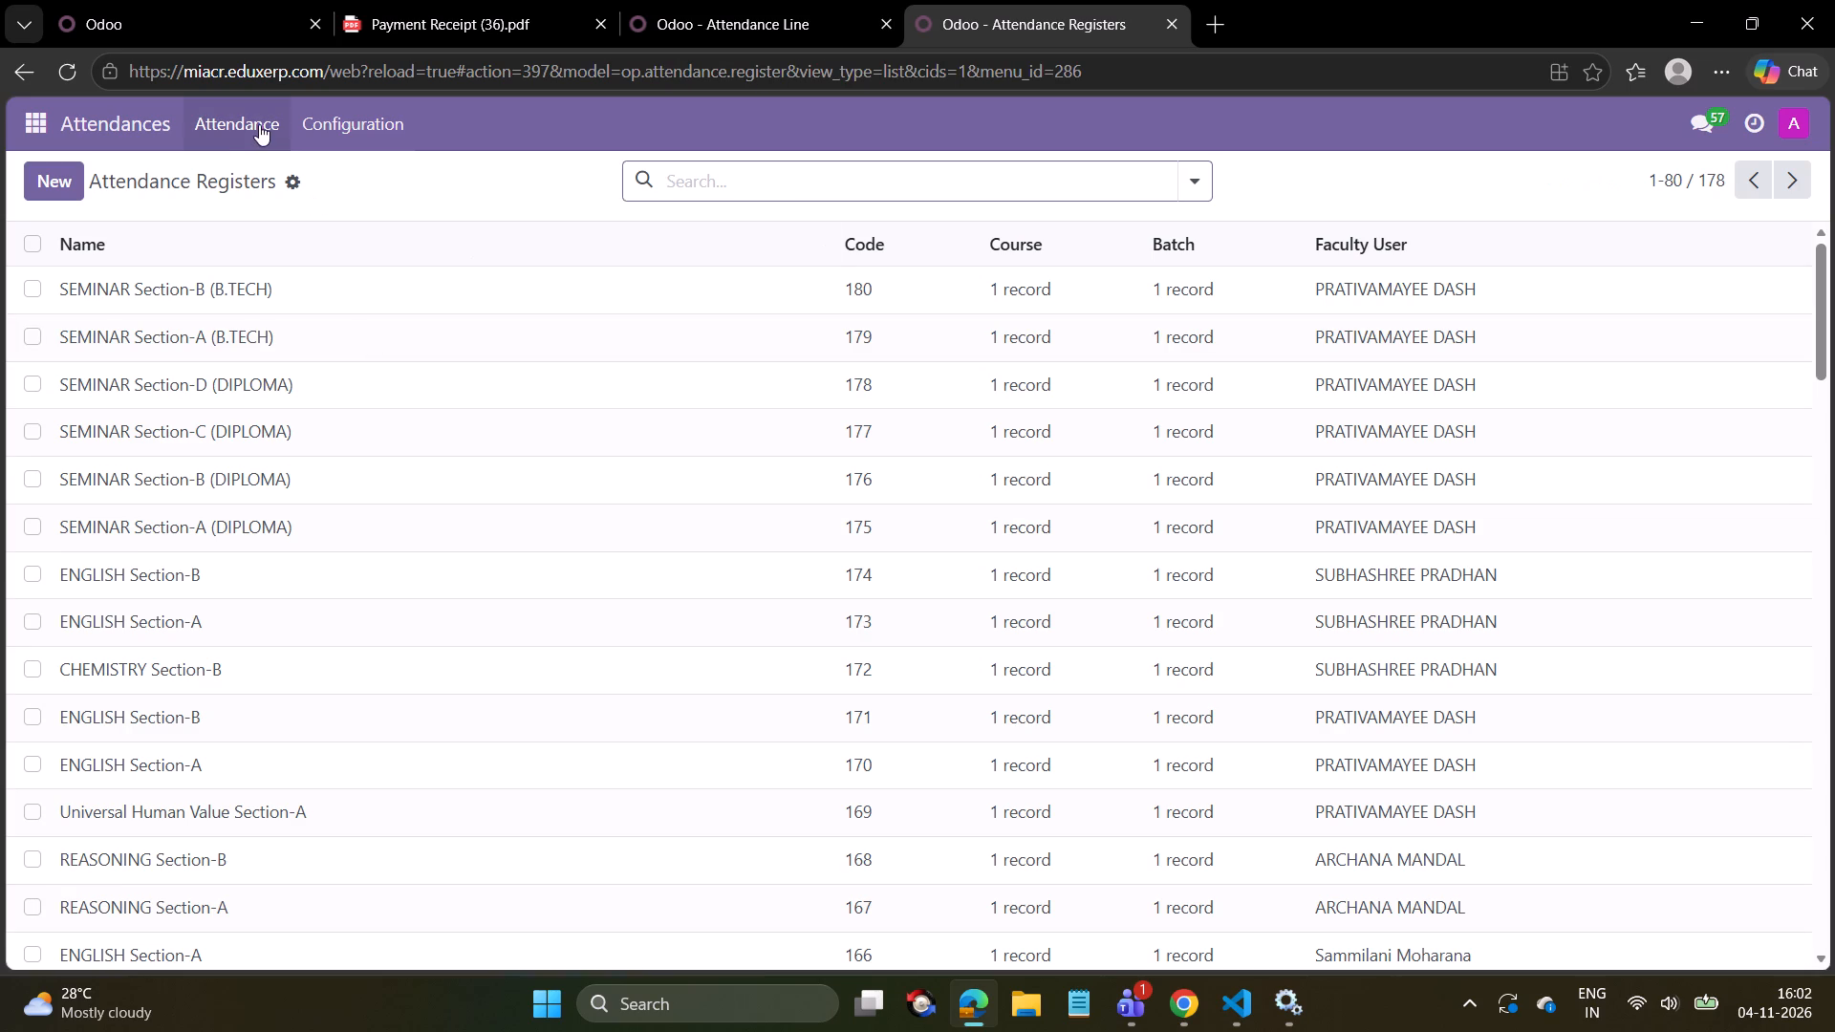
pyautogui.click(296, 297)
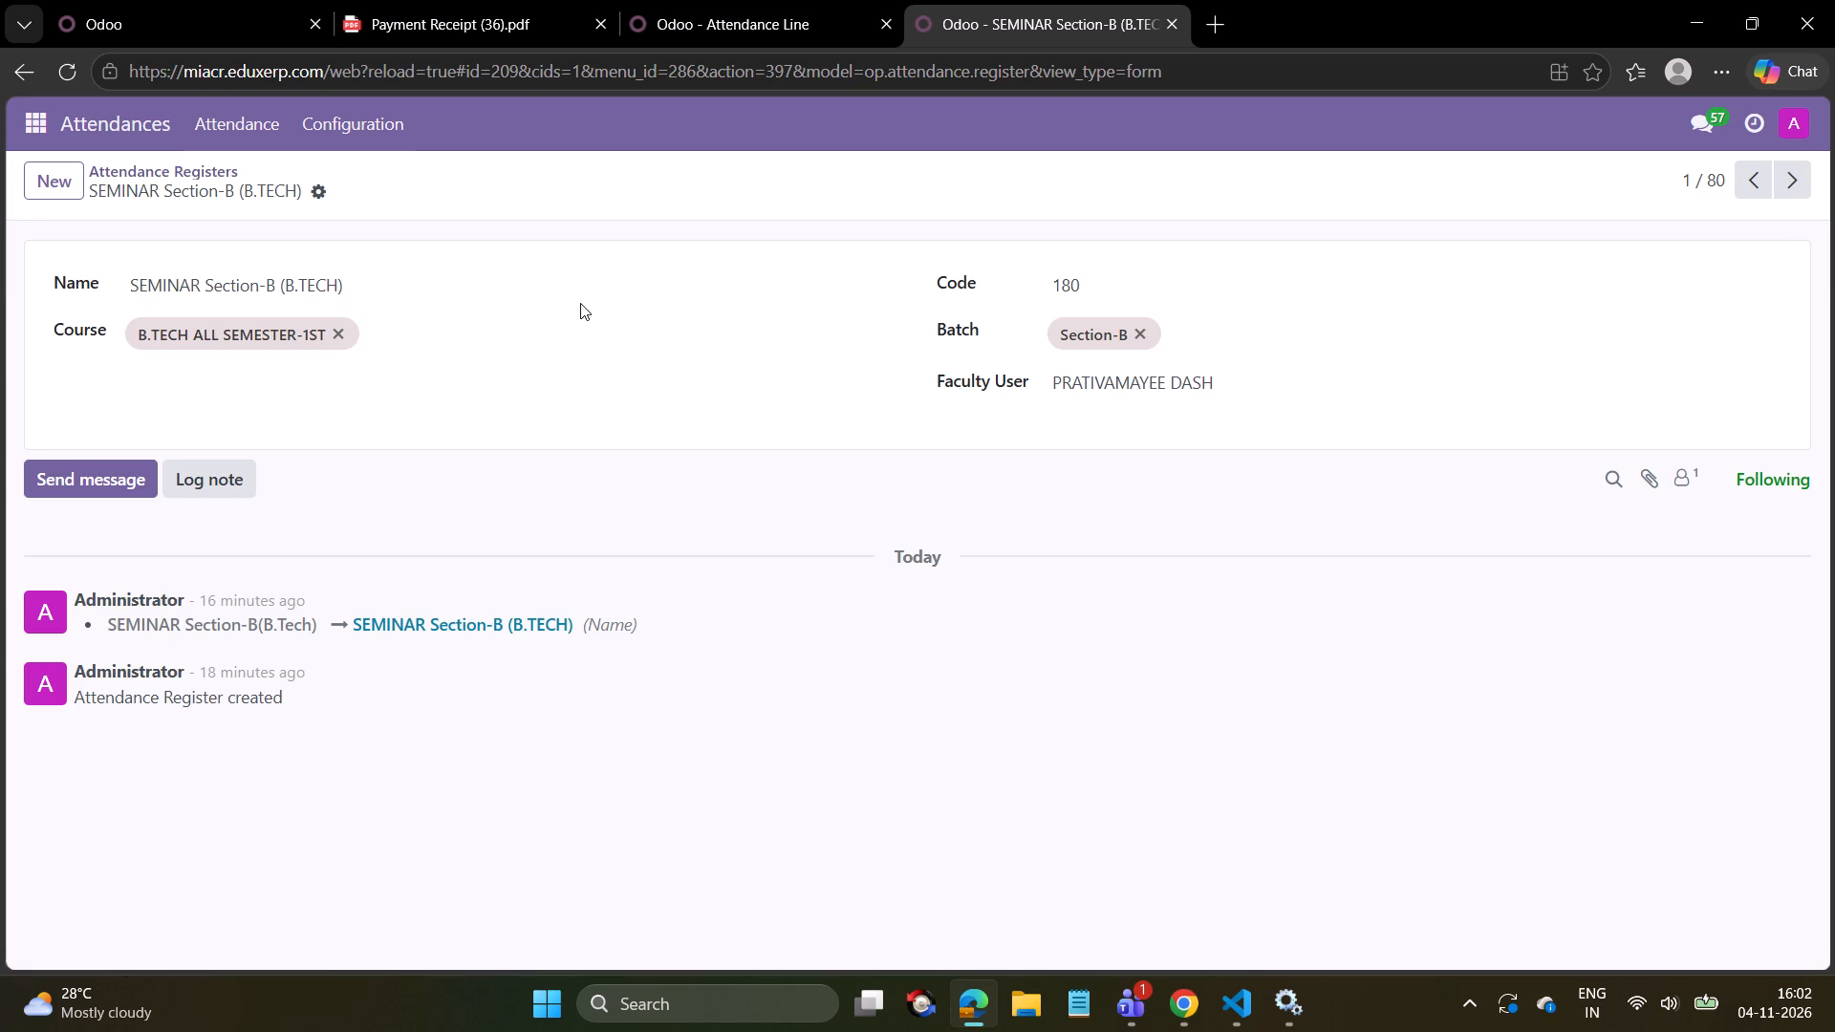
pyautogui.click(184, 168)
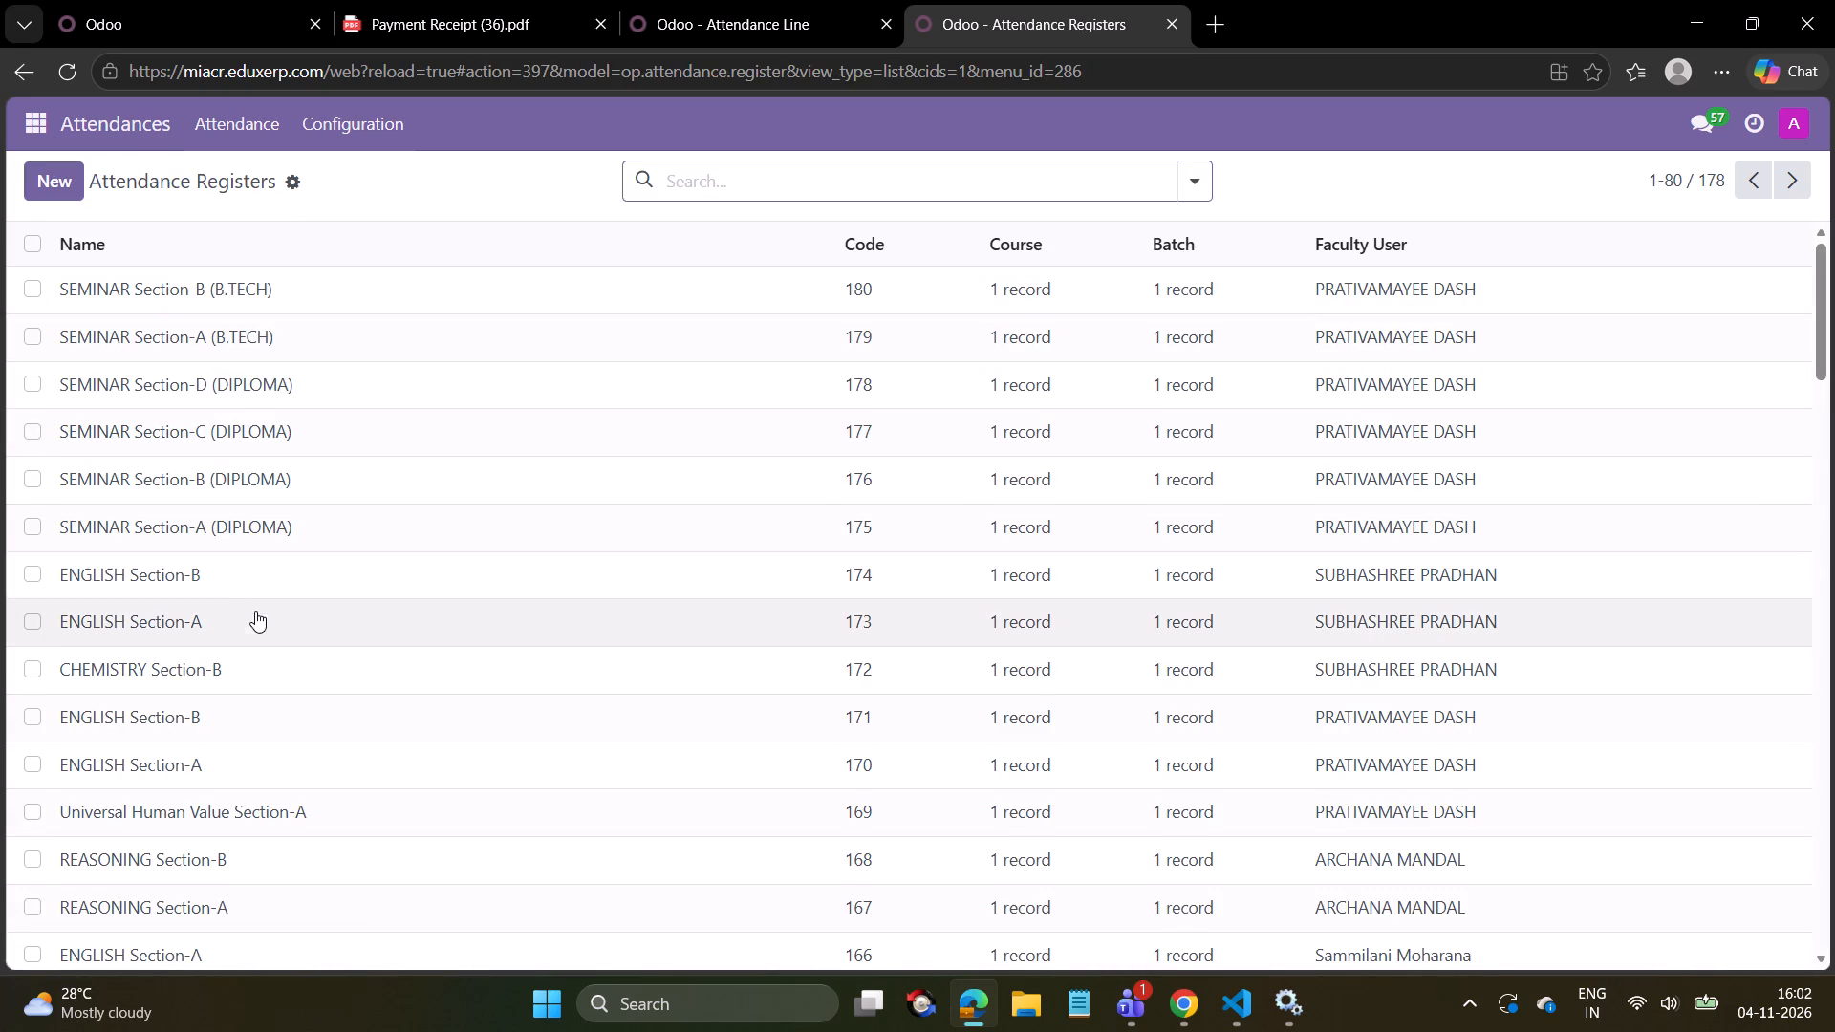
# Look through the attendance register list, examining the subject, section and faculty user of the registers down to the ACES LAB entries.
pyautogui.scroll(-6, 259, 591)
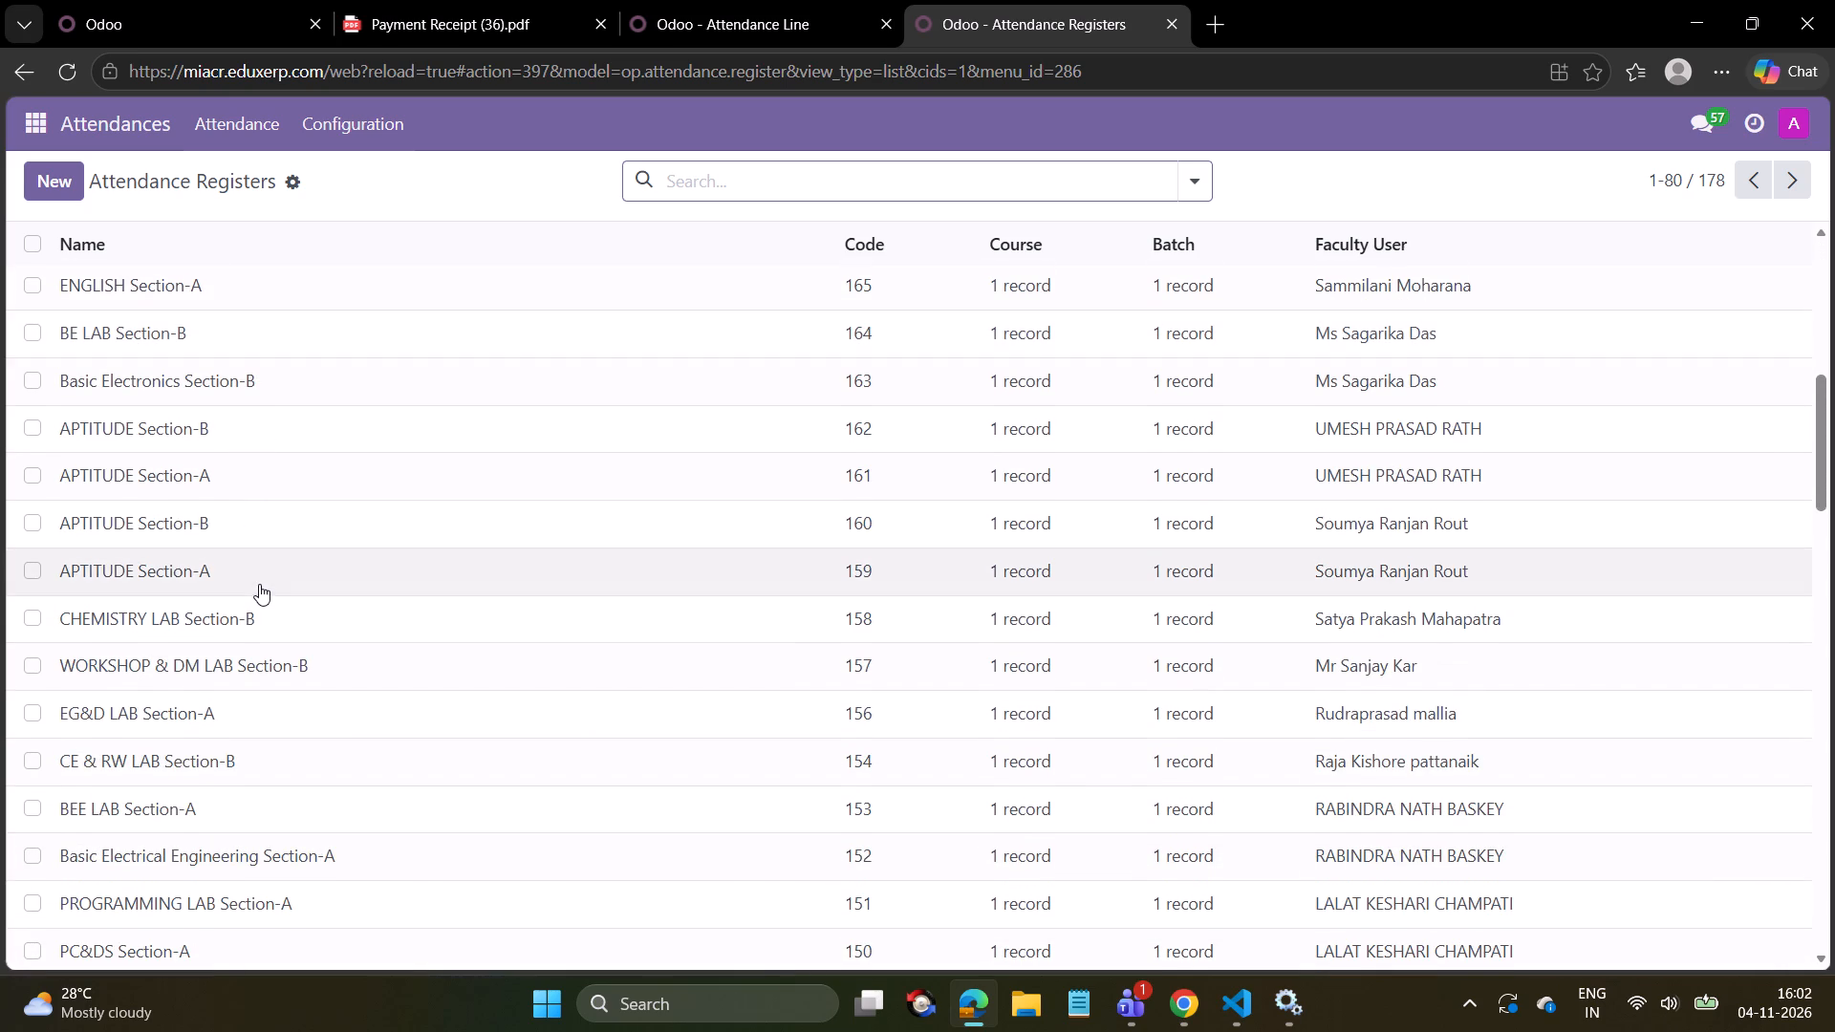
pyautogui.scroll(-7, 202, 666)
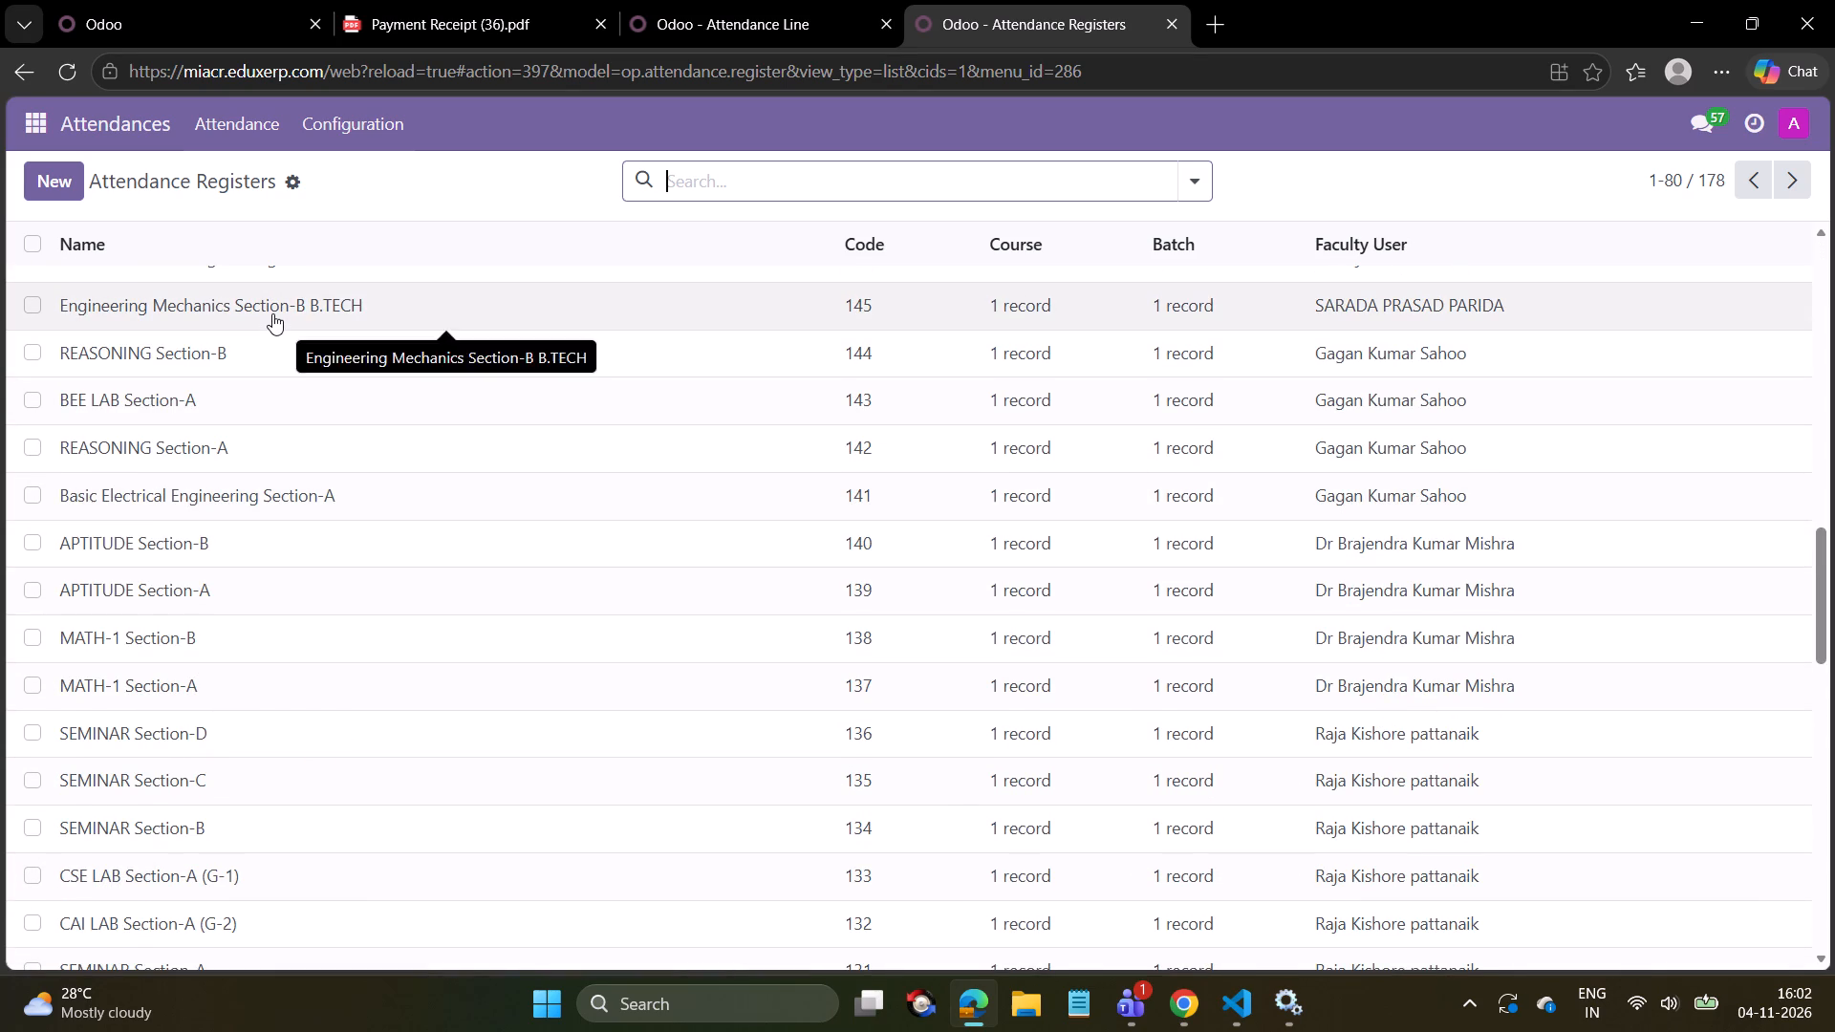
pyautogui.scroll(1, 261, 440)
pyautogui.scroll(-1, 260, 440)
pyautogui.scroll(1, 241, 468)
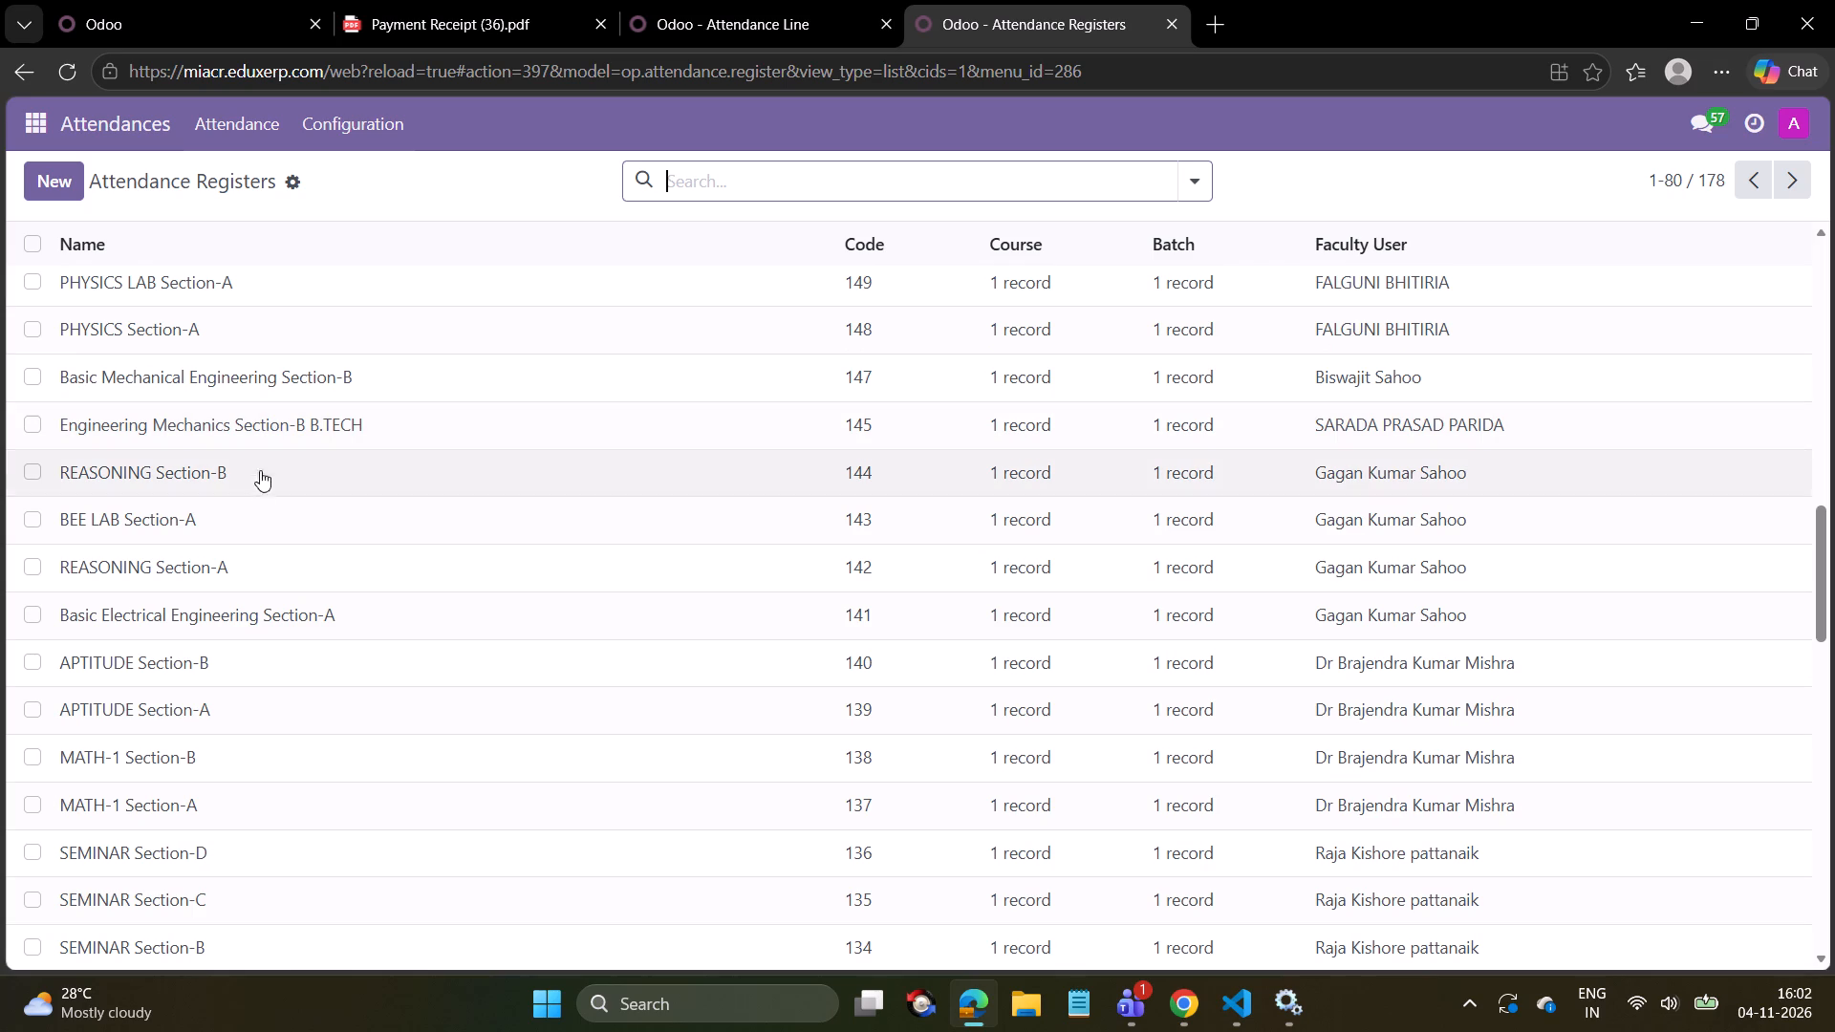
pyautogui.scroll(-9, 286, 538)
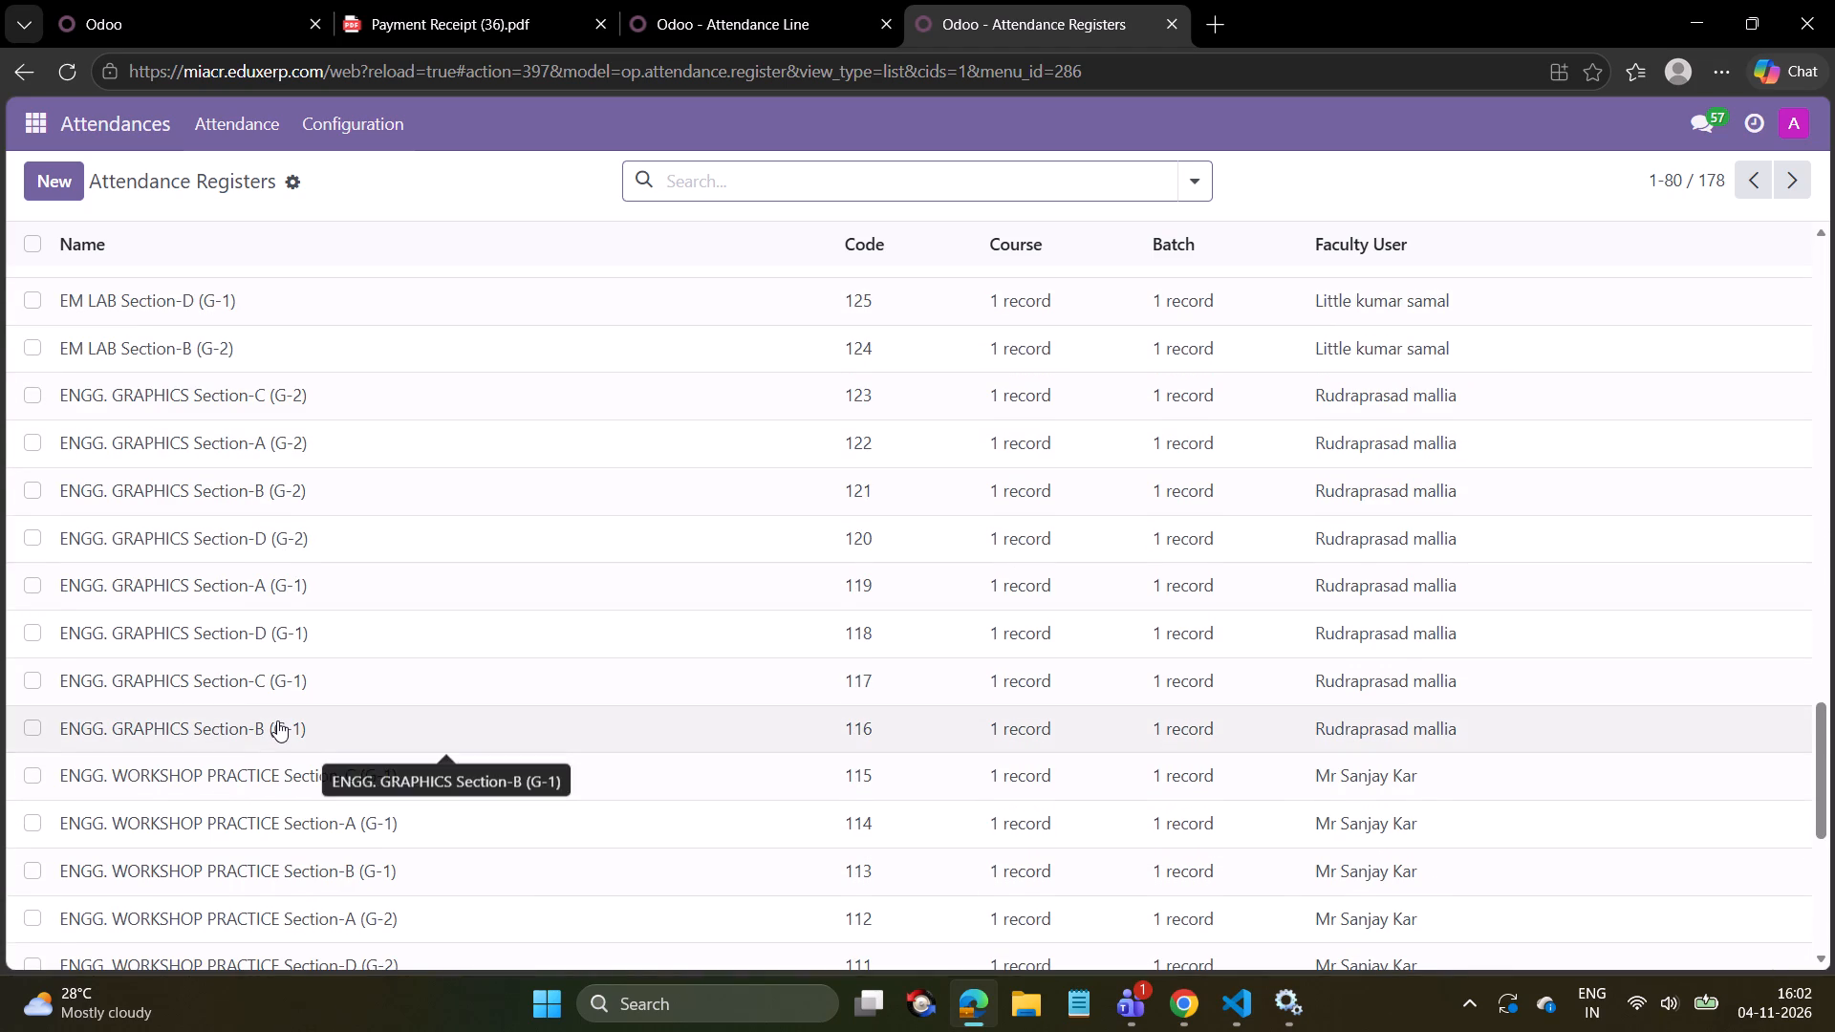
pyautogui.scroll(-2, 277, 720)
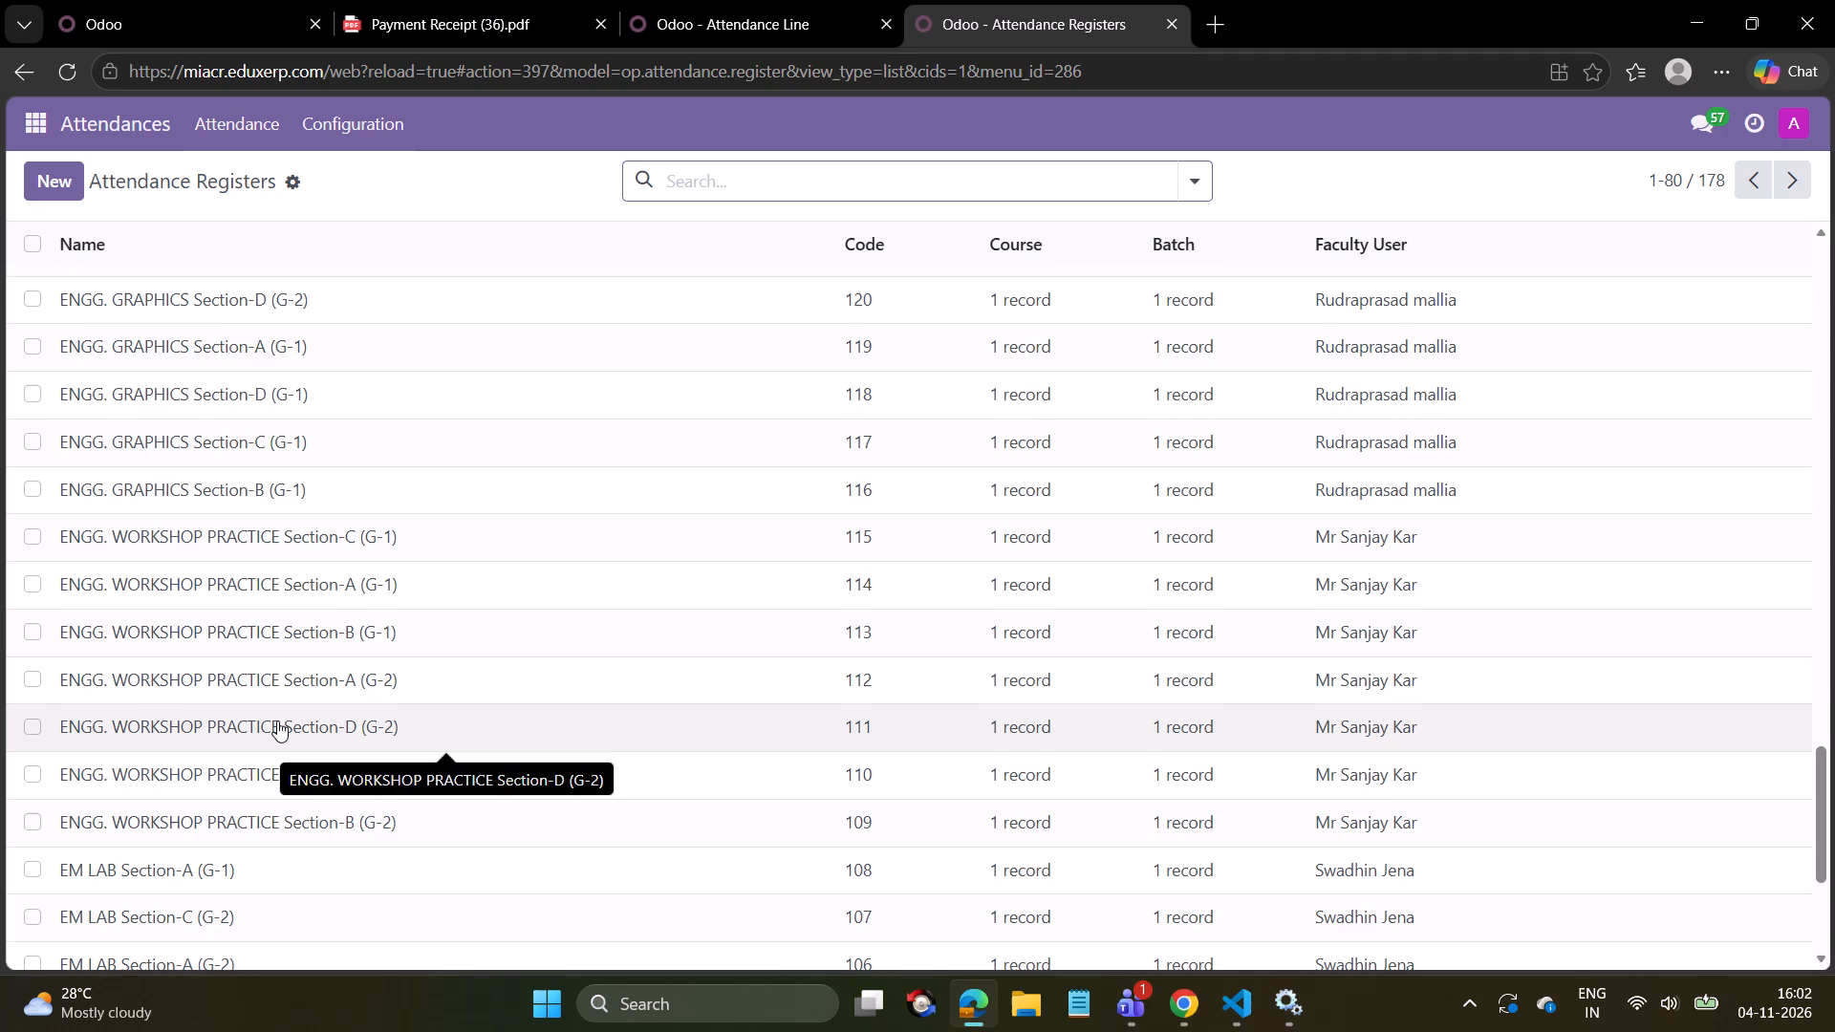
pyautogui.scroll(-8, 277, 720)
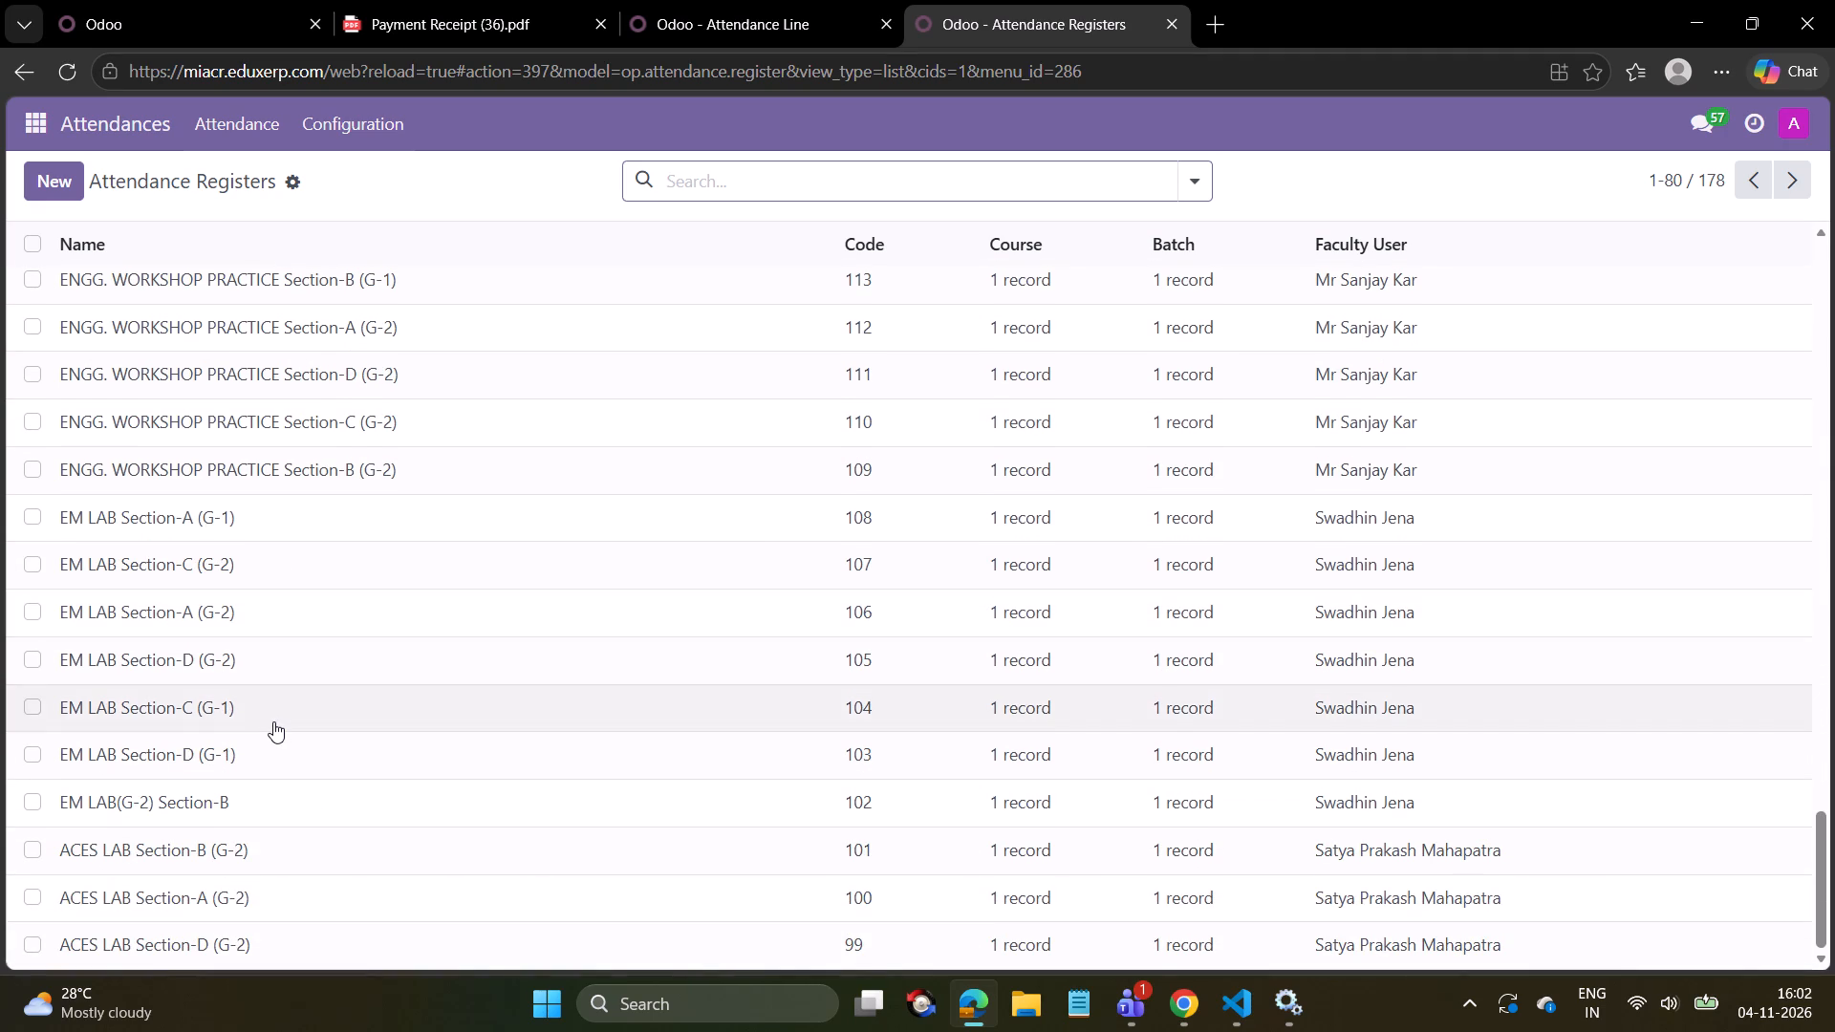
pyautogui.scroll(-4, 273, 722)
pyautogui.scroll(3, 273, 724)
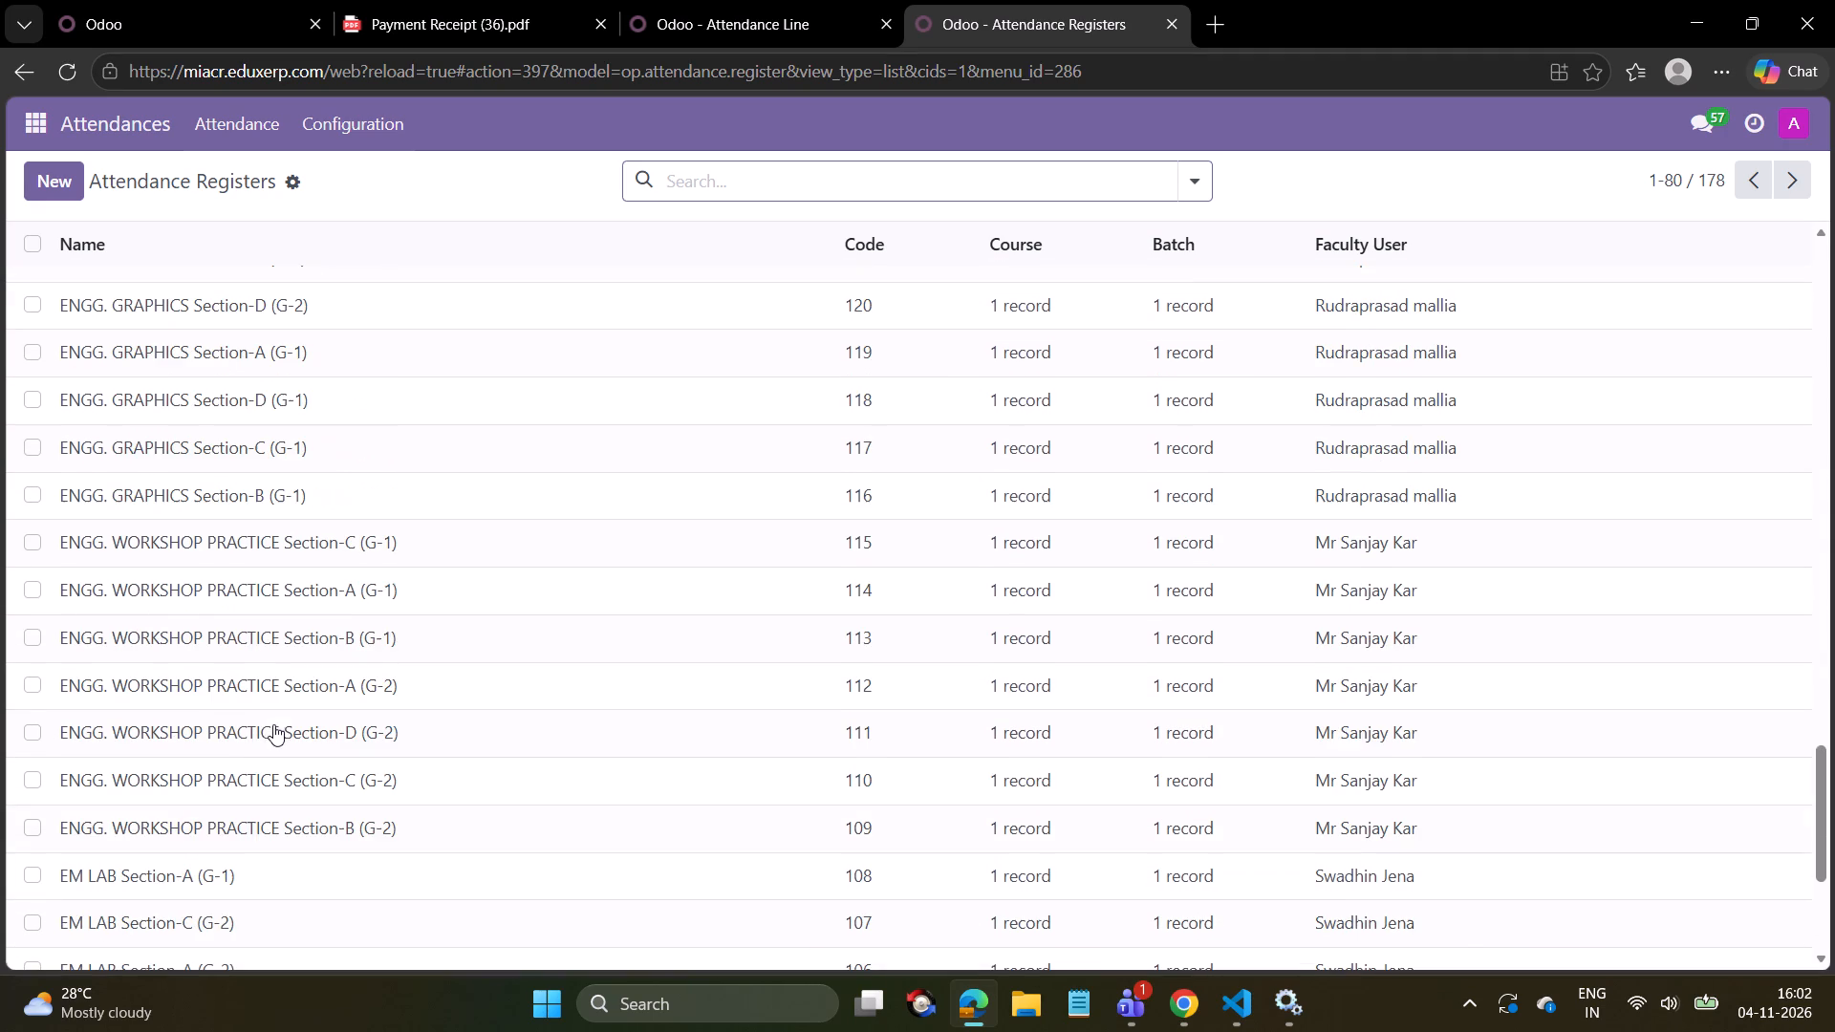
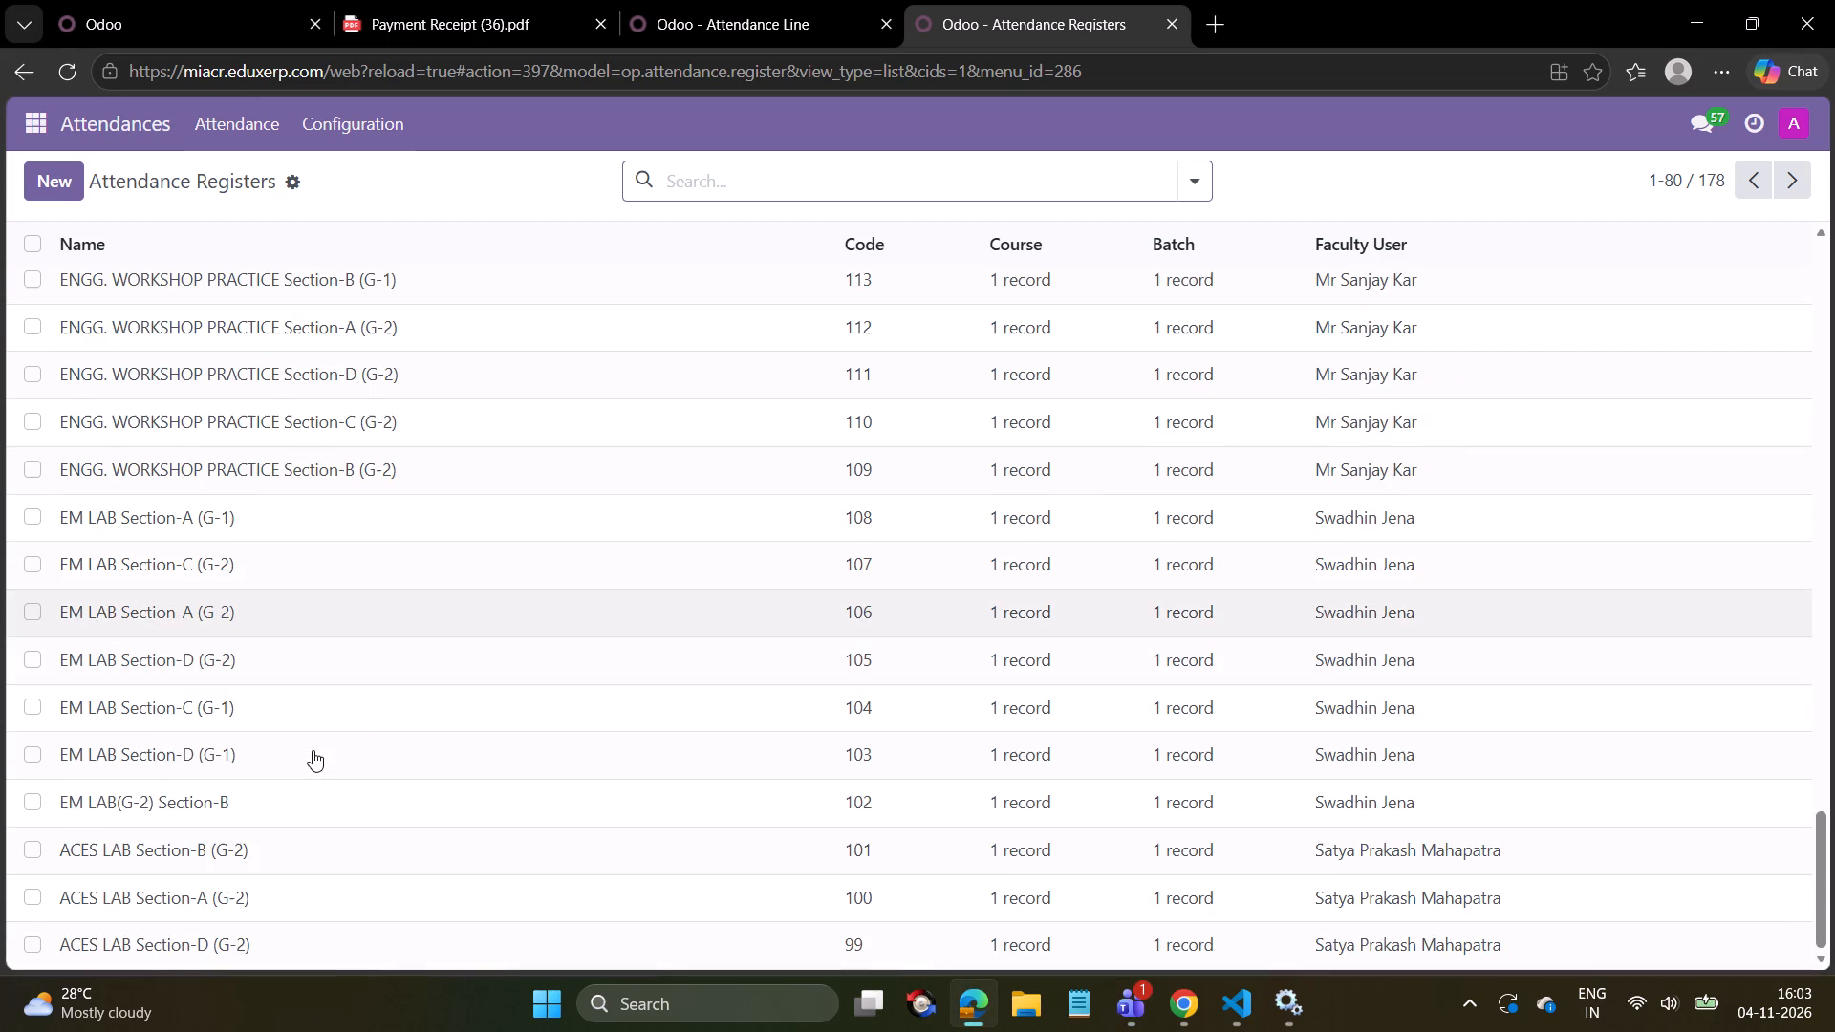
# Look through the attendance registers and open the MATH-1 Section-B register with code 138.
pyautogui.scroll(-5, 313, 750)
pyautogui.scroll(4, 270, 742)
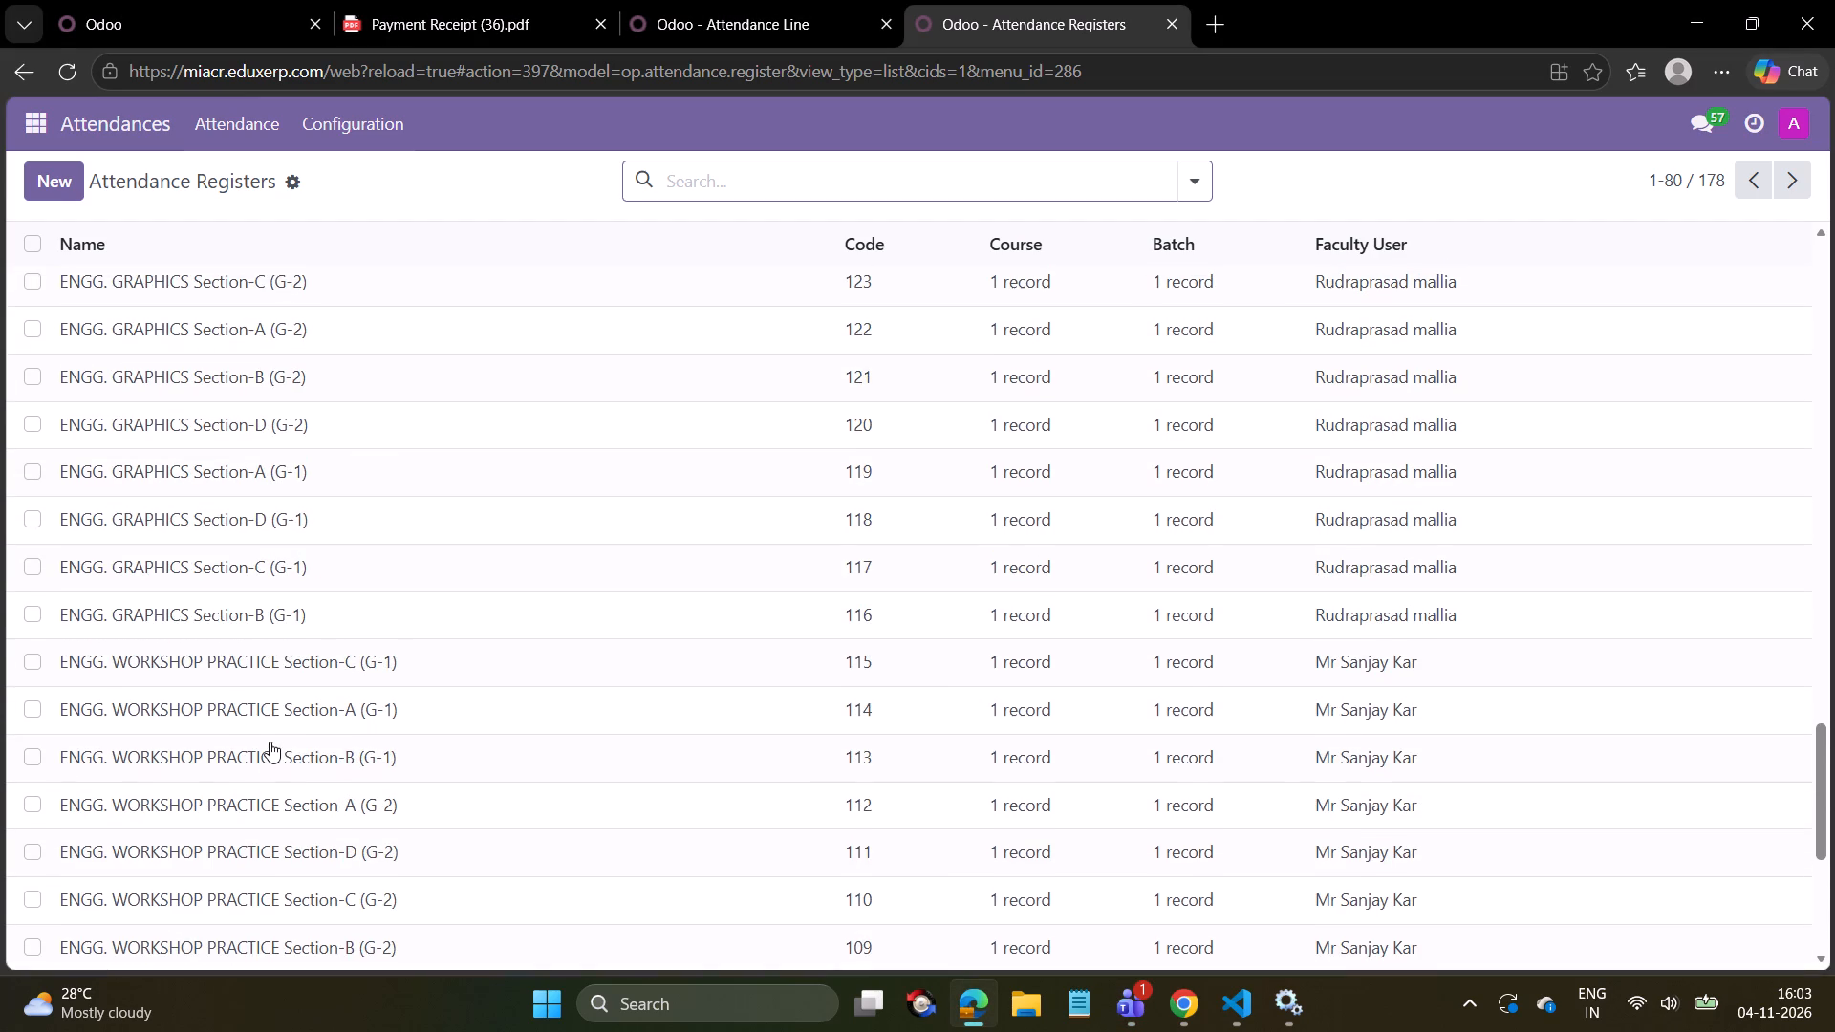
pyautogui.scroll(7, 270, 742)
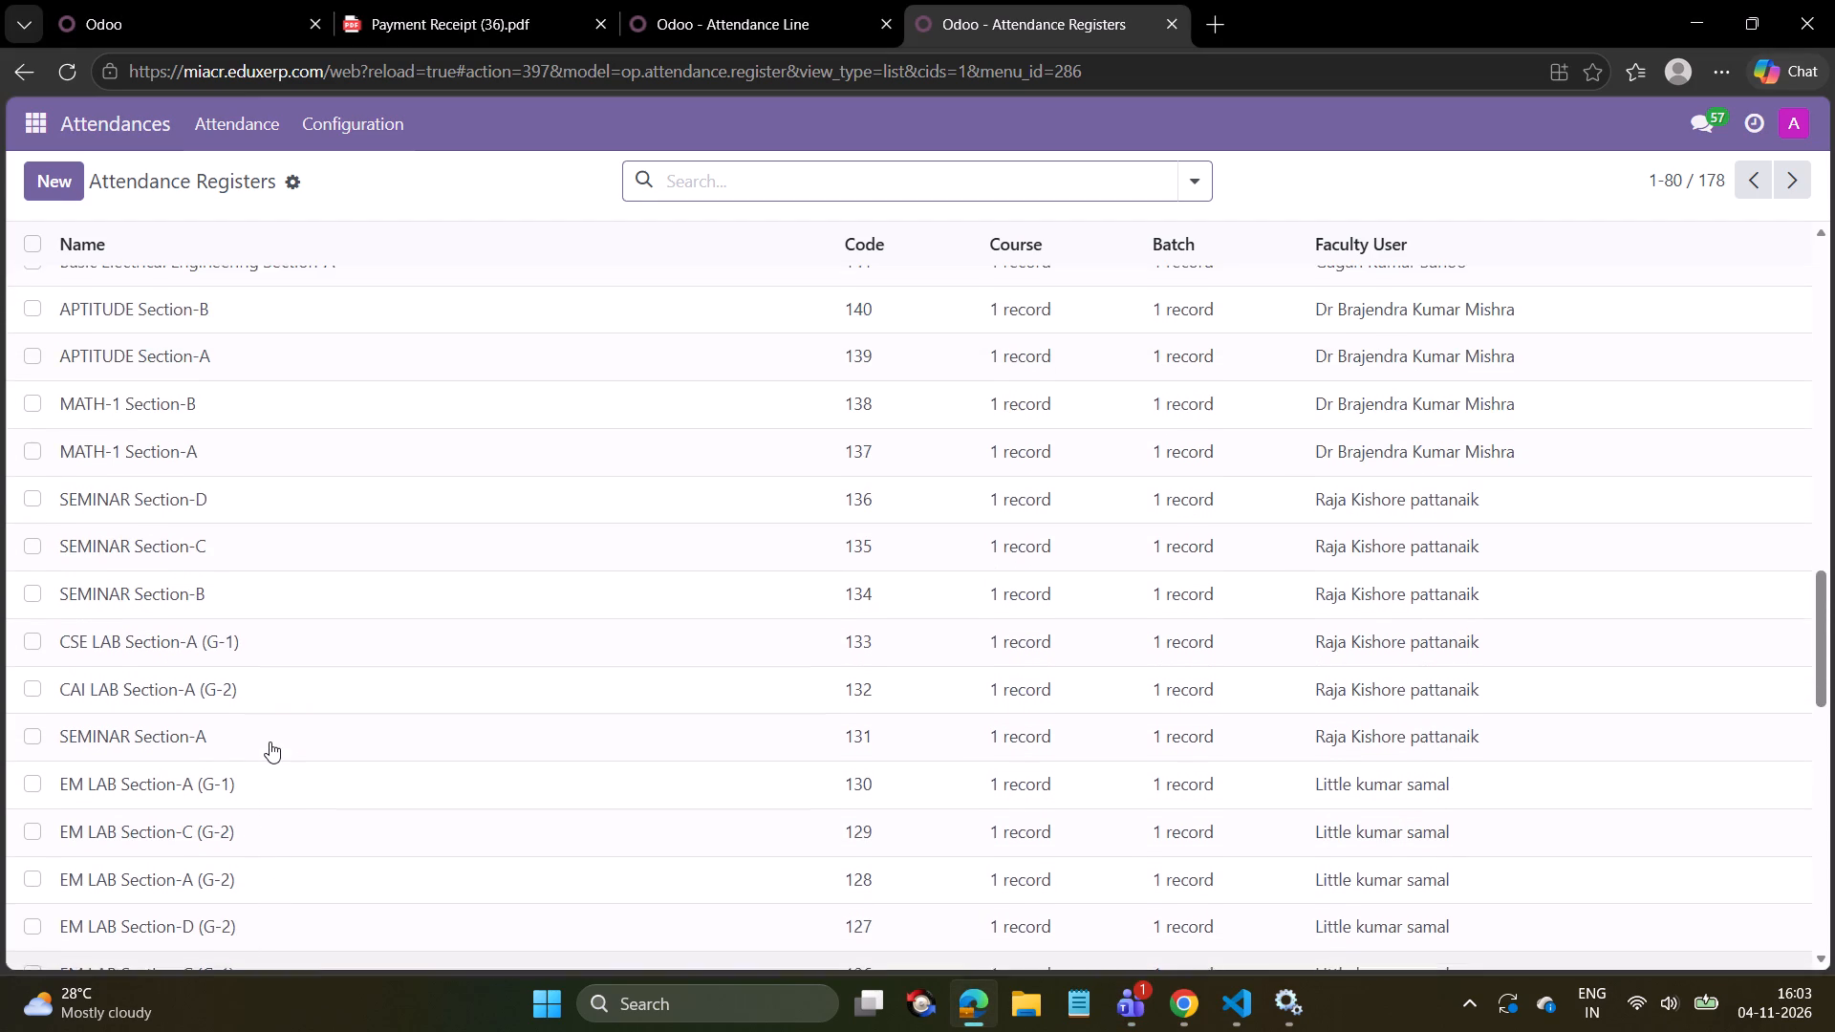
pyautogui.scroll(2, 270, 742)
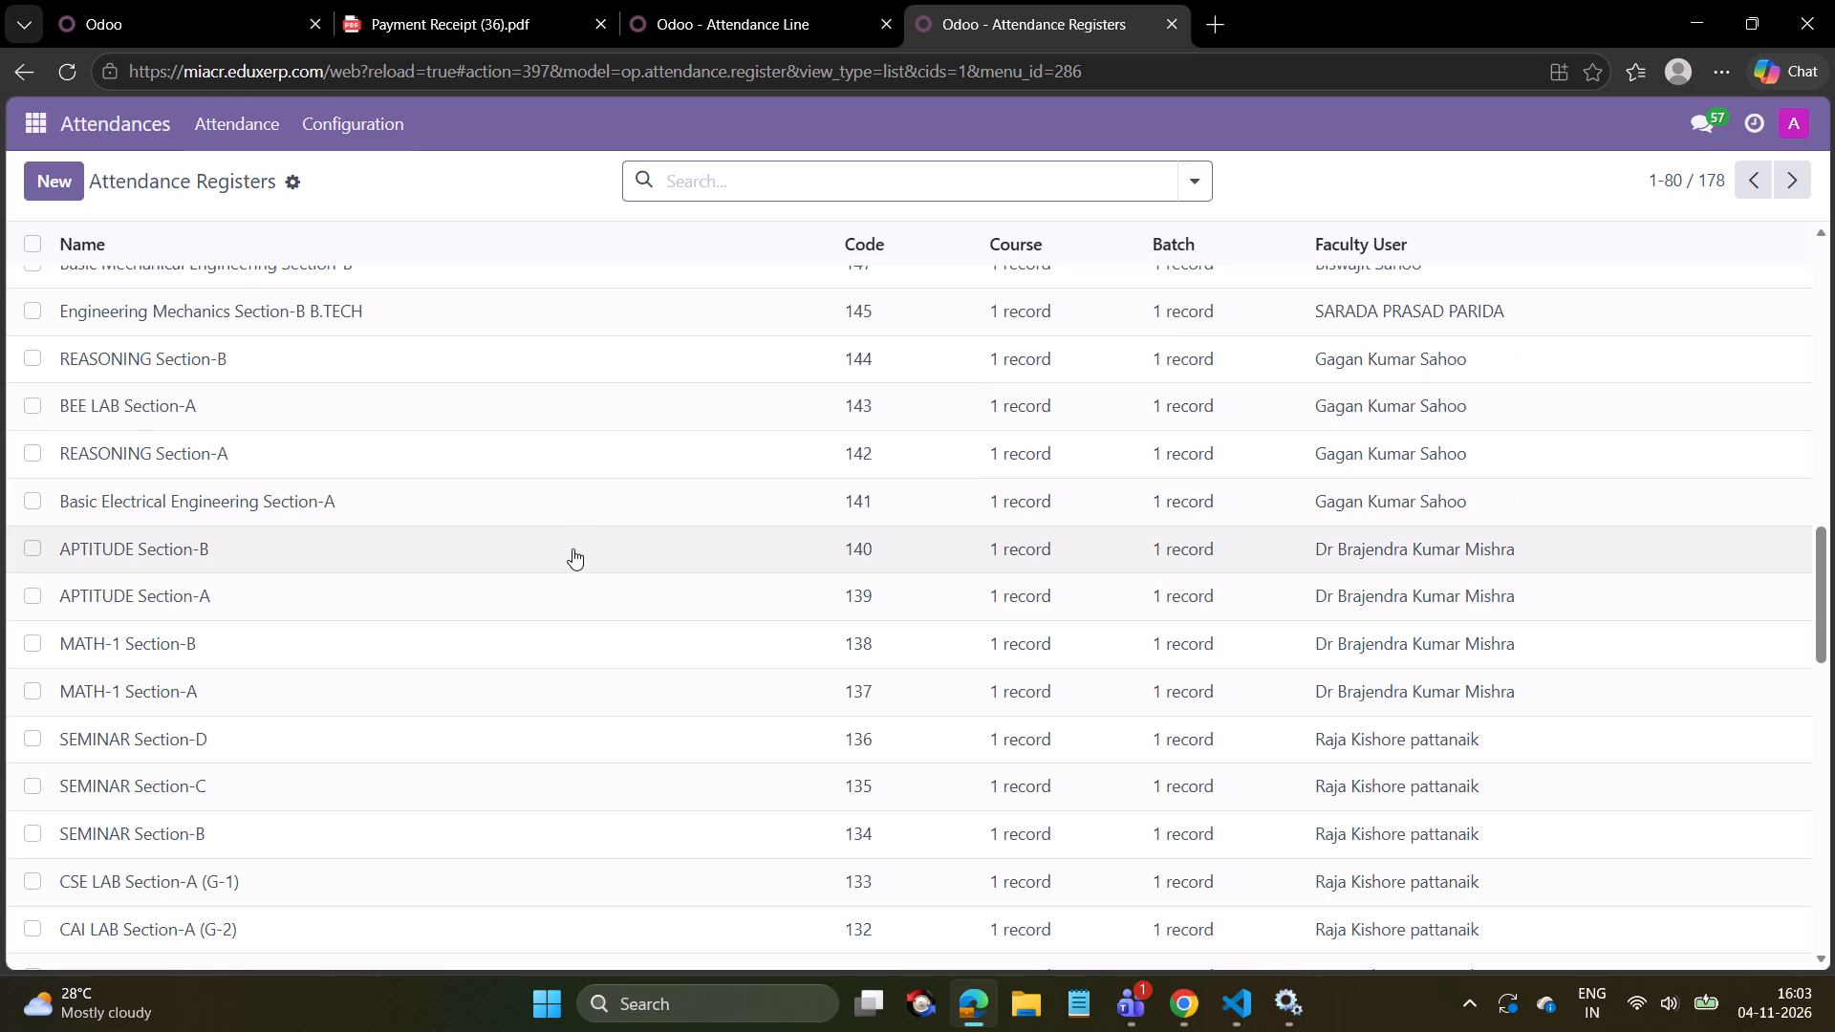
pyautogui.click(448, 651)
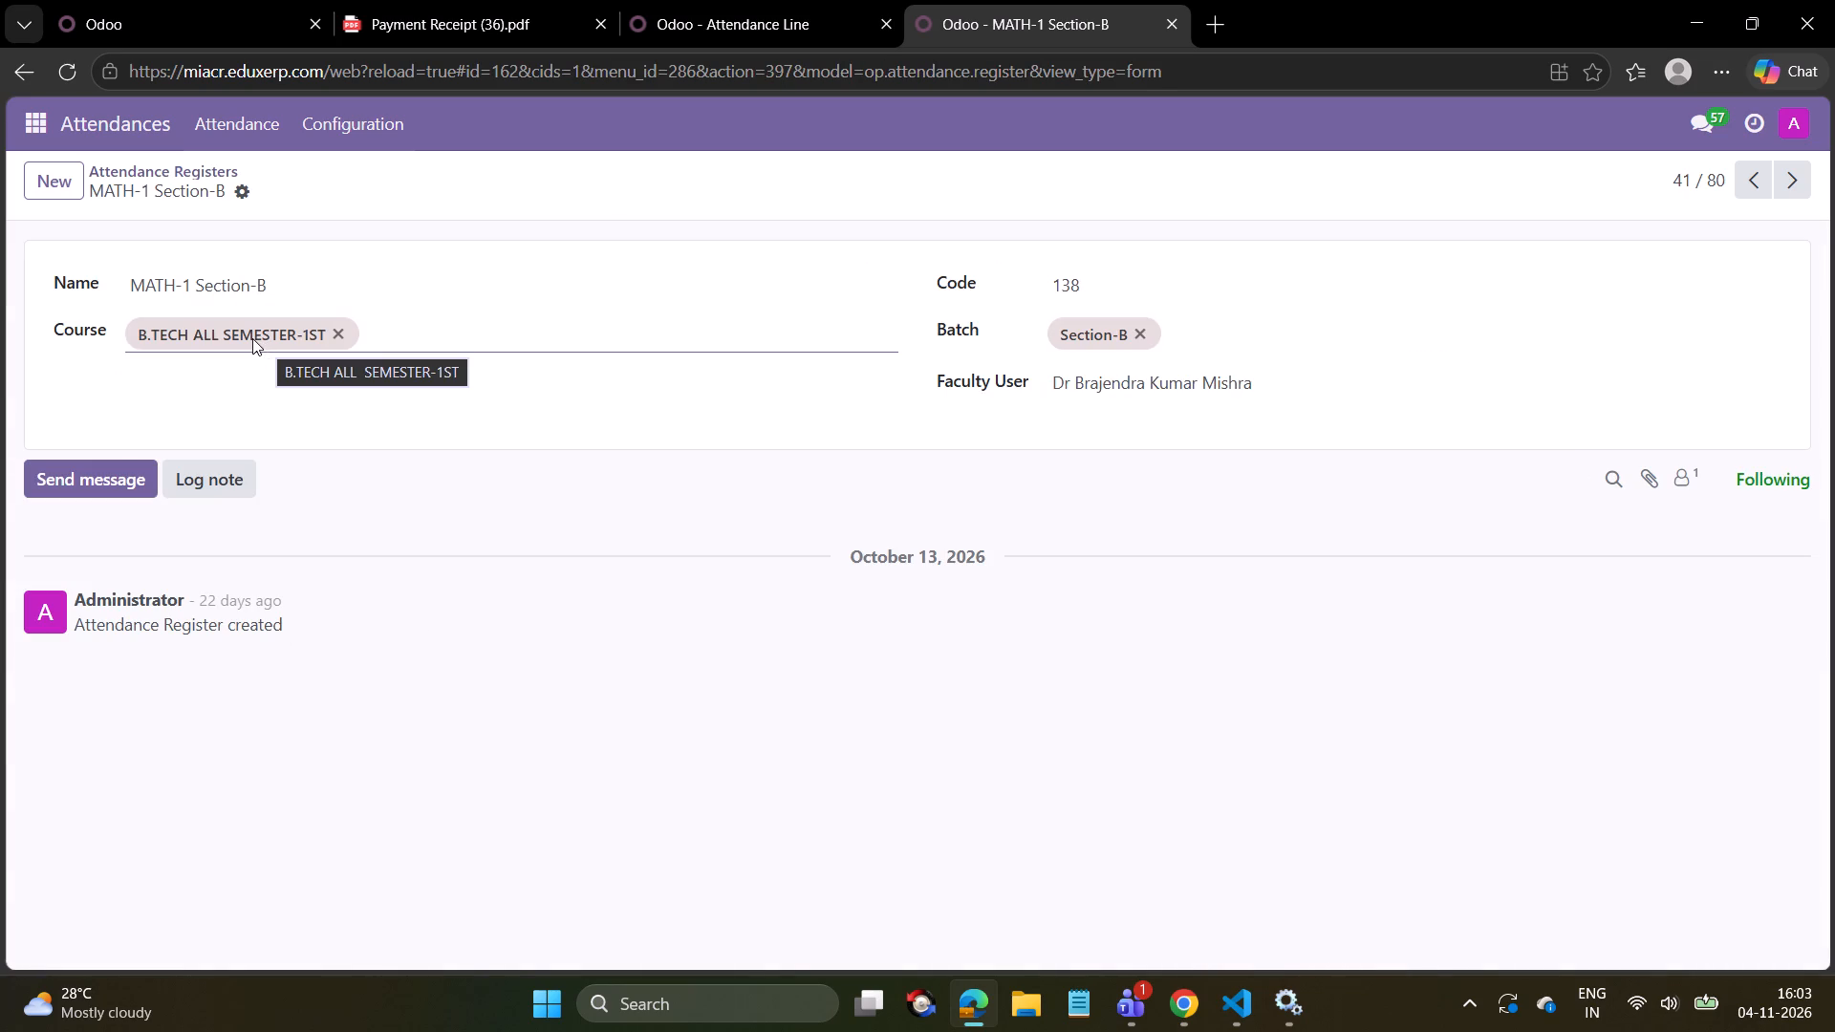
# Create an attendance sheet for register MATH-1 Section-B with subject MATH-1 and generate its attendance lines.
pyautogui.click(219, 131)
pyautogui.click(232, 209)
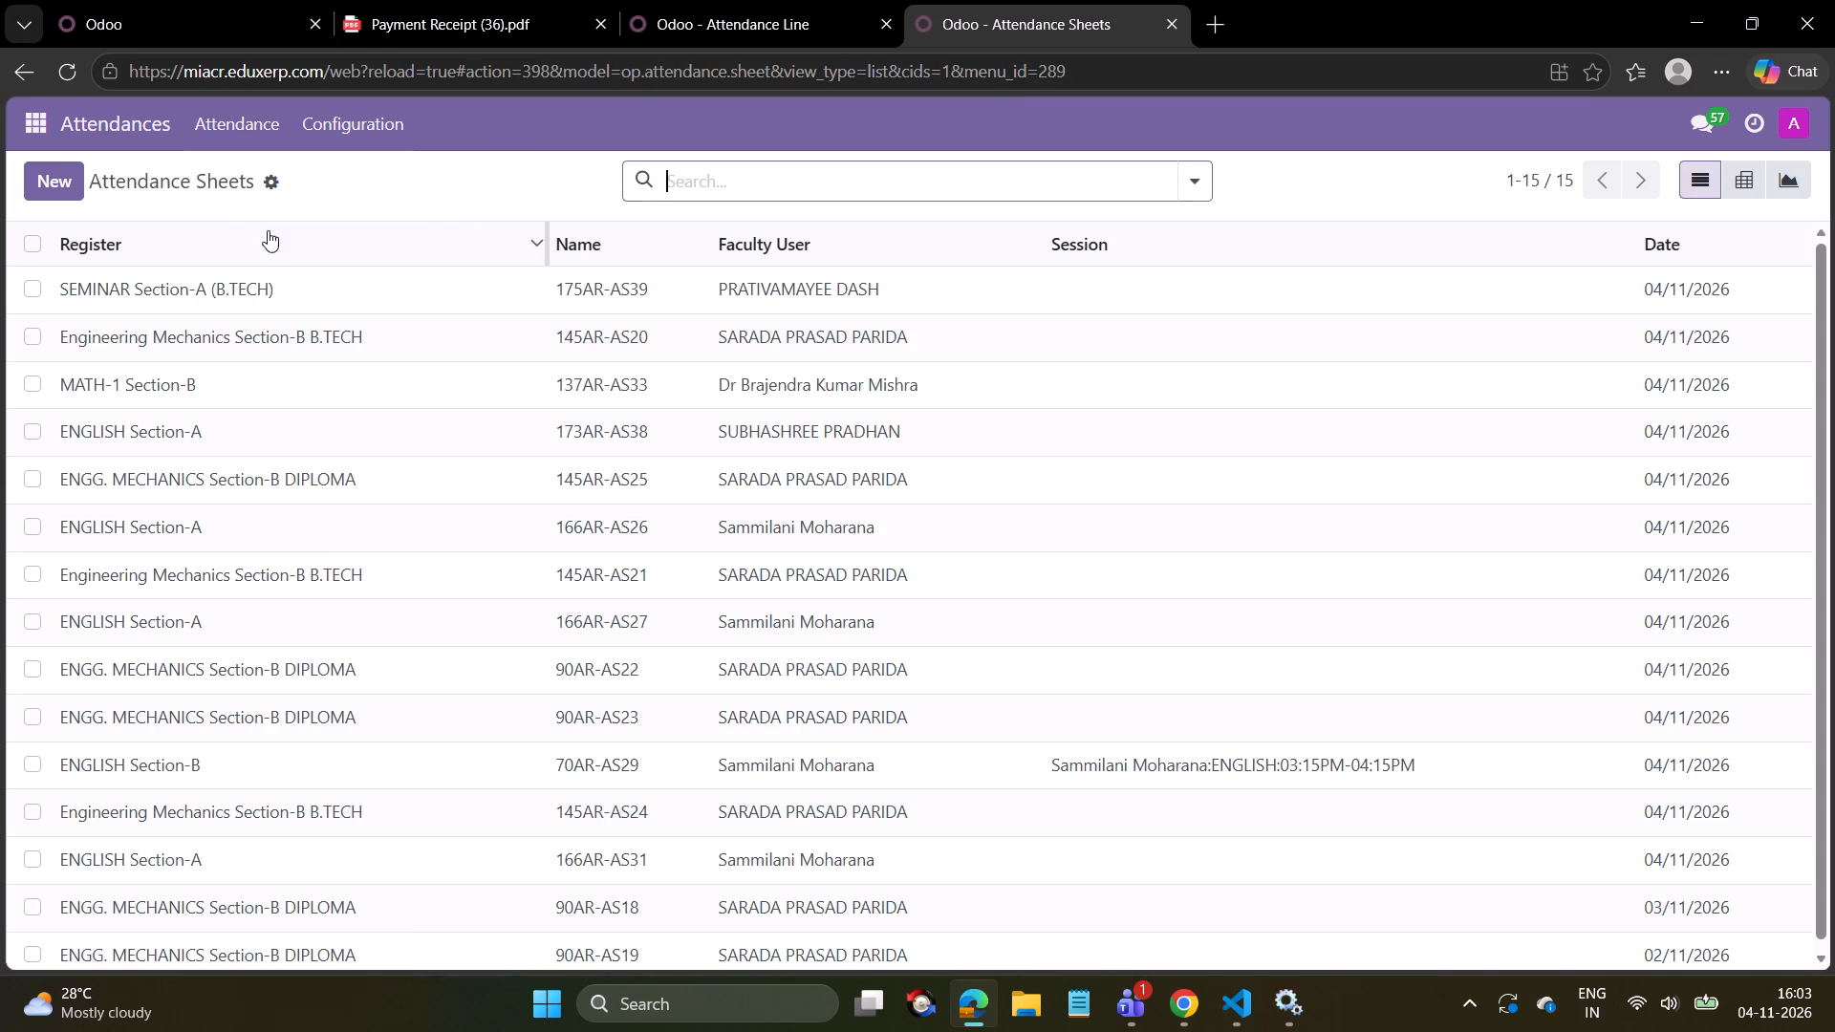
pyautogui.click(69, 175)
pyautogui.click(183, 319)
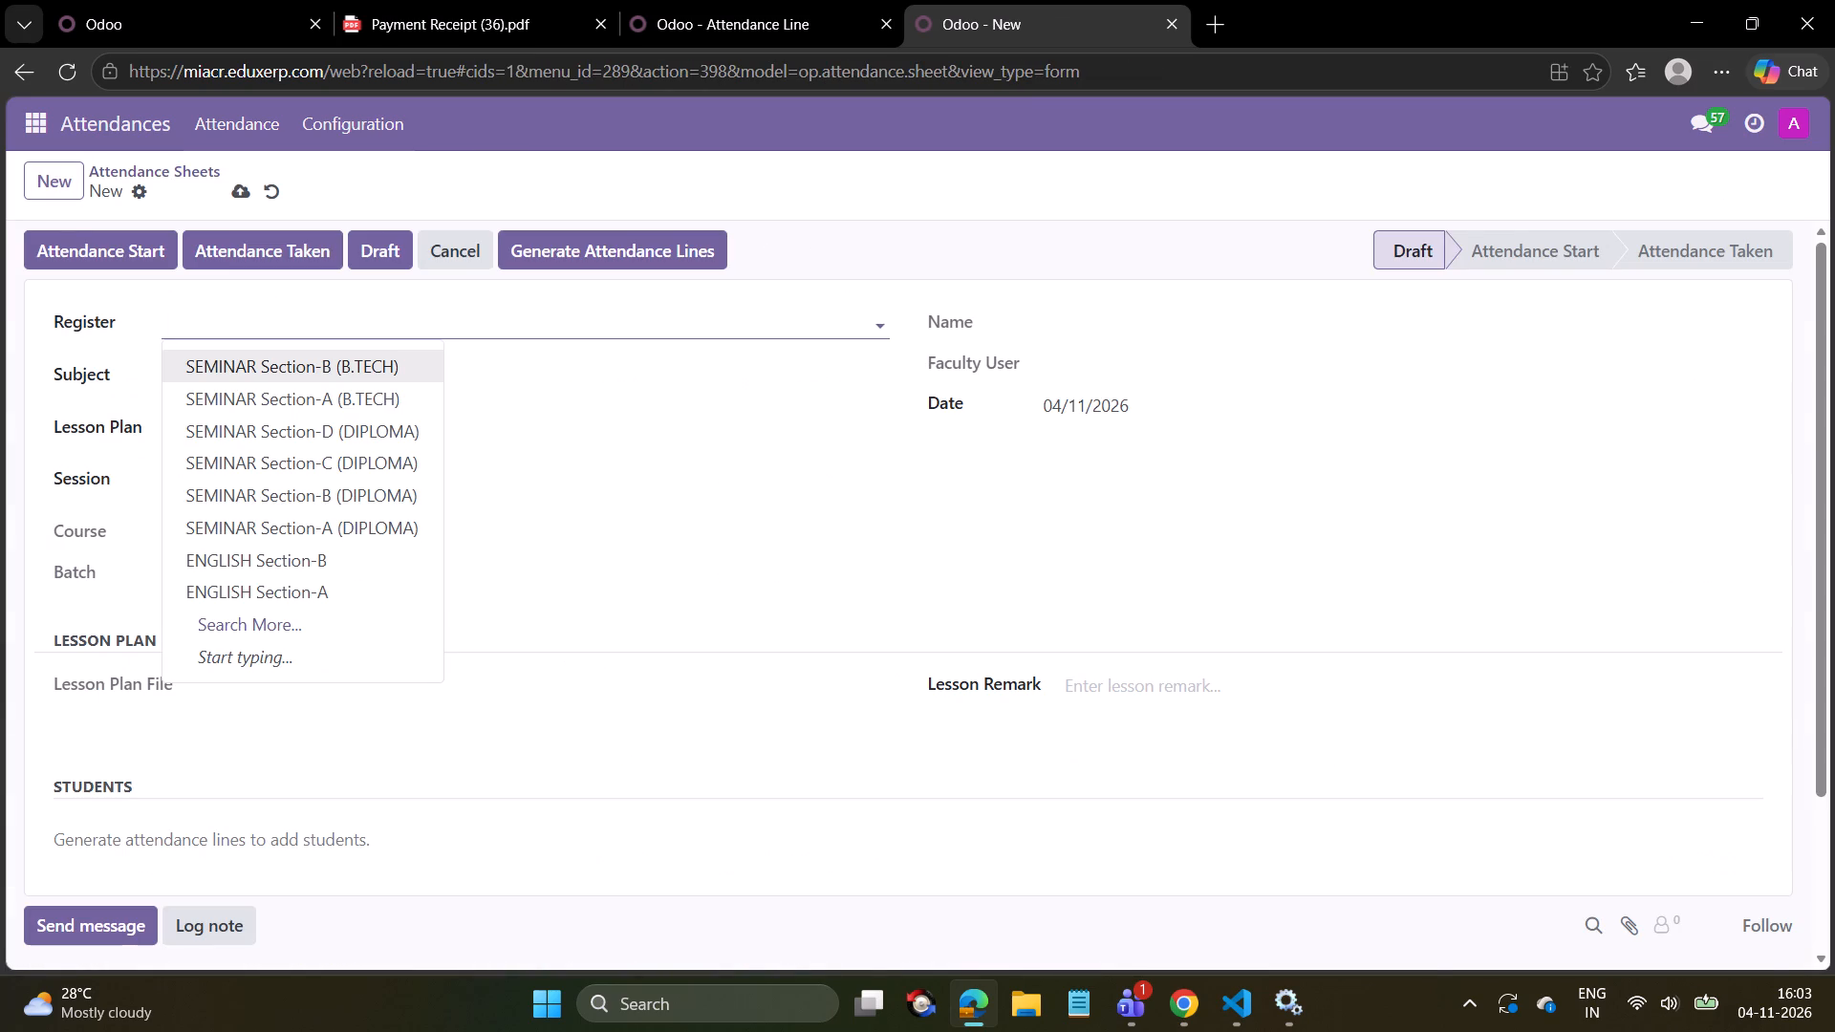
pyautogui.write('math')
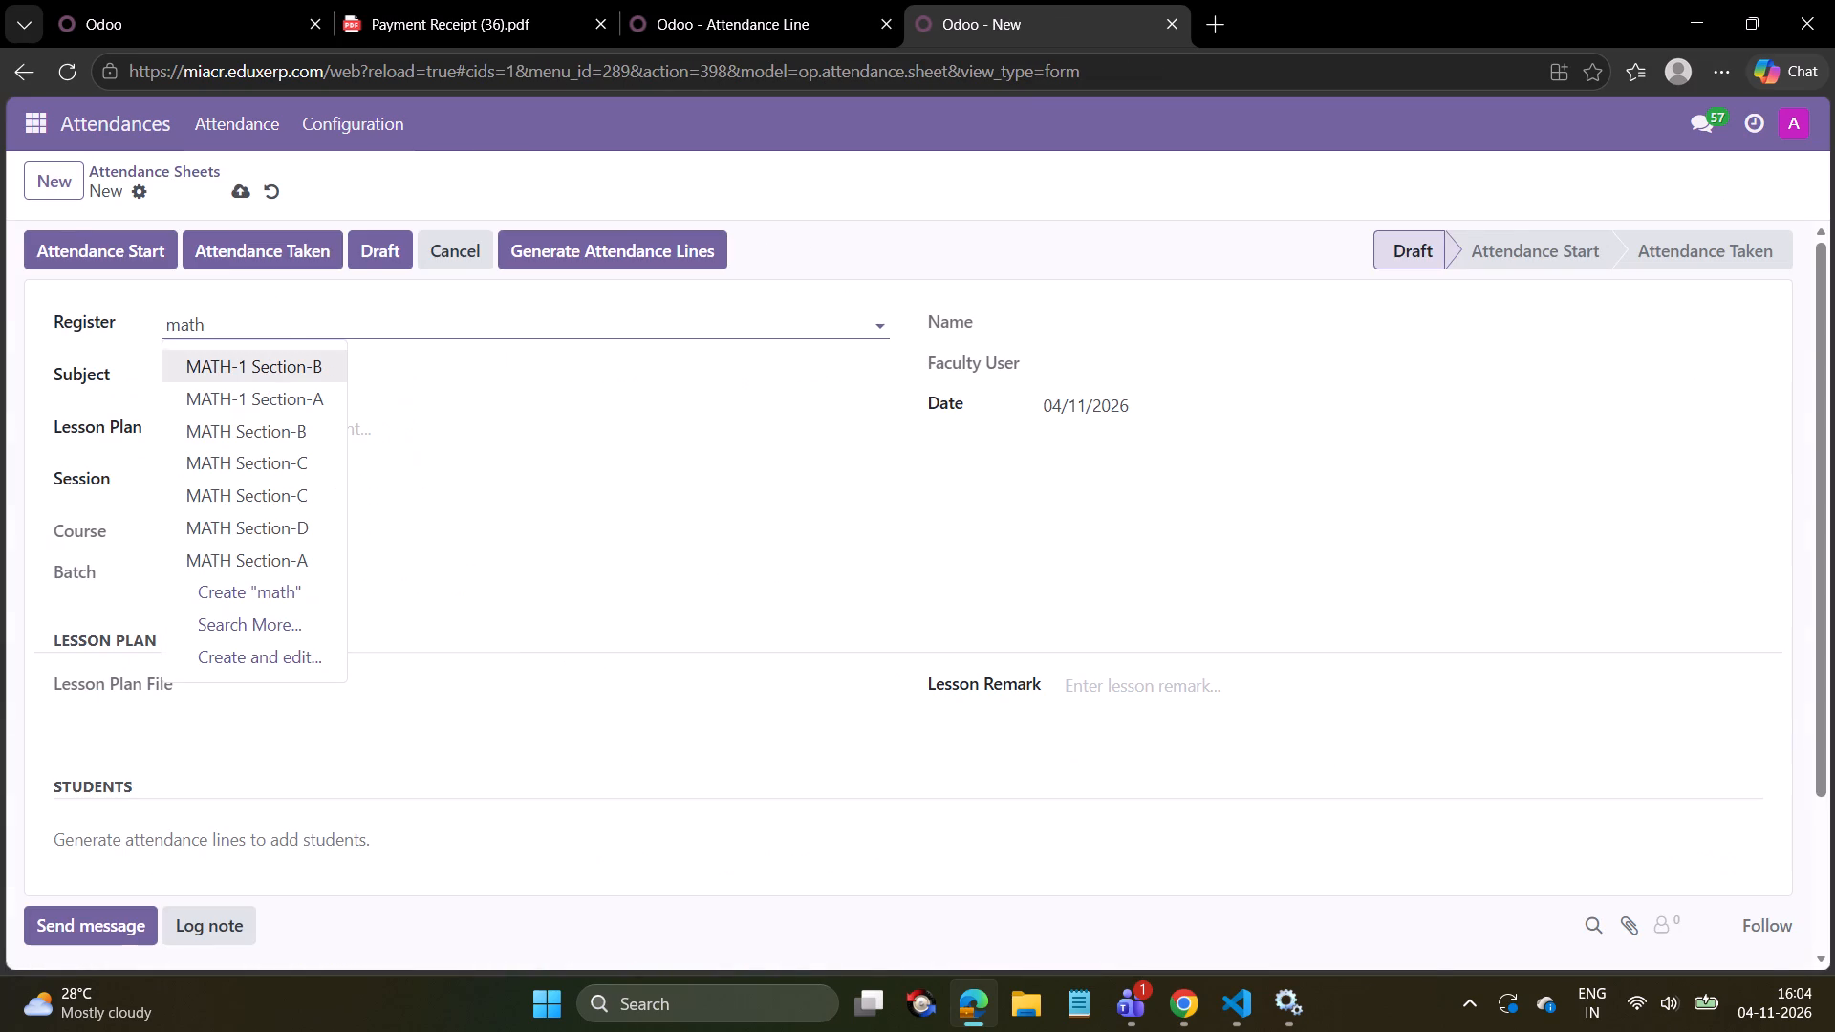
pyautogui.click(230, 377)
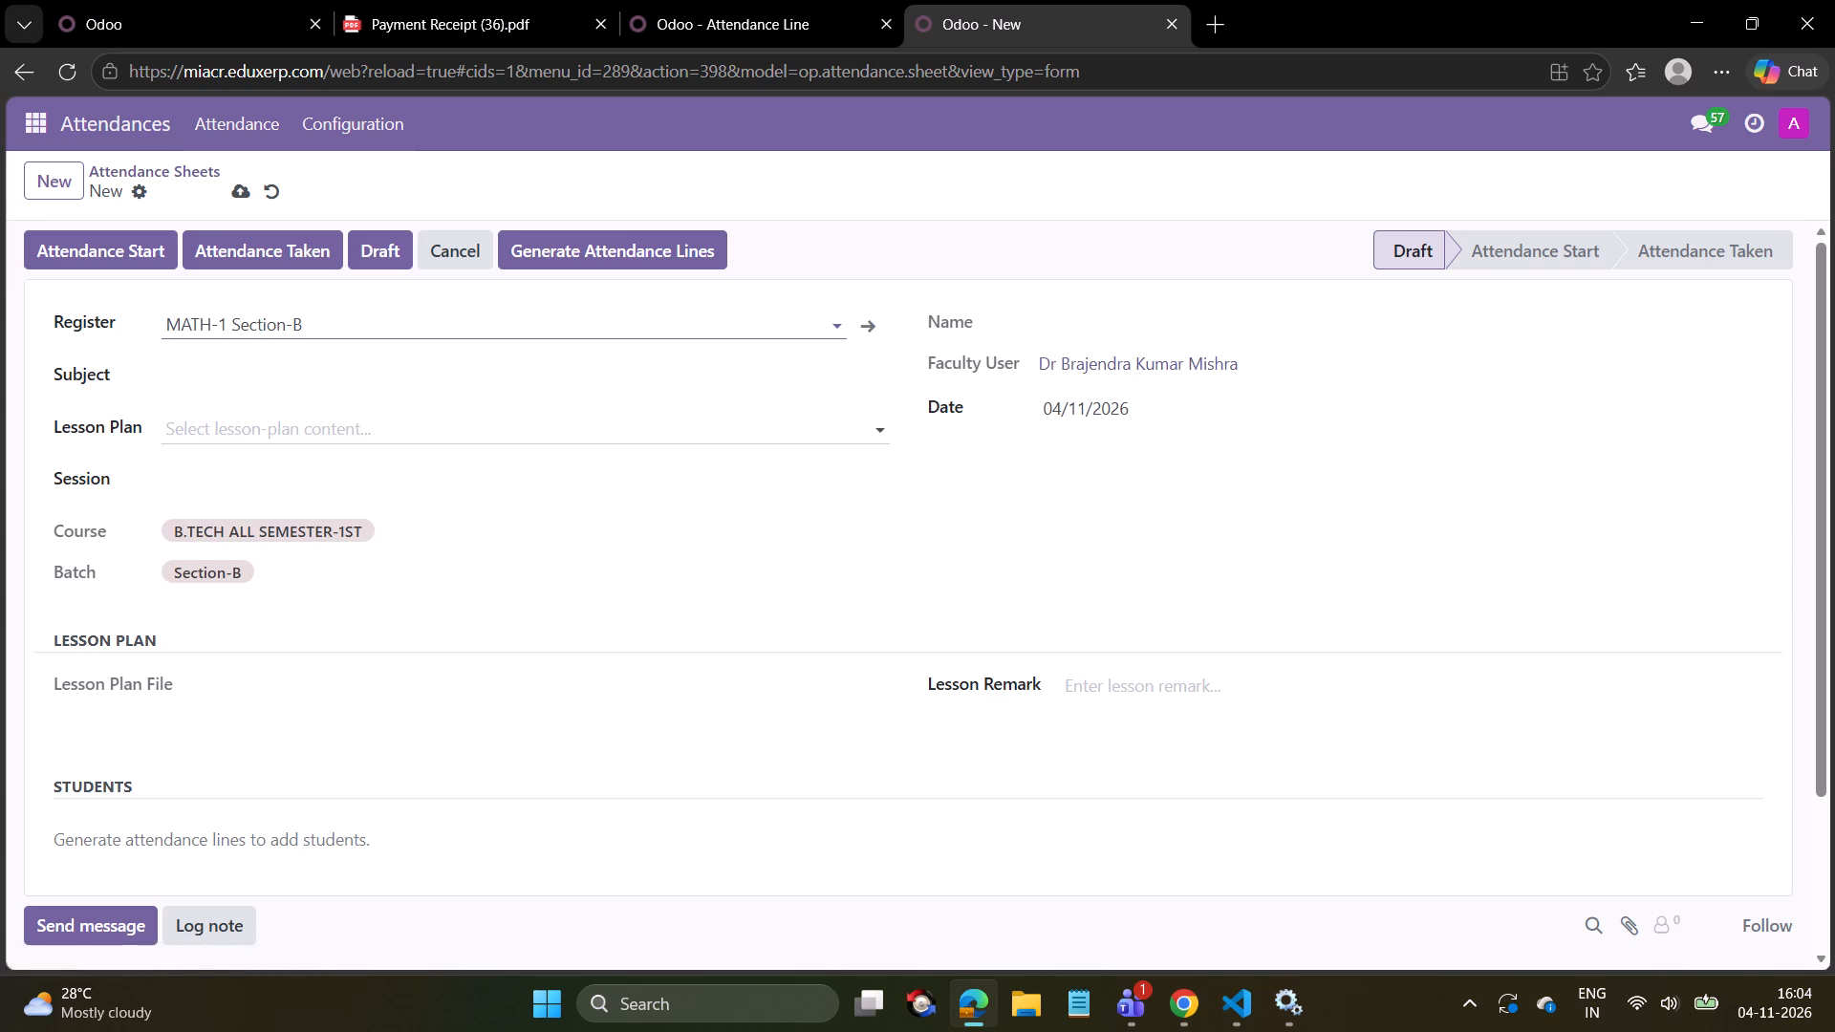
pyautogui.click(309, 389)
pyautogui.write('math')
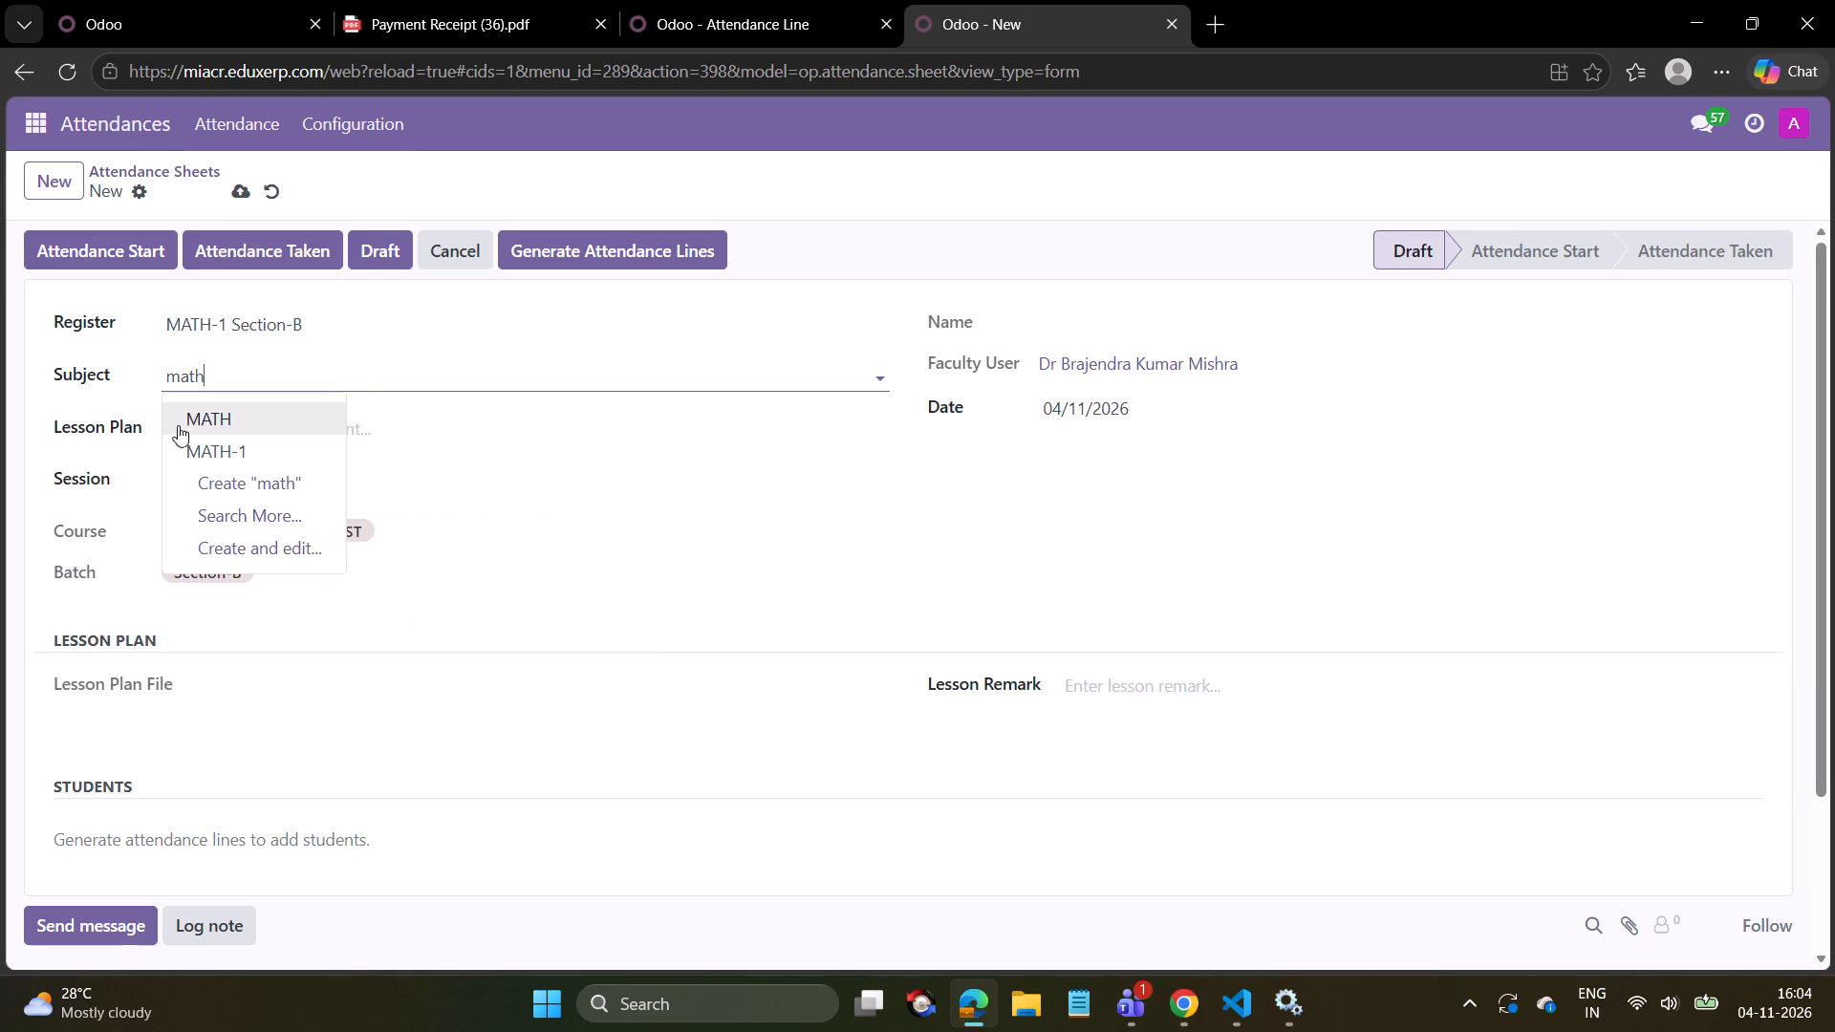
pyautogui.click(197, 449)
pyautogui.click(551, 246)
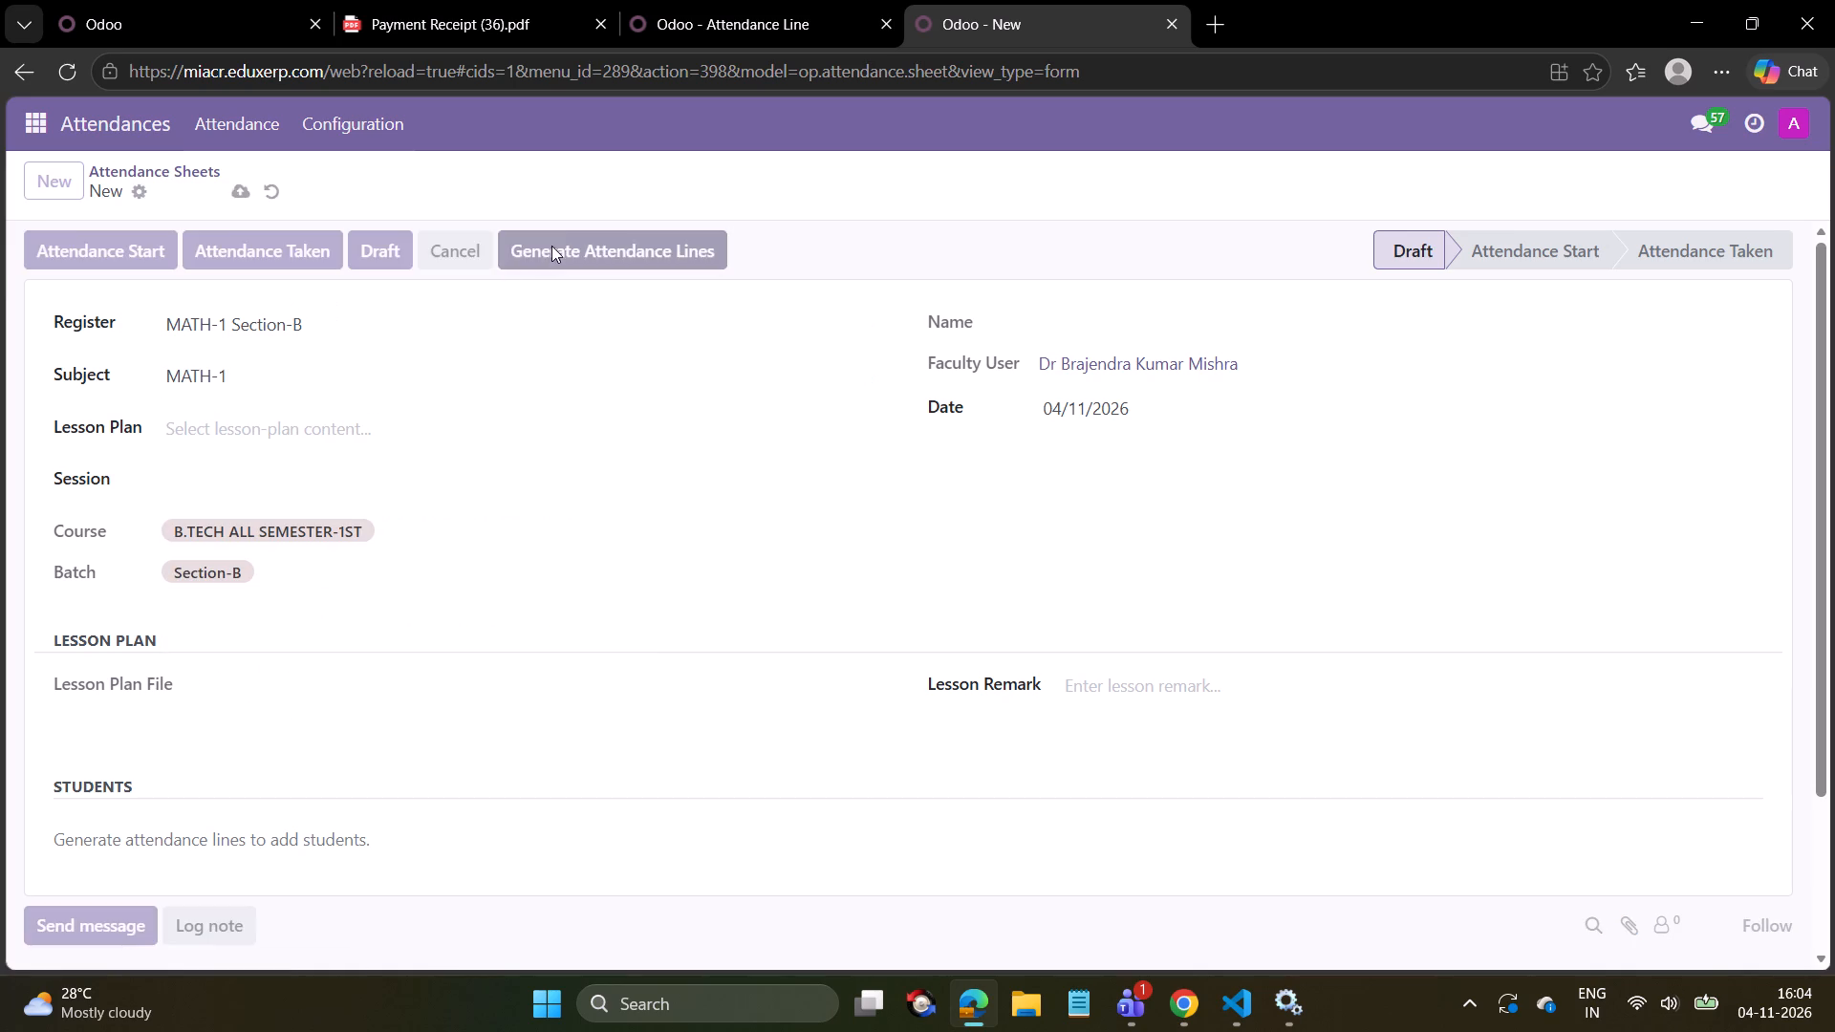
# Review the full student list generated on the MATH-1 Section-B attendance sheet.
pyautogui.scroll(-5, 204, 703)
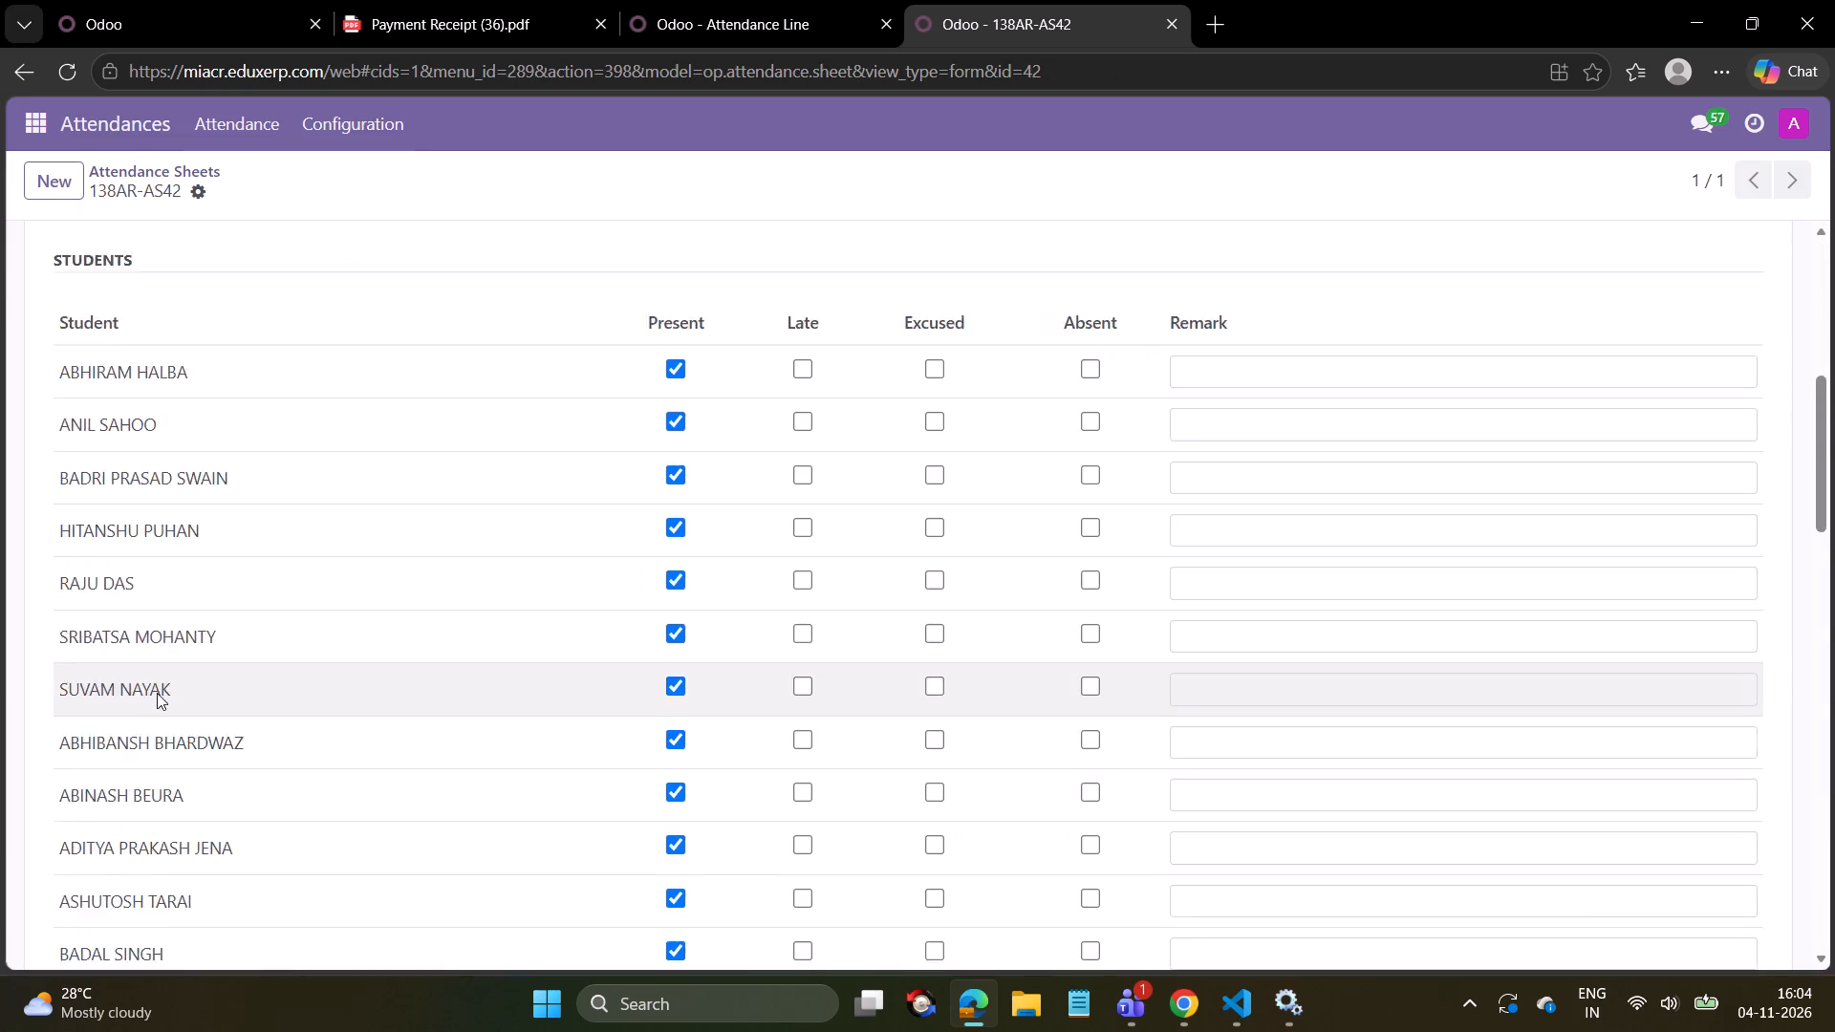
pyautogui.scroll(-15, 157, 693)
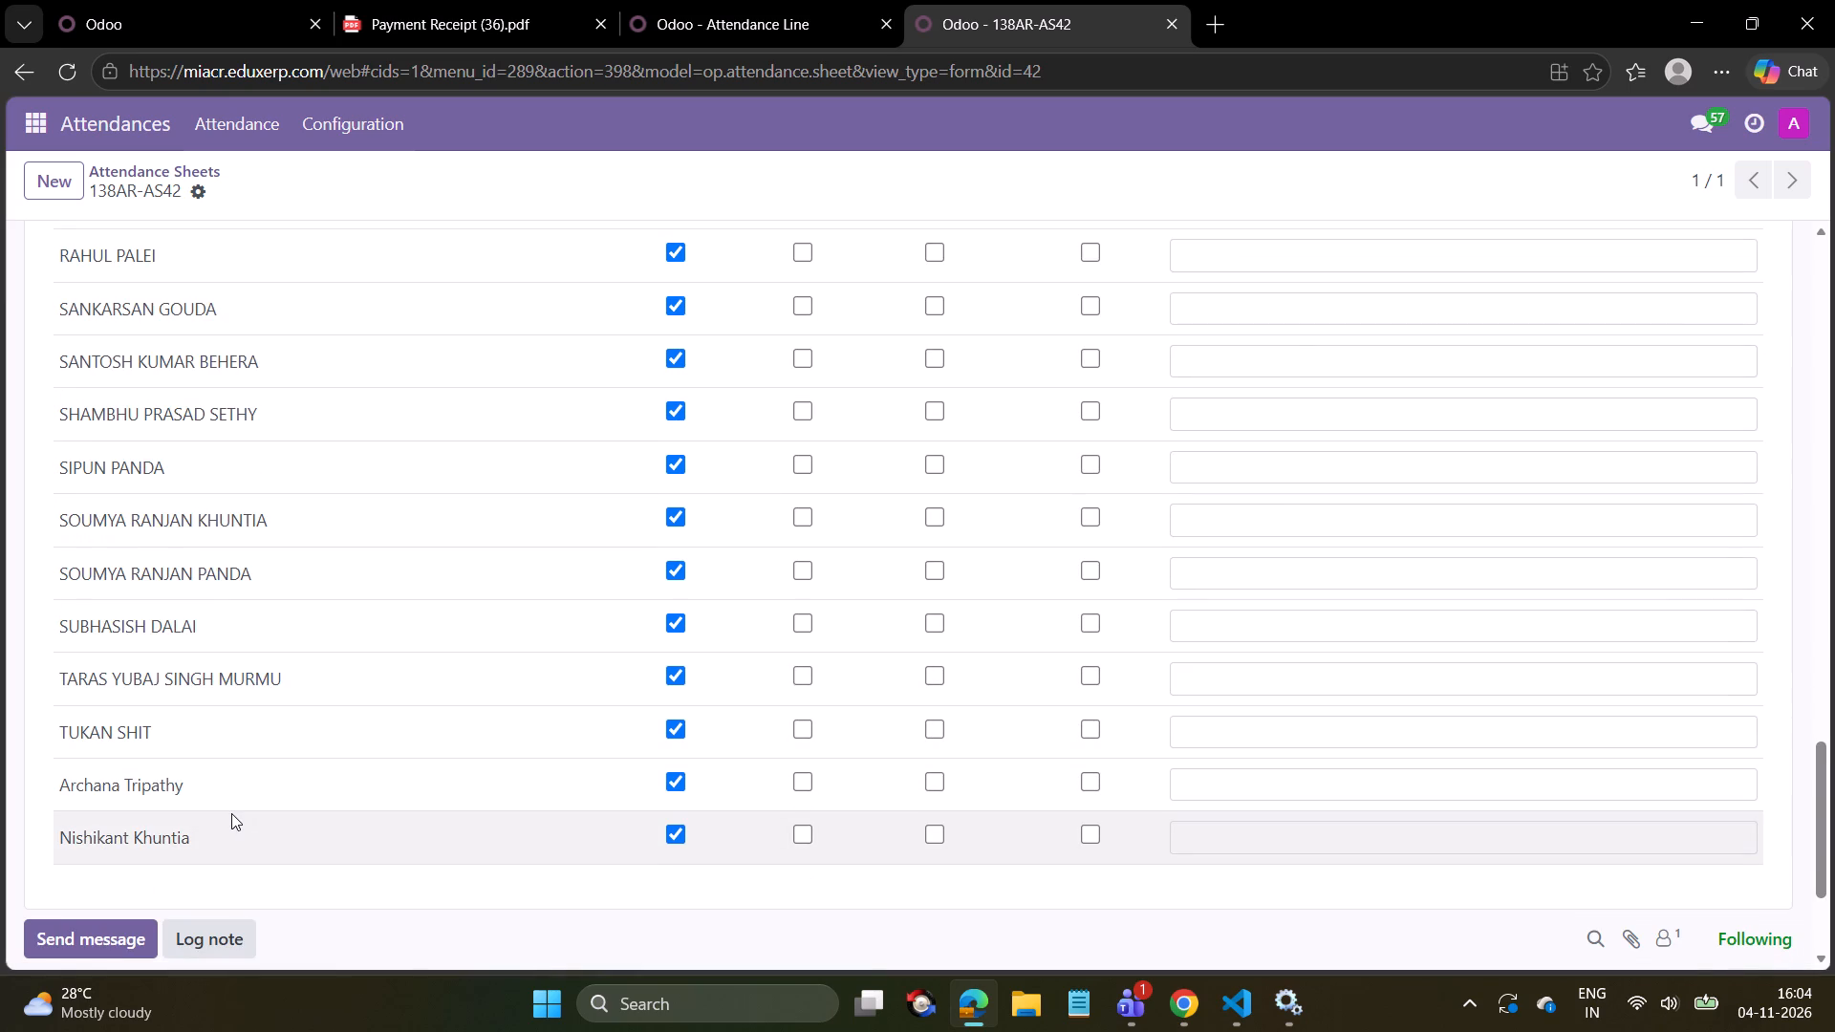
pyautogui.scroll(3, 231, 813)
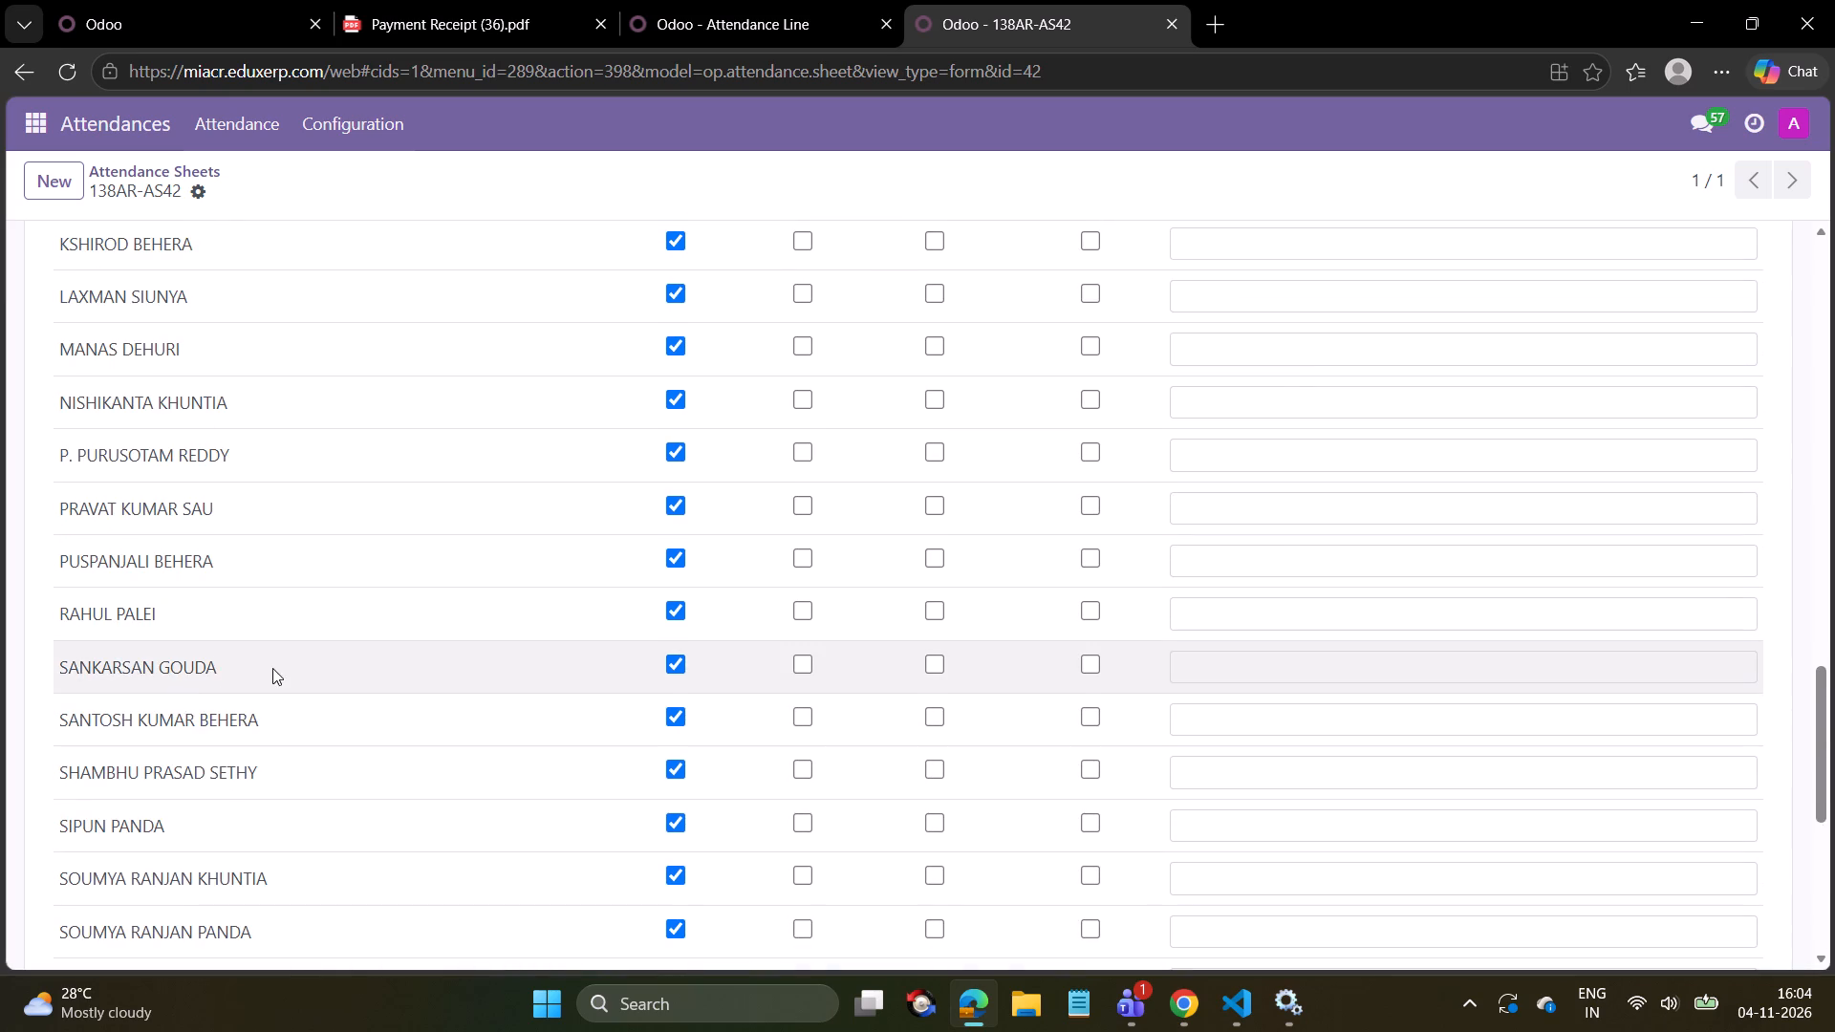
pyautogui.scroll(-5, 271, 665)
pyautogui.scroll(20, 258, 631)
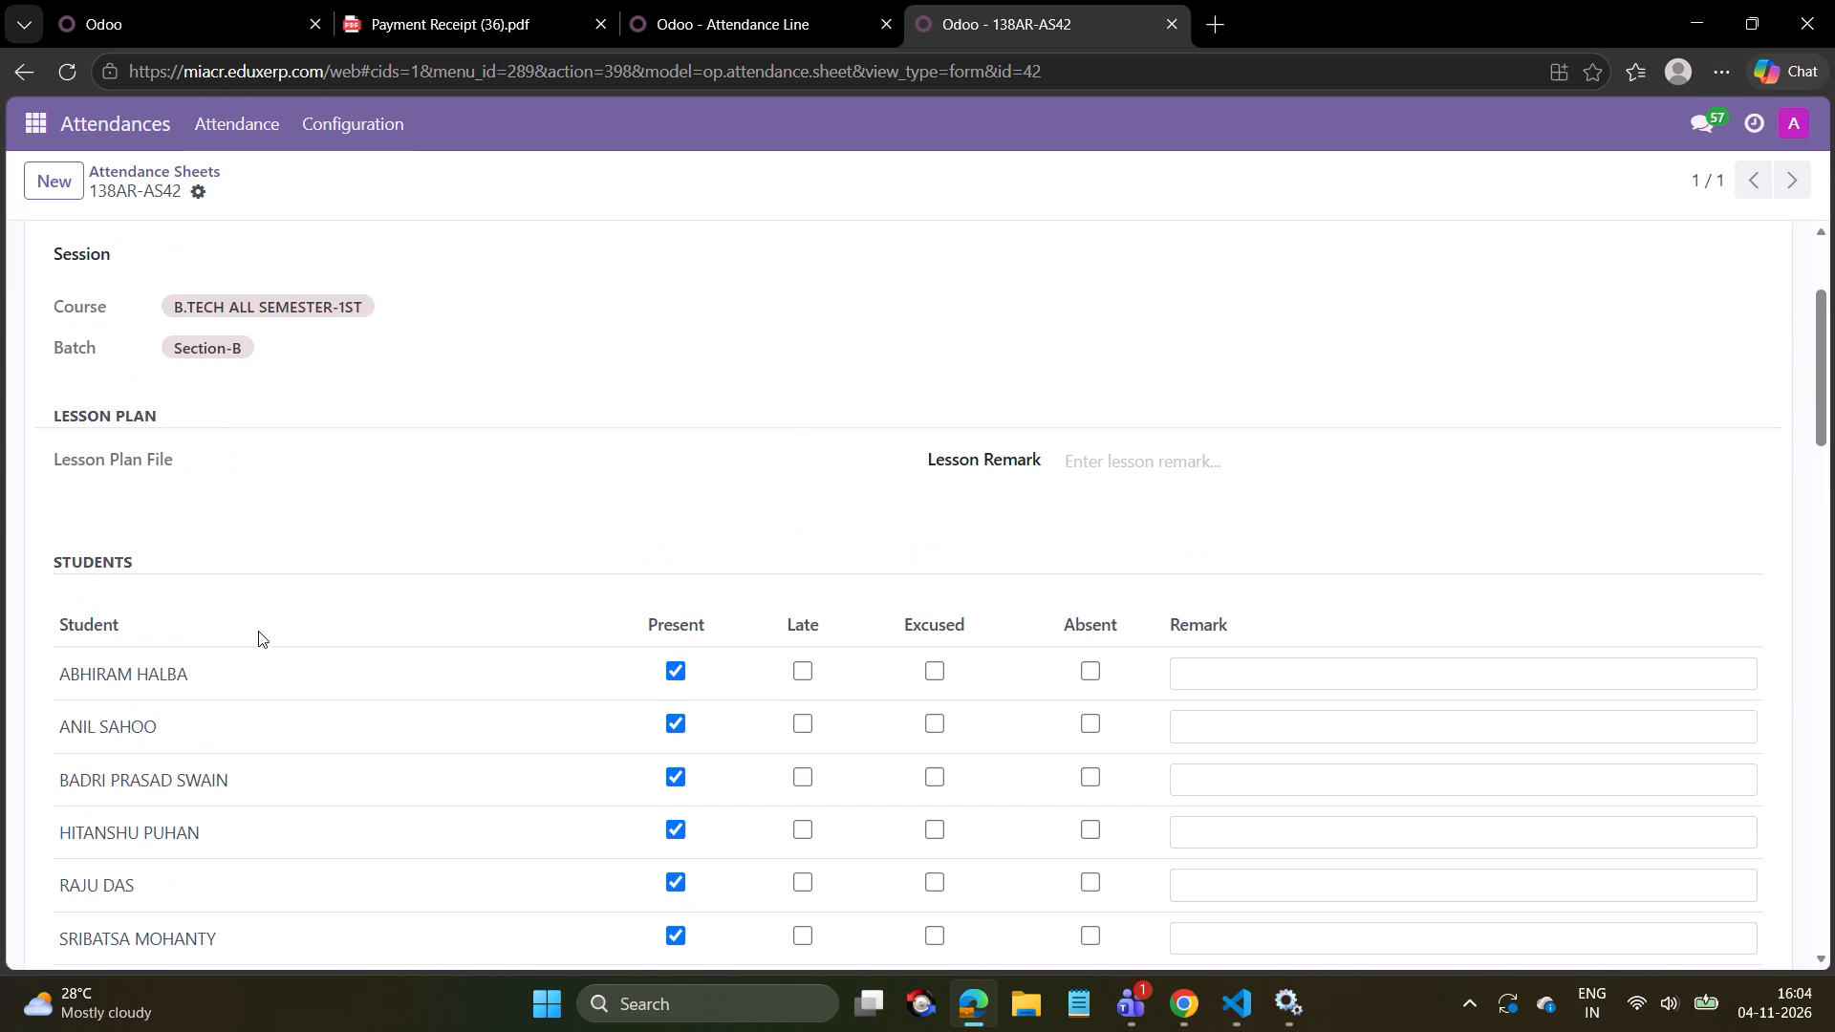
pyautogui.scroll(-20, 258, 631)
pyautogui.scroll(-6, 258, 631)
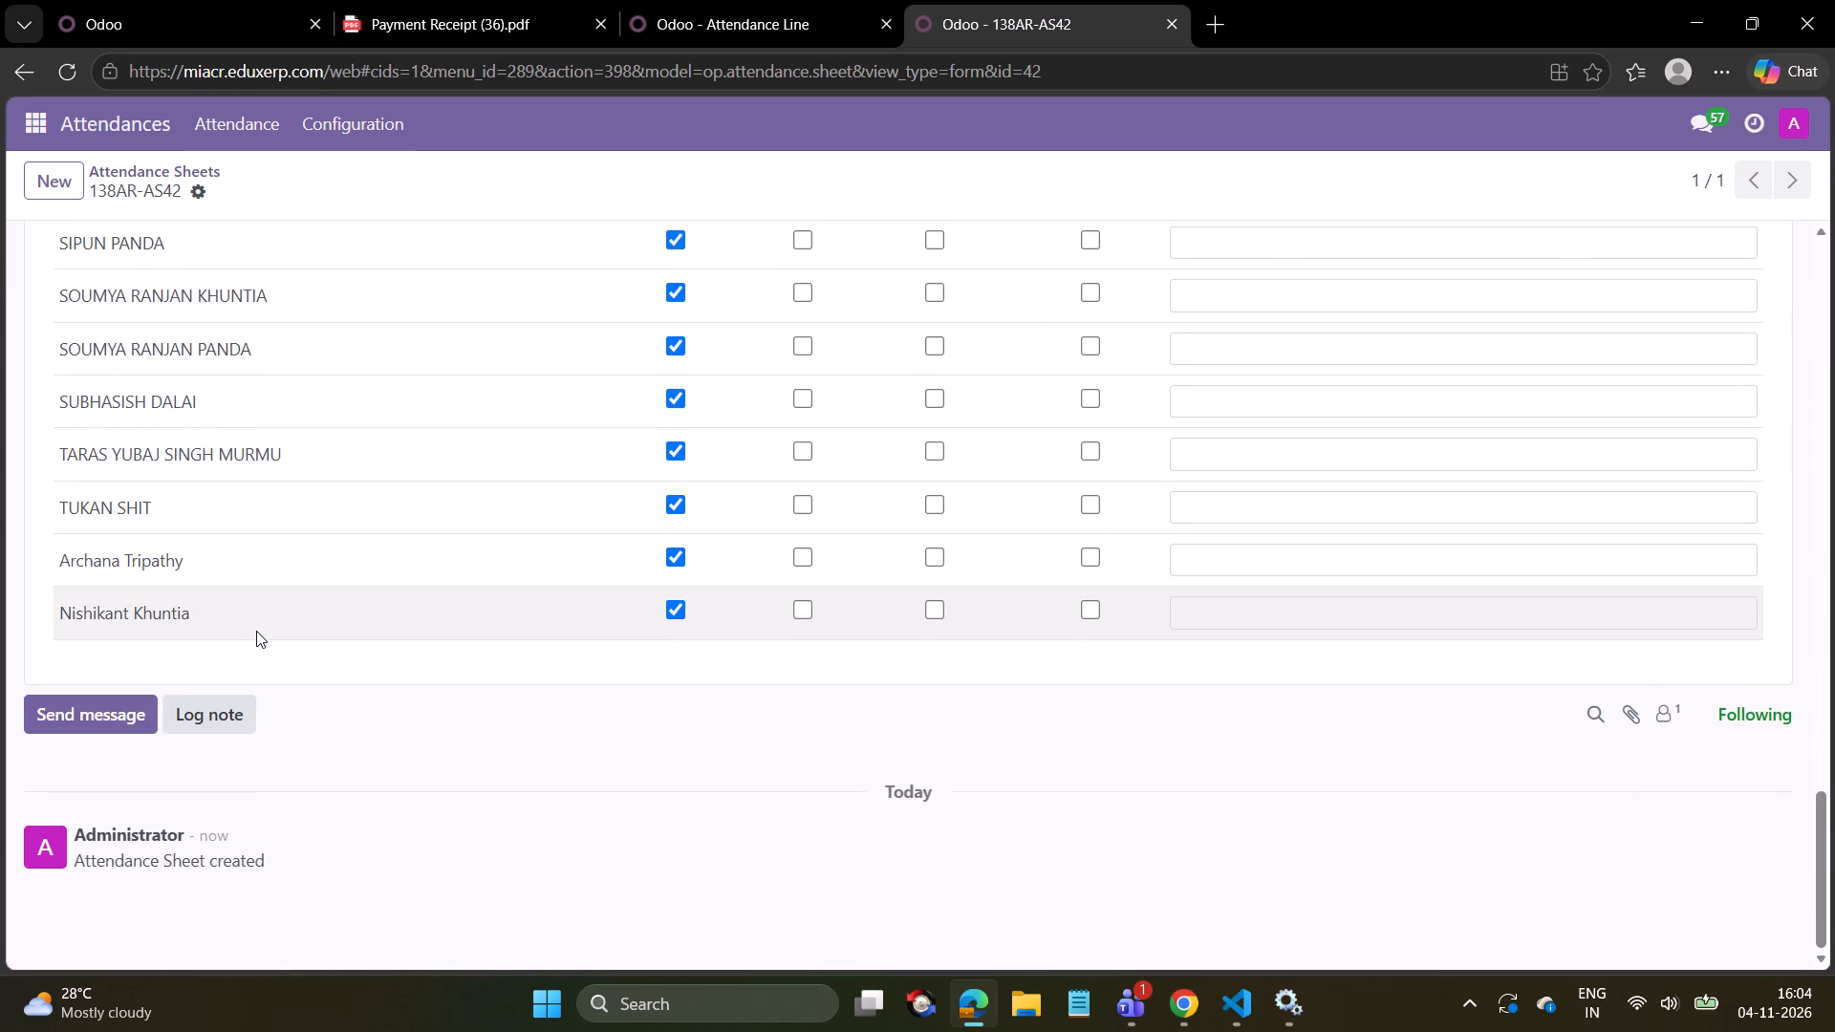
pyautogui.scroll(9, 256, 631)
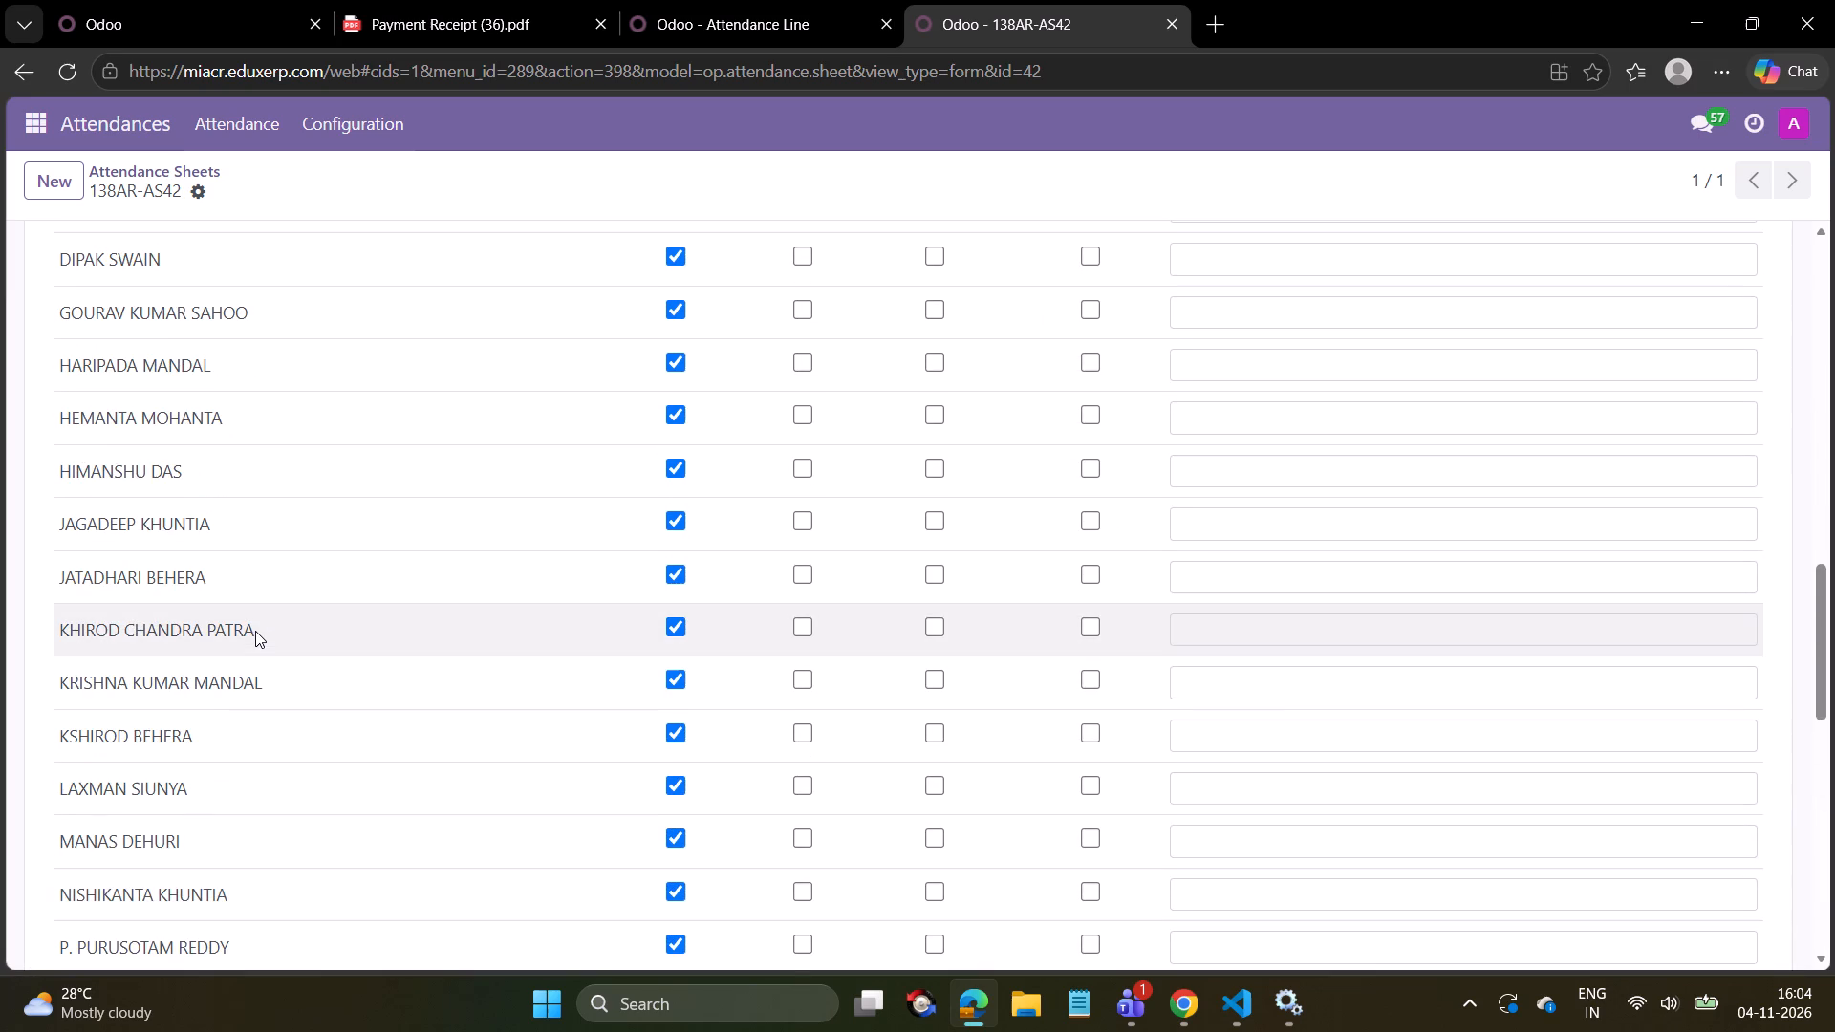
pyautogui.scroll(6, 255, 631)
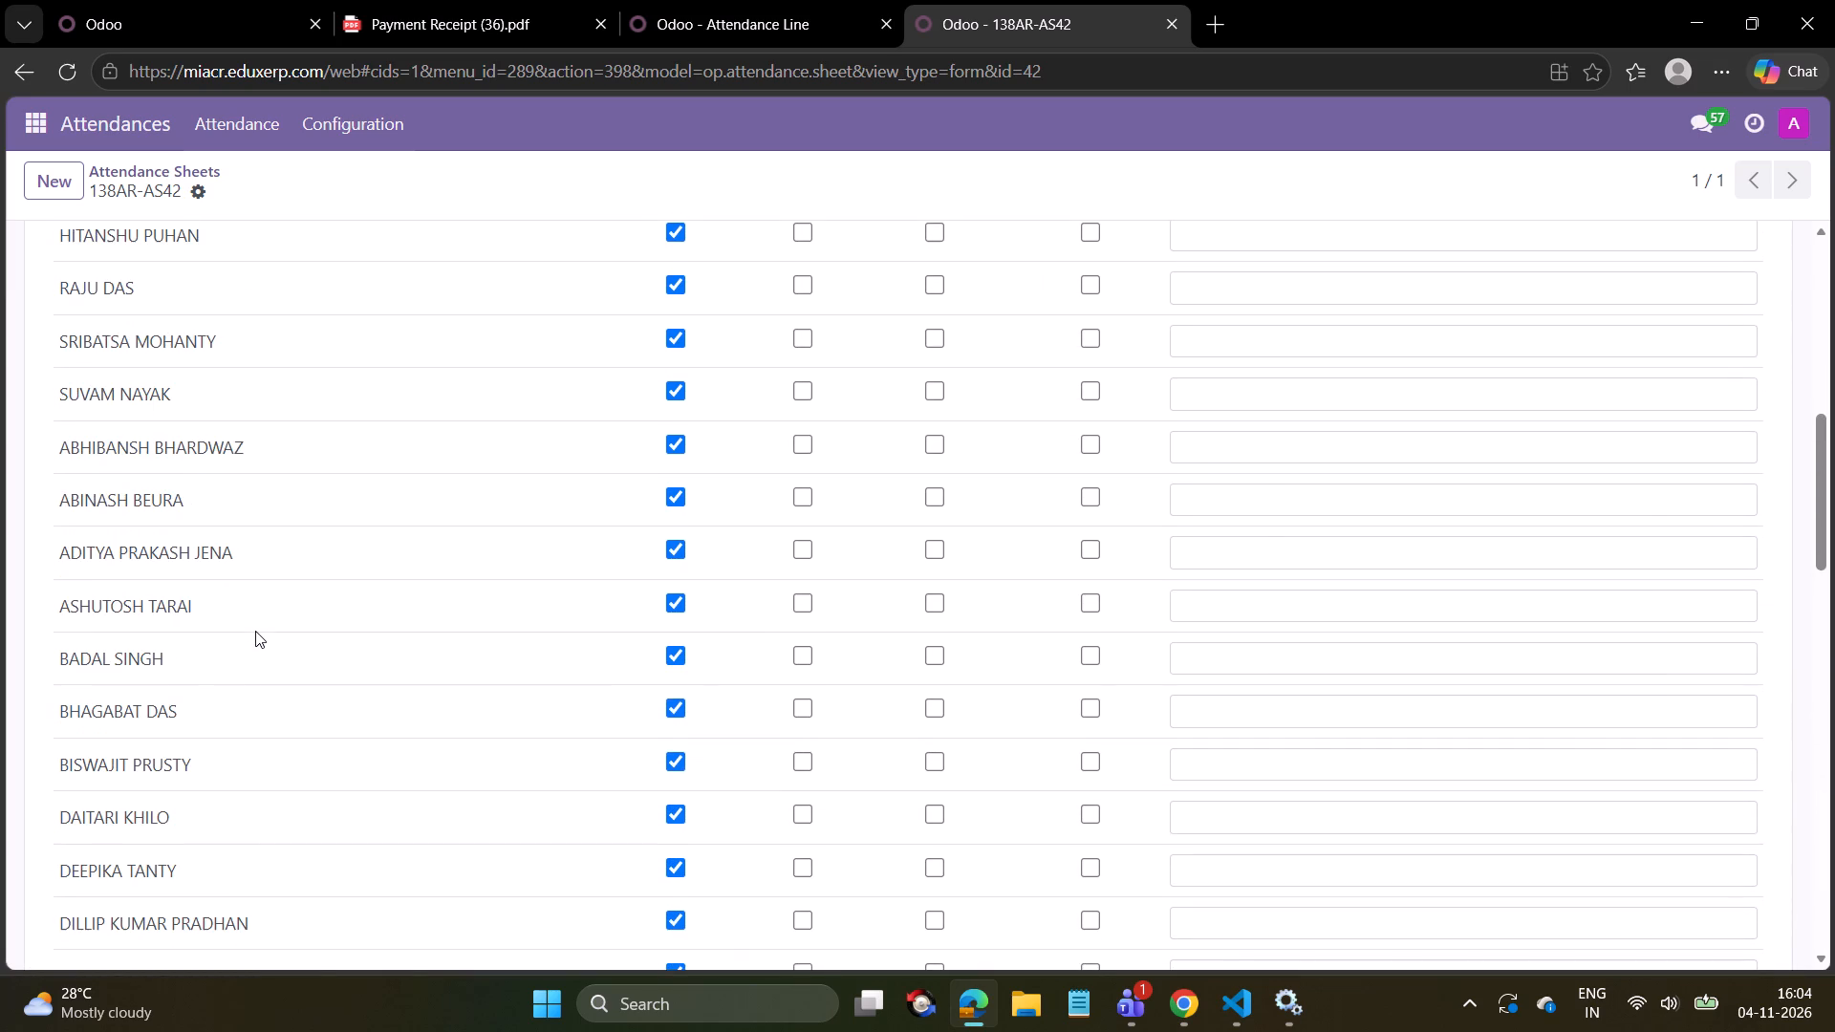
pyautogui.scroll(4, 255, 631)
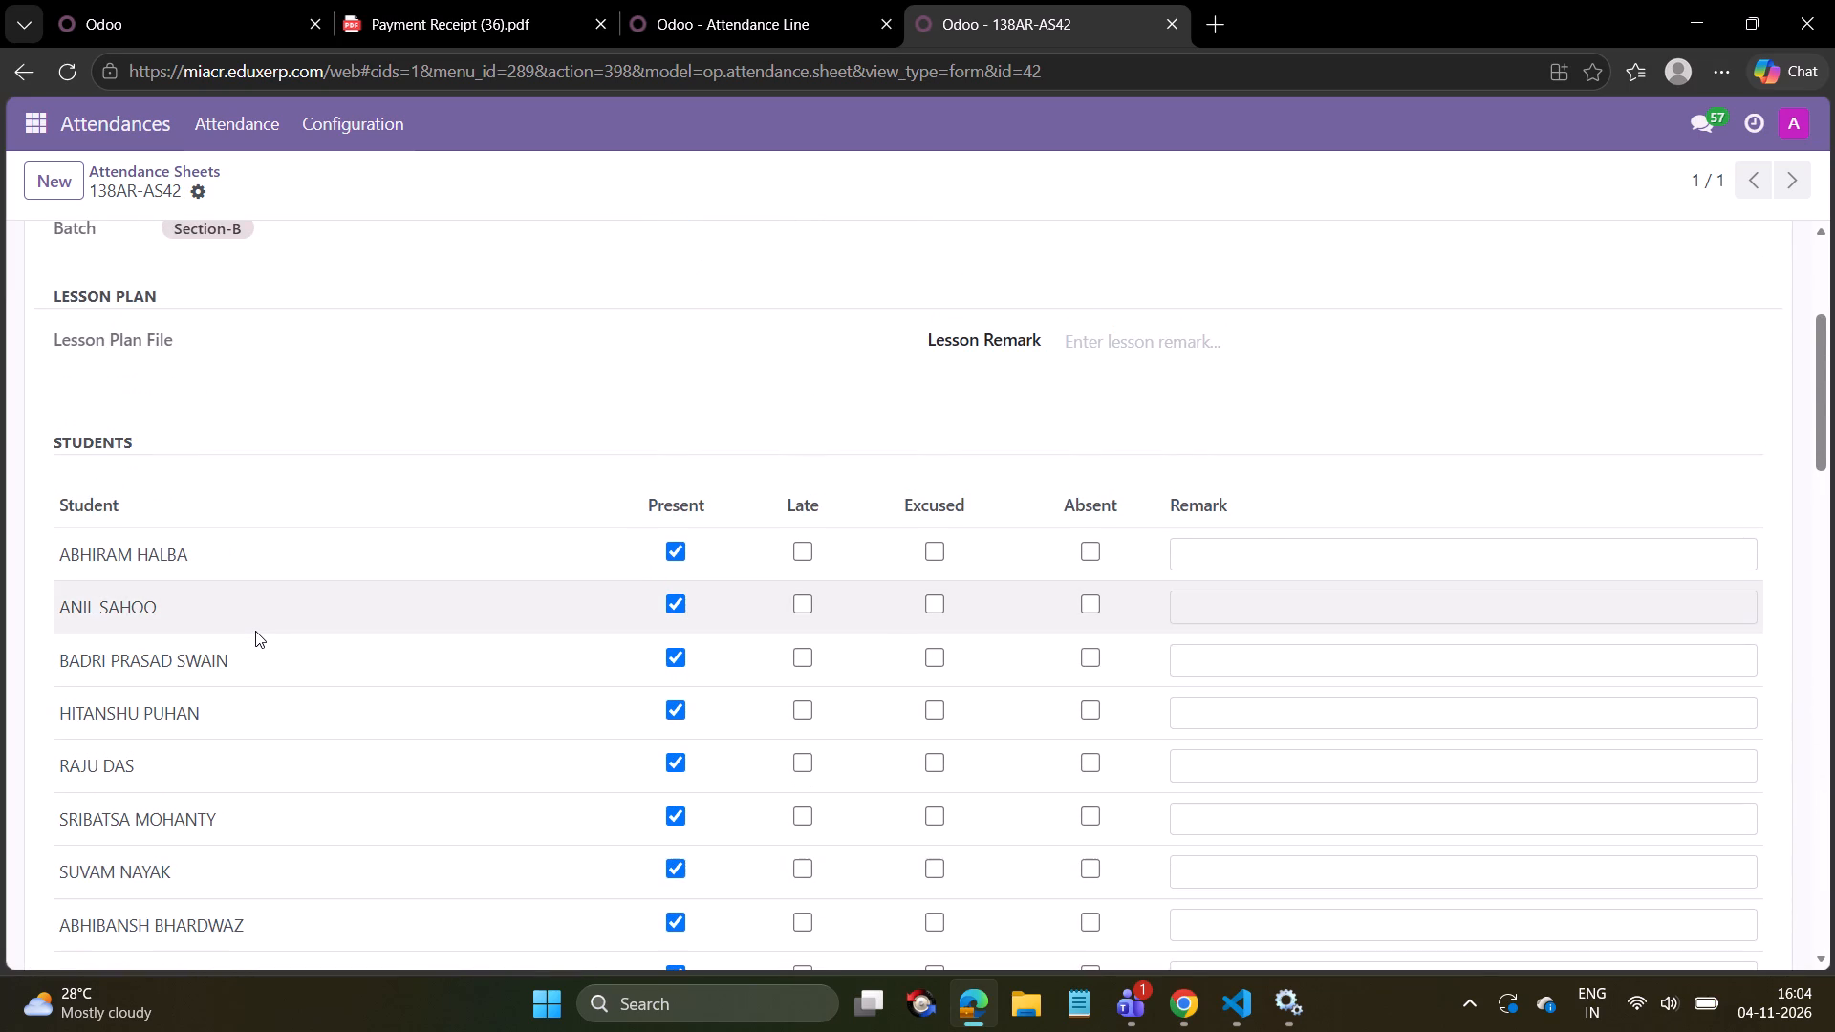
pyautogui.click(33, 121)
pyautogui.click(328, 192)
pyautogui.scroll(-2, 321, 554)
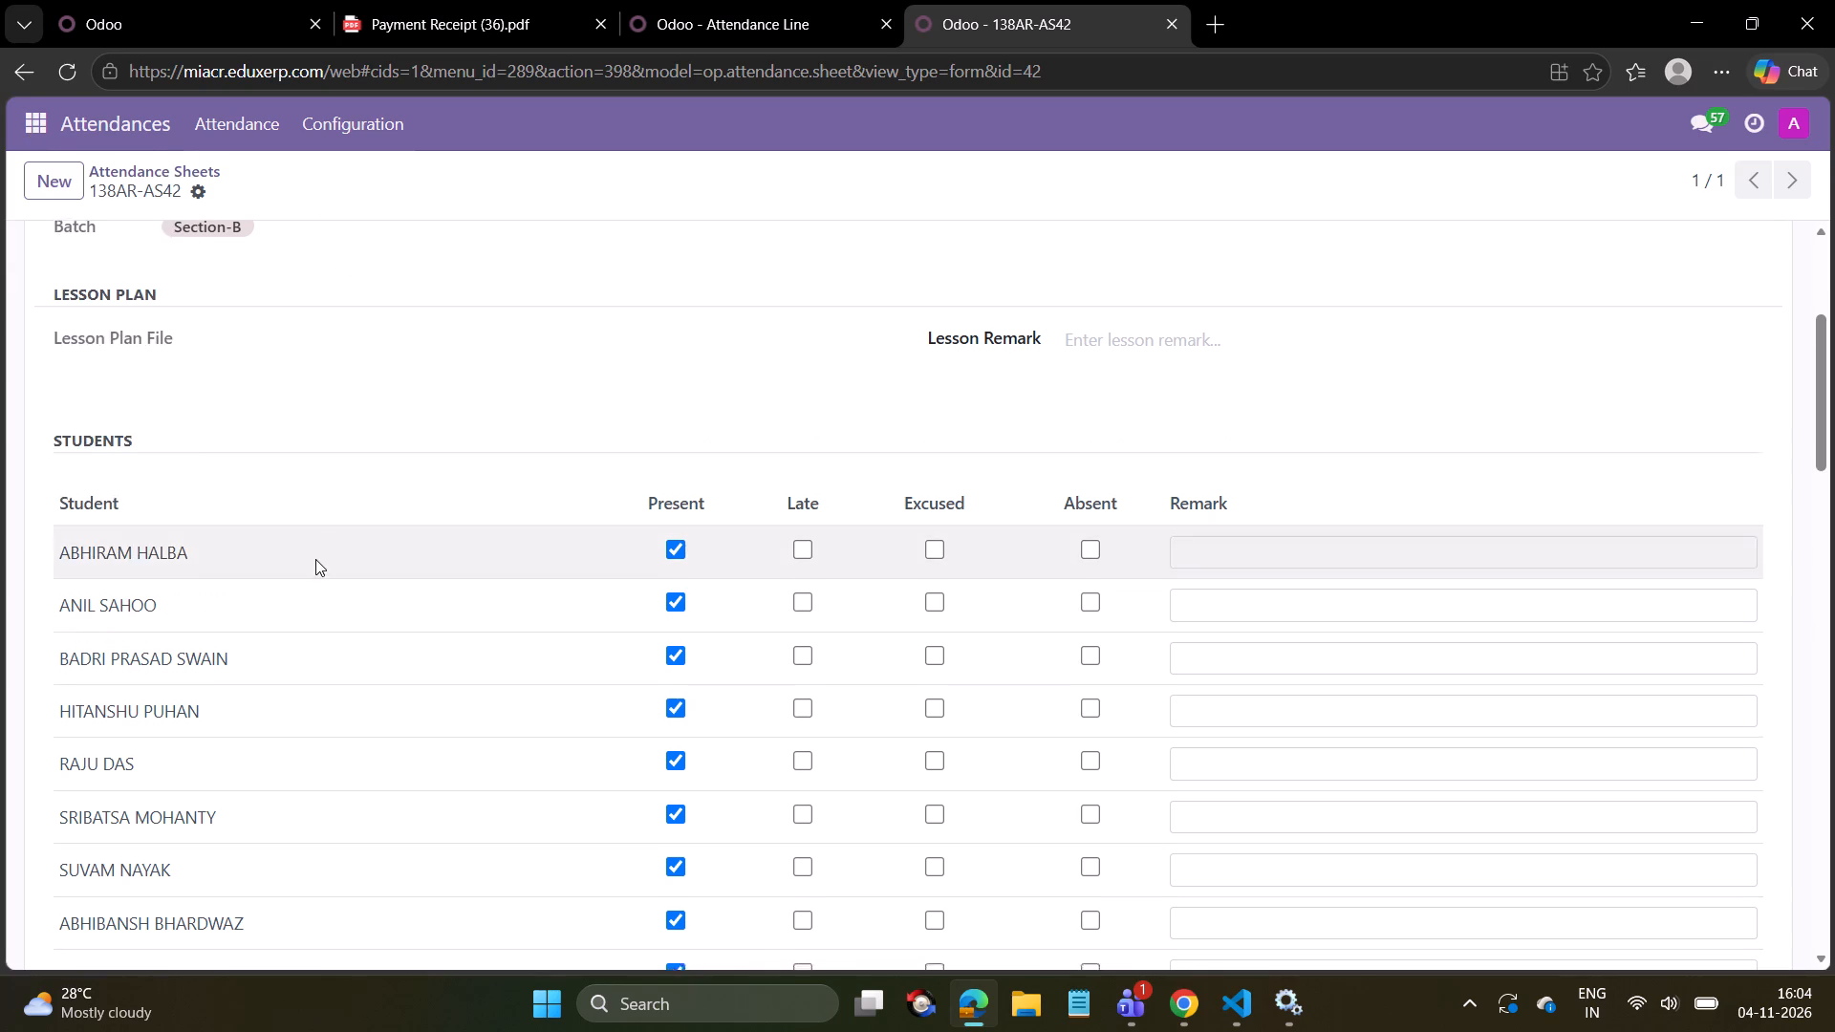
pyautogui.scroll(-20, 315, 559)
pyautogui.scroll(-2, 315, 559)
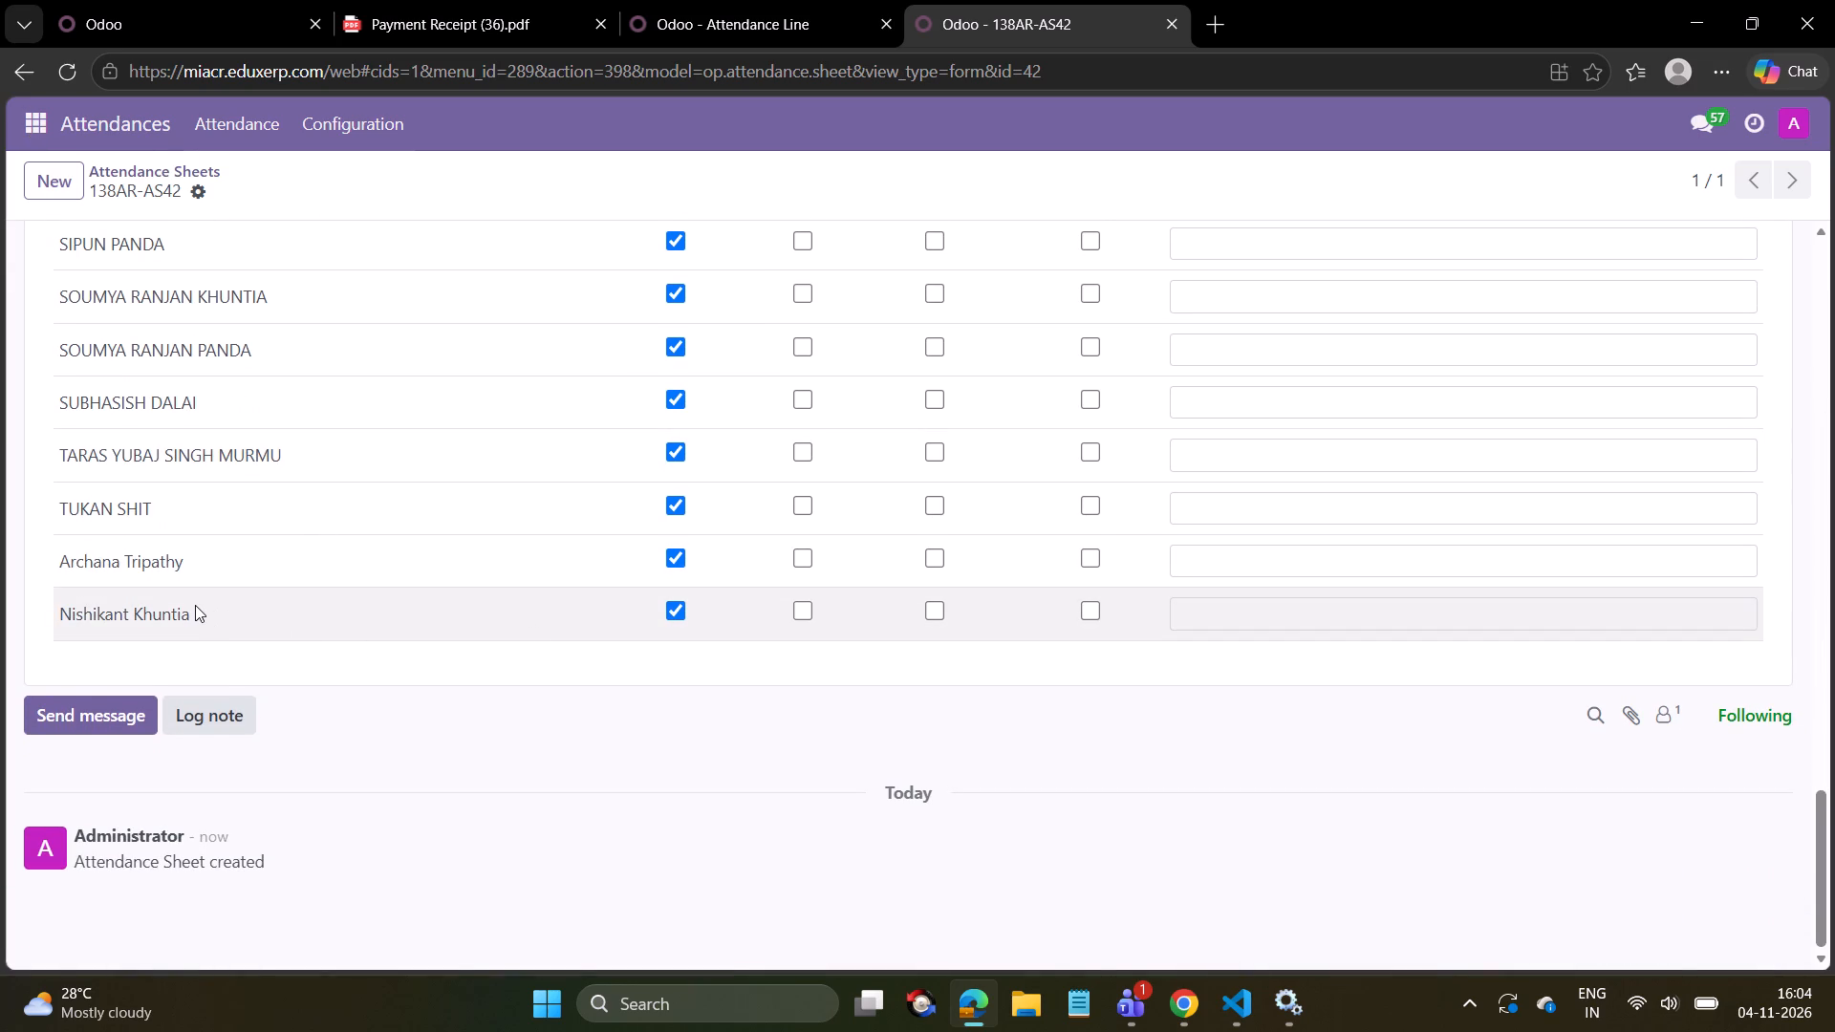
# Open the Students app and group the student records by Class.
pyautogui.click(36, 103)
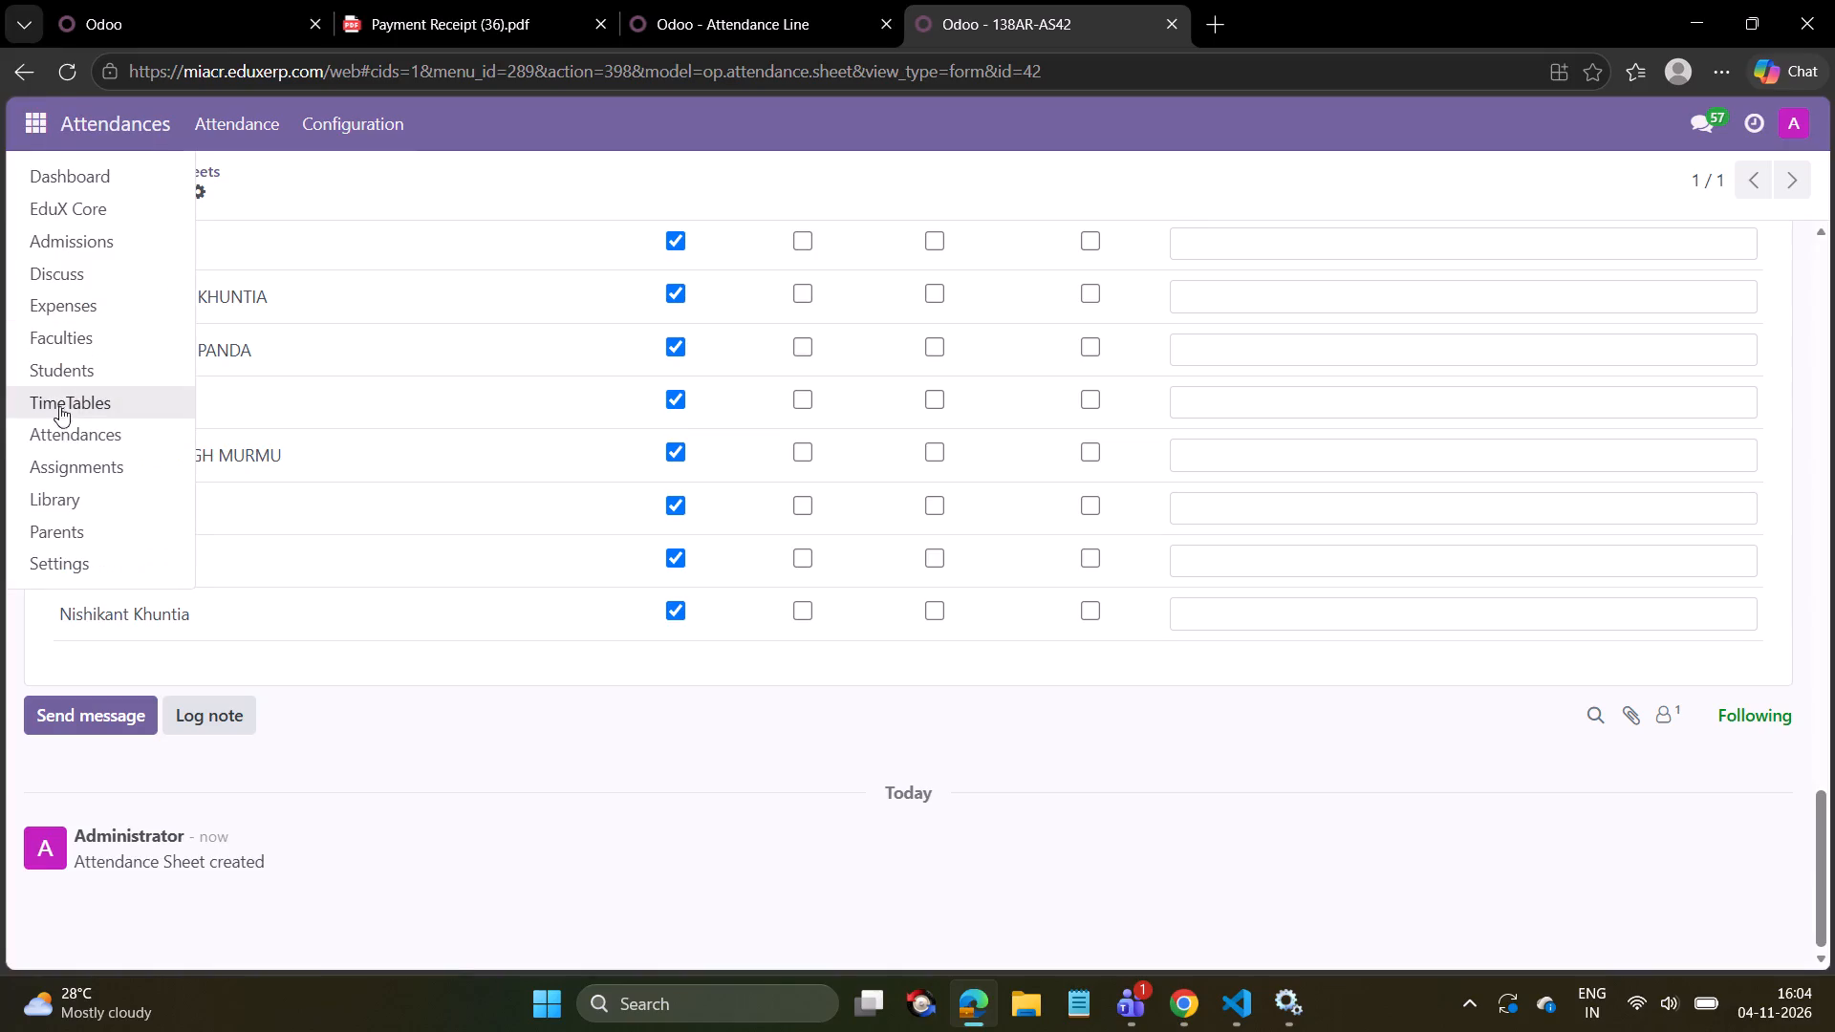
pyautogui.click(63, 384)
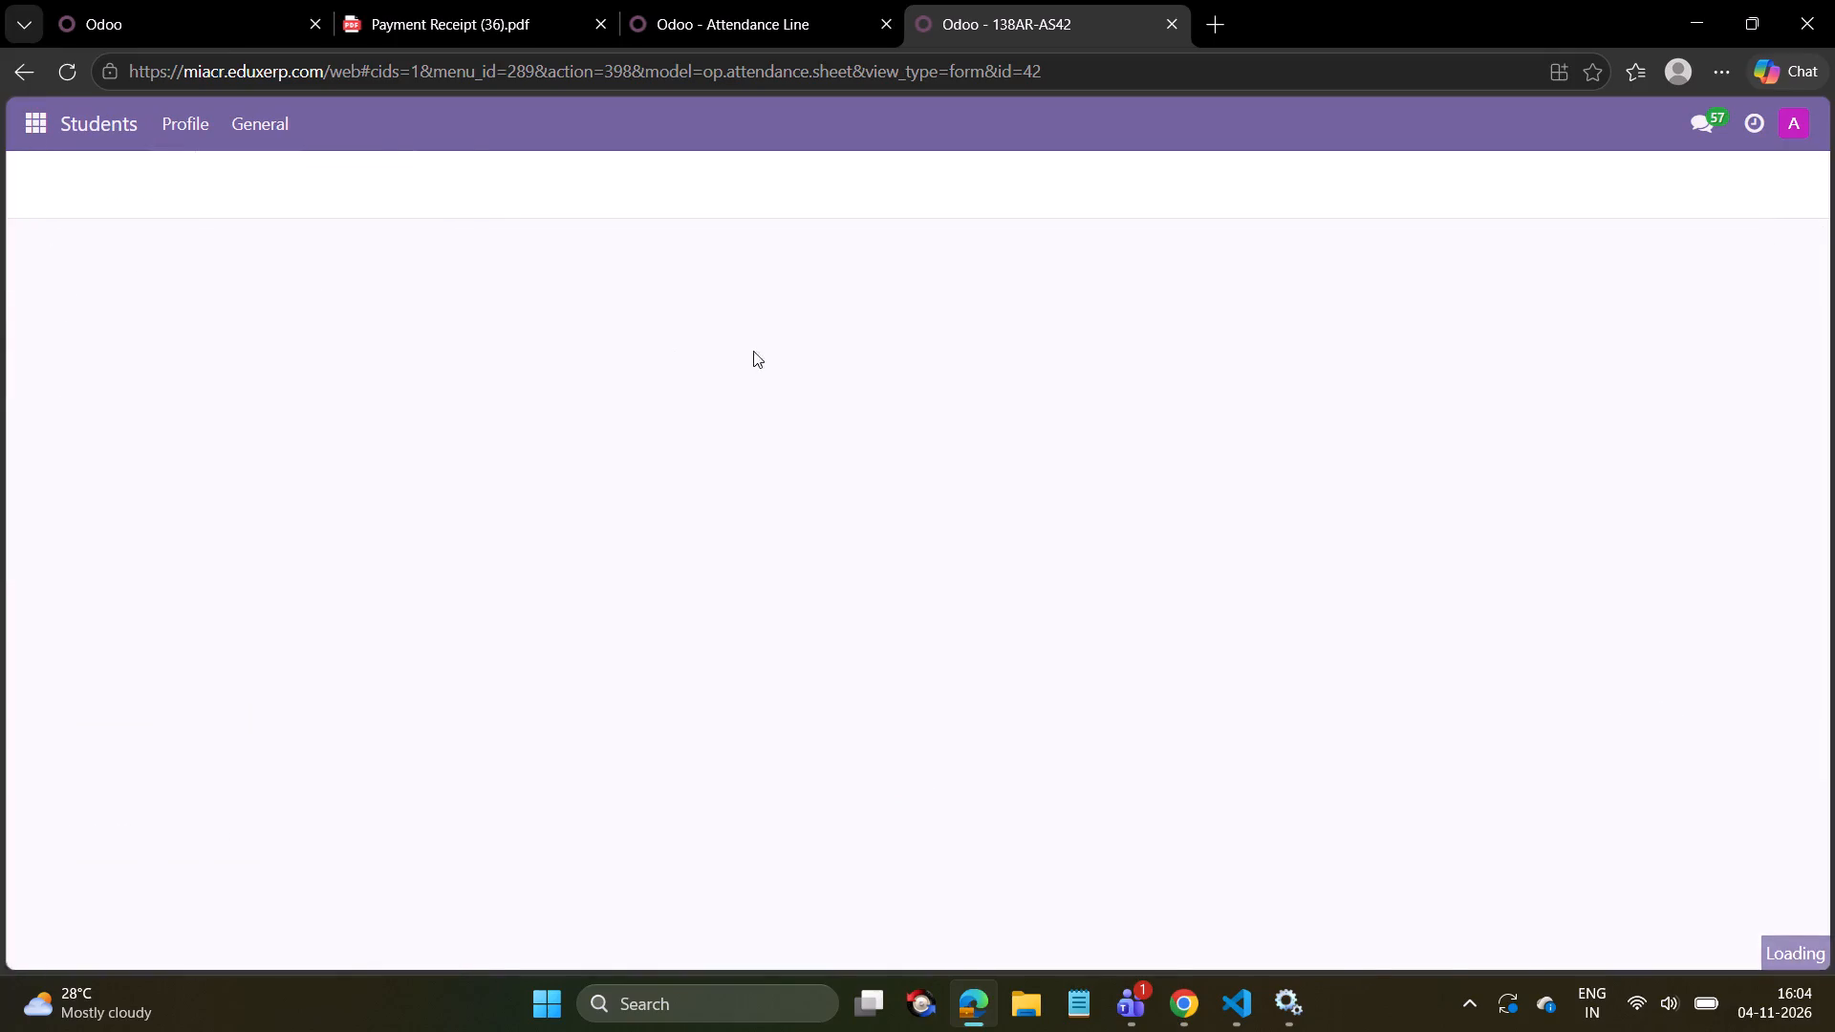
pyautogui.click(1197, 176)
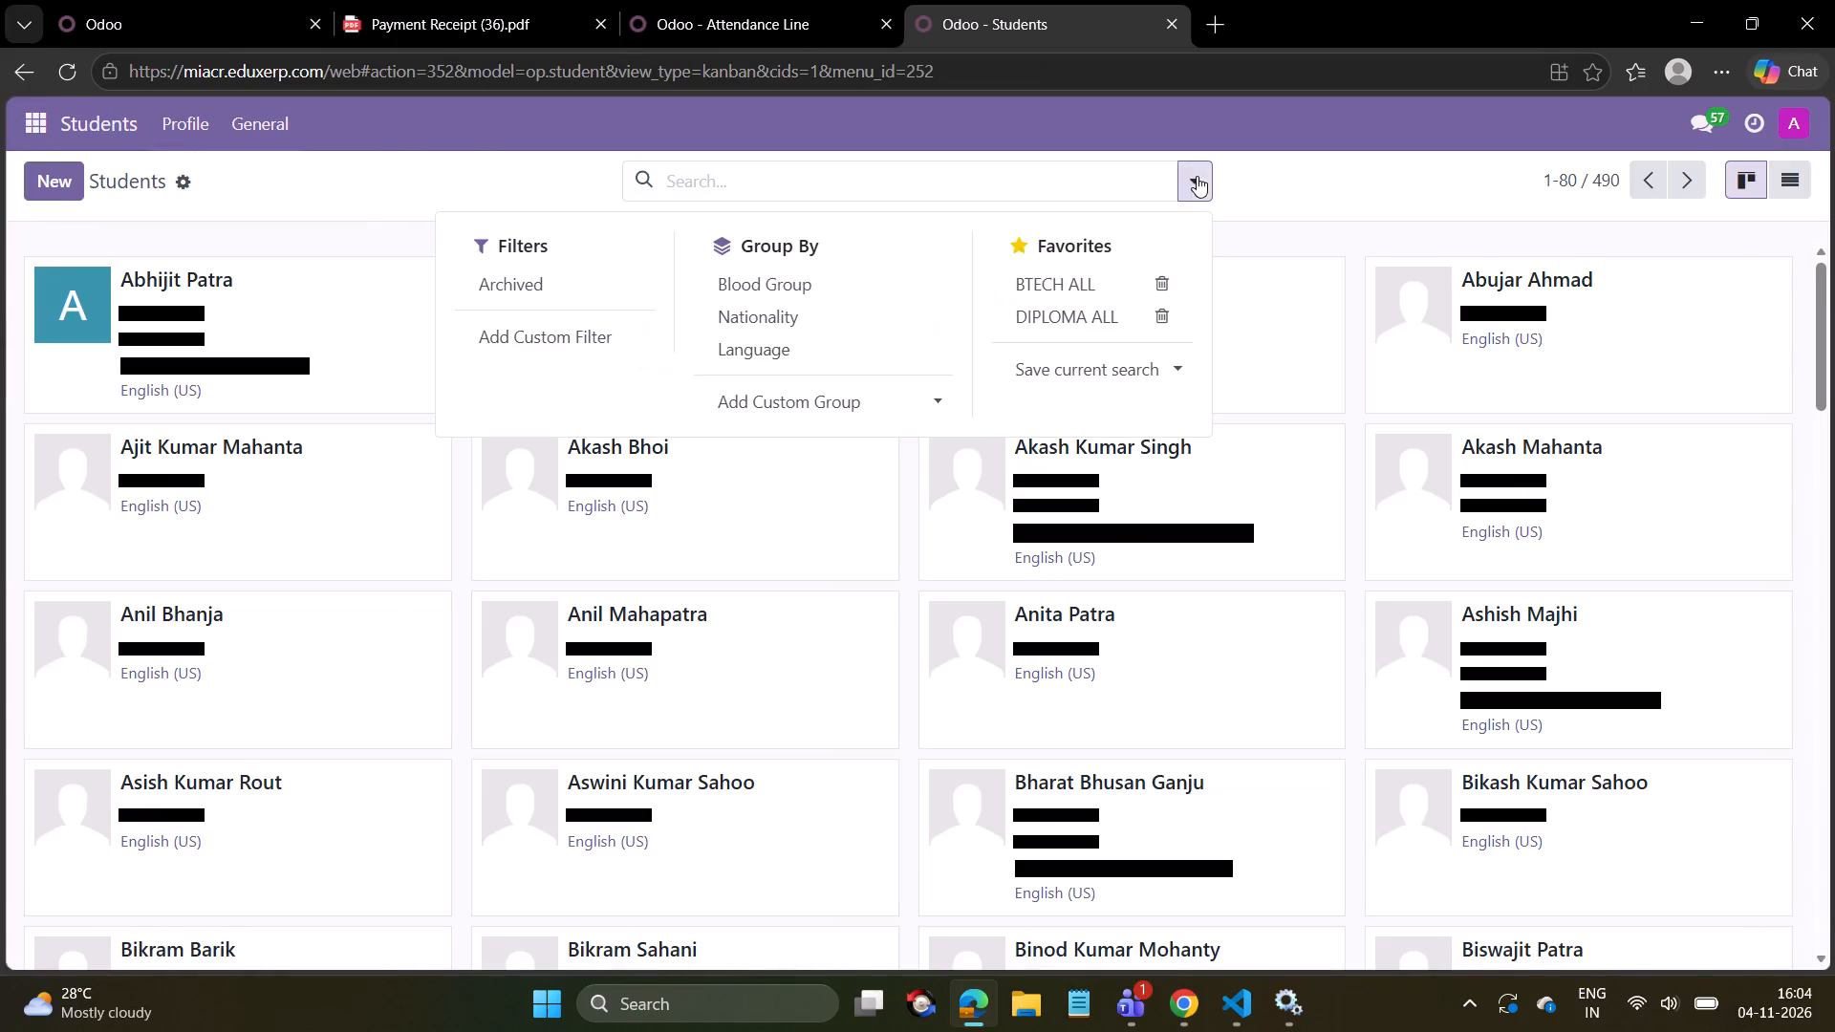
pyautogui.click(755, 408)
pyautogui.scroll(-1, 758, 773)
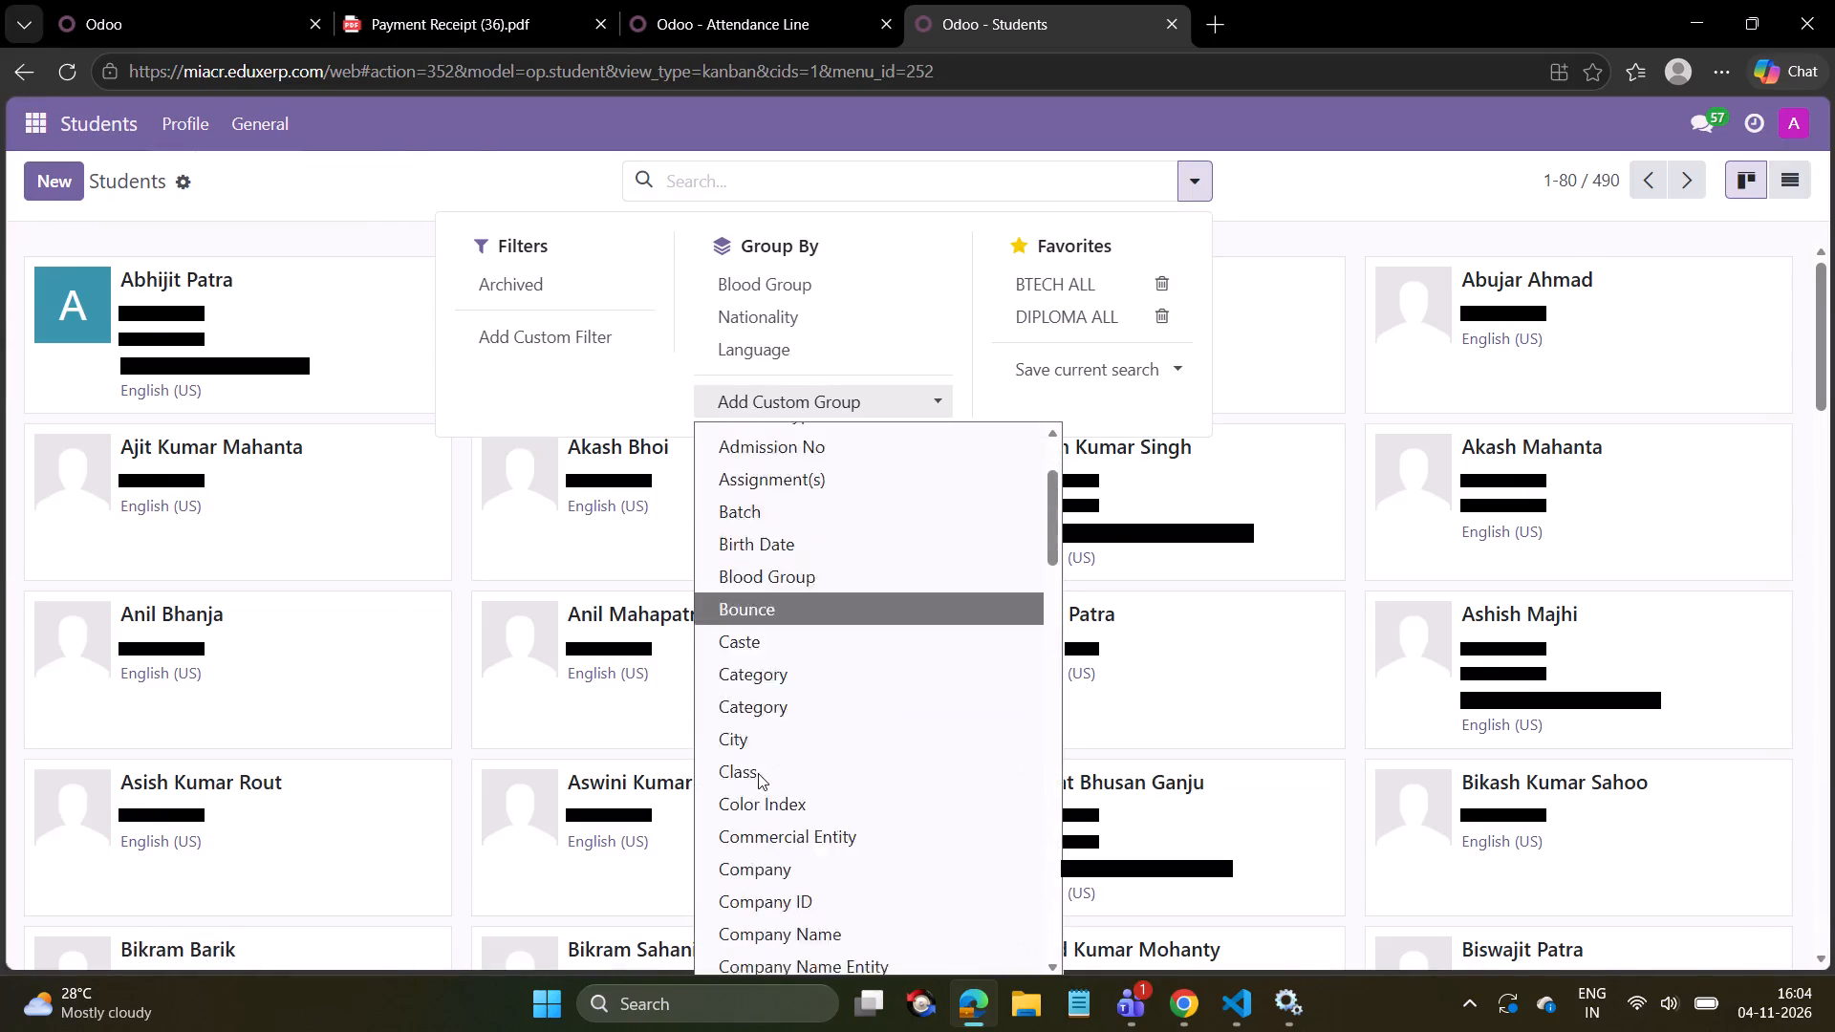
pyautogui.click(740, 679)
pyautogui.click(530, 185)
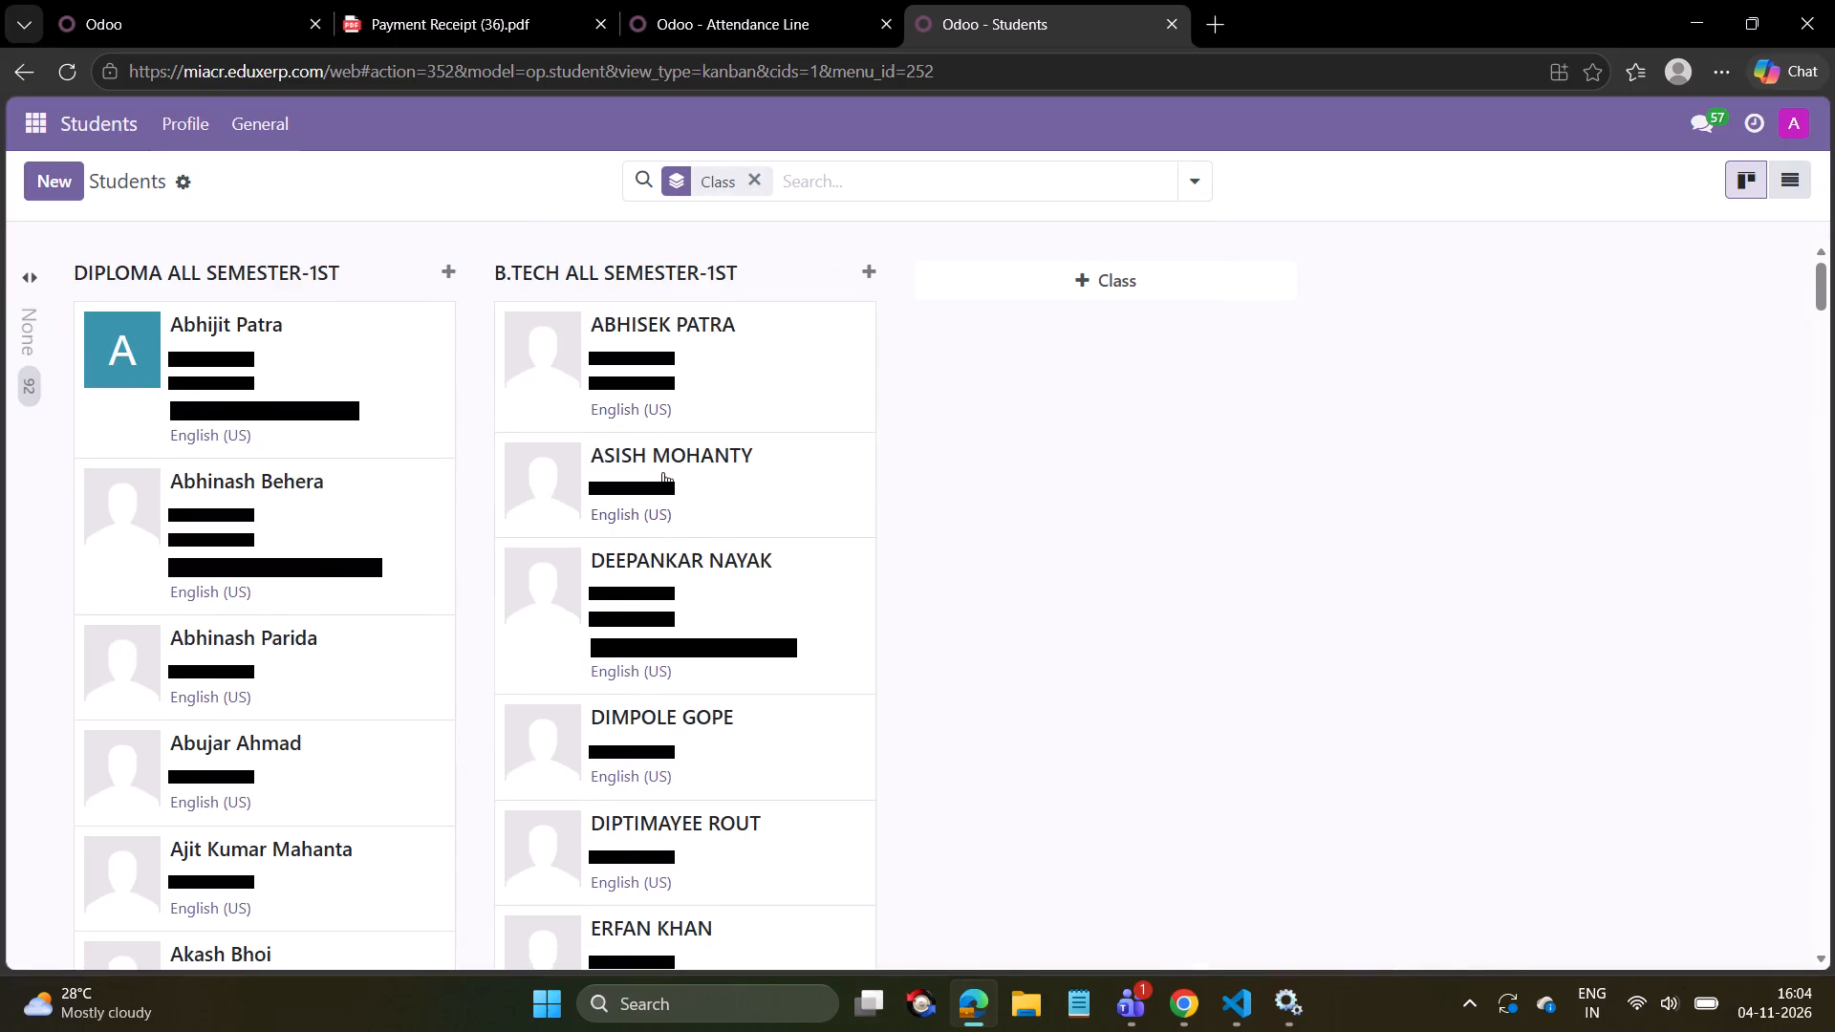
# Examine the students in the B.TECH ALL SEMESTER-1ST group through to the end of the group.
pyautogui.scroll(-20, 663, 520)
pyautogui.scroll(-20, 663, 520)
pyautogui.scroll(-4, 663, 520)
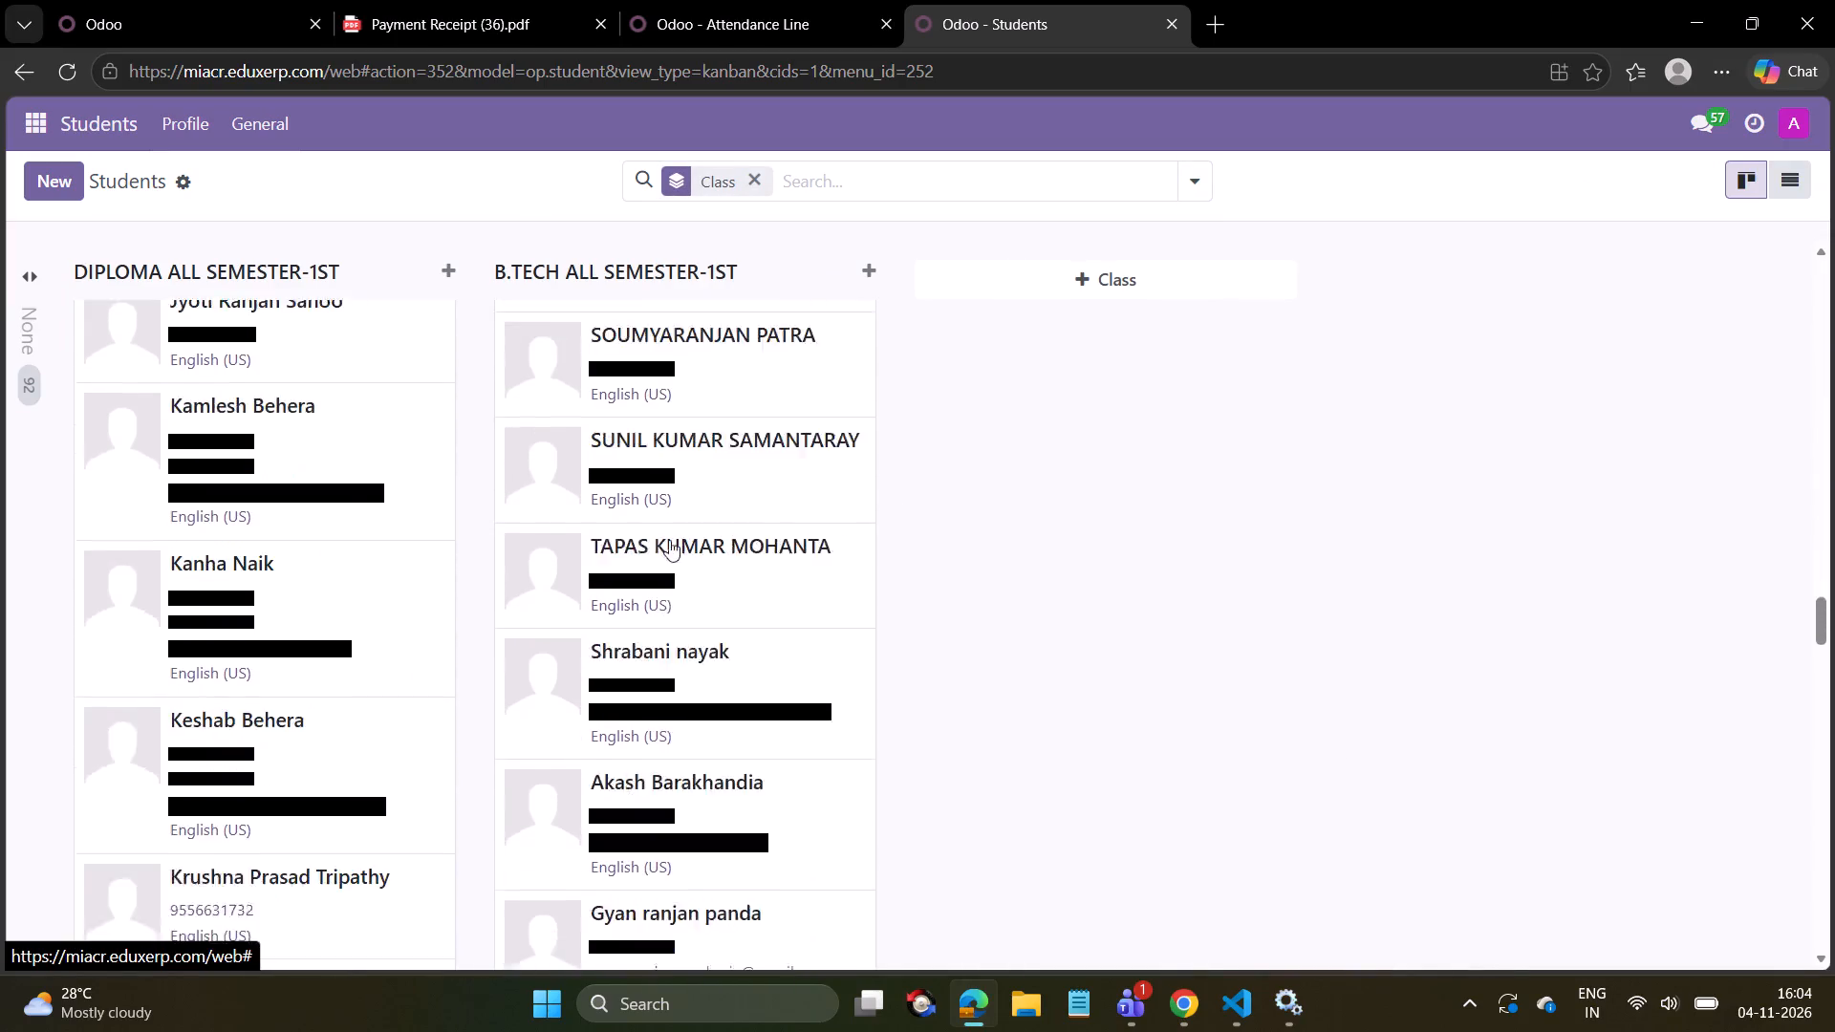
pyautogui.scroll(-20, 669, 540)
pyautogui.scroll(-15, 669, 540)
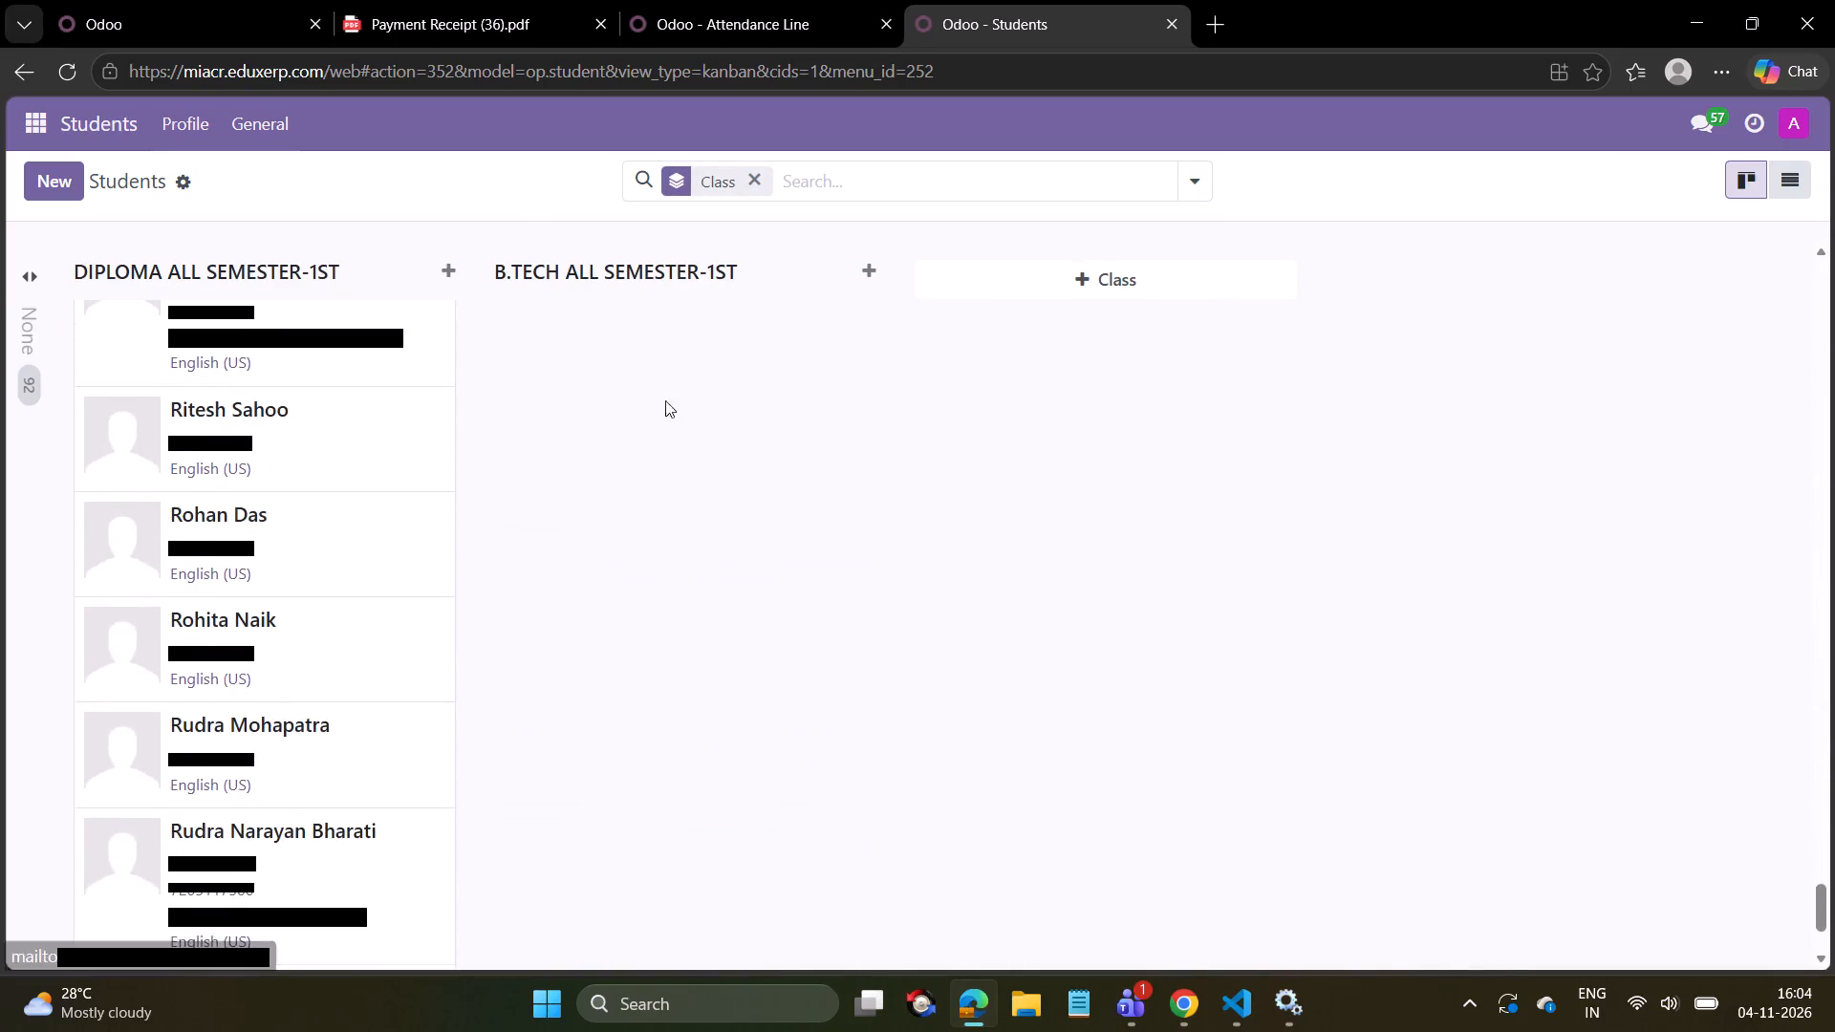
pyautogui.scroll(3, 656, 521)
pyautogui.click(698, 390)
pyautogui.scroll(-3, 684, 541)
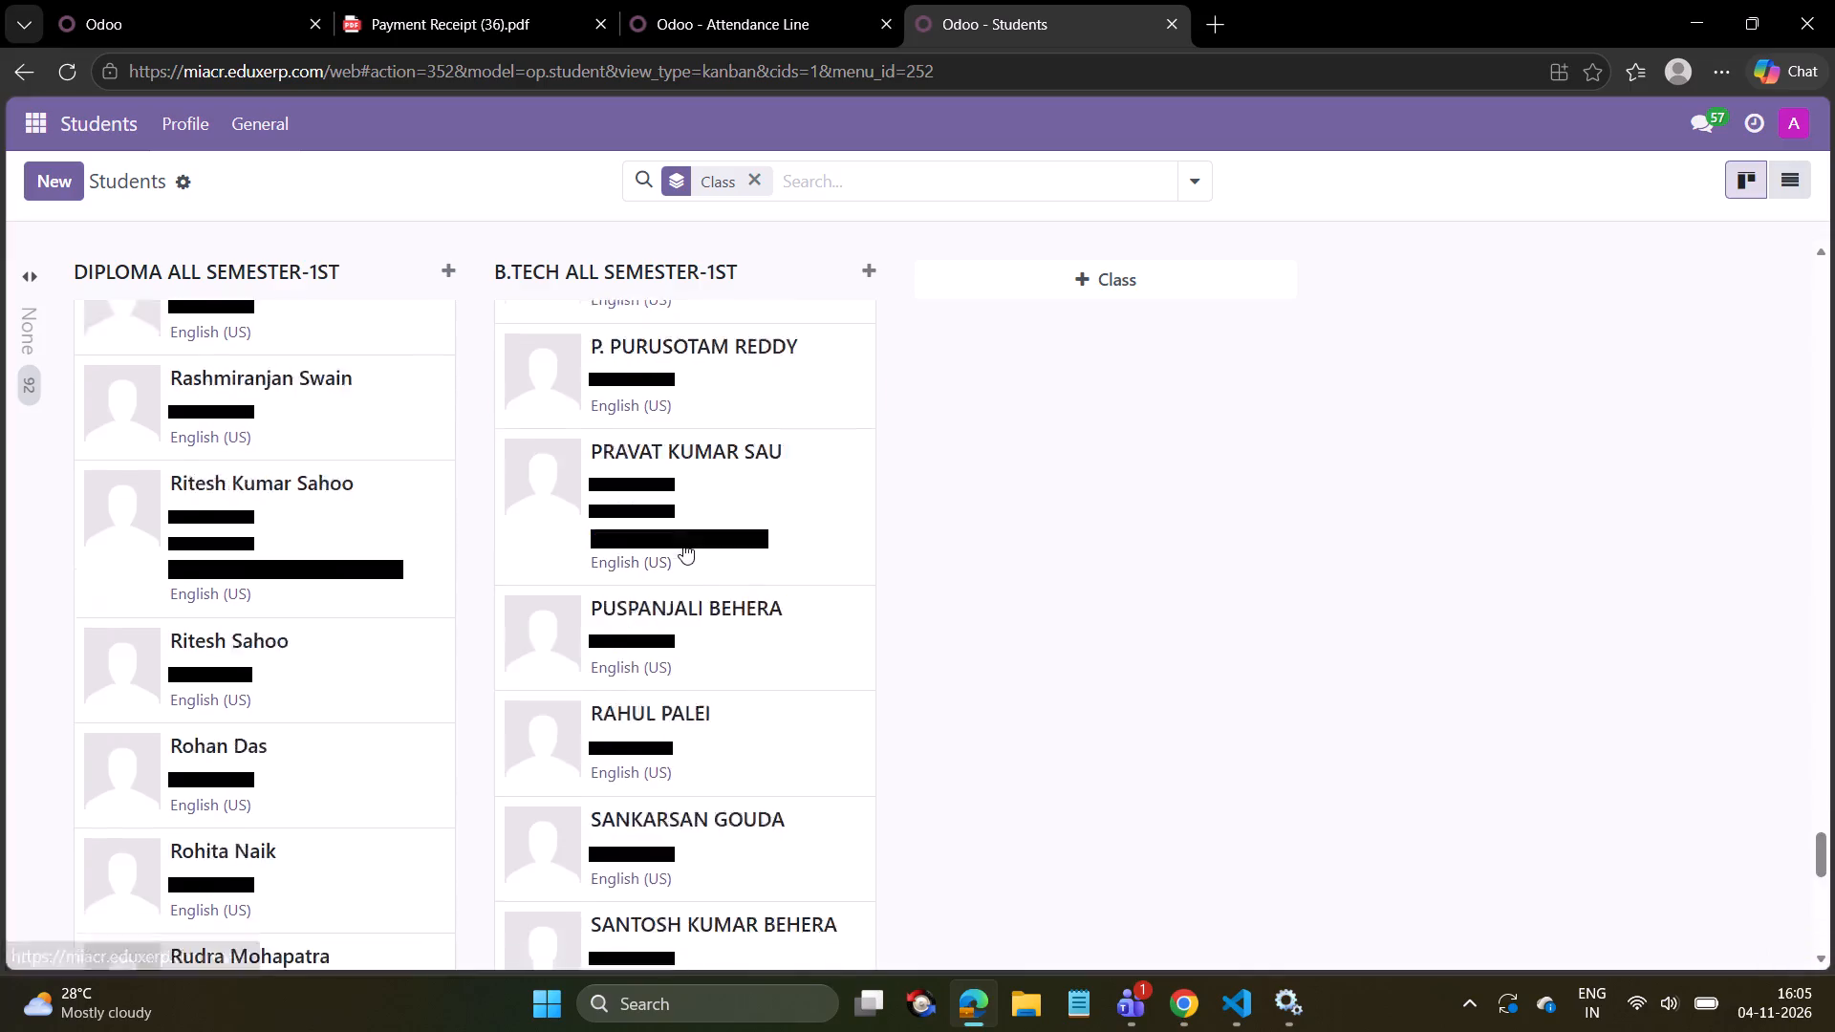
pyautogui.scroll(-16, 683, 543)
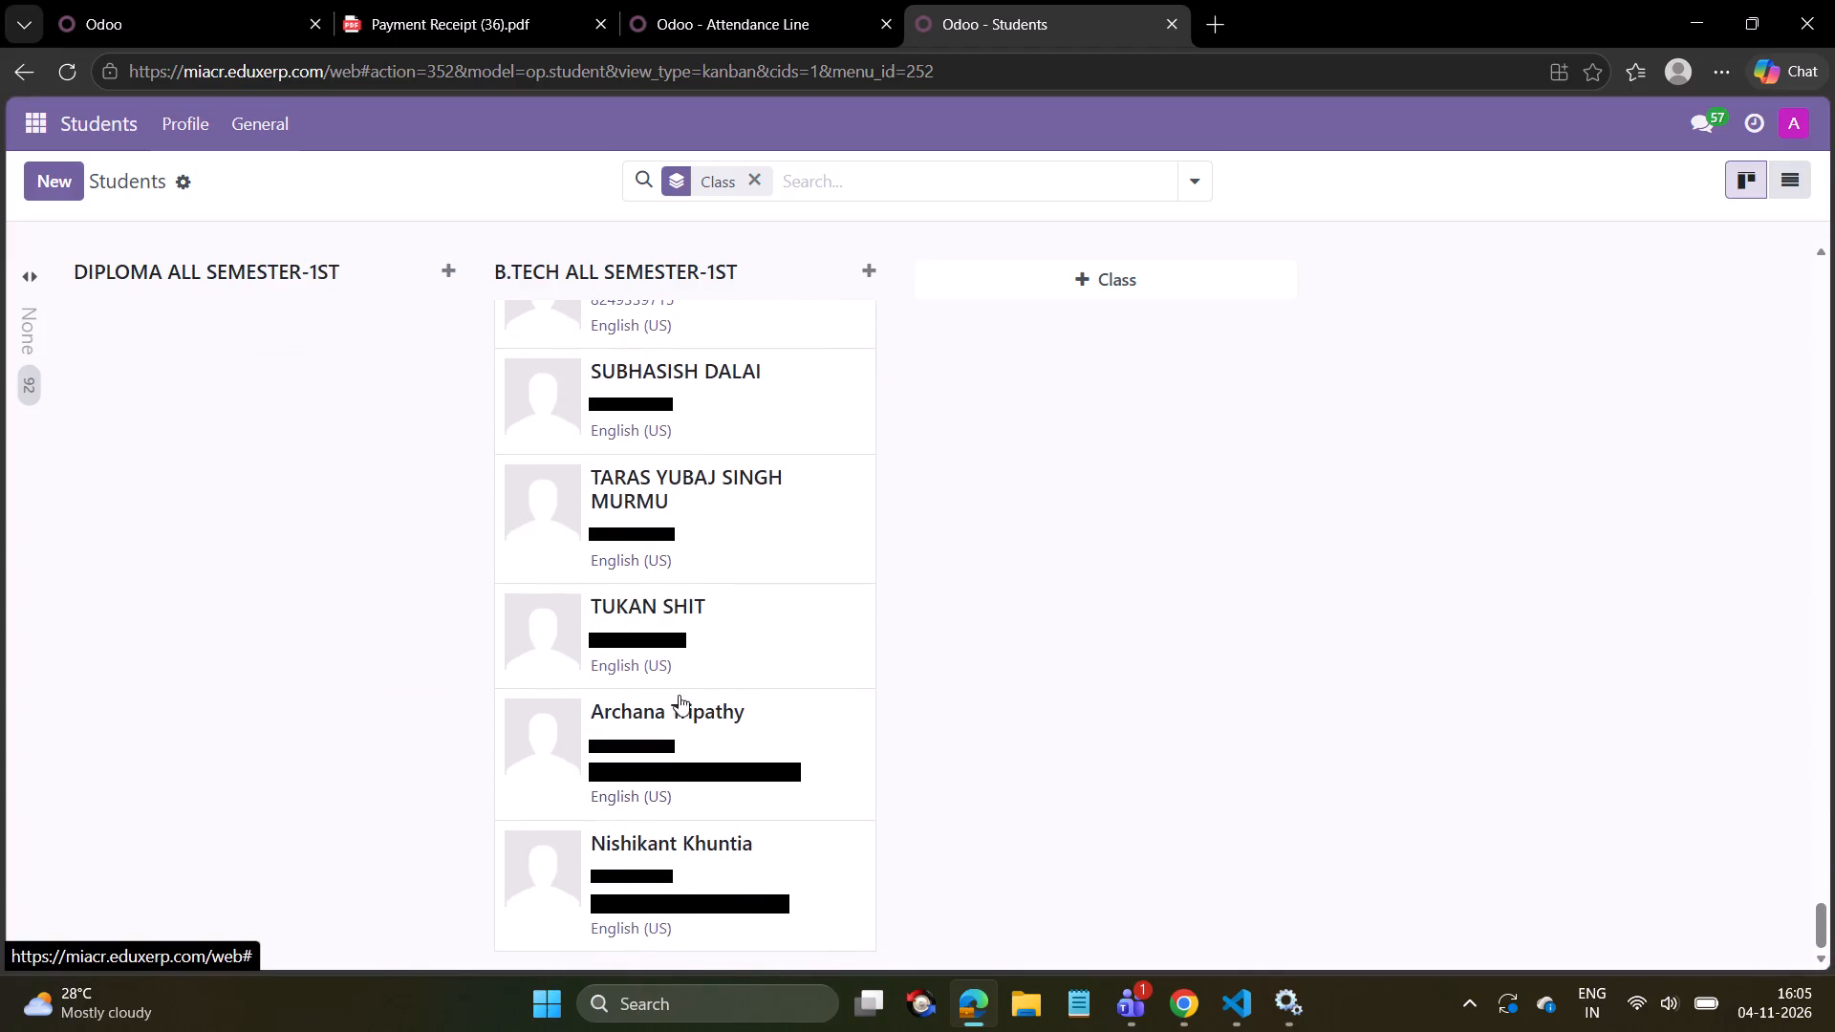
pyautogui.scroll(10, 660, 724)
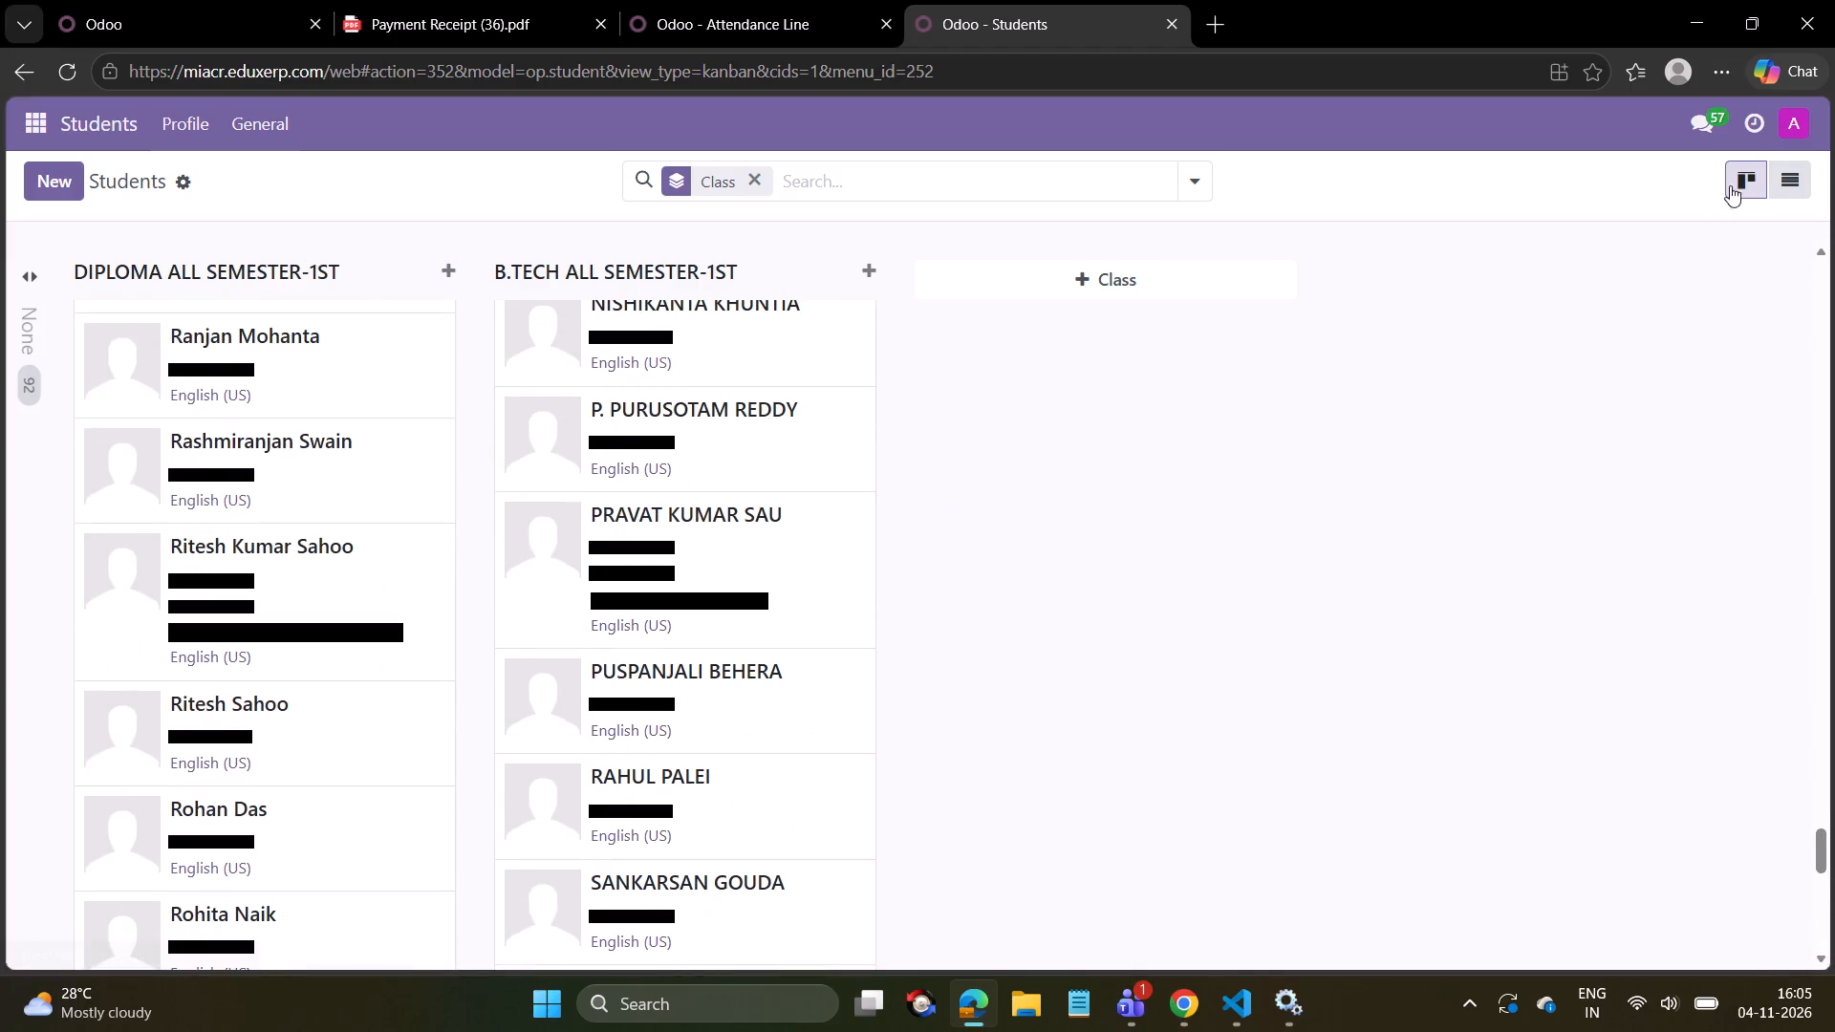
# Show the grouped students as a list and inspect the B.TECH ALL SEMESTER-1ST group, leaving it collapsed.
pyautogui.click(1784, 183)
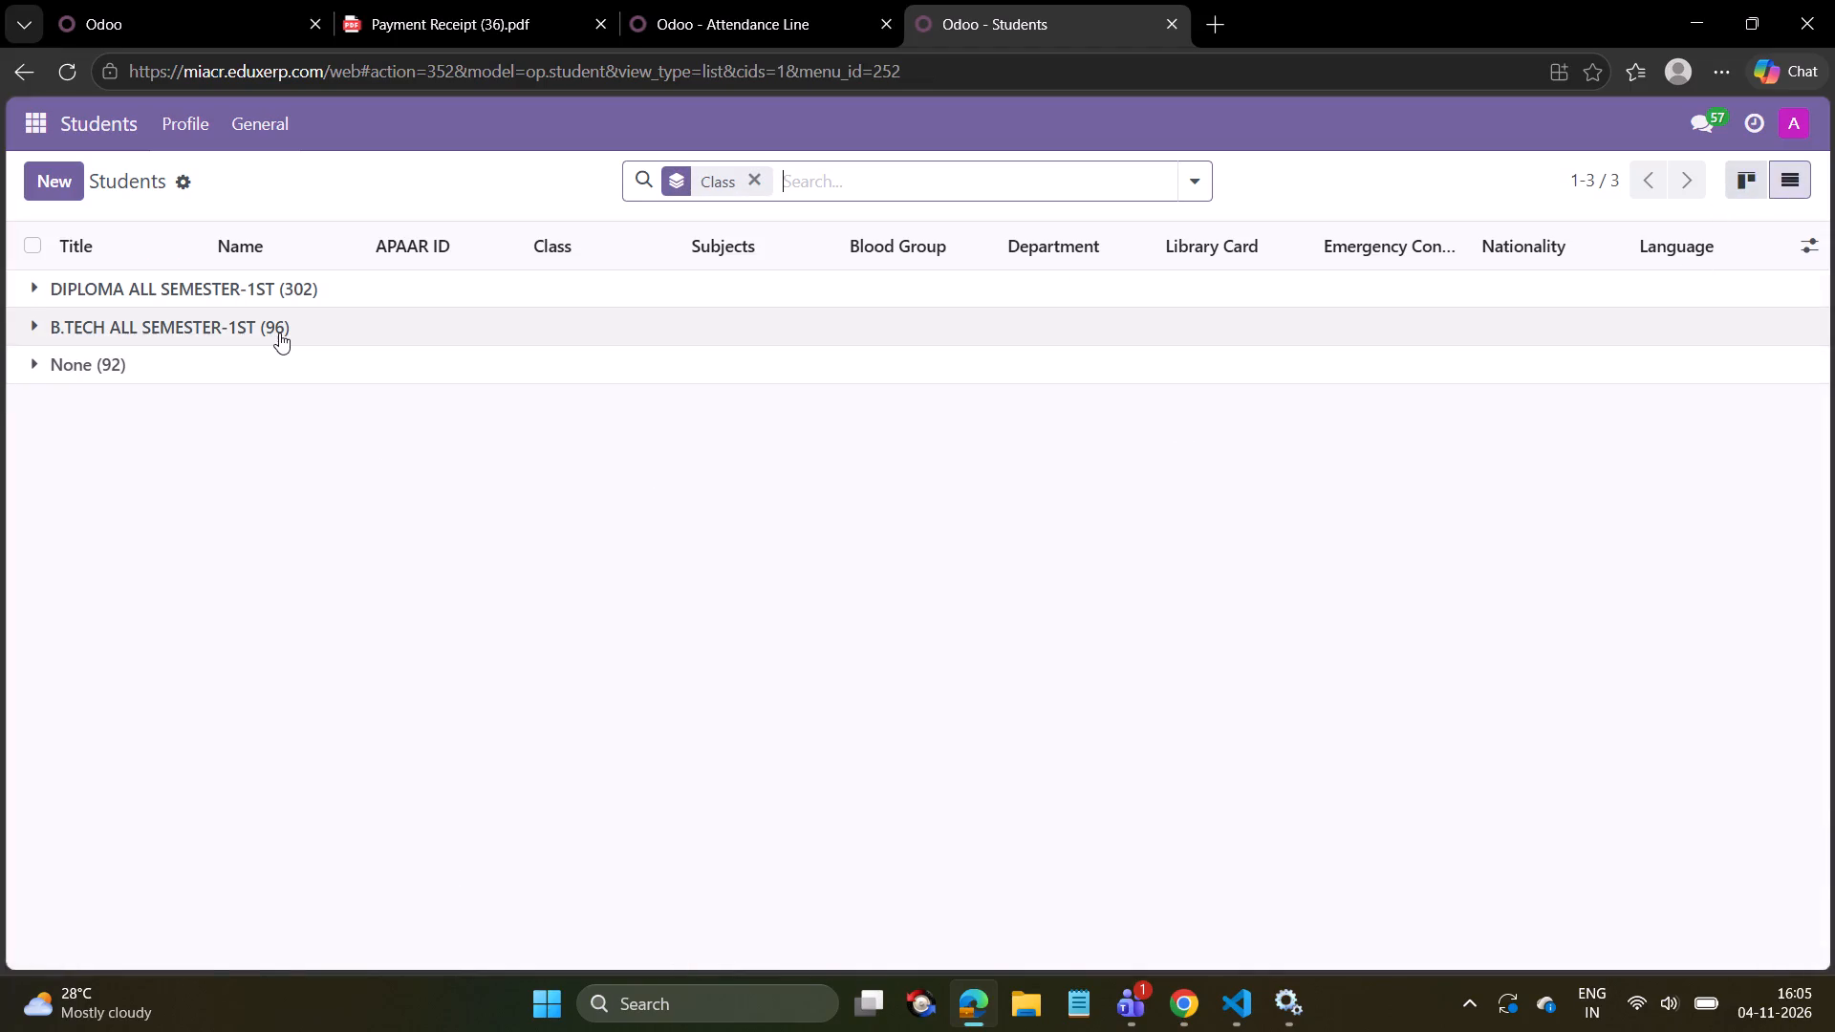
pyautogui.click(279, 333)
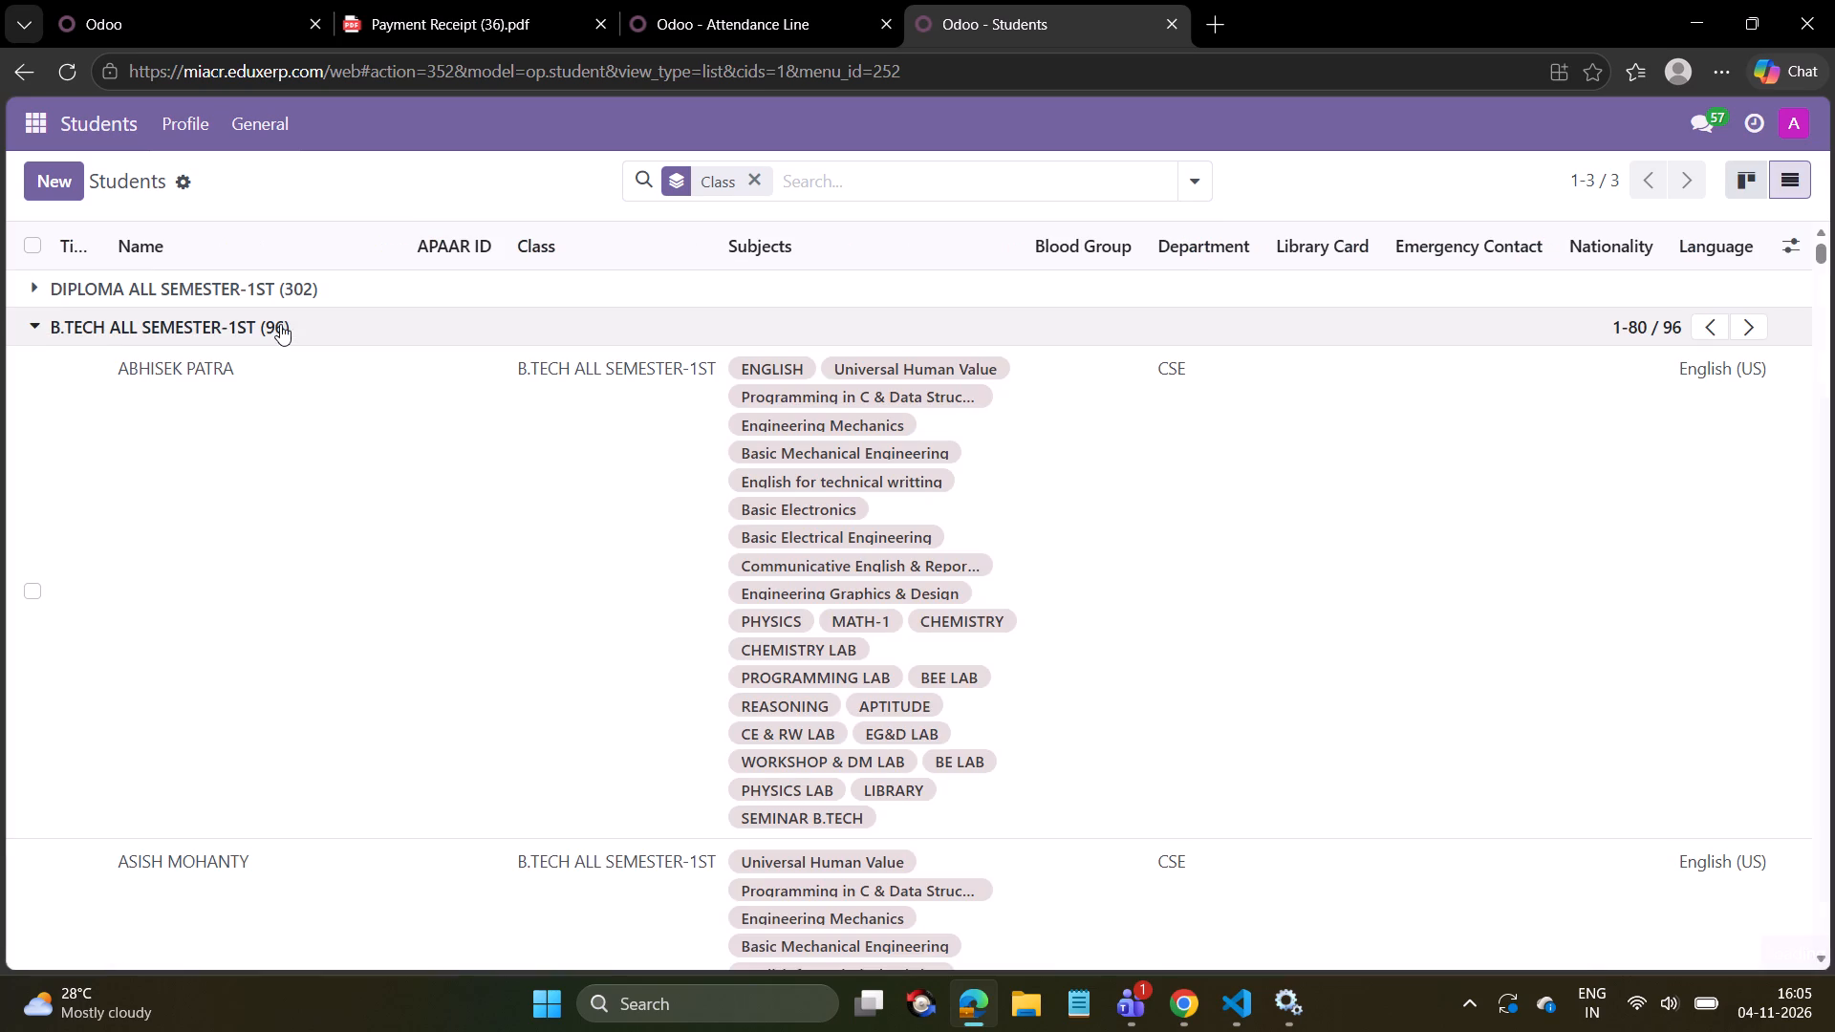
pyautogui.click(271, 336)
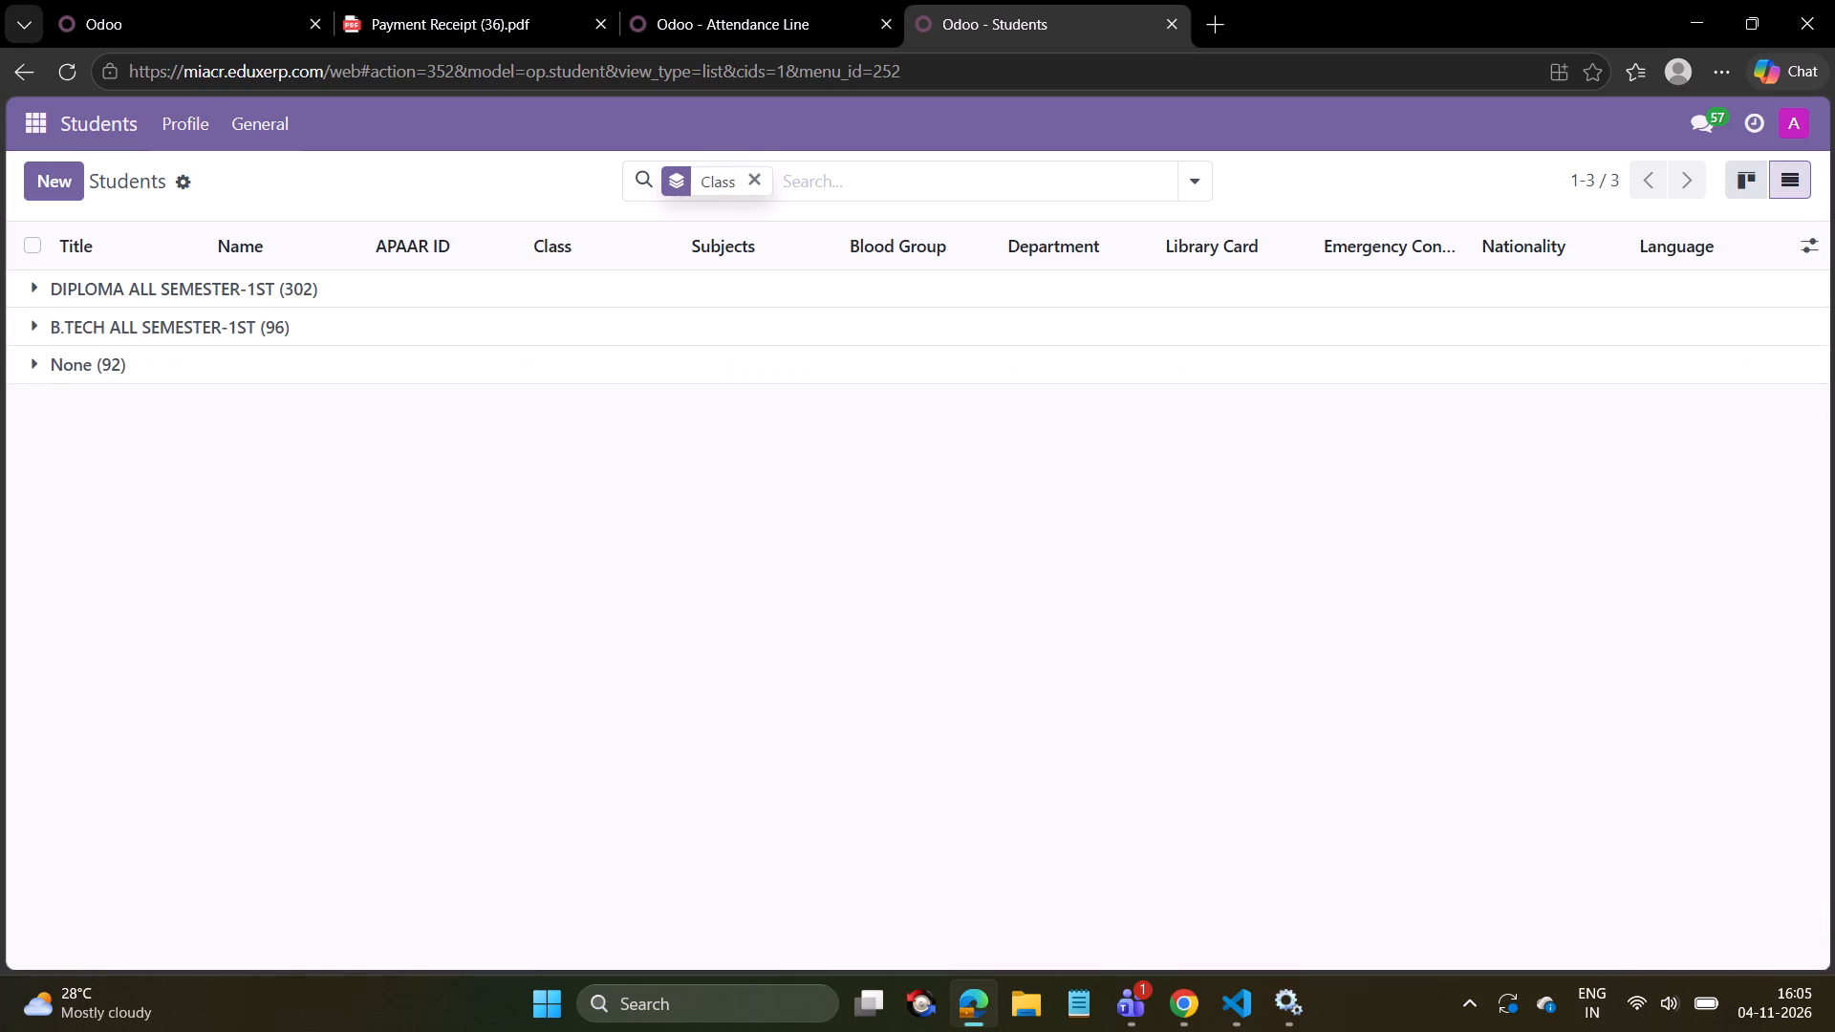
pyautogui.click(1202, 189)
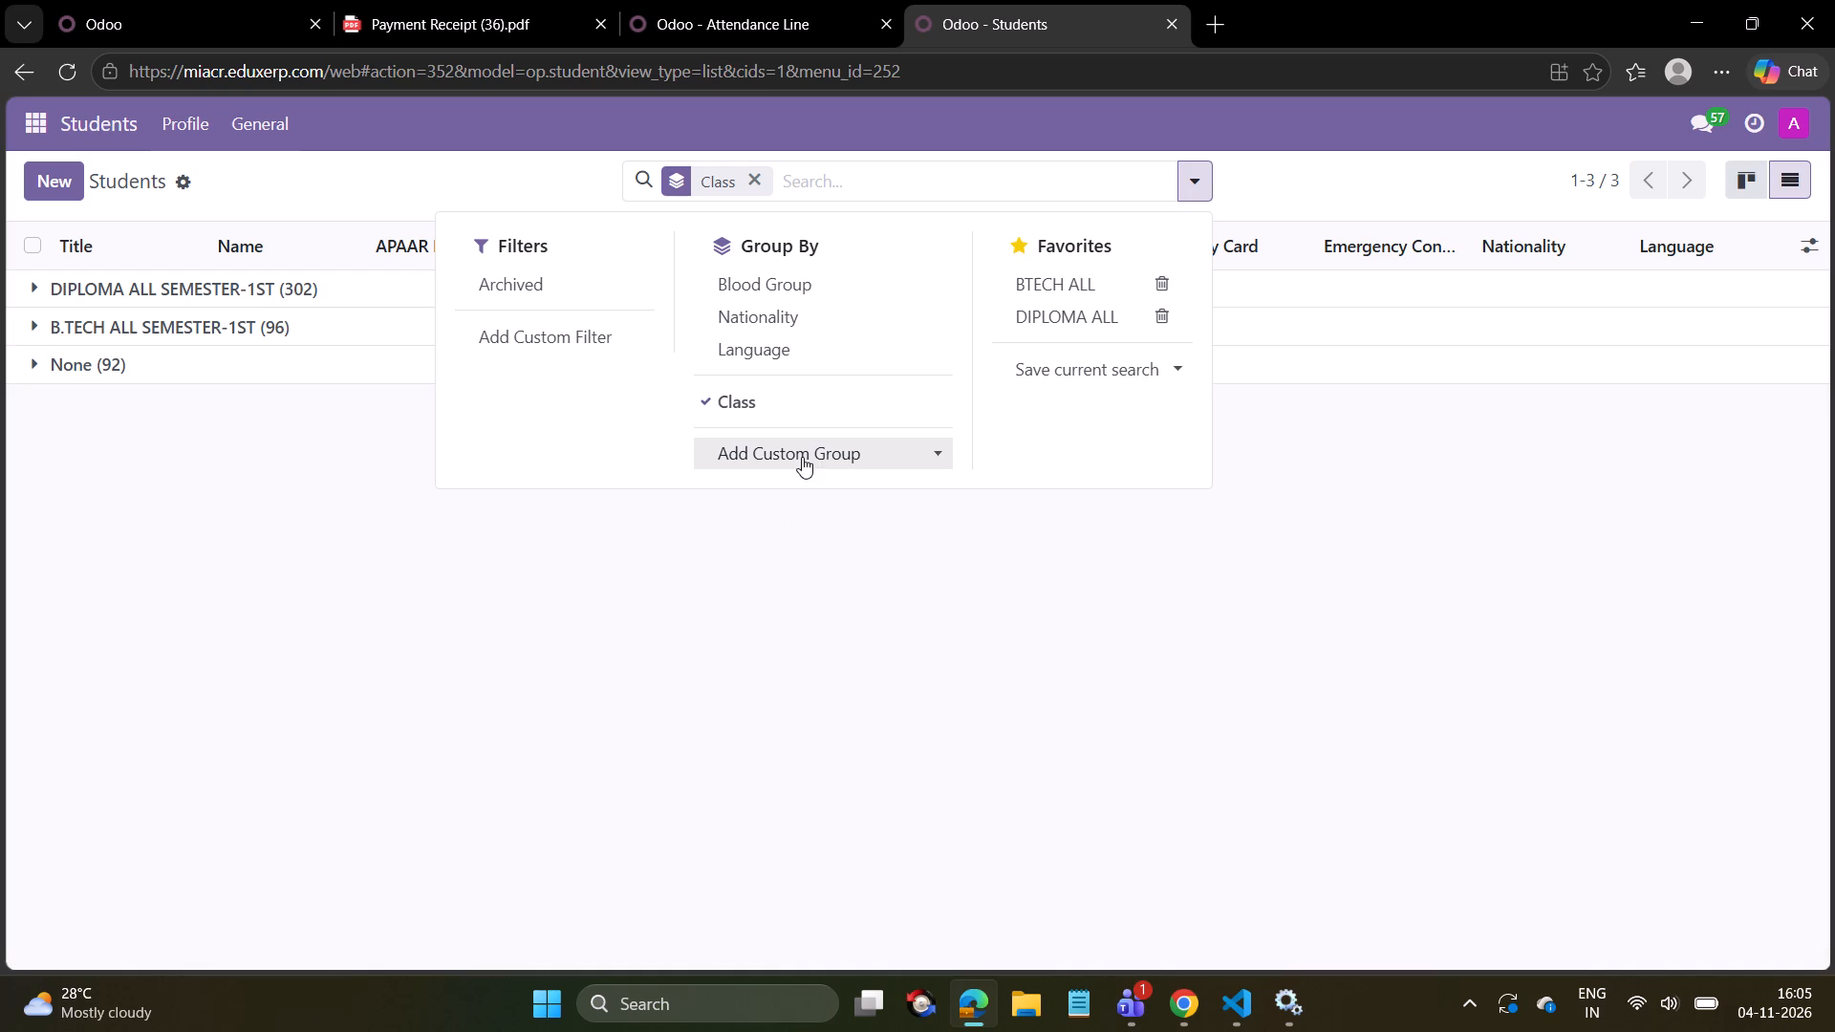
pyautogui.click(501, 170)
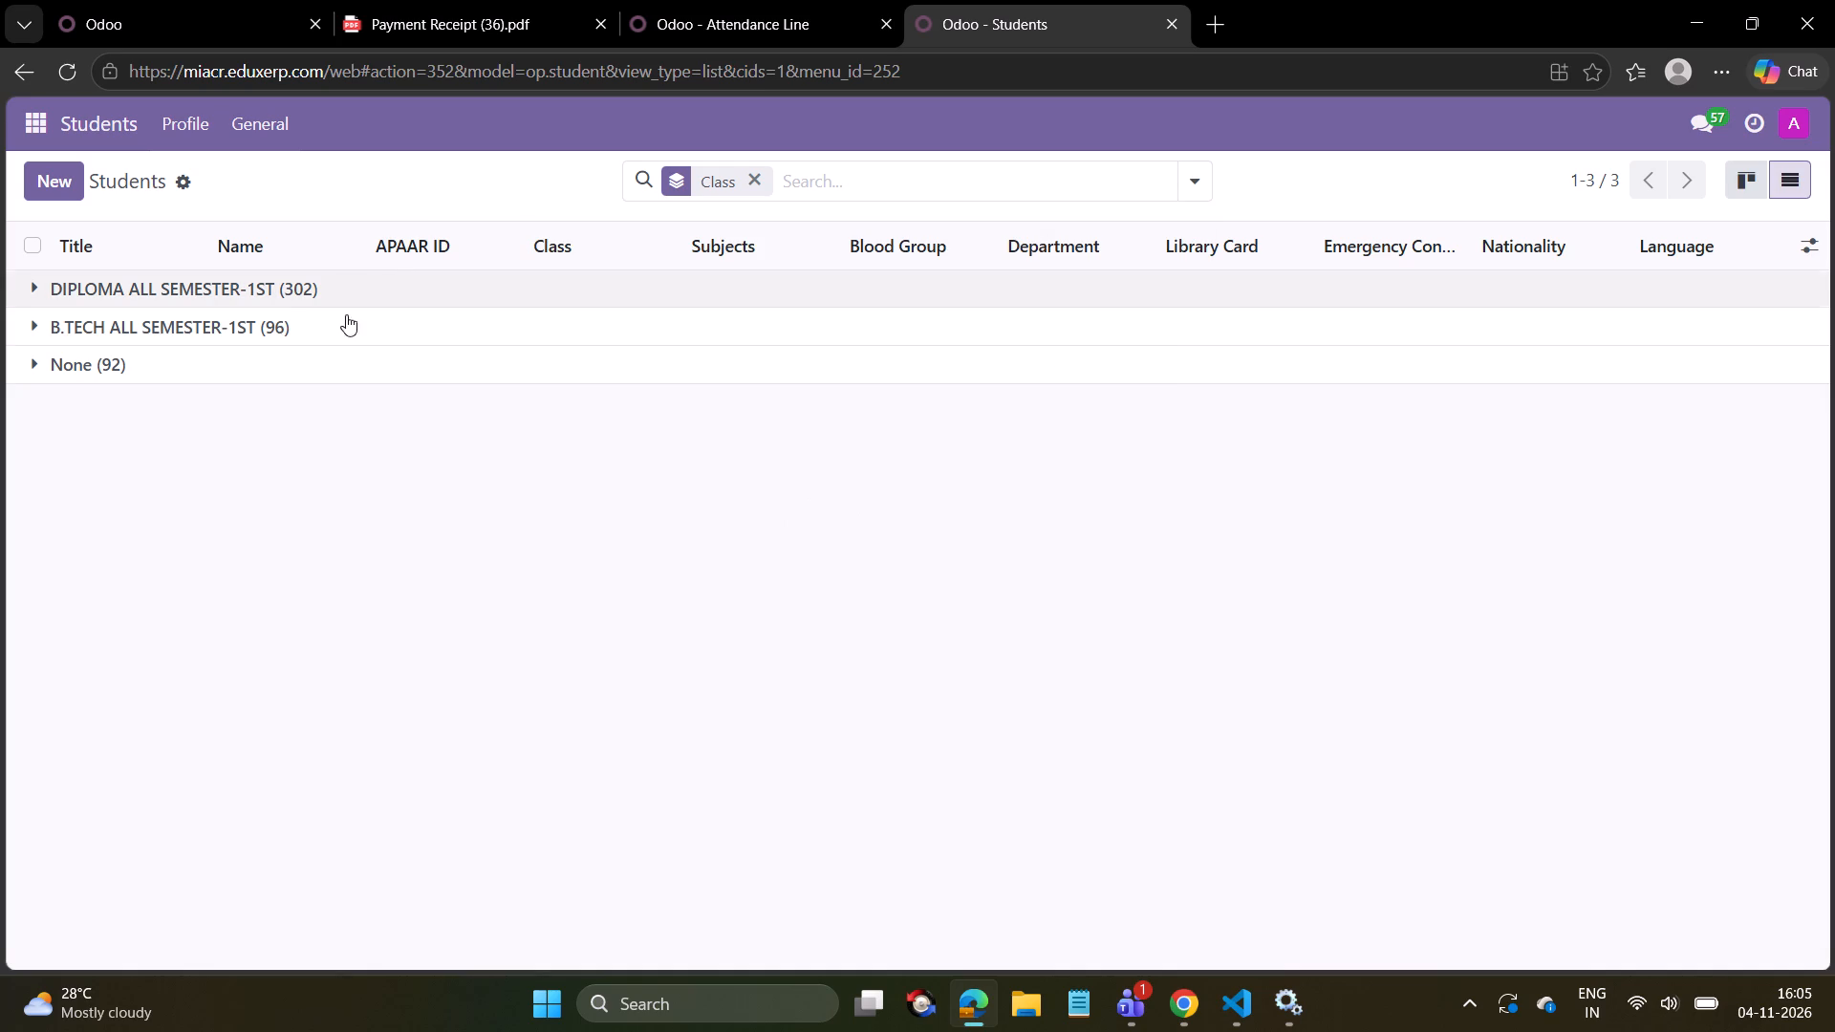
# Expand the B.TECH ALL SEMESTER-1ST group and examine the class, subjects and department of its students.
pyautogui.click(340, 321)
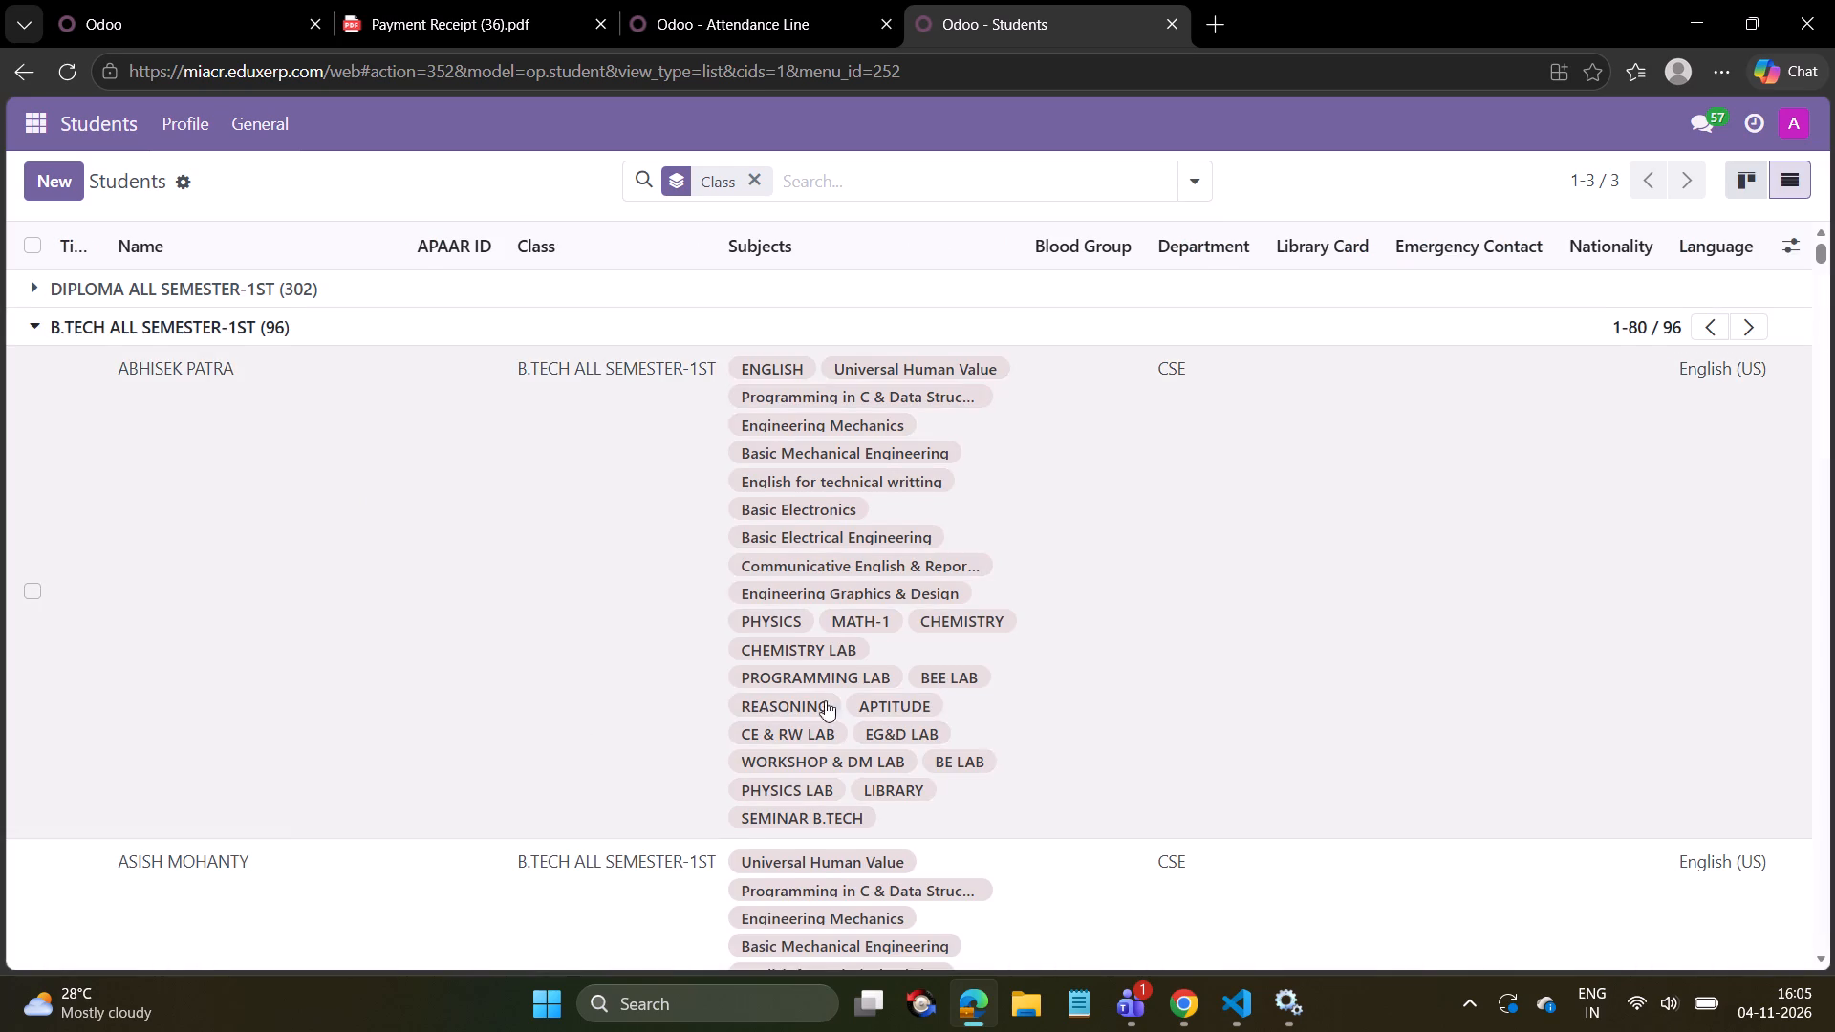
pyautogui.scroll(-1, 806, 695)
pyautogui.scroll(4, 575, 676)
pyautogui.scroll(-12, 575, 676)
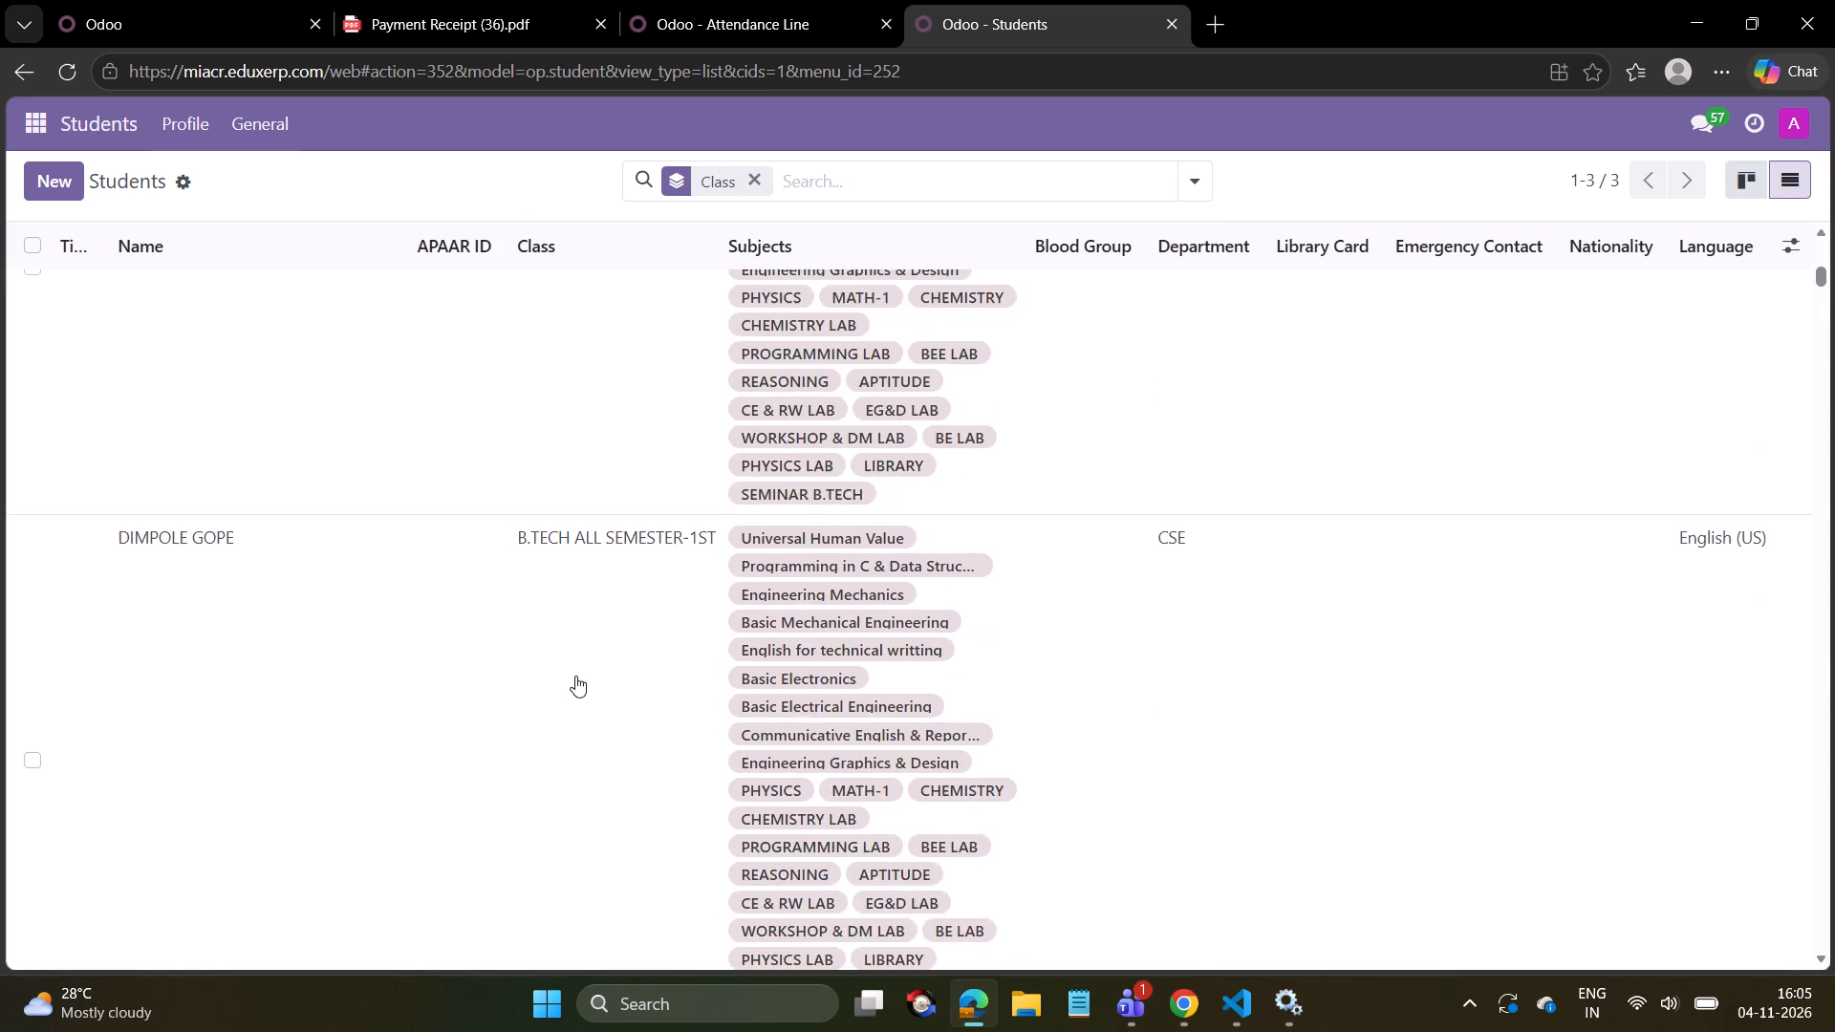
pyautogui.scroll(-4, 575, 676)
# Regroup the student records by Batch instead of Class and show them as a list.
pyautogui.click(757, 188)
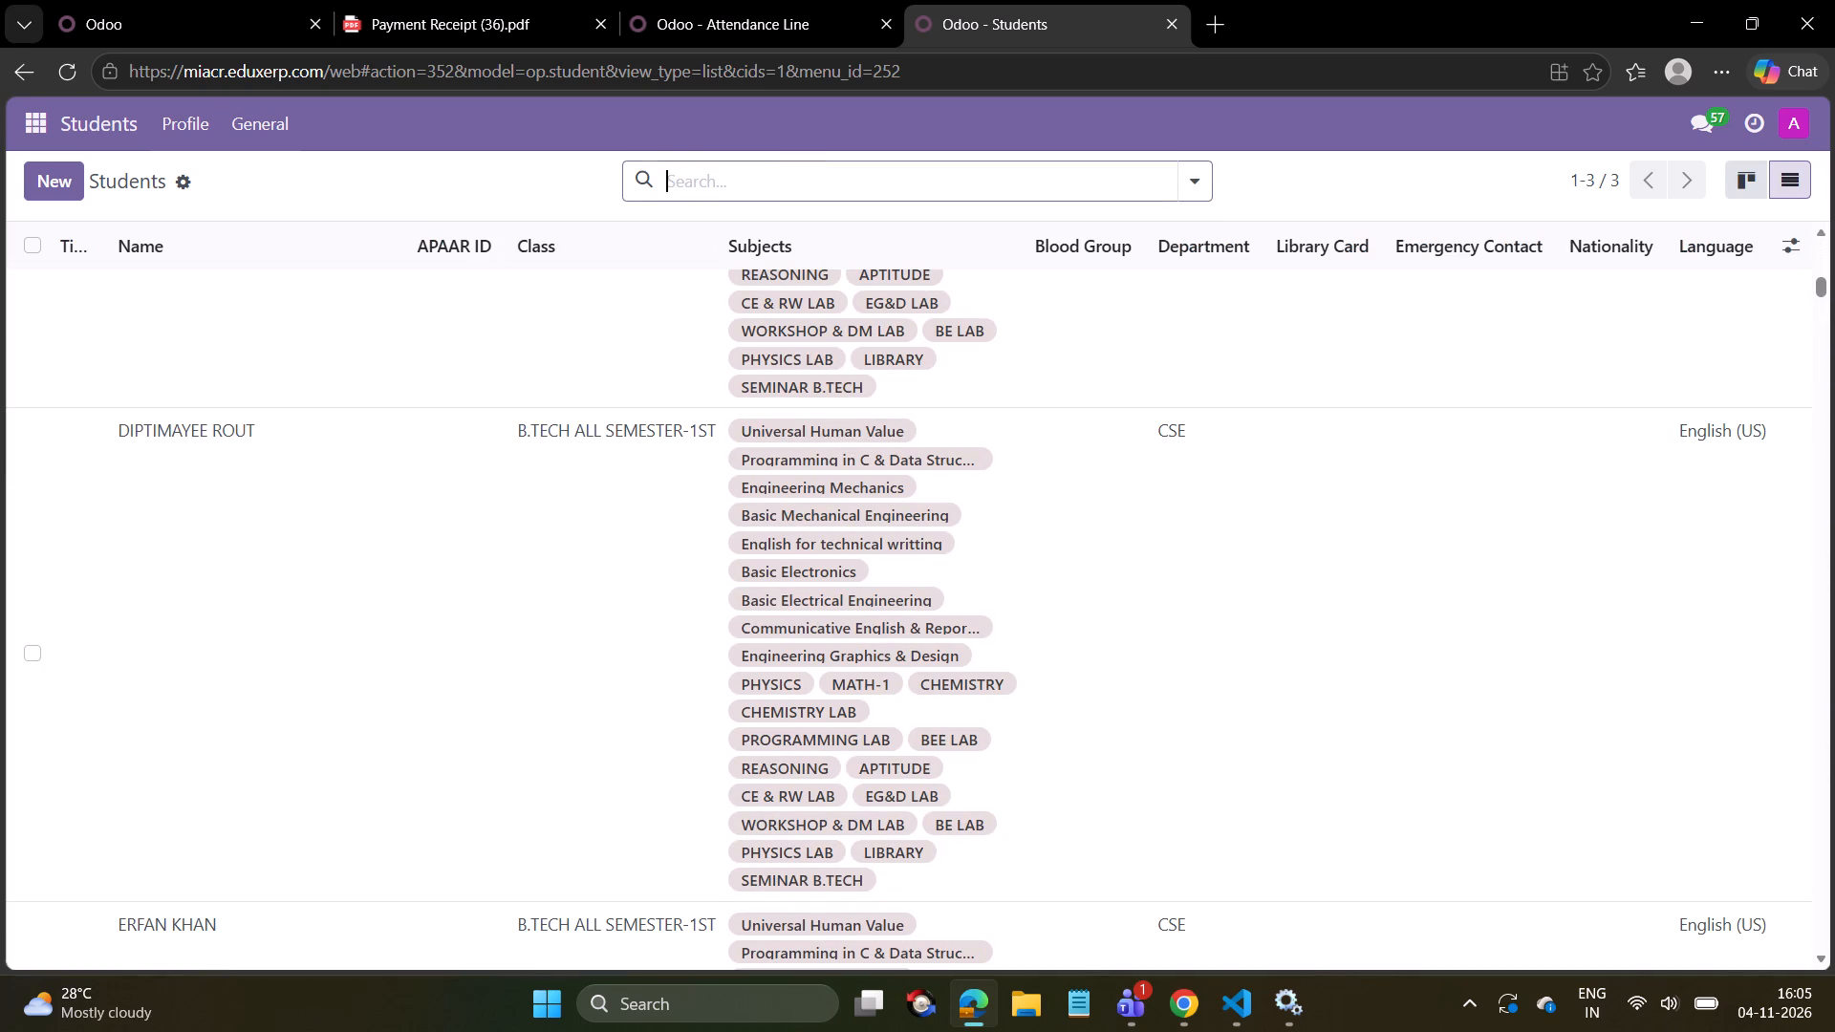
pyautogui.click(497, 176)
pyautogui.scroll(13, 342, 645)
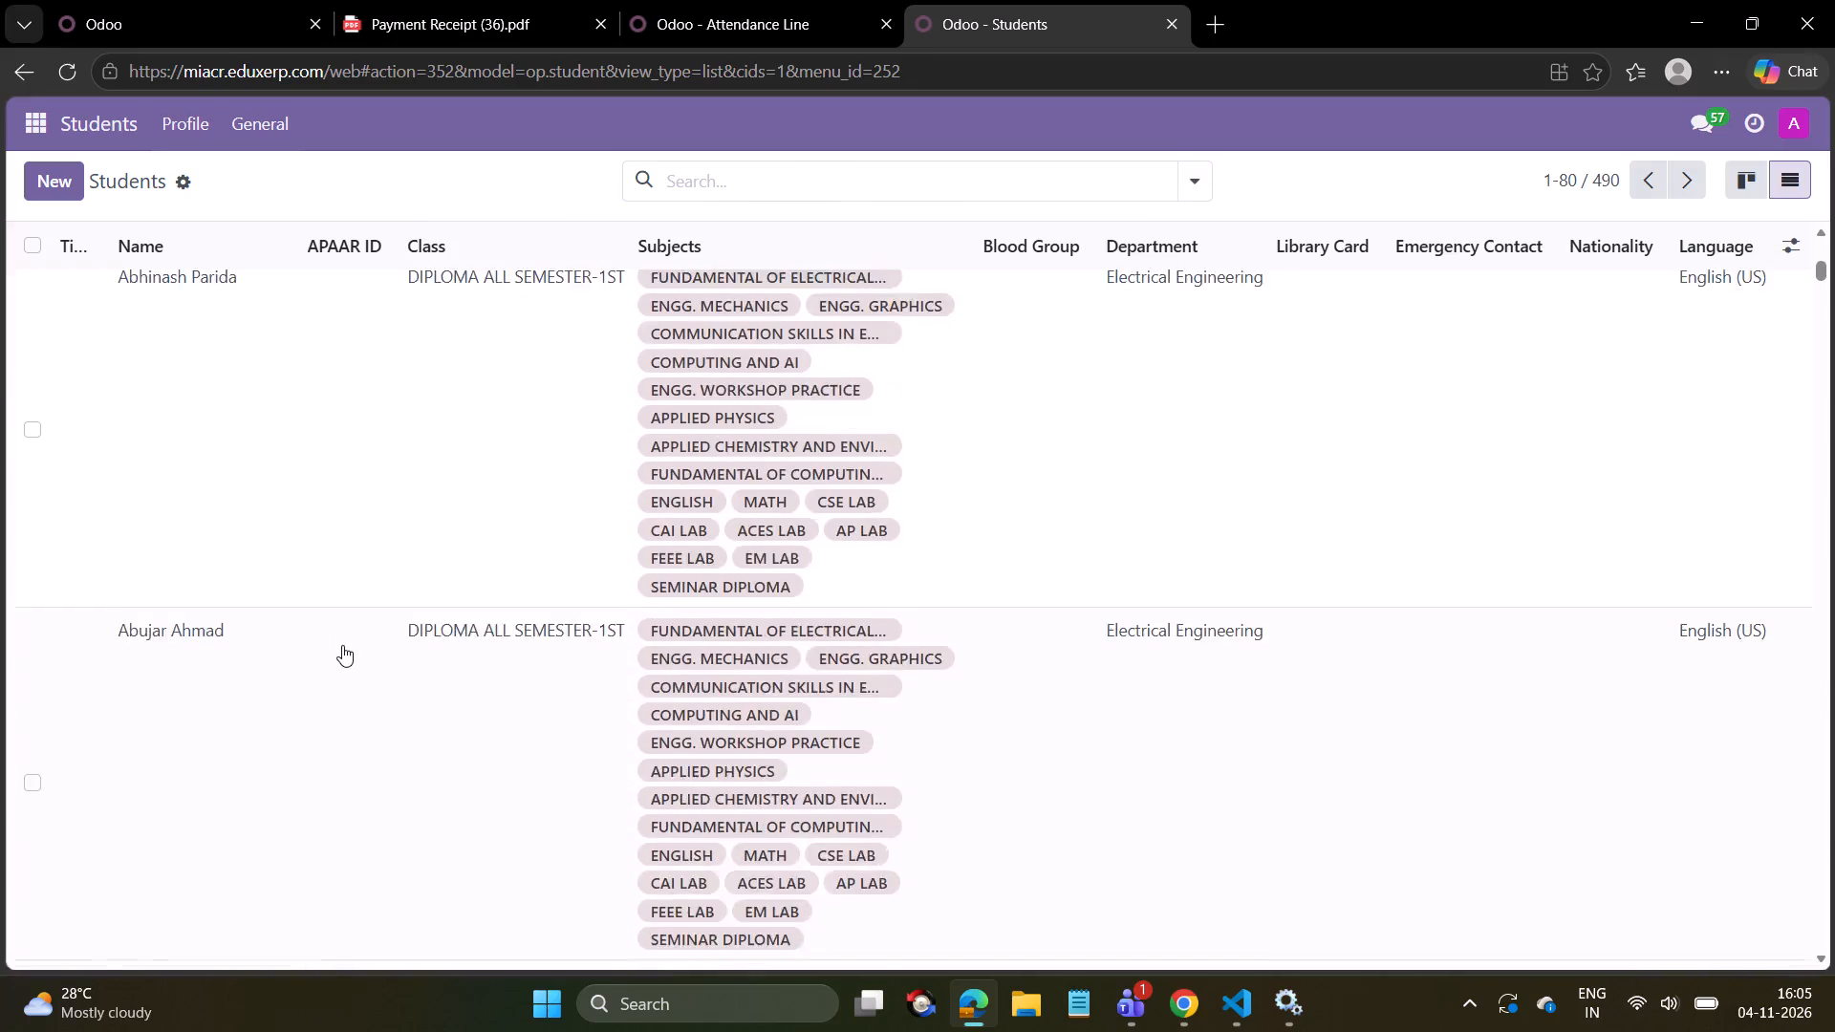
pyautogui.scroll(3, 342, 645)
pyautogui.click(192, 118)
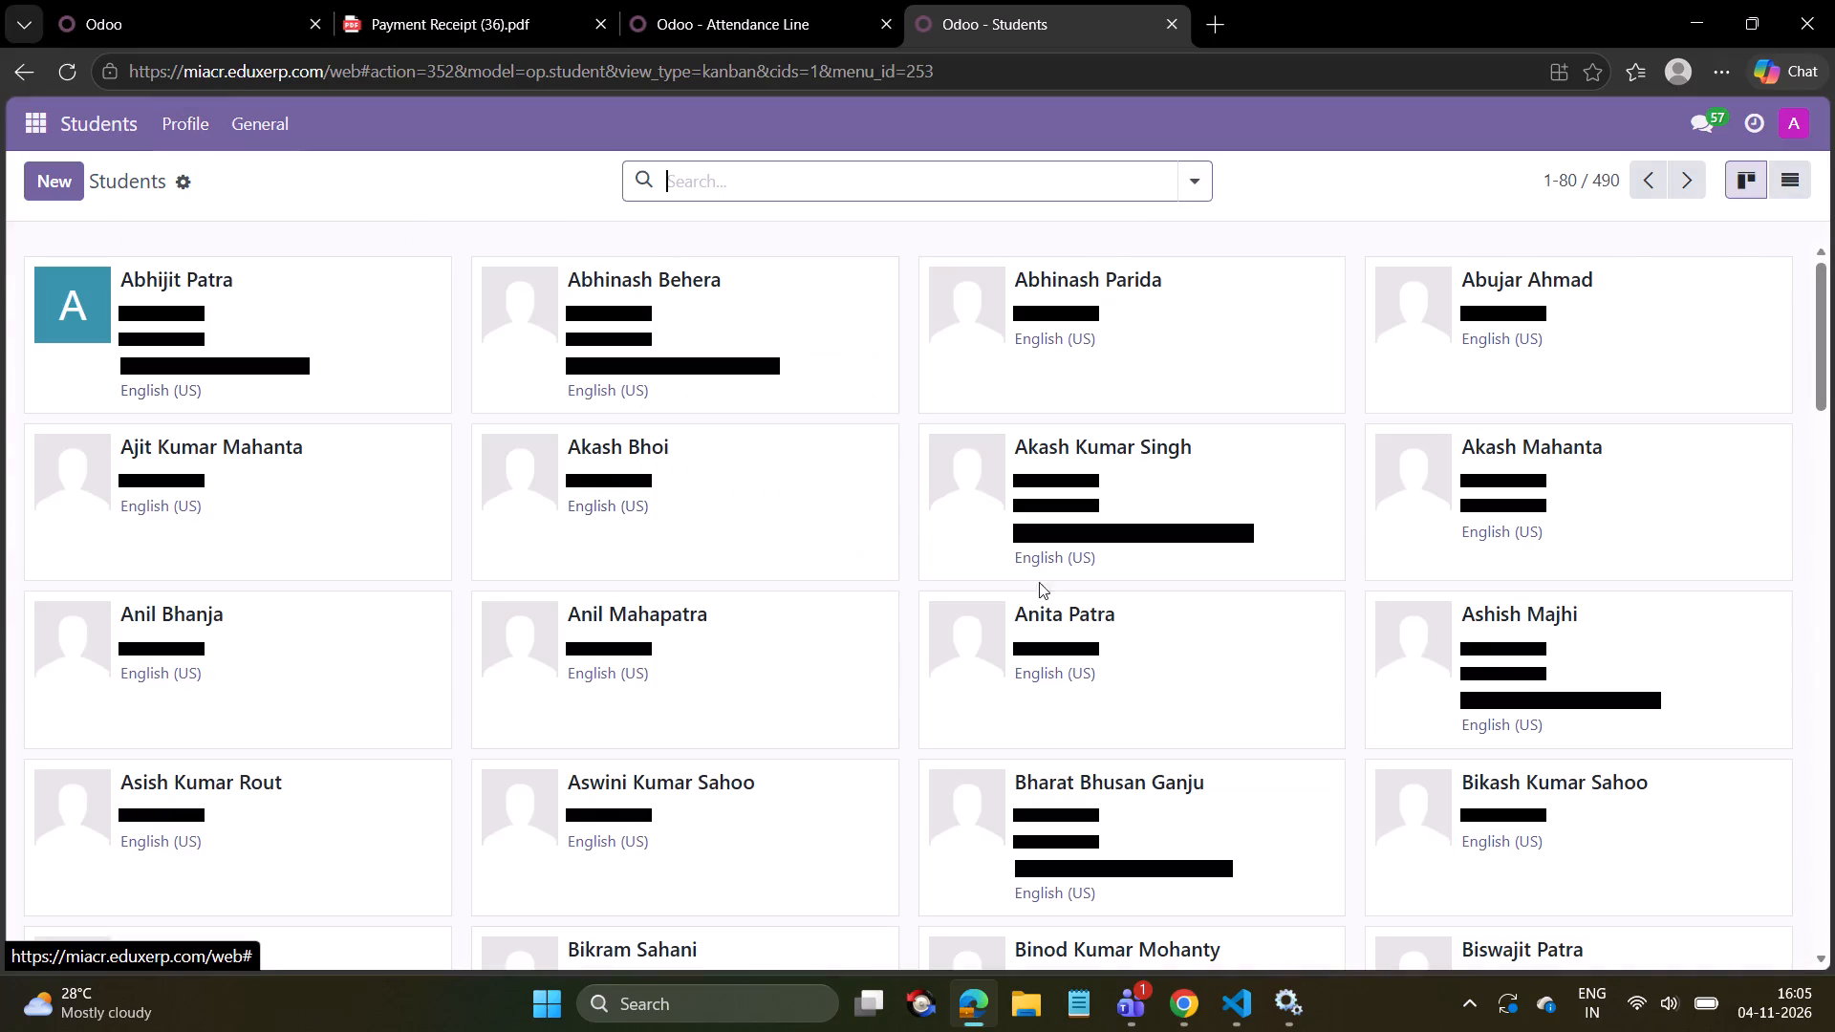
pyautogui.click(1206, 171)
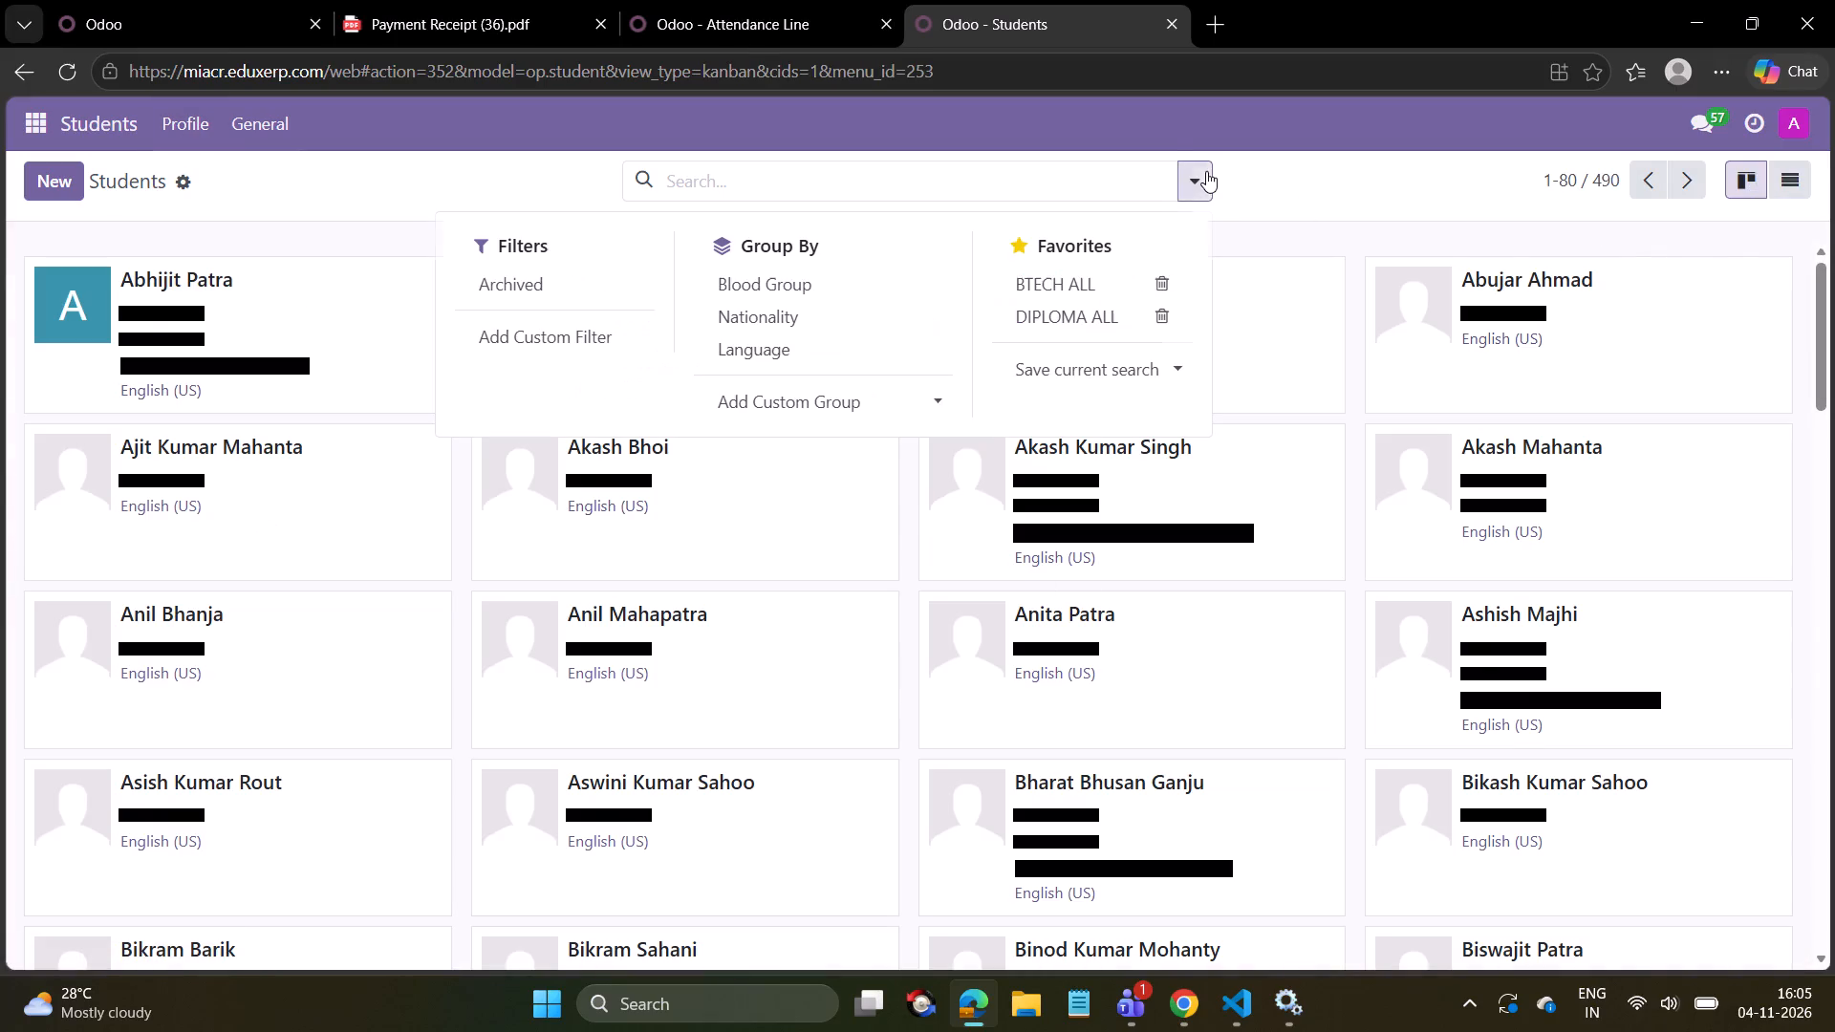
pyautogui.click(818, 401)
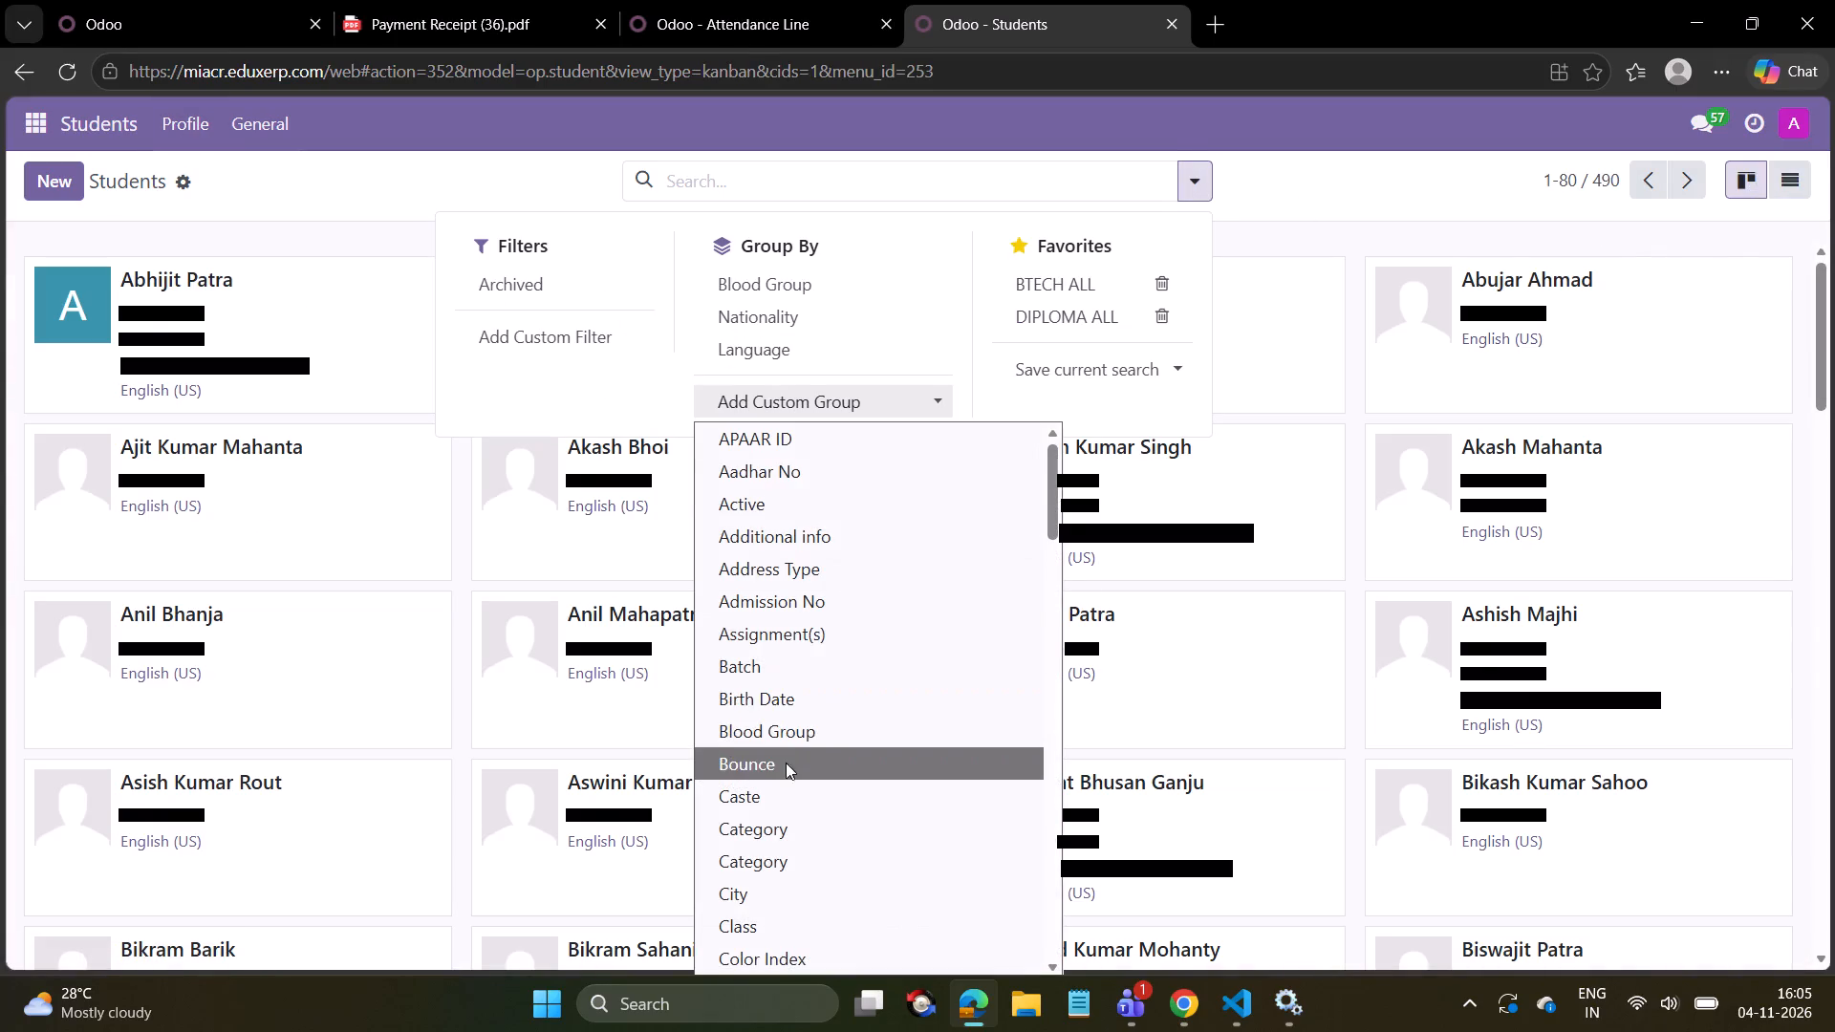
pyautogui.click(766, 676)
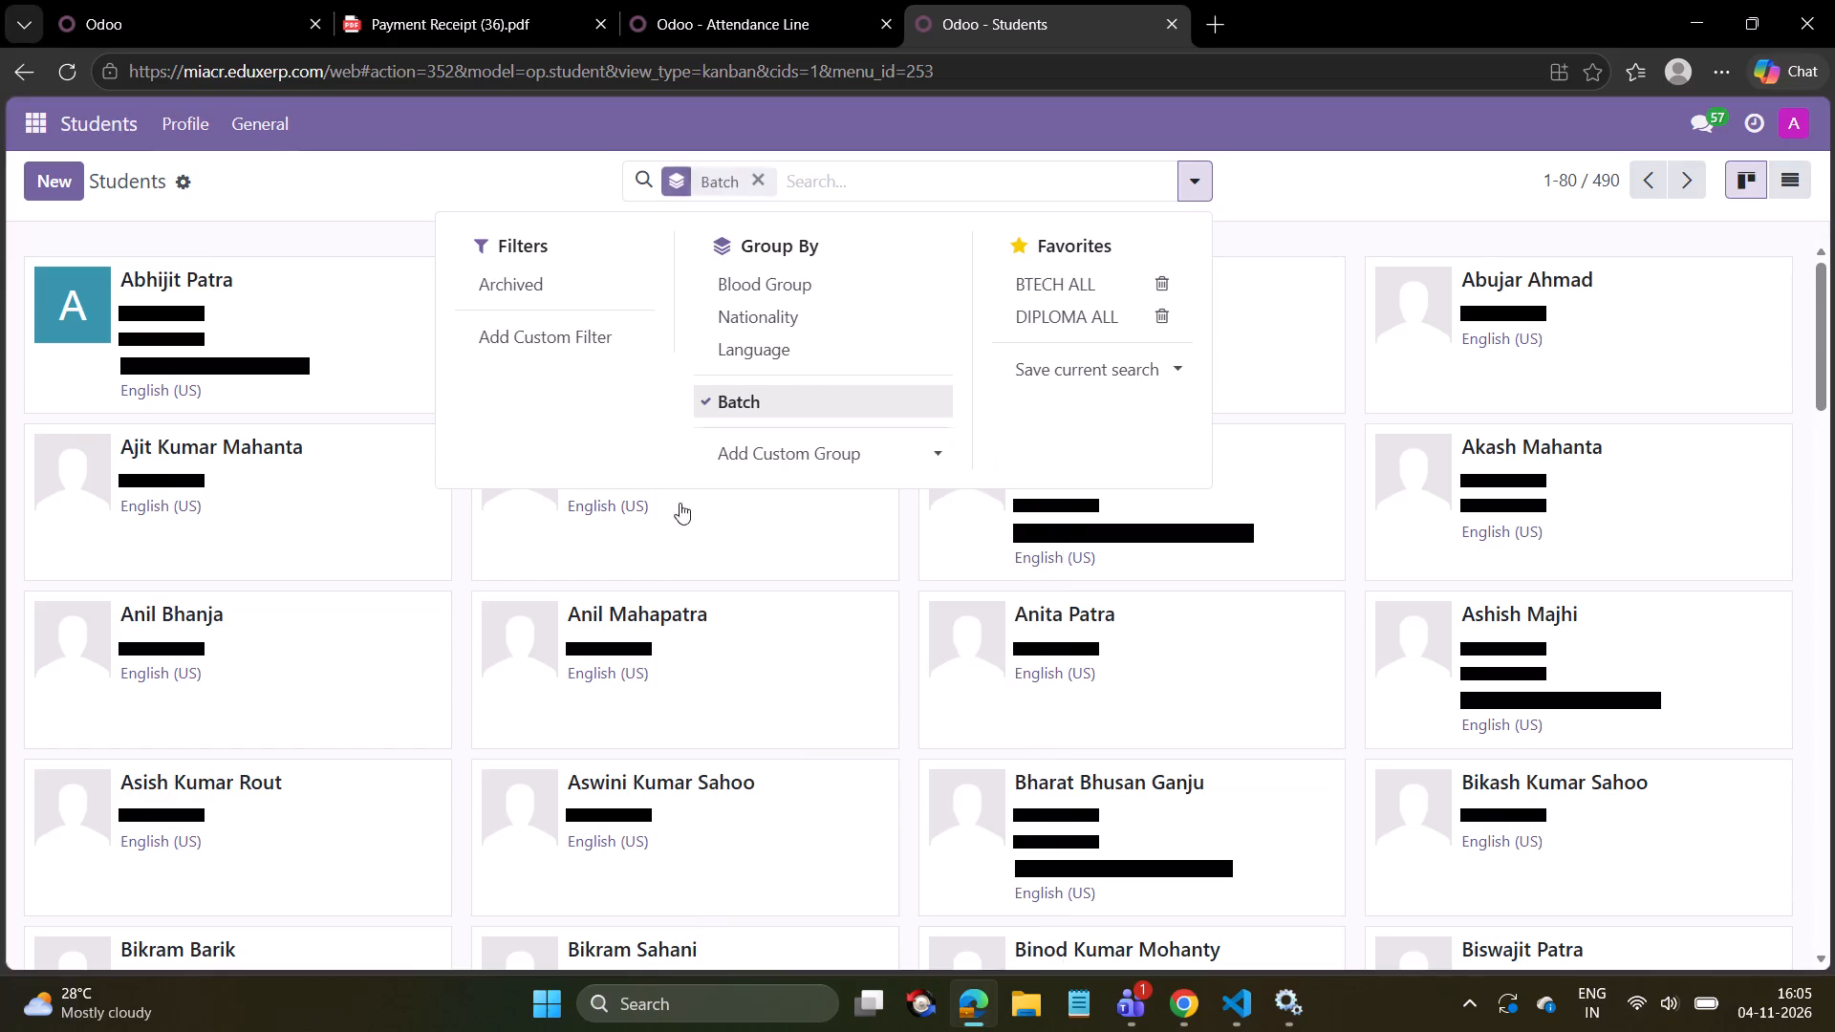
pyautogui.click(395, 146)
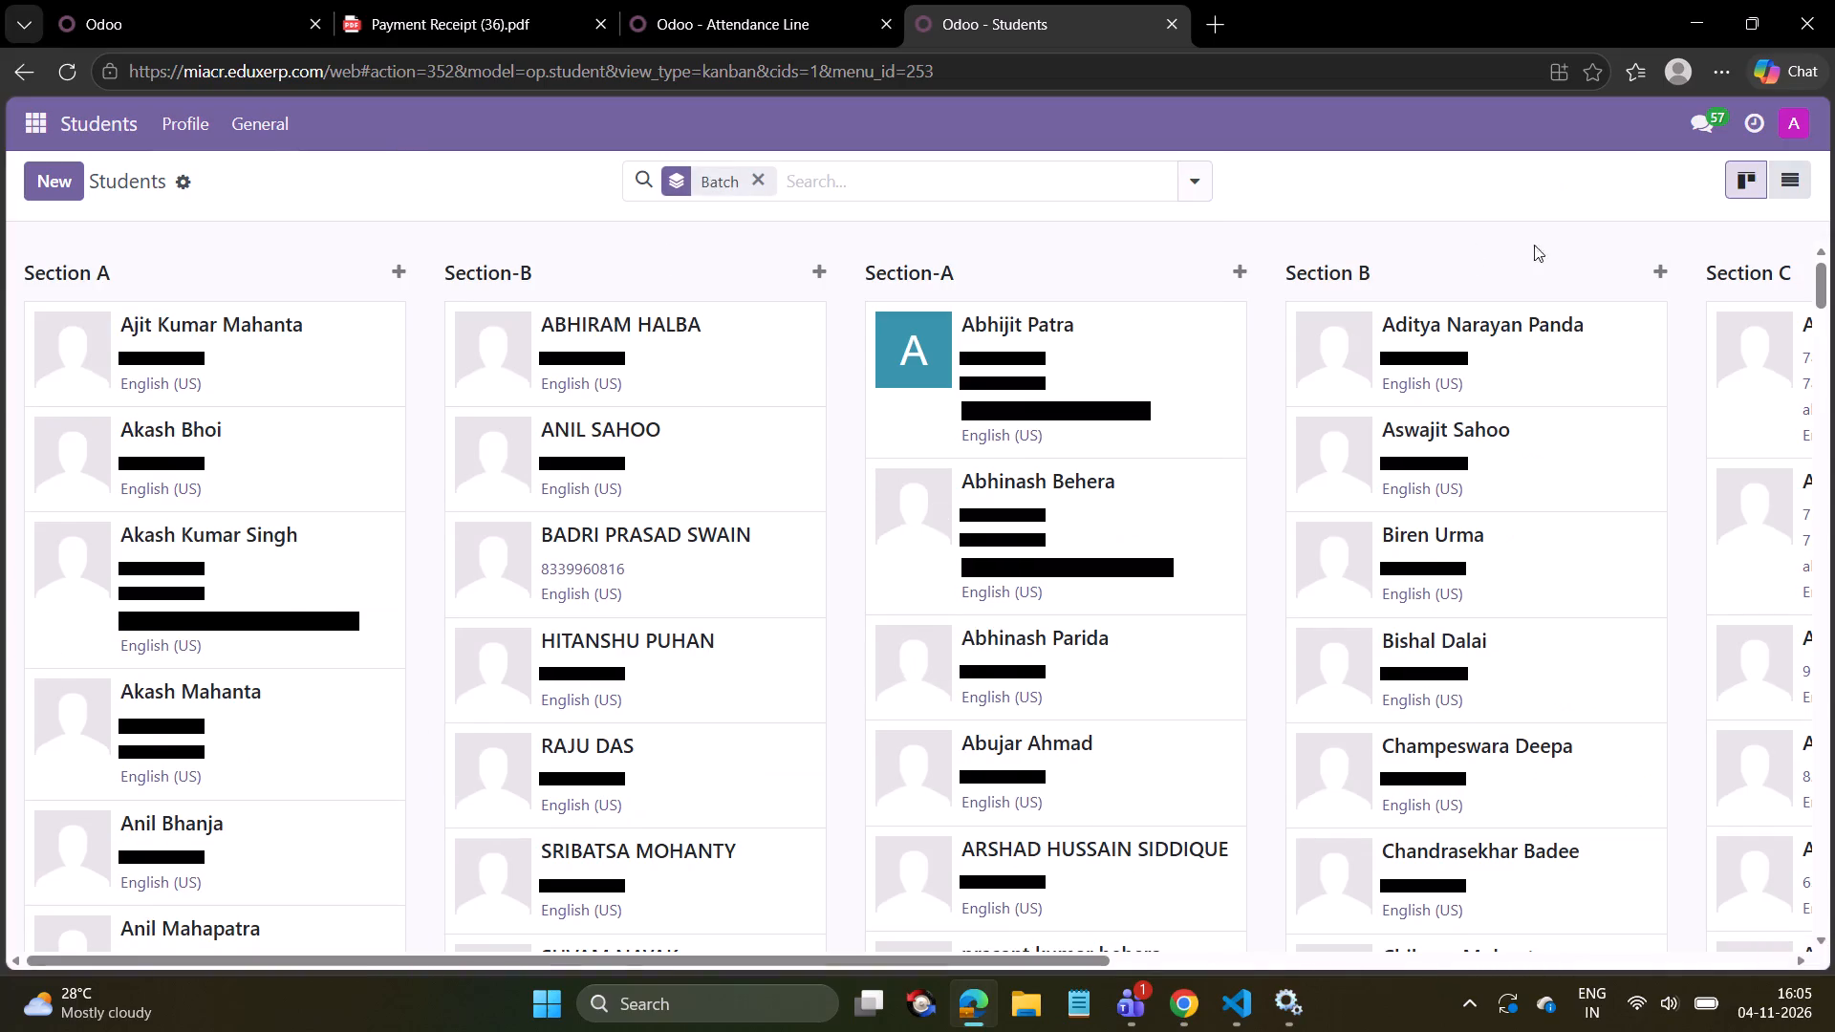
pyautogui.click(1784, 187)
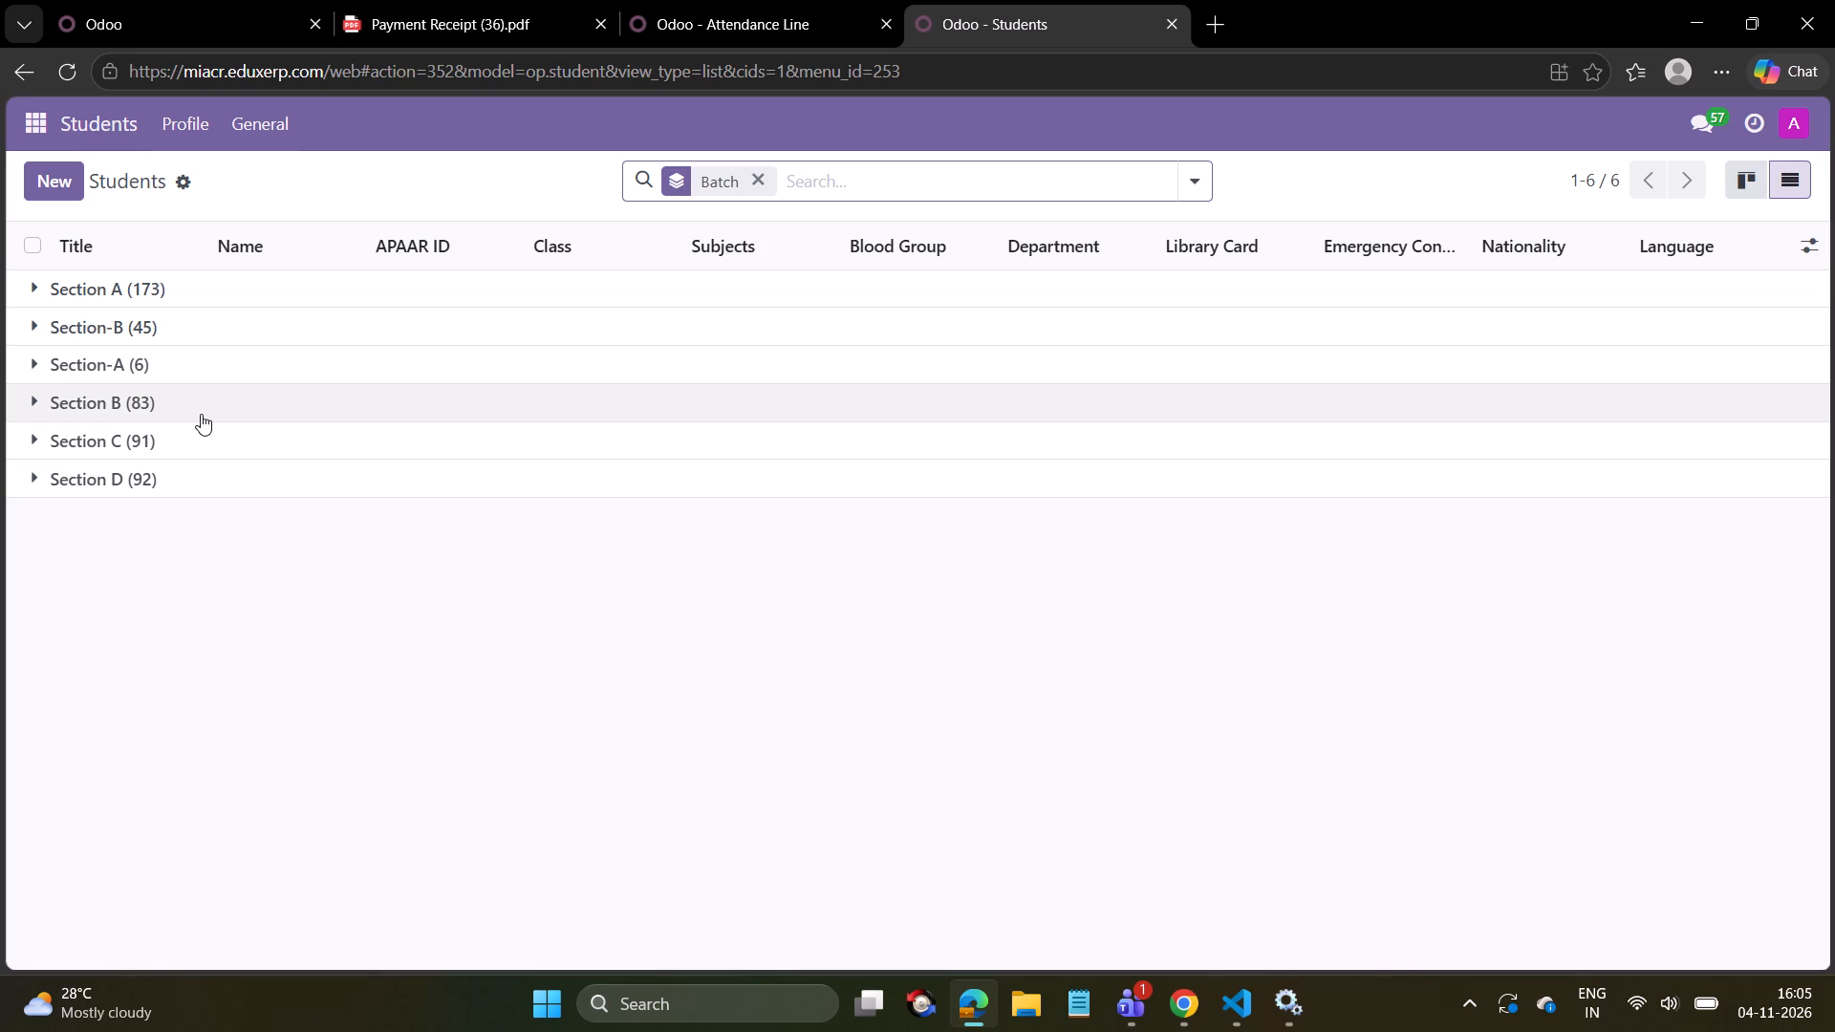
# Inspect the Section A, Section-B and Section B batch groups to see which class each covers, leaving them collapsed.
pyautogui.click(209, 294)
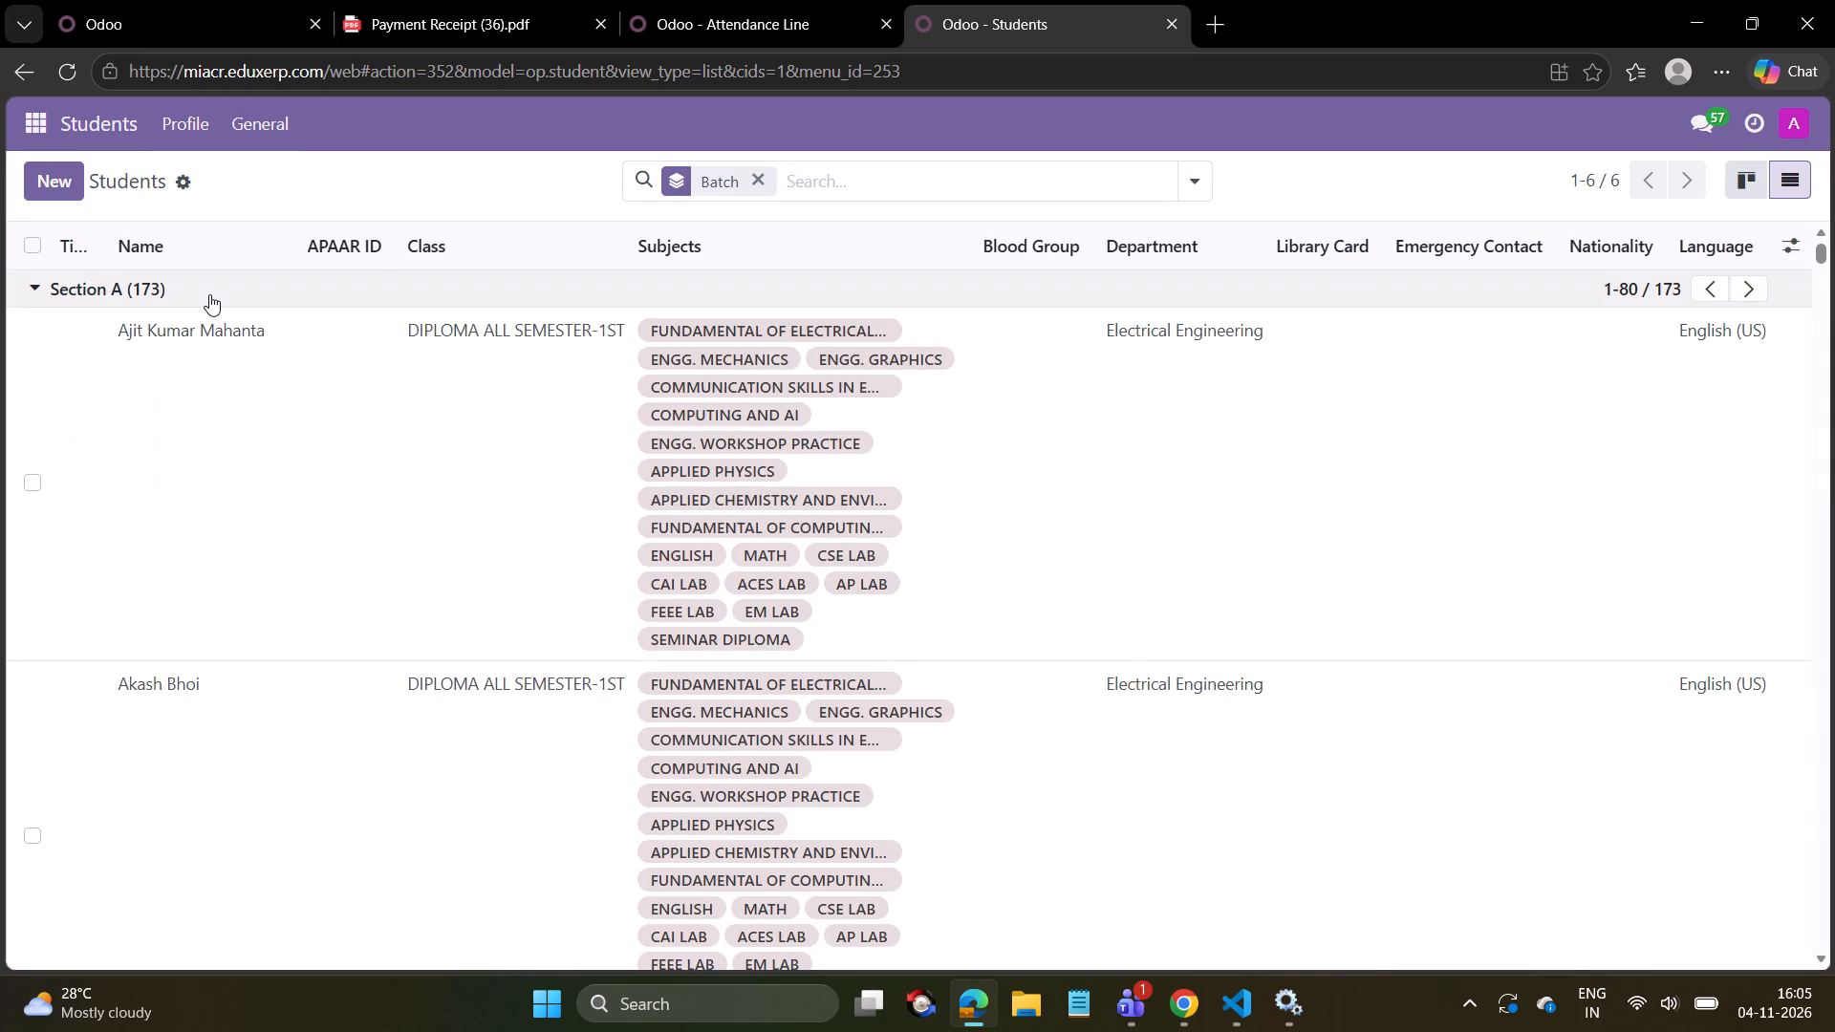
pyautogui.click(209, 294)
pyautogui.click(203, 319)
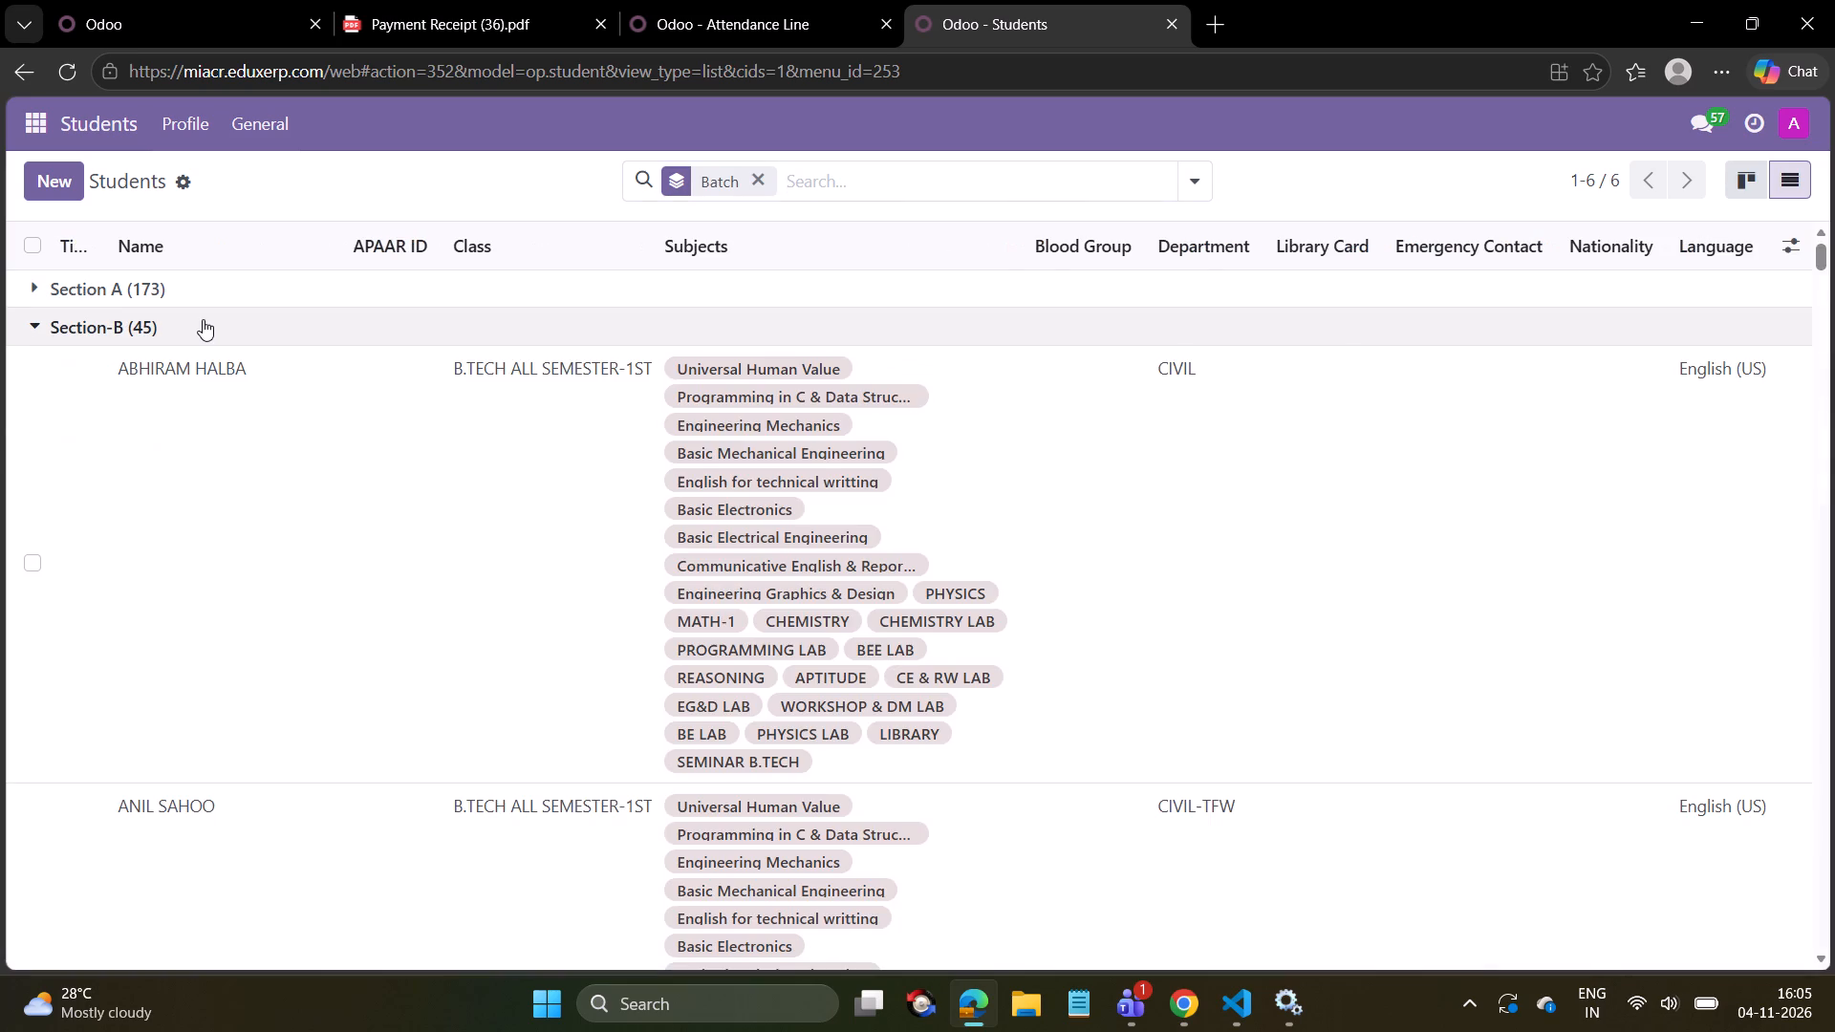
pyautogui.click(203, 319)
pyautogui.click(203, 319)
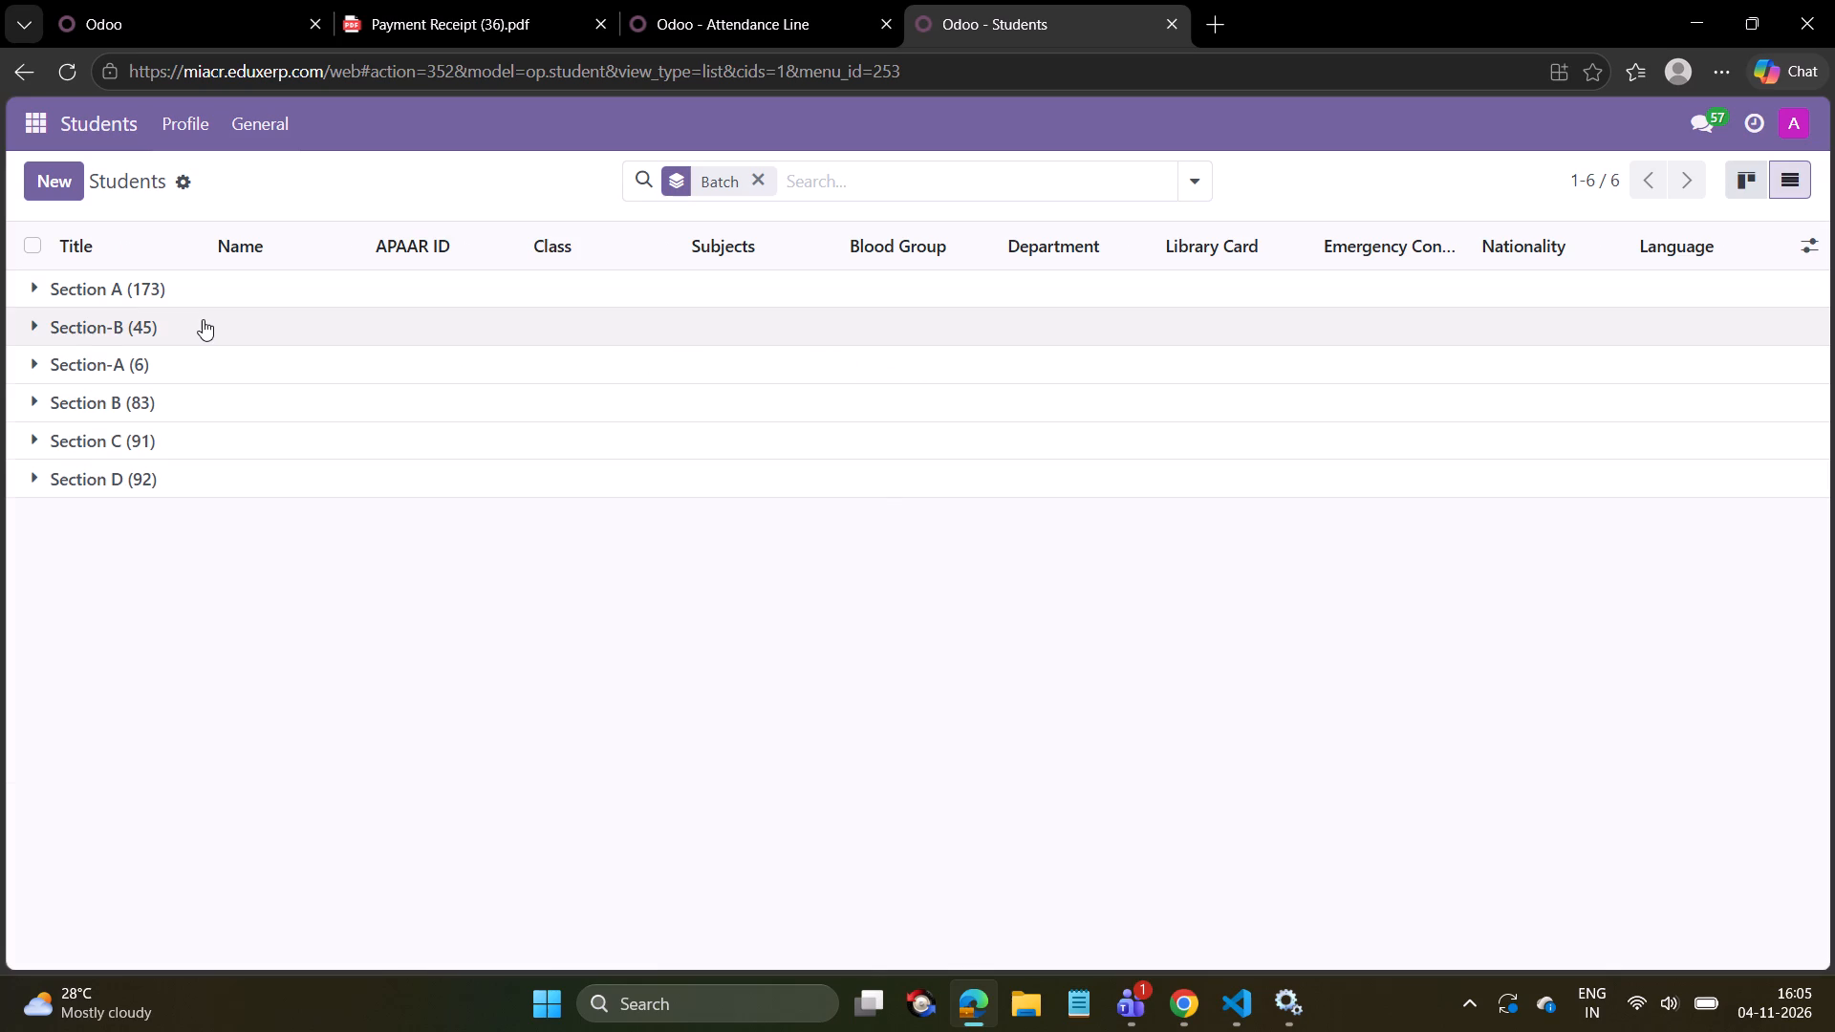
pyautogui.click(203, 319)
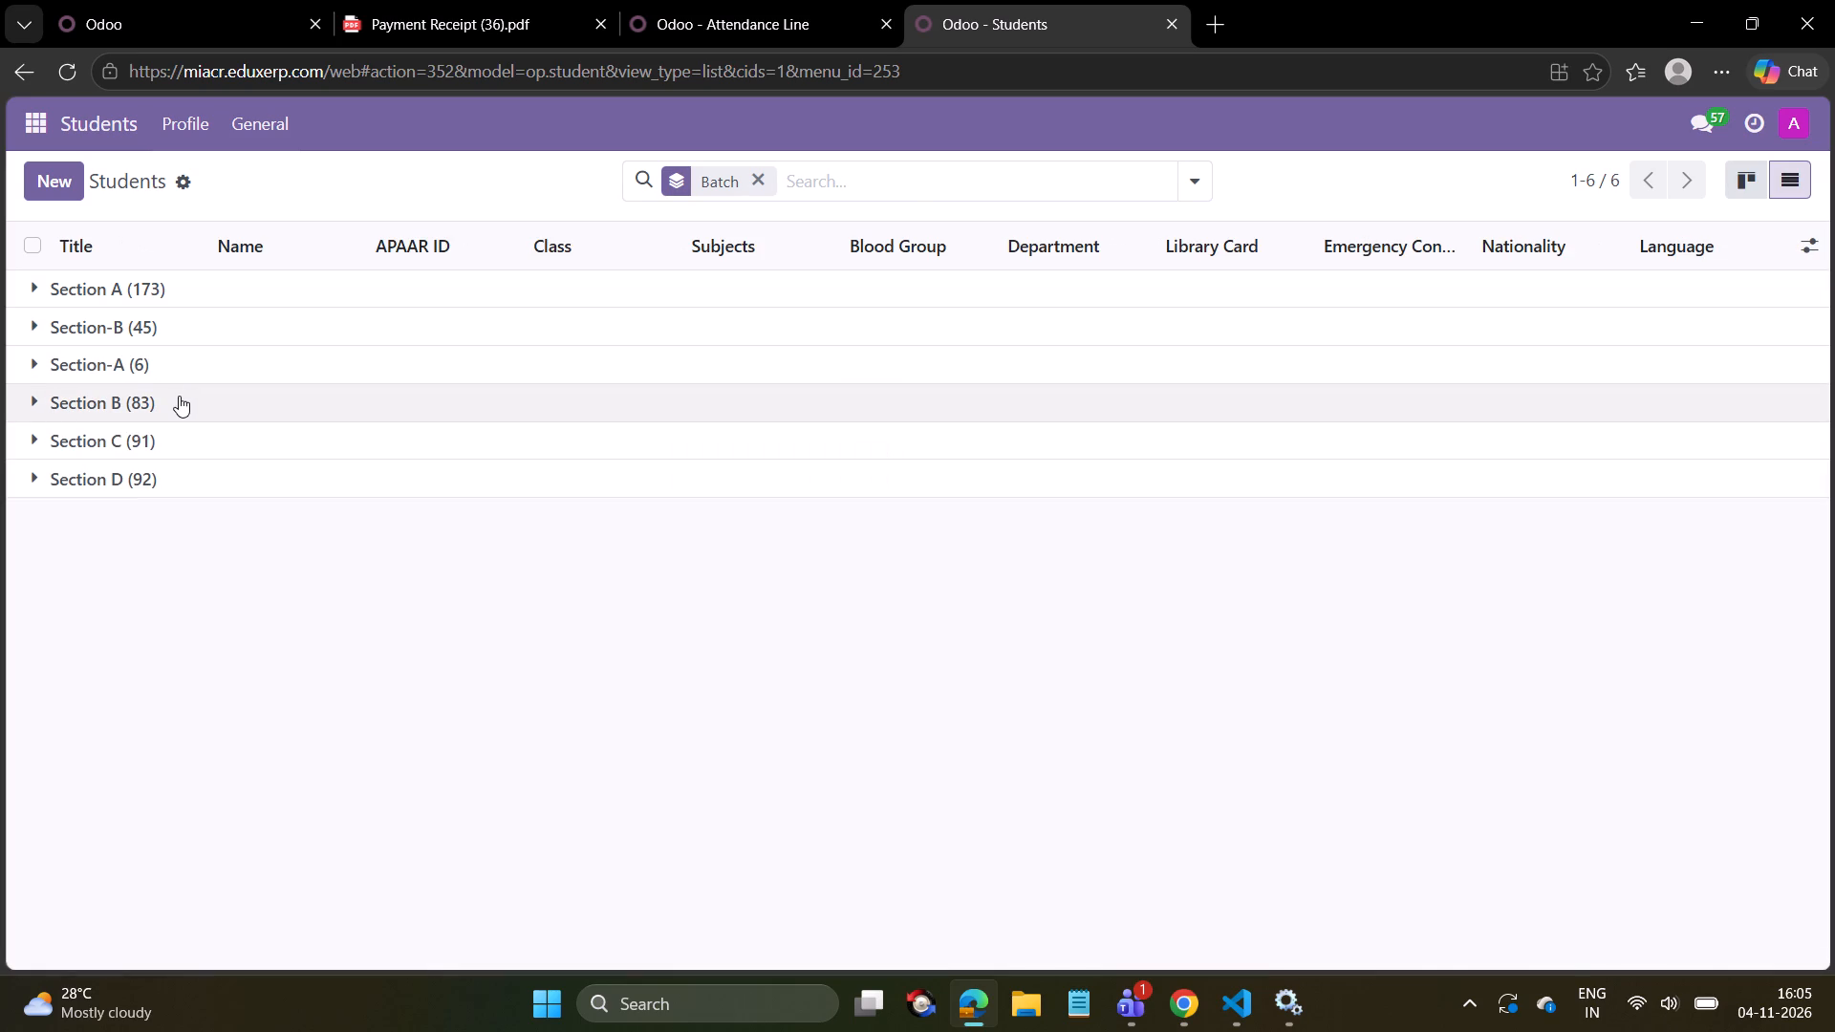
pyautogui.click(179, 396)
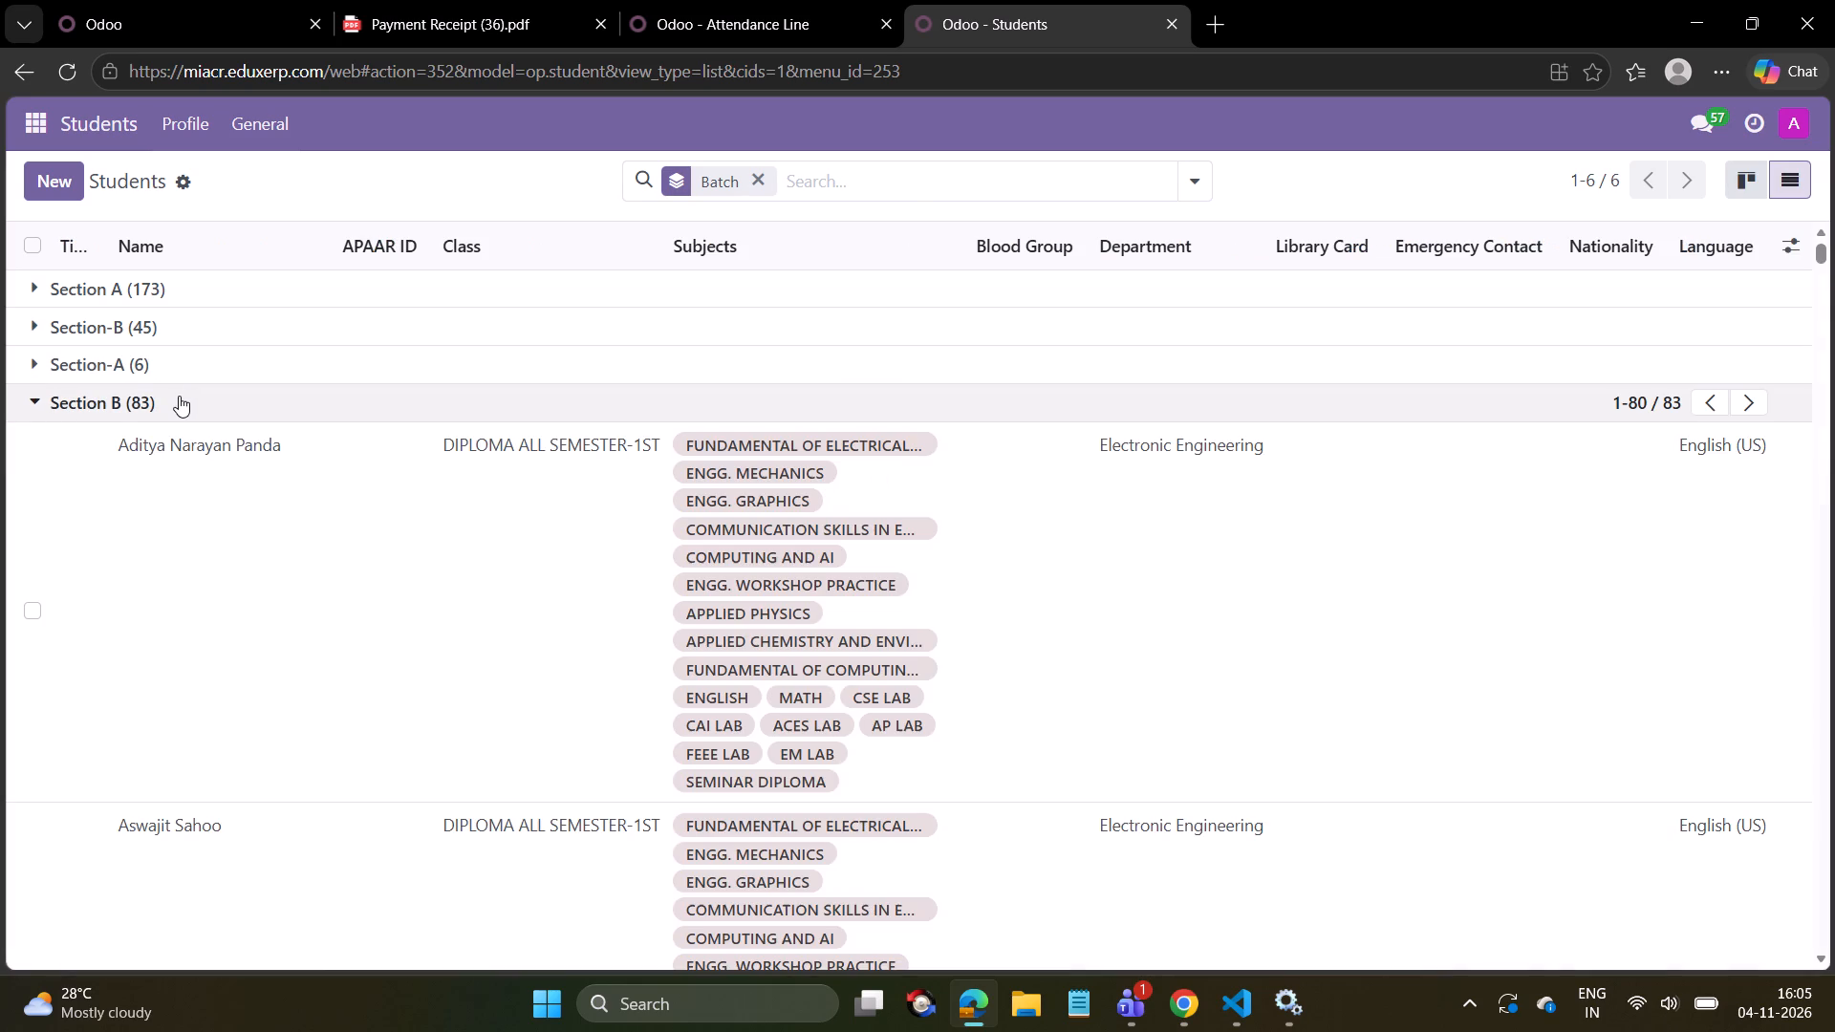
pyautogui.click(179, 396)
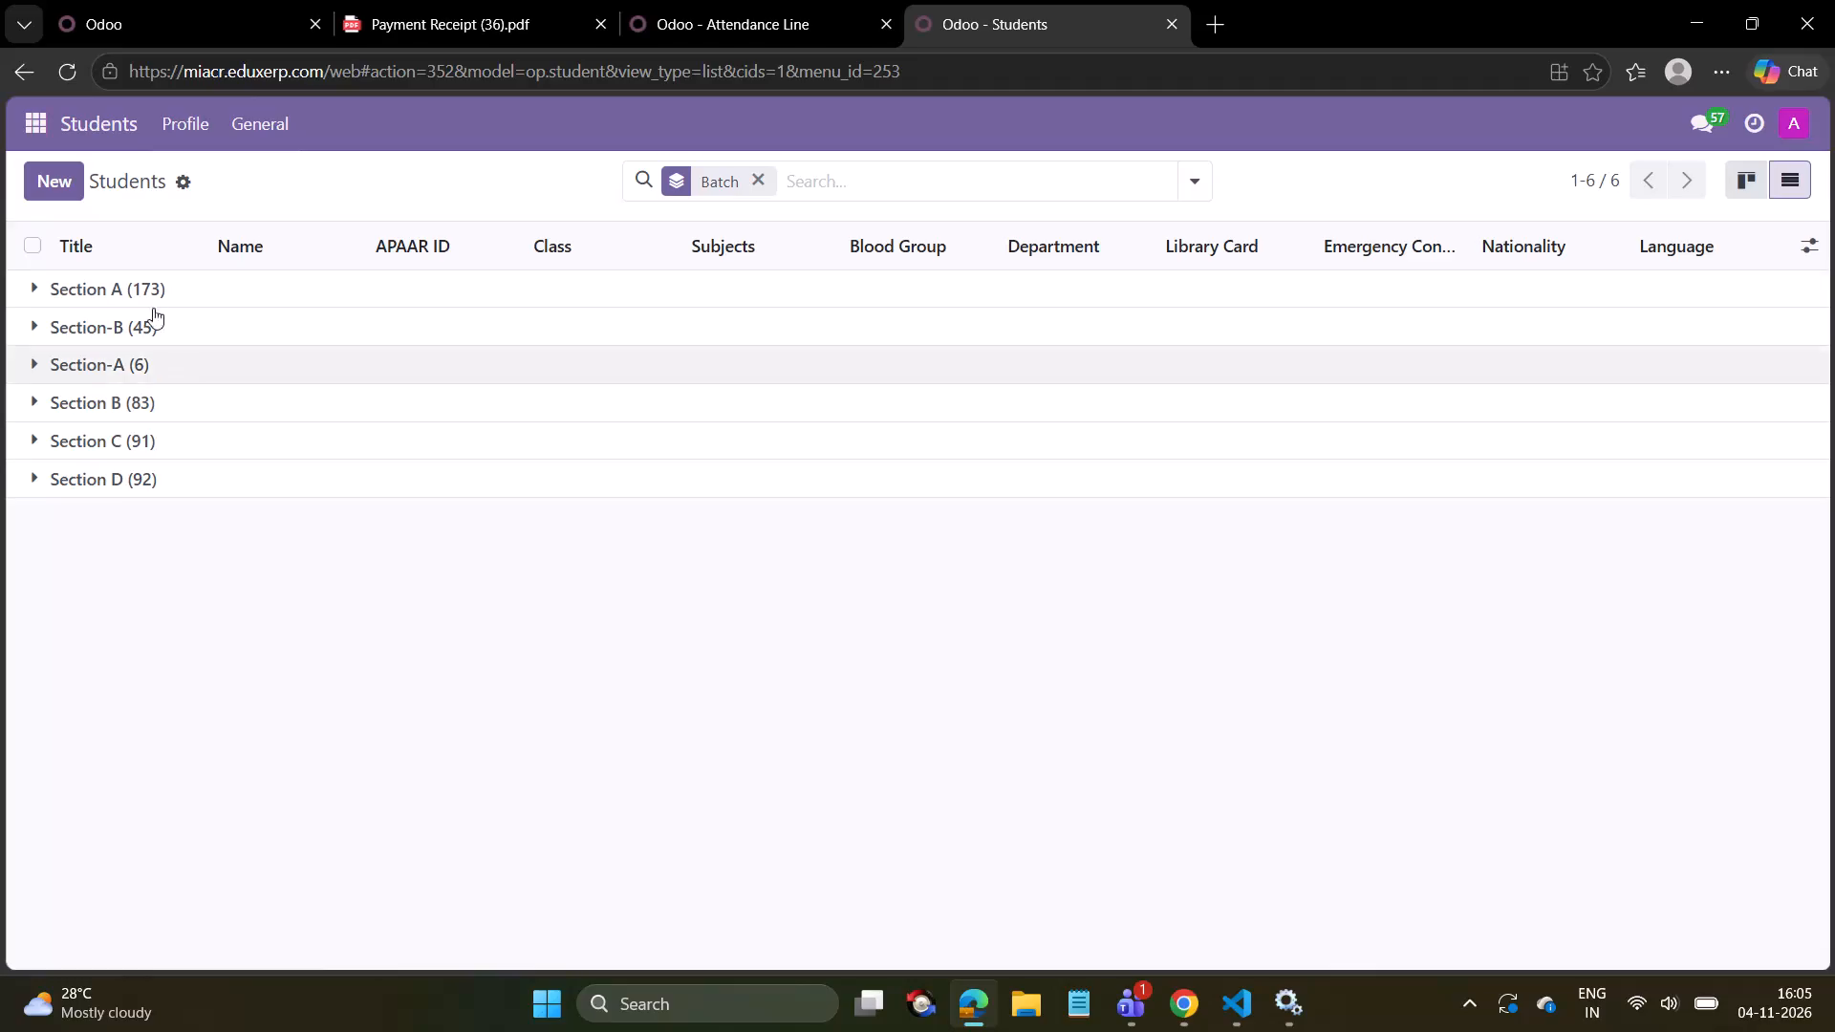
# Examine the B.TECH students in the Section-B batch group, leaving the group collapsed.
pyautogui.click(148, 319)
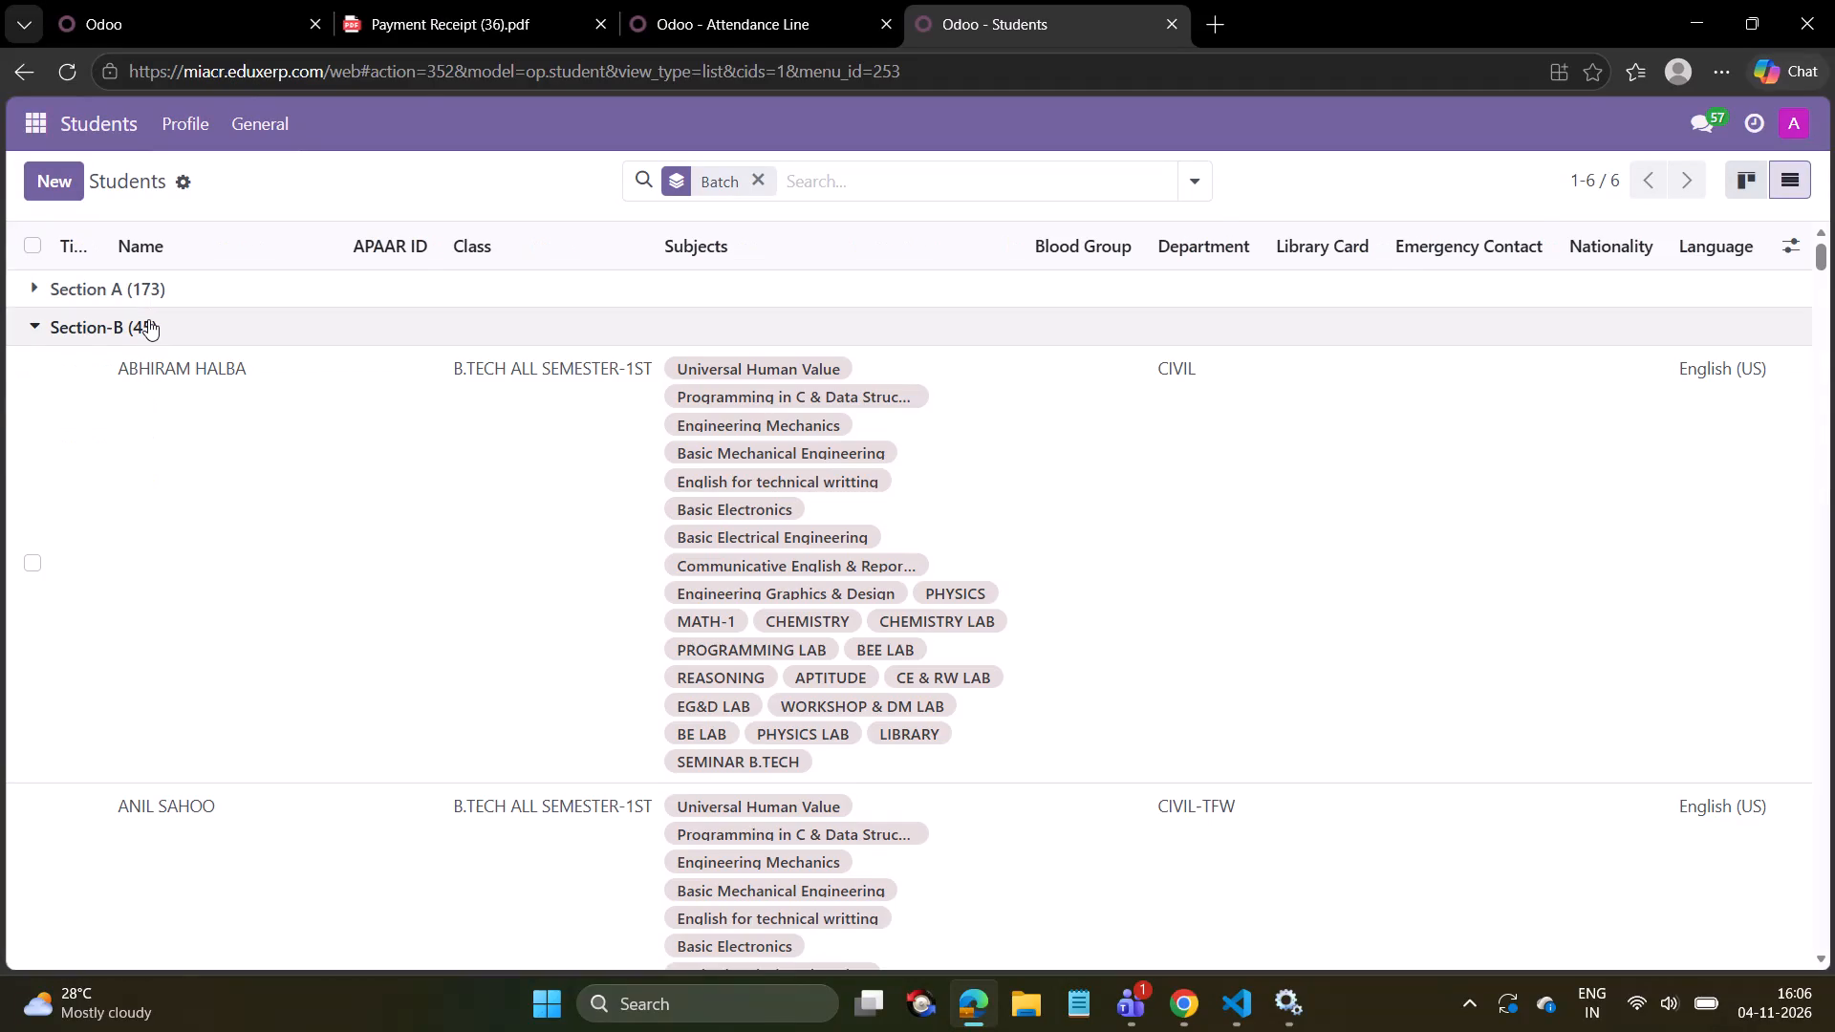
pyautogui.scroll(-20, 509, 733)
pyautogui.scroll(-20, 509, 733)
pyautogui.scroll(-10, 509, 733)
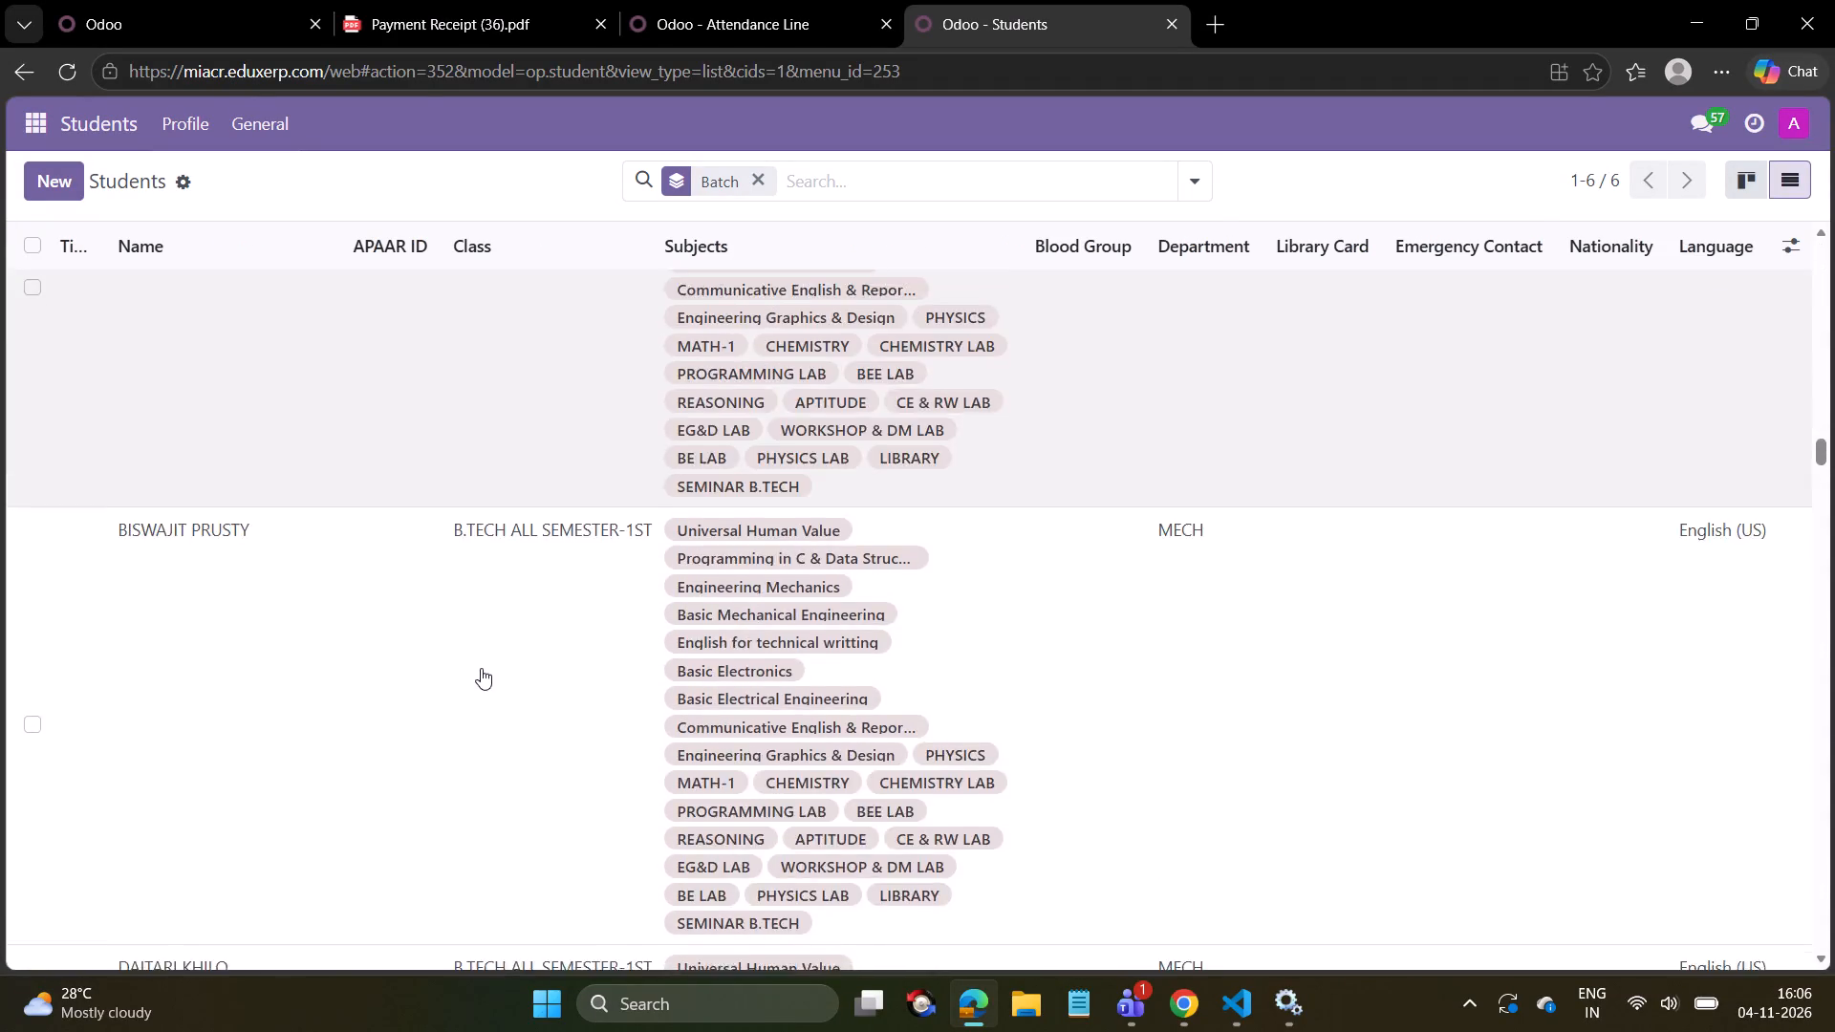
pyautogui.scroll(-14, 481, 668)
pyautogui.scroll(3, 354, 663)
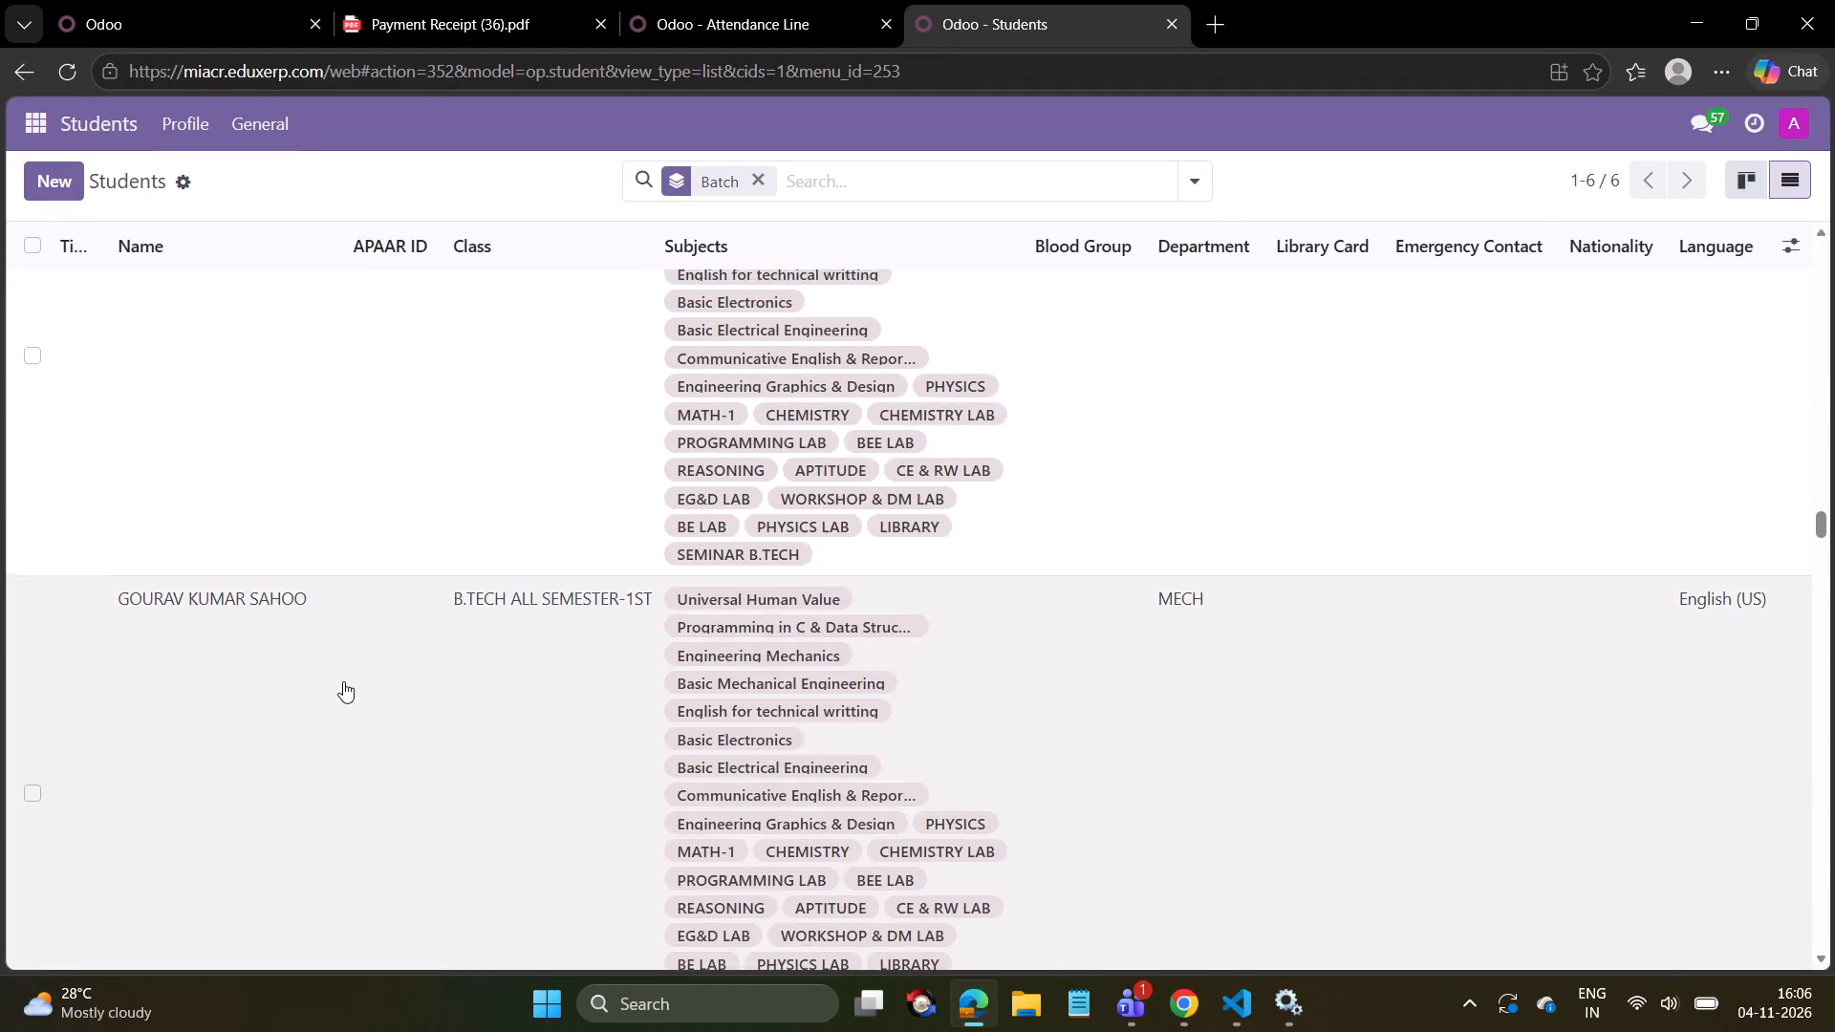
pyautogui.scroll(20, 343, 681)
pyautogui.scroll(18, 343, 681)
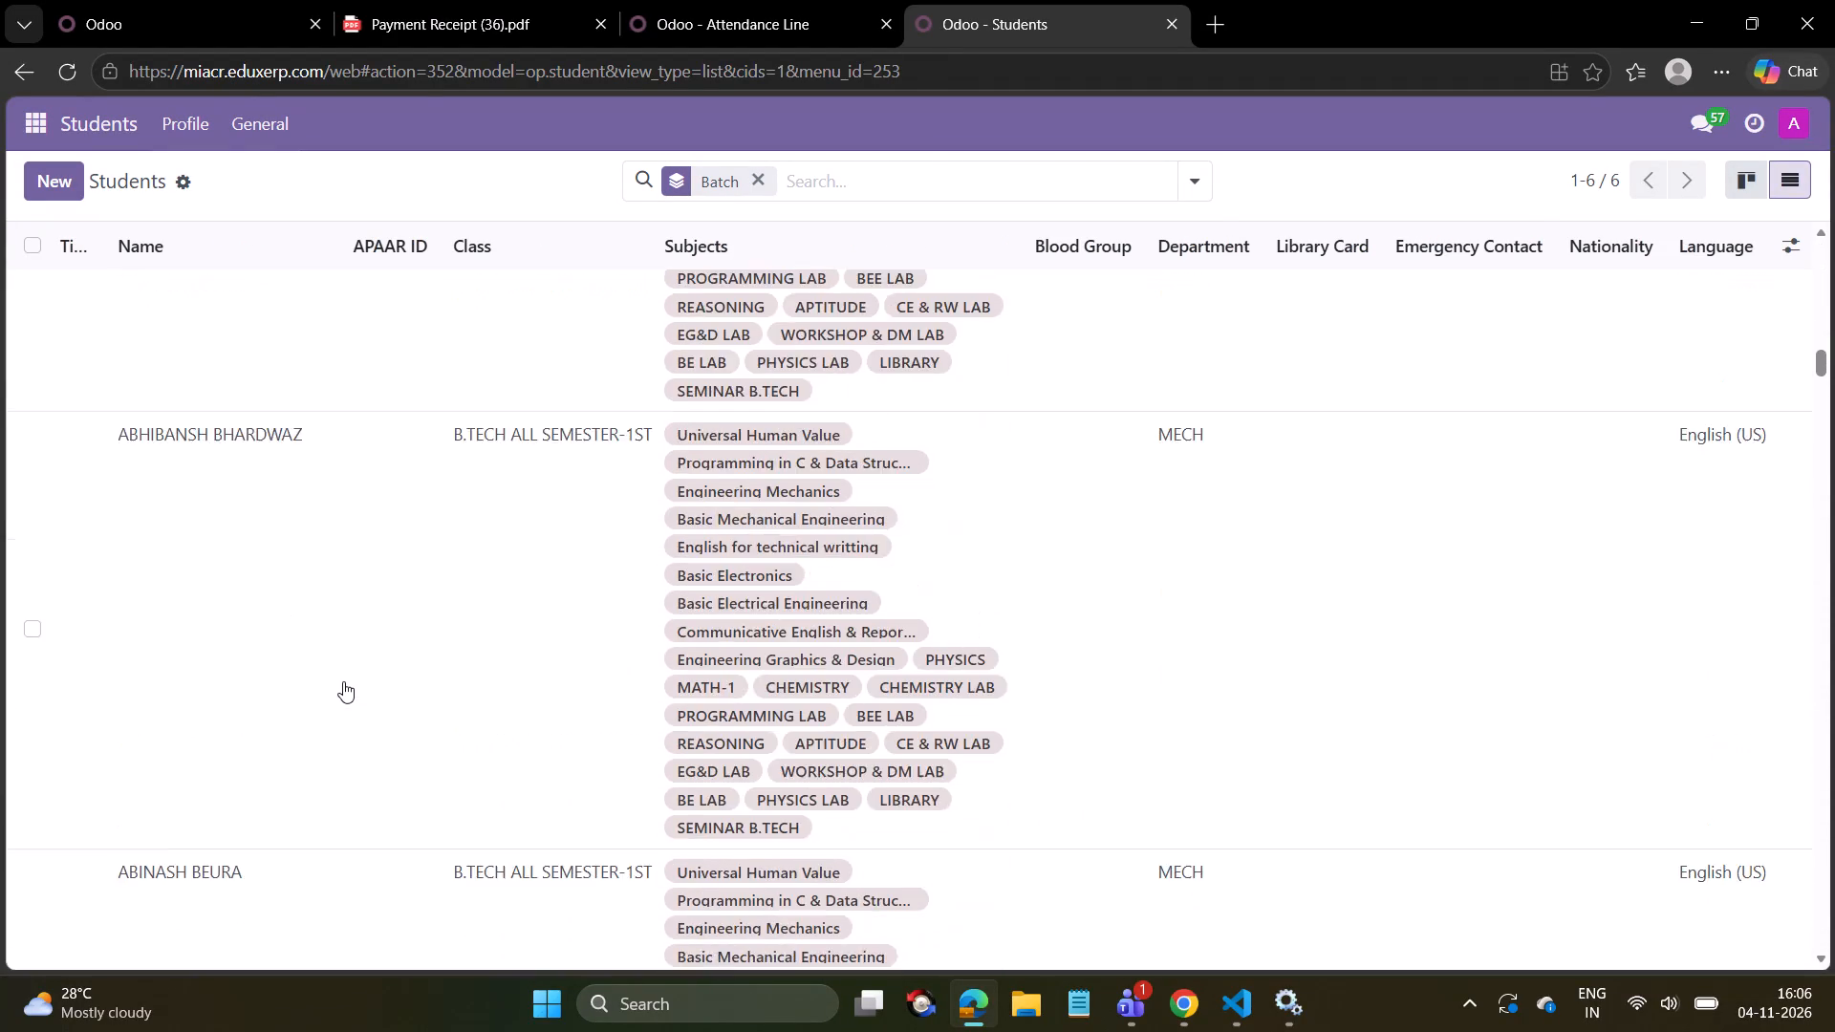
pyautogui.scroll(20, 343, 681)
pyautogui.scroll(10, 343, 681)
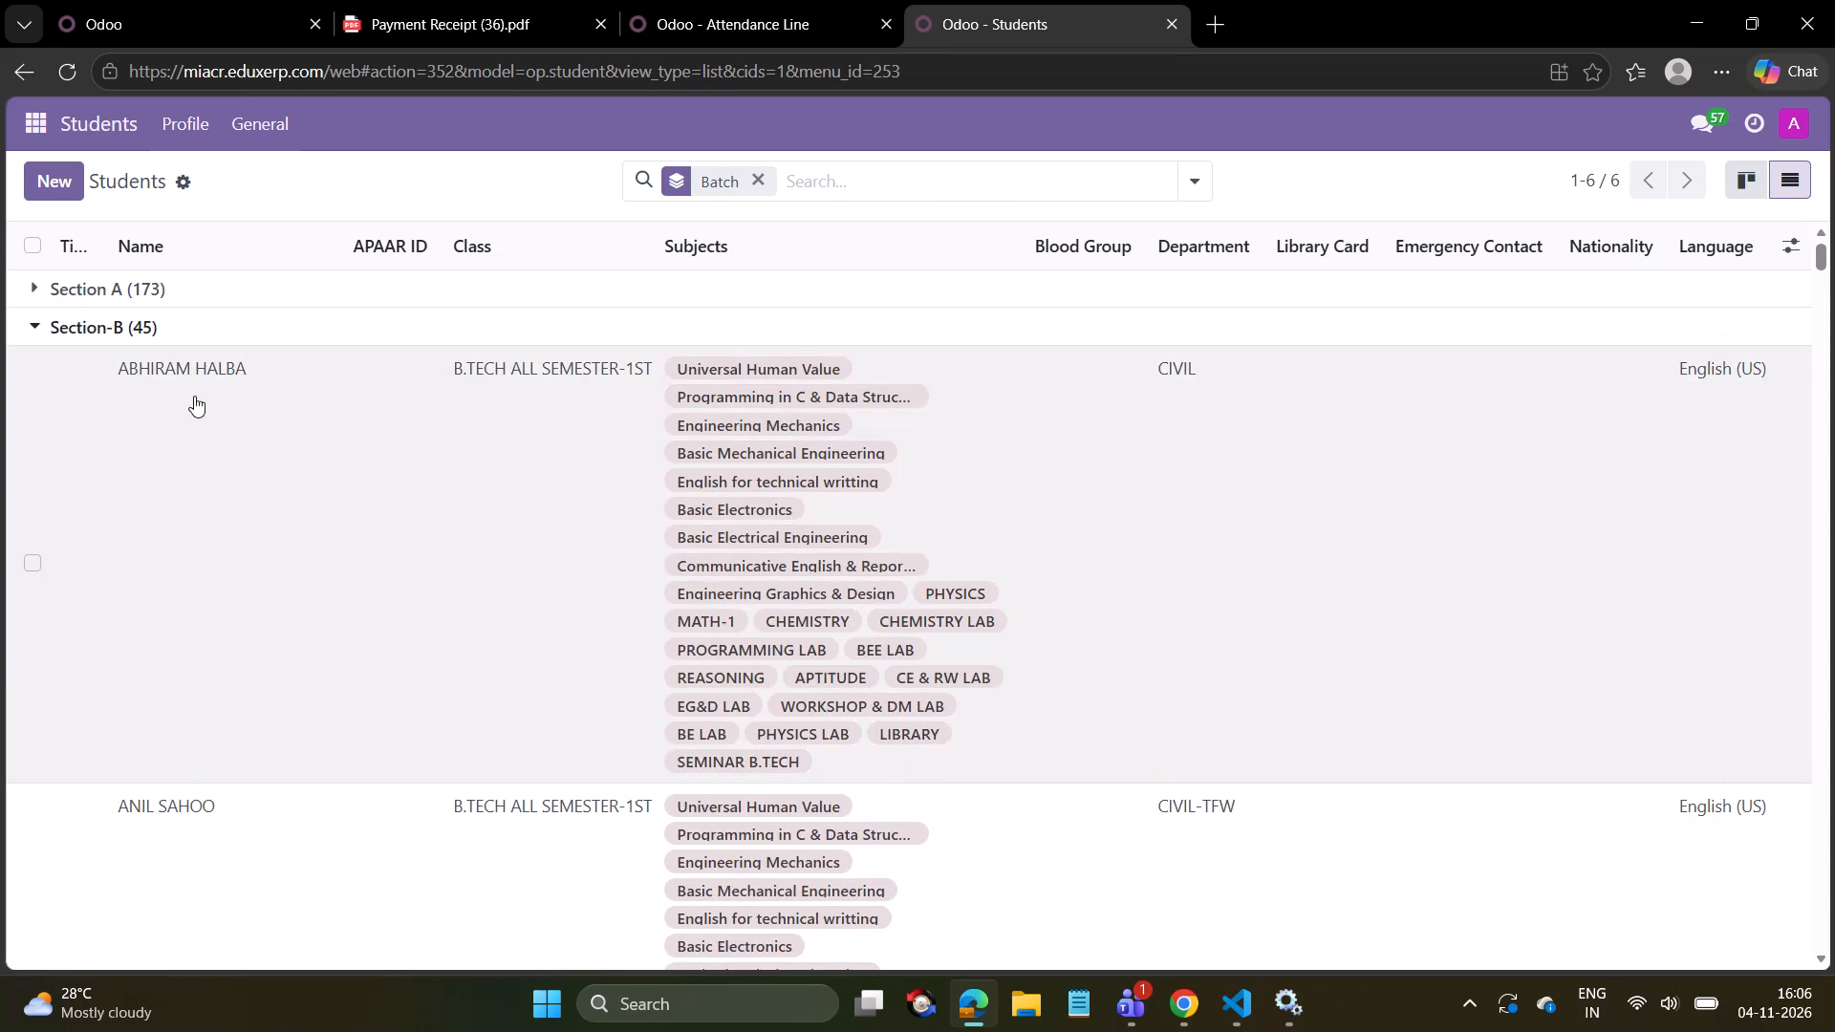
pyautogui.click(194, 318)
# Open the list of attendance sheets in the Attendances app.
pyautogui.click(57, 123)
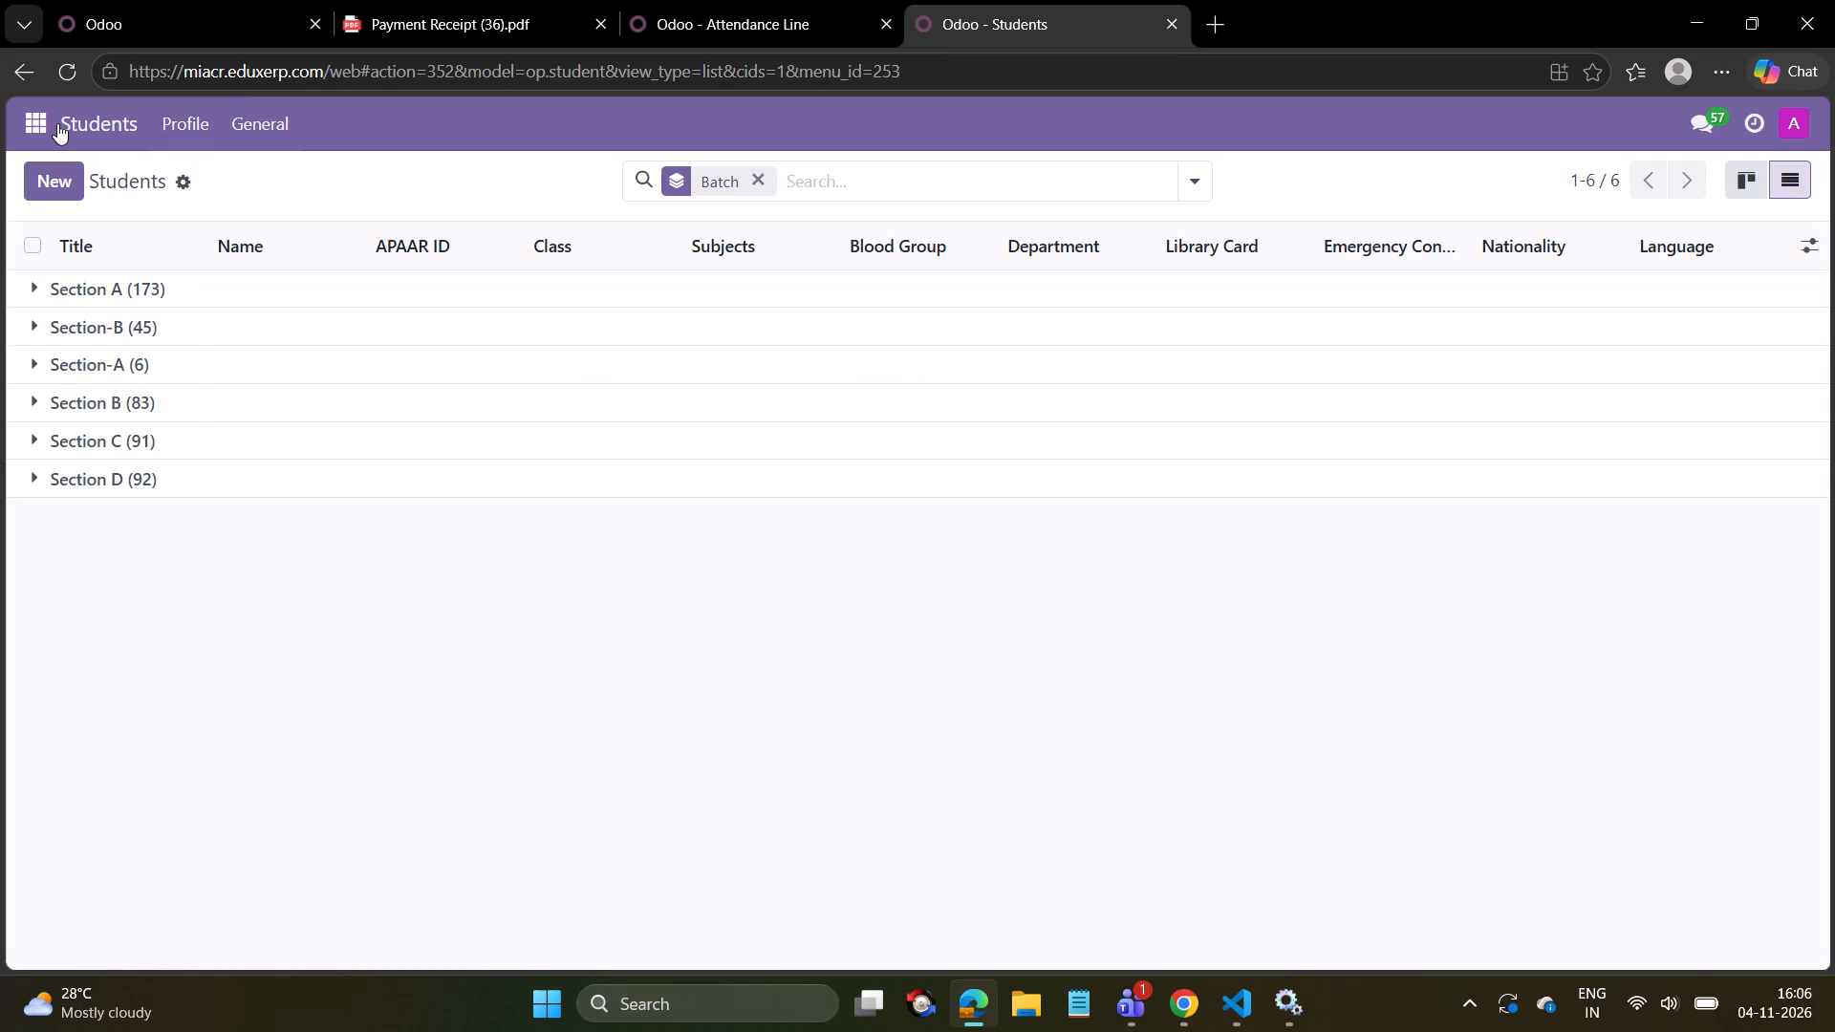
pyautogui.click(57, 360)
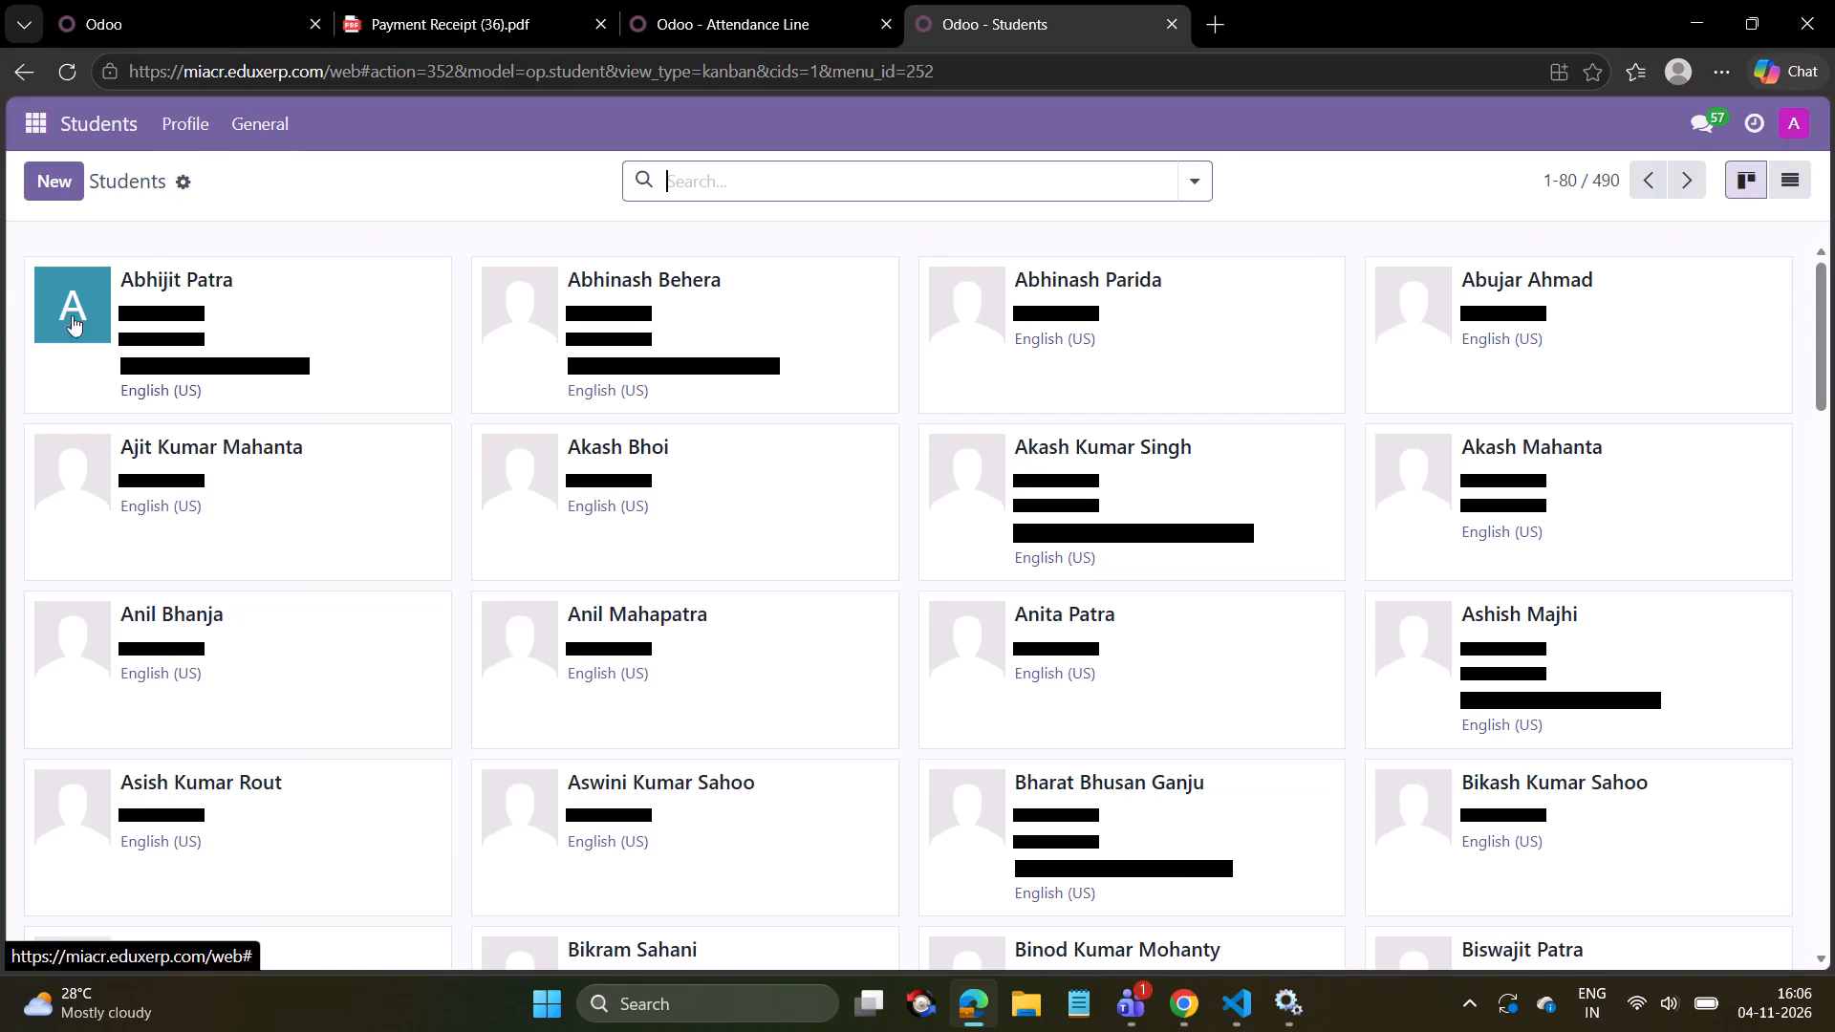
pyautogui.click(55, 122)
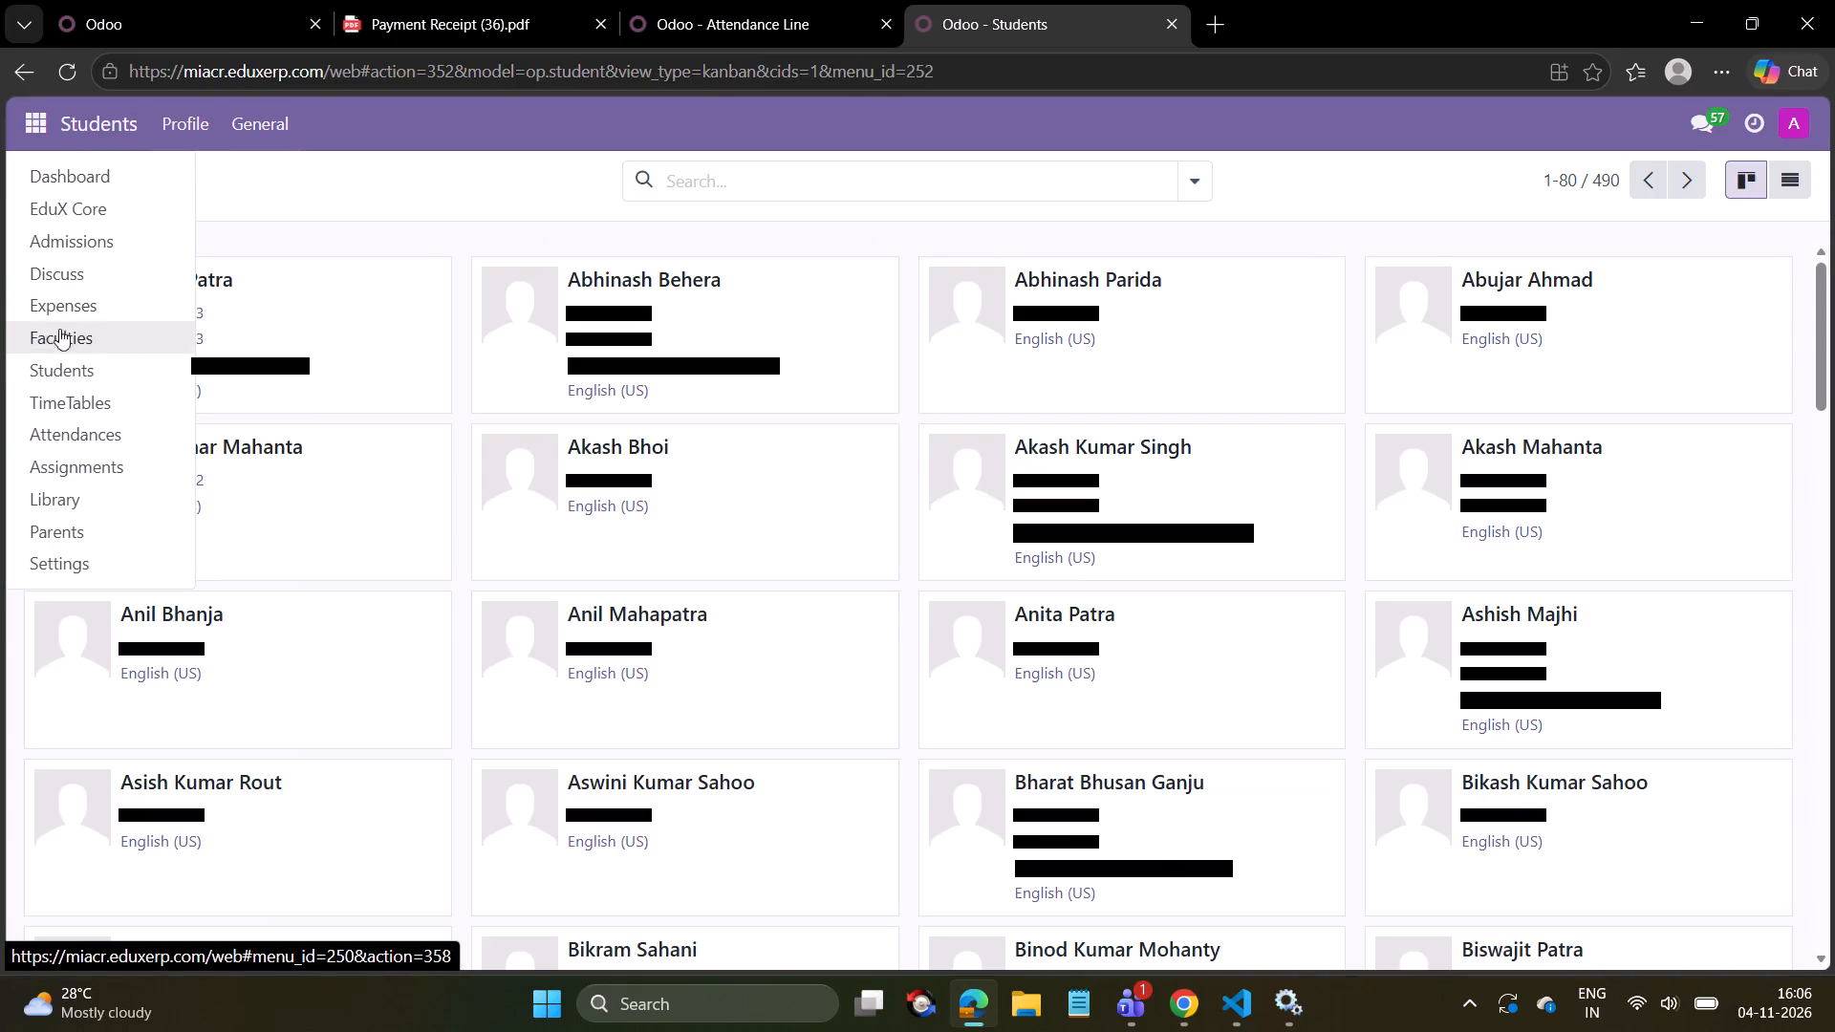
pyautogui.click(59, 431)
pyautogui.click(264, 127)
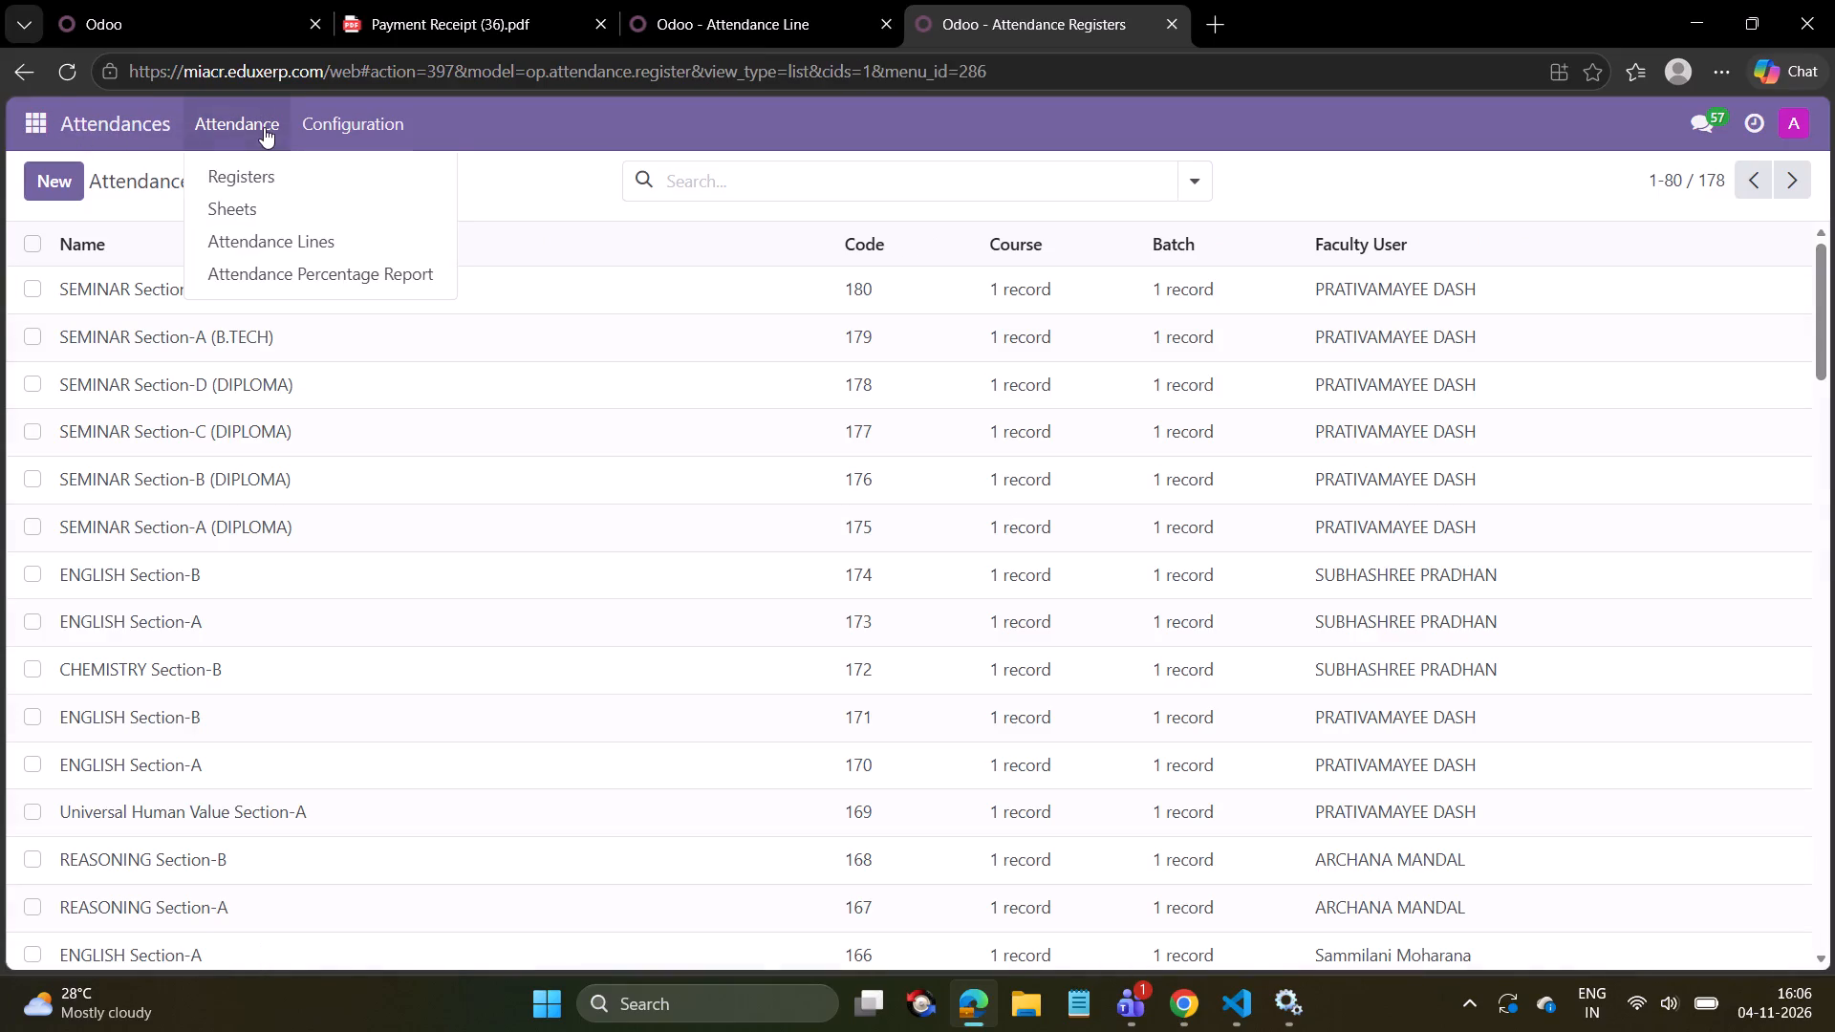
pyautogui.click(257, 204)
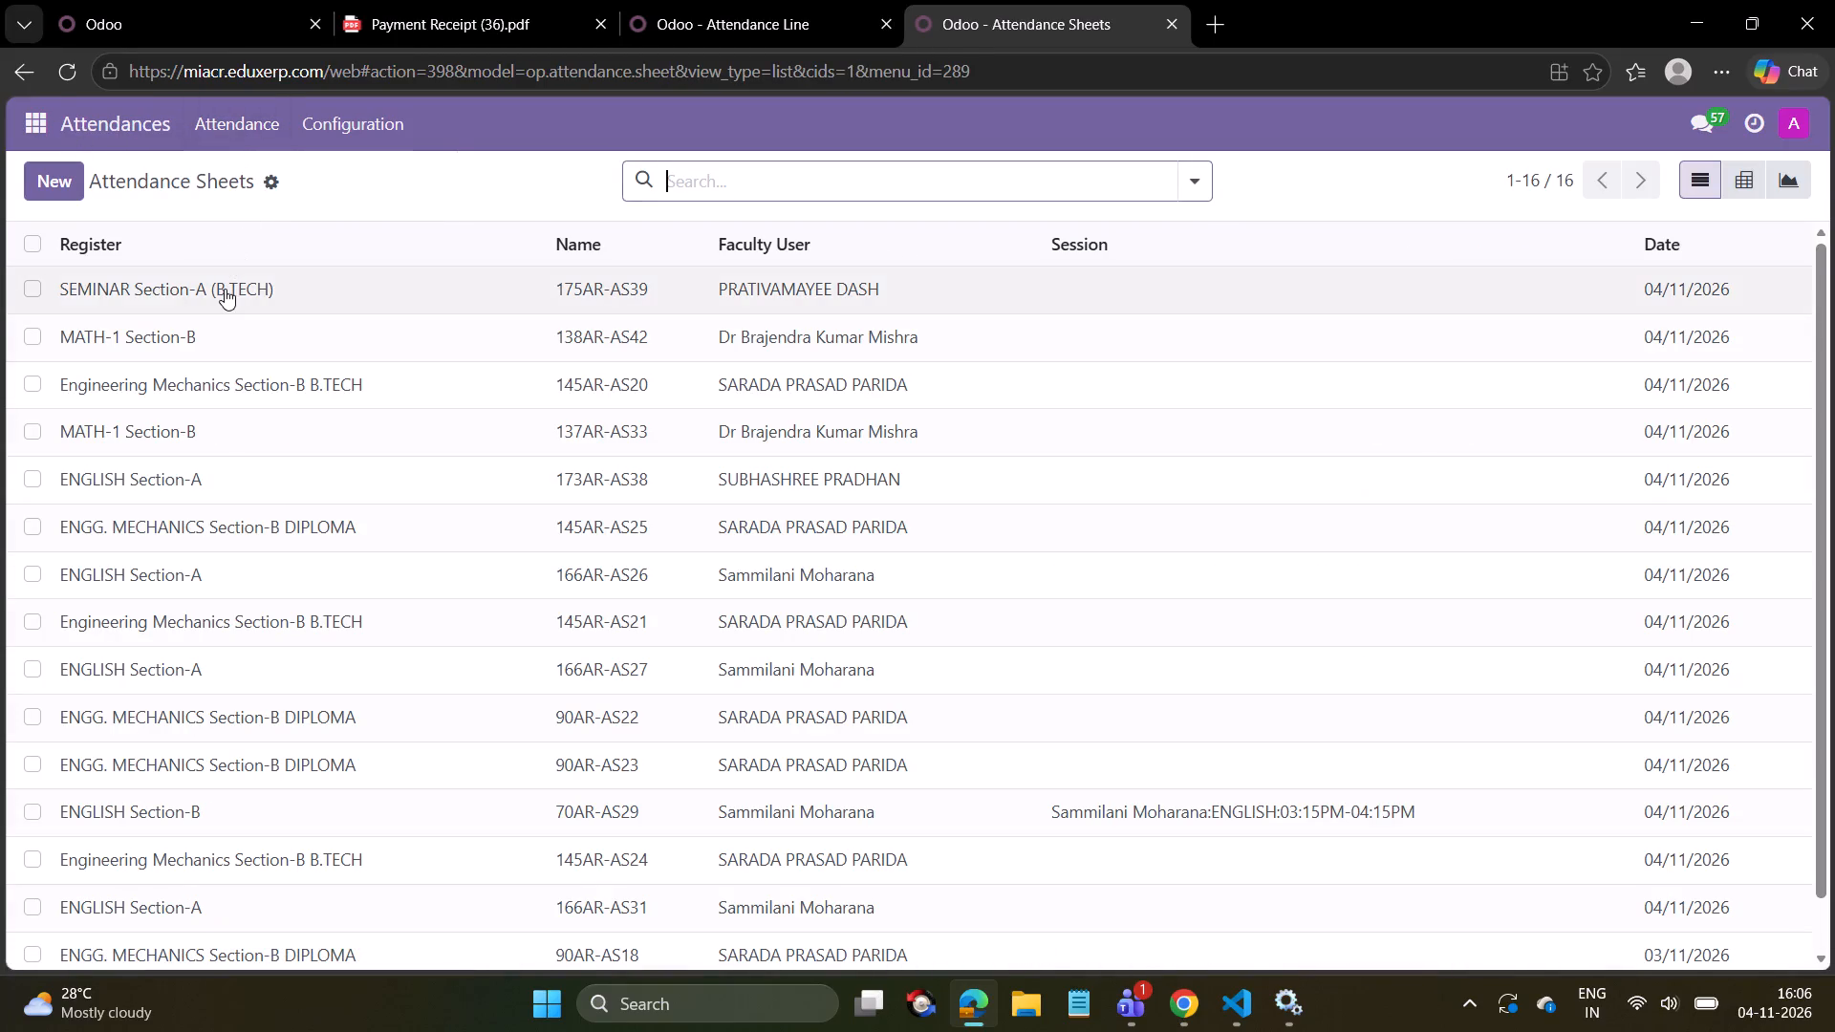
# Review the student list on MATH-1 Section-B sheet 138AR-AS42 through to its last student and return to the attendance sheets.
pyautogui.click(218, 346)
pyautogui.scroll(-4, 323, 540)
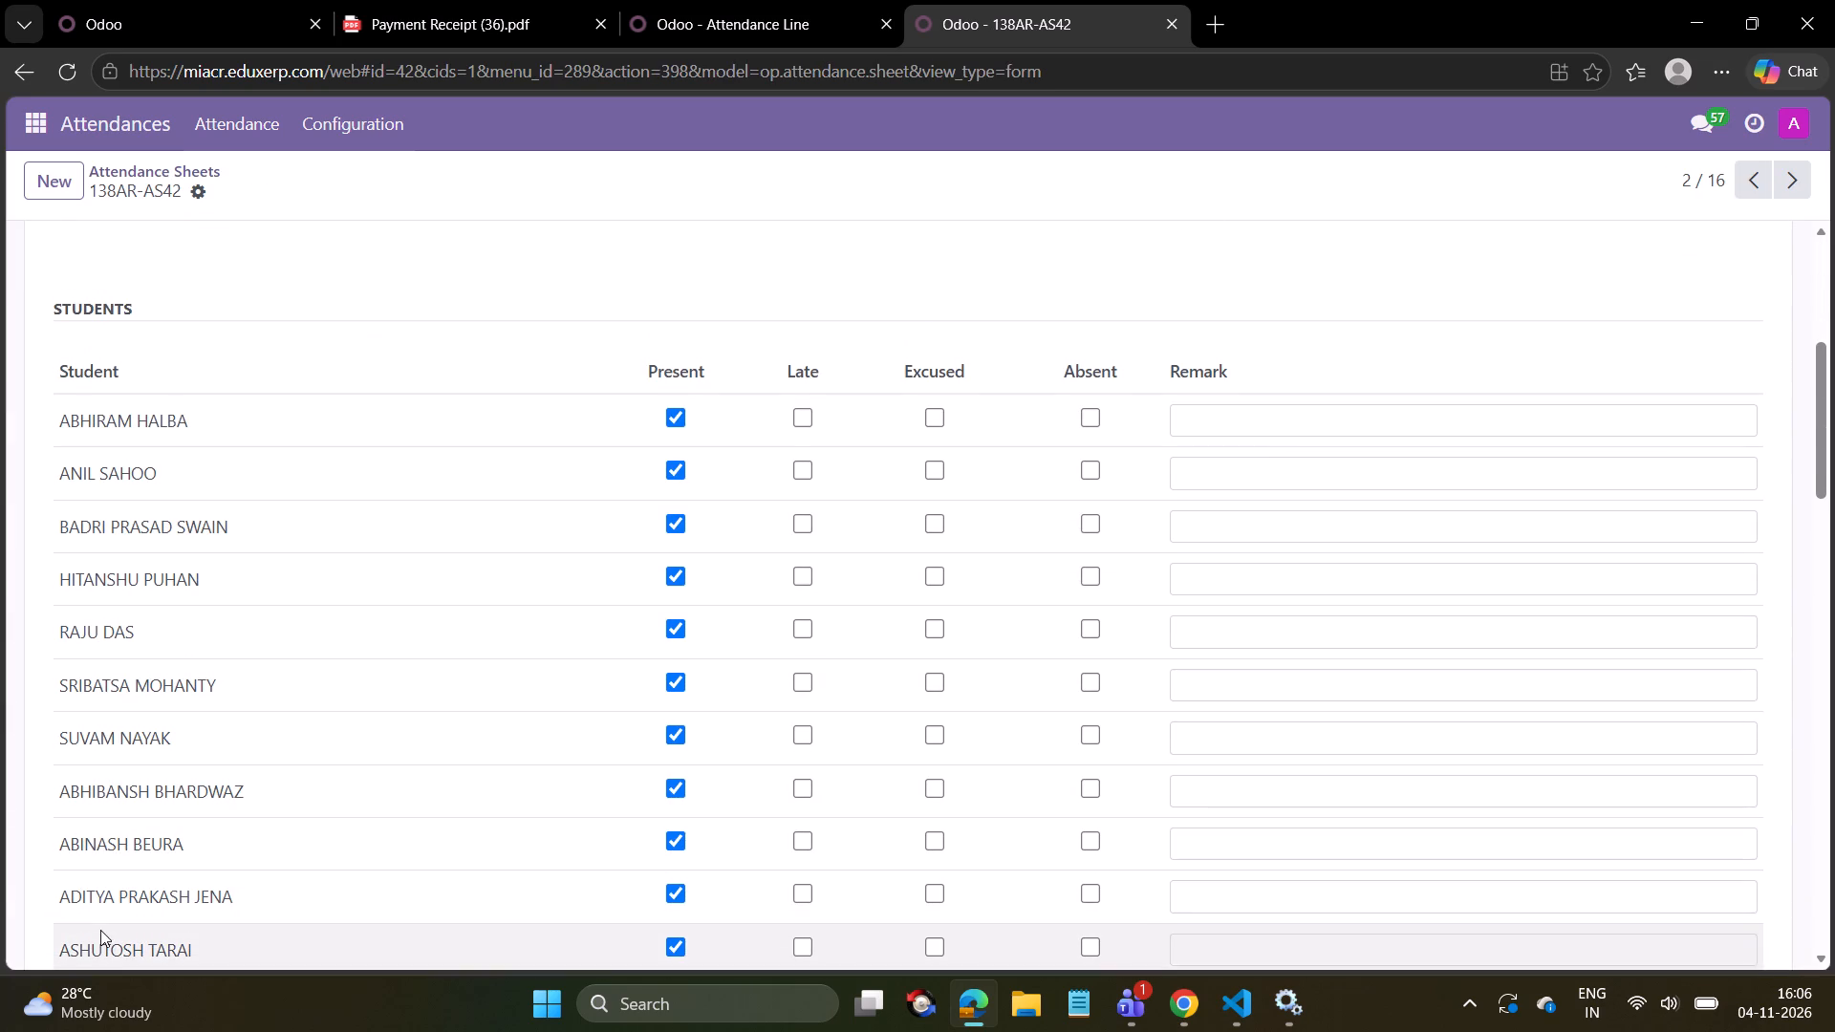
pyautogui.scroll(-2, 127, 890)
pyautogui.scroll(-1, 223, 769)
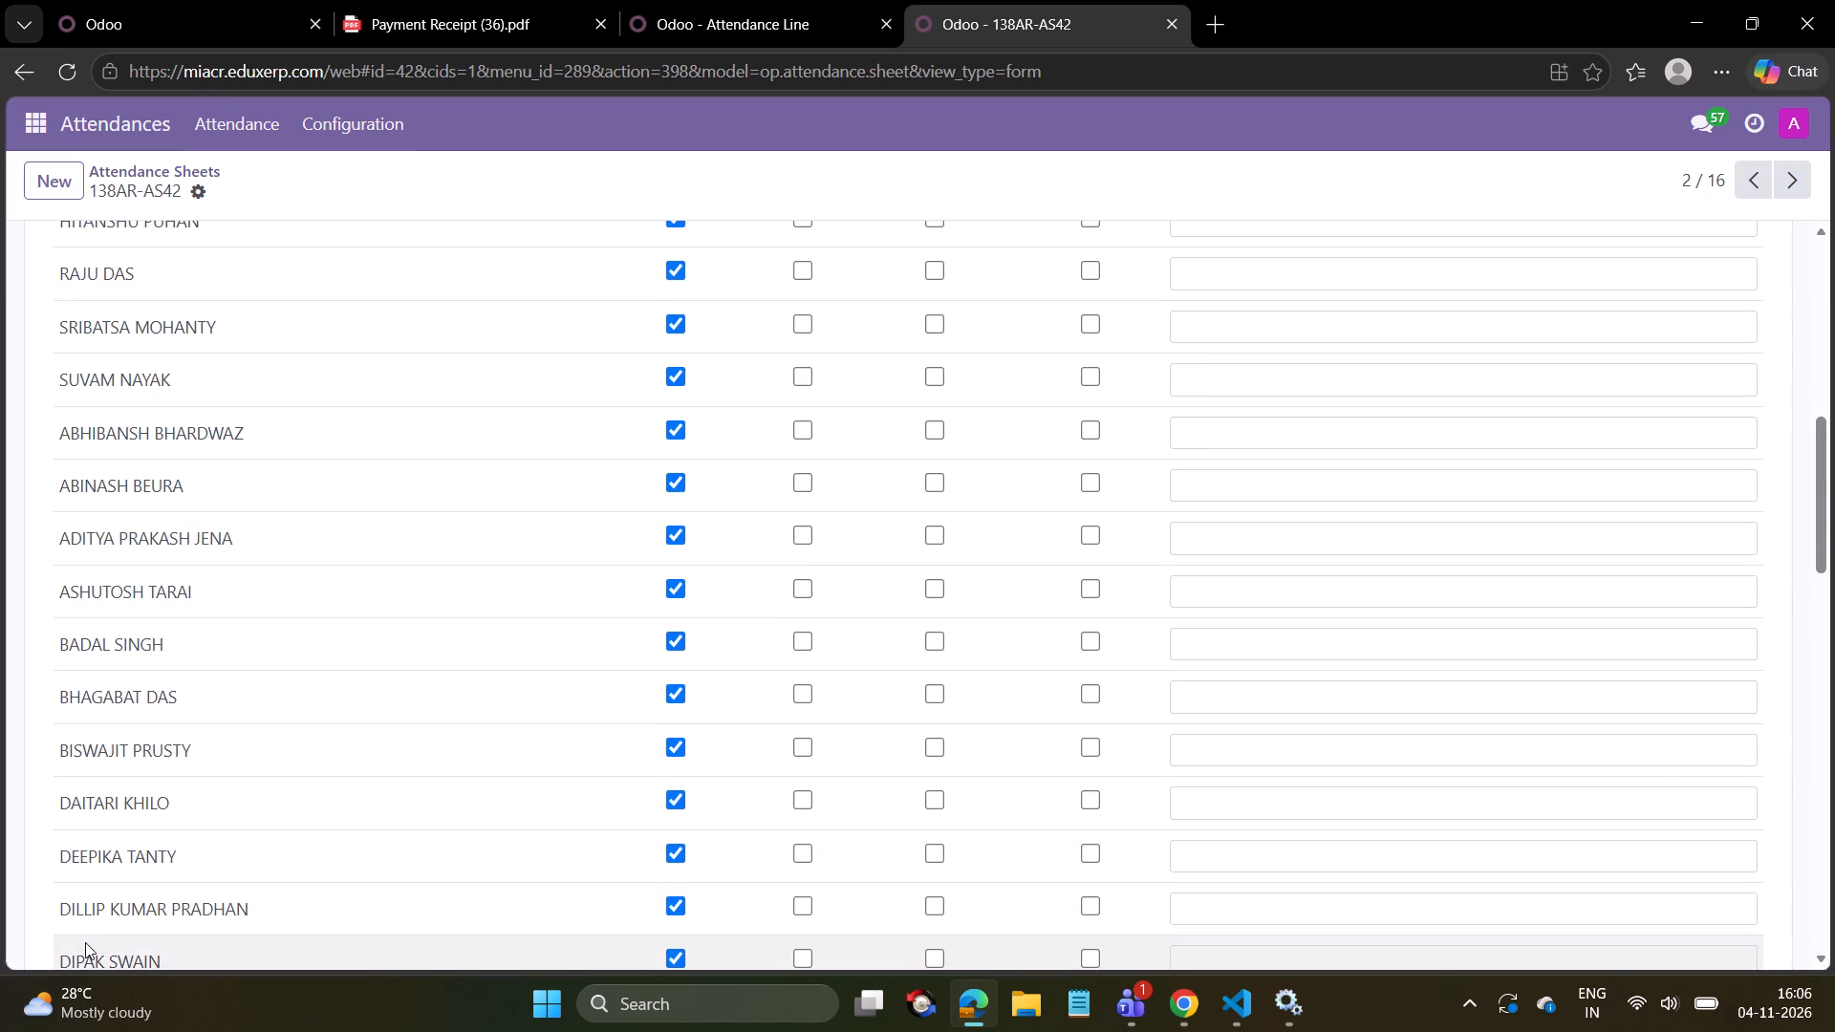
pyautogui.scroll(-5, 191, 723)
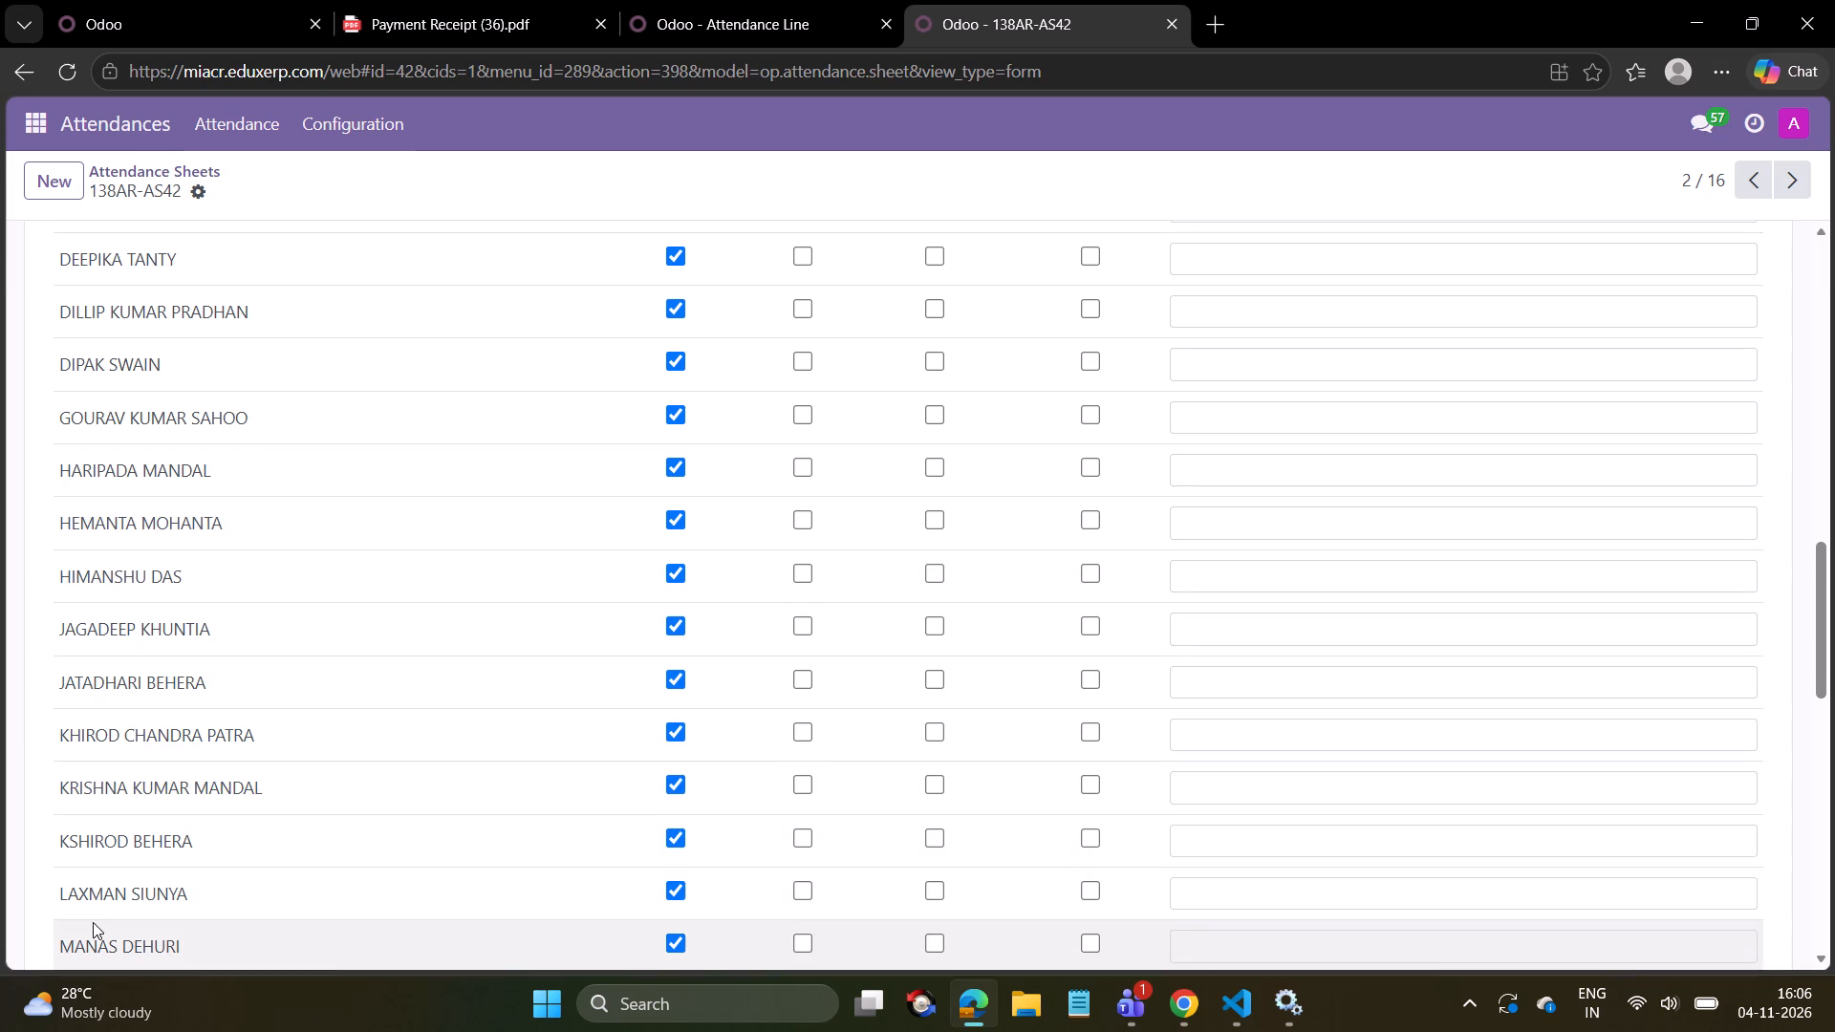
pyautogui.scroll(-4, 232, 671)
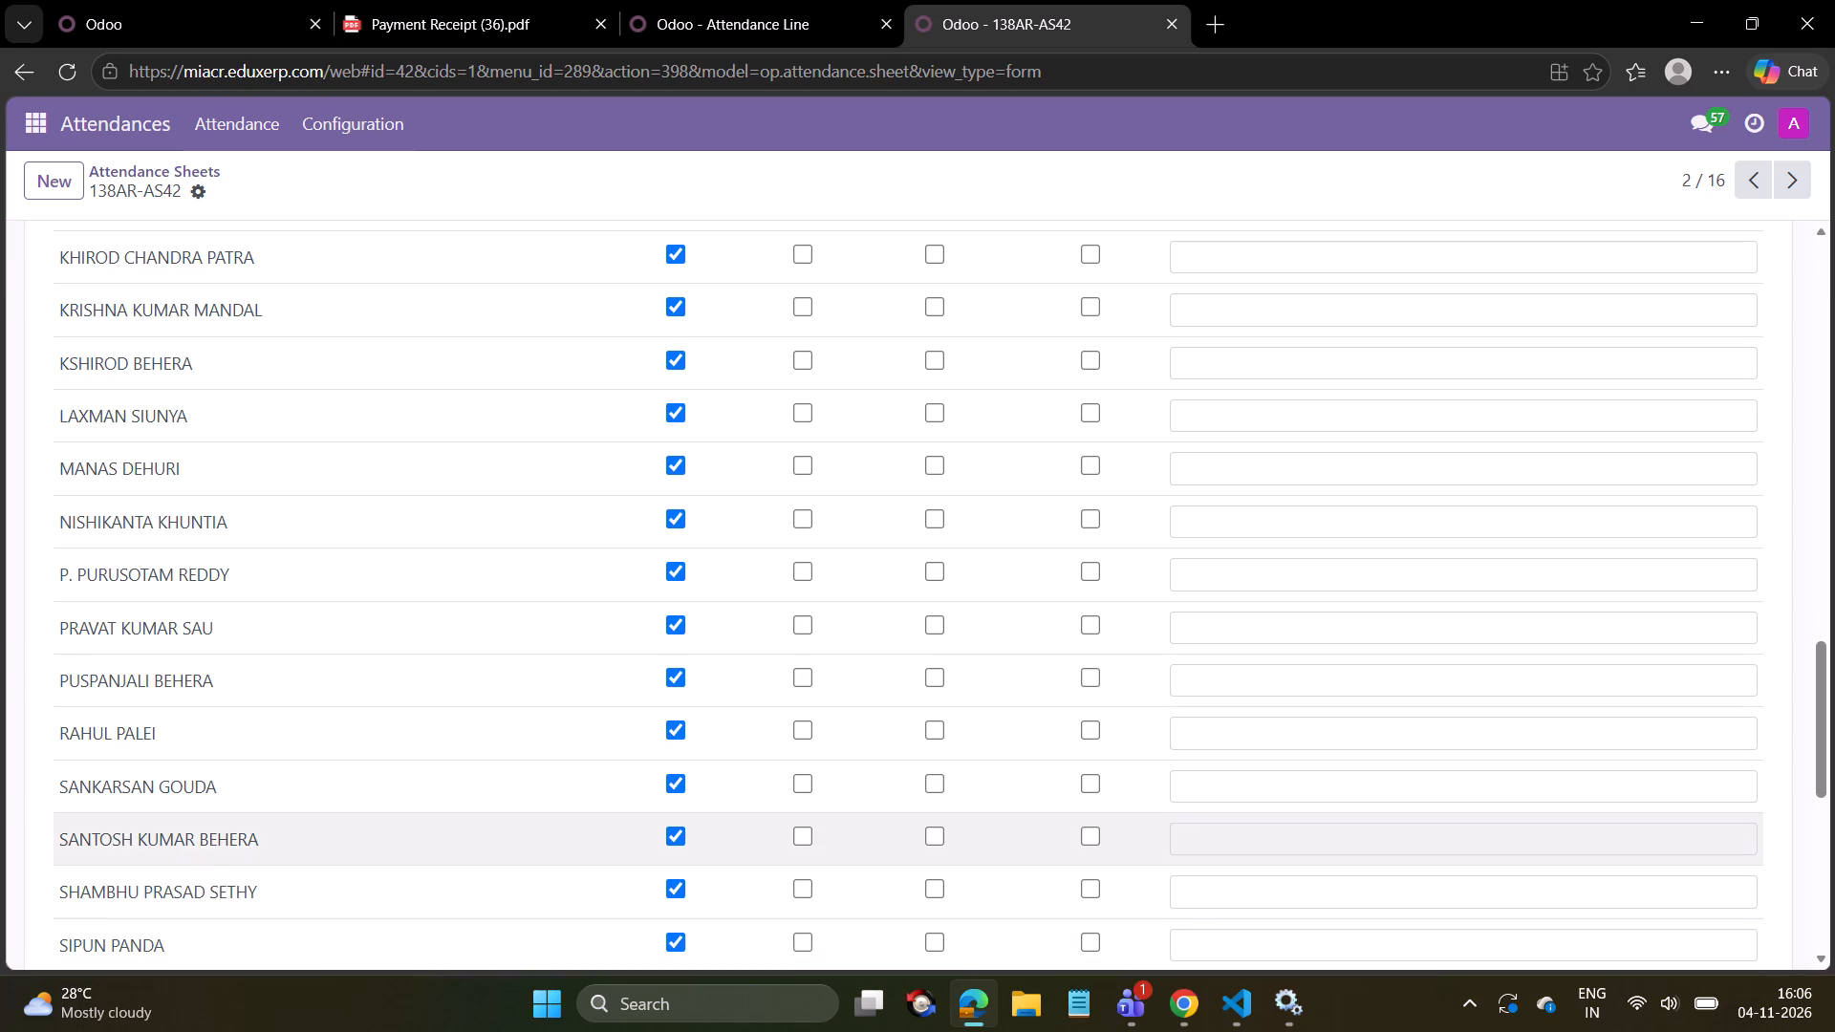
pyautogui.scroll(-4, 184, 613)
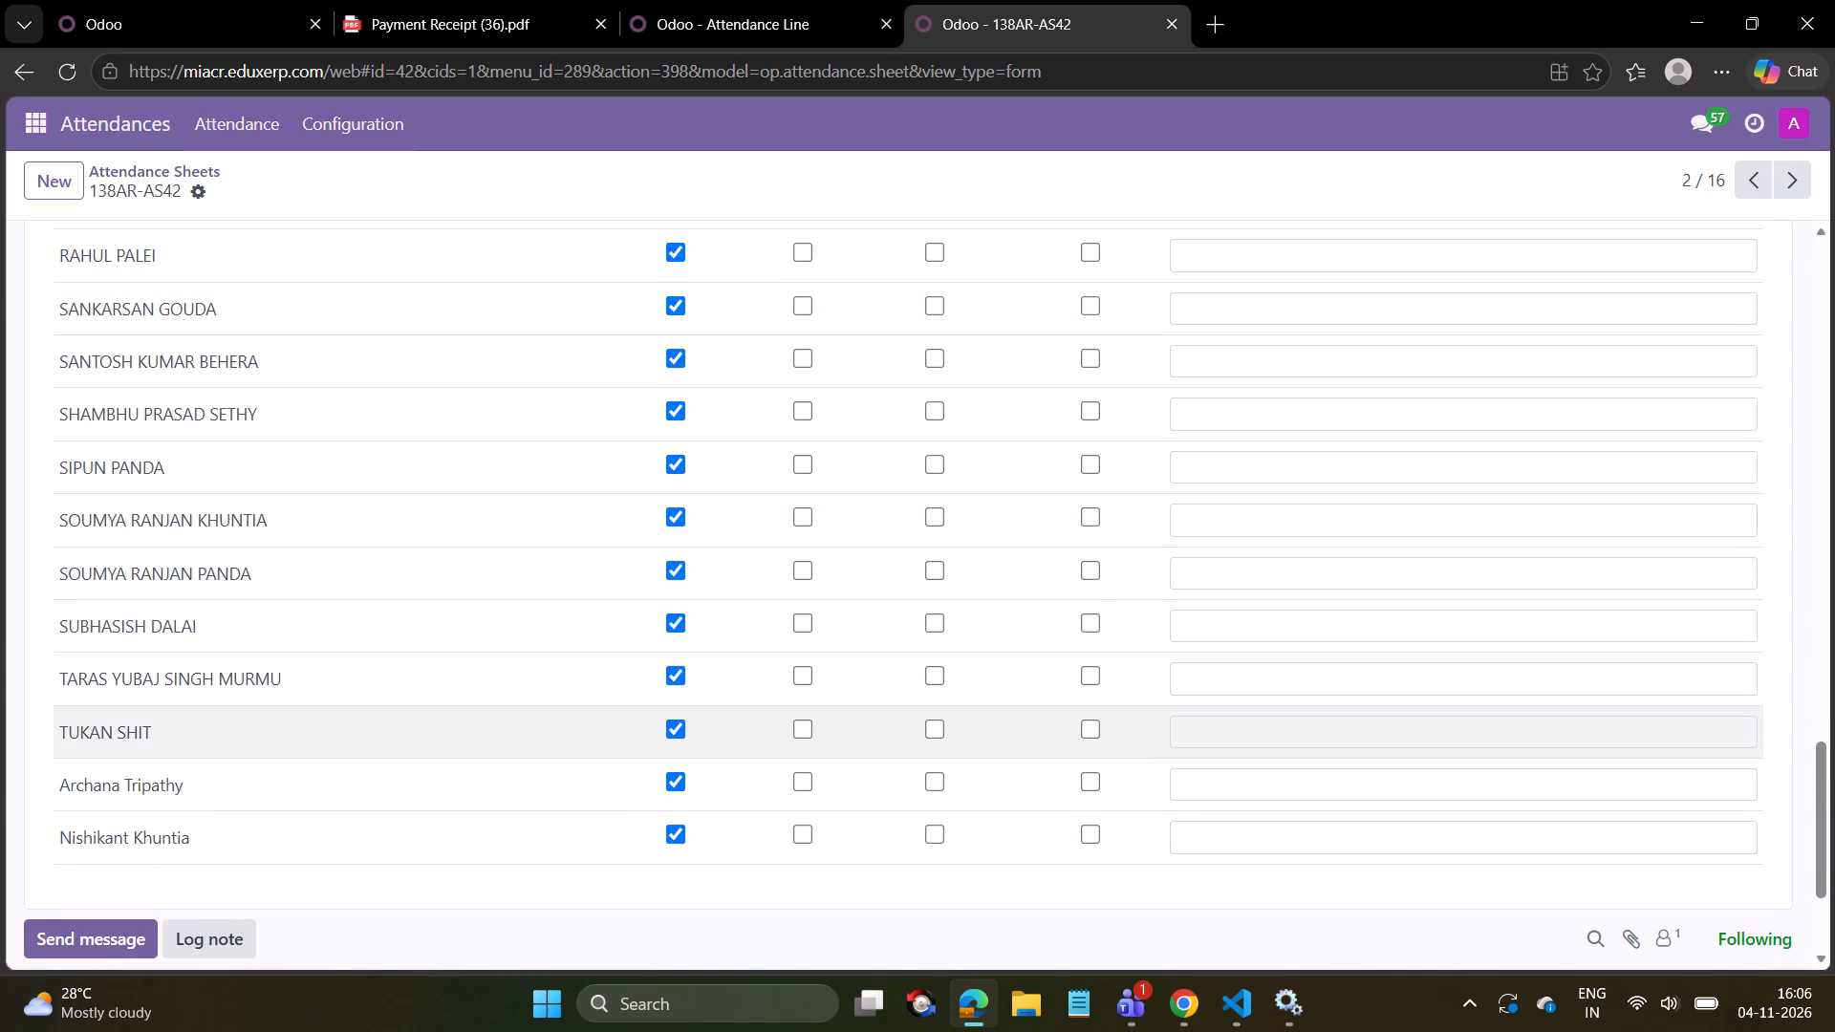
pyautogui.scroll(4, 195, 247)
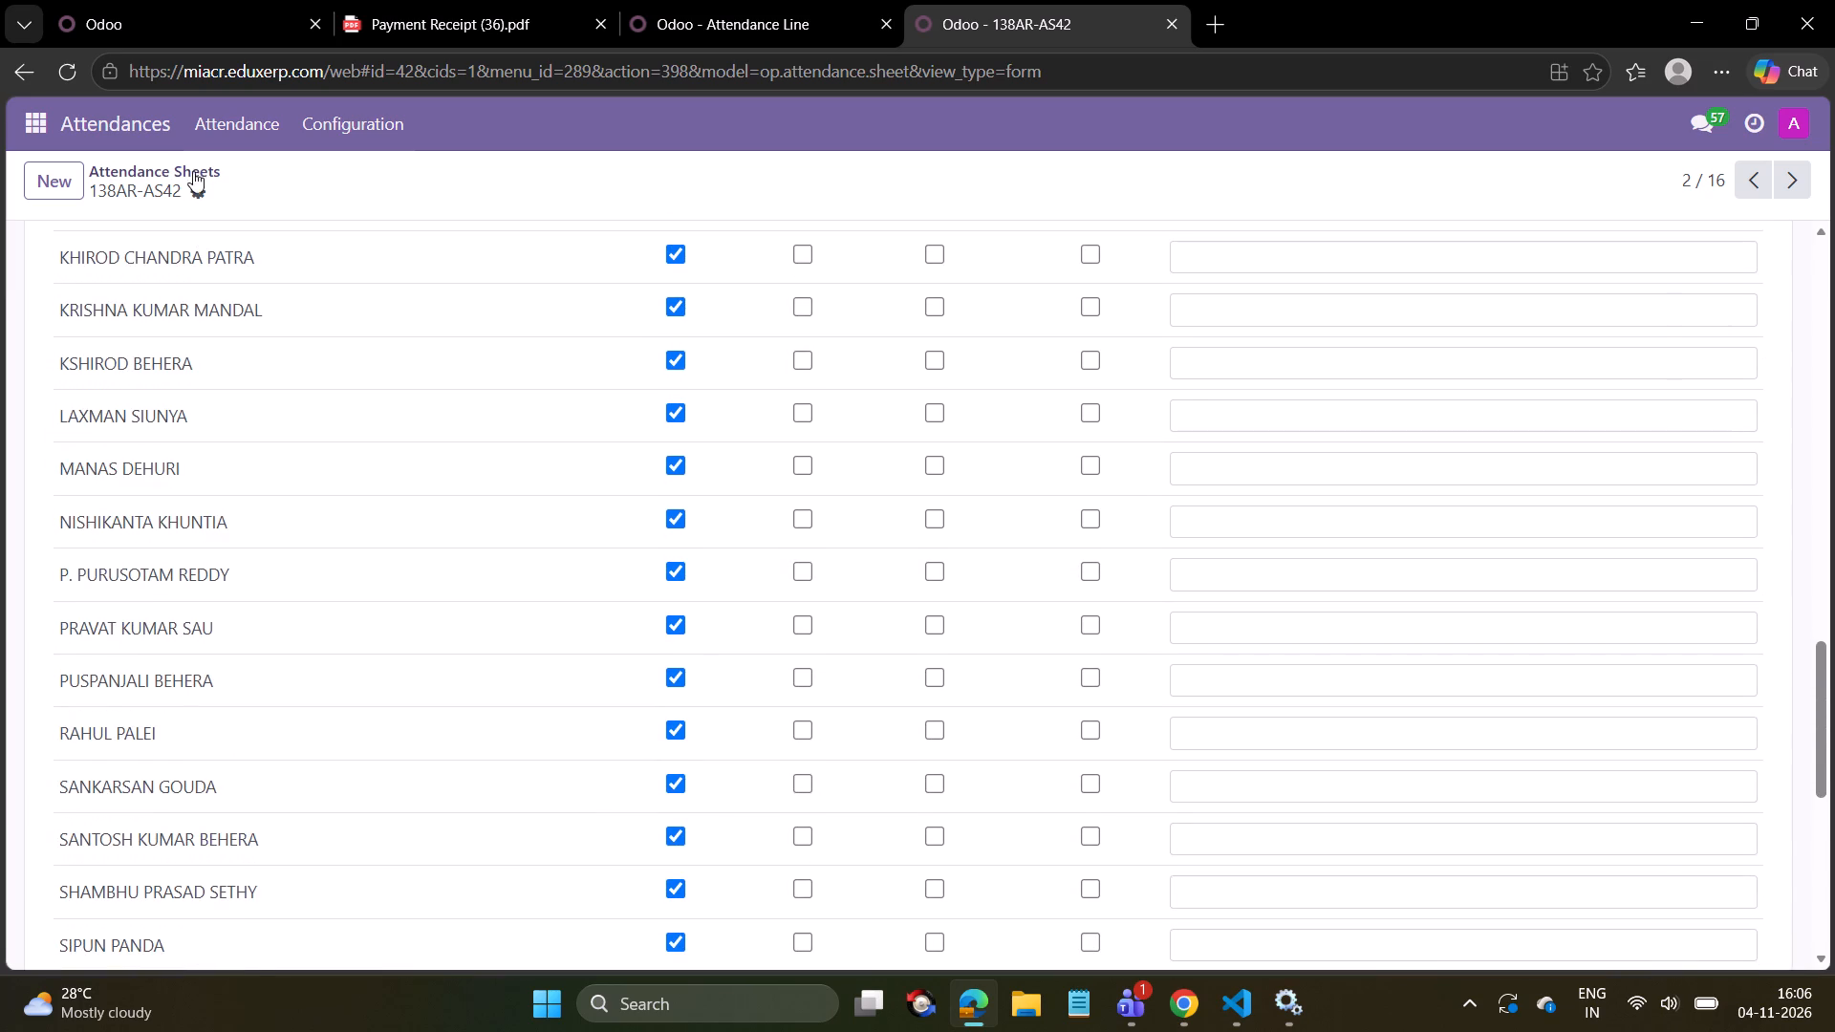
pyautogui.click(192, 169)
pyautogui.scroll(3, 342, 267)
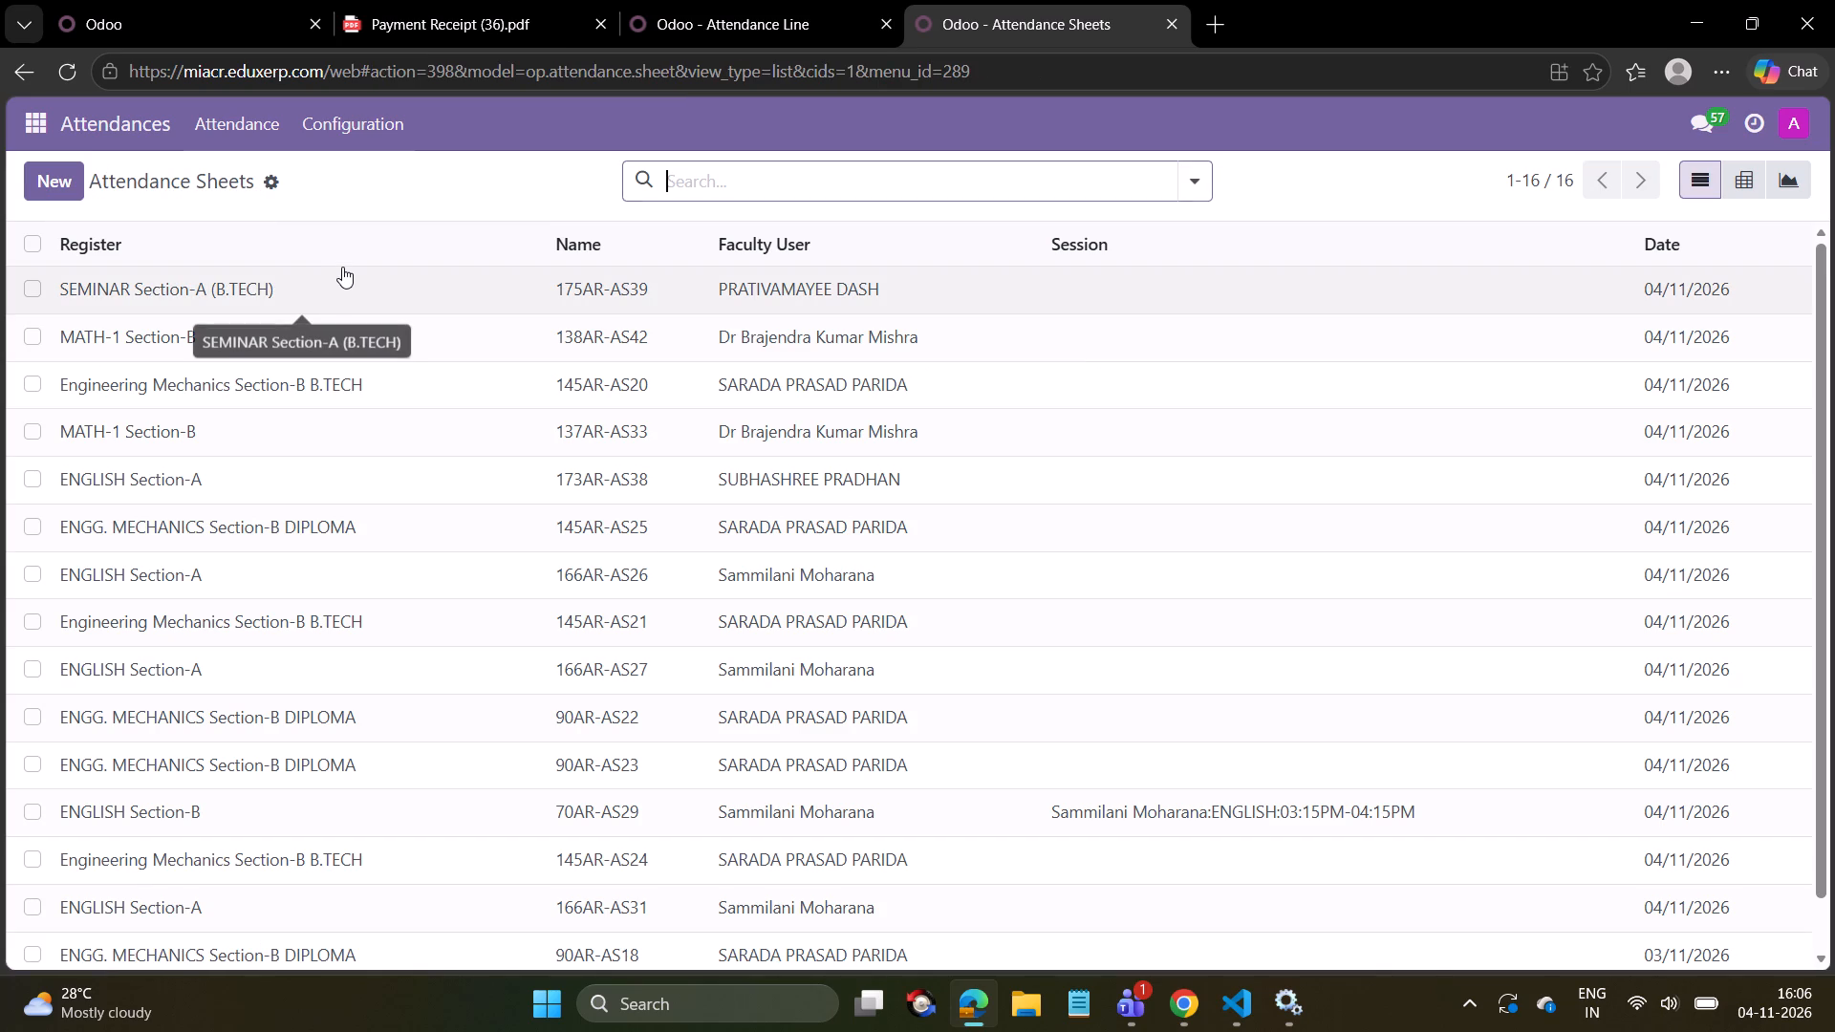